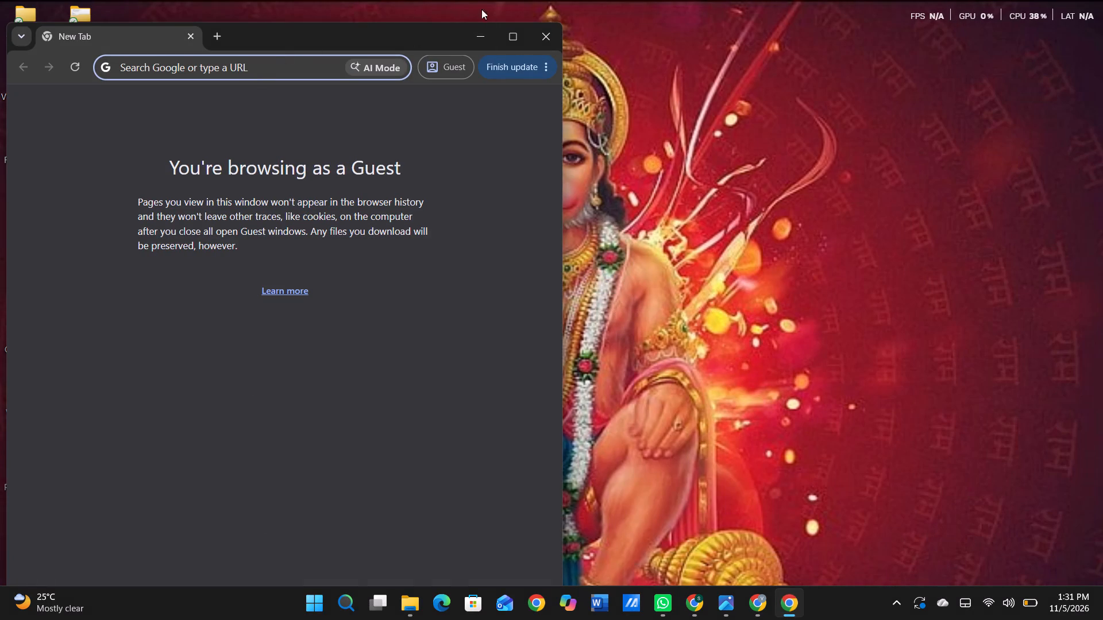
# Close the Guest browsing session.
pyautogui.click(447, 75)
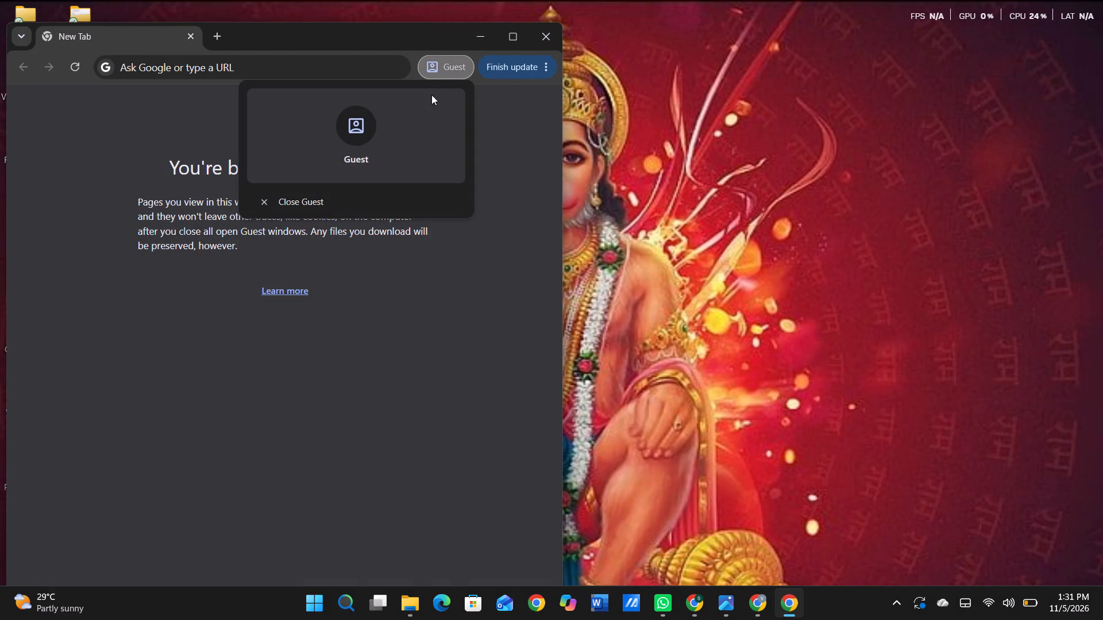
pyautogui.click(325, 210)
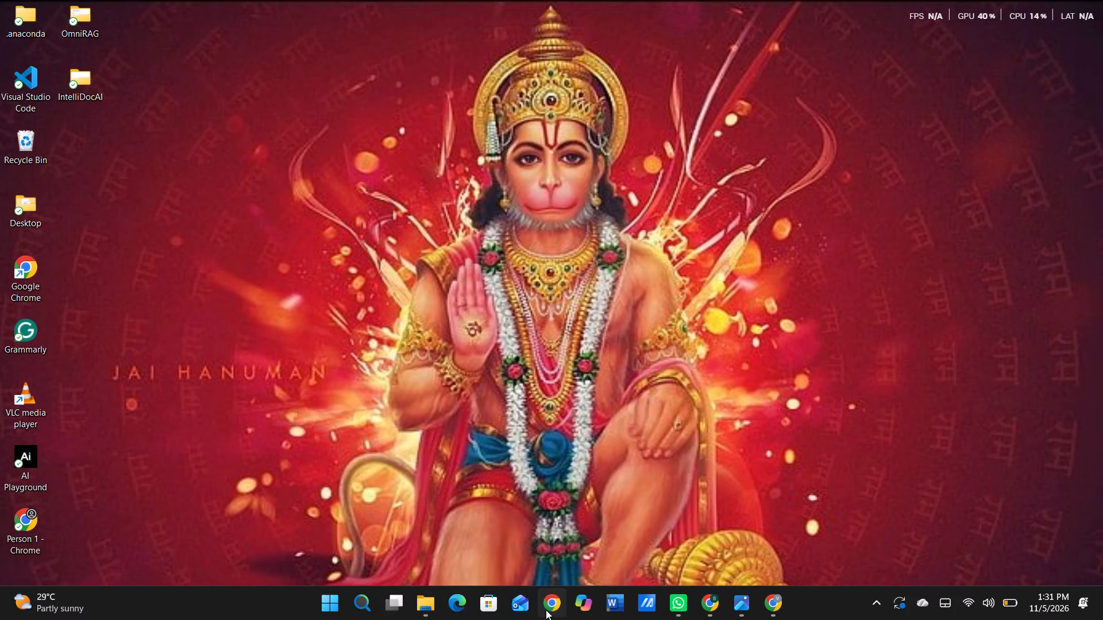
# Switch to the Chrome window that has SecureRAG and the Gmail inbox open, and open a new tab there.
pyautogui.click(780, 609)
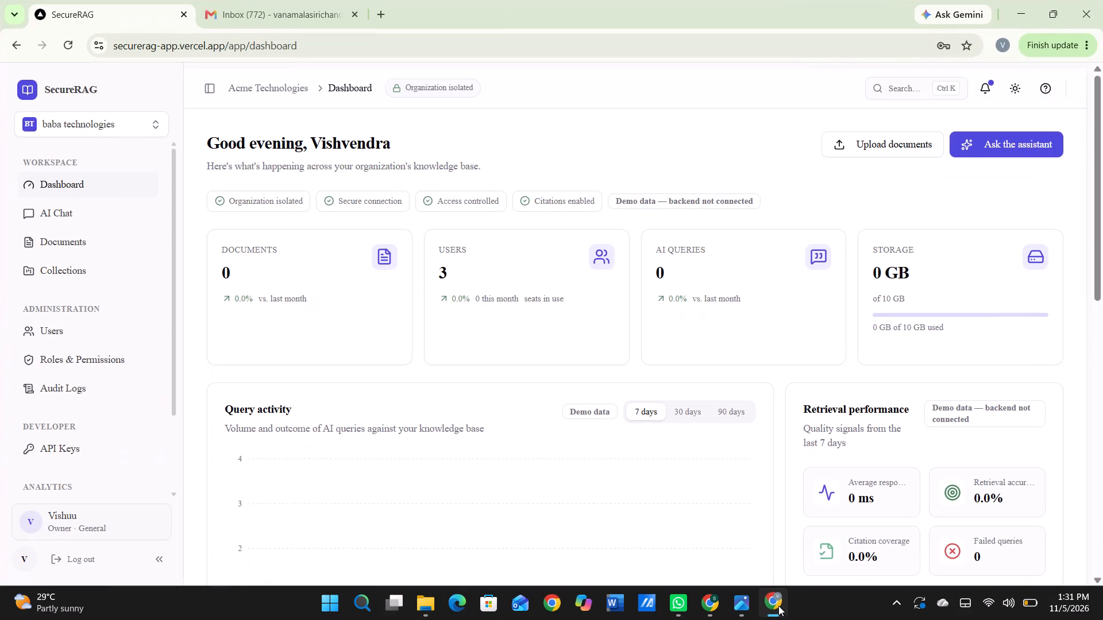
pyautogui.click(380, 11)
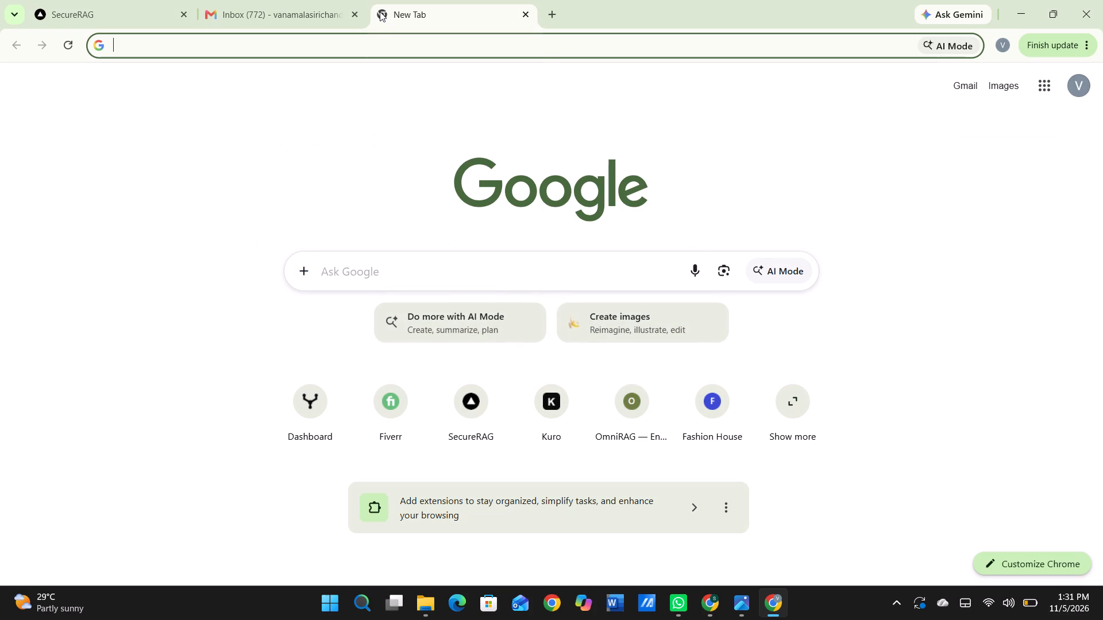
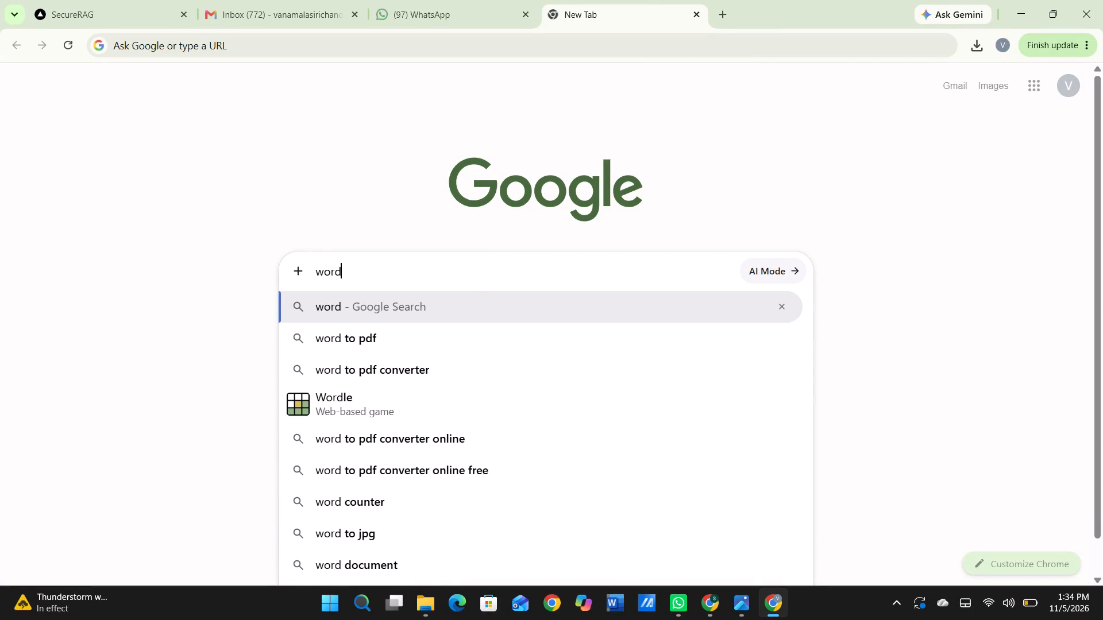
# Replace the query text in the new tab's search box and search Google for "microsoft word".
pyautogui.press('BackSpace')
pyautogui.press('BackSpace')
pyautogui.press('BackSpace')
pyautogui.press('BackSpace')
pyautogui.press('BackSpace')
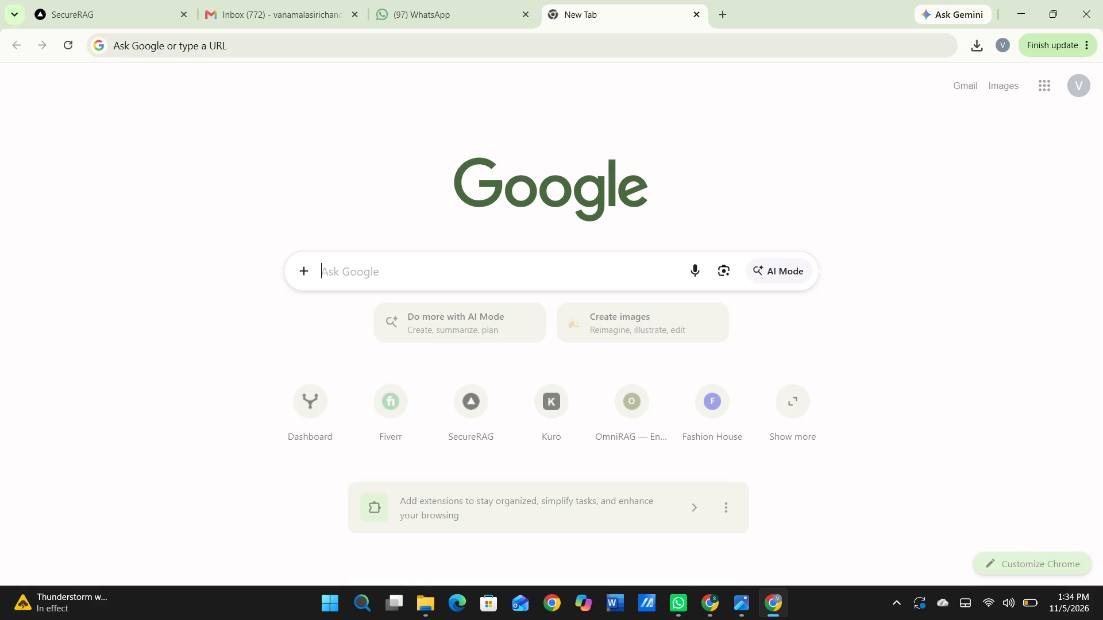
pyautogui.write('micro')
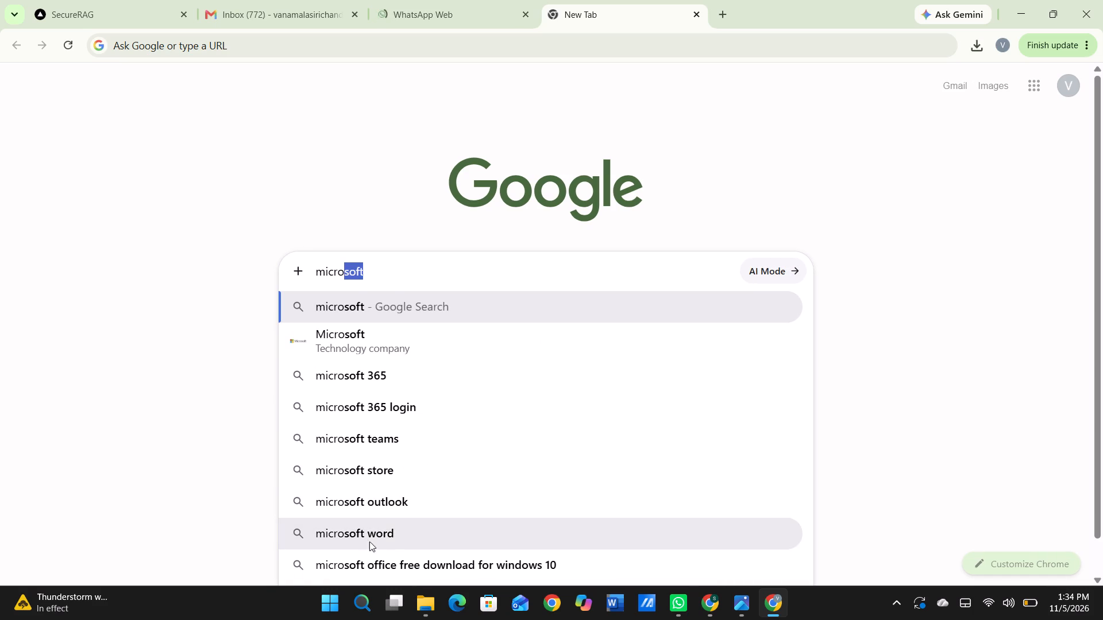
pyautogui.click(388, 528)
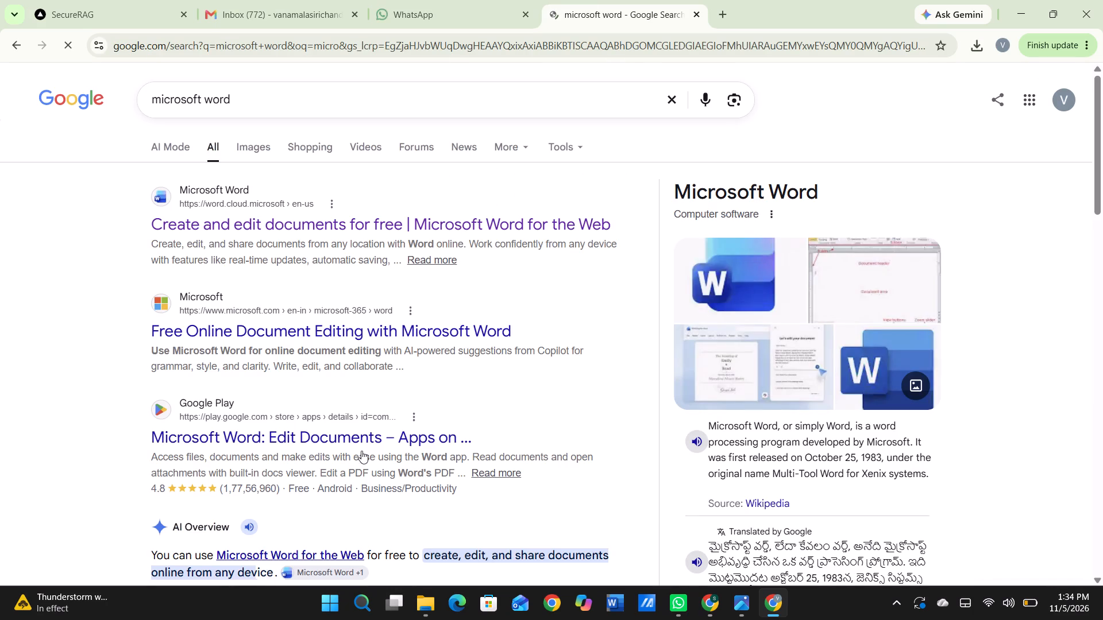
# Open Microsoft Word for the Web from the search results.
pyautogui.click(384, 227)
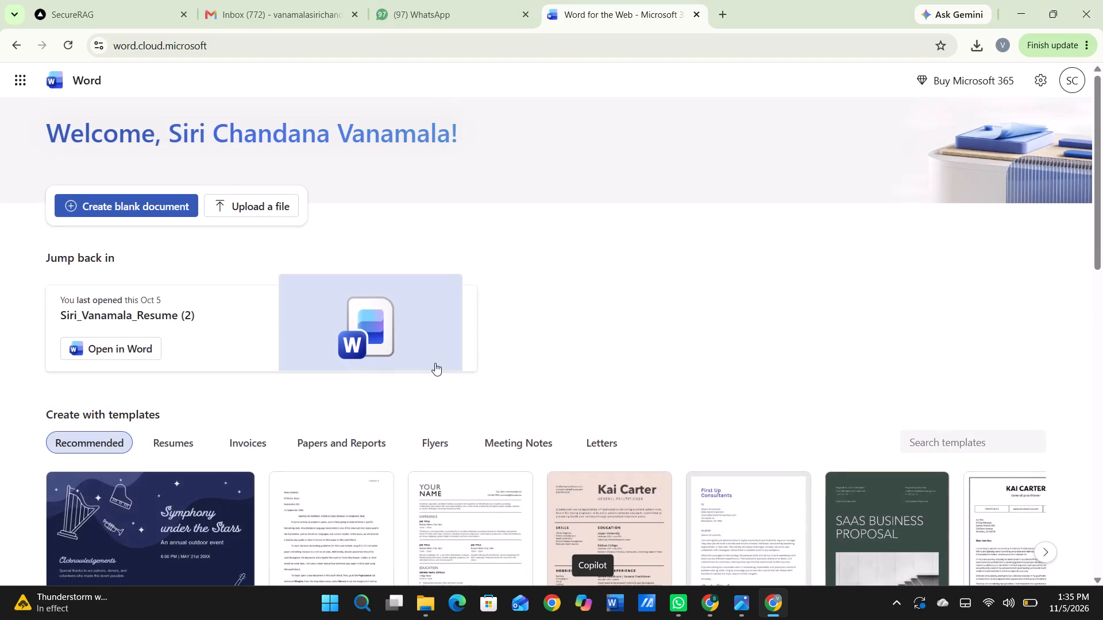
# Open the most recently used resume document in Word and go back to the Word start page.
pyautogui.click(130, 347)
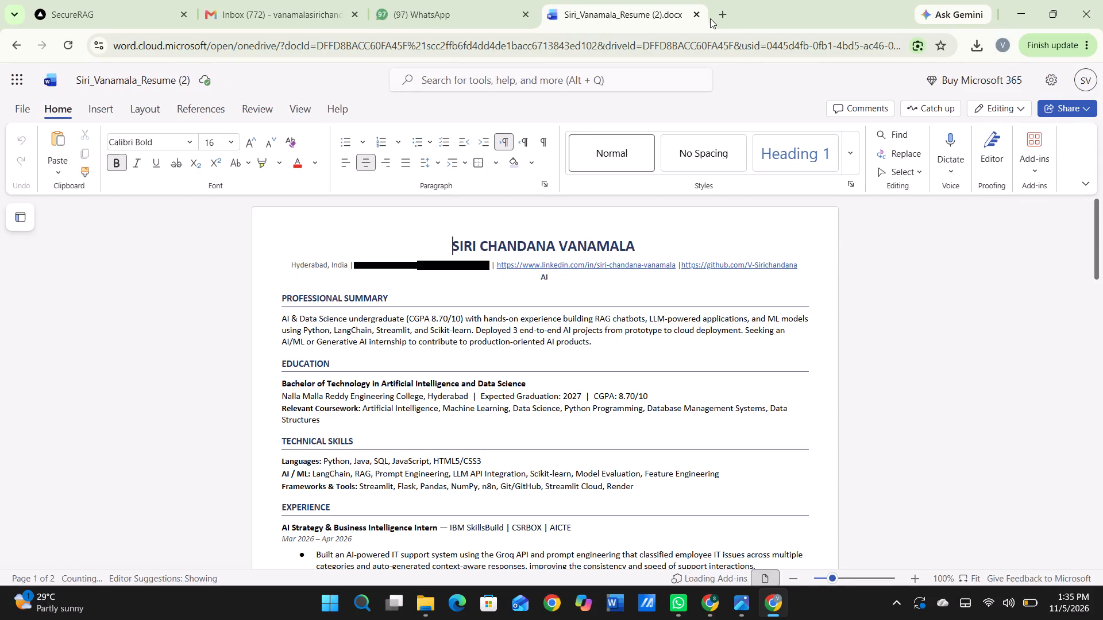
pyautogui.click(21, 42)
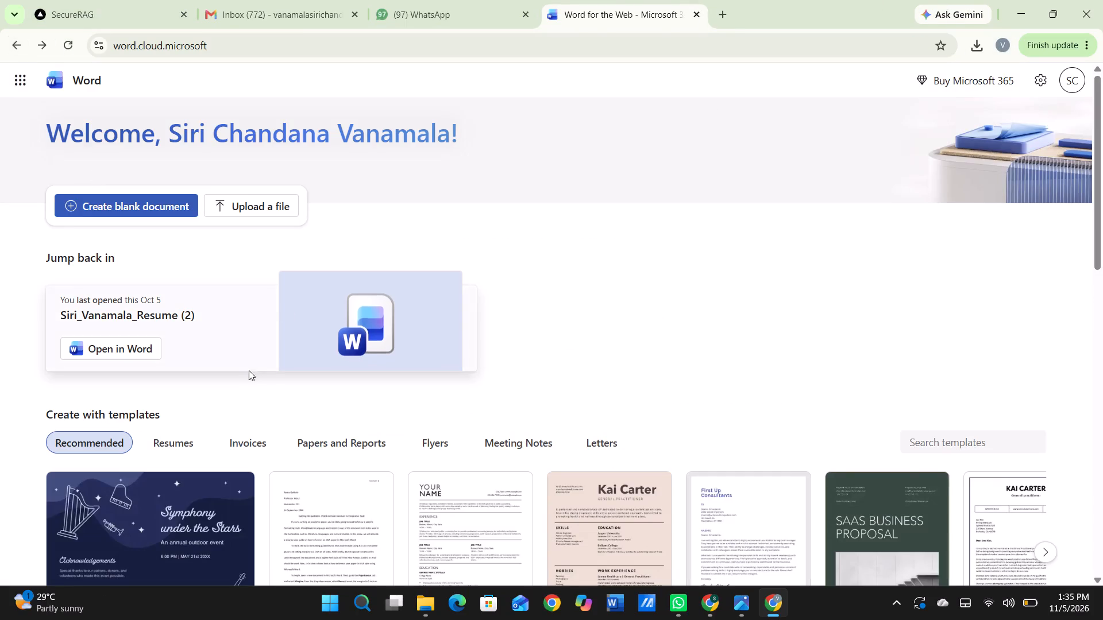
# Upload "project report ,lora1 (1).docx" from the Downloads folder and open it for editing in Word.
pyautogui.click(247, 212)
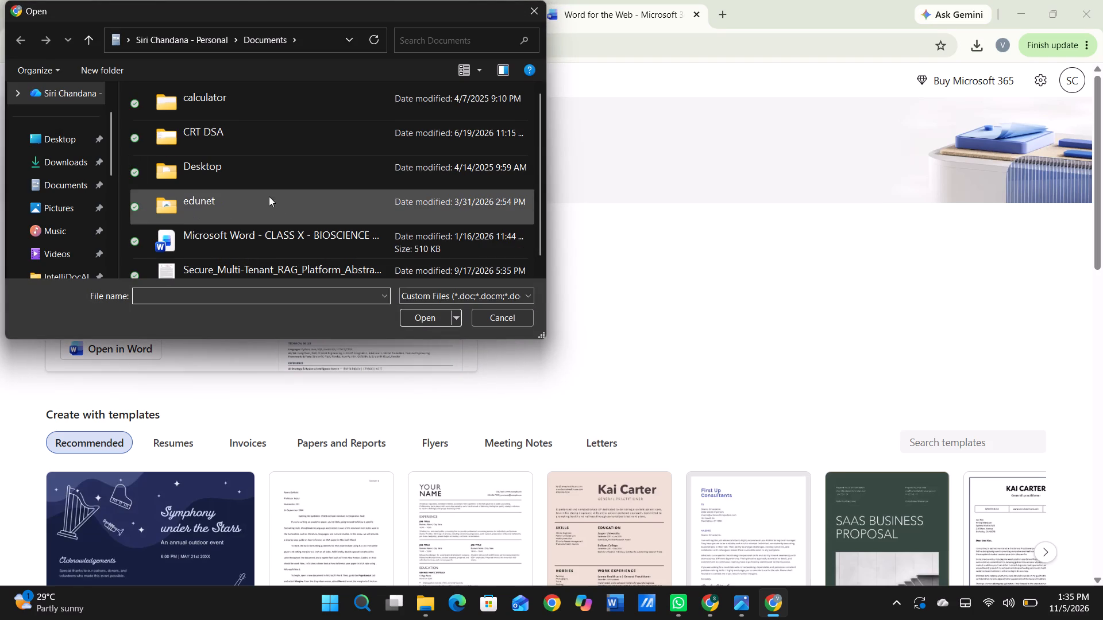
pyautogui.scroll(-4, 279, 202)
pyautogui.scroll(1, 279, 202)
pyautogui.click(47, 158)
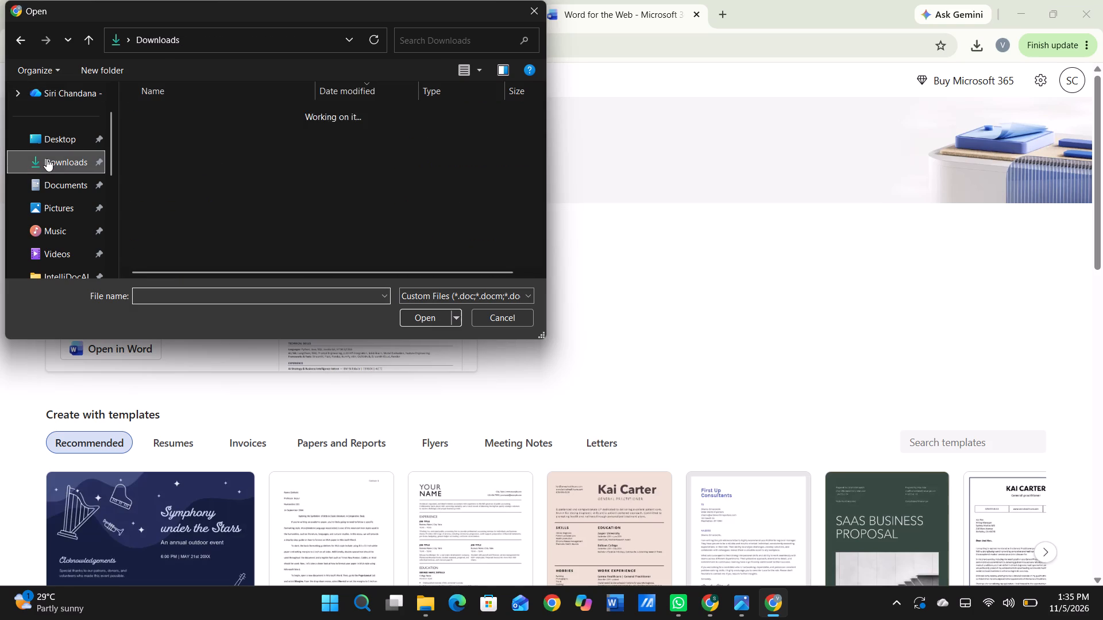
pyautogui.click(195, 136)
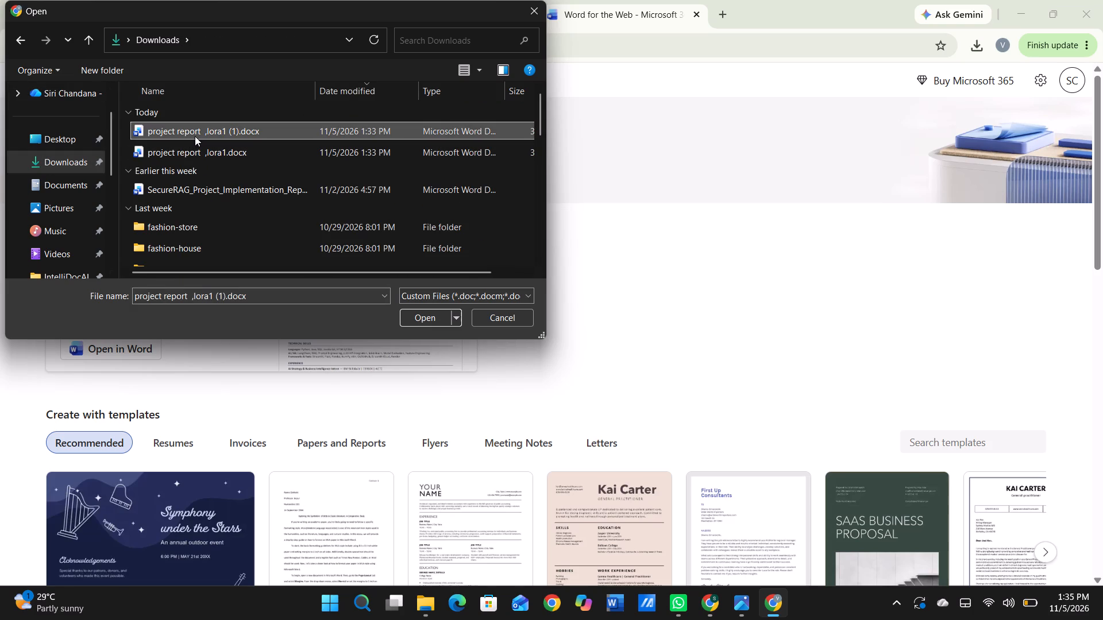
pyautogui.click(416, 315)
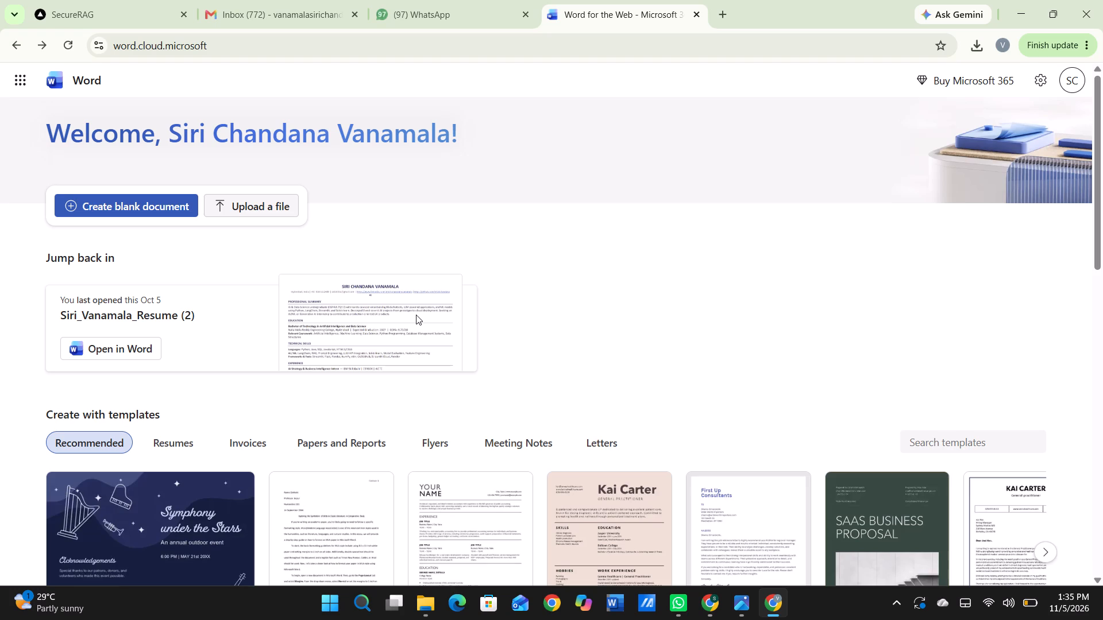
pyautogui.click(280, 209)
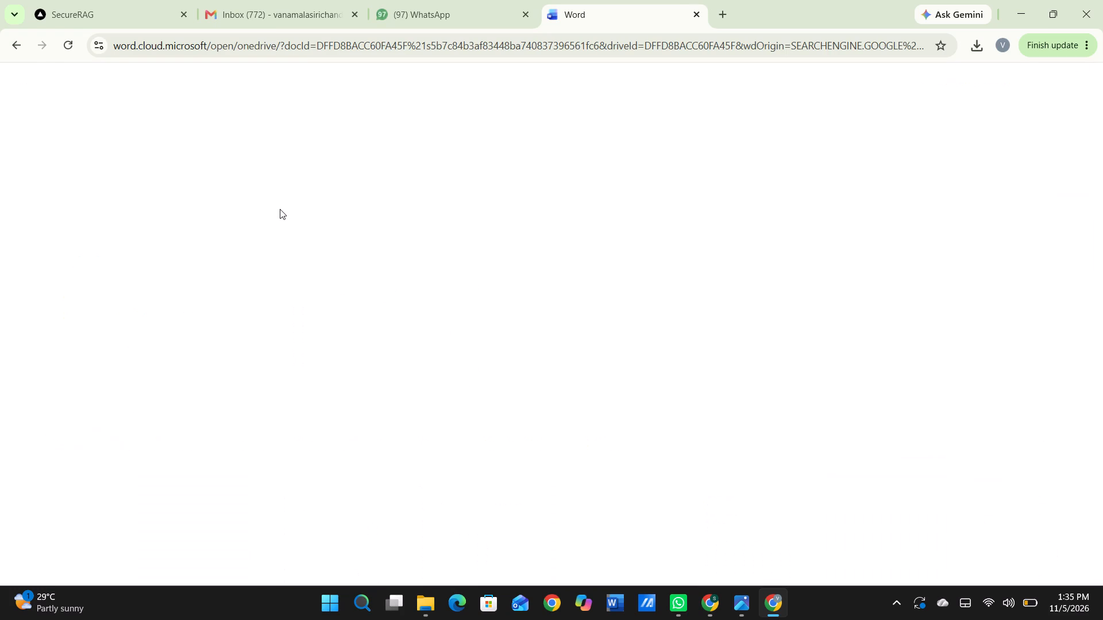
pyautogui.click(570, 352)
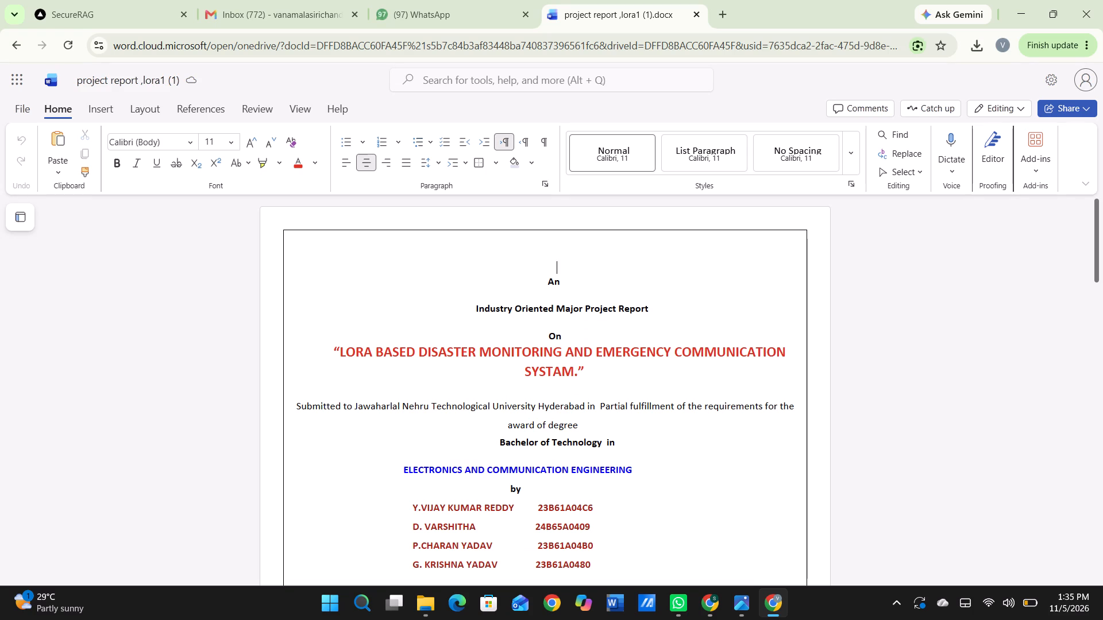
# Skim the report from the title page through the declaration, acknowledgement and certificate pages to Chapter 1: Introduction.
pyautogui.scroll(-1, 712, 332)
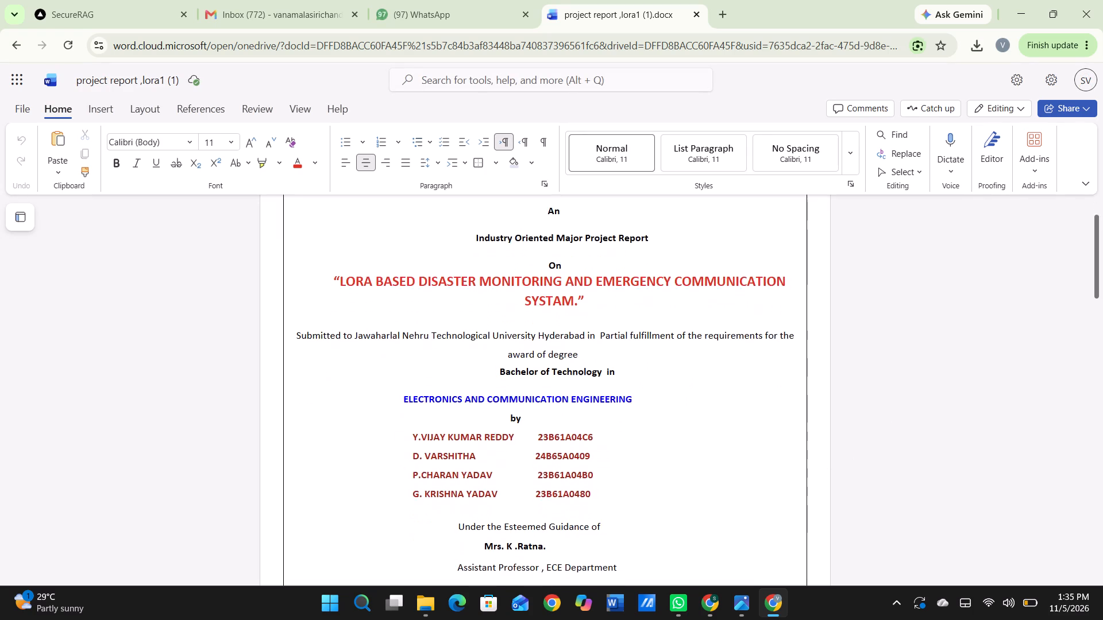
pyautogui.scroll(-7, 712, 332)
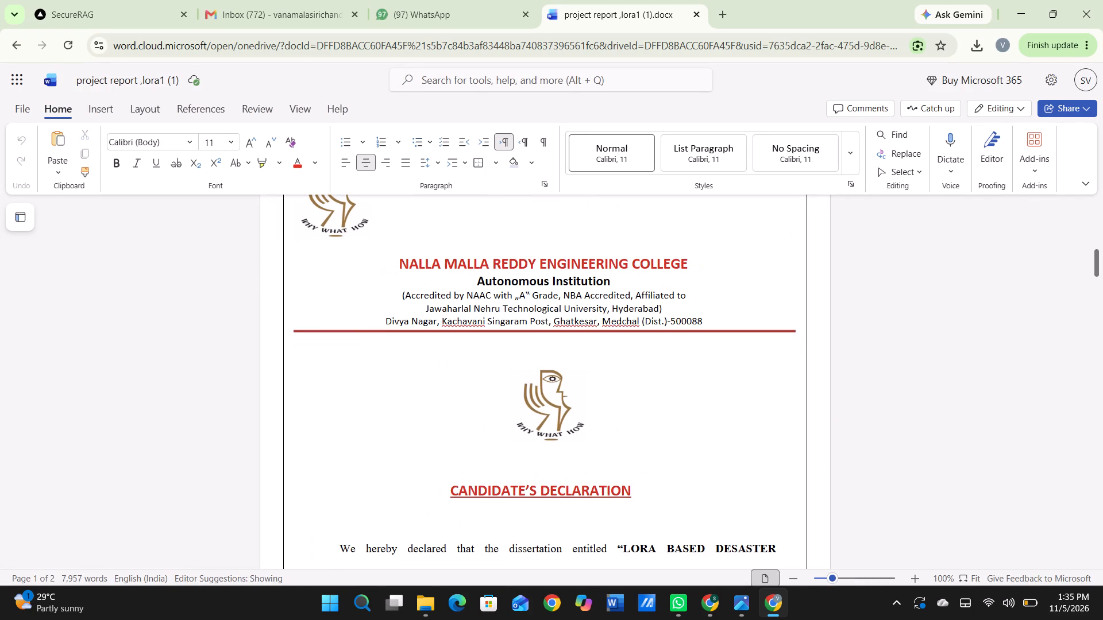
pyautogui.scroll(-6, 456, 338)
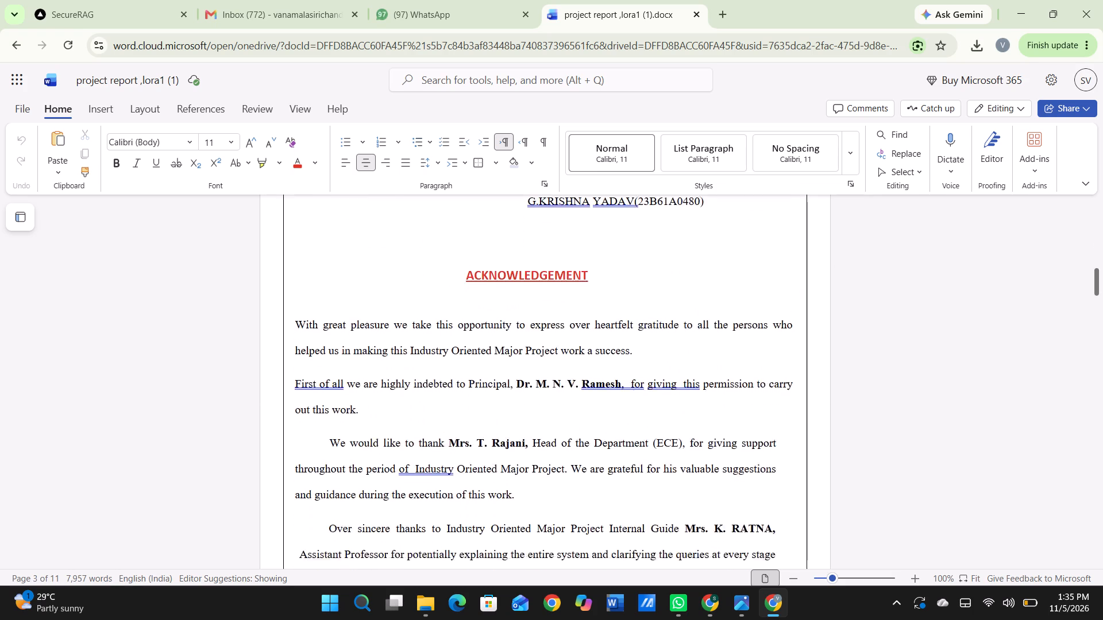
pyautogui.scroll(-6, 456, 338)
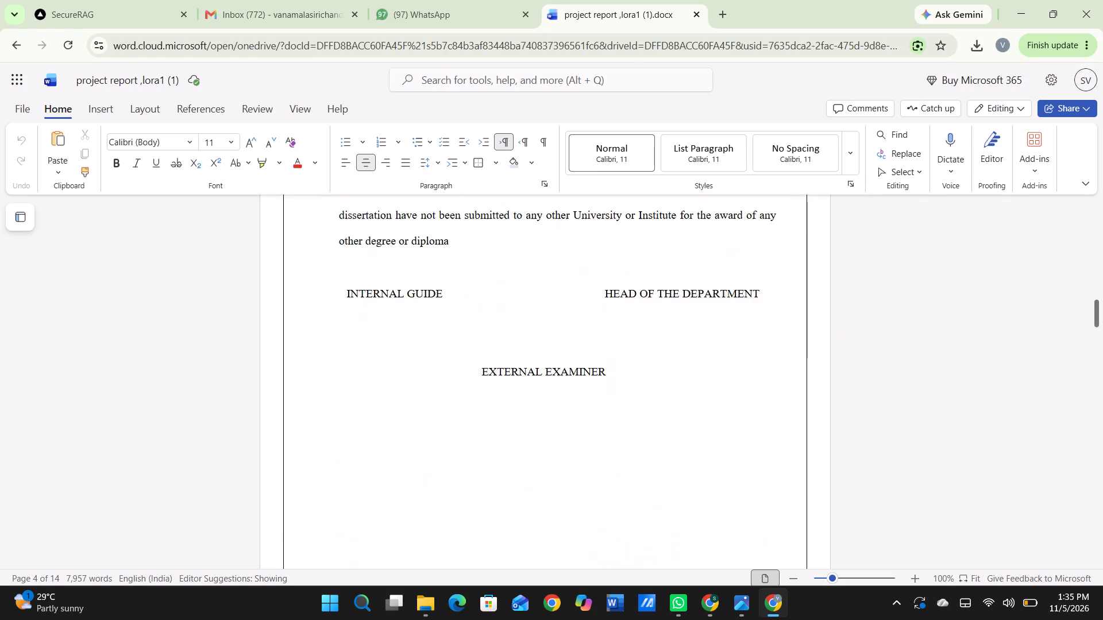
pyautogui.scroll(-5, 456, 338)
pyautogui.scroll(1, 456, 338)
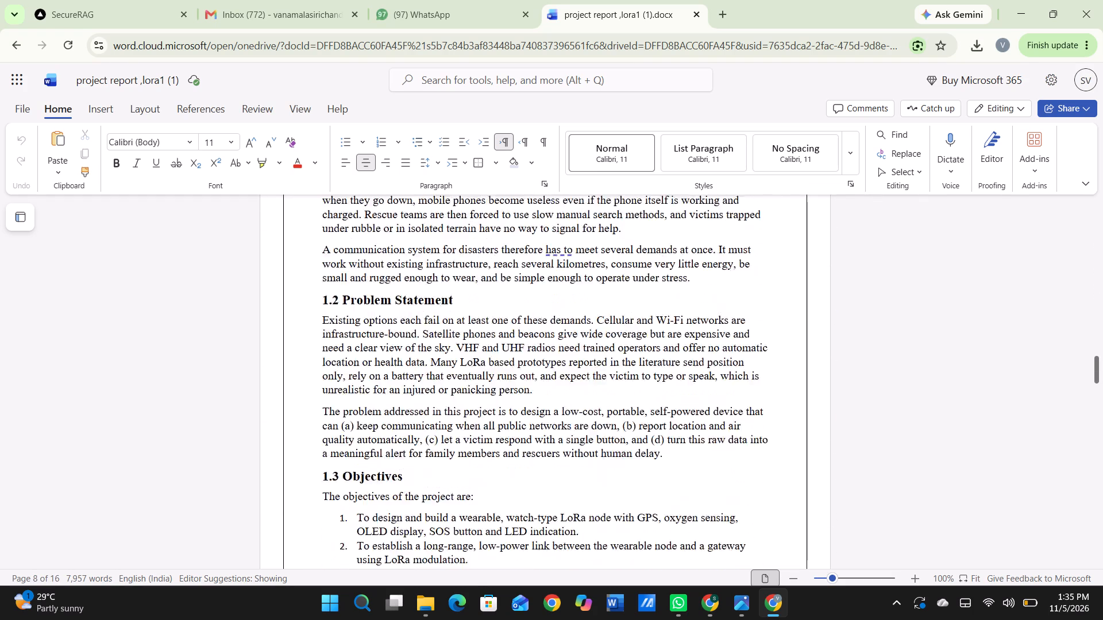
pyautogui.scroll(1, 456, 338)
pyautogui.scroll(-2, 456, 338)
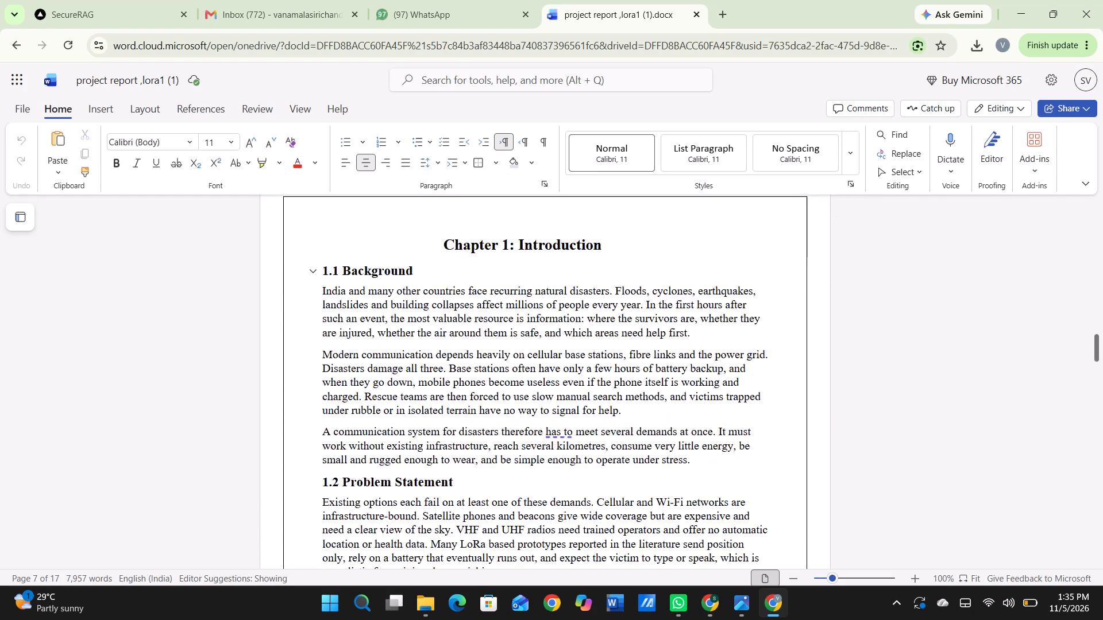
# Review Chapter 1 from the problem statement through the report organisation, including the IEEE conference paper sentence in section 1.5.
pyautogui.scroll(-3, 456, 338)
pyautogui.click(456, 338)
pyautogui.scroll(2, 456, 338)
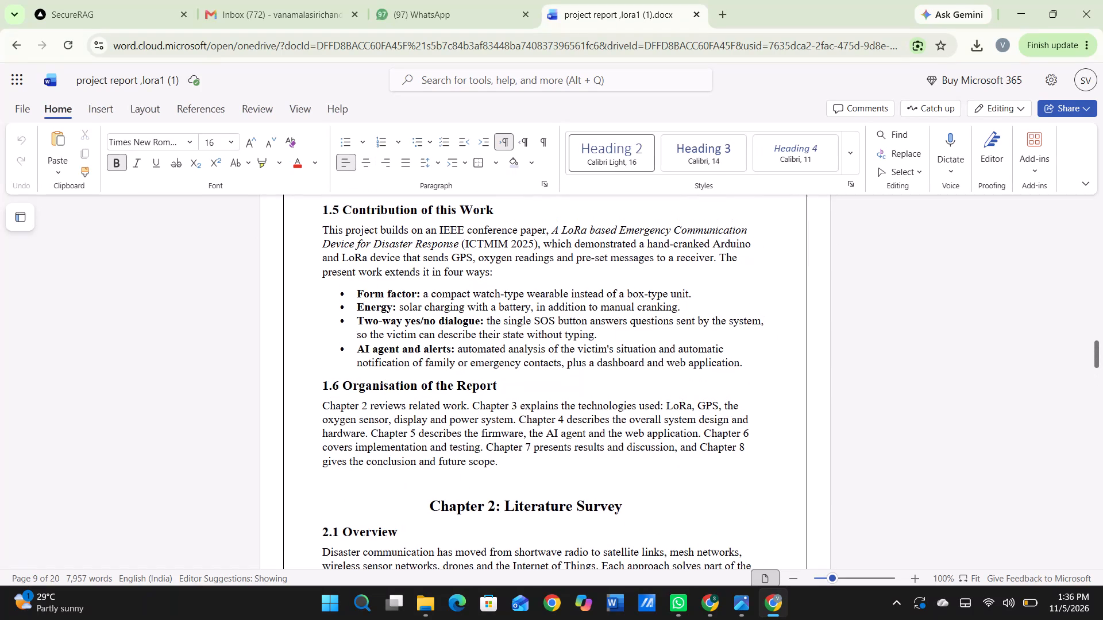
pyautogui.scroll(4, 456, 424)
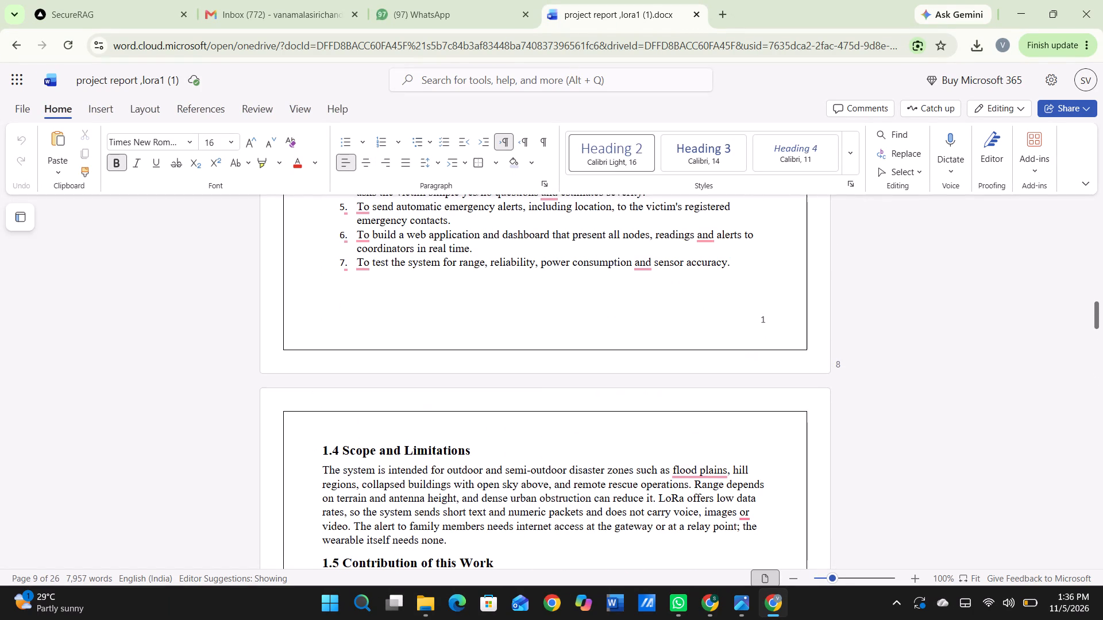
pyautogui.scroll(-2, 636, 434)
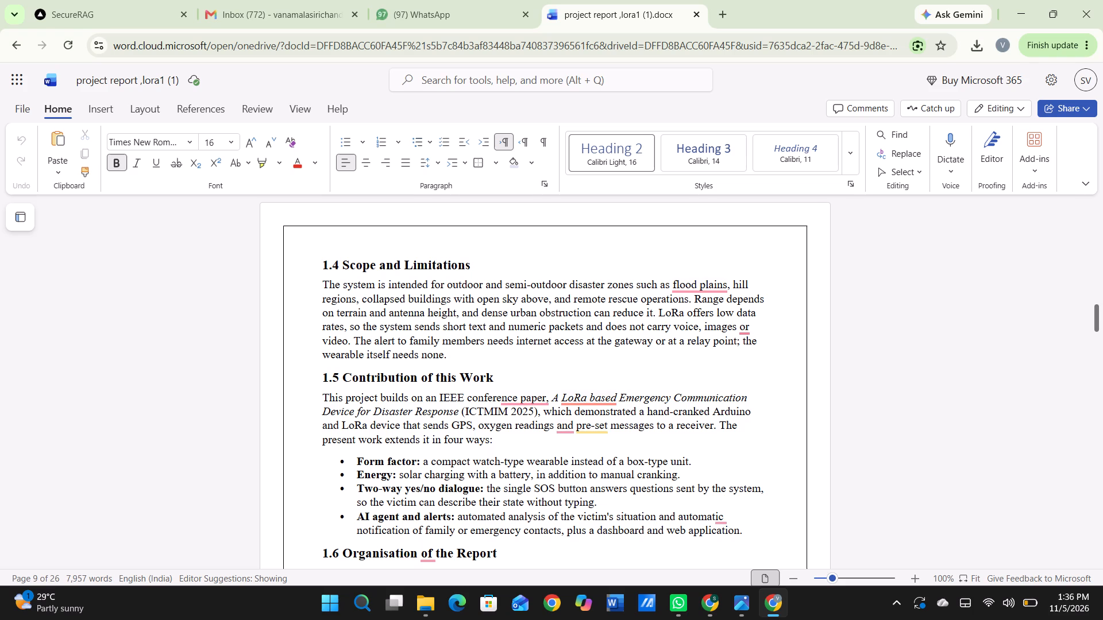
pyautogui.scroll(3, 469, 405)
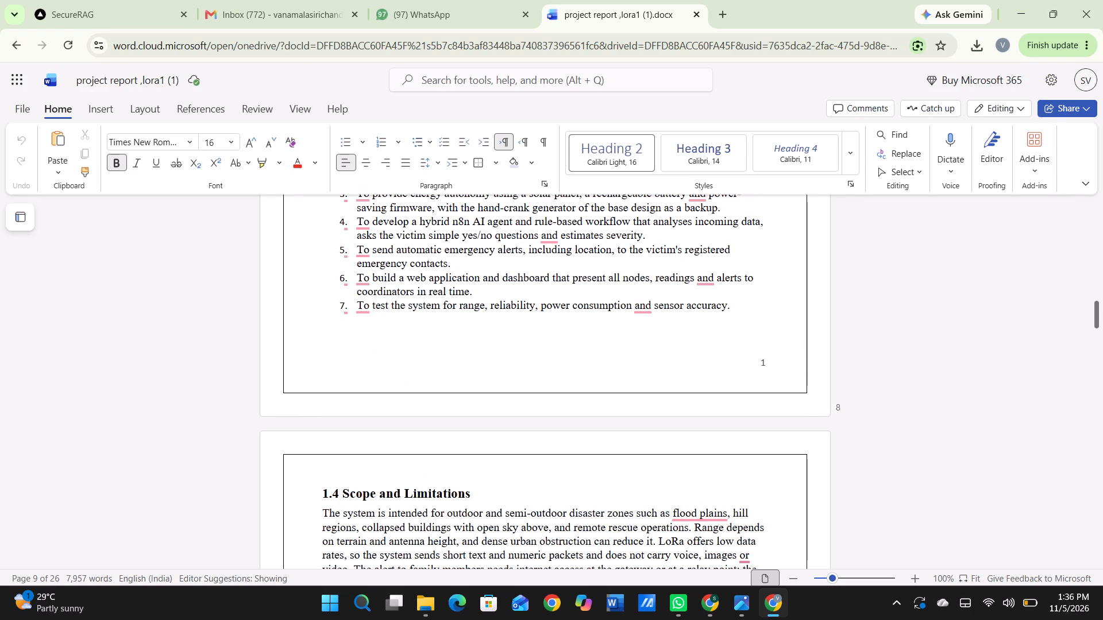
pyautogui.scroll(3, 469, 405)
pyautogui.scroll(-1, 469, 405)
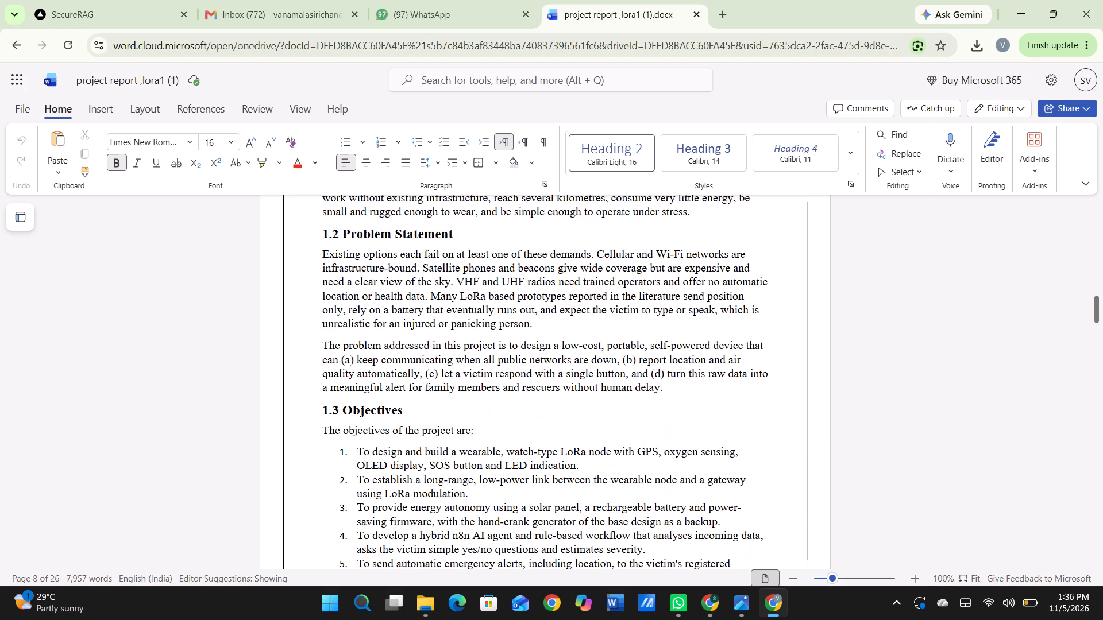
pyautogui.scroll(-3, 469, 405)
pyautogui.scroll(1, 469, 405)
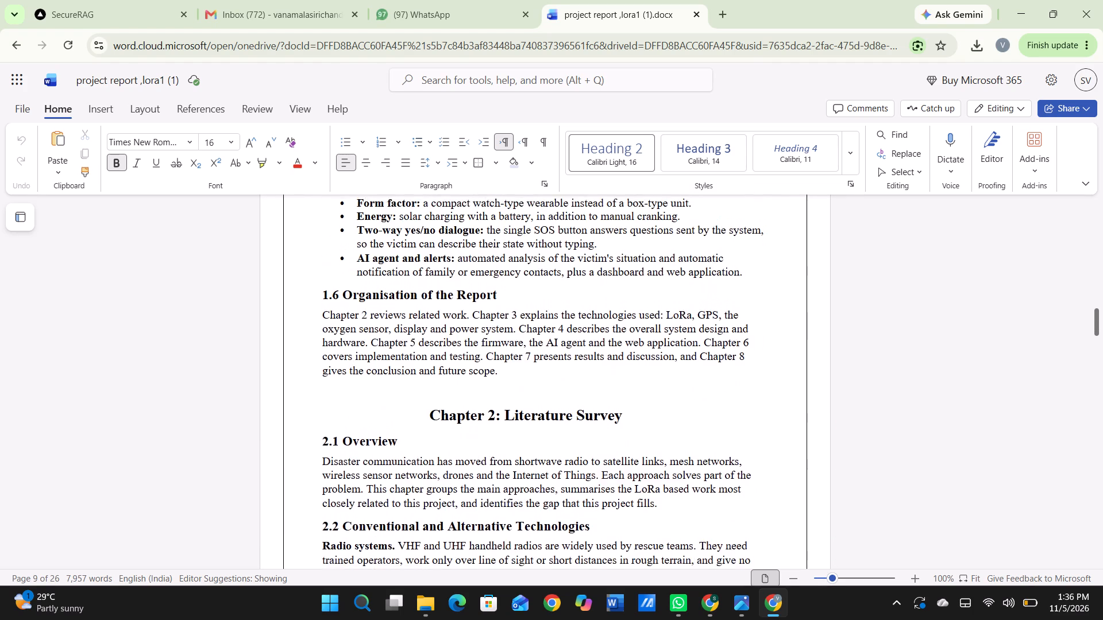
pyautogui.scroll(2, 469, 405)
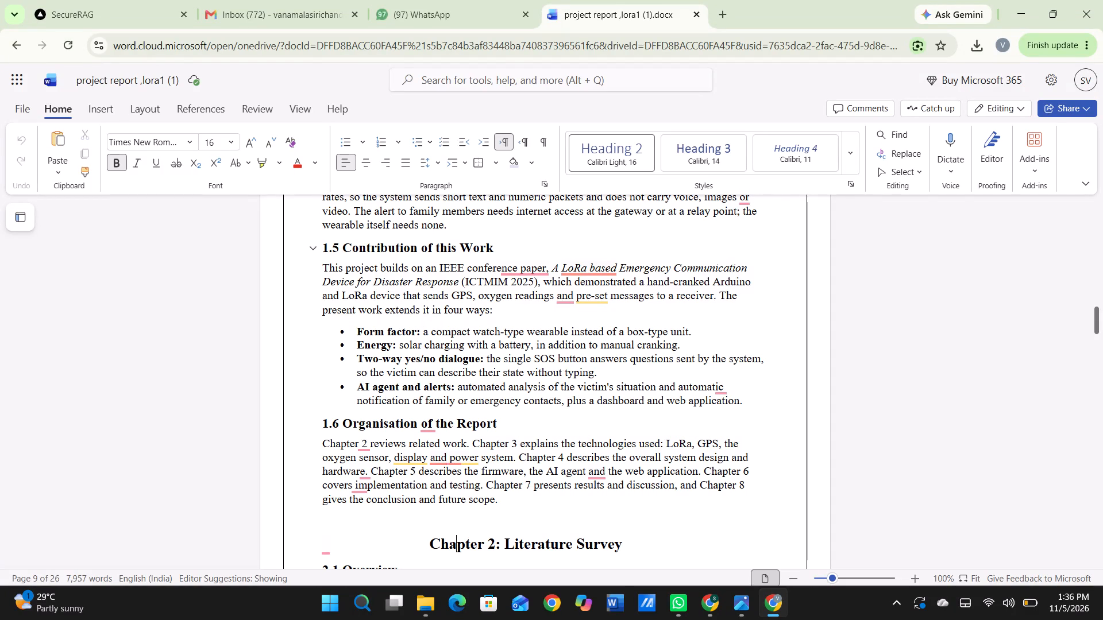
pyautogui.click(549, 267)
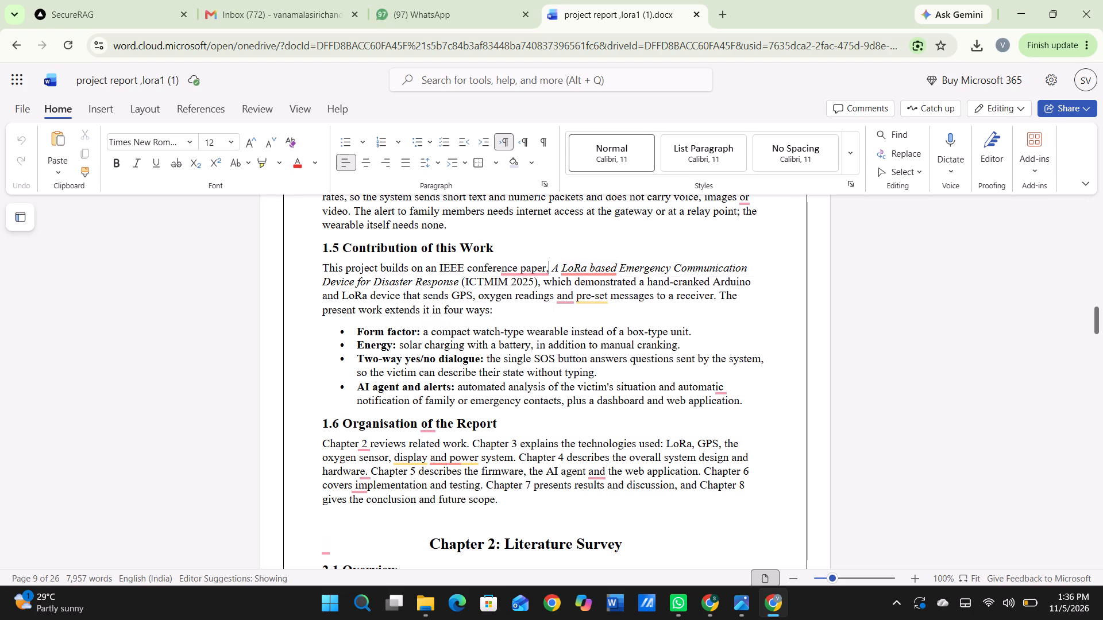
# Examine Chapter 2: Literature Survey, including the comparison of approaches table and the research gap section.
pyautogui.scroll(2, 515, 346)
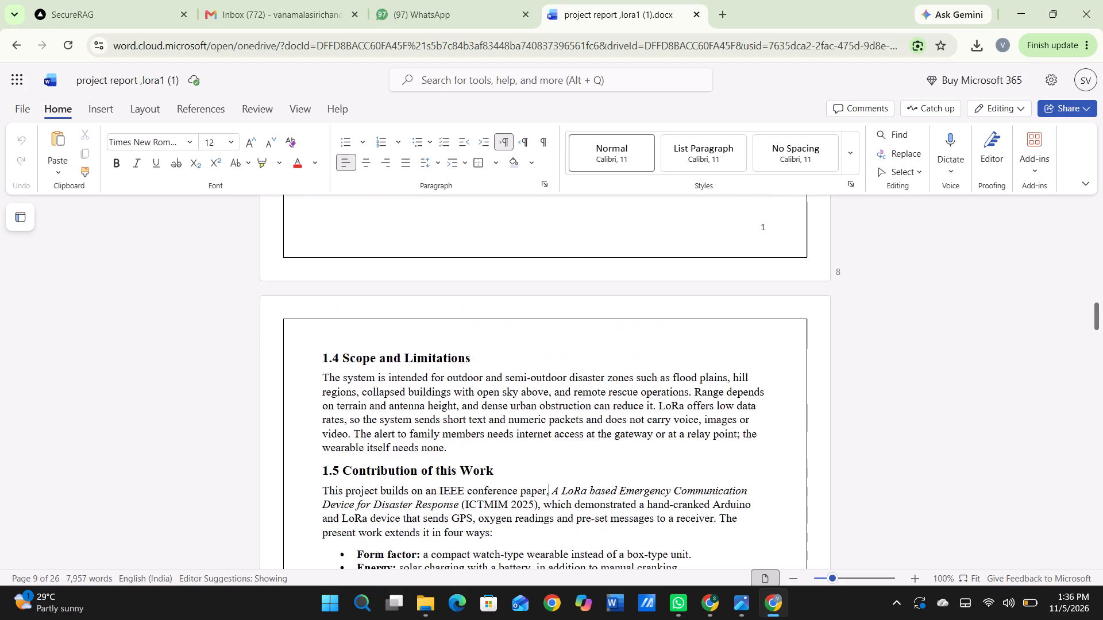
pyautogui.scroll(2, 515, 346)
pyautogui.scroll(-3, 515, 346)
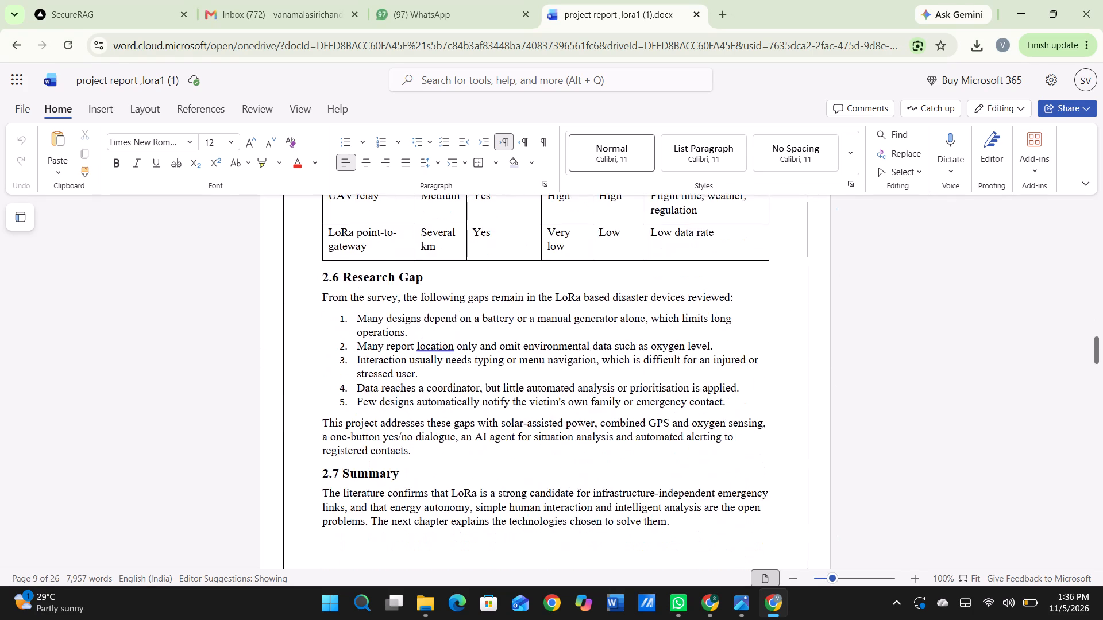
pyautogui.scroll(8, 515, 346)
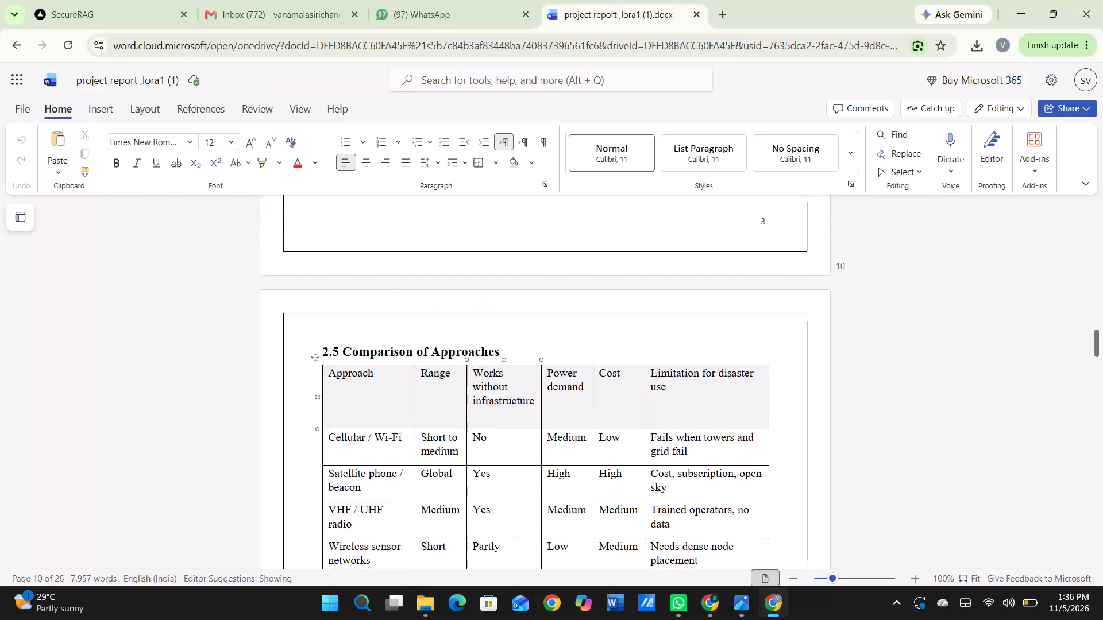
pyautogui.scroll(9, 515, 346)
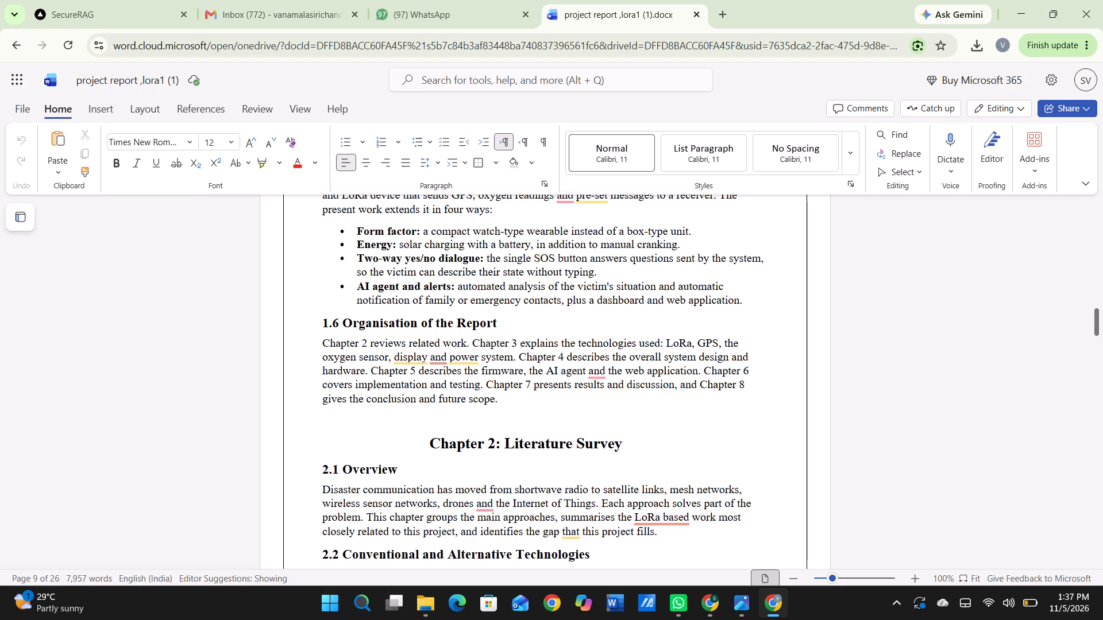
# Go back through Chapter 1 to recheck the layout of the report's front pages, including the acknowledgement and certificate.
pyautogui.scroll(5, 515, 346)
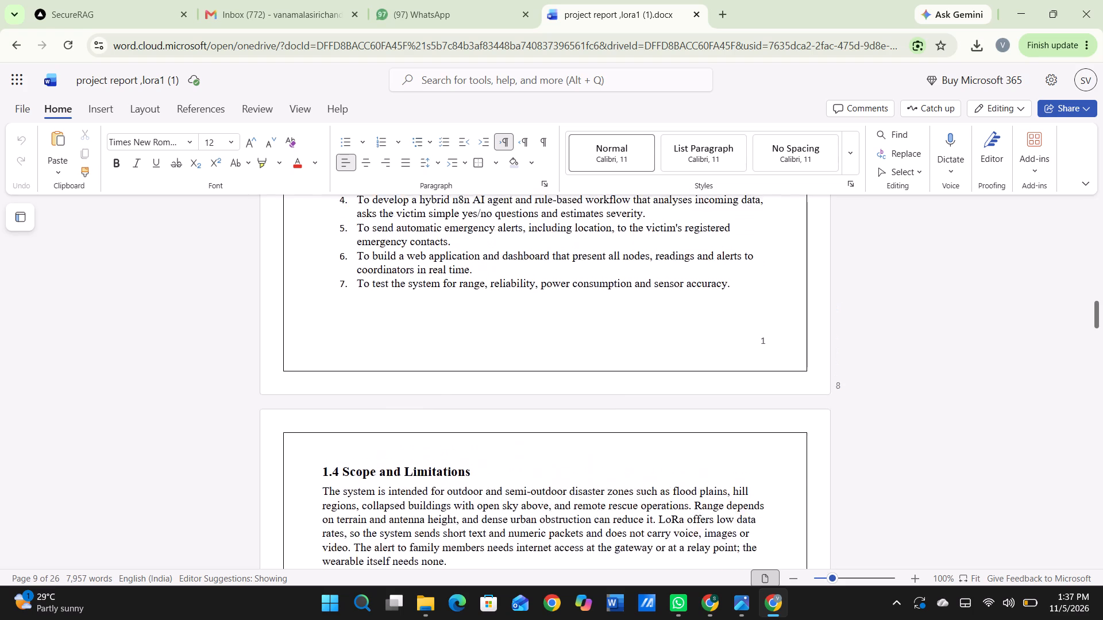
pyautogui.scroll(7, 515, 346)
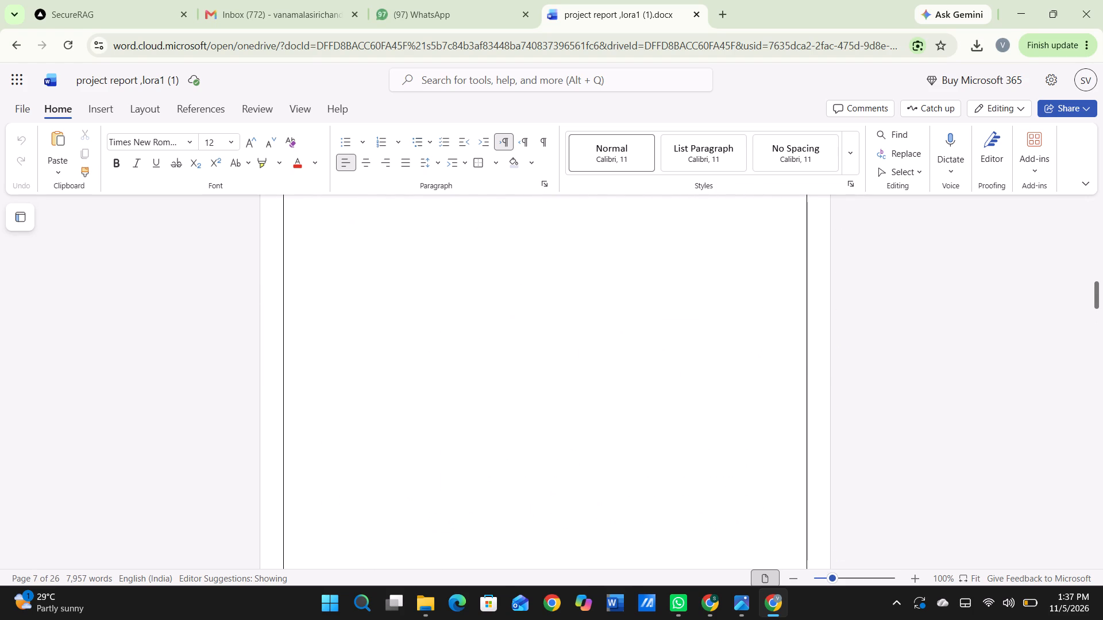
pyautogui.scroll(3, 515, 346)
pyautogui.scroll(-3, 515, 346)
pyautogui.scroll(2, 515, 346)
pyautogui.hscroll(1, 515, 346)
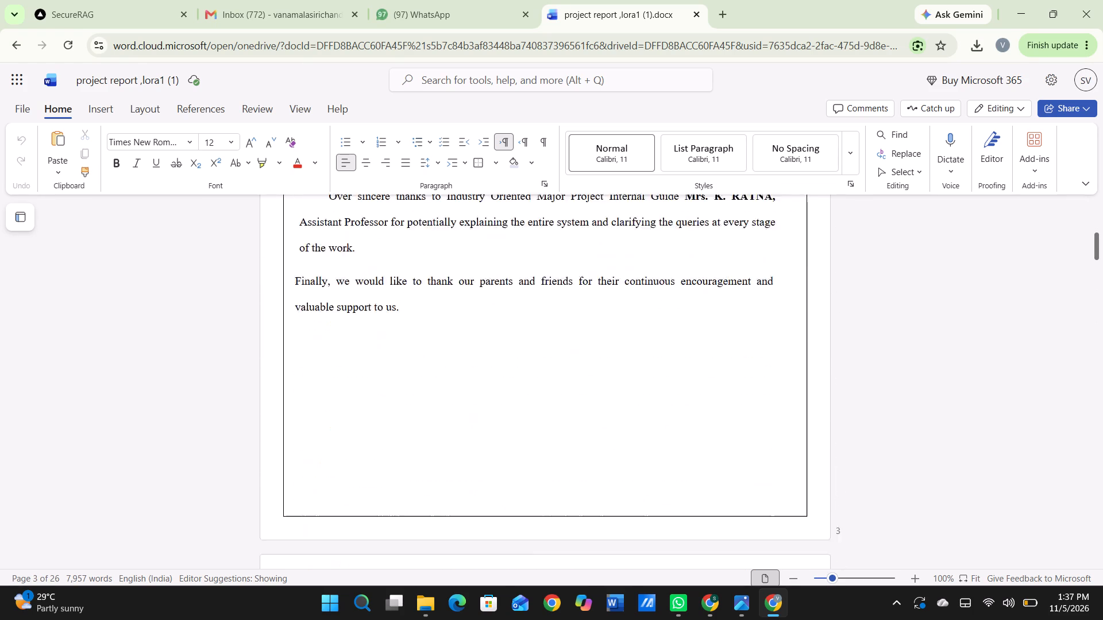
pyautogui.hscroll(1, 515, 346)
pyautogui.scroll(4, 515, 346)
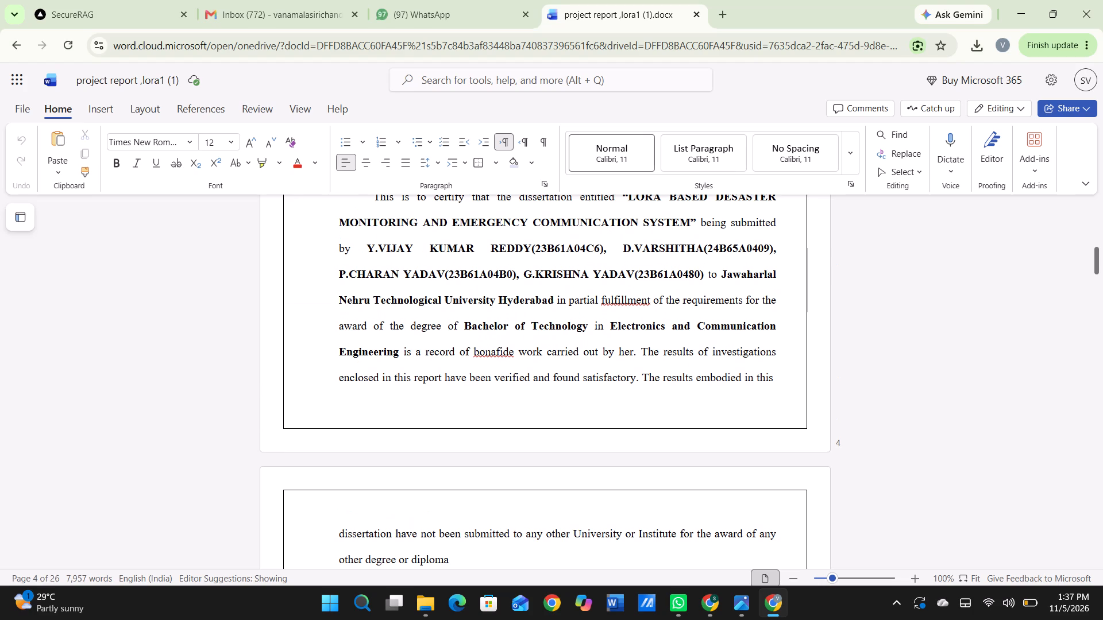
# Skim the report from the certificate page through the abstract and later chapters to the appendix list on the last page.
pyautogui.scroll(-7, 515, 346)
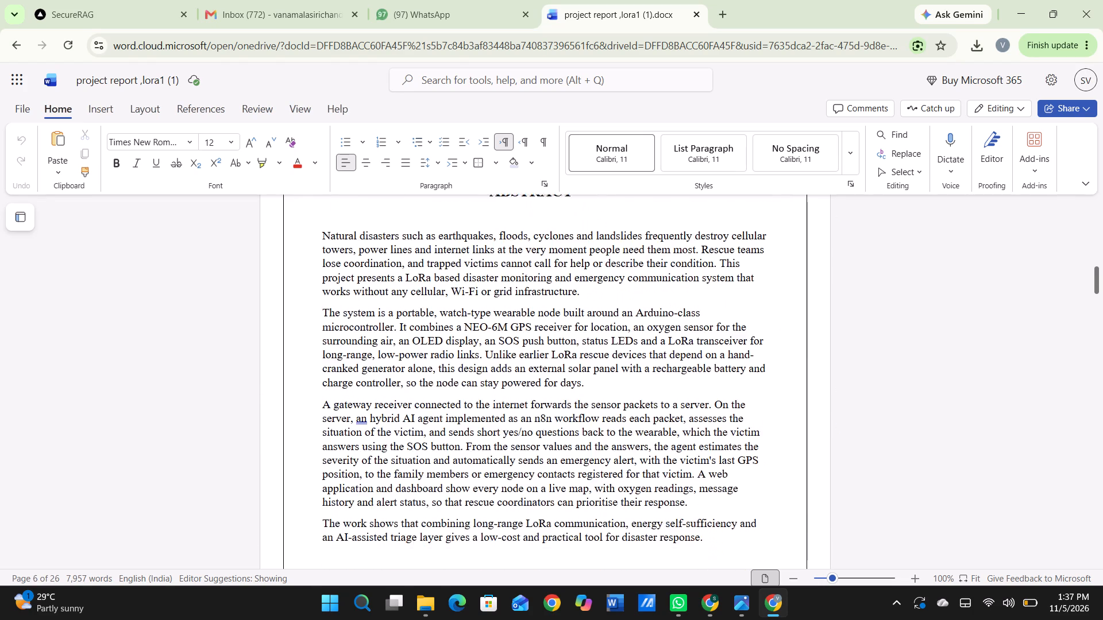
pyautogui.scroll(-15, 515, 346)
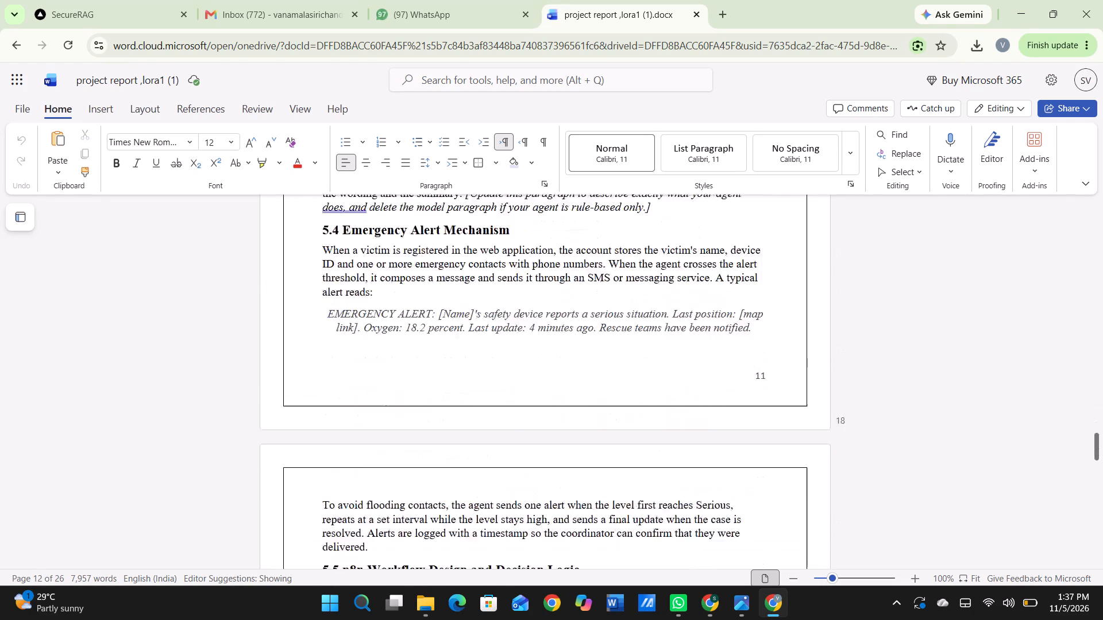
pyautogui.scroll(-8, 515, 346)
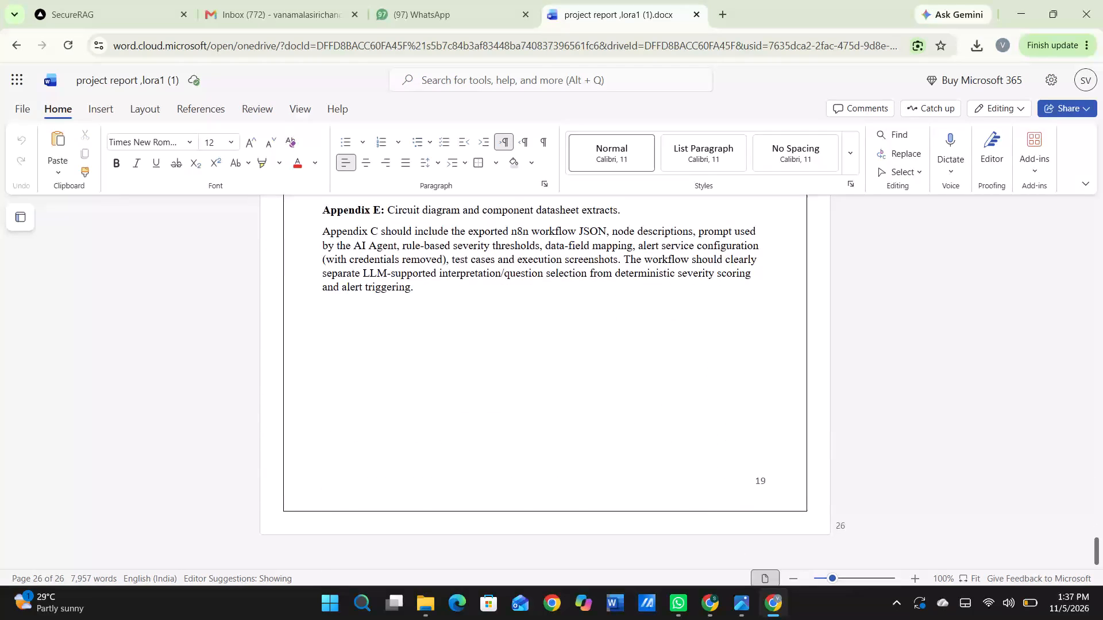
# Go back through the chapters from the appendices to the acknowledgement page, checking the page layout on the way.
pyautogui.scroll(9, 515, 346)
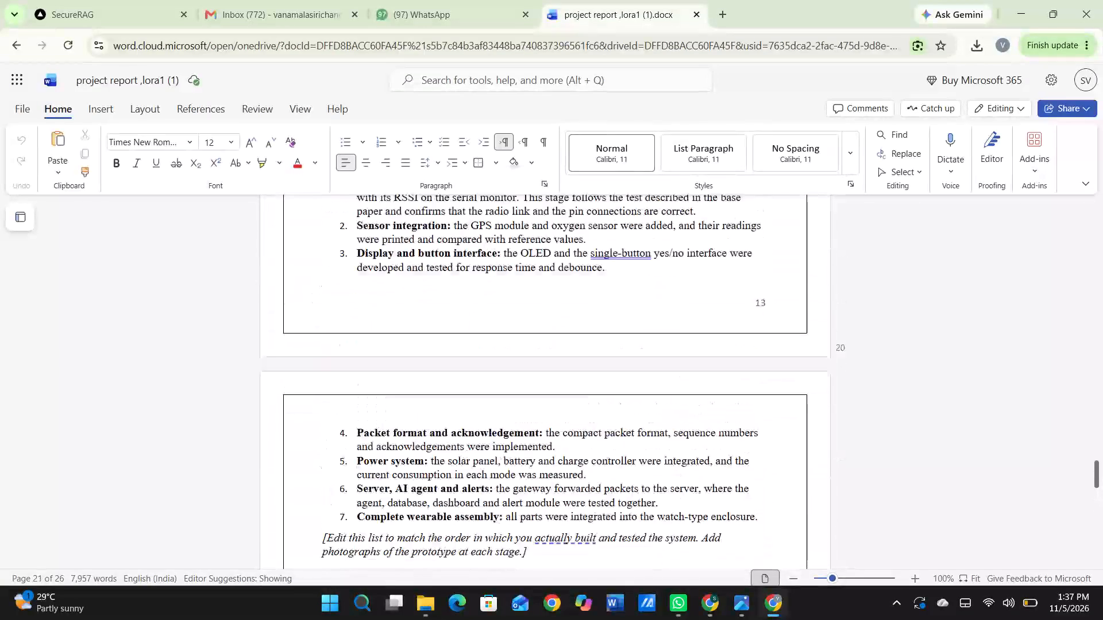
pyautogui.scroll(13, 515, 346)
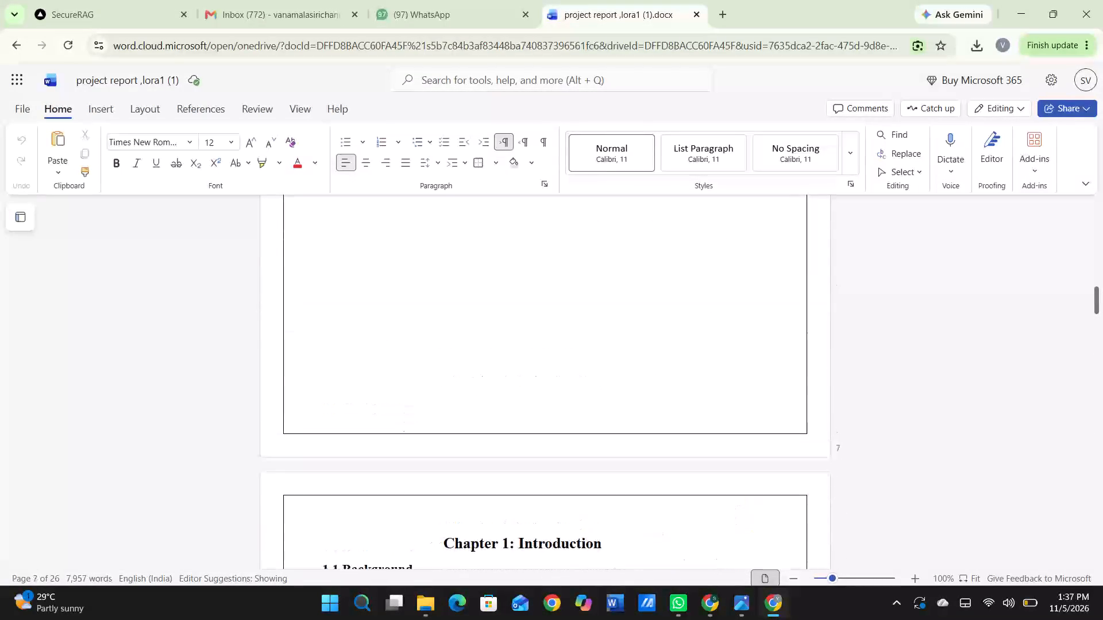
pyautogui.scroll(4, 515, 346)
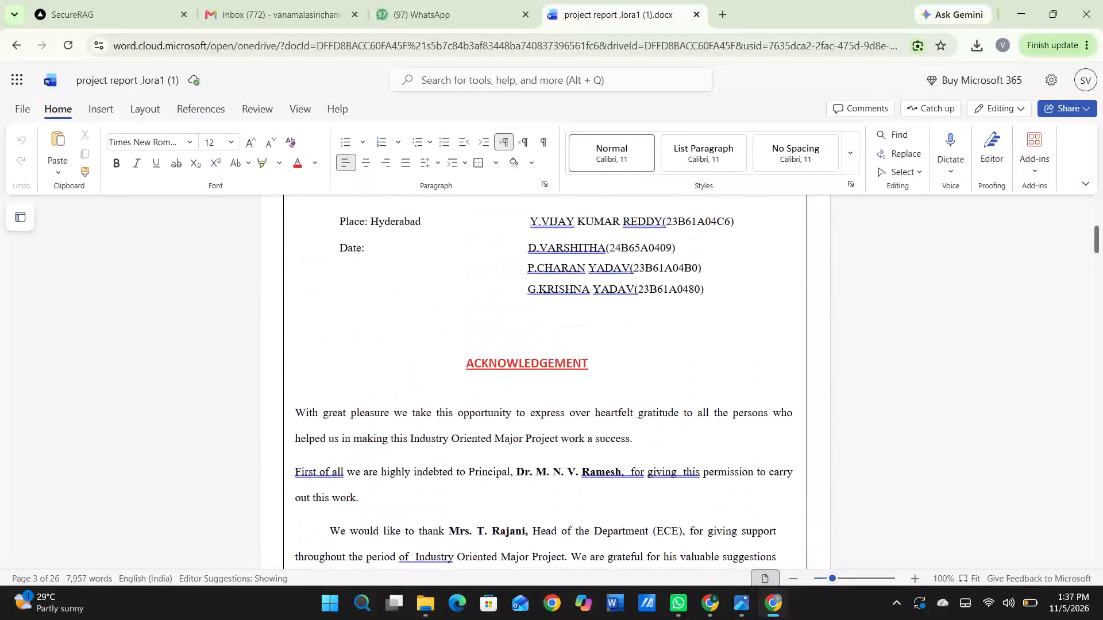
# Compare the candidate's declaration page with the acknowledgement page, checking the signature block and the thank-you paragraphs.
pyautogui.scroll(3, 515, 346)
pyautogui.scroll(-1, 515, 346)
pyautogui.scroll(1, 515, 346)
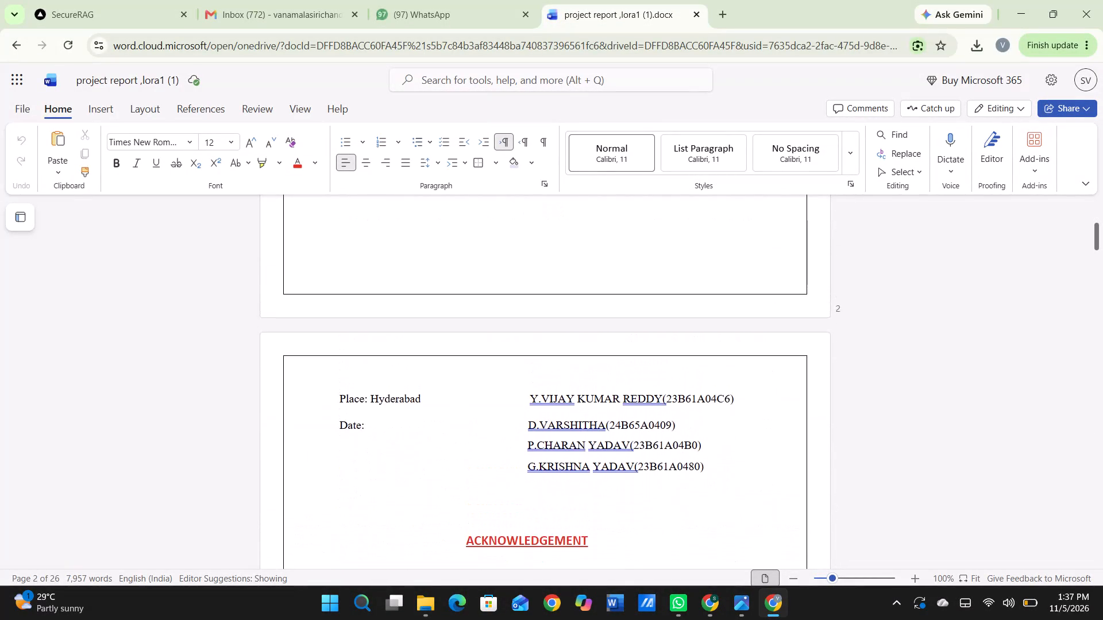
pyautogui.scroll(-1, 515, 346)
pyautogui.scroll(1, 515, 346)
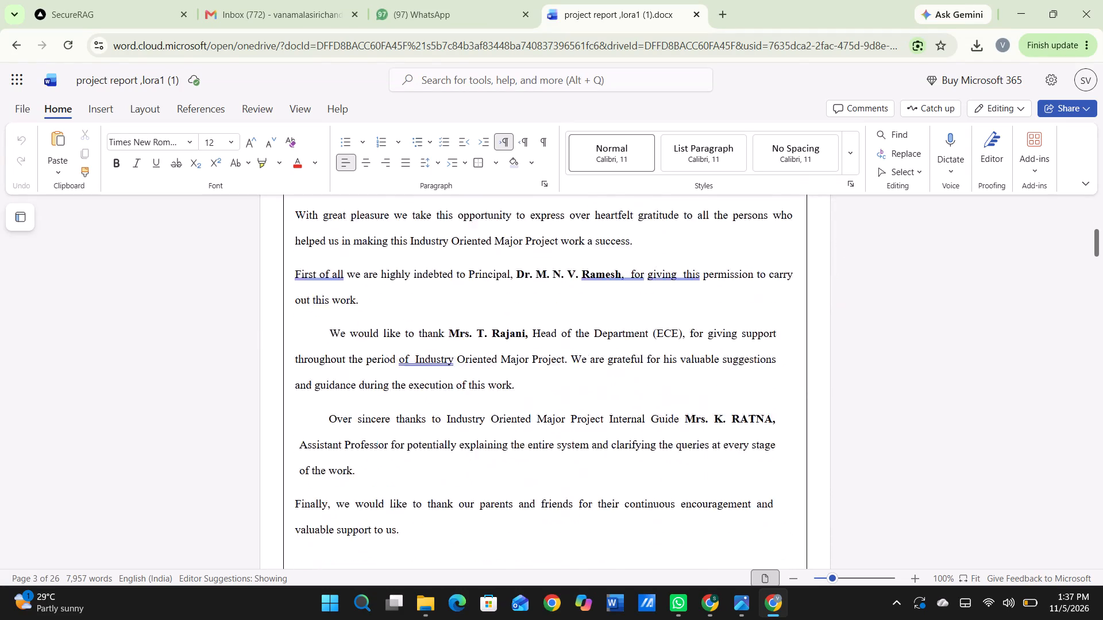
pyautogui.scroll(6, 515, 346)
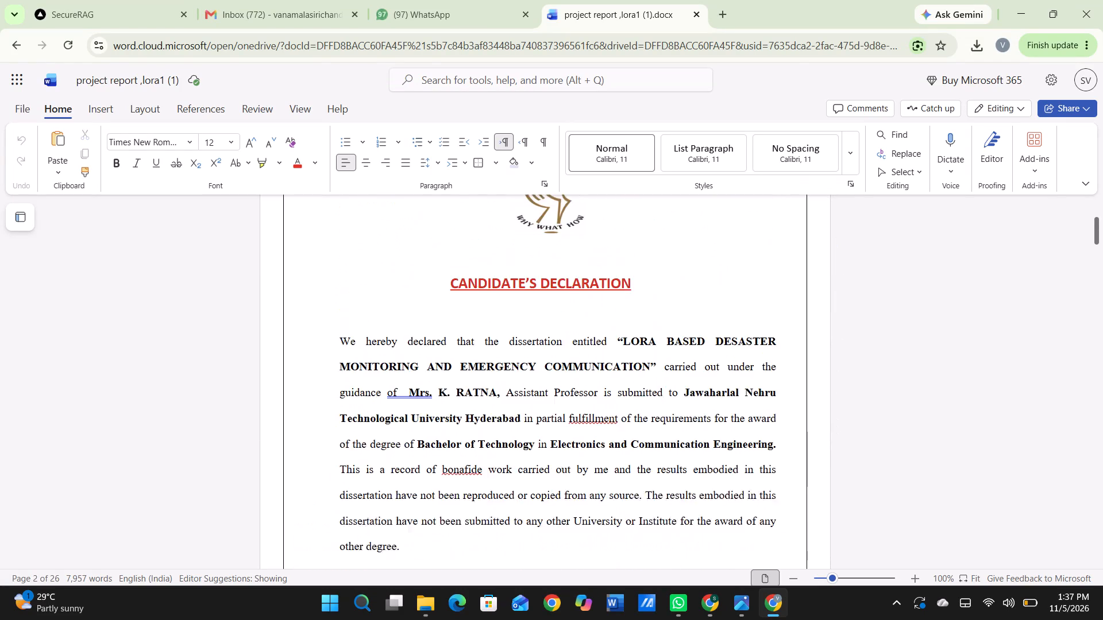
pyautogui.scroll(2, 515, 346)
pyautogui.scroll(-6, 515, 346)
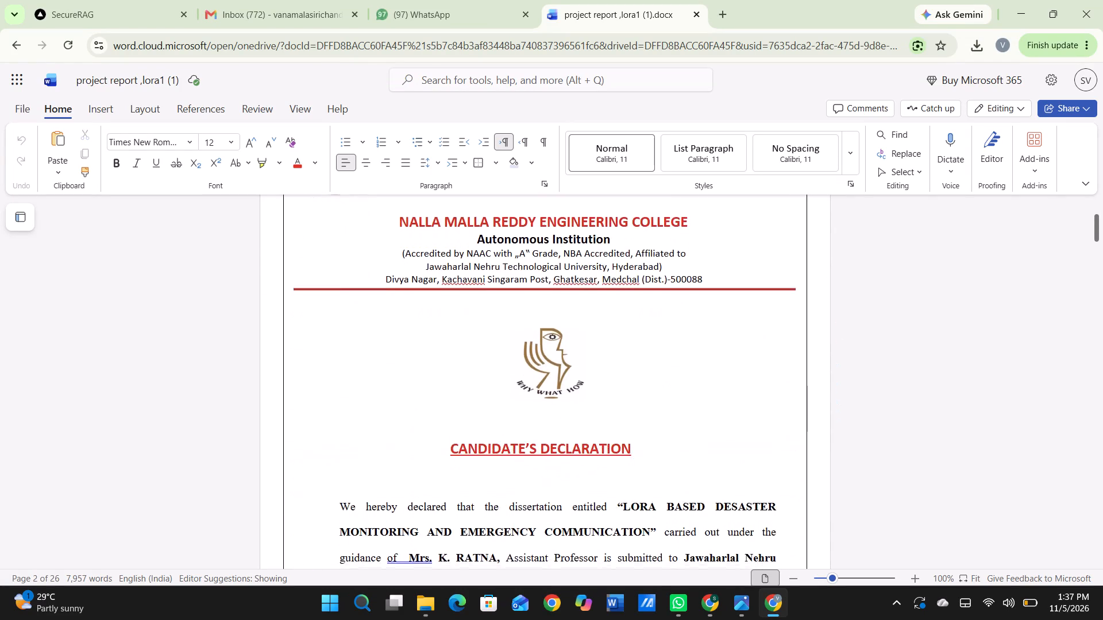
pyautogui.scroll(-4, 515, 346)
pyautogui.scroll(2, 515, 346)
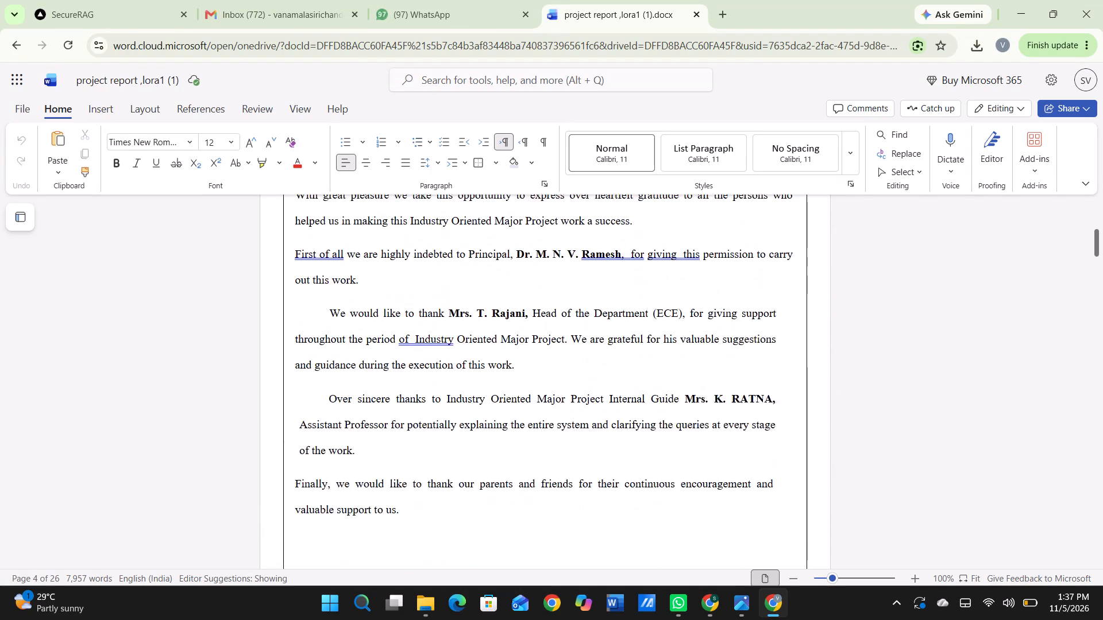
pyautogui.scroll(-2, 515, 346)
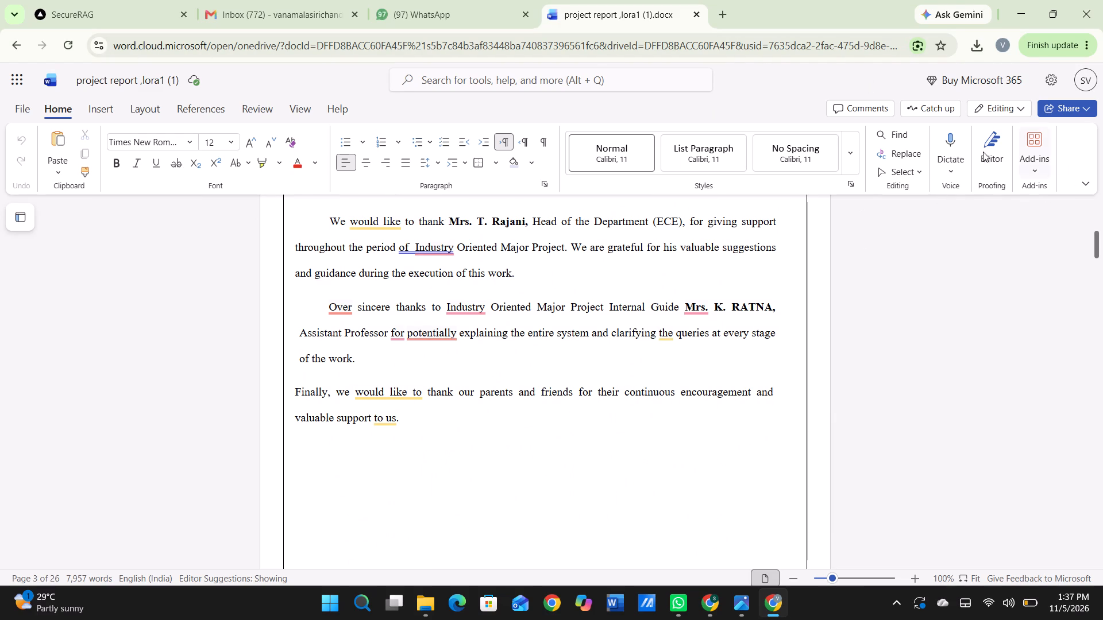
pyautogui.scroll(2, 543, 321)
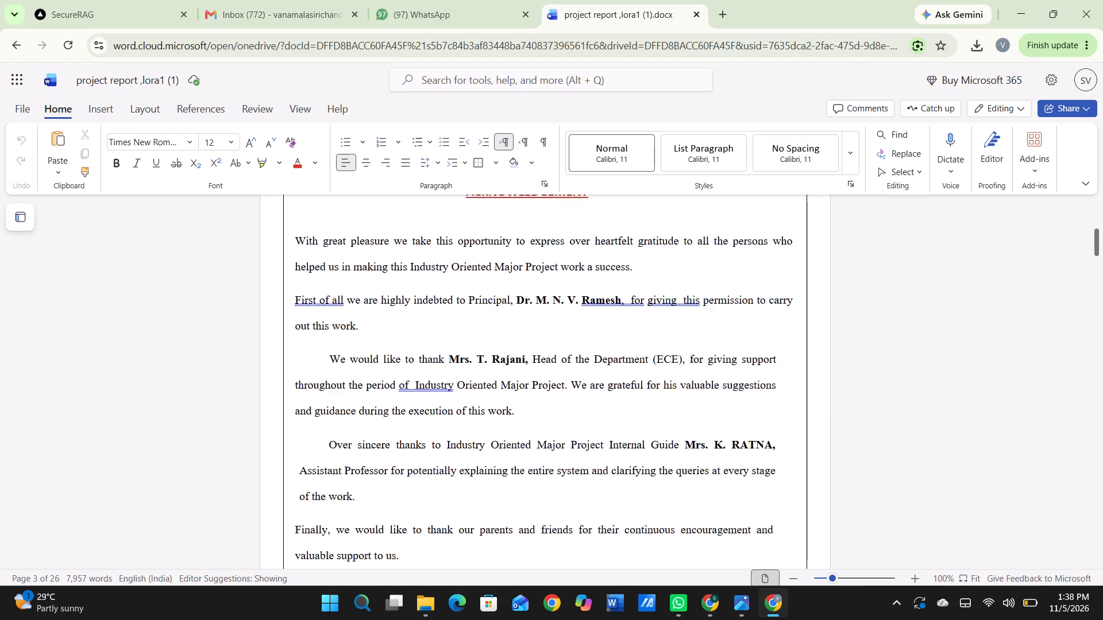
# Reread the front pages from the title page through the candidate's declaration to the acknowledgement text.
pyautogui.scroll(6, 543, 321)
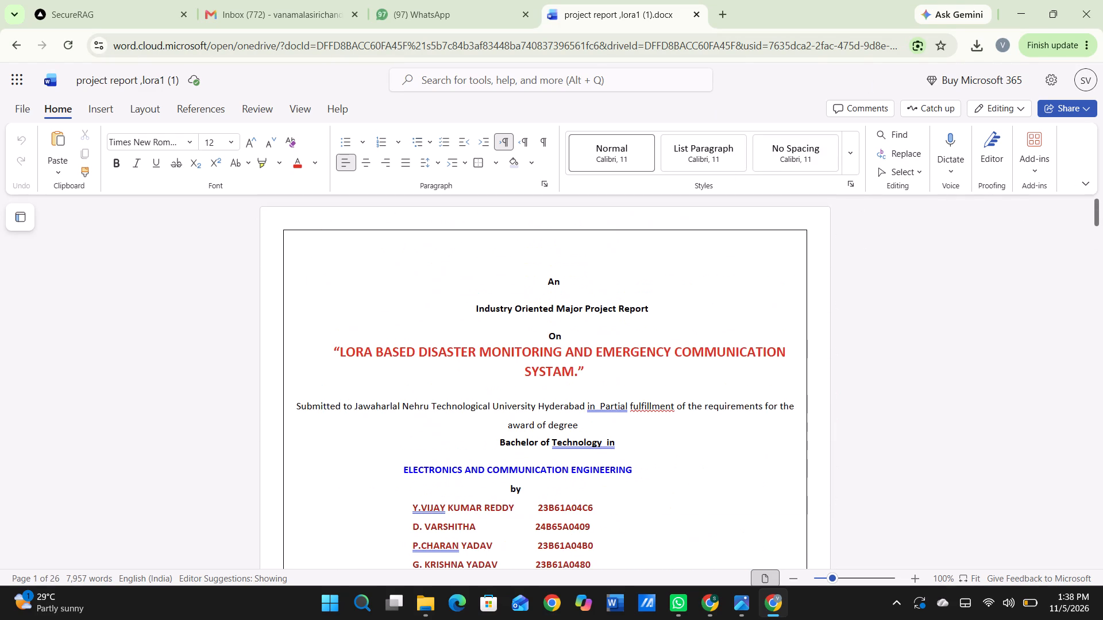
pyautogui.scroll(-1, 543, 321)
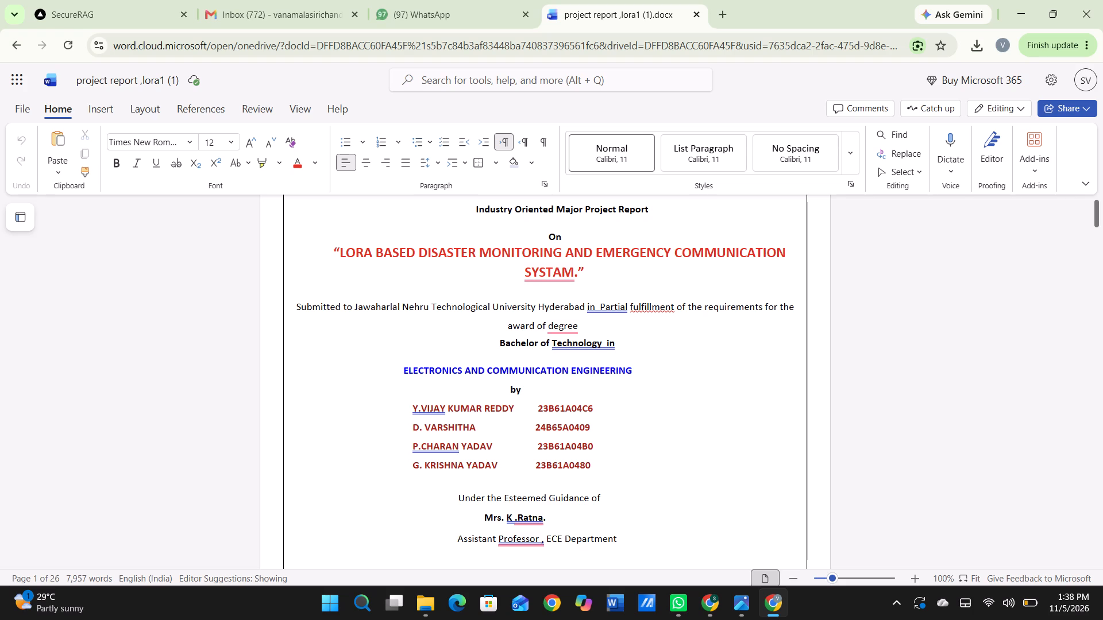
pyautogui.scroll(-9, 543, 321)
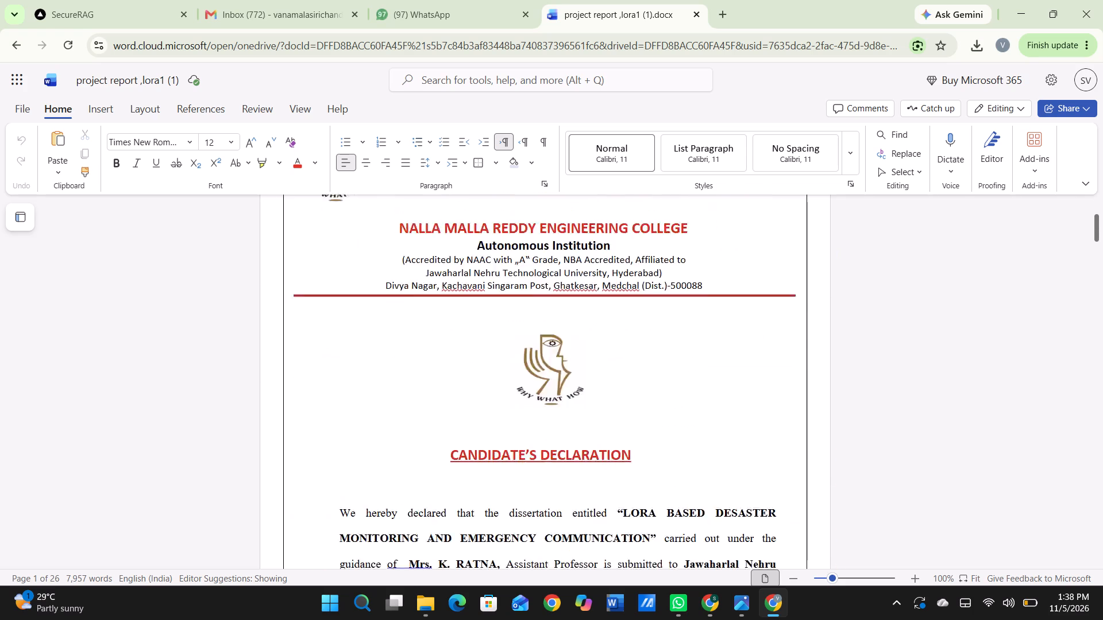
pyautogui.scroll(-2, 543, 321)
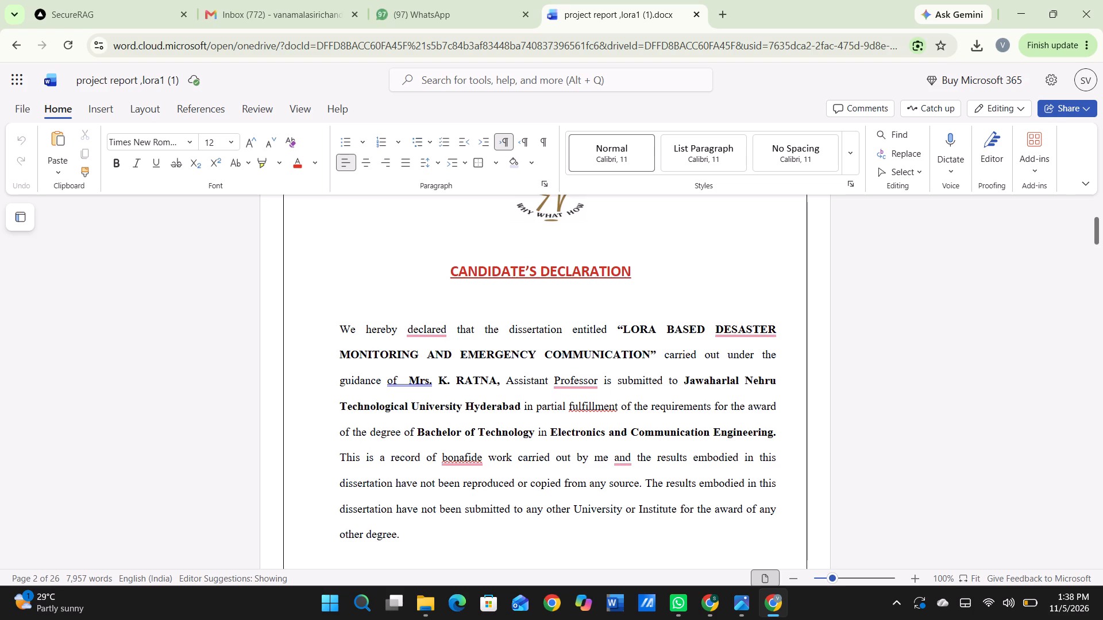
pyautogui.scroll(-9, 476, 443)
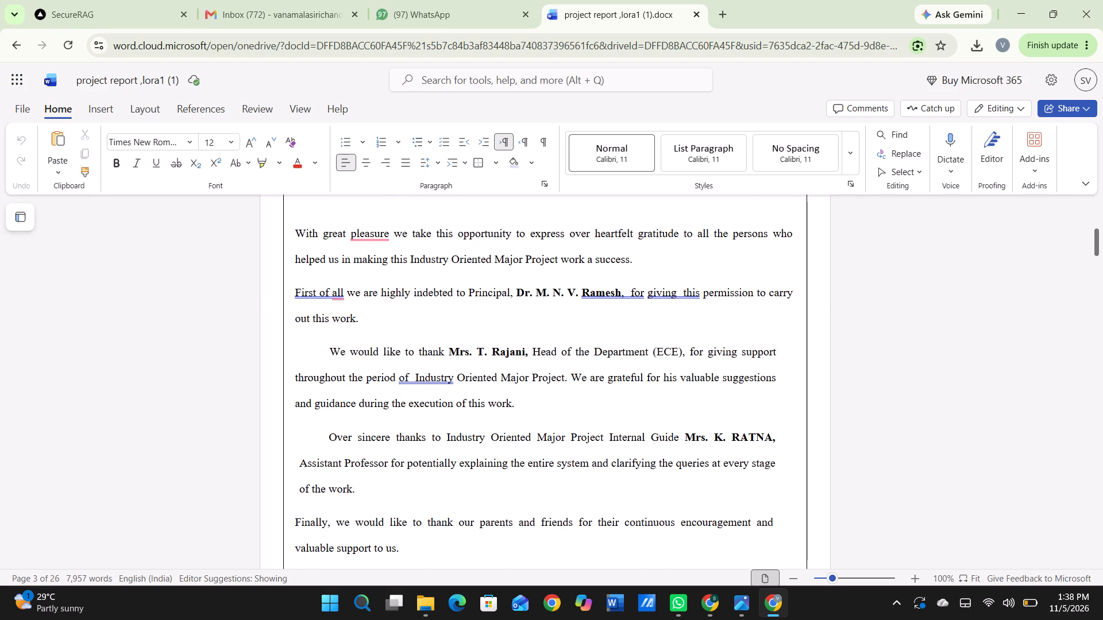
# In the acknowledgement, change the Head of the Department's initial to D and remove the space between "Mrs." and the initial.
pyautogui.click(485, 351)
pyautogui.press('\\')
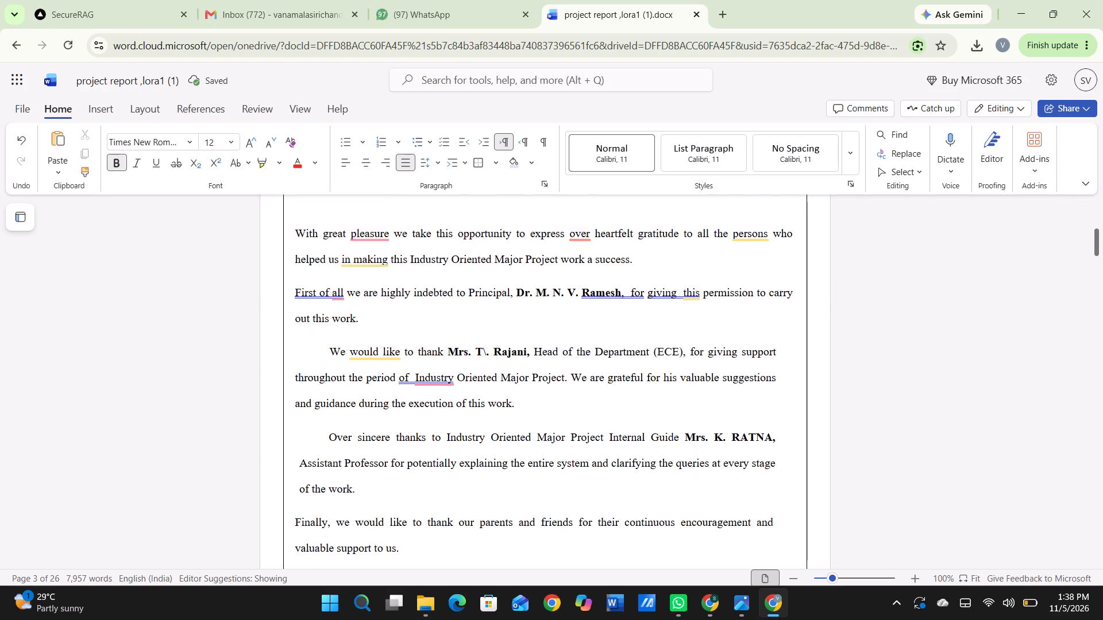
pyautogui.press('d')
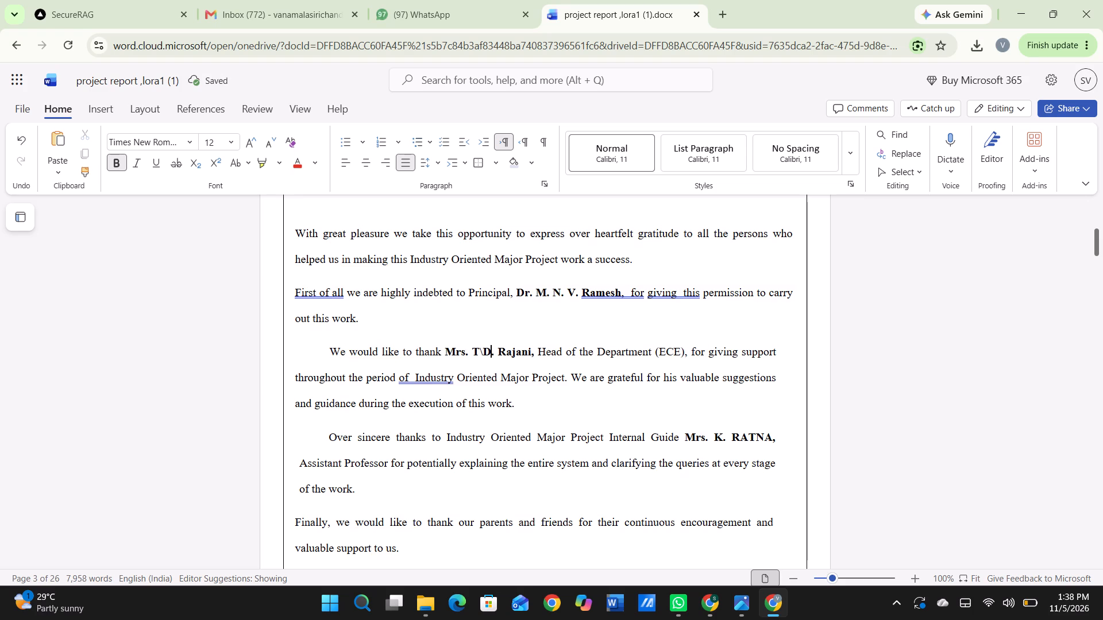
pyautogui.click(483, 350)
pyautogui.press('BackSpace')
pyautogui.press('BackSpace')
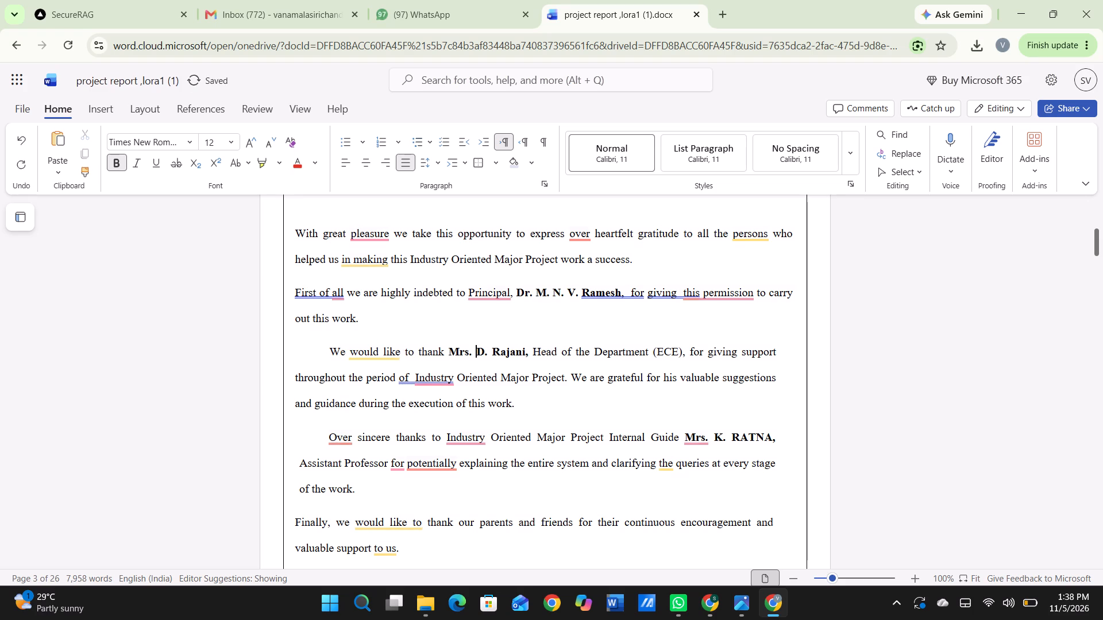
pyautogui.press('BackSpace')
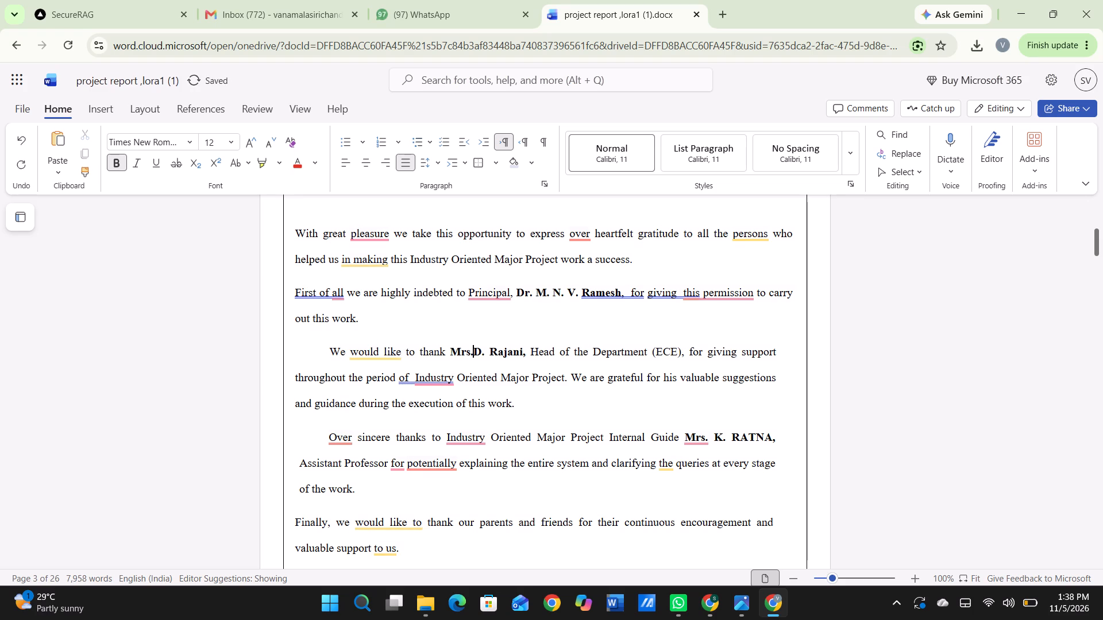
# Check the pages around the acknowledgement, and continue past the certificate to the start of the abstract.
pyautogui.scroll(2, 535, 382)
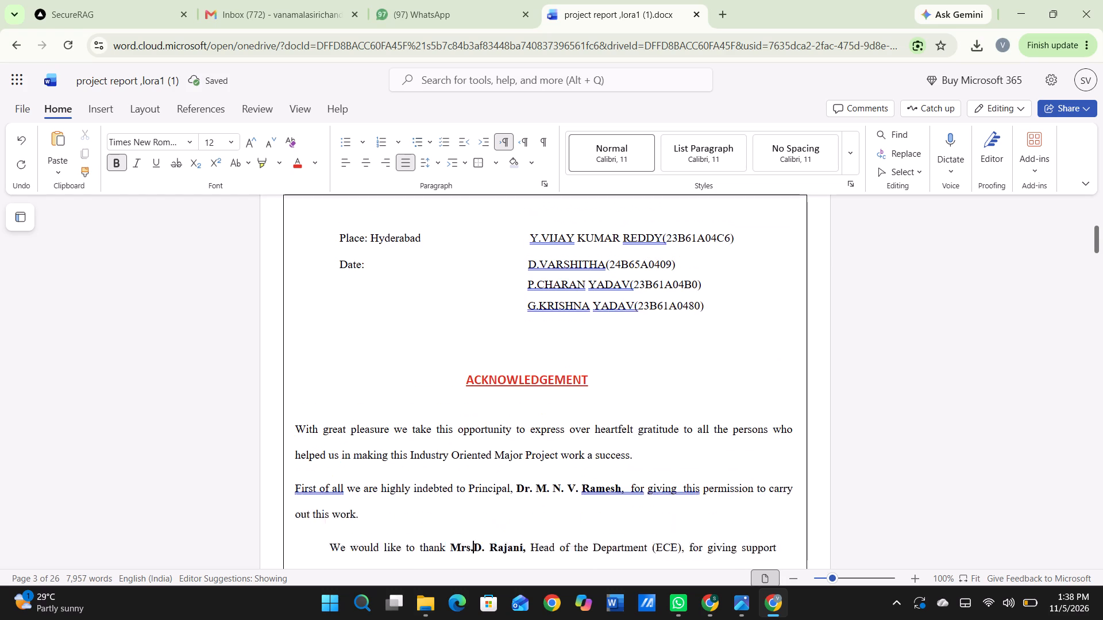
pyautogui.scroll(3, 535, 382)
pyautogui.scroll(-5, 535, 382)
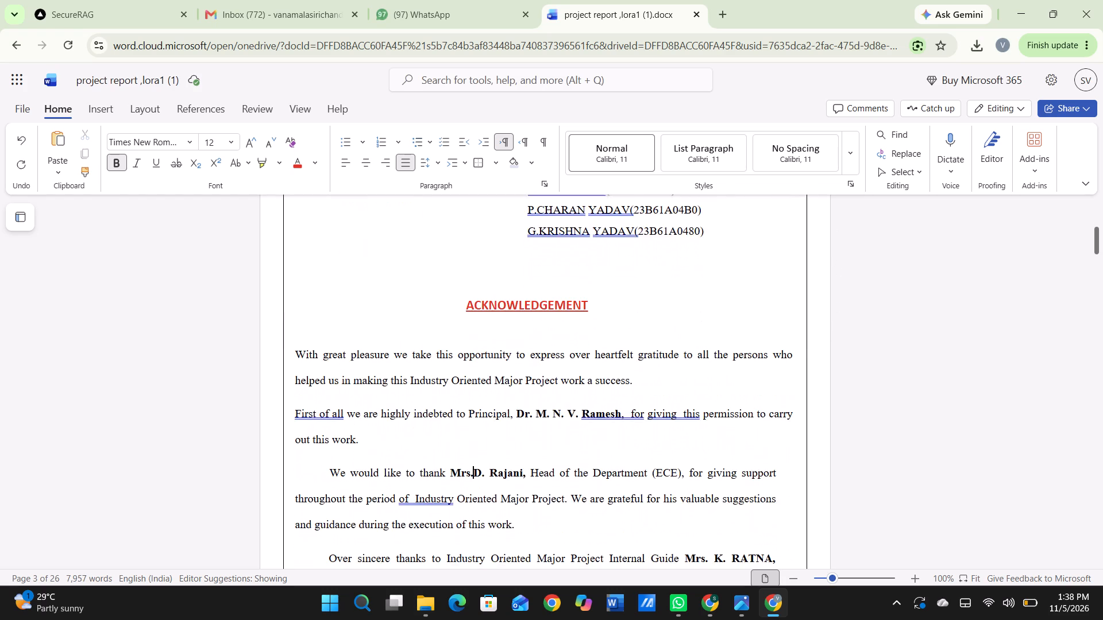
pyautogui.scroll(-7, 535, 382)
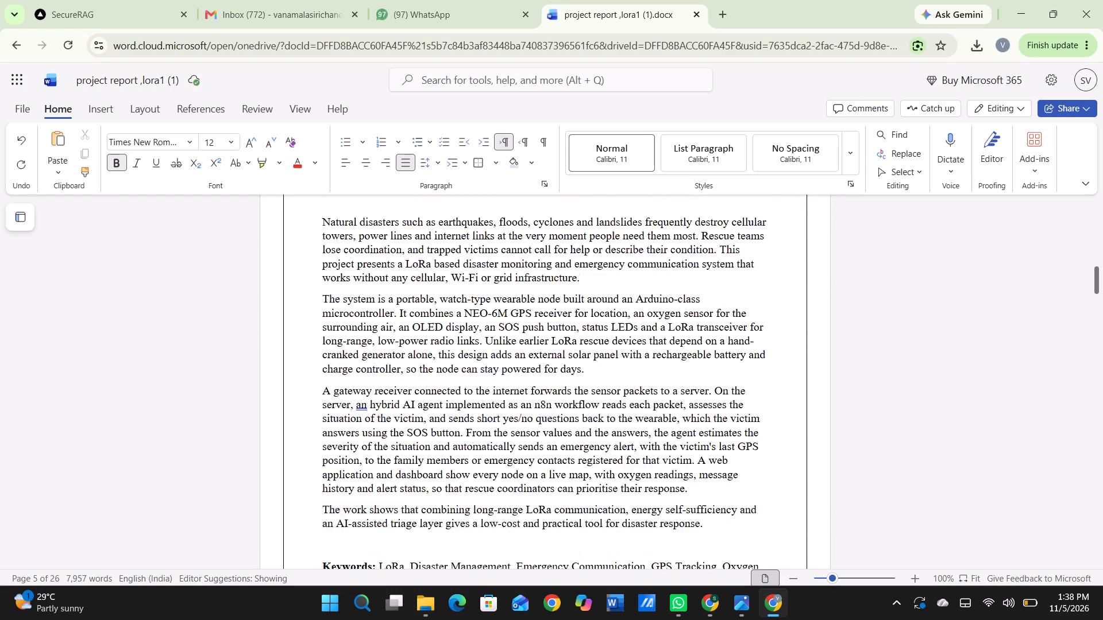
pyautogui.scroll(-1, 535, 382)
pyautogui.scroll(1, 535, 382)
pyautogui.hscroll(1, 535, 382)
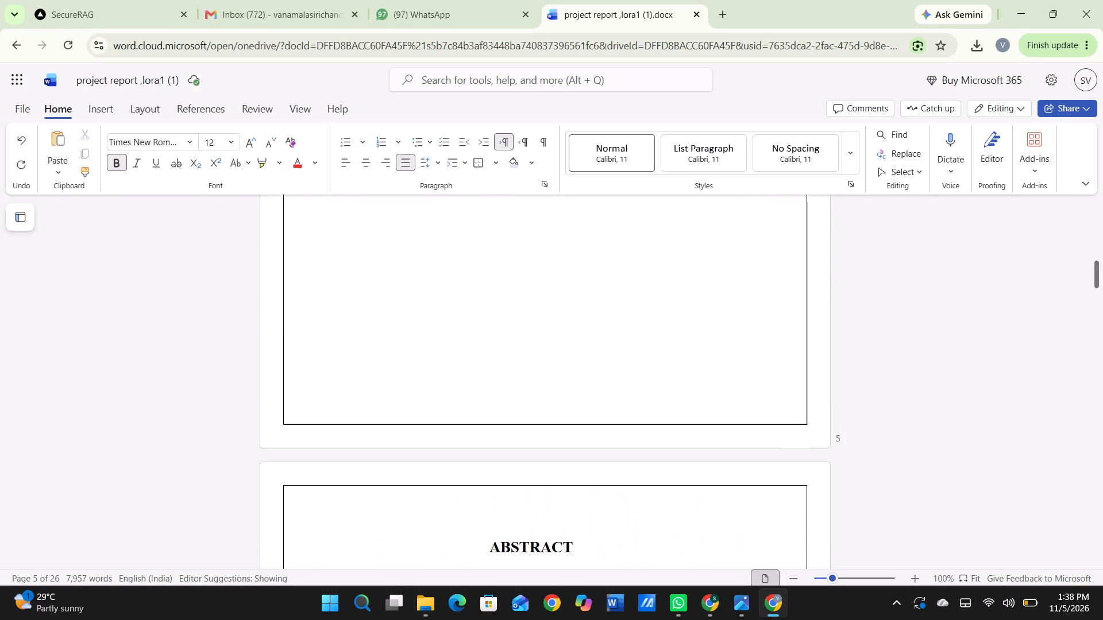
pyautogui.hscroll(1, 535, 382)
# Justify the abstract's text from its first paragraph through the keywords entry.
pyautogui.scroll(-2, 535, 382)
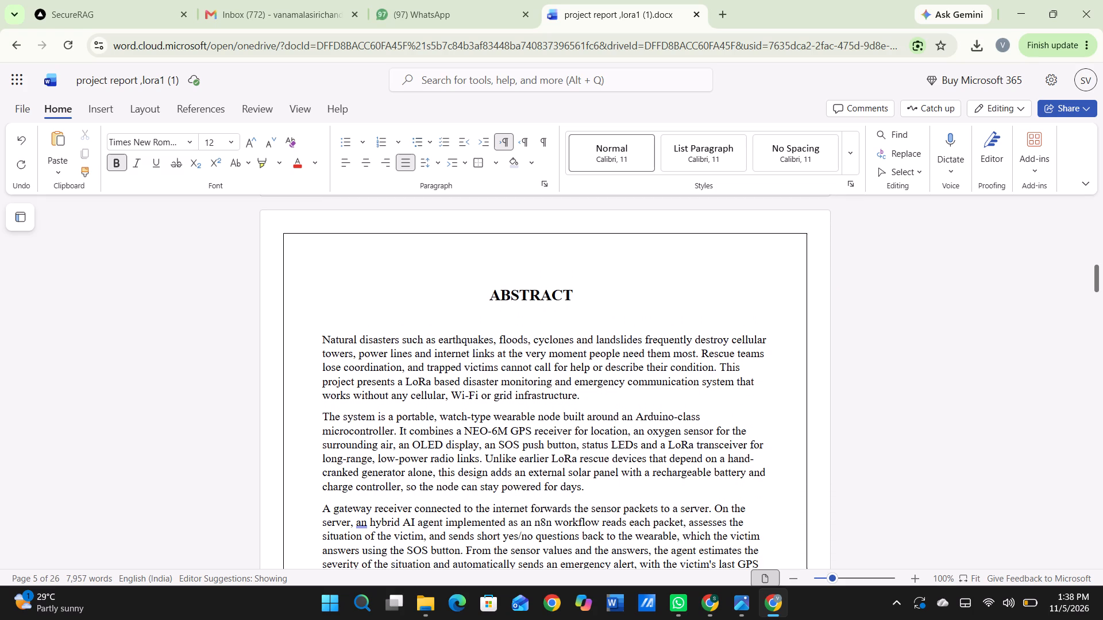
pyautogui.scroll(-2, 535, 382)
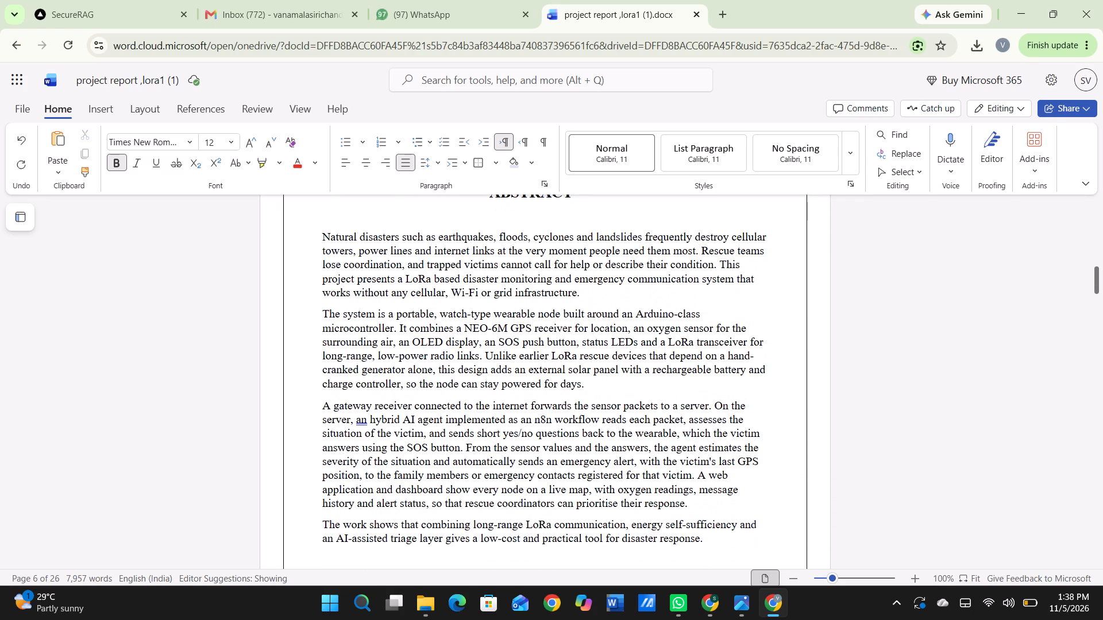
pyautogui.moveTo(317, 228); pyautogui.dragTo(317, 230)
pyautogui.moveTo(317, 230); pyautogui.dragTo(647, 594)
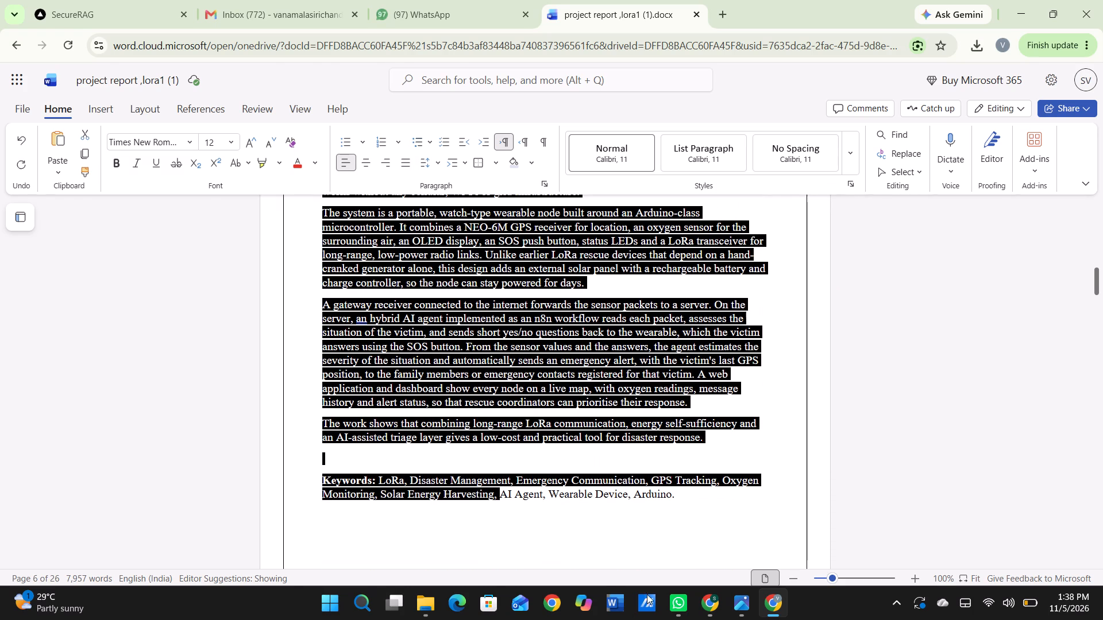
pyautogui.moveTo(647, 594); pyautogui.dragTo(698, 501)
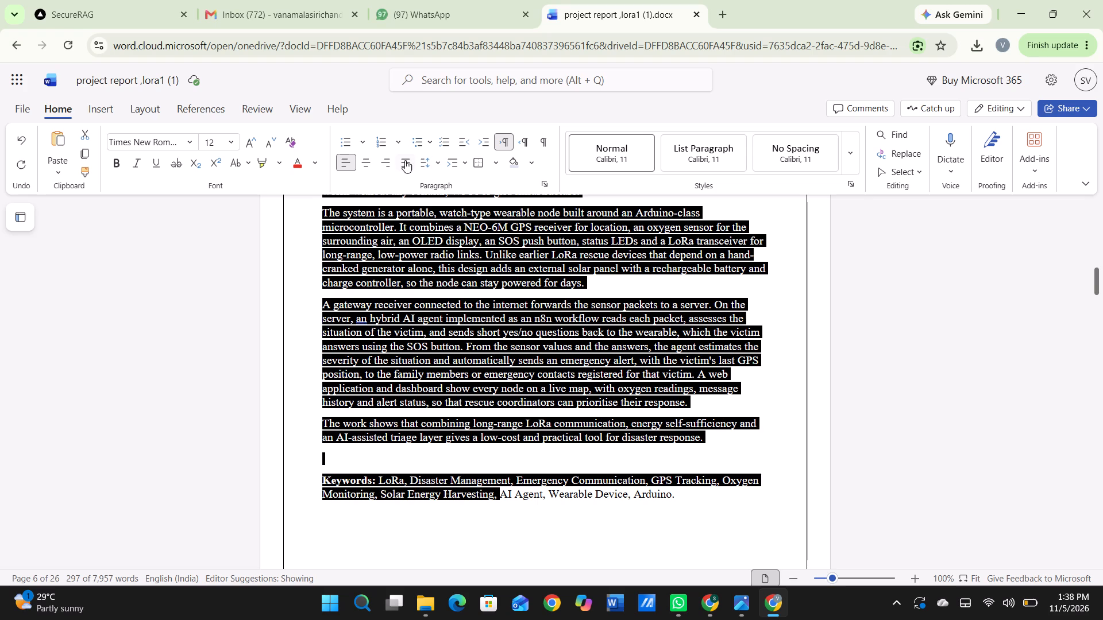
pyautogui.click(405, 161)
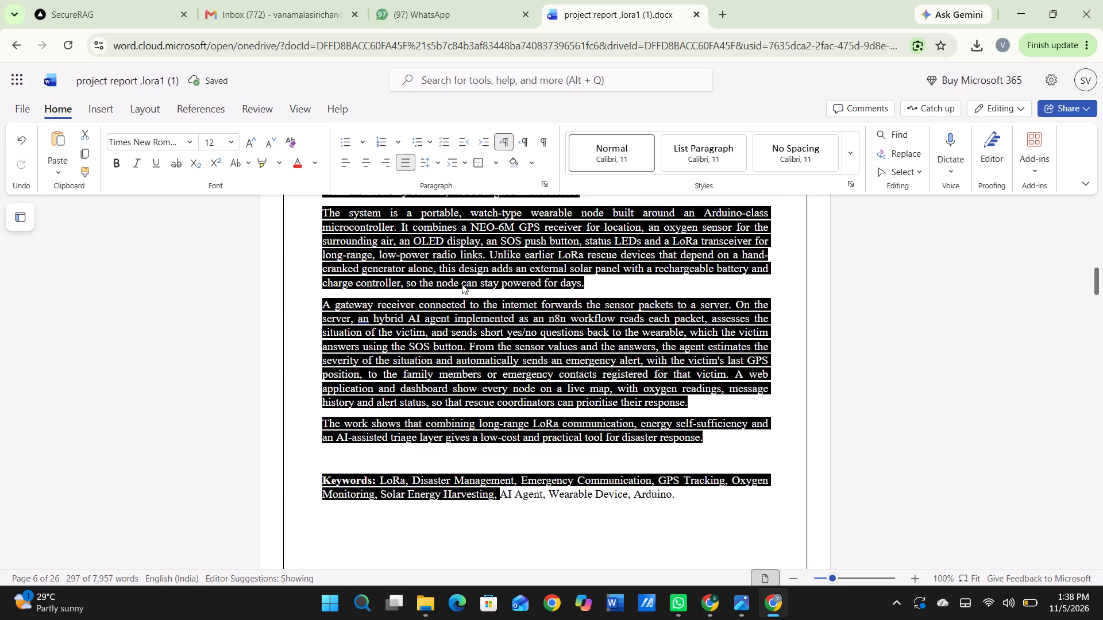
pyautogui.click(462, 284)
# Select the abstract's body text starting from the first paragraph, "Natural disasters such as earthquakes".
pyautogui.scroll(2, 462, 284)
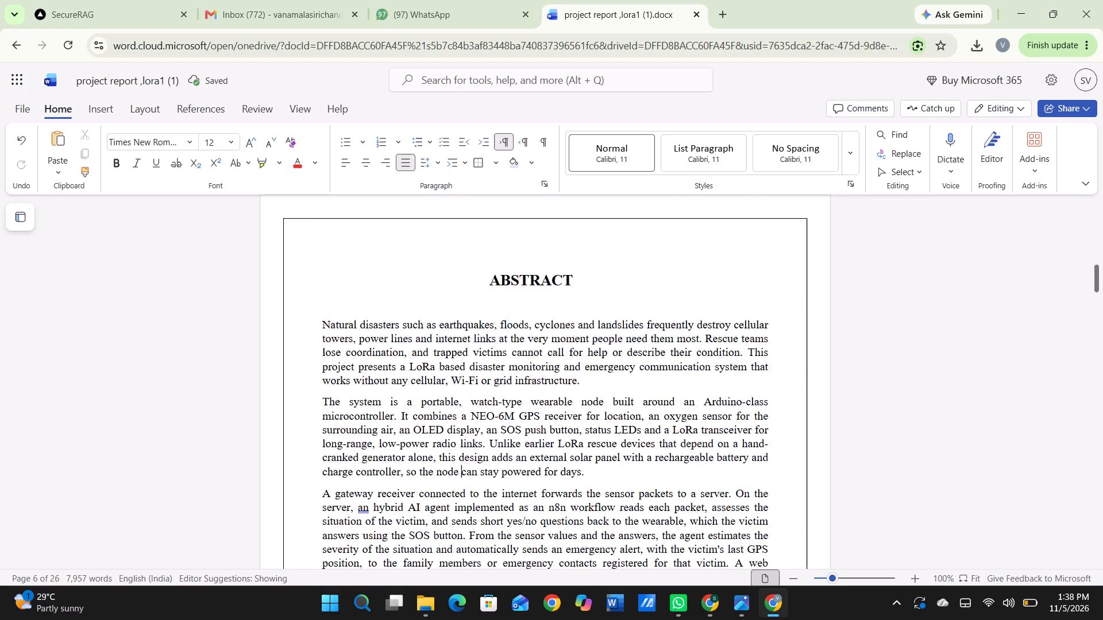
pyautogui.scroll(1, 462, 284)
pyautogui.scroll(-1, 462, 284)
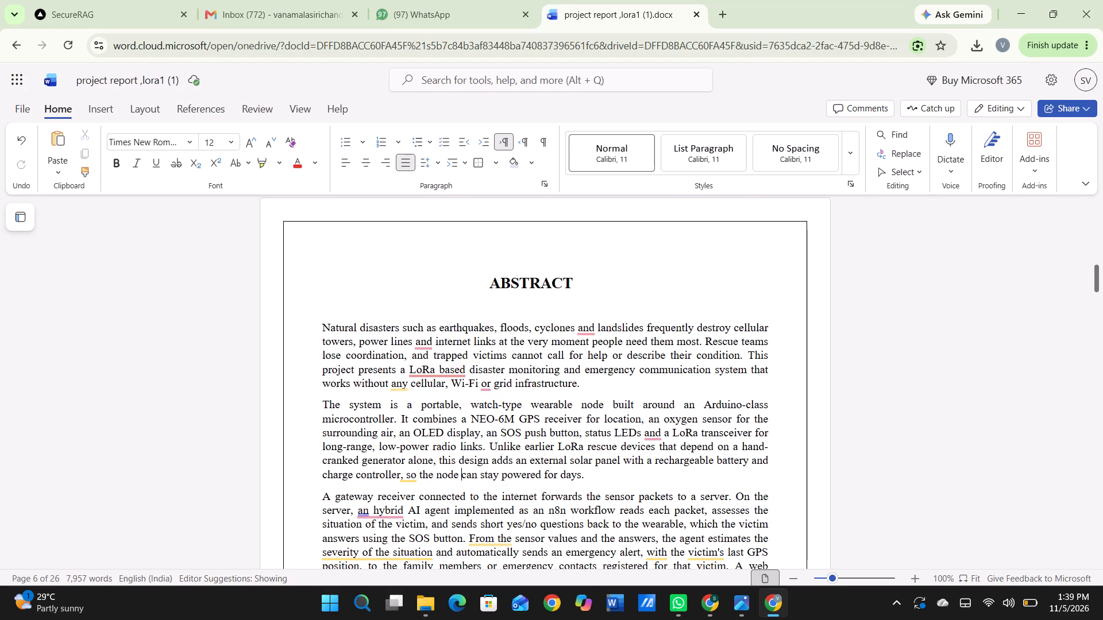
pyautogui.moveTo(318, 324); pyautogui.dragTo(348, 342)
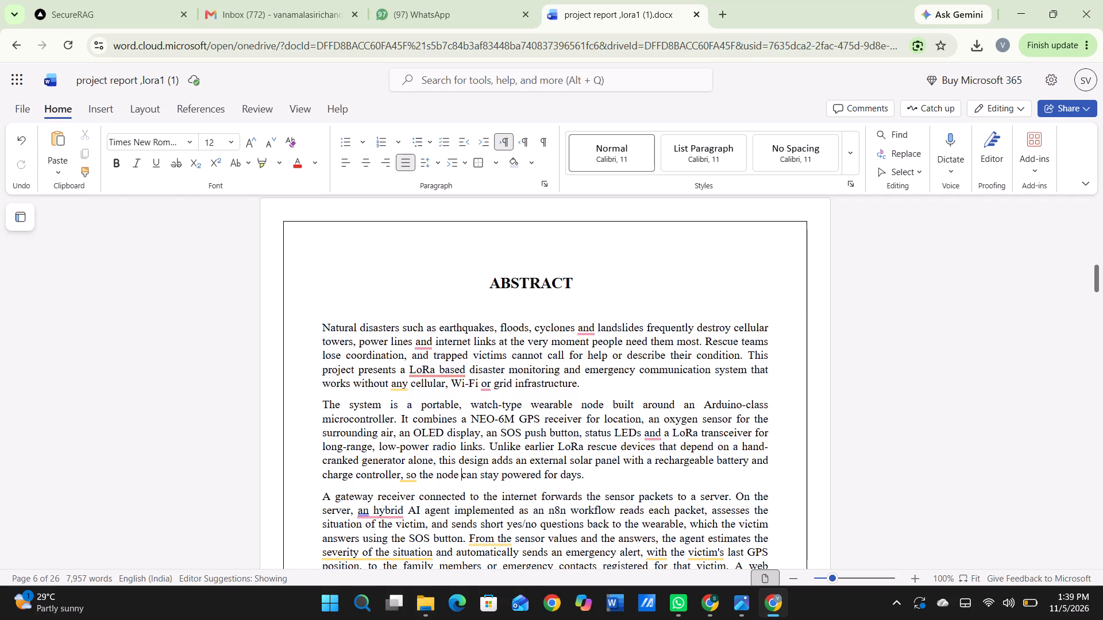
pyautogui.moveTo(348, 342); pyautogui.dragTo(720, 619)
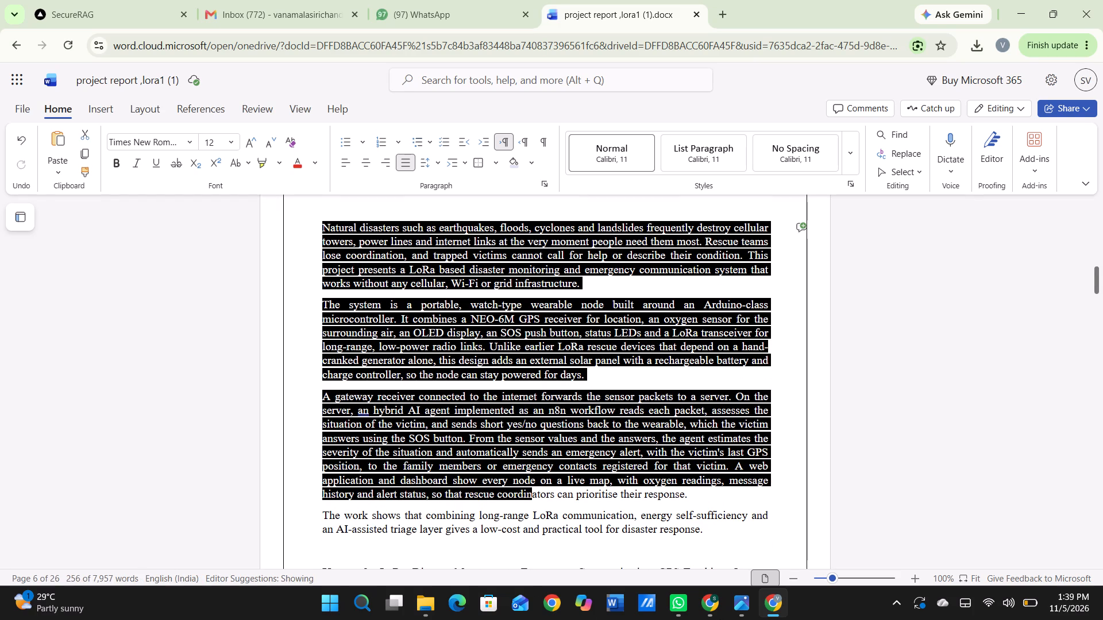
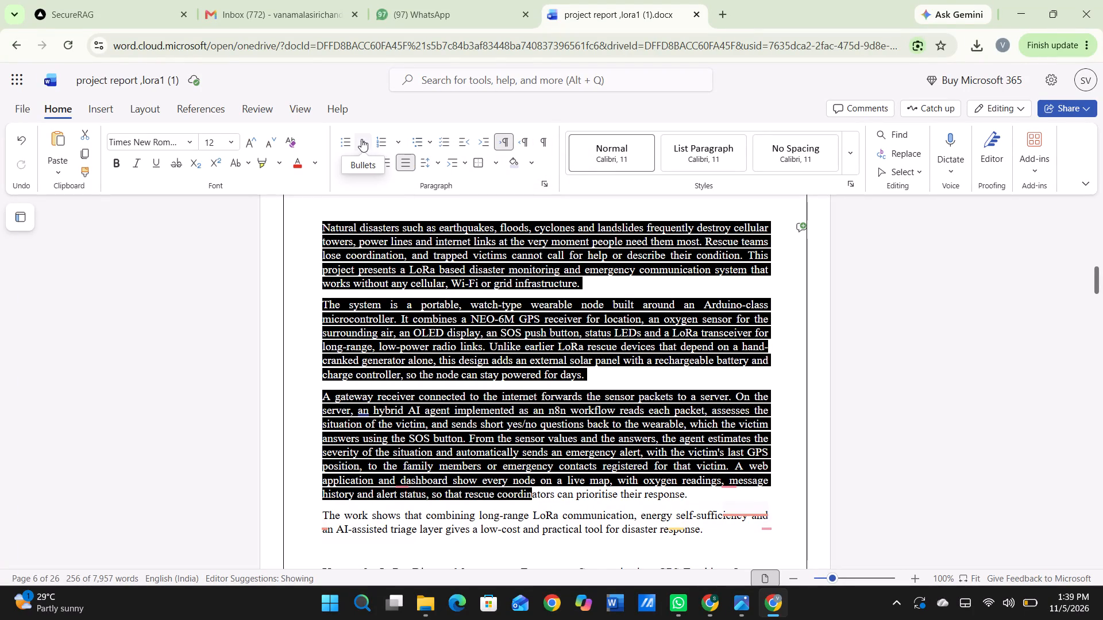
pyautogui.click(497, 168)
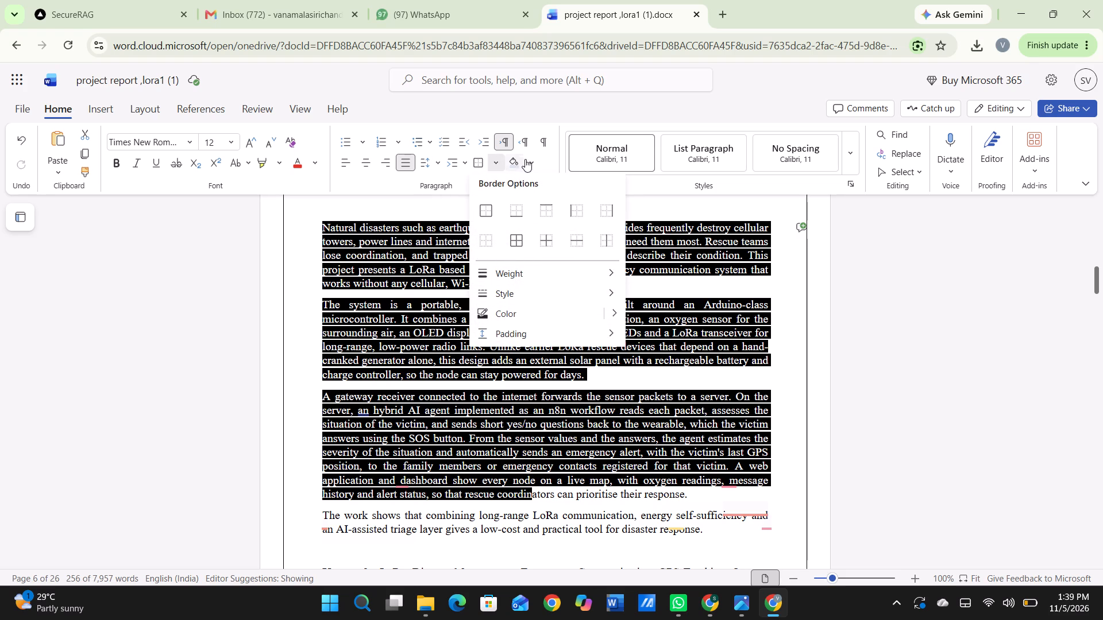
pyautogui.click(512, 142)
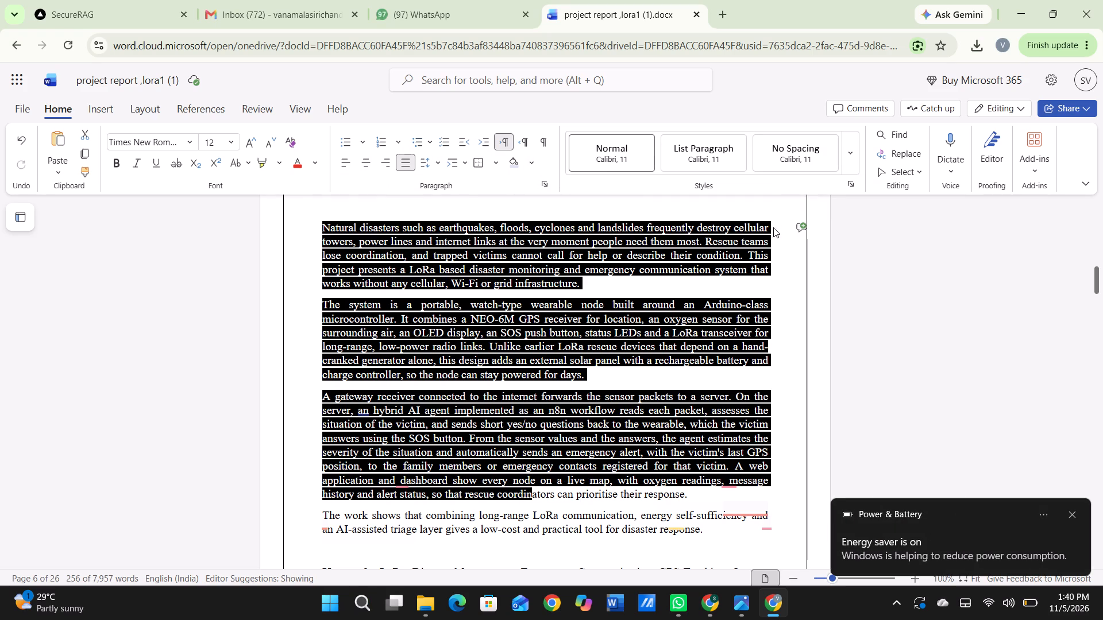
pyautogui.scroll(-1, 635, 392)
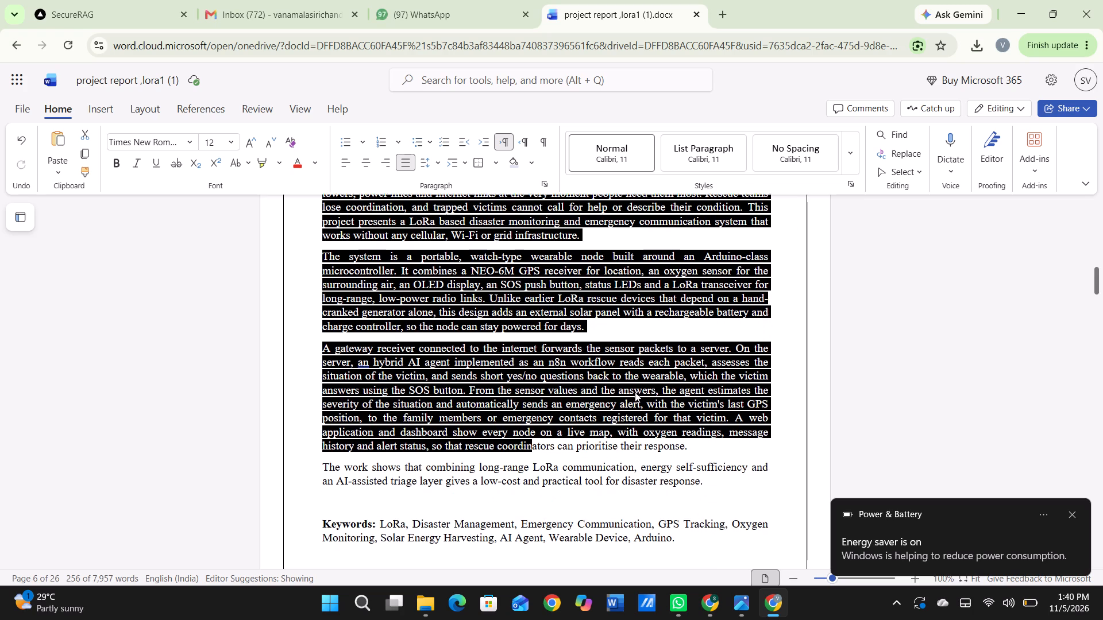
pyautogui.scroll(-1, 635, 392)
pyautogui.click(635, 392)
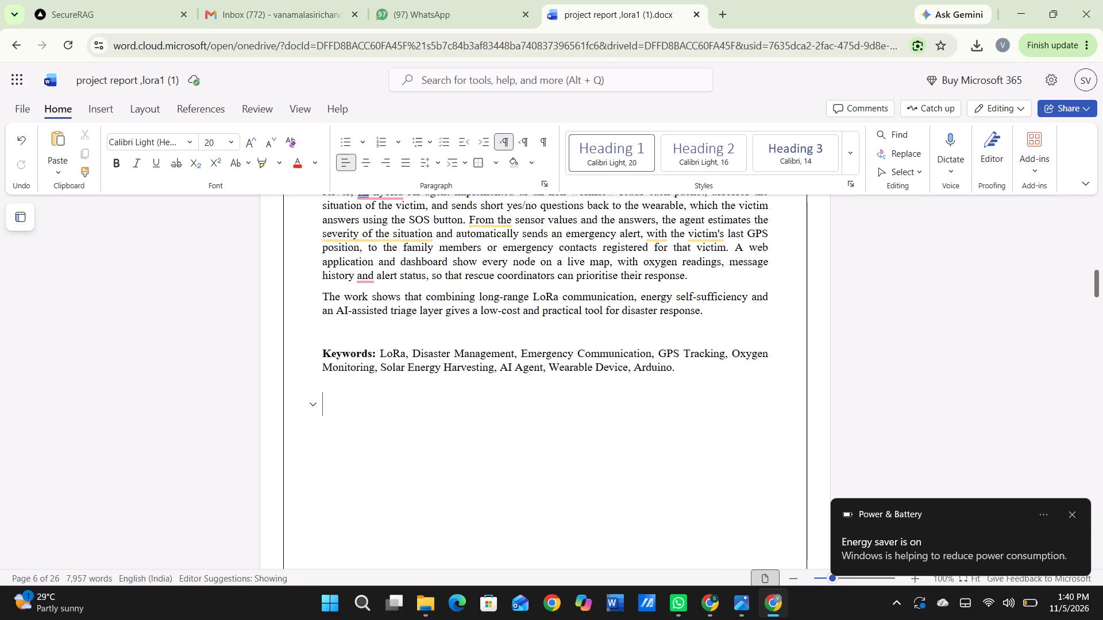
# Delete the empty page between the abstract's keywords and the Chapter 1: Introduction page.
pyautogui.scroll(-8, 635, 392)
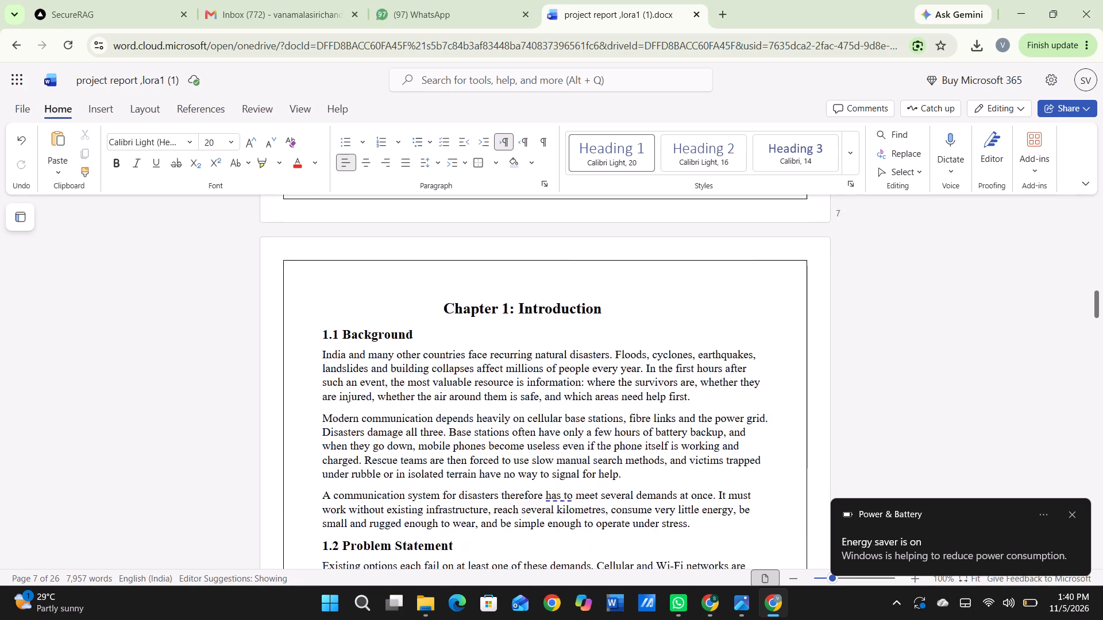
pyautogui.scroll(1, 635, 392)
pyautogui.scroll(-4, 635, 392)
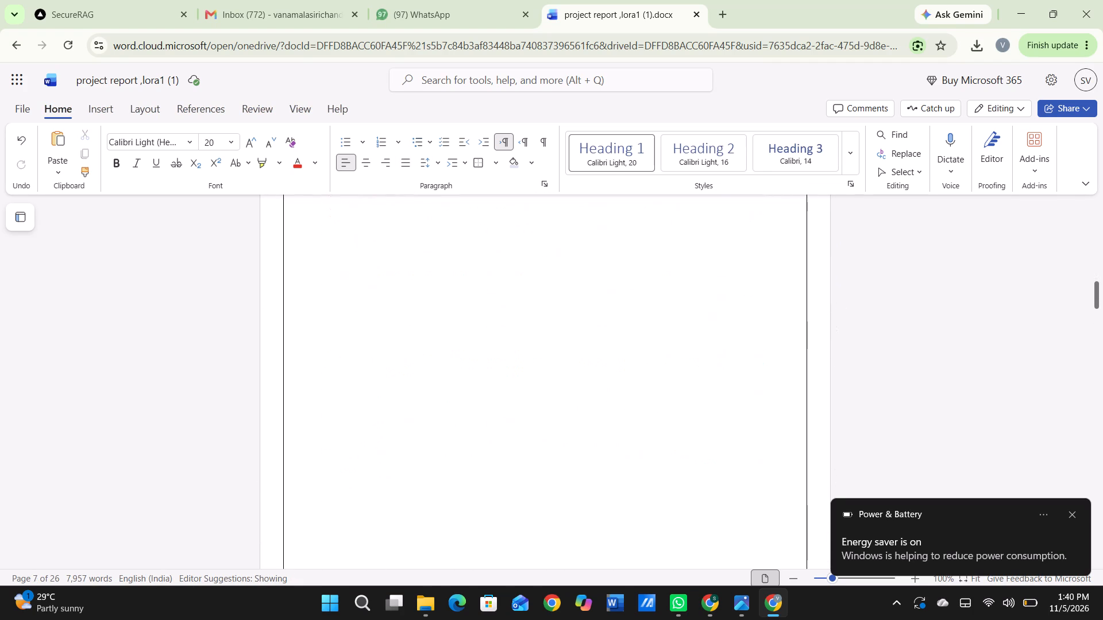
pyautogui.scroll(4, 635, 392)
pyautogui.scroll(-1, 635, 392)
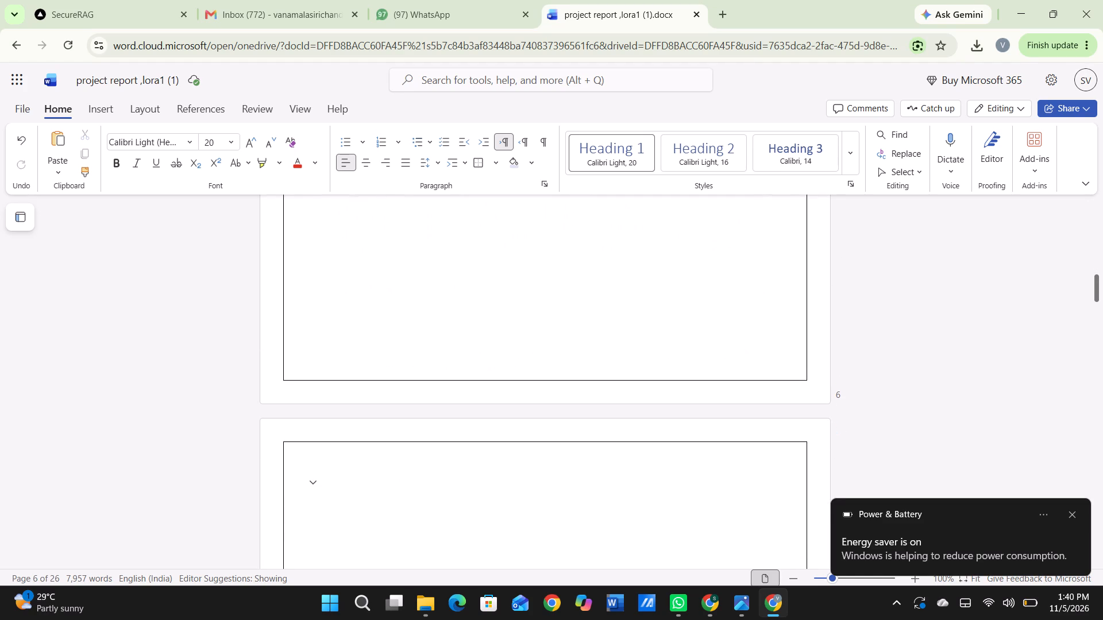
pyautogui.doubleClick(485, 502)
pyautogui.press('BackSpace')
pyautogui.press('BackSpace')
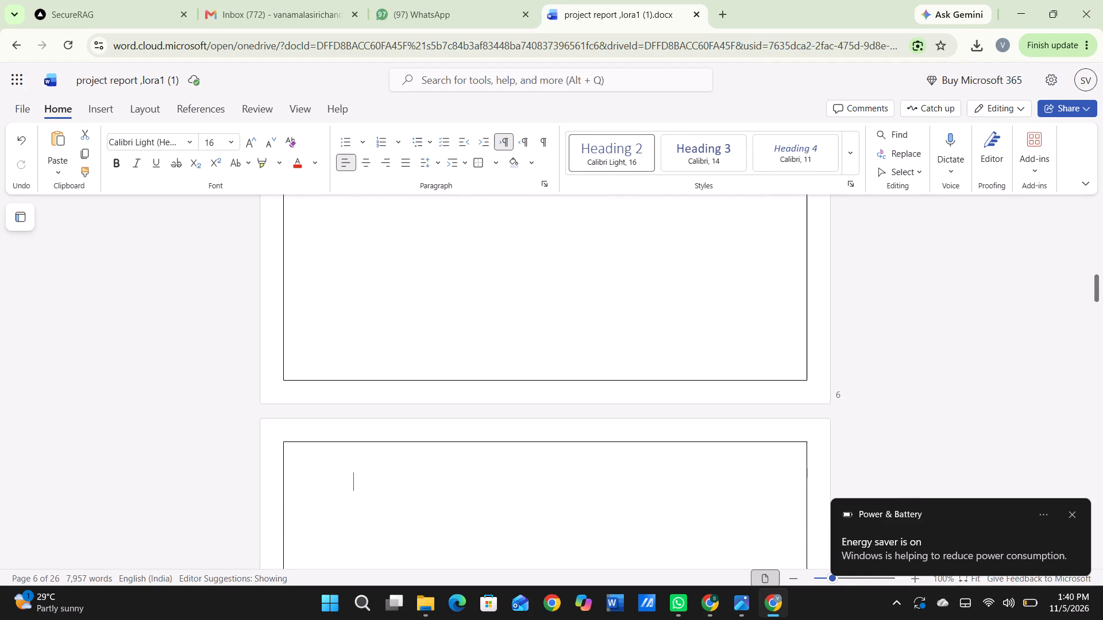
pyautogui.press('BackSpace')
pyautogui.press('BackSpace')
pyautogui.press('BackSpace')
pyautogui.press('BackSpace')
pyautogui.press('BackSpace')
pyautogui.press('BackSpace')
pyautogui.press('BackSpace')
pyautogui.press('BackSpace')
pyautogui.press('BackSpace')
pyautogui.press('BackSpace')
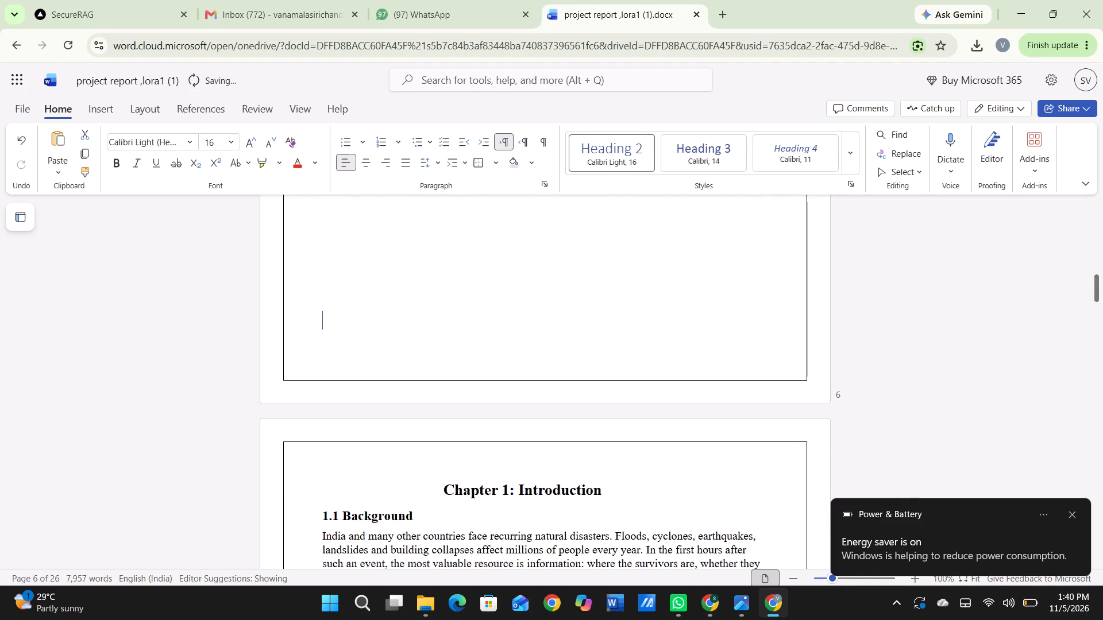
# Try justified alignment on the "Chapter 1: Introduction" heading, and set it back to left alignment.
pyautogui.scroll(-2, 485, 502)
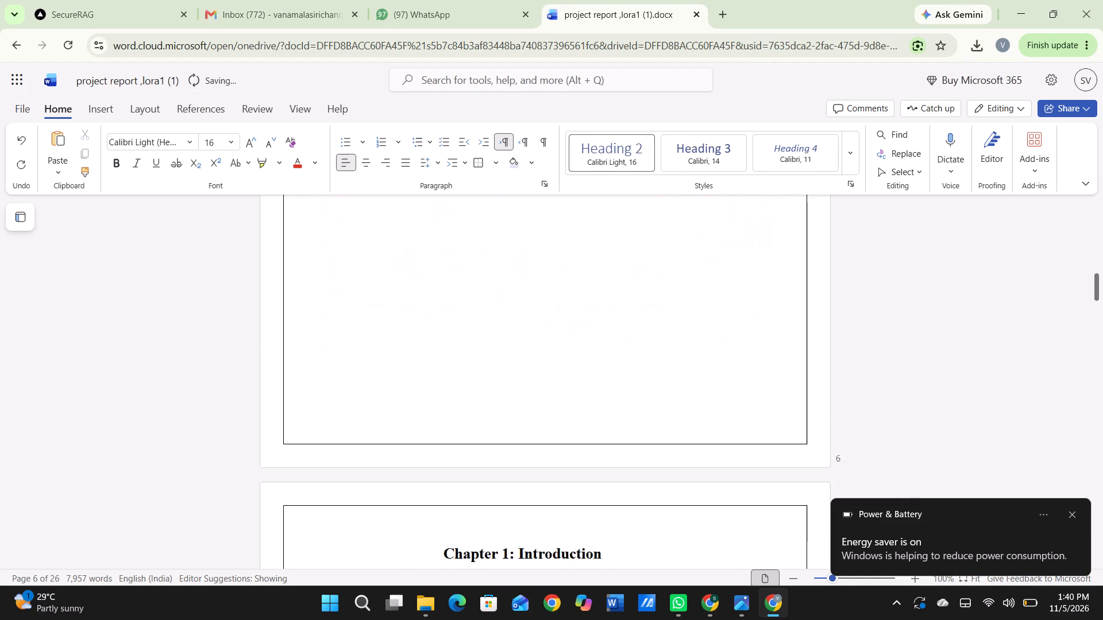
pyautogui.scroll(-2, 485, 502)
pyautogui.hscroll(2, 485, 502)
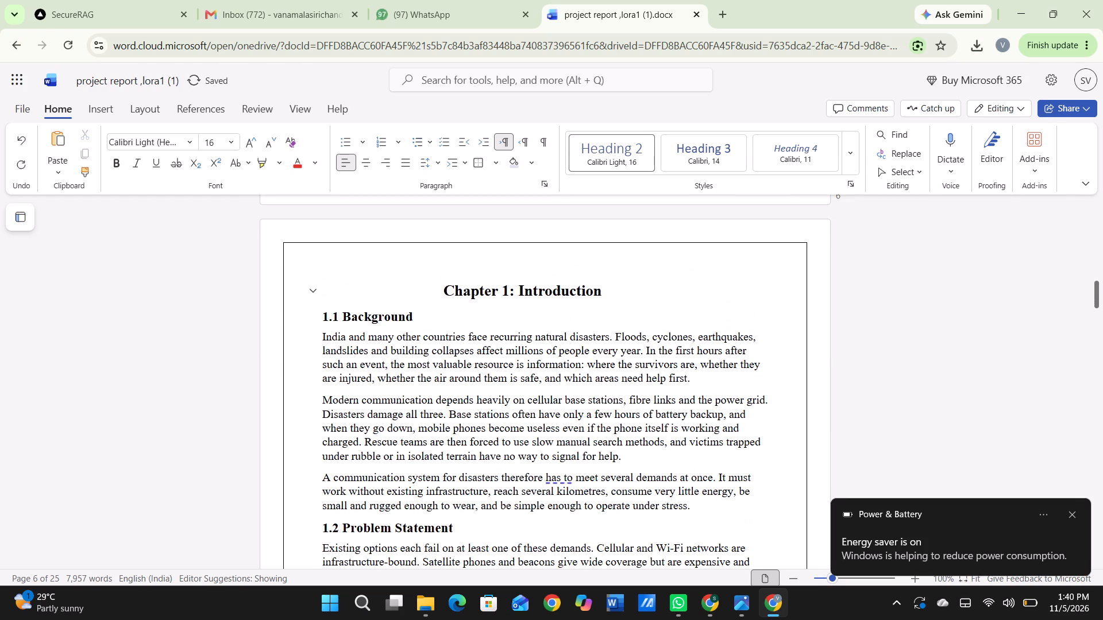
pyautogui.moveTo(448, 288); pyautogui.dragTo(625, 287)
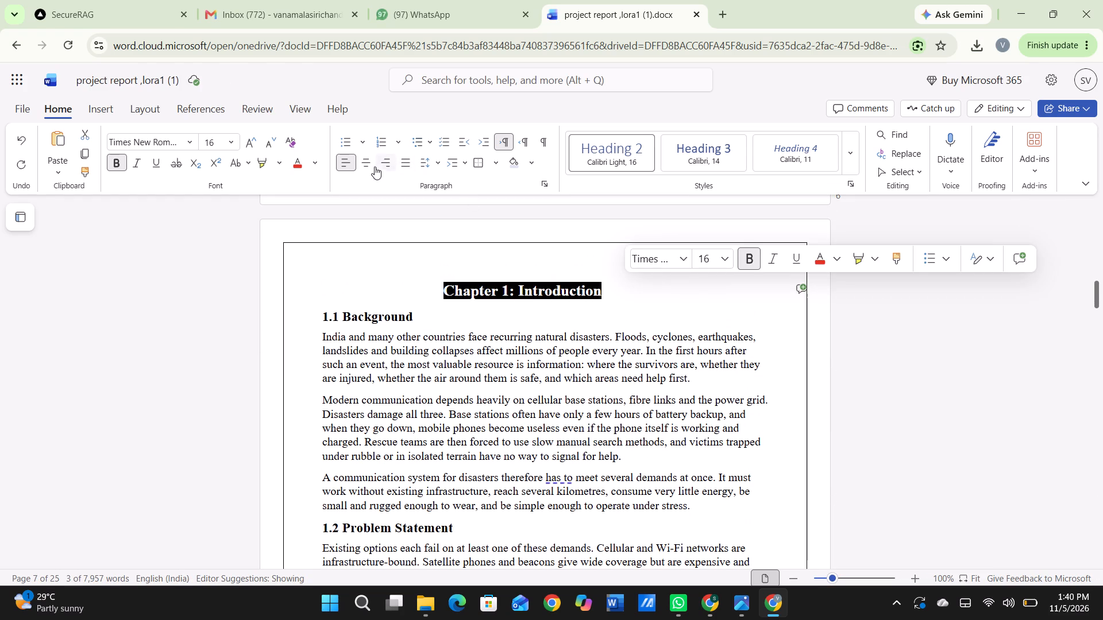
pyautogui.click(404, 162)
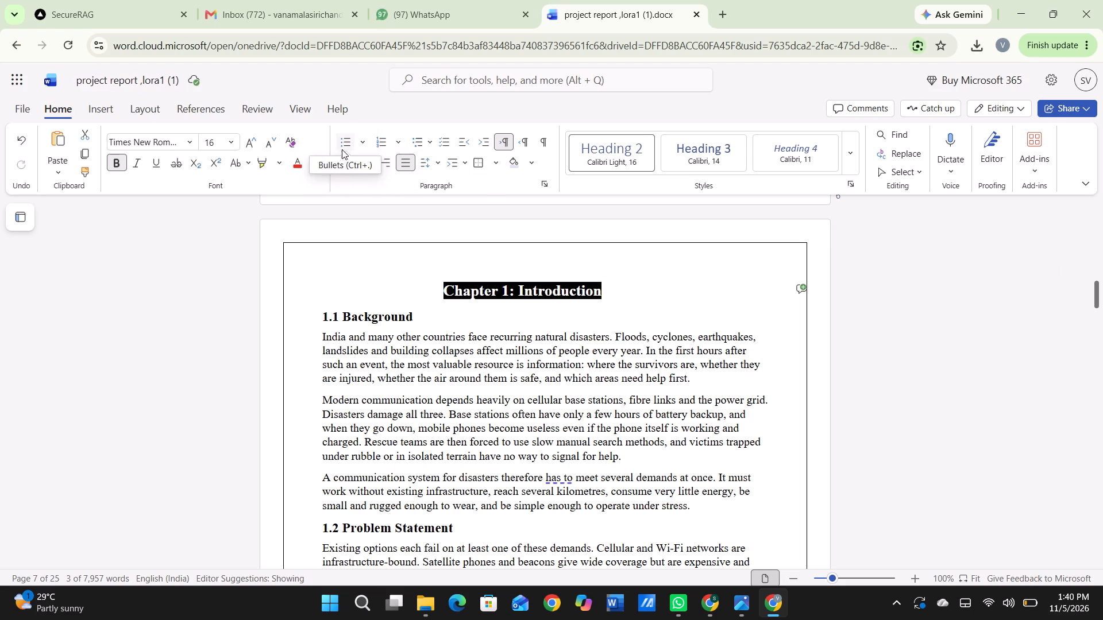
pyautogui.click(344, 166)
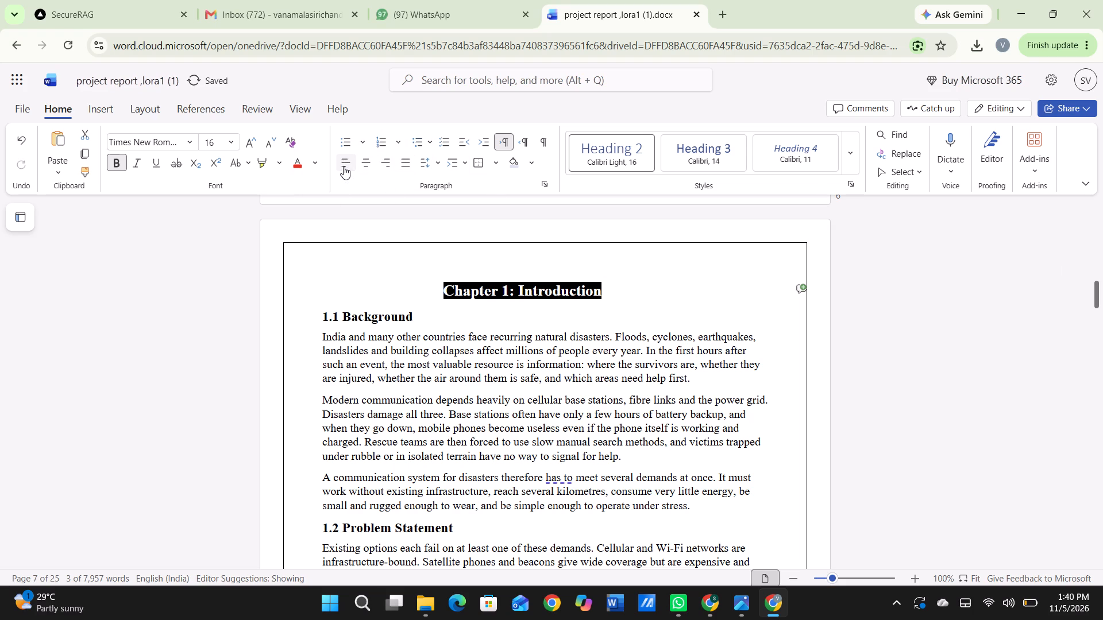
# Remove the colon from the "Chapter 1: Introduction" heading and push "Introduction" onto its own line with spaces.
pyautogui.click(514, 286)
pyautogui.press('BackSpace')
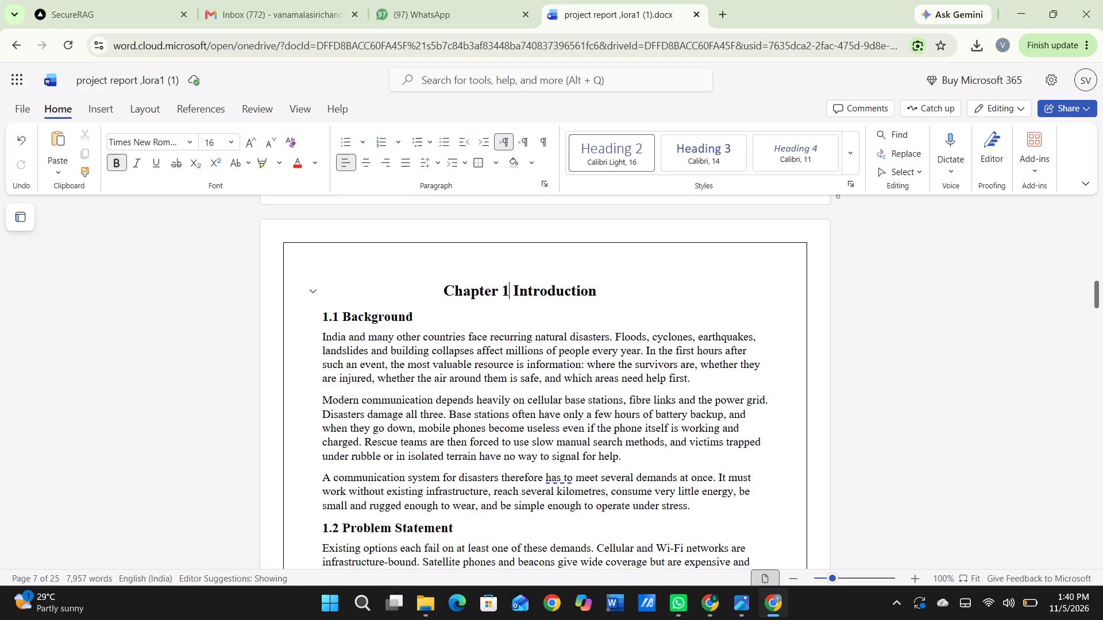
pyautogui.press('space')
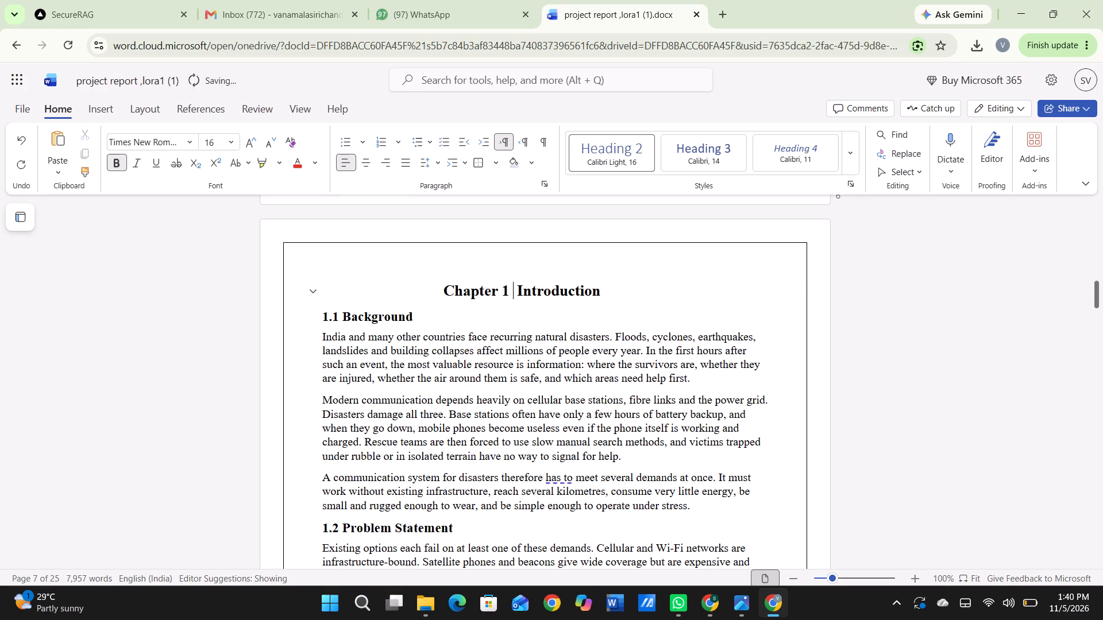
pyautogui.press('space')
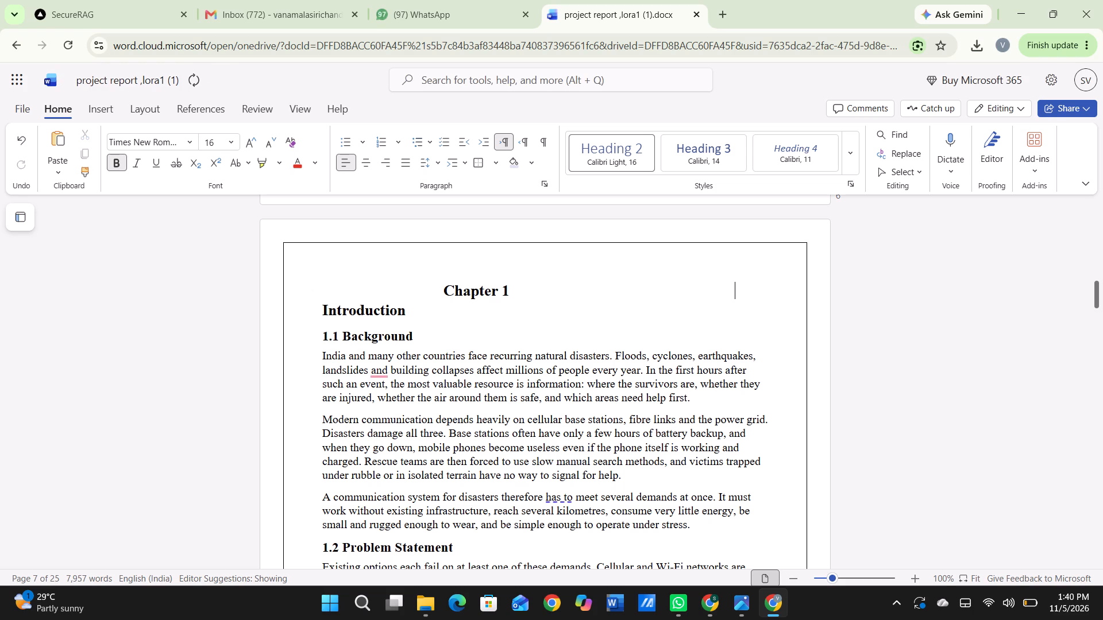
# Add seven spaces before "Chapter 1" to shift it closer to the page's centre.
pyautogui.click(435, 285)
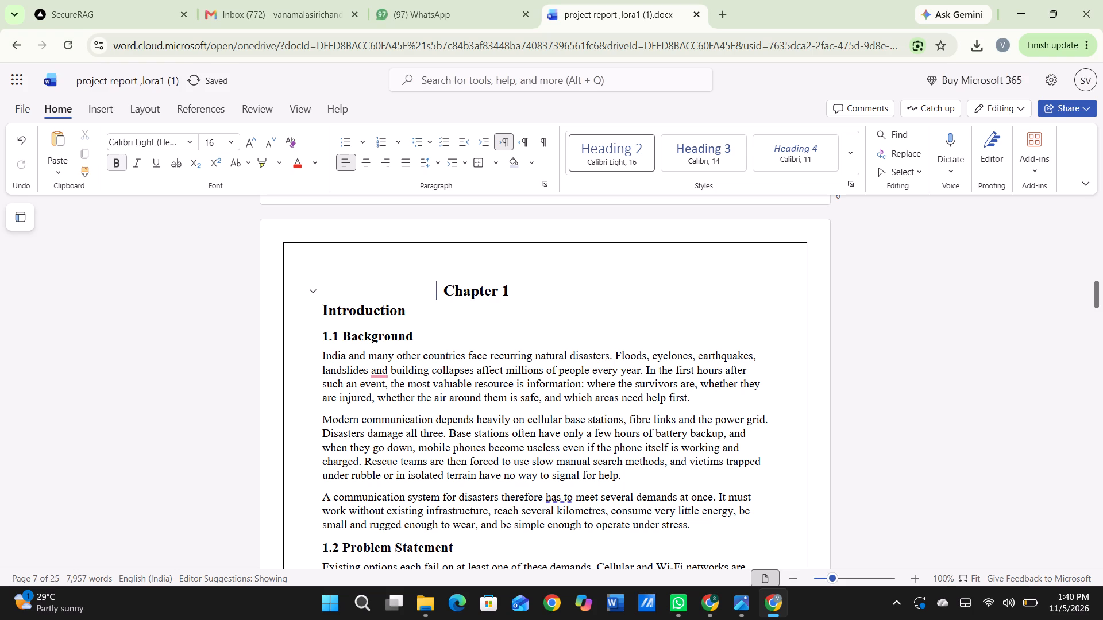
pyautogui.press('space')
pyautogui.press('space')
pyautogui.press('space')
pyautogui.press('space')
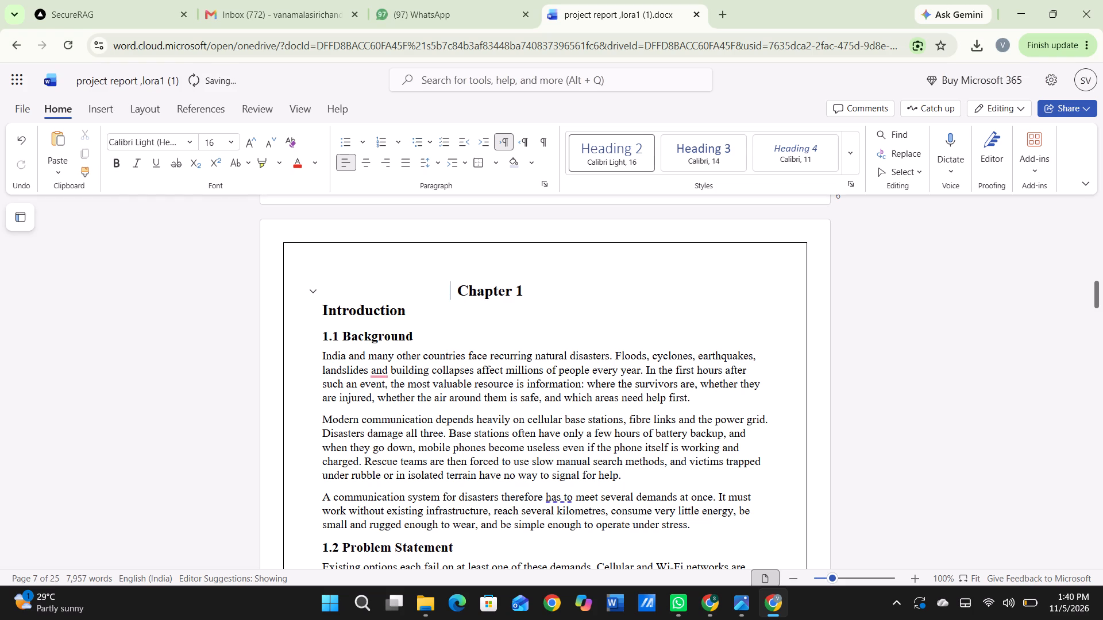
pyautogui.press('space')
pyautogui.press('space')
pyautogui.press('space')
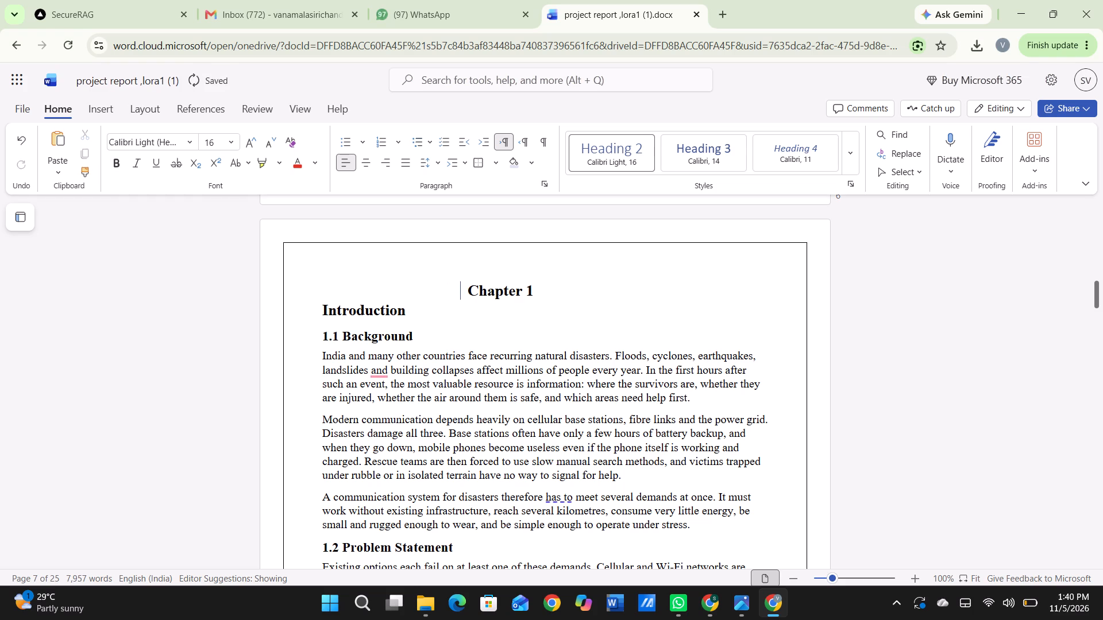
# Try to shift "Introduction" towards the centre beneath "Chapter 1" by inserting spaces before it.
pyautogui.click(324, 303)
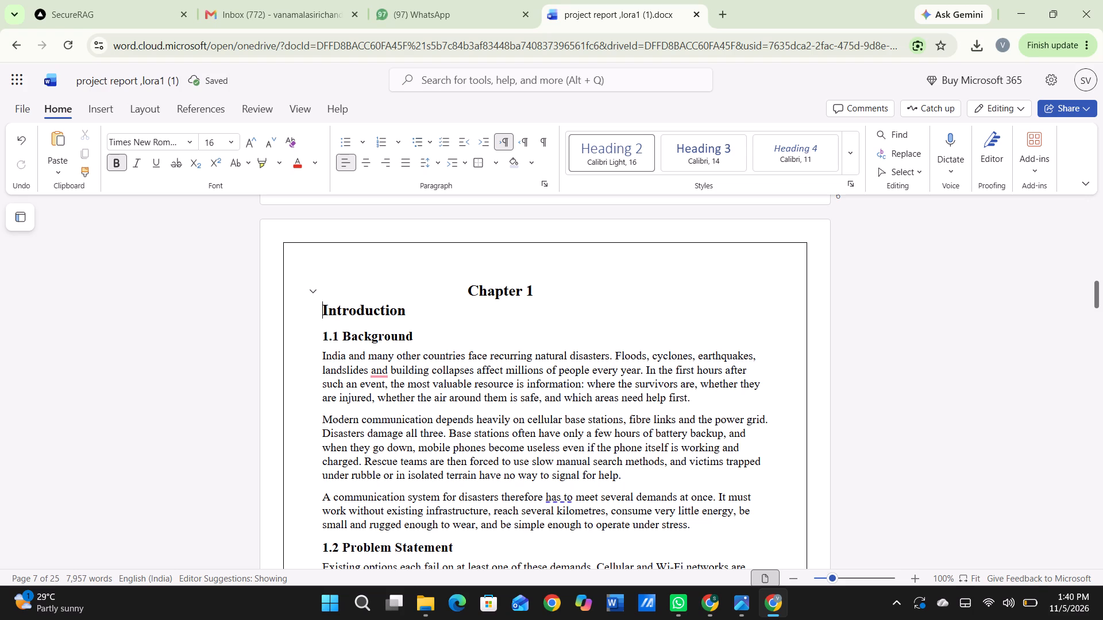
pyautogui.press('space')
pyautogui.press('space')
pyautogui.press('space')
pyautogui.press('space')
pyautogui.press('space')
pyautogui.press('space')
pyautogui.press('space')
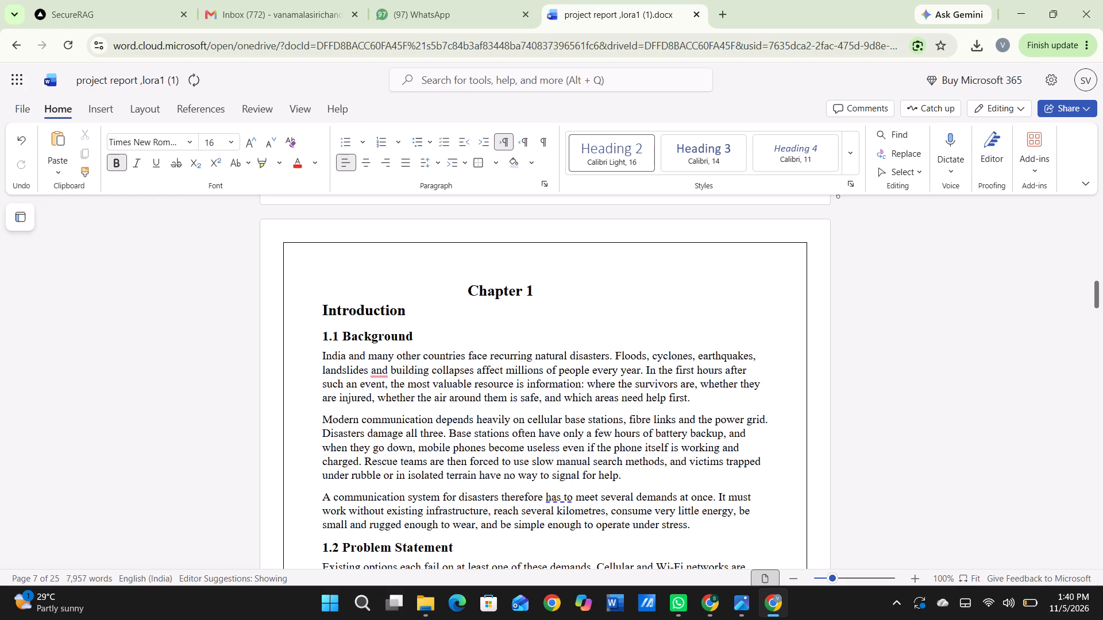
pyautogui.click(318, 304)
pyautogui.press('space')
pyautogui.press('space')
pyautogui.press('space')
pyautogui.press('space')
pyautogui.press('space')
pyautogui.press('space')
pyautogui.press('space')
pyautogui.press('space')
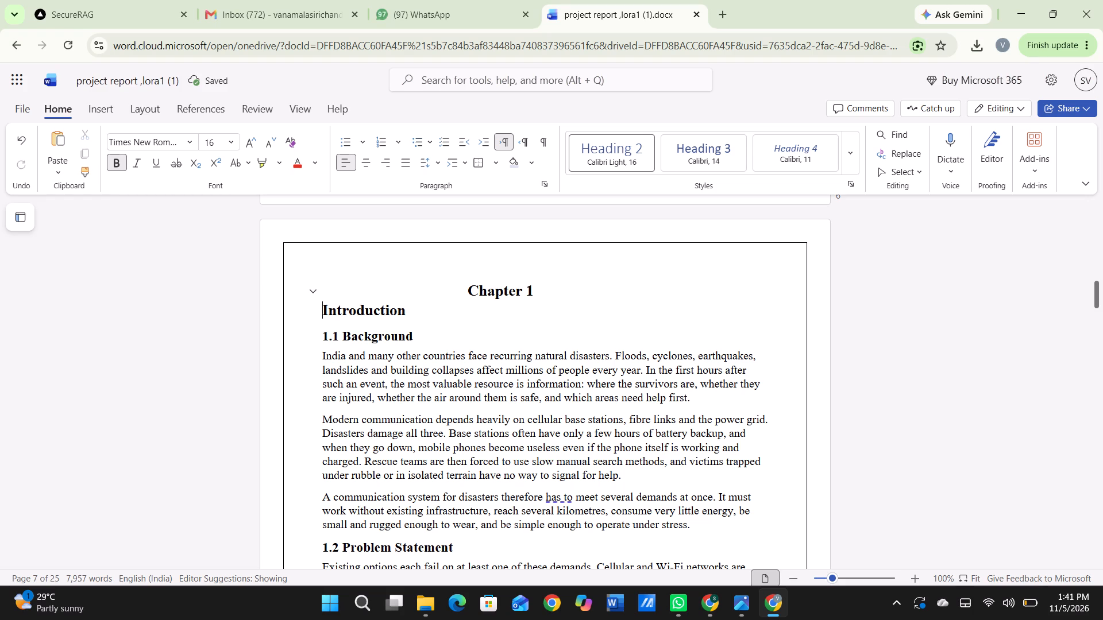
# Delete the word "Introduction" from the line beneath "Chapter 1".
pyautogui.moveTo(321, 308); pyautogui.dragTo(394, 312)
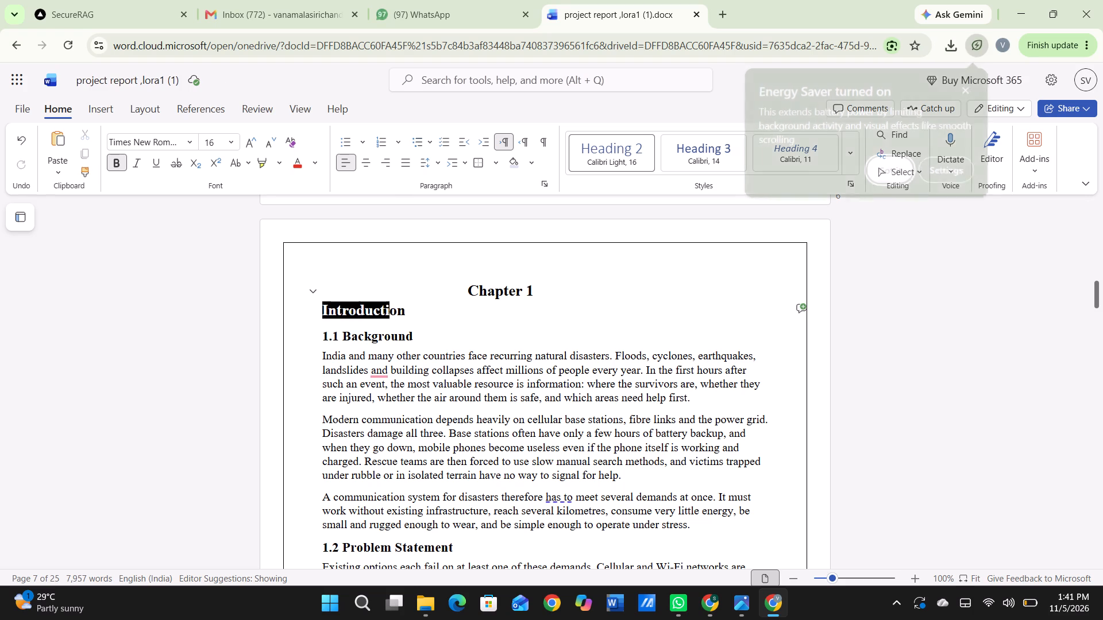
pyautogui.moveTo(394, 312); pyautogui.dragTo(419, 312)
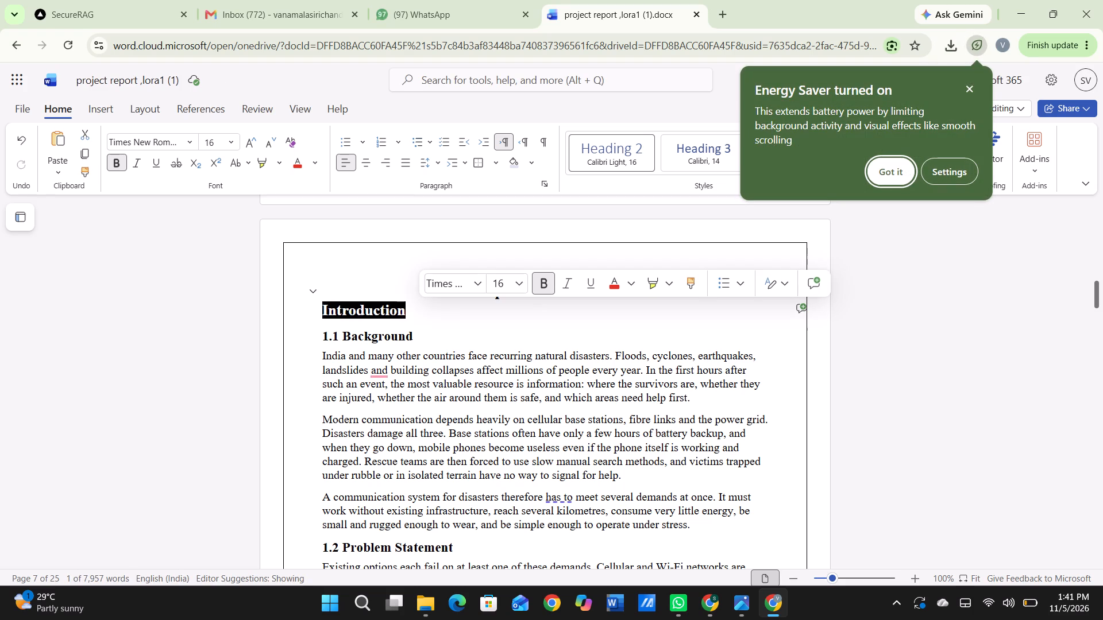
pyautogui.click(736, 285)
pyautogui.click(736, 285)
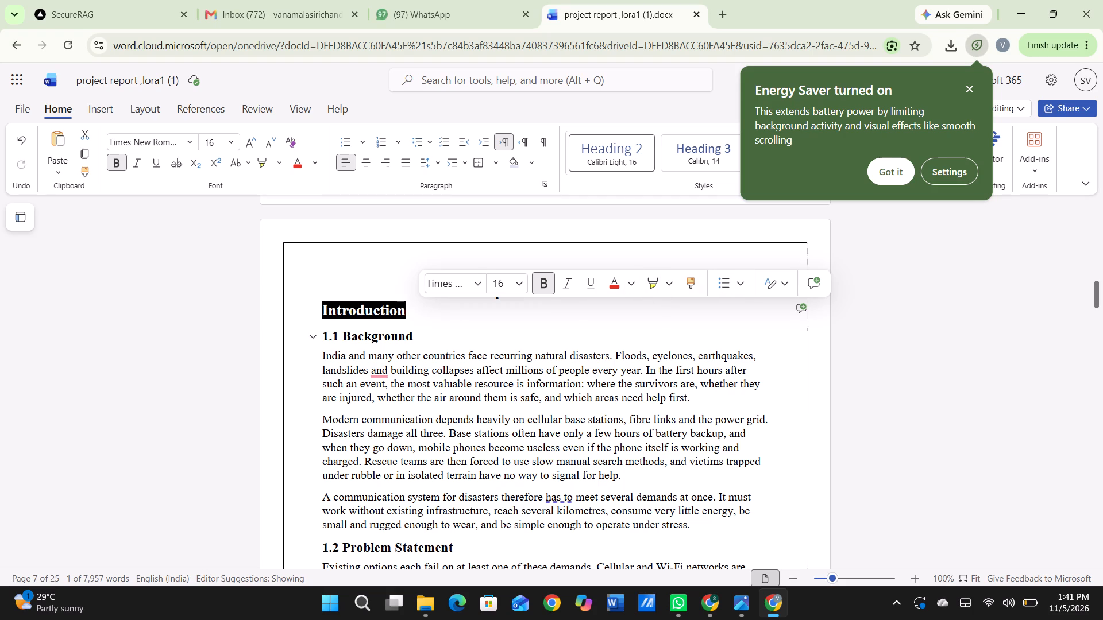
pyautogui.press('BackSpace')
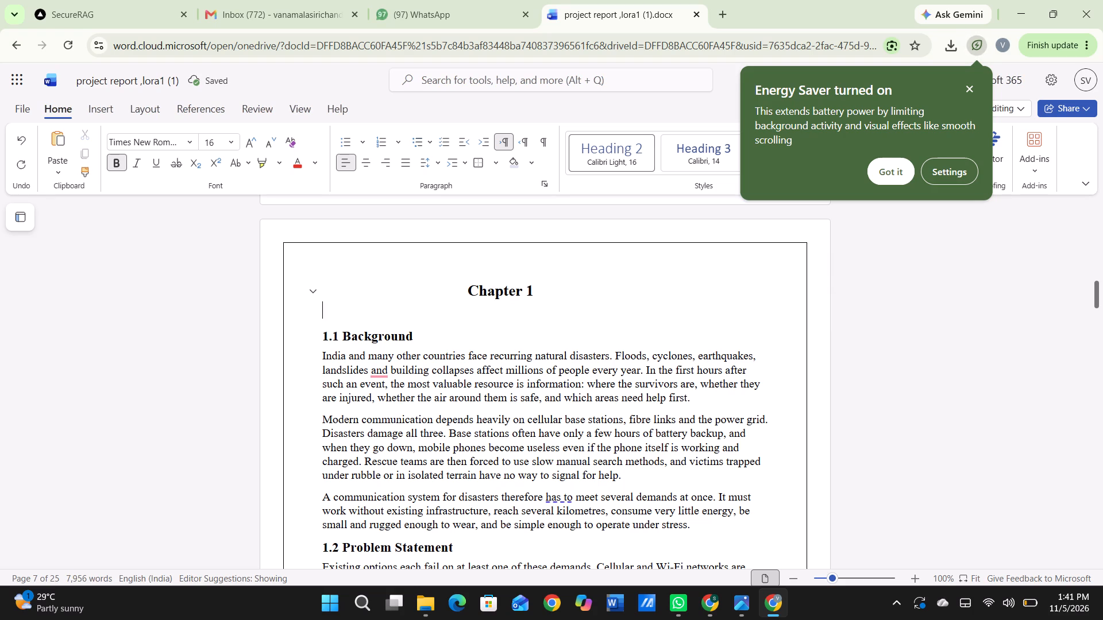
# Add spaces on the blank line beneath "Chapter 1", and replace the whole selected heading paragraph with spaces.
pyautogui.click(471, 314)
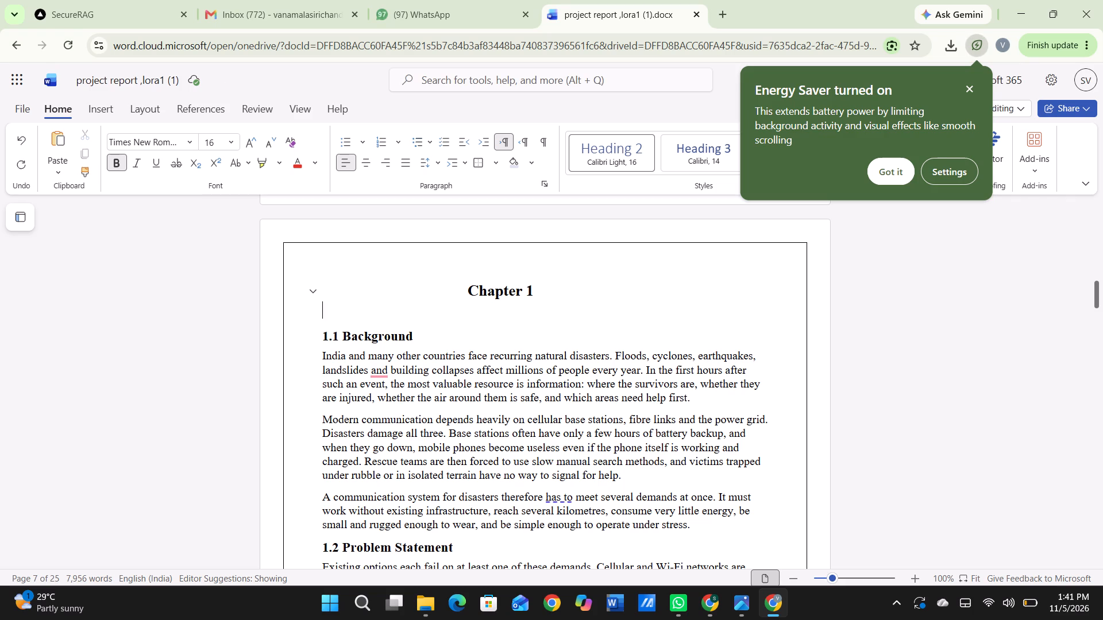
pyautogui.doubleClick(466, 313)
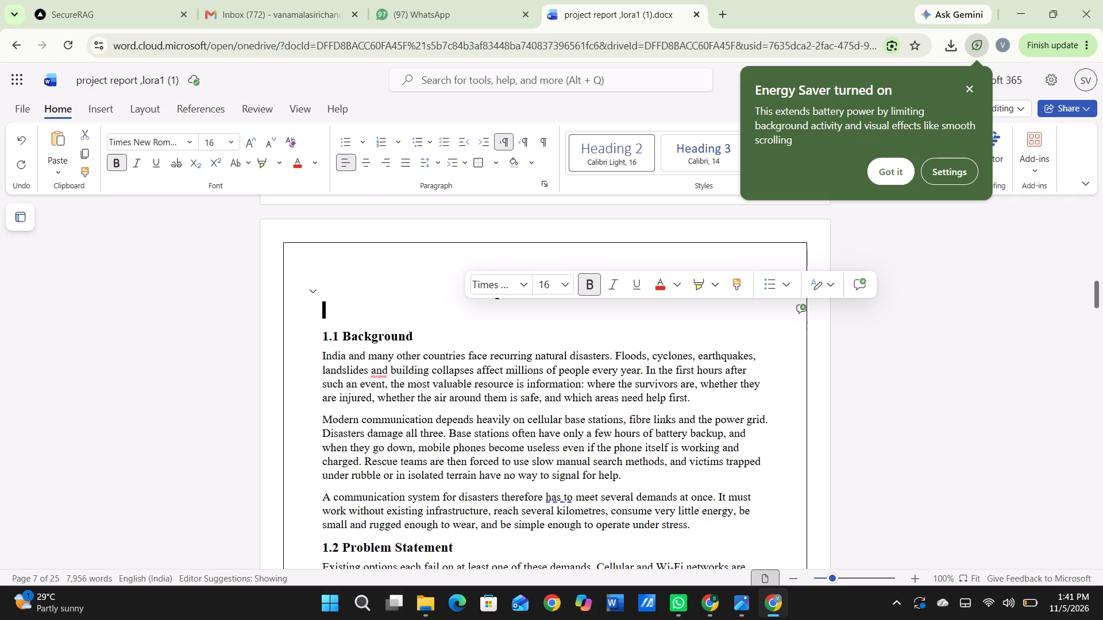
pyautogui.press('space')
pyautogui.press('space')
pyautogui.press('space')
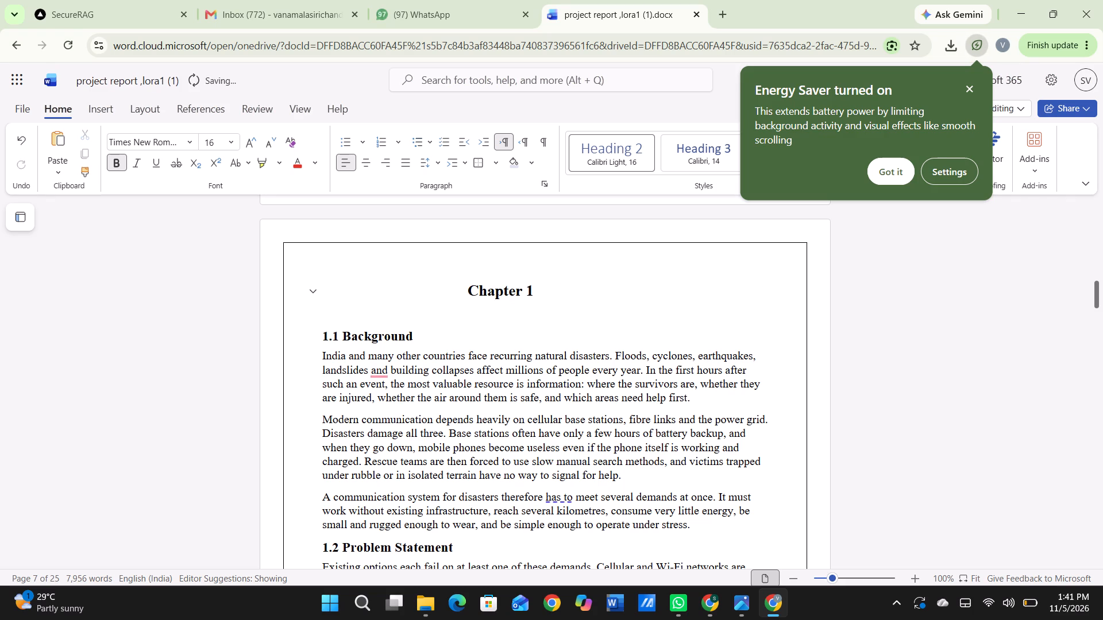
pyautogui.tripleClick(397, 305)
pyautogui.press('space')
pyautogui.press('space')
pyautogui.press('space')
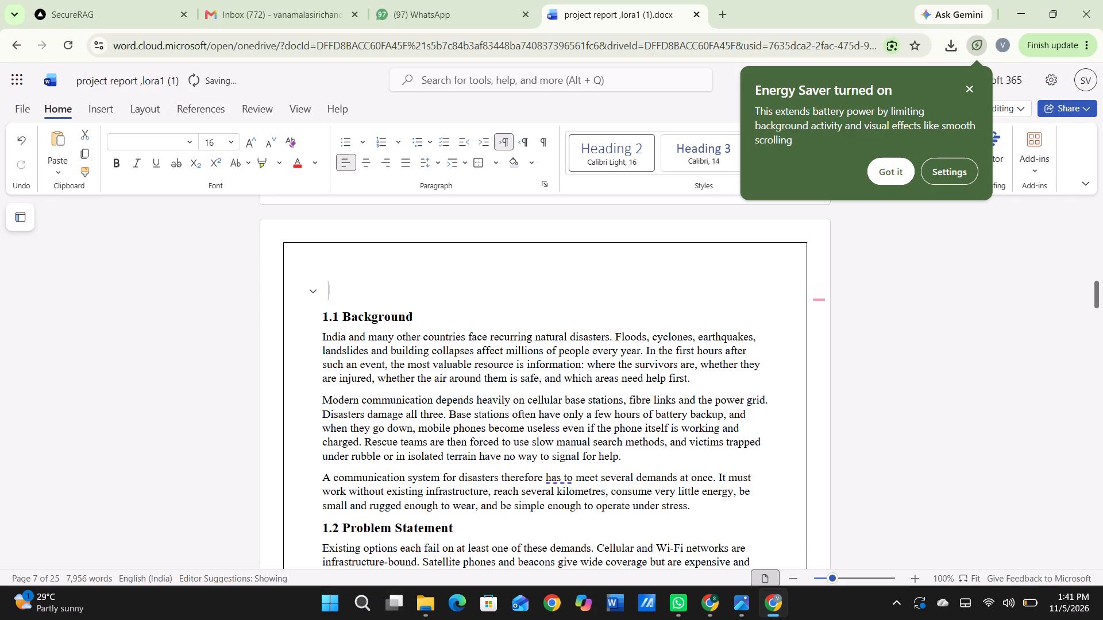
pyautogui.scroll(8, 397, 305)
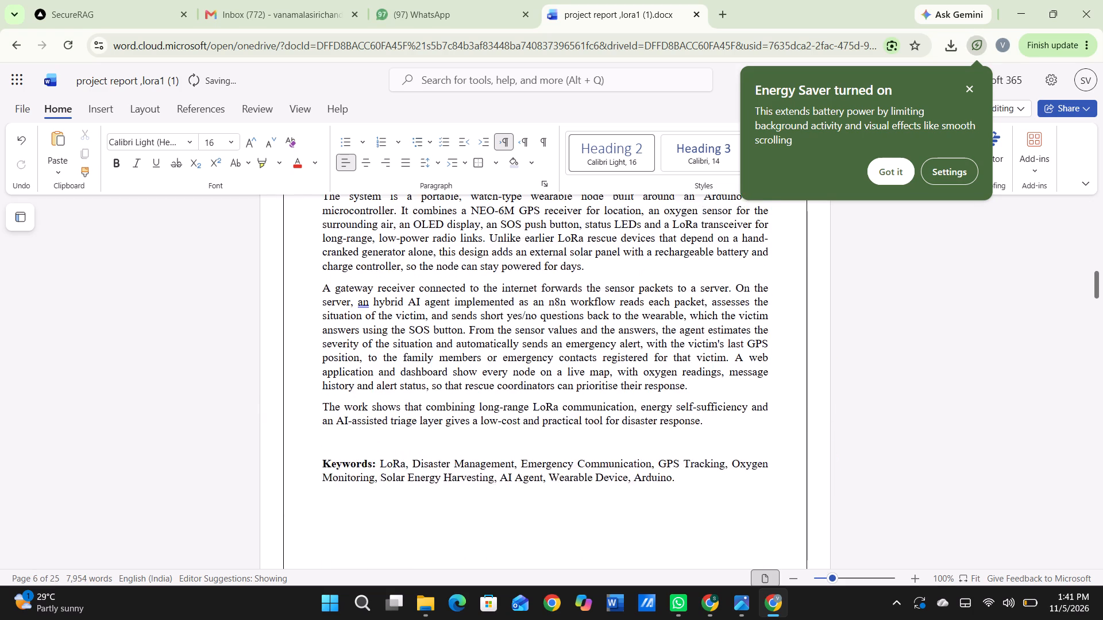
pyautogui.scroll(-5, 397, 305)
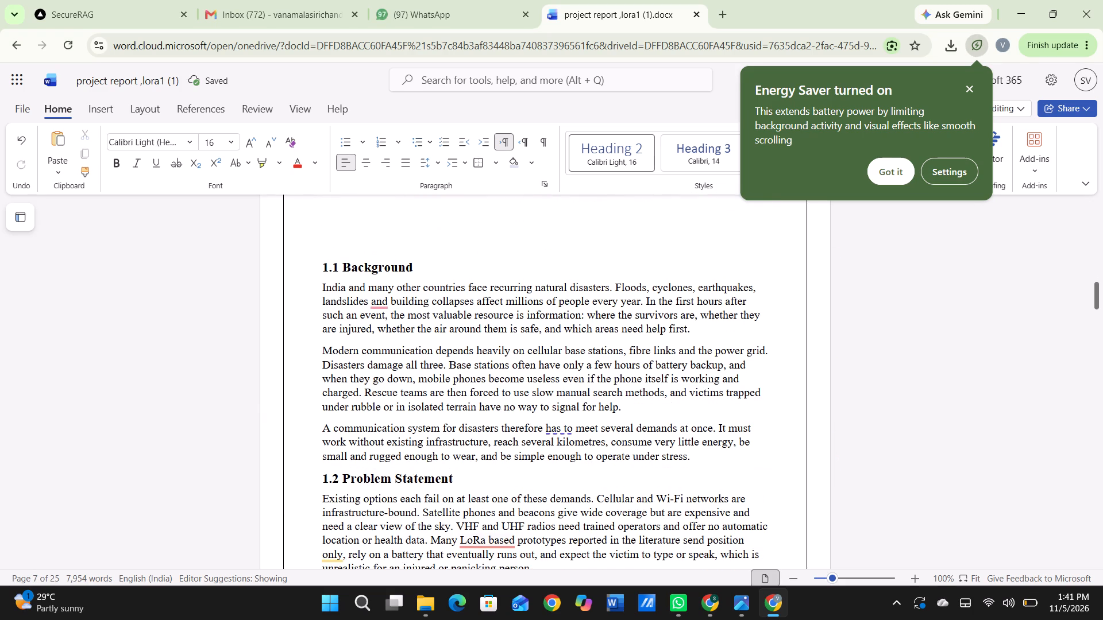
# Undo the replacement of the "Chapter 1" heading paragraph with spaces.
pyautogui.hotkey('ctrl', 'z')
pyautogui.hscroll(1, 397, 305)
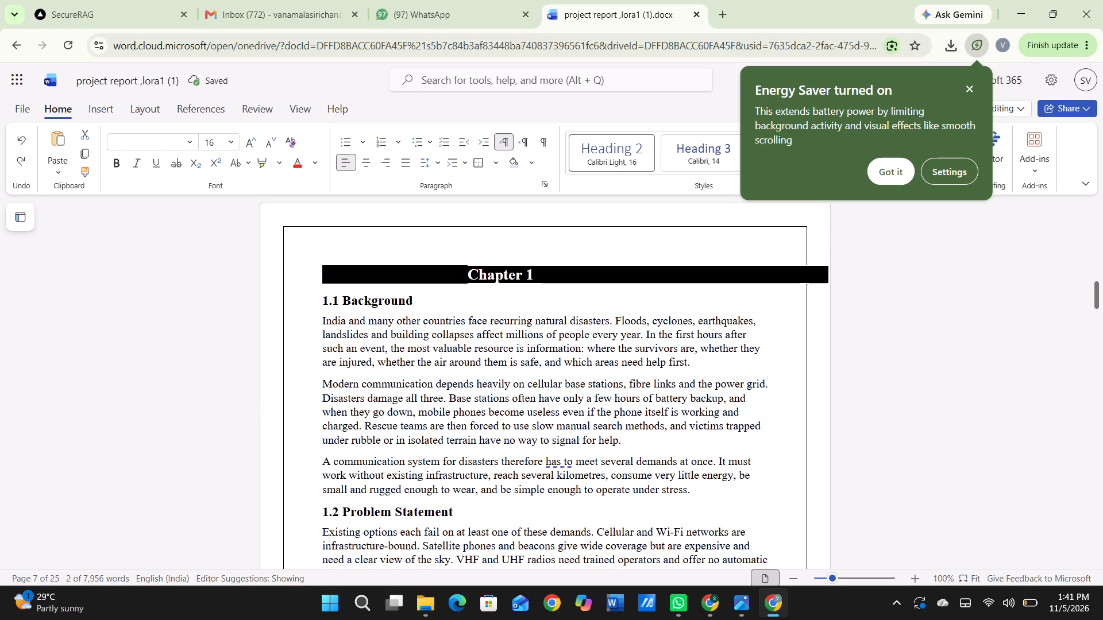
# Add a line beneath "Chapter 1" reading "INTRODUCTION", with spaces before it to place it near the page's centre.
pyautogui.click(560, 266)
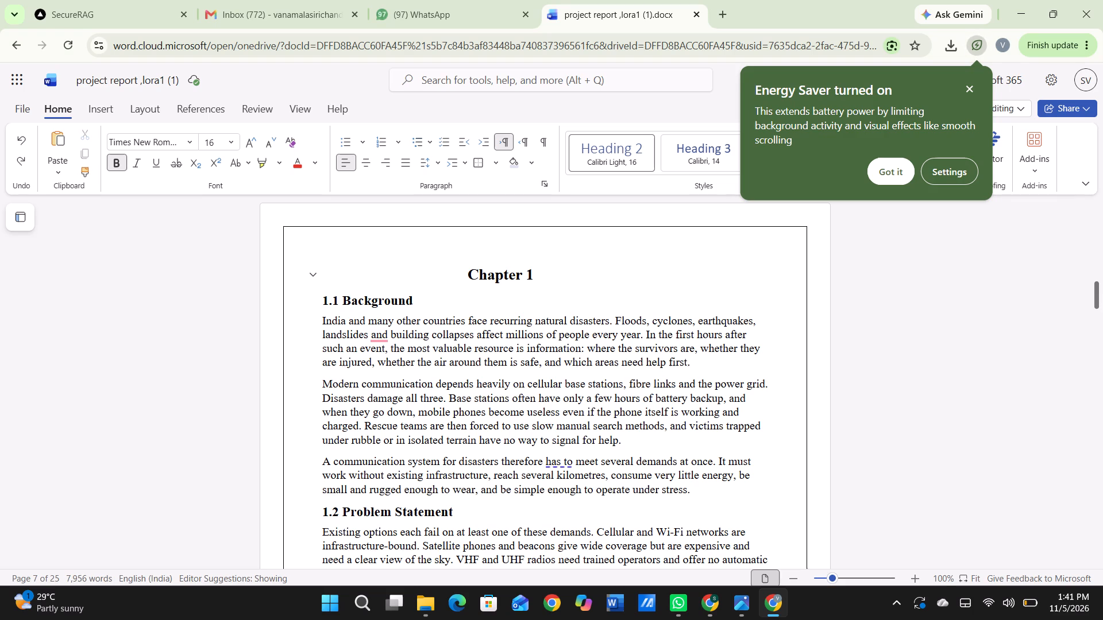
pyautogui.press('Return')
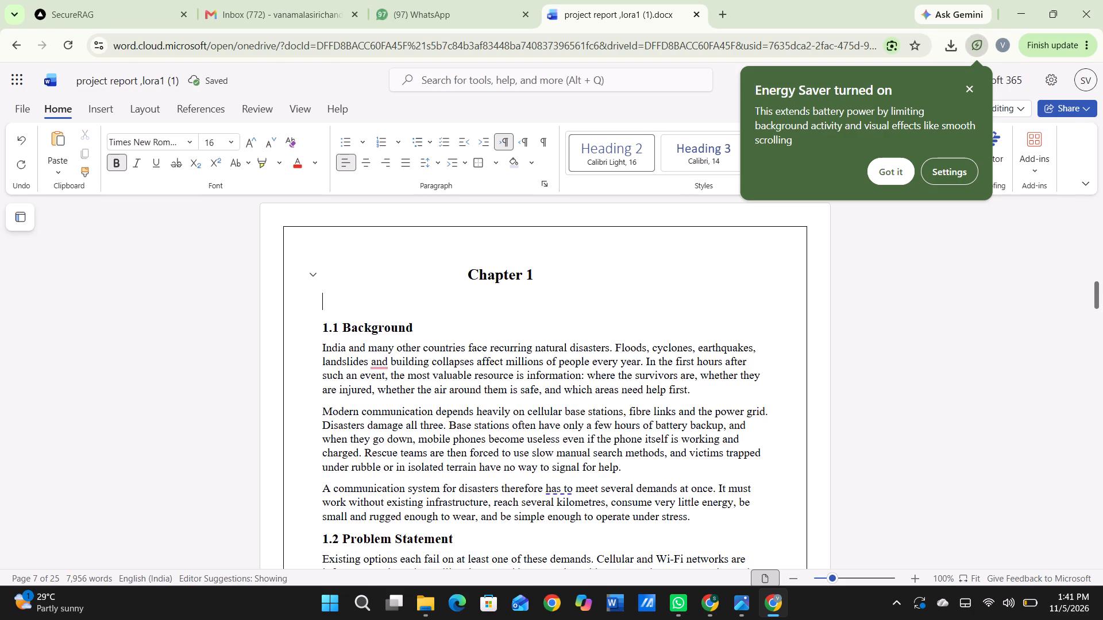
pyautogui.press('space')
pyautogui.press('space')
pyautogui.press('space')
pyautogui.press('space')
pyautogui.press('space')
pyautogui.press('space')
pyautogui.press('space')
pyautogui.press('space')
pyautogui.press('space')
pyautogui.press('space')
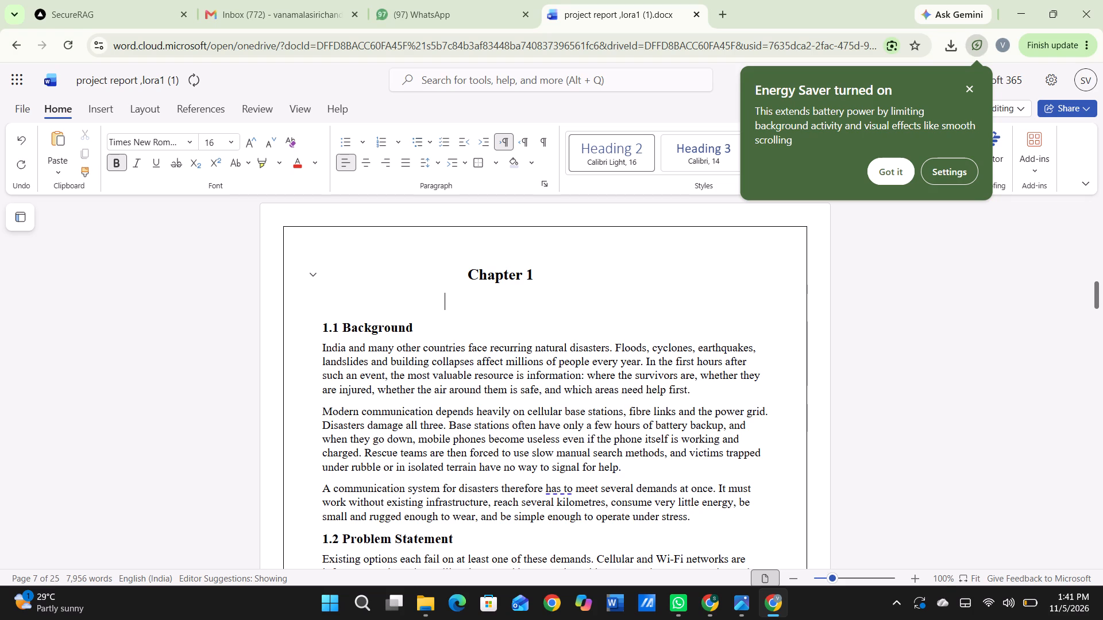
pyautogui.press('space')
pyautogui.press('i')
pyautogui.press('n')
pyautogui.write('TRO')
pyautogui.write('DUCTIO')
pyautogui.press('n')
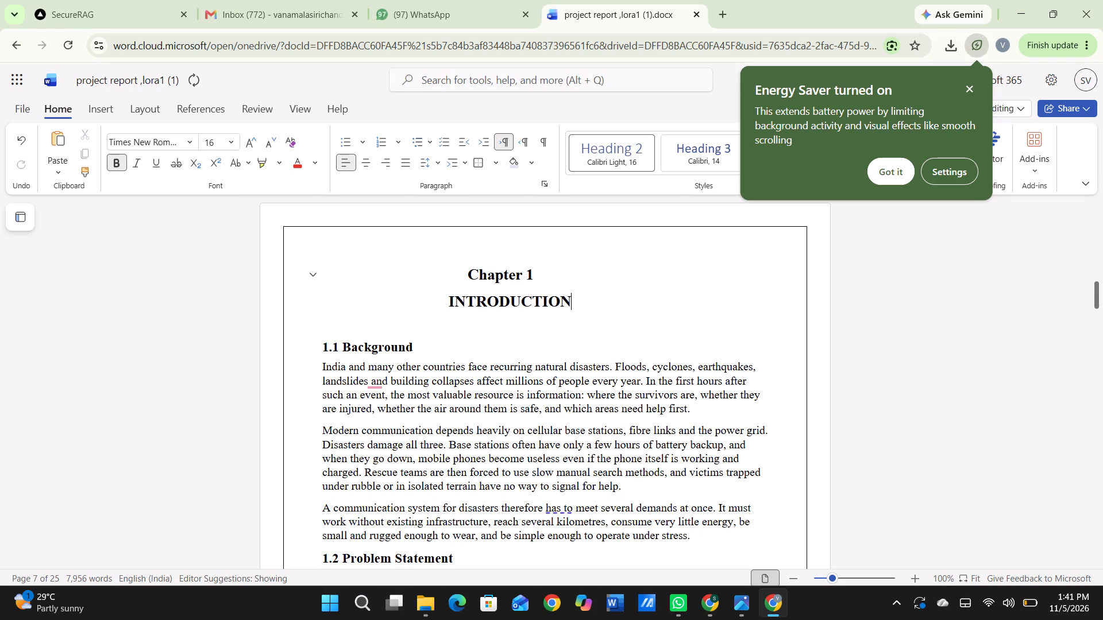
# Justify the text from the "1.1 Background" heading through the last paragraph of section 1.2 Problem Statement.
pyautogui.scroll(-1, 440, 336)
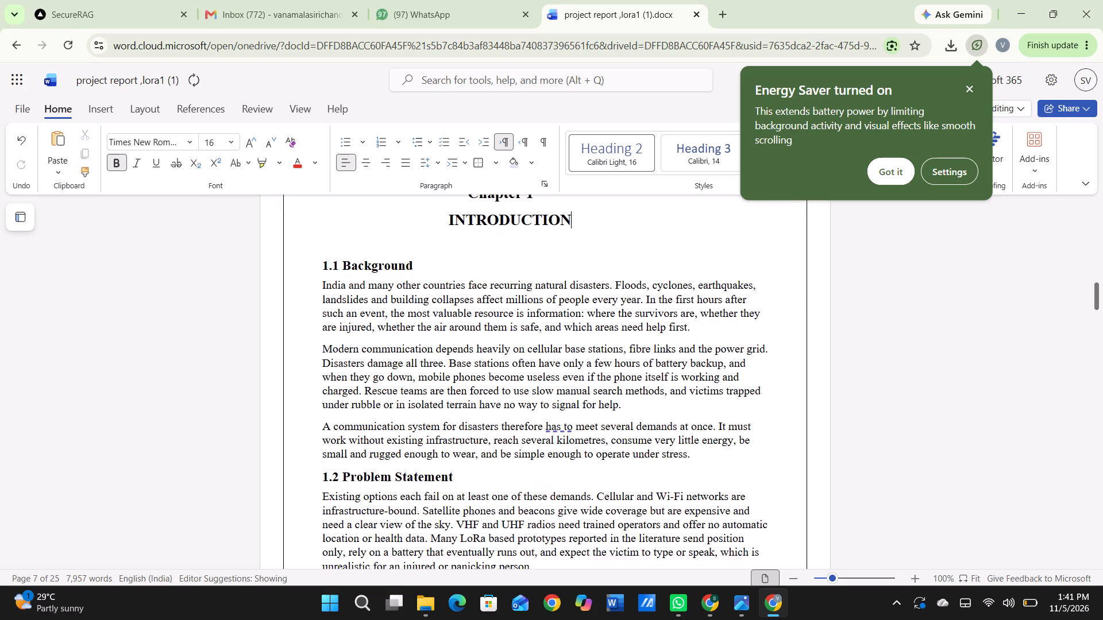
pyautogui.scroll(-1, 440, 336)
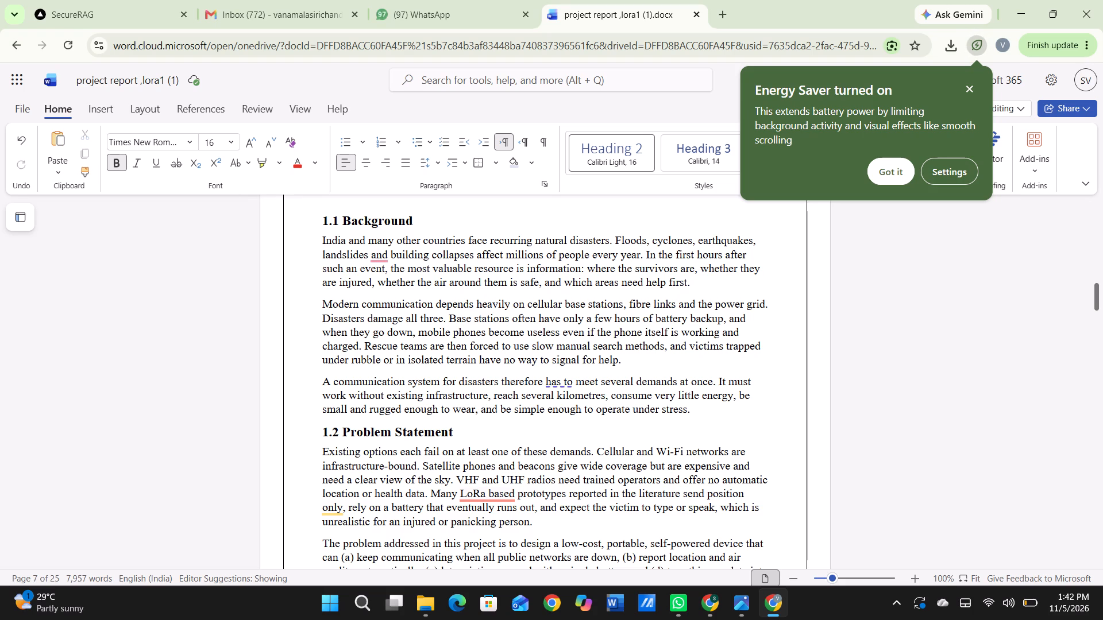
pyautogui.scroll(2, 435, 288)
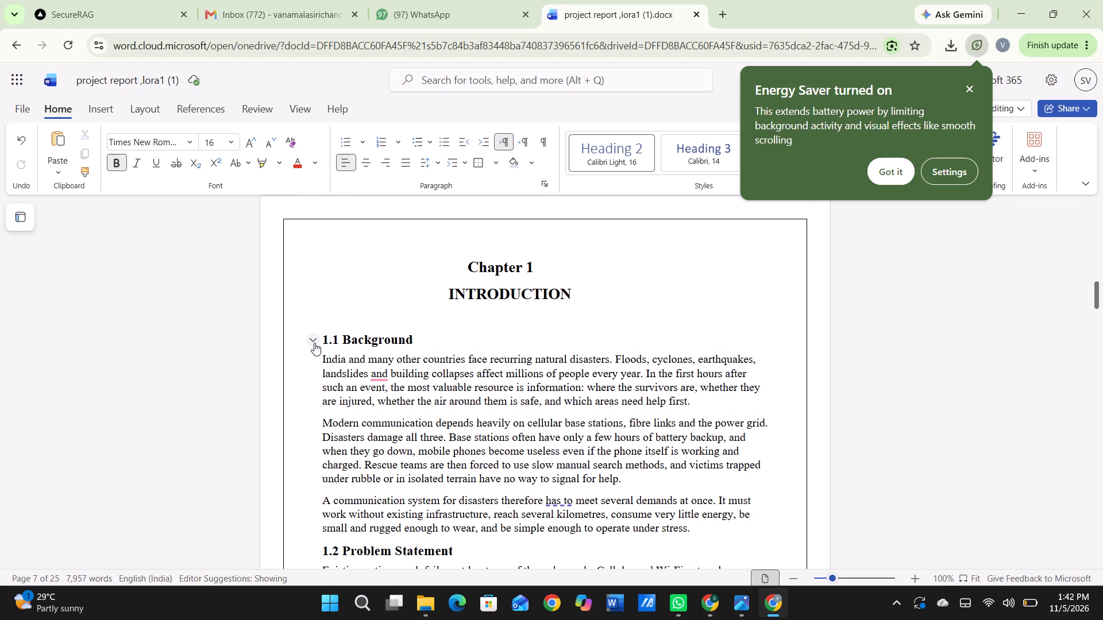
pyautogui.moveTo(321, 342); pyautogui.dragTo(432, 444)
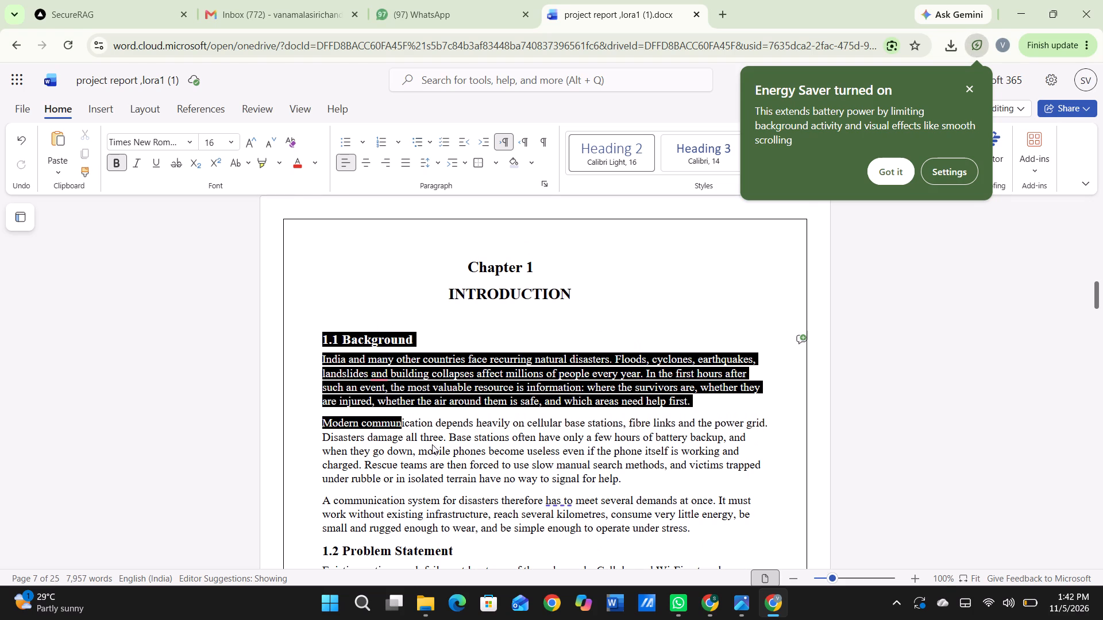
pyautogui.moveTo(432, 444); pyautogui.dragTo(659, 464)
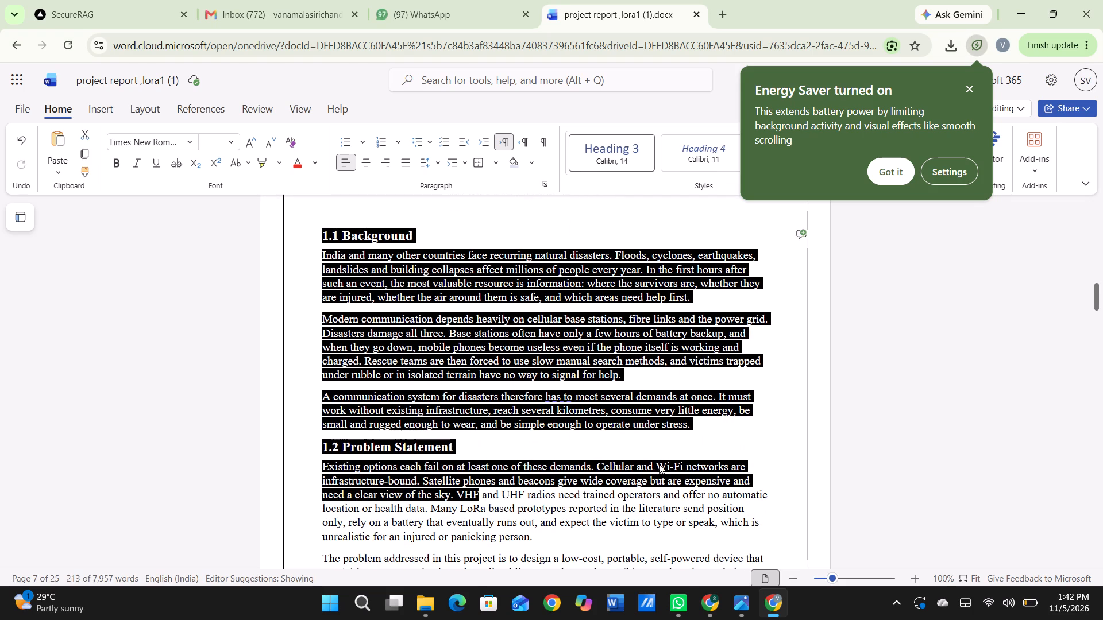
pyautogui.moveTo(659, 464); pyautogui.dragTo(540, 398)
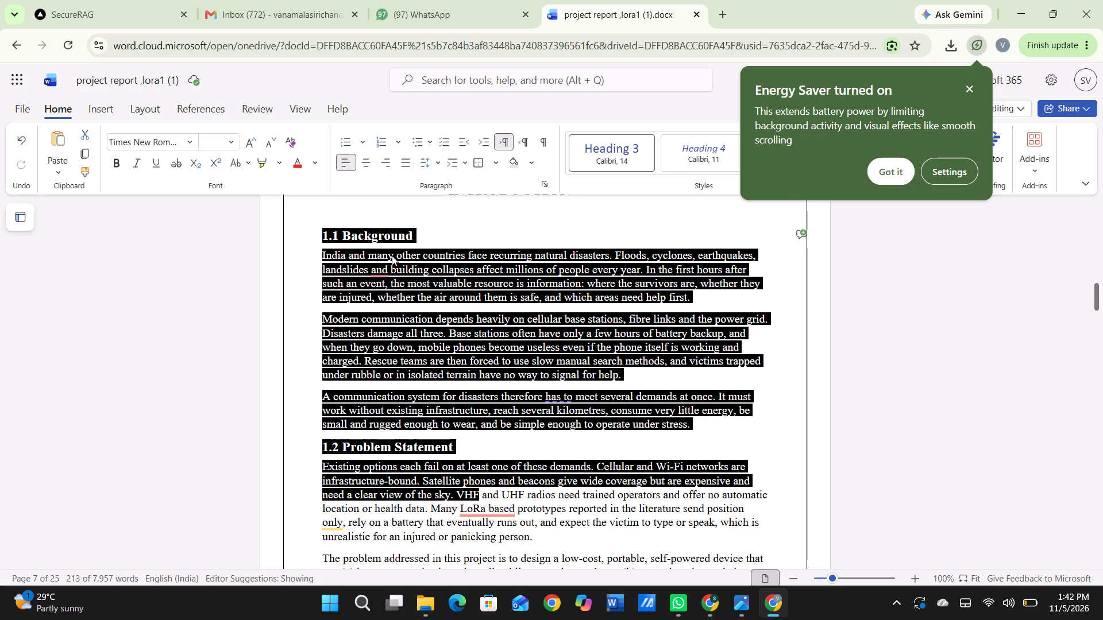
pyautogui.click(323, 234)
pyautogui.moveTo(323, 234); pyautogui.dragTo(851, 406)
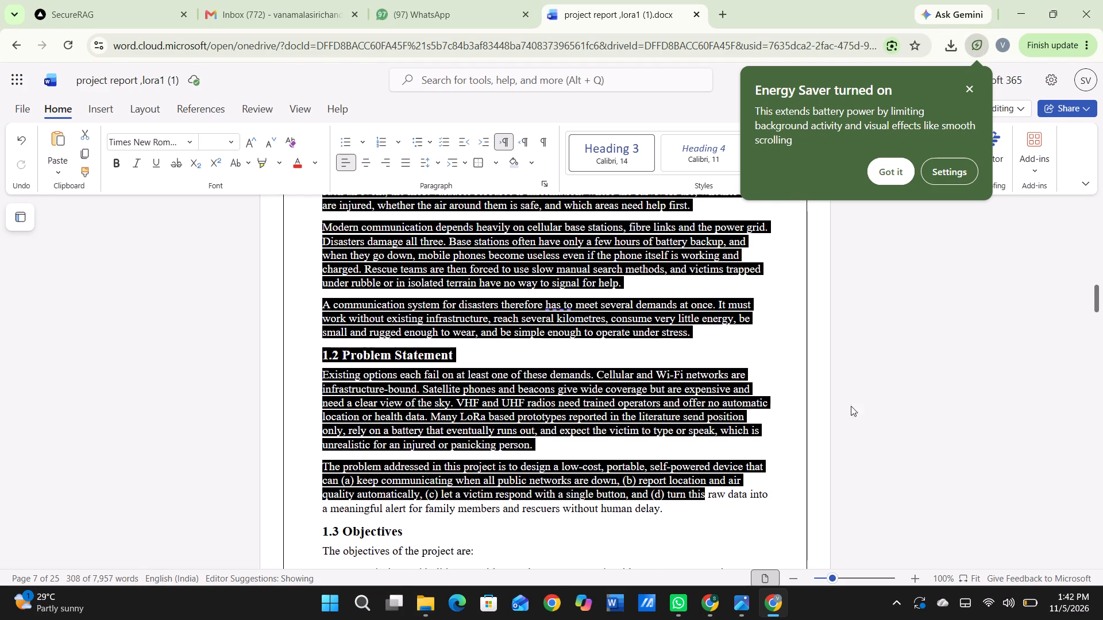
pyautogui.moveTo(851, 406); pyautogui.dragTo(782, 508)
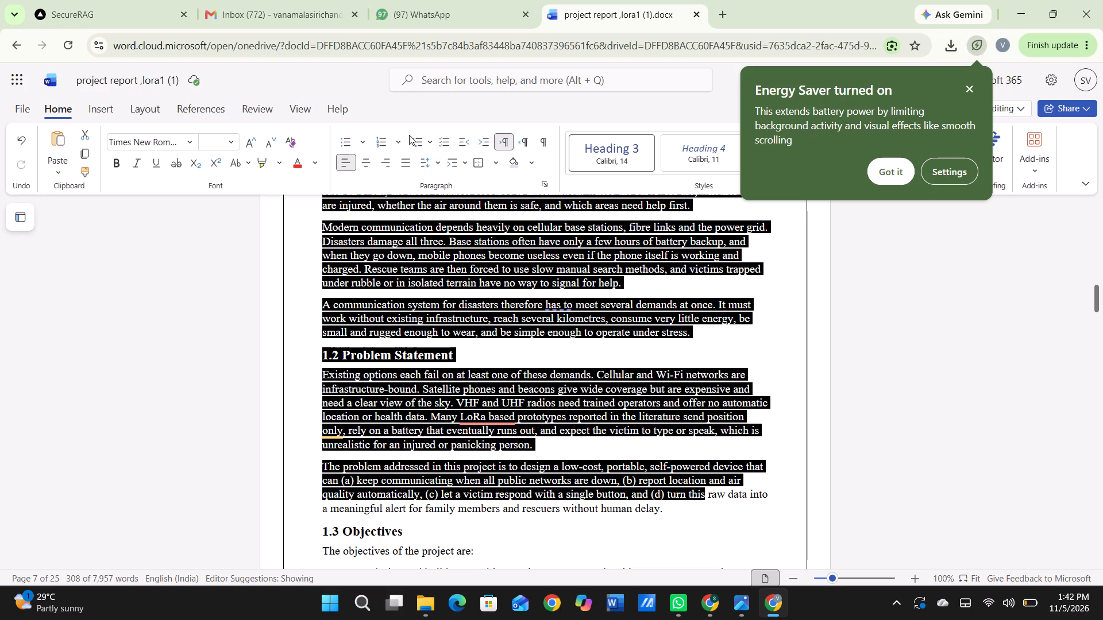
pyautogui.click(399, 155)
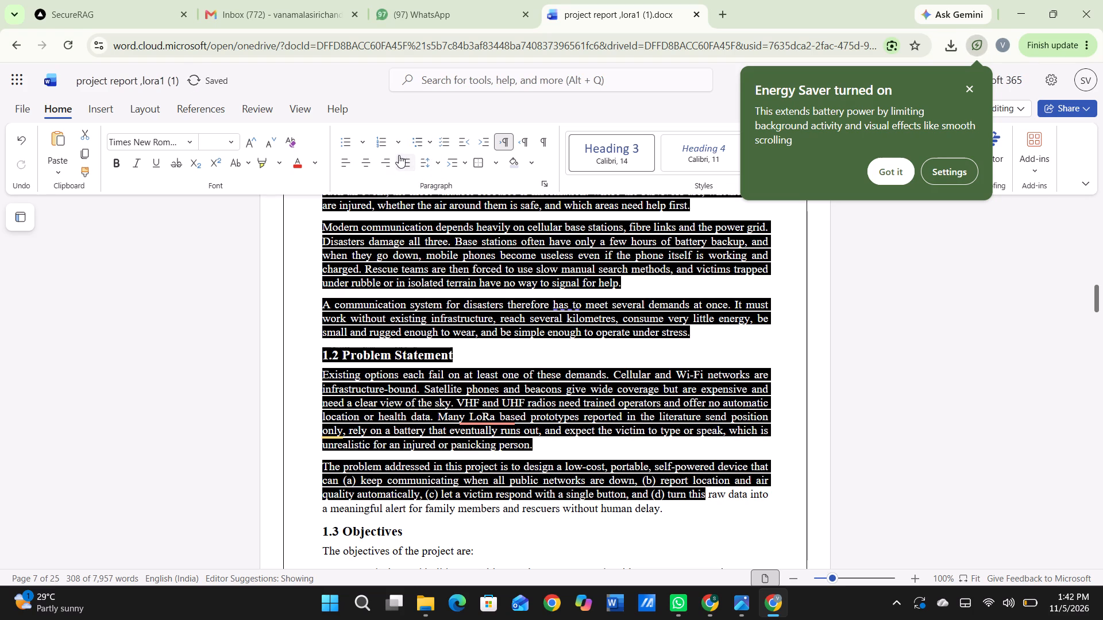
pyautogui.scroll(-2, 567, 425)
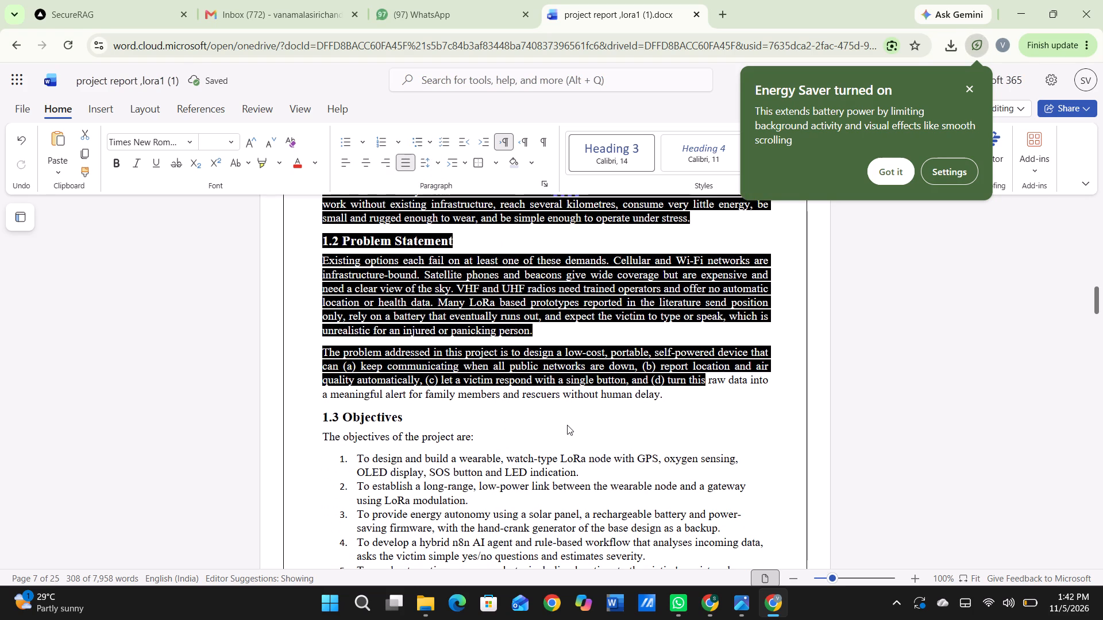
pyautogui.click(600, 377)
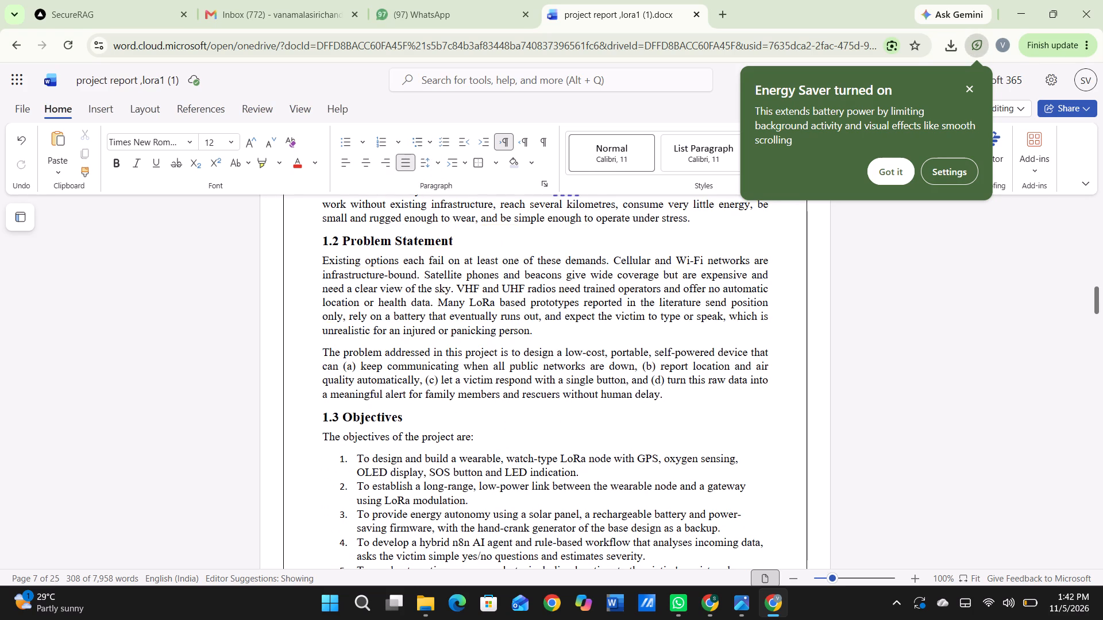
# Justify the "1.3 Objectives" heading, its introductory line and numbered objectives 1 to 6.
pyautogui.scroll(-2, 600, 377)
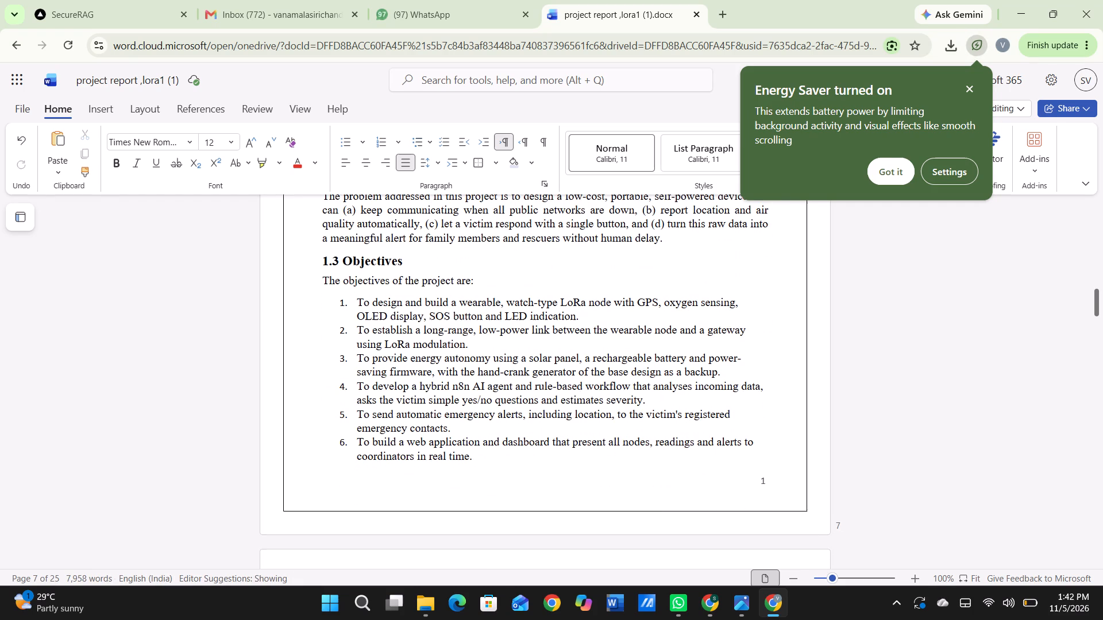
pyautogui.moveTo(318, 260); pyautogui.dragTo(400, 317)
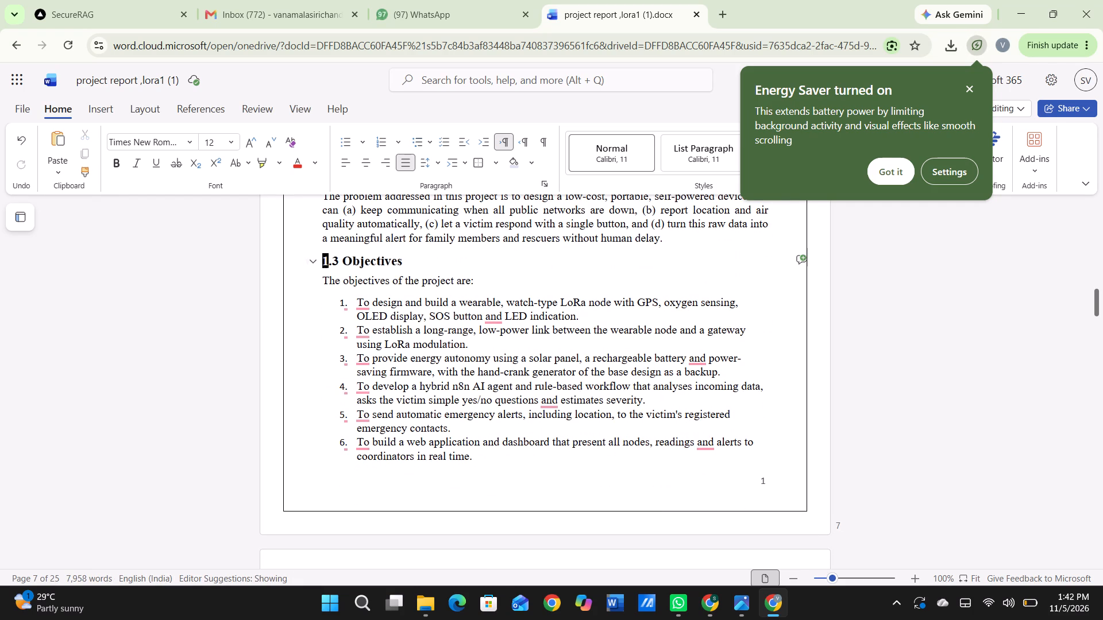
pyautogui.moveTo(400, 317); pyautogui.dragTo(673, 532)
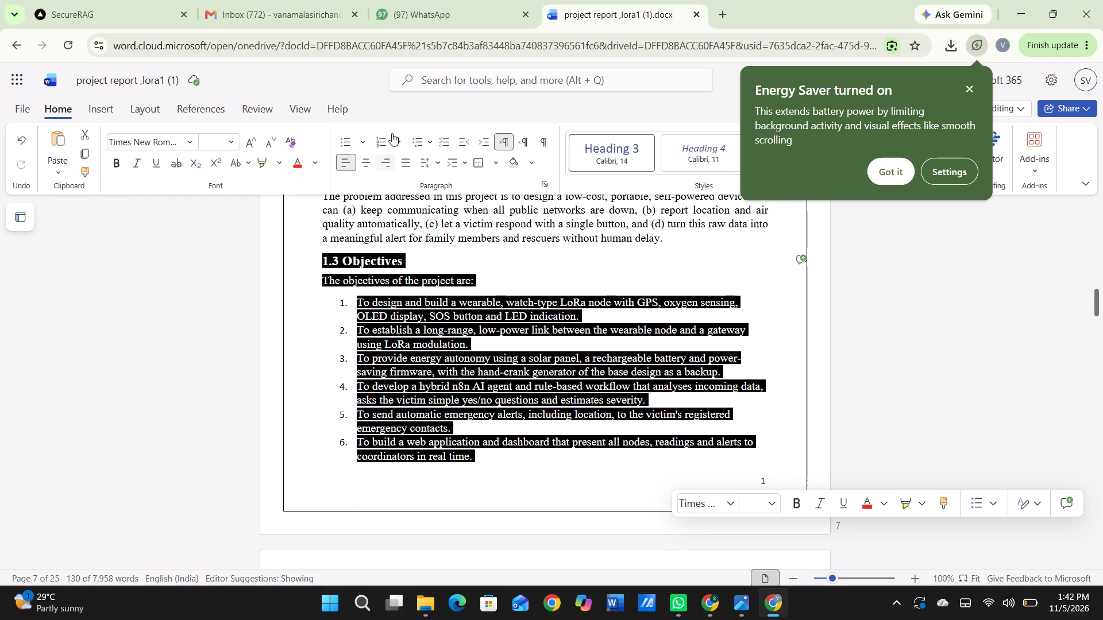
pyautogui.click(410, 164)
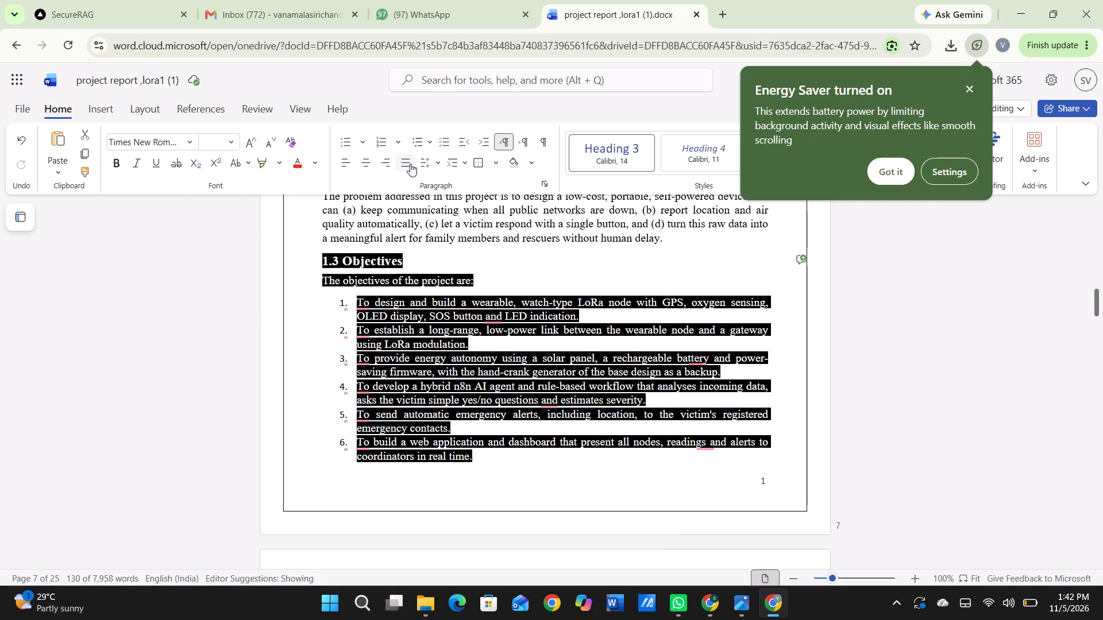
pyautogui.click(436, 377)
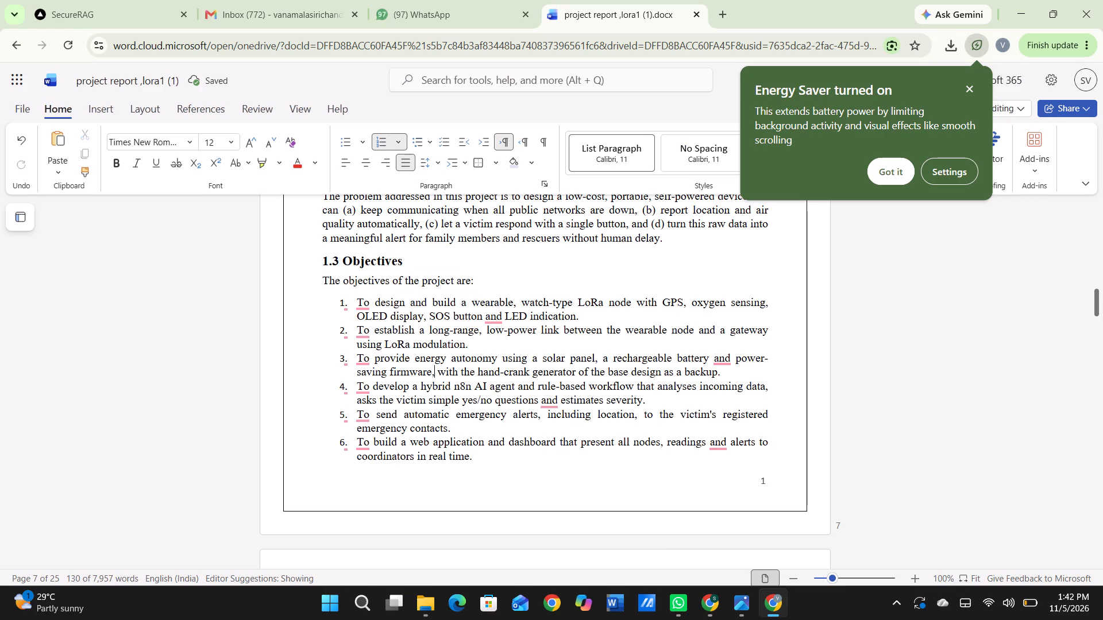
# Justify the text from objective 7 through the "Disaster and search-and-rescue systems" bullet in section 2.3.
pyautogui.scroll(-1, 436, 377)
pyautogui.scroll(2, 436, 377)
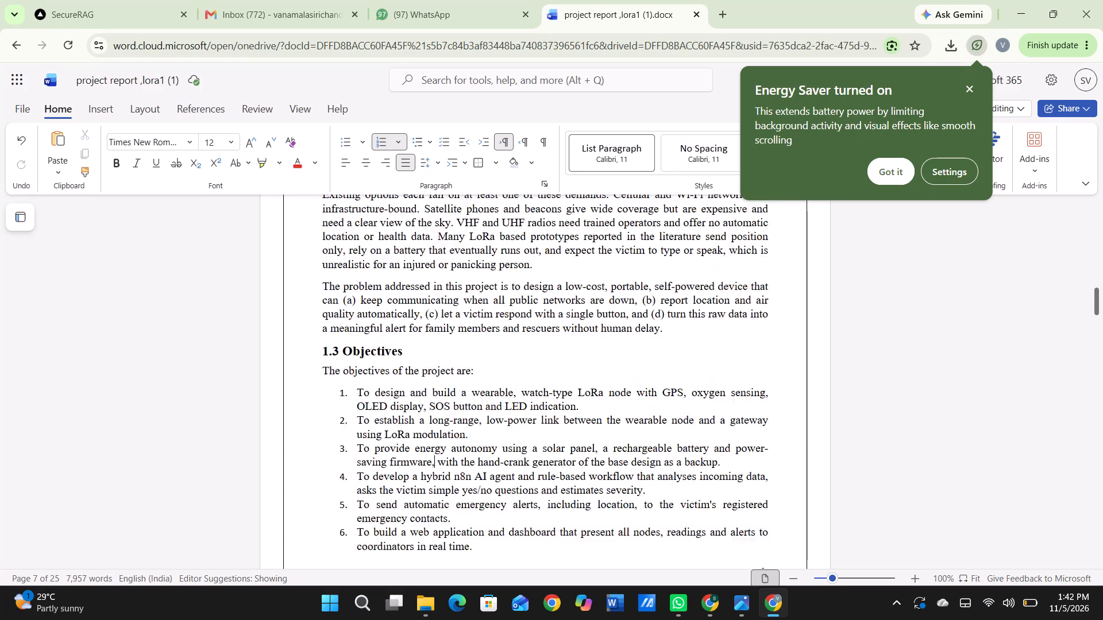
pyautogui.scroll(-2, 436, 377)
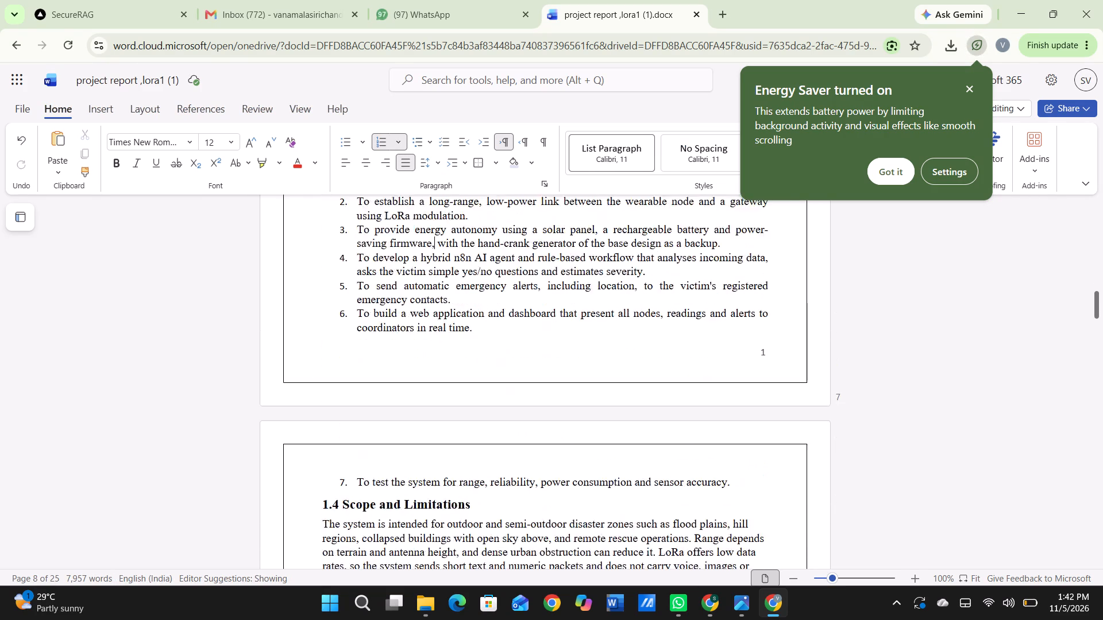
pyautogui.scroll(-1, 436, 377)
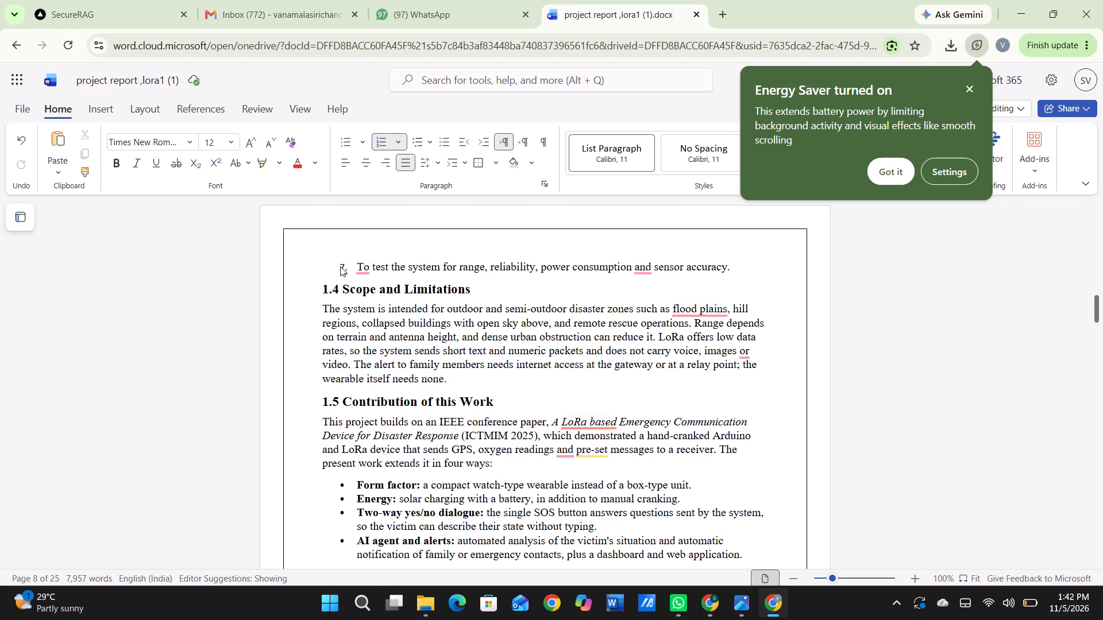
pyautogui.moveTo(340, 266); pyautogui.dragTo(596, 600)
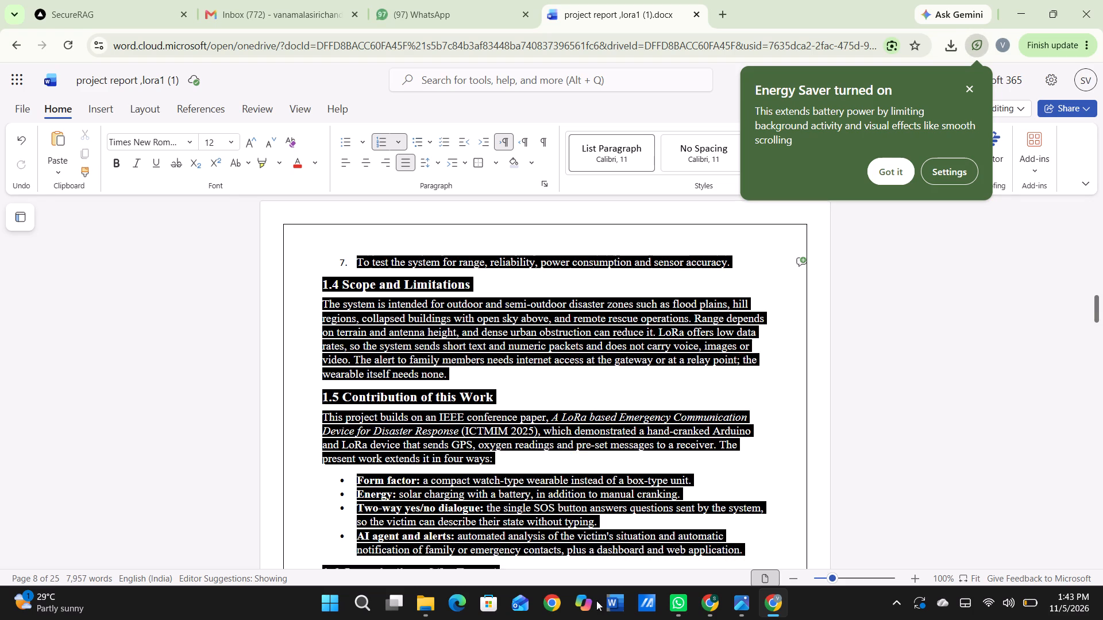
pyautogui.moveTo(596, 600); pyautogui.dragTo(564, 518)
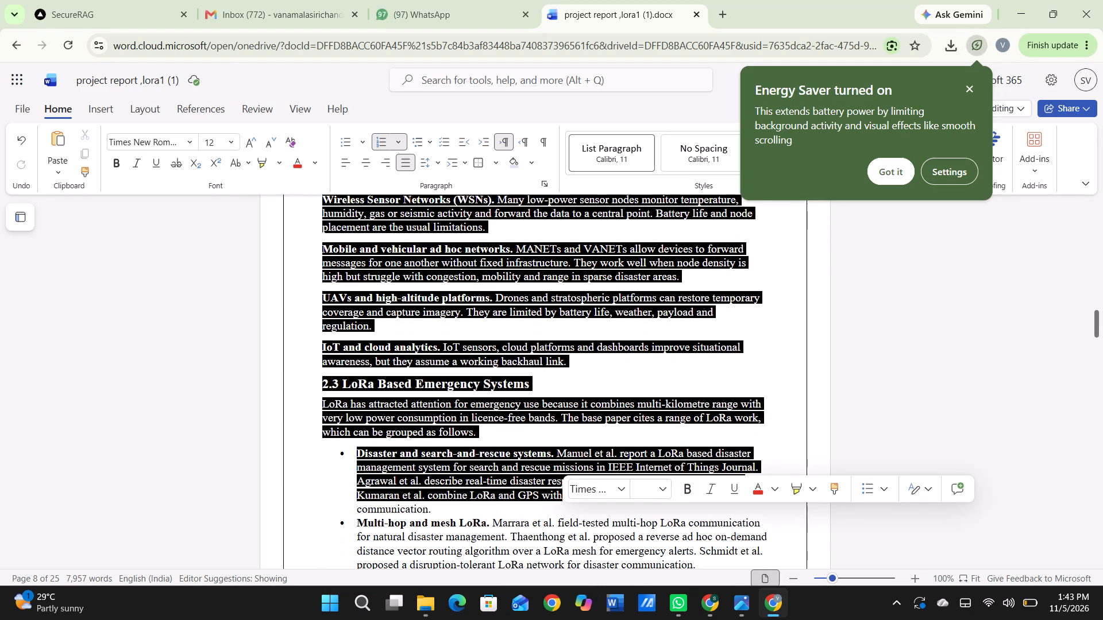
pyautogui.click(399, 166)
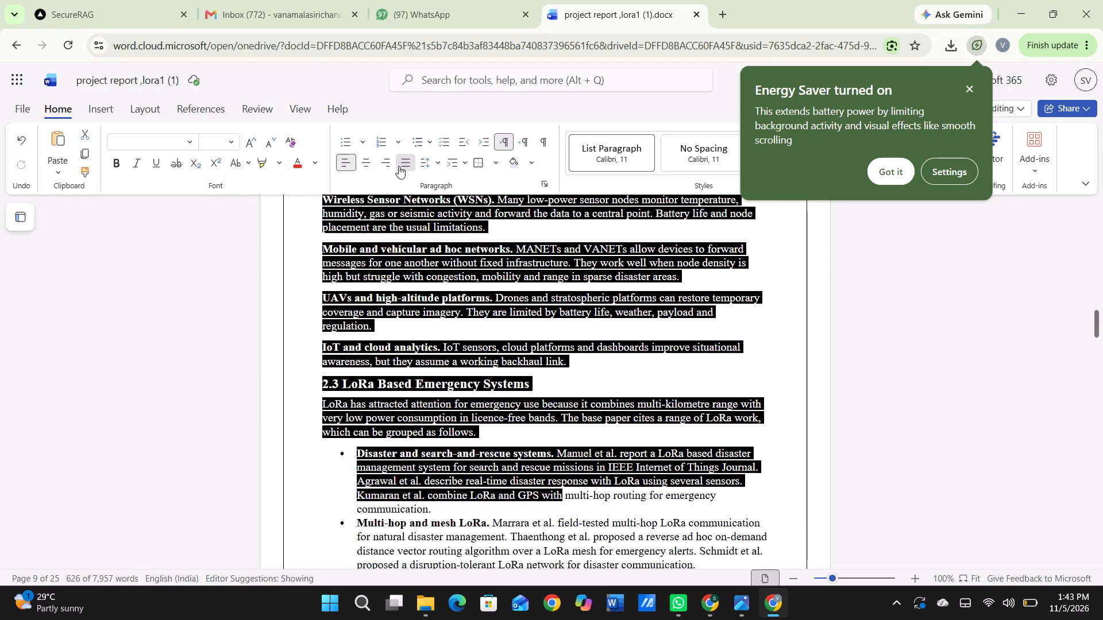
pyautogui.scroll(2, 399, 166)
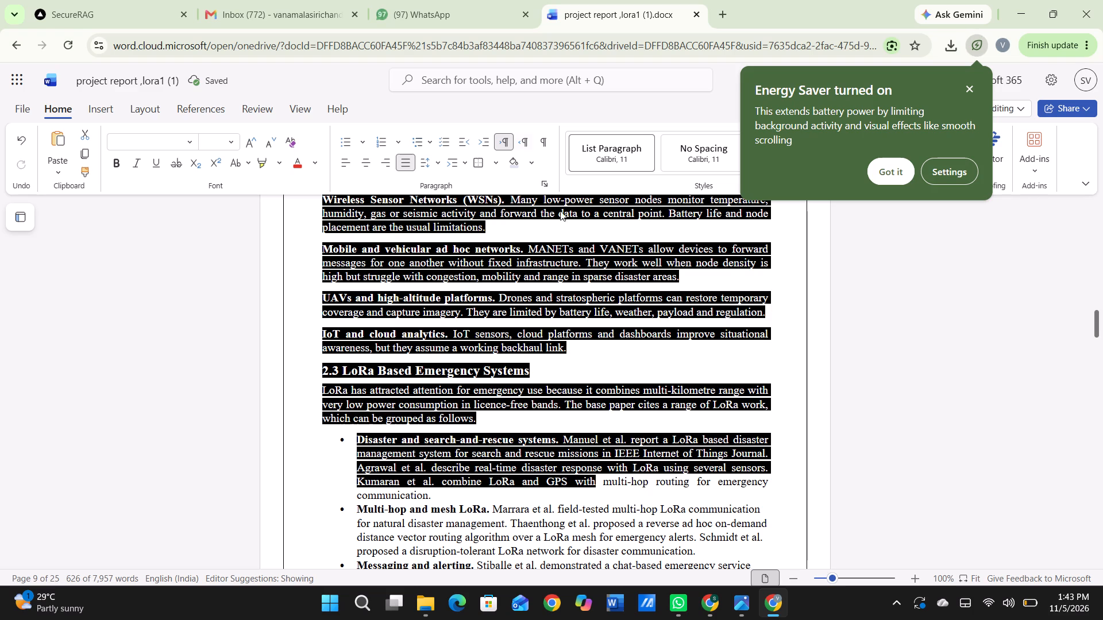
pyautogui.click(469, 250)
# Review the justified text from section 1.6 to section 2.2, and place the cursor before "Radio systems".
pyautogui.scroll(3, 469, 250)
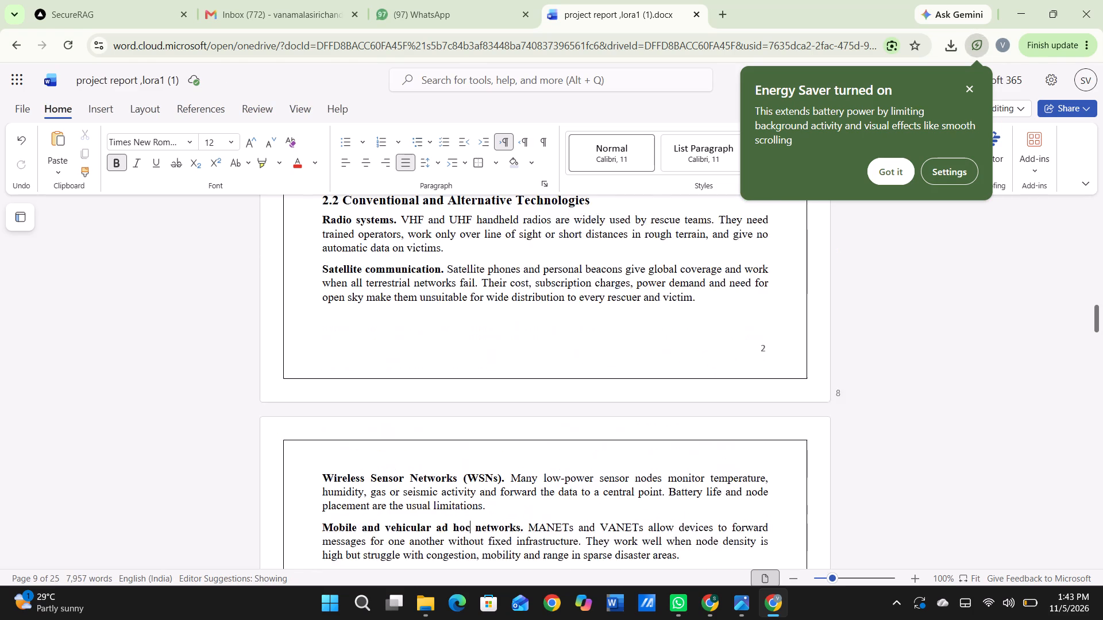
pyautogui.scroll(1, 469, 250)
pyautogui.scroll(-2, 469, 250)
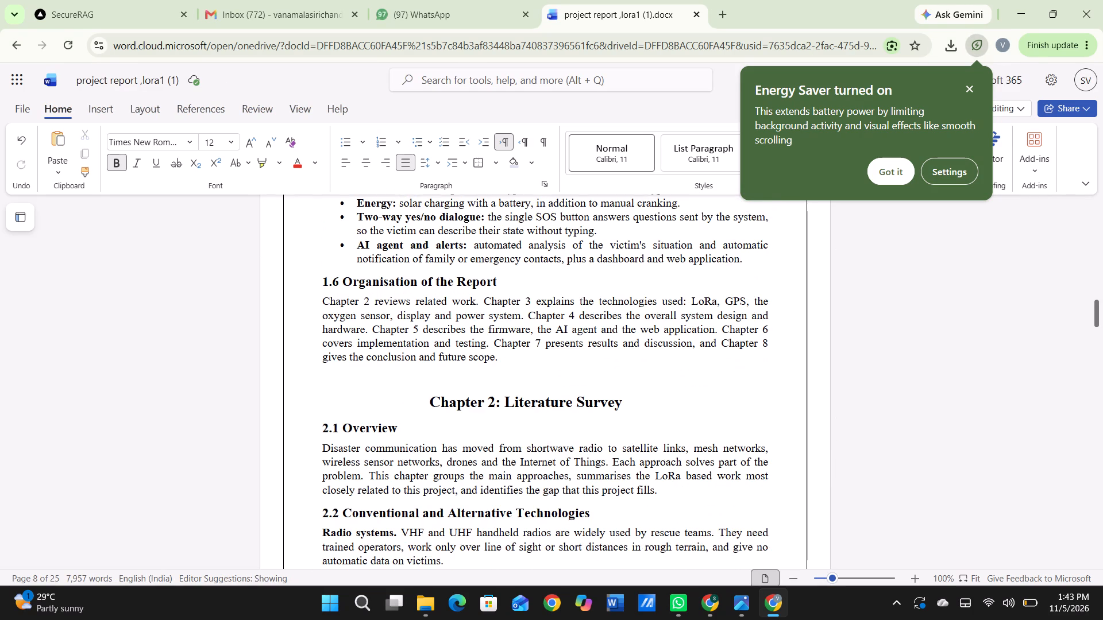
pyautogui.scroll(-1, 469, 250)
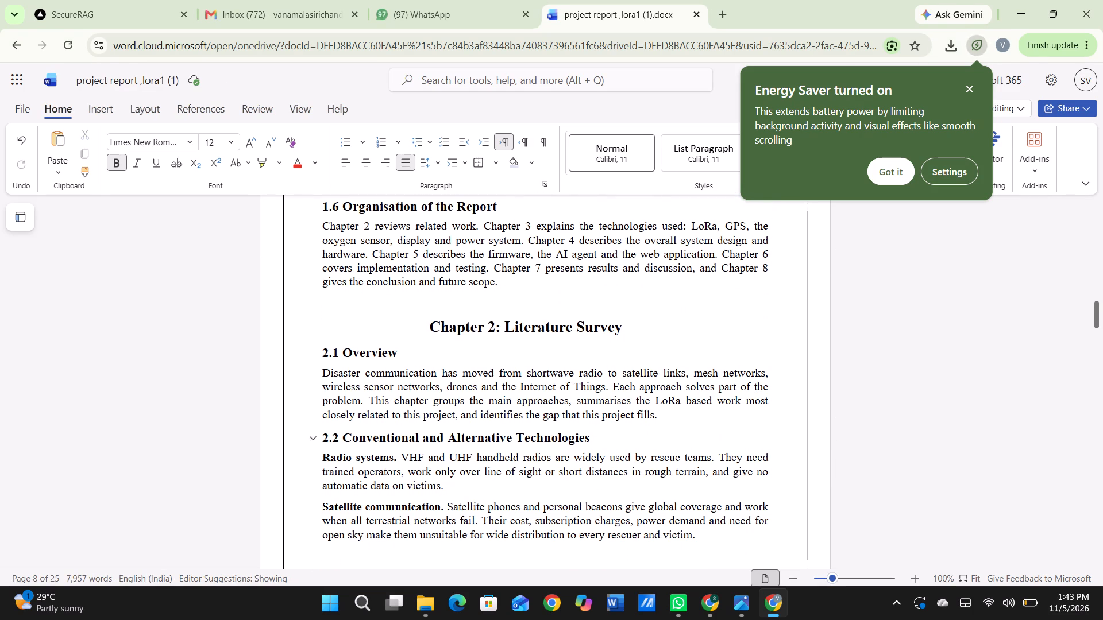
pyautogui.click(320, 448)
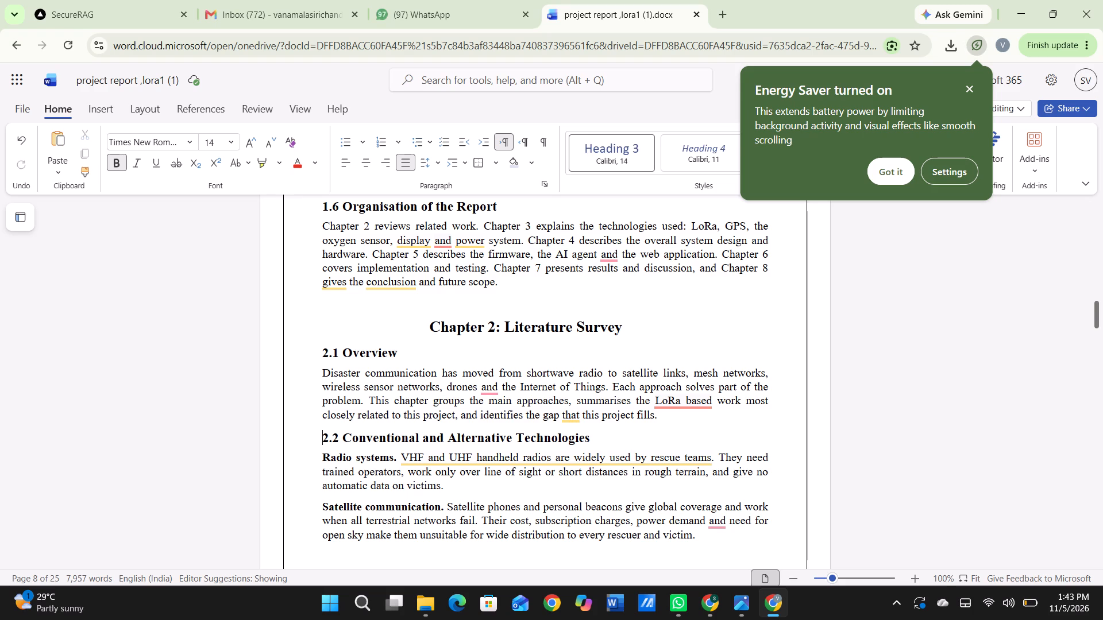
pyautogui.press('Down')
# Number the "Radio systems" paragraph in section 2.2 as 2.2.1, and place the cursor before "Satellite communication".
pyautogui.write('2.2')
pyautogui.write('.1')
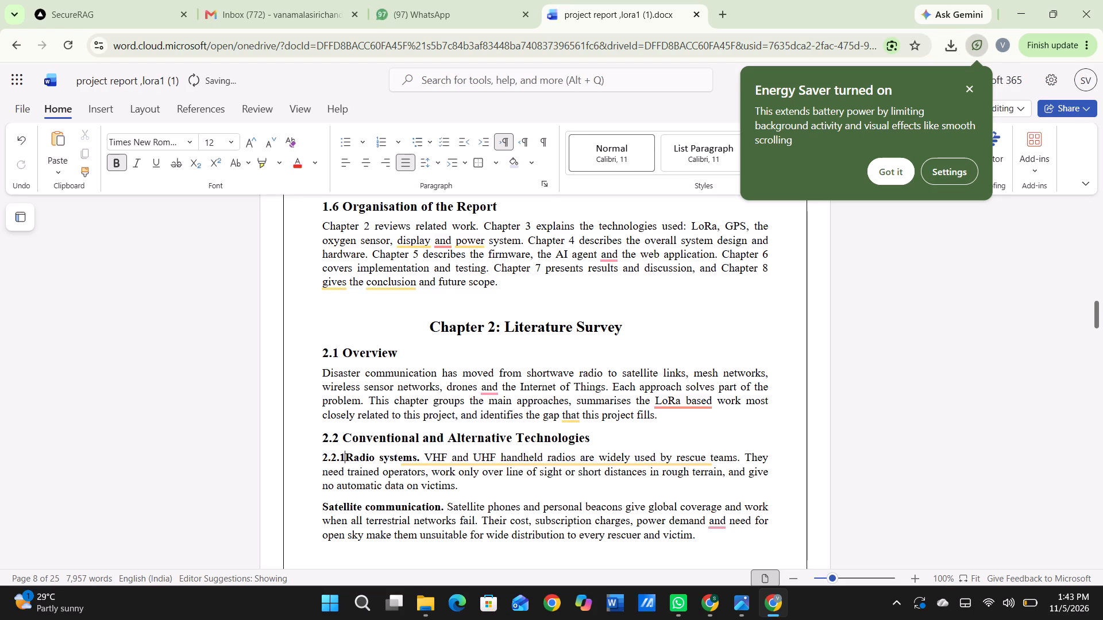
pyautogui.press('space')
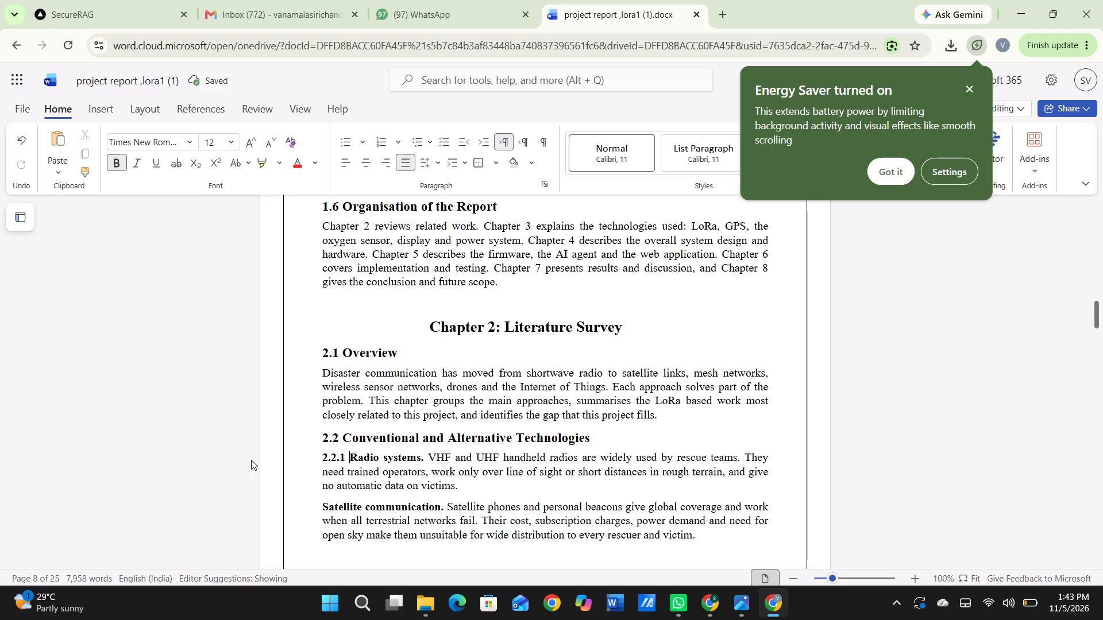
pyautogui.click(321, 503)
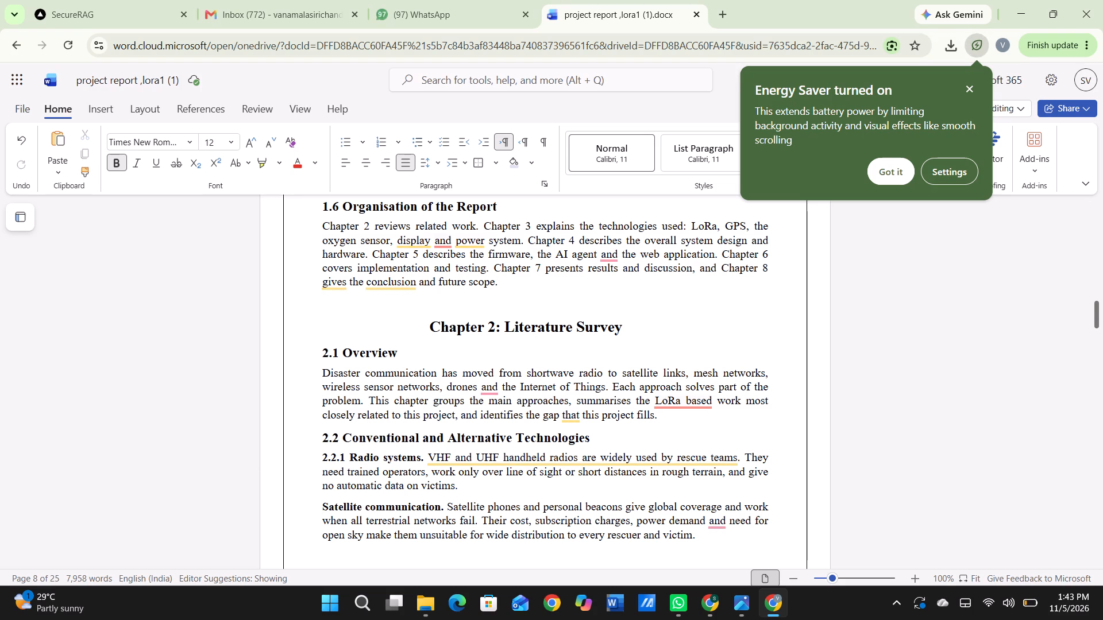
# Number the "Satellite communication" paragraph in section 2.2 as 2.2.2, with a space after the number.
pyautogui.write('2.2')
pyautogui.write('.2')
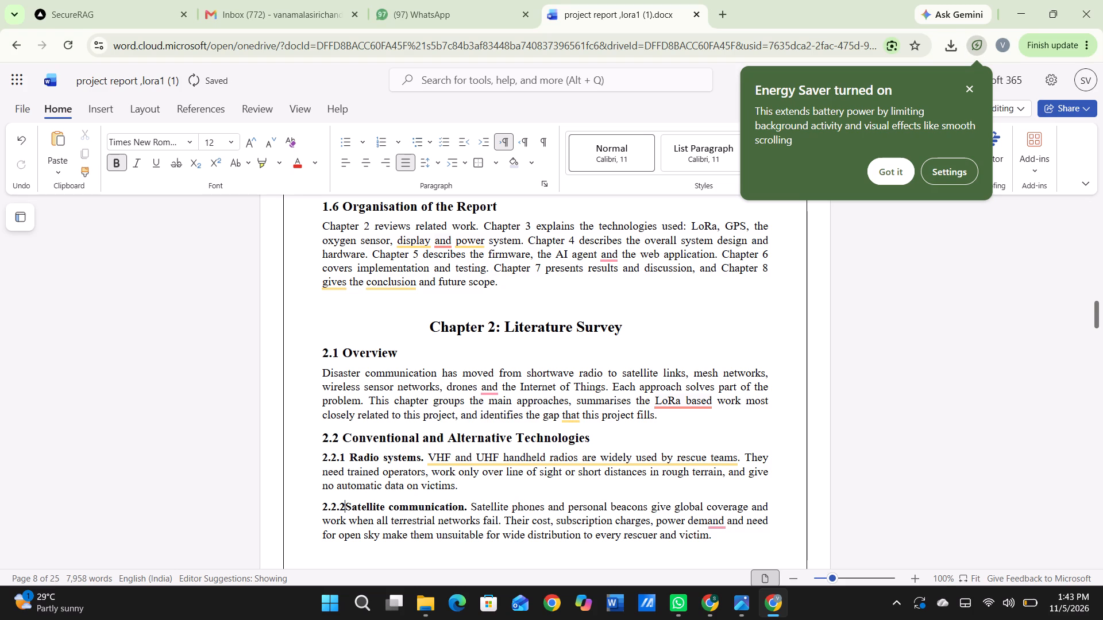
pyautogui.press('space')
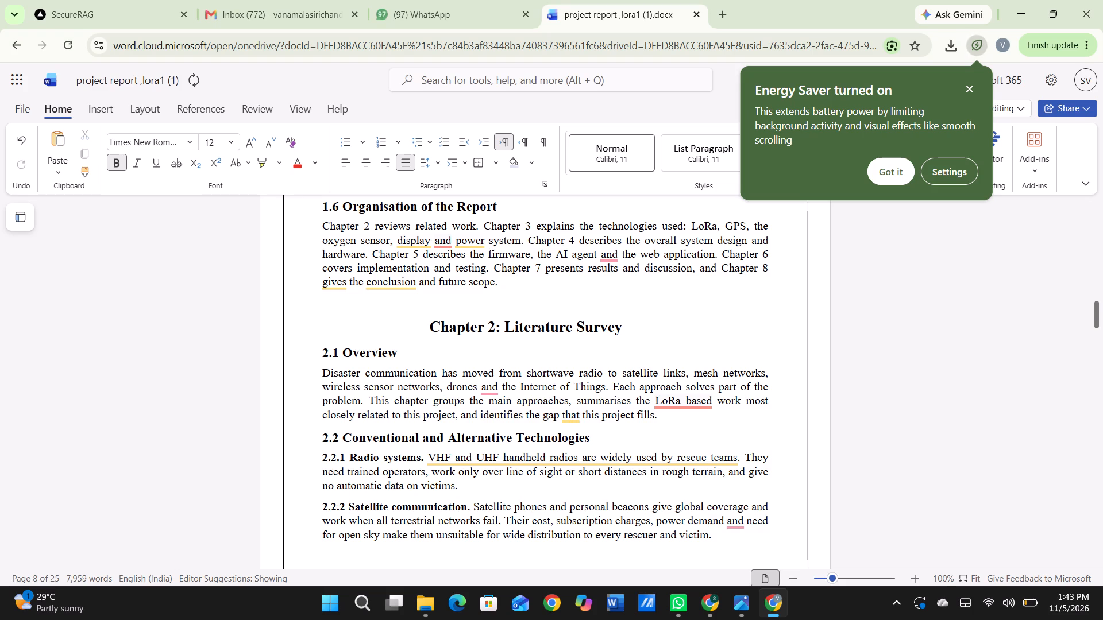
# Number the "Wireless Sensor Networks (WSNs)" paragraph as 2.2.3, with a space after the number.
pyautogui.scroll(-2, 437, 518)
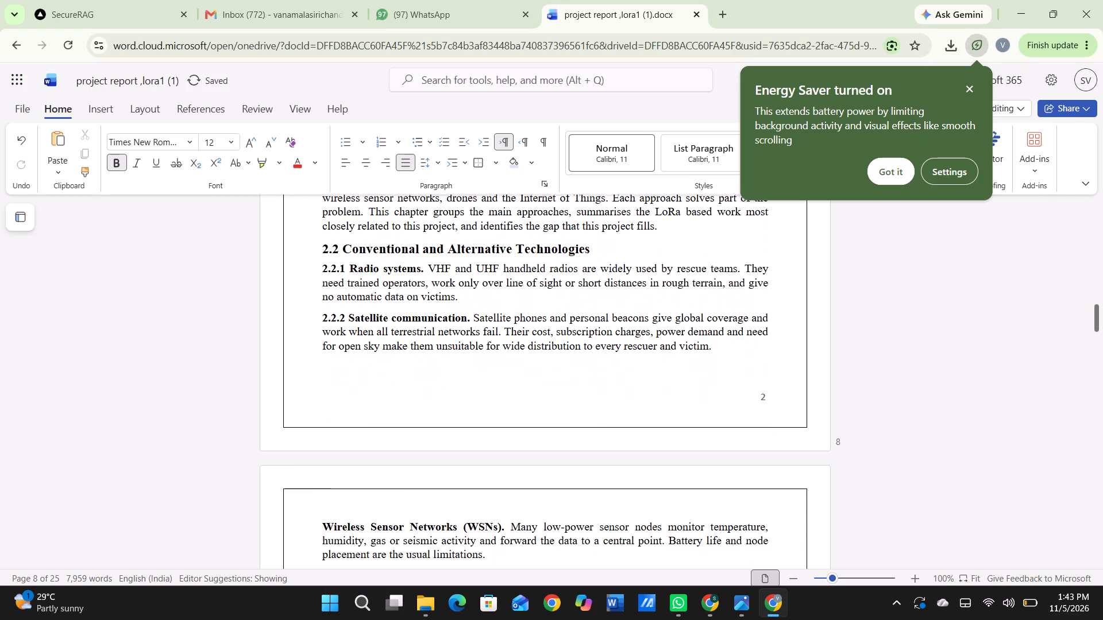
pyautogui.scroll(-2, 437, 518)
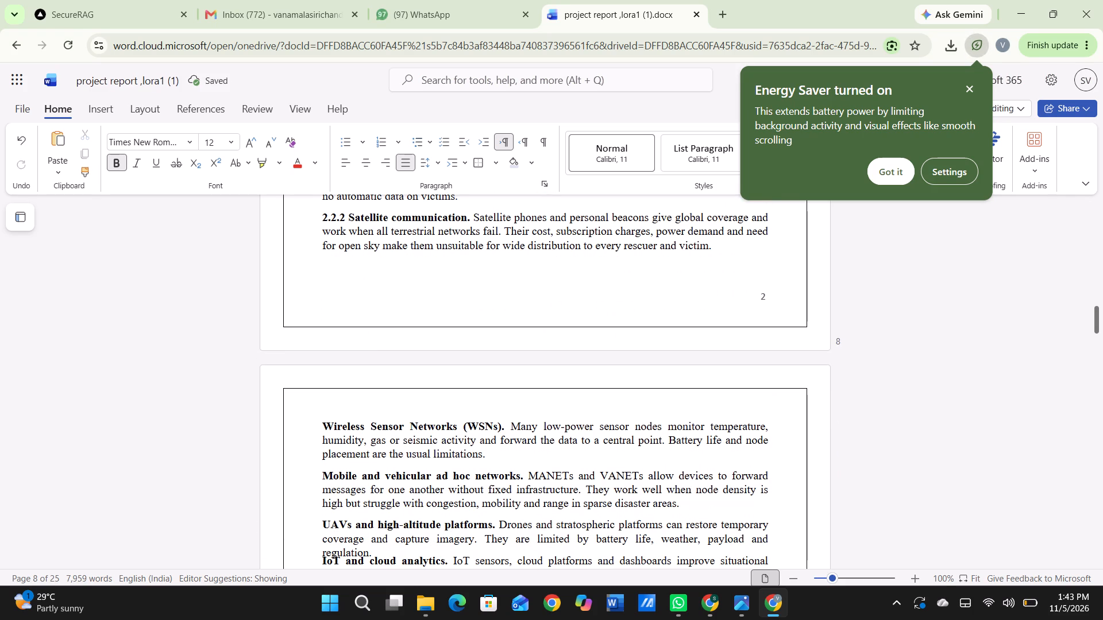
pyautogui.click(319, 421)
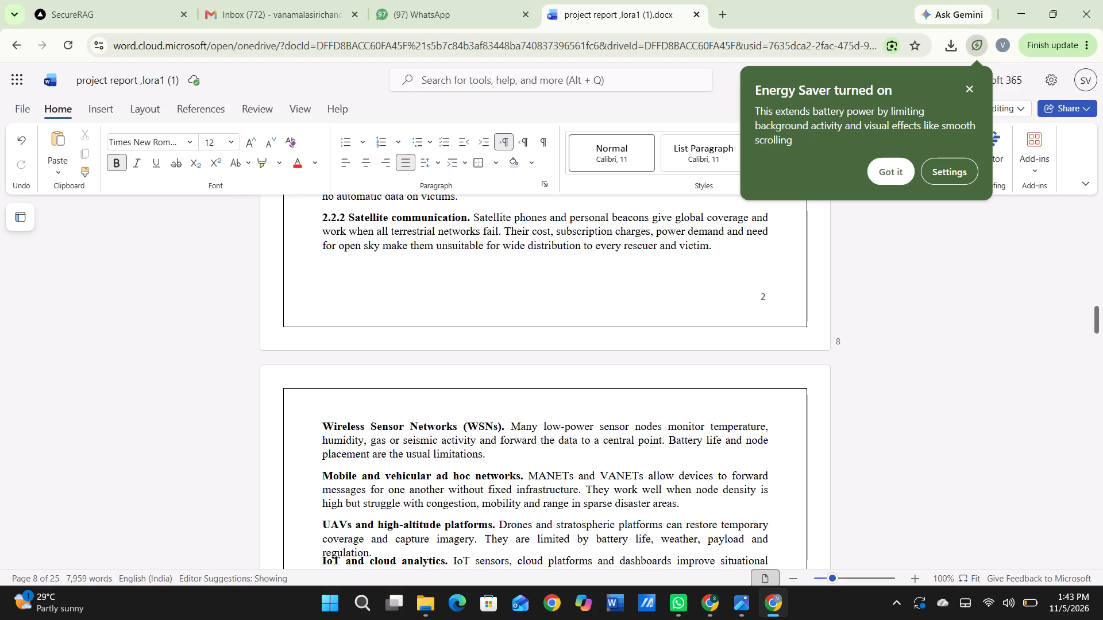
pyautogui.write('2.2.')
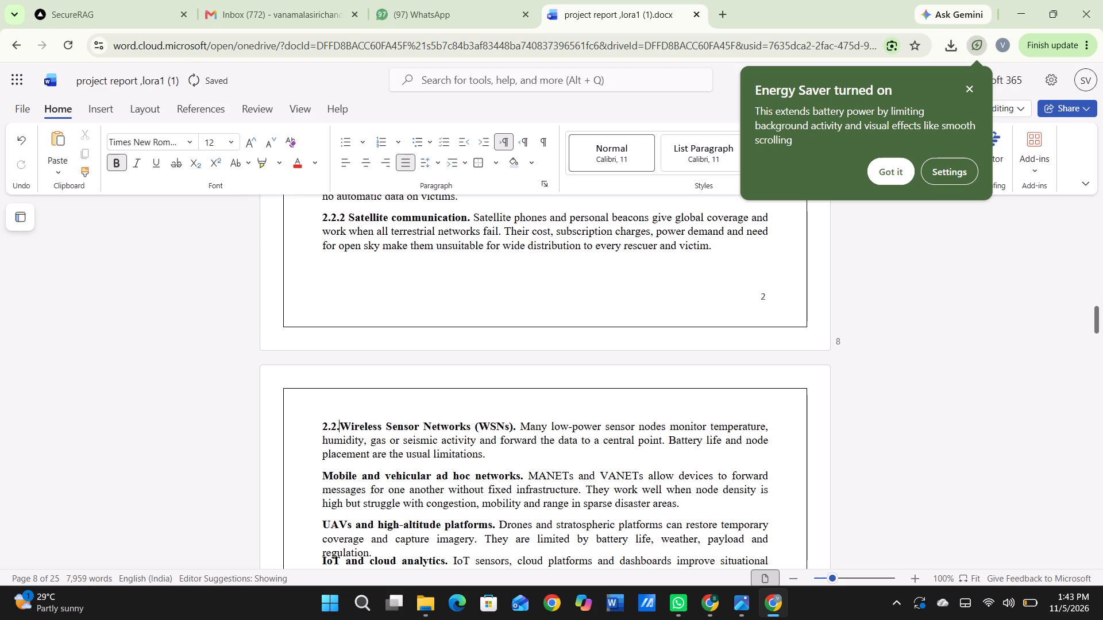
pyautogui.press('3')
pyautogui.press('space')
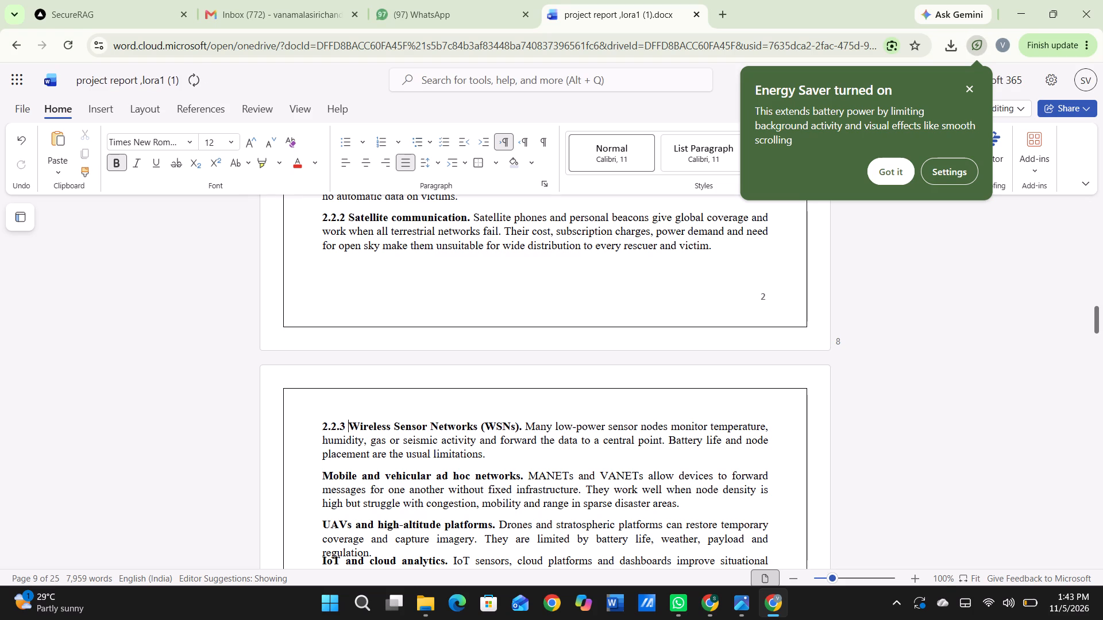
# Number the "Mobile and vehicular ad hoc networks" paragraph as 2.2.4, with a space after the number.
pyautogui.click(319, 475)
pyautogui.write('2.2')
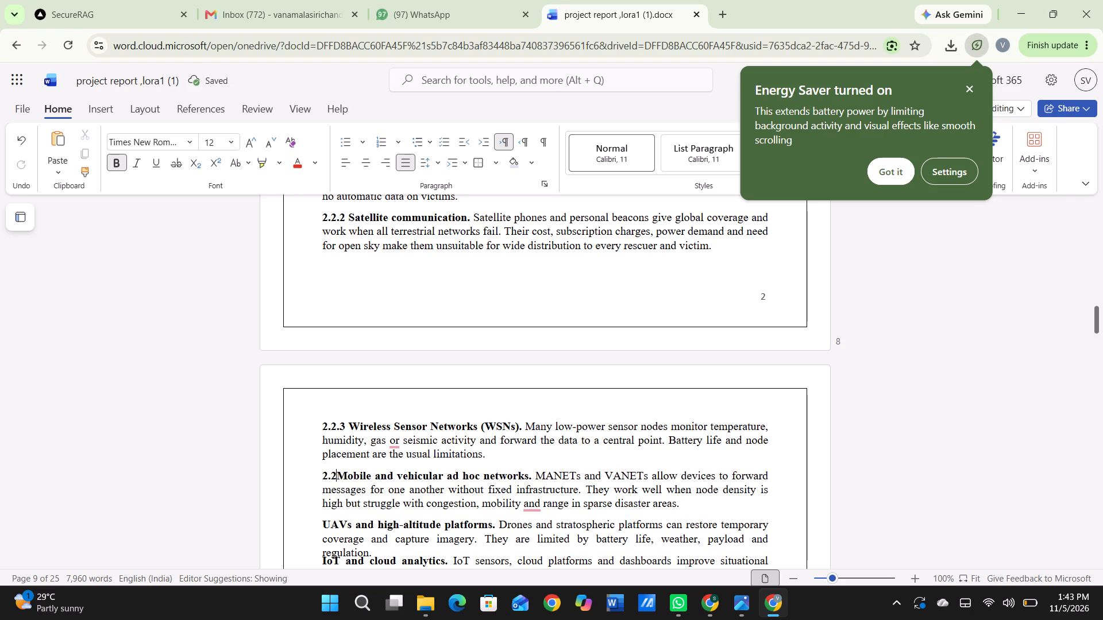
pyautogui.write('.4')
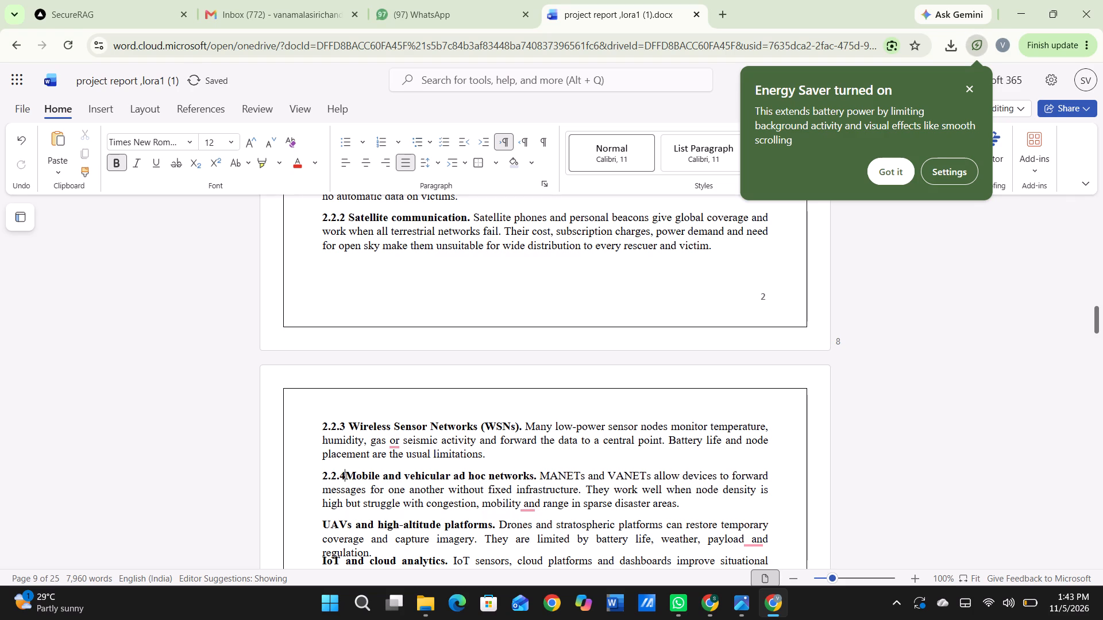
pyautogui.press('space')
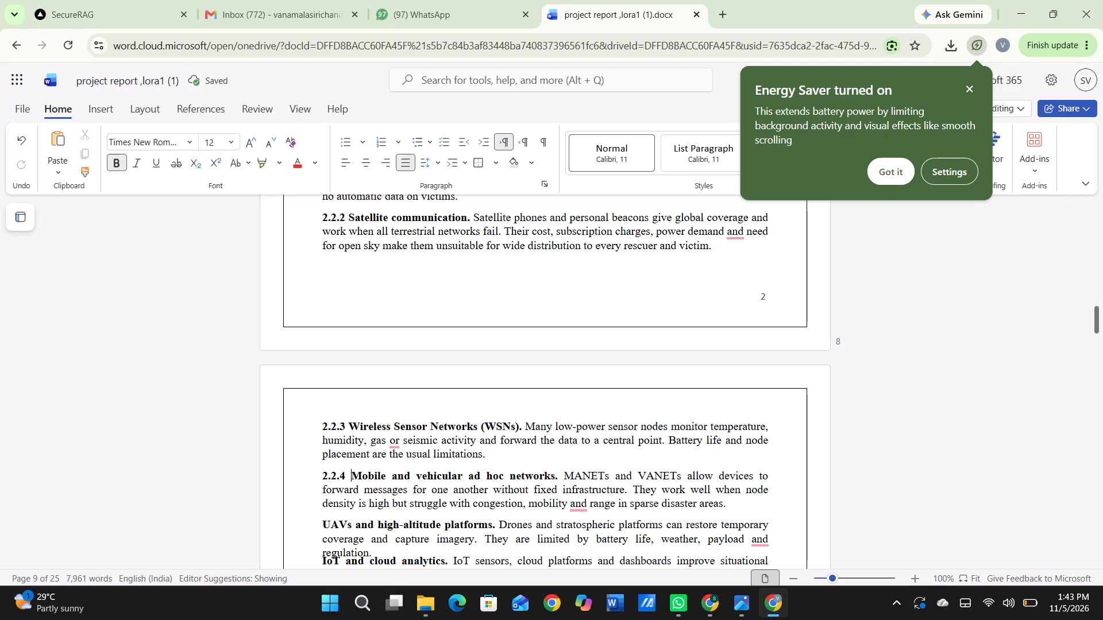
pyautogui.scroll(-3, 312, 540)
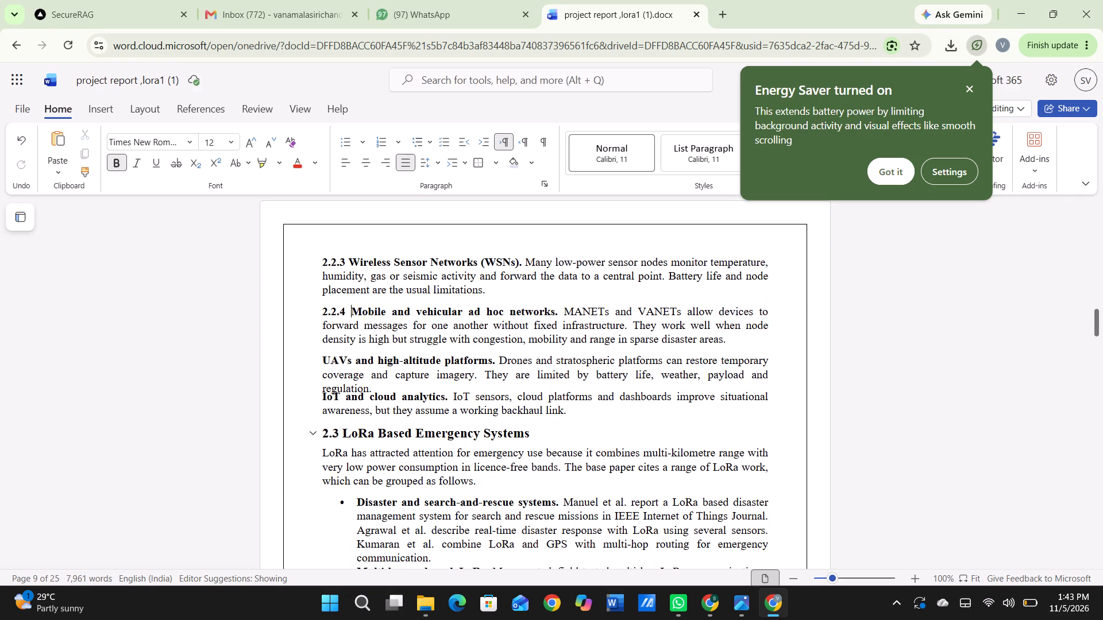
# Number the "UAVs and high-altitude platforms" paragraph as 2.2.4 and the "IoT and cloud analytics" paragraph as 2.2.5.
pyautogui.click(324, 357)
pyautogui.write('2.2.')
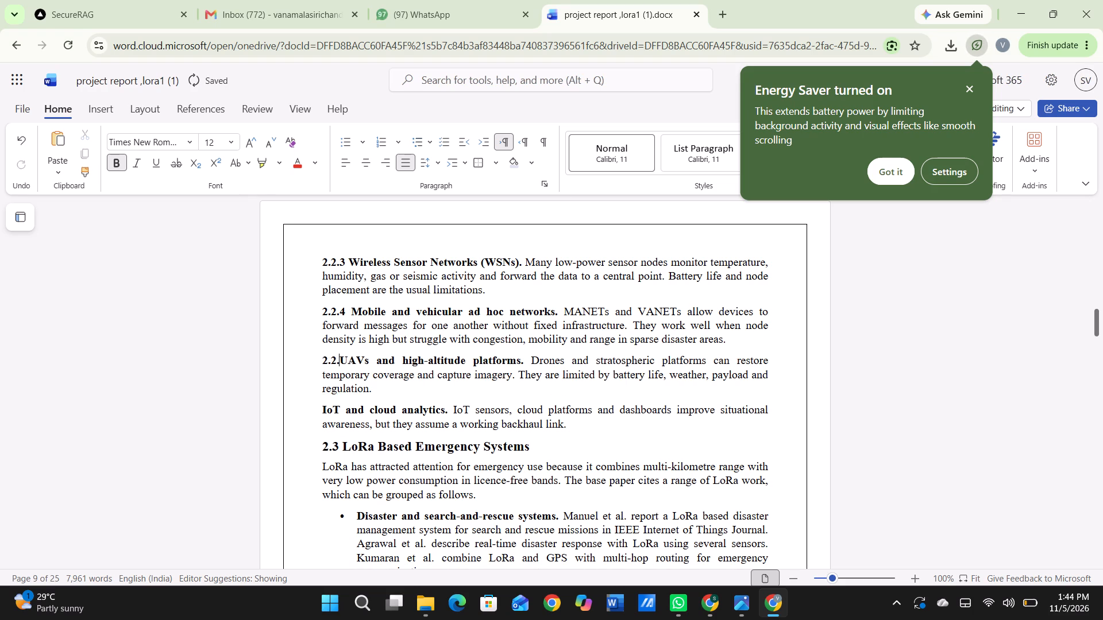
pyautogui.press('4')
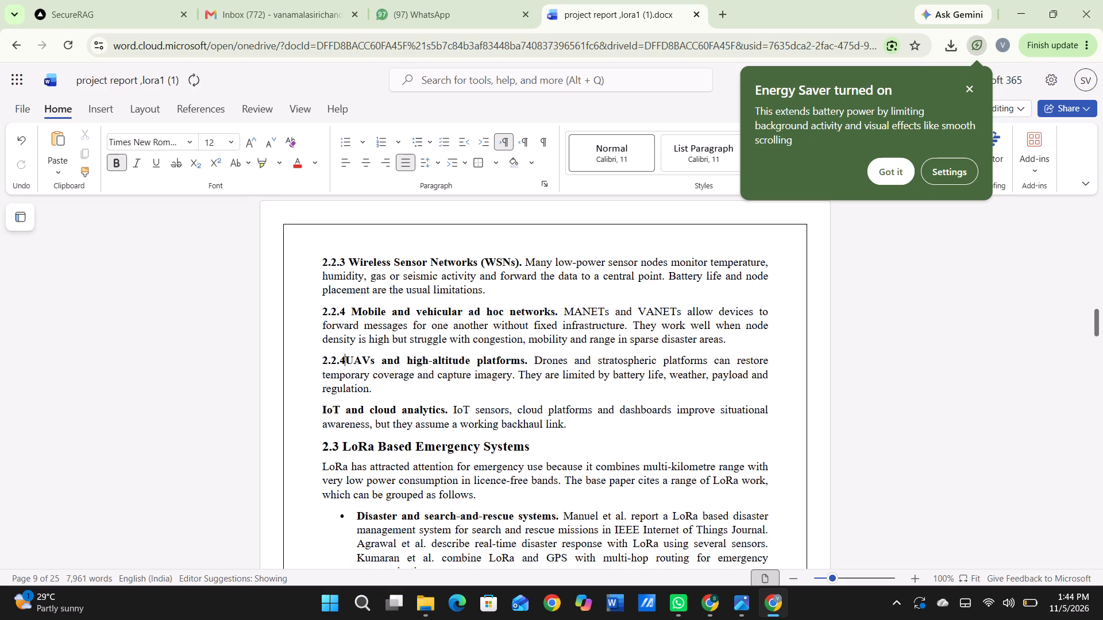
pyautogui.press('space')
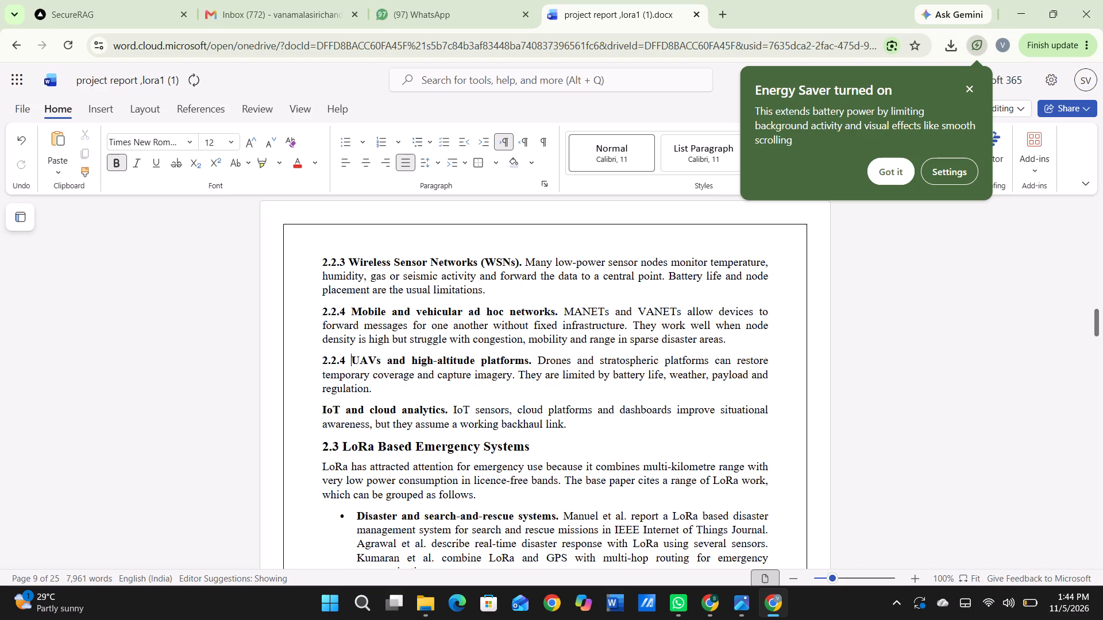
pyautogui.click(316, 406)
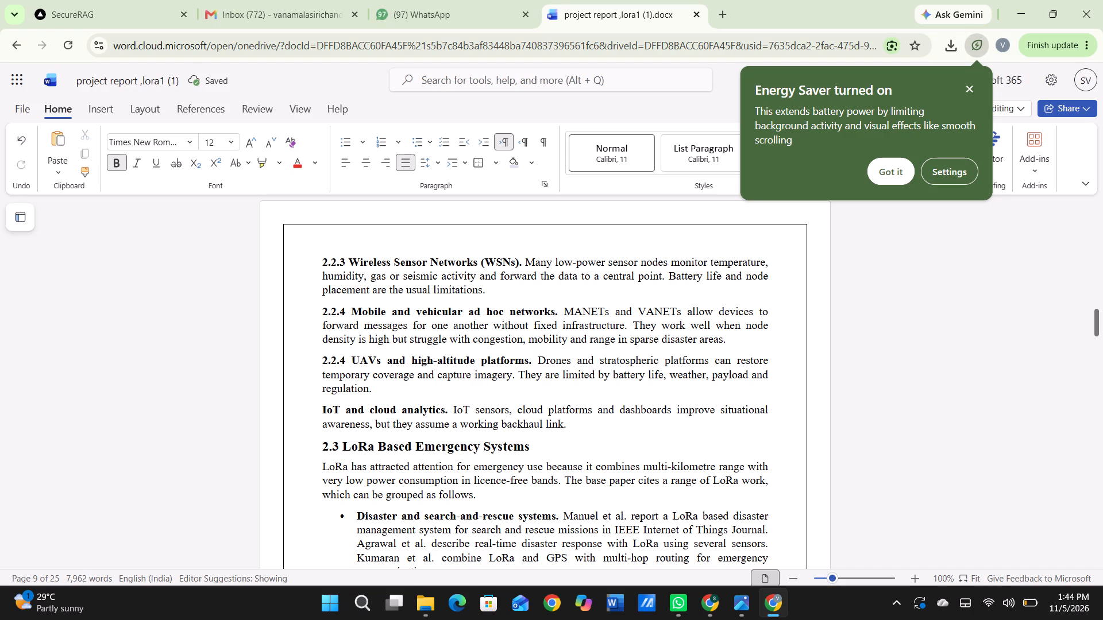
pyautogui.write('2.2.')
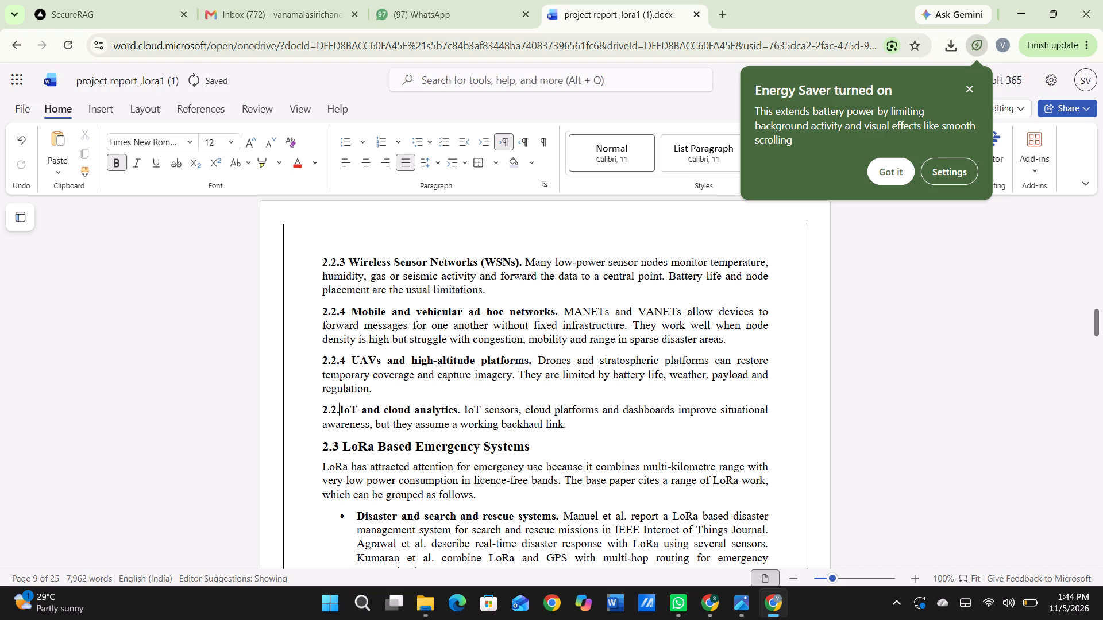
pyautogui.write('5')
pyautogui.press('space')
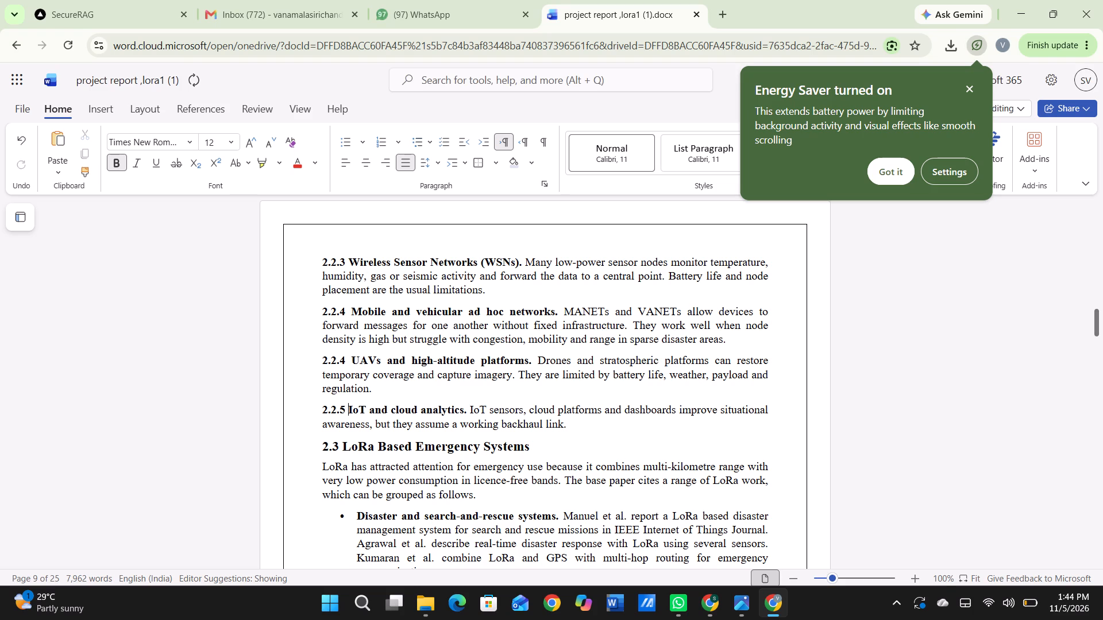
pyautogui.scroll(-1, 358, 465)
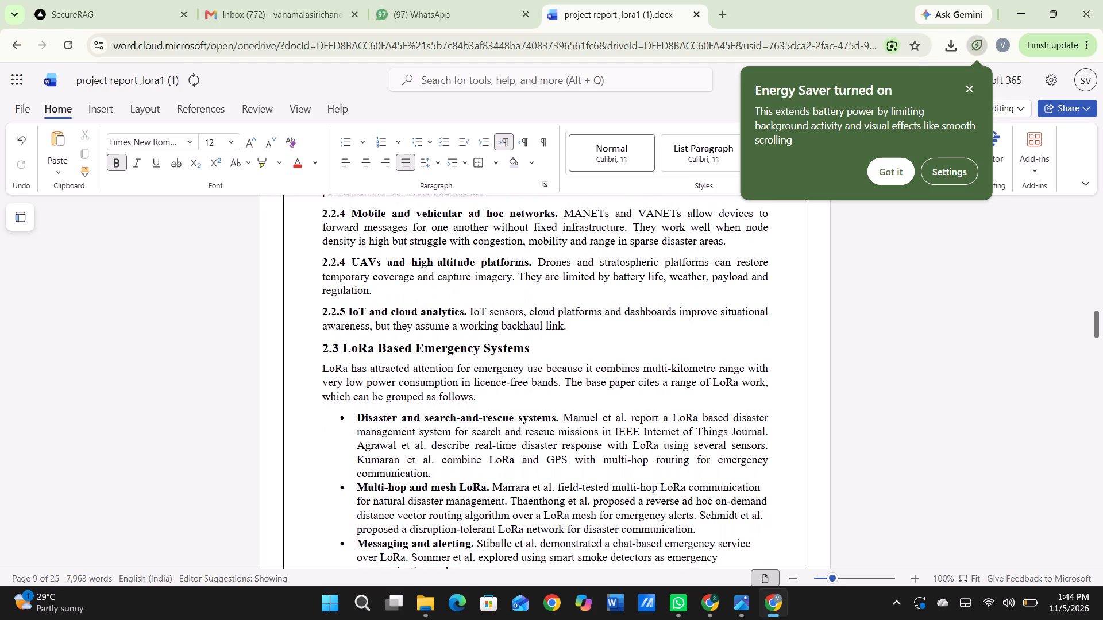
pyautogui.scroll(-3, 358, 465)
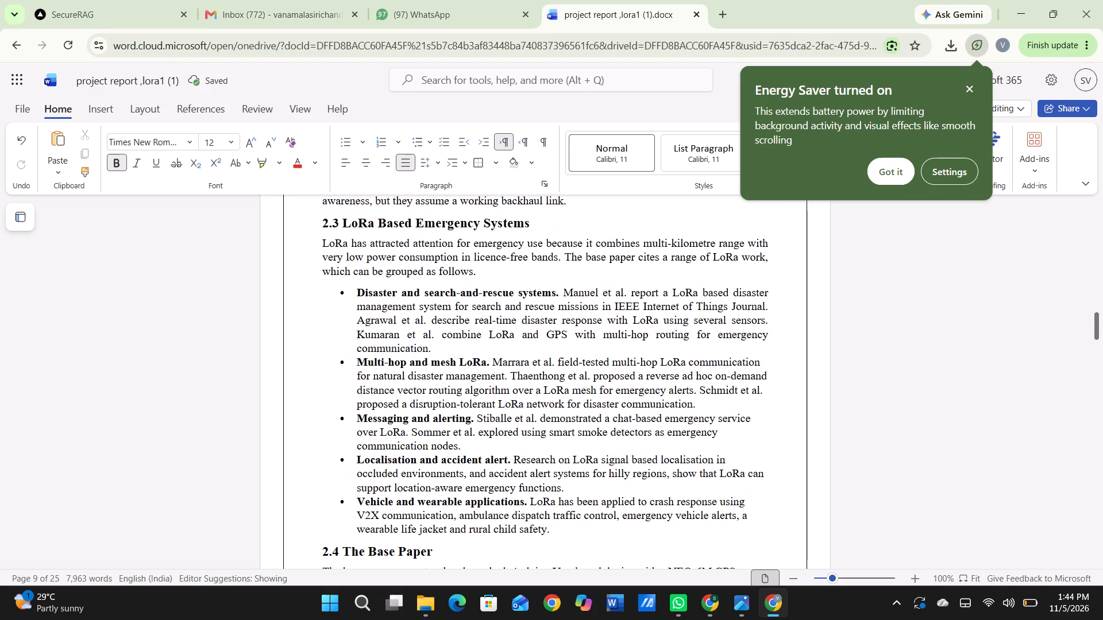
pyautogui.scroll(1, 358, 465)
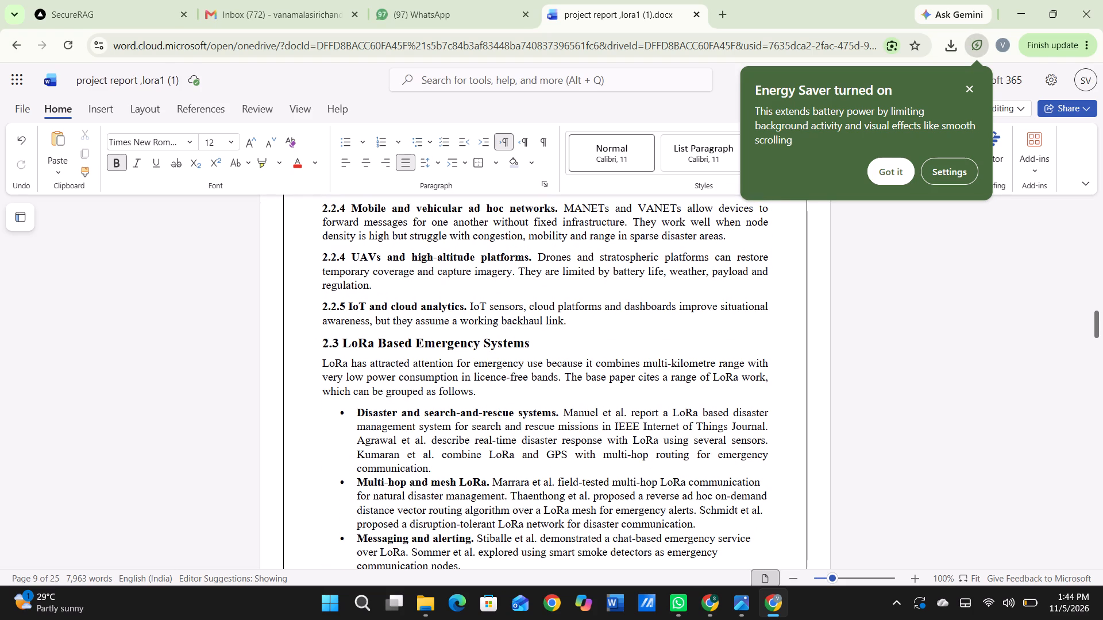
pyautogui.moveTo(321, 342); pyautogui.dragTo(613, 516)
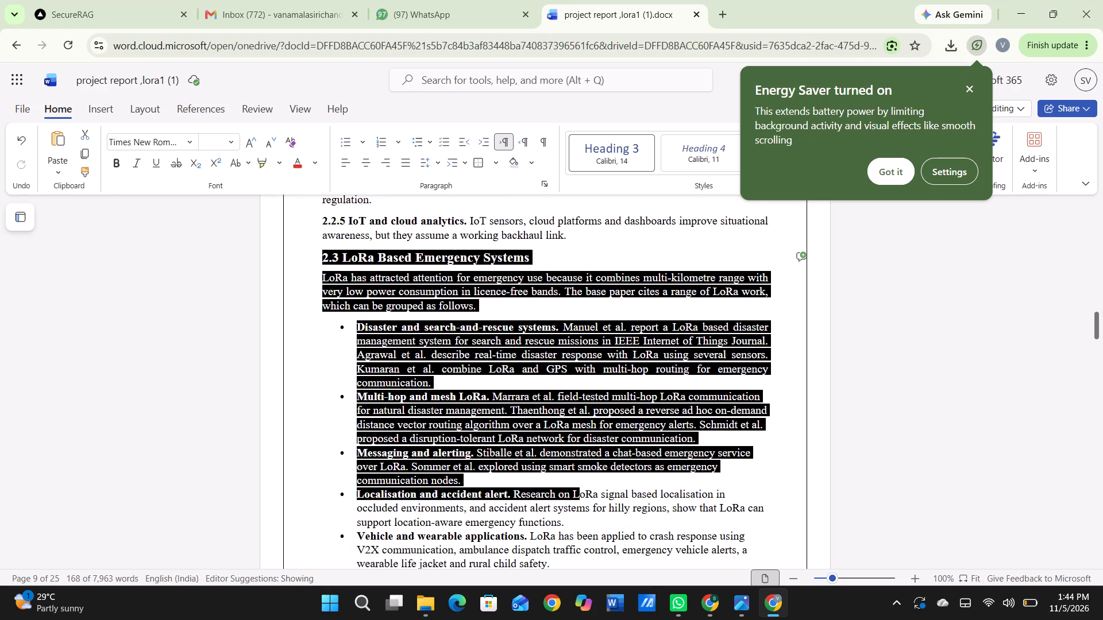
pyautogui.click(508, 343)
# Insert blank lines after the section 1.6 paragraph to push the "Chapter 2: Literature Survey" heading onto a new page.
pyautogui.scroll(4, 508, 343)
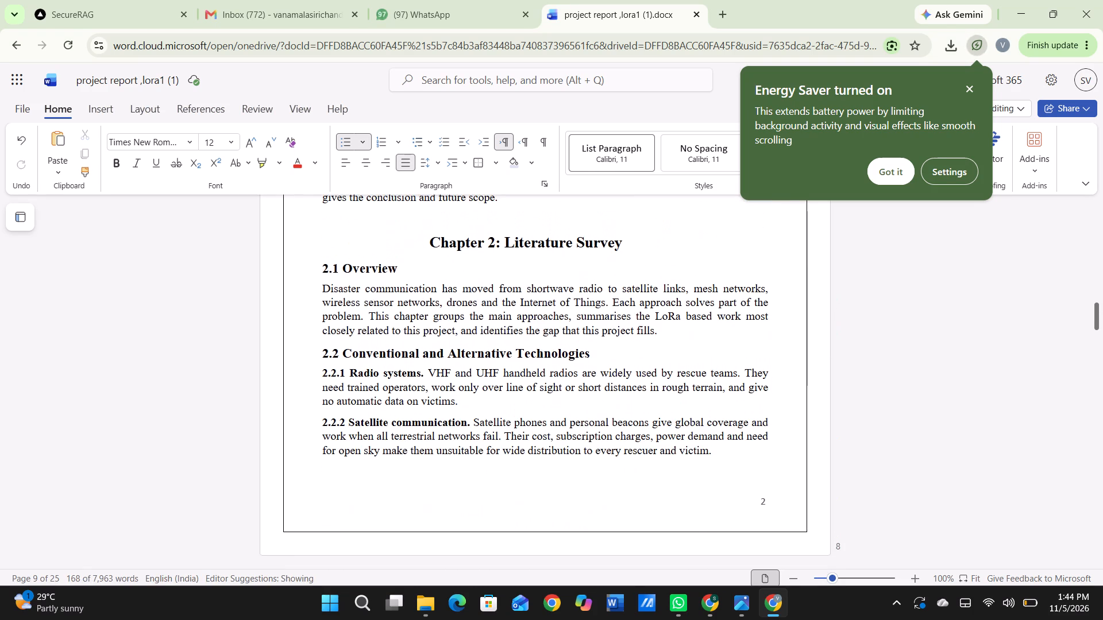
pyautogui.scroll(3, 508, 343)
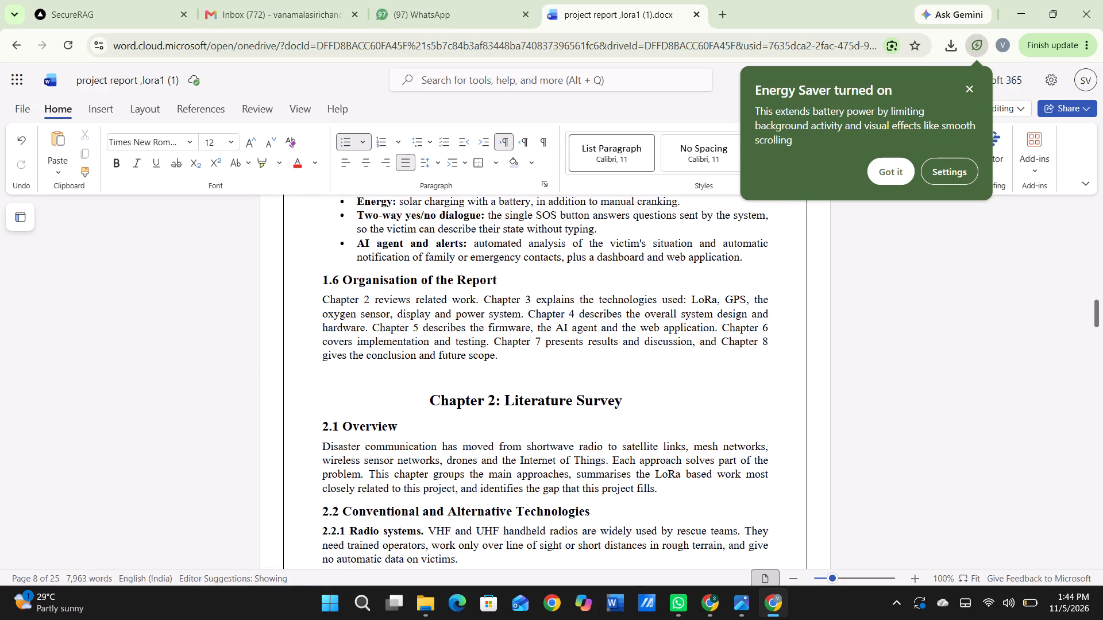
pyautogui.click(498, 352)
pyautogui.press('Return')
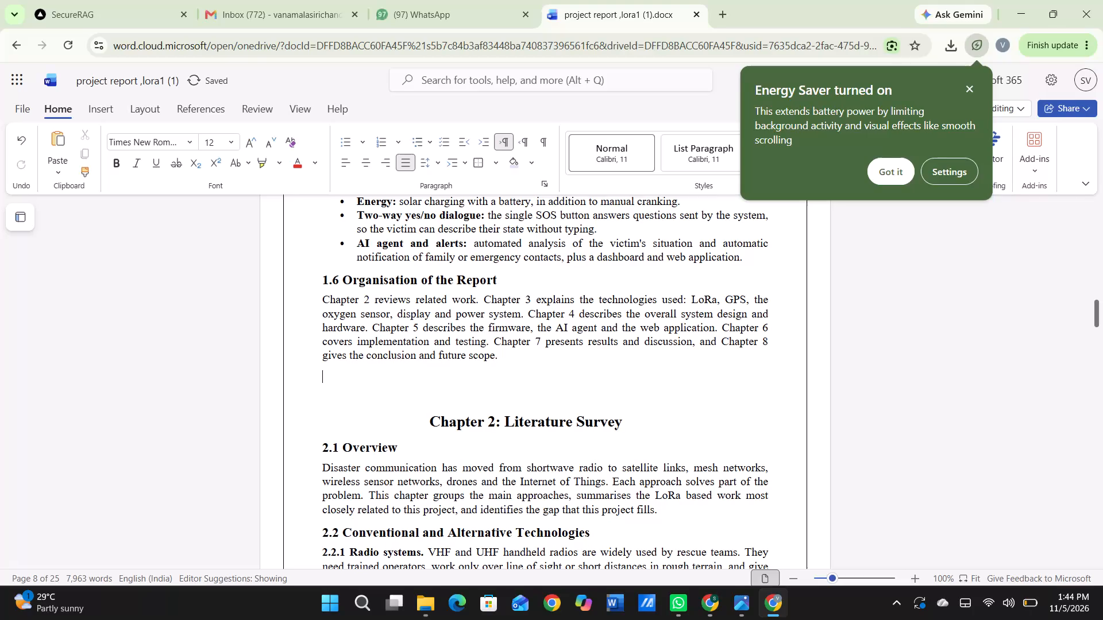
pyautogui.press('Return')
pyautogui.press('Return')
pyautogui.press('Return')
pyautogui.press('Return')
pyautogui.press('Return')
pyautogui.press('Return')
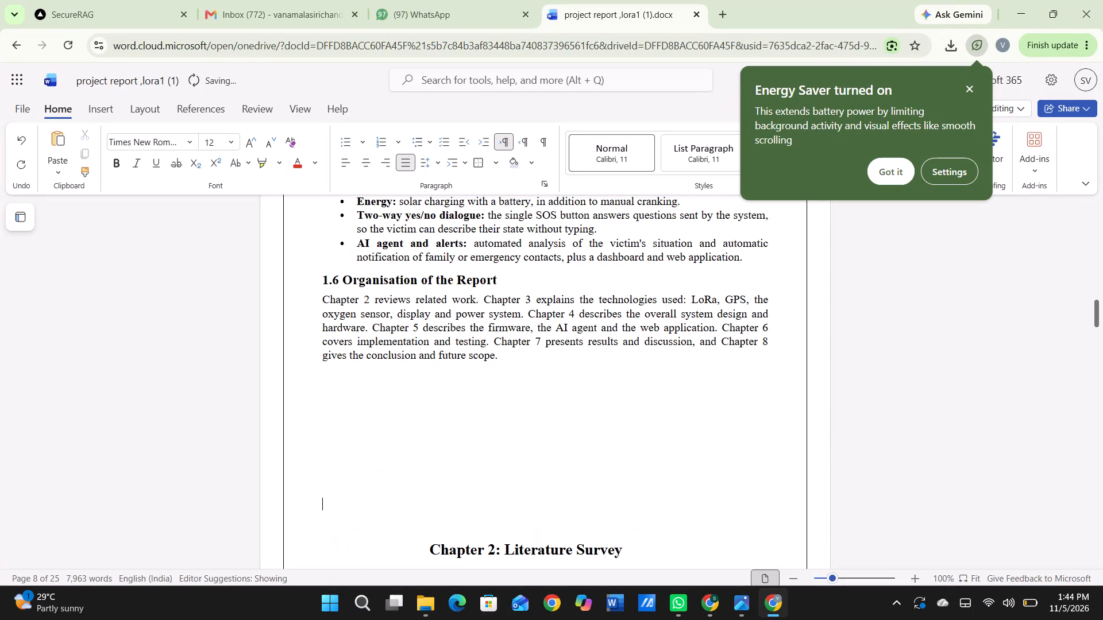
pyautogui.press('Return')
pyautogui.press('Return')
pyautogui.press('Return')
pyautogui.press('Return')
pyautogui.press('Return')
pyautogui.press('Return')
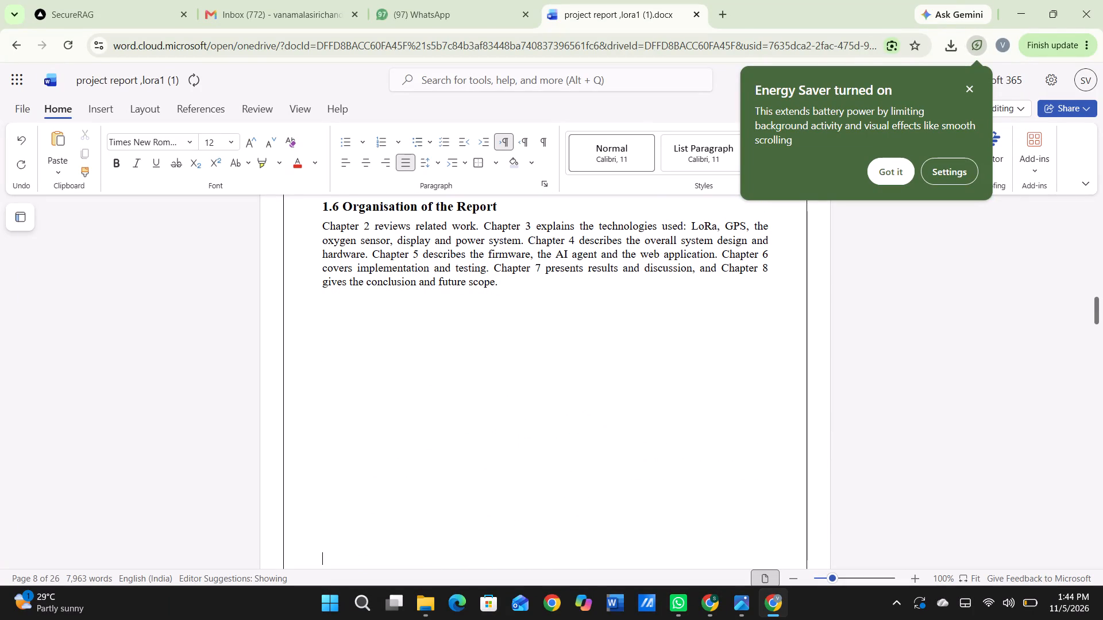
# Replace the colon after "Chapter 2" with spaces so that "Literature Survey" wraps onto its own line.
pyautogui.scroll(-5, 498, 352)
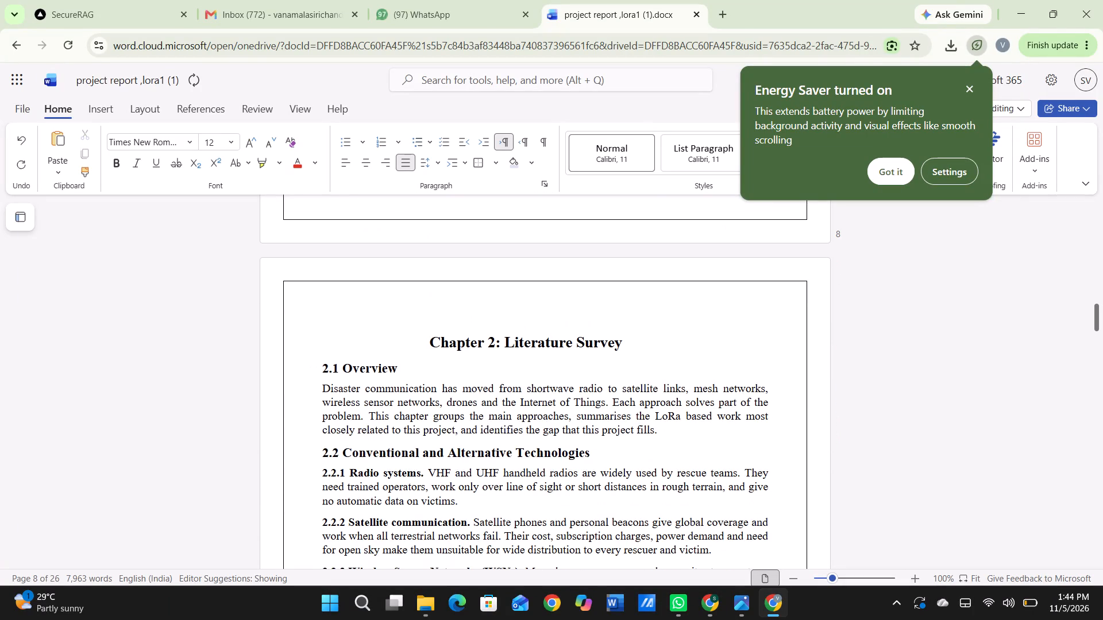
pyautogui.click(493, 345)
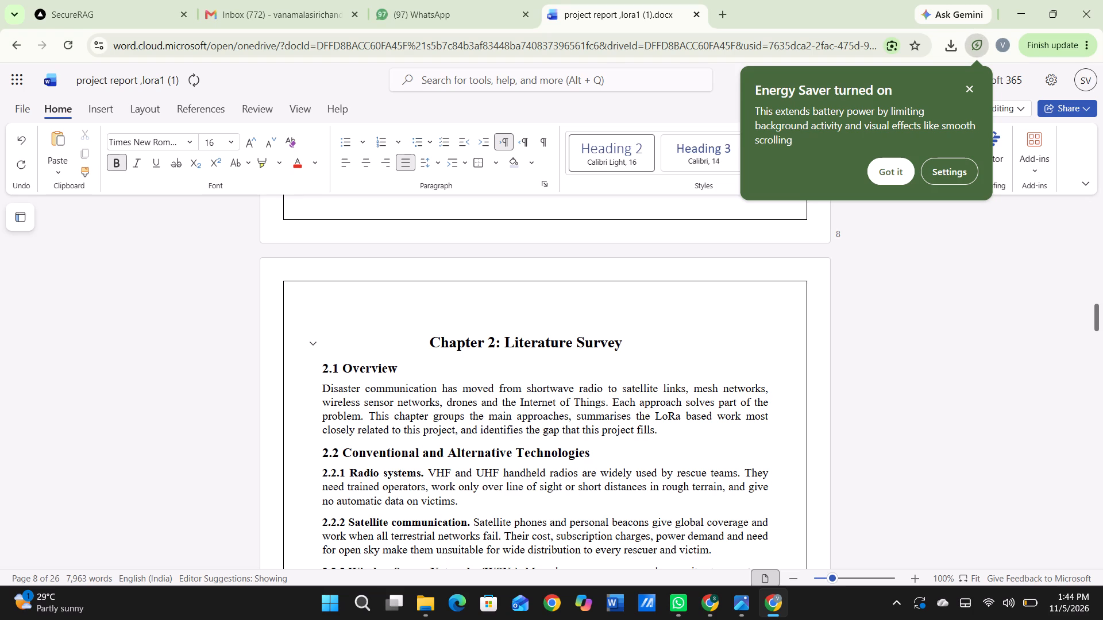
pyautogui.press('space')
pyautogui.press('space')
pyautogui.press('space')
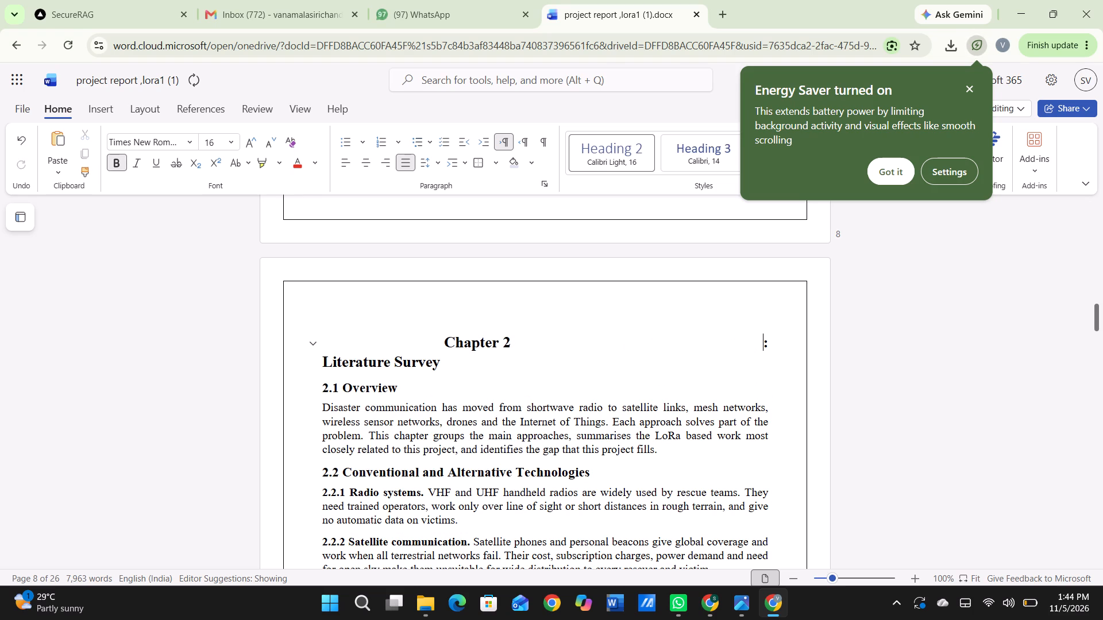
pyautogui.press('space')
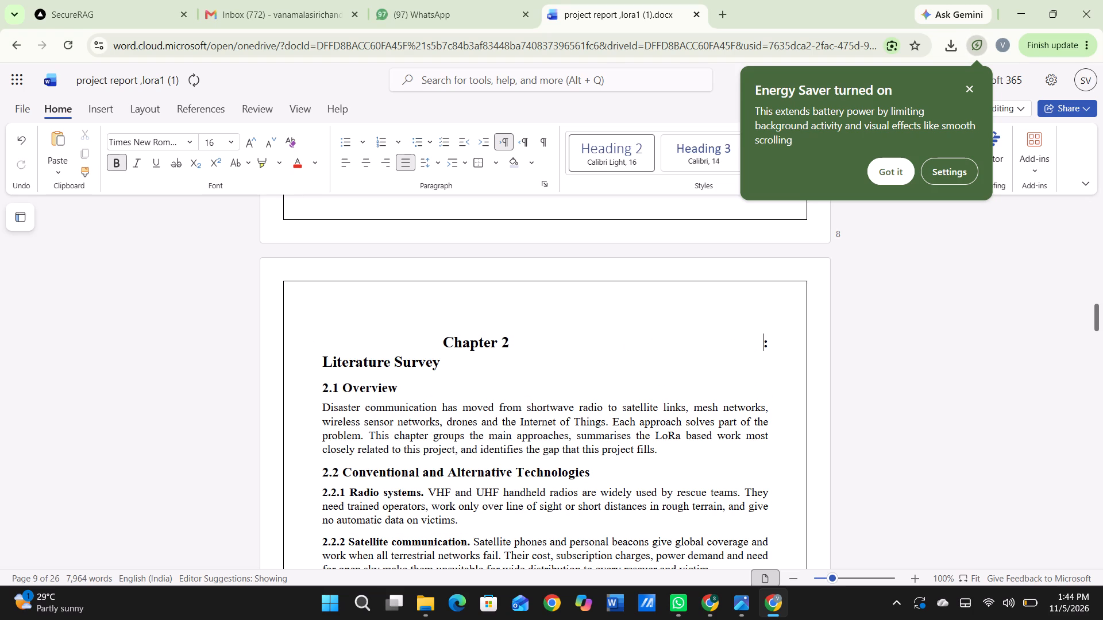
pyautogui.press('Right')
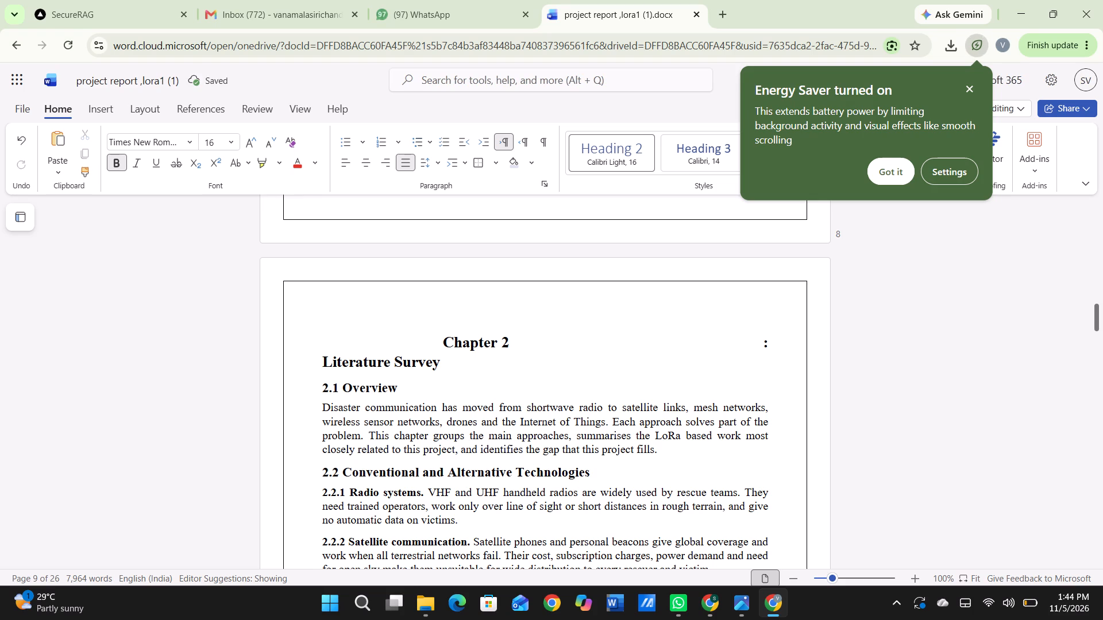
pyautogui.press('BackSpace')
pyautogui.press('space')
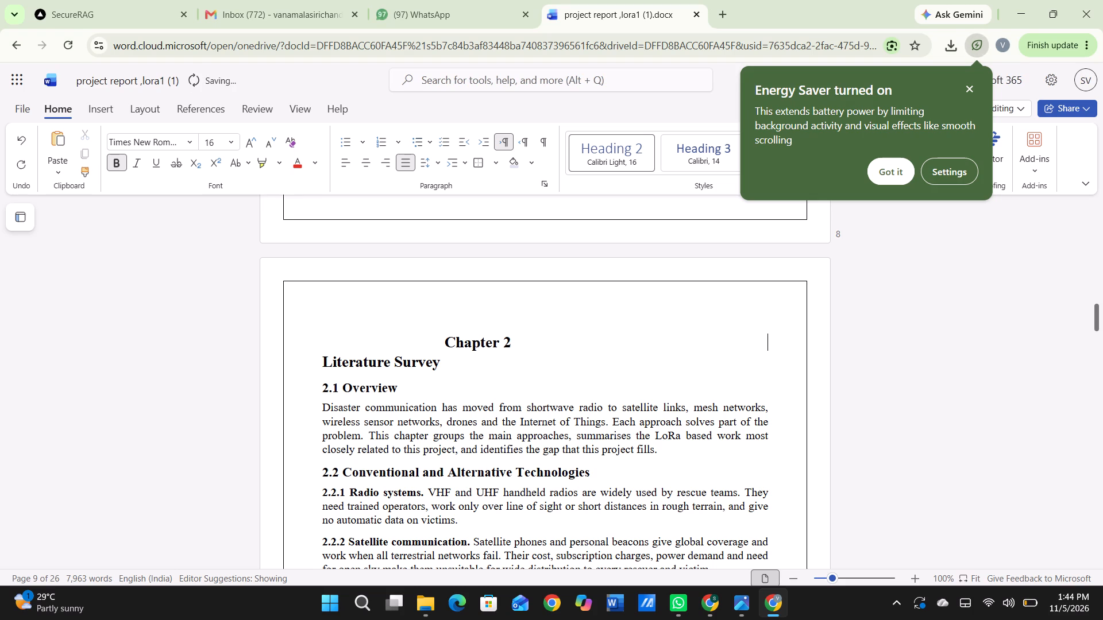
pyautogui.press('space')
pyautogui.press('space')
pyautogui.press('space')
pyautogui.press('space')
pyautogui.press('space')
# Try to shift "Literature Survey" toward the centre of its line by adding spaces before it.
pyautogui.press('Down')
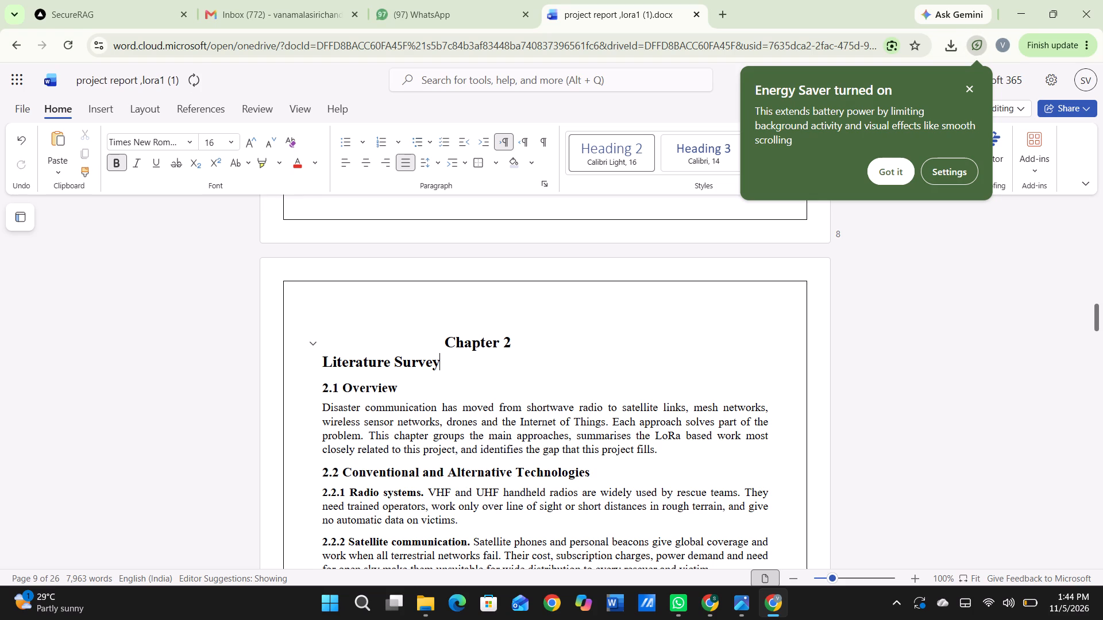
pyautogui.press('Left')
pyautogui.press('Left')
pyautogui.press('Left')
pyautogui.press('Left')
pyautogui.press('Left')
pyautogui.press('Left')
pyautogui.press('Left')
pyautogui.press('Left')
pyautogui.press('Left')
pyautogui.press('Left')
pyautogui.press('Left')
pyautogui.press('Left')
pyautogui.press('Left')
pyautogui.press('Left')
pyautogui.press('Left')
pyautogui.press('Left')
pyautogui.press('Left')
pyautogui.press('space')
pyautogui.press('space')
pyautogui.press('space')
pyautogui.press('space')
pyautogui.press('space')
pyautogui.press('space')
pyautogui.press('space')
pyautogui.press('space')
pyautogui.press('space')
pyautogui.press('space')
pyautogui.press('space')
pyautogui.press('space')
pyautogui.press('space')
pyautogui.press('space')
pyautogui.press('space')
pyautogui.press('space')
pyautogui.press('space')
pyautogui.press('space')
pyautogui.press('space')
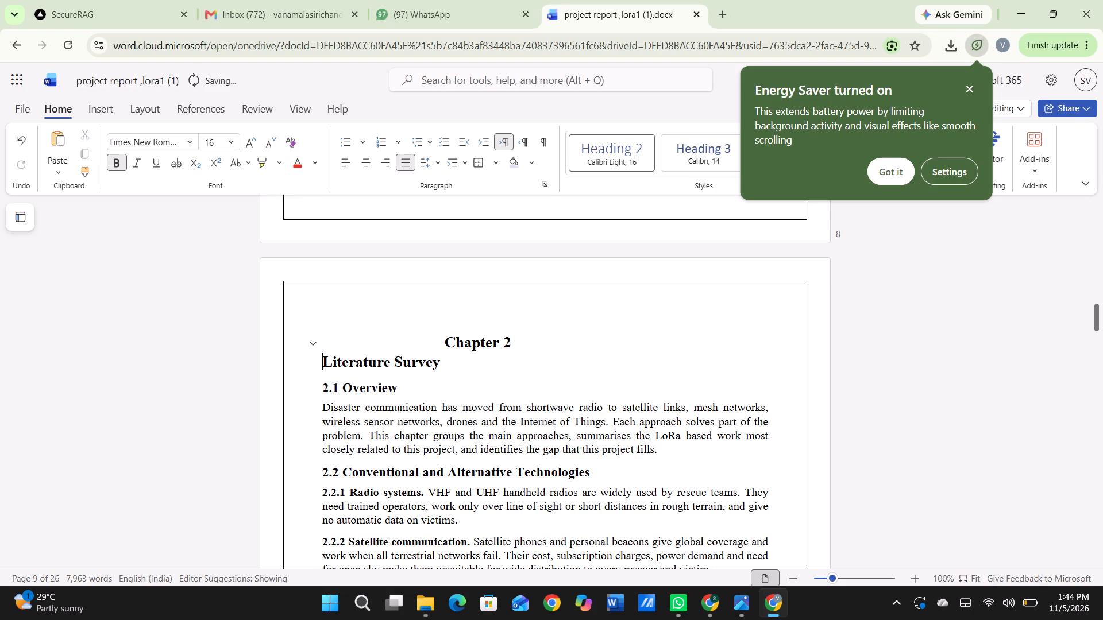
pyautogui.press('space')
pyautogui.press('space')
pyautogui.press('space')
pyautogui.press('space')
pyautogui.press('space')
pyautogui.press('space')
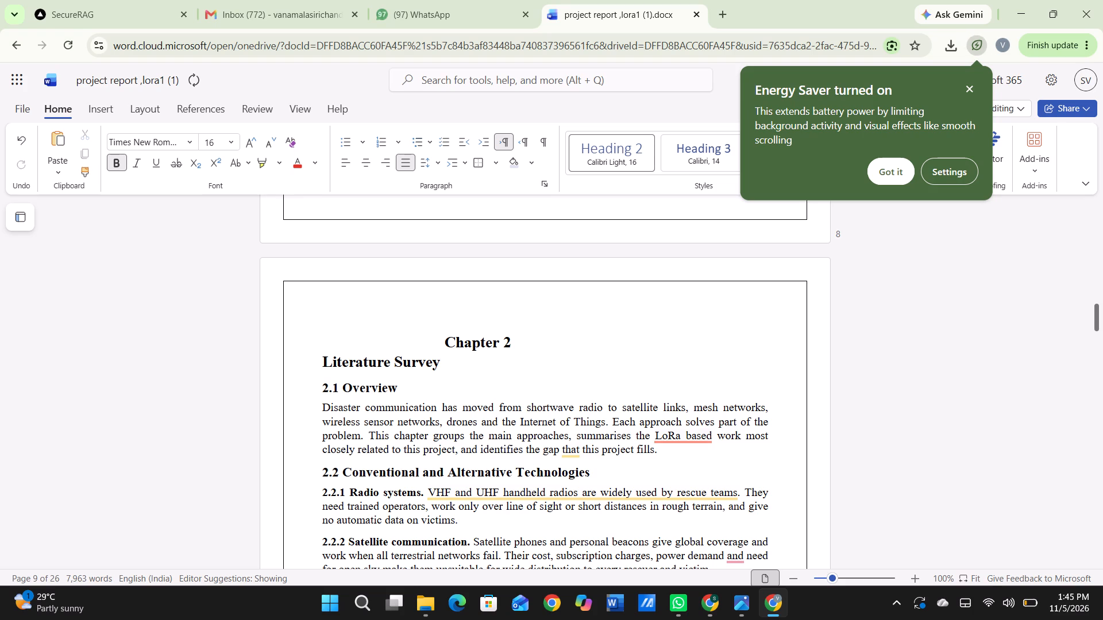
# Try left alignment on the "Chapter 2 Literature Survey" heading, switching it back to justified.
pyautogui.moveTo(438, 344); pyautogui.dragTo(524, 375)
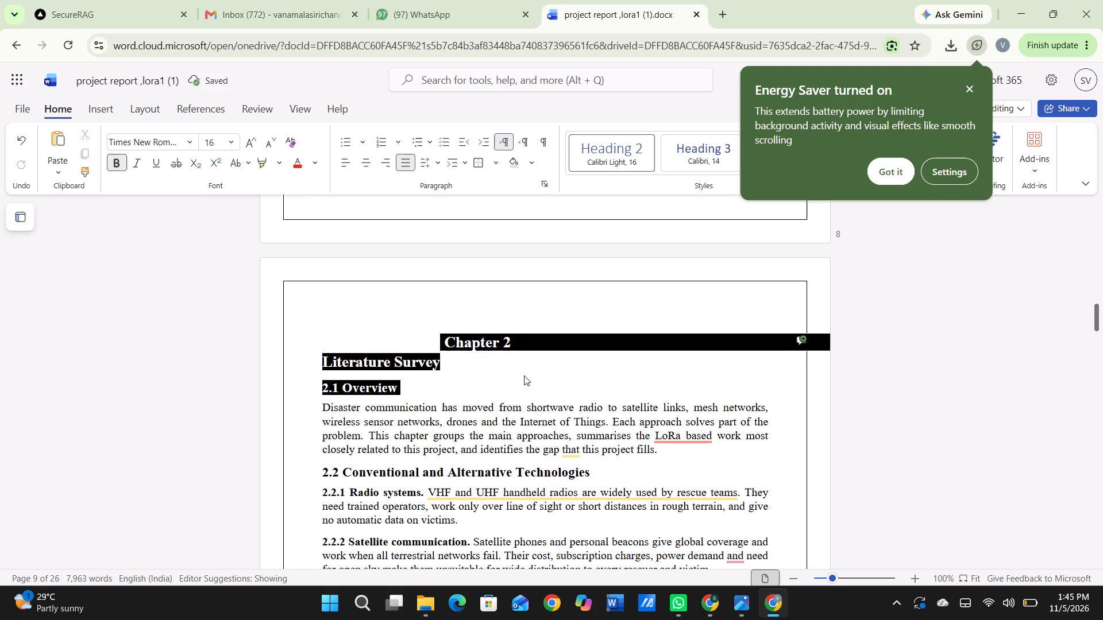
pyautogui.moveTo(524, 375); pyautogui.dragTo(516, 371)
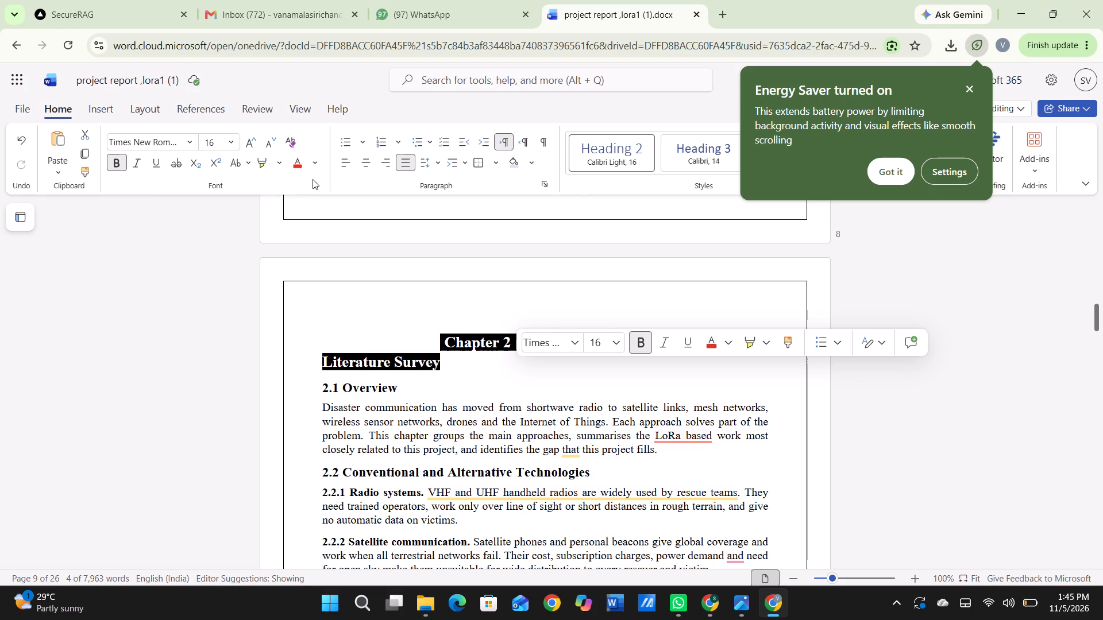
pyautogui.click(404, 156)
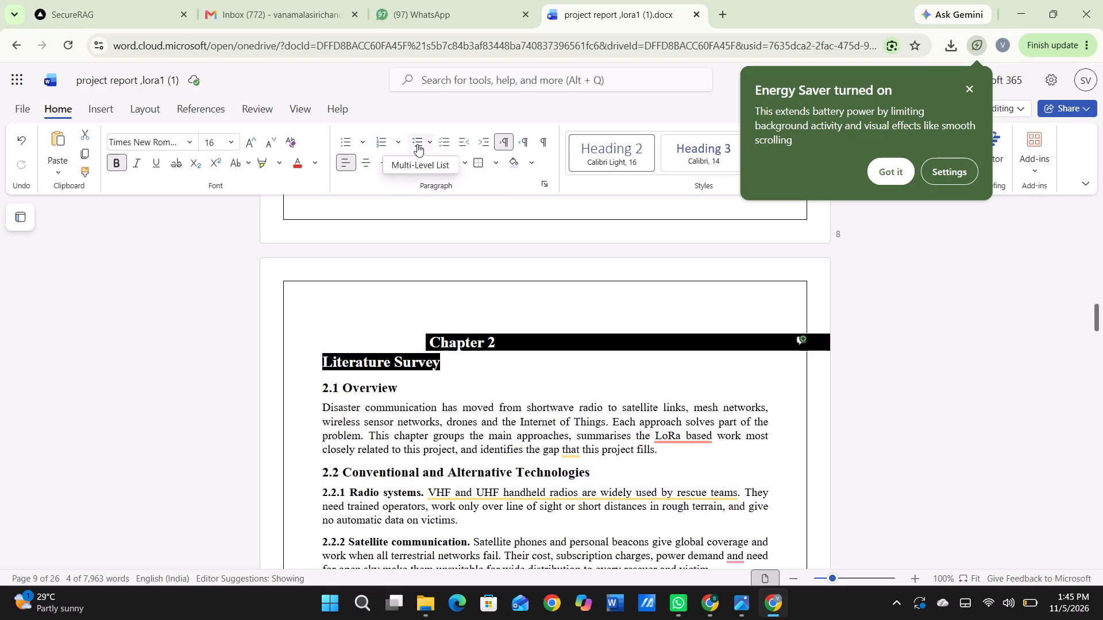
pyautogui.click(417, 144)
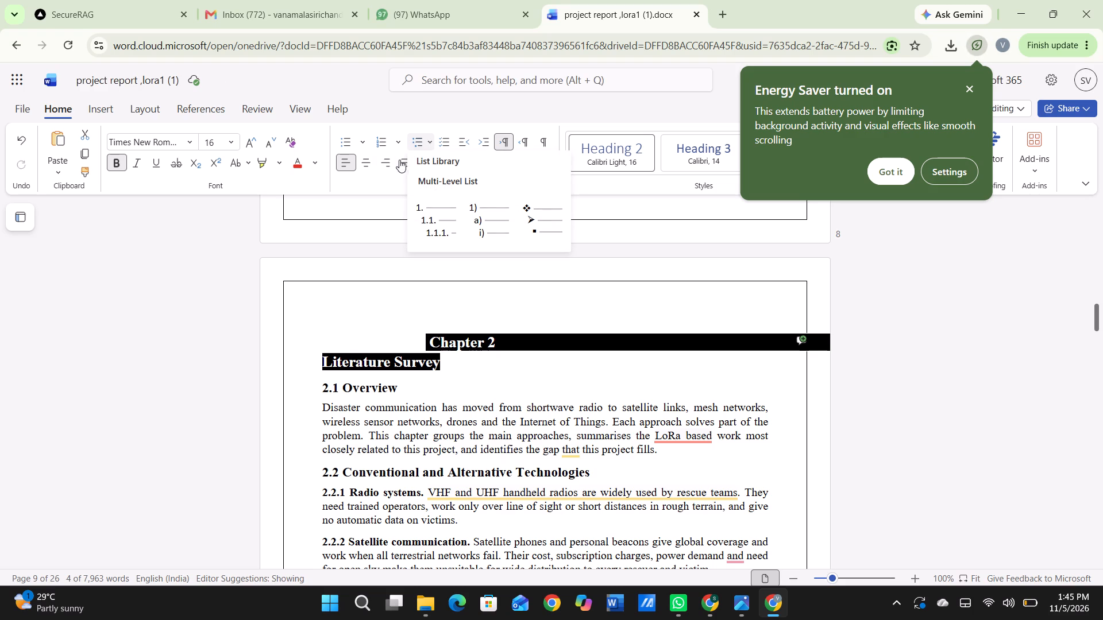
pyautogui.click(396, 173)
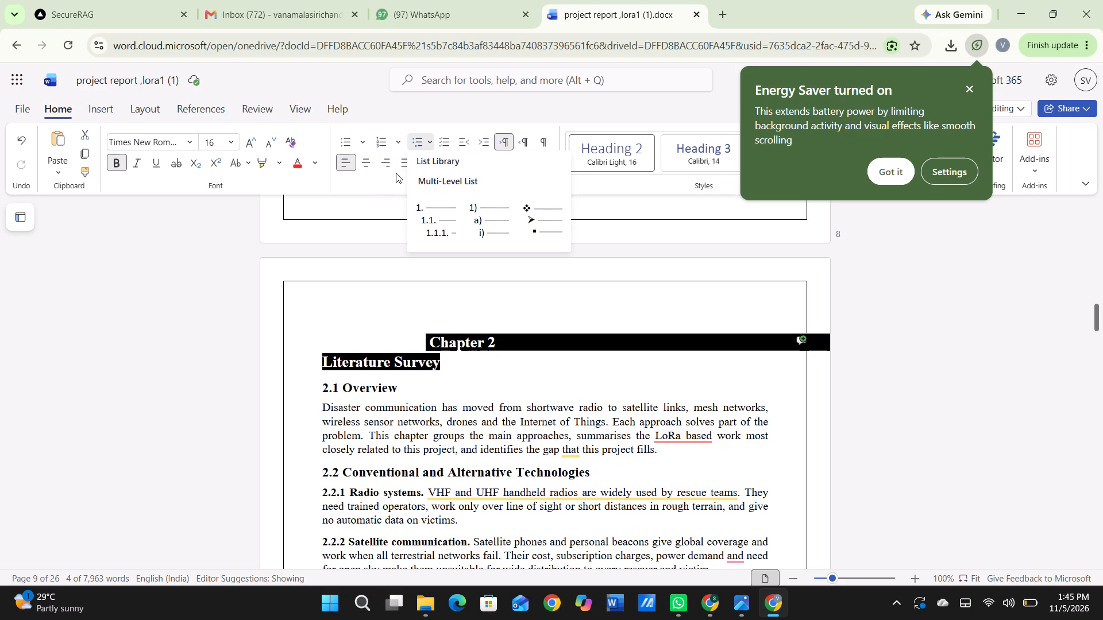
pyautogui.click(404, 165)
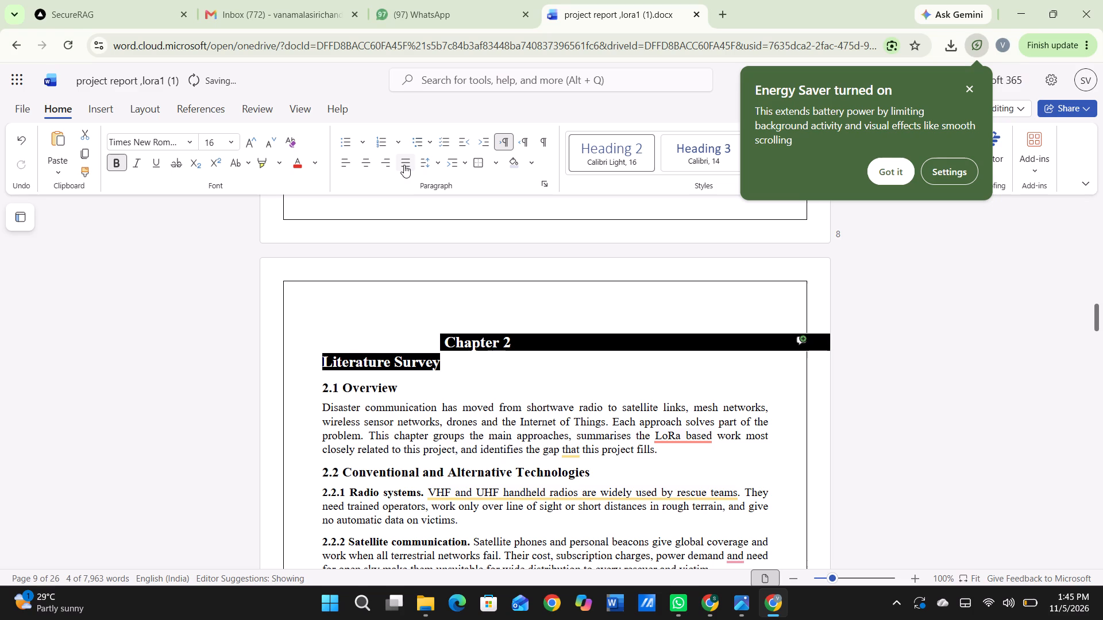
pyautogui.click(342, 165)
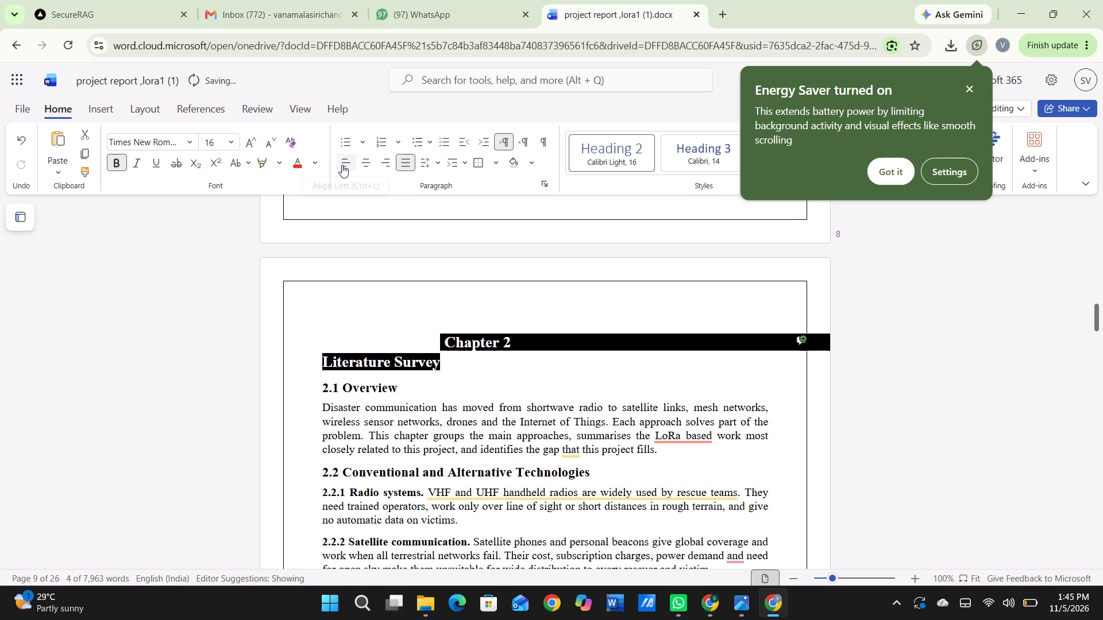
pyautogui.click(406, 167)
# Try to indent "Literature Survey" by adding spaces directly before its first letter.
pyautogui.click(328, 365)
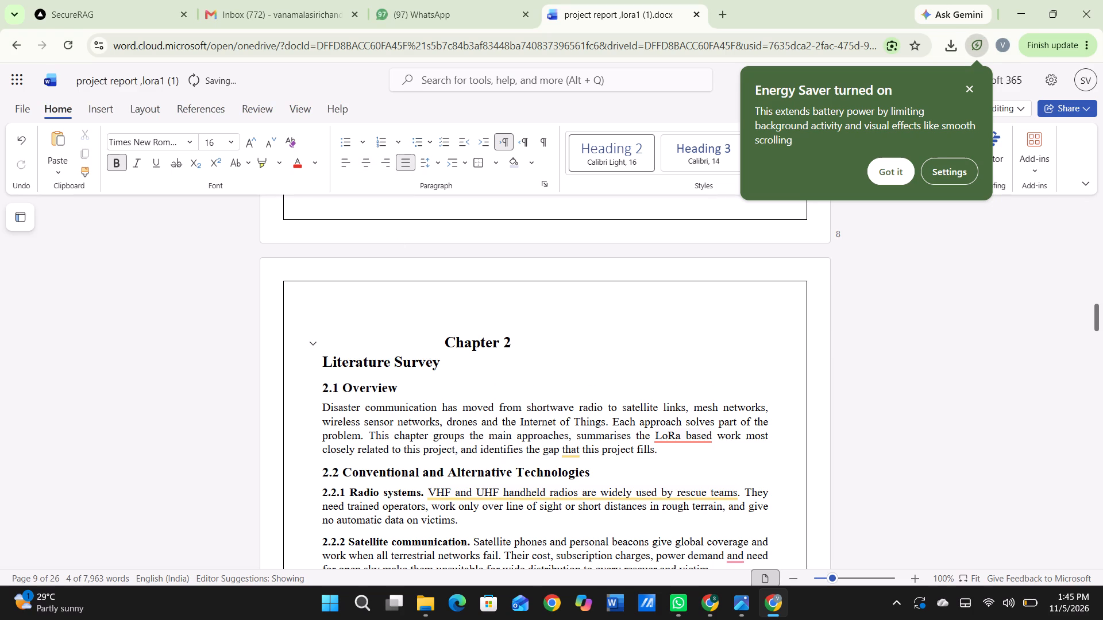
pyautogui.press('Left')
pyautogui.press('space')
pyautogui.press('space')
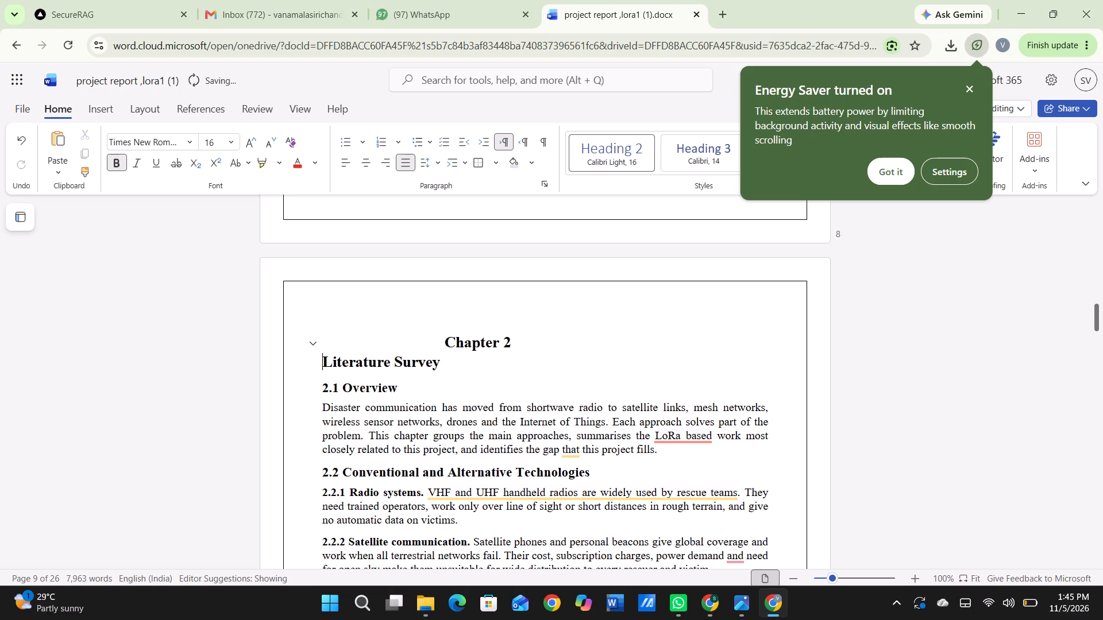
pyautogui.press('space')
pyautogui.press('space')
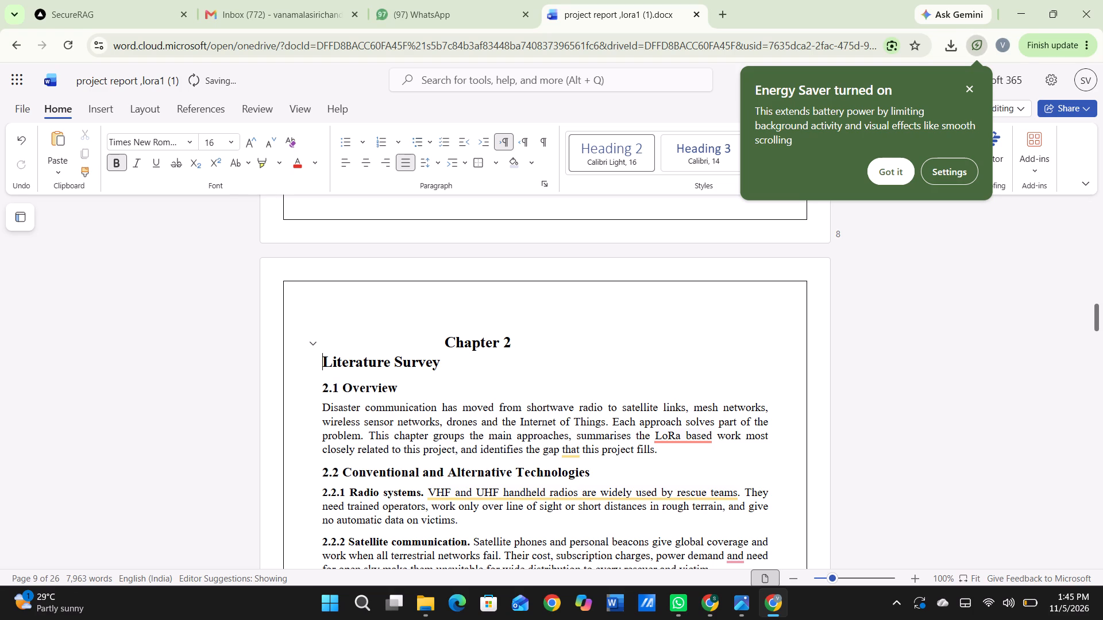
# Insert spaces after the initial "L" of "Literature Survey" to move the rest under "Chapter 2", and retype a capital "L" before "iterature".
pyautogui.click(331, 365)
pyautogui.press('space')
pyautogui.press('space')
pyautogui.press('space')
pyautogui.press('space')
pyautogui.press('space')
pyautogui.press('space')
pyautogui.press('space')
pyautogui.press('space')
pyautogui.press('space')
pyautogui.press('space')
pyautogui.press('space')
pyautogui.press('space')
pyautogui.press('space')
pyautogui.press('space')
pyautogui.press('space')
pyautogui.press('space')
pyautogui.press('space')
pyautogui.press('space')
pyautogui.press('space')
pyautogui.press('space')
pyautogui.press('space')
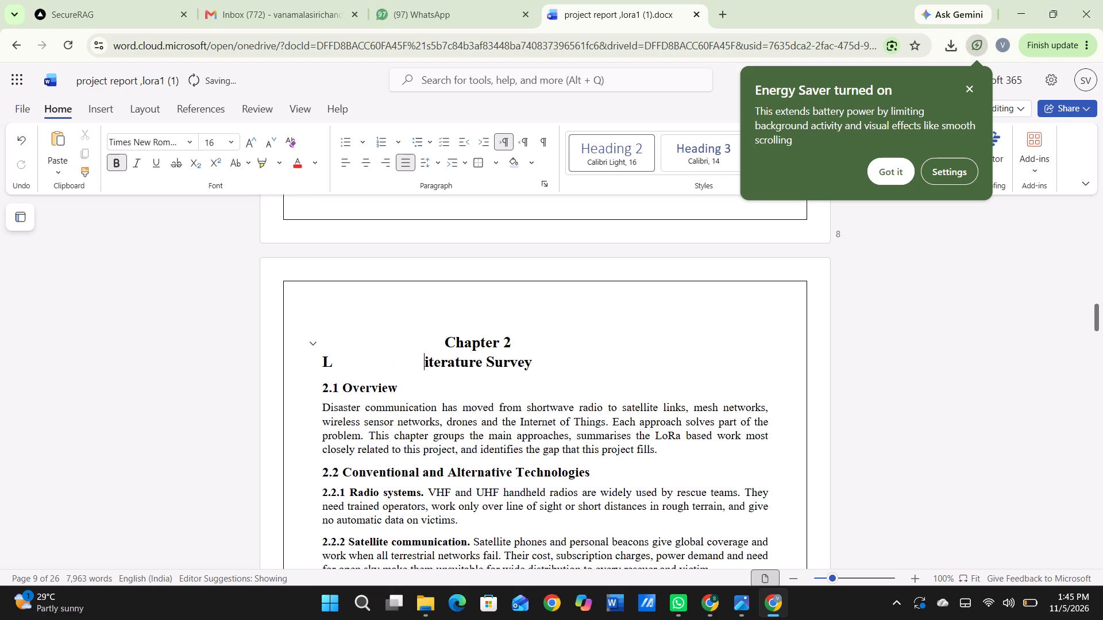
pyautogui.press('space')
pyautogui.press('space')
pyautogui.press('l')
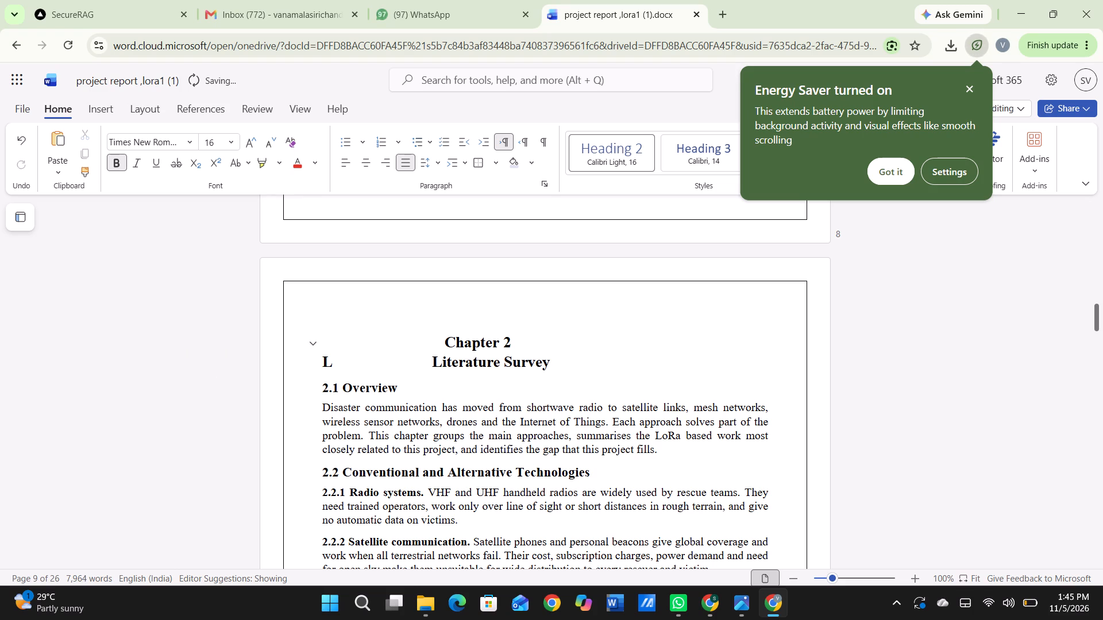
# Remove two surplus spaces before "Literature Survey" and delete the stray "L" at the start of its line.
pyautogui.click(429, 362)
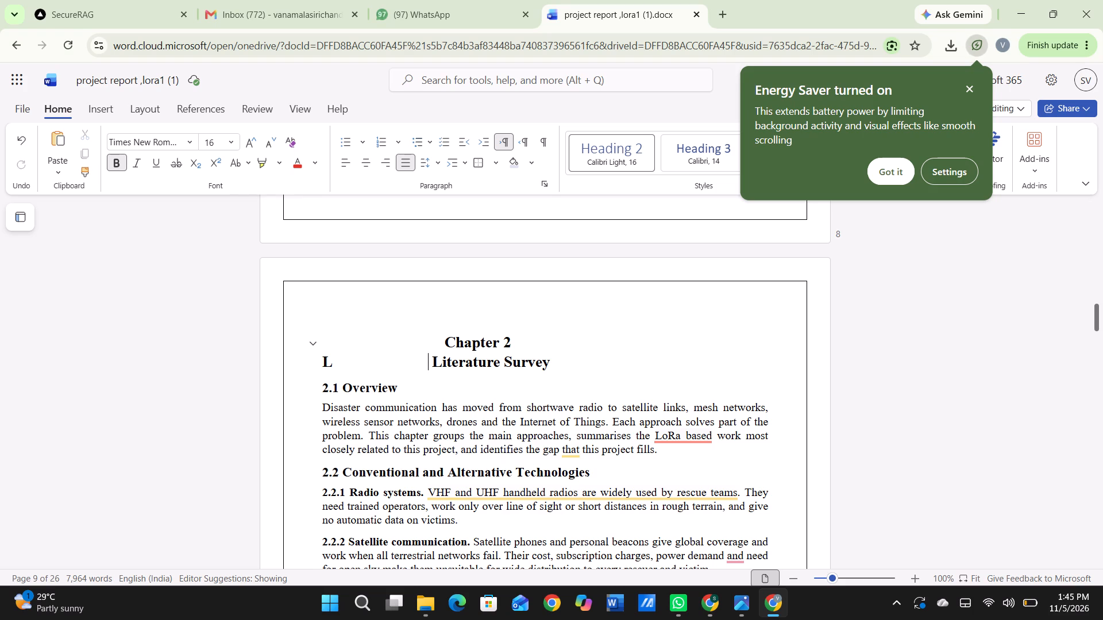
pyautogui.press('BackSpace')
pyautogui.press('BackSpace')
pyautogui.press('Left')
pyautogui.press('Left')
pyautogui.press('Left')
pyautogui.press('Left')
pyautogui.press('Left')
pyautogui.press('Left')
pyautogui.press('Left')
pyautogui.press('Left')
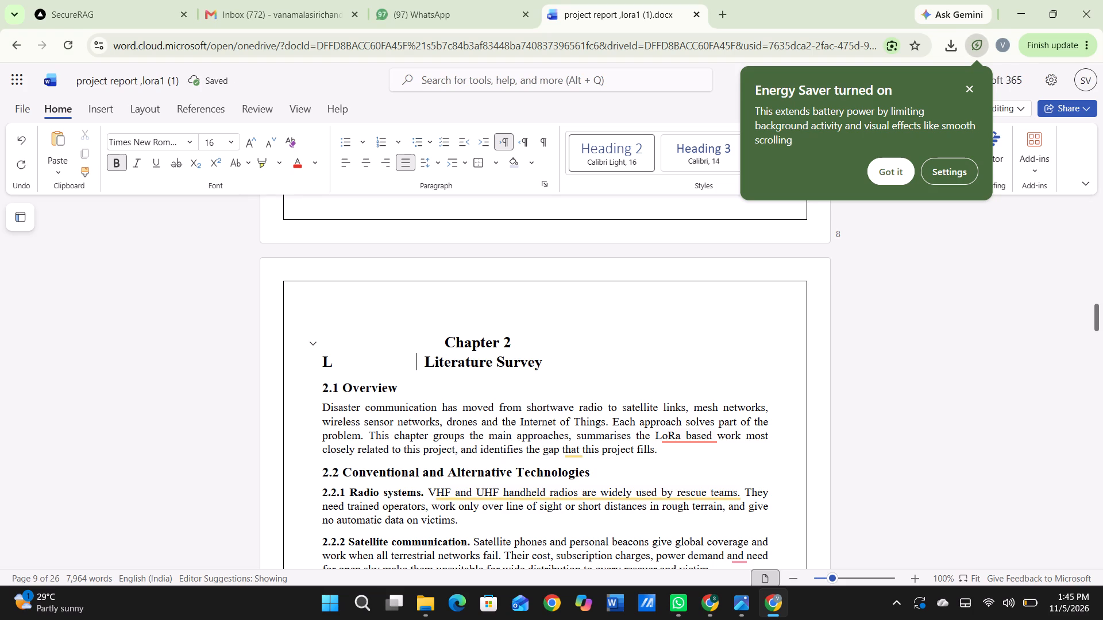
pyautogui.press('Left')
pyautogui.press('Left')
pyautogui.press('Left')
pyautogui.press('Left')
pyautogui.press('Left')
pyautogui.press('Left')
pyautogui.press('Left')
pyautogui.press('Left')
pyautogui.press('Left')
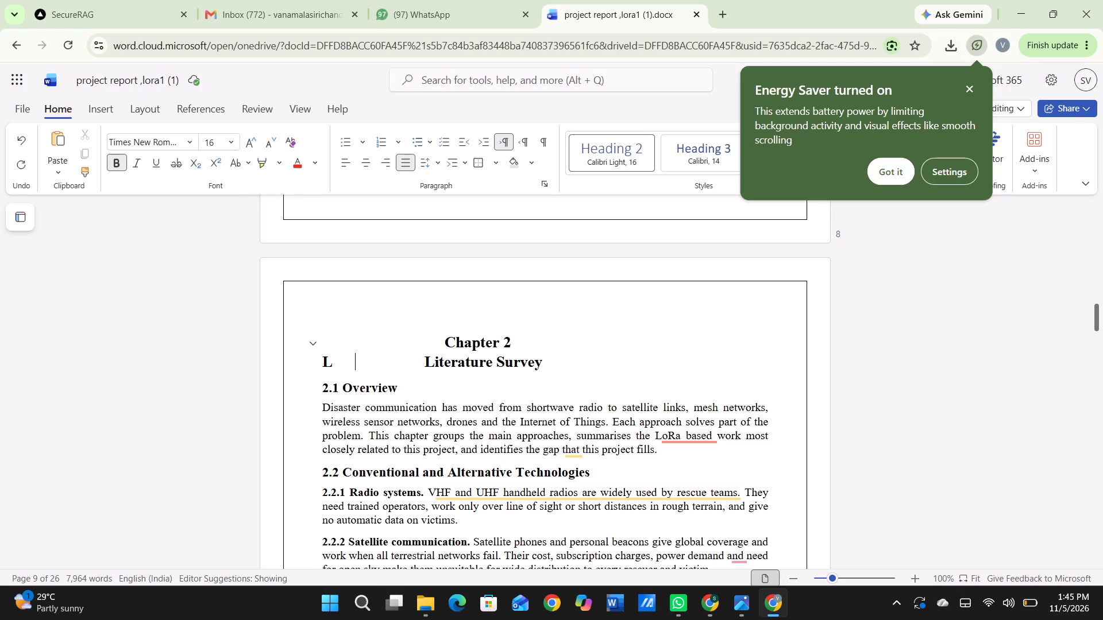
pyautogui.press('Left')
pyautogui.press('Left')
pyautogui.press('Left')
pyautogui.press('Left')
pyautogui.press('Left')
pyautogui.press('Left')
pyautogui.press('BackSpace')
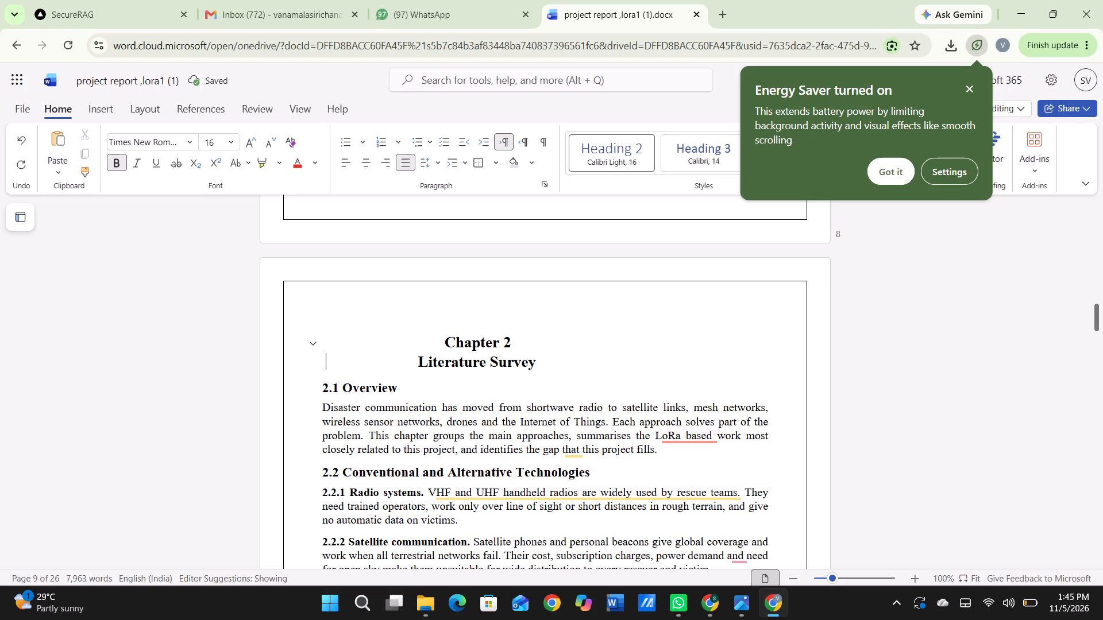
pyautogui.scroll(-2, 484, 427)
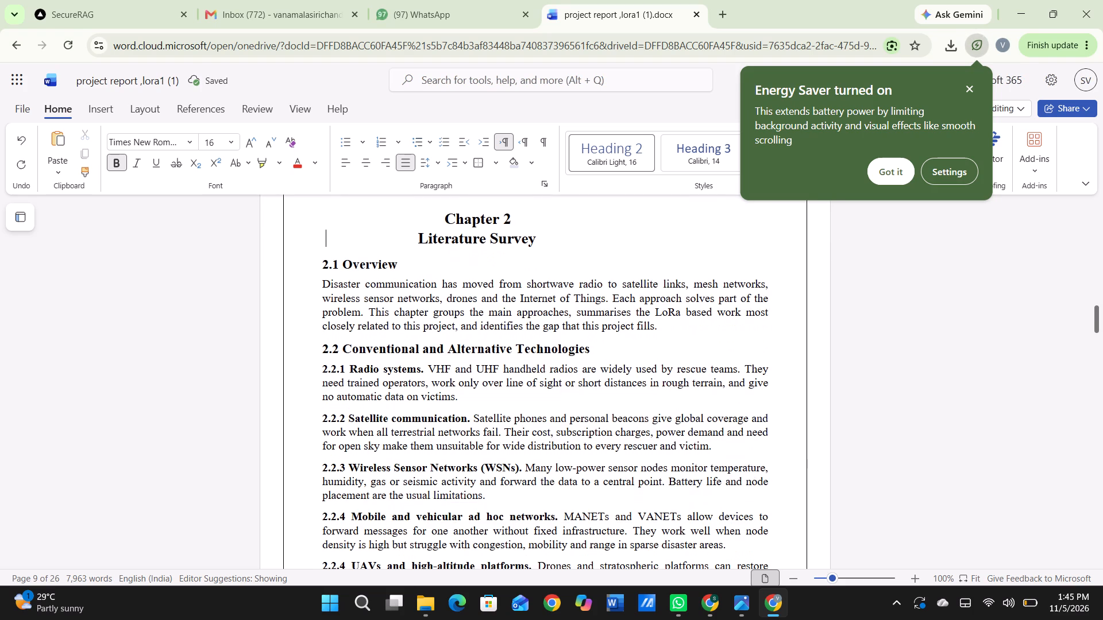
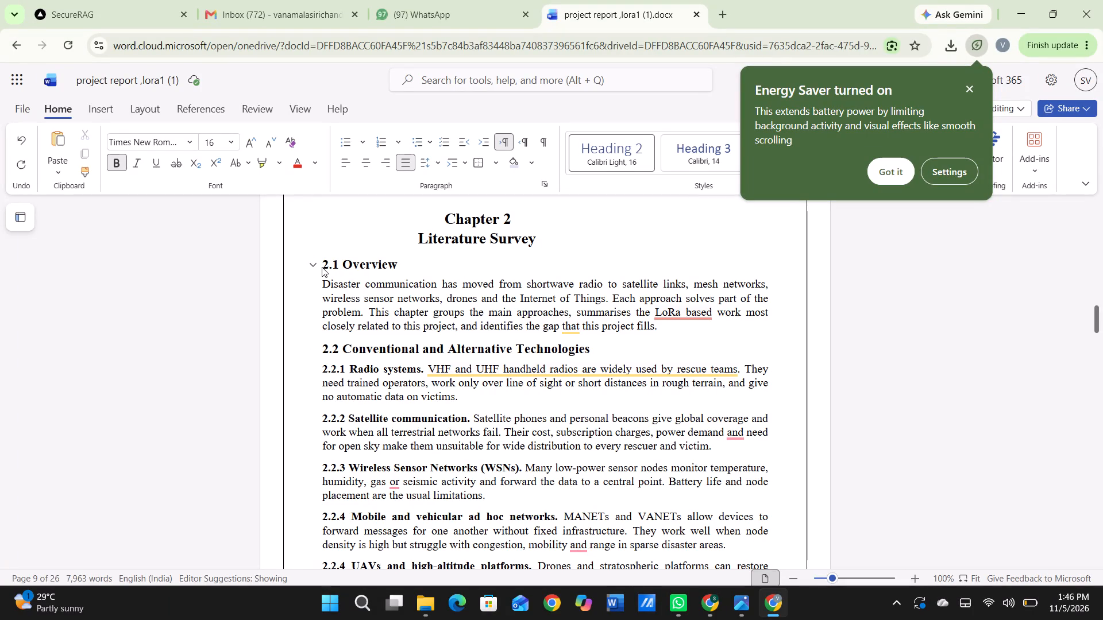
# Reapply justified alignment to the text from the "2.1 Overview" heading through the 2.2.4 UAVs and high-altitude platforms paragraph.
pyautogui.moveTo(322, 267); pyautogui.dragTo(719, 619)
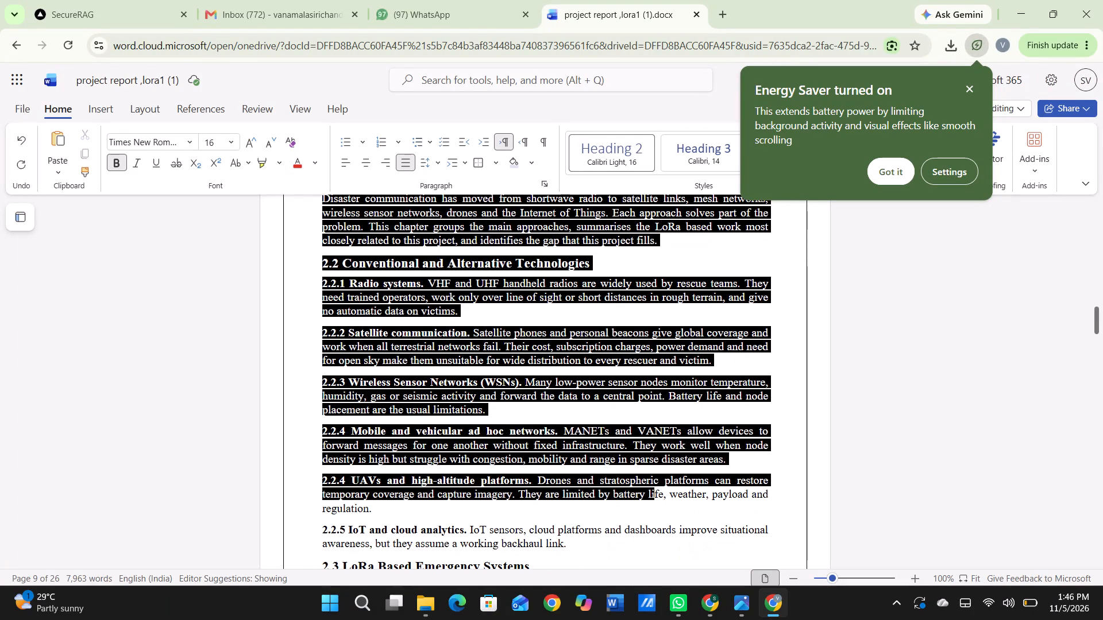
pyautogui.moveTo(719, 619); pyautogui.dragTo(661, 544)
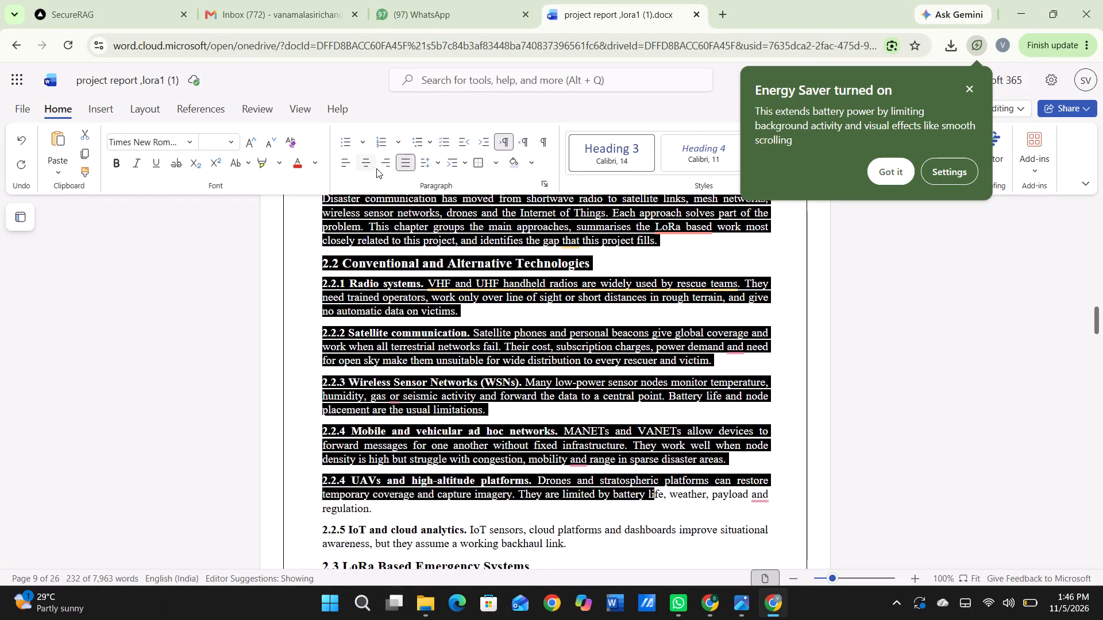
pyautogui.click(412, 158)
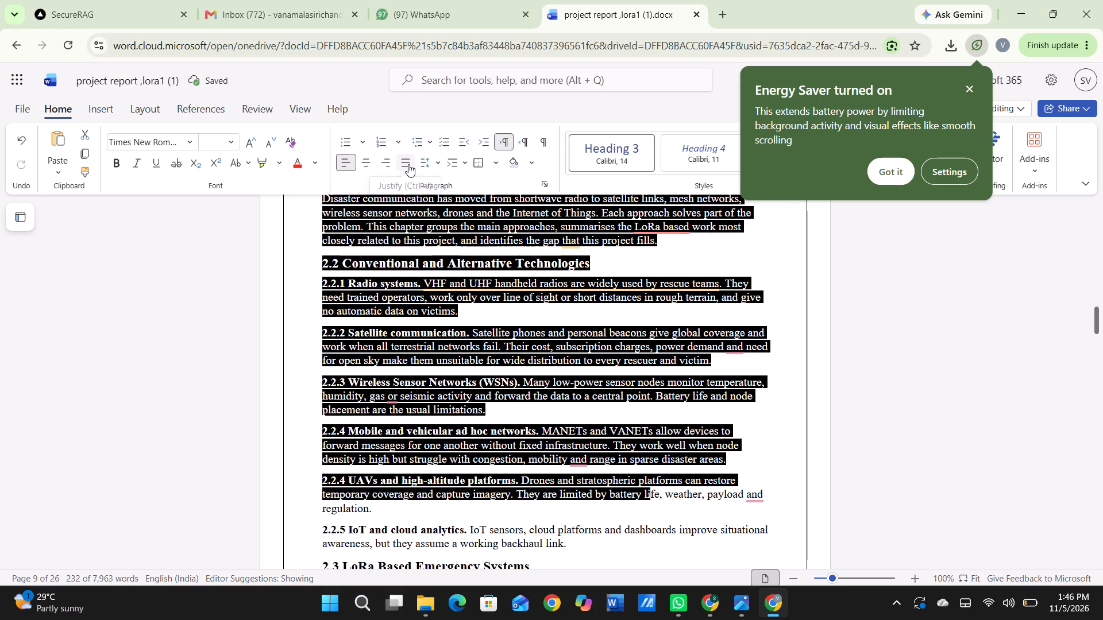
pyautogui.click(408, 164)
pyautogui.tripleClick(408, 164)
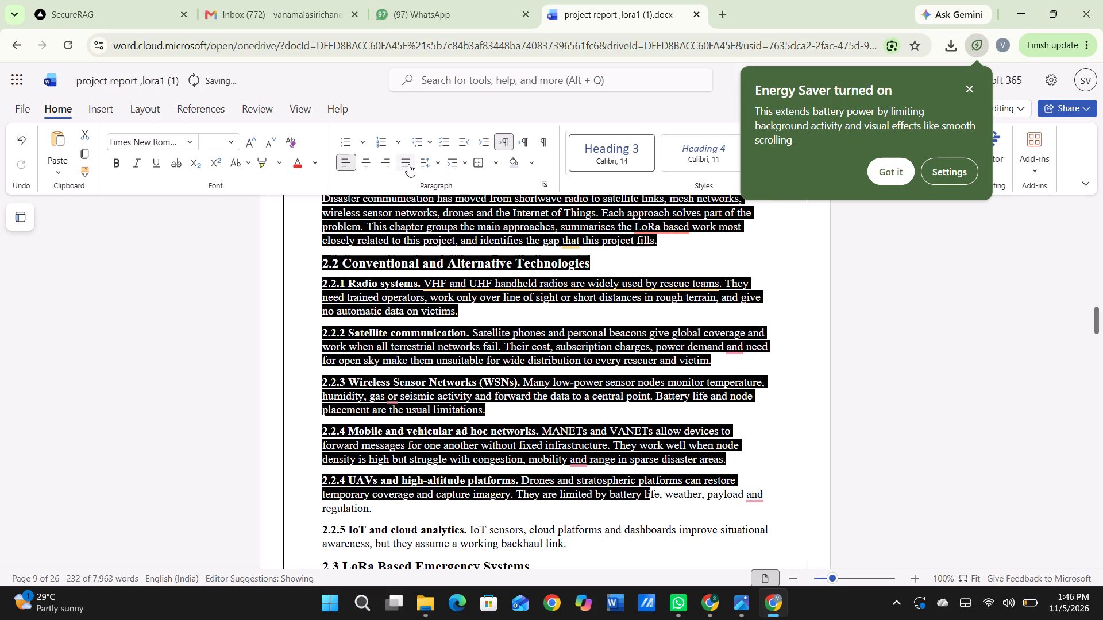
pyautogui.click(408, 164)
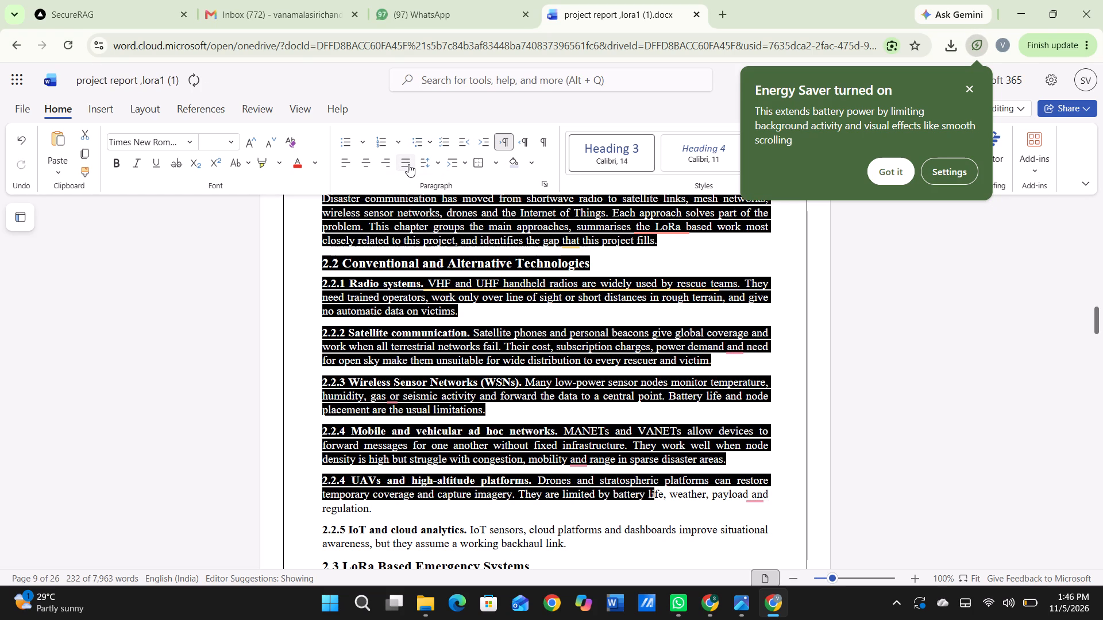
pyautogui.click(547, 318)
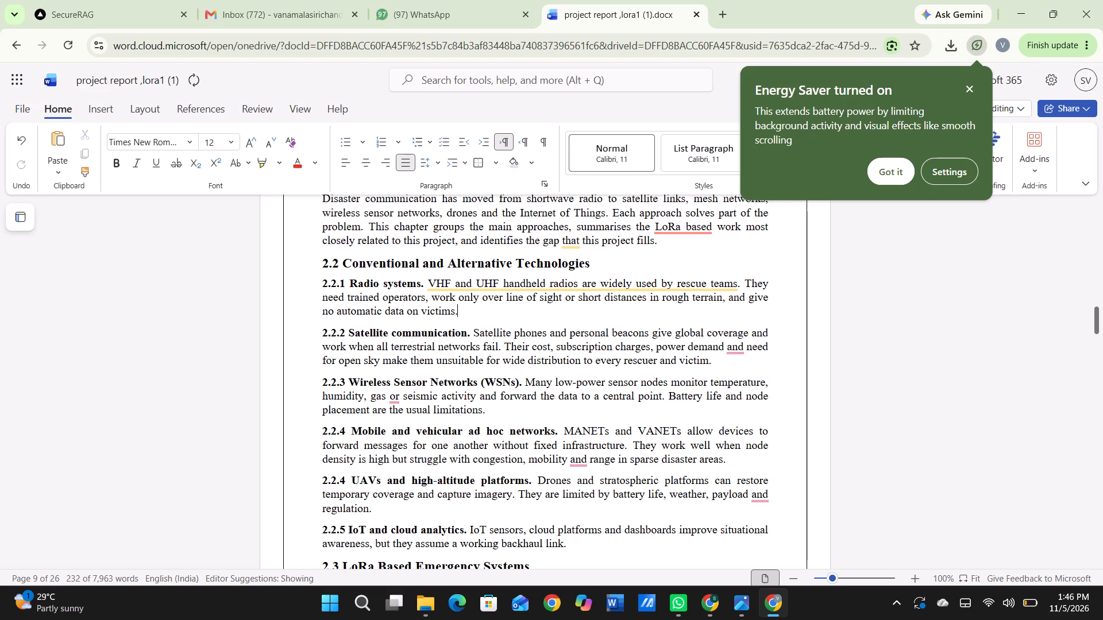
# Look through the end of Chapter 1 and the Chapter 2 pages to check the text alignment.
pyautogui.scroll(5, 574, 454)
pyautogui.scroll(-1, 574, 454)
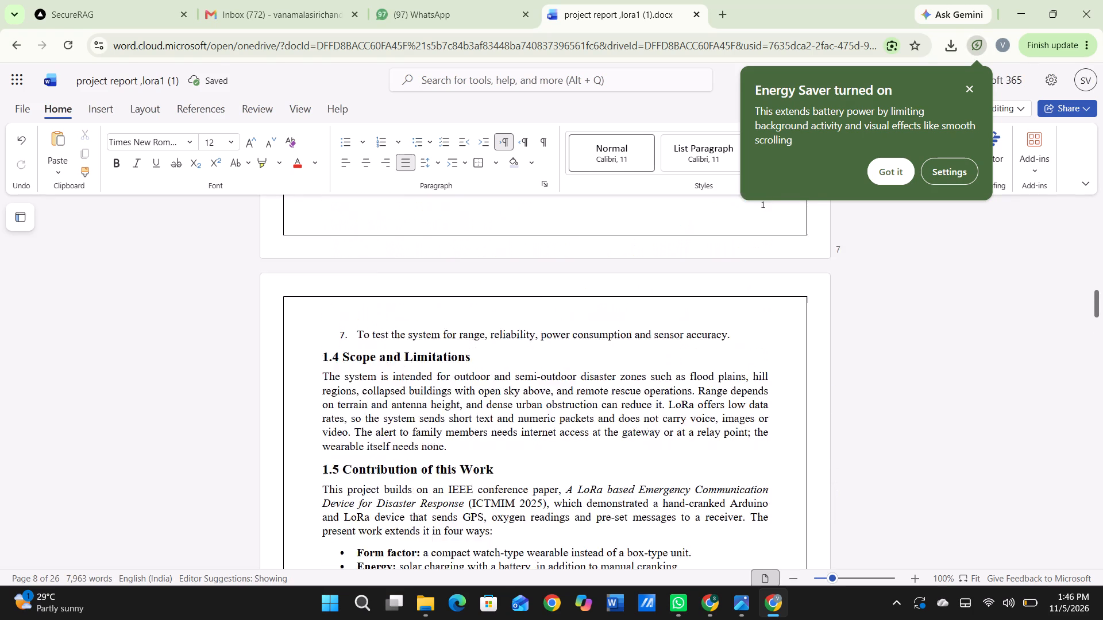
pyautogui.scroll(-2, 574, 454)
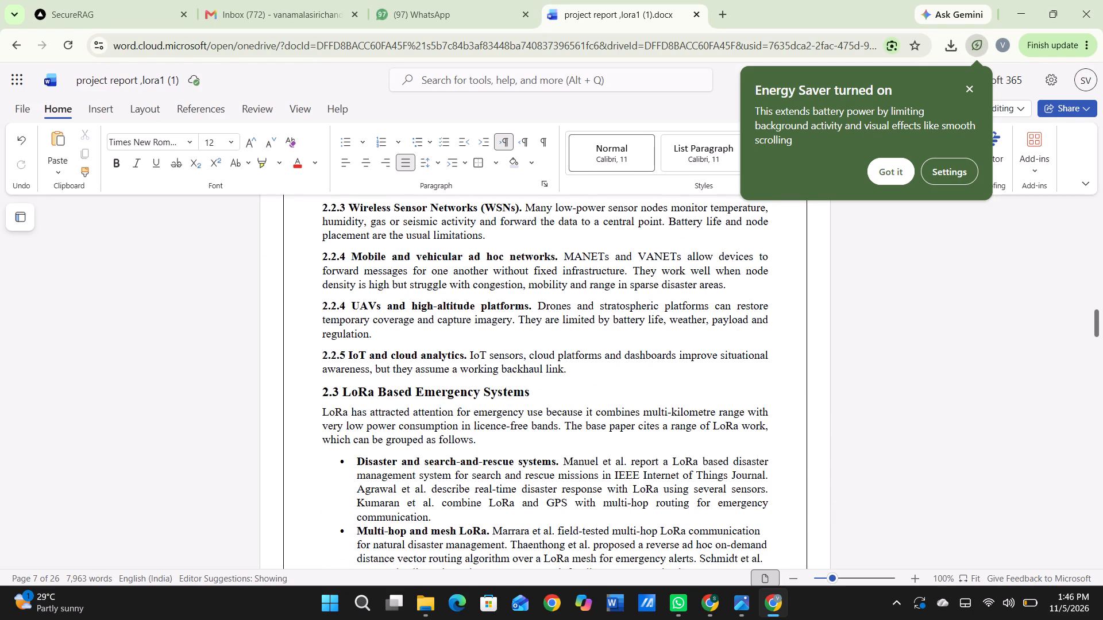
pyautogui.scroll(-4, 574, 454)
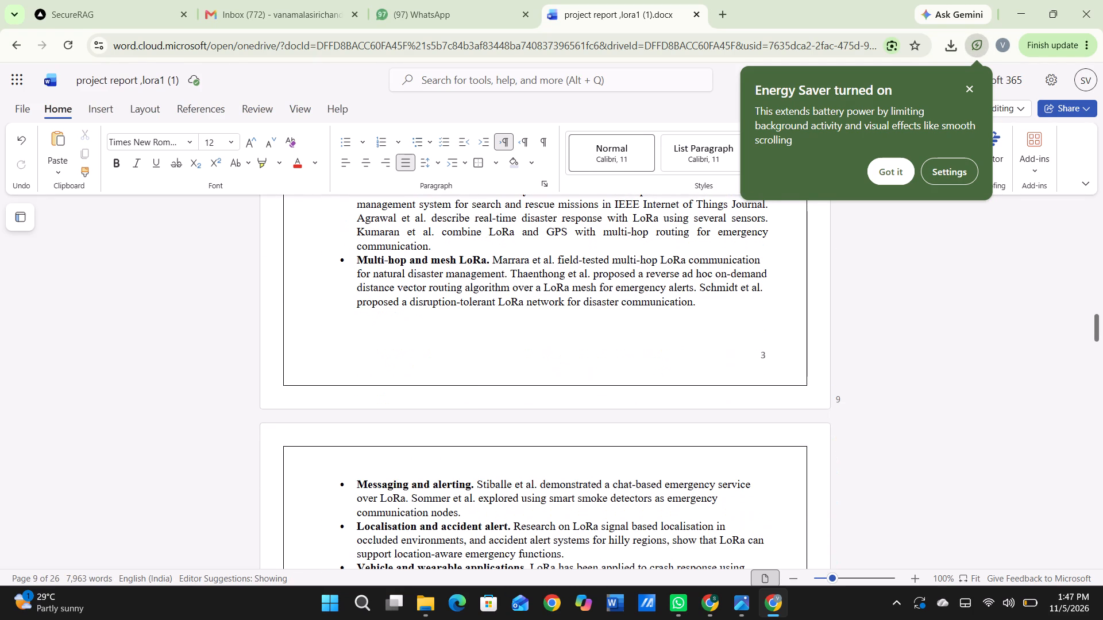
pyautogui.scroll(-1, 574, 454)
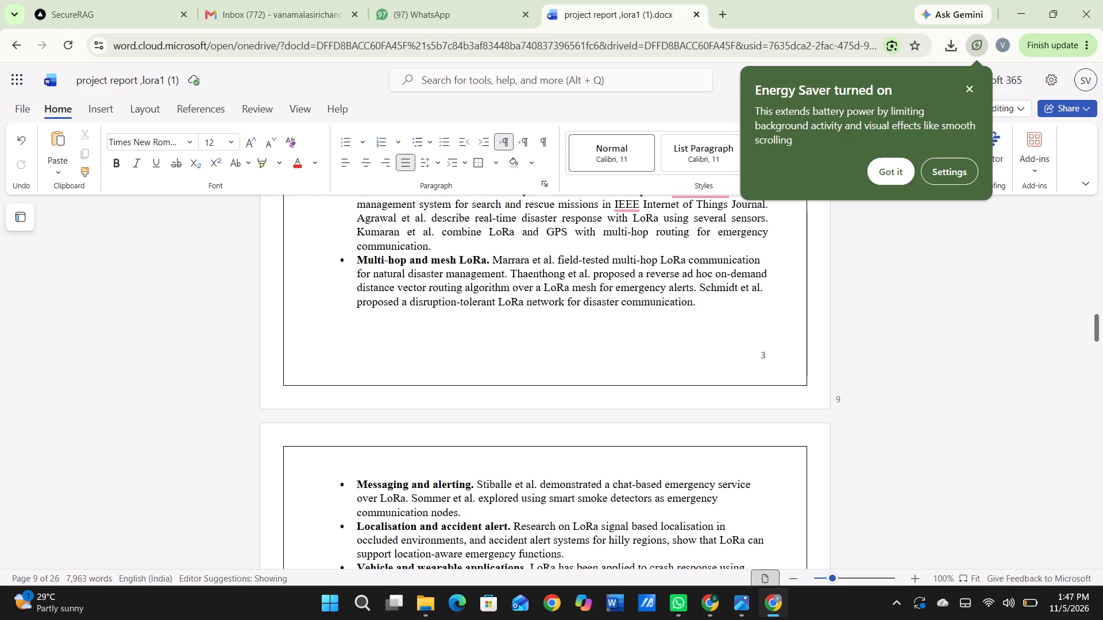
pyautogui.scroll(7, 580, 347)
pyautogui.scroll(-1, 580, 347)
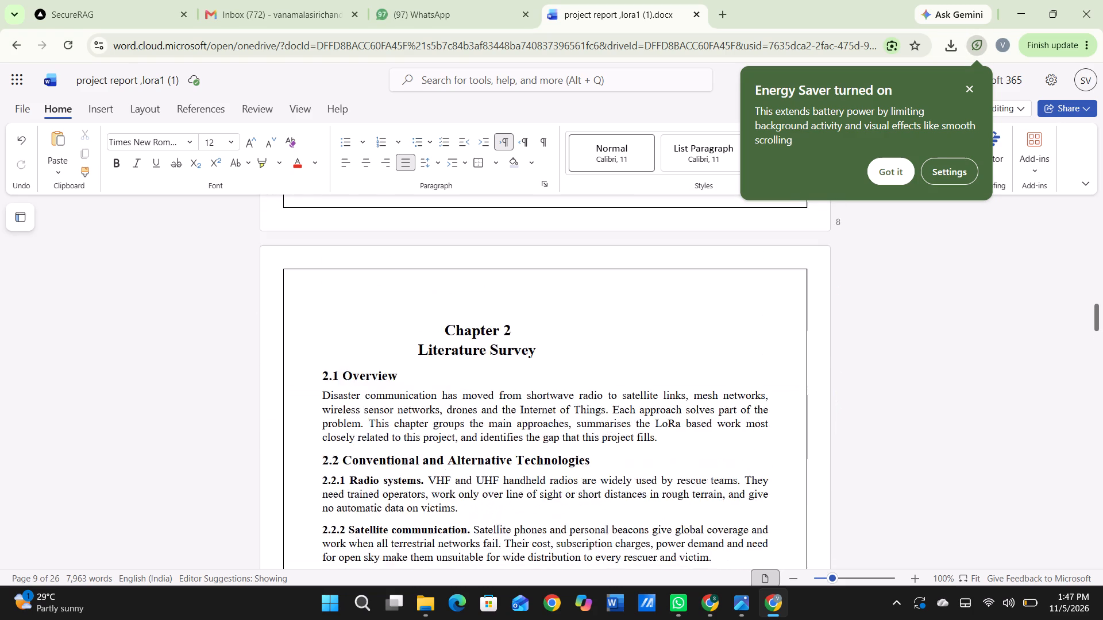
pyautogui.scroll(-1, 580, 347)
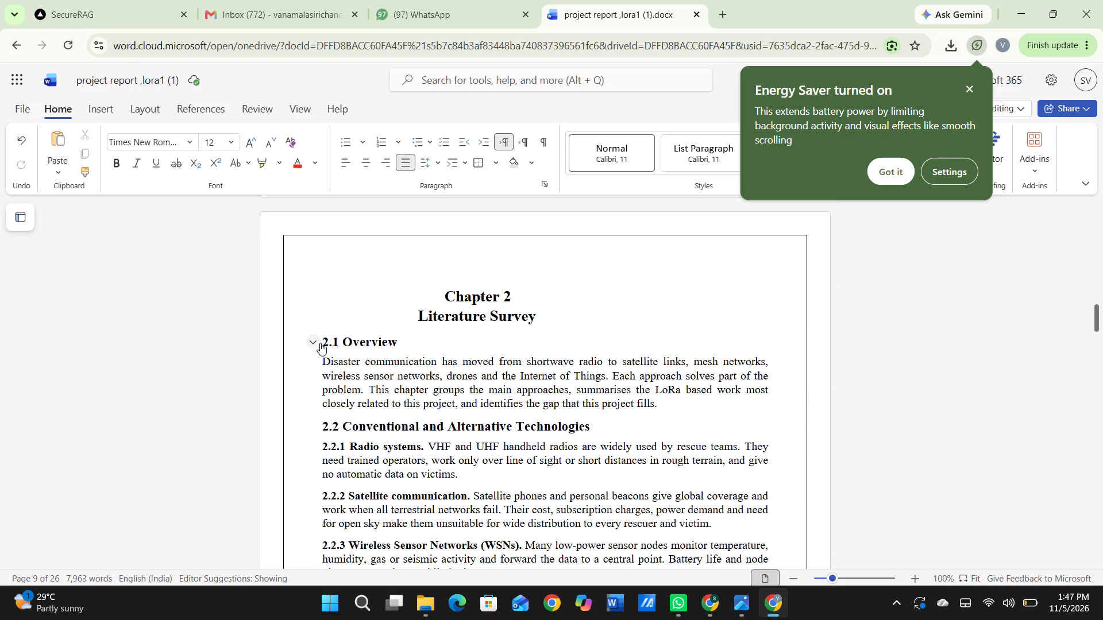
# Justify all text from the "2.1 Overview" heading through the "2.5 Comparison of Approaches" heading, including the bulleted items.
pyautogui.moveTo(322, 338); pyautogui.dragTo(748, 619)
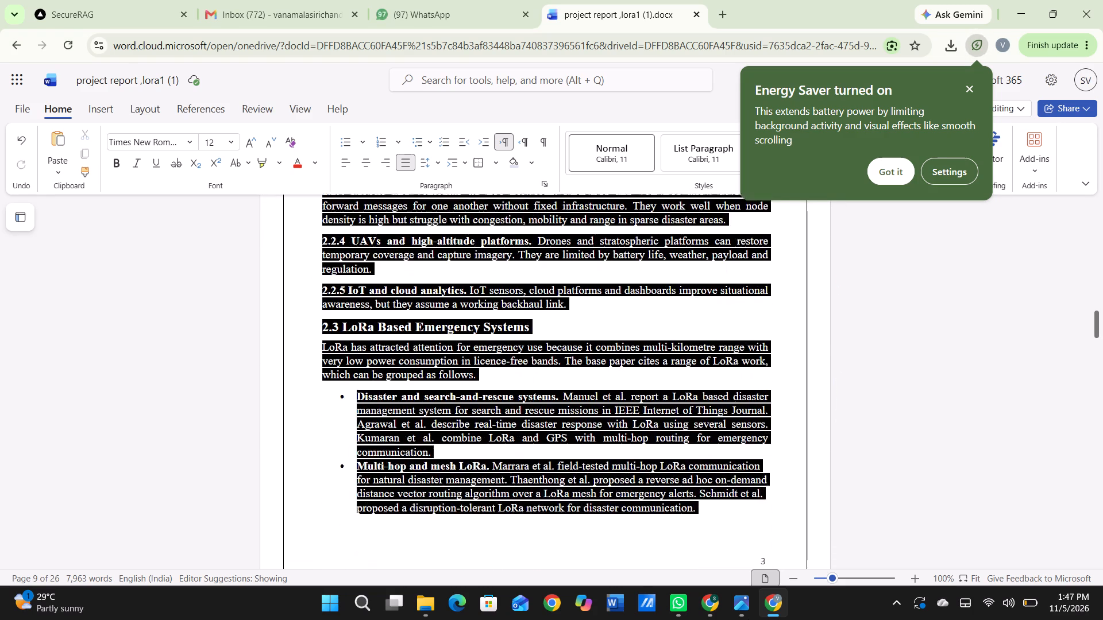
pyautogui.moveTo(748, 619); pyautogui.dragTo(712, 464)
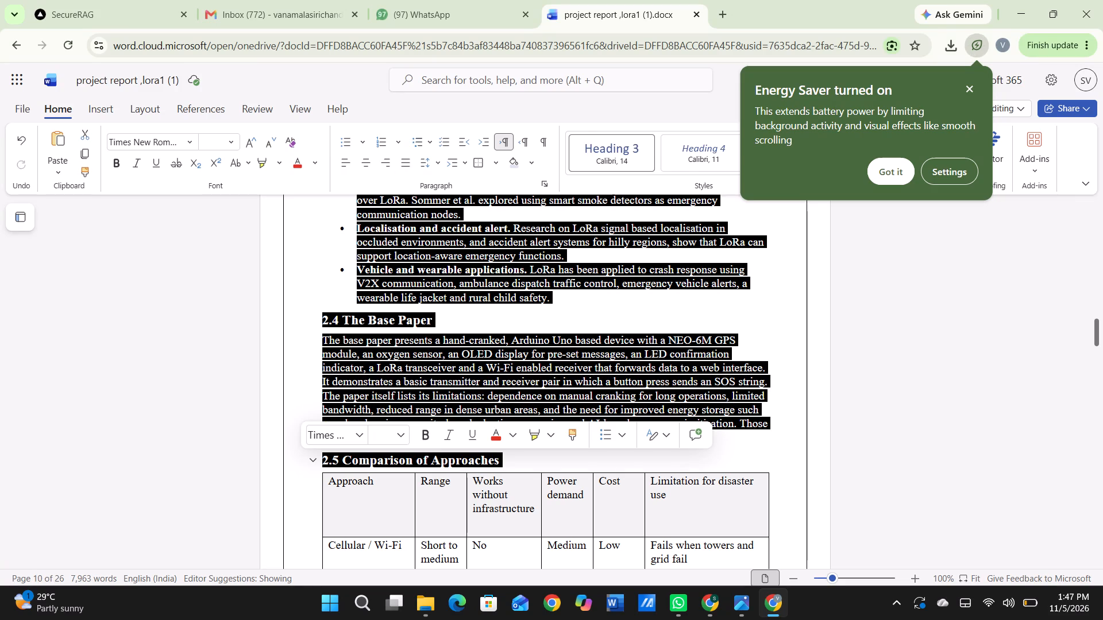
pyautogui.click(413, 161)
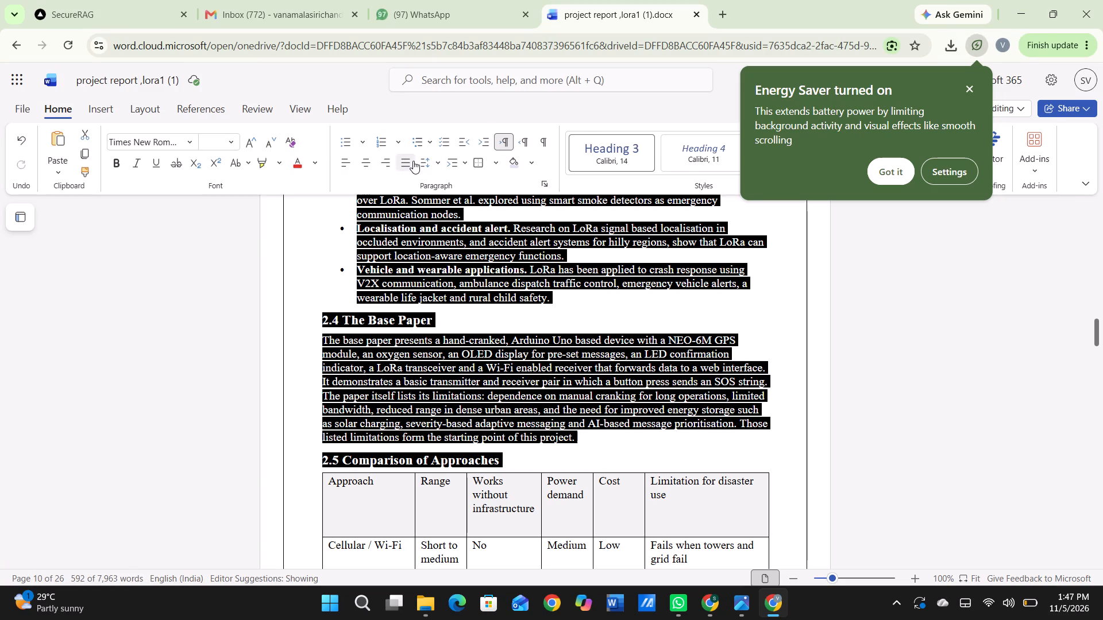
pyautogui.click(591, 271)
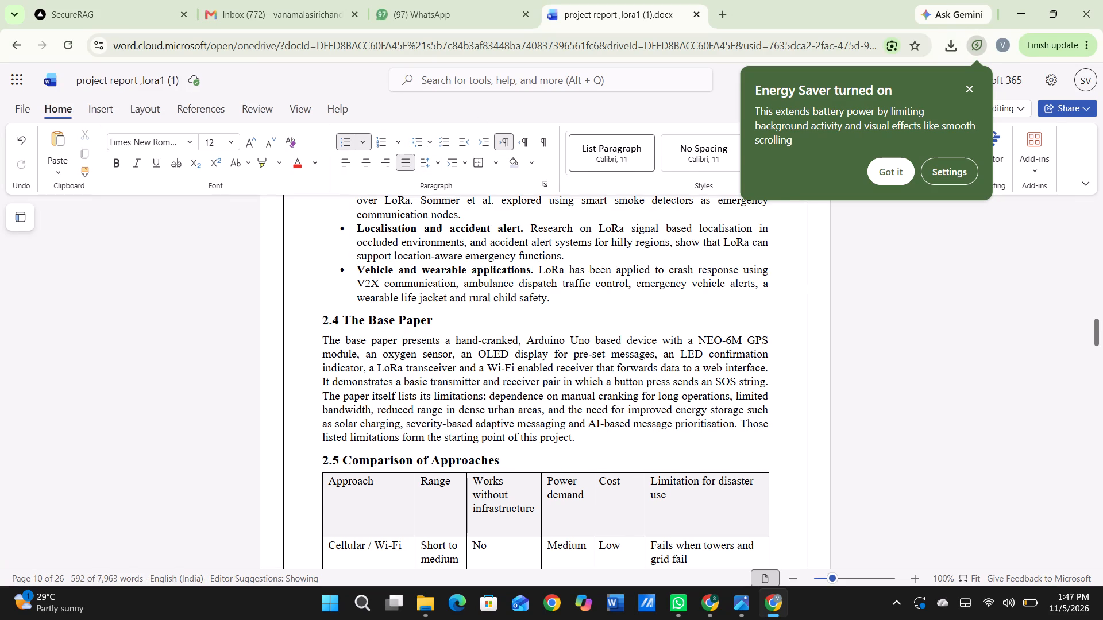
# Review the alignment and subsection numbering in sections 2.2 and 2.3 of Chapter 2.
pyautogui.scroll(5, 591, 271)
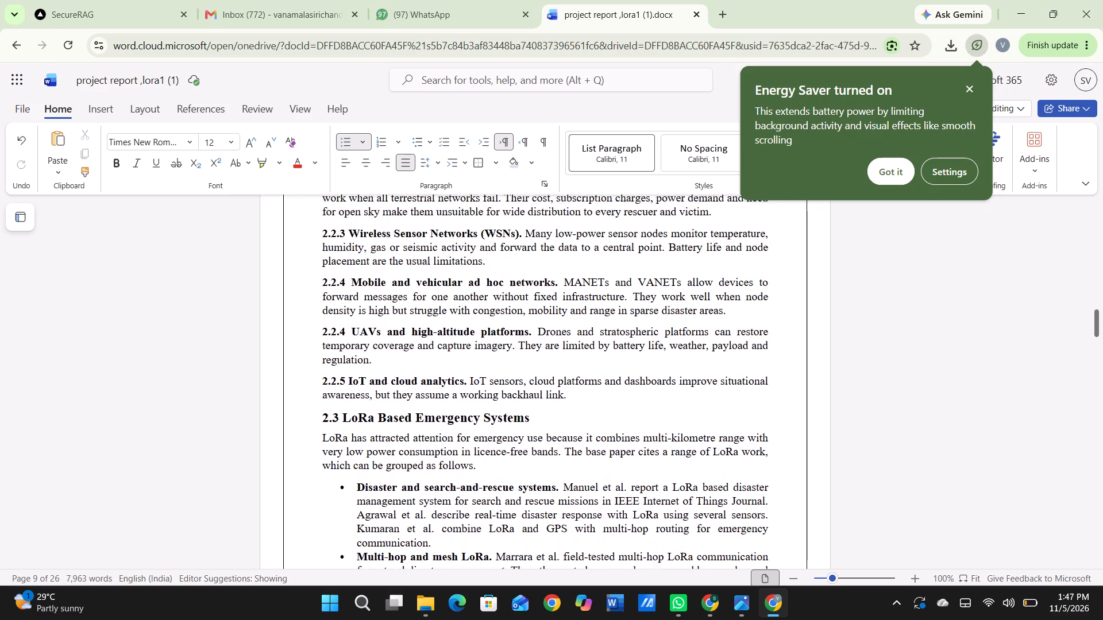
pyautogui.scroll(2, 591, 271)
pyautogui.scroll(-4, 591, 271)
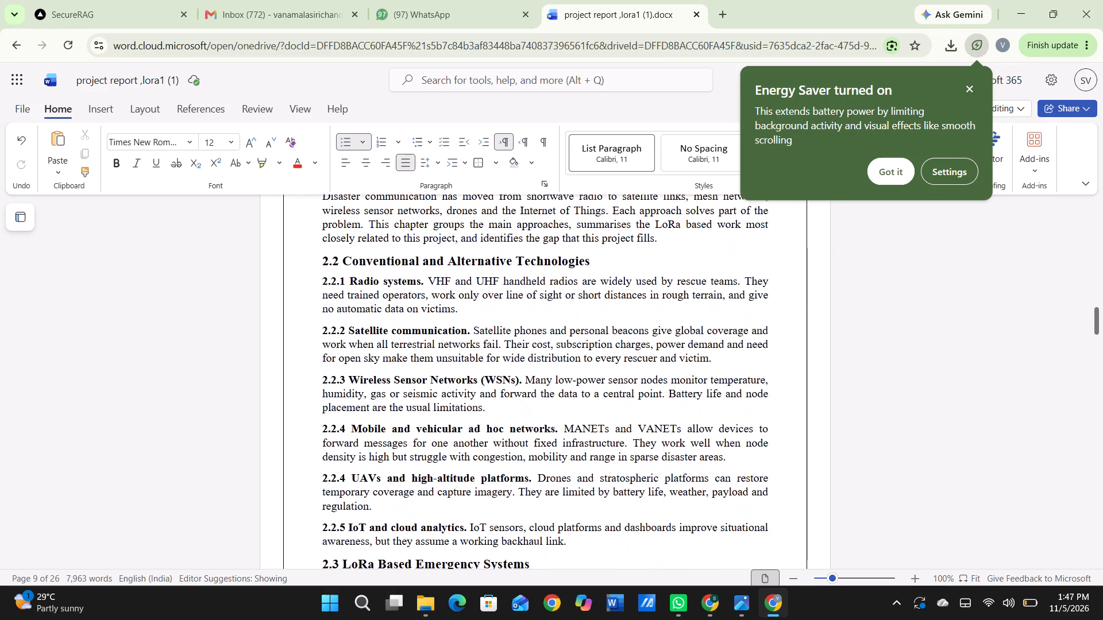
pyautogui.scroll(-4, 591, 271)
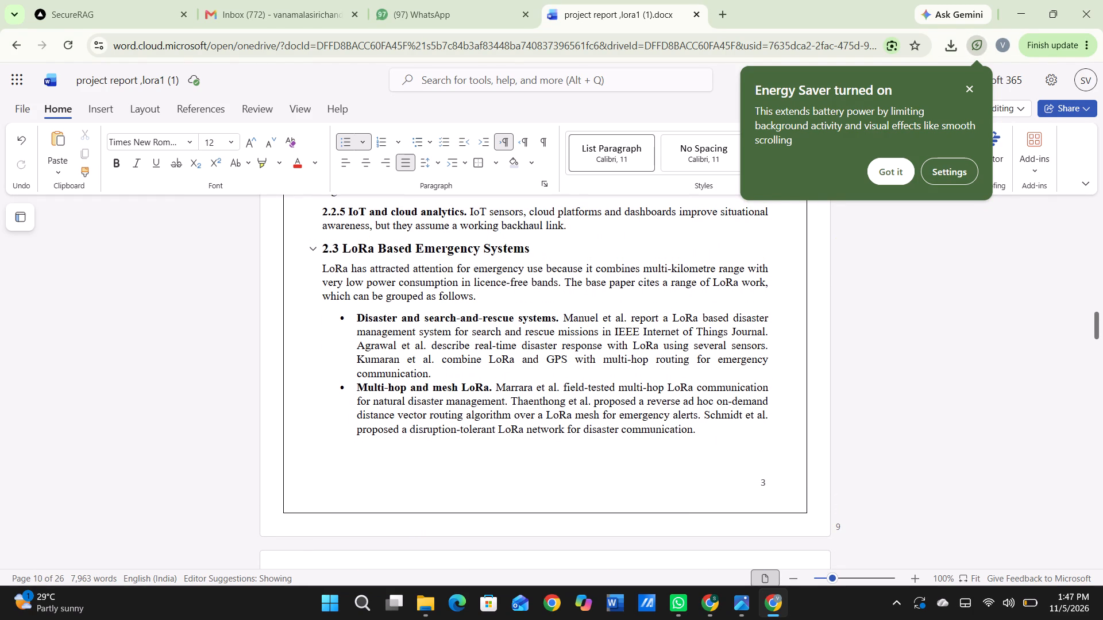
pyautogui.scroll(-1, 591, 271)
pyautogui.scroll(1, 591, 271)
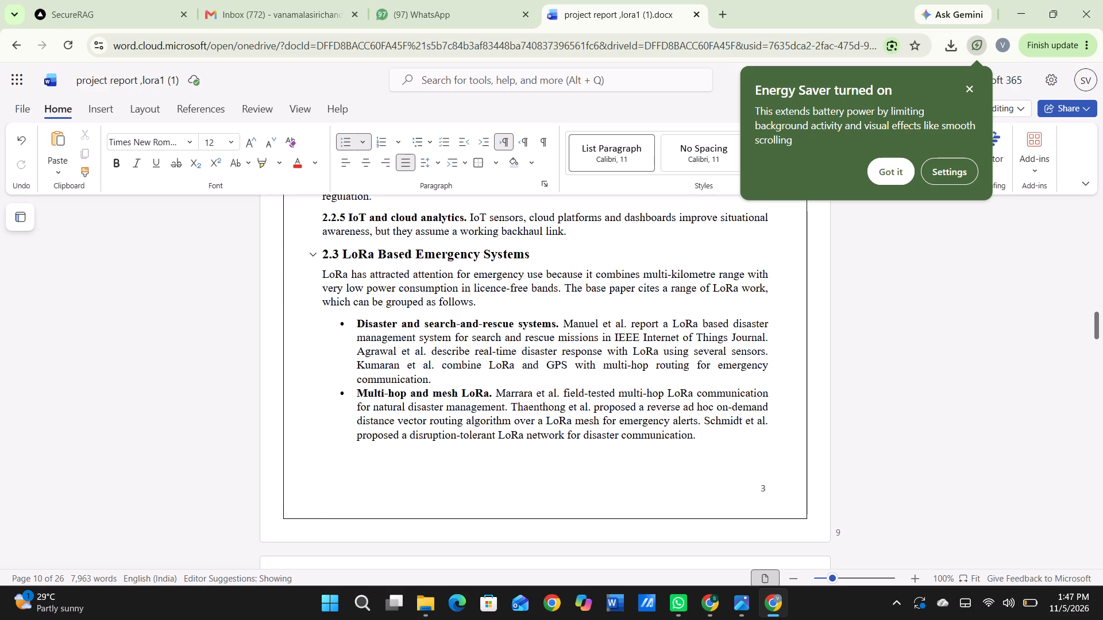
pyautogui.scroll(1, 591, 271)
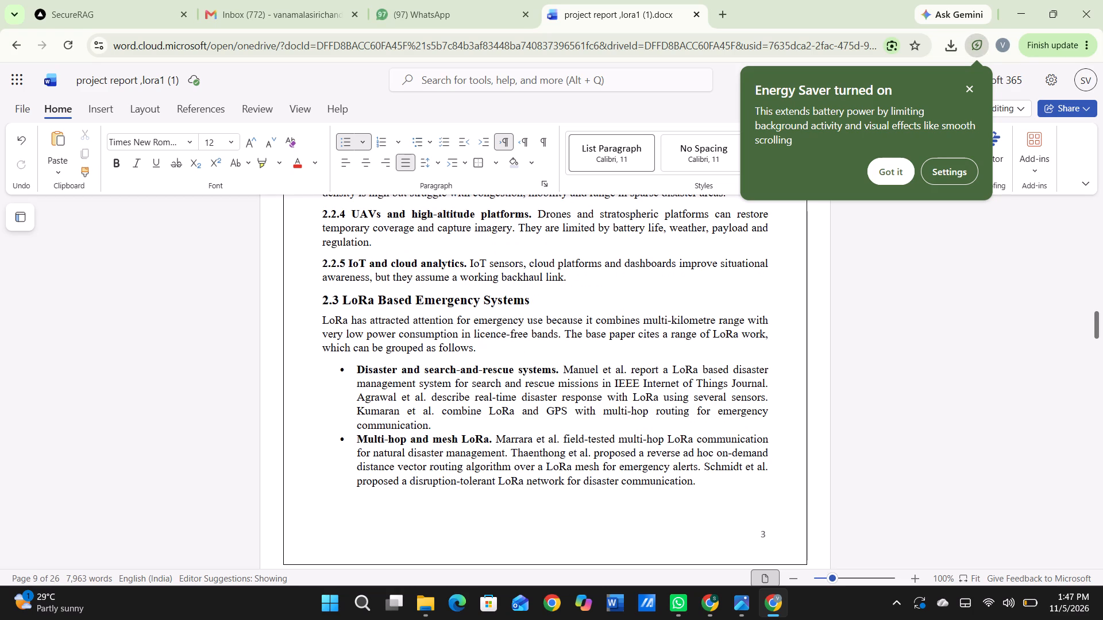
# Remove the bullet and indent from "Disaster and search-and-rescue systems" and number it 2.3.1.
pyautogui.click(354, 369)
pyautogui.press('BackSpace')
pyautogui.press('BackSpace')
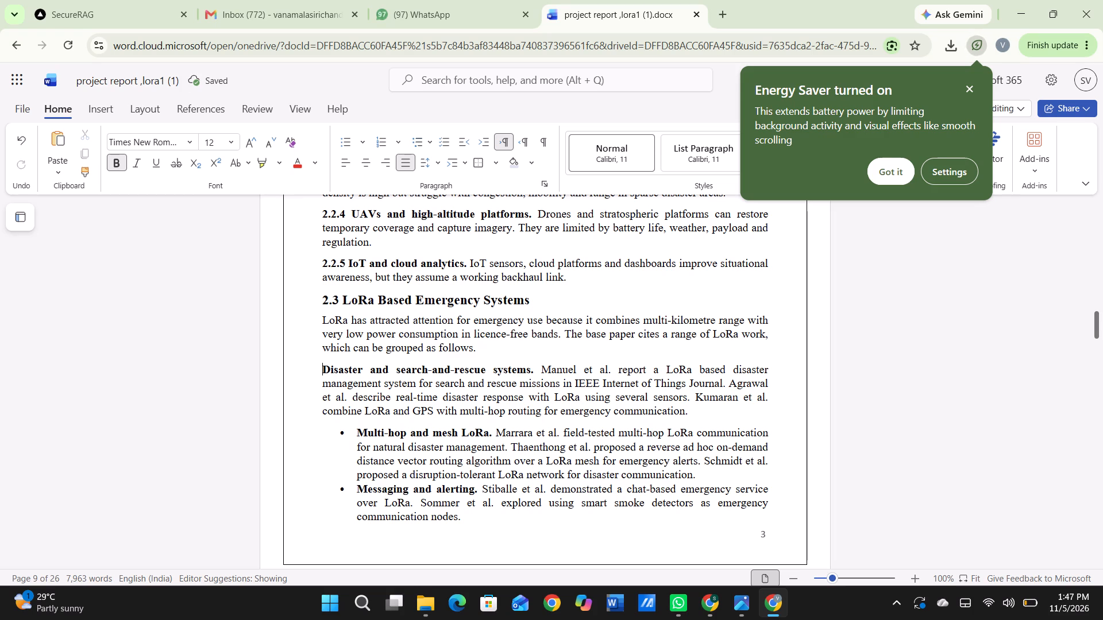
pyautogui.press('2')
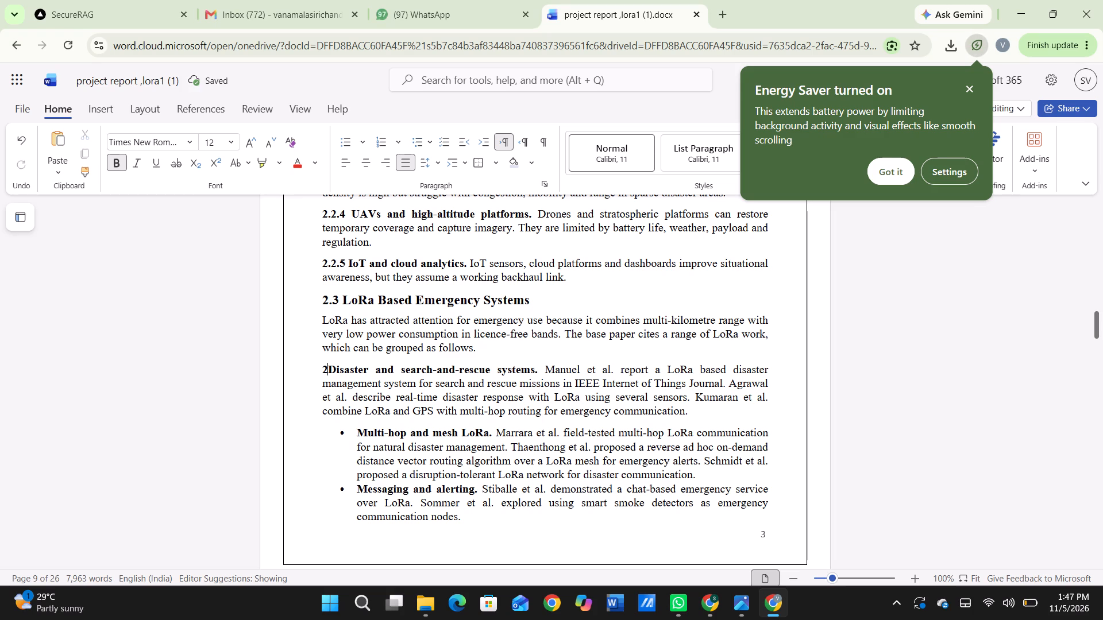
pyautogui.write('.3.1')
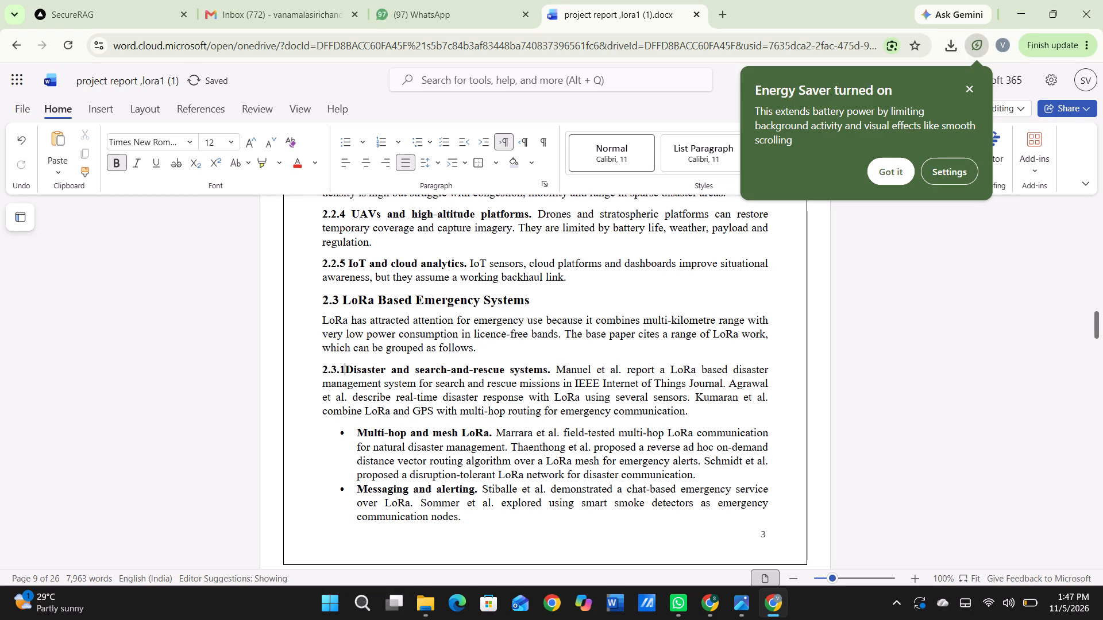
pyautogui.press('space')
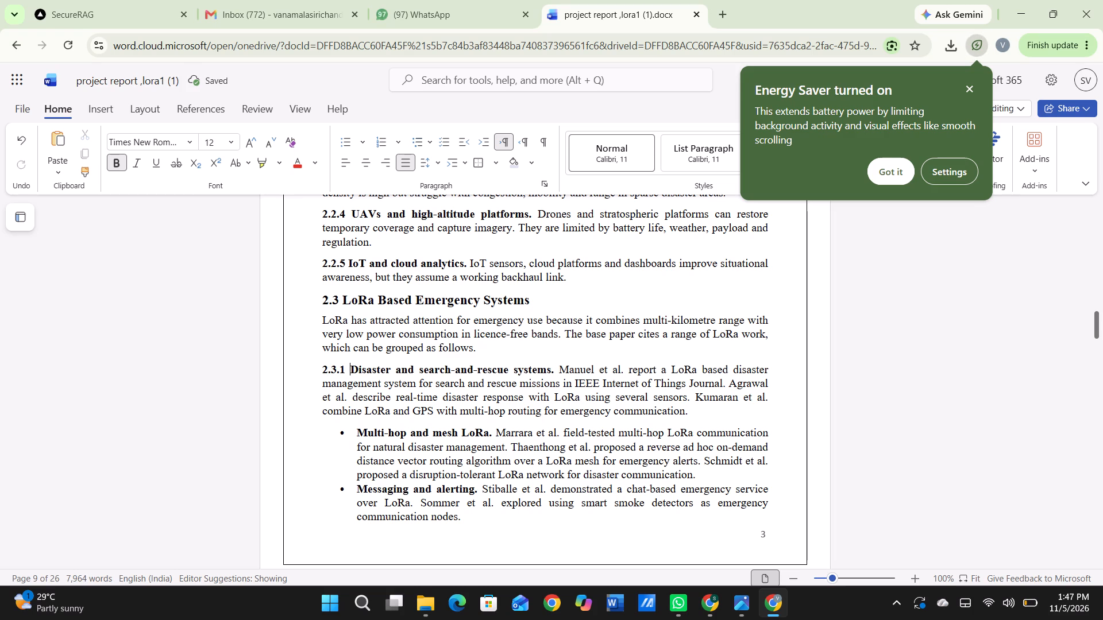
# Remove the bullet and indent from "Multi-hop and mesh LoRa" and number it 2.3.2.
pyautogui.click(356, 431)
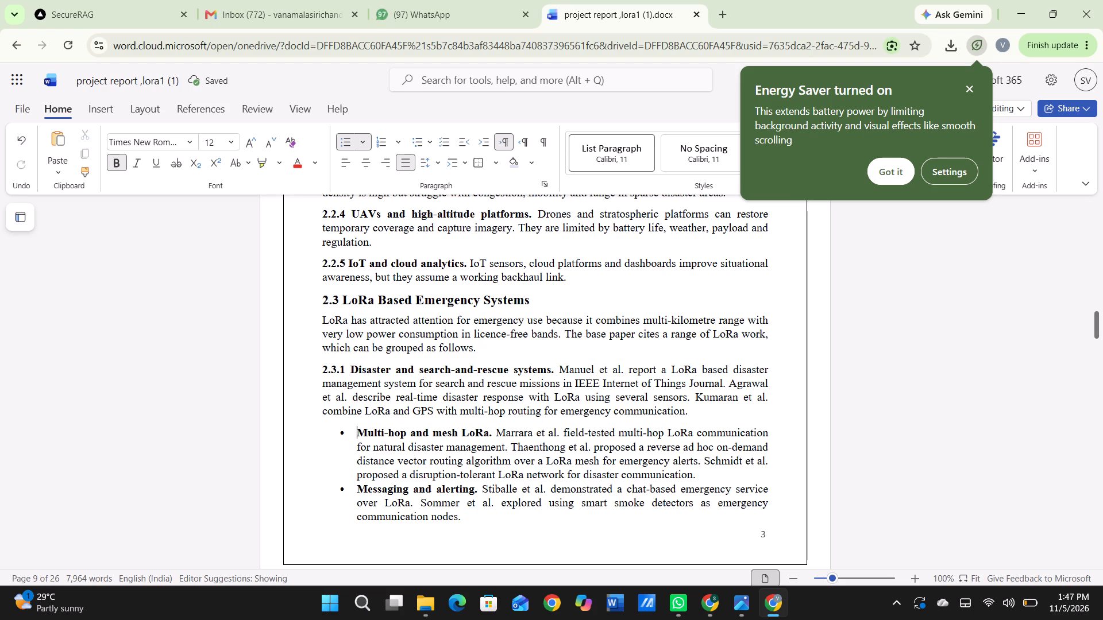
pyautogui.press('BackSpace')
pyautogui.press('BackSpace')
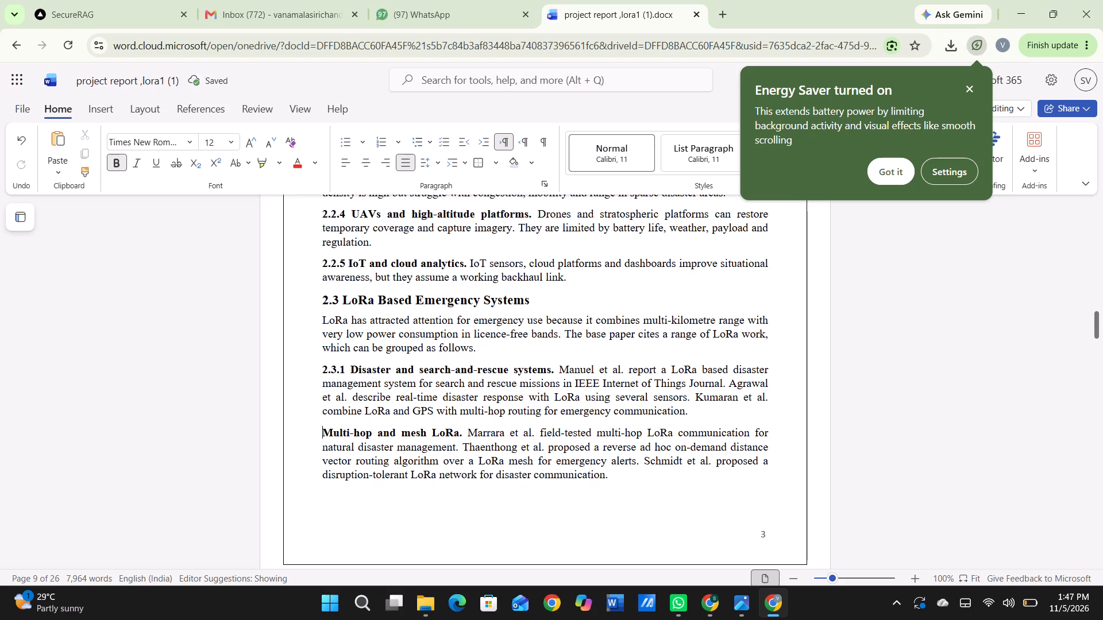
pyautogui.write('2.3.')
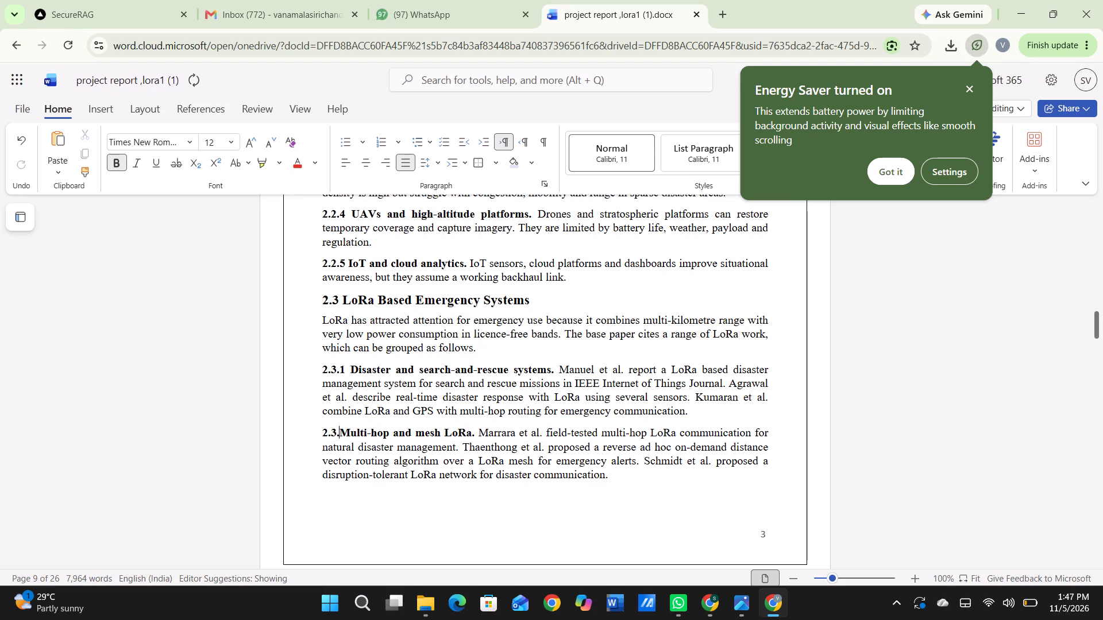
pyautogui.press('2')
pyautogui.press('space')
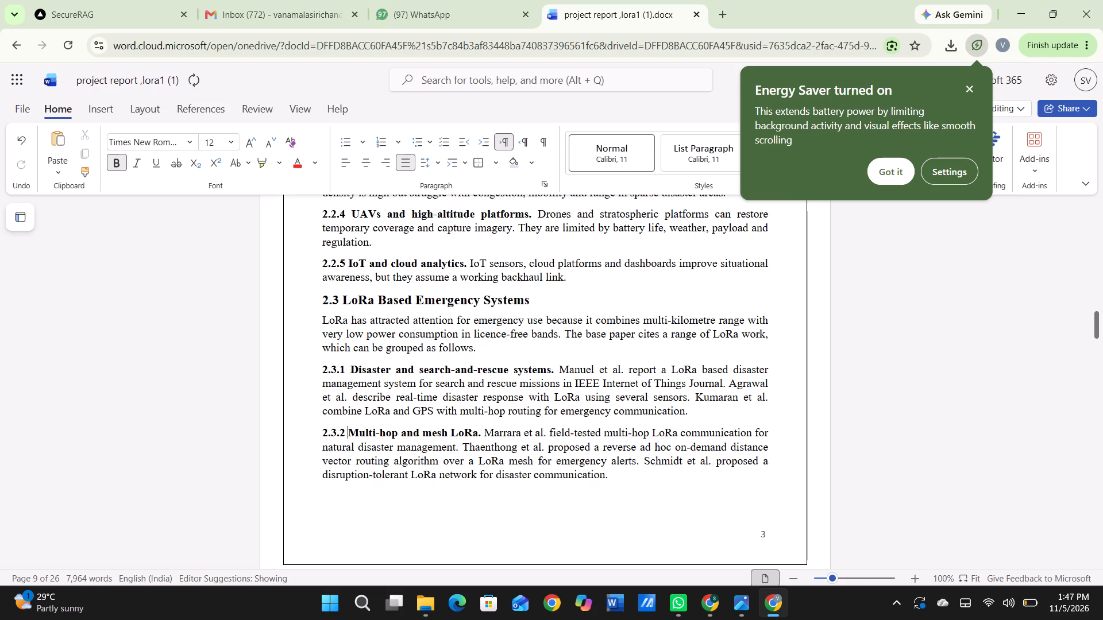
# Remove the bullet and indent from "Messaging and alerting" and number it 2.3.3.
pyautogui.scroll(-2, 361, 493)
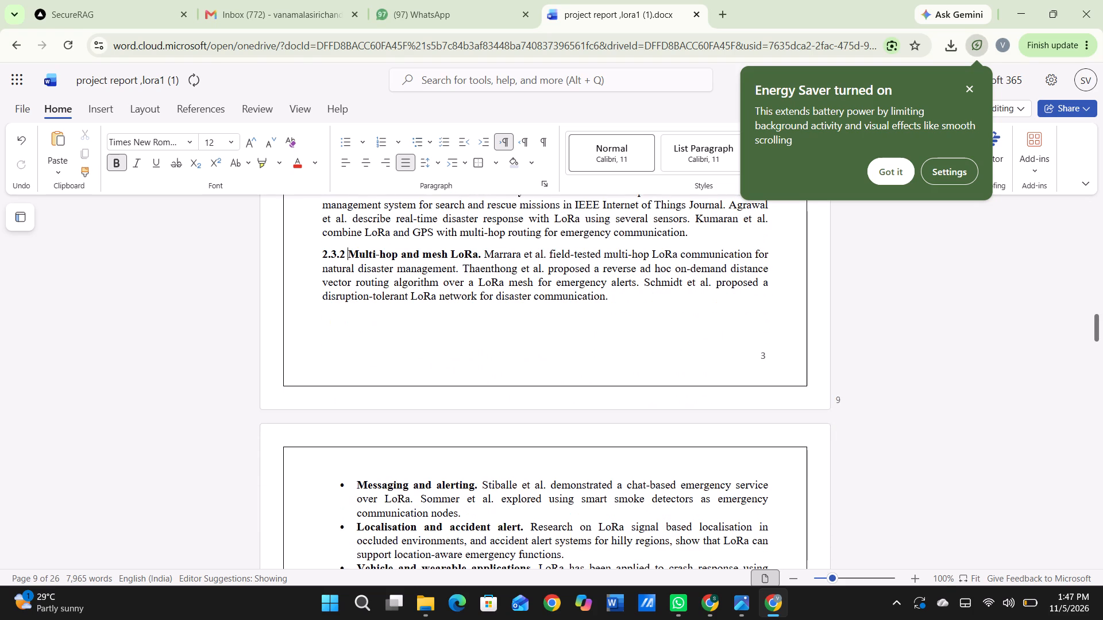
pyautogui.scroll(-2, 361, 493)
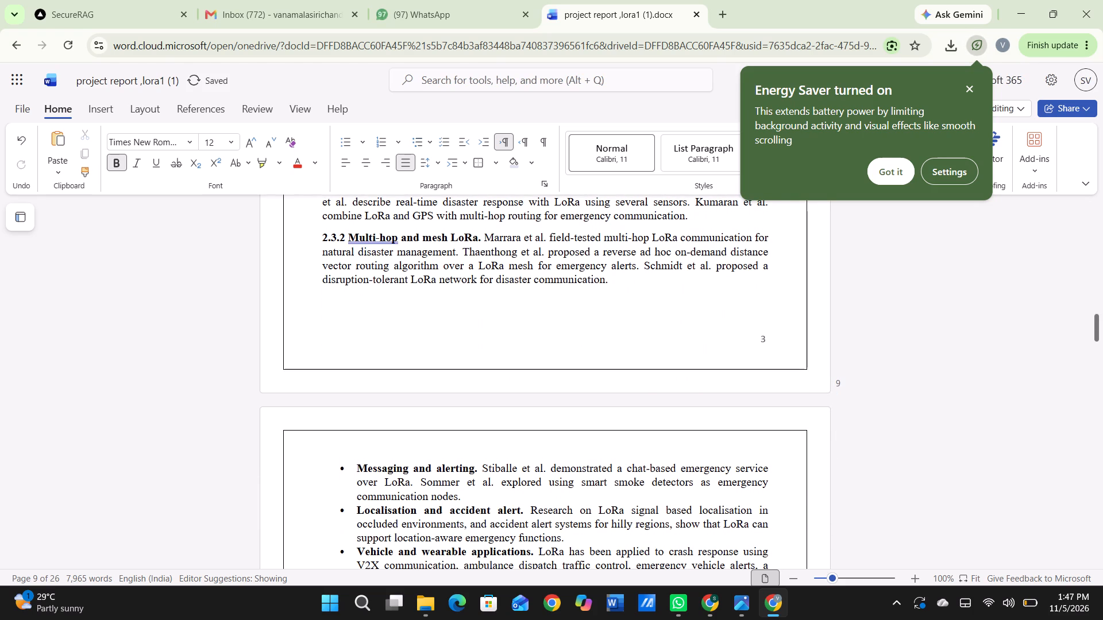
pyautogui.click(356, 465)
pyautogui.press('BackSpace')
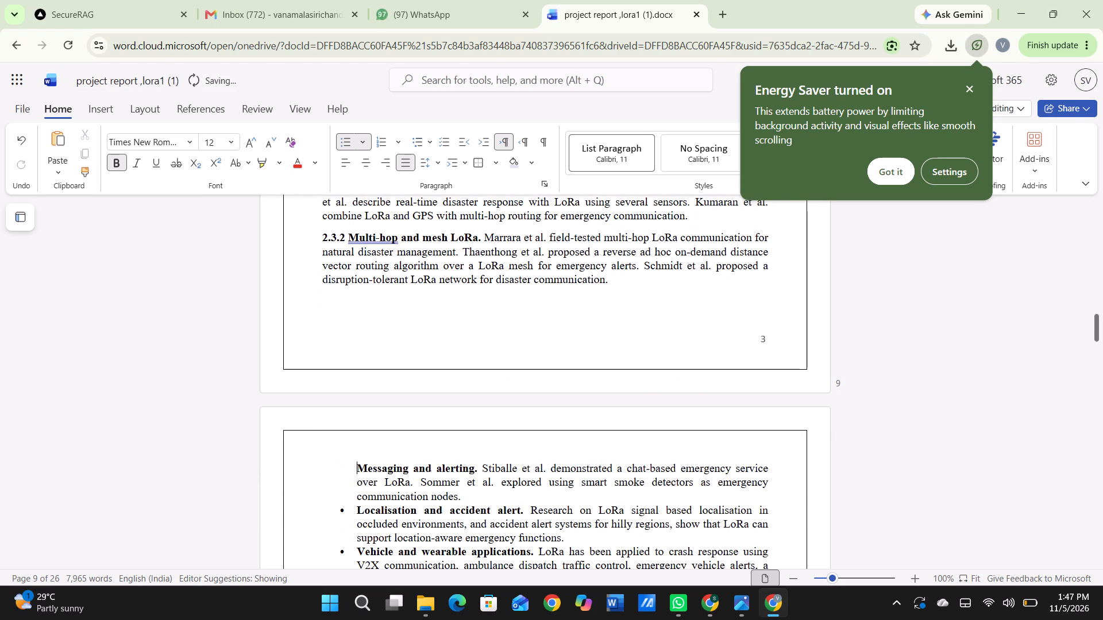
pyautogui.press('BackSpace')
pyautogui.write('2.2')
pyautogui.press('BackSpace')
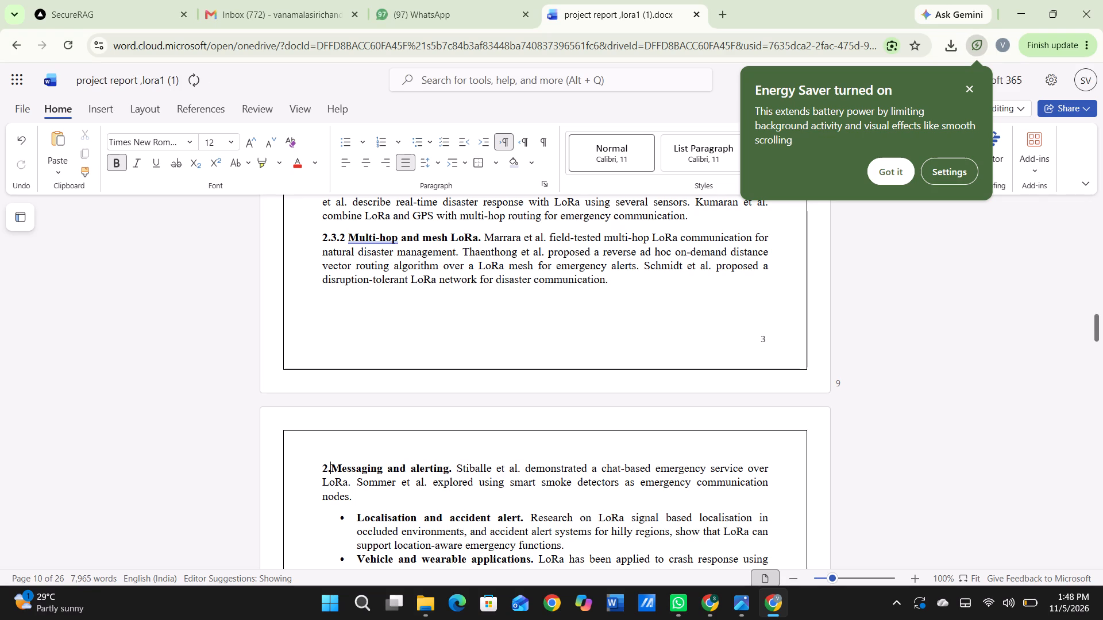
pyautogui.write('3.3')
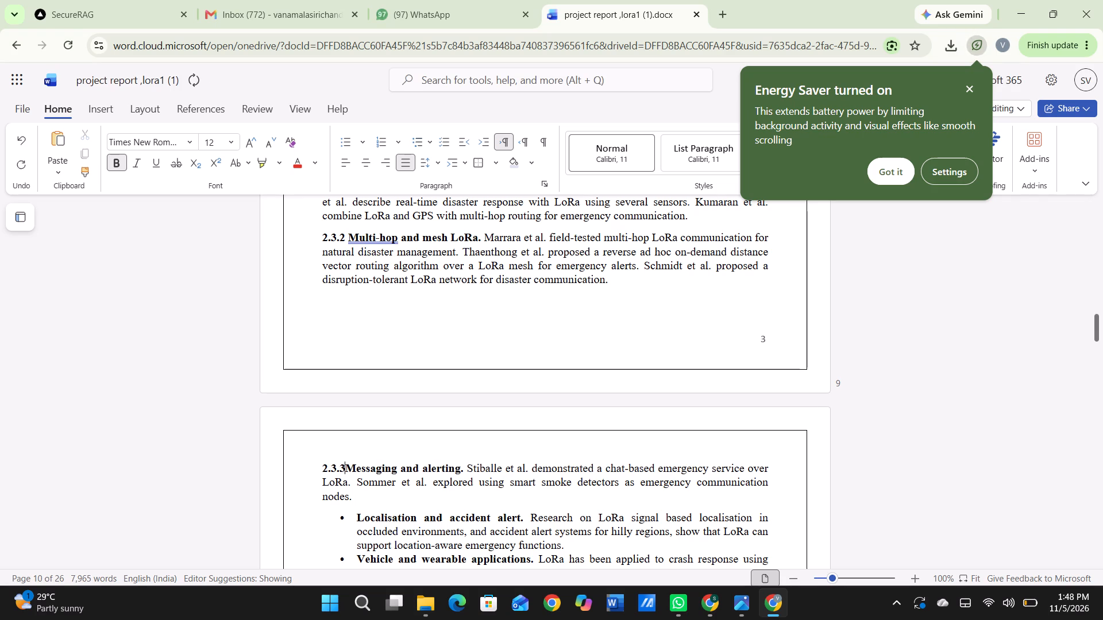
pyautogui.press('space')
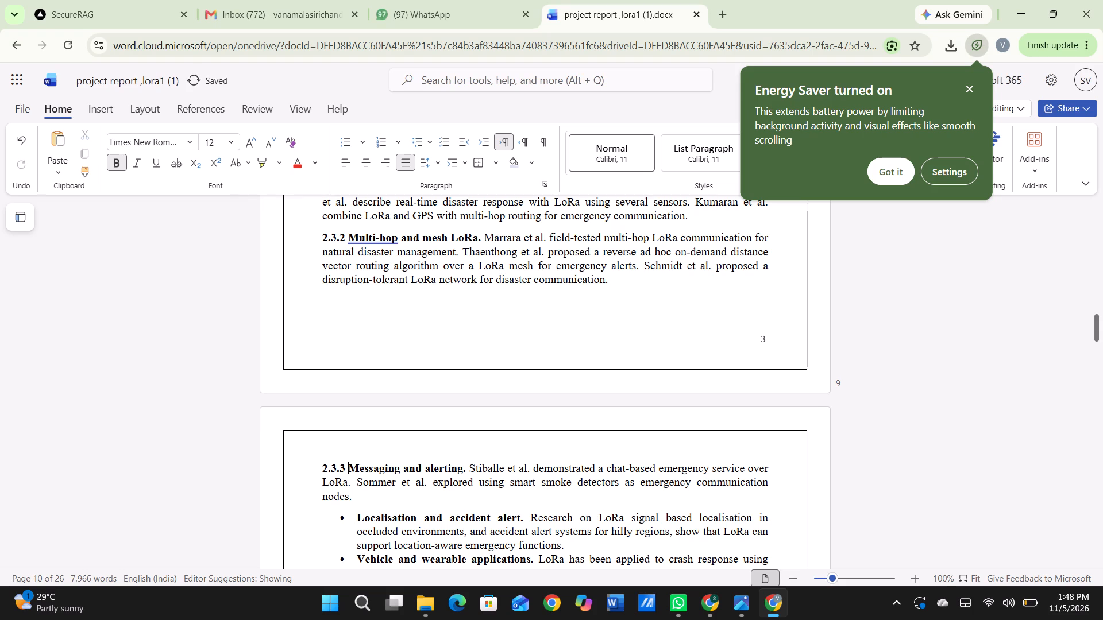
# Remove the bullet and indent from "Localisation and accident alert" and number it 2.3.4.
pyautogui.click(355, 517)
pyautogui.press('BackSpace')
pyautogui.press('BackSpace')
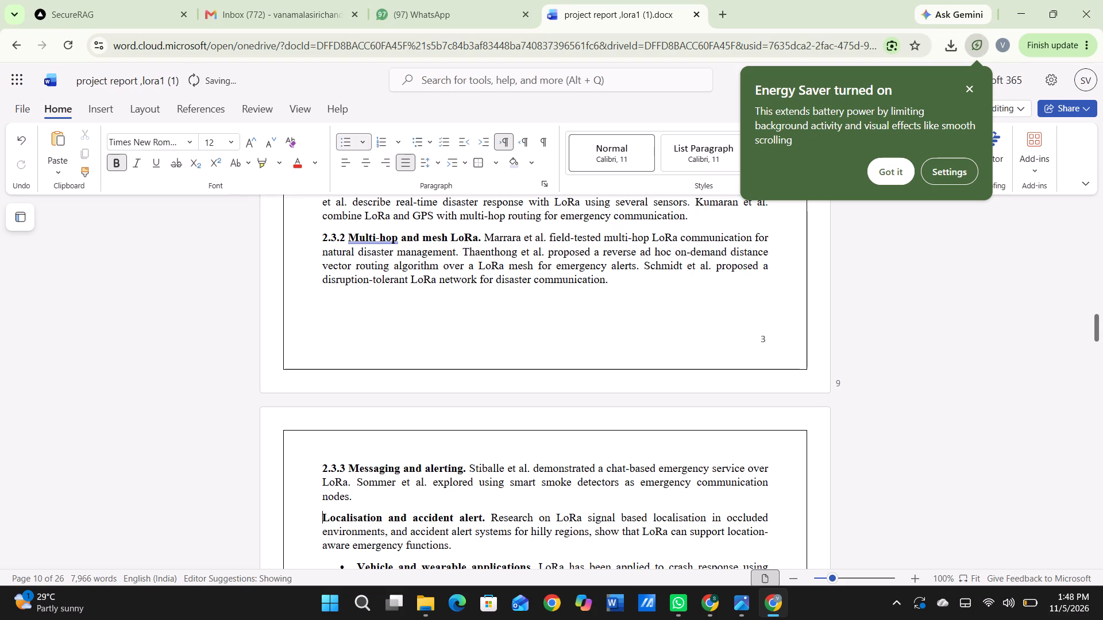
pyautogui.write('2.3.4')
pyautogui.press('space')
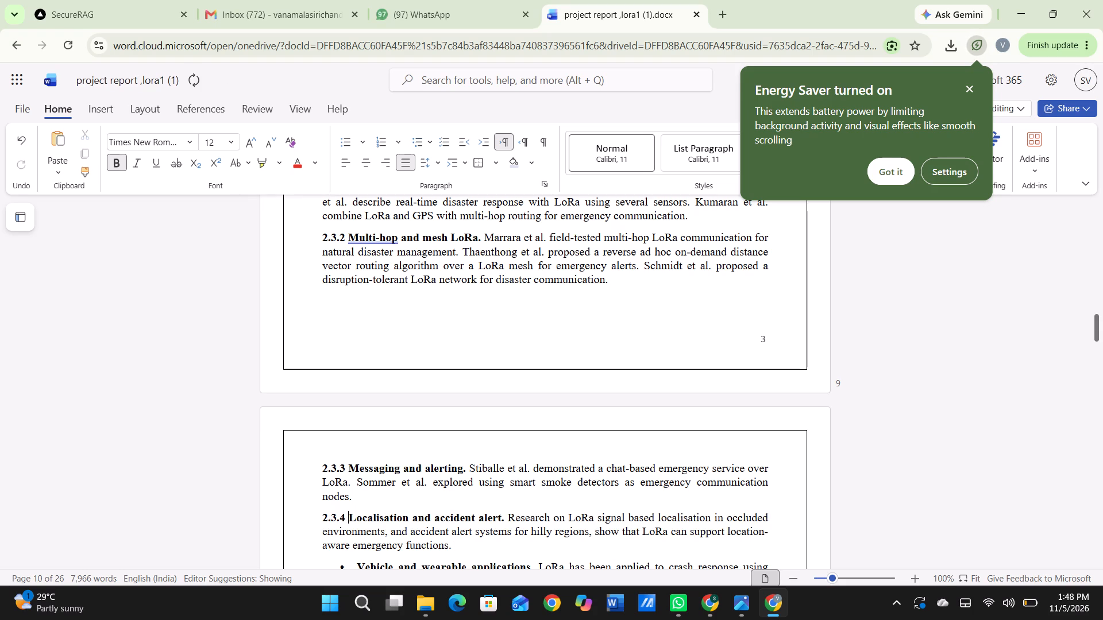
pyautogui.scroll(-1, 344, 547)
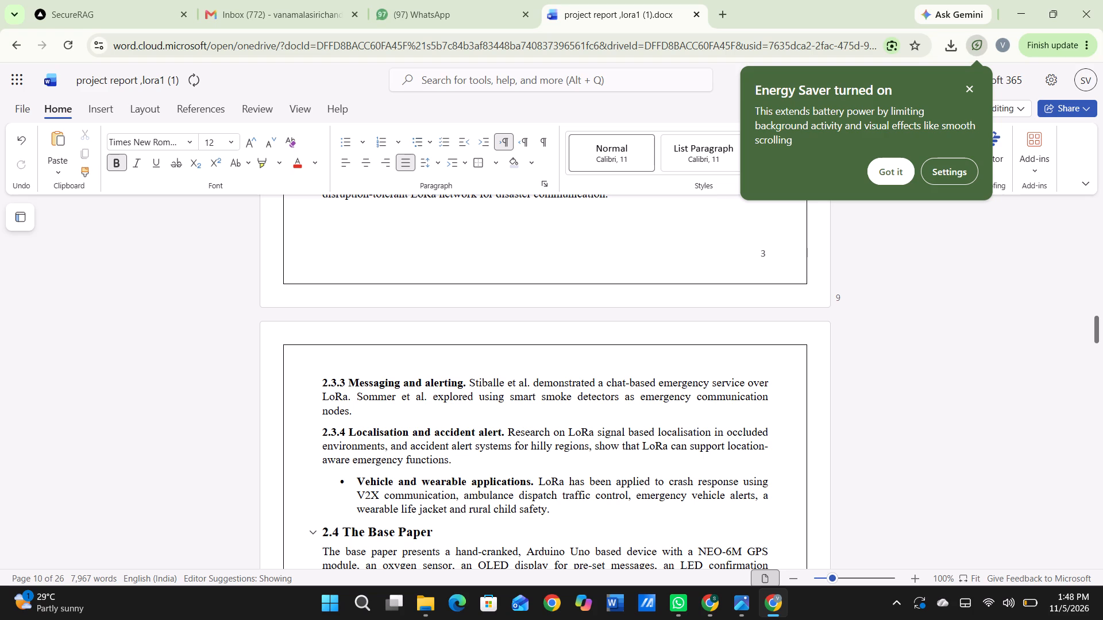
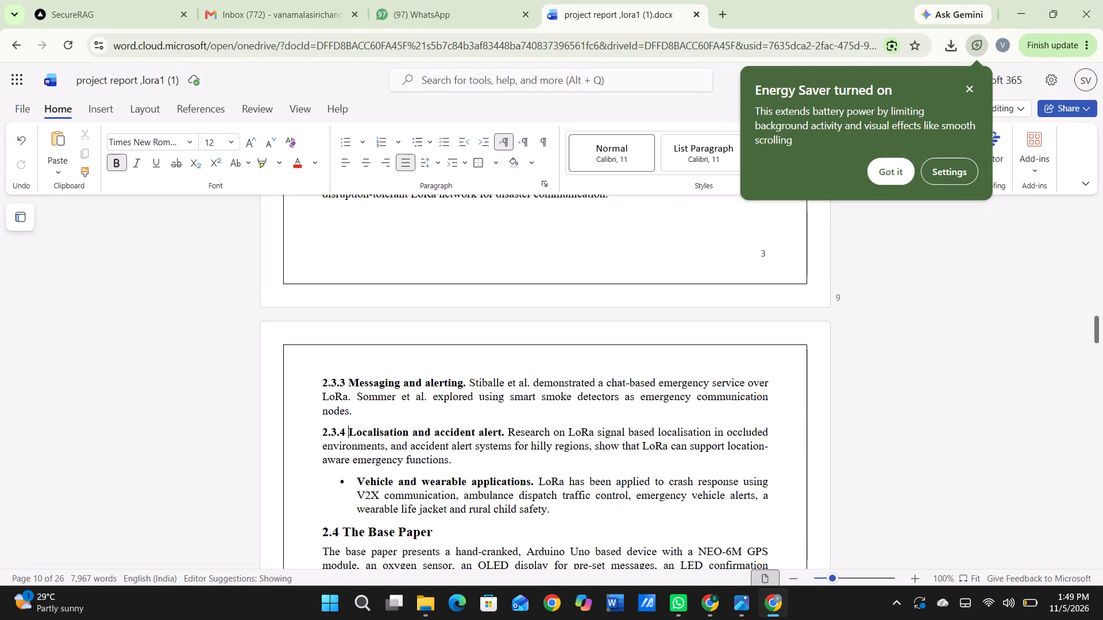
# Remove the bullet and indent from "Vehicle and wearable applications" and number it 2.3.5.
pyautogui.click(350, 478)
pyautogui.press('BackSpace')
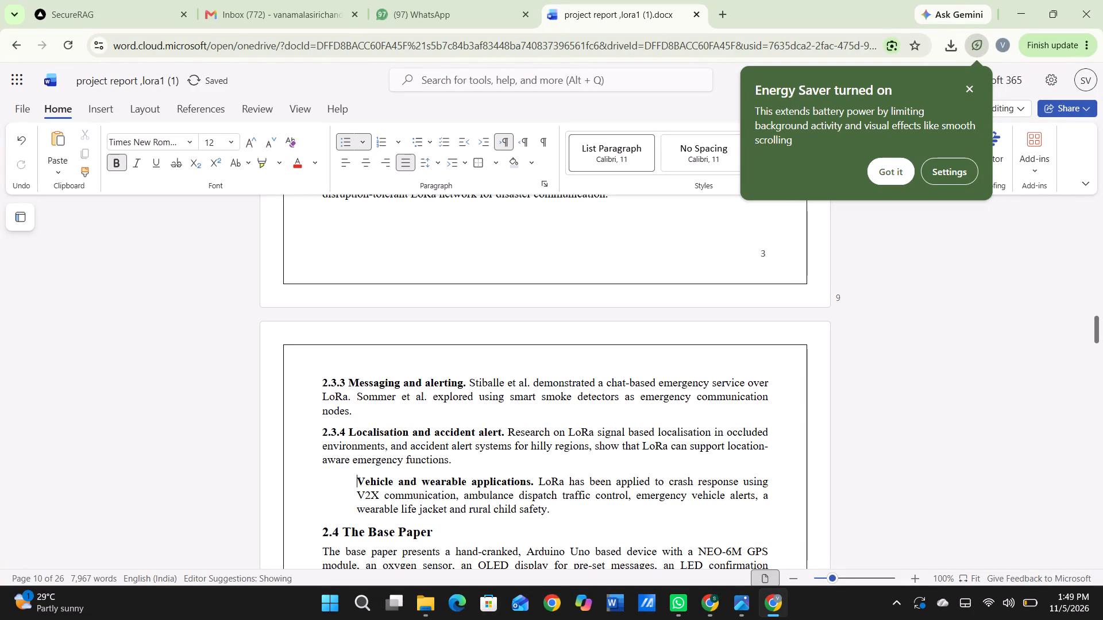
pyautogui.press('BackSpace')
pyautogui.write('2.3')
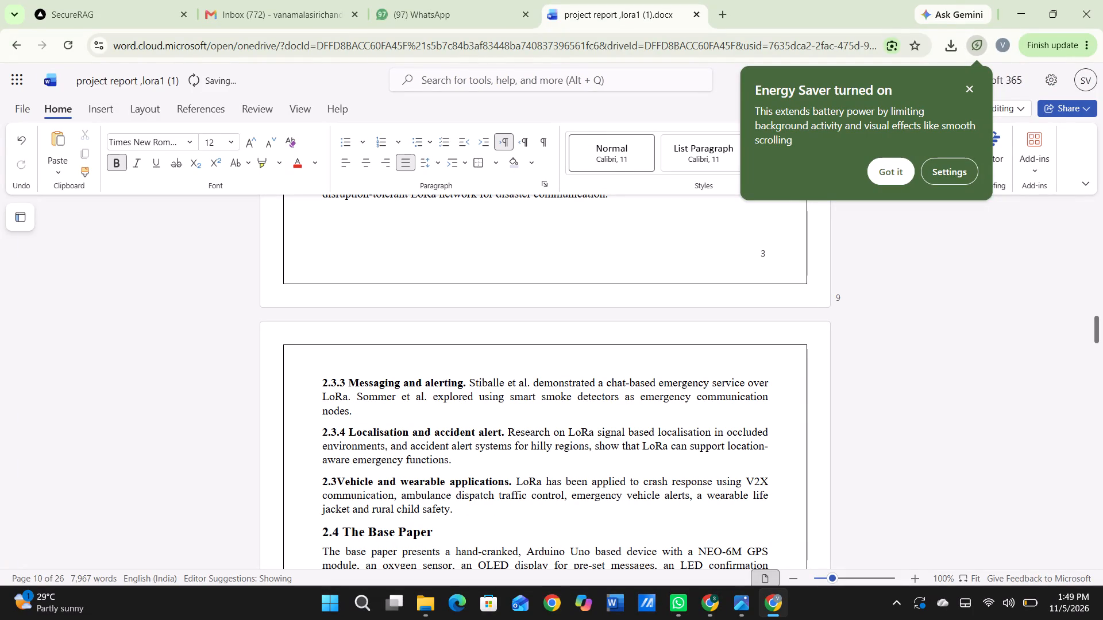
pyautogui.write('.5')
pyautogui.press('space')
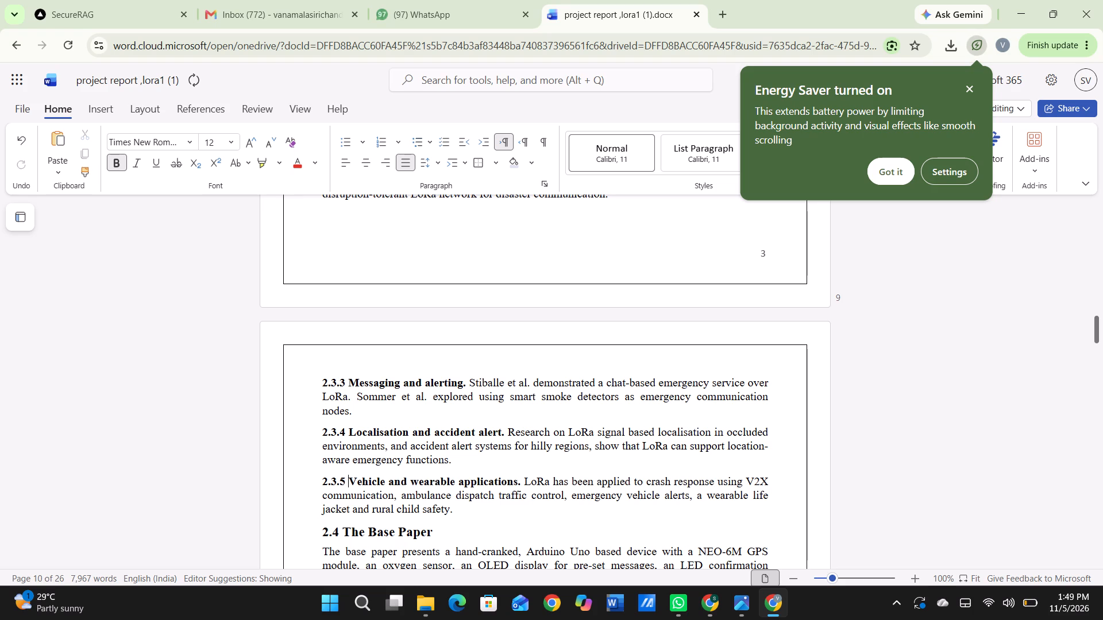
# Delete the whole section 1.6 "Organisation of the Report", including its heading, paragraph and the blank lines below it.
pyautogui.scroll(-2, 404, 499)
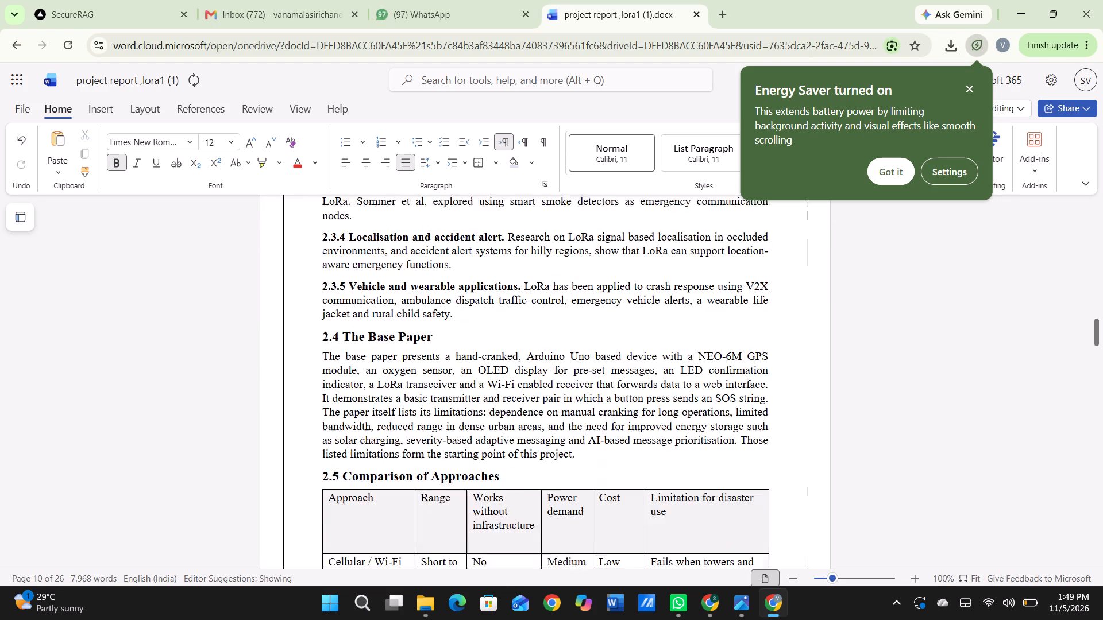
pyautogui.scroll(5, 404, 499)
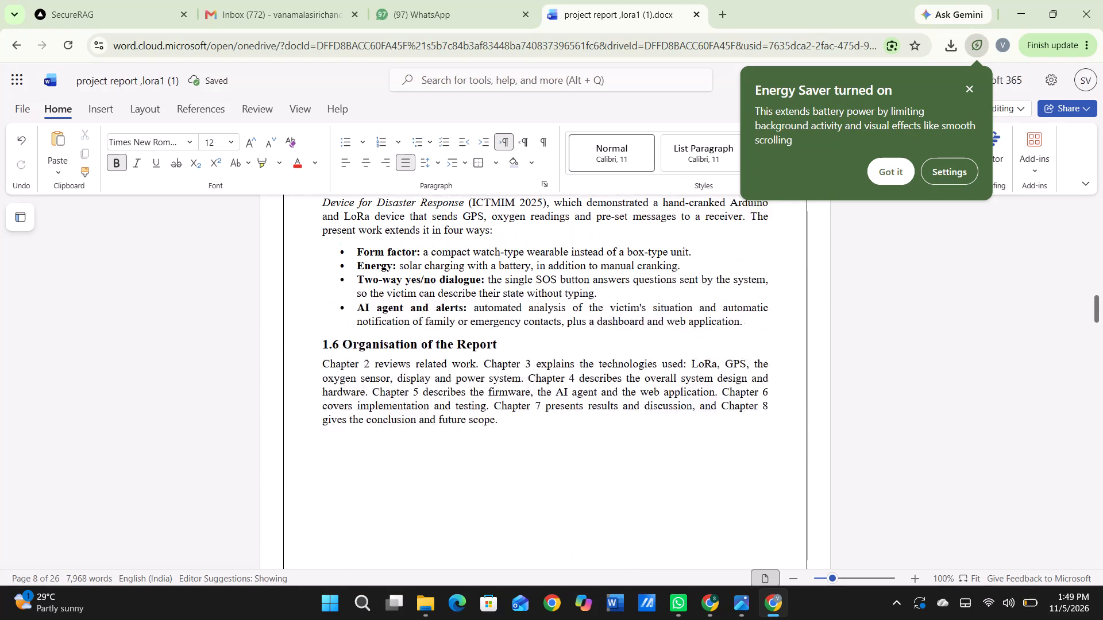
pyautogui.scroll(2, 404, 499)
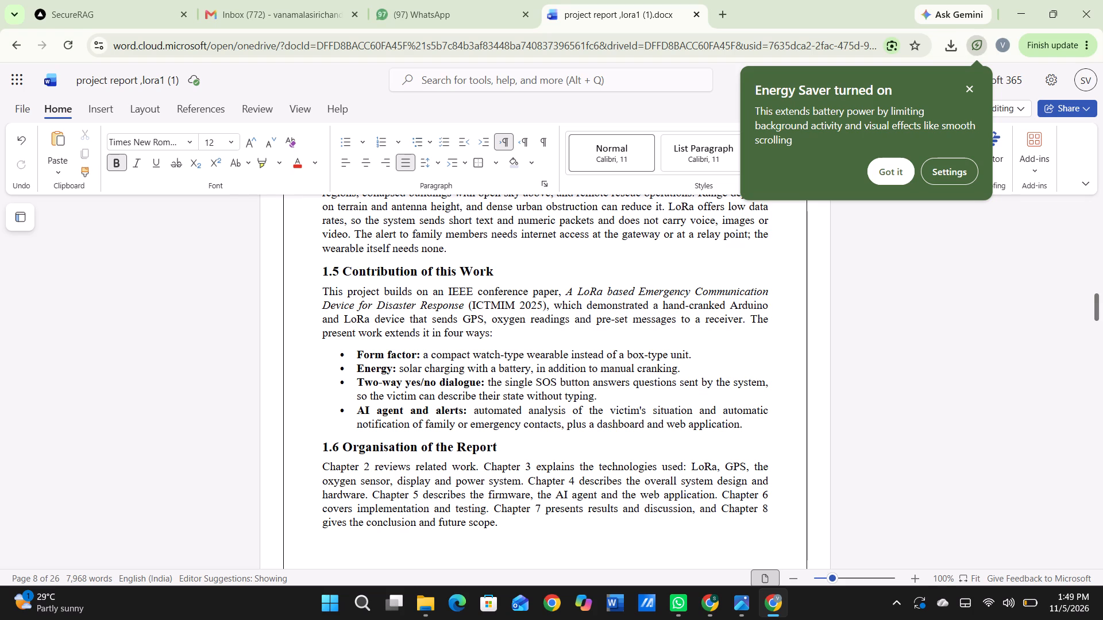
pyautogui.moveTo(319, 441); pyautogui.dragTo(688, 610)
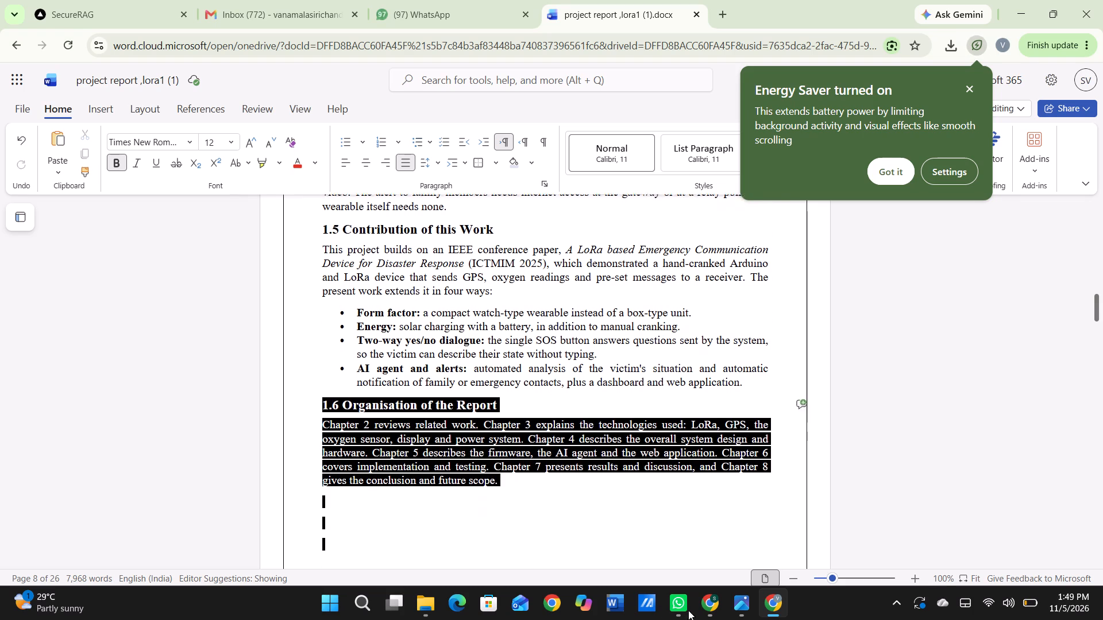
pyautogui.moveTo(688, 610); pyautogui.dragTo(714, 610)
pyautogui.press('BackSpace')
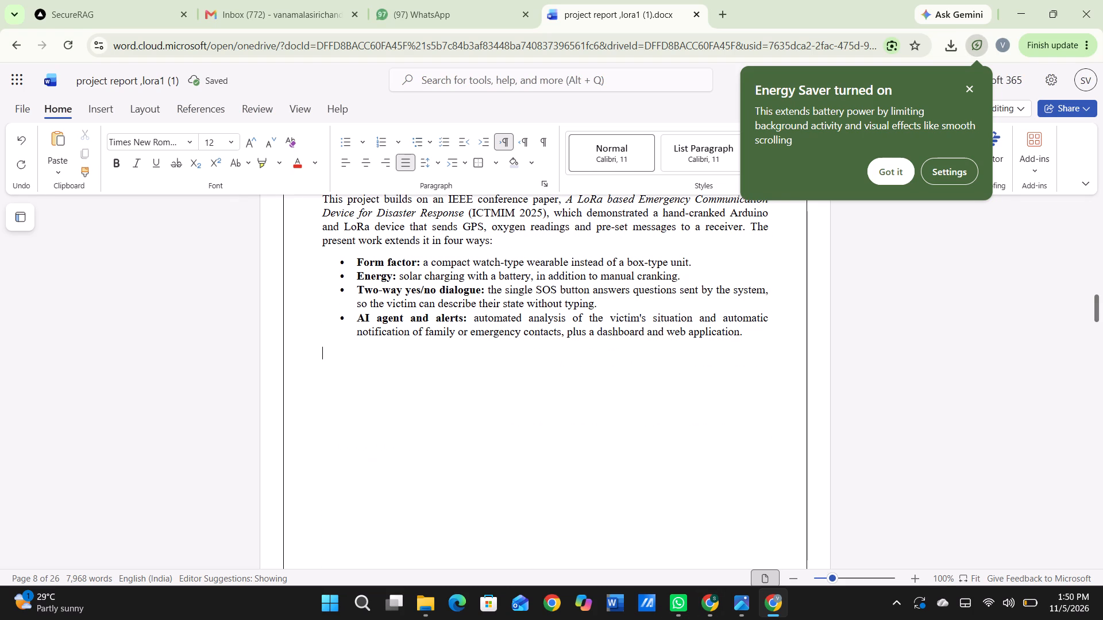
# Remove the bullet and indent from "Form factor" in section 1.5 and number it 1.5.1.
pyautogui.scroll(2, 495, 439)
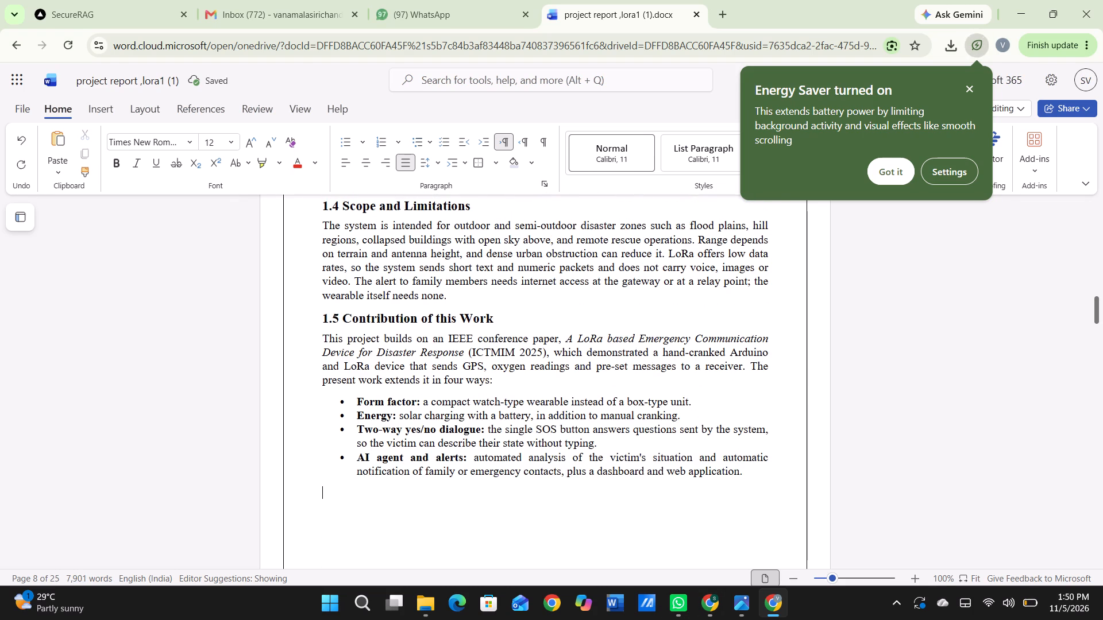
pyautogui.scroll(1, 495, 439)
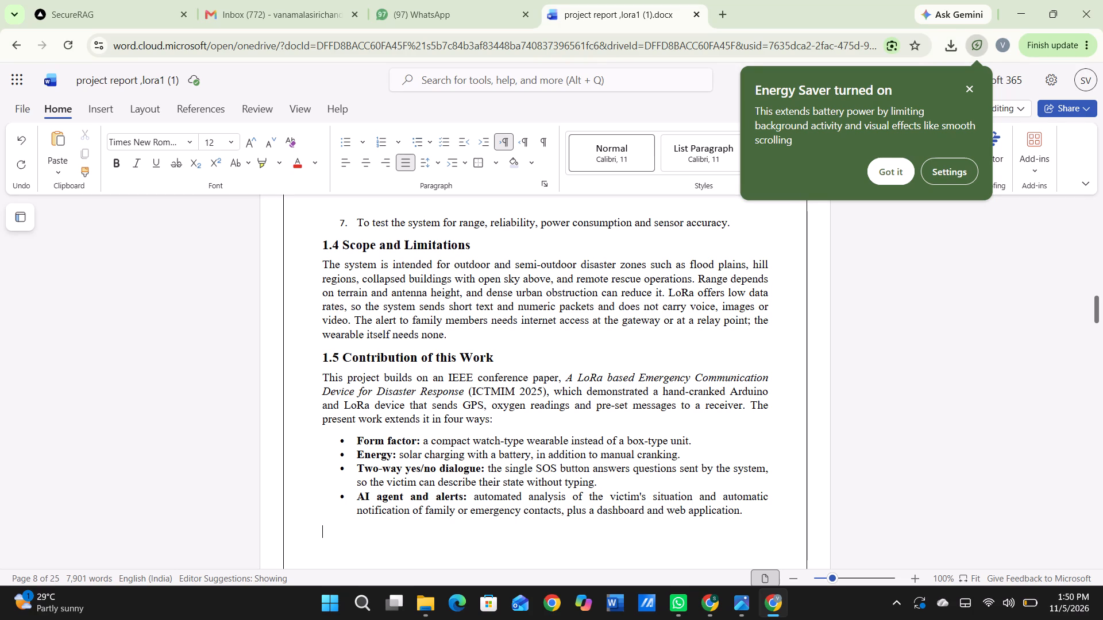
pyautogui.click(353, 443)
pyautogui.press('BackSpace')
pyautogui.press('BackSpace')
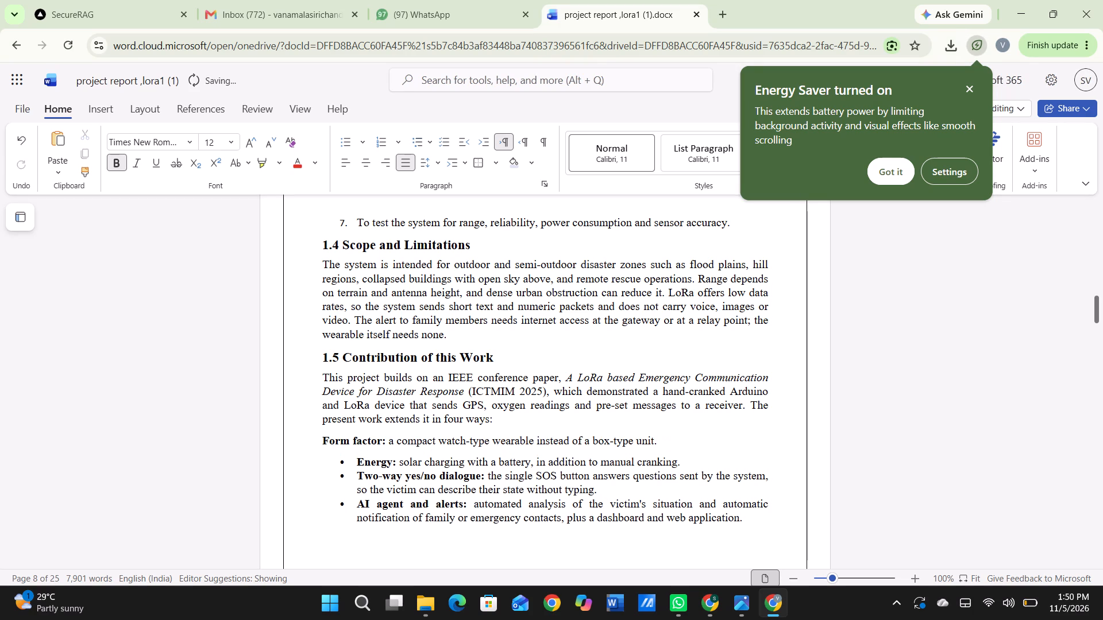
pyautogui.write('1.')
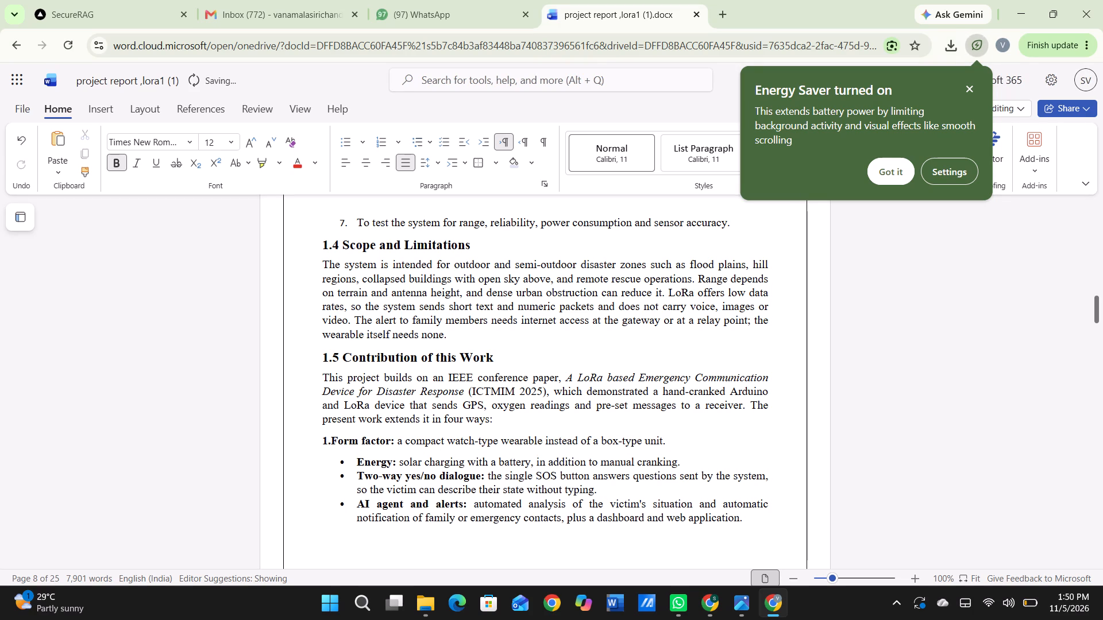
pyautogui.press('5')
pyautogui.write('.1')
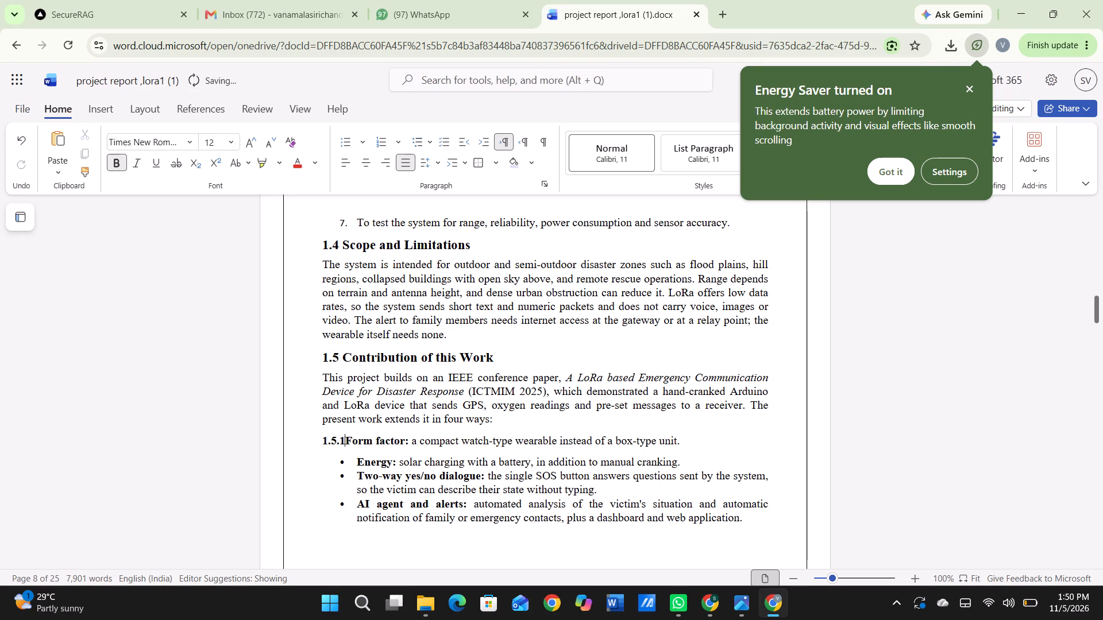
pyautogui.press('space')
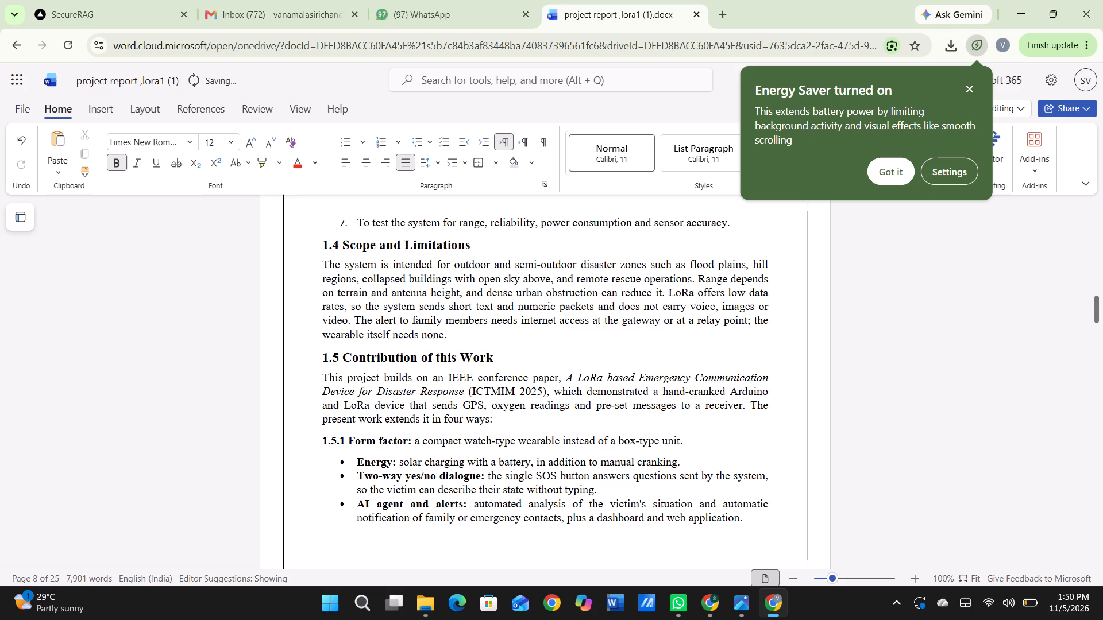
# Remove the bullet and indent from "Energy" in section 1.5 and number it 1.5.2.
pyautogui.press('Down')
pyautogui.press('BackSpace')
pyautogui.press('BackSpace')
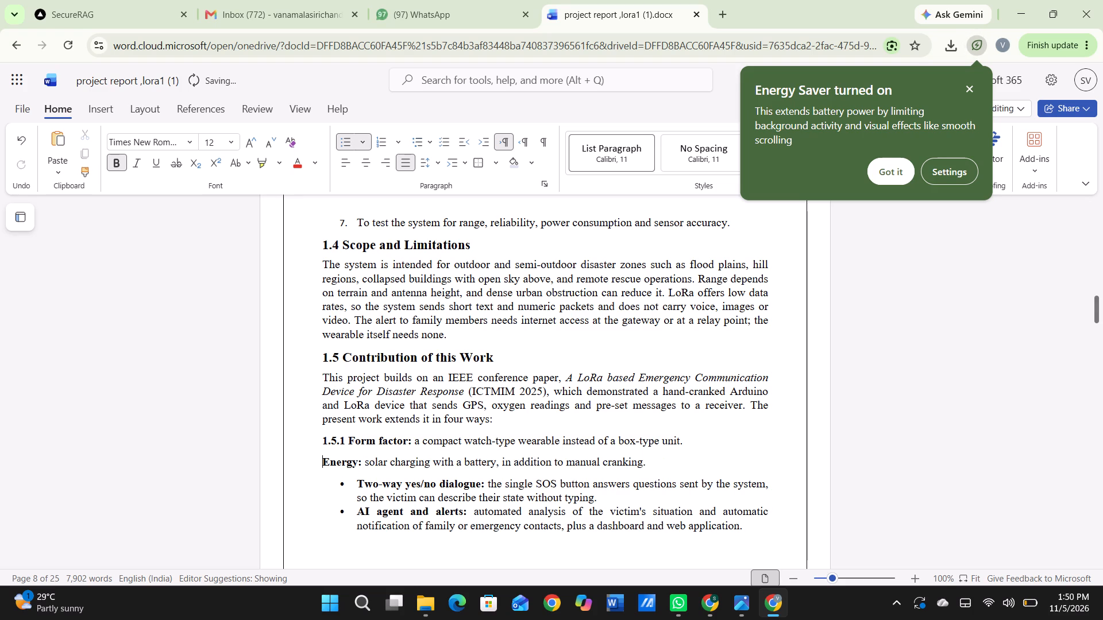
pyautogui.write('1.')
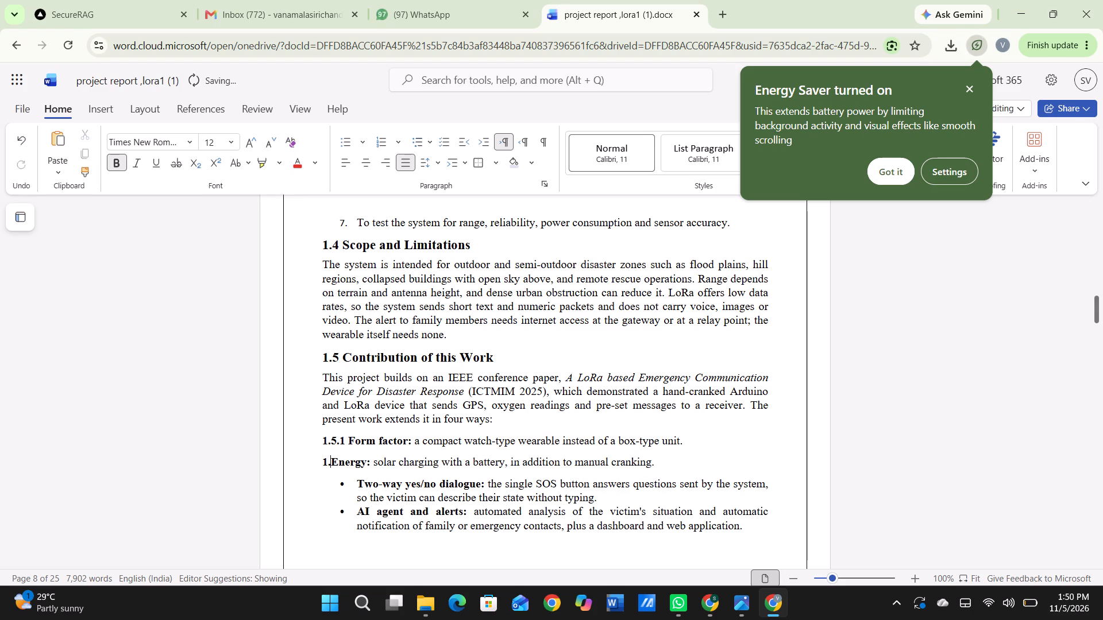
pyautogui.write('5.2')
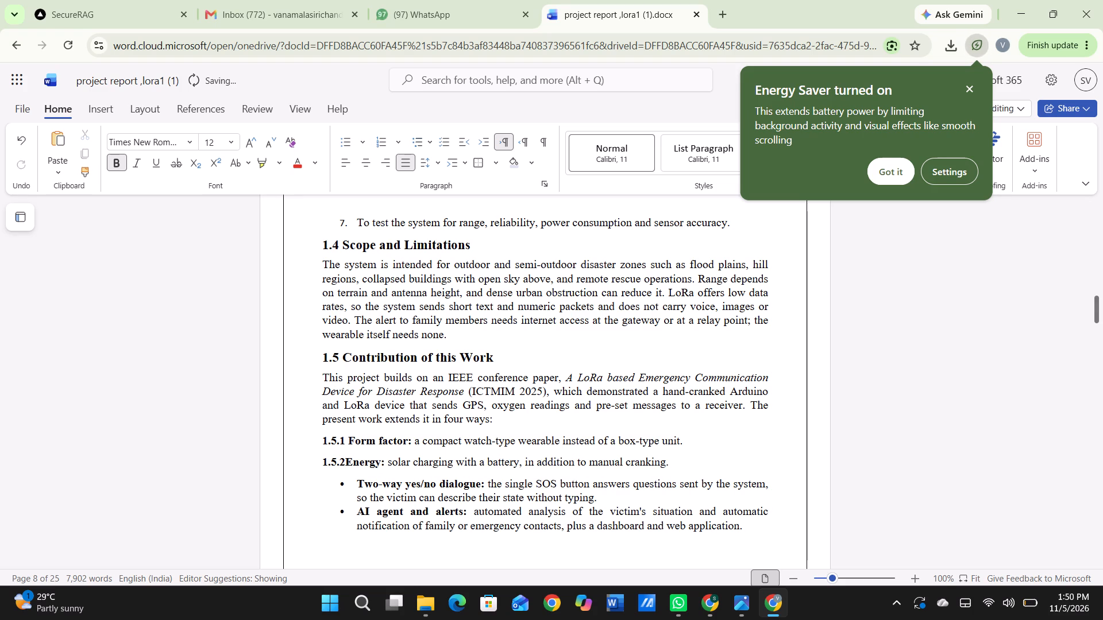
pyautogui.press('space')
# Remove the bullet and indent from "Two-way yes/no dialogue" in section 1.5.
pyautogui.press('Down')
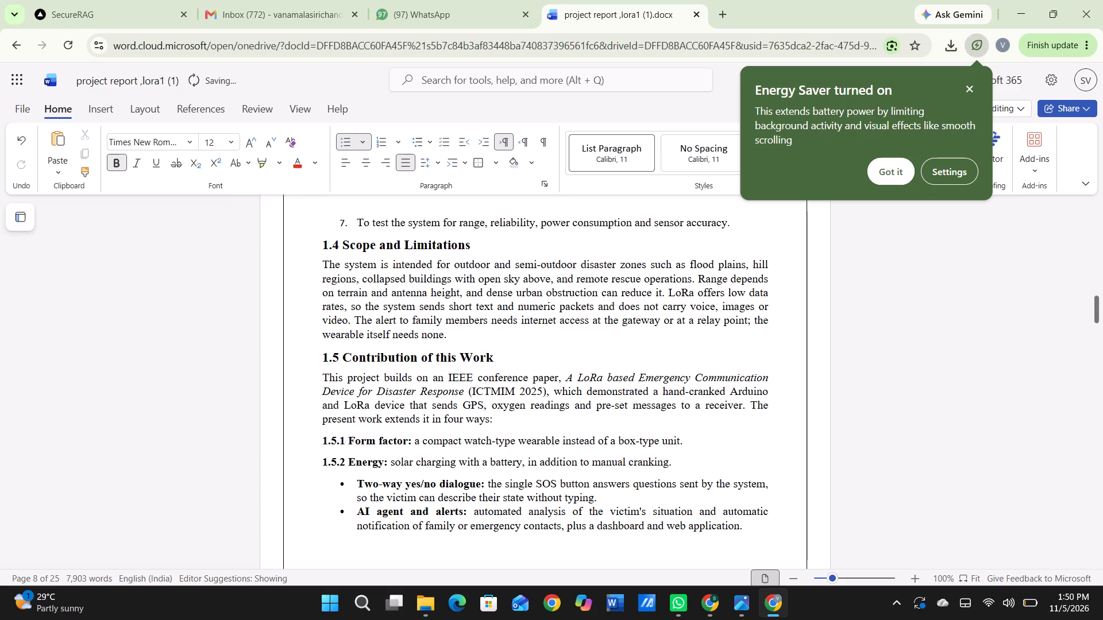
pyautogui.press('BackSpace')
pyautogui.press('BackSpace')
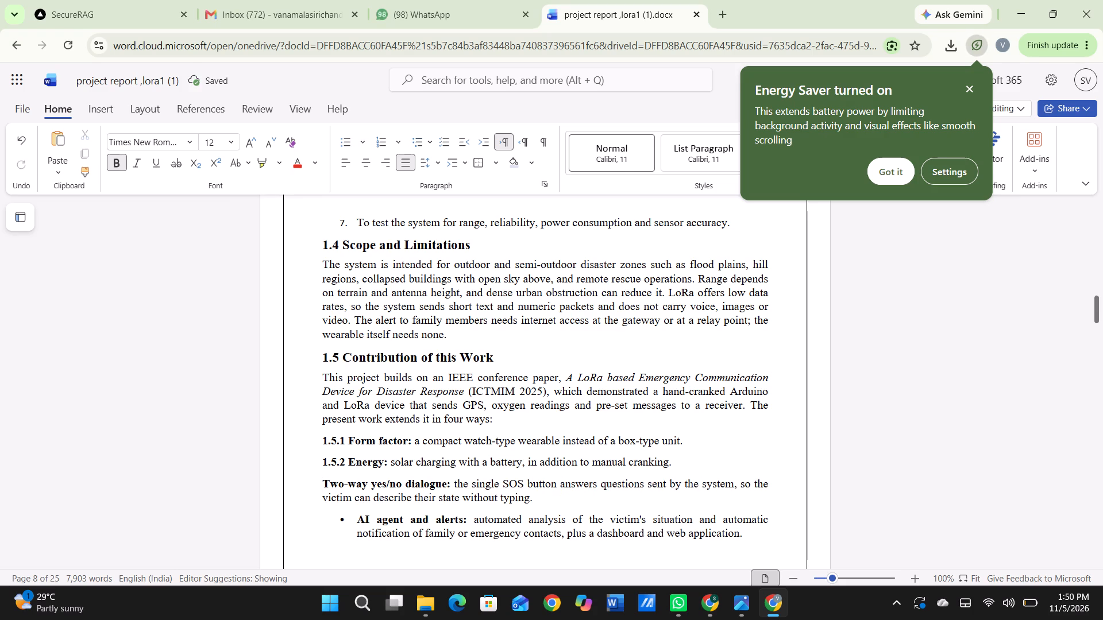
# Number the "Two-way yes/no dialogue" paragraph in section 1.5 as 1.5.3, followed by a space.
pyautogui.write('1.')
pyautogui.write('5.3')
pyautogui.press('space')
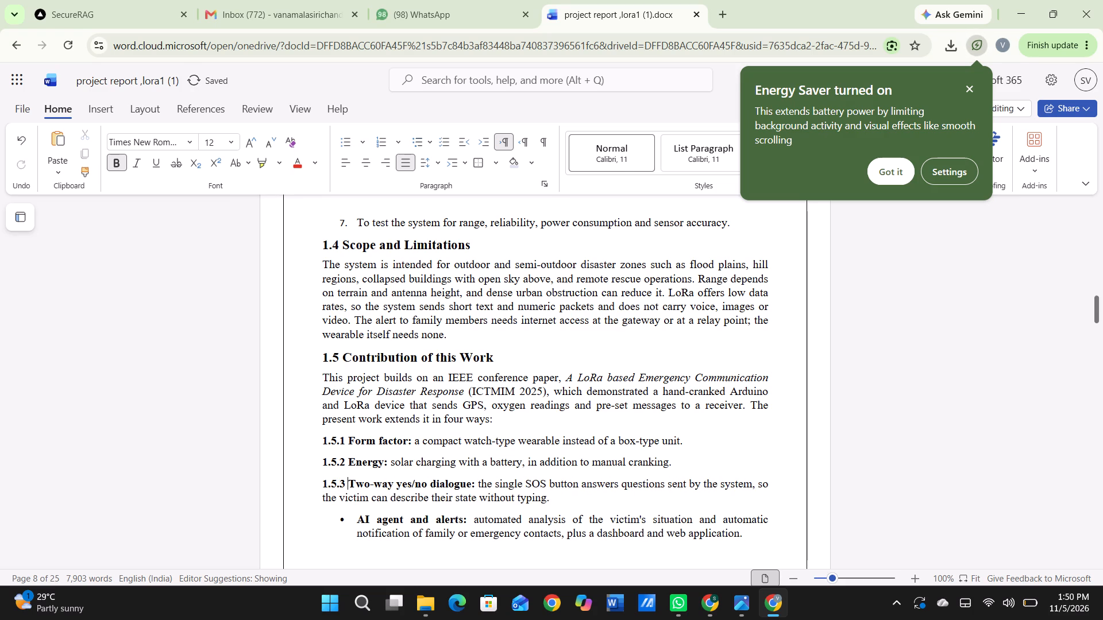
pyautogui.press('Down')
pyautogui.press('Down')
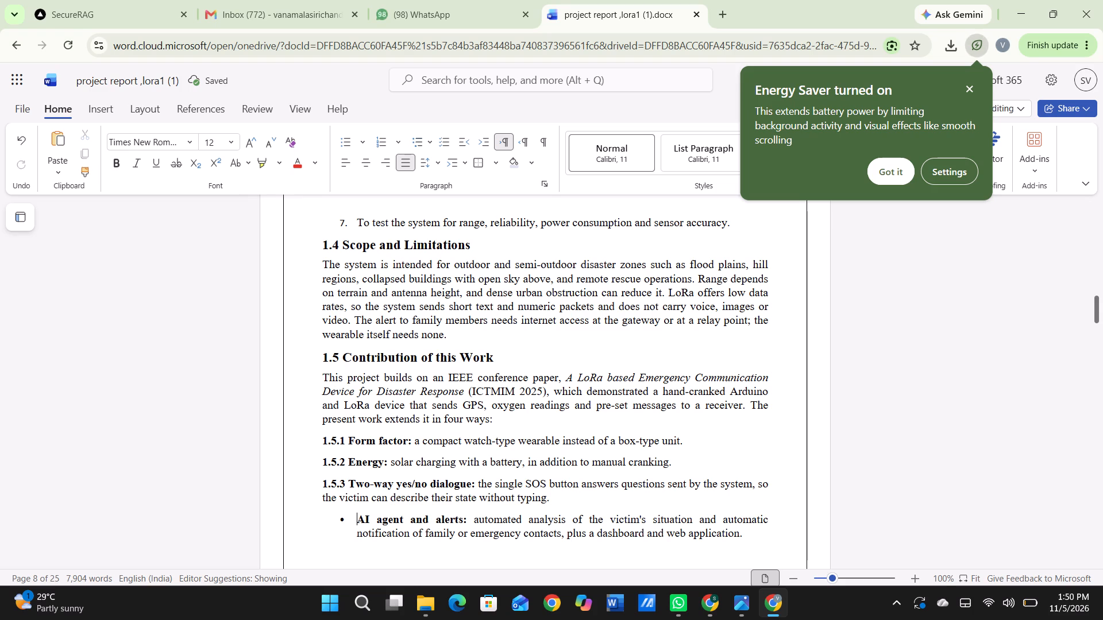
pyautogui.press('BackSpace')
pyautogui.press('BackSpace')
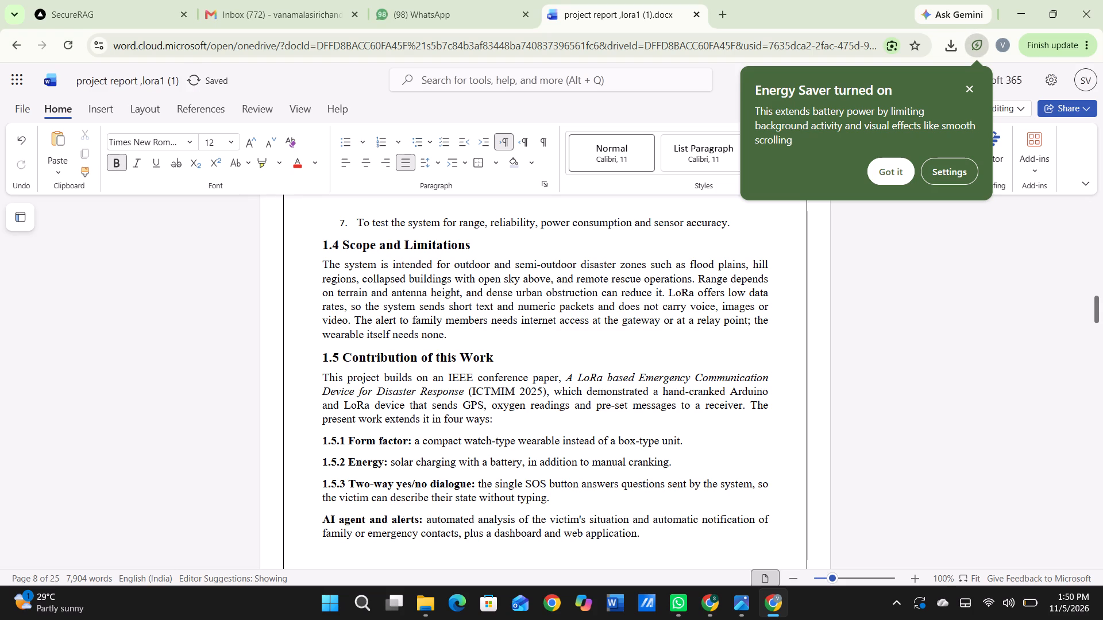
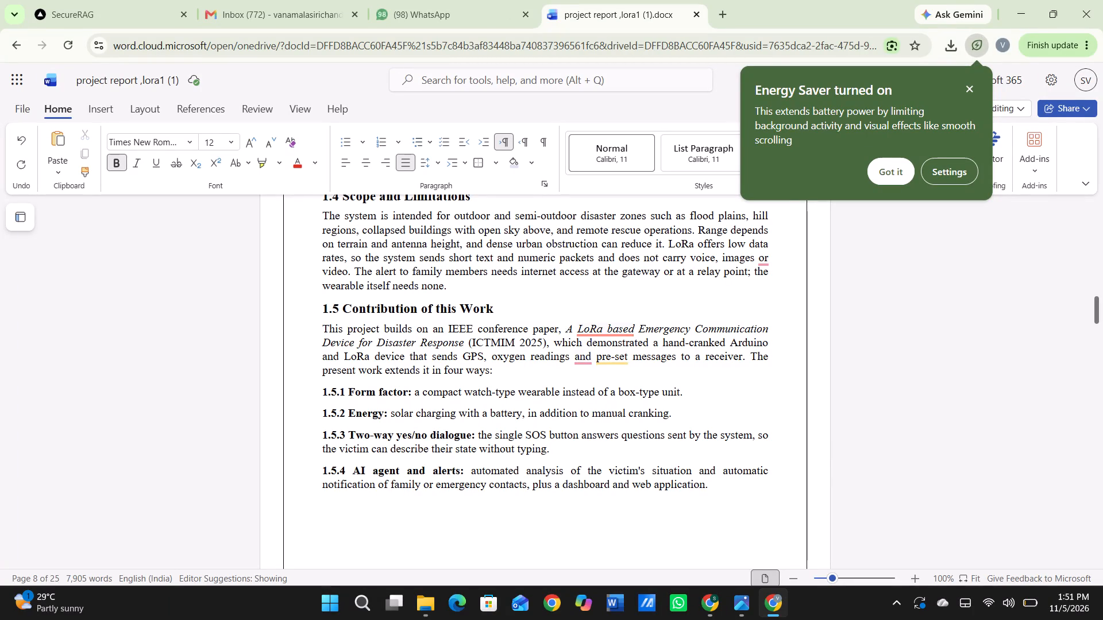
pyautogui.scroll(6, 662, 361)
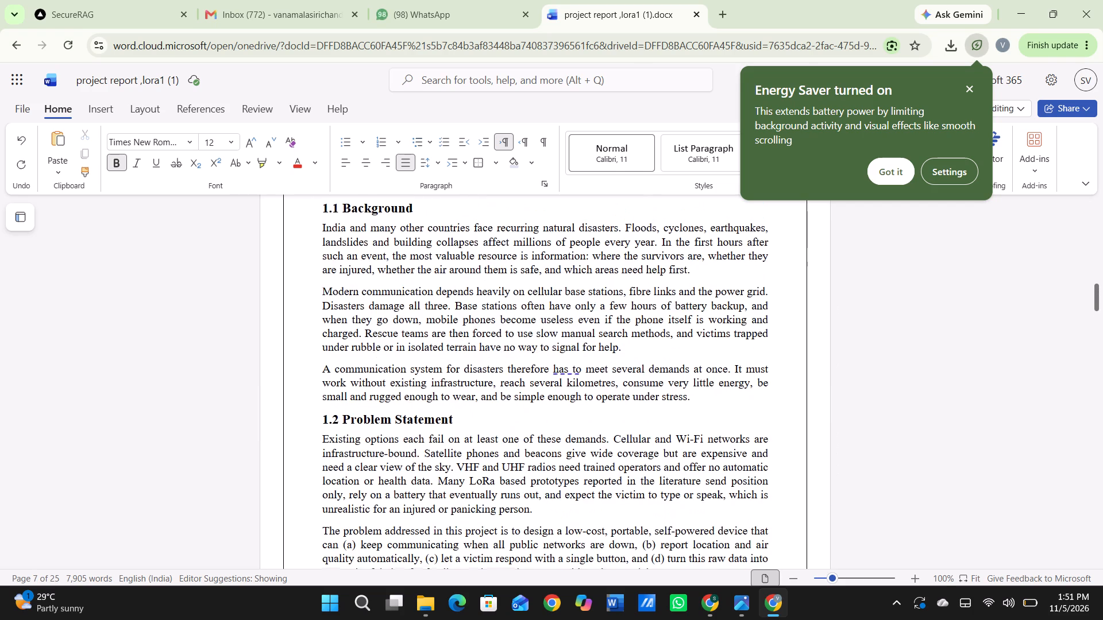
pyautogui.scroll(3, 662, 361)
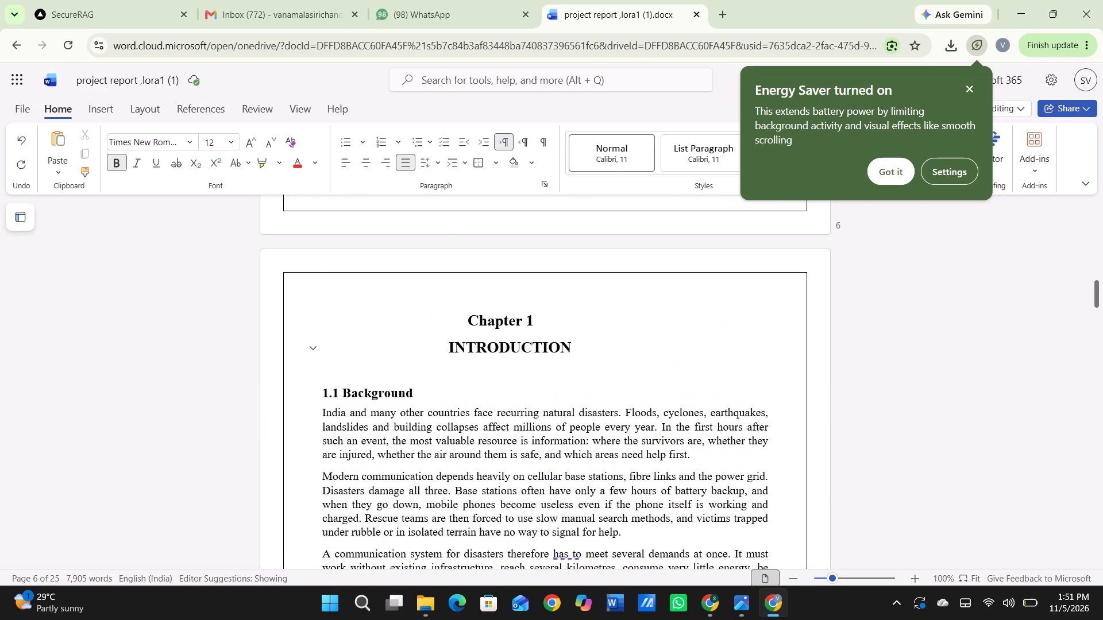
# Set the line spacing of the current paragraph to 1.5.
pyautogui.click(500, 145)
pyautogui.click(460, 161)
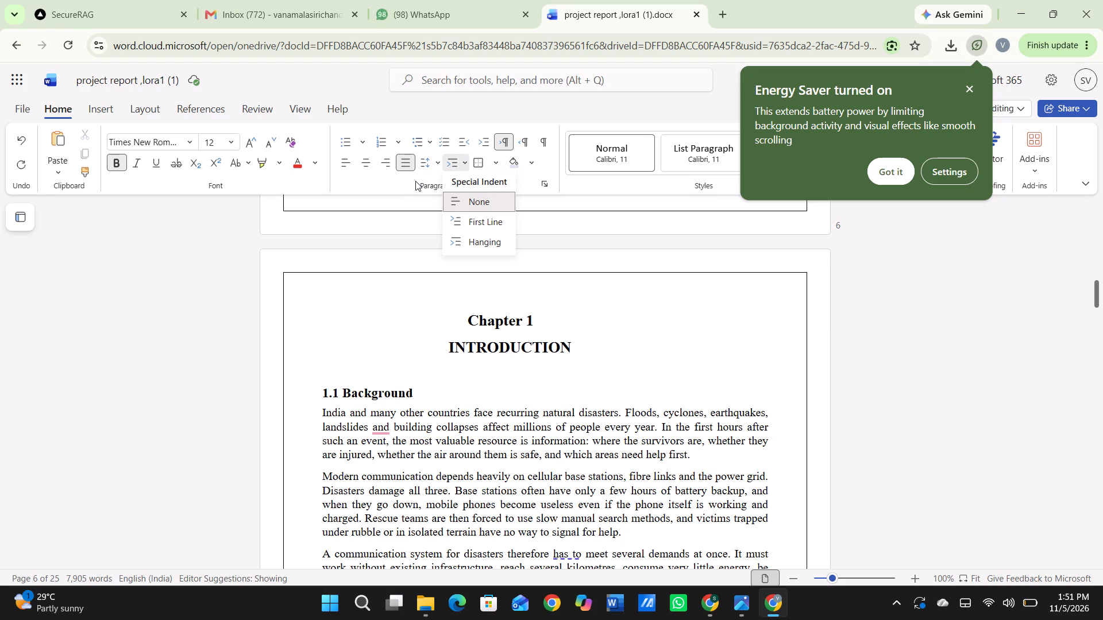
pyautogui.moveTo(415, 181); pyautogui.dragTo(433, 165)
pyautogui.click(433, 165)
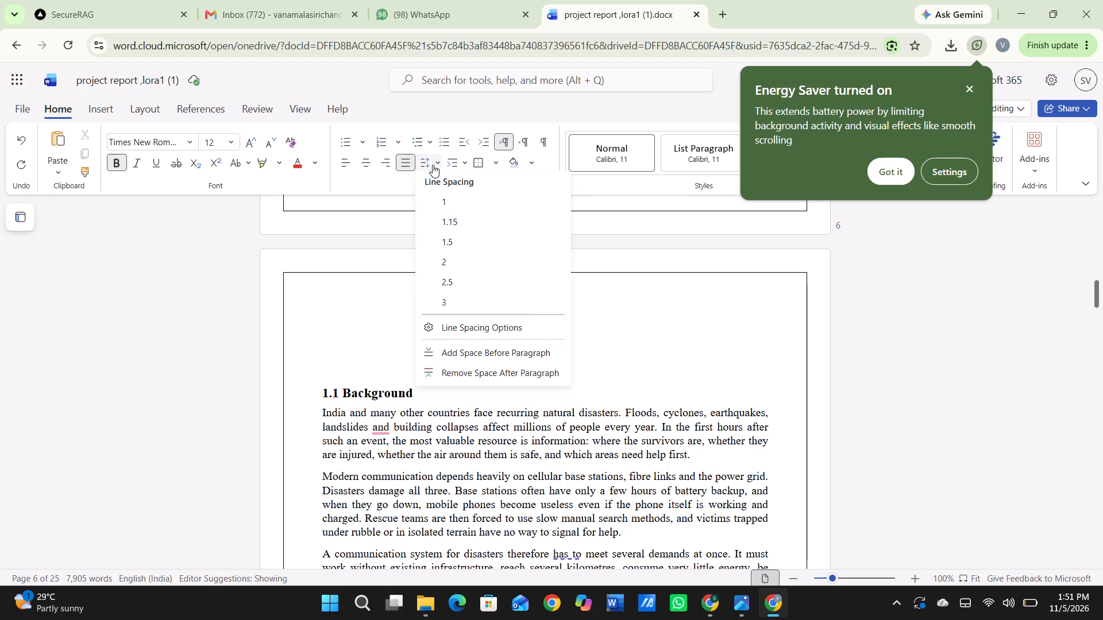
pyautogui.click(455, 240)
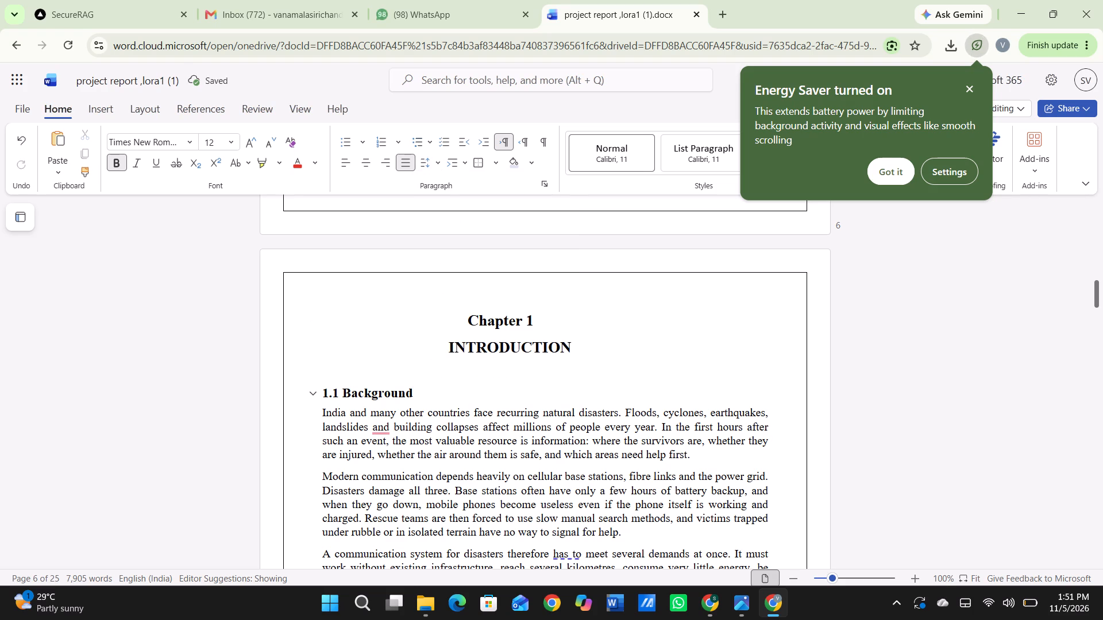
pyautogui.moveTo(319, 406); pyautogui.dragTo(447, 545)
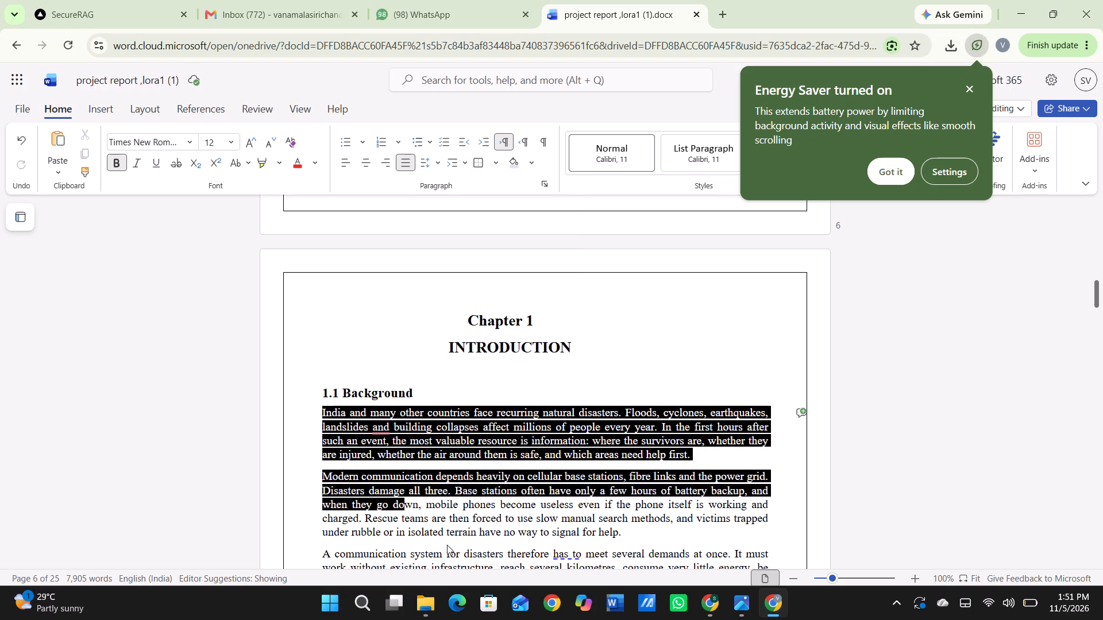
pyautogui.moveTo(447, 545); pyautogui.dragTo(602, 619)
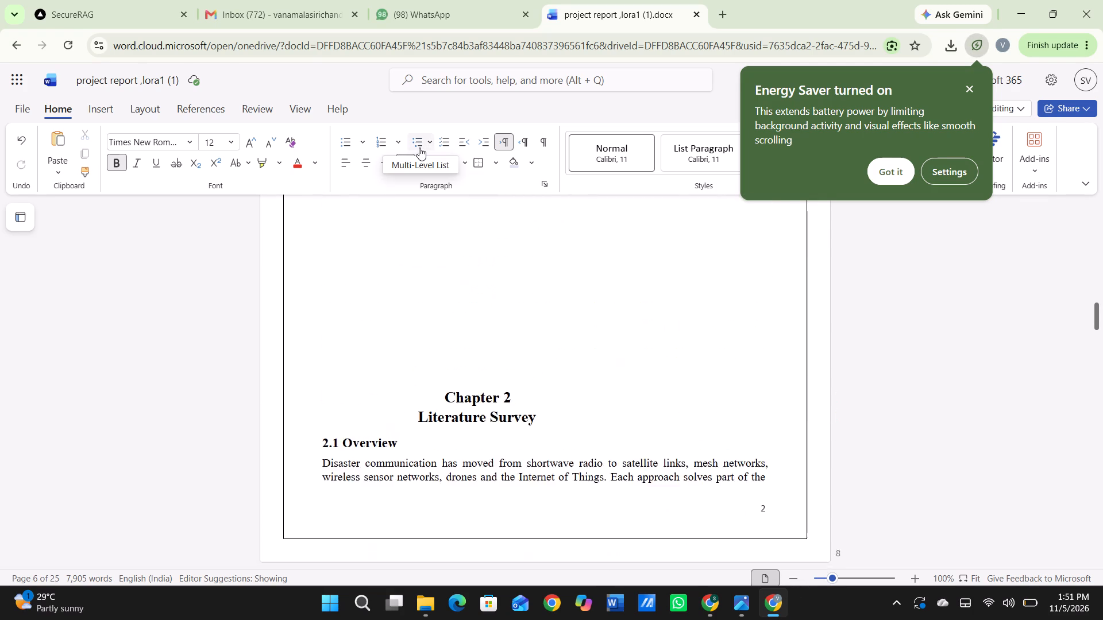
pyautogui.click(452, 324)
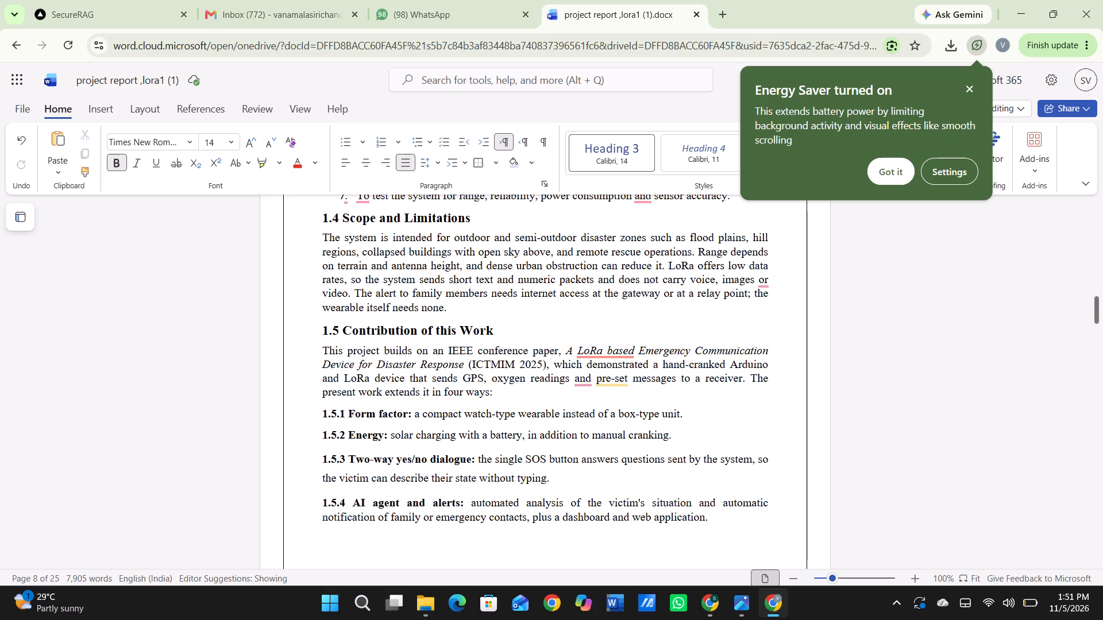
# Insert two blank lines above the "Chapter 2 Literature Survey" heading so the chapter starts on a new page.
pyautogui.scroll(-5, 465, 464)
pyautogui.scroll(4, 465, 464)
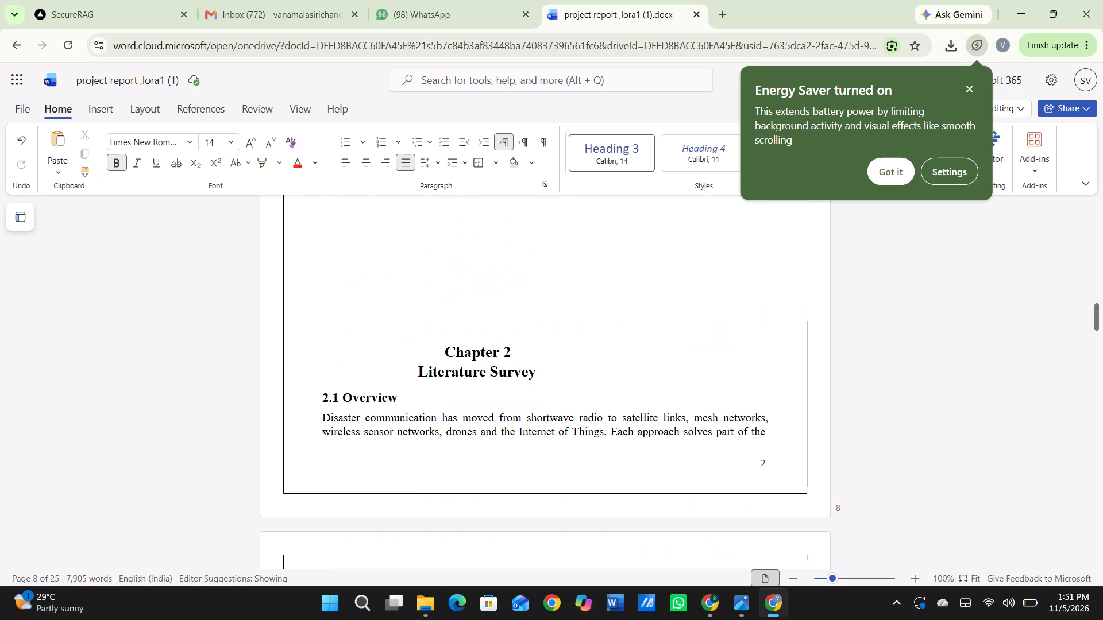
pyautogui.click(477, 322)
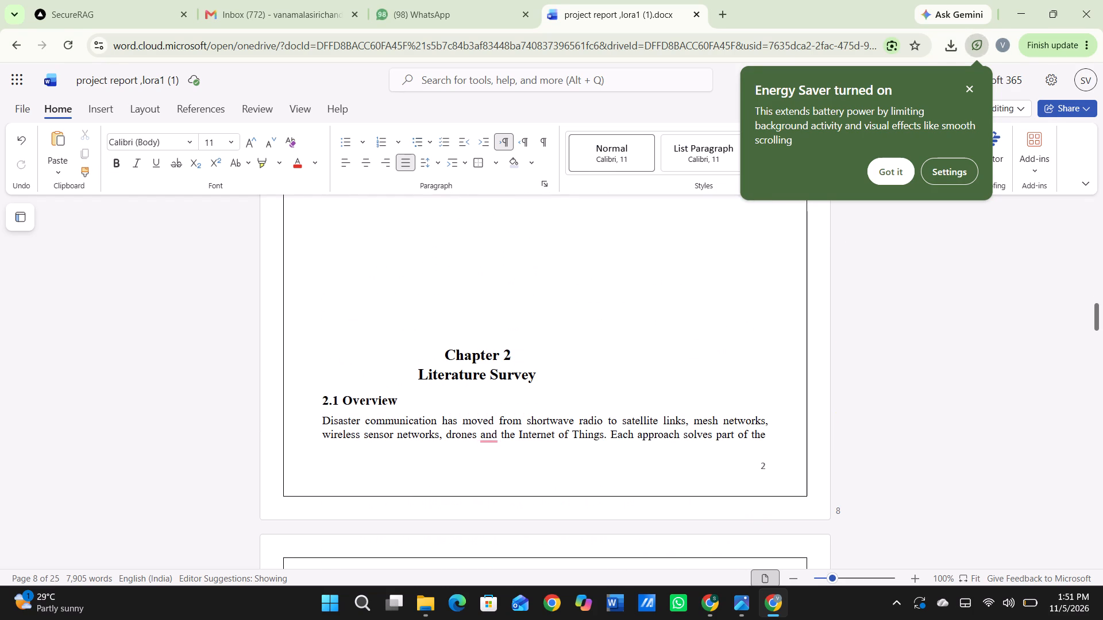
pyautogui.press('Return')
pyautogui.press('Return')
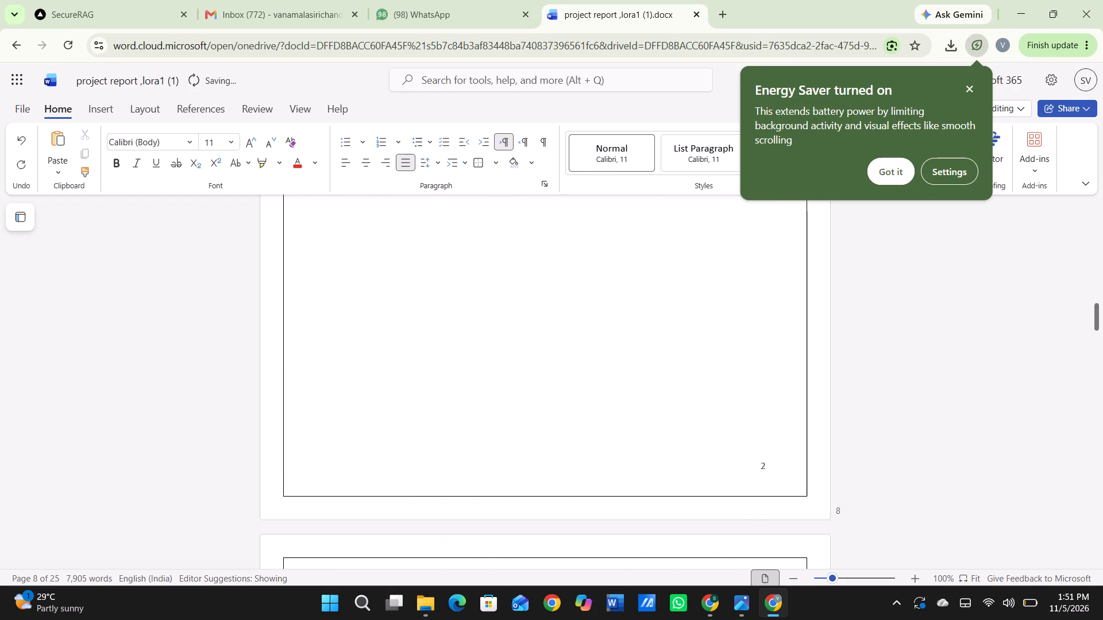
# Review the layout and subsection numbering of Chapter 2 through section 2.5, and the early sections of Chapter 1.
pyautogui.scroll(-4, 485, 432)
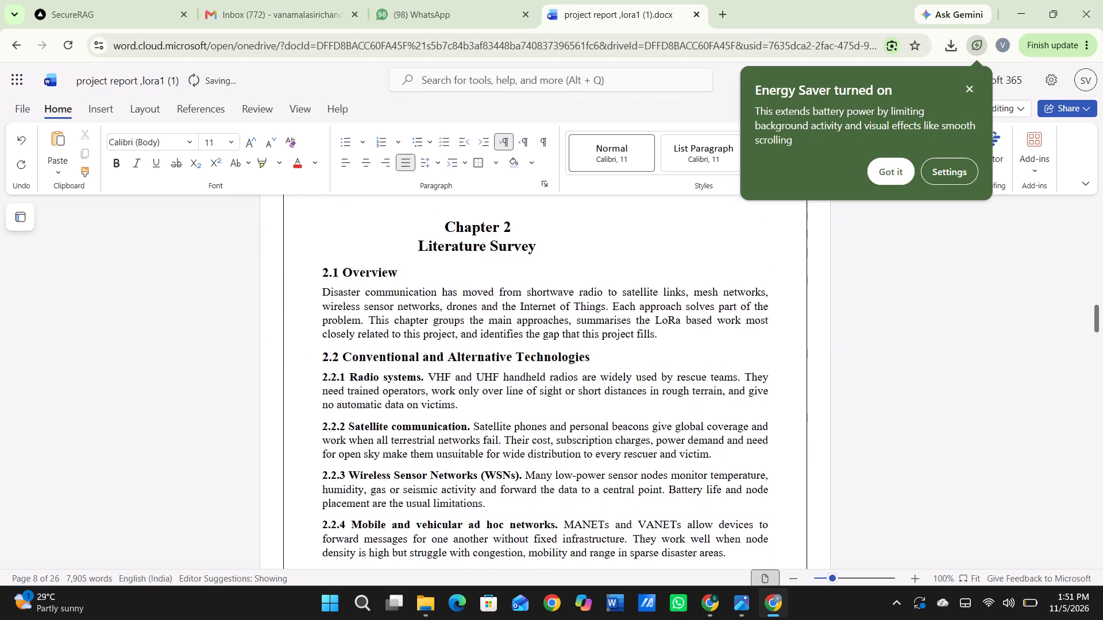
pyautogui.scroll(-5, 485, 432)
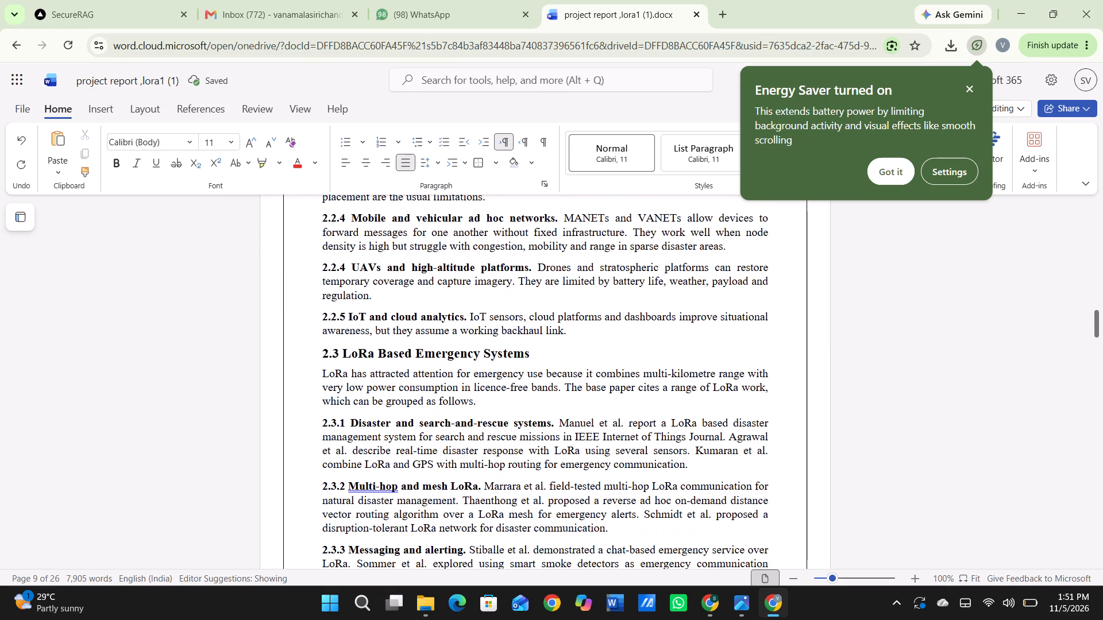
pyautogui.scroll(-6, 485, 432)
pyautogui.scroll(2, 485, 432)
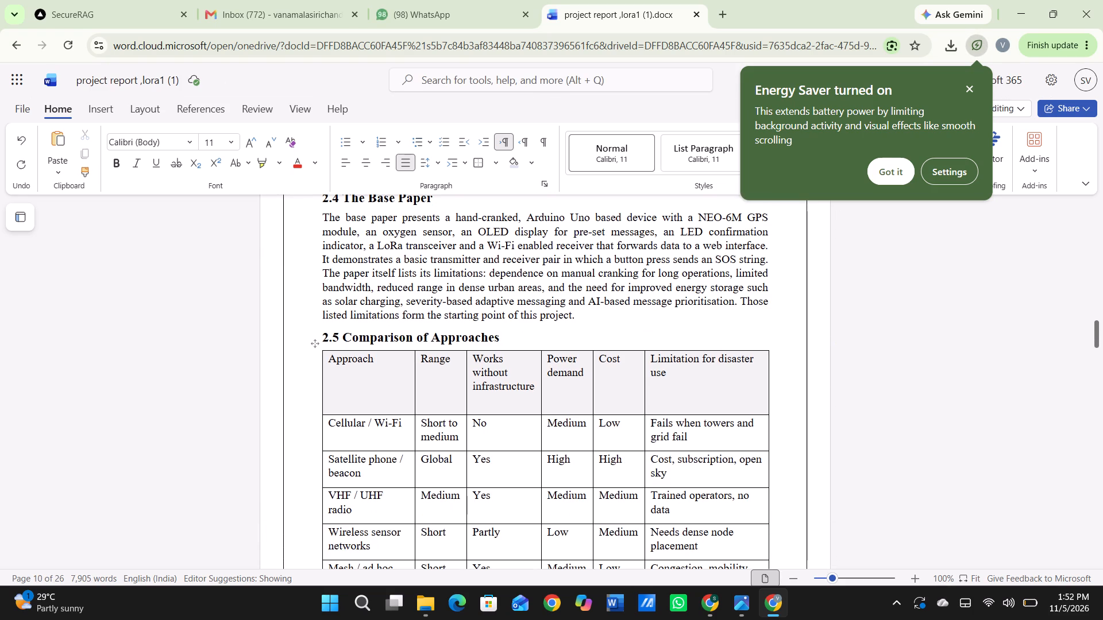
pyautogui.scroll(6, 485, 432)
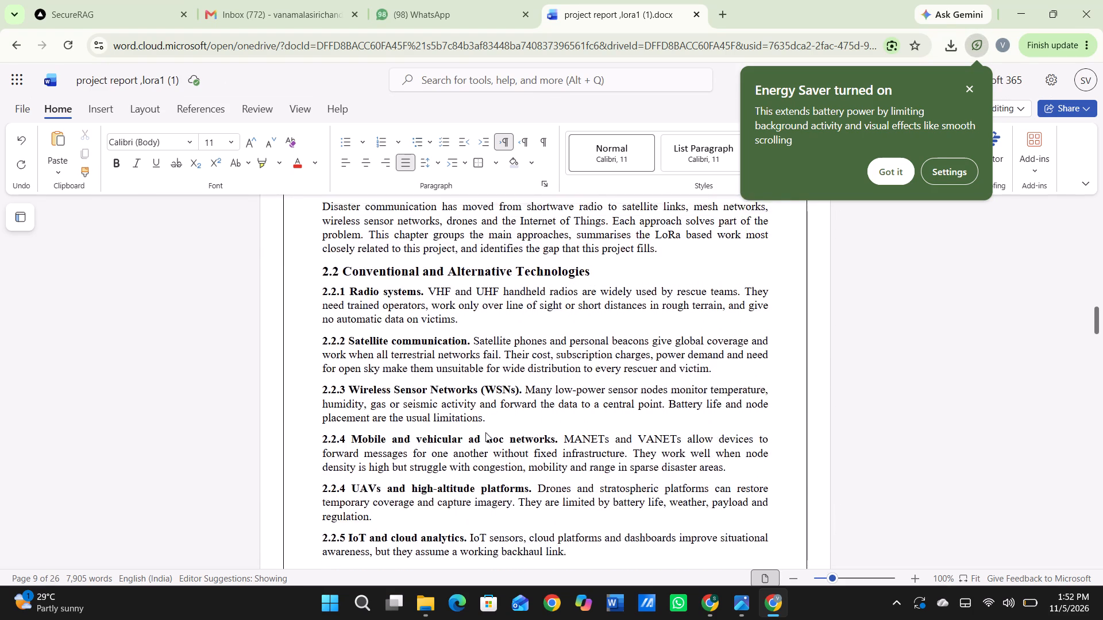
pyautogui.scroll(3, 485, 432)
pyautogui.scroll(-2, 485, 432)
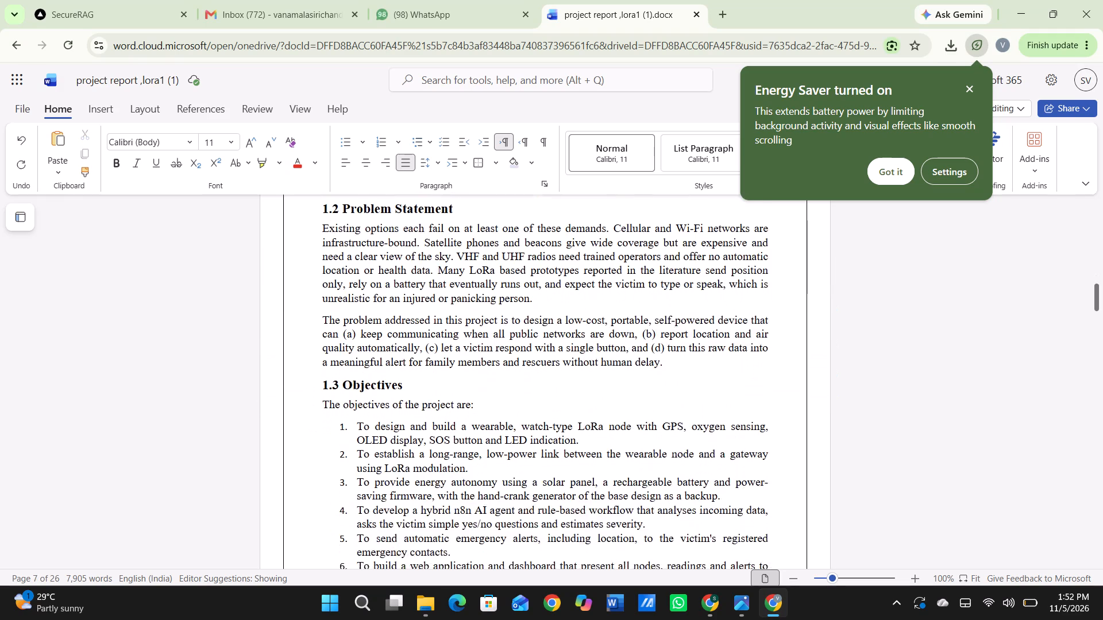
pyautogui.scroll(-3, 485, 432)
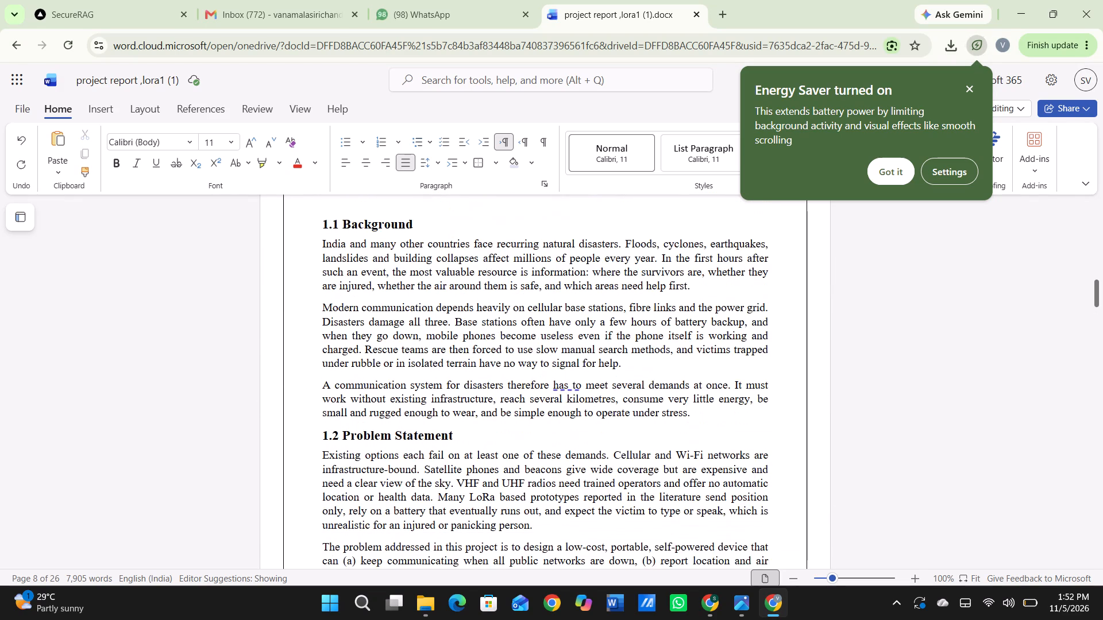
# Shorten the section 1.4 heading to "1.4 Scope" by deleting "and Limitations".
pyautogui.scroll(-2, 485, 432)
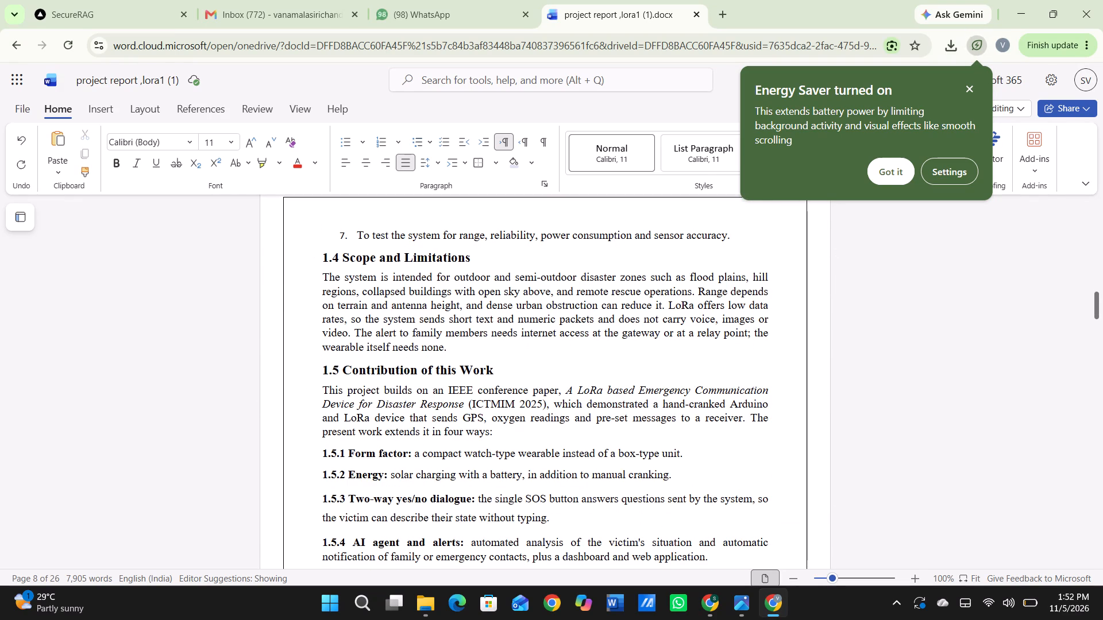
pyautogui.click(480, 266)
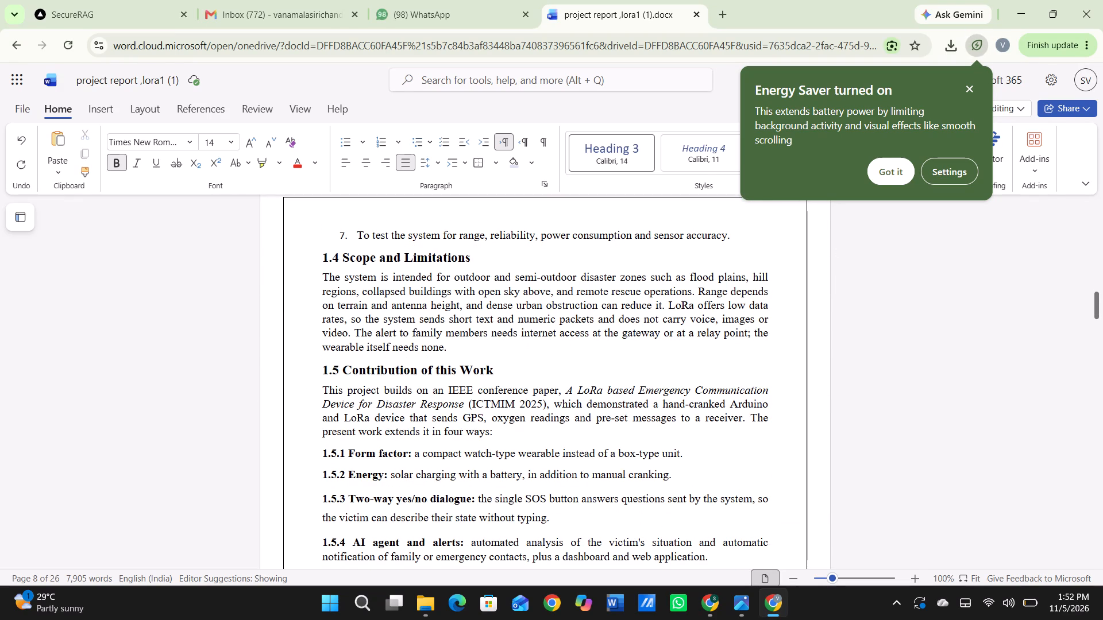
pyautogui.press('BackSpace')
pyautogui.press('BackSpace')
pyautogui.press('BackSpace')
pyautogui.press('BackSpace')
pyautogui.press('BackSpace')
pyautogui.press('BackSpace')
pyautogui.press('BackSpace')
pyautogui.press('BackSpace')
pyautogui.press('BackSpace')
pyautogui.press('BackSpace')
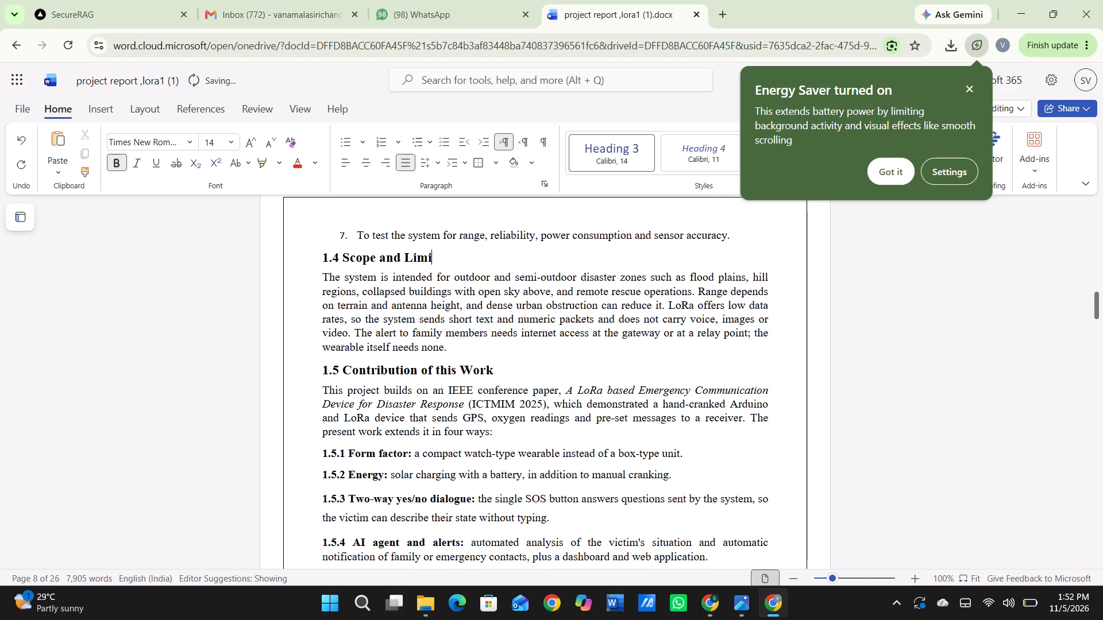
pyautogui.press('BackSpace')
pyautogui.press('BackSpace')
pyautogui.press('BackSpace')
pyautogui.press('BackSpace')
pyautogui.press('BackSpace')
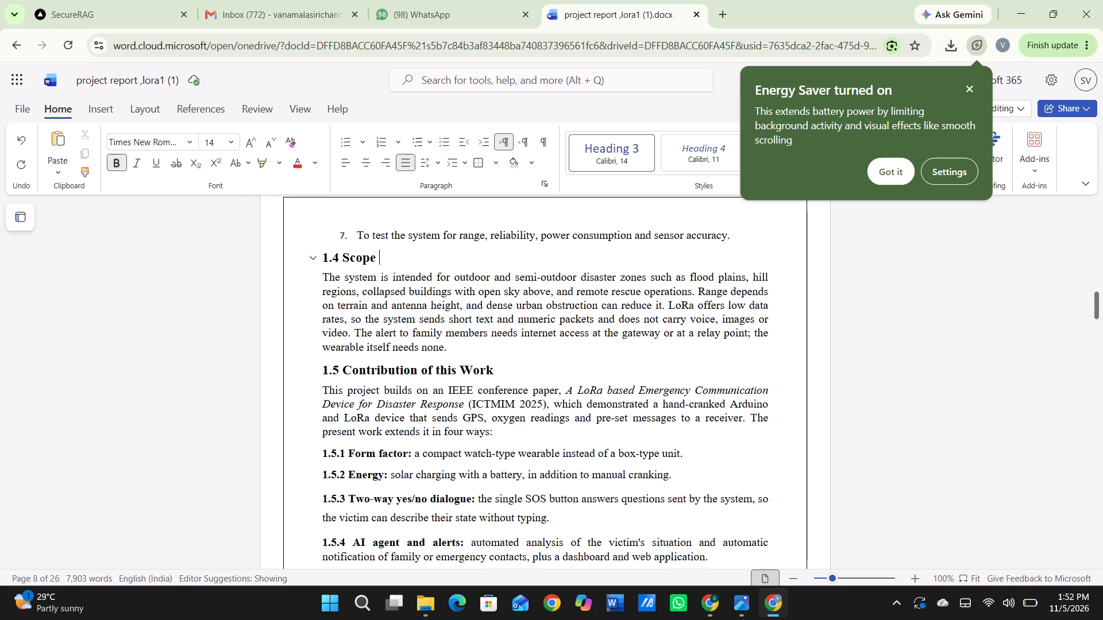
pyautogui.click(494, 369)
# Make the words "A LoRa based Emergency Communication" in the first paragraph of section 1.5 bold.
pyautogui.moveTo(565, 393); pyautogui.dragTo(816, 393)
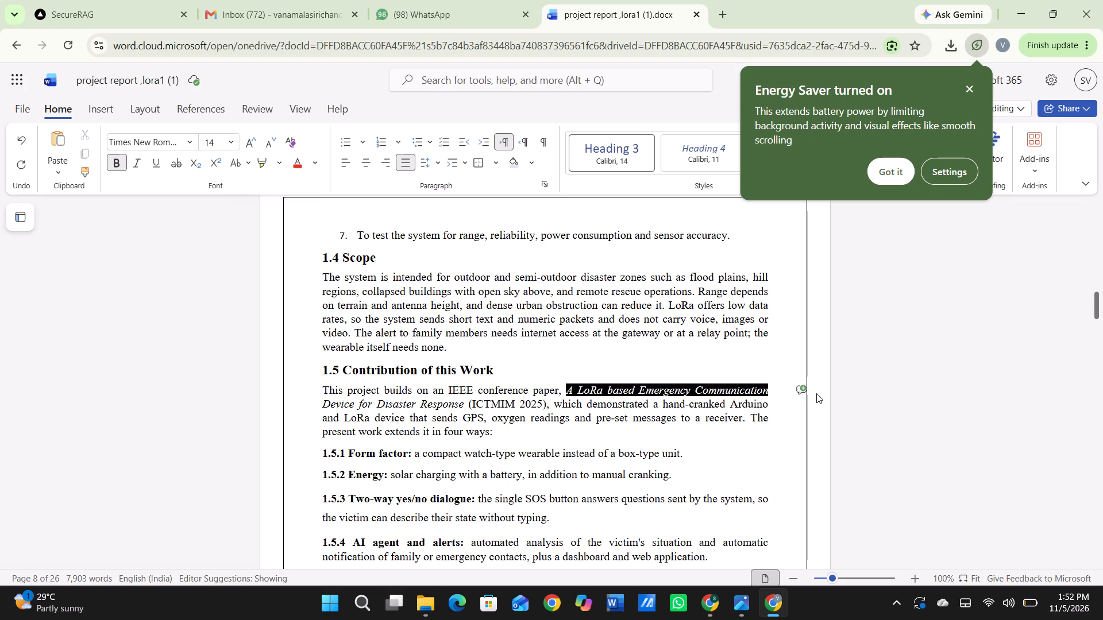
pyautogui.moveTo(816, 393); pyautogui.dragTo(814, 396)
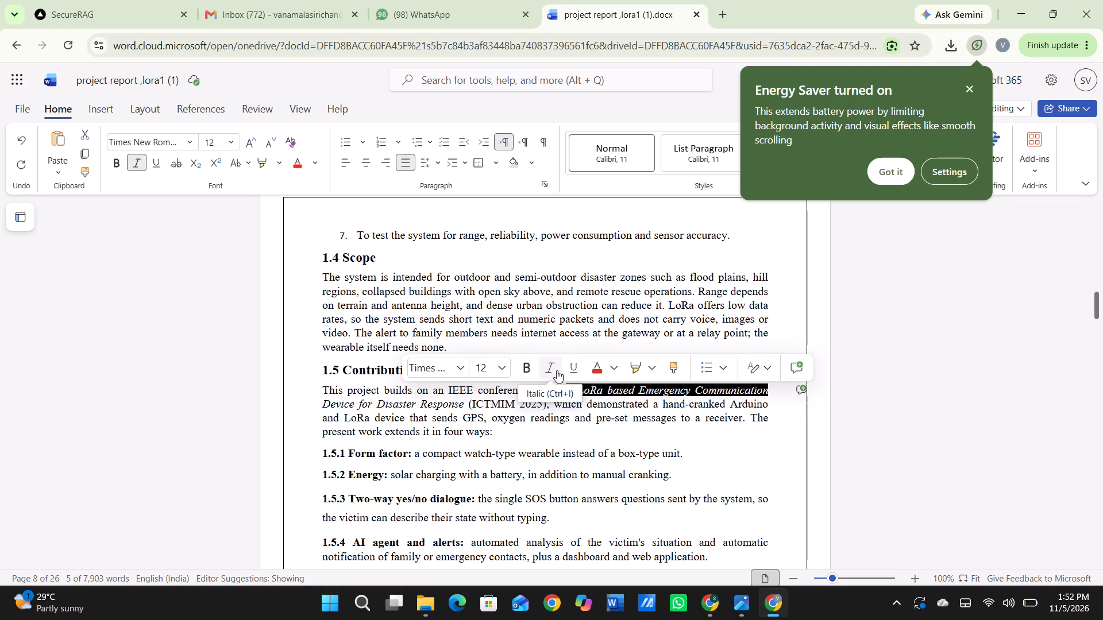
pyautogui.click(571, 368)
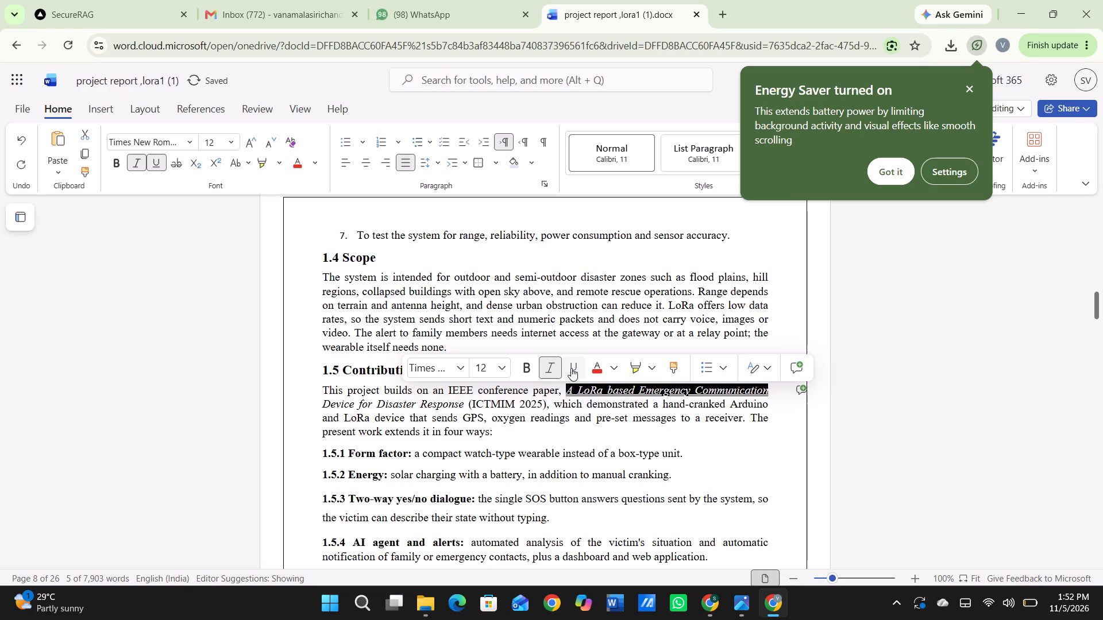
pyautogui.click(571, 368)
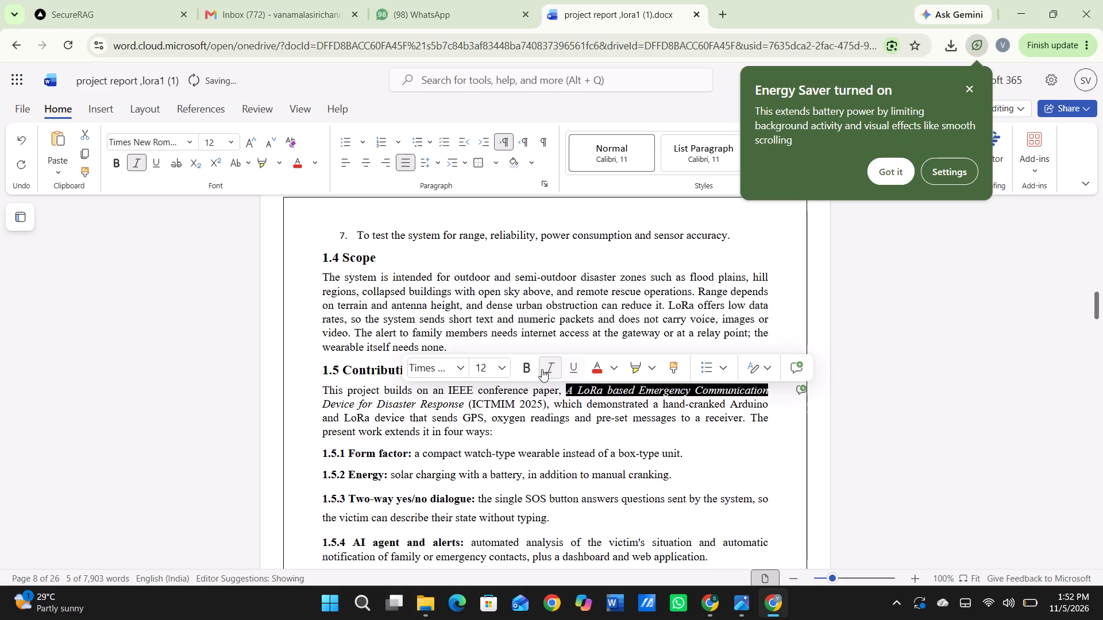
pyautogui.click(523, 369)
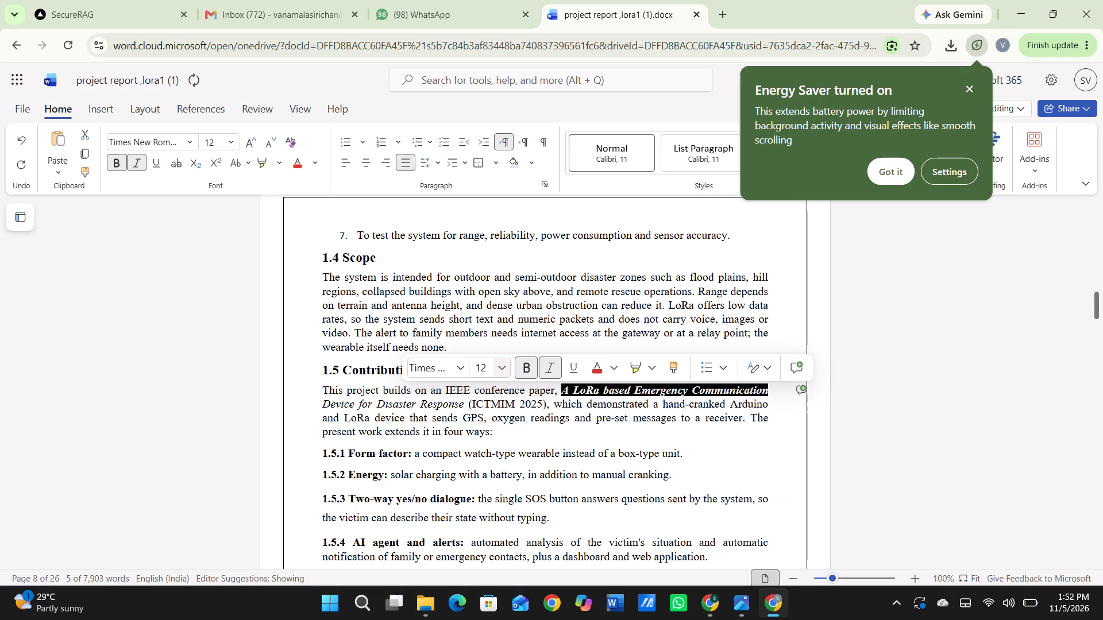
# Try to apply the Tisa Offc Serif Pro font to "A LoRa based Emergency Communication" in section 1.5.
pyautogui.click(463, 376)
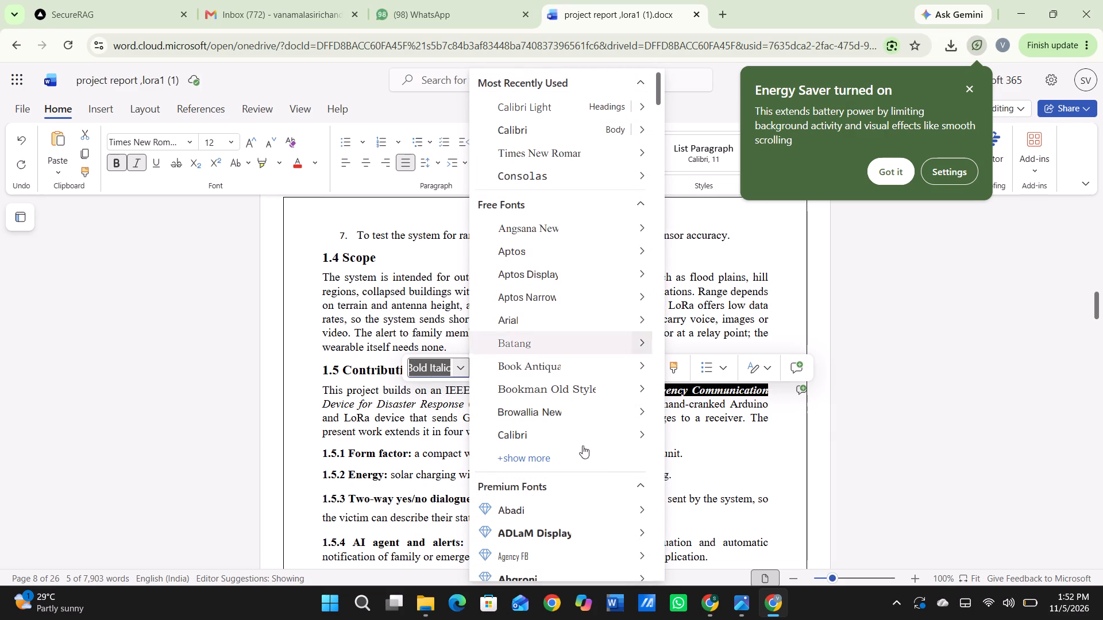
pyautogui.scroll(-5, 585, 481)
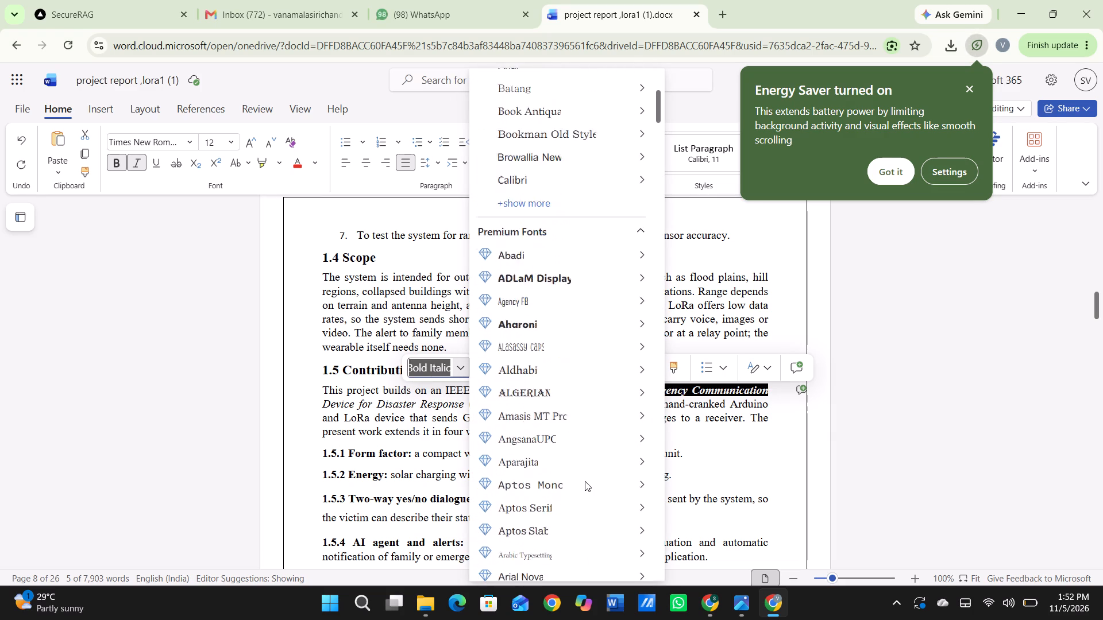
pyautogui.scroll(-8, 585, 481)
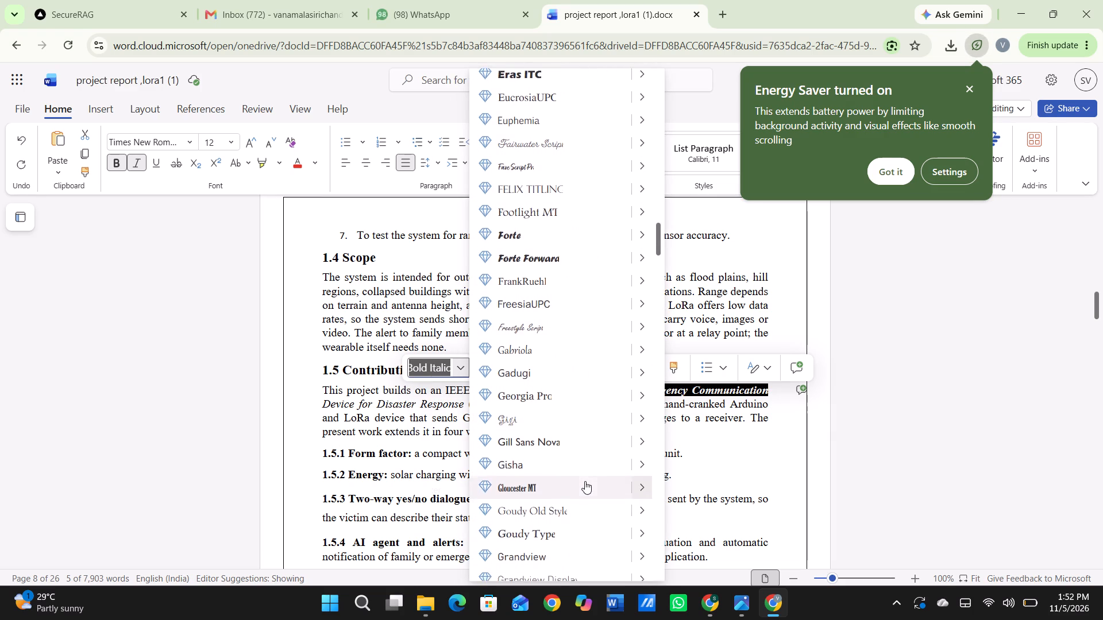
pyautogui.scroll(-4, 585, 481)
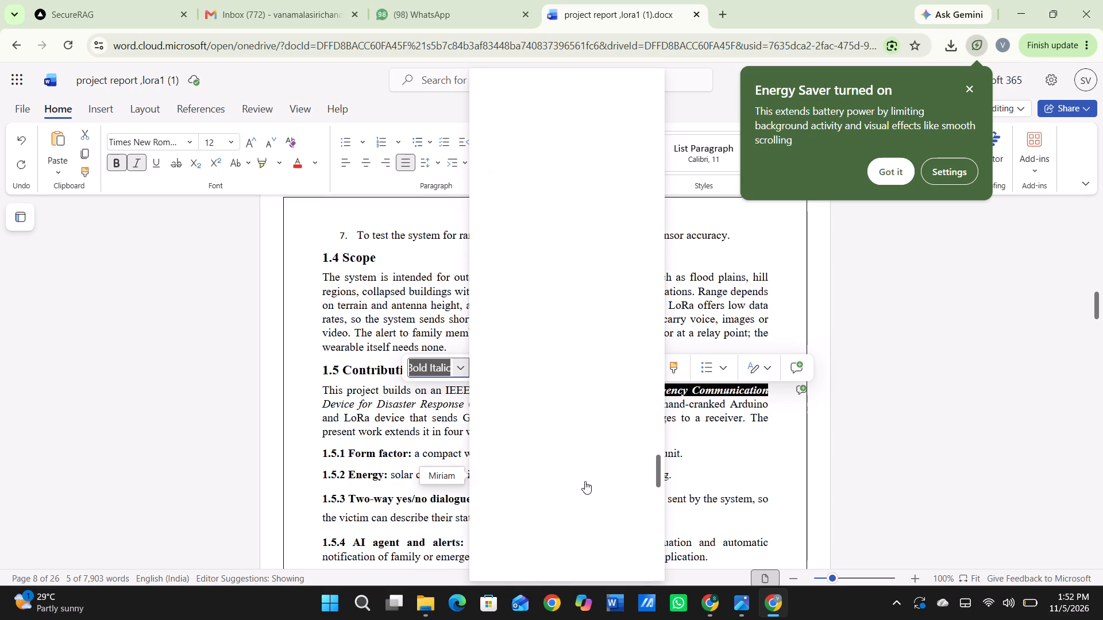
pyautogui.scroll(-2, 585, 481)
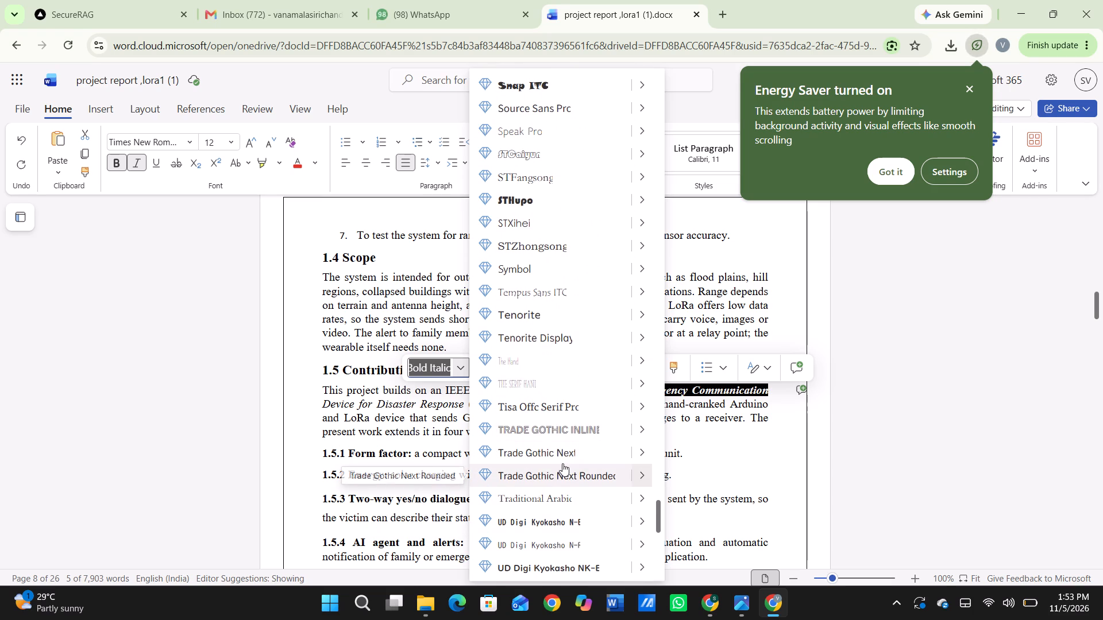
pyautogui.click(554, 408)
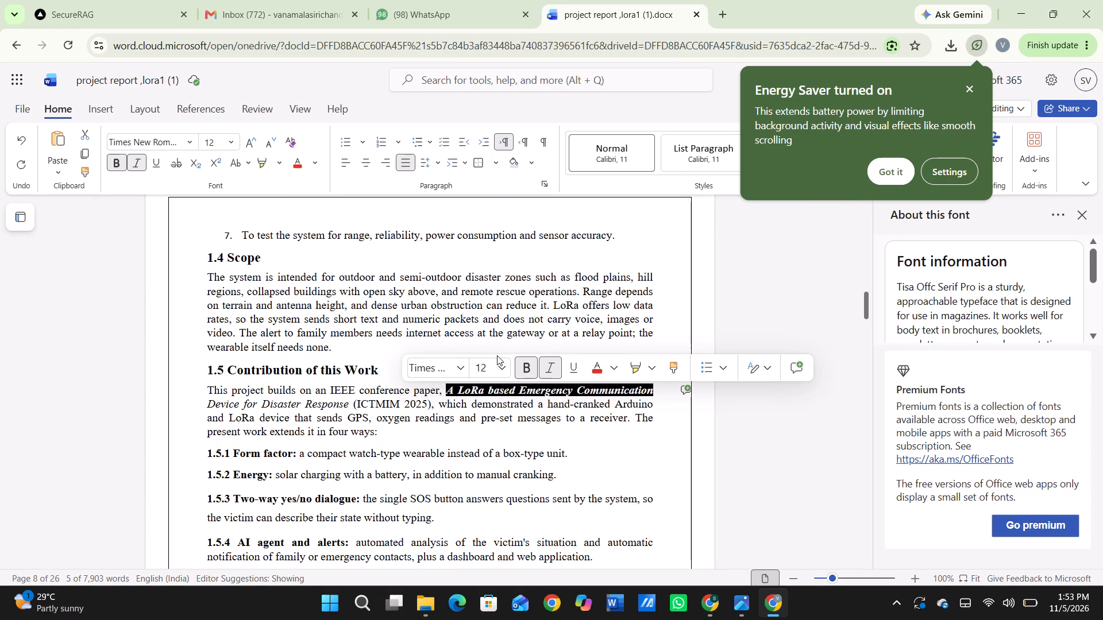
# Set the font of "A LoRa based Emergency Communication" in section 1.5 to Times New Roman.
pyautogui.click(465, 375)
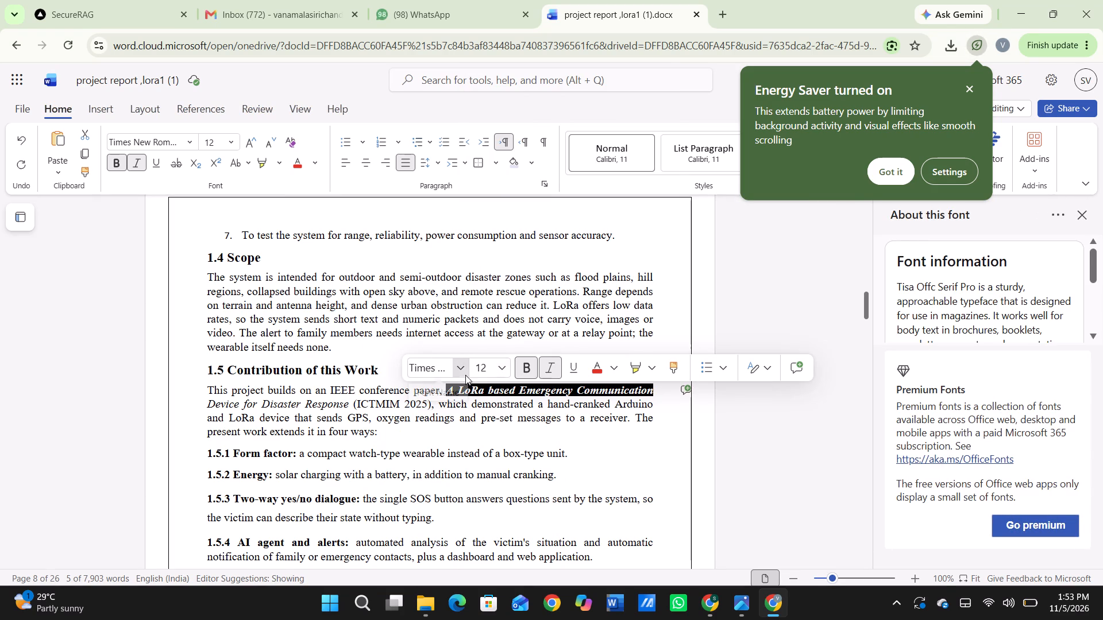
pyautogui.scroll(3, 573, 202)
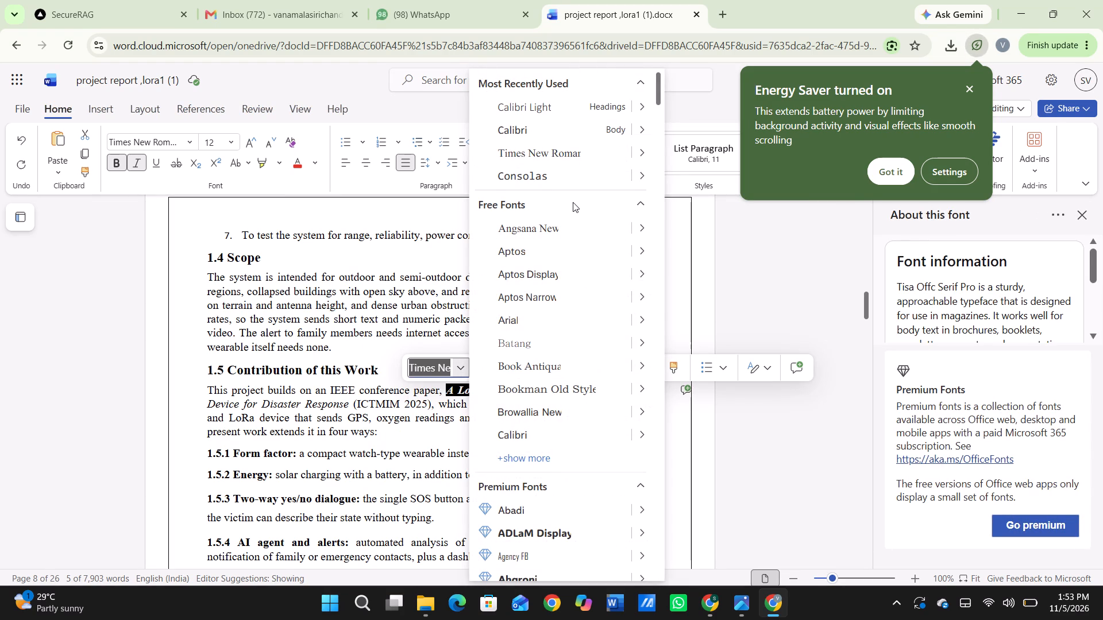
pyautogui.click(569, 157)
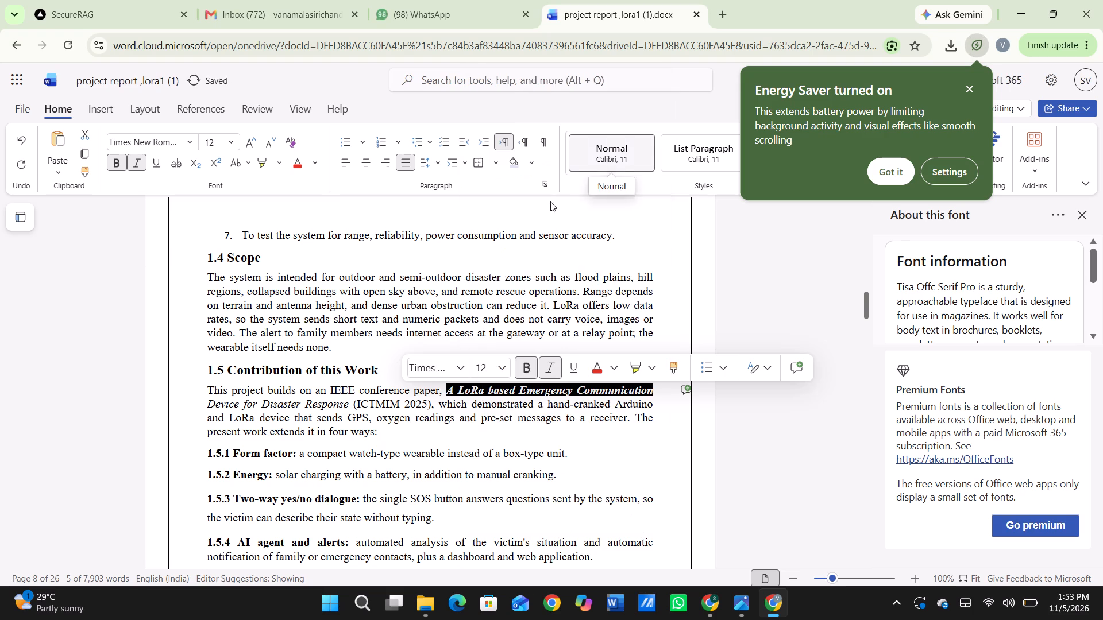
# Reselect the bold italic words of the conference paper title in the first paragraph of section 1.5.
pyautogui.click(550, 385)
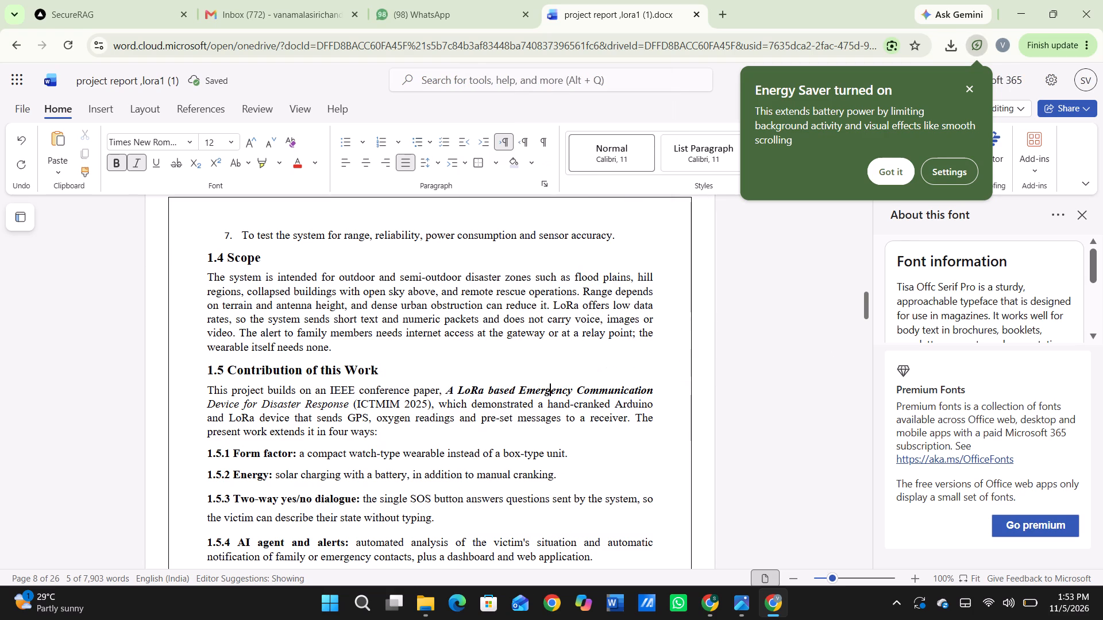
pyautogui.moveTo(448, 391); pyautogui.dragTo(644, 388)
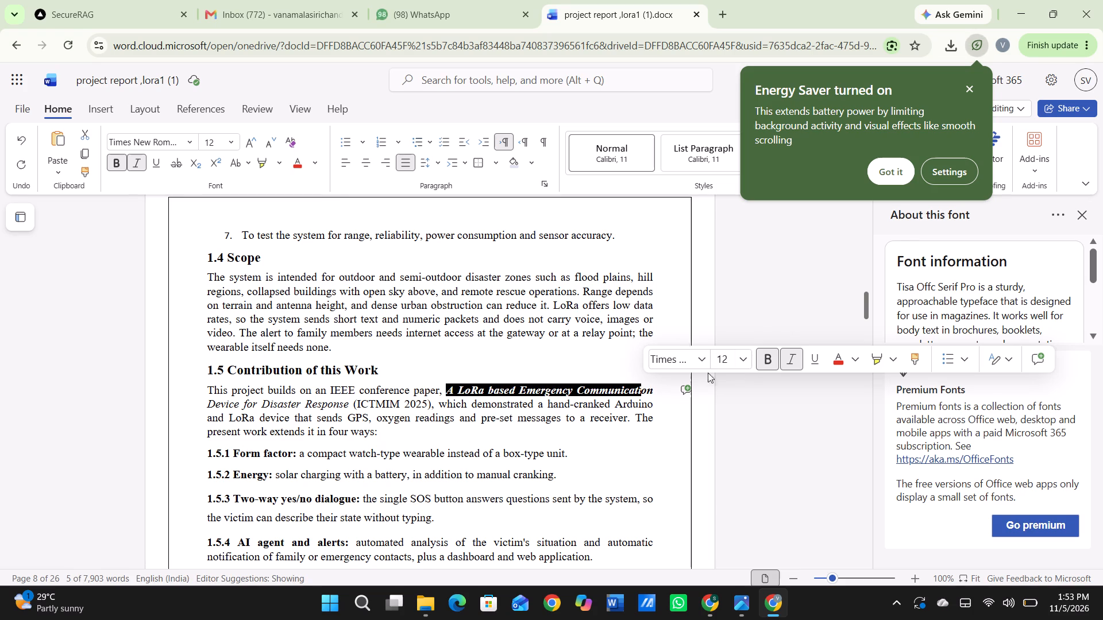
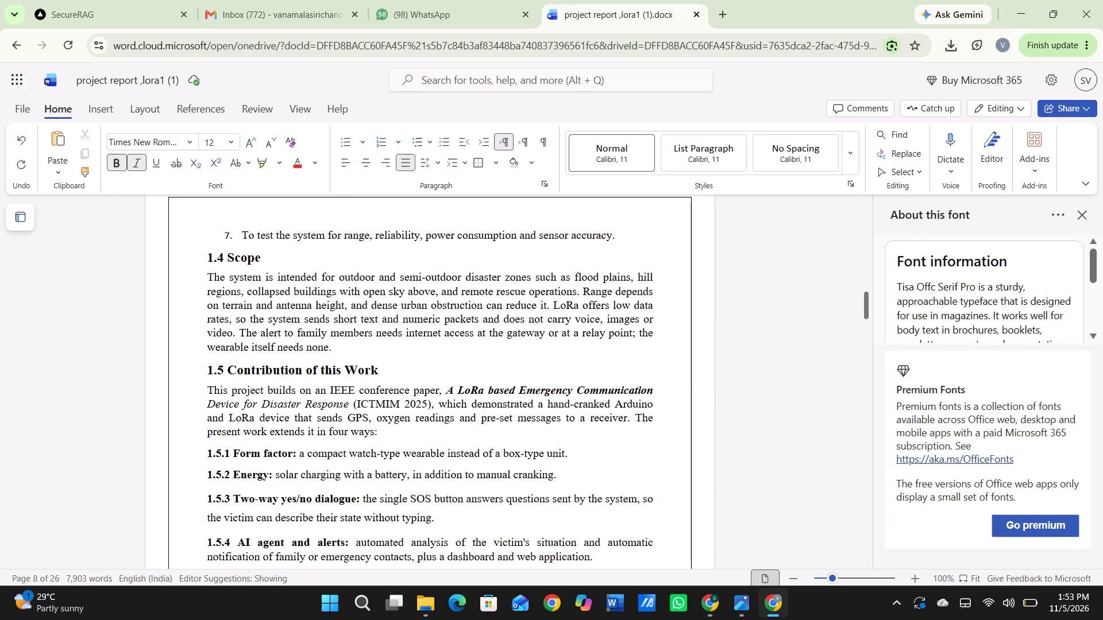
# Remove the bold and italic formatting from "A LoRa based Emergency Communication Device for Disaster Response" through "Arduino" in section 1.5's first paragraph.
pyautogui.moveTo(449, 393); pyautogui.dragTo(678, 408)
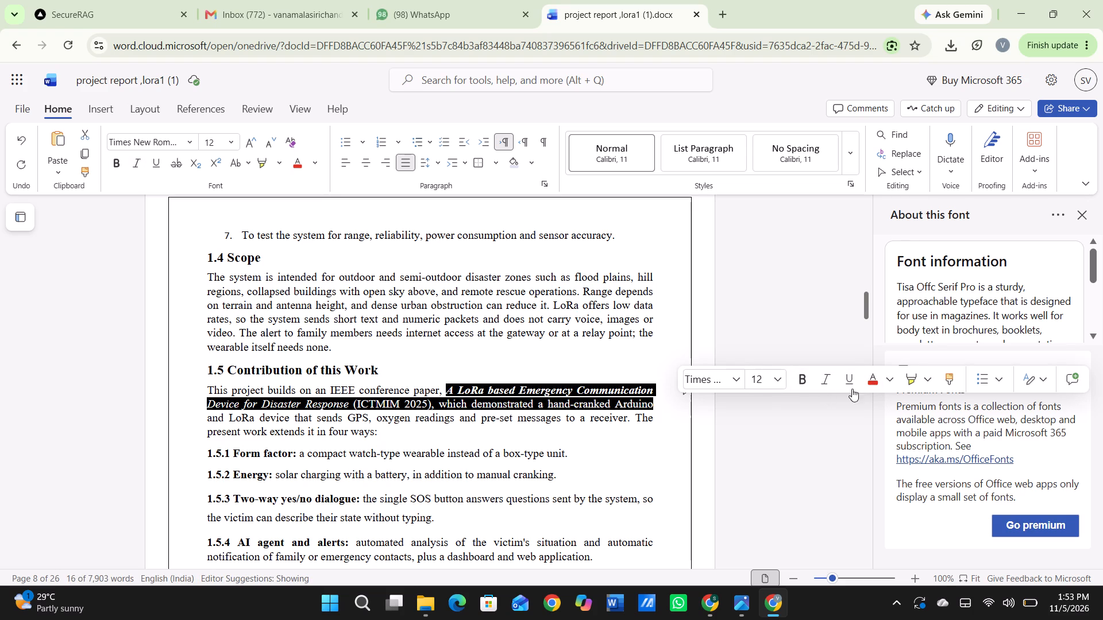
pyautogui.click(871, 382)
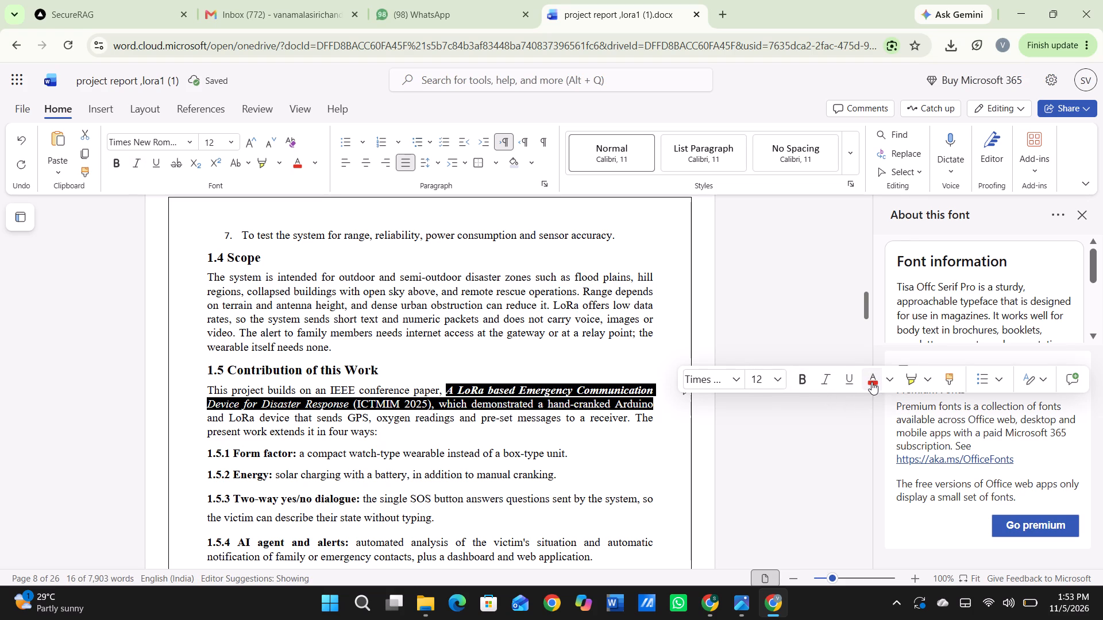
pyautogui.click(809, 373)
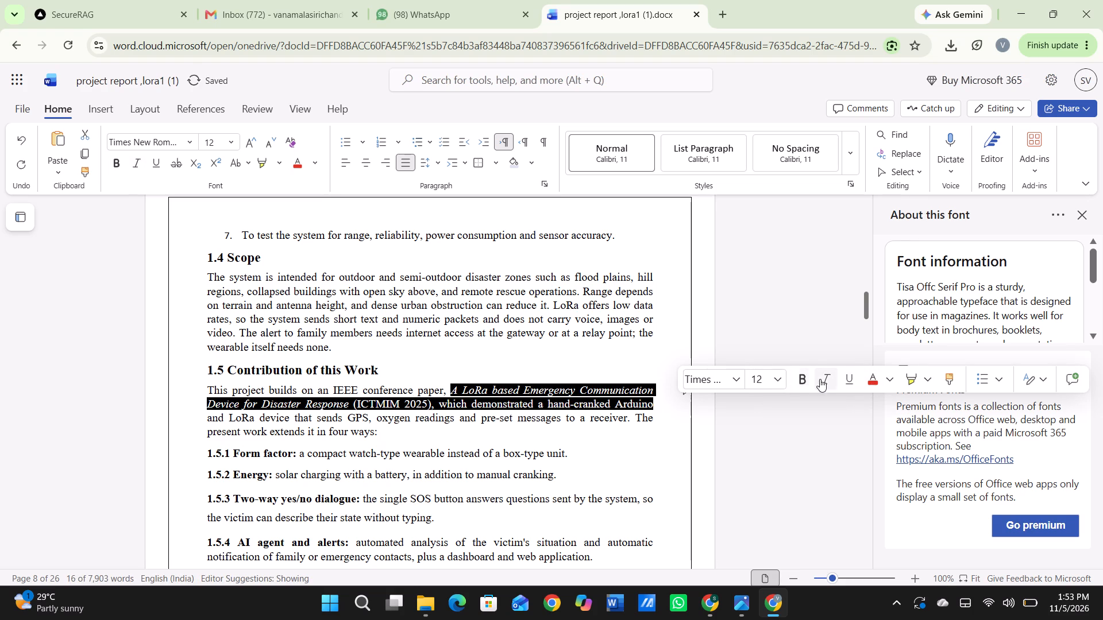
pyautogui.click(823, 381)
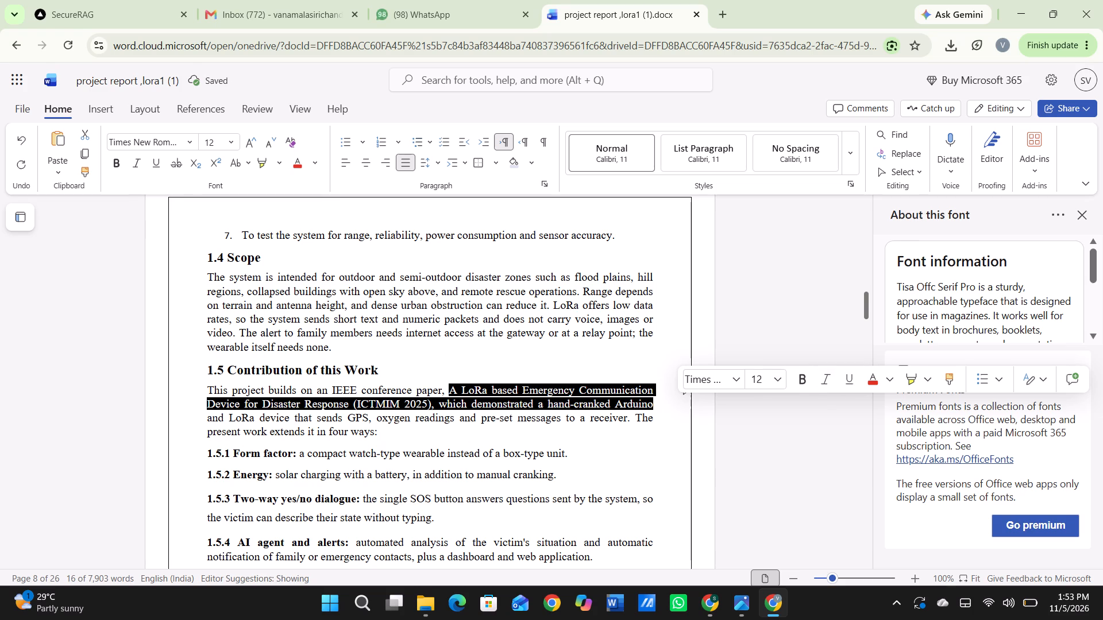
pyautogui.click(592, 416)
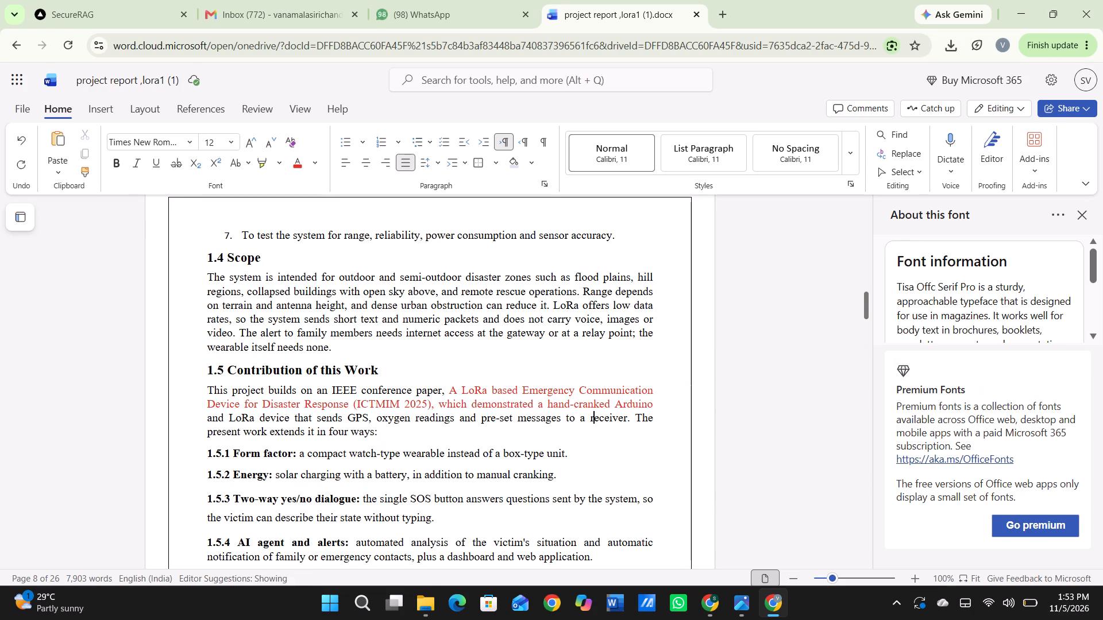
# Set the font colour of section 1.5's opening paragraph from "A LoRa based" to the start of "receiver" to Black, Text 1, Lighter 5%.
pyautogui.moveTo(448, 388); pyautogui.dragTo(601, 425)
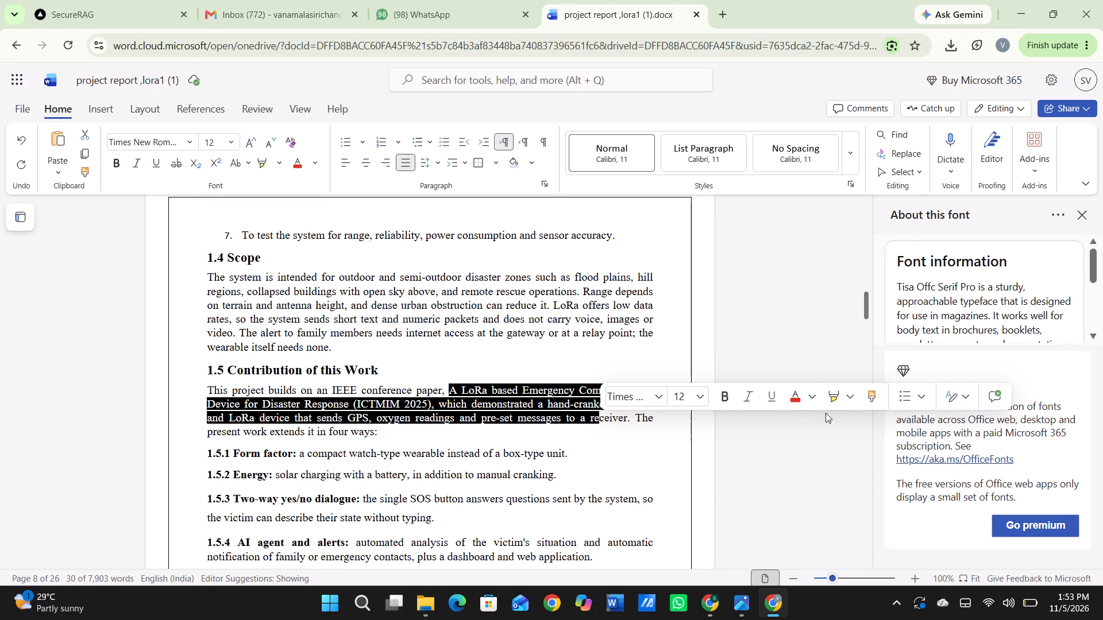
pyautogui.click(813, 400)
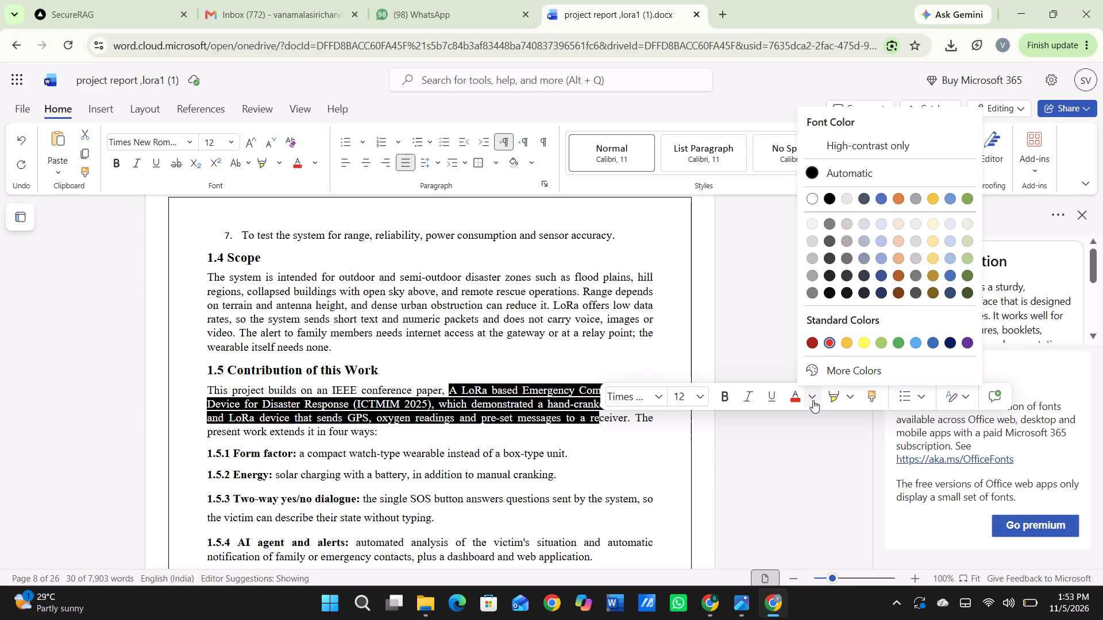
pyautogui.click(826, 292)
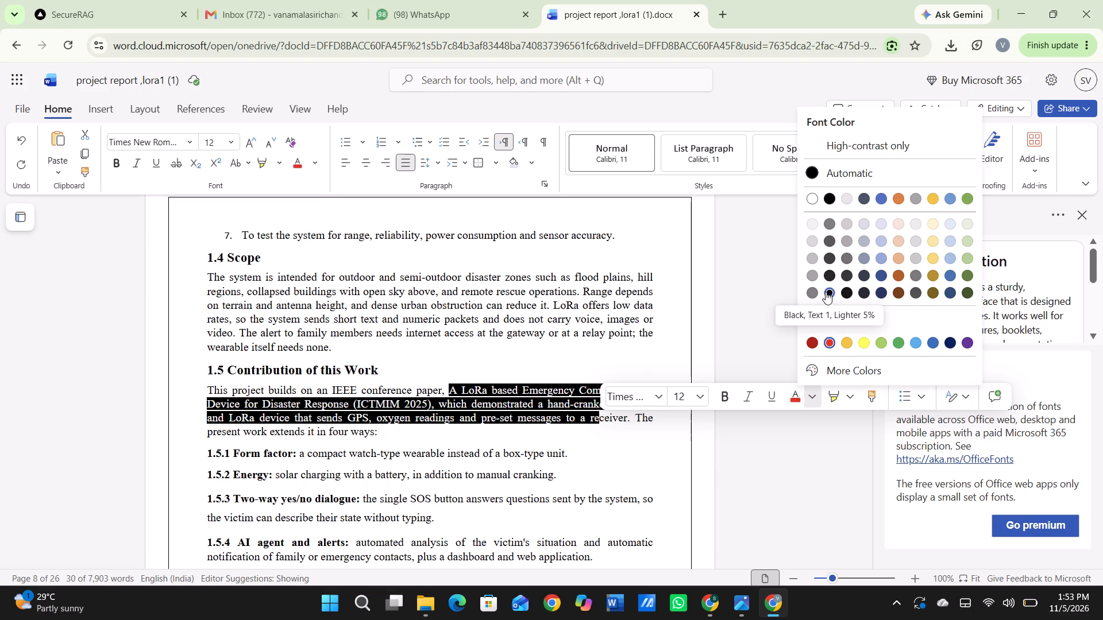
pyautogui.click(410, 404)
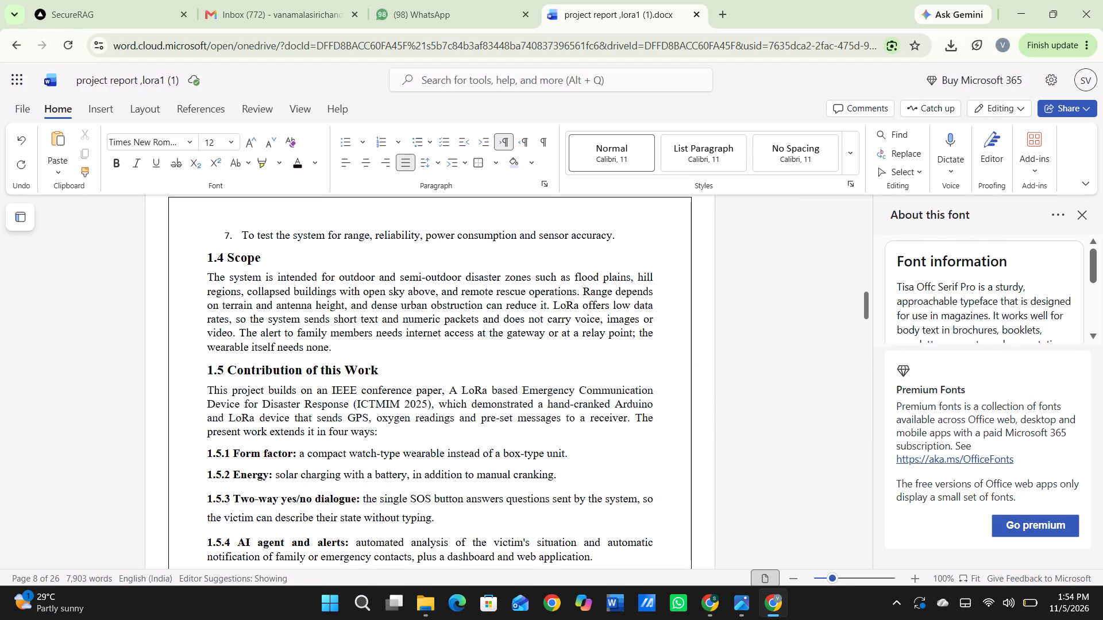
# Review the formatting of Chapter 1 from section 1.1 Background through section 1.5 Contribution of this Work.
pyautogui.scroll(-1, 416, 428)
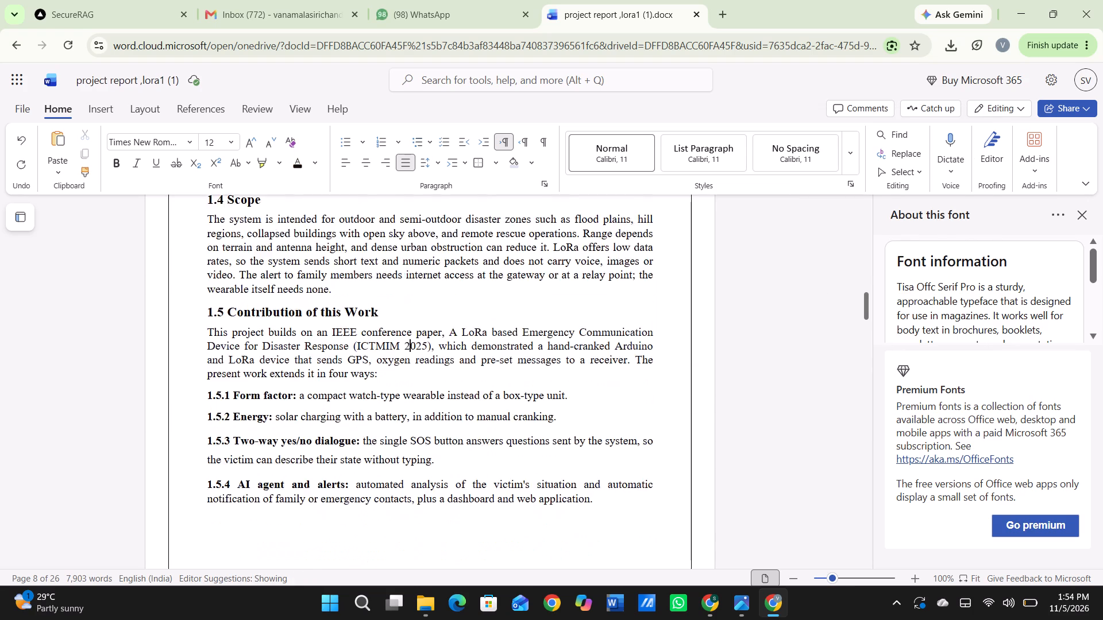
pyautogui.scroll(-1, 416, 428)
pyautogui.scroll(2, 416, 428)
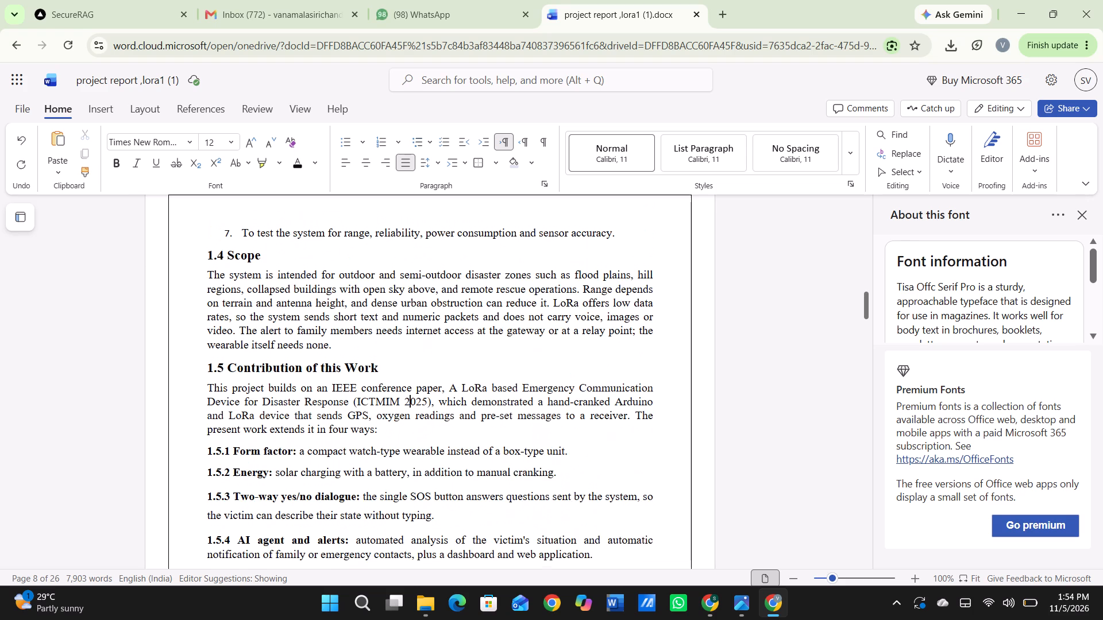
pyautogui.scroll(5, 416, 428)
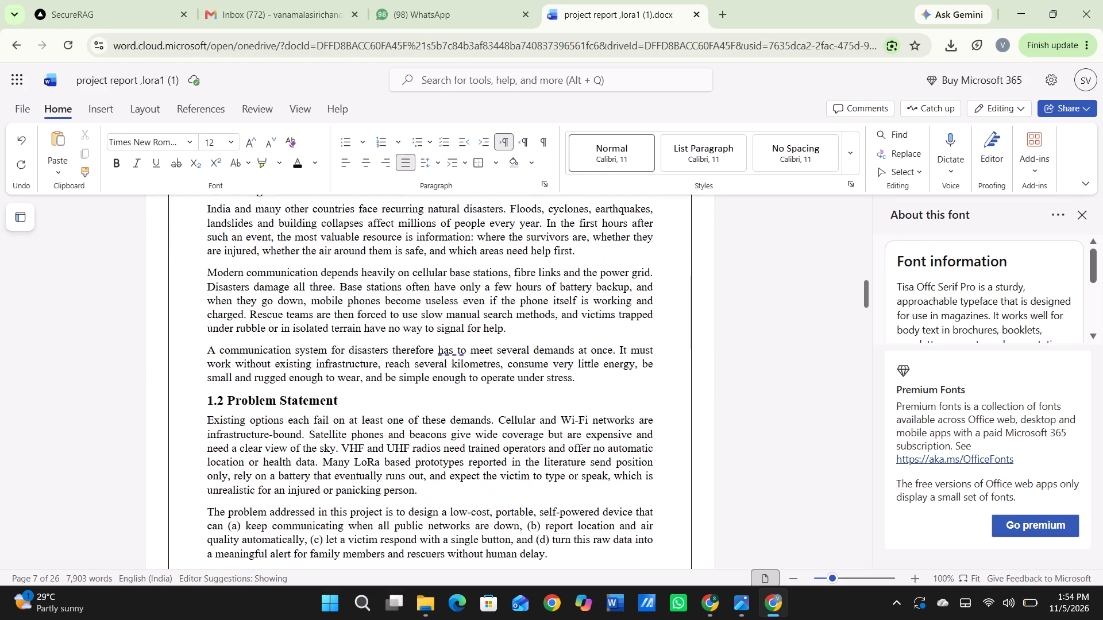
pyautogui.scroll(2, 416, 428)
pyautogui.scroll(-3, 416, 428)
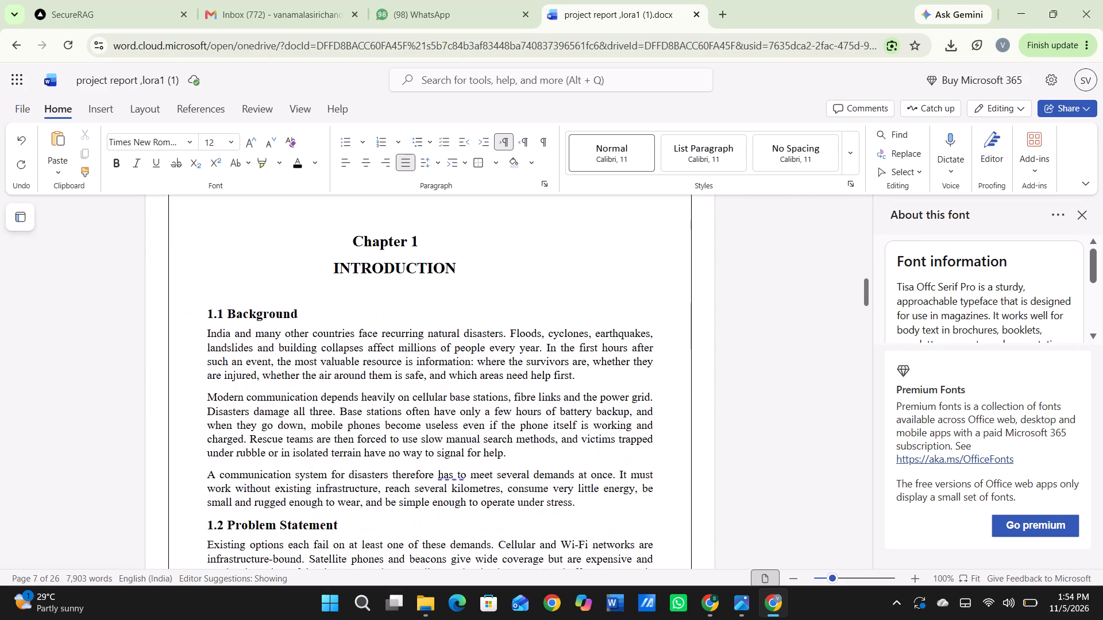
pyautogui.scroll(-3, 416, 428)
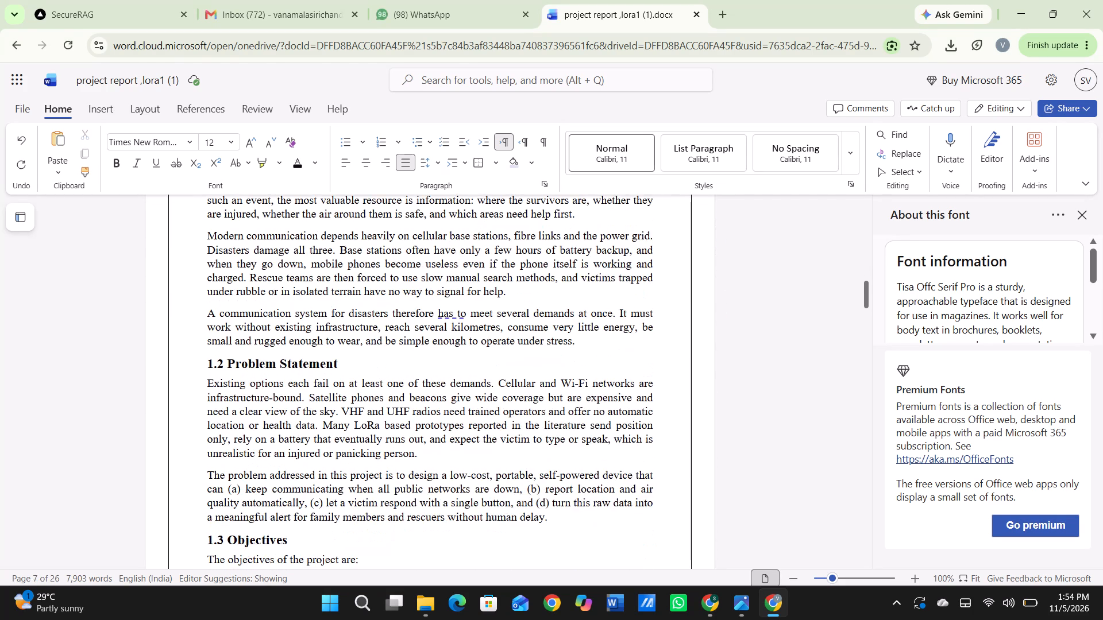
pyautogui.scroll(-3, 416, 428)
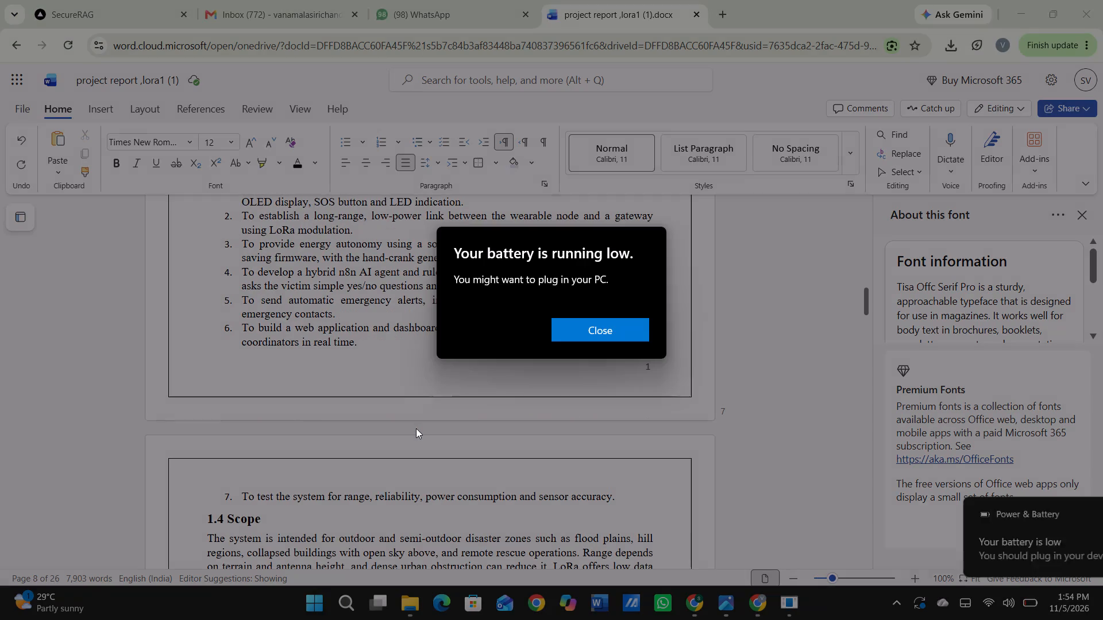
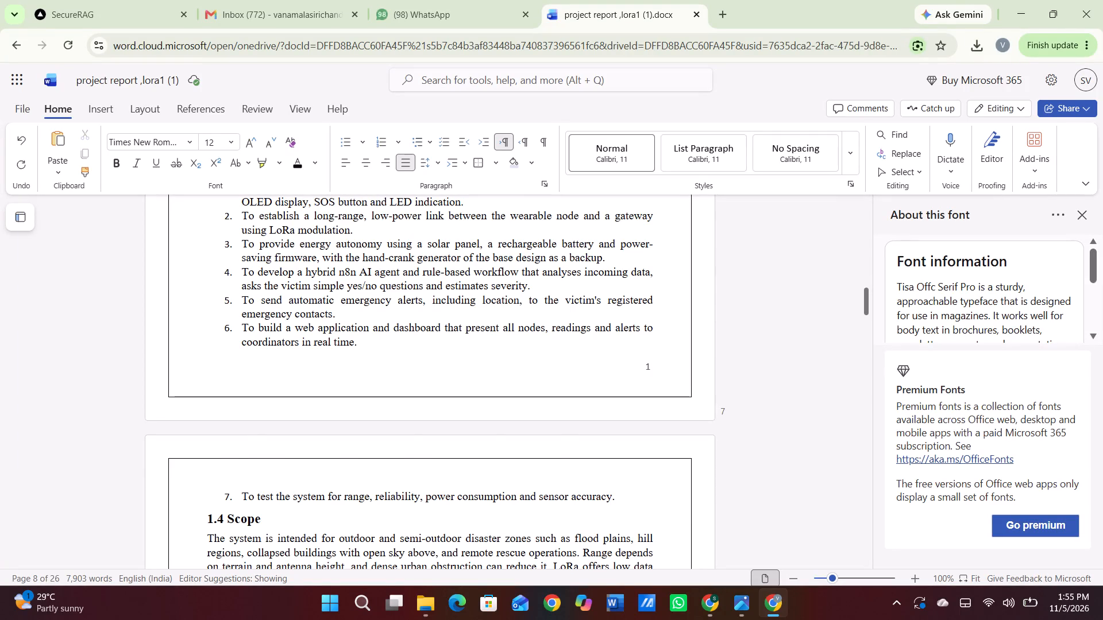
pyautogui.scroll(-4, 377, 403)
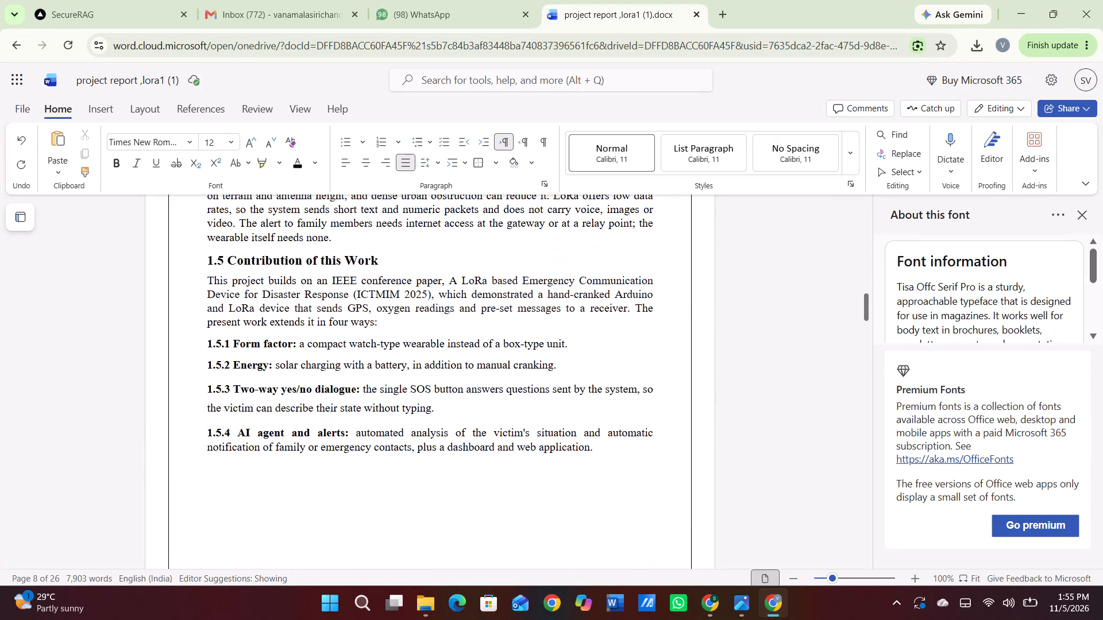
pyautogui.scroll(-3, 377, 403)
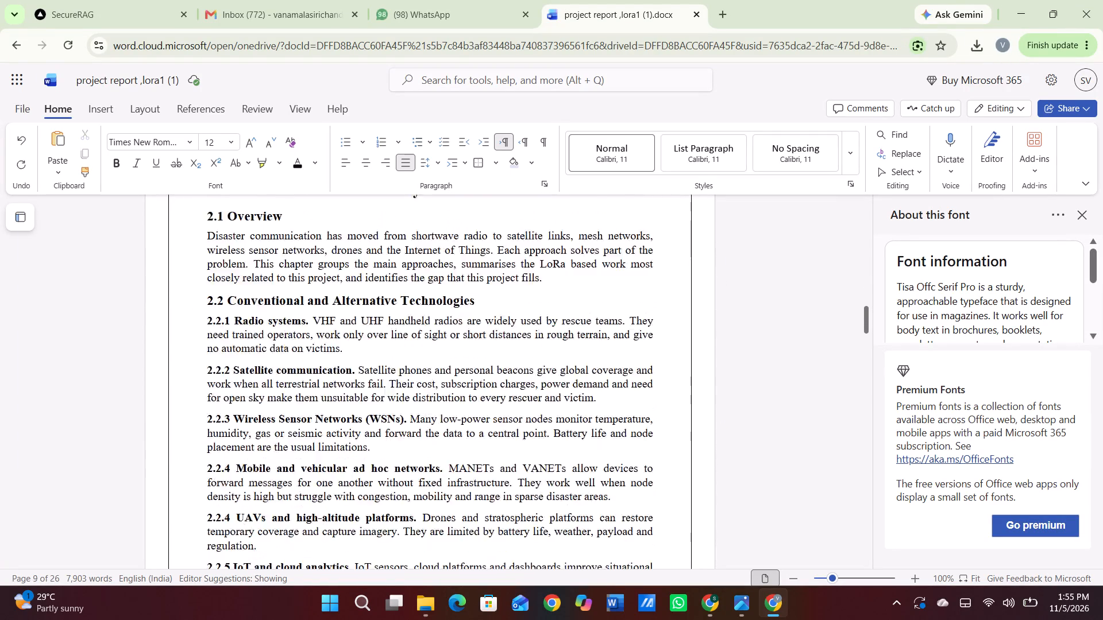
pyautogui.scroll(-4, 377, 403)
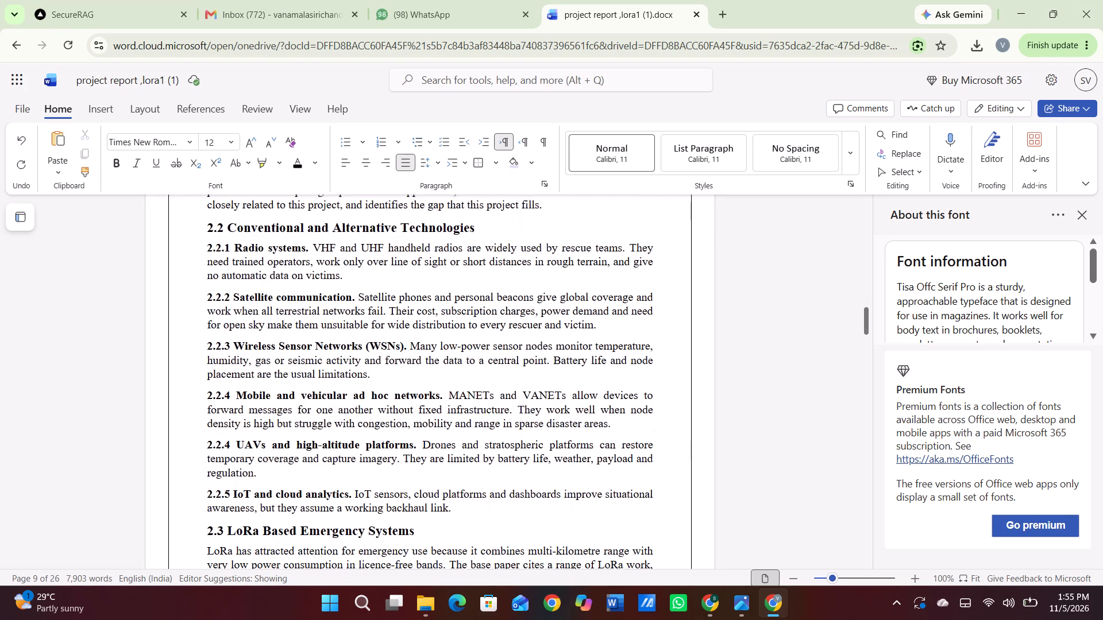
pyautogui.scroll(-3, 377, 403)
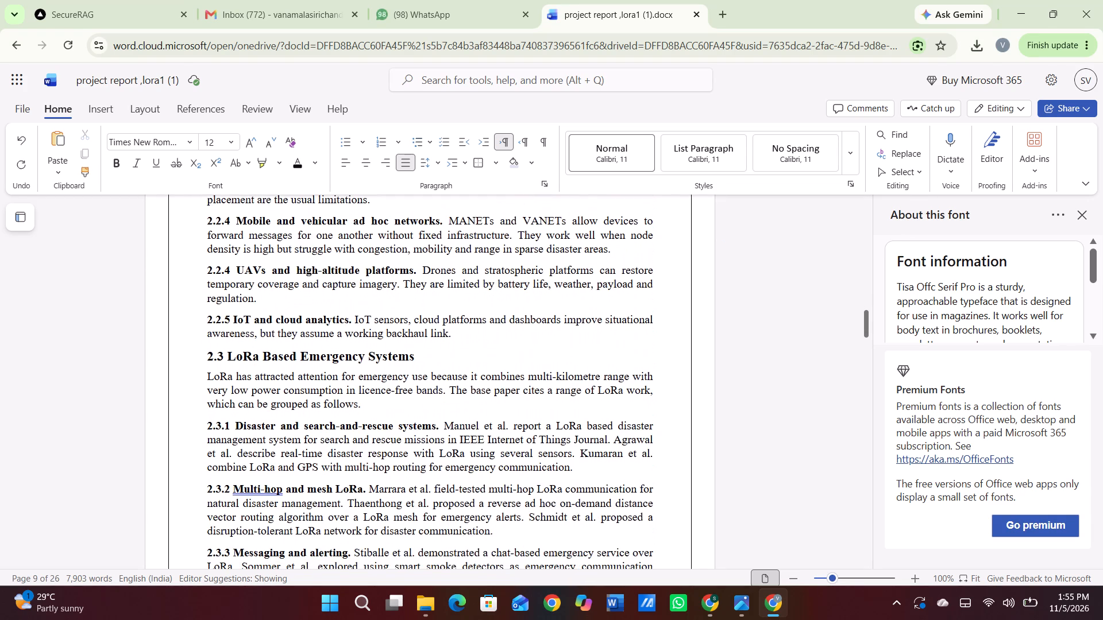
pyautogui.scroll(-3, 377, 403)
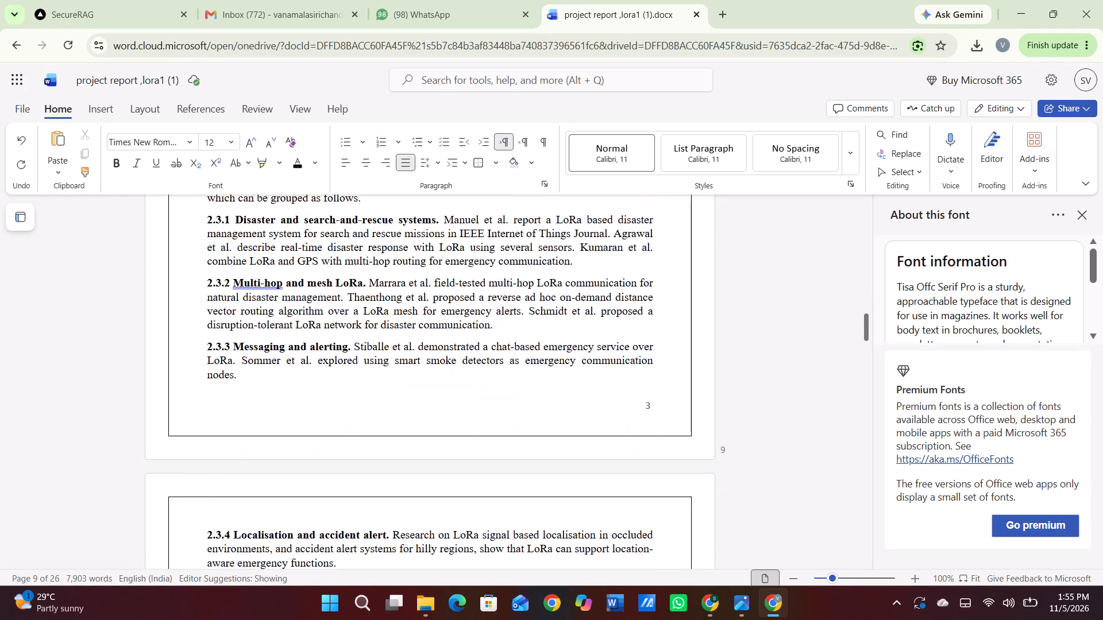
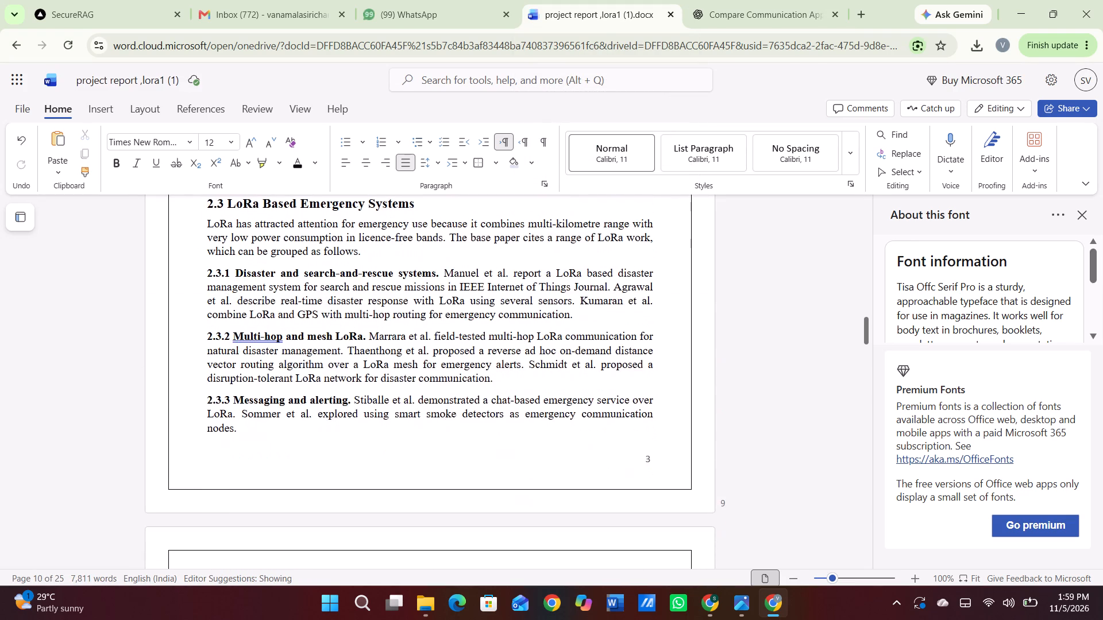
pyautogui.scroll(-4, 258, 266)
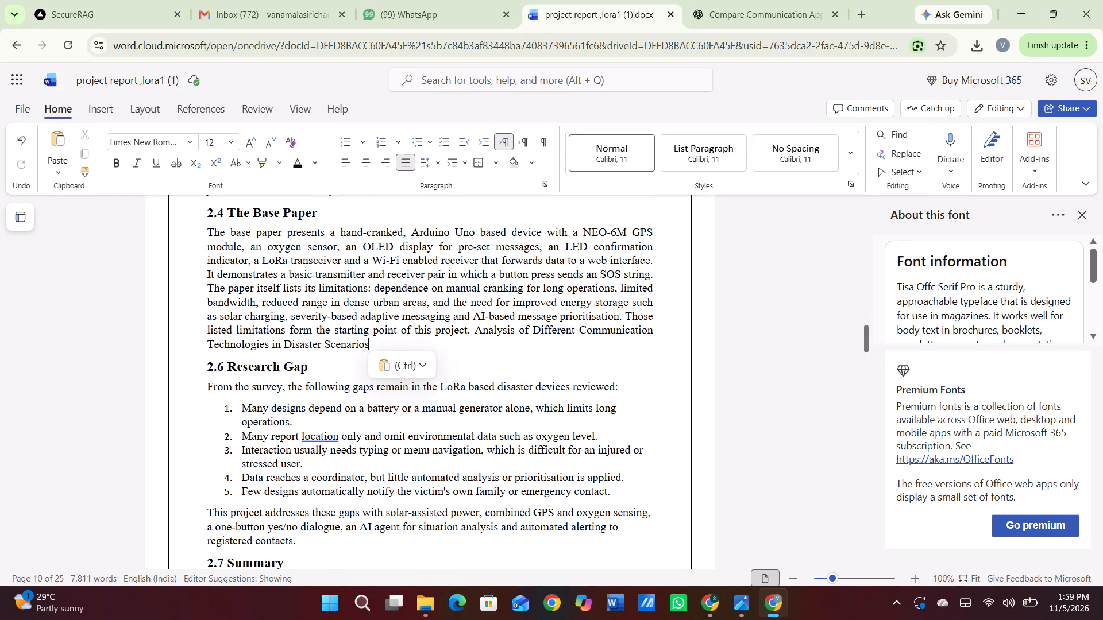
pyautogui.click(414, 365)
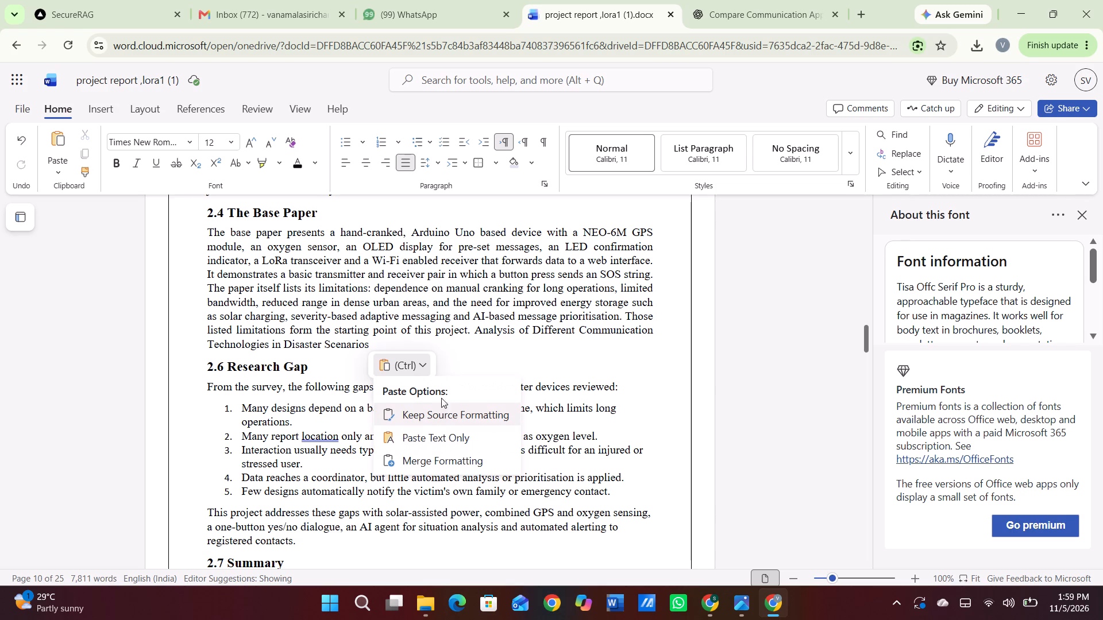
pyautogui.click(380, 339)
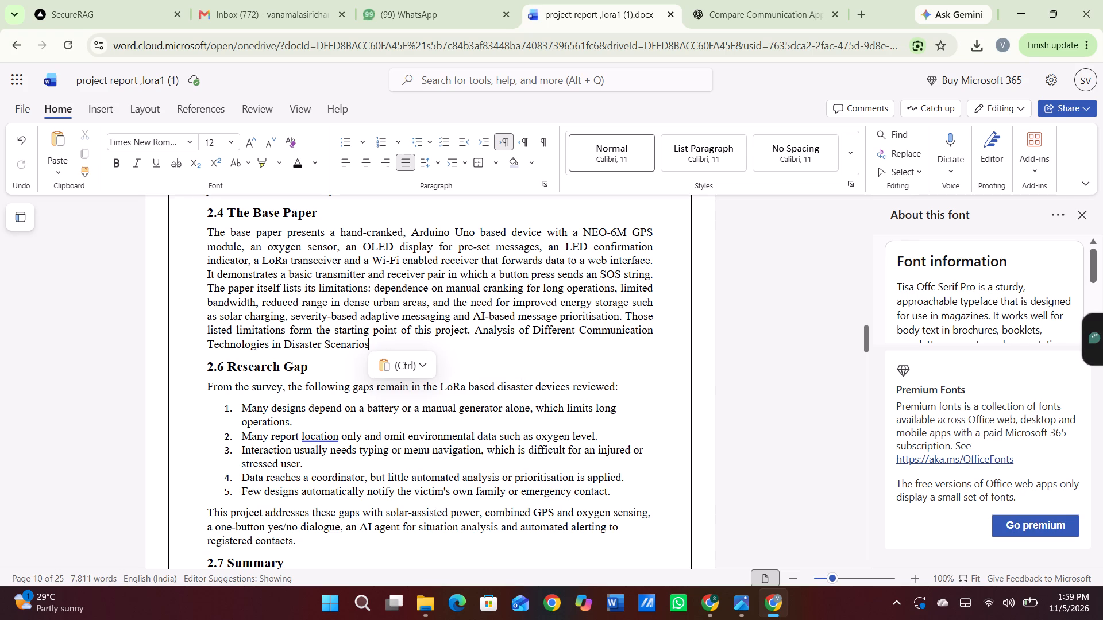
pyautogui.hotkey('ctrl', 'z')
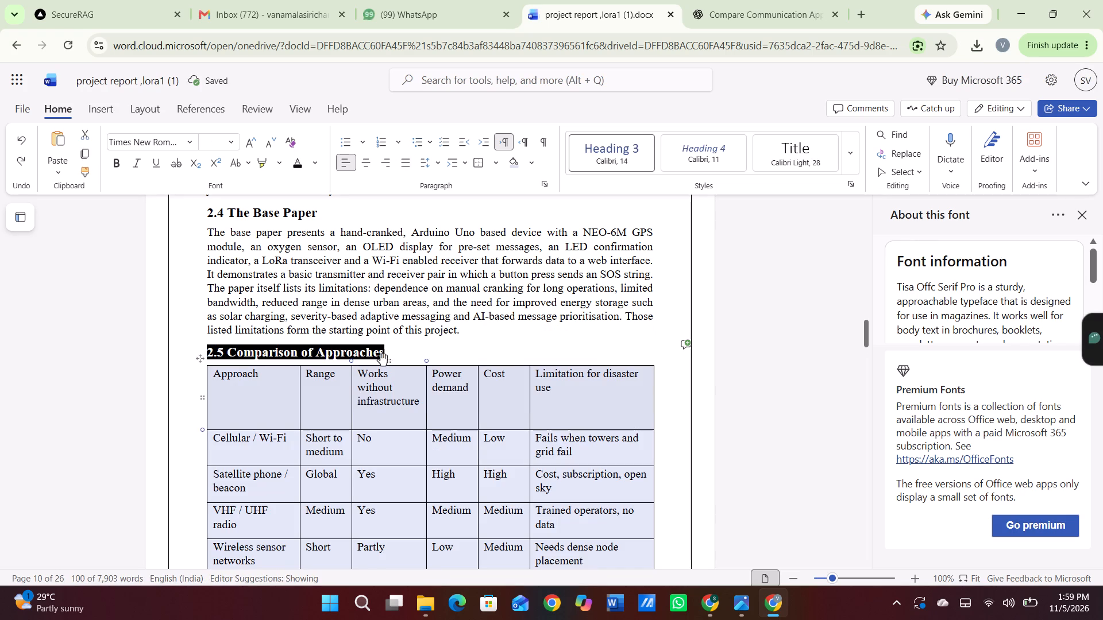
# Replace only the 2.5 Comparison of Approaches heading text with the copied "Analysis of Different Communication Technologies in Disaster Scenarios", leaving the table out.
pyautogui.click(334, 396)
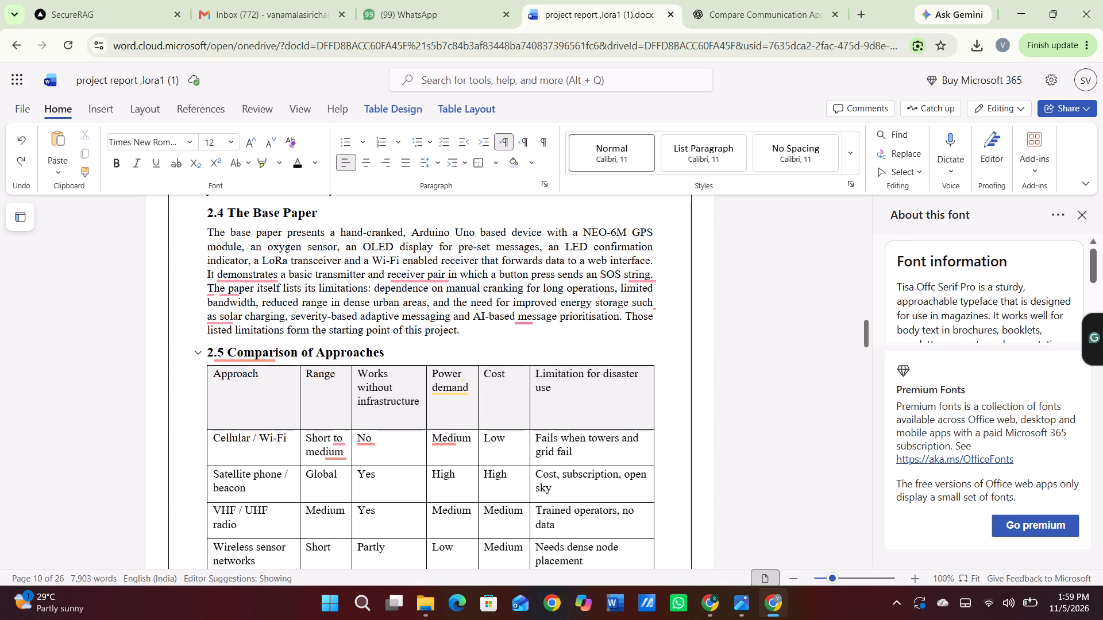
pyautogui.moveTo(394, 351); pyautogui.dragTo(217, 359)
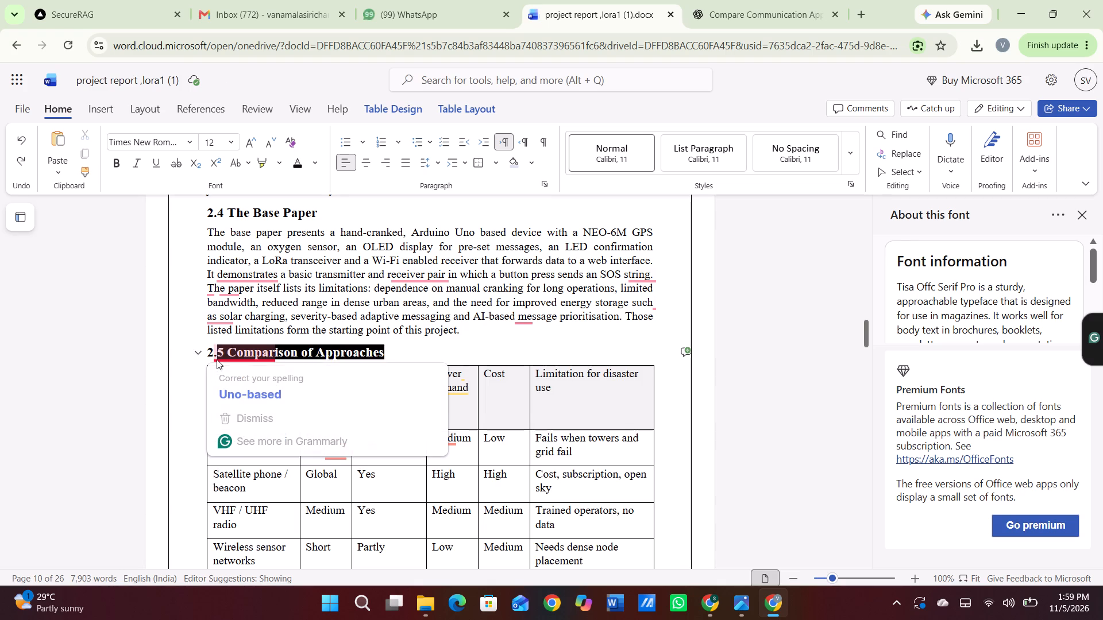
pyautogui.moveTo(217, 359); pyautogui.dragTo(200, 360)
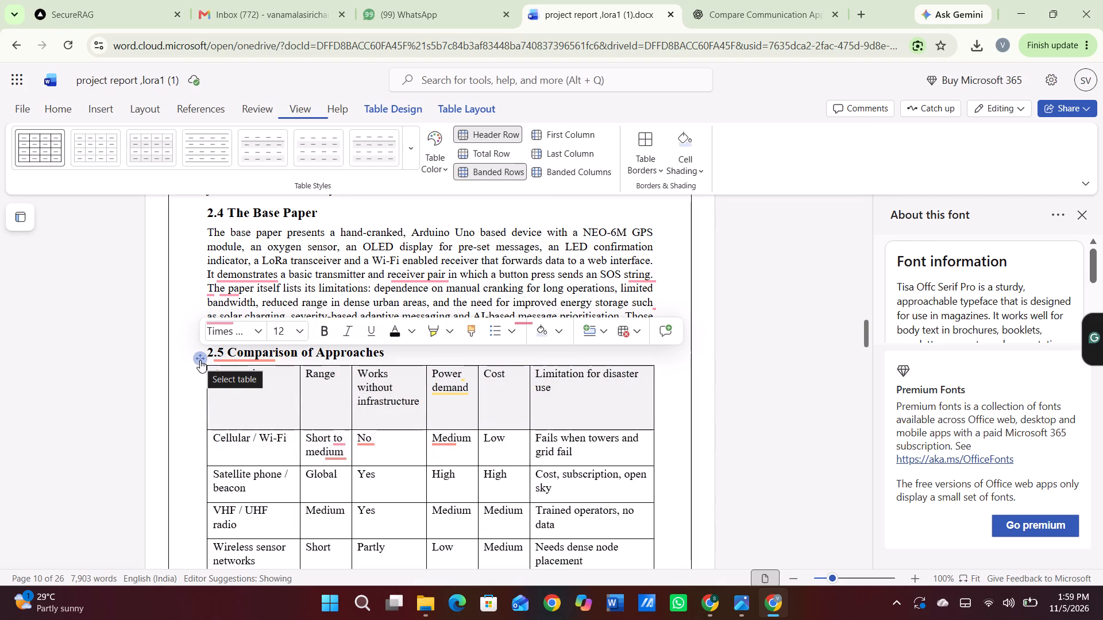
pyautogui.click(421, 352)
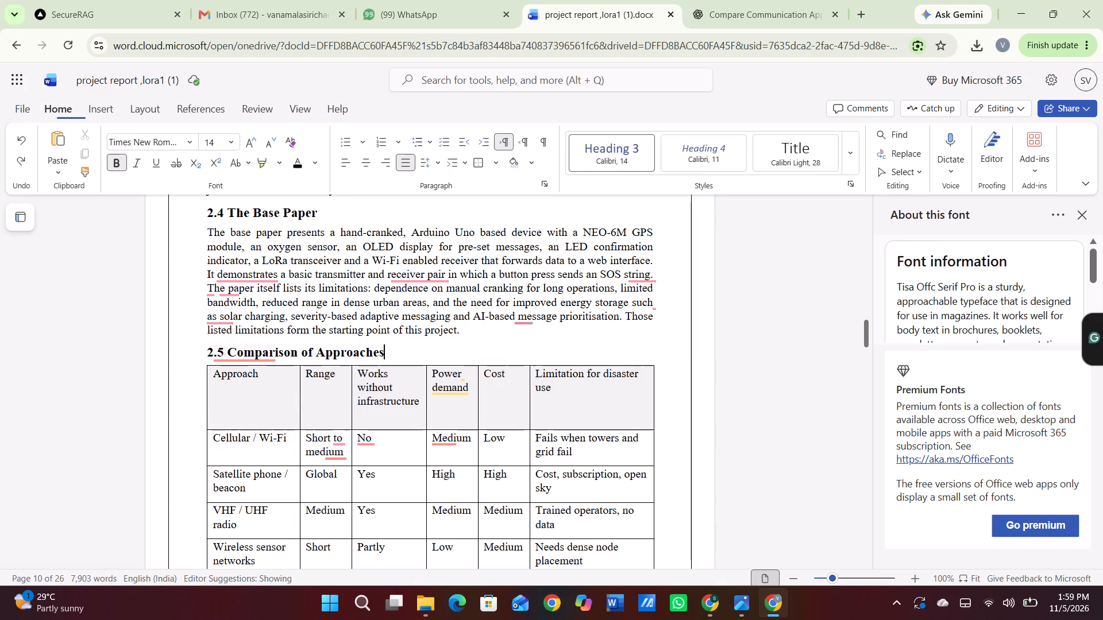
pyautogui.moveTo(205, 349); pyautogui.dragTo(357, 349)
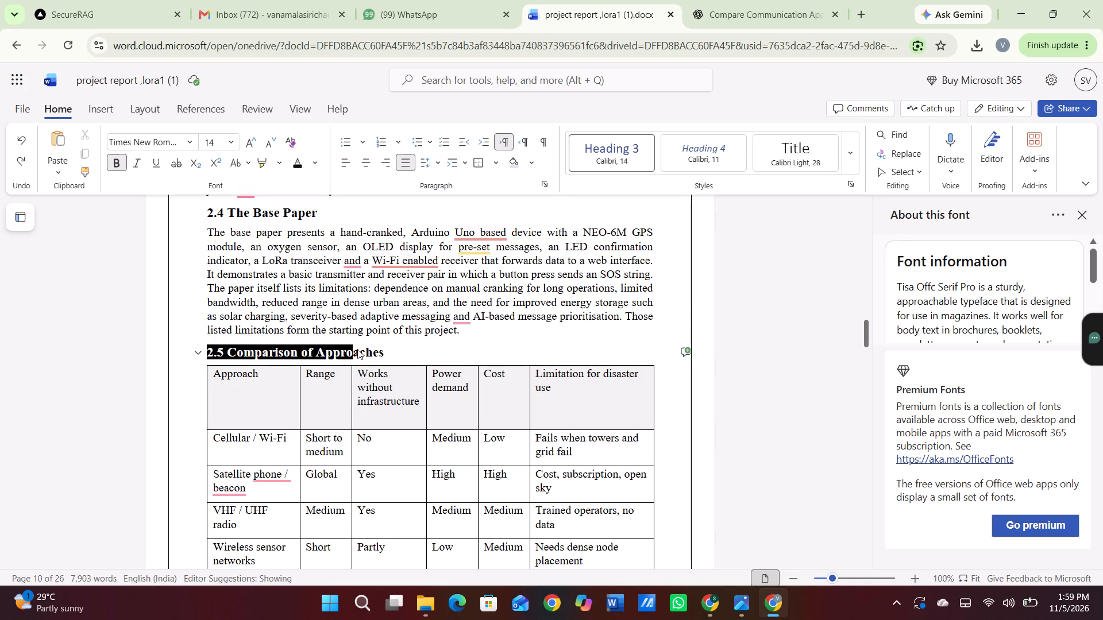
pyautogui.moveTo(357, 349); pyautogui.dragTo(391, 352)
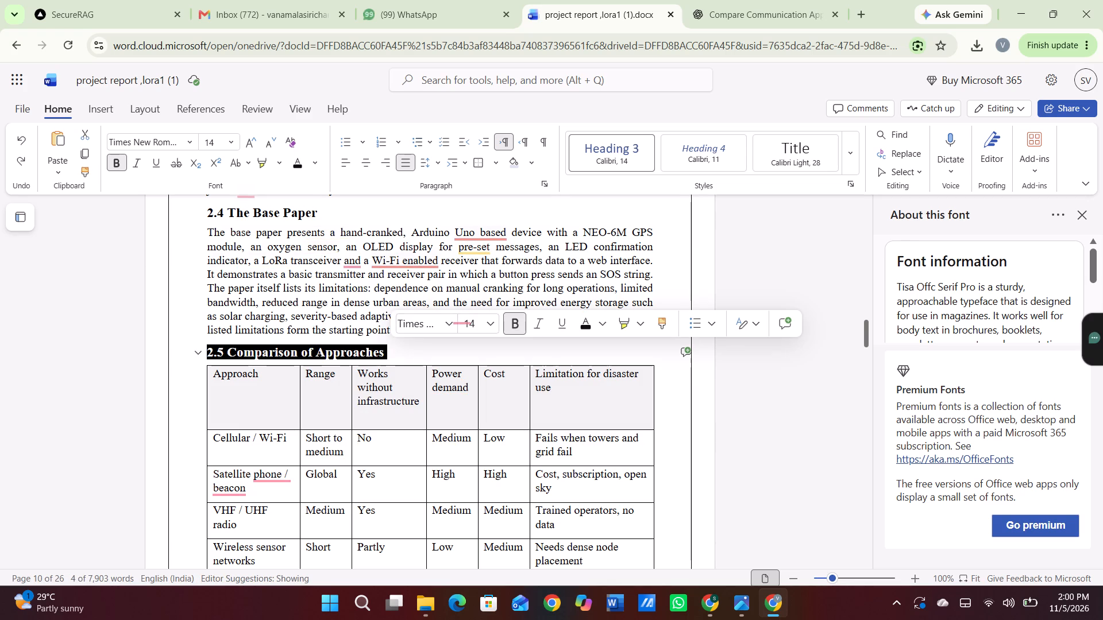
pyautogui.hotkey('ctrl', 'v')
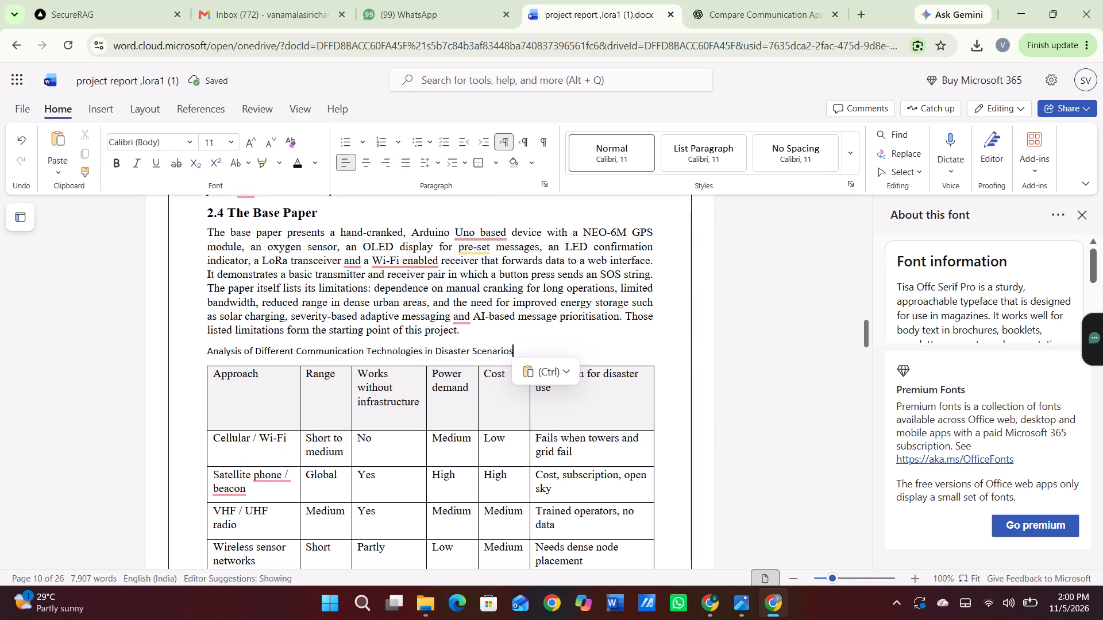
# Set the font size of the pasted heading above the comparison table to 14.
pyautogui.click(391, 352)
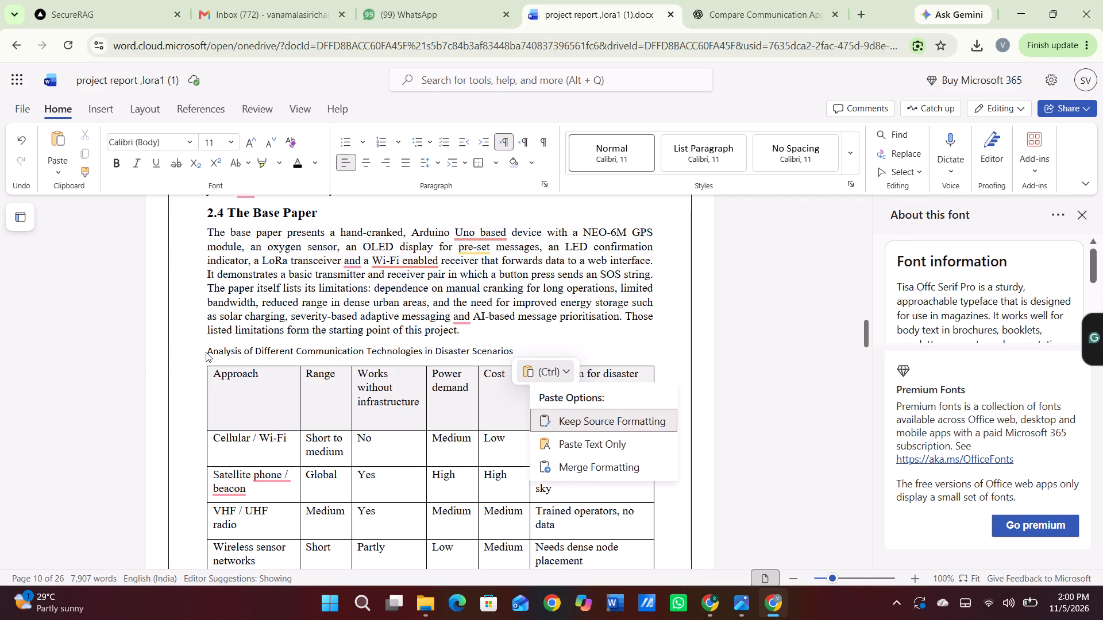
pyautogui.moveTo(206, 351); pyautogui.dragTo(296, 365)
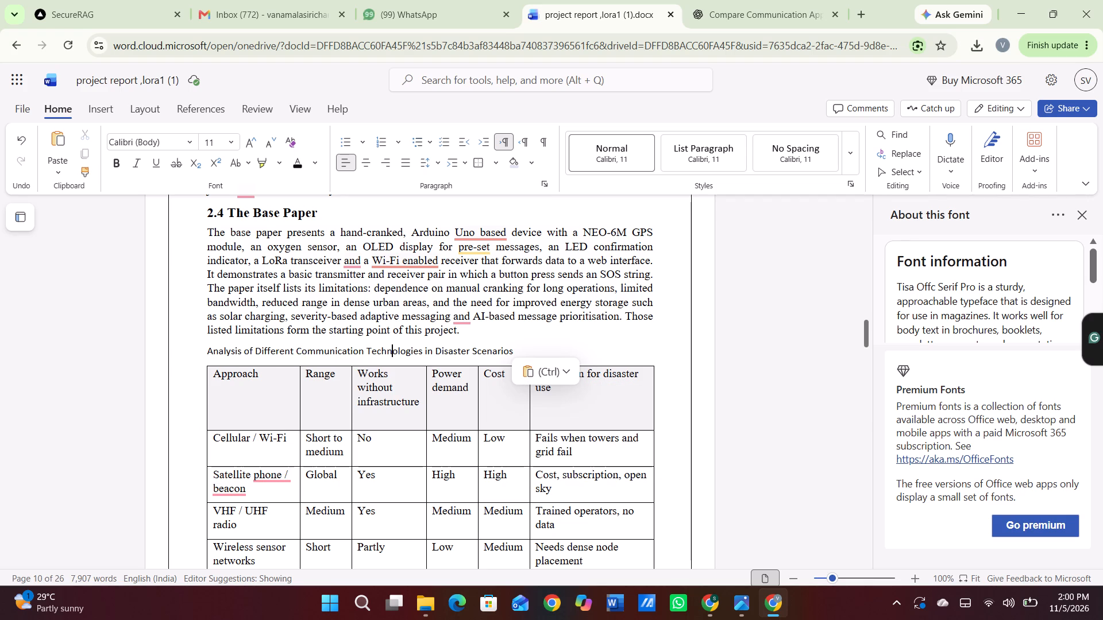
pyautogui.moveTo(207, 346); pyautogui.dragTo(511, 361)
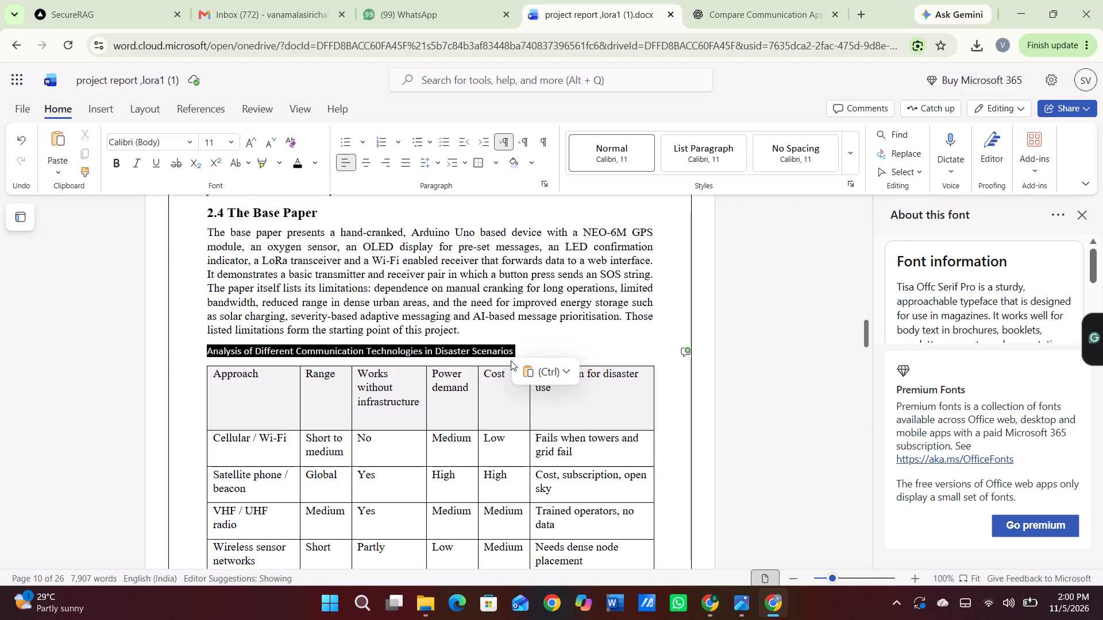
pyautogui.click(610, 340)
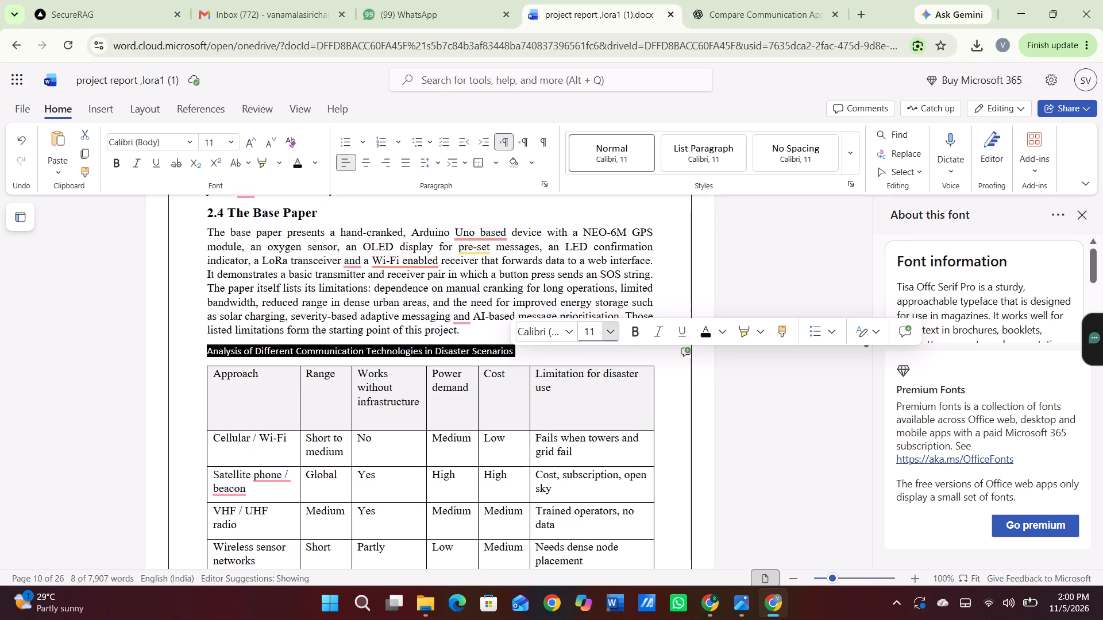
pyautogui.click(610, 331)
pyautogui.click(634, 363)
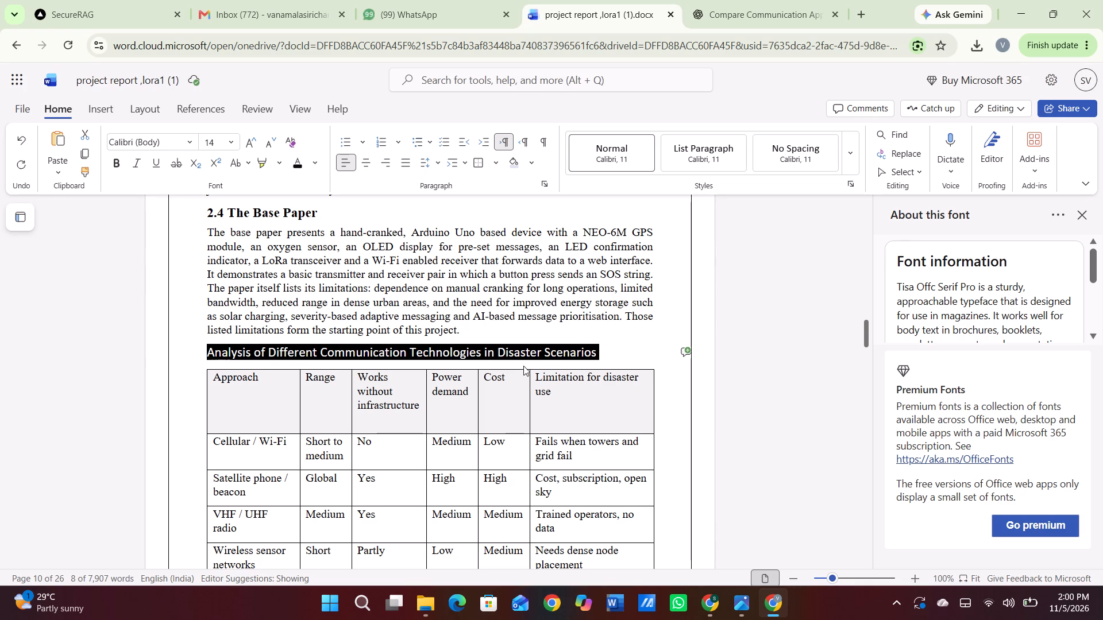
# Make the whole "Analysis of Different Communication Technologies in Disaster Scenarios" heading bold.
pyautogui.click(574, 359)
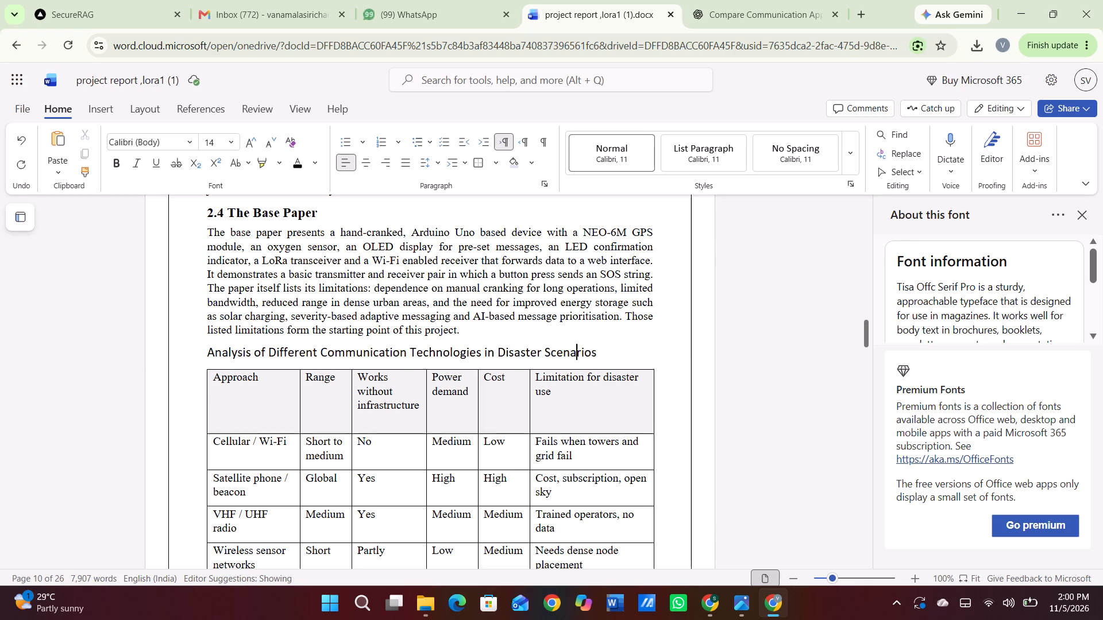
pyautogui.moveTo(209, 351); pyautogui.dragTo(262, 361)
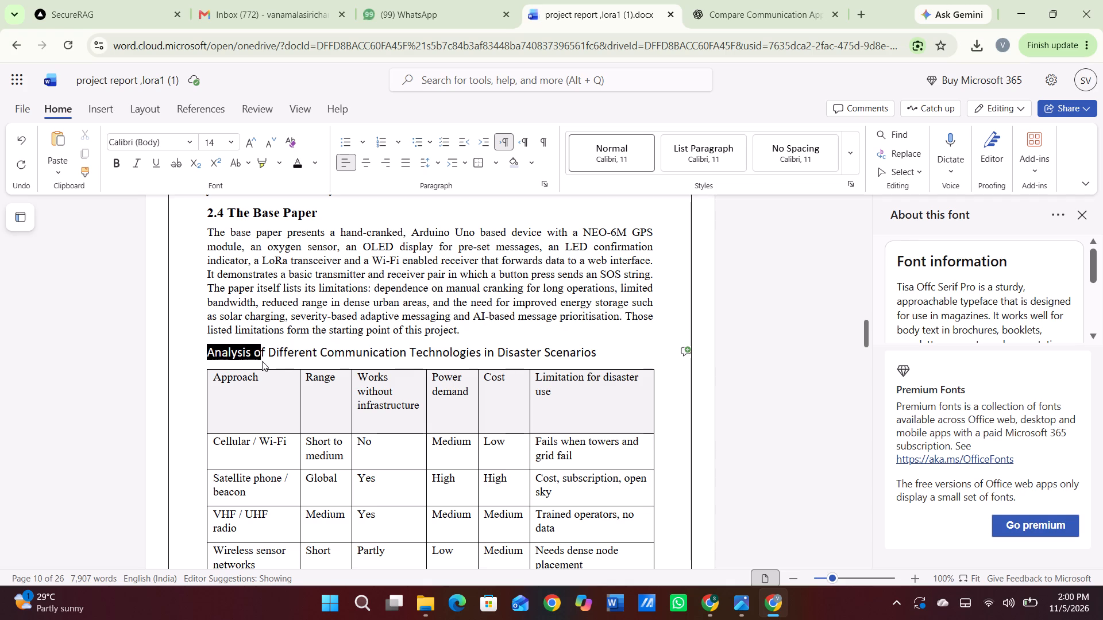
pyautogui.moveTo(262, 361); pyautogui.dragTo(606, 355)
pyautogui.click(730, 331)
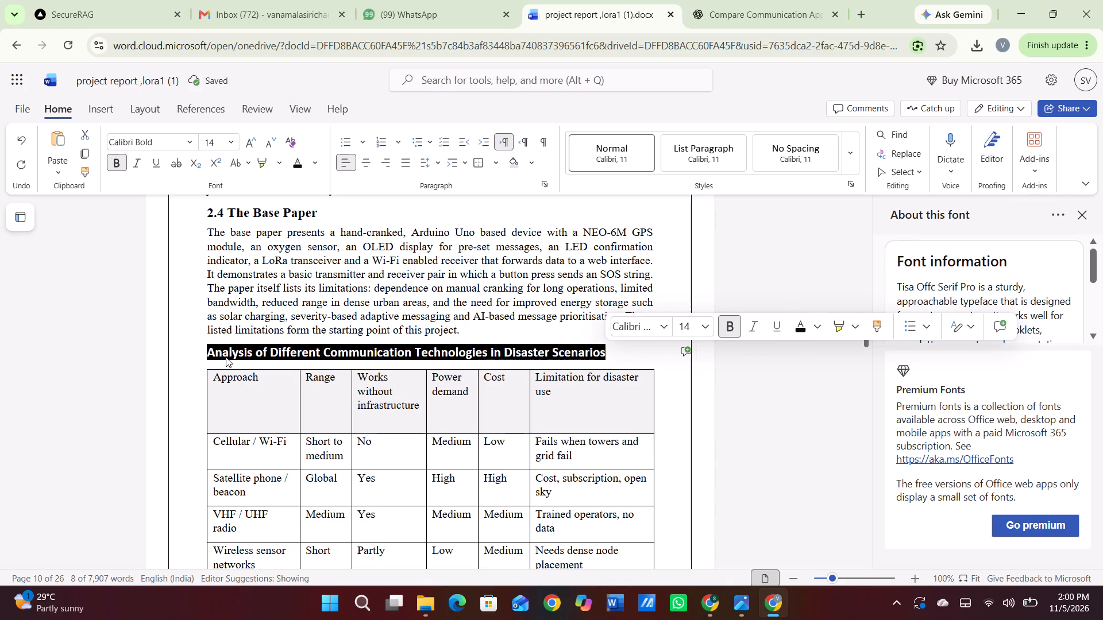
# Insert the section number "2.5" followed by a space at the start of the new heading.
pyautogui.click(225, 343)
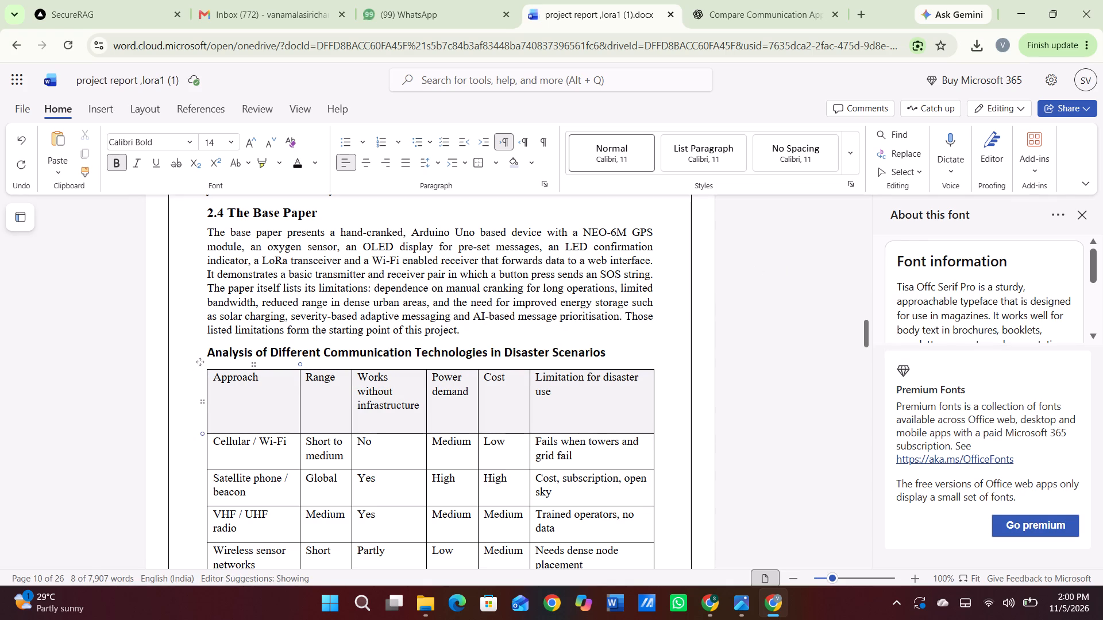
pyautogui.press('Left')
pyautogui.press('Left')
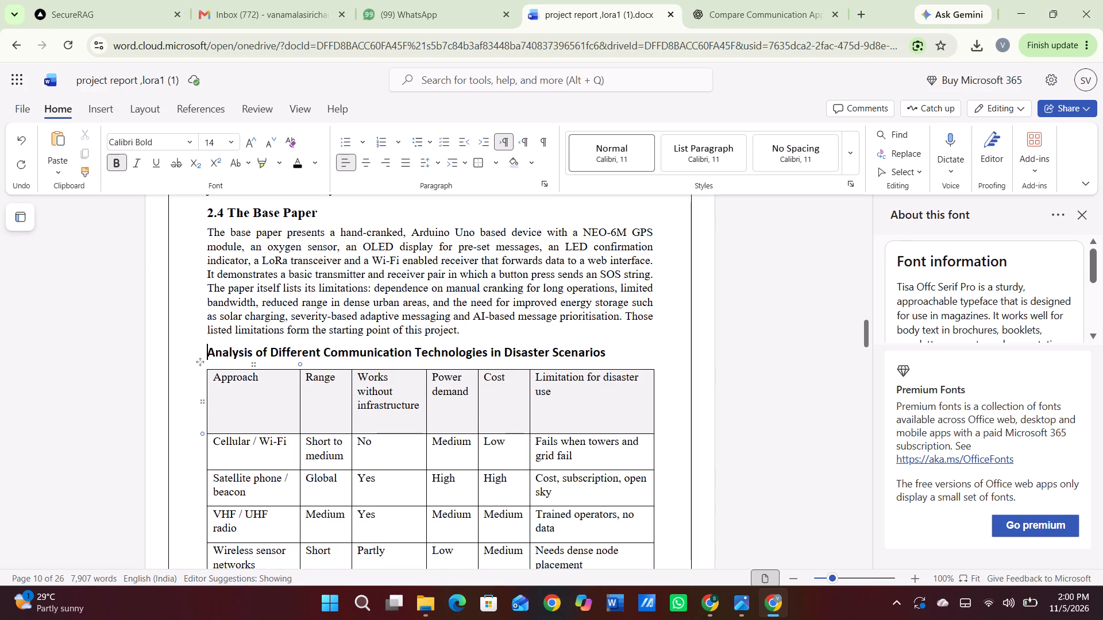
pyautogui.write('2.')
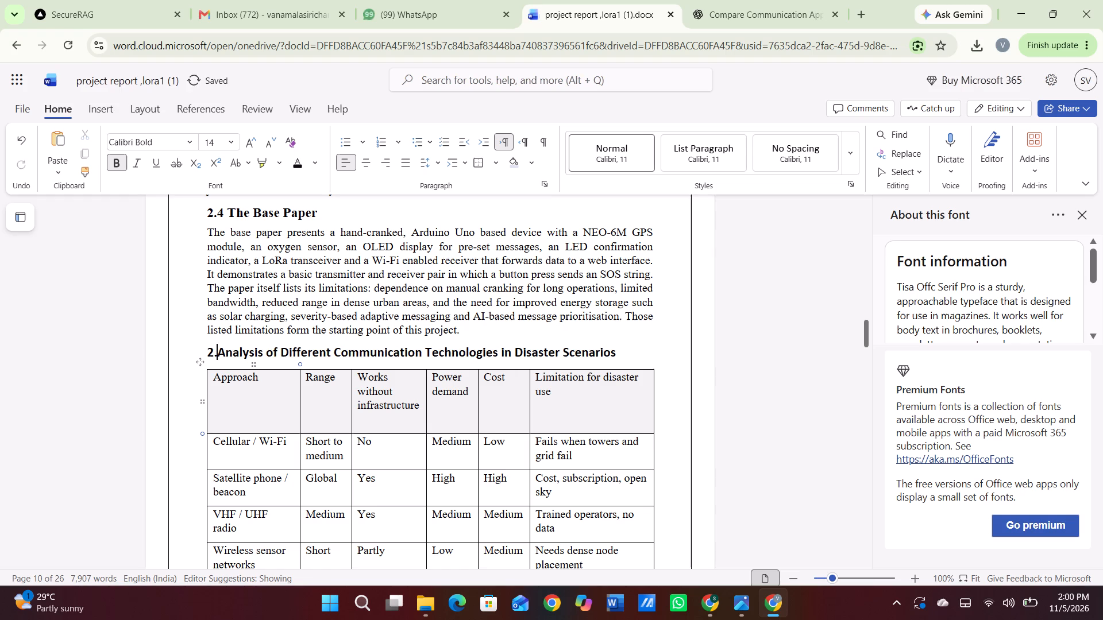
pyautogui.press('5')
pyautogui.press('space')
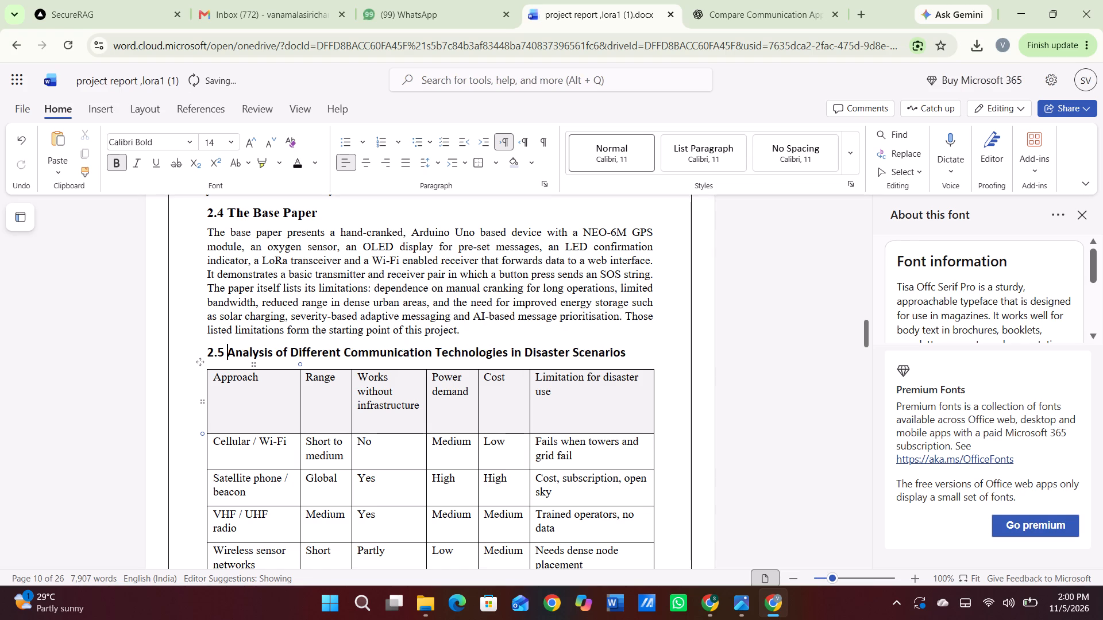
pyautogui.scroll(-2, 364, 520)
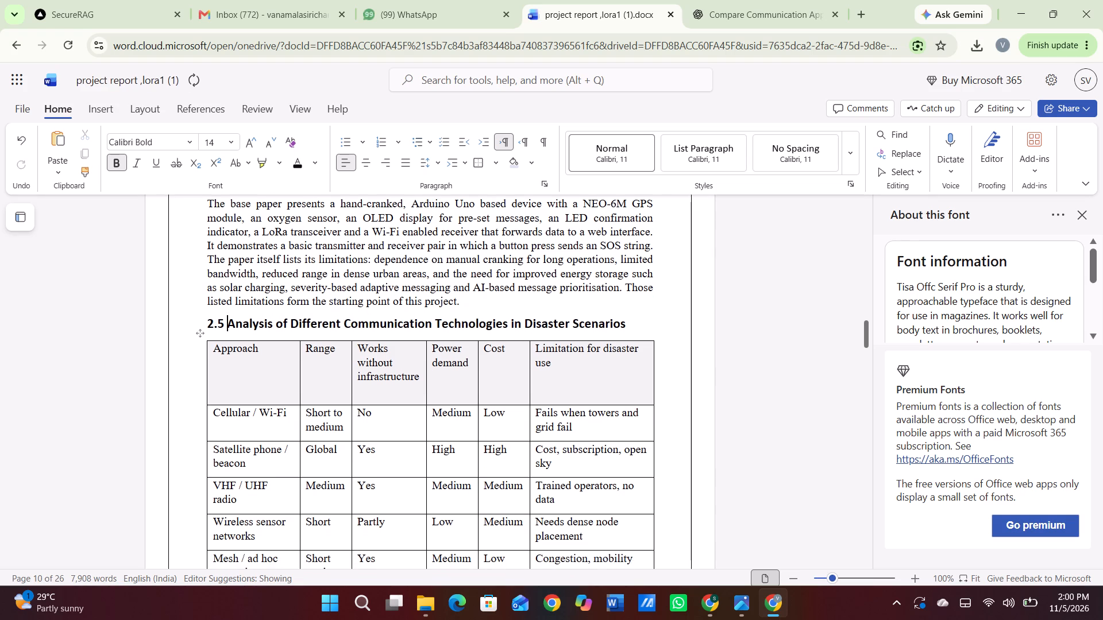
# Justify the text from the 2.6 Research Gap heading through the end of the 2.7 Summary paragraph.
pyautogui.scroll(-3, 364, 520)
pyautogui.scroll(1, 364, 520)
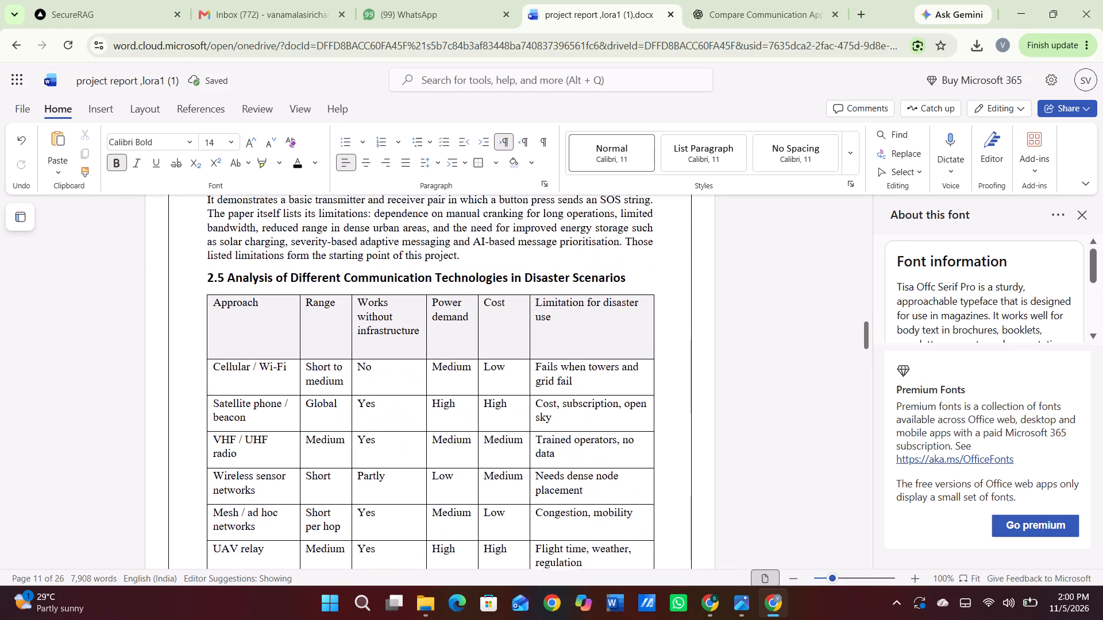
pyautogui.scroll(-1, 364, 520)
pyautogui.scroll(2, 364, 520)
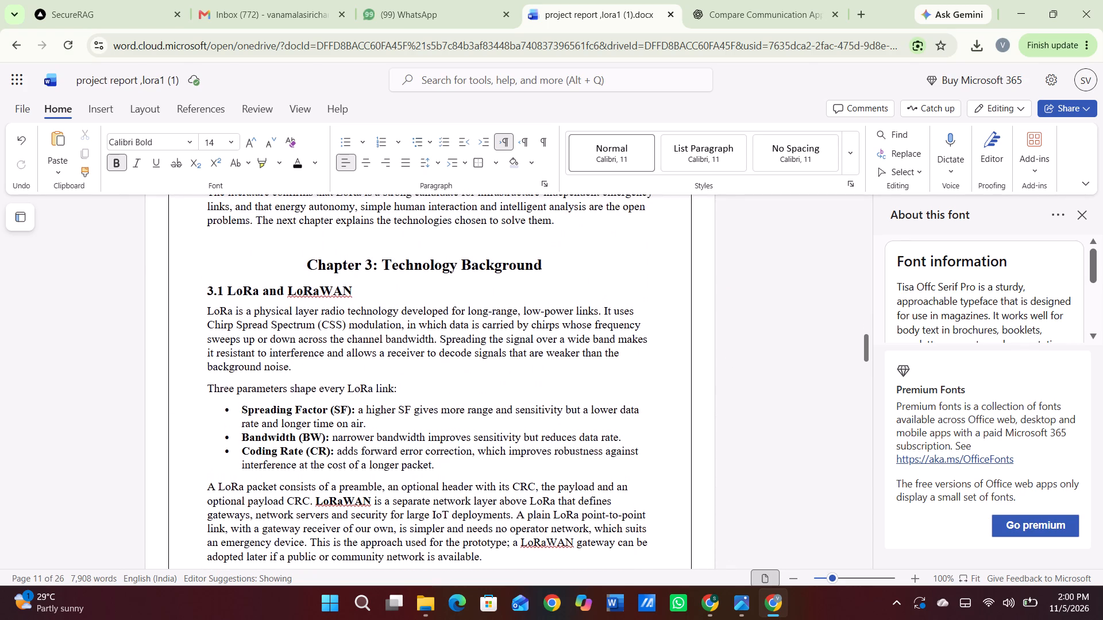
pyautogui.scroll(5, 364, 520)
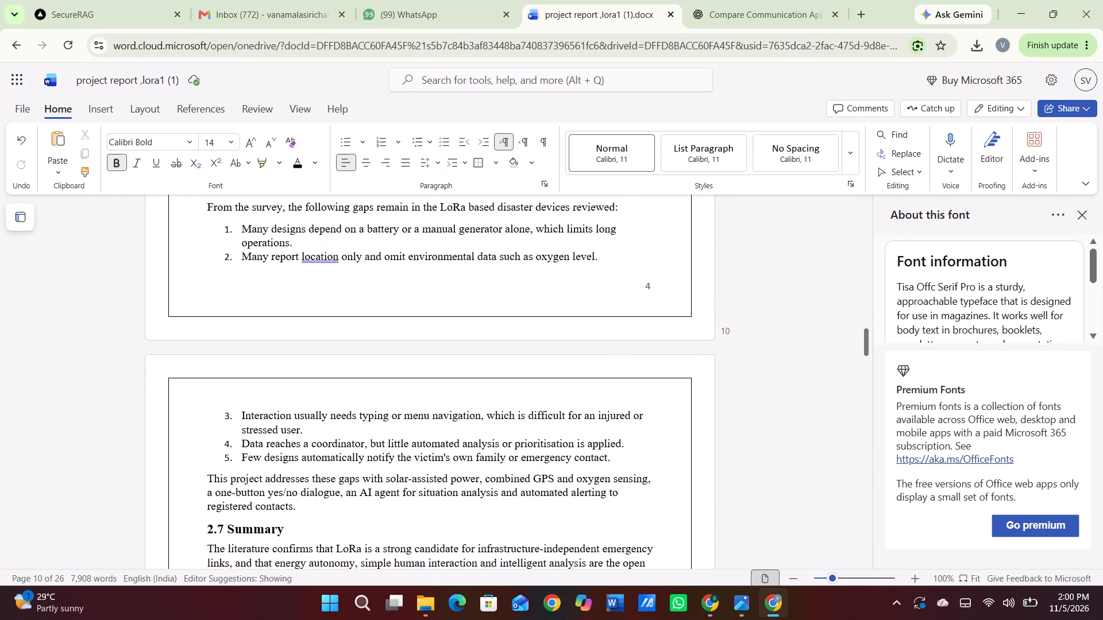
pyautogui.scroll(1, 364, 520)
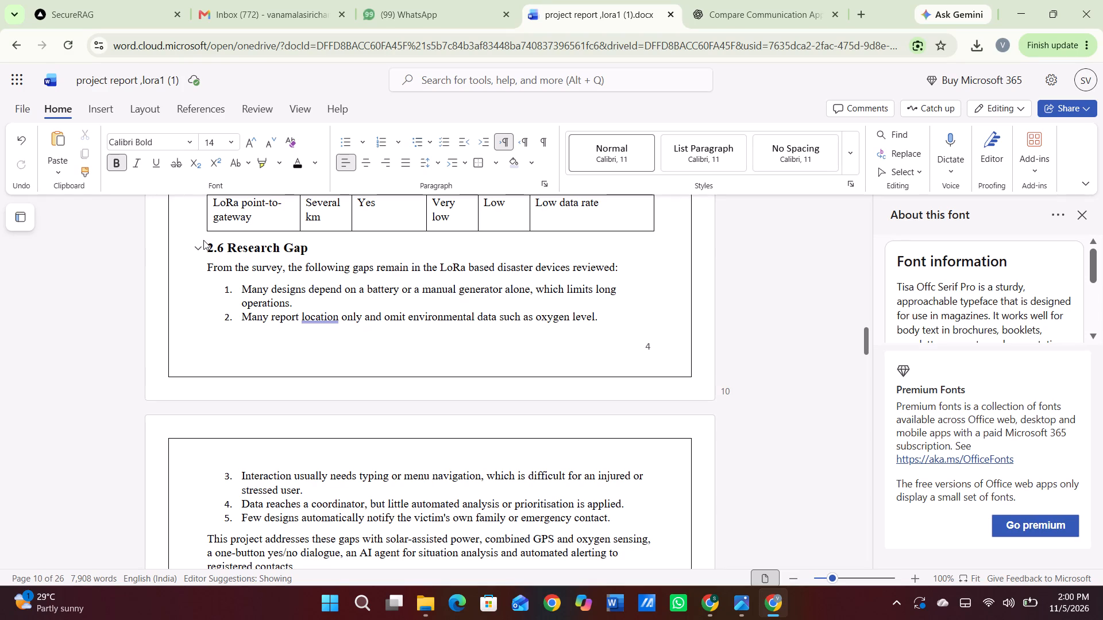
pyautogui.moveTo(203, 240); pyautogui.dragTo(571, 534)
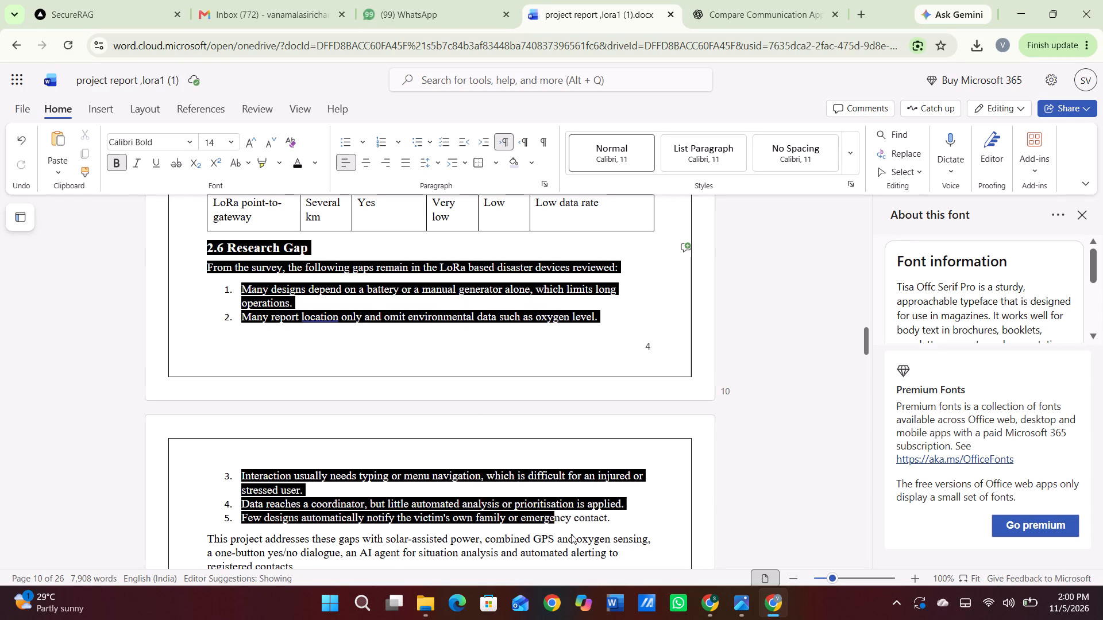
pyautogui.moveTo(571, 534); pyautogui.dragTo(562, 398)
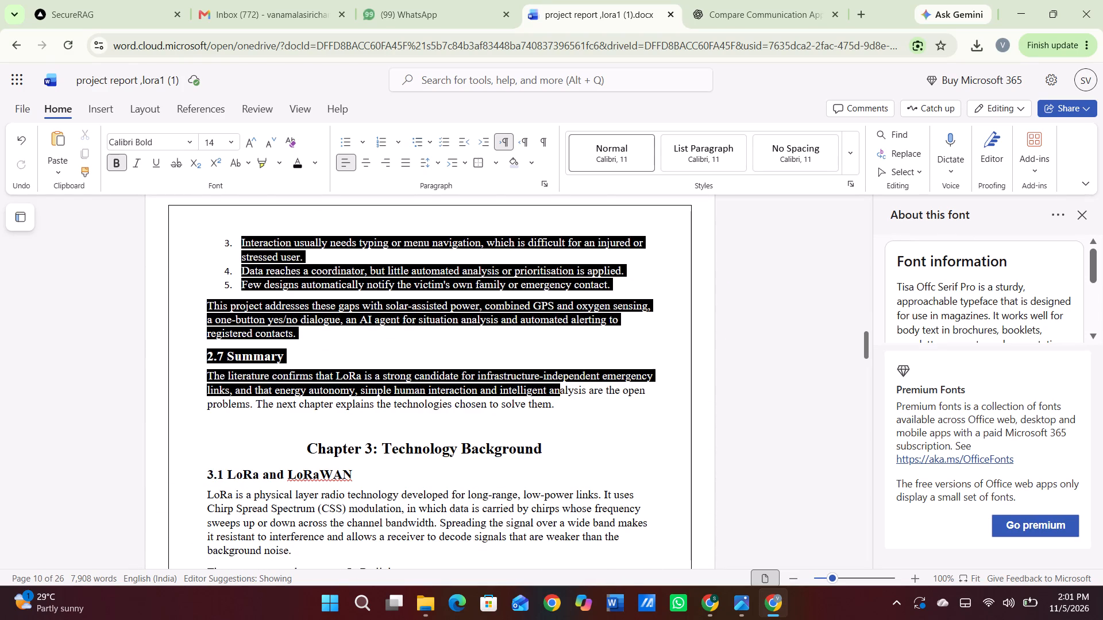
pyautogui.moveTo(562, 398); pyautogui.dragTo(565, 400)
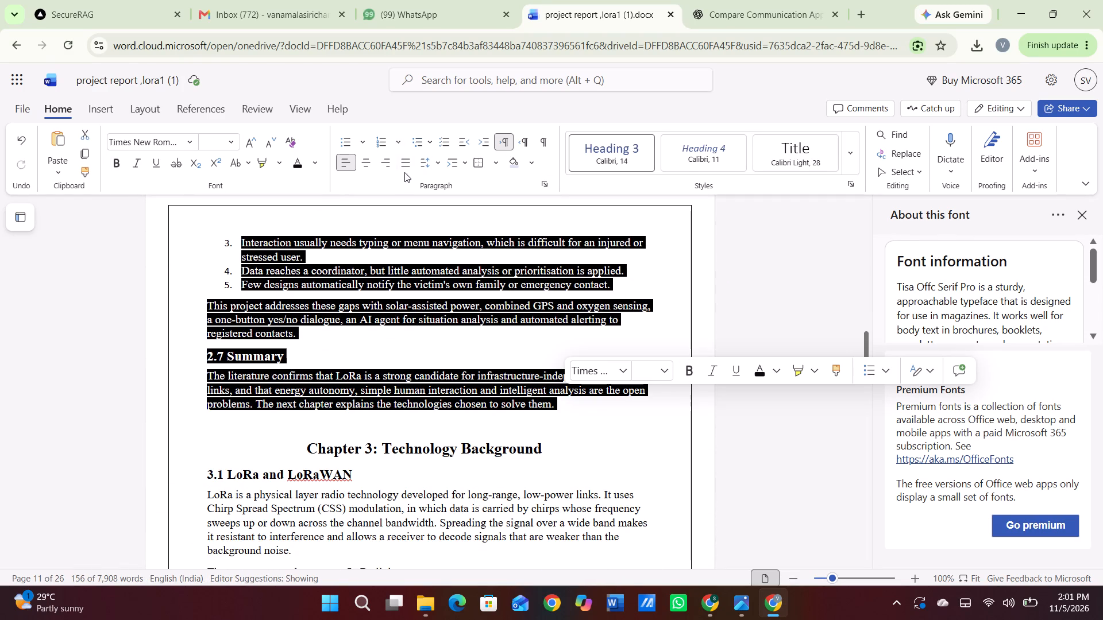
pyautogui.click(408, 156)
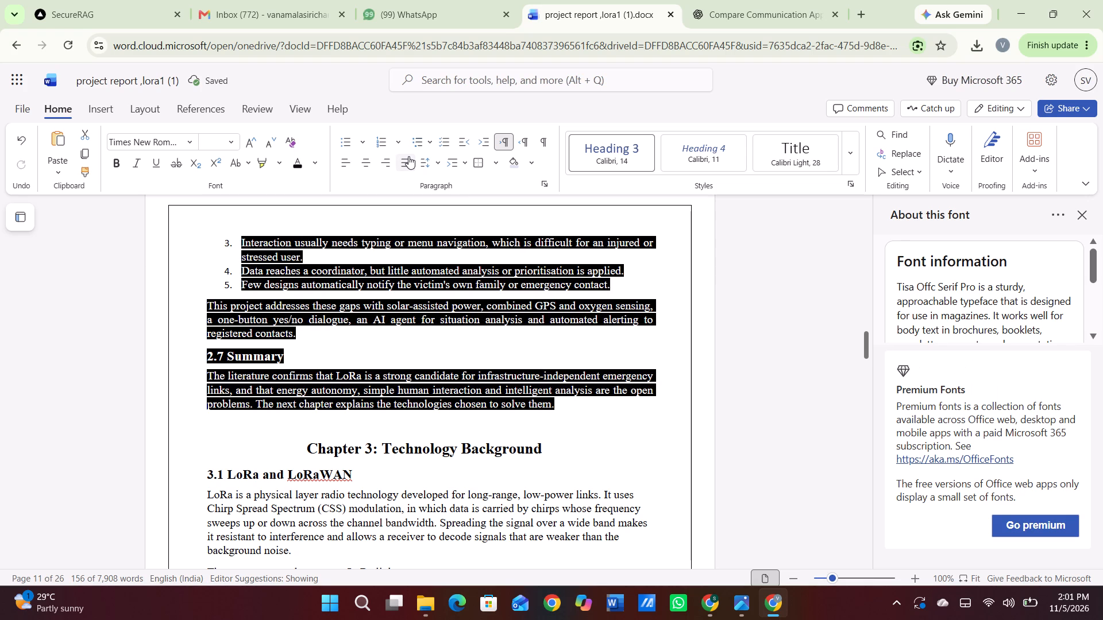
pyautogui.click(430, 259)
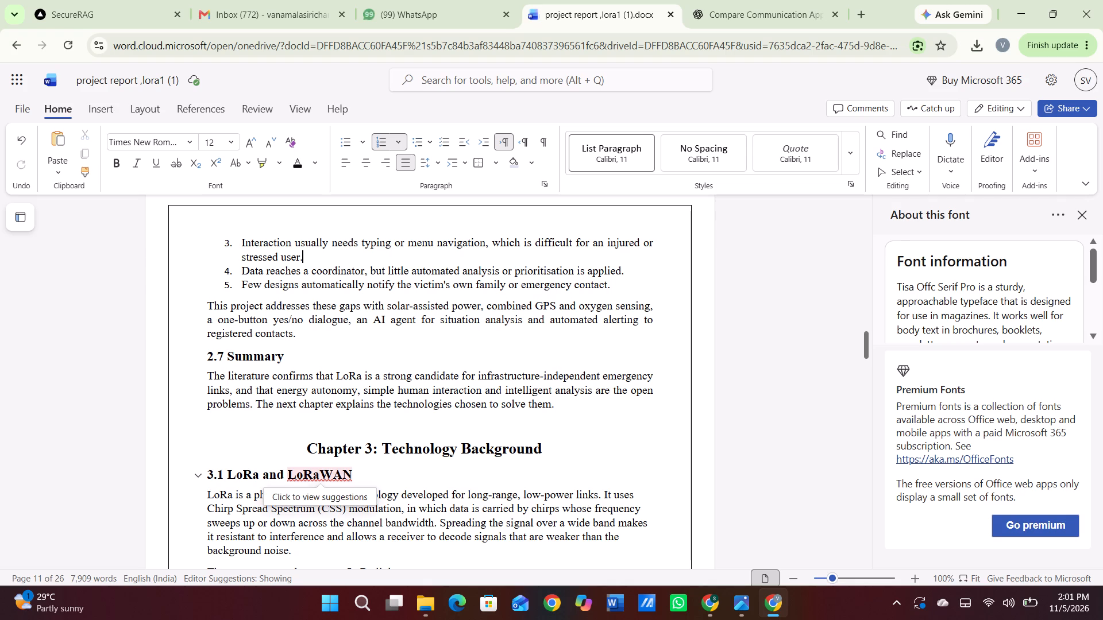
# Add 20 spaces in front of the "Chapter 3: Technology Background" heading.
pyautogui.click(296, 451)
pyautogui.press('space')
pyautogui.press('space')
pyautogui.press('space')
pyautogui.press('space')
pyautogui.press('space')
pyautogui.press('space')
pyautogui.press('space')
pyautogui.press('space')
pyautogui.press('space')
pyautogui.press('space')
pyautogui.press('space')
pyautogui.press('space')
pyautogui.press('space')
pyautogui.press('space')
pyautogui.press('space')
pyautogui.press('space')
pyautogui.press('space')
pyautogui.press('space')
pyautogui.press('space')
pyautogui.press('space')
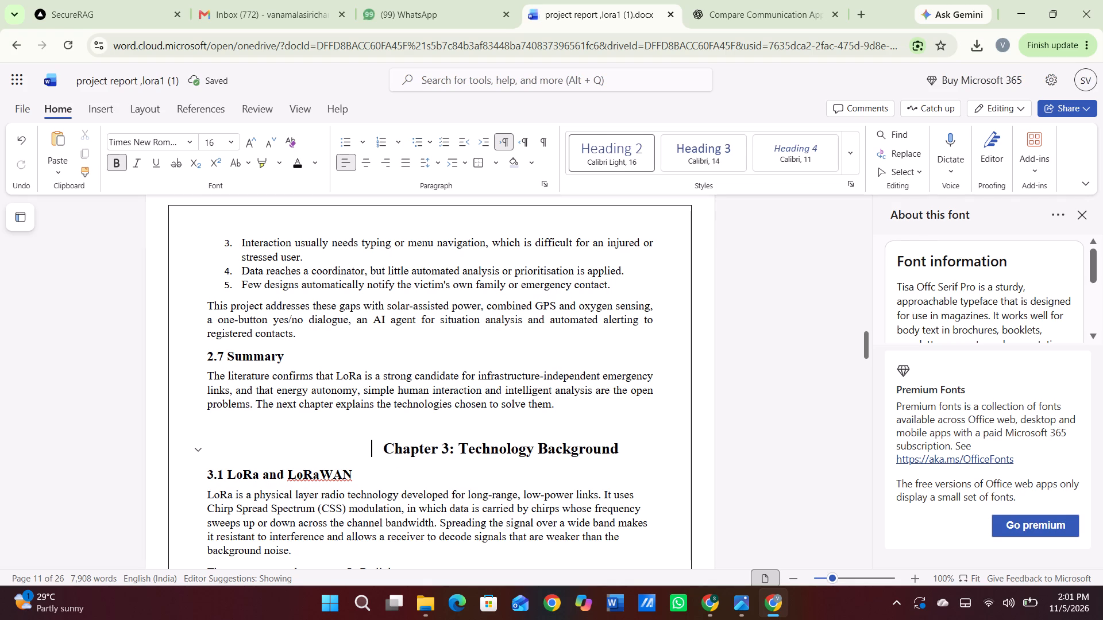
# Insert blank lines before the "Chapter 3: Technology Background" heading until it moves onto the page after the 2.7 Summary.
pyautogui.press('Return')
pyautogui.press('Return')
pyautogui.press('Return')
pyautogui.press('Return')
pyautogui.press('Return')
pyautogui.press('Return')
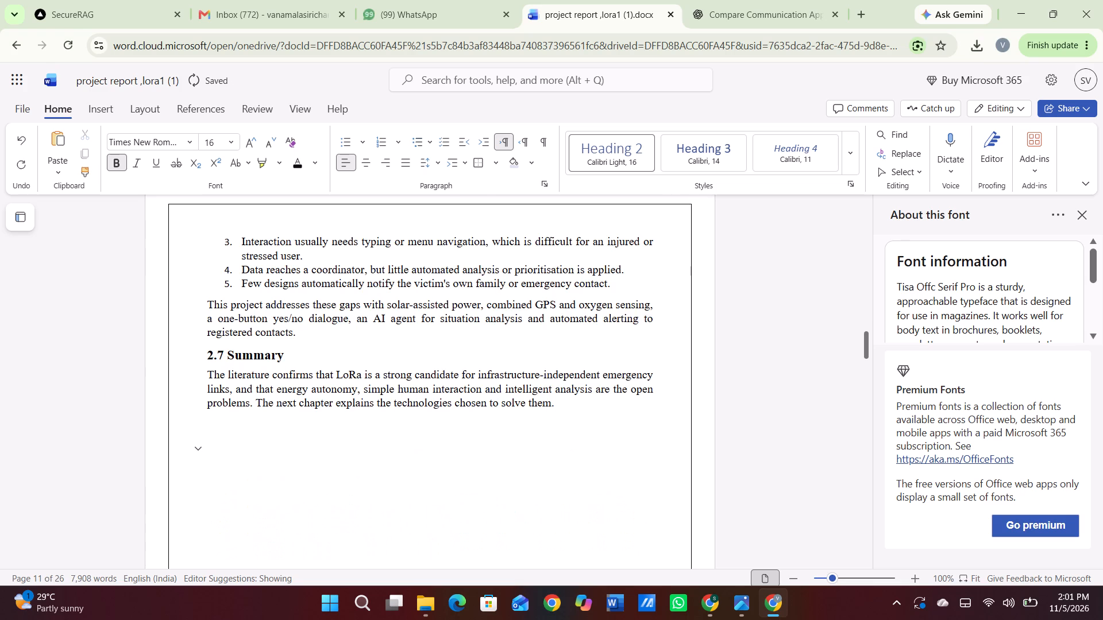
pyautogui.press('Return')
pyautogui.press('Return')
pyautogui.press('Return')
pyautogui.press('Return')
pyautogui.press('Return')
pyautogui.press('Return')
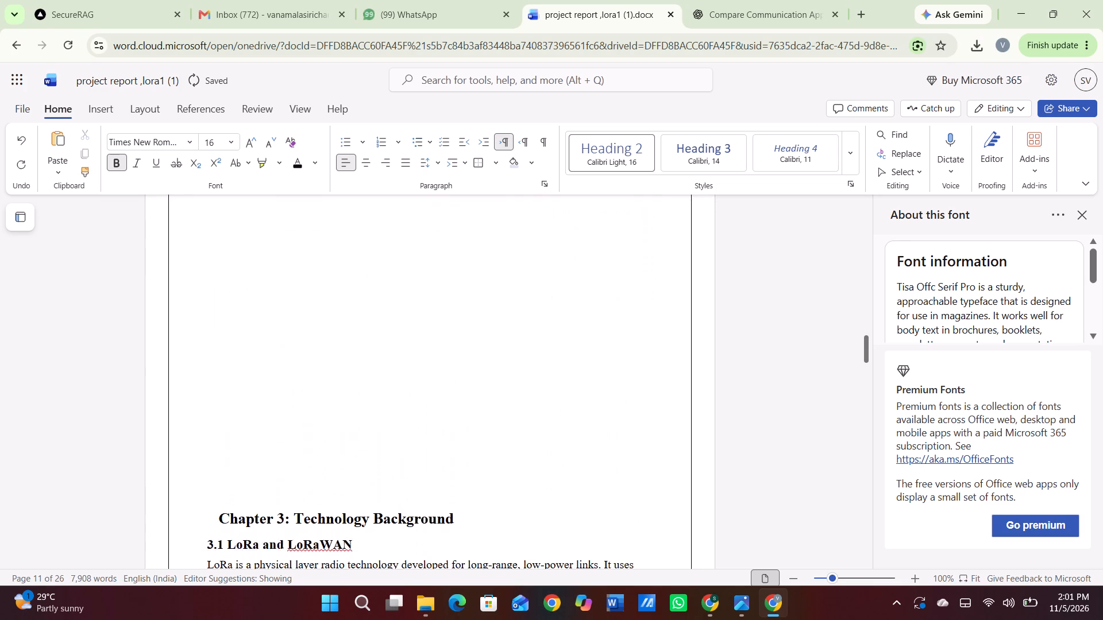
pyautogui.press('Return')
pyautogui.press('Return')
pyautogui.press('Return')
pyautogui.press('Return')
pyautogui.press('Return')
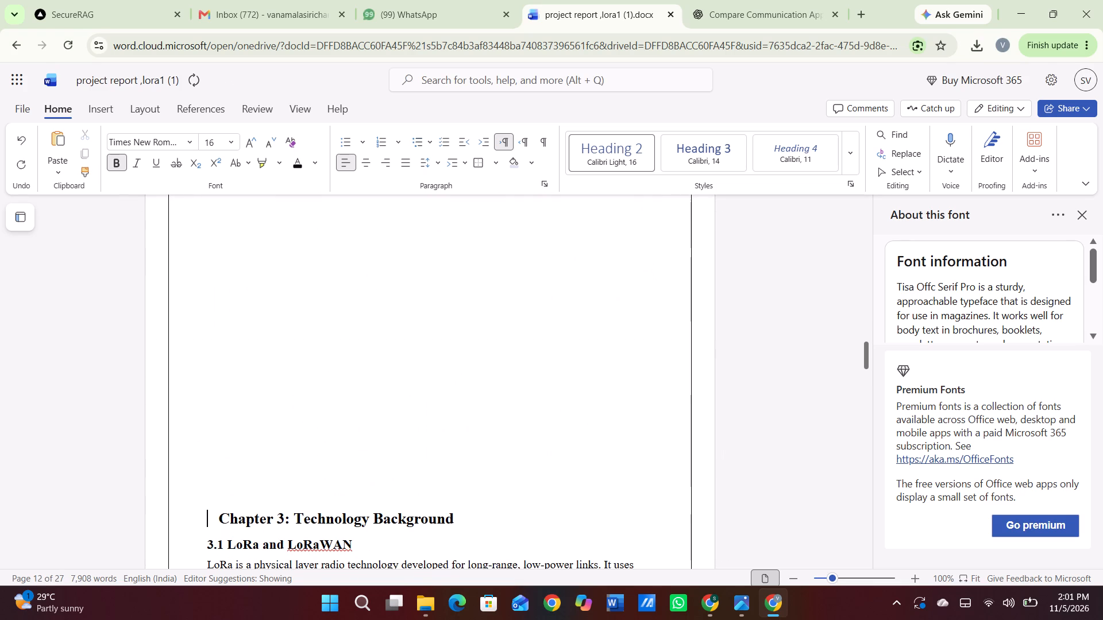
pyautogui.press('BackSpace')
pyautogui.press('BackSpace')
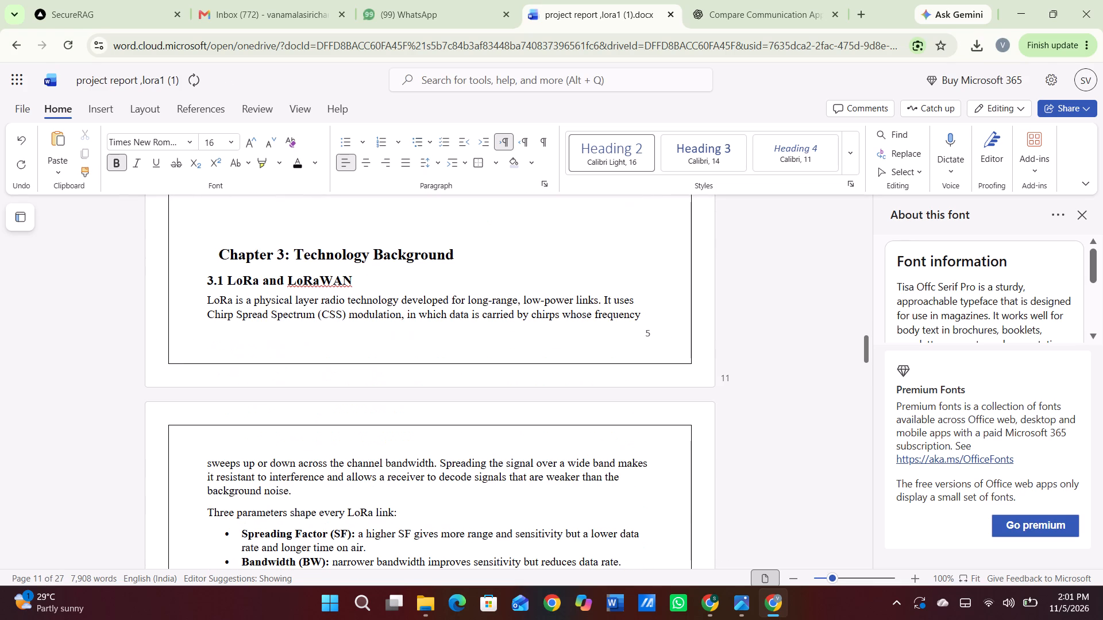
pyautogui.press('Return')
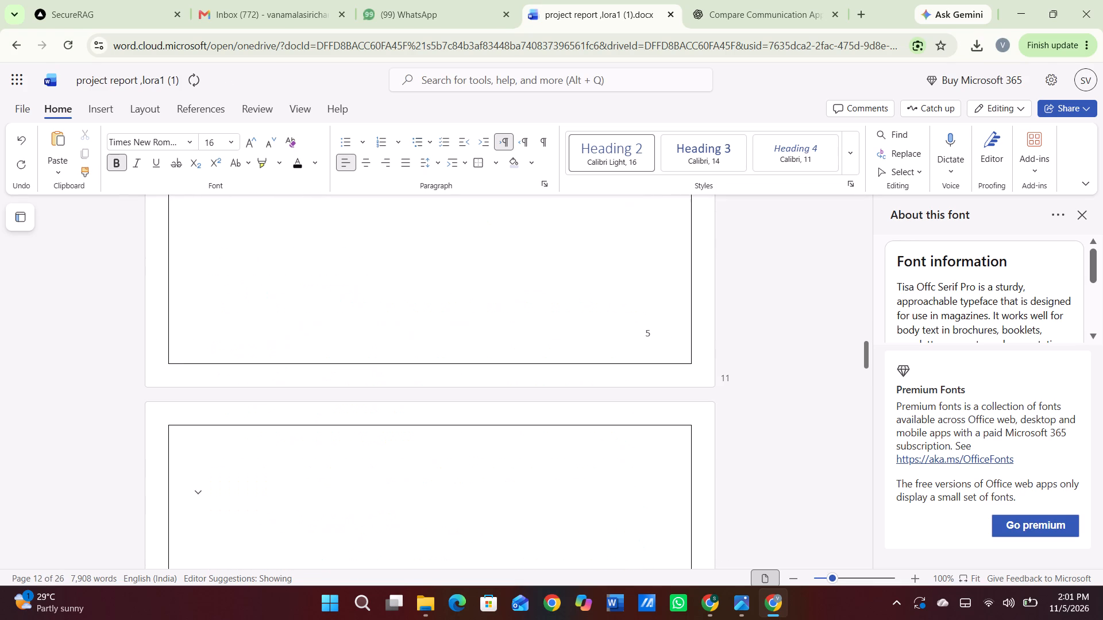
pyautogui.scroll(-7, 329, 489)
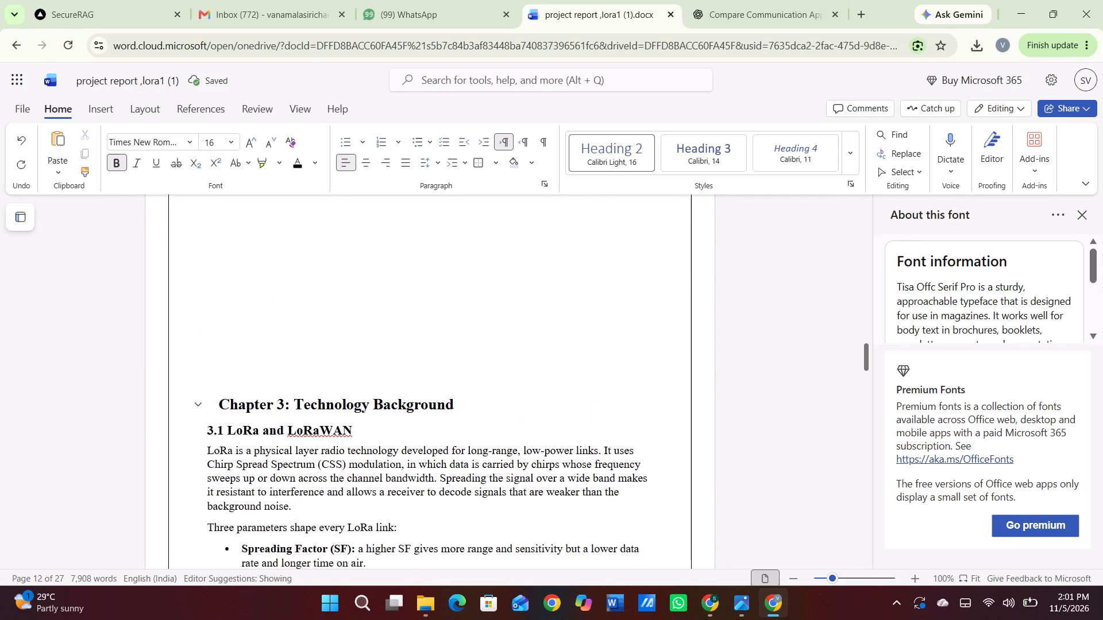
# Delete the leading spaces in front of the Chapter 3 heading and the surplus blank lines directly above it.
pyautogui.click(218, 406)
pyautogui.press('BackSpace')
pyautogui.press('BackSpace')
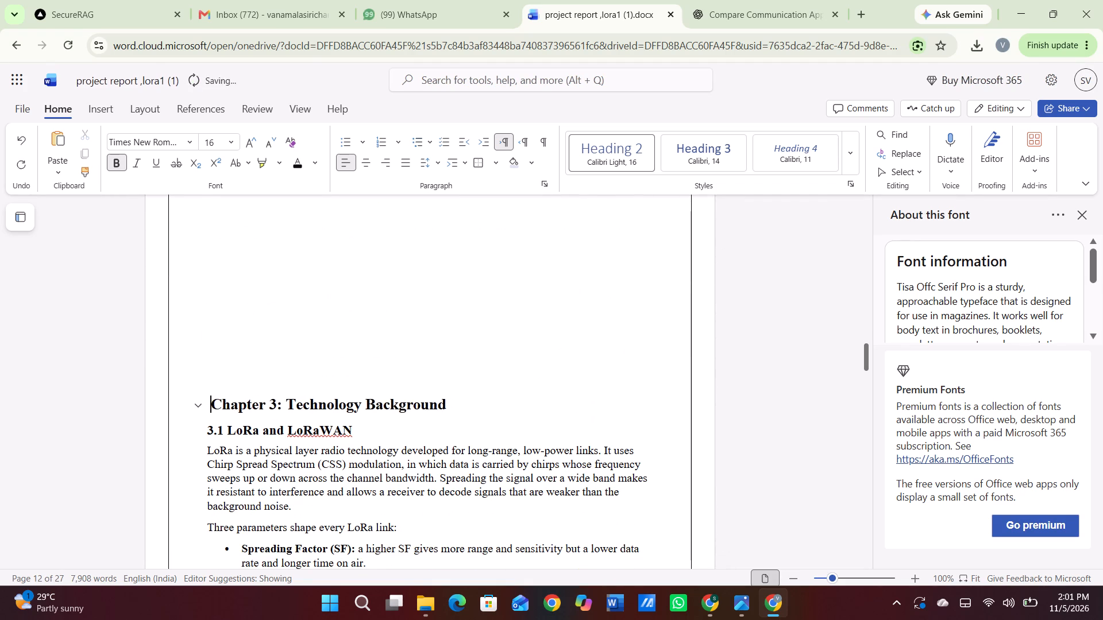
pyautogui.press('BackSpace')
pyautogui.press('BackSpace')
pyautogui.press('BackSpace')
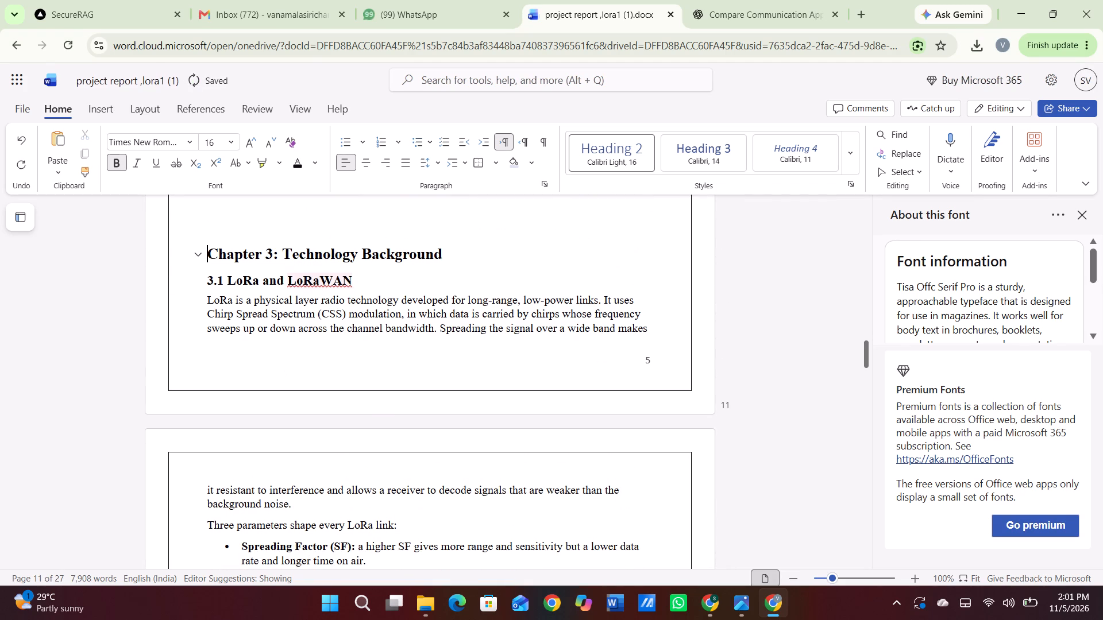
# Insert two more blank lines above the Chapter 3 heading to push it onto the following page.
pyautogui.scroll(8, 318, 255)
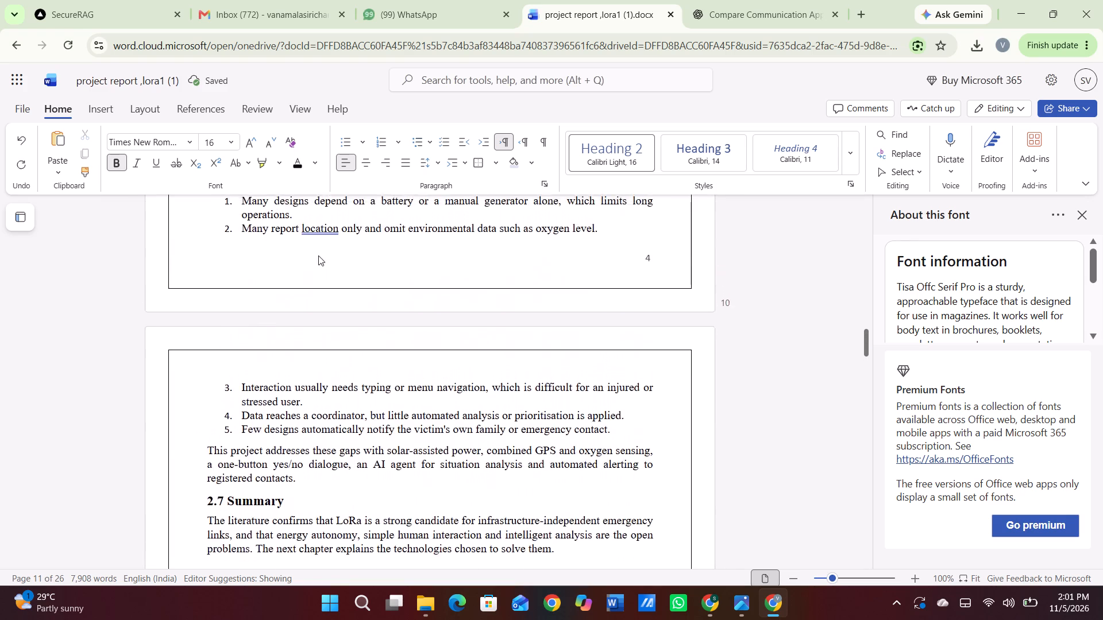
pyautogui.scroll(-1, 318, 255)
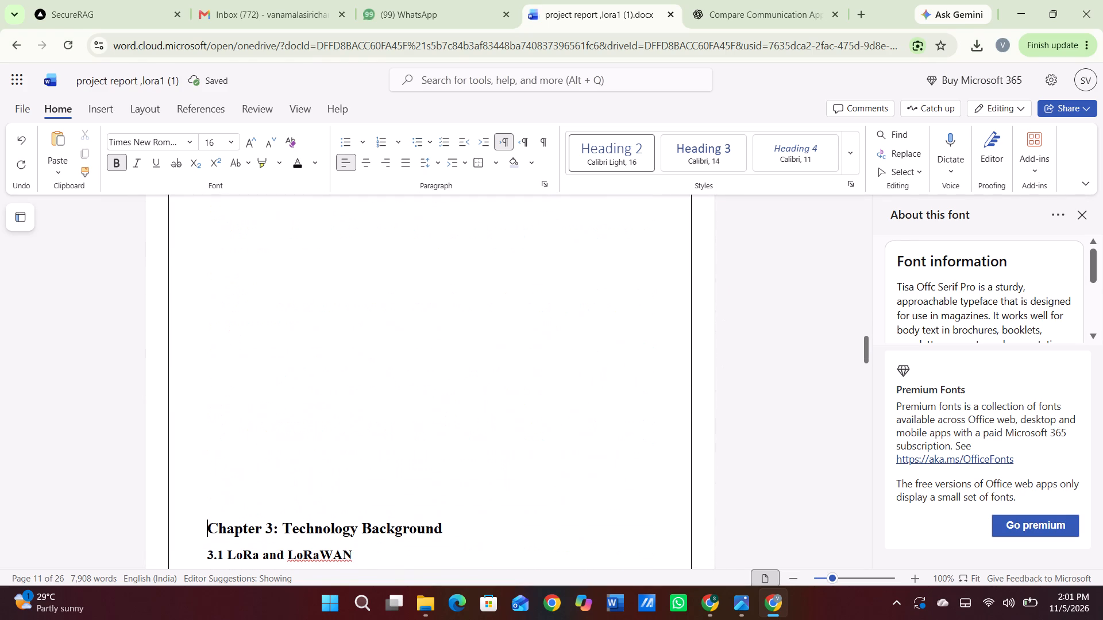
pyautogui.scroll(-1, 318, 255)
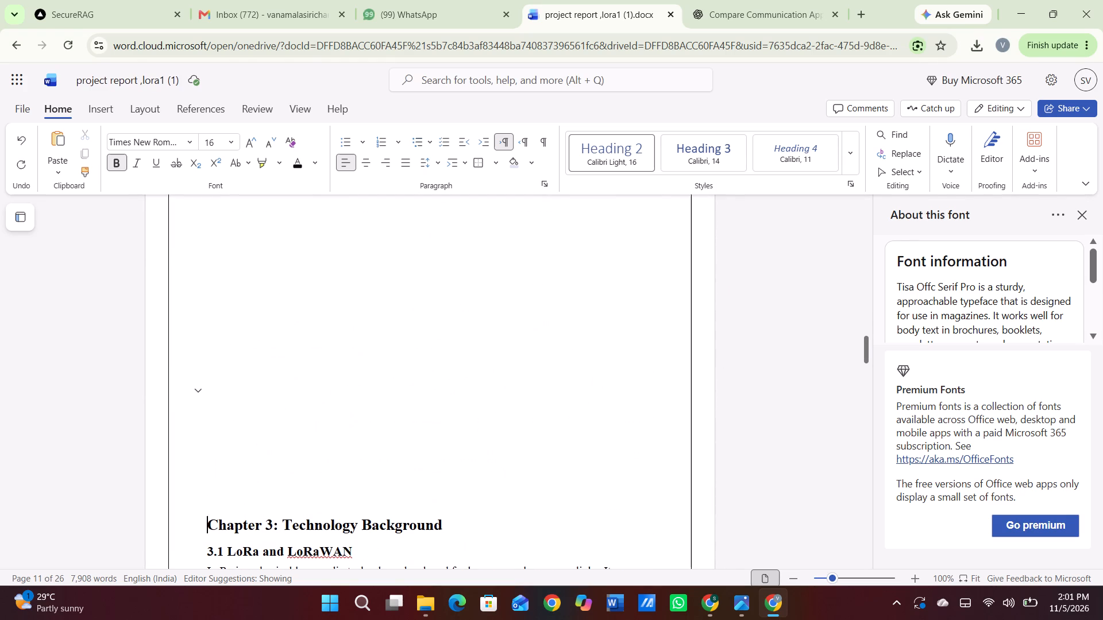
pyautogui.press('Return')
pyautogui.press('Return')
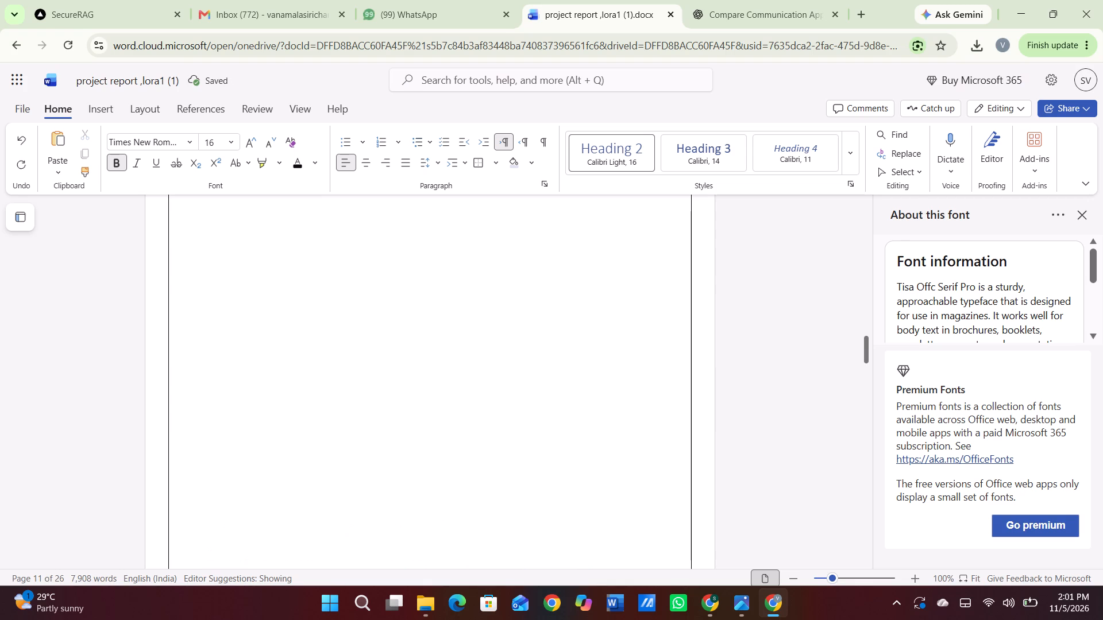
pyautogui.scroll(-4, 281, 470)
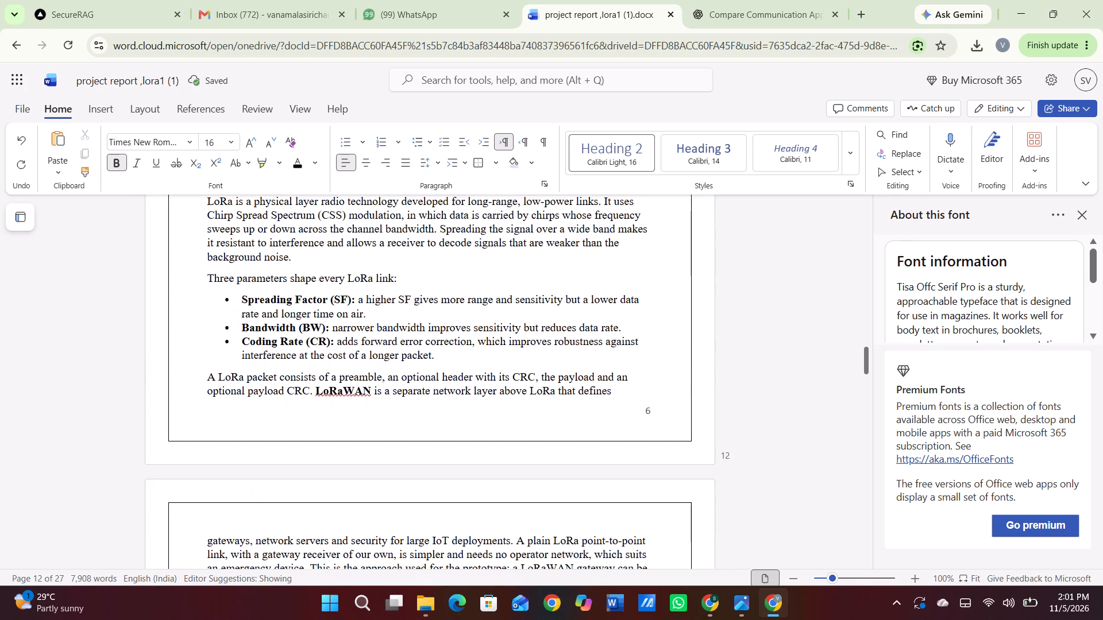
pyautogui.scroll(5, 281, 470)
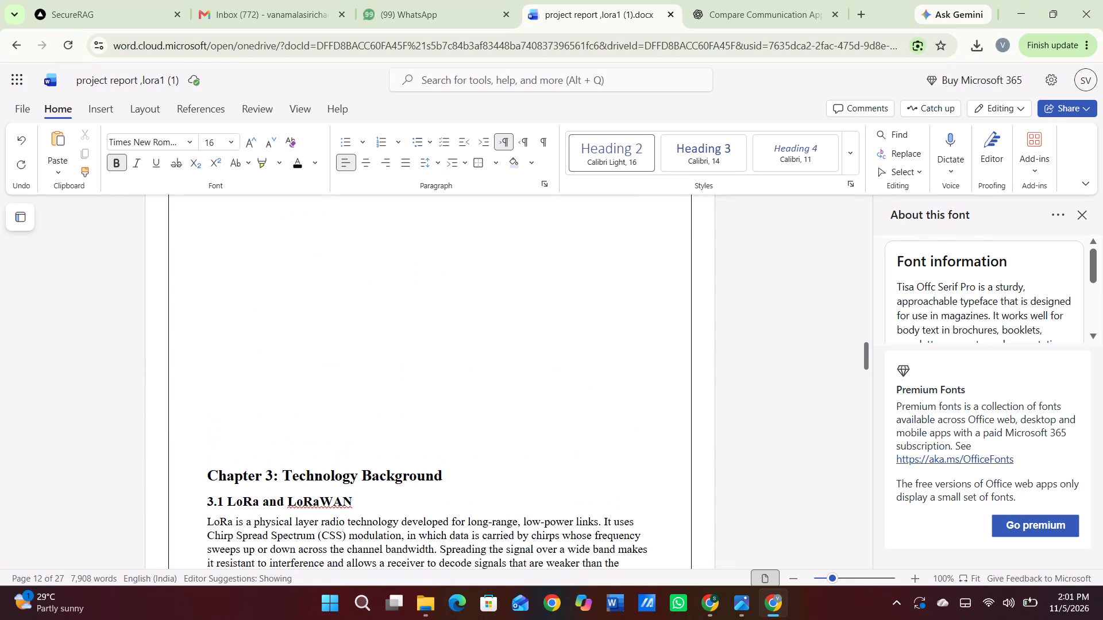
# Delete one of the empty heading-style lines above the Chapter 3 heading.
pyautogui.click(320, 359)
pyautogui.click(320, 359)
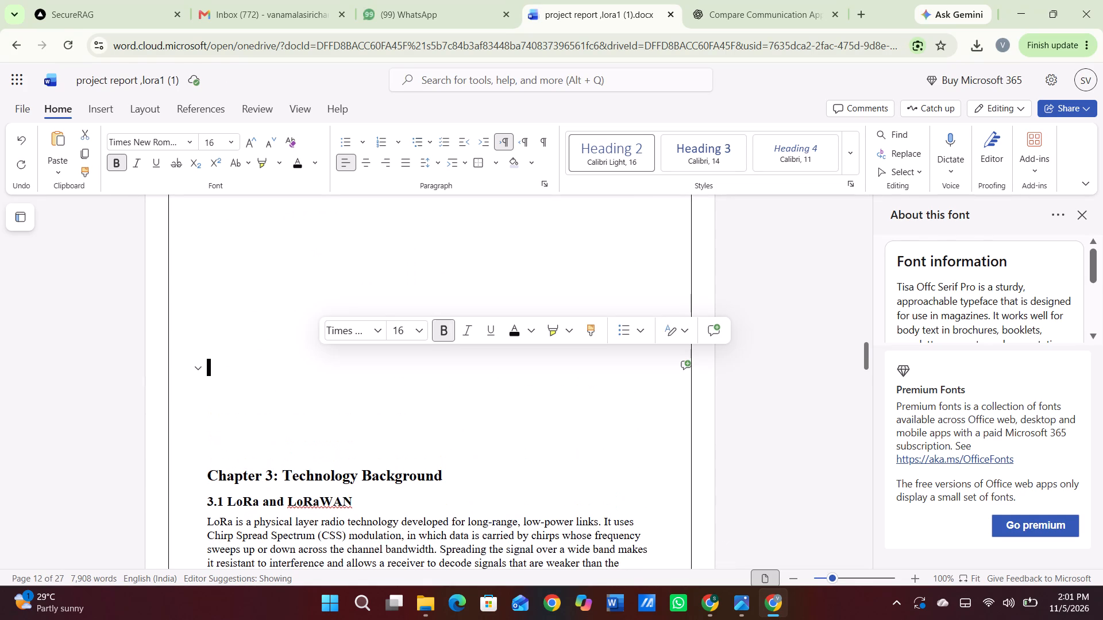
pyautogui.press('BackSpace')
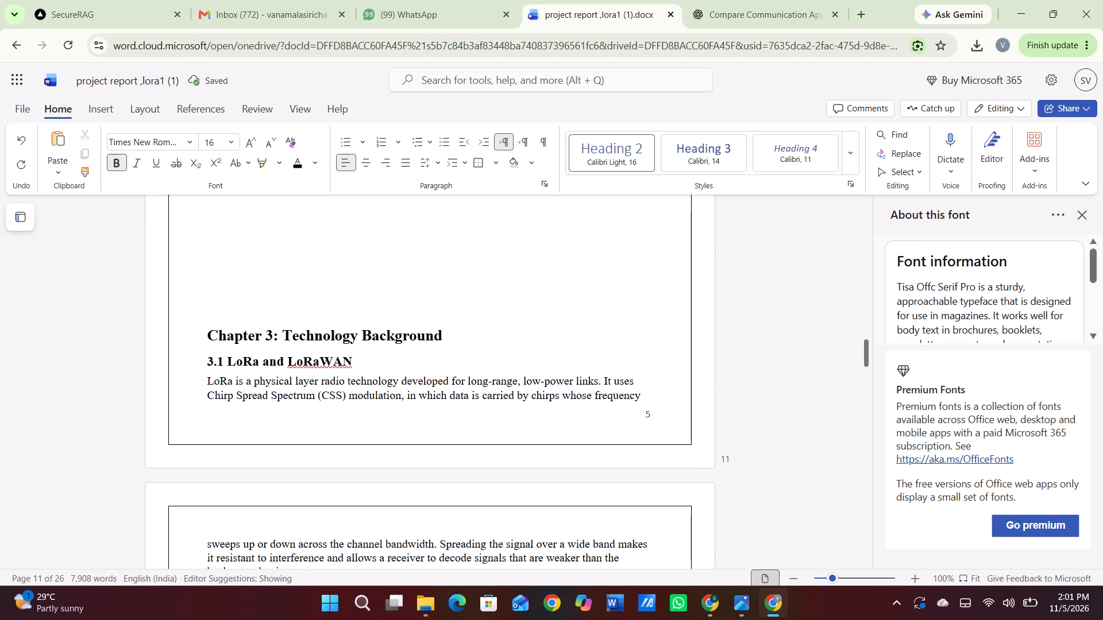
# Collapse the Chapter 3 section and adjust the blank lines above its heading so that it starts at the top of the next page.
pyautogui.click(202, 338)
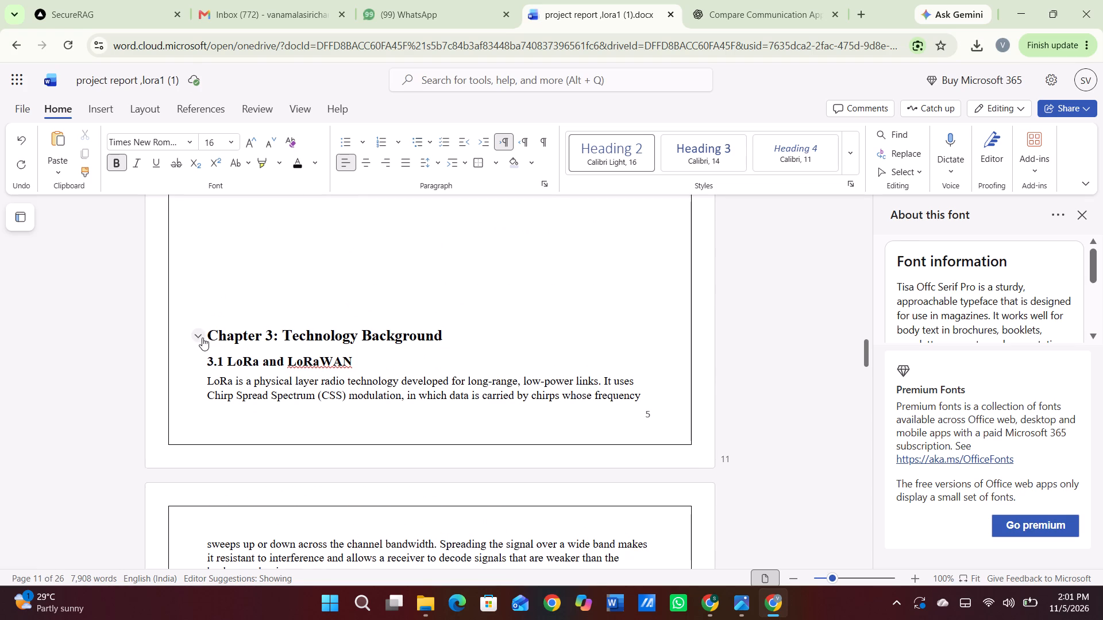
pyautogui.click(367, 437)
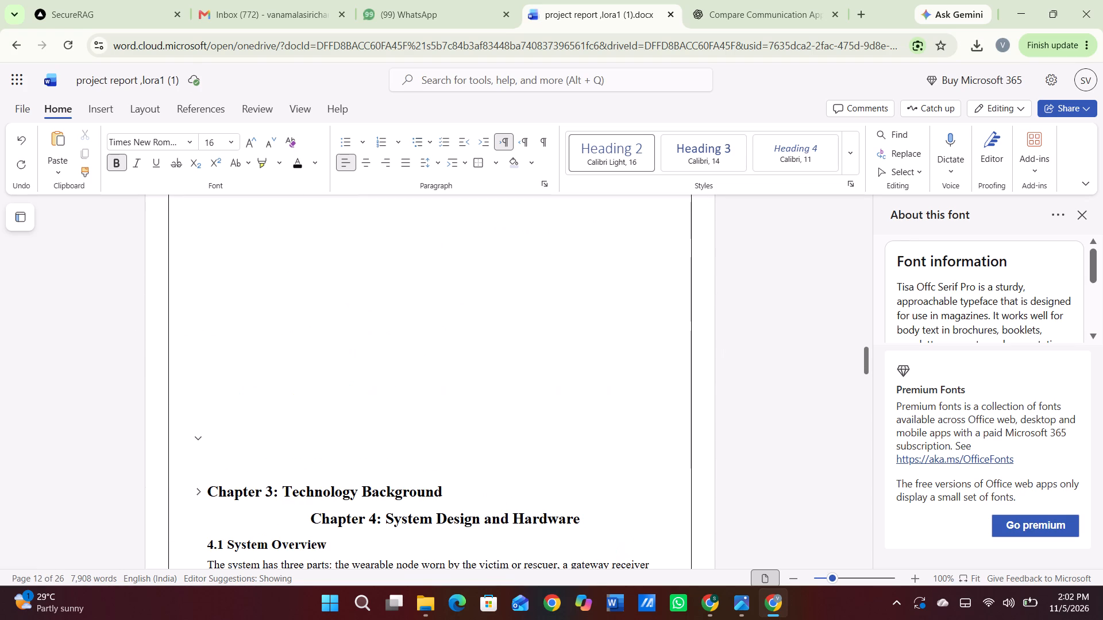
pyautogui.press('BackSpace')
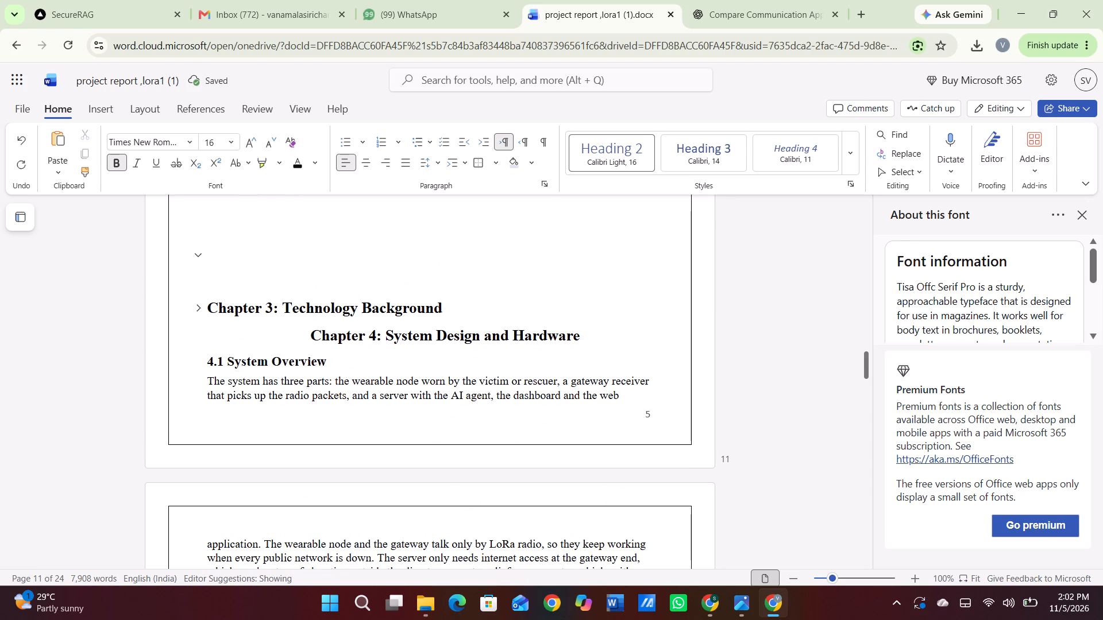
pyautogui.scroll(1, 276, 313)
pyautogui.press('Return')
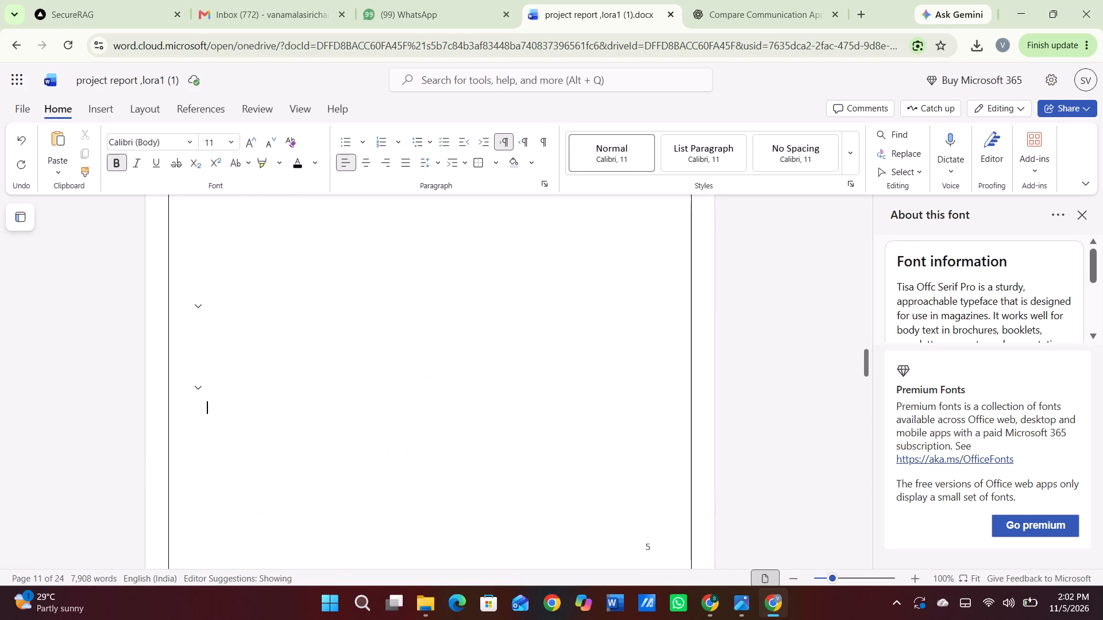
pyautogui.scroll(4, 467, 293)
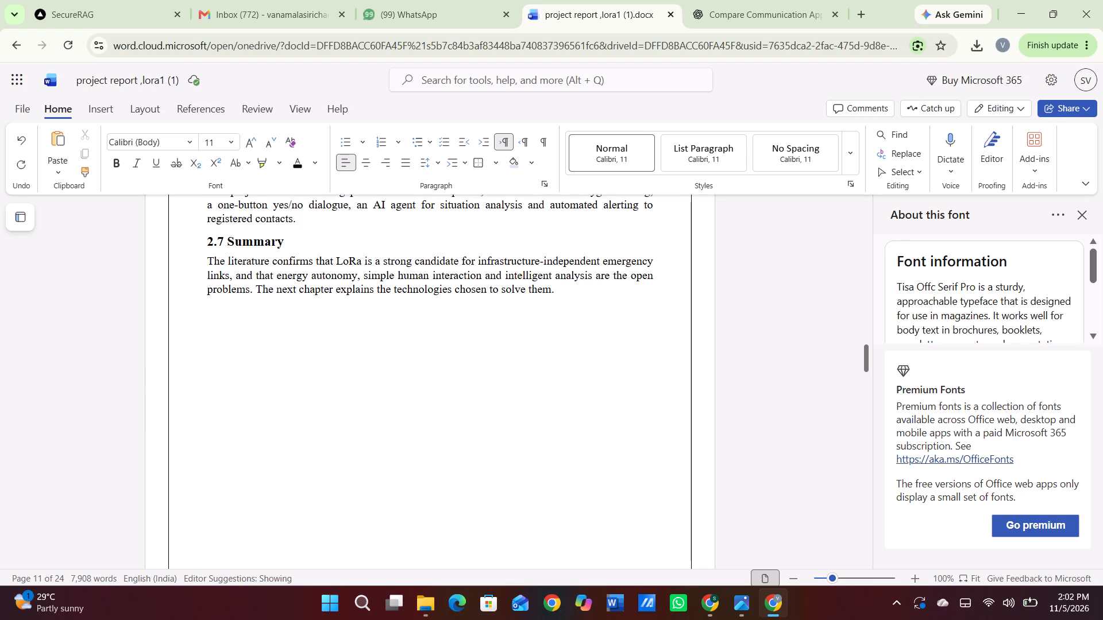
pyautogui.scroll(4, 336, 483)
pyautogui.scroll(-1, 336, 483)
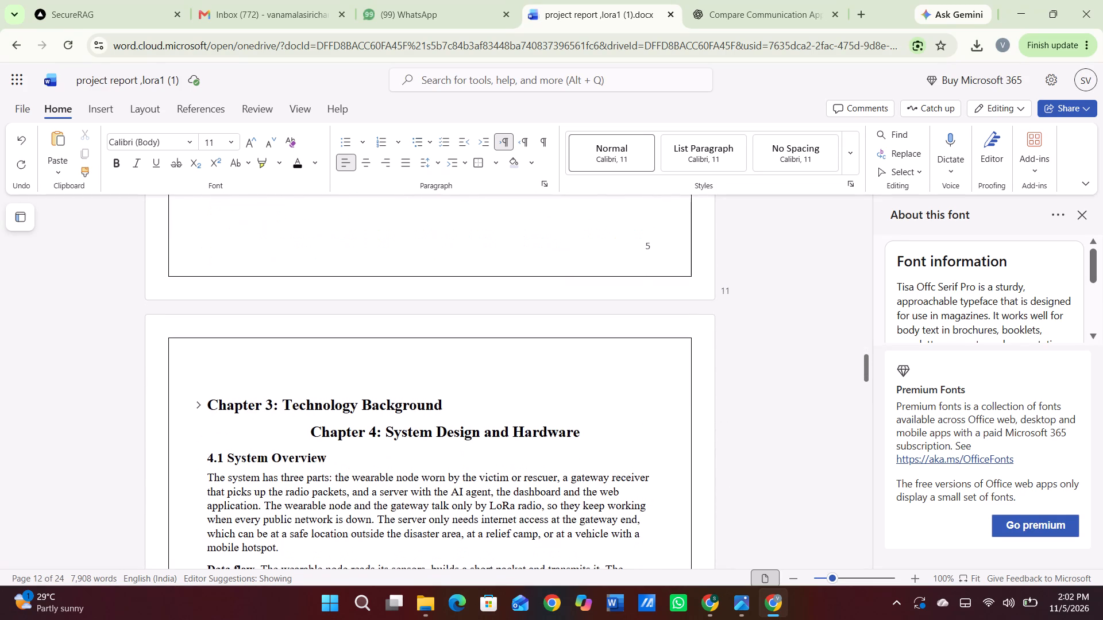
# Delete the colon after "Chapter 3" in the Technology Background chapter heading.
pyautogui.click(279, 401)
pyautogui.press('BackSpace')
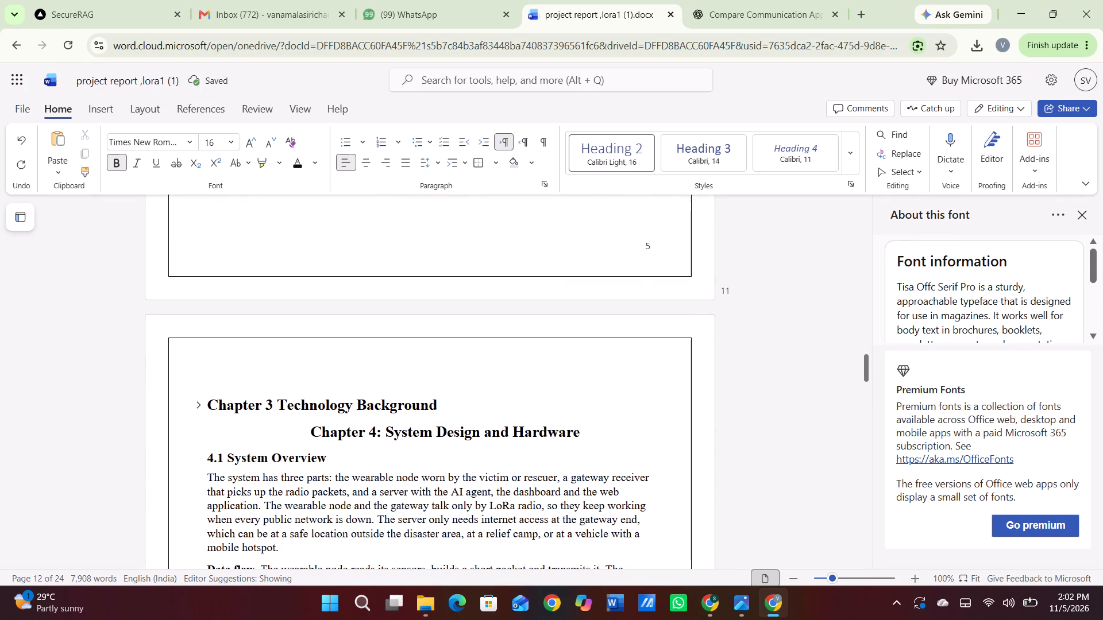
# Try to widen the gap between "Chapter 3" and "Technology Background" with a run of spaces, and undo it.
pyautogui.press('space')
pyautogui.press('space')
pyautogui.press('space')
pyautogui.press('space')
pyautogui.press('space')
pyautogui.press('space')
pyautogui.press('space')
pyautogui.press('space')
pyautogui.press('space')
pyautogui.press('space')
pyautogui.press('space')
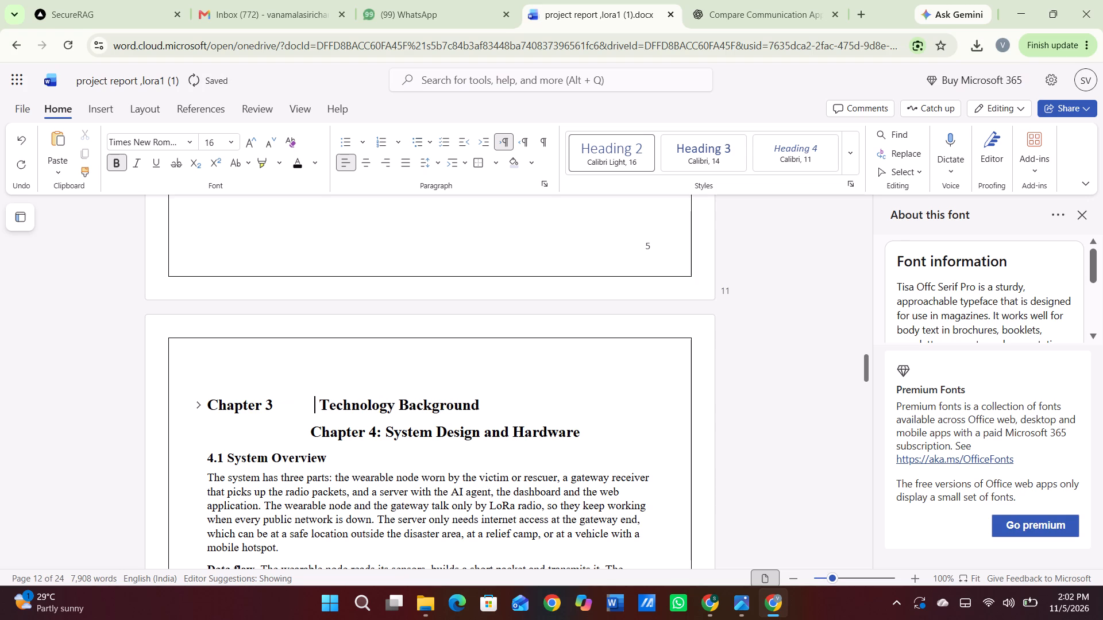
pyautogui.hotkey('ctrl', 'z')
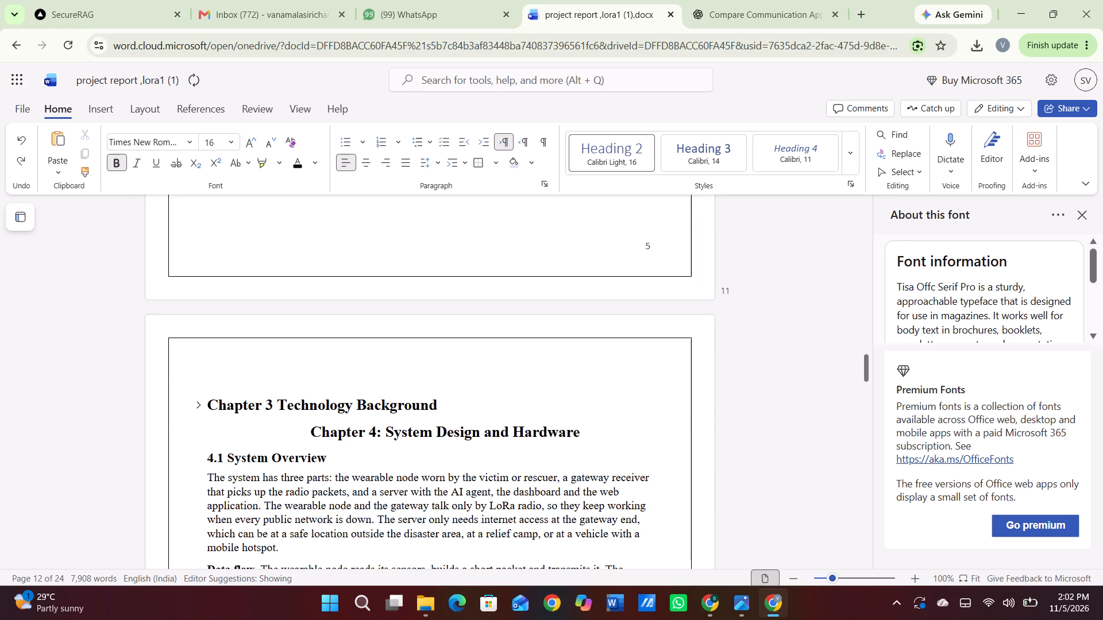
# Collapse the empty heading-style line above the Chapter 3 Technology Background heading.
pyautogui.scroll(6, 267, 489)
pyautogui.scroll(-1, 267, 489)
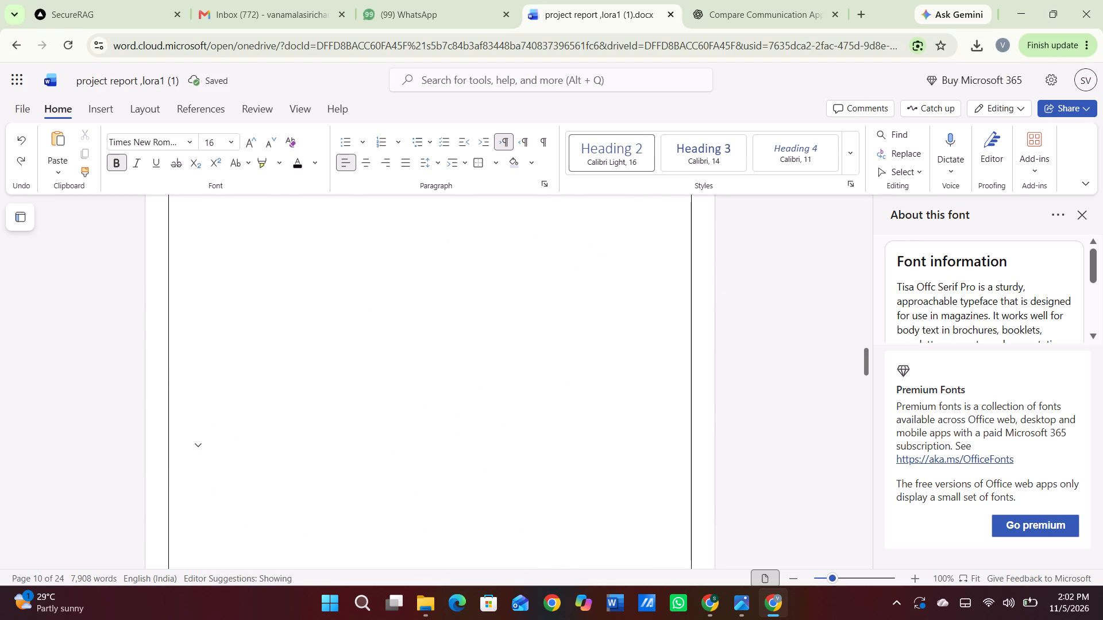
pyautogui.click(196, 447)
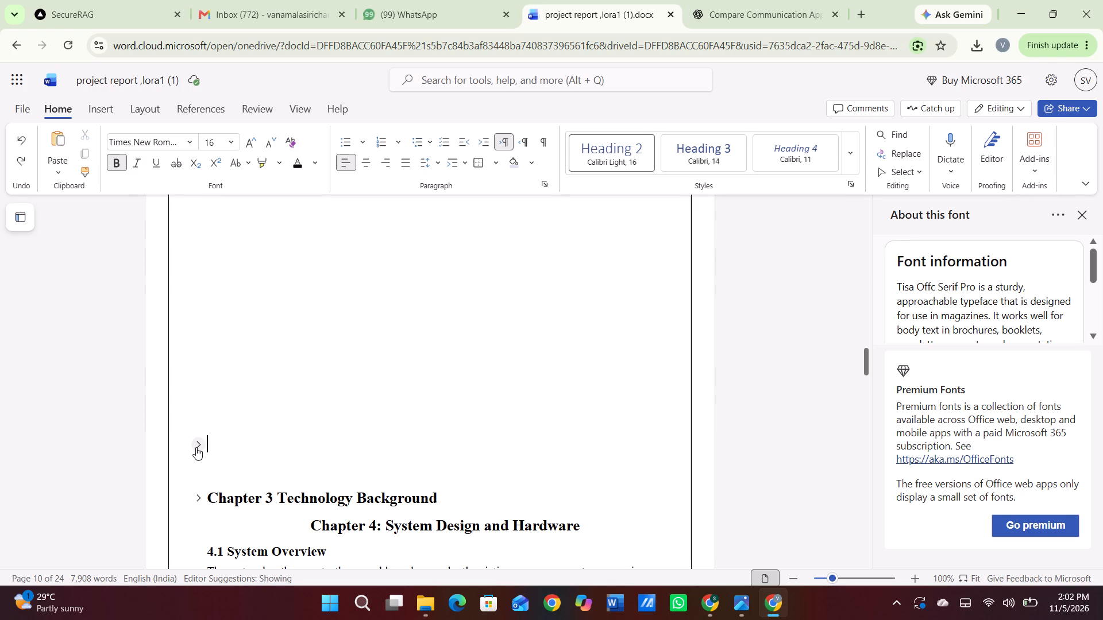
pyautogui.scroll(-3, 369, 452)
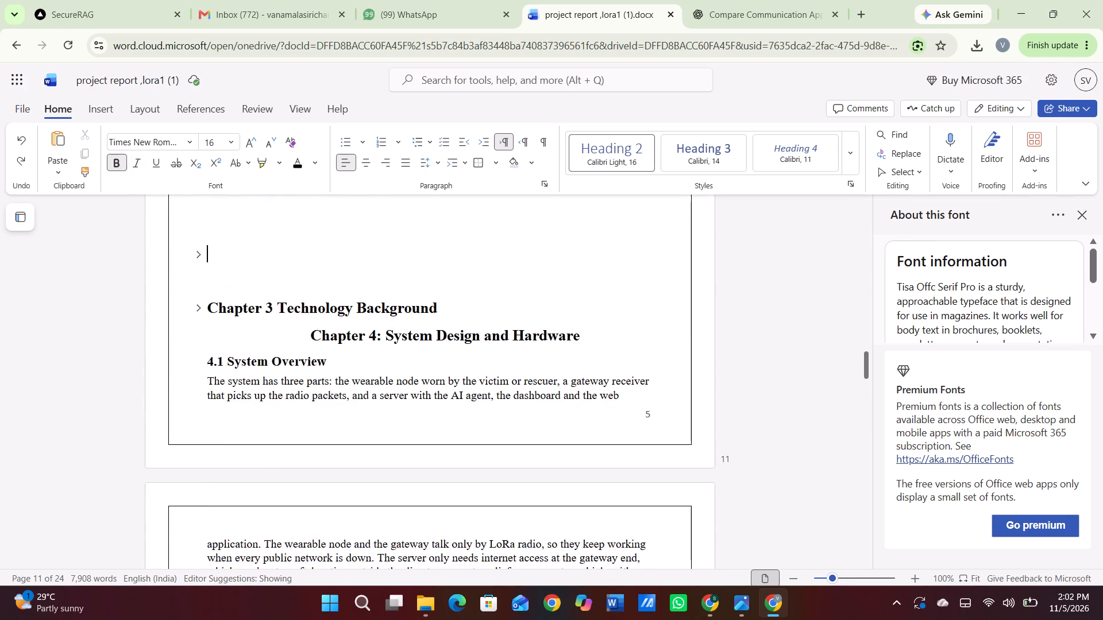
pyautogui.scroll(-1, 369, 452)
pyautogui.scroll(9, 369, 452)
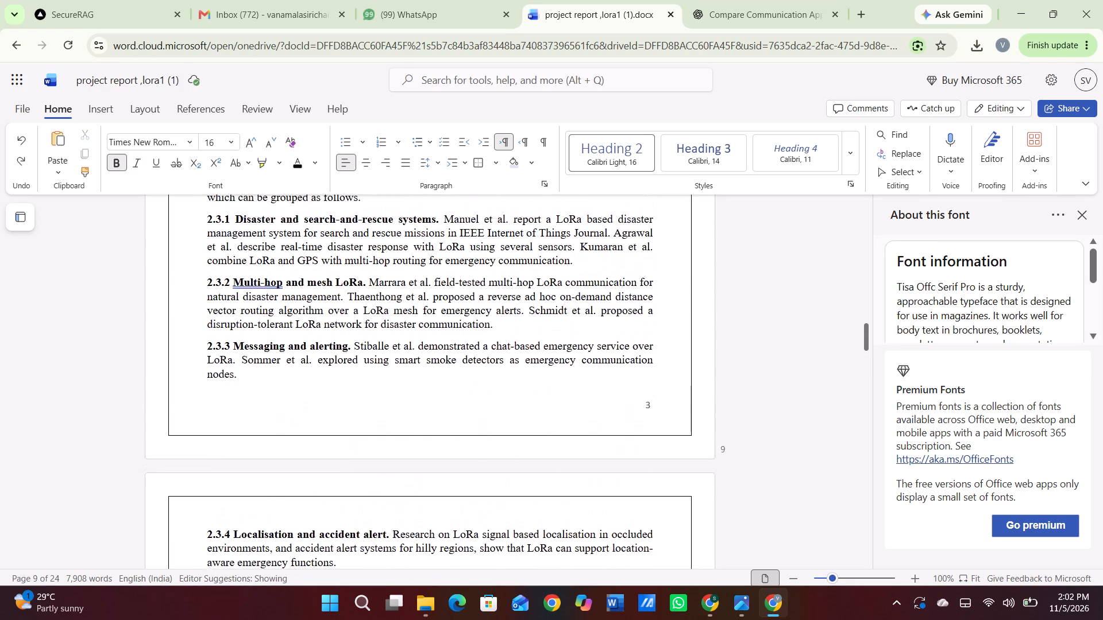
pyautogui.scroll(-5, 369, 452)
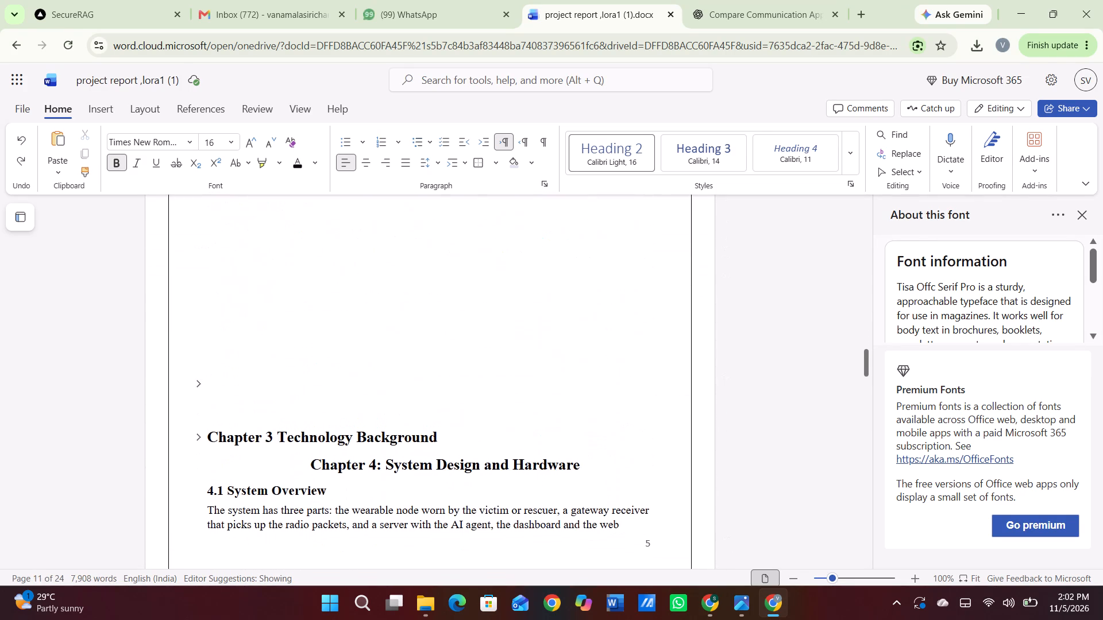
pyautogui.scroll(-3, 369, 452)
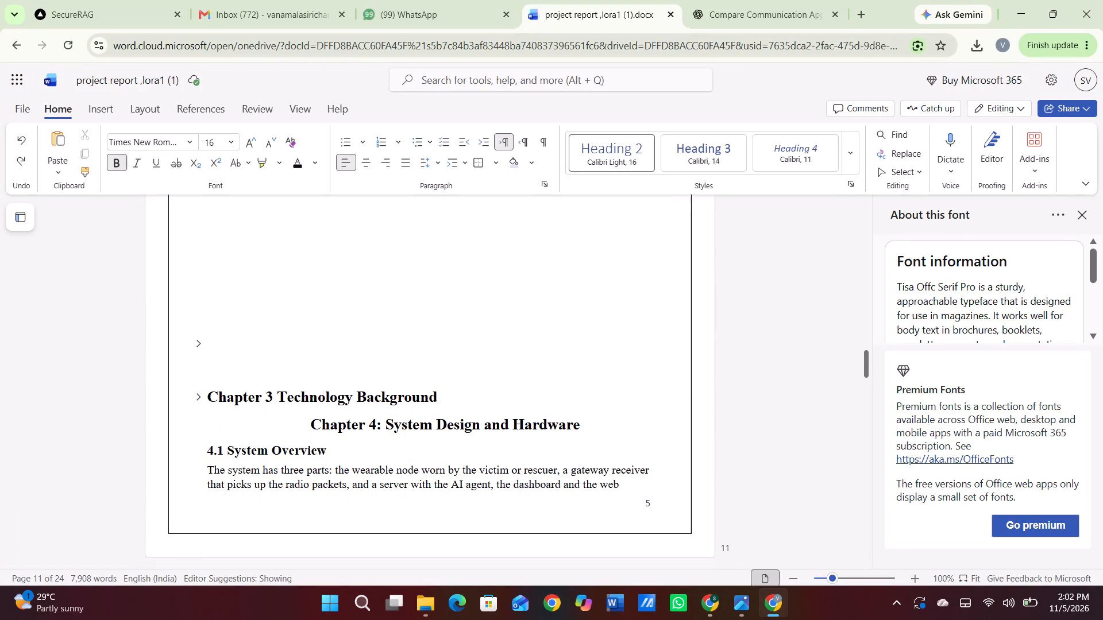
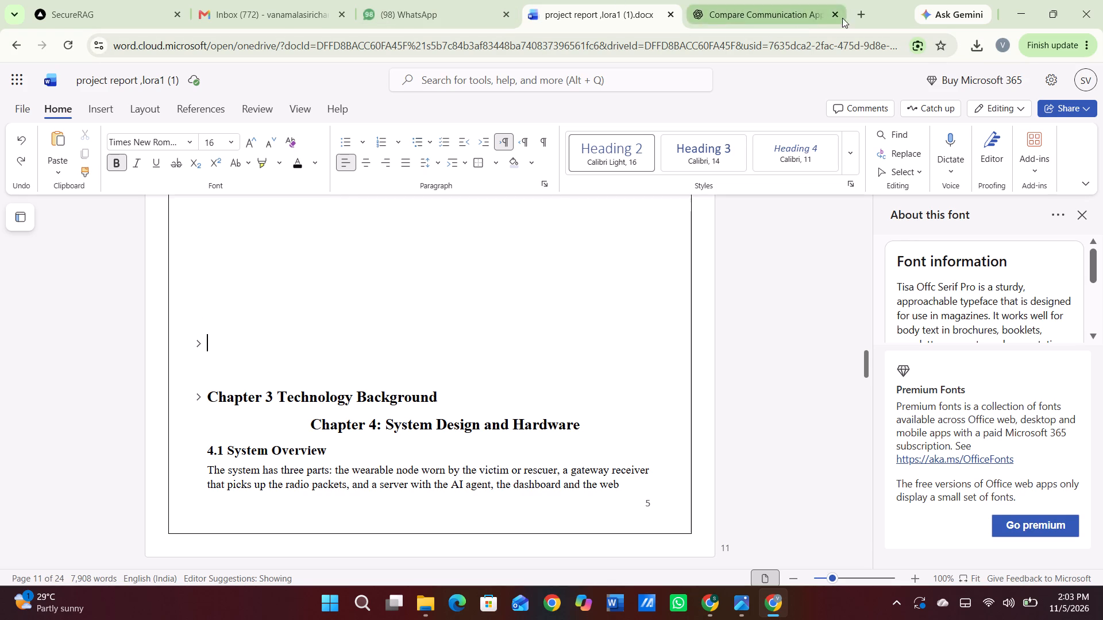
# Open the downloaded original report, project report ,lora1.docx, in desktop Word and dismiss the Microsoft 365 trial offer.
pyautogui.click(976, 50)
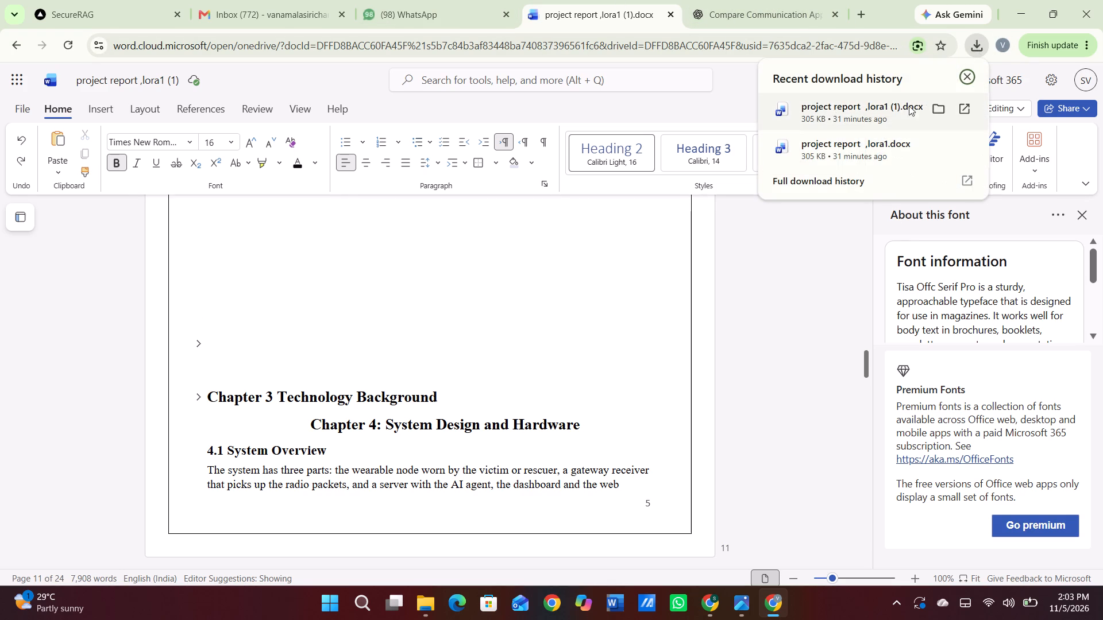
pyautogui.click(890, 143)
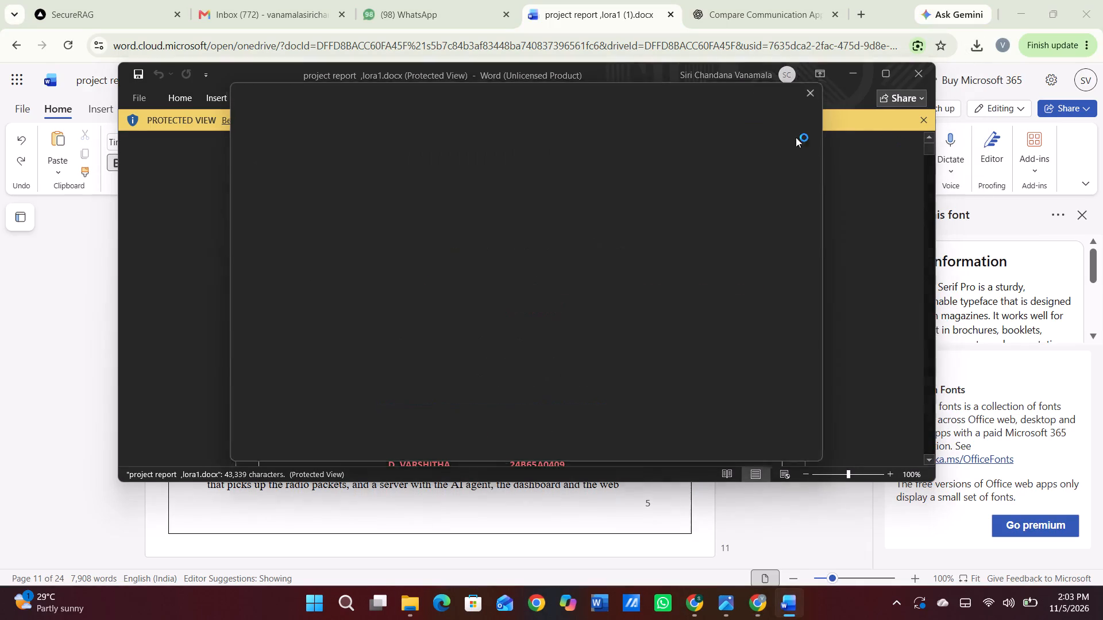
pyautogui.click(823, 83)
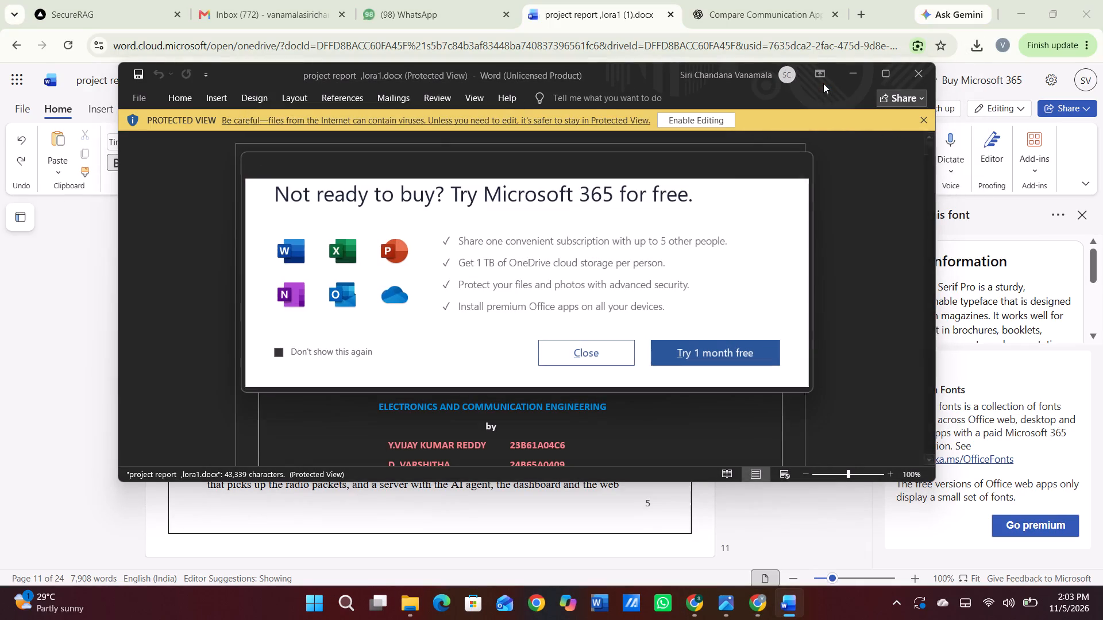
pyautogui.click(600, 352)
# Look through the original copy of the report for the Chapter 3 Technology Background content and its layout, and close the copy.
pyautogui.scroll(-4, 523, 343)
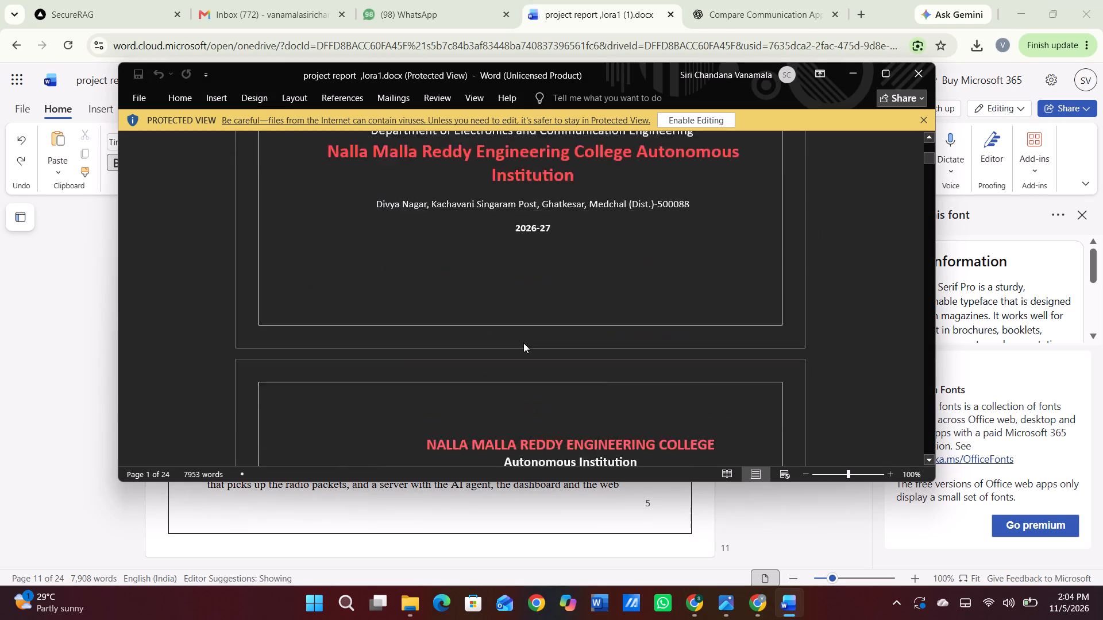
pyautogui.scroll(-8, 523, 343)
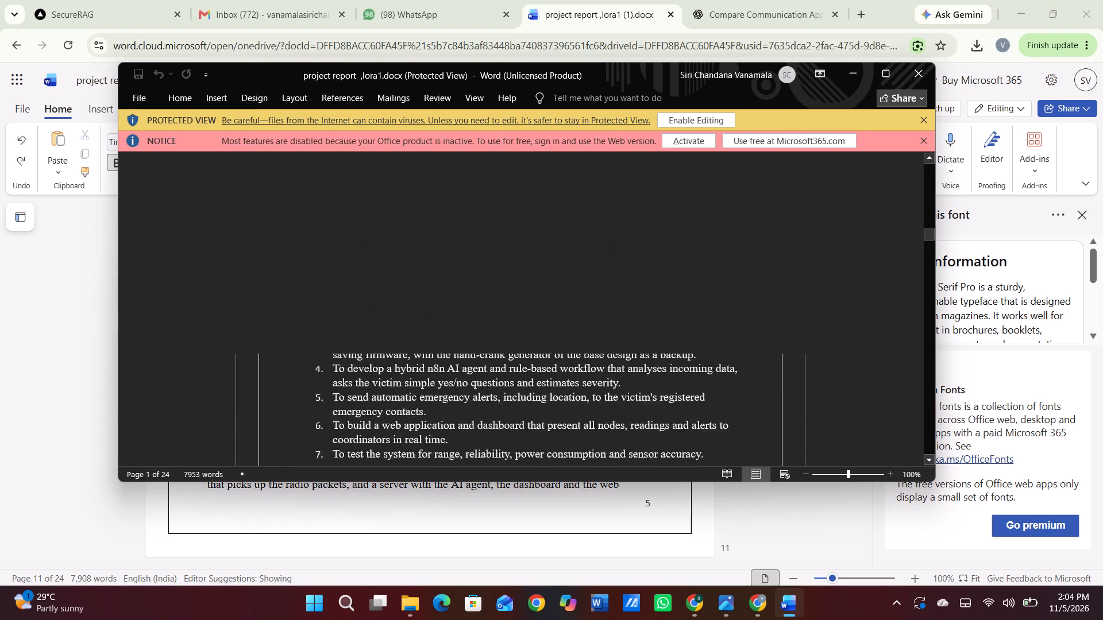
pyautogui.scroll(-4, 523, 343)
pyautogui.scroll(1, 523, 343)
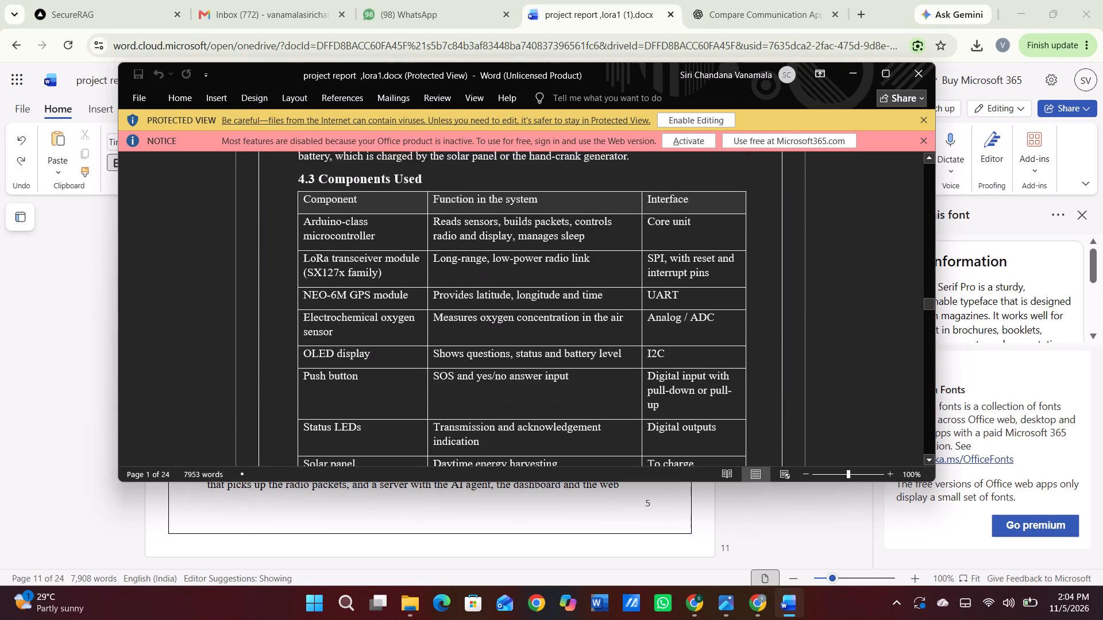
pyautogui.scroll(2, 523, 343)
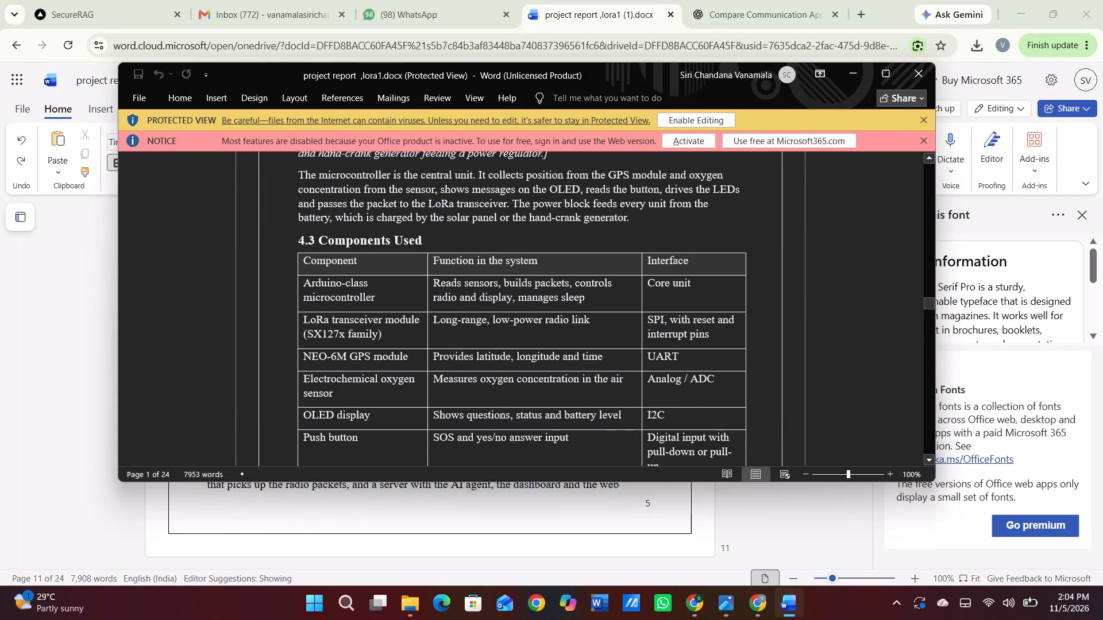
pyautogui.scroll(3, 523, 343)
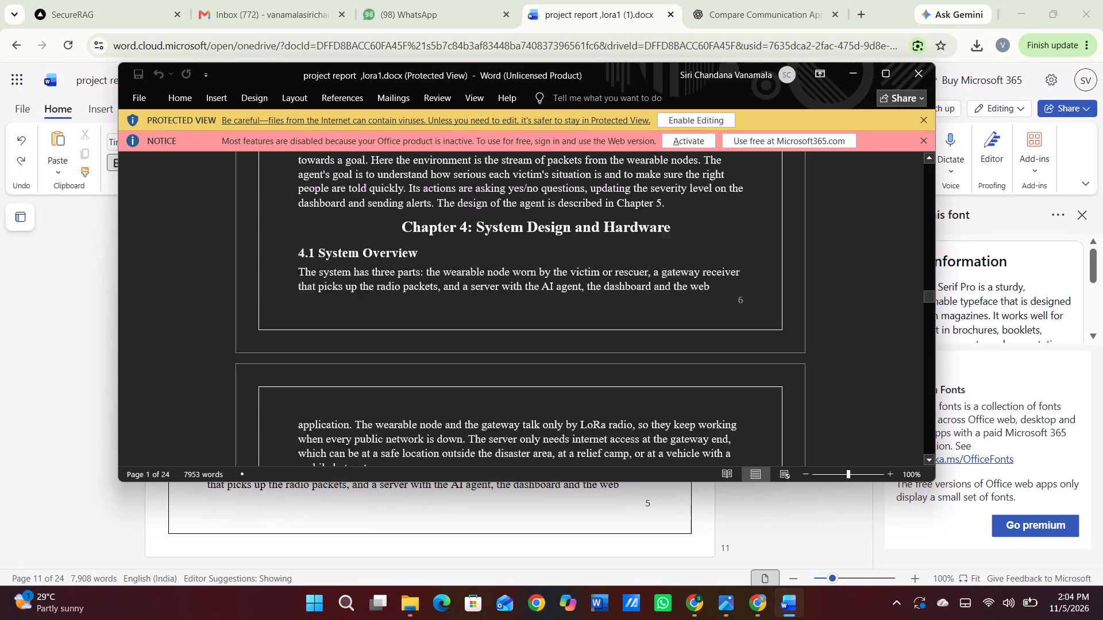
pyautogui.scroll(1, 523, 343)
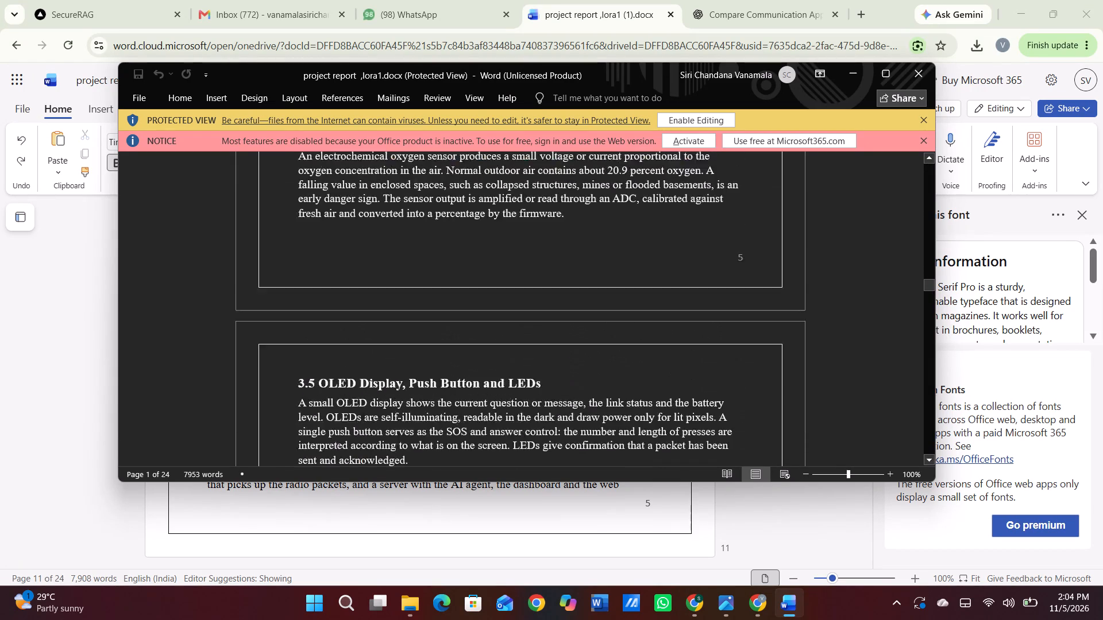
pyautogui.scroll(5, 523, 343)
pyautogui.scroll(-3, 523, 343)
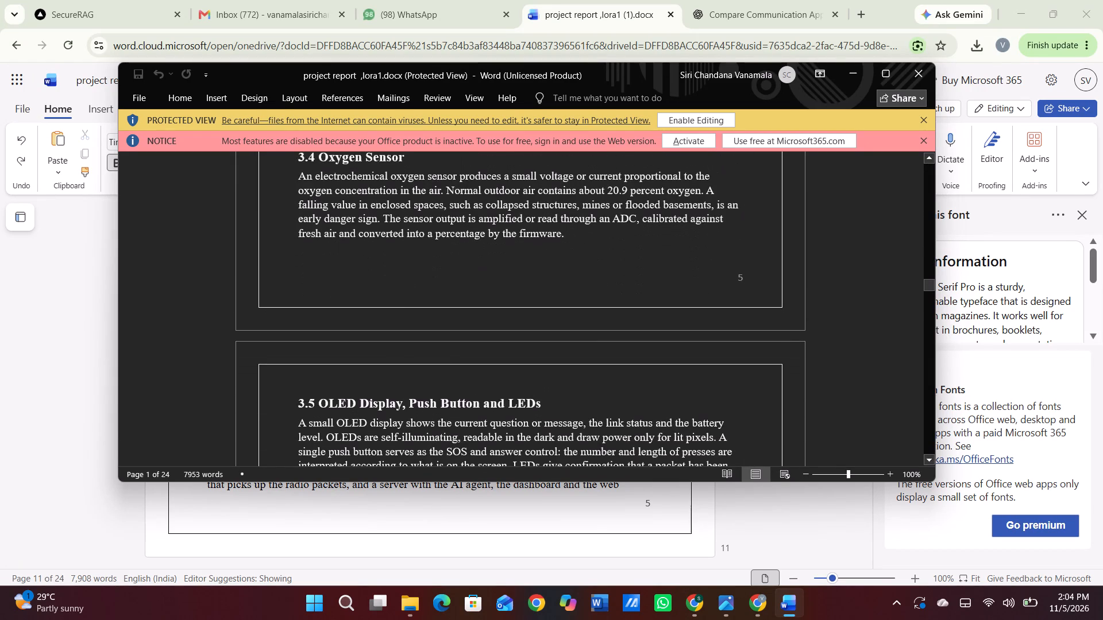
pyautogui.scroll(4, 523, 343)
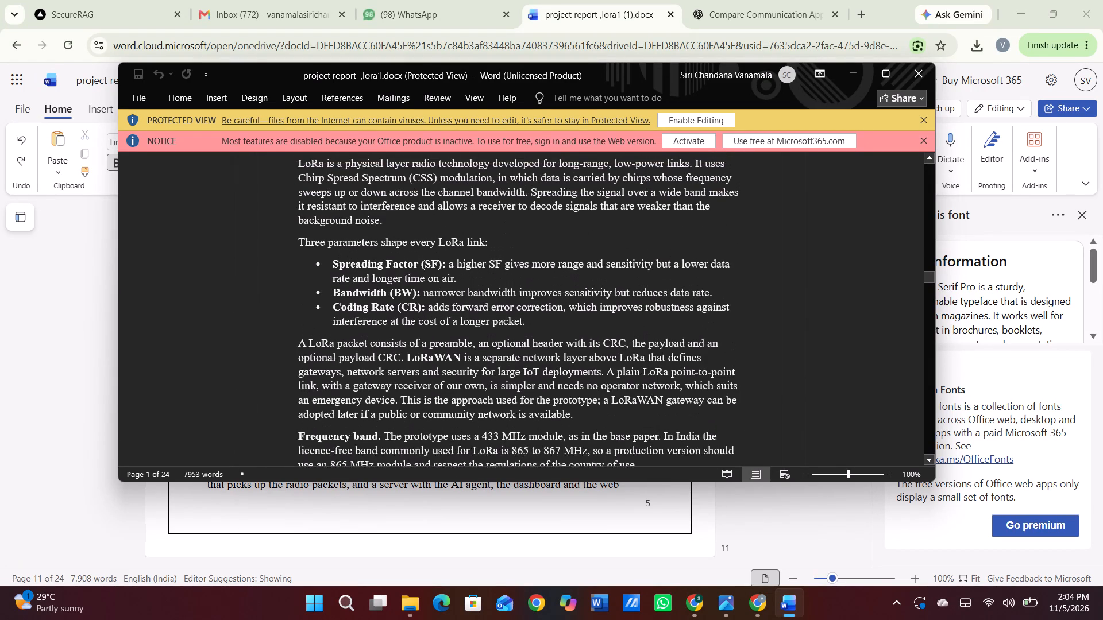
pyautogui.scroll(2, 523, 343)
pyautogui.scroll(-1, 523, 343)
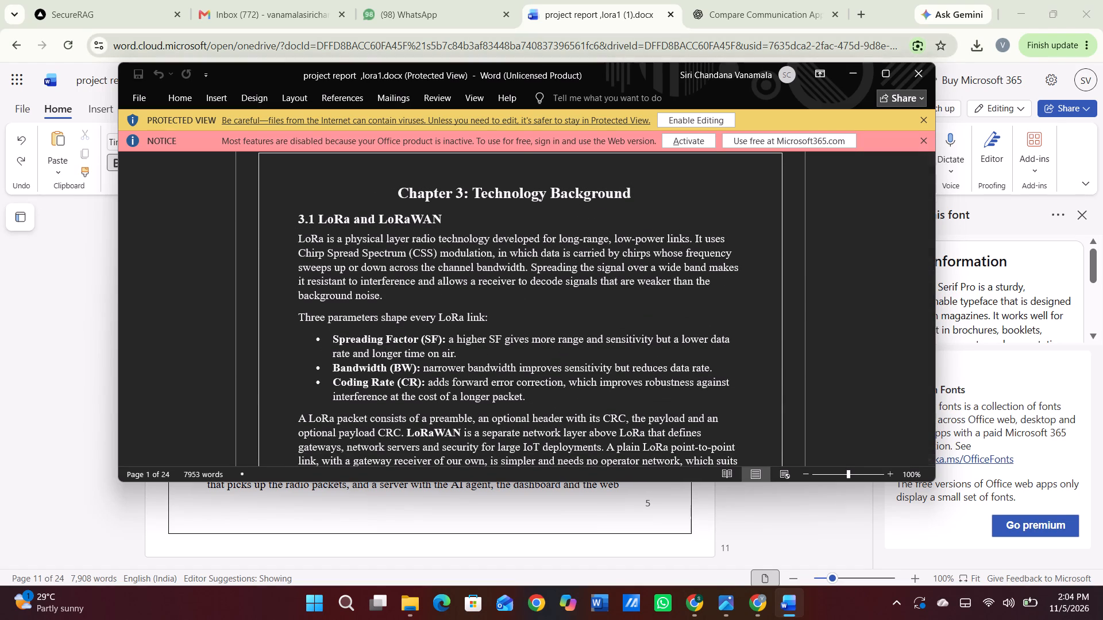
pyautogui.click(923, 69)
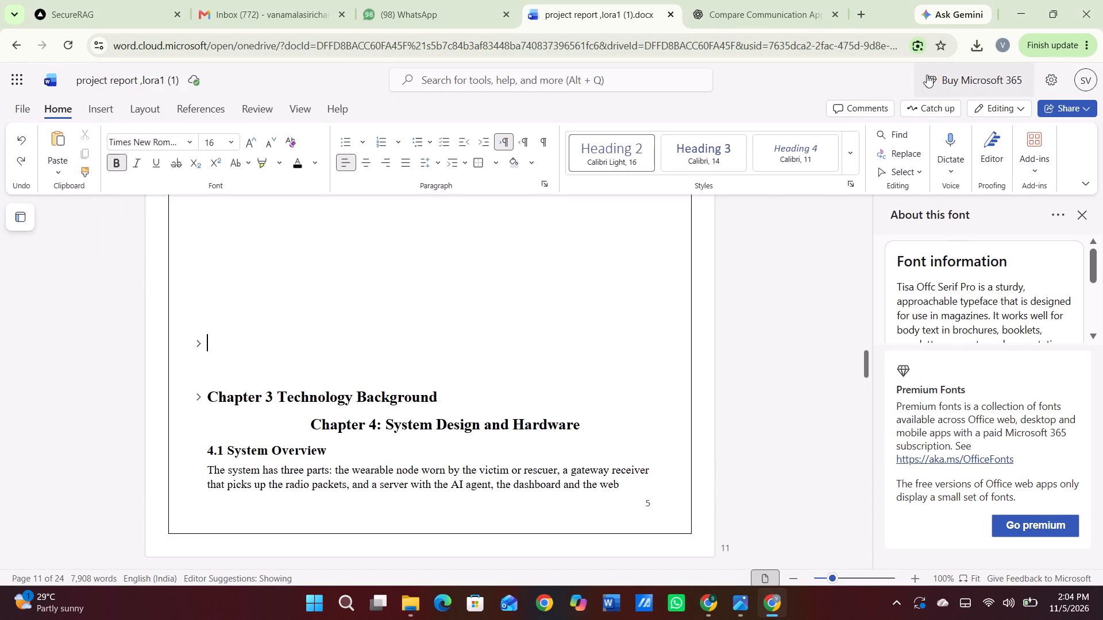
# Back in the browser document, undo the colon deletion in the Chapter 3 heading and the latest blank-line changes above it.
pyautogui.hotkey('ctrl', 'z')
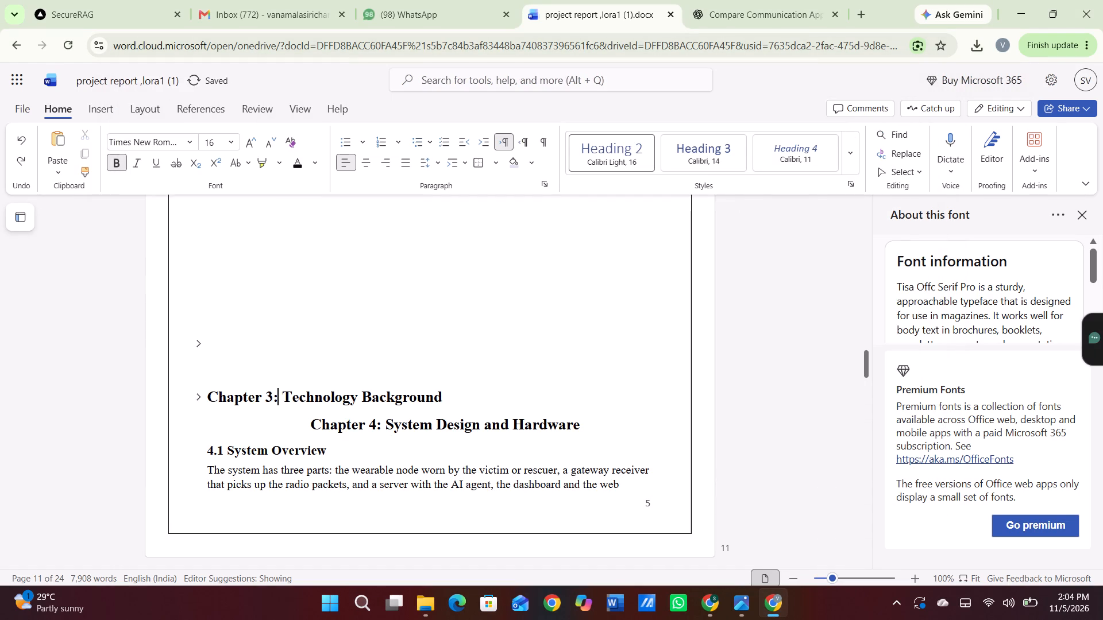
pyautogui.hotkey('ctrl', 'z')
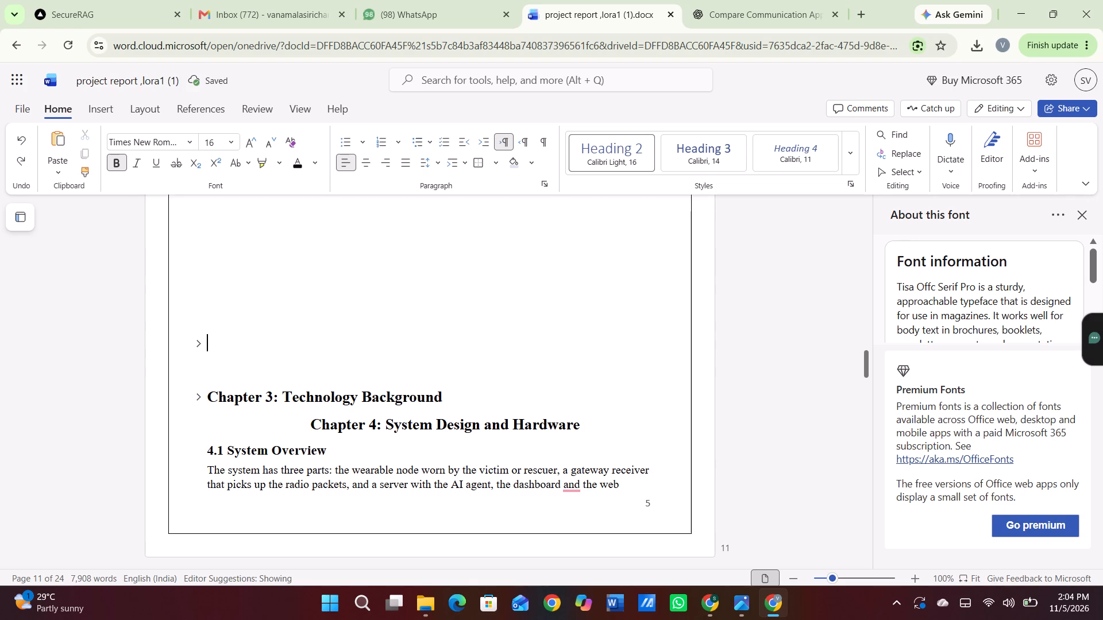
pyautogui.scroll(4, 320, 303)
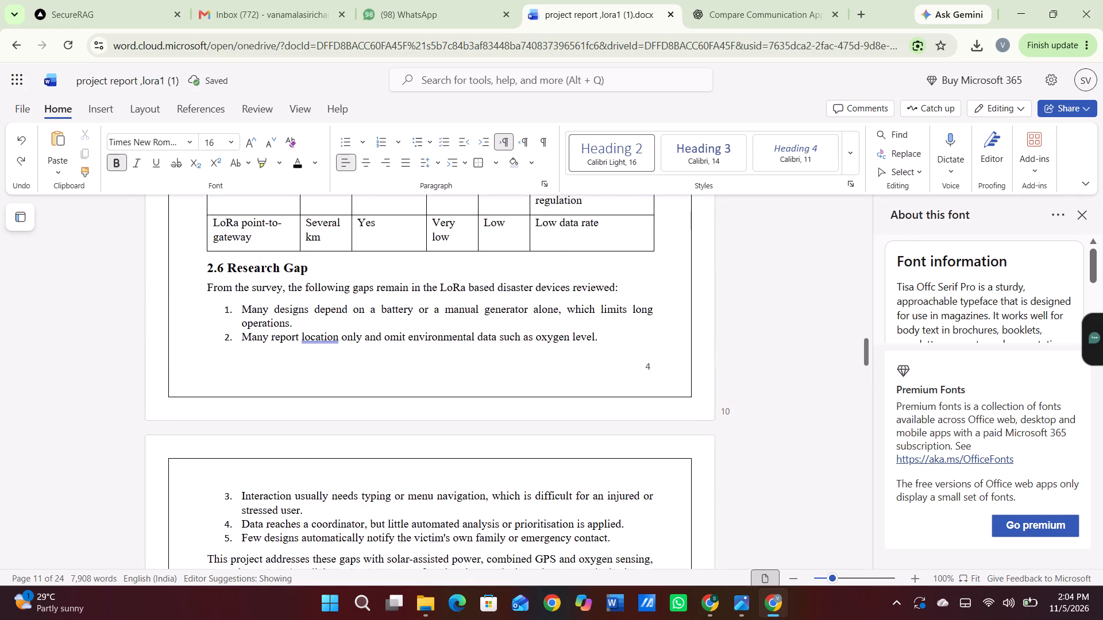
pyautogui.scroll(-4, 320, 303)
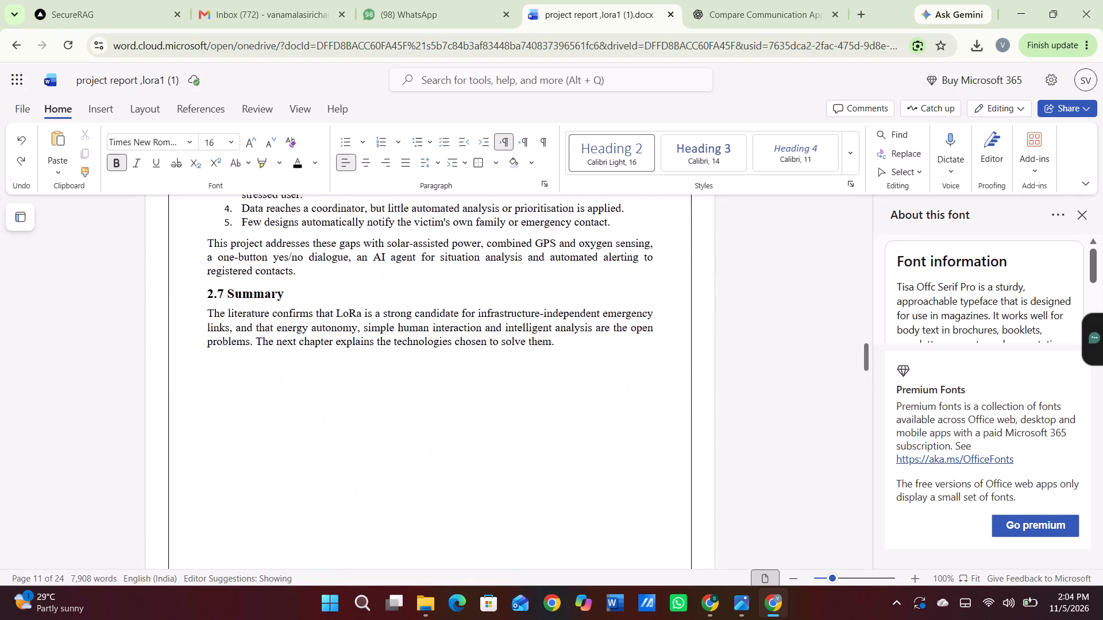
pyautogui.scroll(-3, 320, 303)
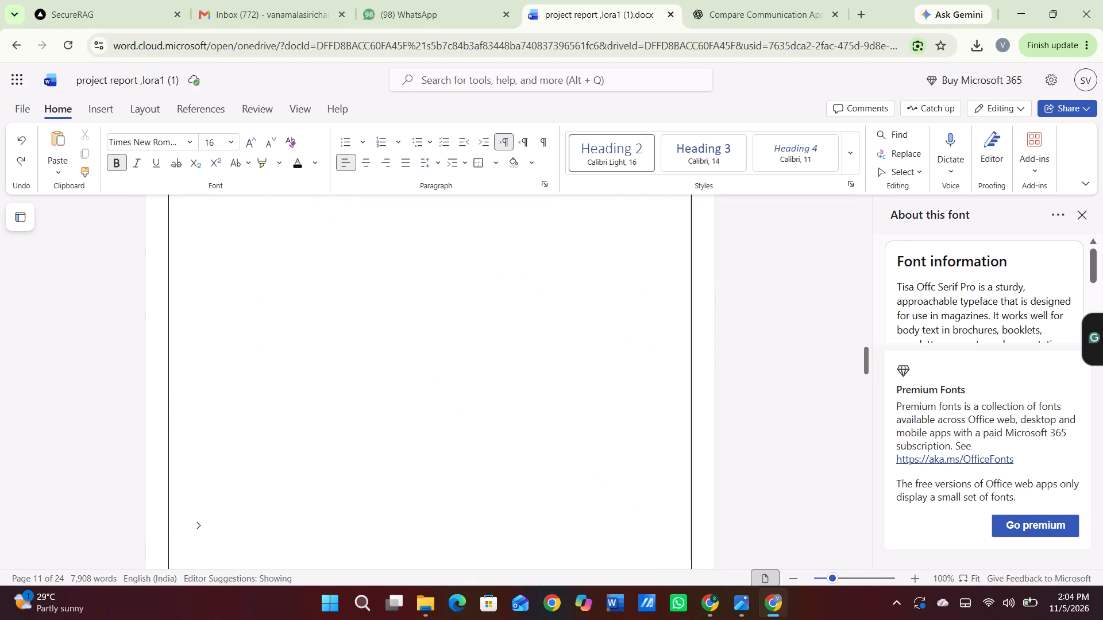
pyautogui.click(320, 303)
pyautogui.hotkey('ctrl', 'z')
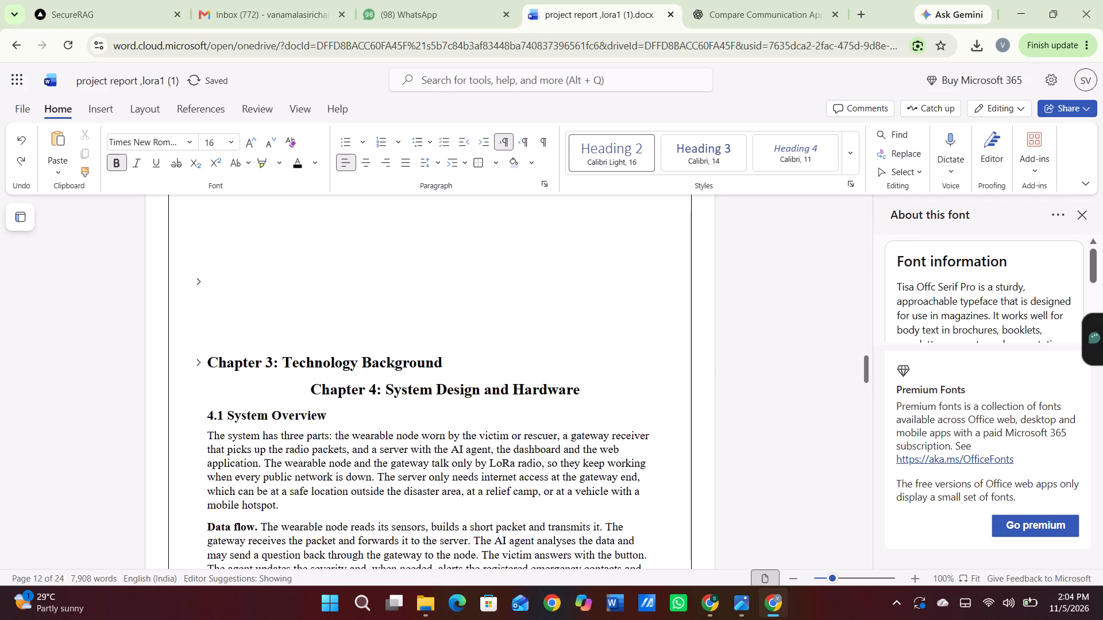
pyautogui.hotkey('ctrl', 'z')
pyautogui.hotkey('ctrl', 'z')
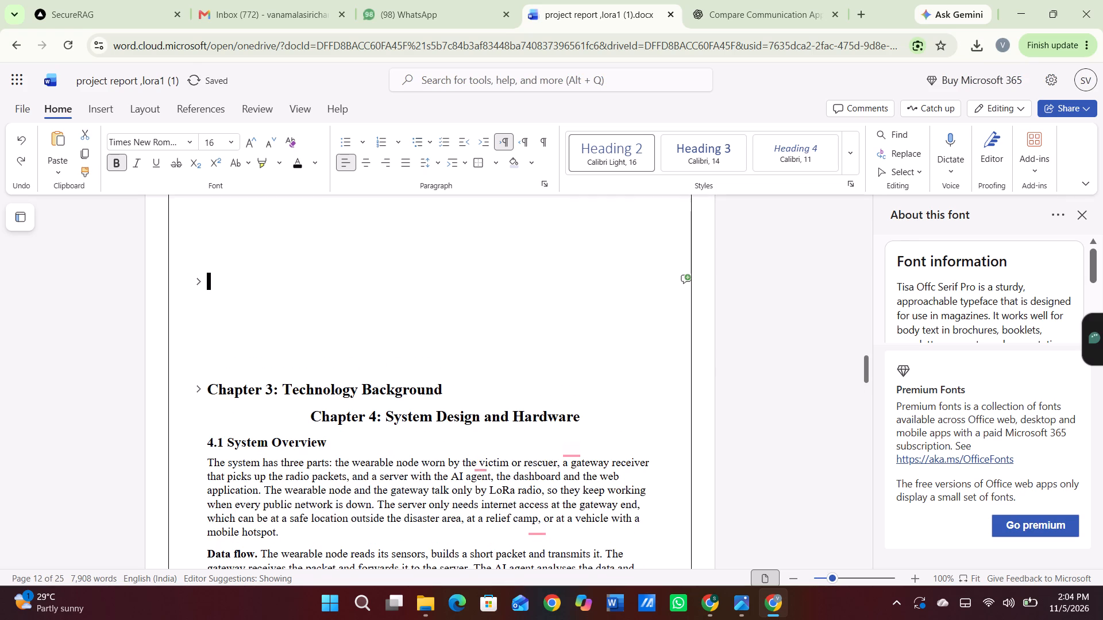
pyautogui.hotkey('ctrl', 'z')
# Delete the bracketed italic "Fill in your actual values" note at the end of section 4.5 Power Subsystem Design.
pyautogui.scroll(-1, 488, 379)
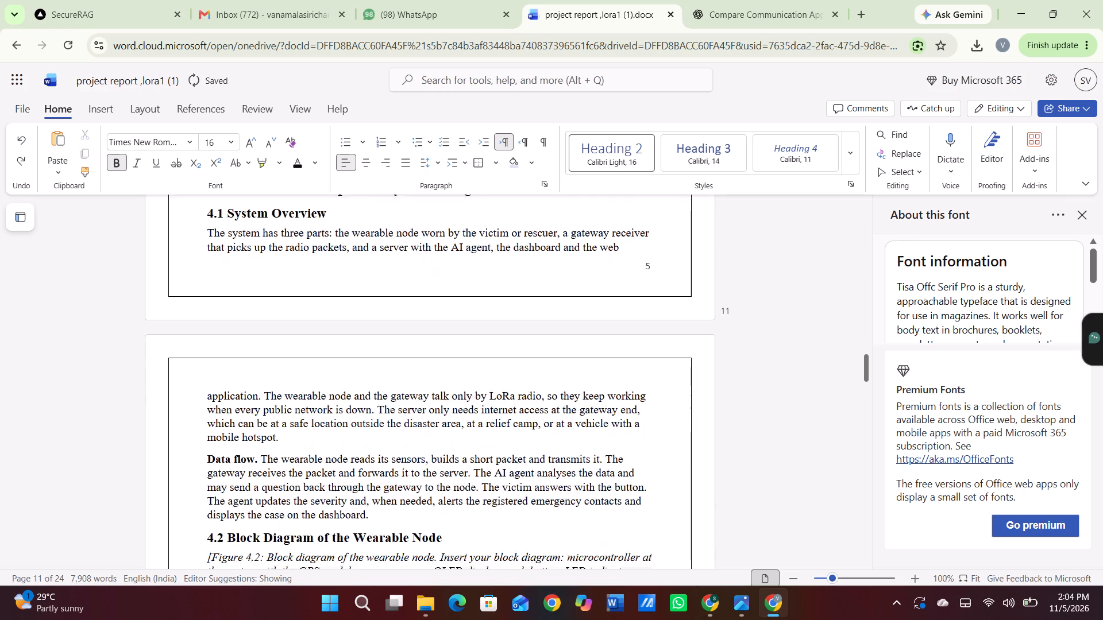
pyautogui.scroll(-5, 488, 379)
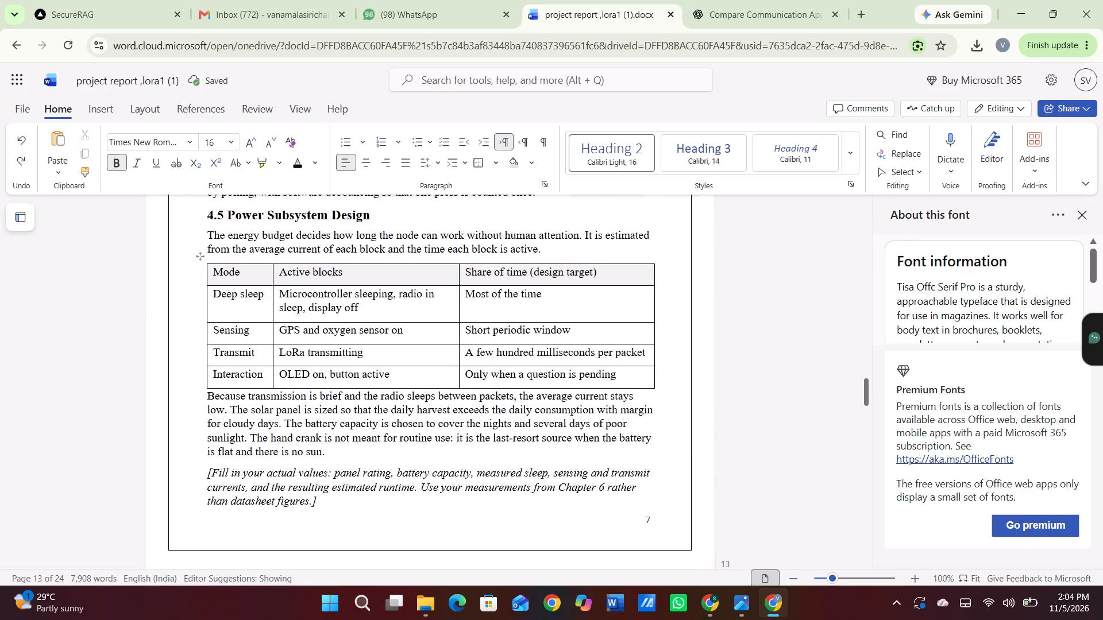
pyautogui.scroll(-2, 488, 379)
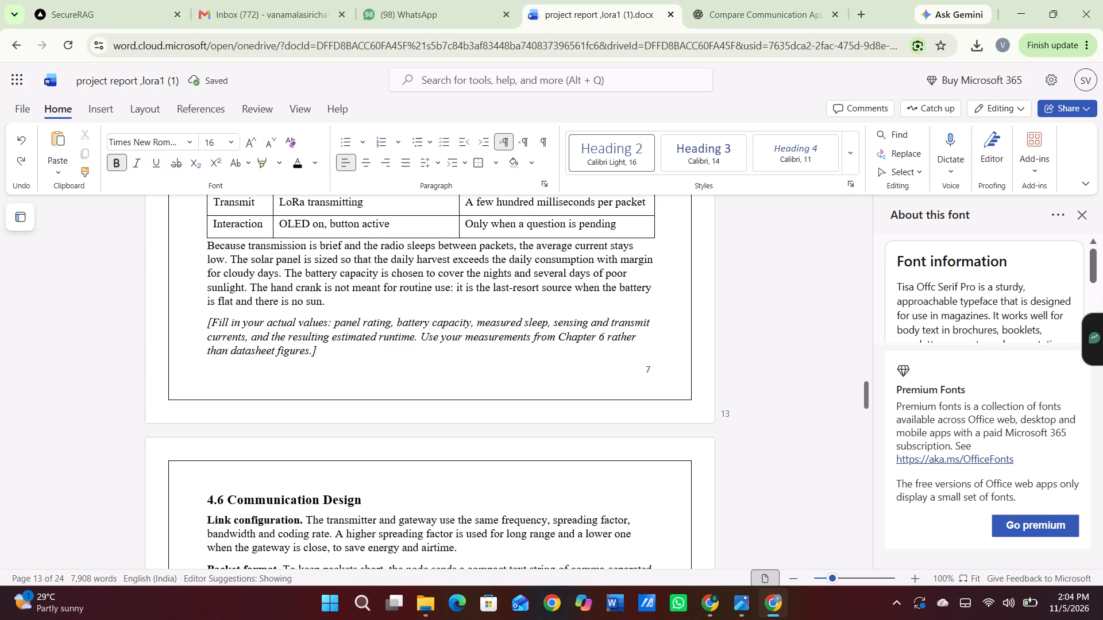
pyautogui.scroll(-1, 488, 379)
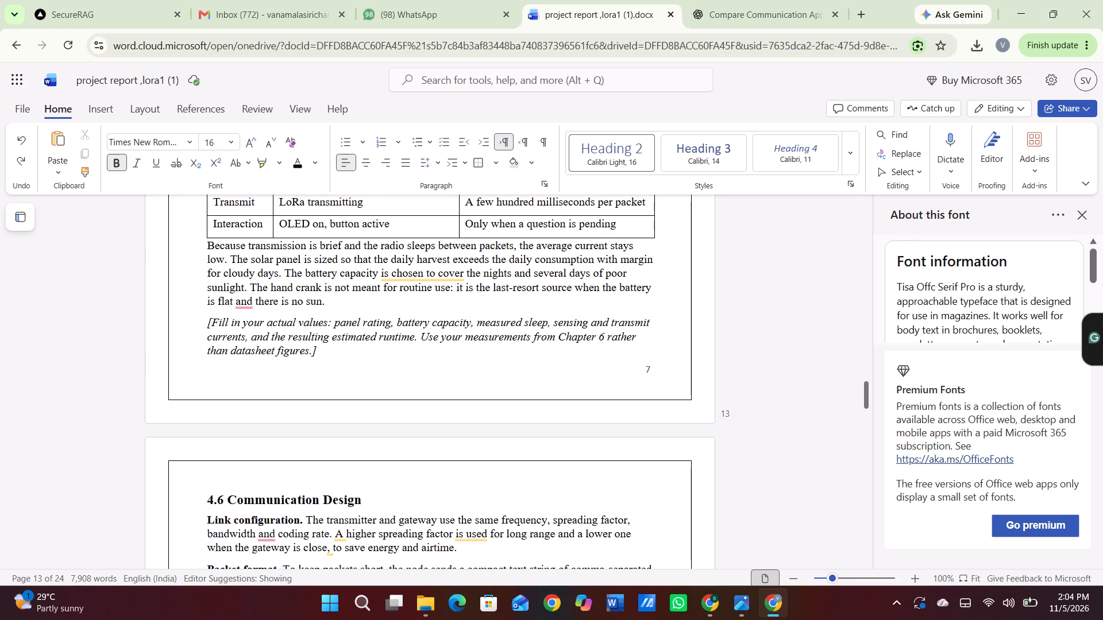
pyautogui.moveTo(210, 320); pyautogui.dragTo(337, 397)
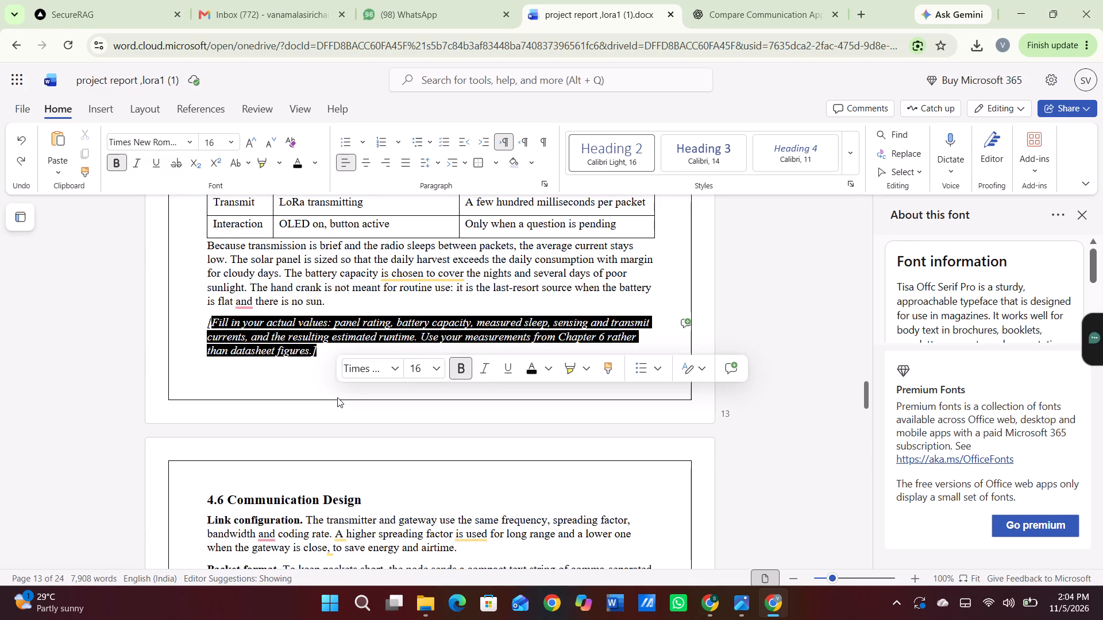
pyautogui.press('BackSpace')
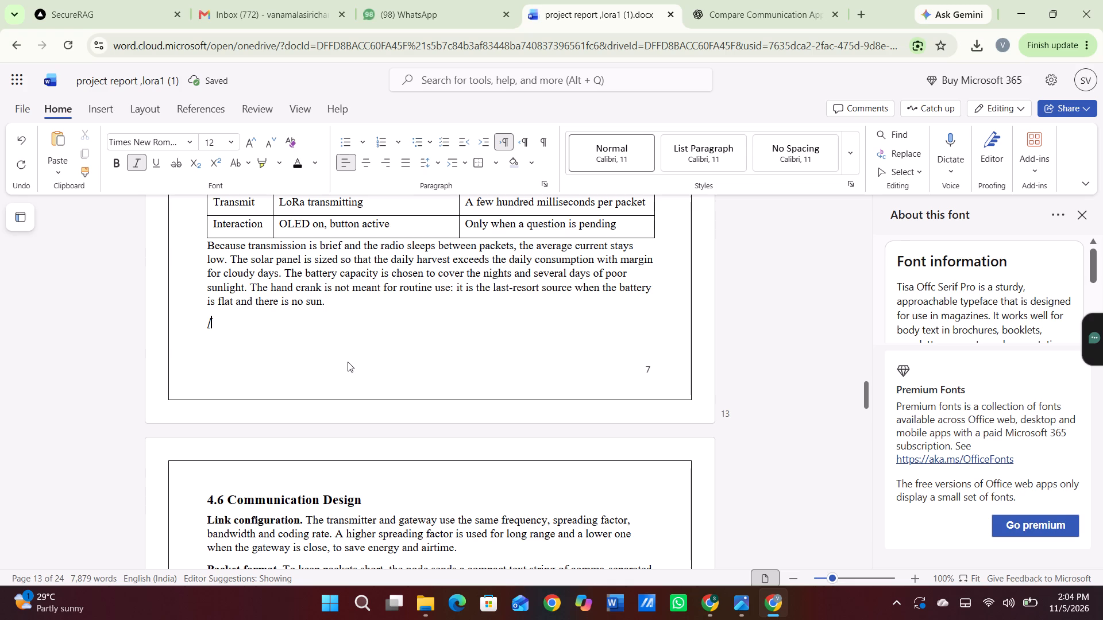
pyautogui.press('BackSpace')
# Review the report from section 4.5 back to the Chapter 2 Literature Survey heading and forward to the Chapter 3 heading, checking layout.
pyautogui.scroll(1, 394, 272)
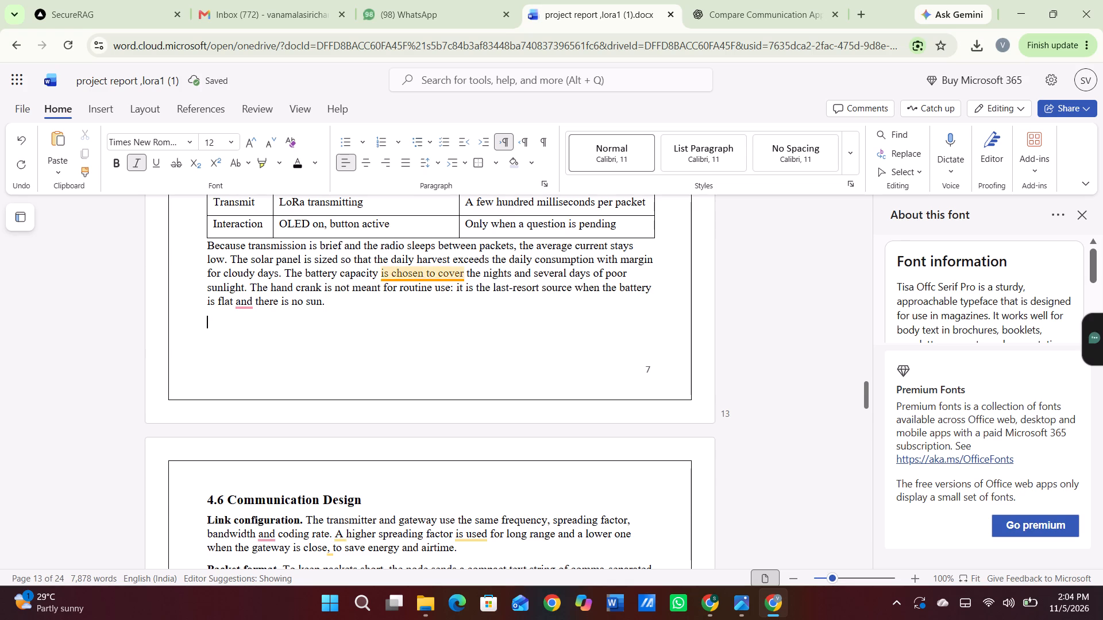
pyautogui.scroll(3, 394, 272)
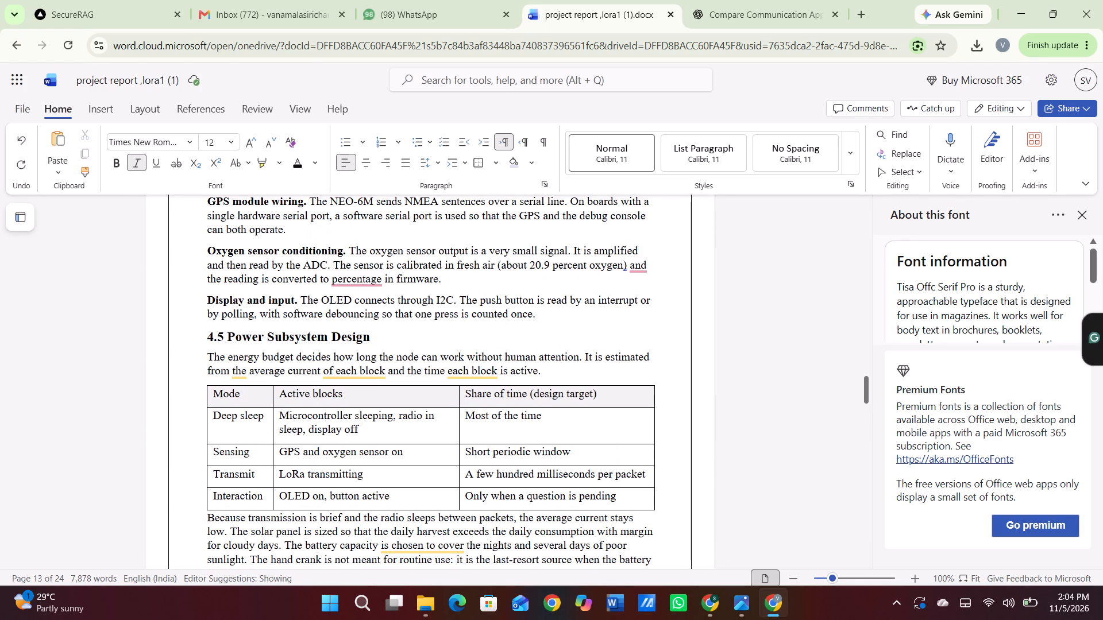
pyautogui.scroll(6, 460, 274)
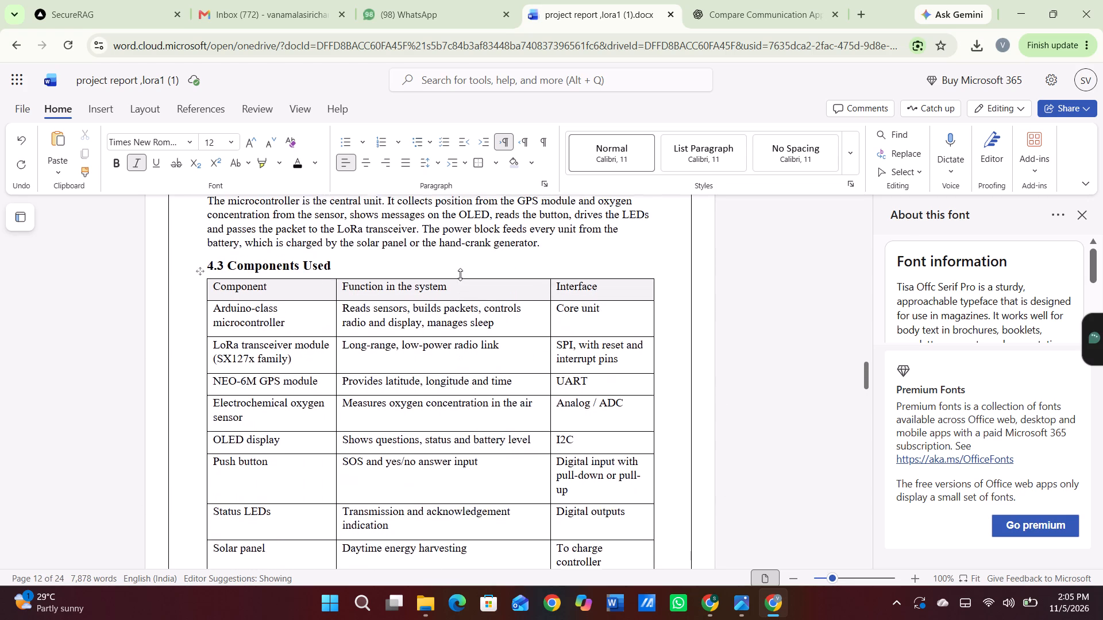
pyautogui.scroll(7, 460, 274)
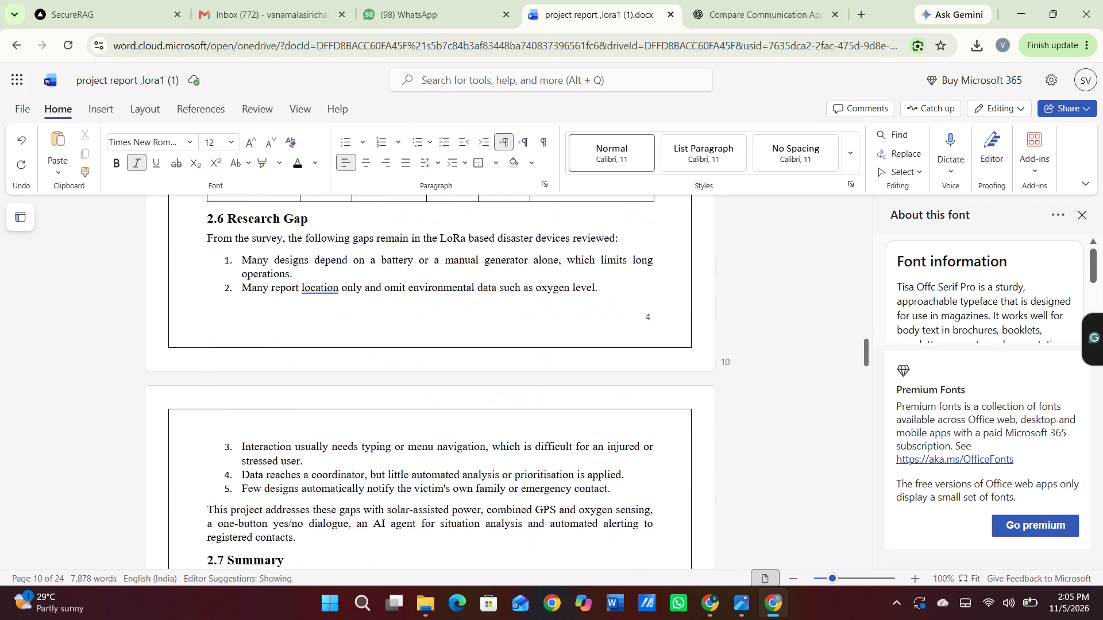
pyautogui.scroll(4, 460, 274)
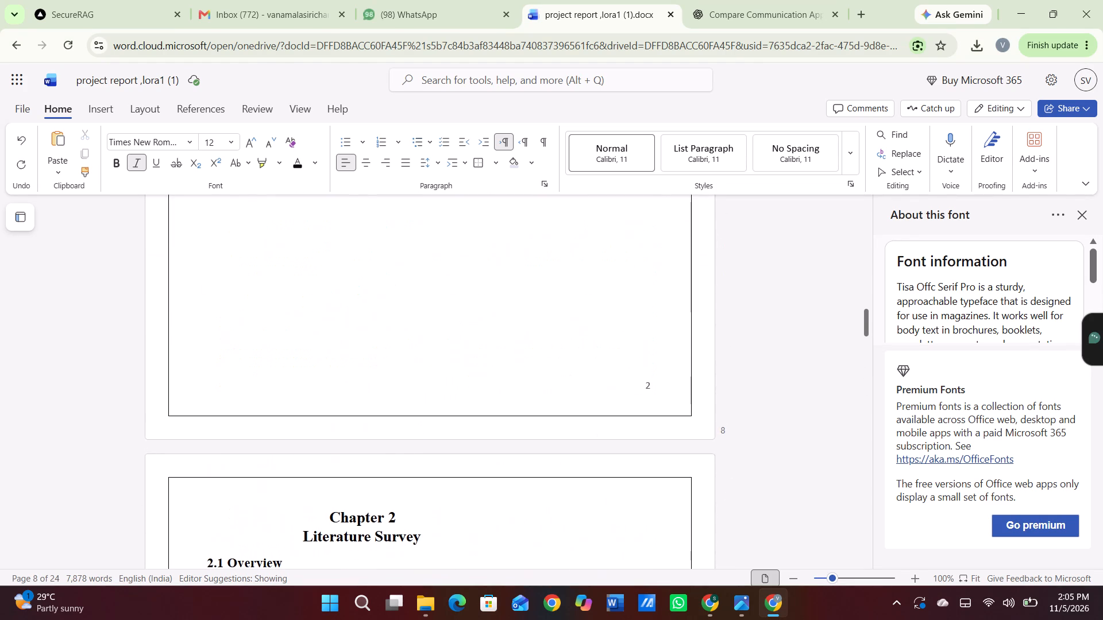
pyautogui.scroll(2, 460, 274)
pyautogui.scroll(-1, 460, 274)
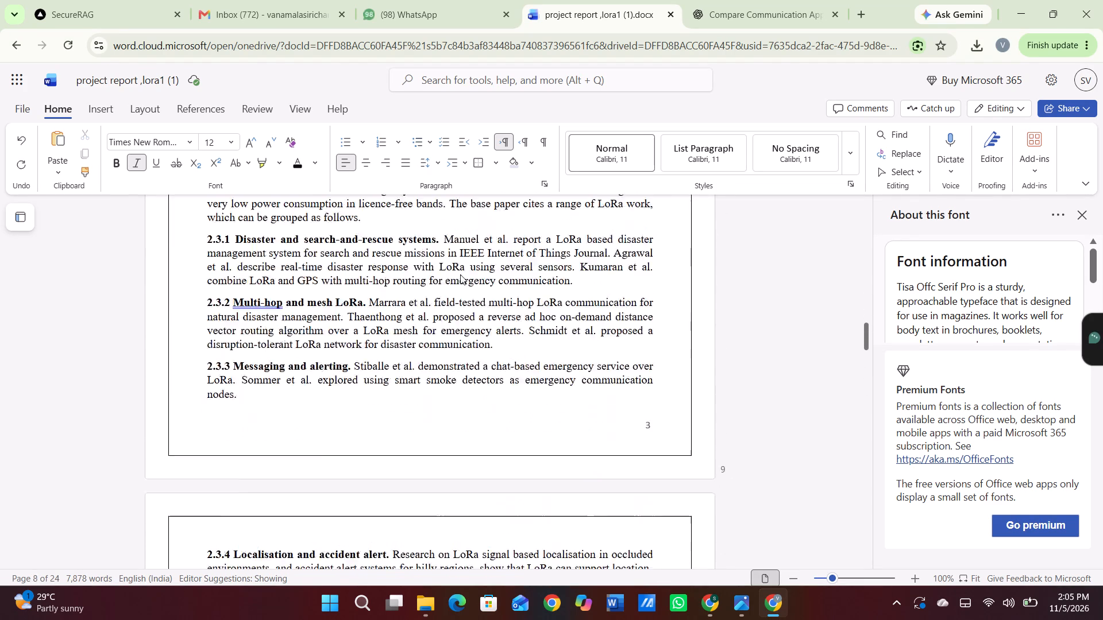
pyautogui.scroll(-1, 460, 274)
pyautogui.scroll(1, 460, 274)
pyautogui.scroll(-1, 460, 274)
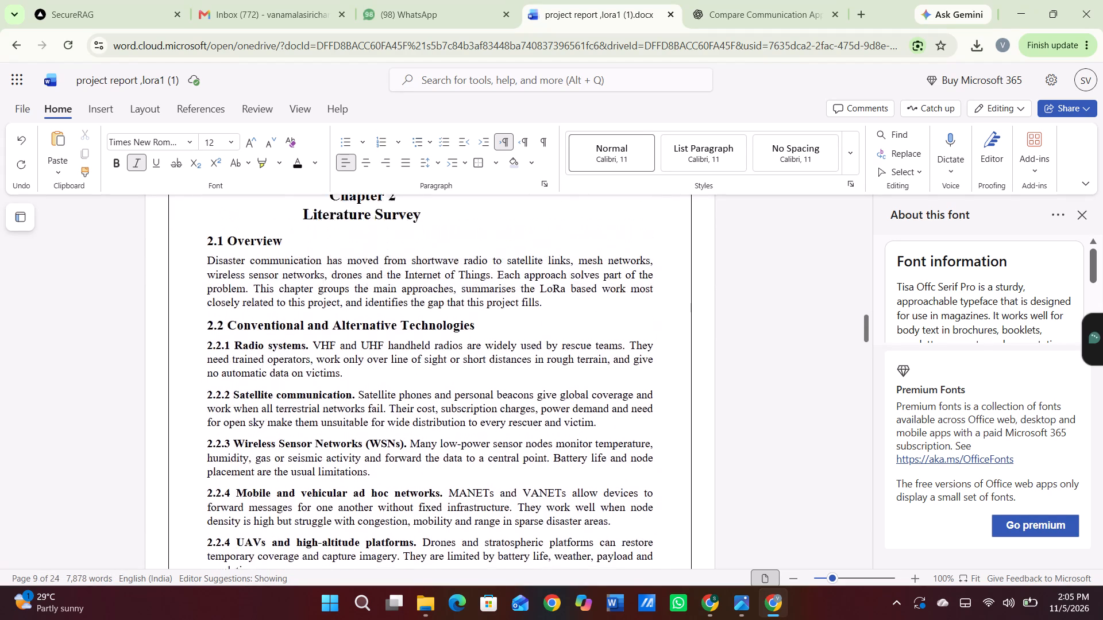
pyautogui.scroll(-6, 460, 274)
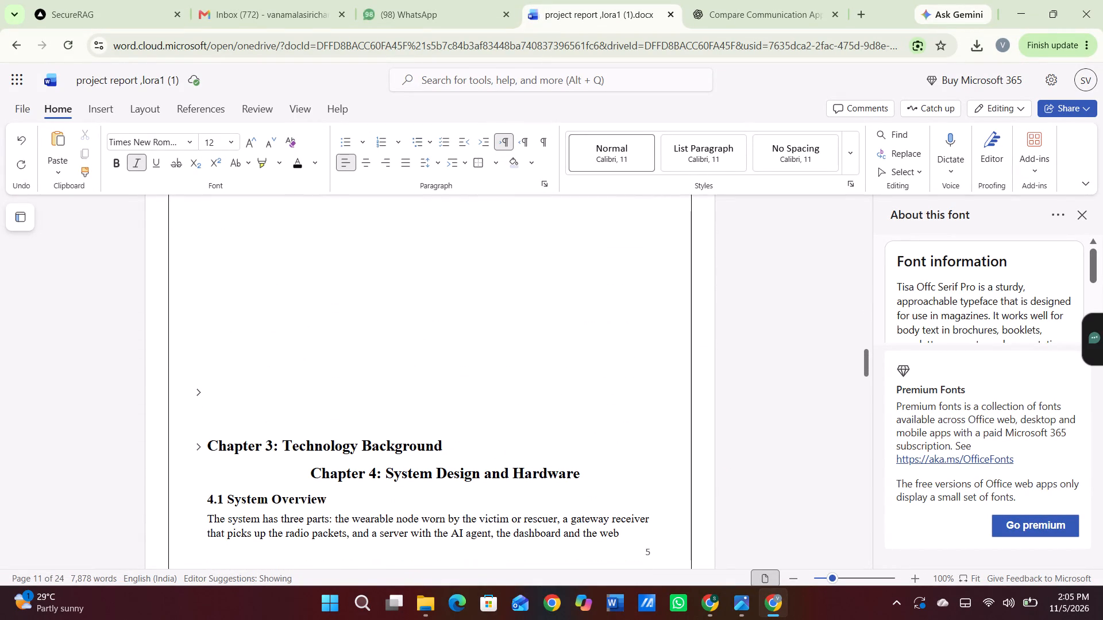
# Delete the blank lines directly above the Chapter 3: Technology Background heading, bringing its collapsed section 3.1 content back into view.
pyautogui.click(207, 444)
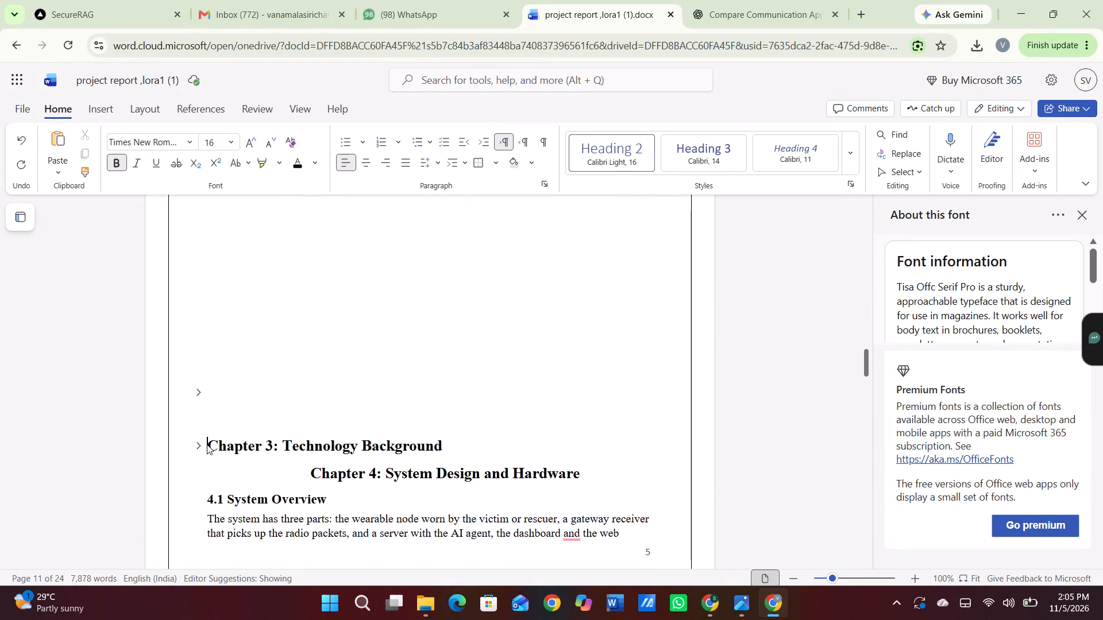
pyautogui.press('BackSpace')
pyautogui.press('BackSpace')
pyautogui.press('BackSpace')
pyautogui.press('BackSpace')
pyautogui.press('BackSpace')
pyautogui.press('BackSpace')
pyautogui.press('BackSpace')
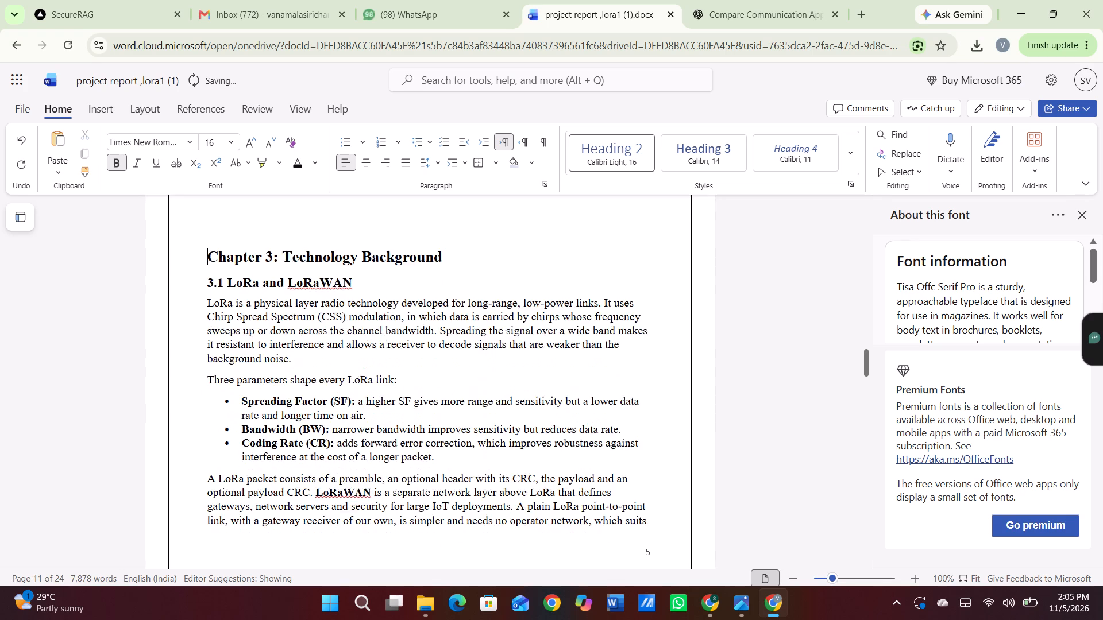
pyautogui.press('BackSpace')
# Review the layout around the Chapter 3 heading, from section 4.5 back to the Chapter 2 Literature Survey heading.
pyautogui.scroll(2, 207, 444)
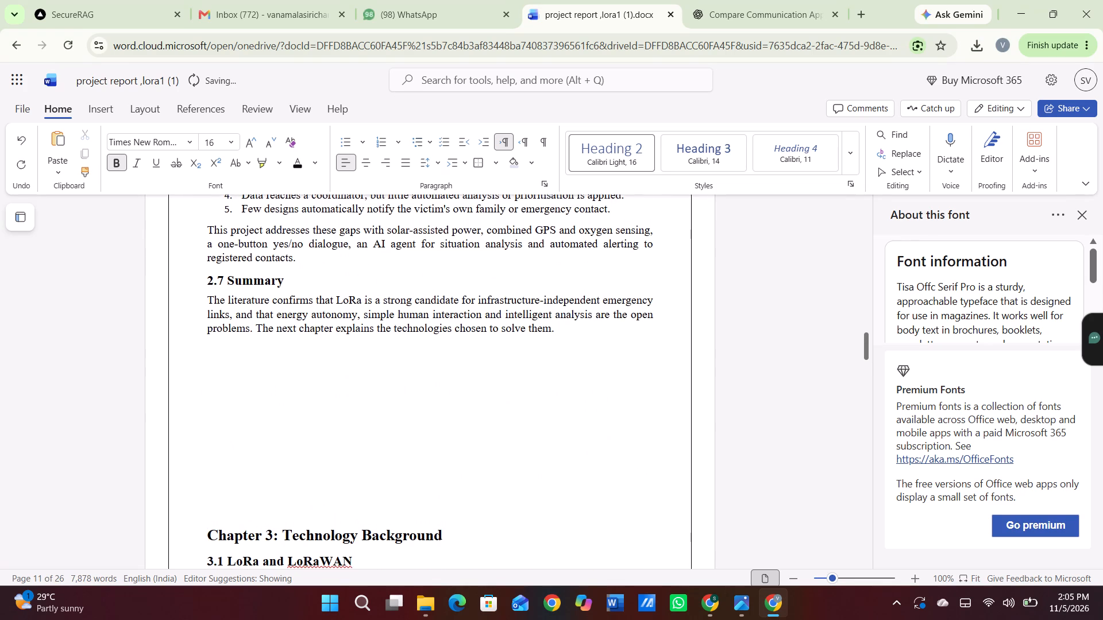
pyautogui.scroll(1, 207, 444)
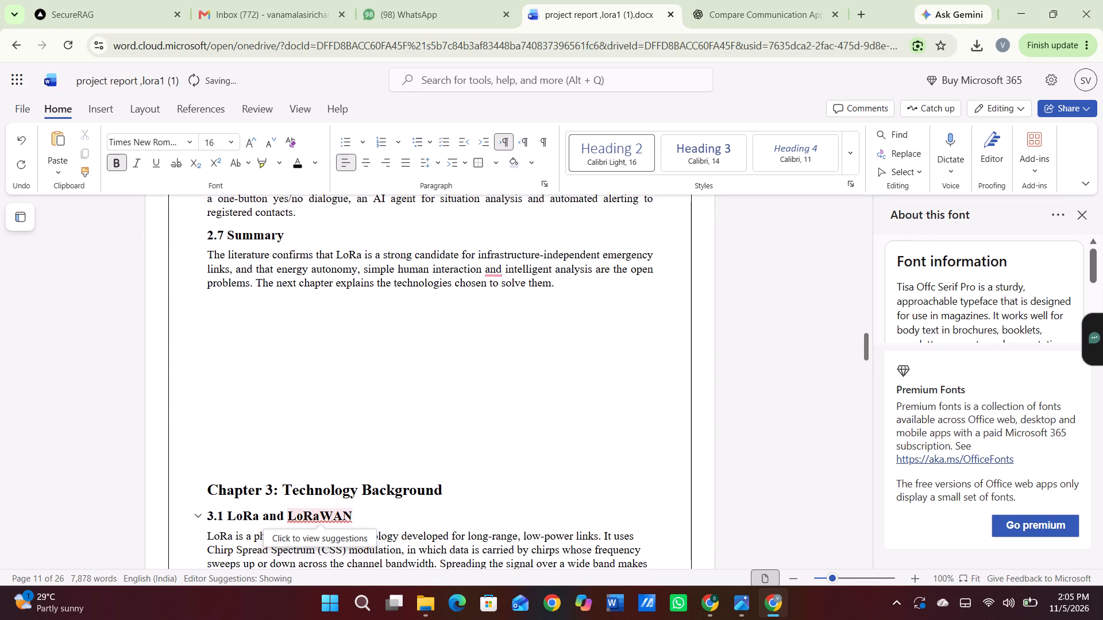
pyautogui.scroll(-7, 307, 515)
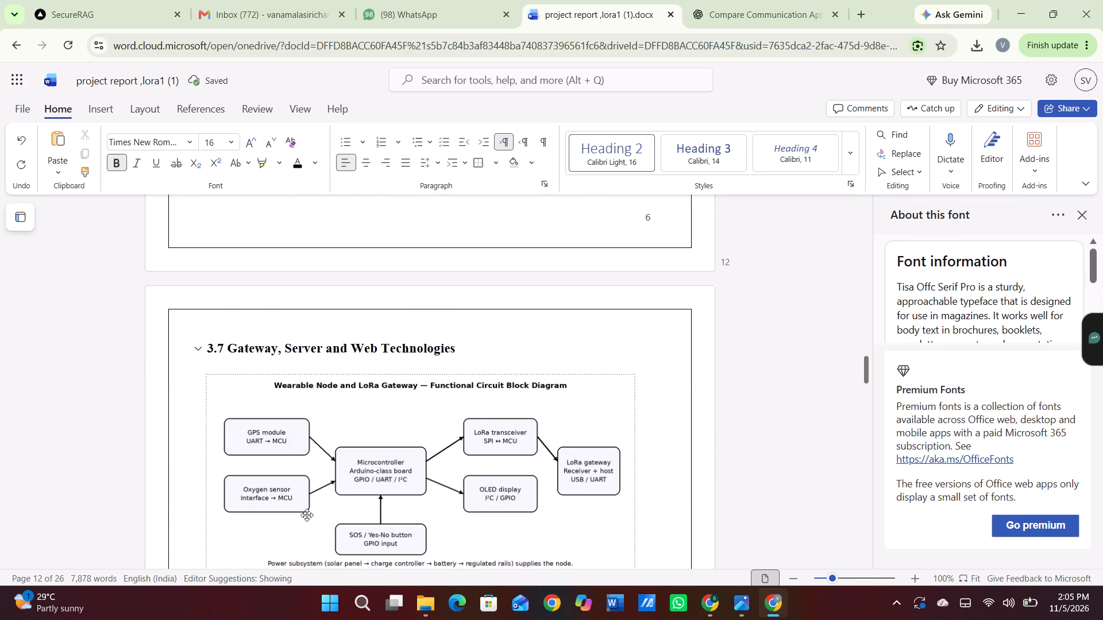
pyautogui.scroll(-3, 307, 515)
pyautogui.scroll(1, 307, 515)
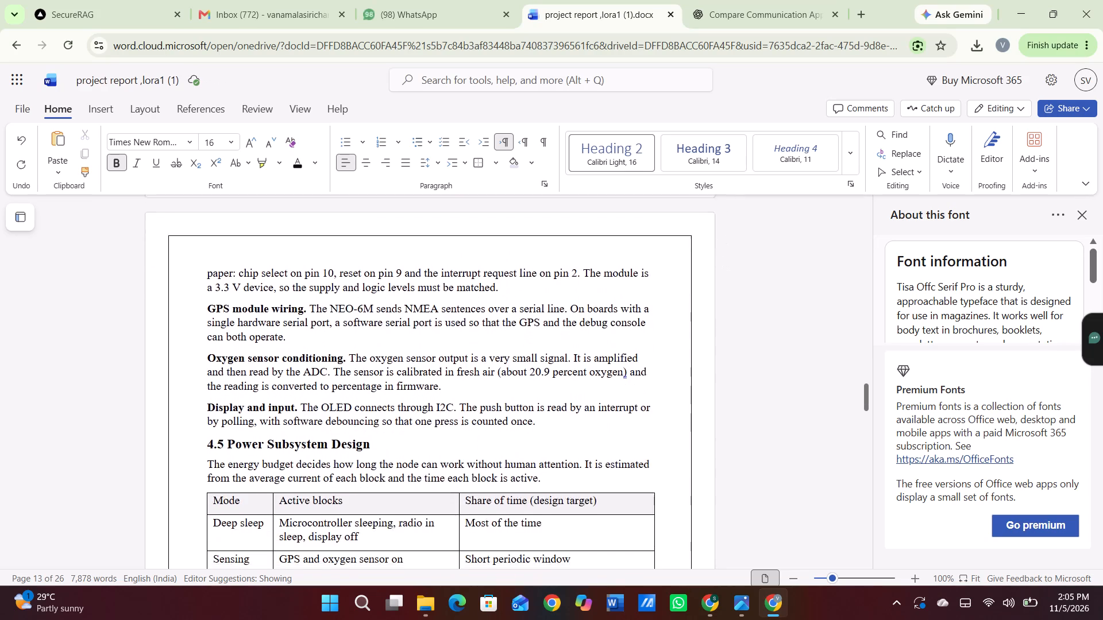
pyautogui.scroll(7, 307, 515)
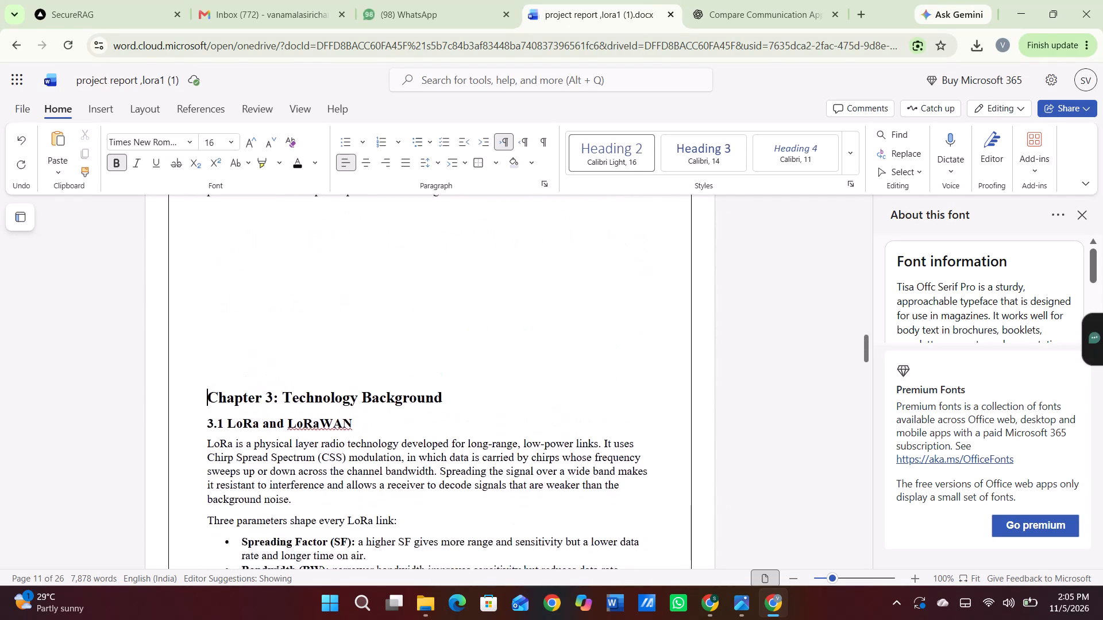
pyautogui.scroll(6, 307, 515)
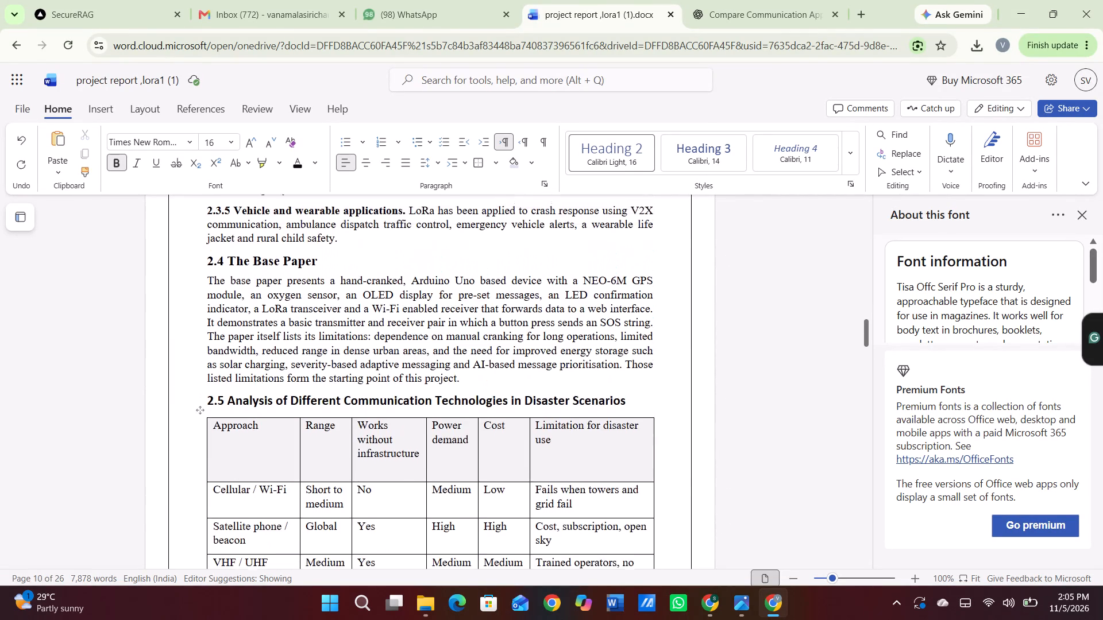
pyautogui.scroll(4, 307, 515)
pyautogui.scroll(-1, 307, 515)
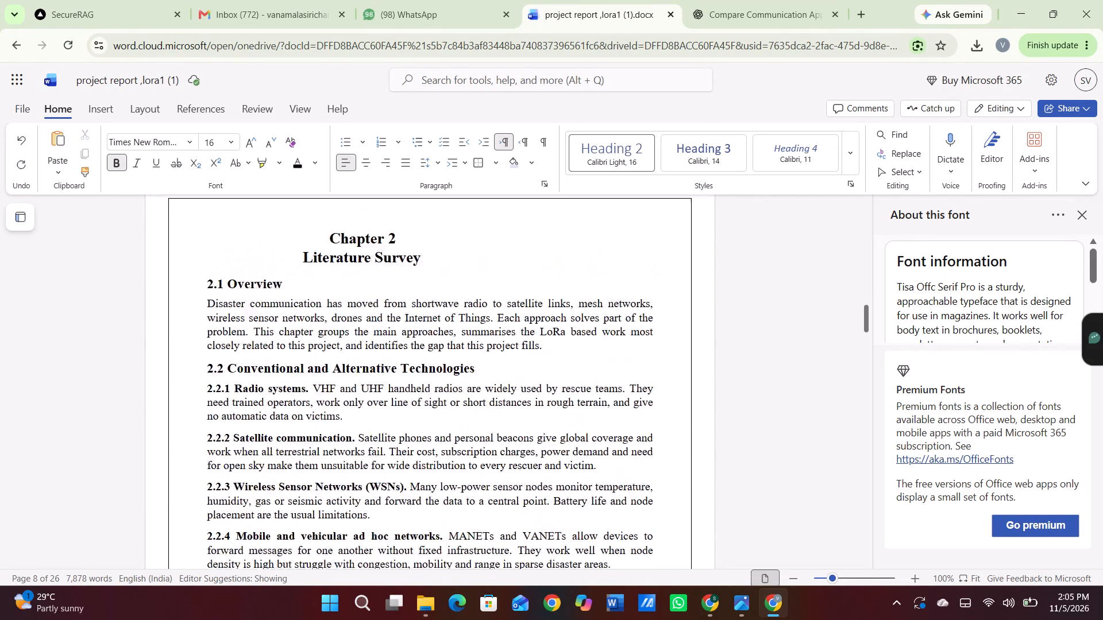
pyautogui.scroll(-3, 307, 515)
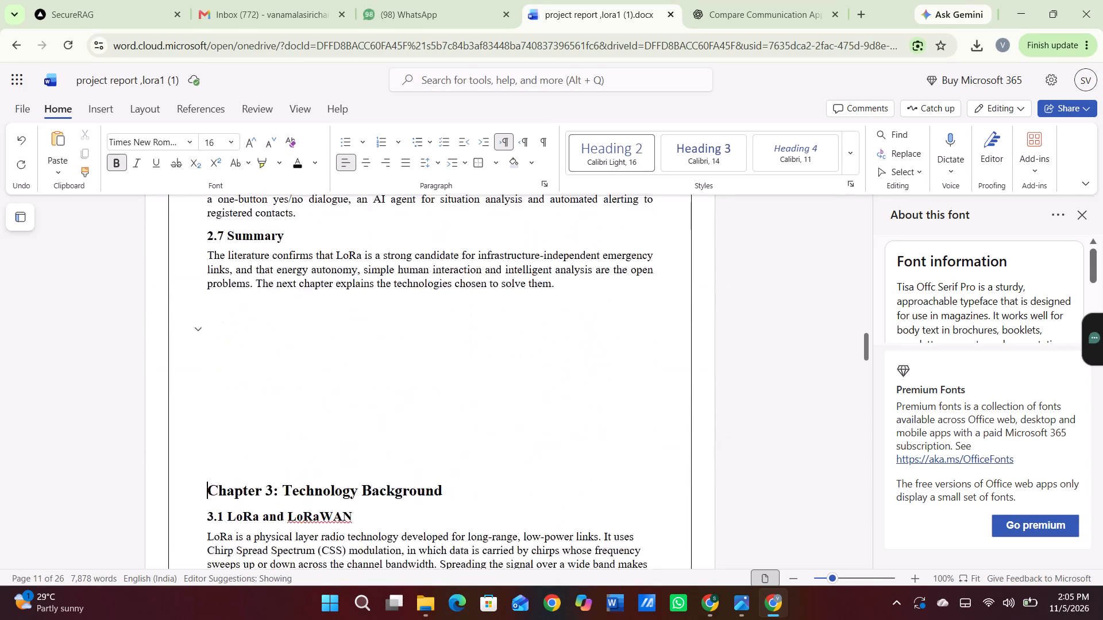
pyautogui.scroll(-1, 307, 515)
# Insert blank lines above the Chapter 3: Technology Background heading until it starts at the top of a new page.
pyautogui.click(330, 355)
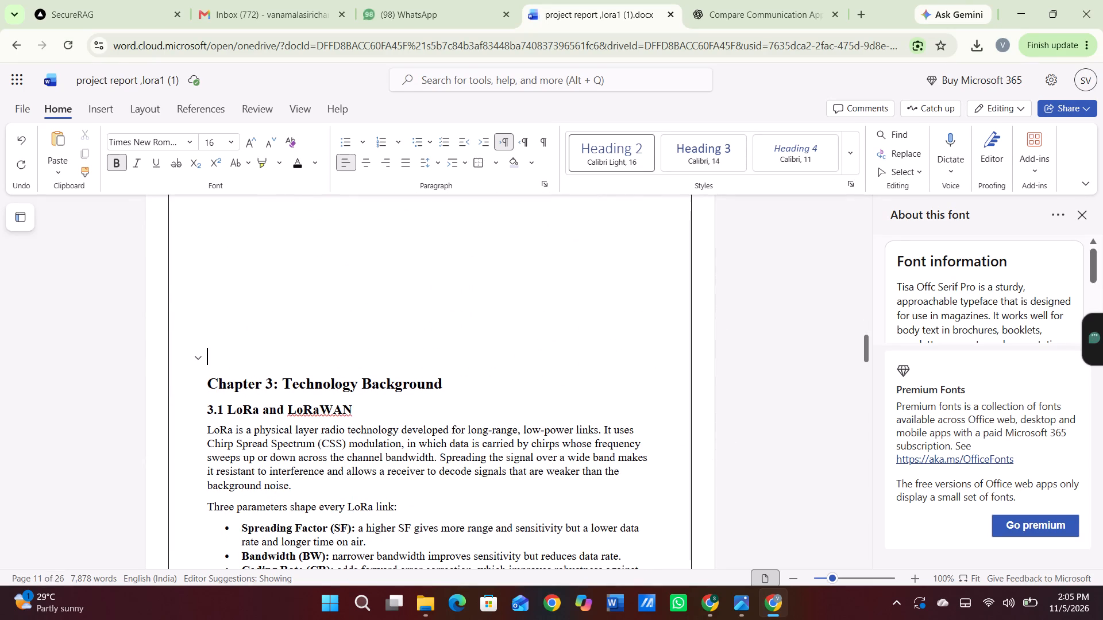
pyautogui.press('Return')
pyautogui.press('Return')
pyautogui.press('Return')
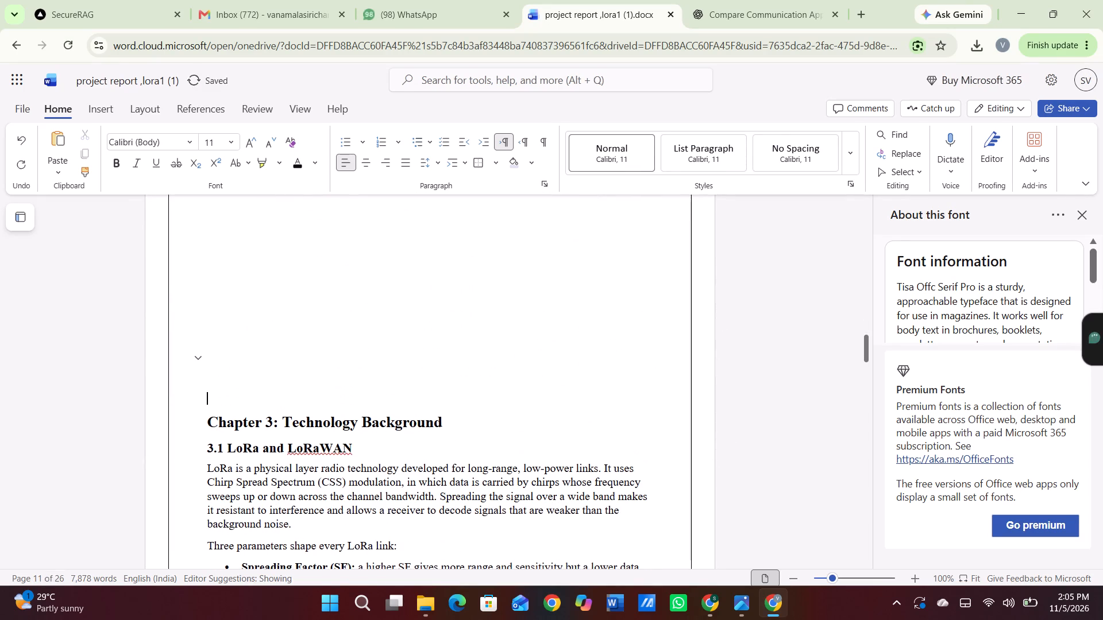
pyautogui.press('Return')
pyautogui.press('Return')
pyautogui.press('Return')
pyautogui.press('Return')
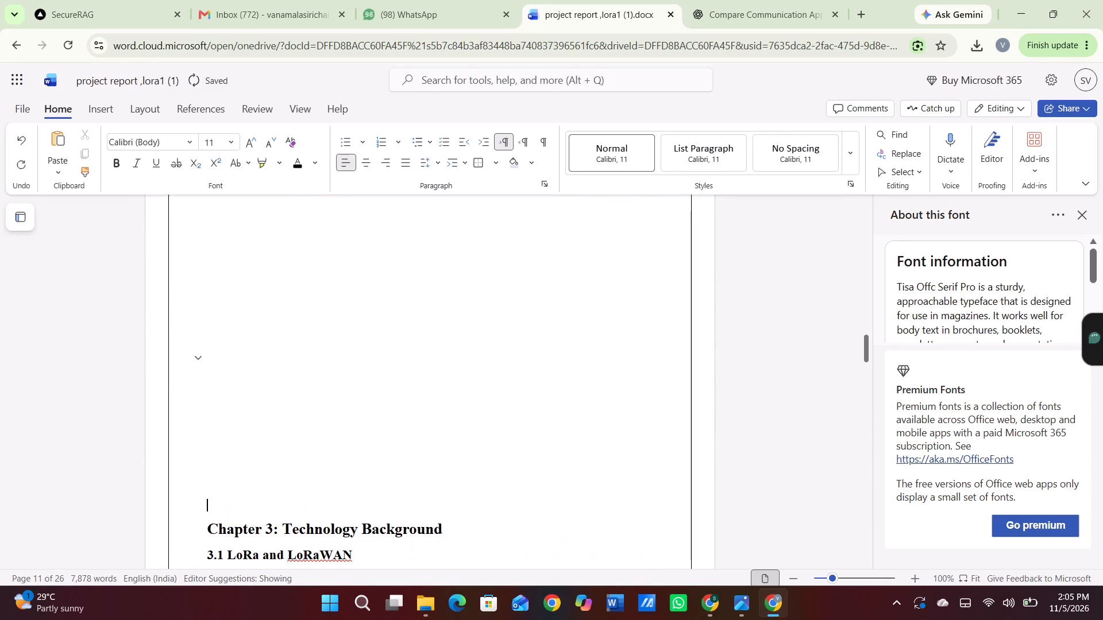
pyautogui.press('Return')
pyautogui.press('Return')
pyautogui.press('Return')
pyautogui.scroll(-3, 330, 355)
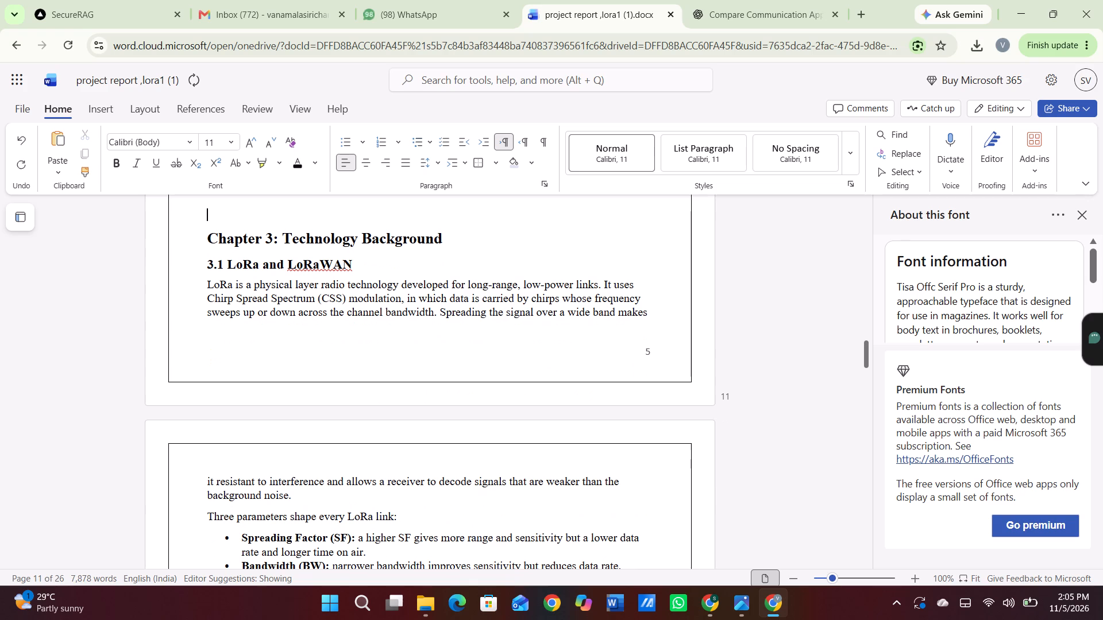
pyautogui.press('Return')
pyautogui.press('Return')
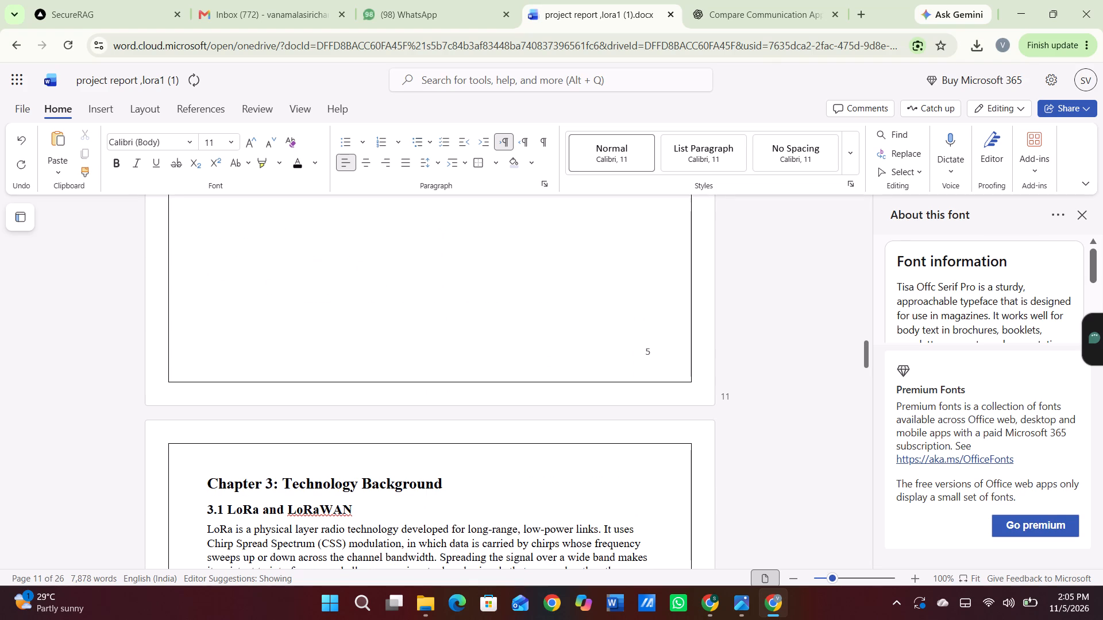
# Replace the colon after "Chapter 3" in the heading with spaces until "Technology Background" wraps onto its own line.
pyautogui.click(277, 483)
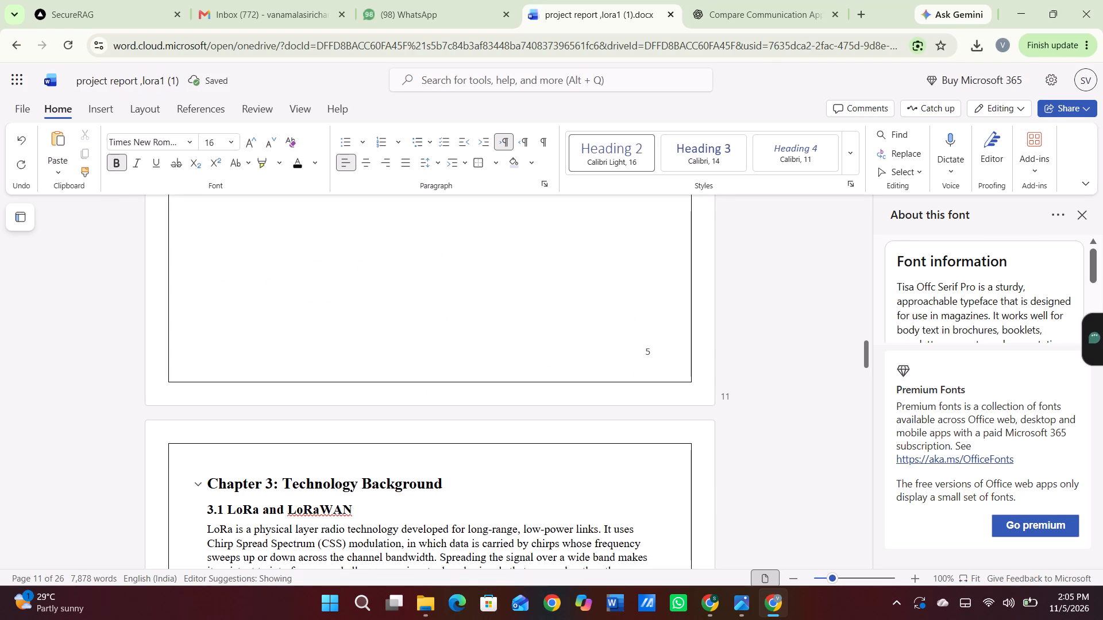
pyautogui.press('BackSpace')
pyautogui.press('space')
pyautogui.press('space')
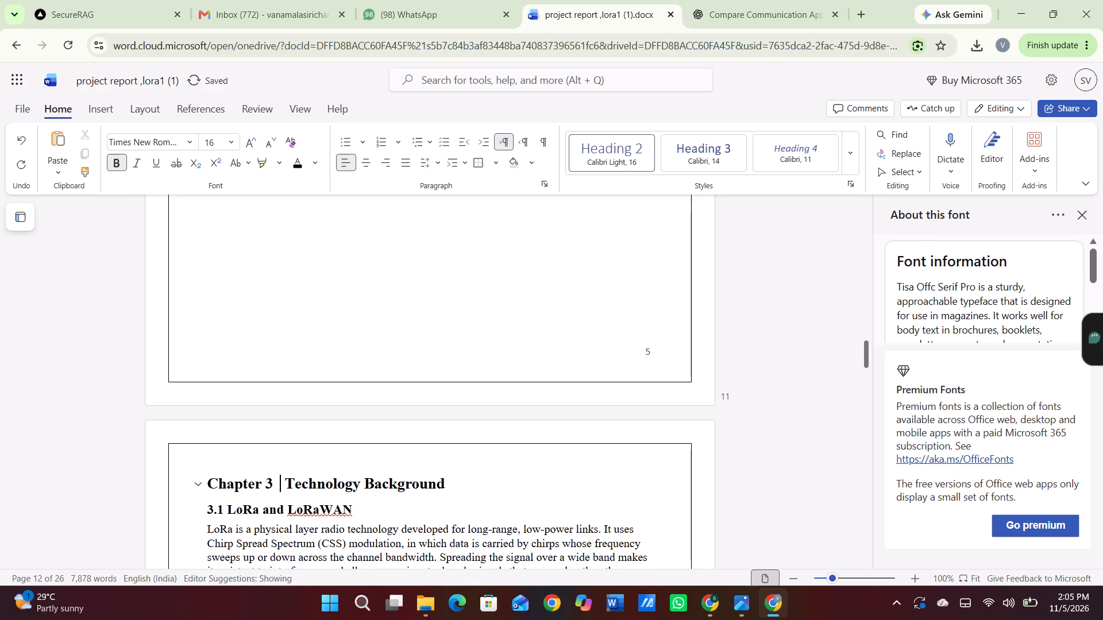
pyautogui.press('space')
pyautogui.press('space')
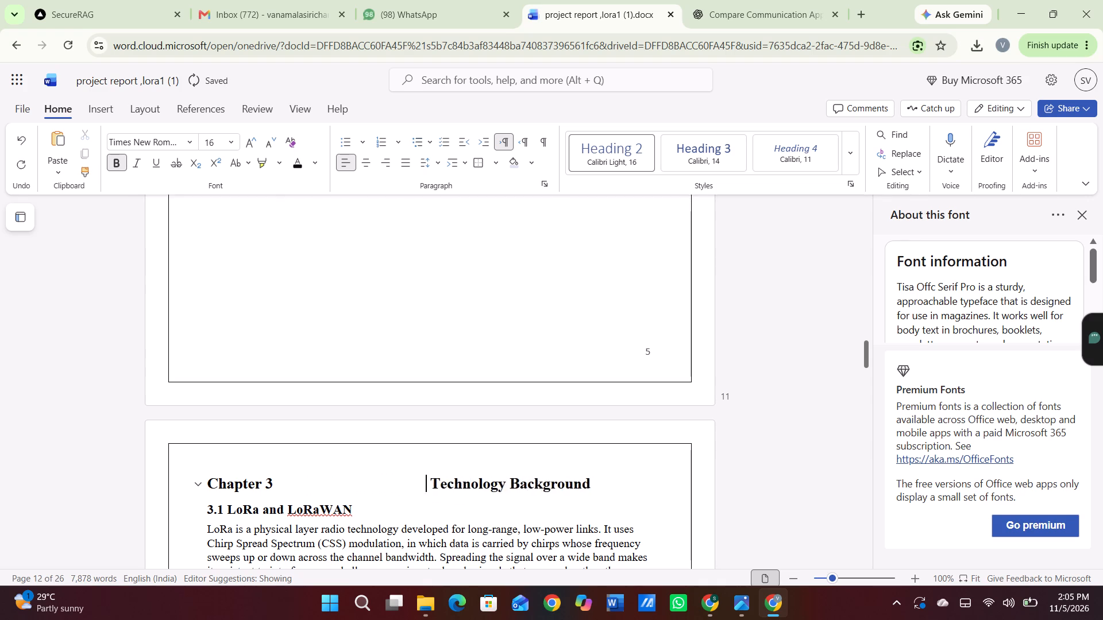
pyautogui.press('space')
pyautogui.press('space')
pyautogui.press('space')
pyautogui.press('space')
pyautogui.press('space')
pyautogui.press('space')
pyautogui.press('space')
pyautogui.press('space')
pyautogui.press('space')
pyautogui.press('space')
pyautogui.press('space')
pyautogui.press('space')
pyautogui.press('space')
pyautogui.press('space')
pyautogui.press('space')
pyautogui.press('space')
pyautogui.press('space')
pyautogui.press('space')
pyautogui.press('space')
pyautogui.press('space')
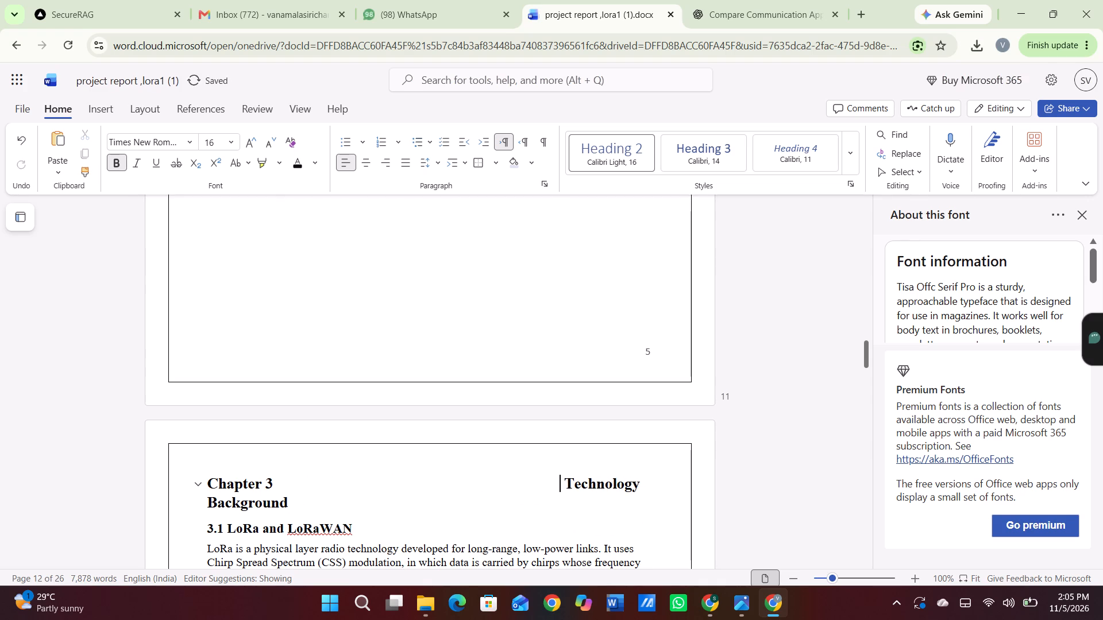
pyautogui.press('space')
pyautogui.press('space')
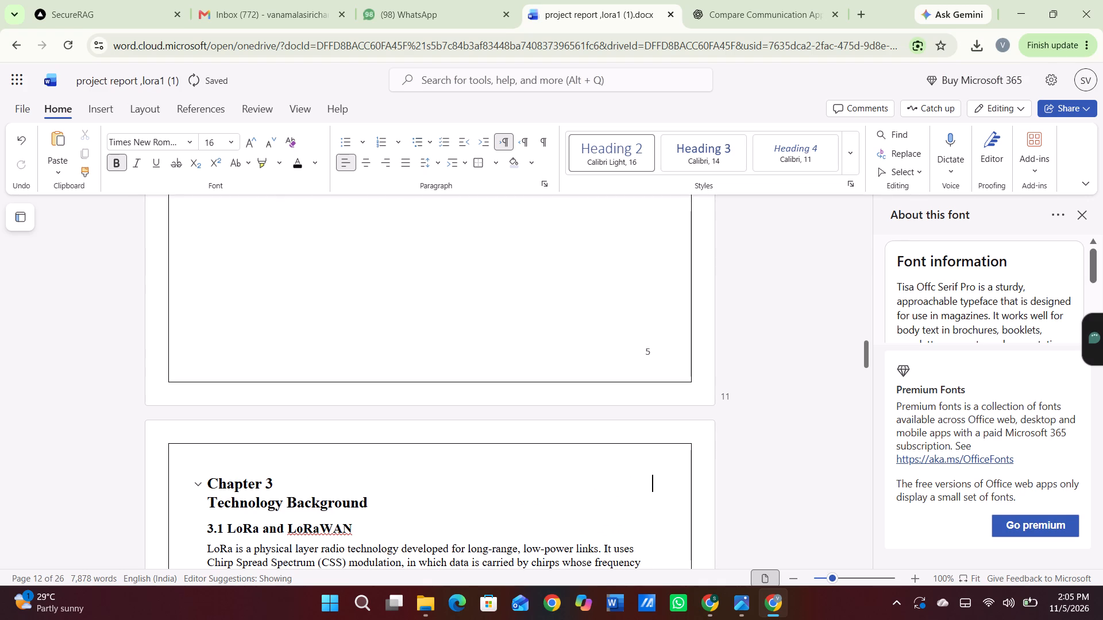
pyautogui.press('space')
pyautogui.press('space')
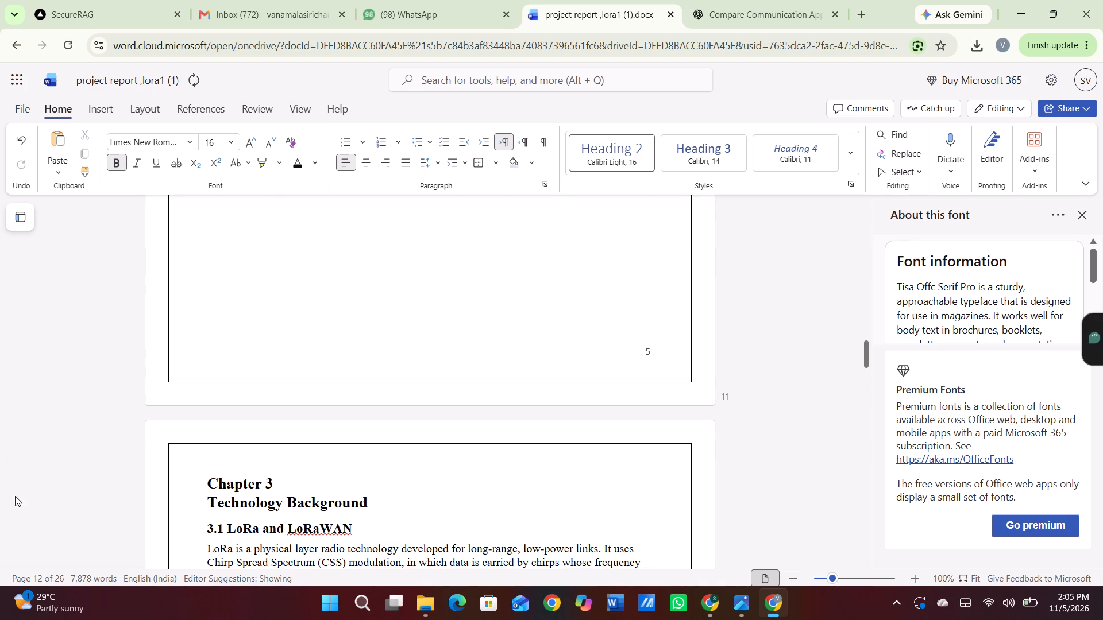
# Pad the start of the "Chapter 3" line with spaces so it sits near the centre of the page.
pyautogui.click(205, 480)
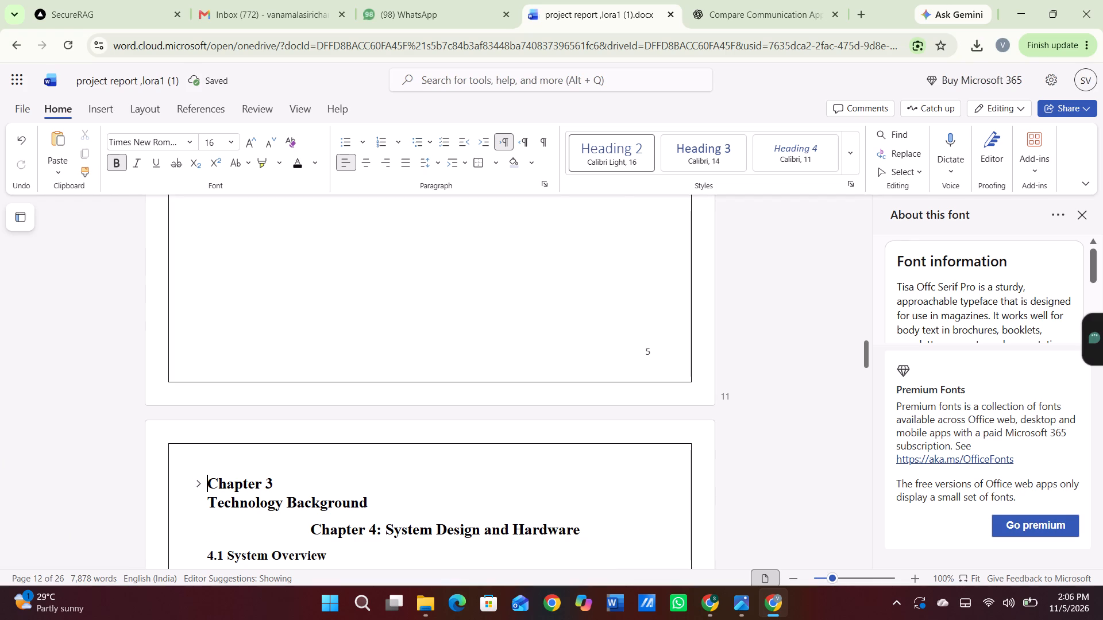
pyautogui.click(198, 486)
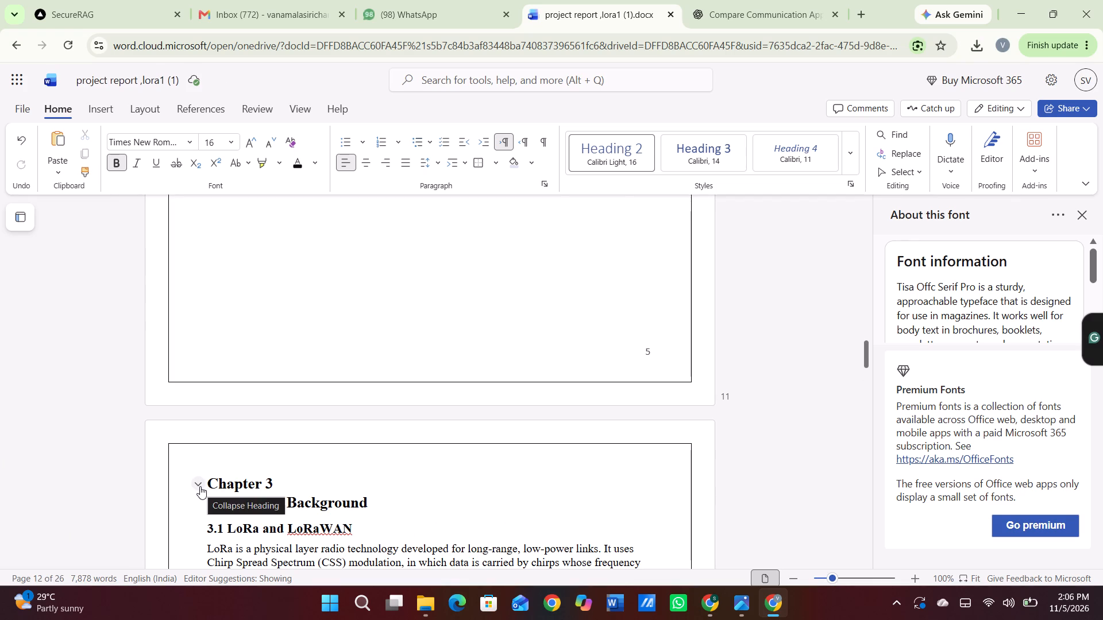
pyautogui.press('space')
pyautogui.press('space')
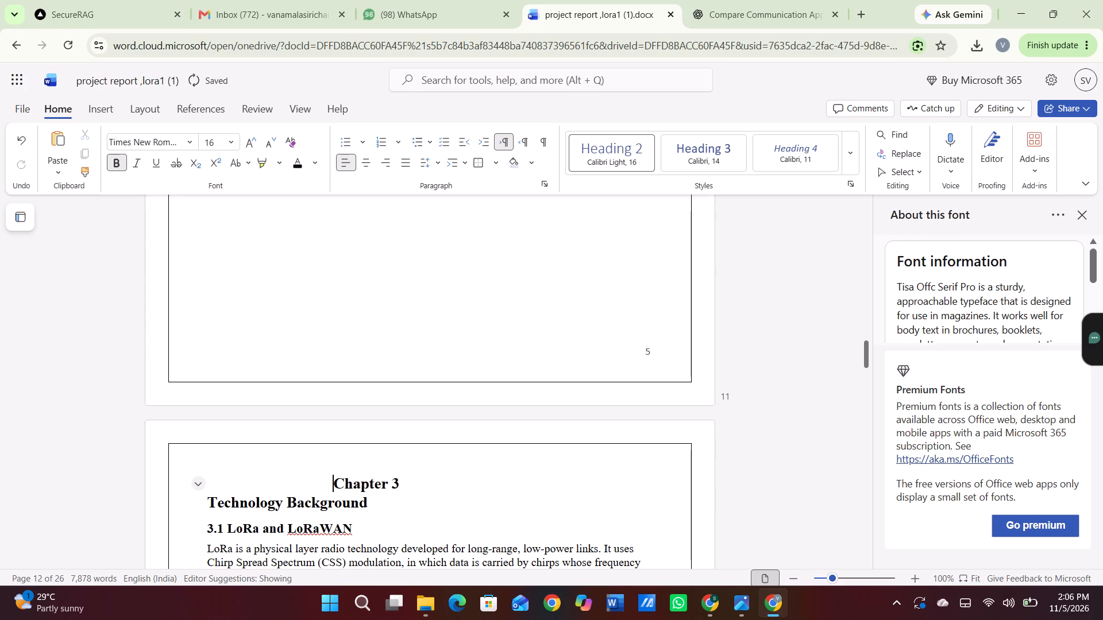
pyautogui.press('space')
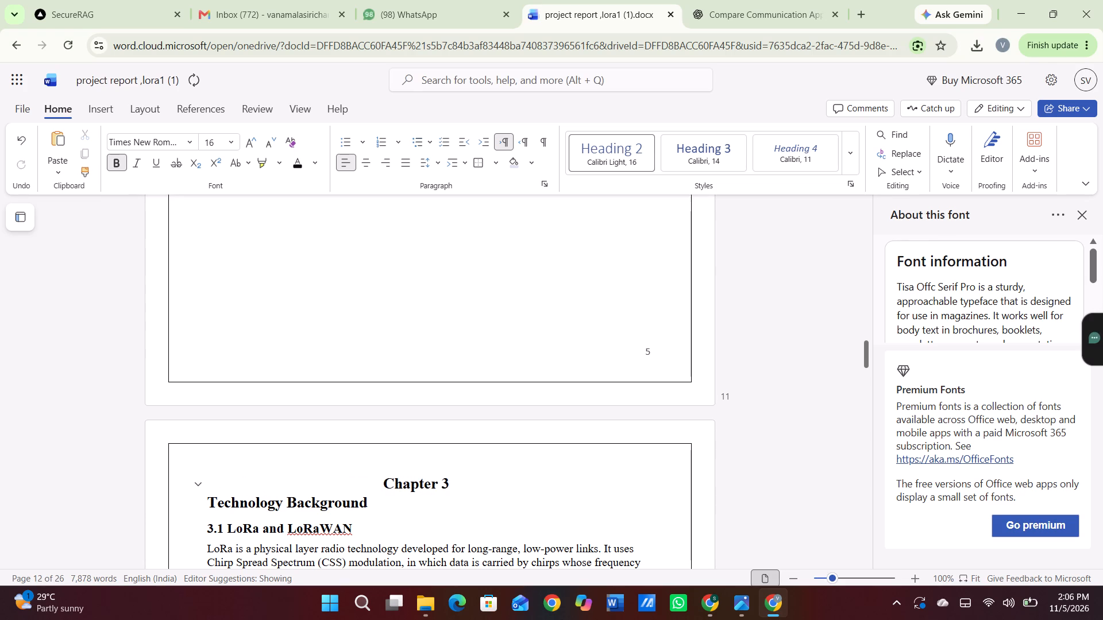
# Shift "Technology Background" under "Chapter 3" by adding spaces after its first letter and retyping a capital T before "echnology".
pyautogui.click(210, 502)
pyautogui.press('space')
pyautogui.press('space')
pyautogui.press('space')
pyautogui.press('space')
pyautogui.press('space')
pyautogui.press('space')
pyautogui.press('space')
pyautogui.press('space')
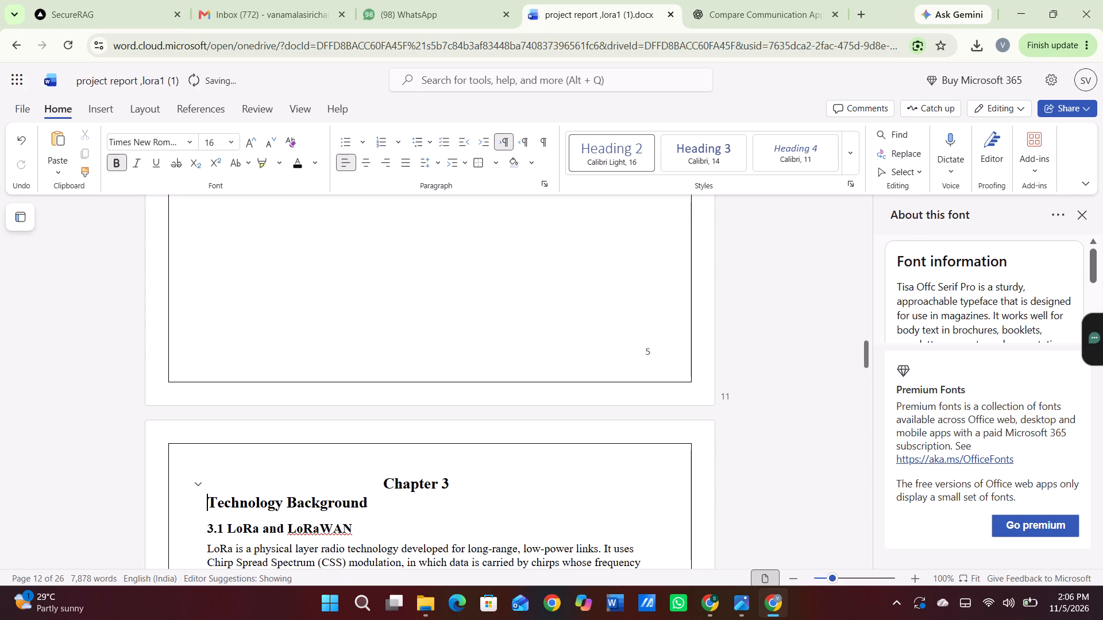
pyautogui.click(216, 507)
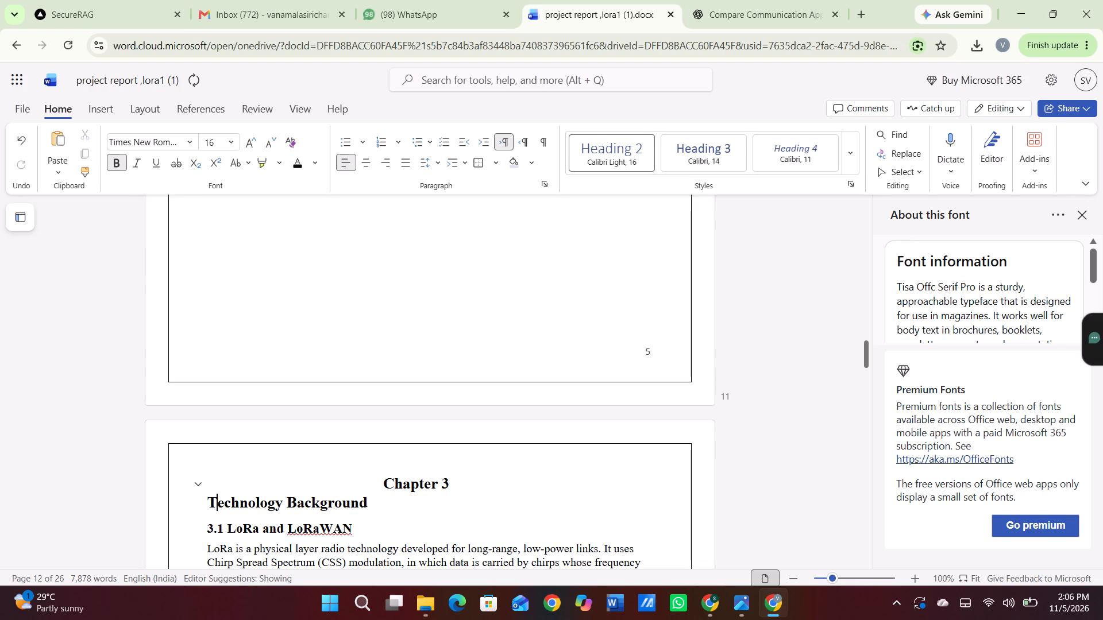
pyautogui.press('space')
pyautogui.press('space')
pyautogui.press('space')
pyautogui.press('space')
pyautogui.press('space')
pyautogui.press('space')
pyautogui.press('space')
pyautogui.press('space')
pyautogui.press('space')
pyautogui.press('space')
pyautogui.press('space')
pyautogui.press('space')
pyautogui.press('space')
pyautogui.press('space')
pyautogui.press('space')
pyautogui.press('space')
pyautogui.press('space')
pyautogui.press('space')
pyautogui.press('space')
pyautogui.press('space')
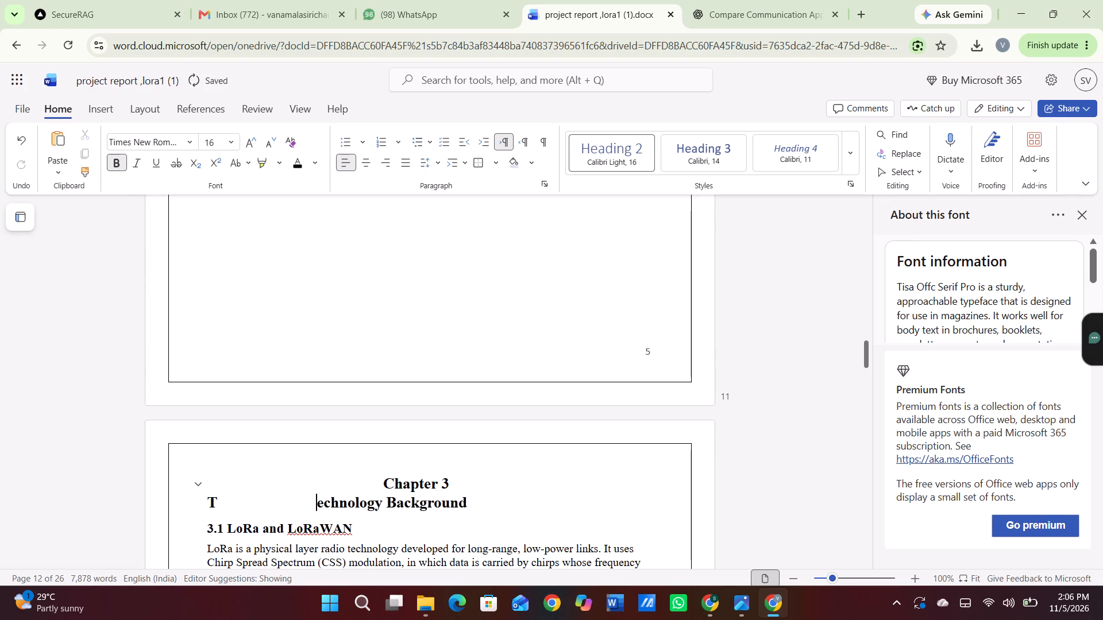
pyautogui.press('t')
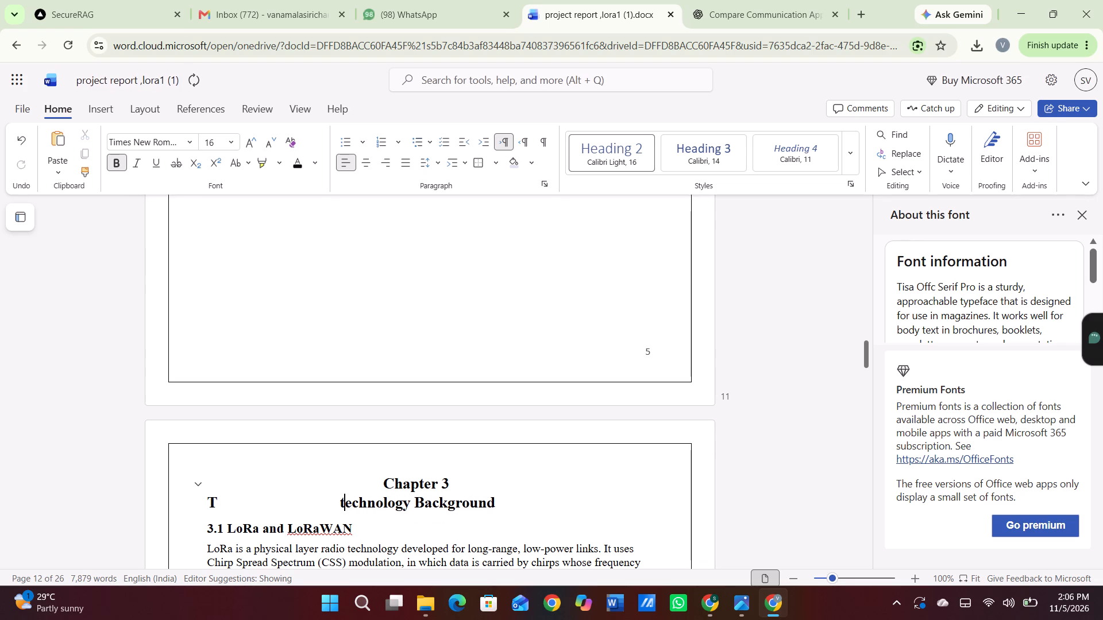
pyautogui.press('=')
pyautogui.press('BackSpace')
pyautogui.press('BackSpace')
pyautogui.press('t')
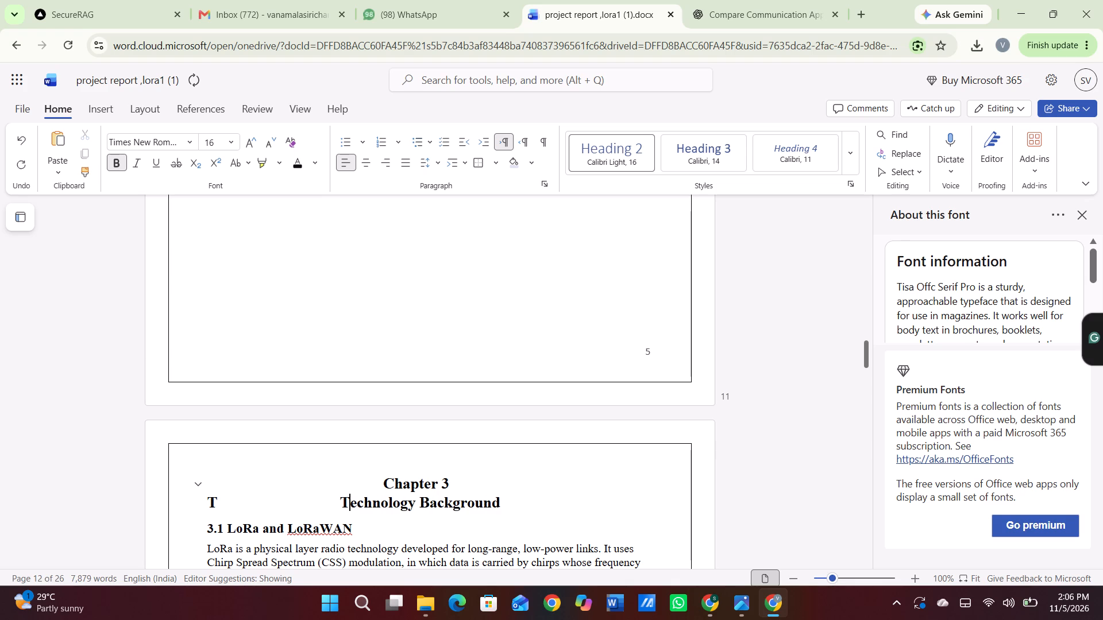
# Delete the leftover T and one extra space at the start of the "Technology Background" line.
pyautogui.press('Left')
pyautogui.press('Left')
pyautogui.press('Left')
pyautogui.press('Left')
pyautogui.press('Left')
pyautogui.press('Left')
pyautogui.press('Left')
pyautogui.press('Left')
pyautogui.press('Left')
pyautogui.press('Left')
pyautogui.press('Left')
pyautogui.press('Left')
pyautogui.press('Left')
pyautogui.press('Left')
pyautogui.press('Left')
pyautogui.press('Left')
pyautogui.press('Left')
pyautogui.press('Left')
pyautogui.press('Left')
pyautogui.press('Left')
pyautogui.press('Left')
pyautogui.press('Left')
pyautogui.press('Left')
pyautogui.press('Left')
pyautogui.press('Left')
pyautogui.press('Left')
pyautogui.press('Left')
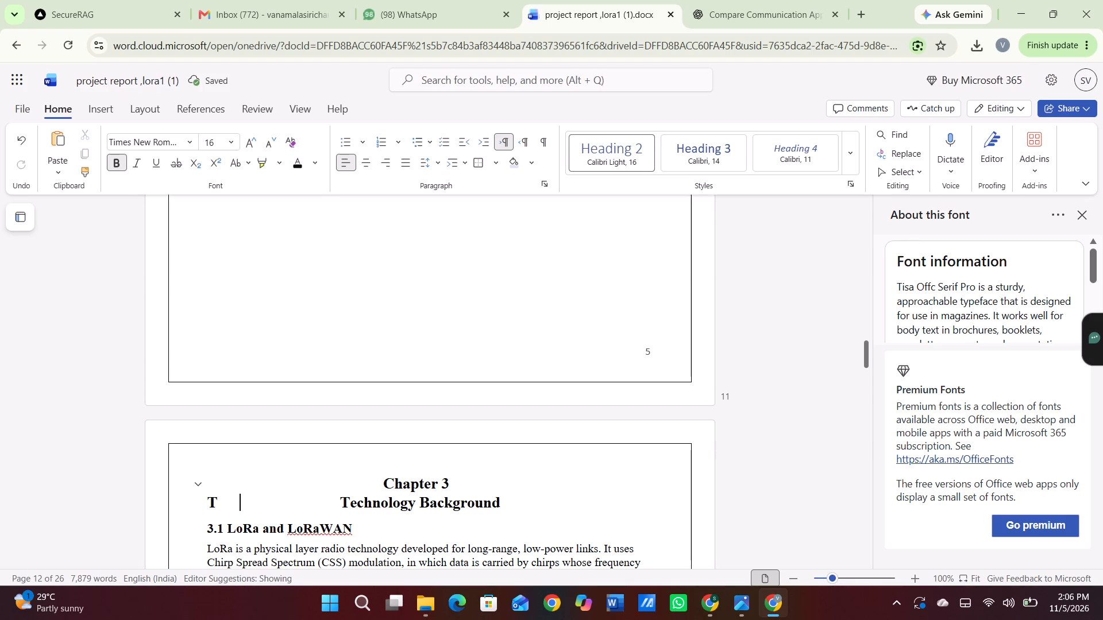
pyautogui.press('Left')
pyautogui.press('Left')
pyautogui.press('Left')
pyautogui.press('Left')
pyautogui.press('Left')
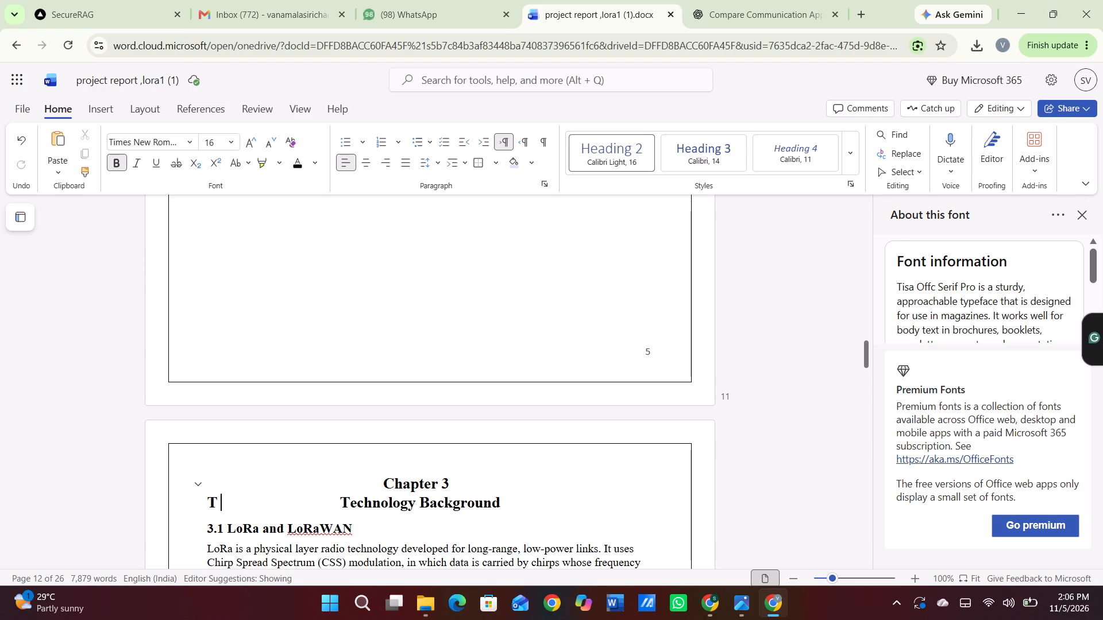
pyautogui.press('BackSpace')
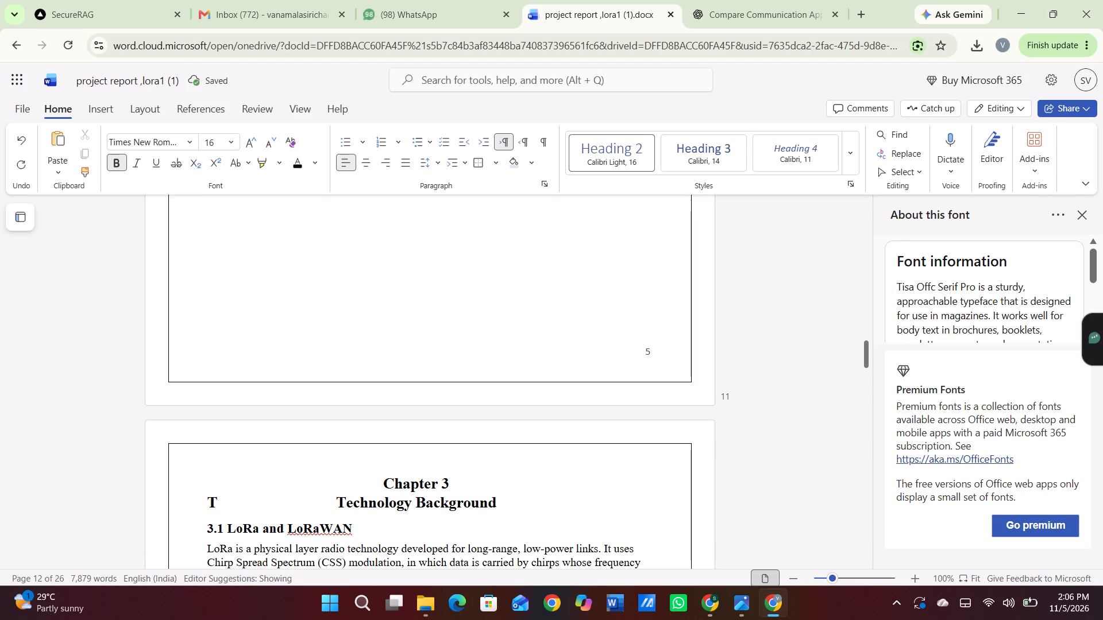
pyautogui.press('BackSpace')
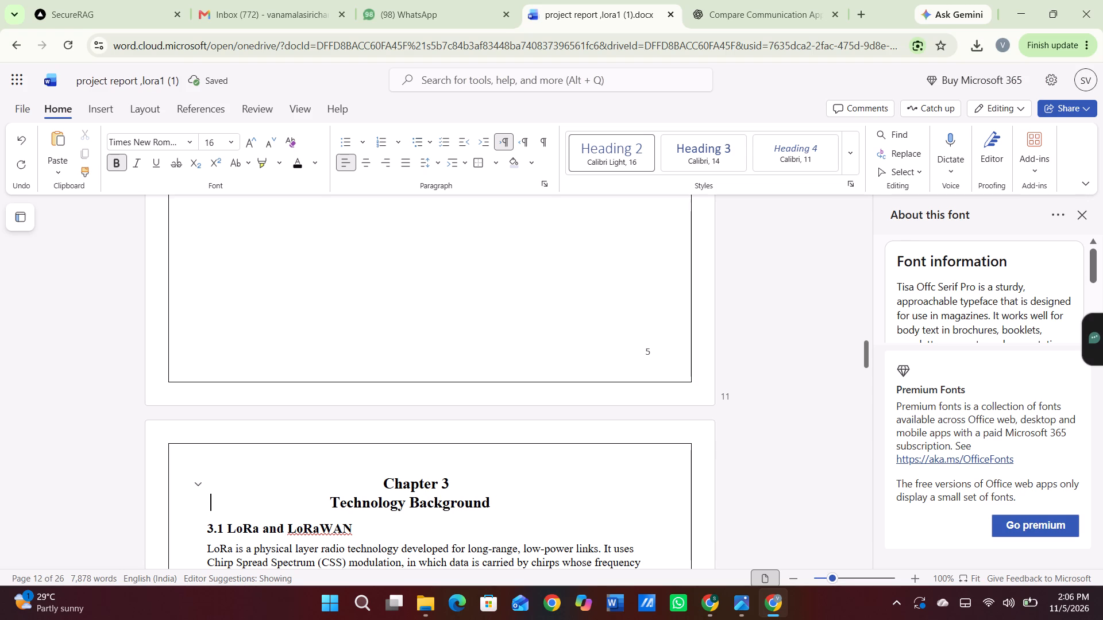
# Review the Chapter 3 text from section 3.1 LoRa and LoRaWAN onward.
pyautogui.scroll(-2, 452, 523)
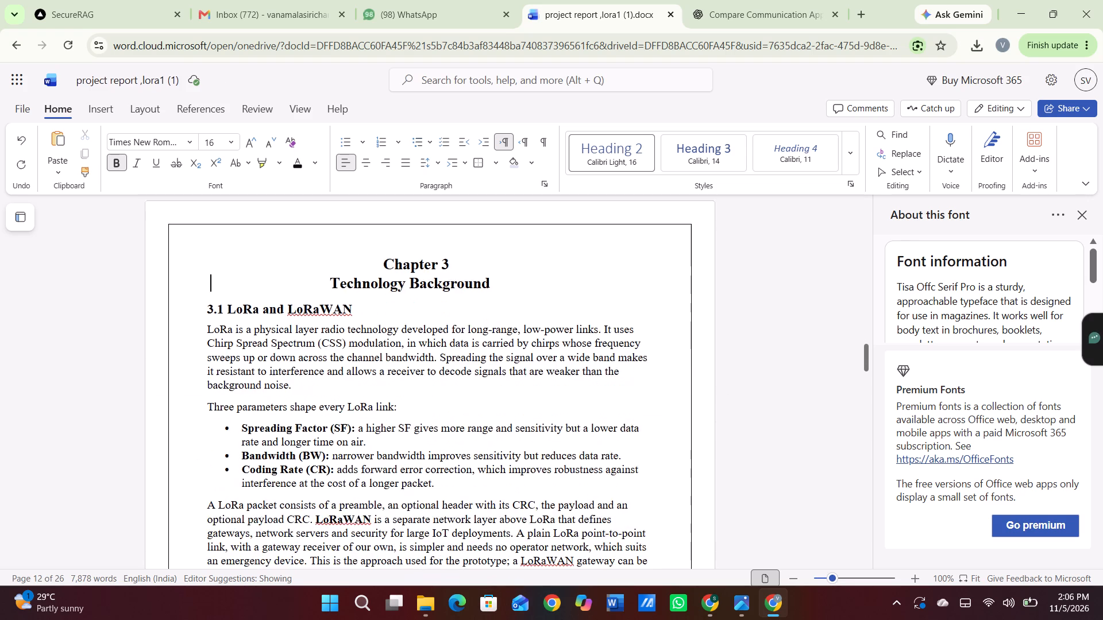
pyautogui.scroll(-2, 452, 523)
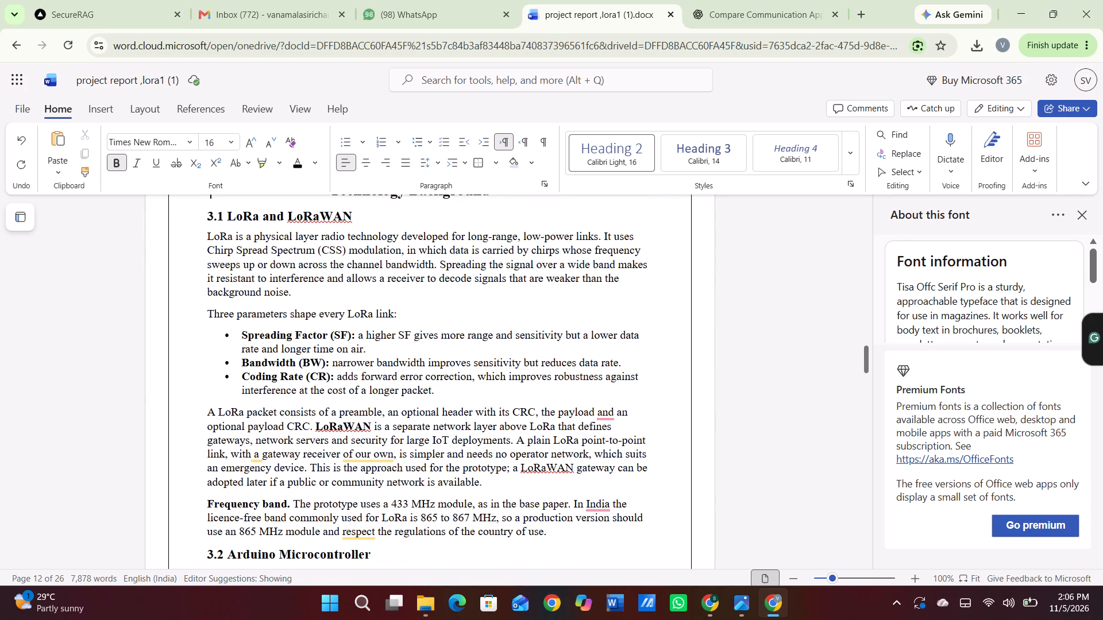
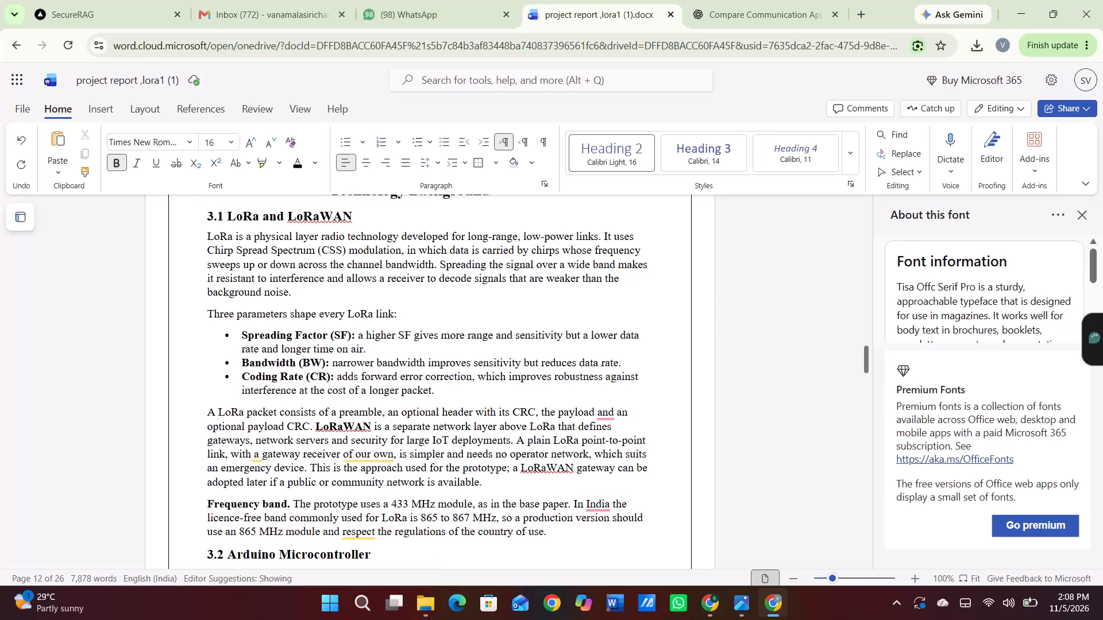
# Remove the bullet and indent from the "Spreading Factor (SF)" item and number it 3.1.1.
pyautogui.click(240, 335)
pyautogui.press('BackSpace')
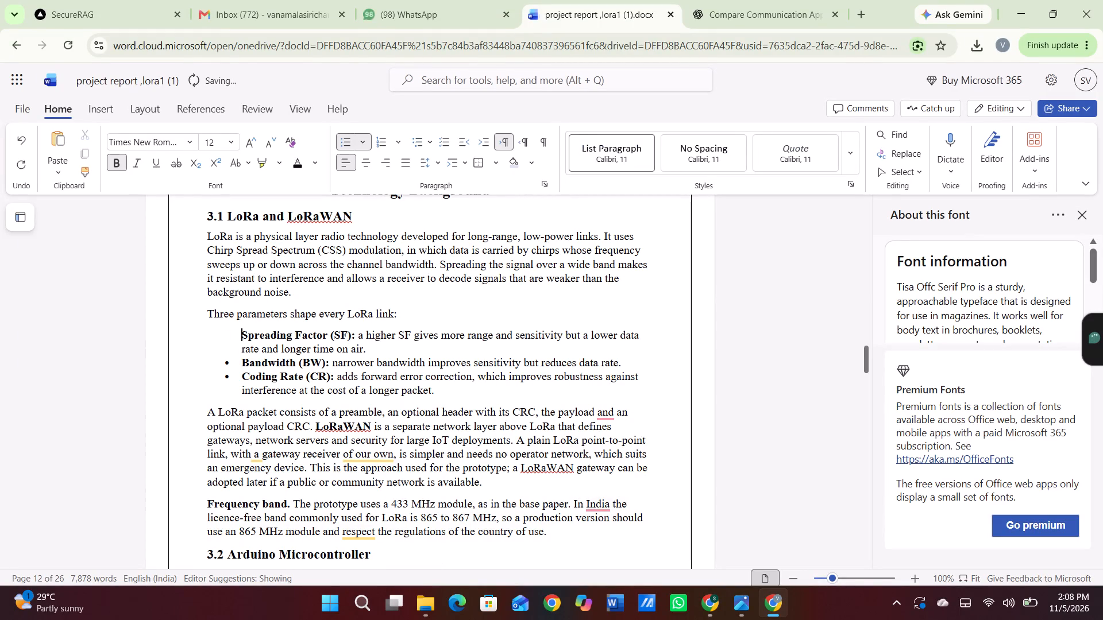
pyautogui.press('BackSpace')
pyautogui.write('3.1')
pyautogui.write('.1')
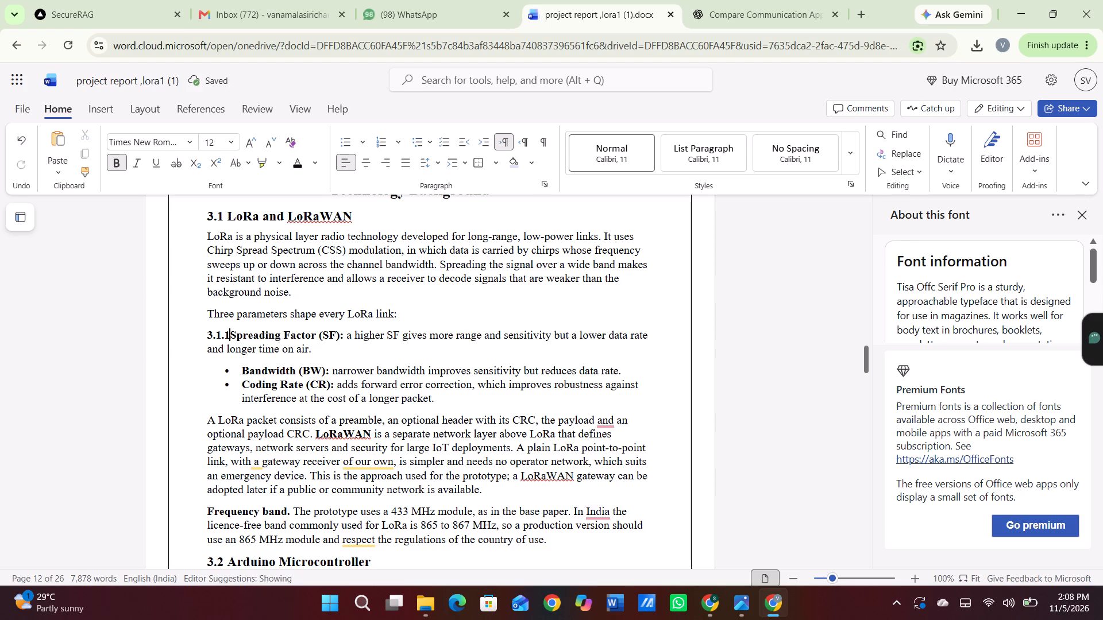
pyautogui.press('space')
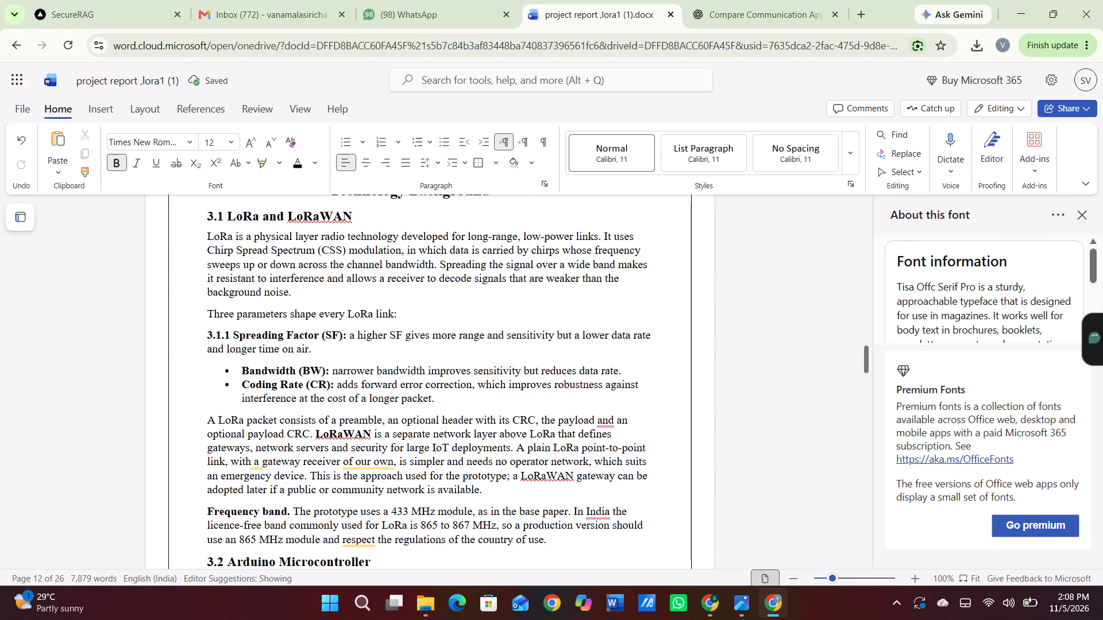
# Remove the bullet and indent from the "Bandwidth (BW)" item and number it 3.1.2.
pyautogui.click(240, 369)
pyautogui.press('BackSpace')
pyautogui.press('BackSpace')
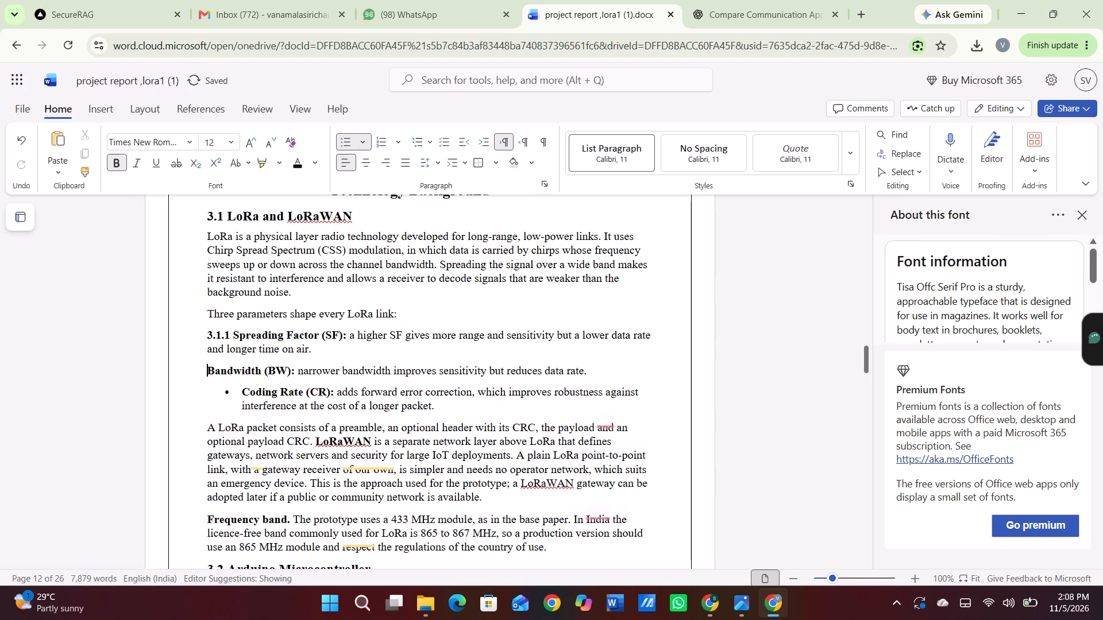
pyautogui.write('3.')
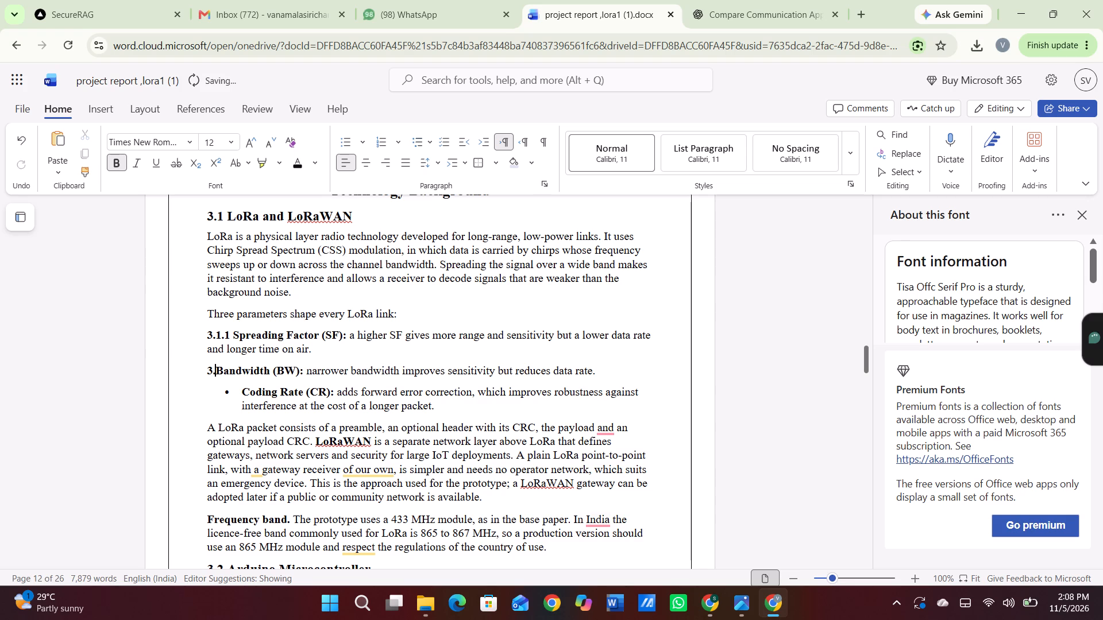
pyautogui.write('1.2')
pyautogui.press('space')
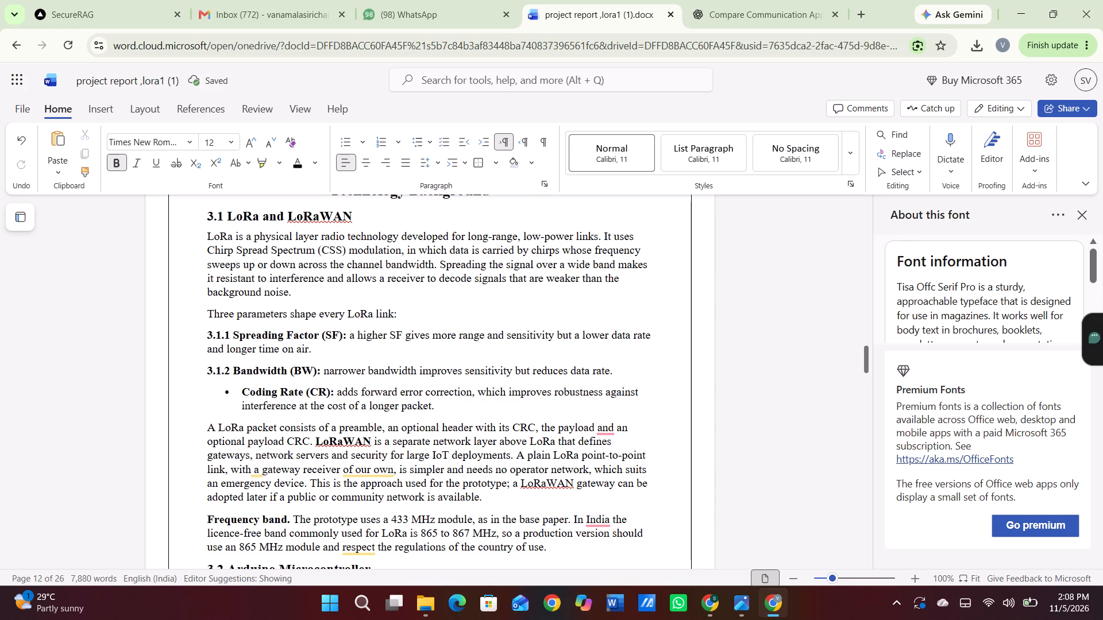
# Remove the bullet and indent from the "Coding Rate (CR)" item and number it 3.1.3.
pyautogui.click(241, 387)
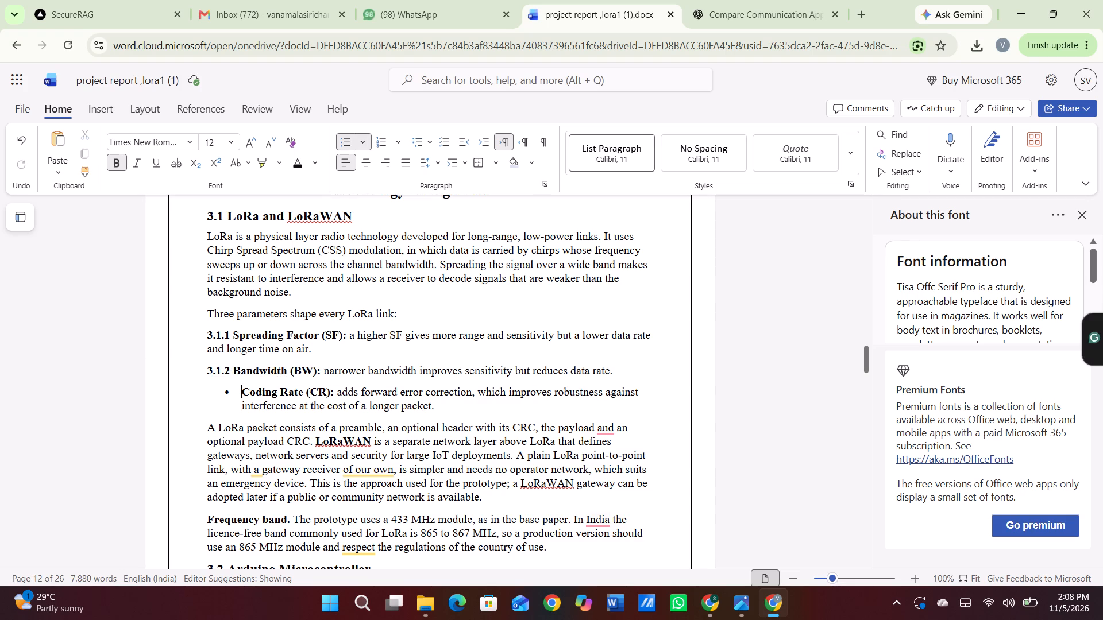
pyautogui.press('BackSpace')
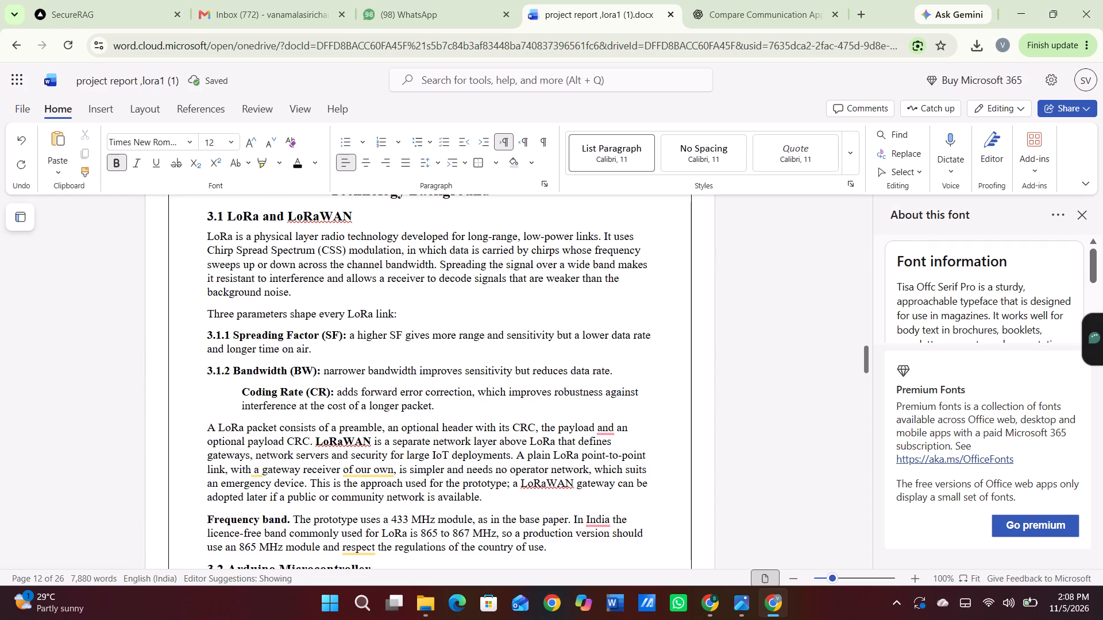
pyautogui.press('BackSpace')
pyautogui.write('3.')
pyautogui.write('1.')
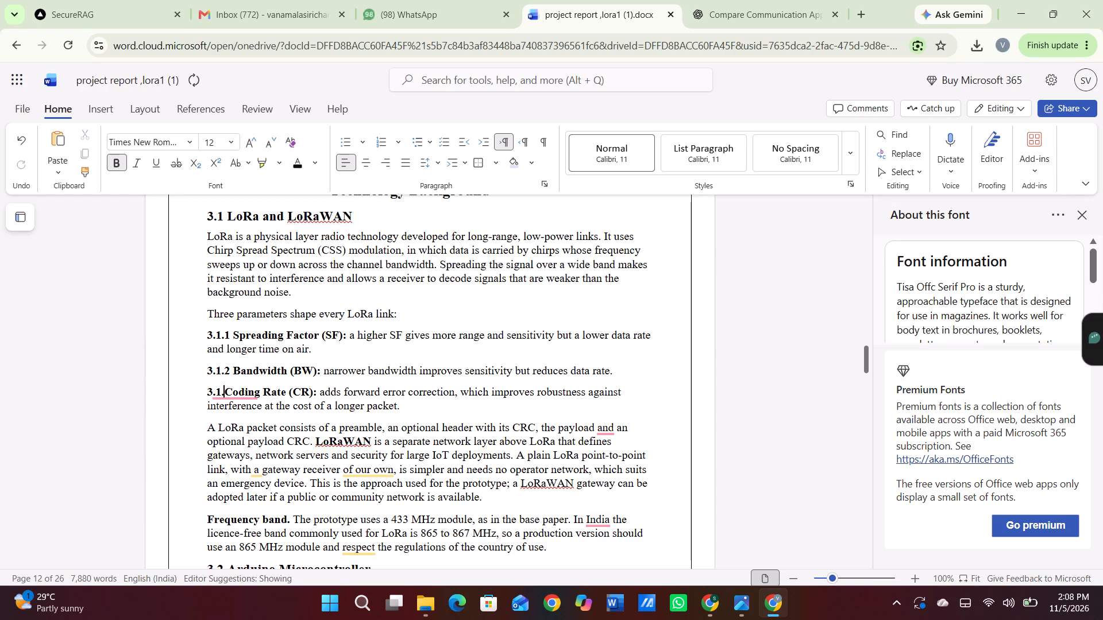
pyautogui.press('3')
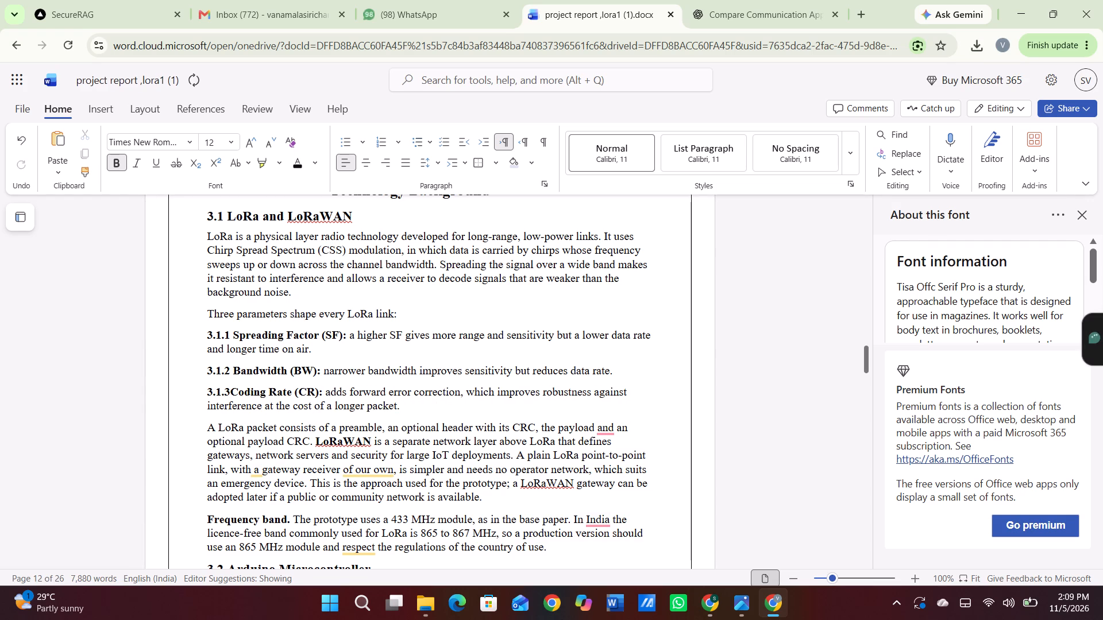
pyautogui.press('space')
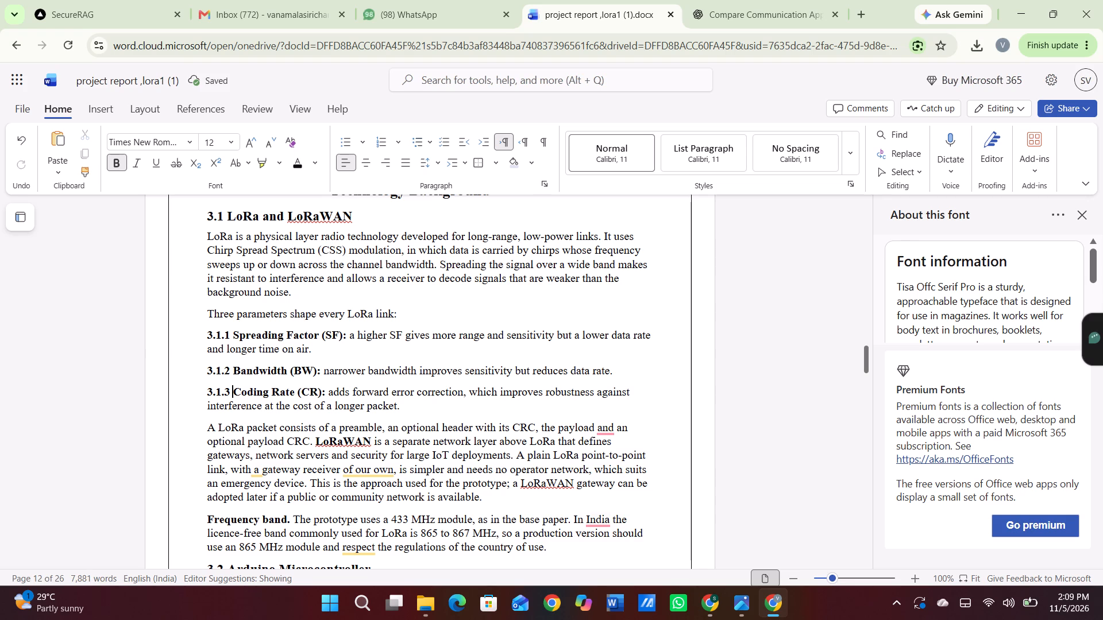
# Delete the word "Concept" from the section 3.8 heading so it reads "3.8 The AI Agent".
pyautogui.scroll(-3, 247, 436)
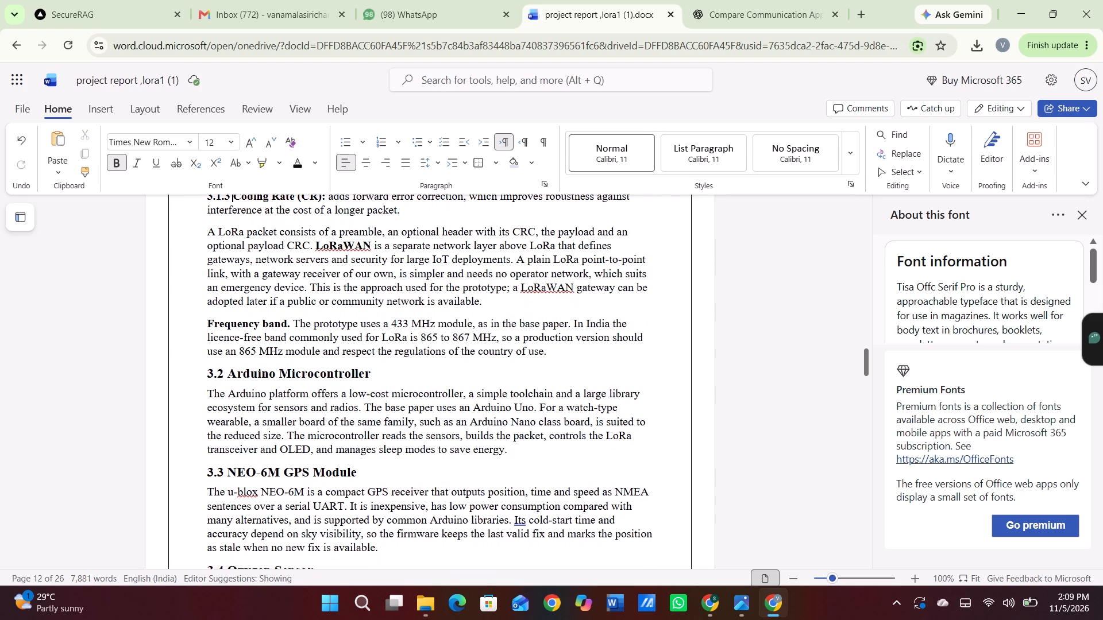
pyautogui.scroll(-4, 247, 436)
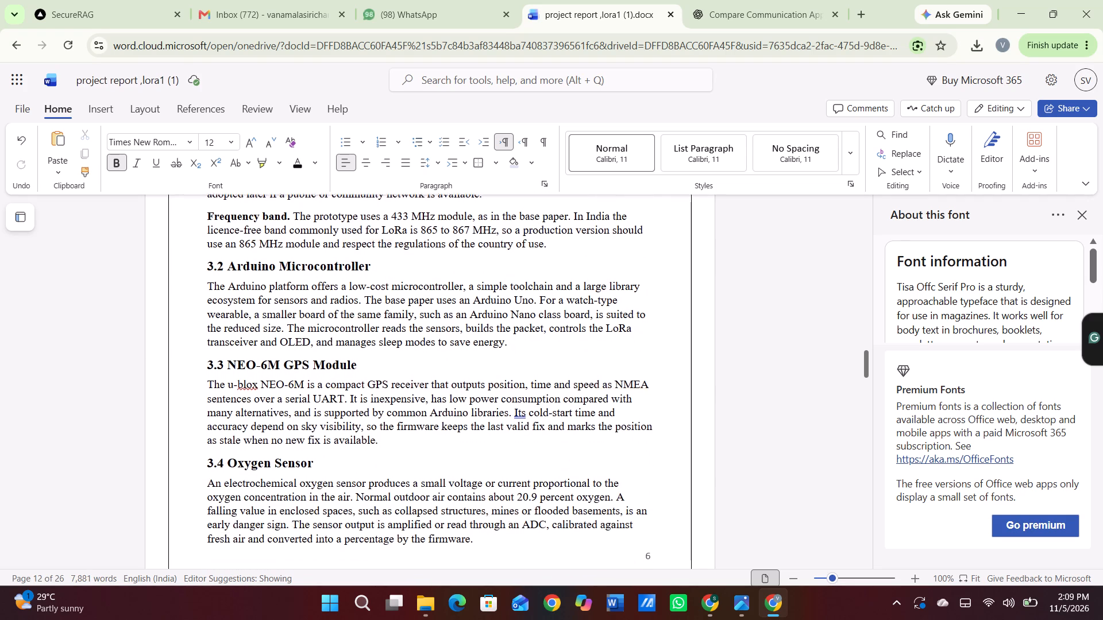
pyautogui.scroll(-4, 247, 436)
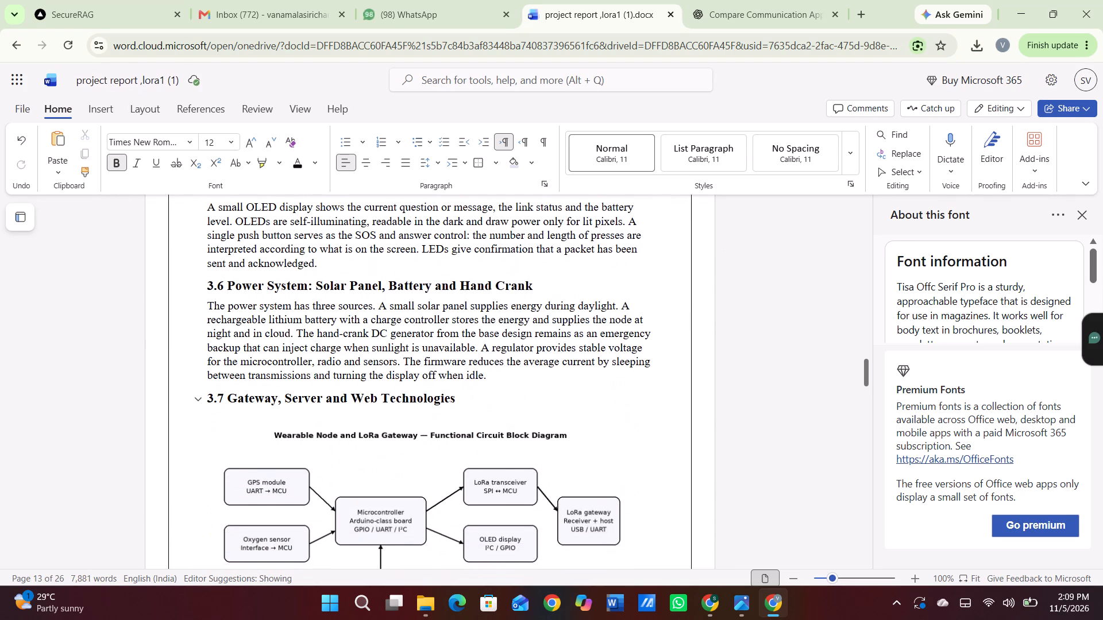
pyautogui.scroll(-2, 247, 436)
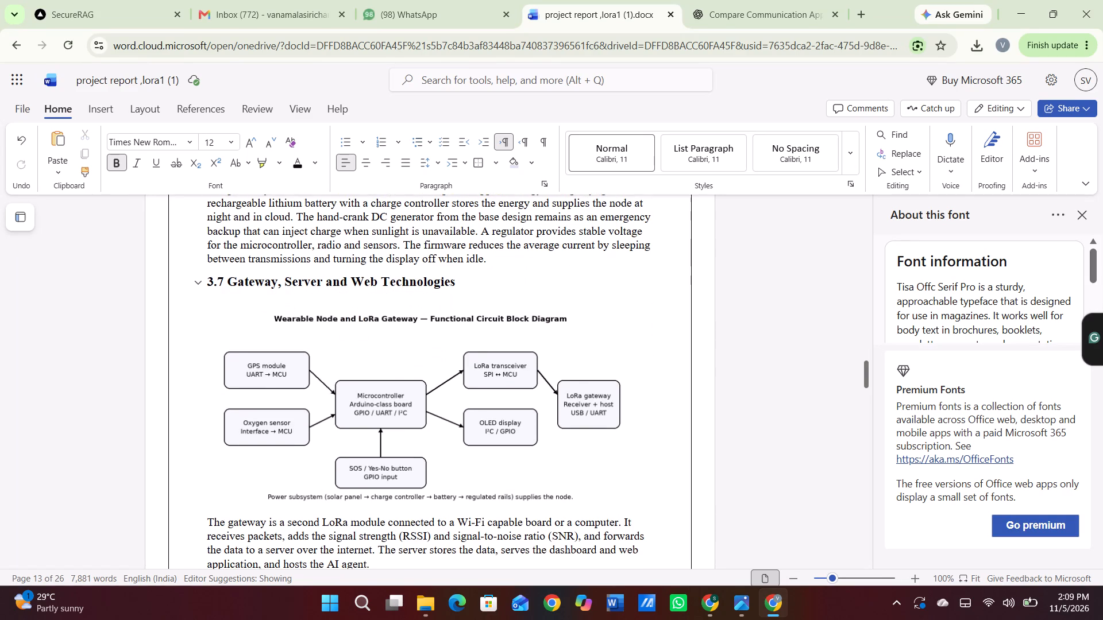
pyautogui.scroll(-1, 247, 436)
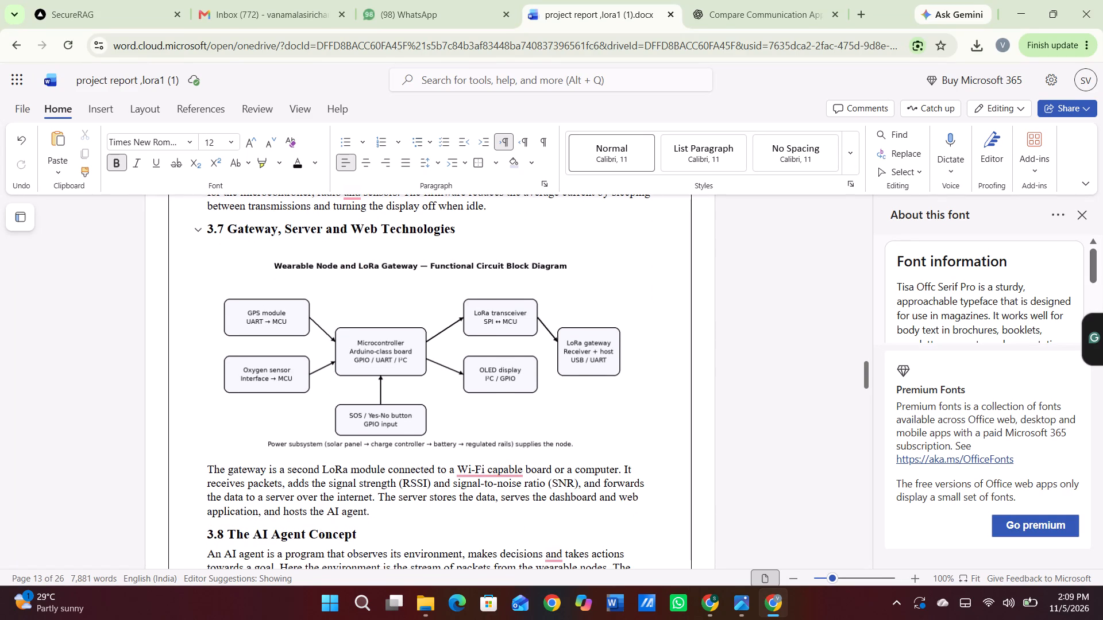
pyautogui.scroll(-1, 247, 436)
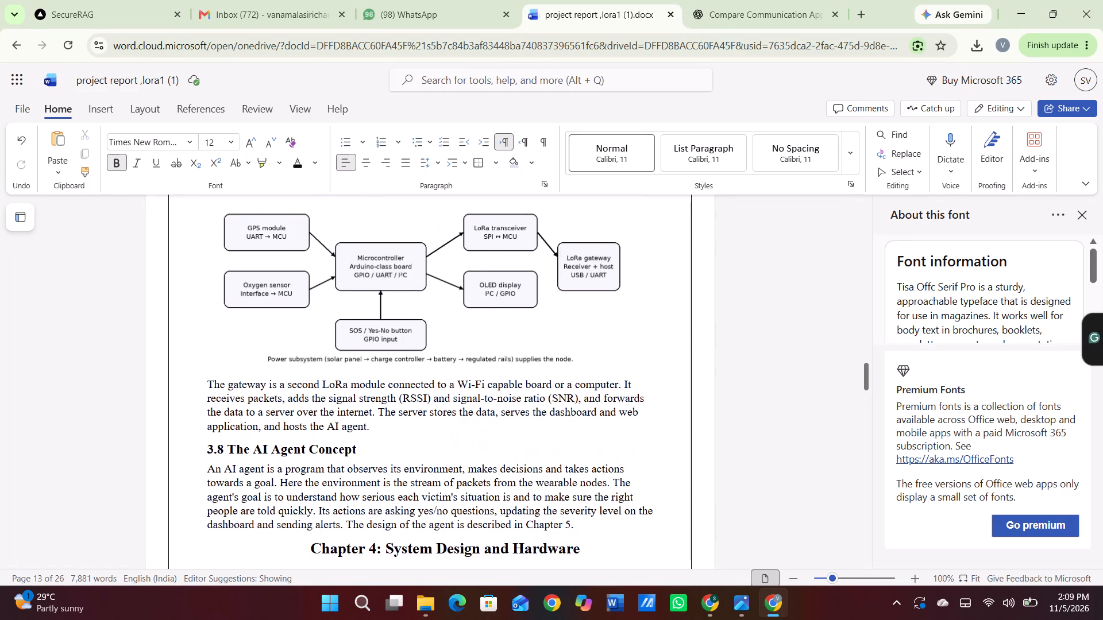
pyautogui.scroll(-1, 247, 436)
pyautogui.click(365, 382)
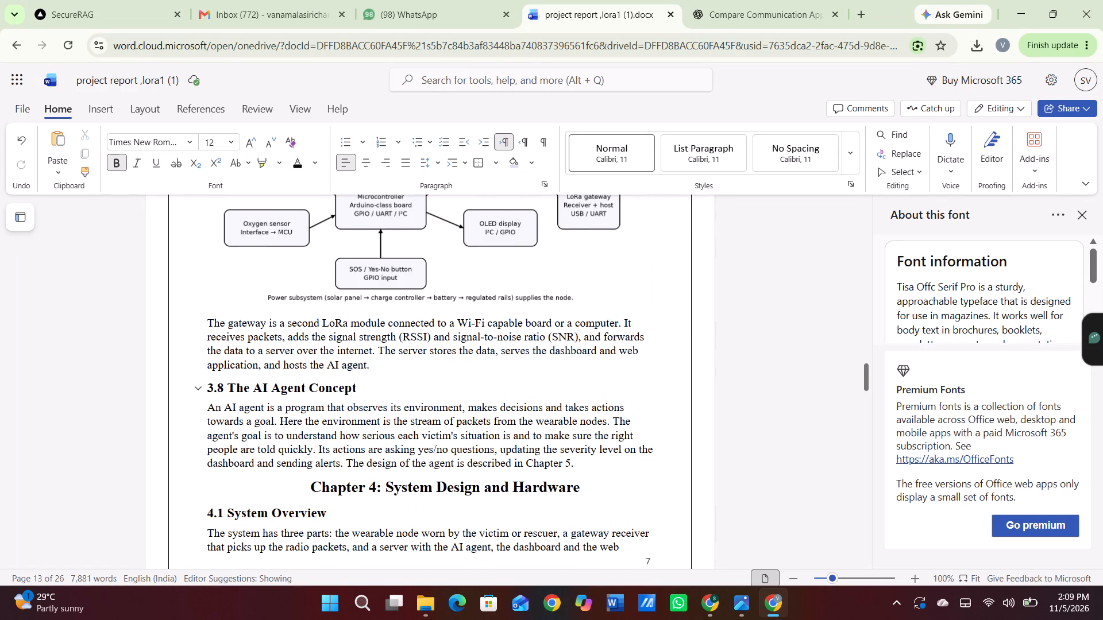
pyautogui.press('BackSpace')
pyautogui.press('BackSpace')
pyautogui.press('BackSpace')
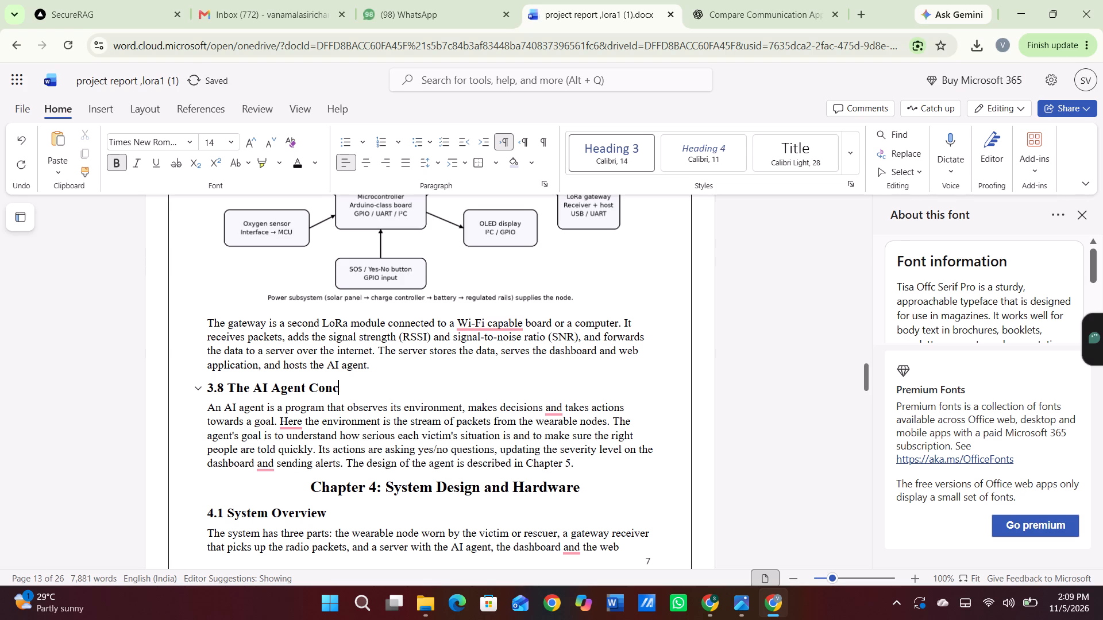
pyautogui.press('BackSpace')
pyautogui.press('BackSpace')
pyautogui.press('BackSpace')
pyautogui.press('BackSpace')
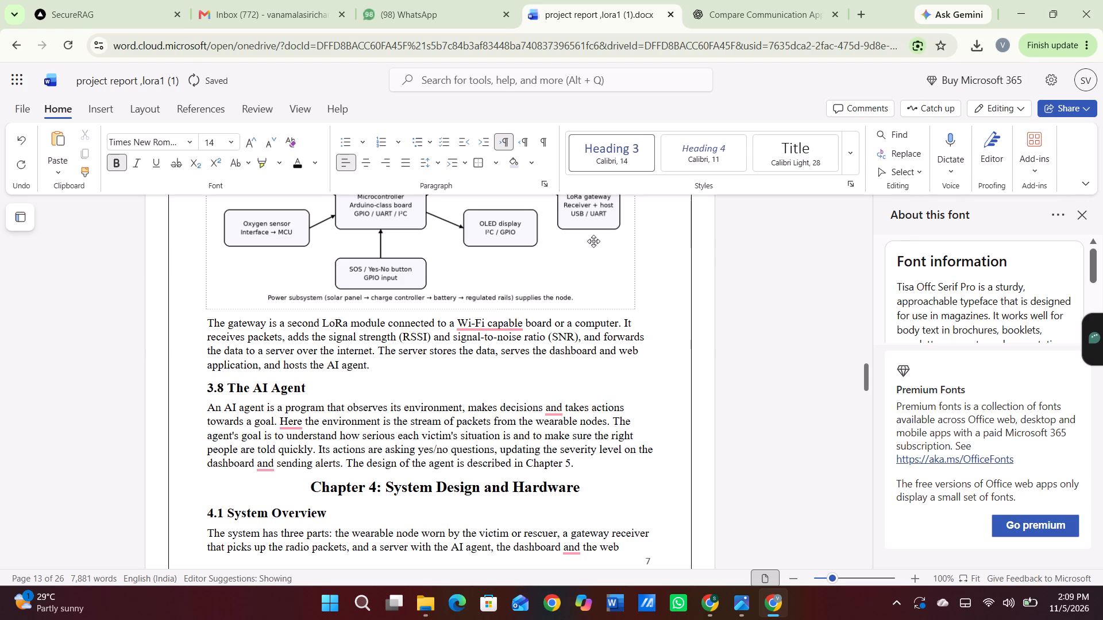
# Justify the text from the 3.1 heading through the "Electrochemical oxygen sensor" row of the 4.3 Components Used table.
pyautogui.scroll(8, 483, 303)
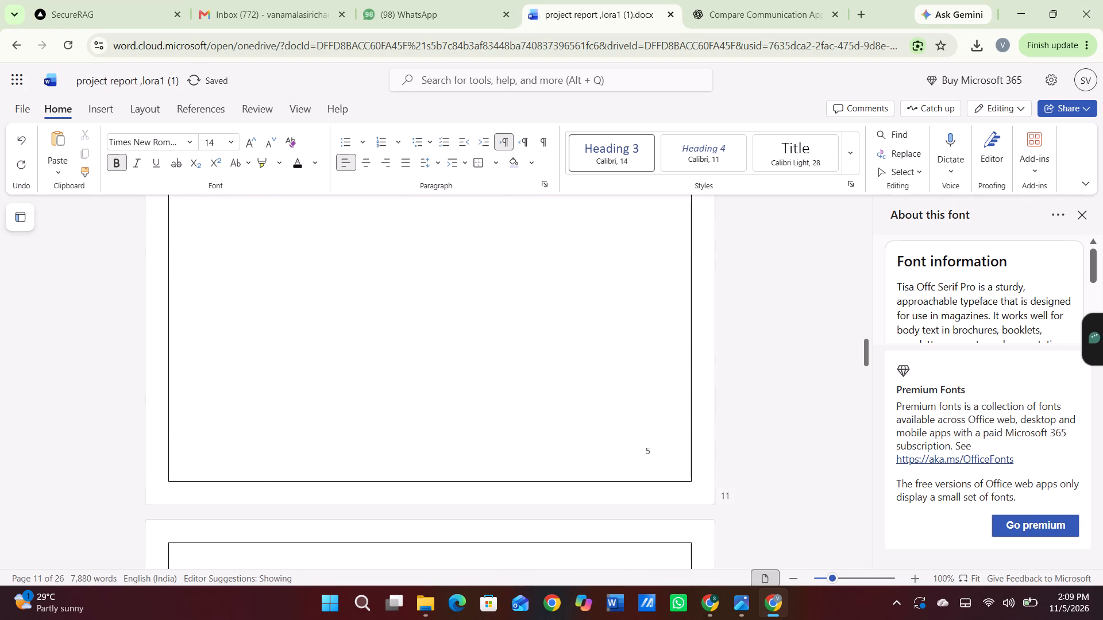
pyautogui.scroll(-5, 483, 303)
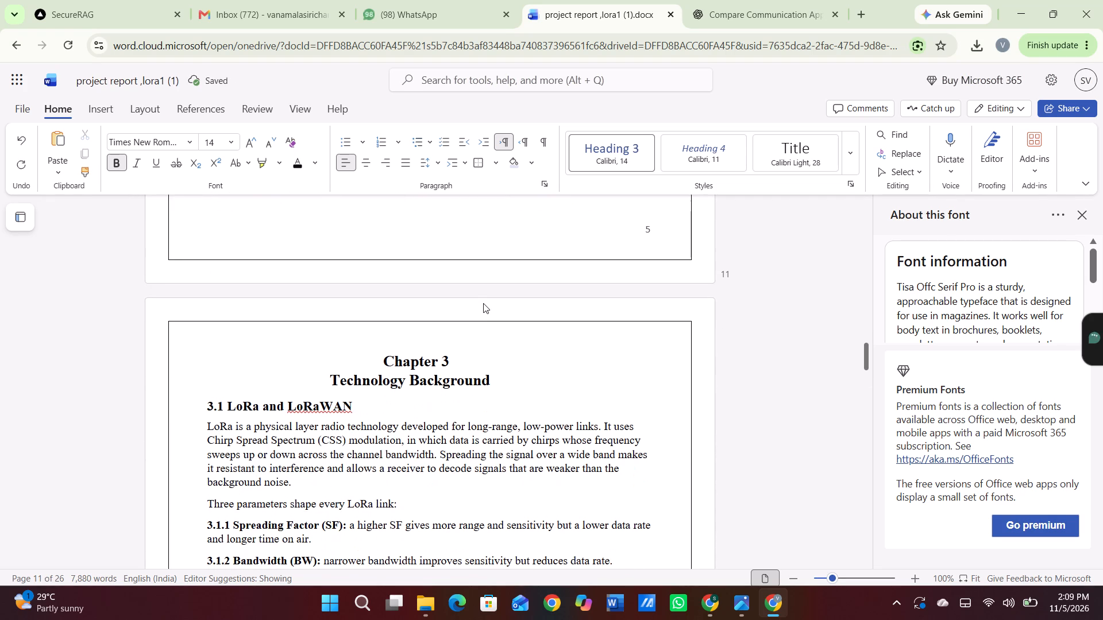
pyautogui.scroll(-1, 483, 303)
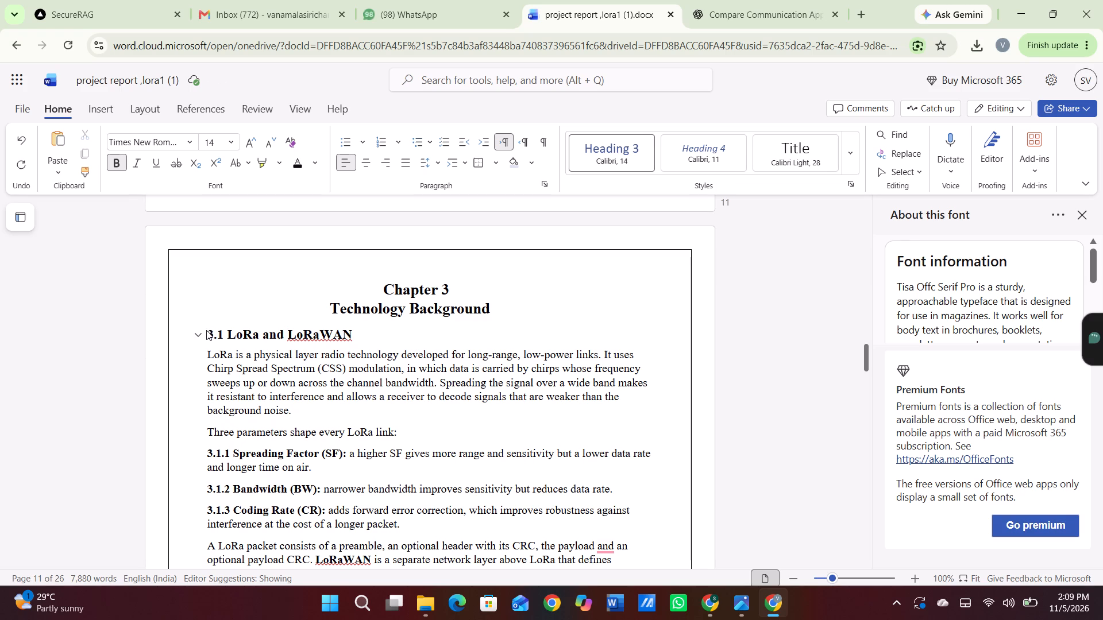
pyautogui.moveTo(212, 328); pyautogui.dragTo(734, 619)
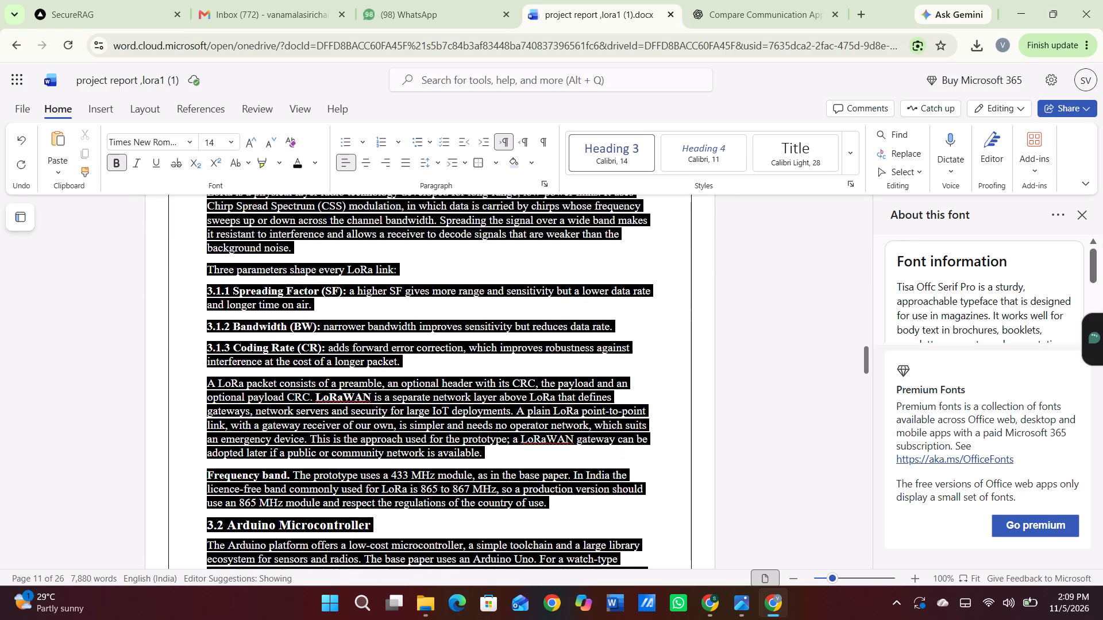
pyautogui.moveTo(734, 619); pyautogui.dragTo(743, 619)
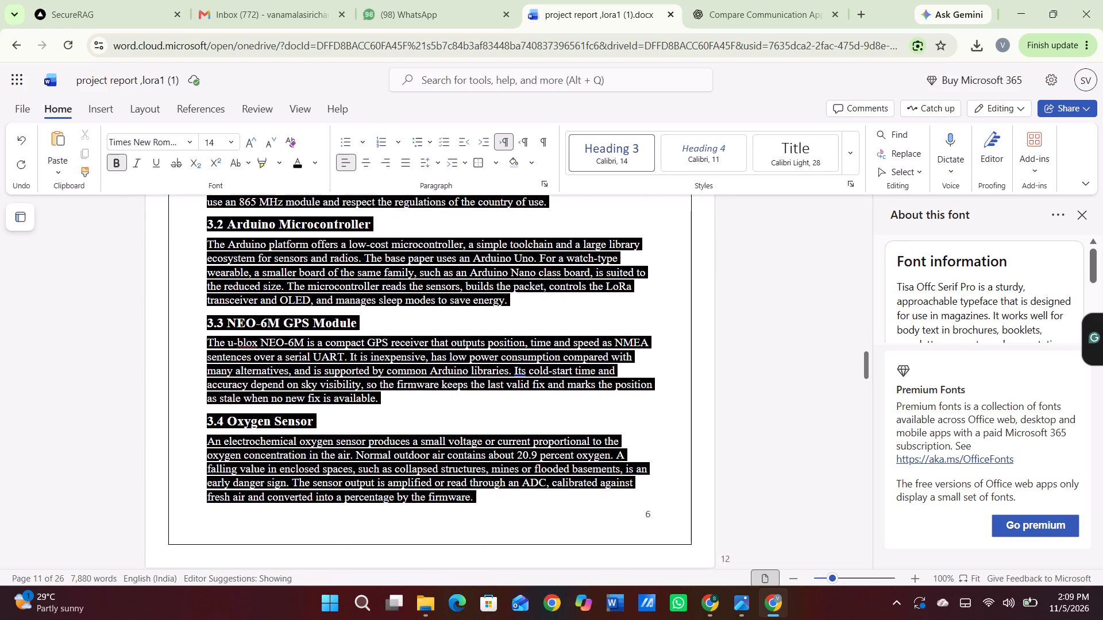
pyautogui.moveTo(743, 619); pyautogui.dragTo(745, 619)
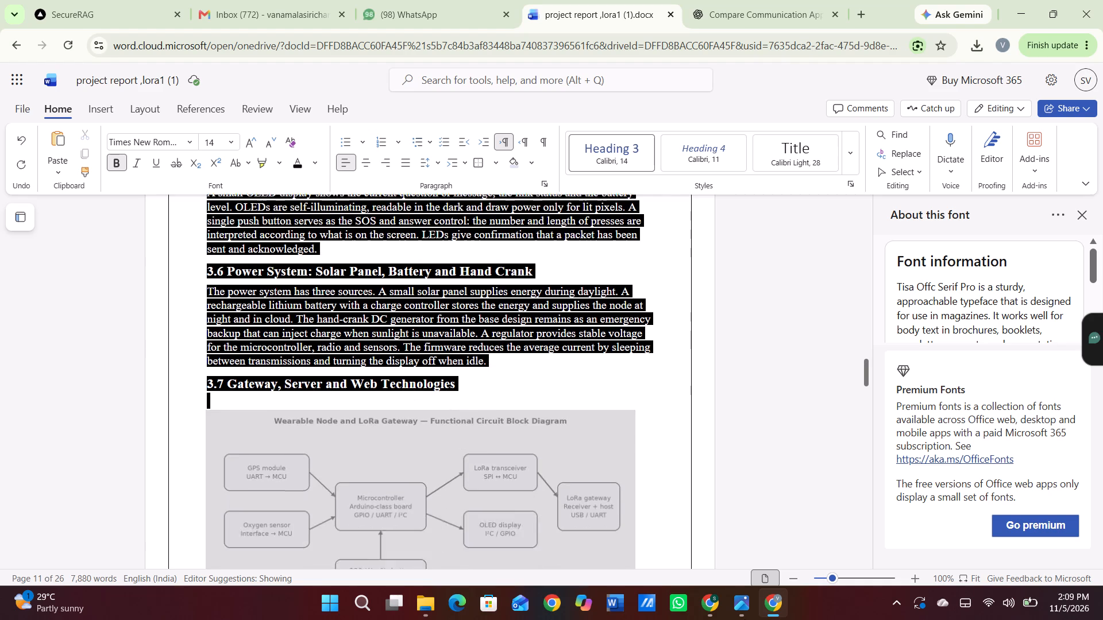
pyautogui.moveTo(745, 619); pyautogui.dragTo(739, 612)
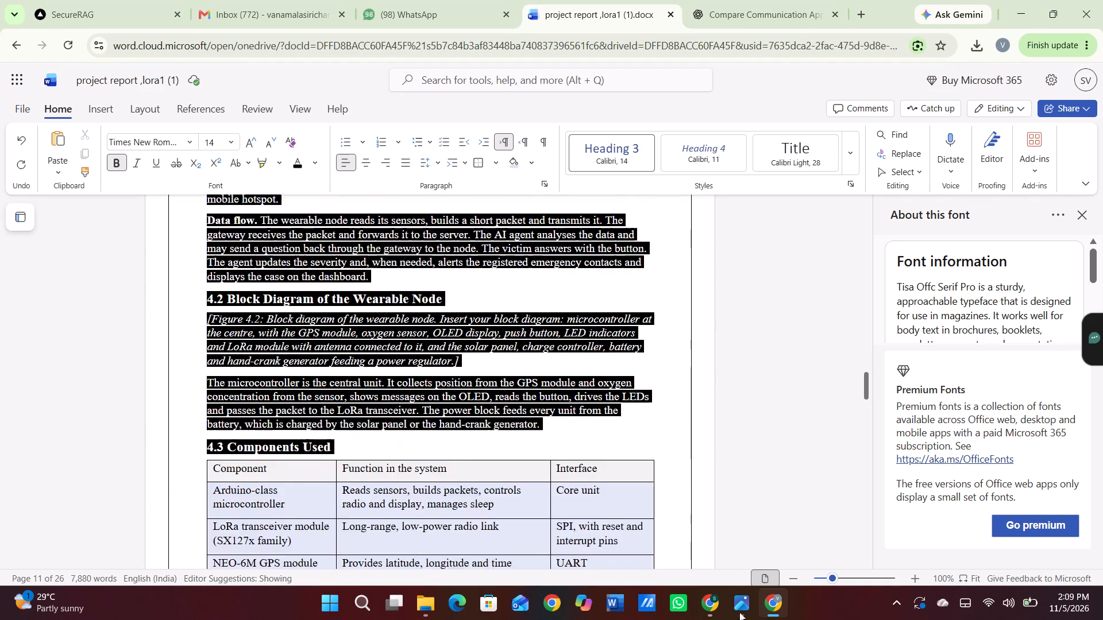
pyautogui.moveTo(739, 612); pyautogui.dragTo(612, 330)
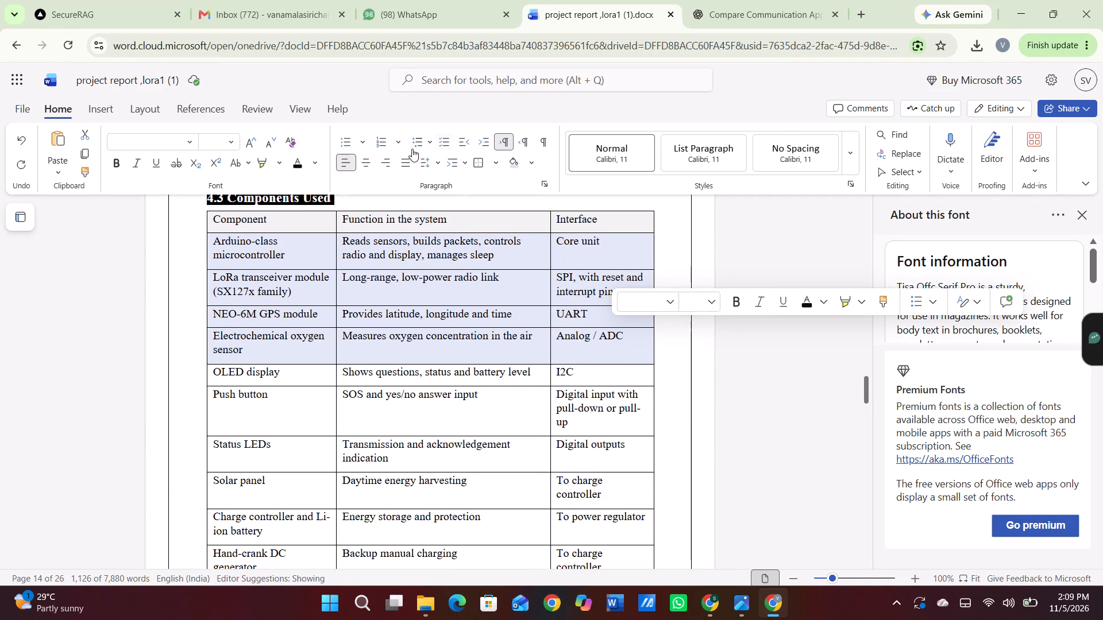
pyautogui.click(408, 158)
# Deselect the text and check the justified paragraphs from section 4.3 back up through Chapter 3.
pyautogui.scroll(1, 445, 233)
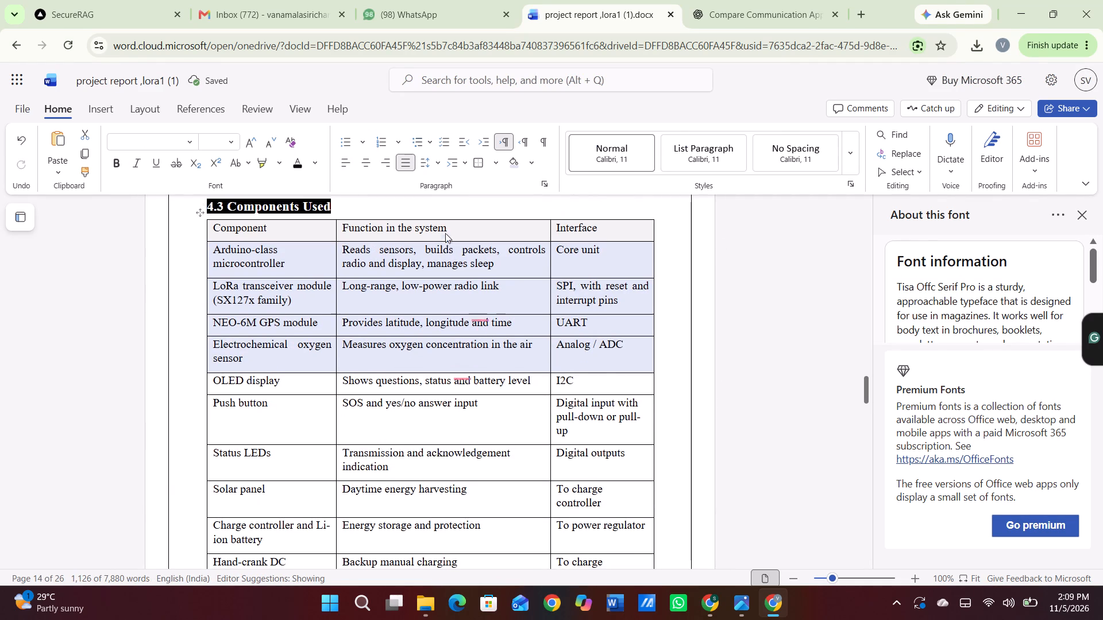
pyautogui.scroll(4, 445, 233)
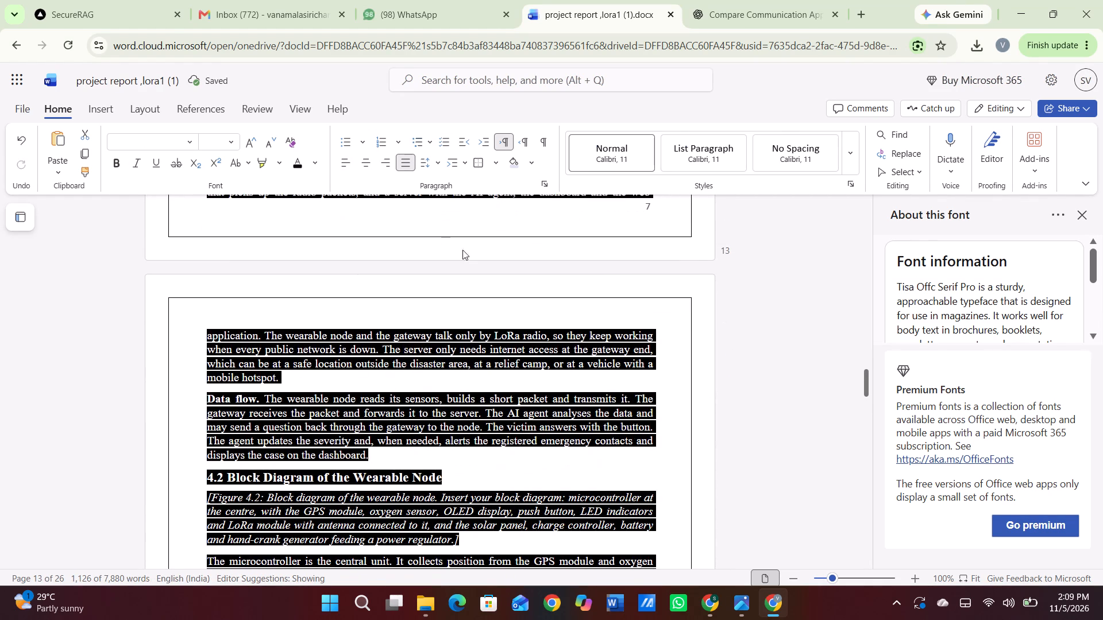
pyautogui.click(545, 399)
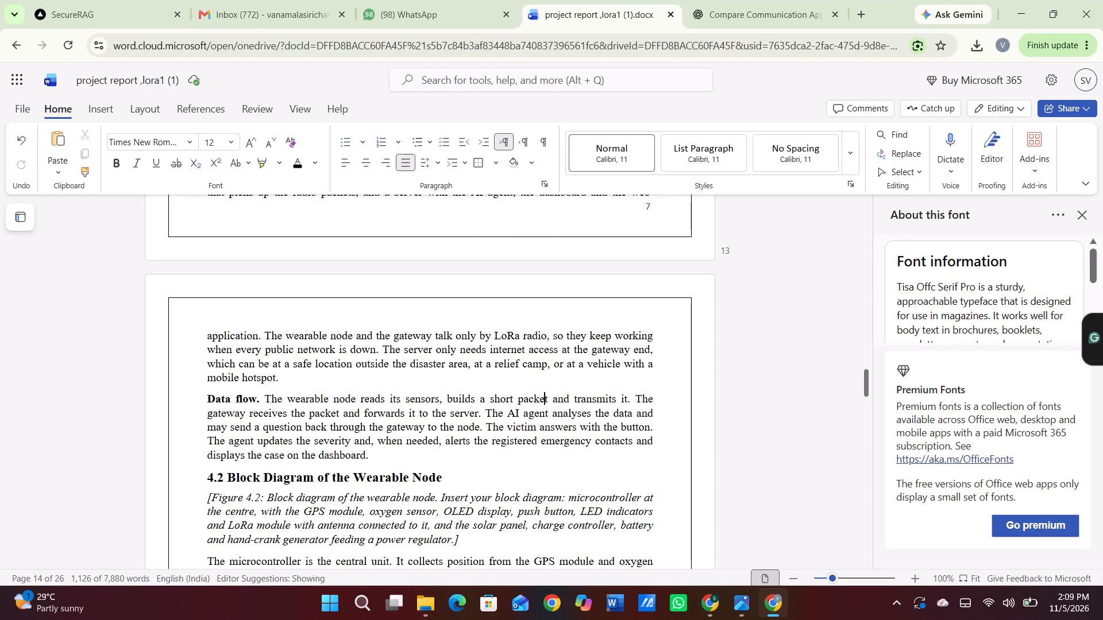
pyautogui.scroll(6, 545, 353)
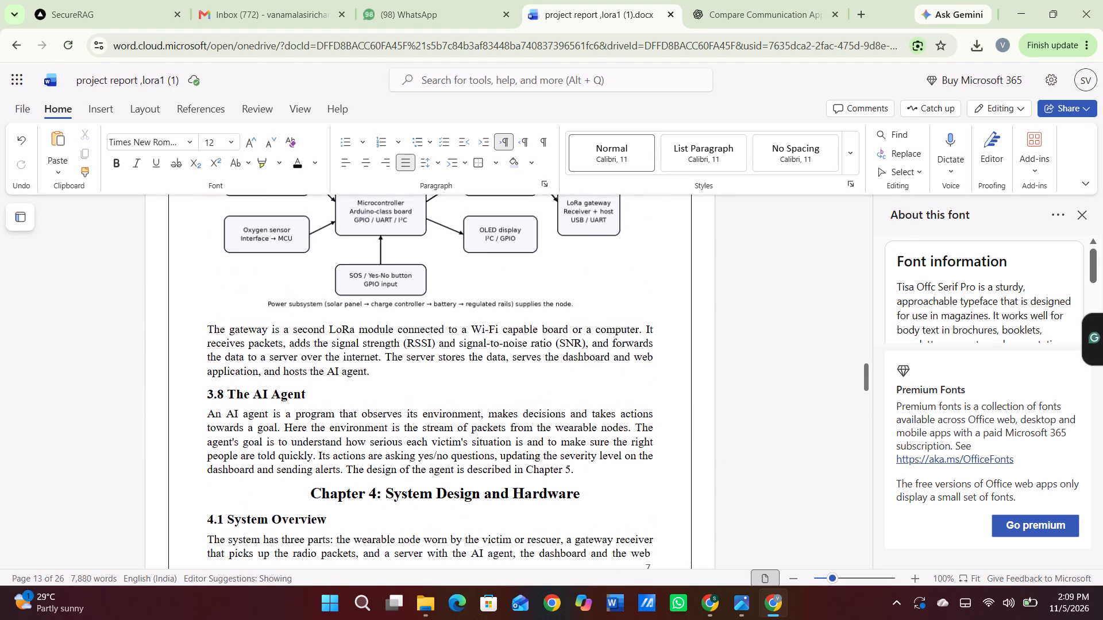
pyautogui.scroll(4, 545, 353)
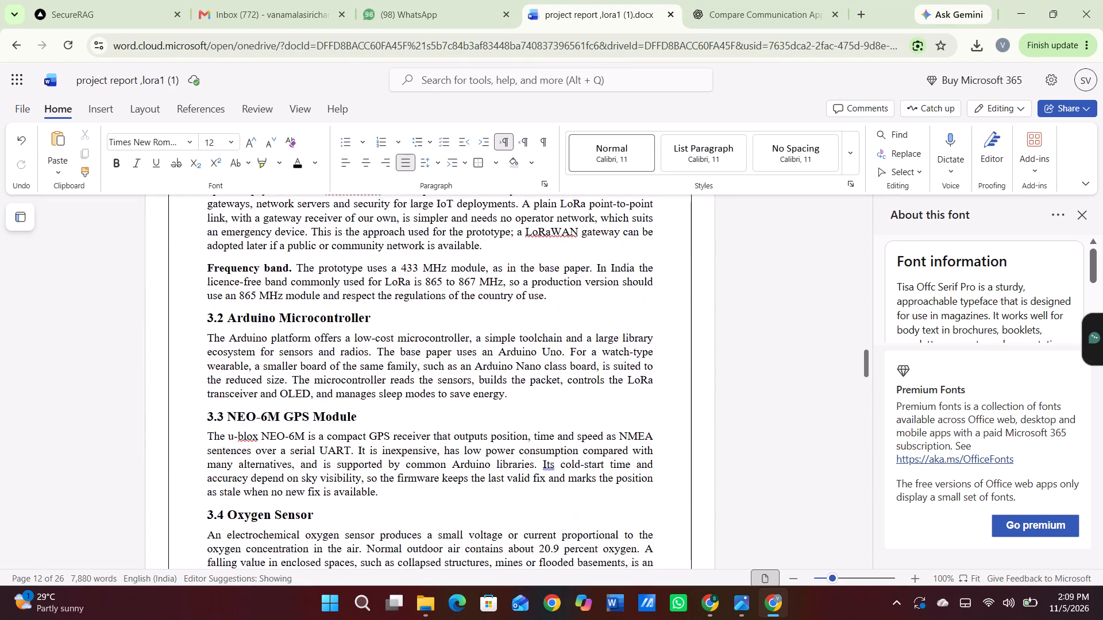
pyautogui.scroll(1, 545, 353)
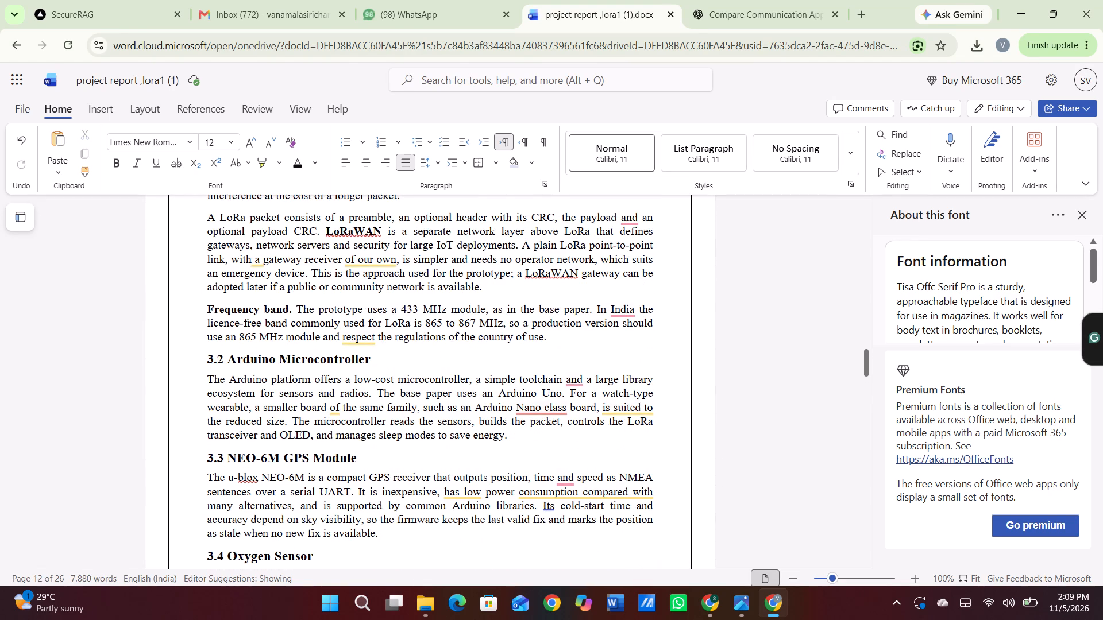
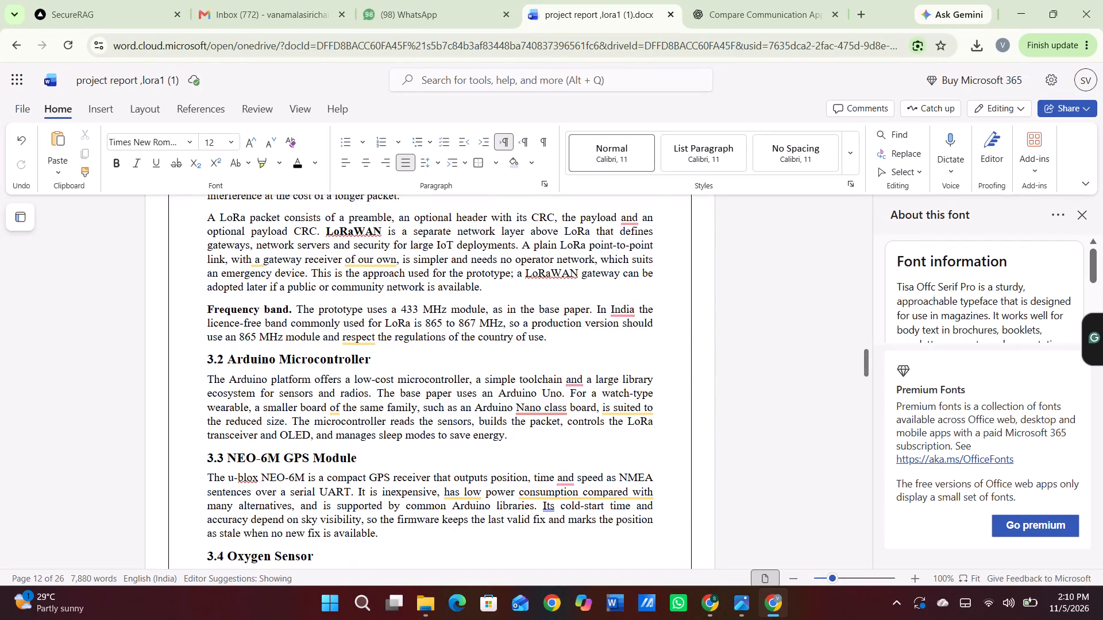
# Add the caption "Fig 3.1 lora gateway" on a new line, indented with spaces, below the block diagram in section 3.7.
pyautogui.scroll(3, 256, 327)
pyautogui.scroll(-2, 256, 327)
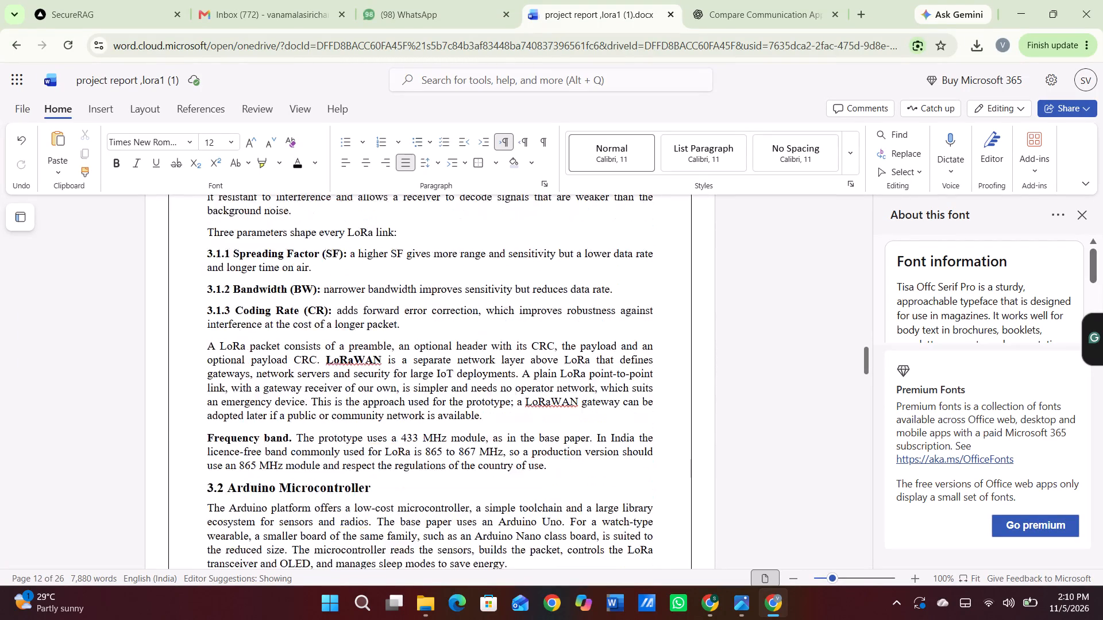
pyautogui.scroll(-6, 256, 327)
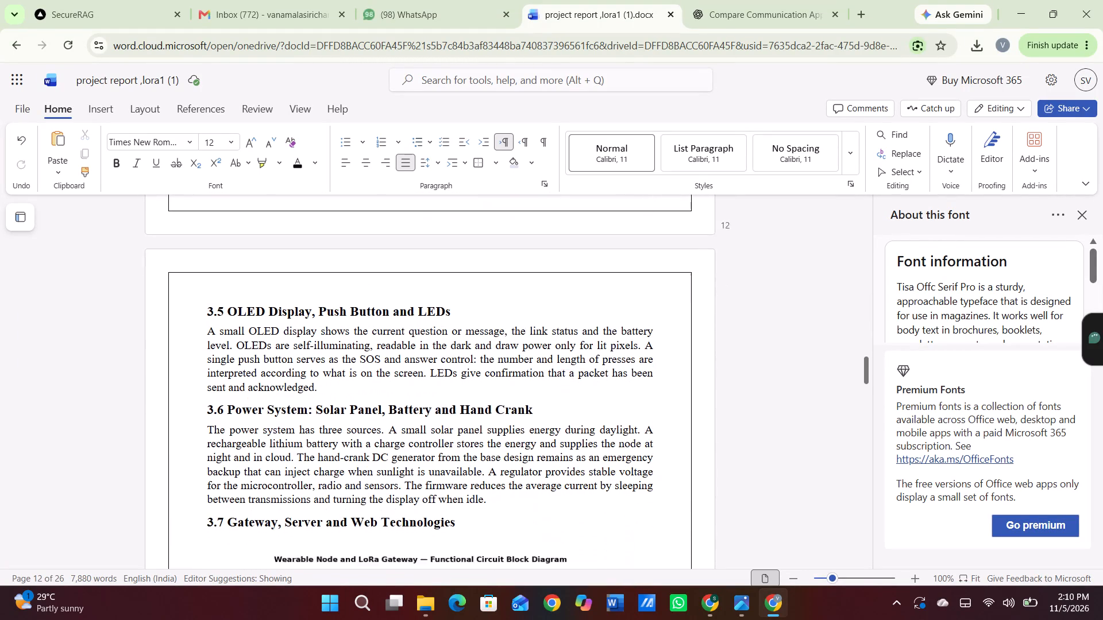
pyautogui.scroll(-3, 256, 327)
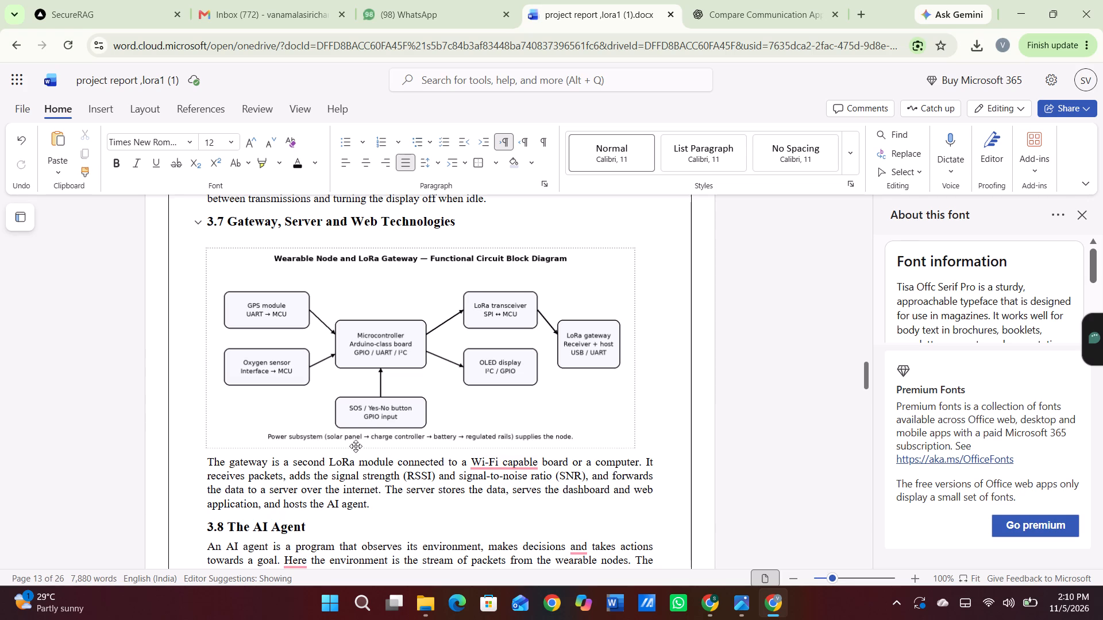
pyautogui.click(654, 449)
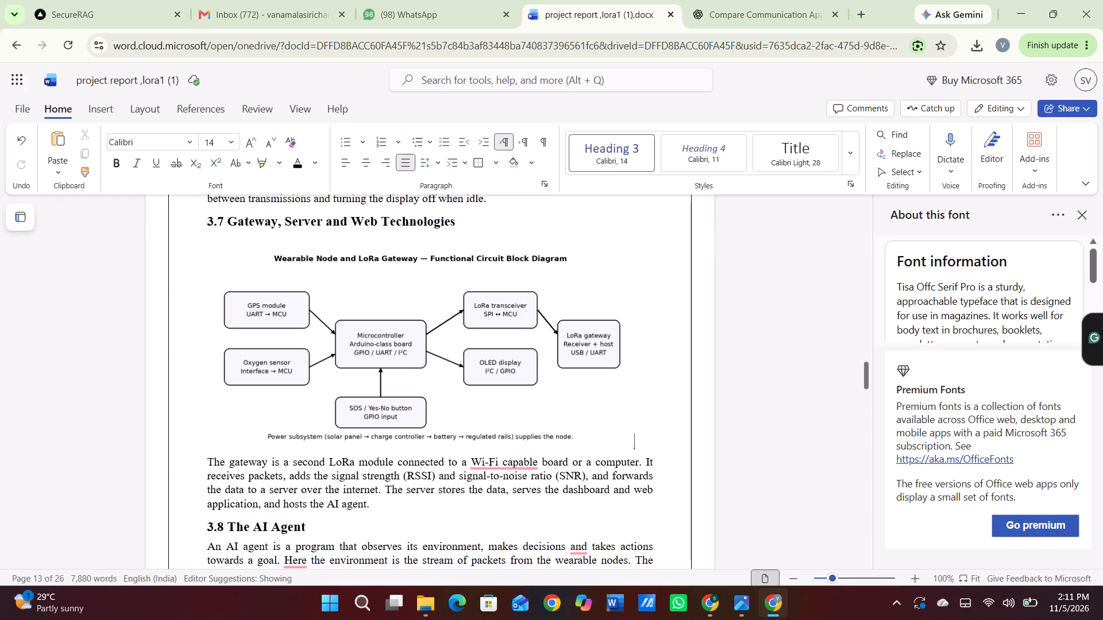
pyautogui.press('Return')
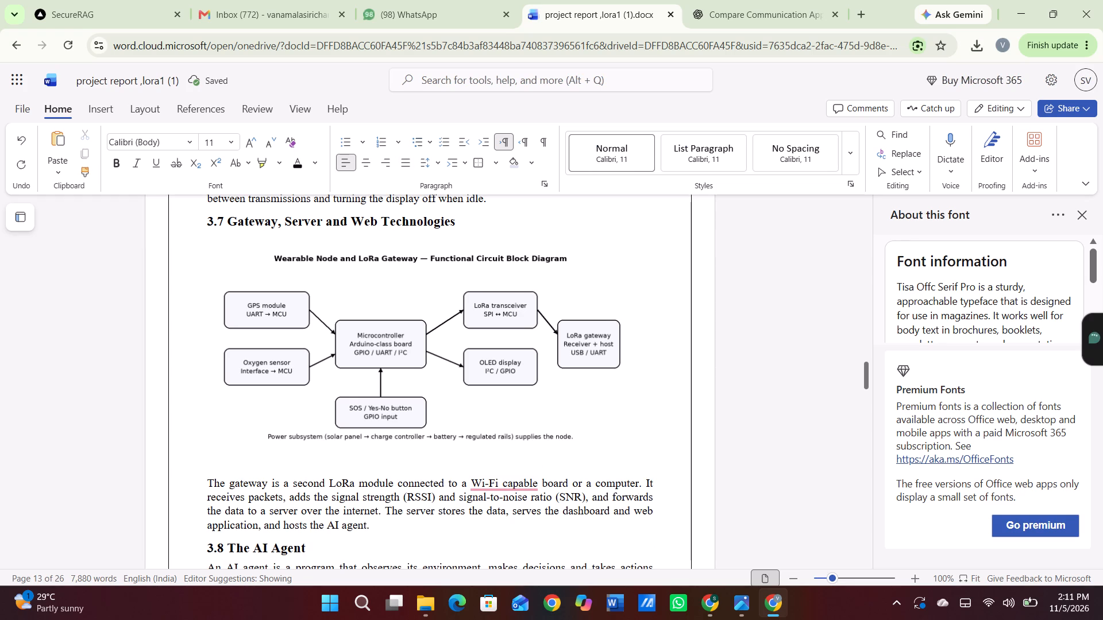
pyautogui.press('space')
pyautogui.press('space')
pyautogui.press('space')
pyautogui.press('space')
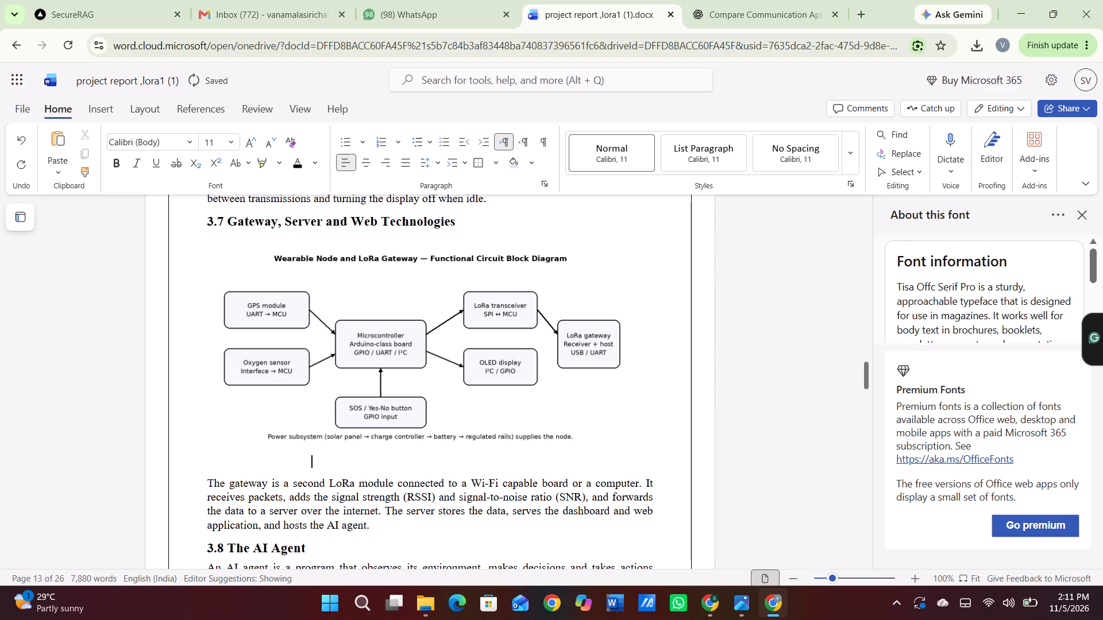
pyautogui.press('space')
pyautogui.press('space')
pyautogui.write('fi')
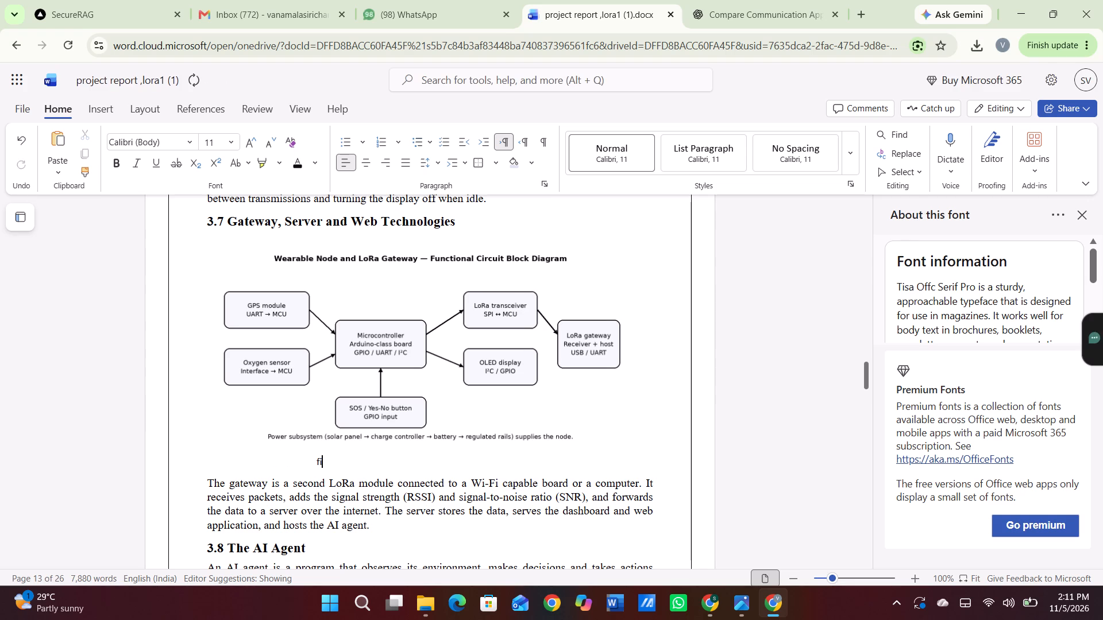
pyautogui.press('g')
pyautogui.press('space')
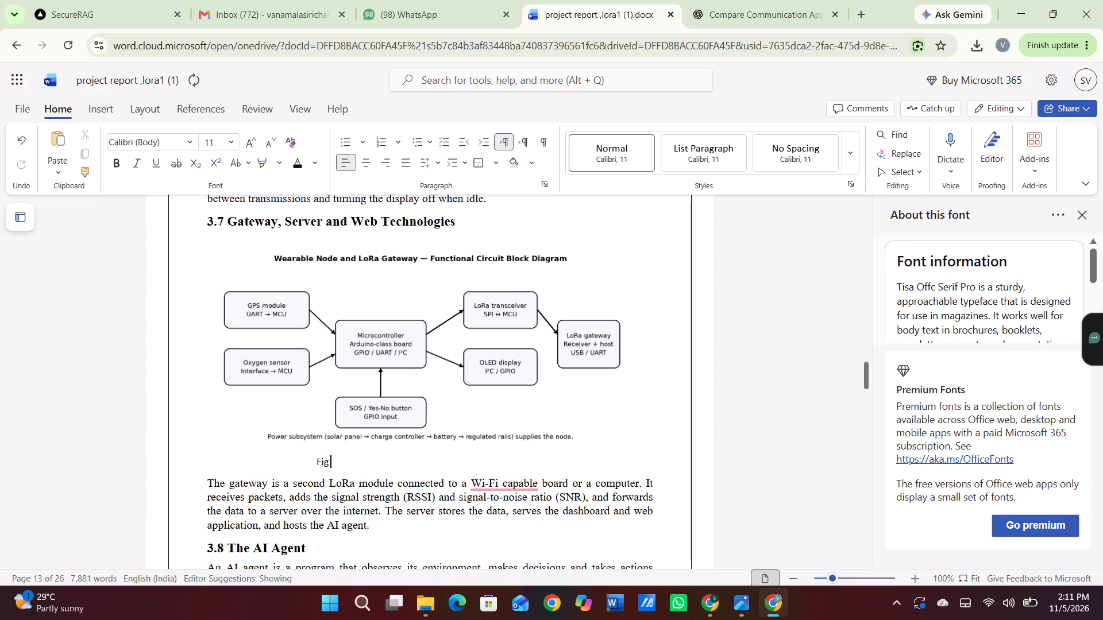
pyautogui.write('3.')
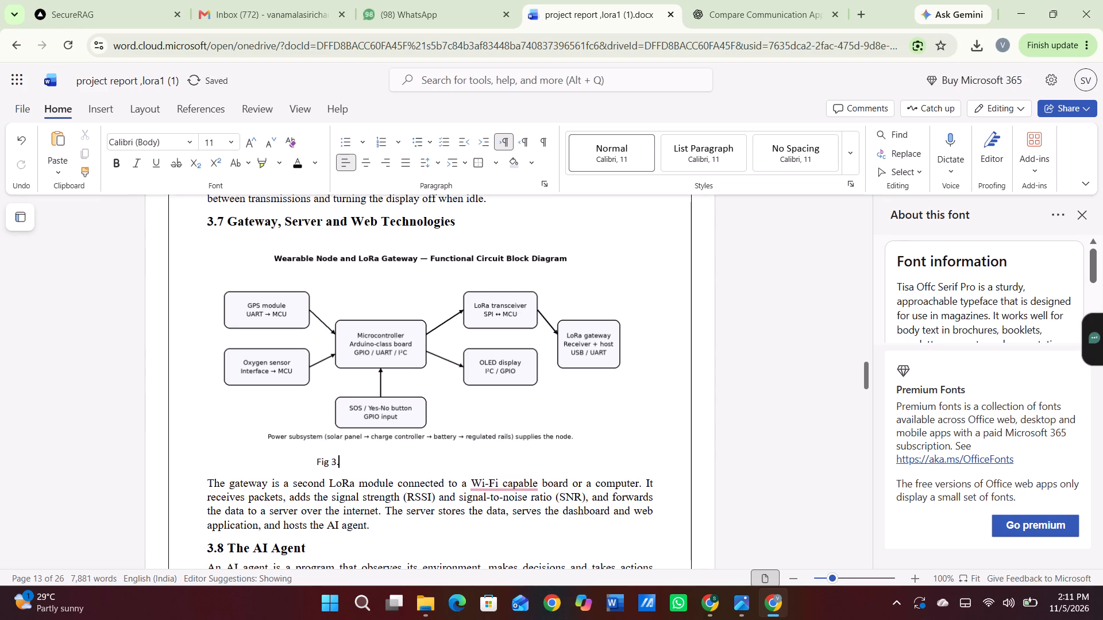
pyautogui.press('1')
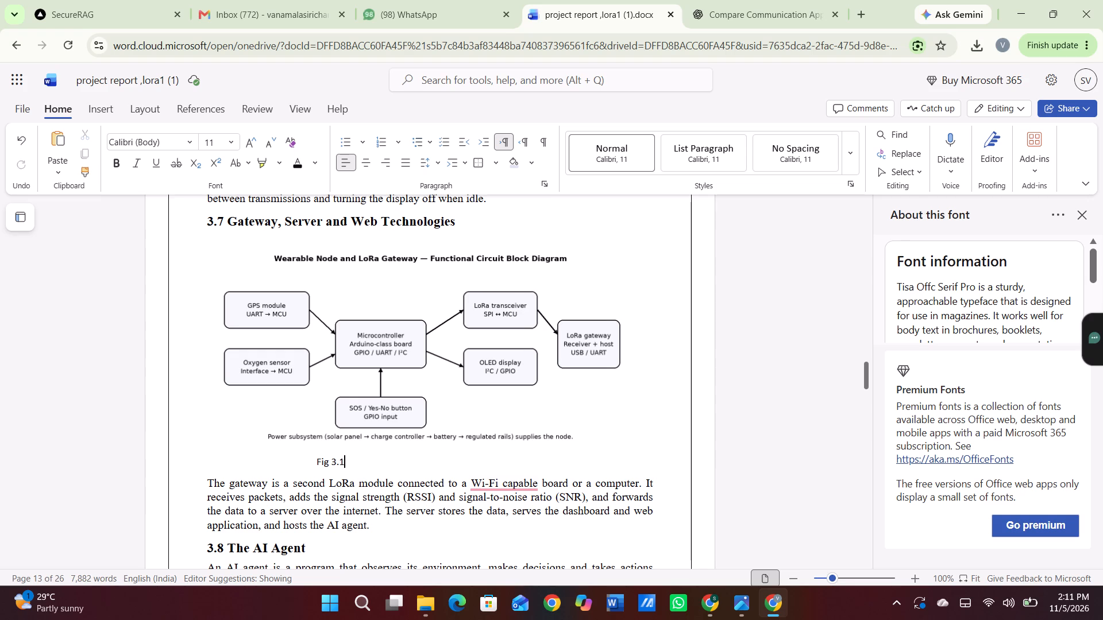
pyautogui.press('space')
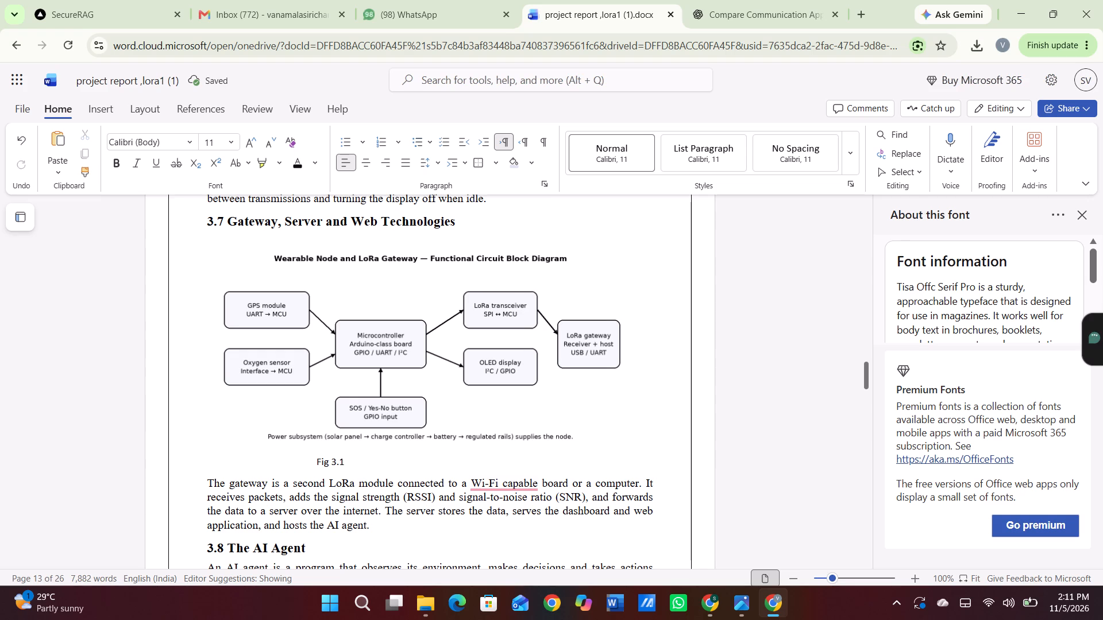
pyautogui.write('lora')
pyautogui.press('space')
pyautogui.write('gat')
pyautogui.press('e')
pyautogui.write('way')
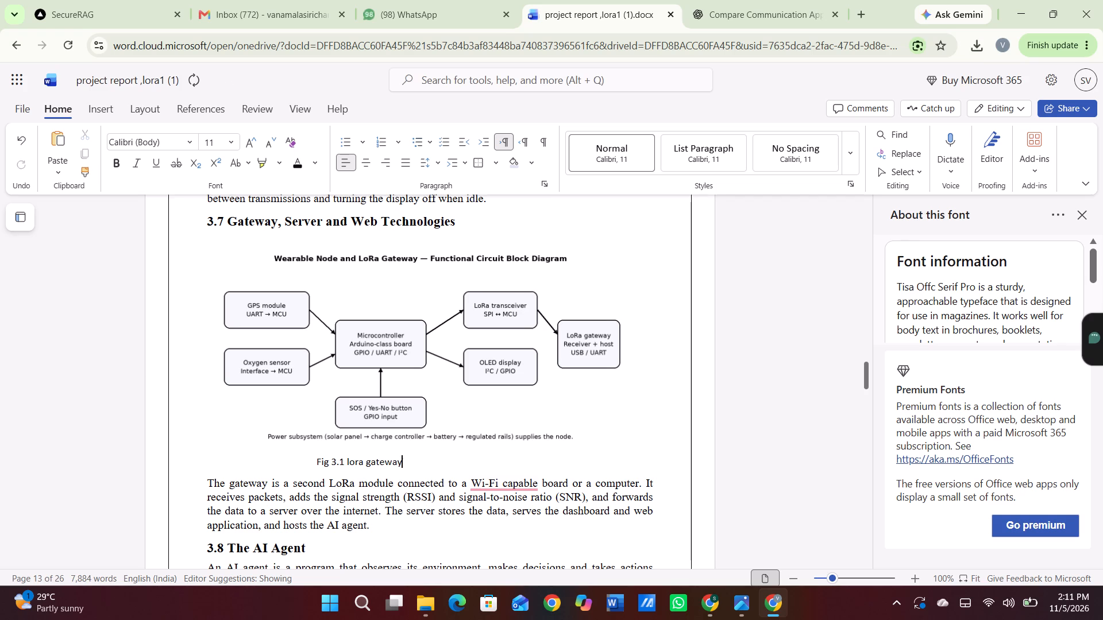
# Replace "lora" with "LORA" in the Fig 3.1 caption.
pyautogui.click(341, 264)
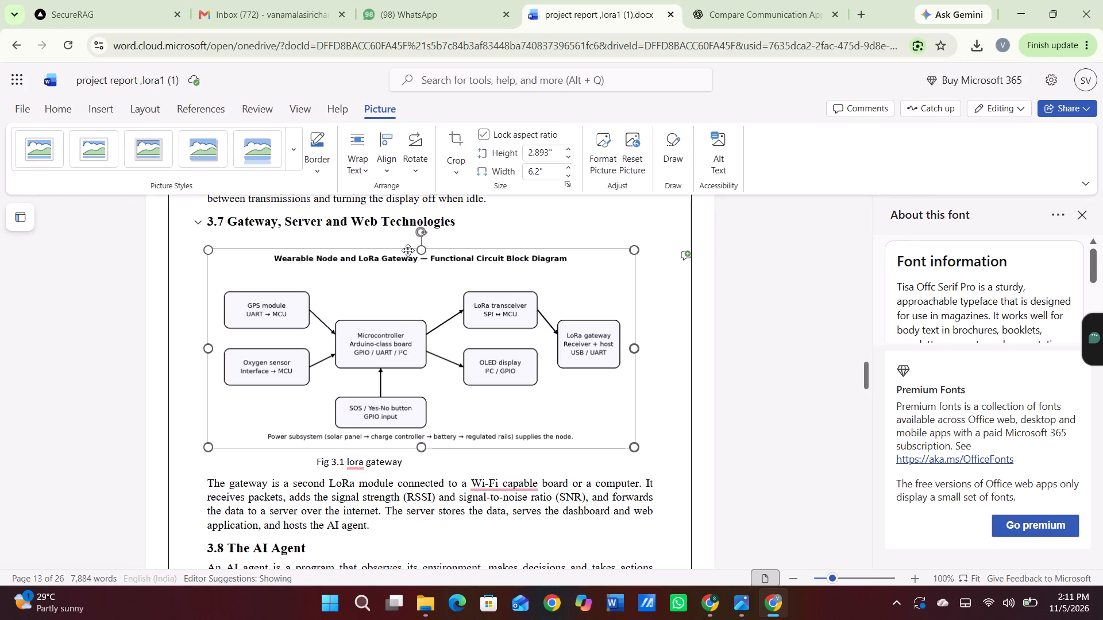
pyautogui.doubleClick(328, 255)
pyautogui.click(444, 400)
pyautogui.click(364, 462)
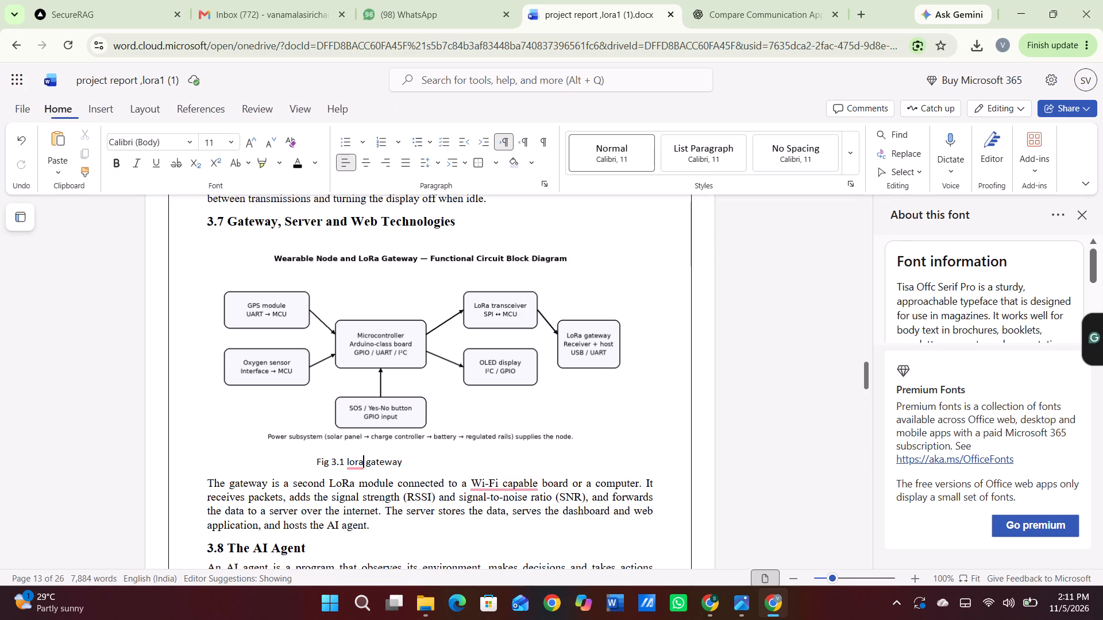
pyautogui.press('BackSpace')
pyautogui.press('BackSpace')
pyautogui.press('BackSpace')
pyautogui.press('BackSpace')
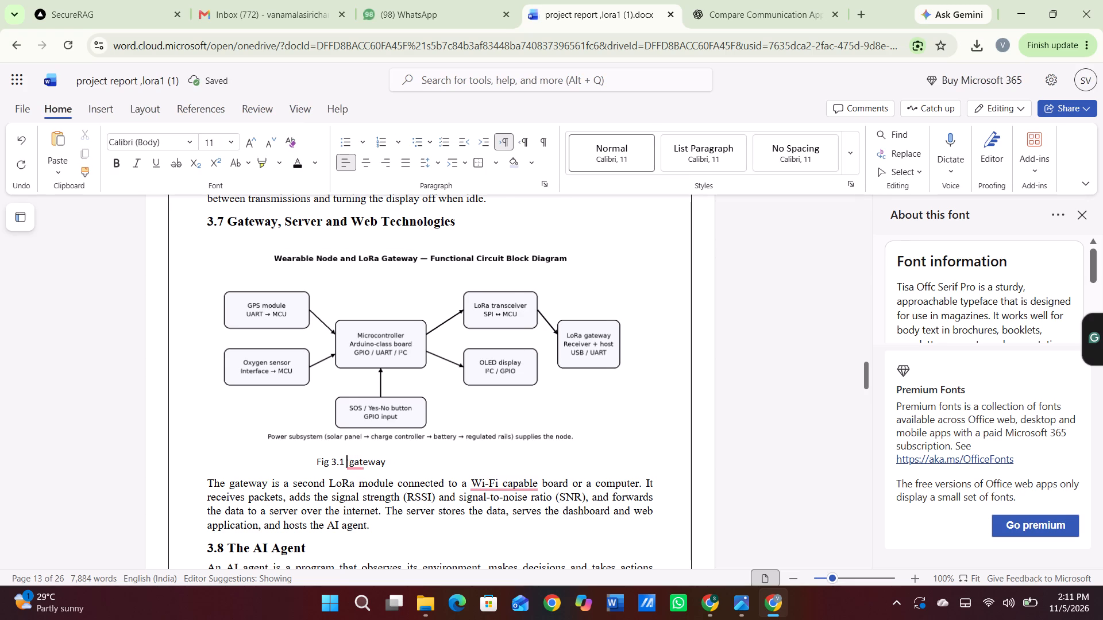
pyautogui.write('LORA')
pyautogui.click(433, 519)
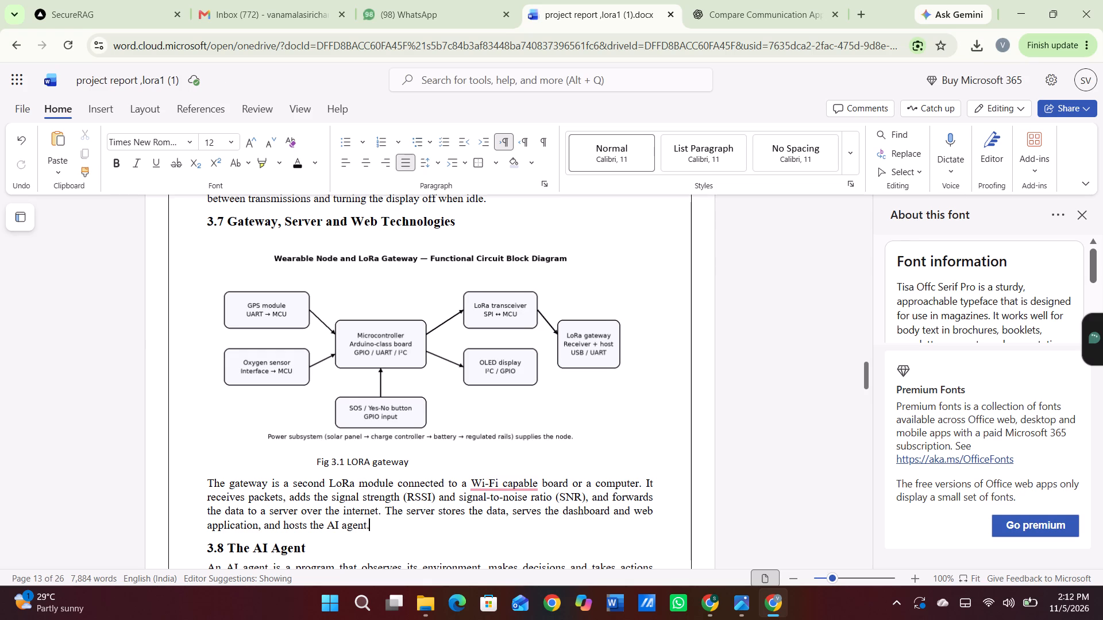
# Delete the closing sentence "The design of the agent is described in Chapter 5." from section 3.8.
pyautogui.scroll(-2, 433, 511)
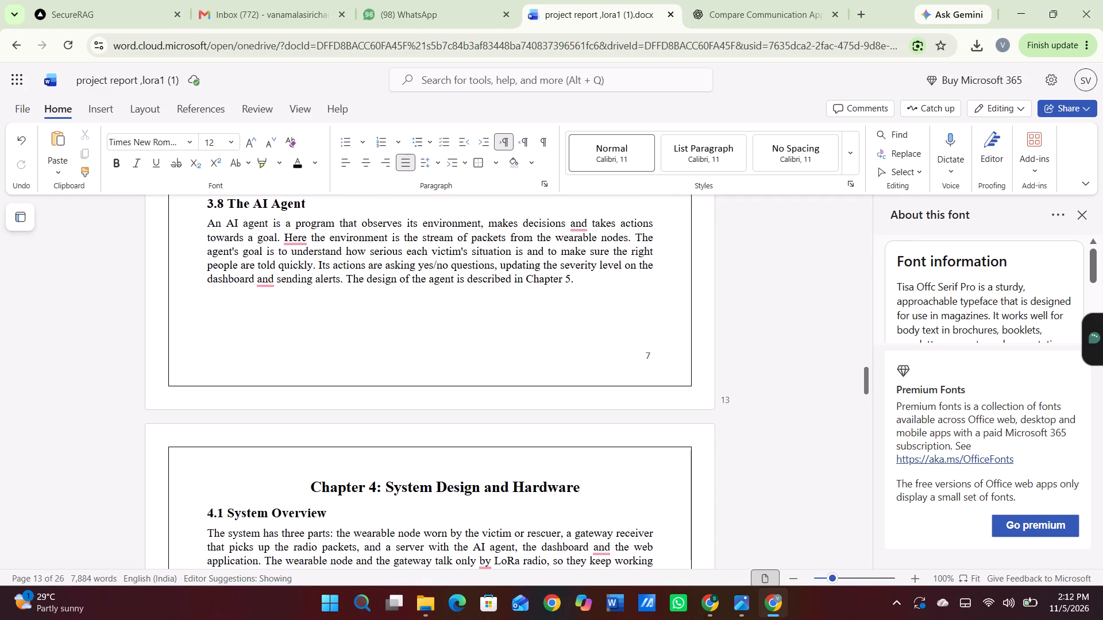
pyautogui.click(587, 278)
pyautogui.press('BackSpace')
pyautogui.press('BackSpace')
pyautogui.press('BackSpace')
pyautogui.press('BackSpace')
pyautogui.press('BackSpace')
pyautogui.press('BackSpace')
pyautogui.press('BackSpace')
pyautogui.press('BackSpace')
pyautogui.press('BackSpace')
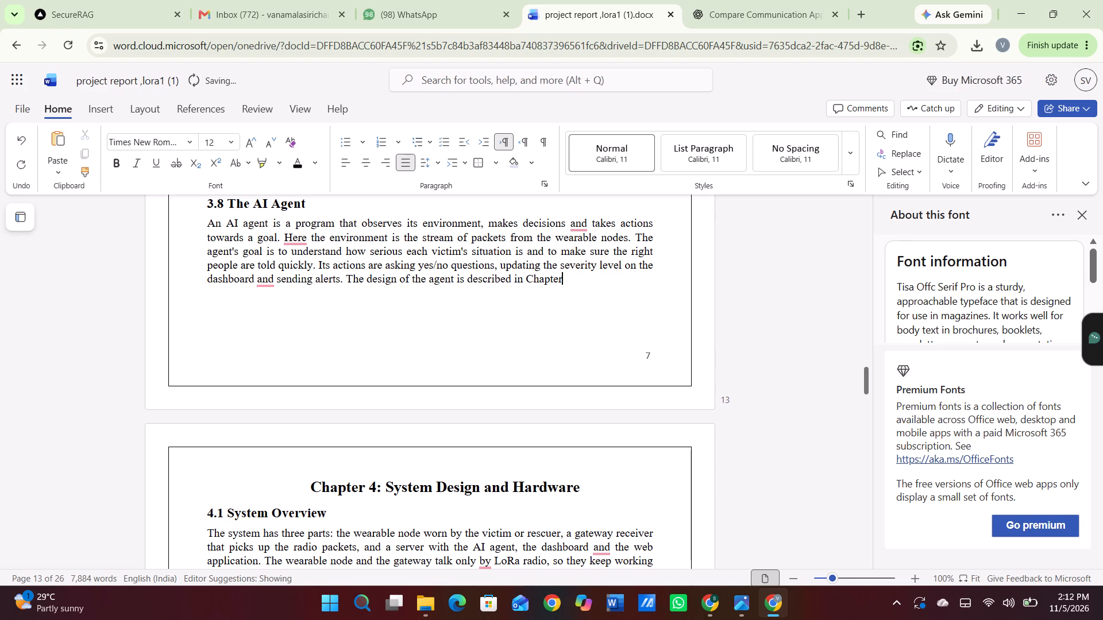
pyautogui.press('BackSpace')
pyautogui.press('BackSpace')
pyautogui.press('BackSpace')
pyautogui.press('BackSpace')
pyautogui.press('BackSpace')
pyautogui.press('BackSpace')
pyautogui.press('BackSpace')
pyautogui.press('BackSpace')
pyautogui.press('BackSpace')
pyautogui.press('BackSpace')
pyautogui.press('BackSpace')
pyautogui.press('BackSpace')
pyautogui.press('BackSpace')
pyautogui.press('BackSpace')
pyautogui.press('BackSpace')
pyautogui.press('BackSpace')
pyautogui.press('BackSpace')
pyautogui.press('BackSpace')
pyautogui.press('BackSpace')
pyautogui.press('BackSpace')
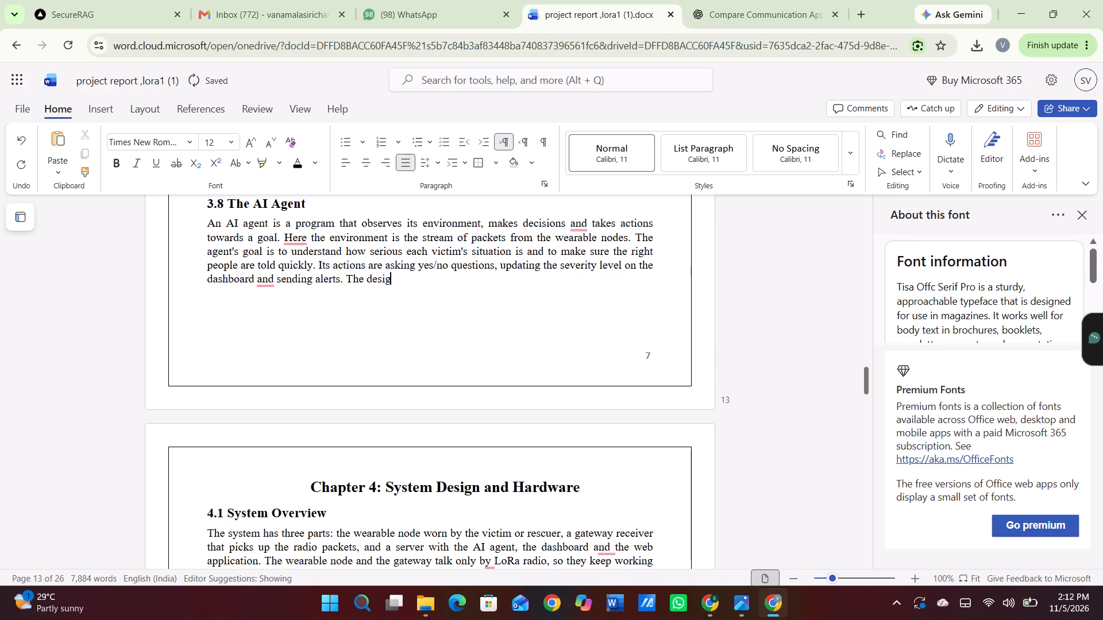
pyautogui.press('BackSpace')
pyautogui.press('BackSpace')
pyautogui.press('BackSpace')
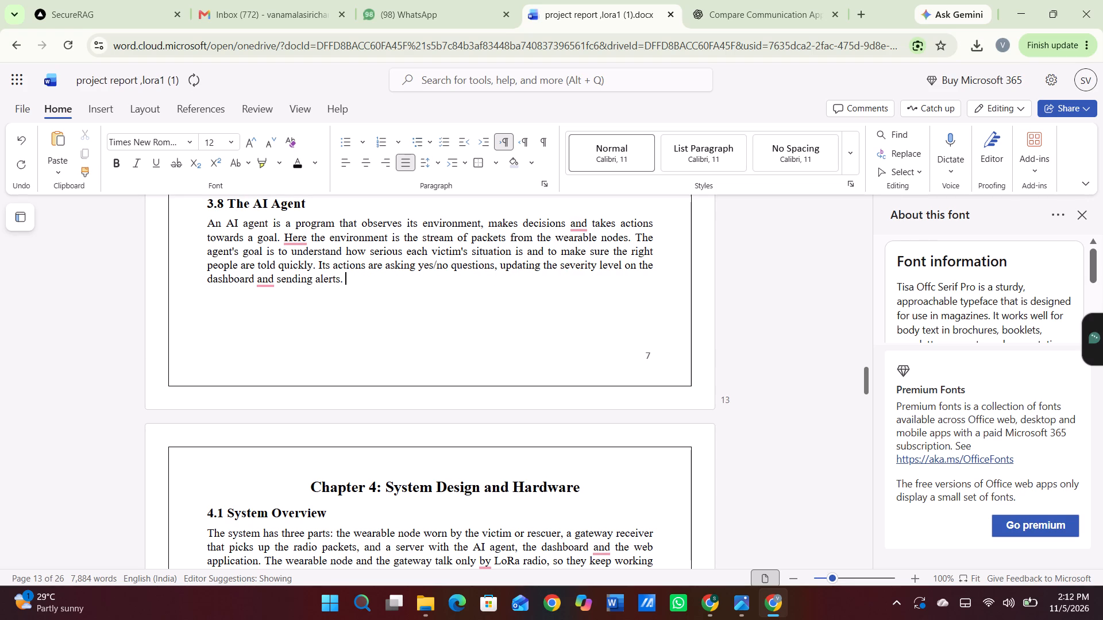
# Remove the colon after "Chapter 4" and pad with spaces so "System Design and Hardware" moves onto its own line.
pyautogui.click(381, 488)
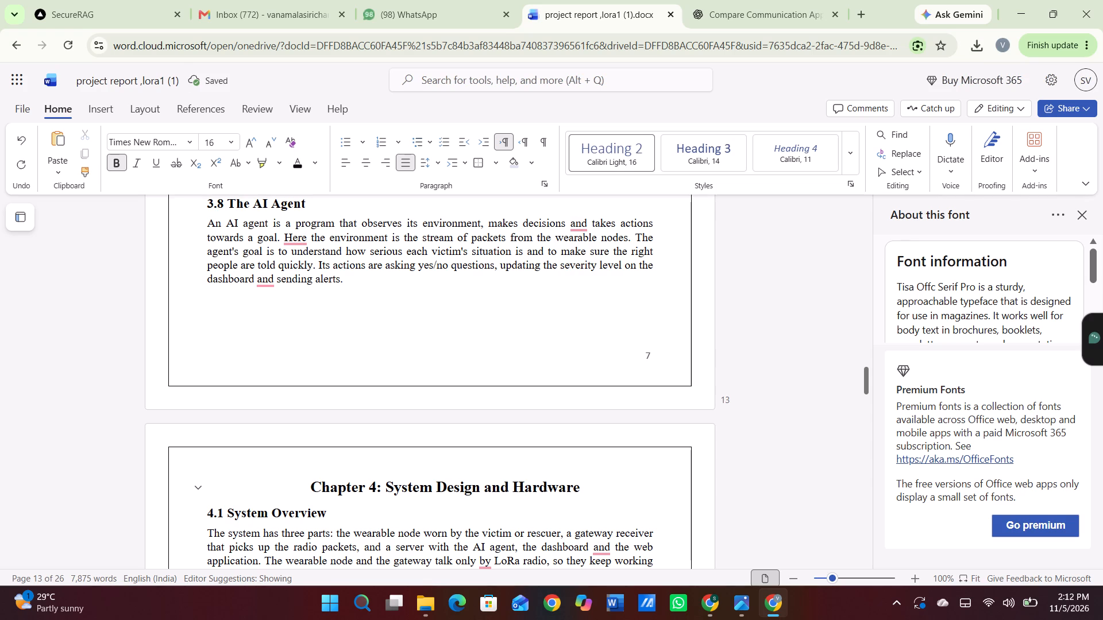
pyautogui.press('BackSpace')
pyautogui.press('Right')
pyautogui.press('Right')
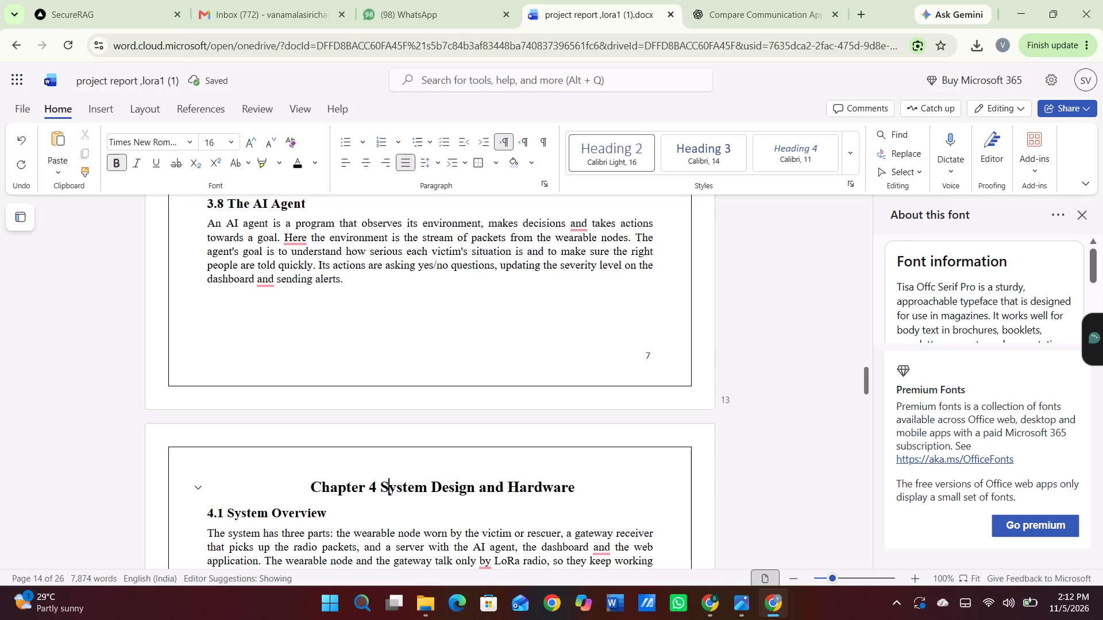
pyautogui.press('Left')
pyautogui.press('Left')
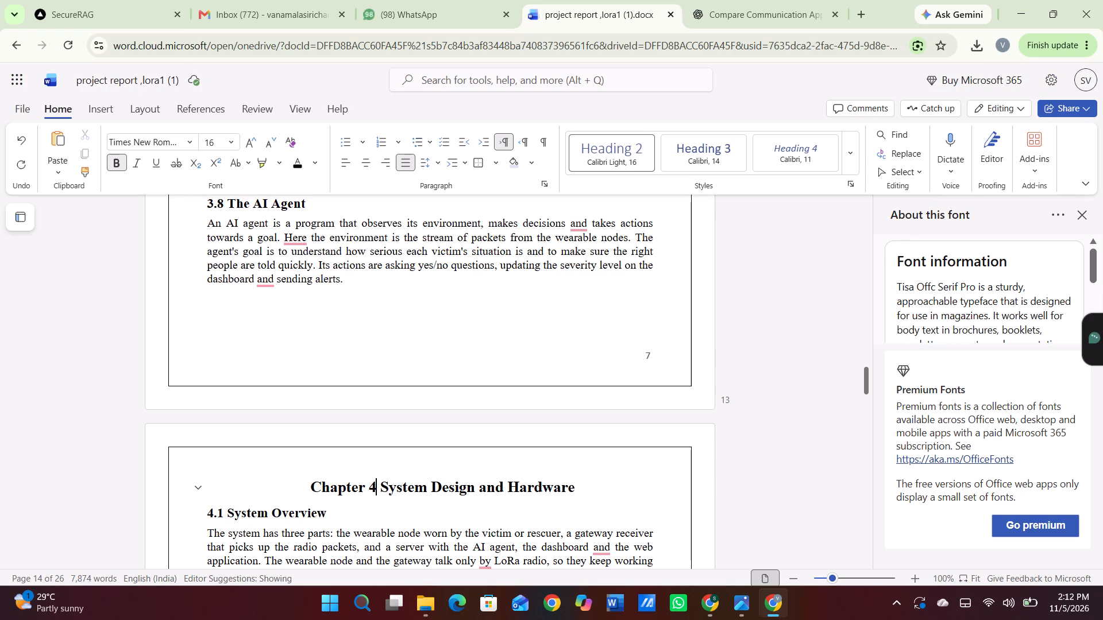
pyautogui.press('space')
pyautogui.press('space')
pyautogui.press('space')
pyautogui.press('space')
pyautogui.press('space')
pyautogui.press('space')
pyautogui.press('space')
pyautogui.press('space')
pyautogui.press('space')
pyautogui.press('space')
pyautogui.press('space')
pyautogui.press('space')
pyautogui.press('space')
pyautogui.press('space')
pyautogui.press('space')
pyautogui.press('space')
pyautogui.press('space')
pyautogui.press('space')
pyautogui.press('space')
pyautogui.press('space')
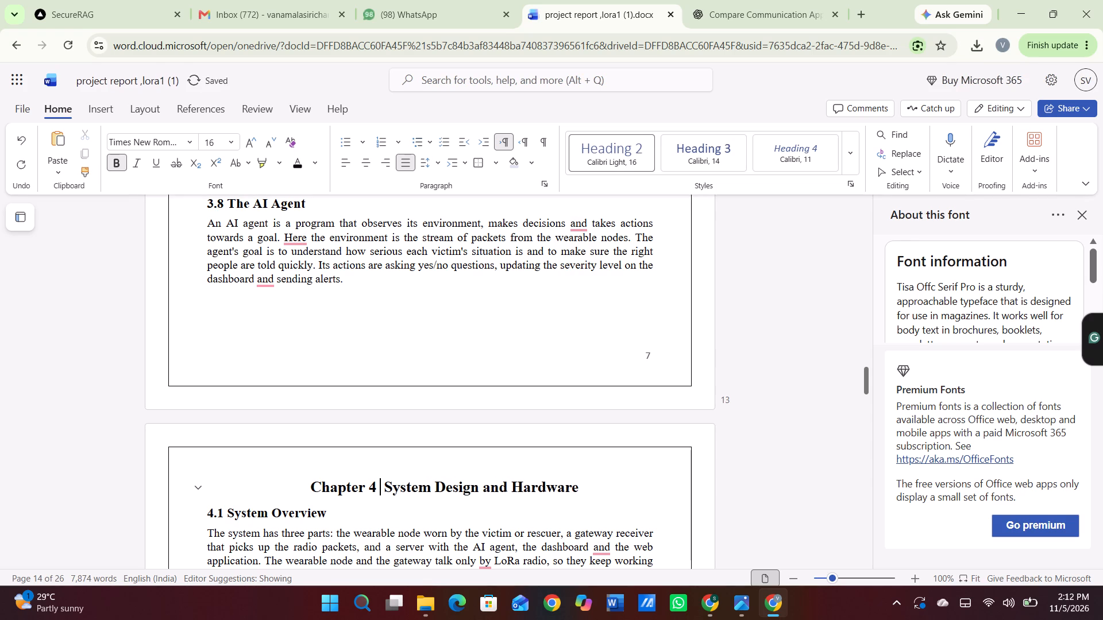
pyautogui.press('space')
pyautogui.press('space')
pyautogui.press('space')
pyautogui.press('space')
pyautogui.press('space')
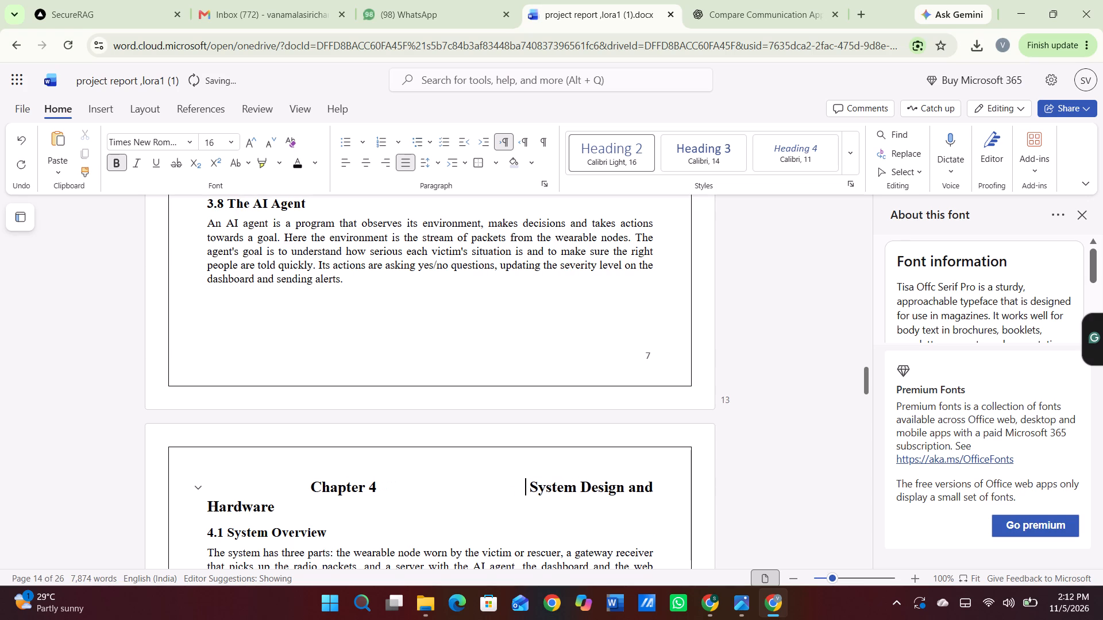
pyautogui.press('space')
pyautogui.press('space')
pyautogui.press('space')
pyautogui.press('space')
pyautogui.press('space')
pyautogui.press('space')
pyautogui.press('space')
pyautogui.press('space')
pyautogui.press('space')
pyautogui.press('space')
pyautogui.press('space')
pyautogui.press('space')
pyautogui.press('space')
pyautogui.press('space')
pyautogui.press('space')
pyautogui.press('space')
pyautogui.press('space')
pyautogui.press('space')
pyautogui.press('space')
pyautogui.press('space')
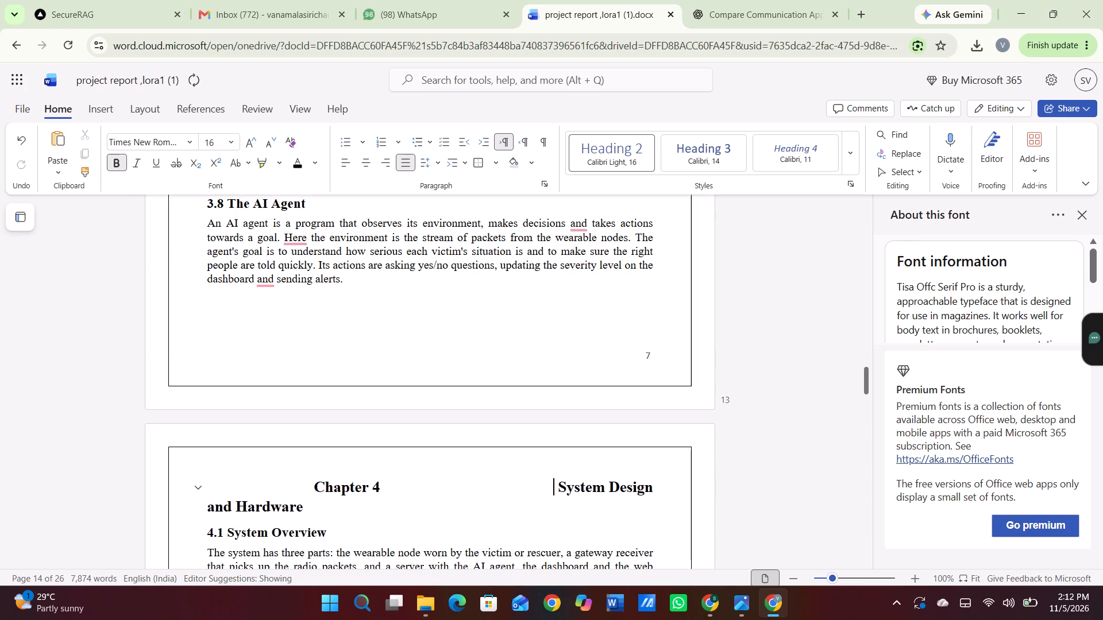
pyautogui.press('space')
pyautogui.press('space')
pyautogui.press('space')
pyautogui.press('space')
pyautogui.press('space')
pyautogui.press('space')
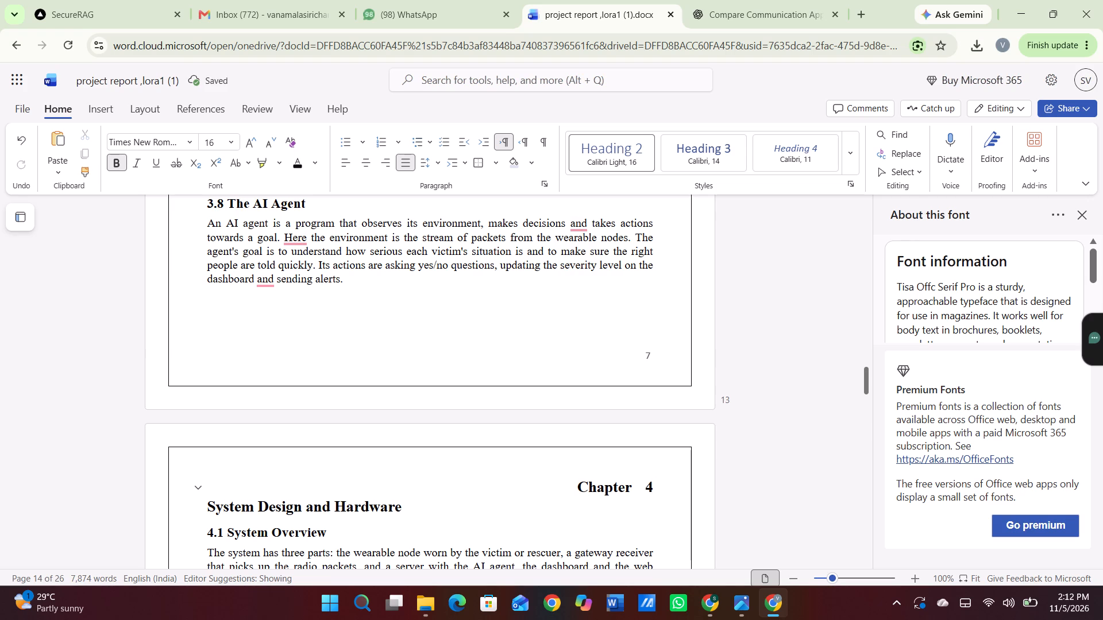
# Delete backwards from in front of the "Chapter 4" heading, through its padding and into the end of section 3.8, and undo the last deletion.
pyautogui.press('Left')
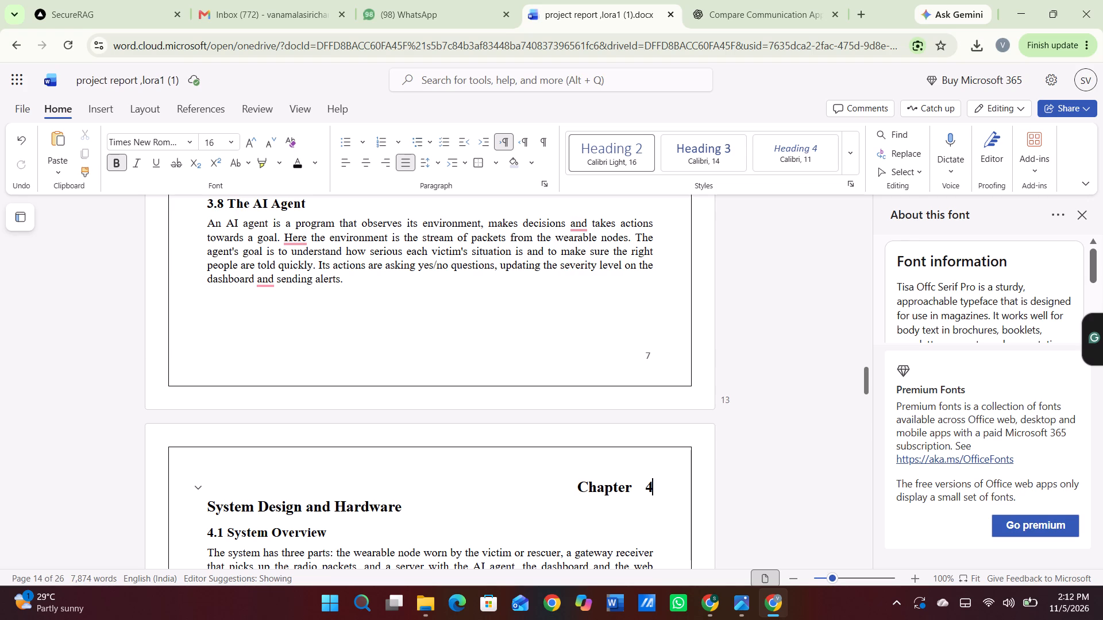
pyautogui.press('Left')
pyautogui.press('Left')
pyautogui.click(573, 487)
pyautogui.press('BackSpace')
pyautogui.press('BackSpace')
pyautogui.press('BackSpace')
pyautogui.press('BackSpace')
pyautogui.press('BackSpace')
pyautogui.press('BackSpace')
pyautogui.press('BackSpace')
pyautogui.press('BackSpace')
pyautogui.press('BackSpace')
pyautogui.press('BackSpace')
pyautogui.press('BackSpace')
pyautogui.press('BackSpace')
pyautogui.press('BackSpace')
pyautogui.press('BackSpace')
pyautogui.press('BackSpace')
pyautogui.press('BackSpace')
pyautogui.press('BackSpace')
pyautogui.press('BackSpace')
pyautogui.press('BackSpace')
pyautogui.press('BackSpace')
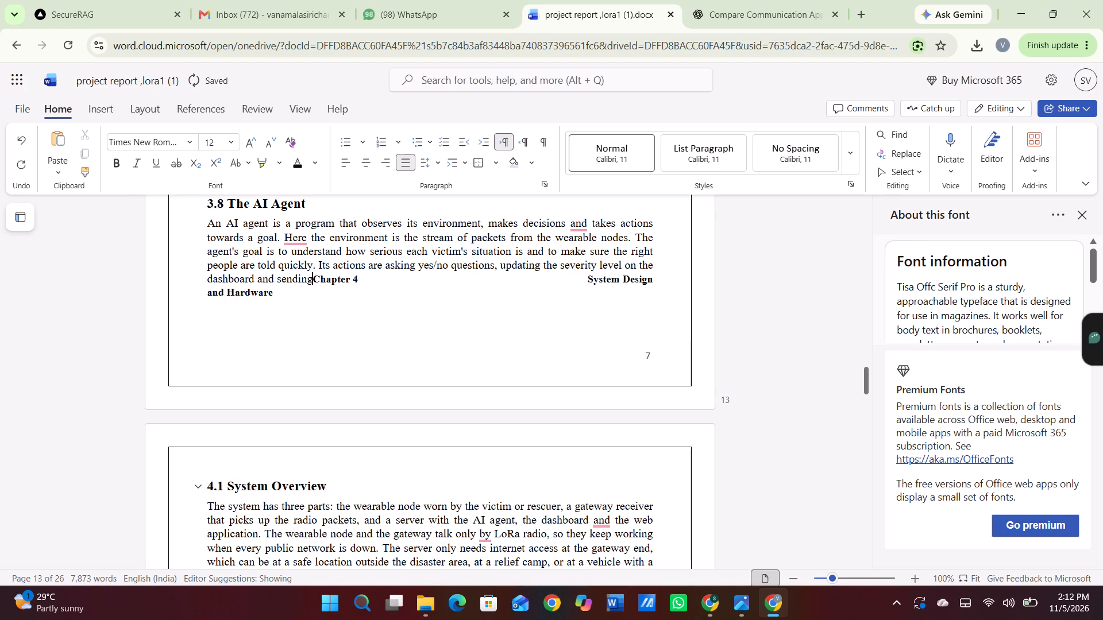
pyautogui.hotkey('ctrl', 'z')
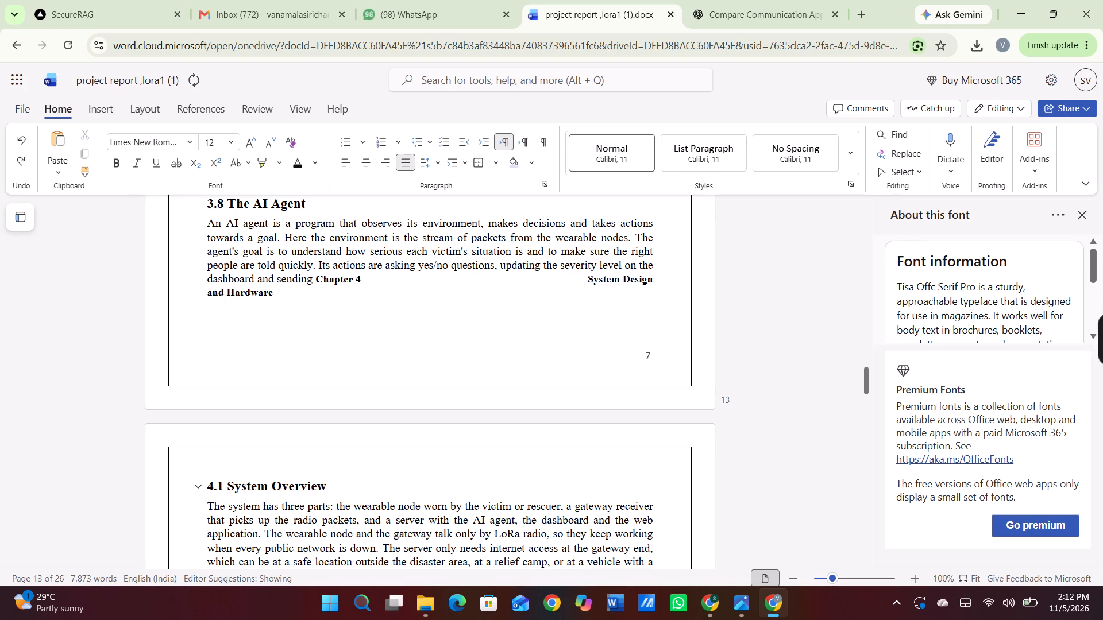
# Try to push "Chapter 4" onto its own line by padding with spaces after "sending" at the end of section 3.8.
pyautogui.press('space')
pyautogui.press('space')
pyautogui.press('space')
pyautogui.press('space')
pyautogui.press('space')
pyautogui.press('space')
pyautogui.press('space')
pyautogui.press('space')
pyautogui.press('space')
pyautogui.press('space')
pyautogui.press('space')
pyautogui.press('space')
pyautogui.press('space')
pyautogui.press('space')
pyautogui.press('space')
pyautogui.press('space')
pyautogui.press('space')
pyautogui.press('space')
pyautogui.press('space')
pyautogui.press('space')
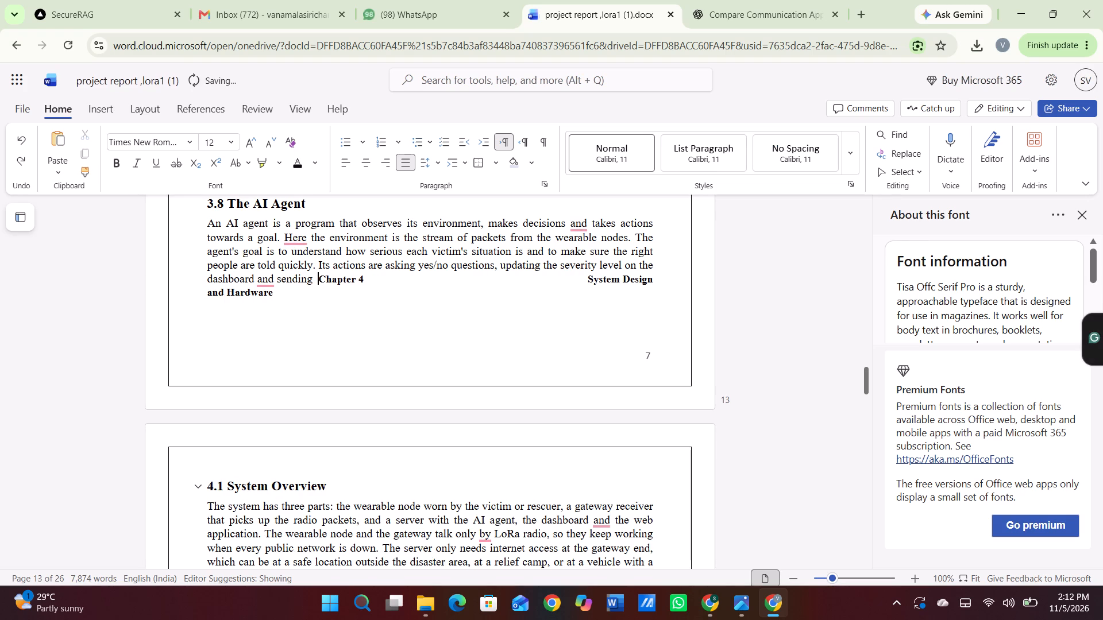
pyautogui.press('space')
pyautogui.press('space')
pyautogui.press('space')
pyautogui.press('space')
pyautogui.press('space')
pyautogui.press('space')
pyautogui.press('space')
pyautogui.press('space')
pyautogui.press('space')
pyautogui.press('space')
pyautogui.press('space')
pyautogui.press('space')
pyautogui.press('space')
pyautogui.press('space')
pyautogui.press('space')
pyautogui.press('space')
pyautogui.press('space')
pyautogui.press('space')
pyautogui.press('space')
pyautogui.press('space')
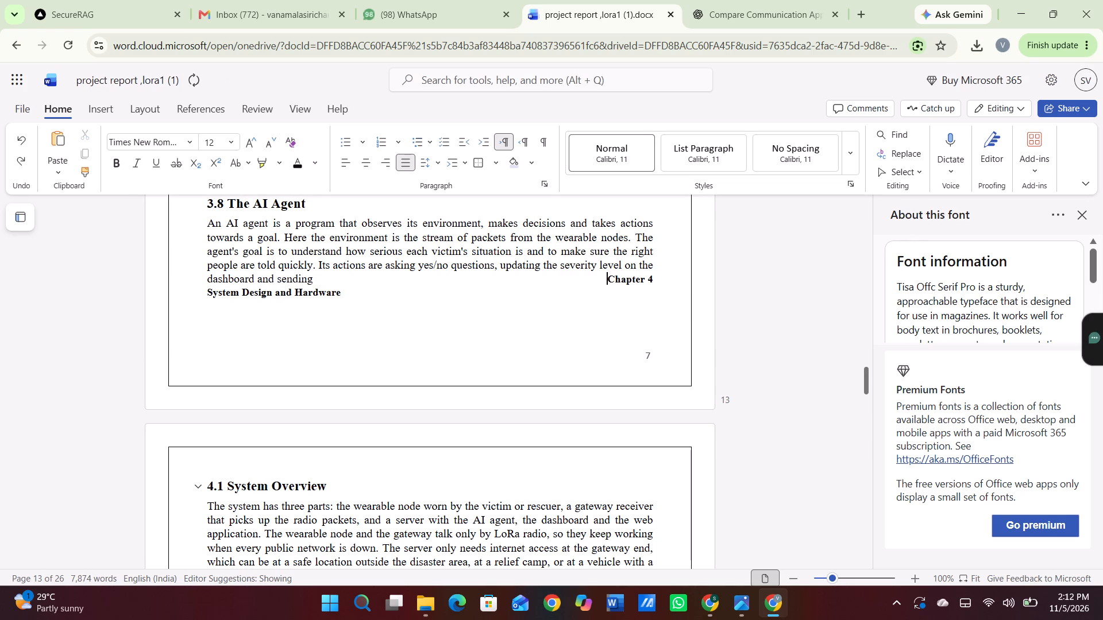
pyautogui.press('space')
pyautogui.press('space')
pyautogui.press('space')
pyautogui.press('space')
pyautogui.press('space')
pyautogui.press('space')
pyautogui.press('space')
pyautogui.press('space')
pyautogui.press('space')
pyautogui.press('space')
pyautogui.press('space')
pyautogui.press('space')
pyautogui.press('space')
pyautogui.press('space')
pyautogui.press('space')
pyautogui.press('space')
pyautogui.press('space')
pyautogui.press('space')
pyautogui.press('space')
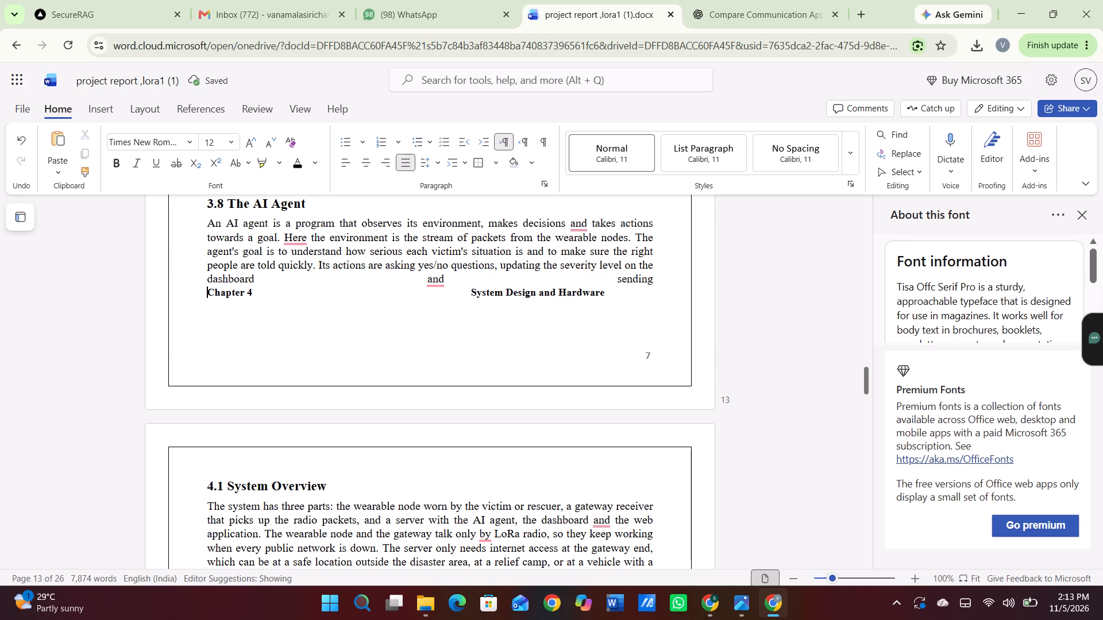
# Undo the added spaces and recent deletions, clear stray letters, and restore "alert" as the last word of section 3.8.
pyautogui.hotkey('ctrl', 'z')
pyautogui.hotkey('ctrl', 'z')
pyautogui.hotkey('ctrl', 'z')
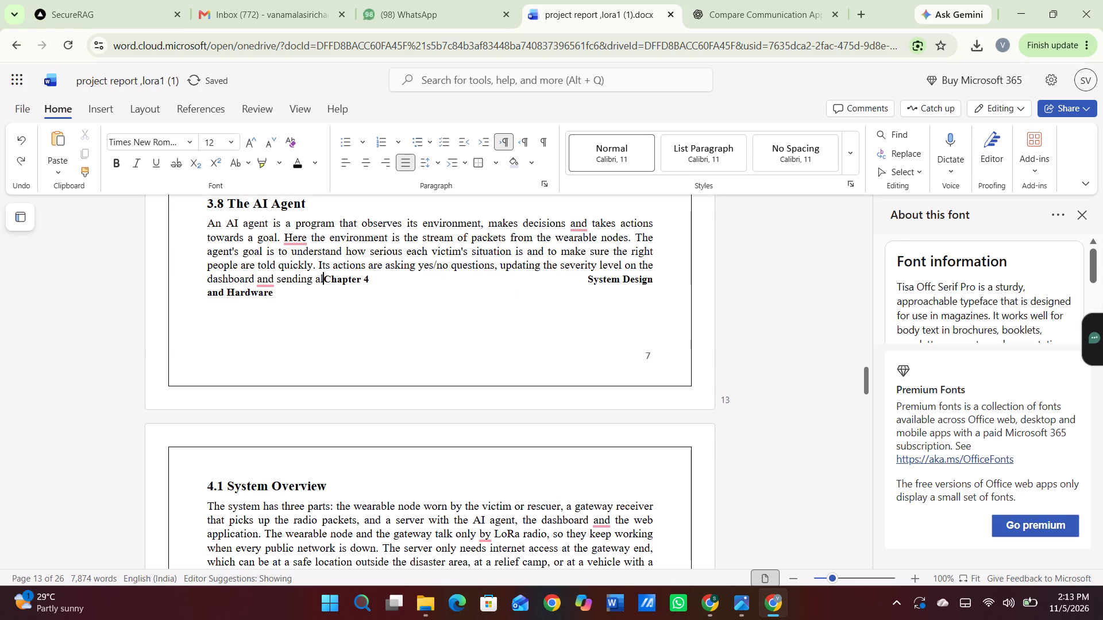
pyautogui.hotkey('ctrl', 'z')
pyautogui.hotkey('ctrl', 'z')
pyautogui.hotkey('ctrl', 'z')
pyautogui.hotkey('ctrl', 'z')
pyautogui.press('z')
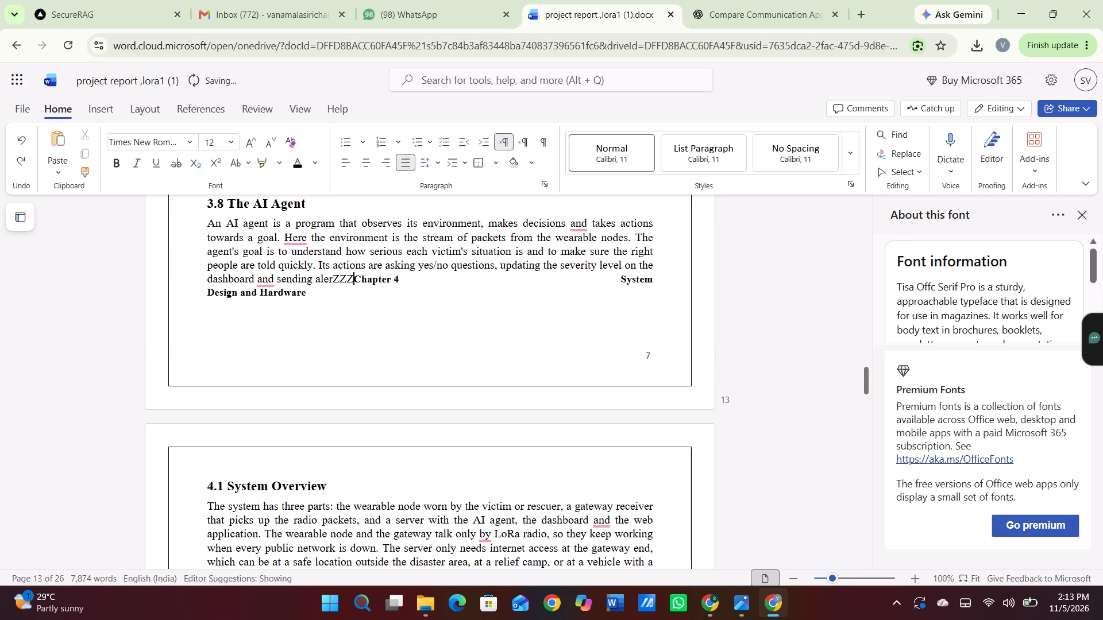
pyautogui.press('BackSpace')
pyautogui.press('BackSpace')
pyautogui.press('BackSpace')
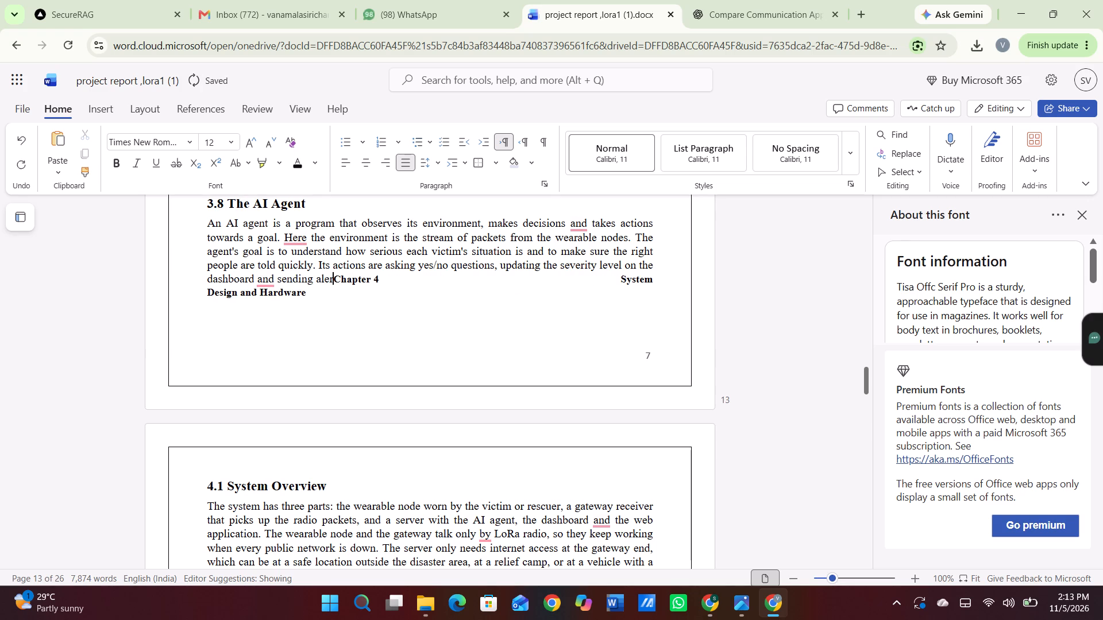
pyautogui.hotkey('ctrl', 'z')
pyautogui.hotkey('ctrl', 'z')
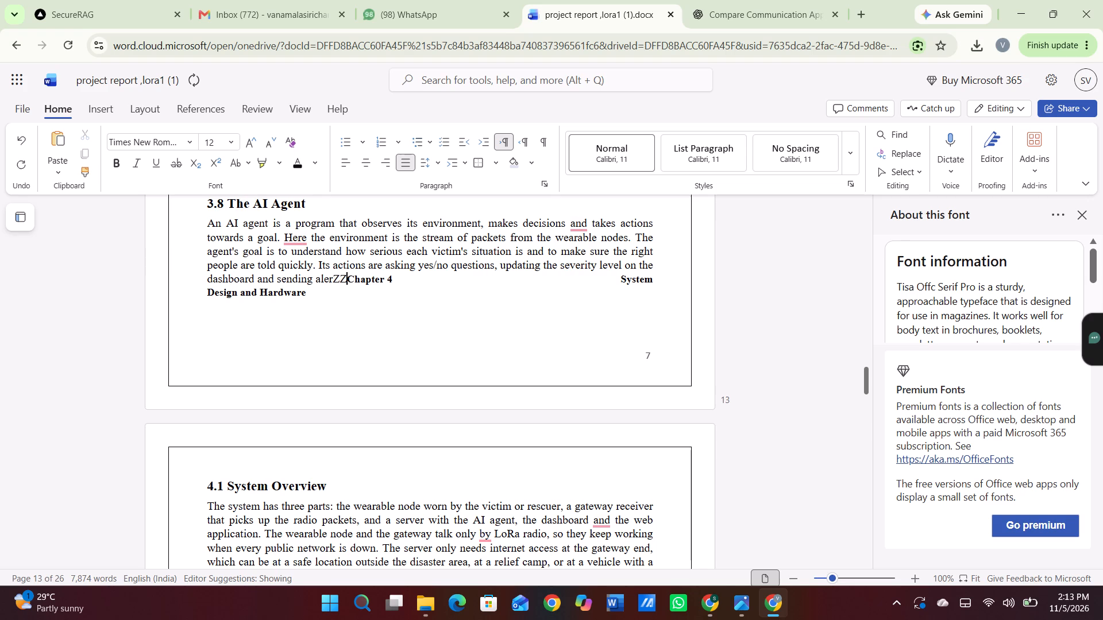
pyautogui.press('BackSpace')
pyautogui.hotkey('ctrl', 'z')
pyautogui.hotkey('ctrl', 'z')
pyautogui.press('BackSpace')
pyautogui.press('BackSpace')
pyautogui.press('BackSpace')
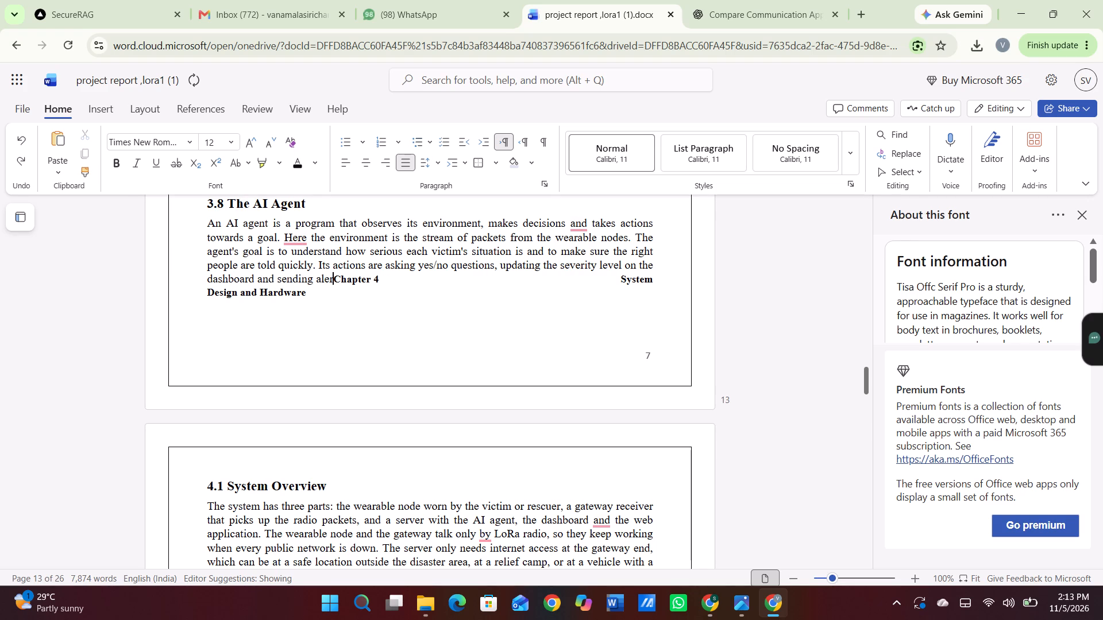
pyautogui.press('t')
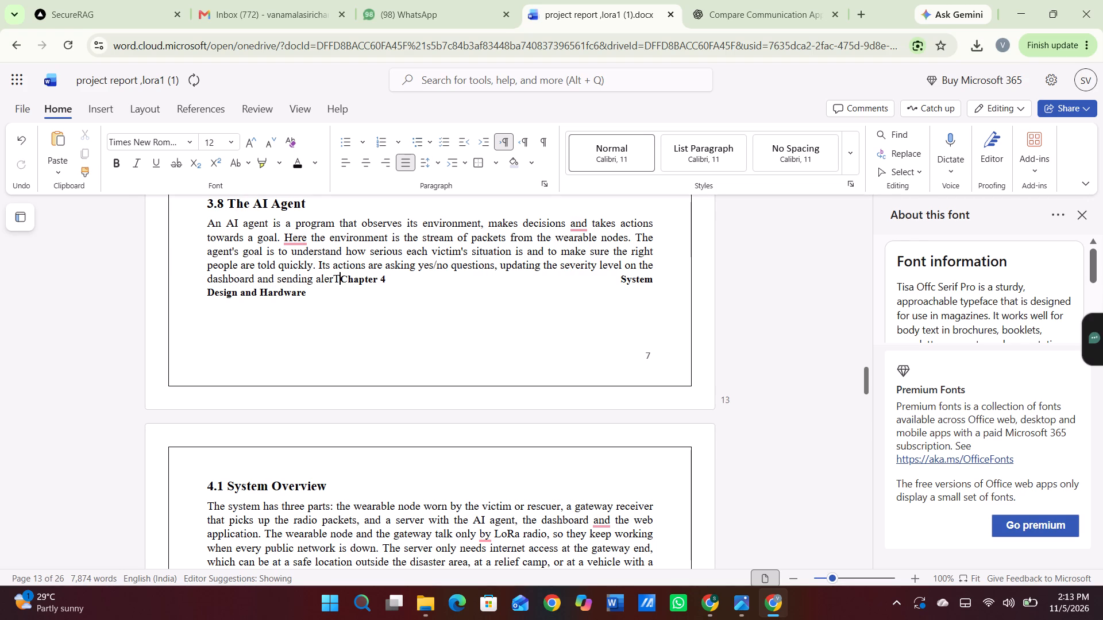
pyautogui.press('BackSpace')
pyautogui.press('t')
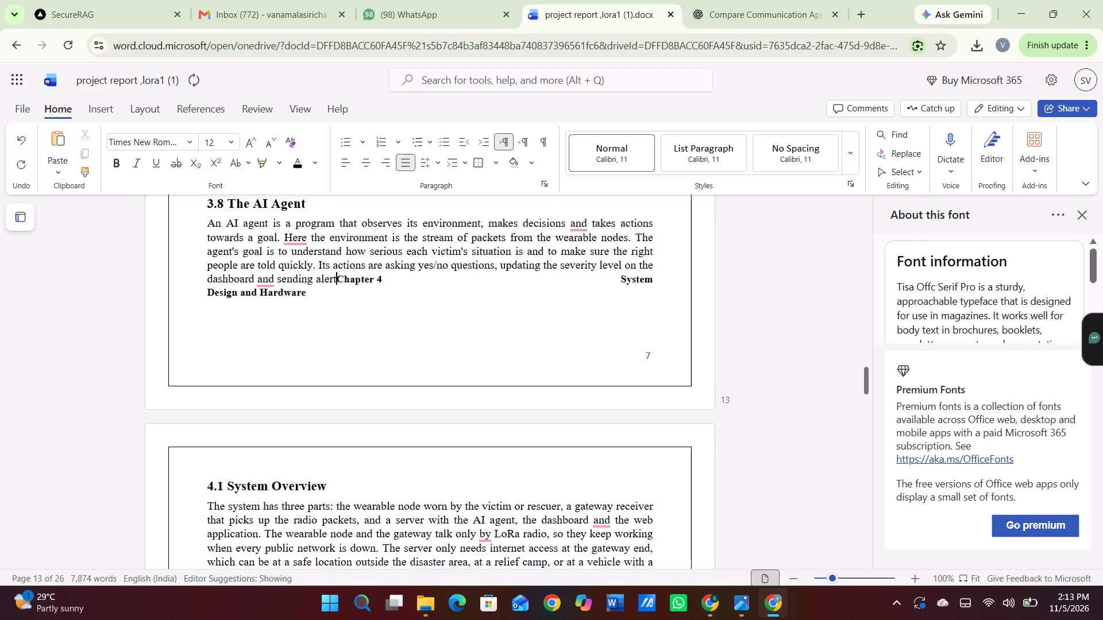
# Separate the "Chapter 4" heading from the section 3.8 text with spaces and blank lines so it starts on the following page.
pyautogui.press('space')
pyautogui.press('space')
pyautogui.press('space')
pyautogui.press('space')
pyautogui.press('space')
pyautogui.press('space')
pyautogui.press('space')
pyautogui.press('space')
pyautogui.press('space')
pyautogui.press('space')
pyautogui.press('space')
pyautogui.press('space')
pyautogui.press('space')
pyautogui.press('space')
pyautogui.press('space')
pyautogui.press('space')
pyautogui.press('space')
pyautogui.press('space')
pyautogui.press('space')
pyautogui.press('space')
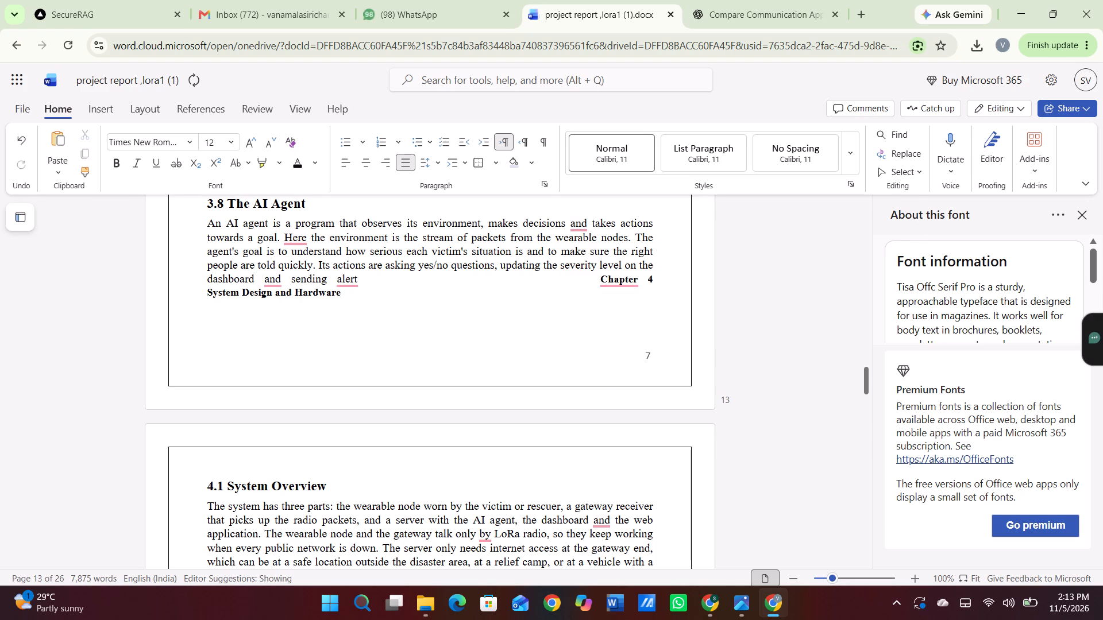
pyautogui.press('Return')
pyautogui.press('Return')
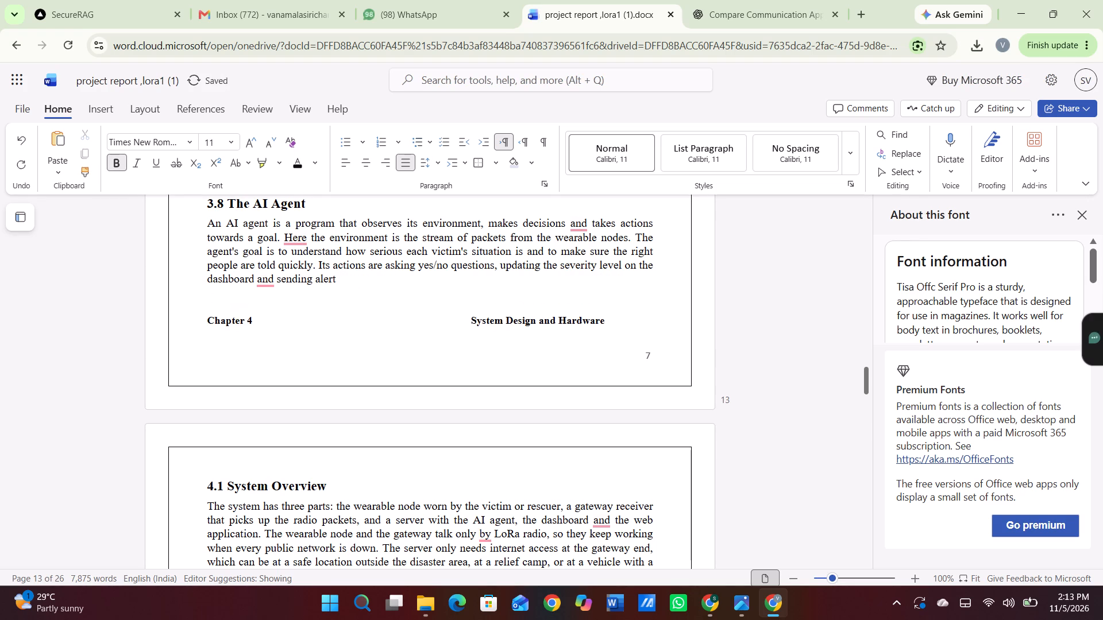
pyautogui.press('Return')
pyautogui.press('Return')
pyautogui.press('Return')
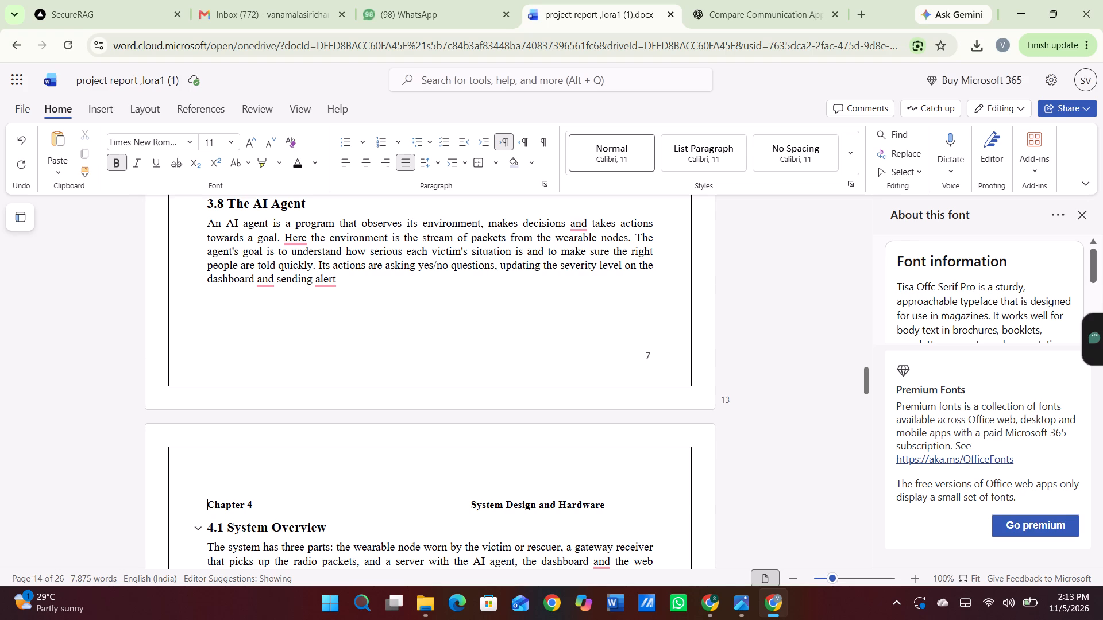
# Set the font size of the "Chapter 4" text to 14.
pyautogui.moveTo(203, 503); pyautogui.dragTo(323, 507)
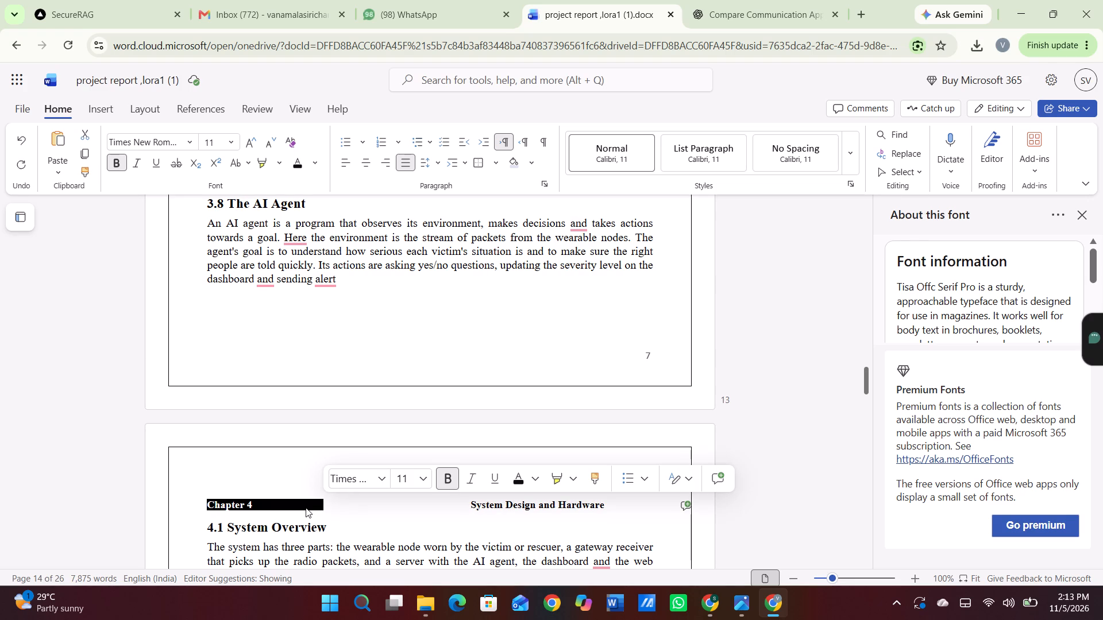
pyautogui.click(423, 478)
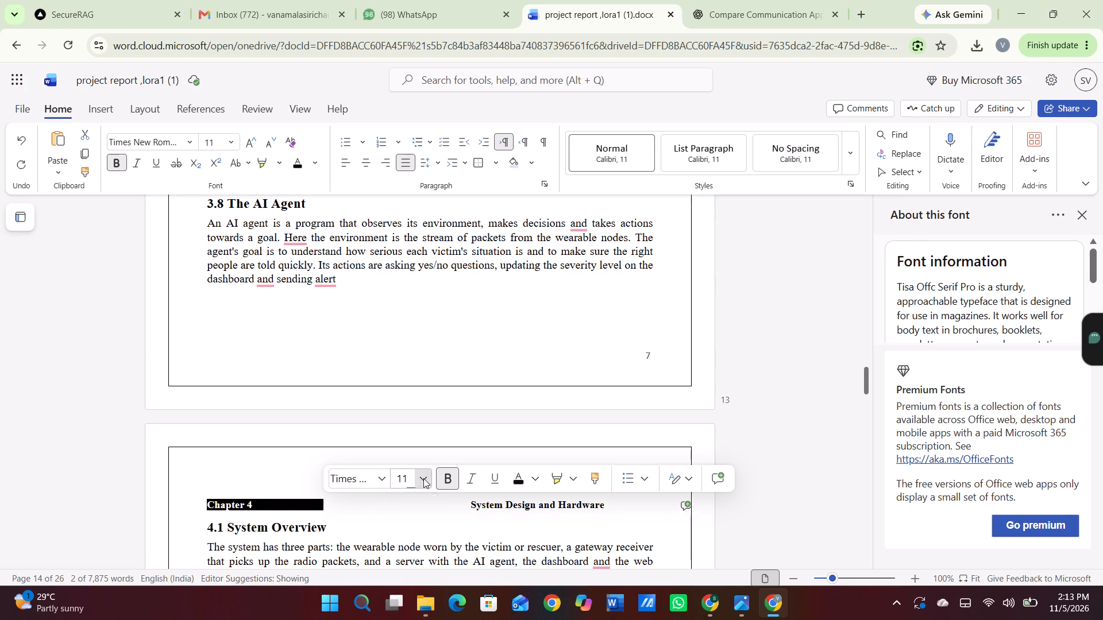
pyautogui.click(410, 259)
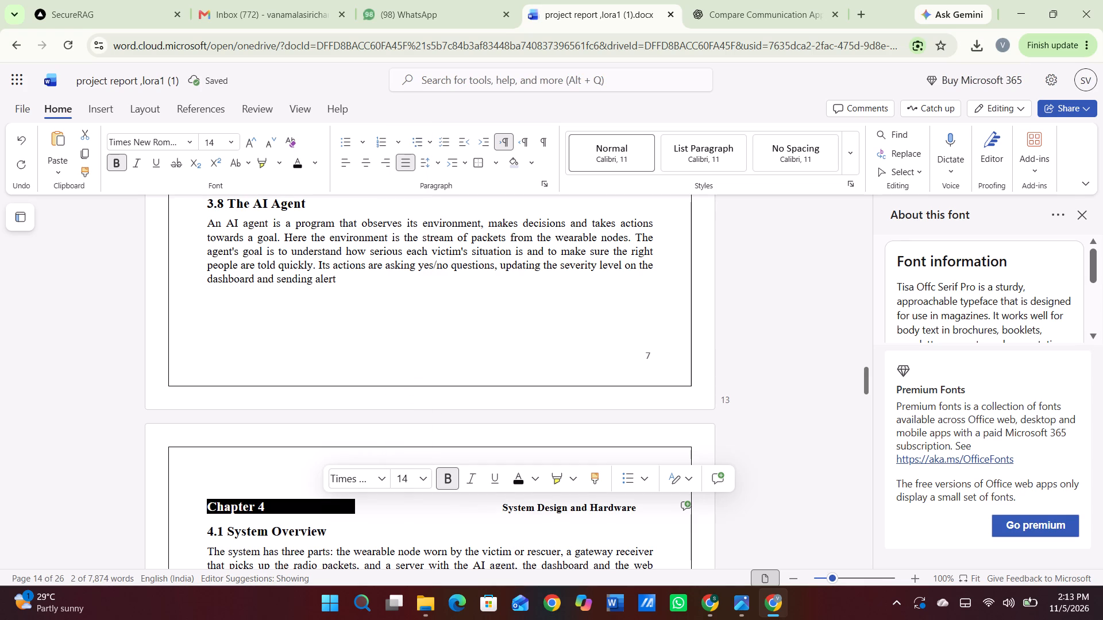
# Set the font size of the "System Design and Hardware" title to 14.
pyautogui.click(497, 514)
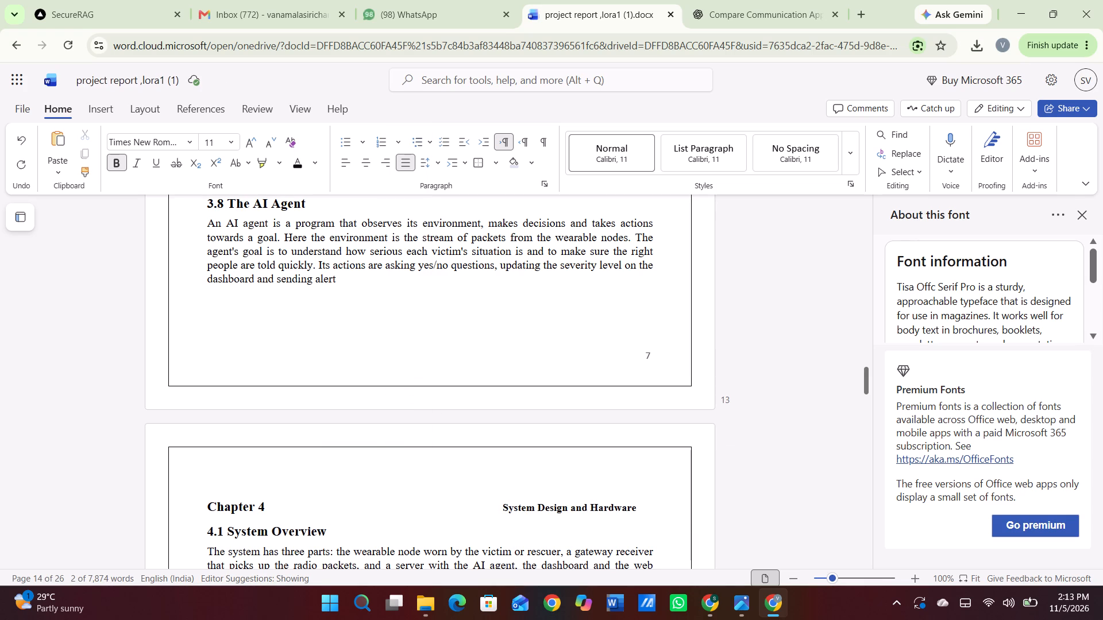
pyautogui.moveTo(502, 505); pyautogui.dragTo(639, 502)
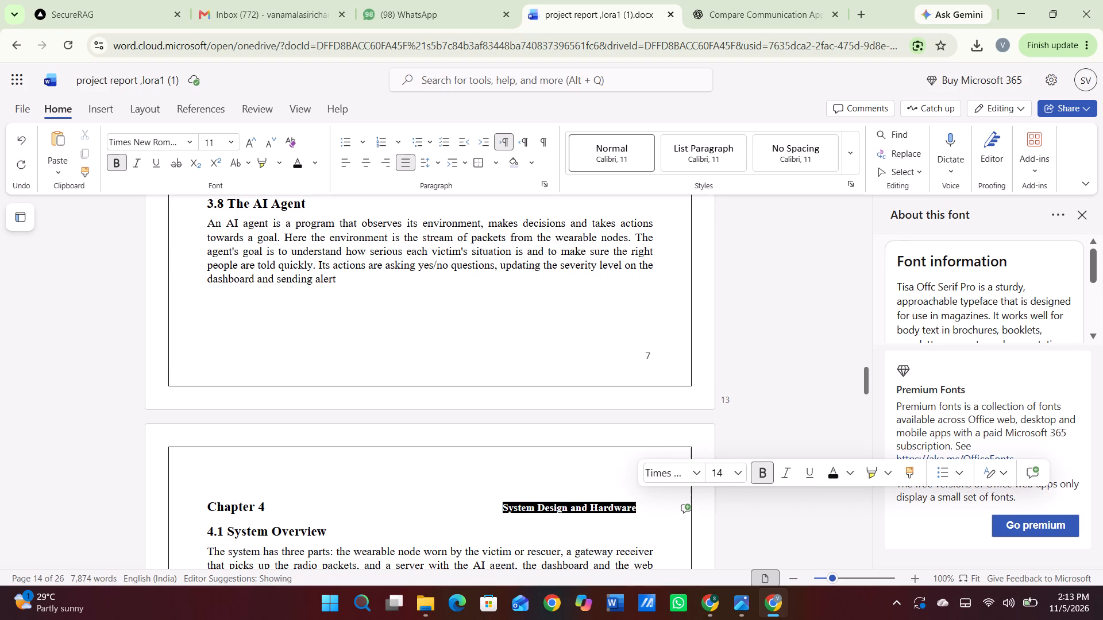
pyautogui.click(733, 479)
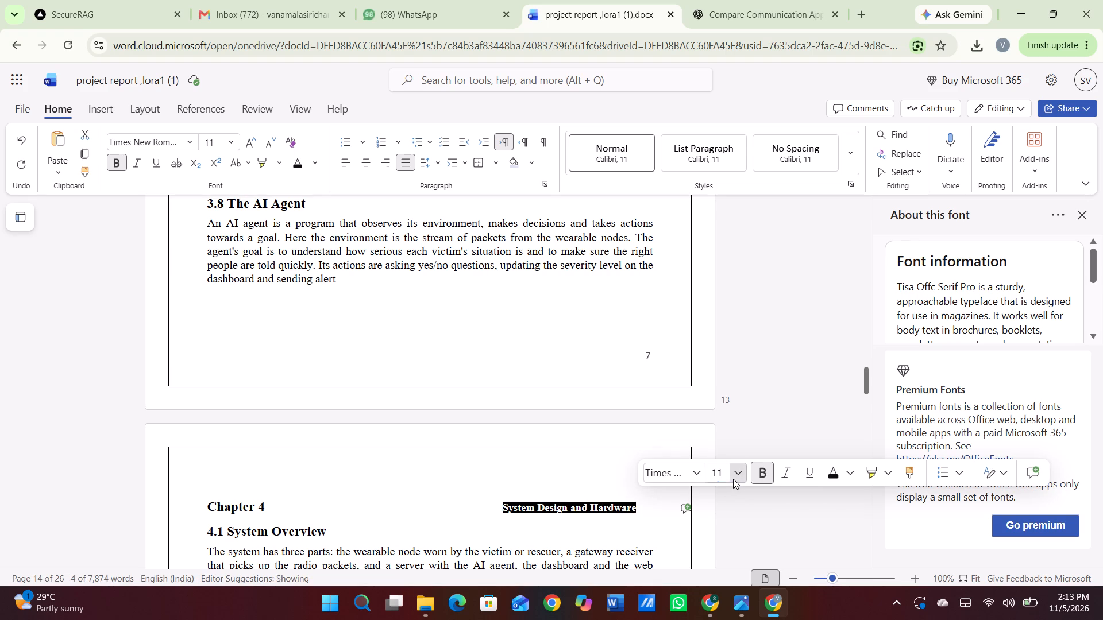
pyautogui.click(724, 250)
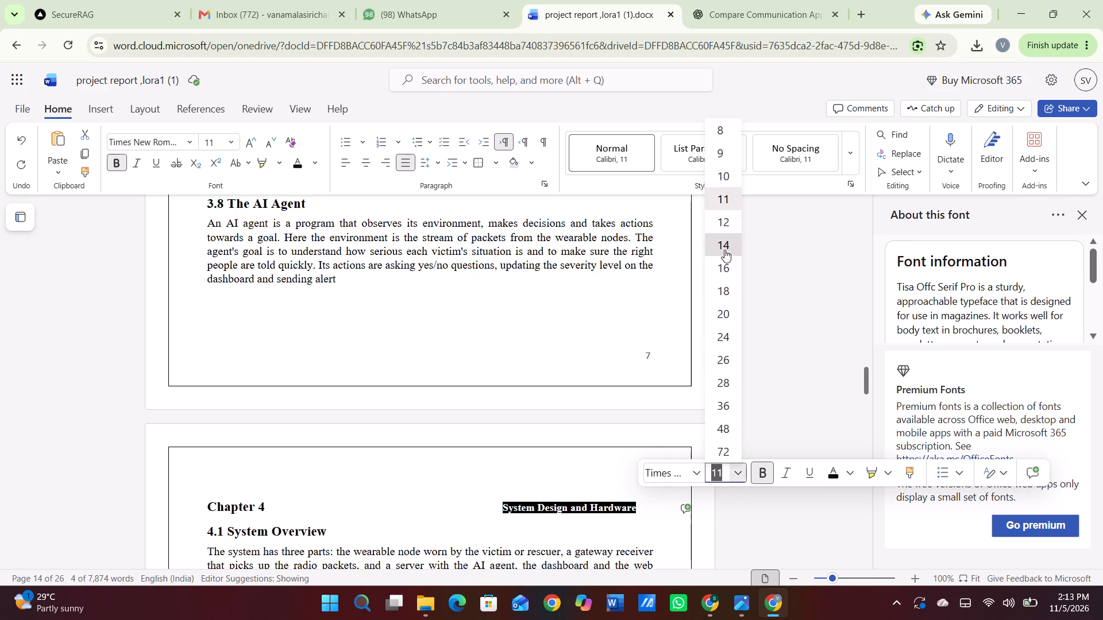
# Indent the "Chapter 4" heading with leading spaces so it sits near the middle of the line, keeping "System" on that line.
pyautogui.click(210, 499)
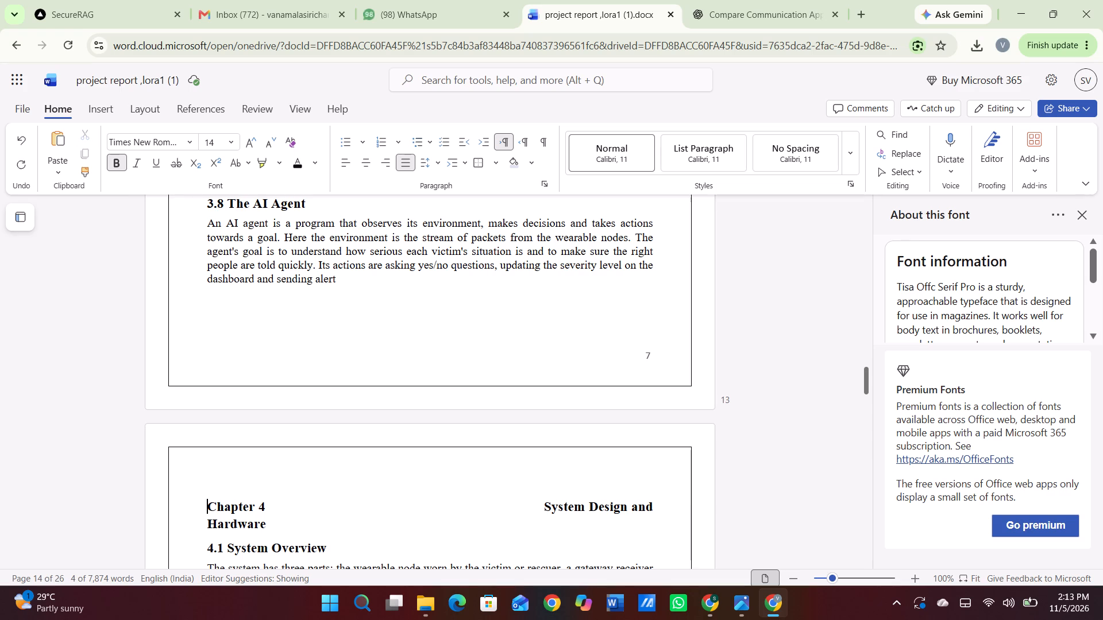
pyautogui.press('space')
pyautogui.press('space')
pyautogui.press('space')
pyautogui.press('space')
pyautogui.press('space')
pyautogui.press('space')
pyautogui.press('space')
pyautogui.press('space')
pyautogui.press('space')
pyautogui.press('space')
pyautogui.press('space')
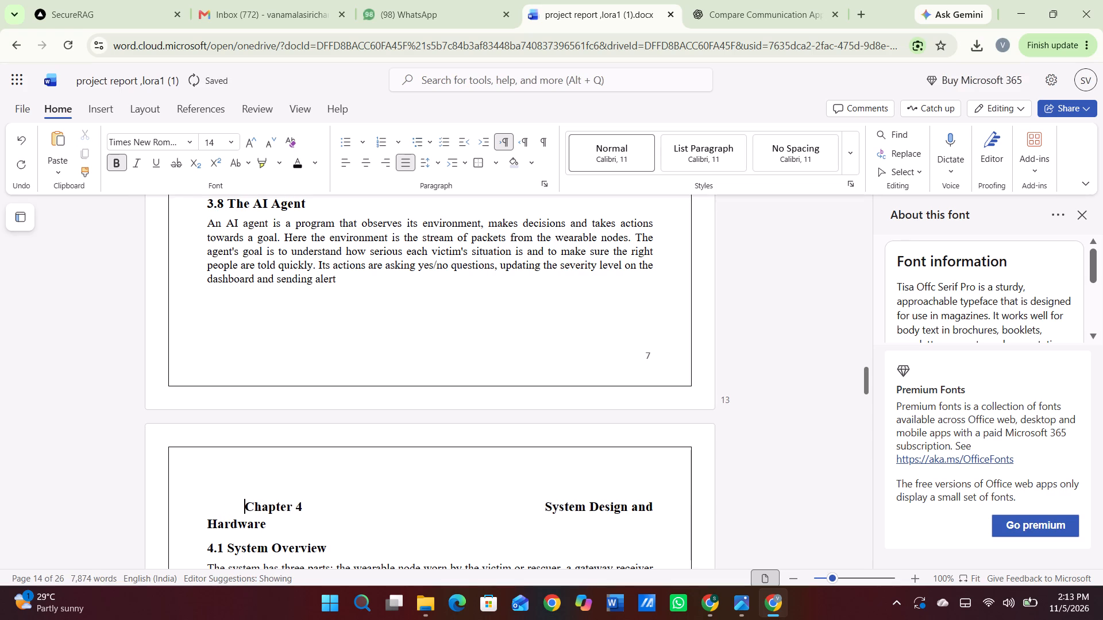
pyautogui.press('space')
pyautogui.press('space')
pyautogui.press('space')
pyautogui.press('space')
pyautogui.press('space')
pyautogui.press('space')
pyautogui.press('space')
pyautogui.press('space')
pyautogui.press('space')
pyautogui.press('space')
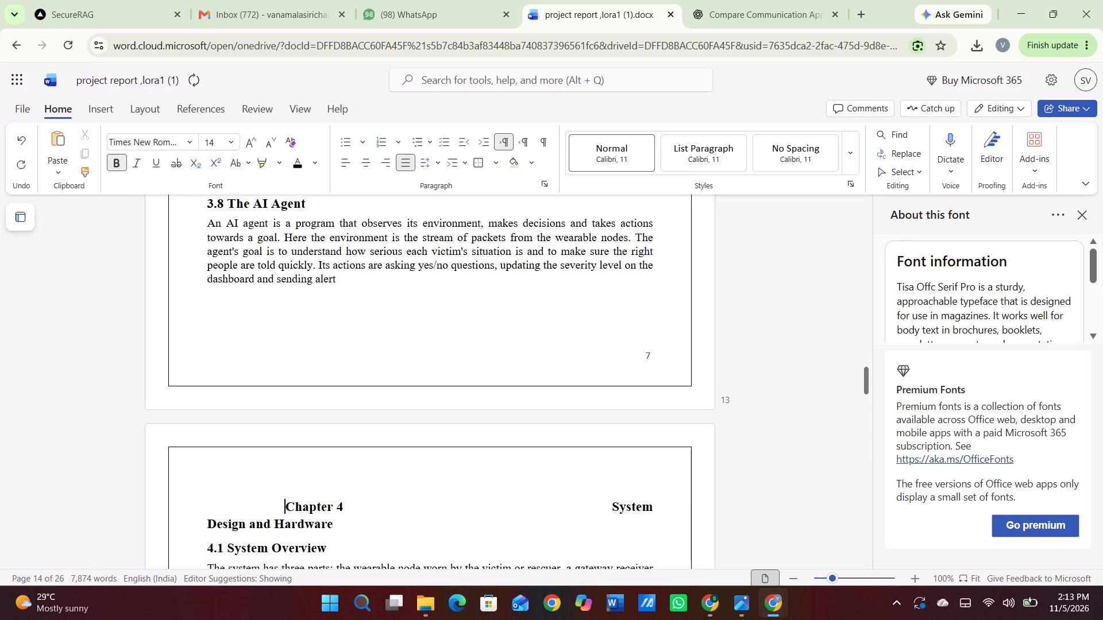
pyautogui.press('space')
pyautogui.press('space')
pyautogui.press('space')
pyautogui.press('space')
pyautogui.press('space')
pyautogui.press('space')
pyautogui.press('space')
pyautogui.press('space')
pyautogui.press('space')
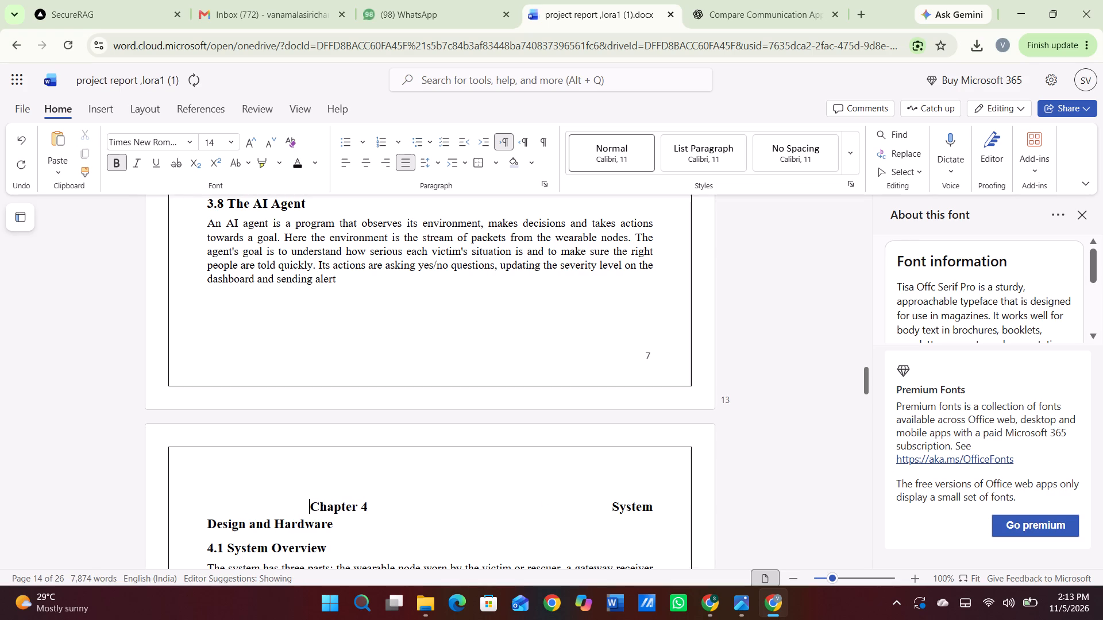
pyautogui.press('space')
pyautogui.press('space')
pyautogui.press('space')
pyautogui.press('space')
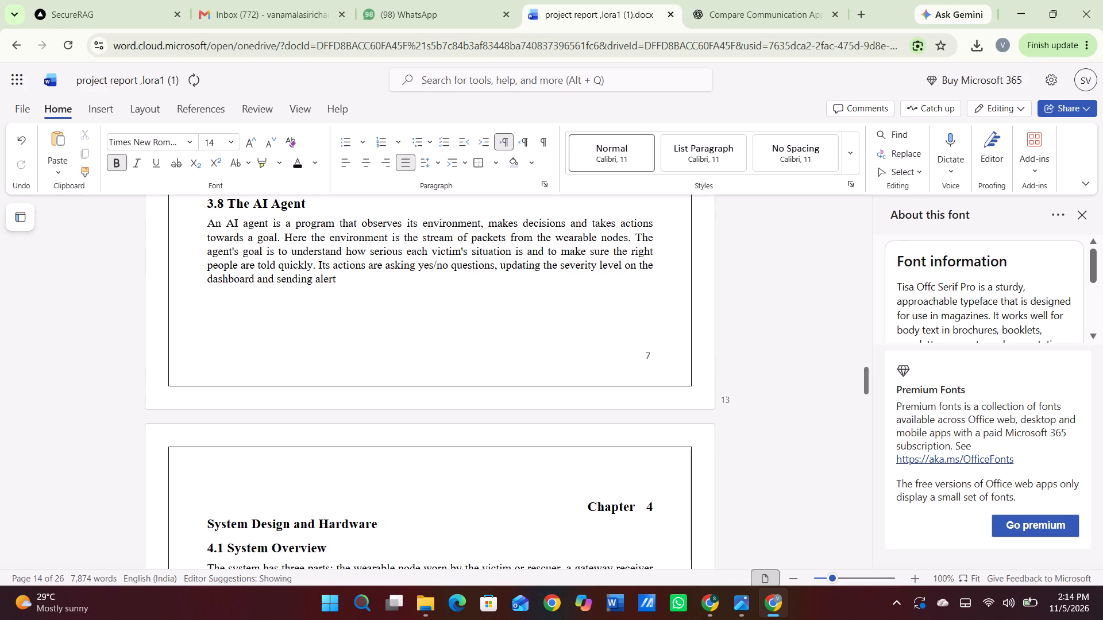
pyautogui.press('BackSpace')
pyautogui.press('BackSpace')
pyautogui.press('BackSpace')
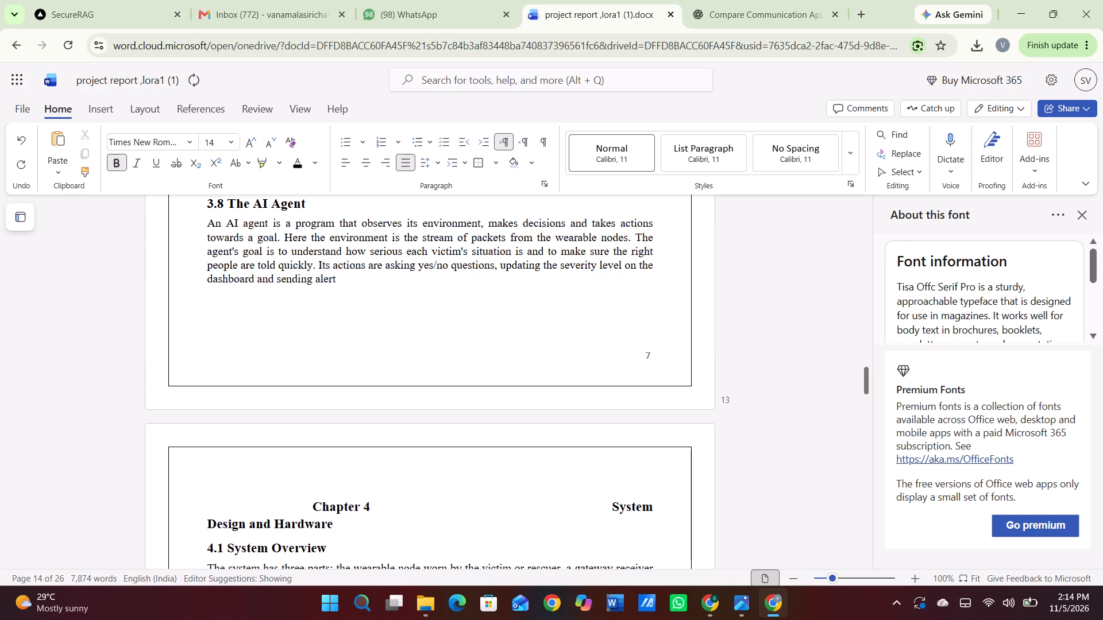
# Remove spaces between "Chapter 4" and the title until "System Design and" fits on the first line.
pyautogui.click(582, 503)
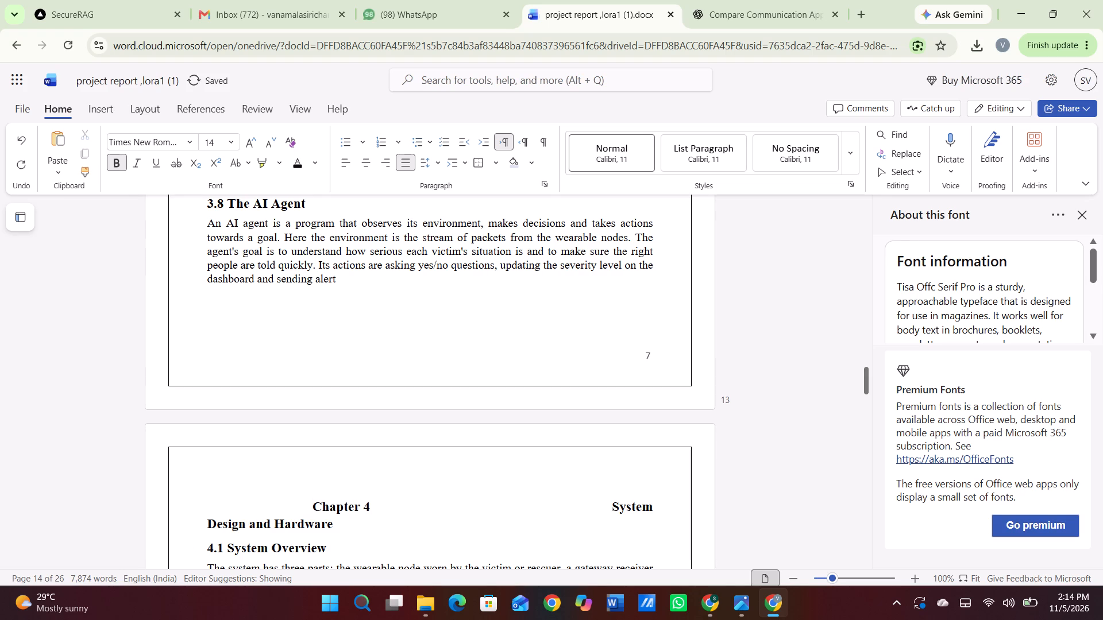
pyautogui.press('BackSpace')
pyautogui.press('BackSpace')
pyautogui.press('BackSpace')
pyautogui.press('BackSpace')
pyautogui.press('BackSpace')
pyautogui.press('BackSpace')
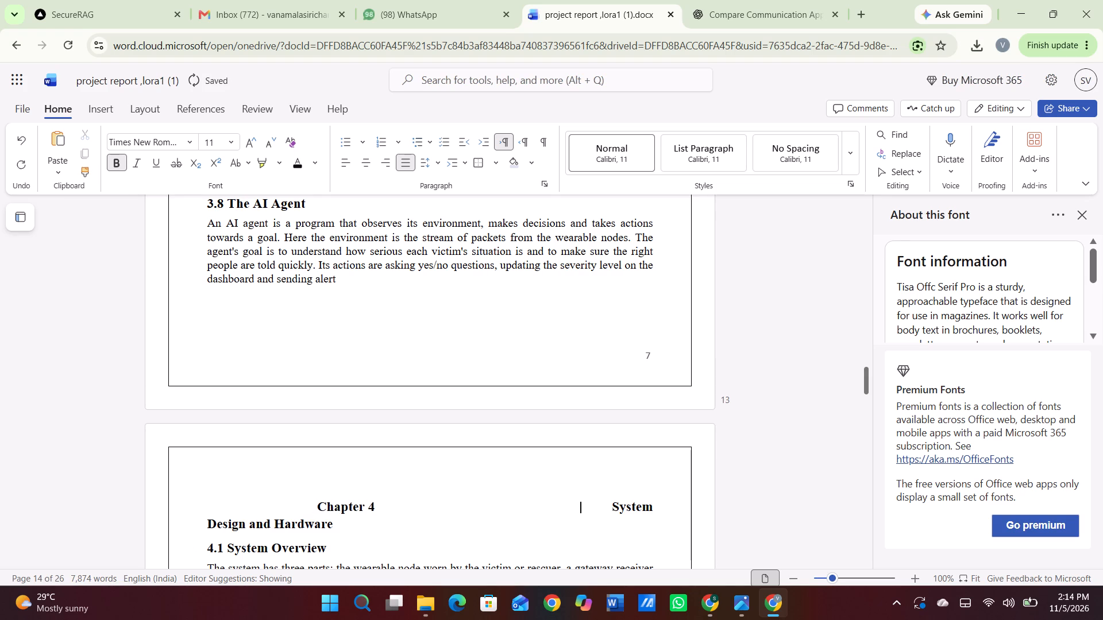
pyautogui.press('BackSpace')
pyautogui.press('BackSpace')
pyautogui.press('BackSpace')
pyautogui.press('BackSpace')
pyautogui.press('BackSpace')
pyautogui.press('BackSpace')
pyautogui.press('BackSpace')
pyautogui.press('BackSpace')
pyautogui.press('BackSpace')
pyautogui.press('BackSpace')
pyautogui.press('BackSpace')
pyautogui.press('BackSpace')
pyautogui.press('BackSpace')
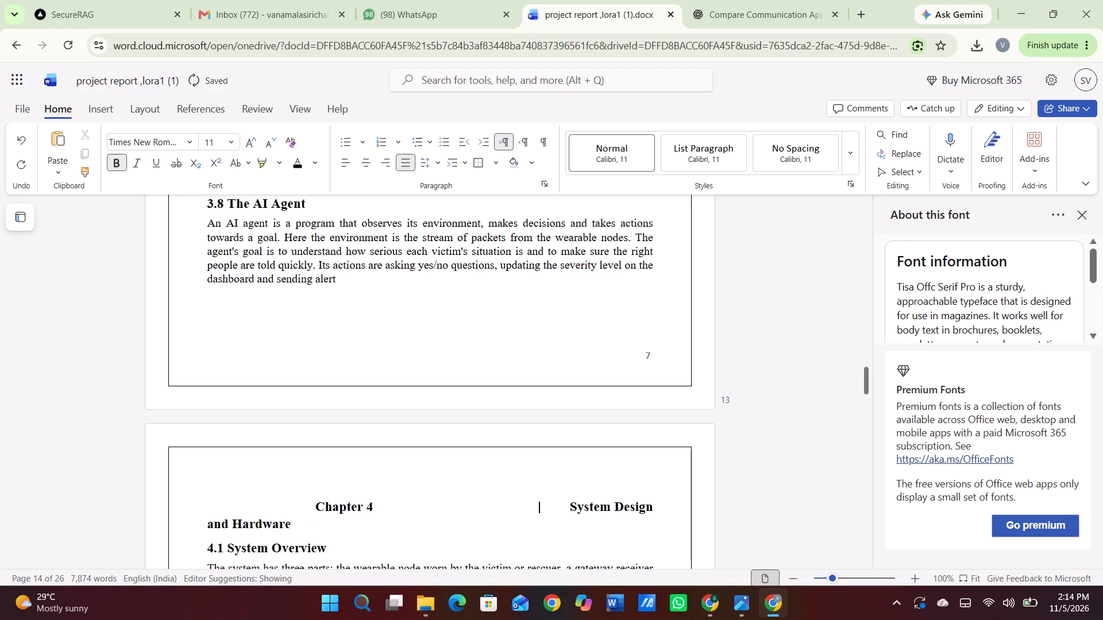
pyautogui.press('BackSpace')
pyautogui.press('BackSpace')
pyautogui.press('BackSpace')
pyautogui.press('BackSpace')
pyautogui.press('BackSpace')
pyautogui.press('BackSpace')
pyautogui.press('BackSpace')
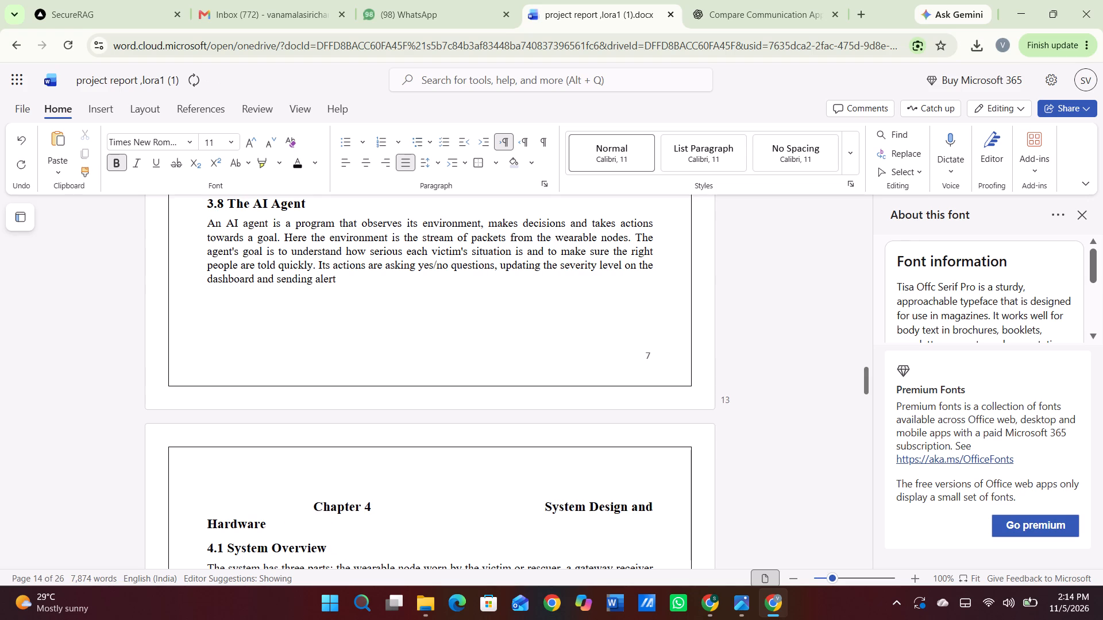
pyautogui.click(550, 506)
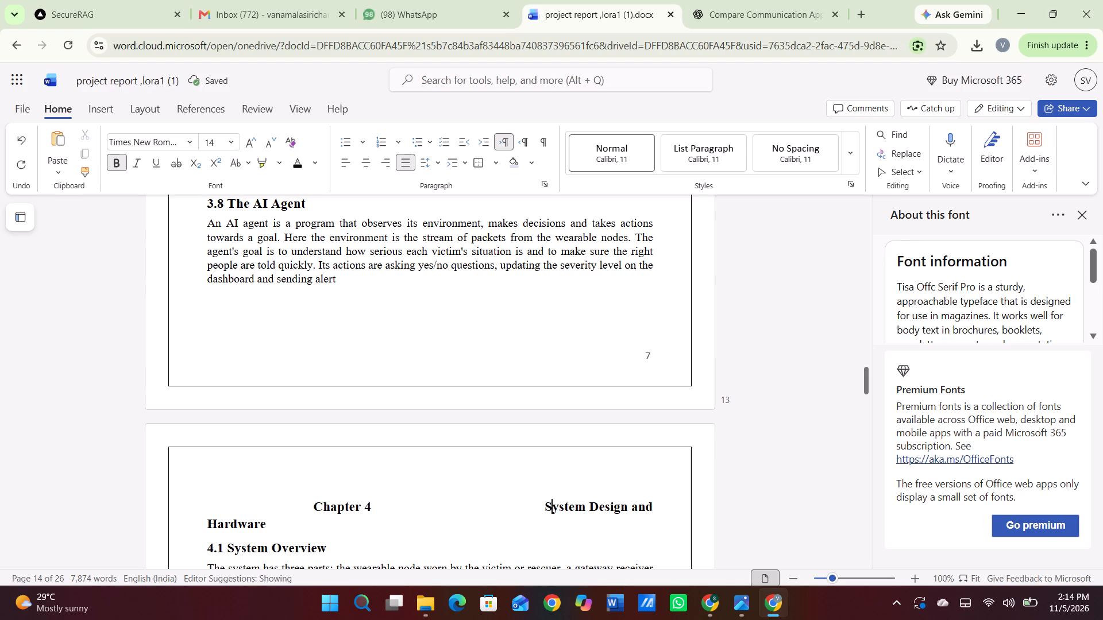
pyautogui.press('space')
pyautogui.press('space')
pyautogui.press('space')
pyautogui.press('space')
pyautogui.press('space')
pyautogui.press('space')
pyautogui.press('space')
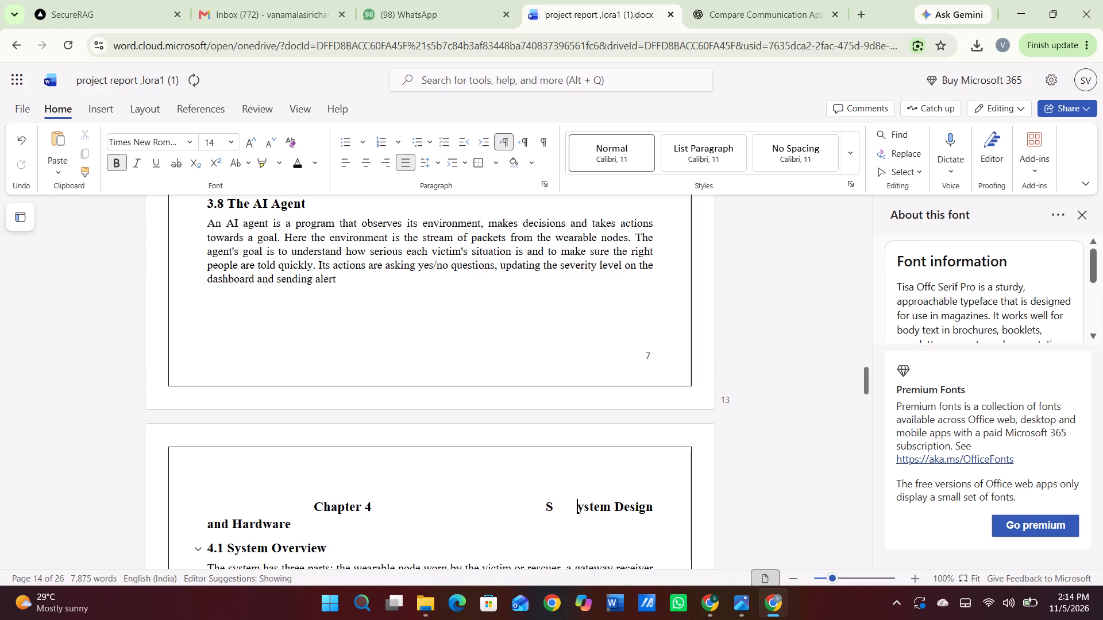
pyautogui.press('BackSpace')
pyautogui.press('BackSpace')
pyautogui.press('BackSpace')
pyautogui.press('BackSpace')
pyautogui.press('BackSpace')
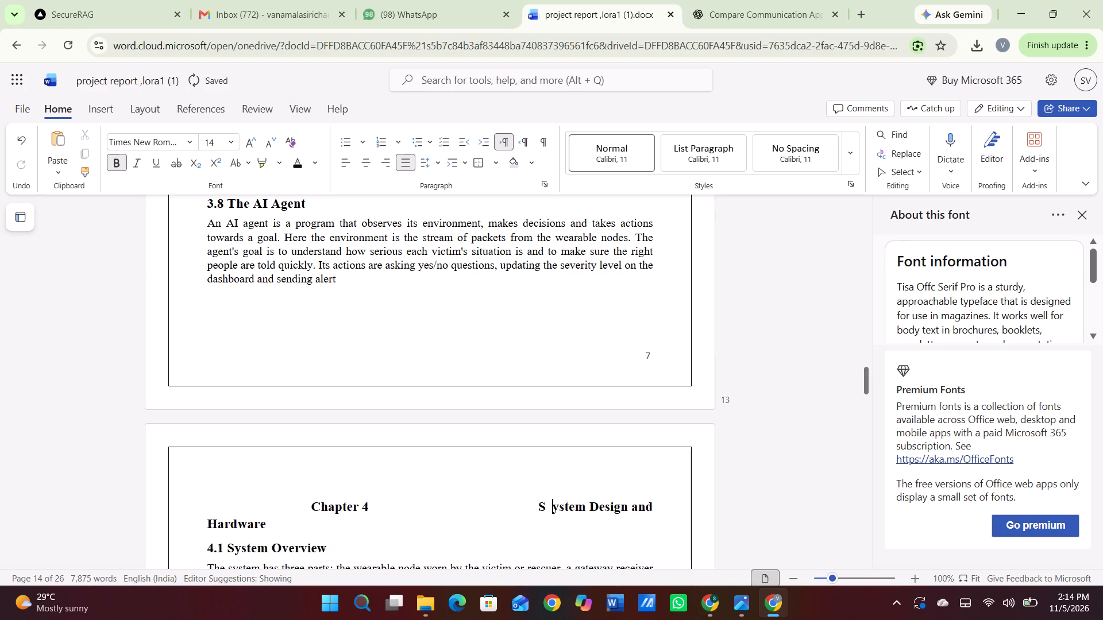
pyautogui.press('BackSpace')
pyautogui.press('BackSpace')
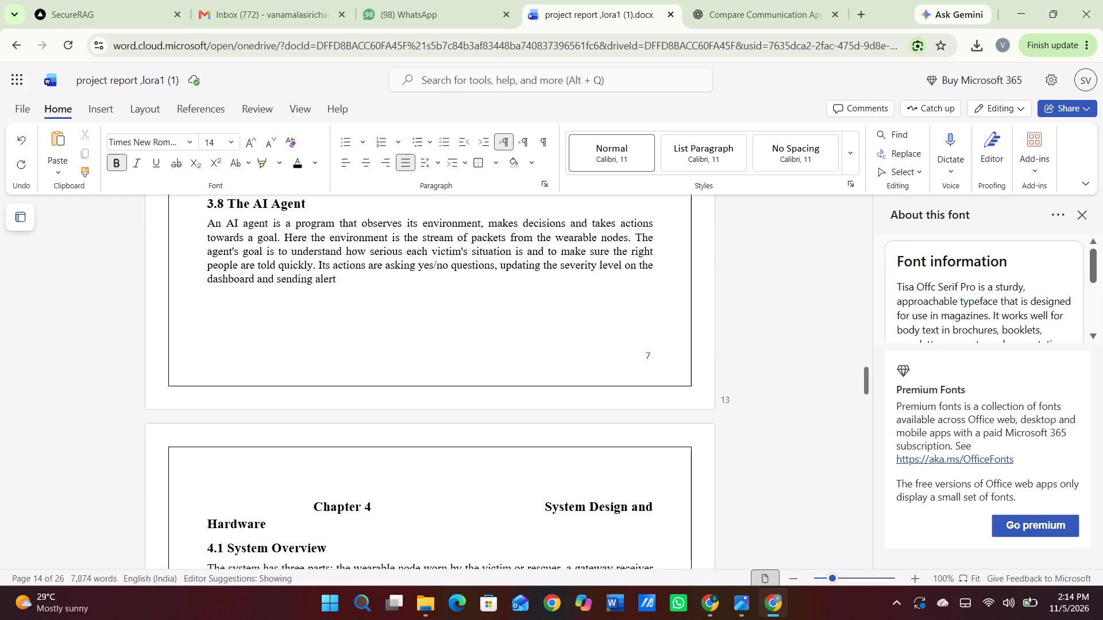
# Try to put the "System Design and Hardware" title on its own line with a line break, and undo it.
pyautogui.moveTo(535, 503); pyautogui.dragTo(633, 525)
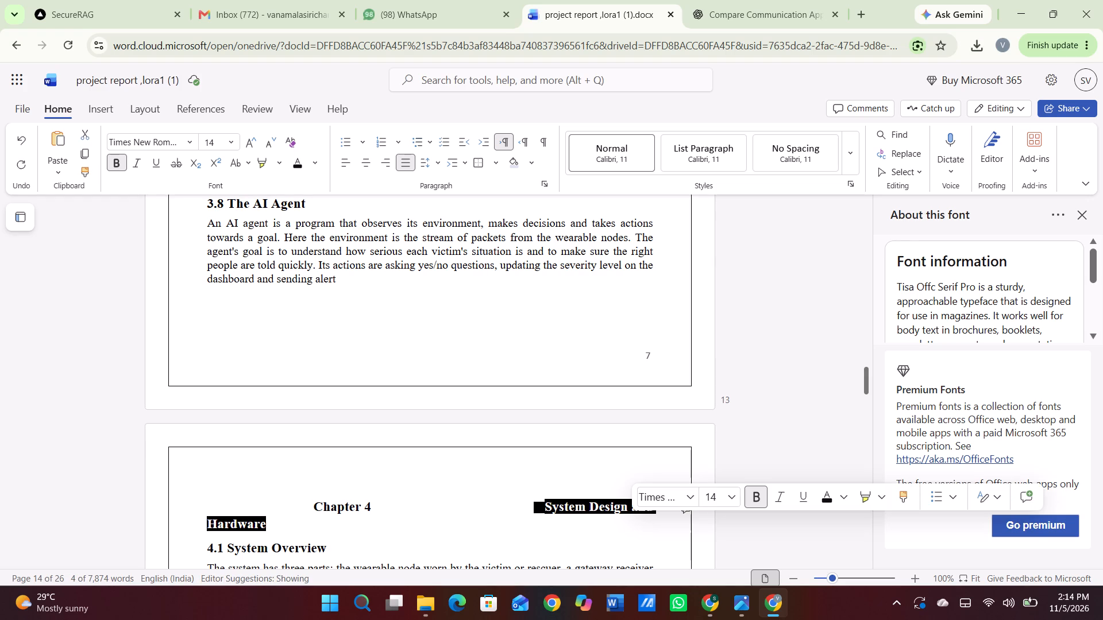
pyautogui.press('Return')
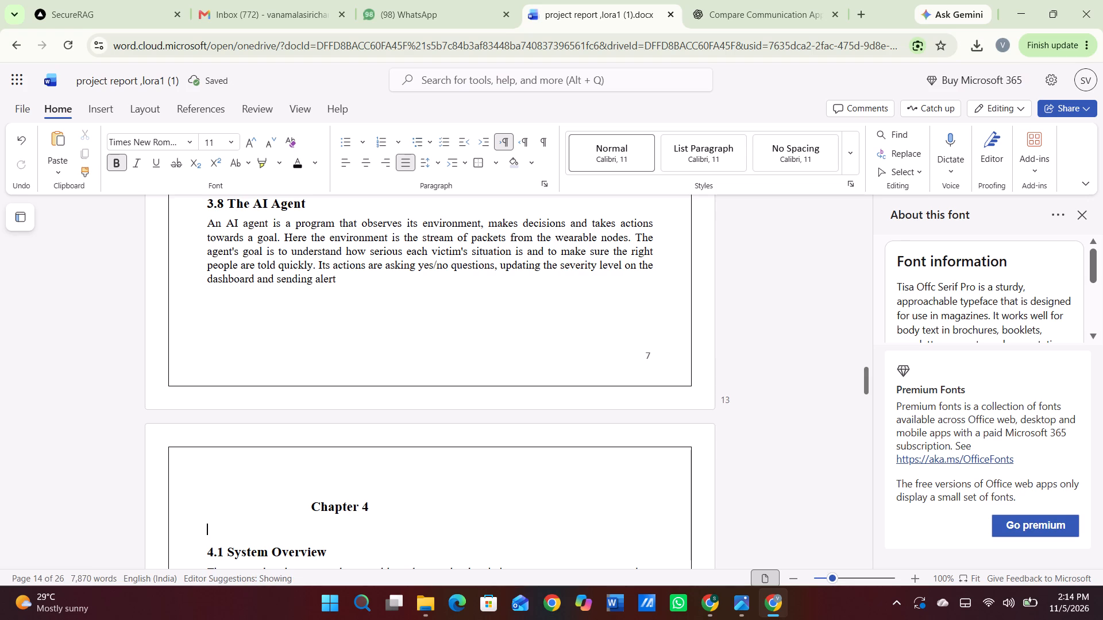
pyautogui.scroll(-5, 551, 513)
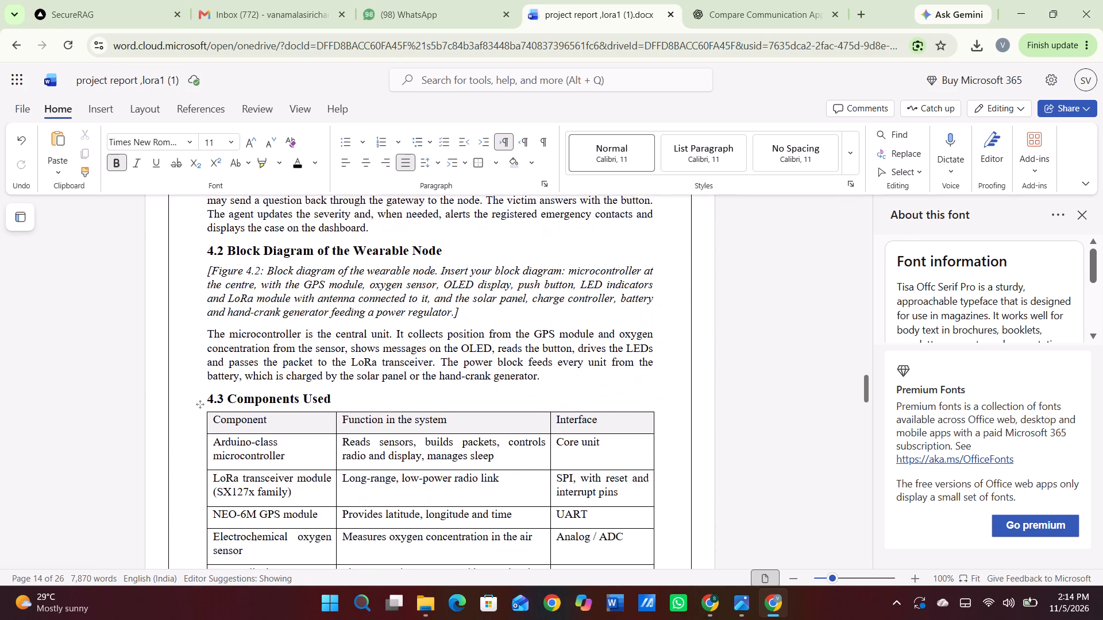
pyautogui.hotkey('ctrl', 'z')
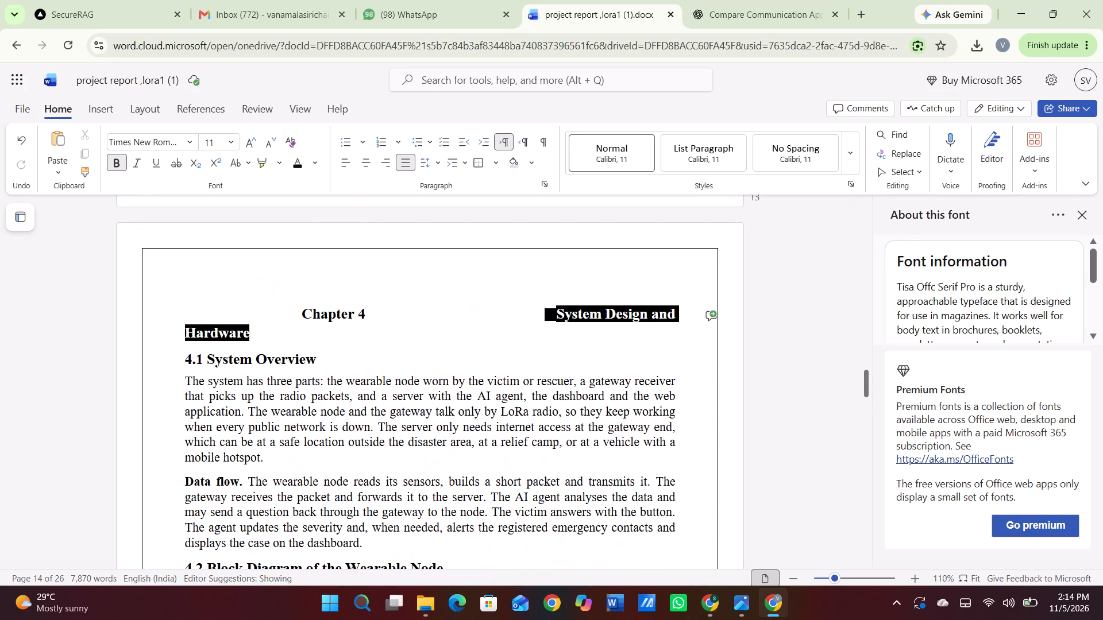
# Add spaces before "System Design and Hardware" to push "and Hardware" onto the second line.
pyautogui.click(549, 315)
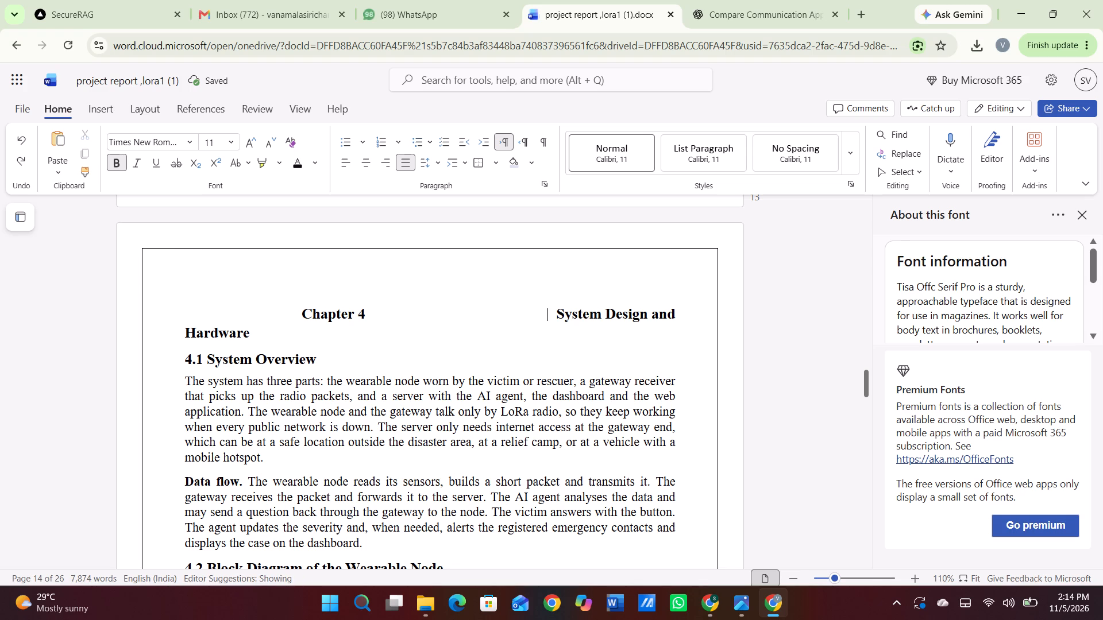
pyautogui.click(556, 314)
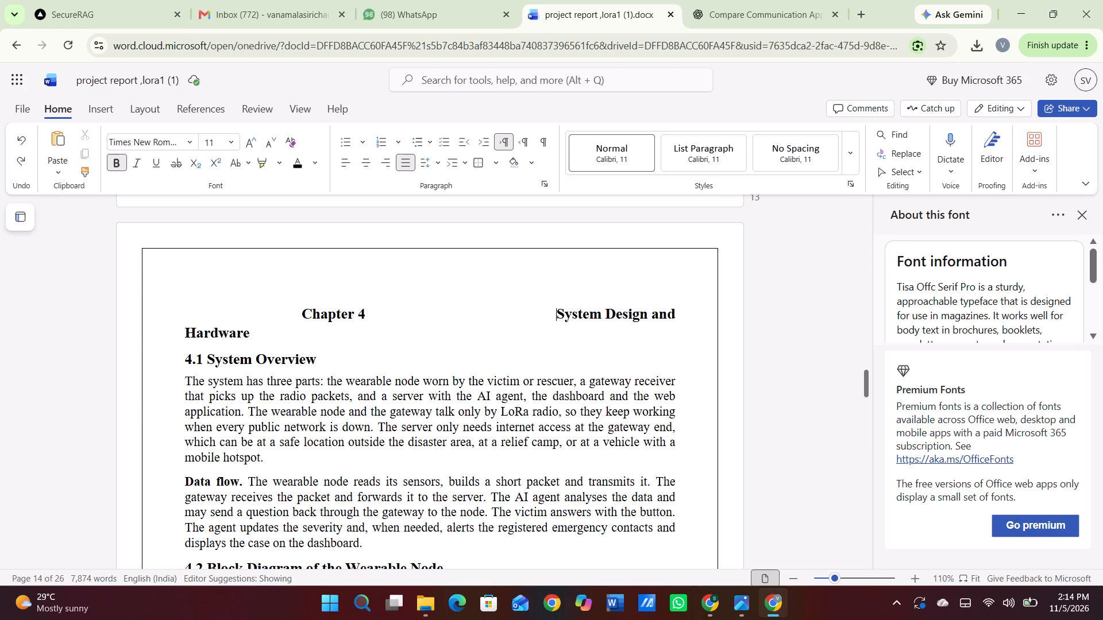
pyautogui.press('space')
pyautogui.press('space')
pyautogui.press('space')
pyautogui.press('space')
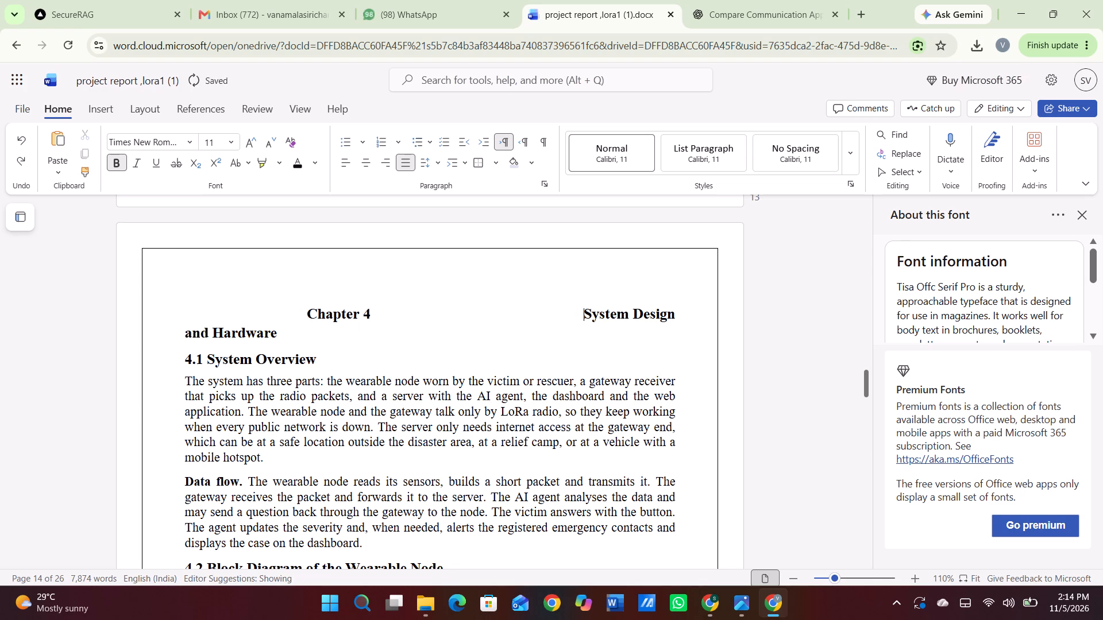
pyautogui.press('space')
pyautogui.press('space')
pyautogui.press('space')
pyautogui.press('space')
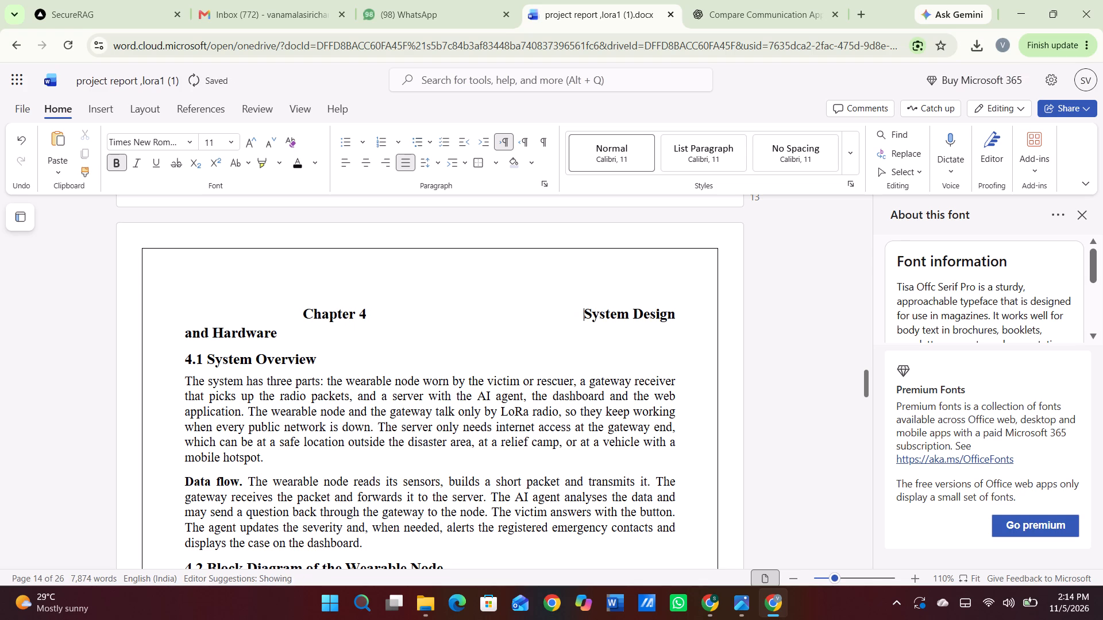
# Insert "System Design" before "and Hardware" on the line below "Chapter 4" so it reads "System Design and Hardware".
pyautogui.click(177, 336)
pyautogui.press('d')
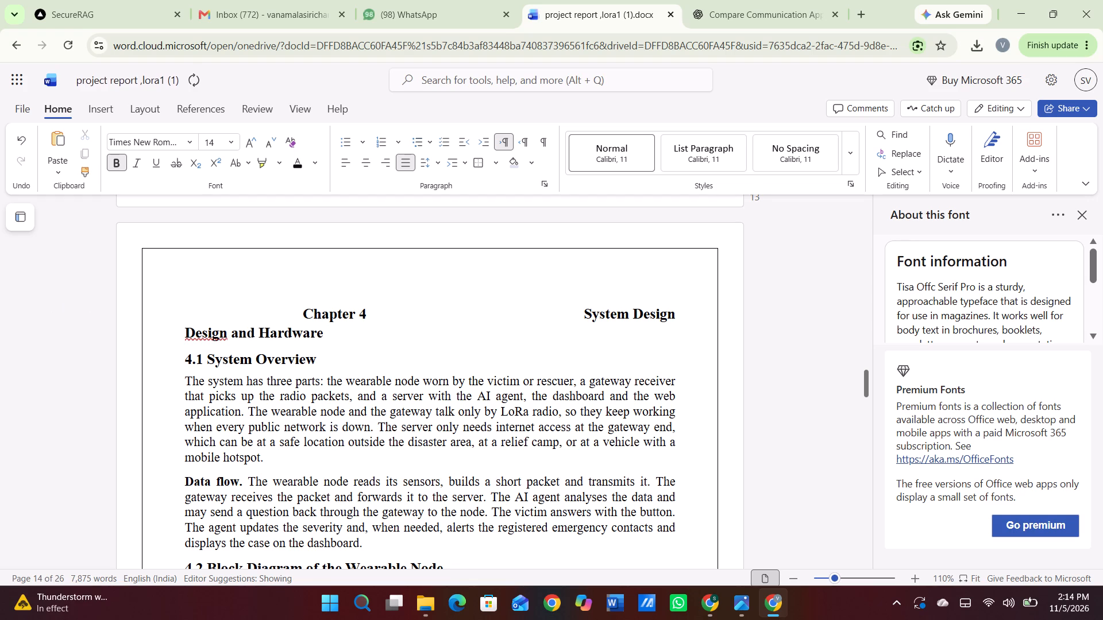
pyautogui.click(187, 334)
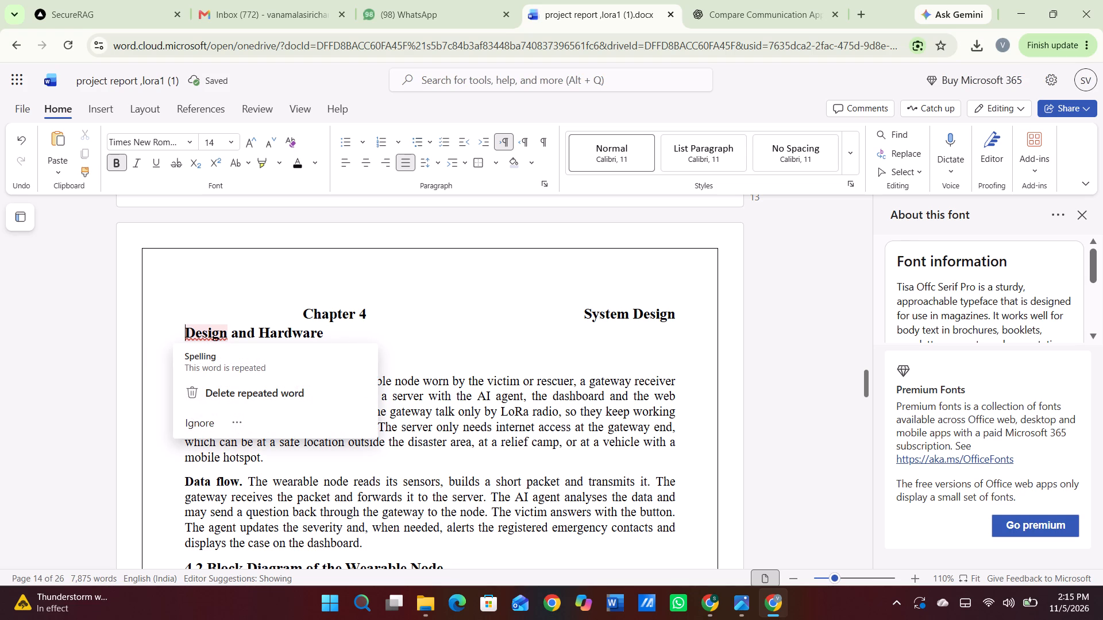
pyautogui.press('s')
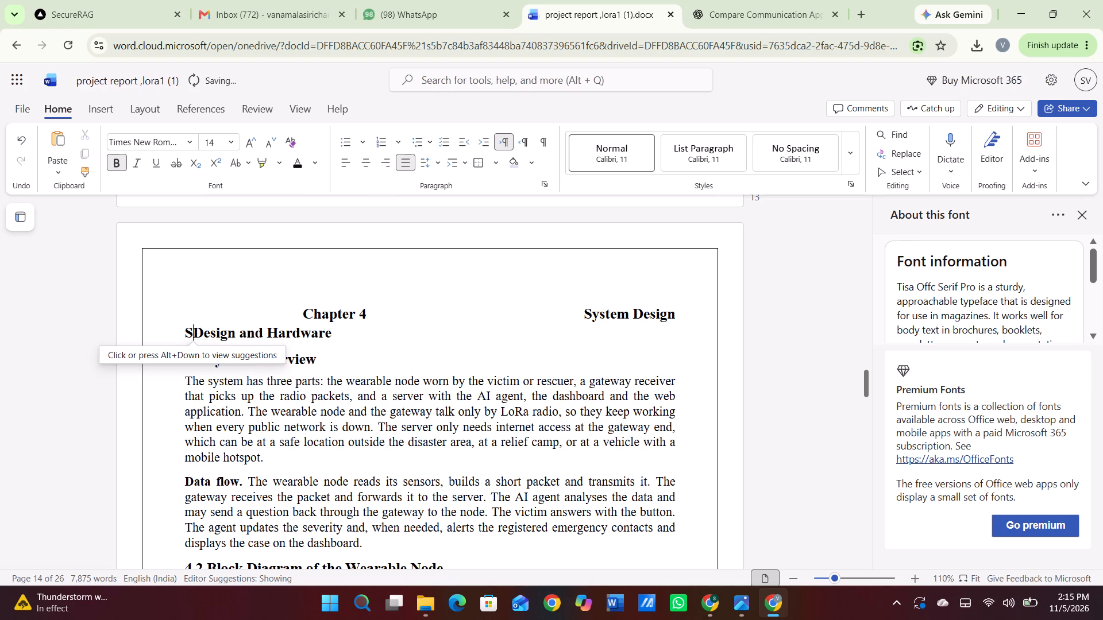
pyautogui.press('y')
pyautogui.write('ste')
pyautogui.write('m')
pyautogui.press('space')
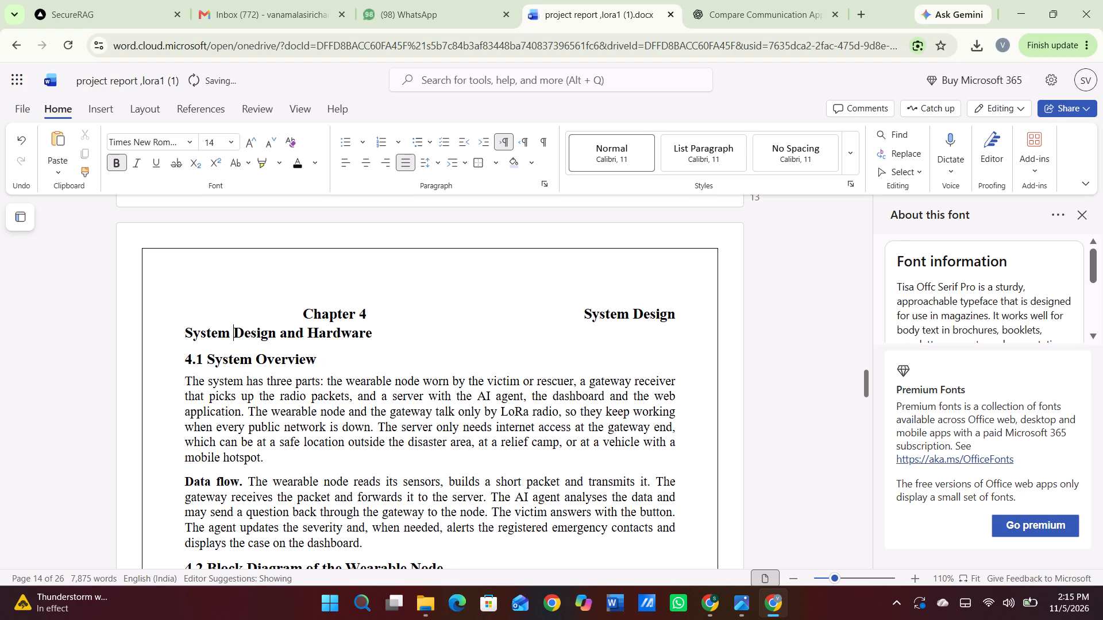
# Shift the second-line "System Design and Hardware" title under "Chapter 4" with spaces, adding a capital S before "ystem".
pyautogui.click(183, 340)
pyautogui.press('space')
pyautogui.press('space')
pyautogui.press('space')
pyautogui.press('space')
pyautogui.press('space')
pyautogui.press('space')
pyautogui.press('Right')
pyautogui.press('space')
pyautogui.press('space')
pyautogui.press('space')
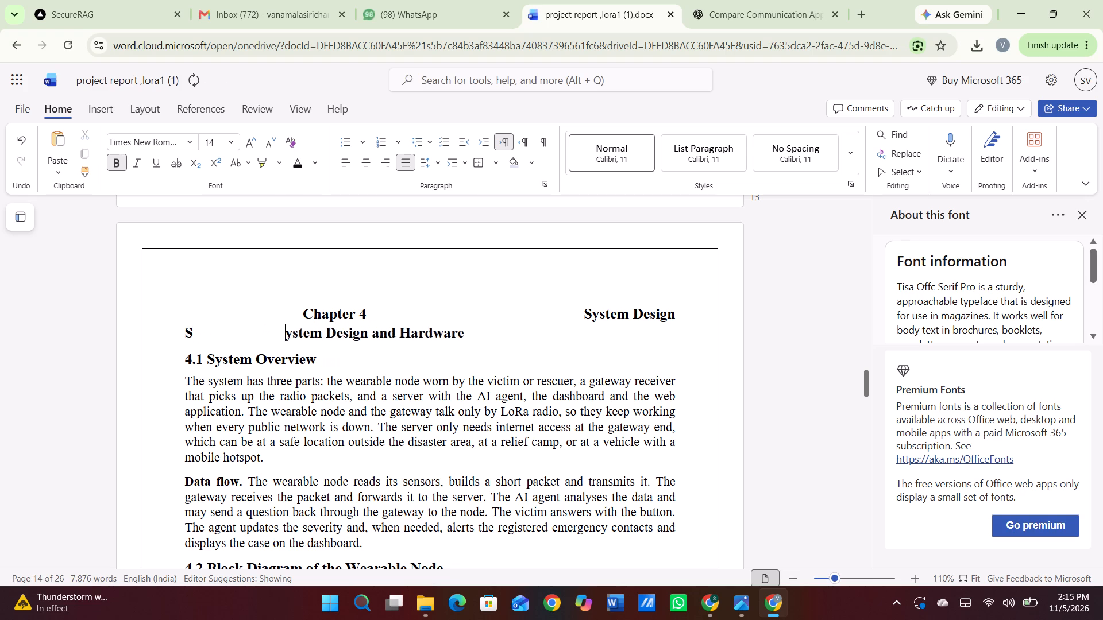
pyautogui.press('space')
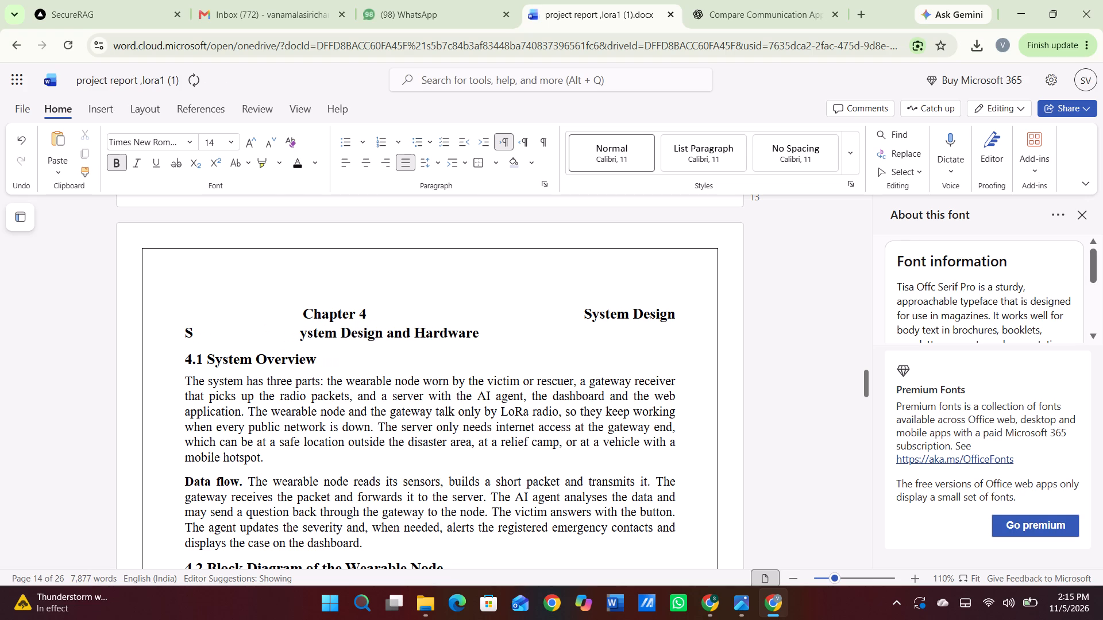
pyautogui.press('s')
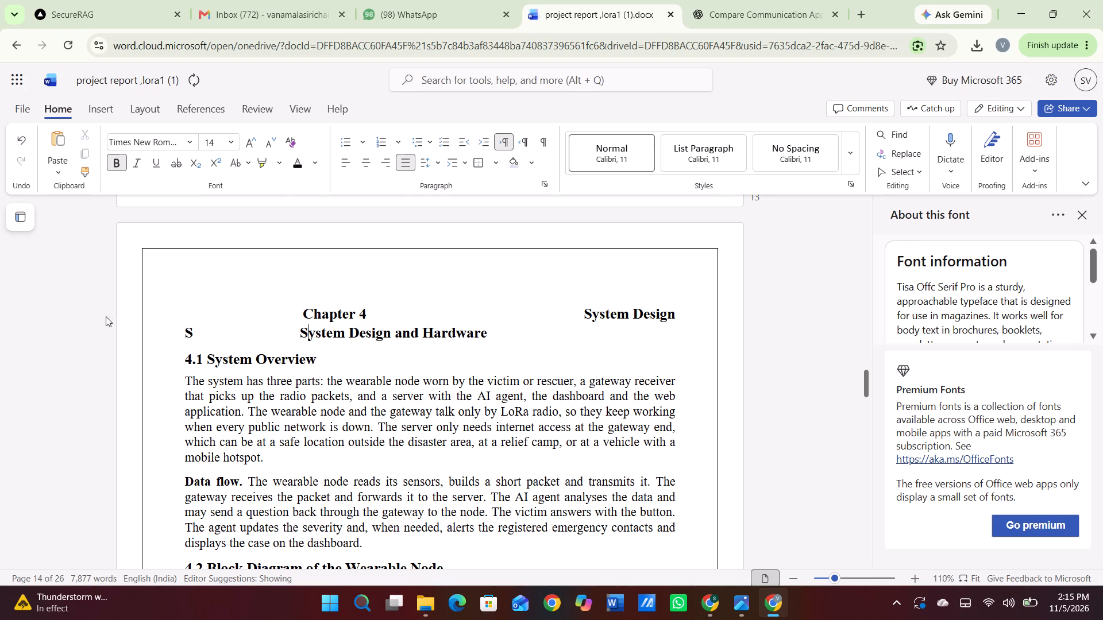
# Delete the stray S and nearby extra spaces at the start of the "System Design and Hardware" line.
pyautogui.click(199, 329)
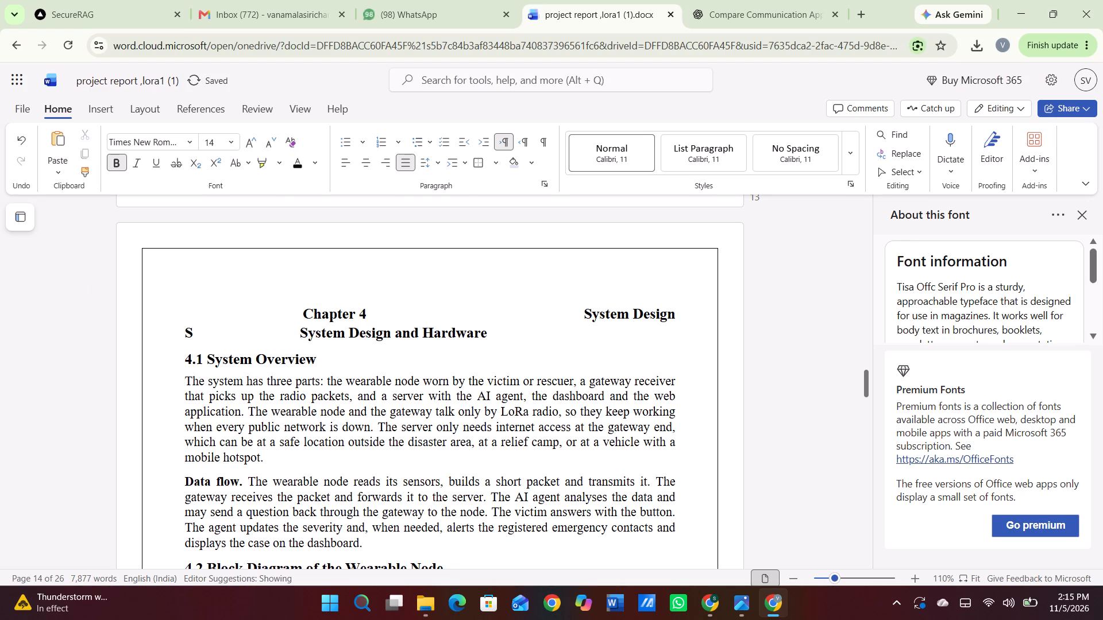
pyautogui.press('BackSpace')
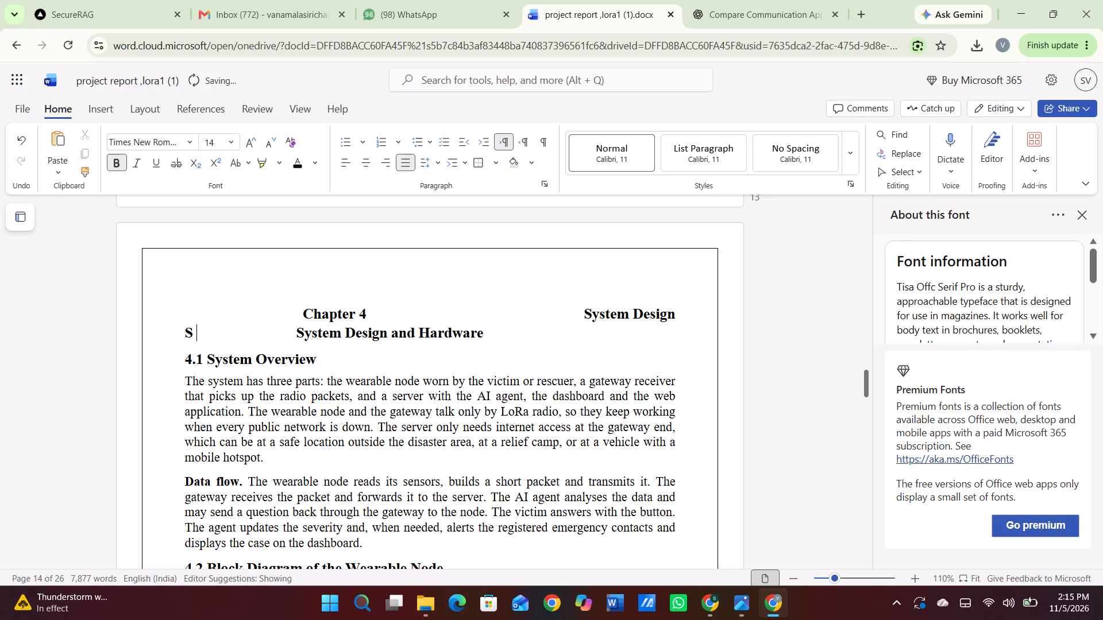
pyautogui.press('BackSpace')
pyautogui.press('BackSpace')
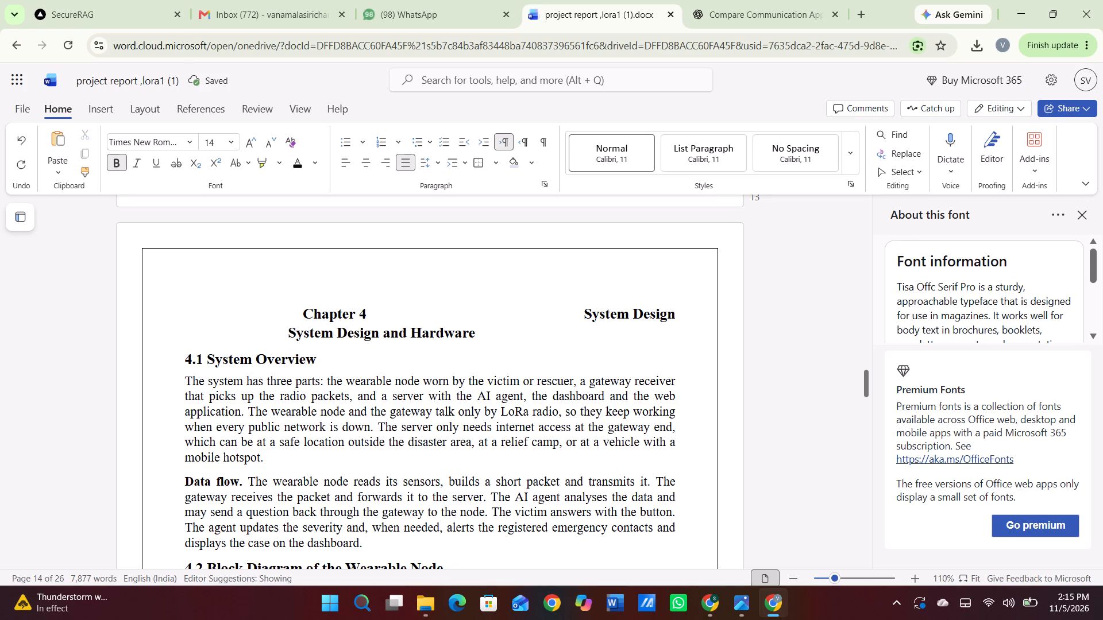
# Delete the duplicate "System Design" text and the spaces around it after "Chapter 4" on the heading's first line.
pyautogui.moveTo(670, 315); pyautogui.dragTo(589, 320)
pyautogui.press('BackSpace')
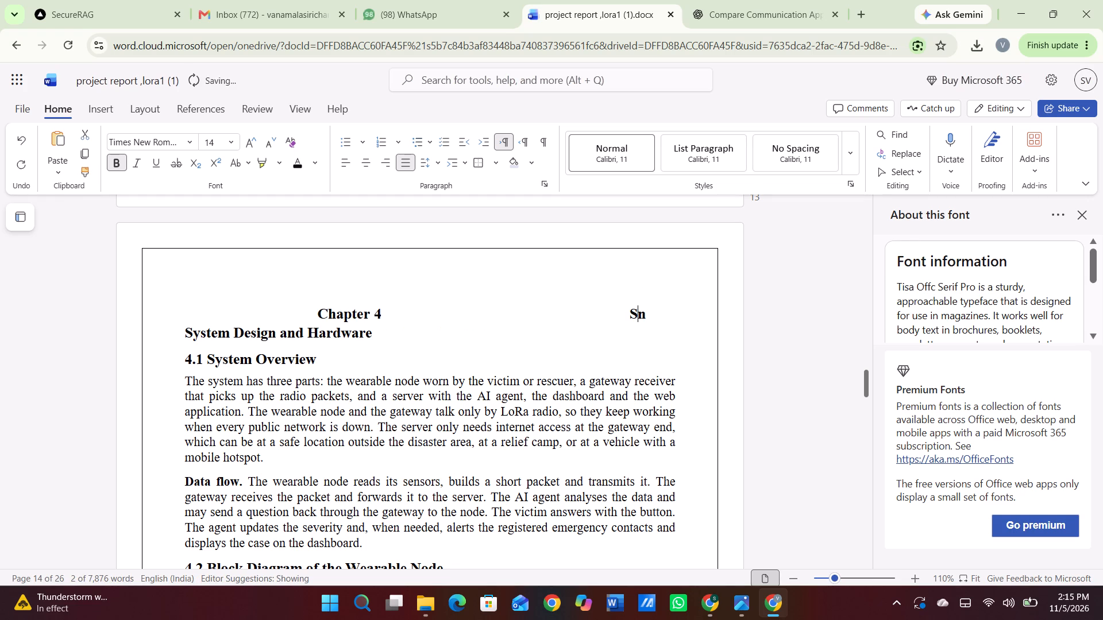
pyautogui.click(664, 316)
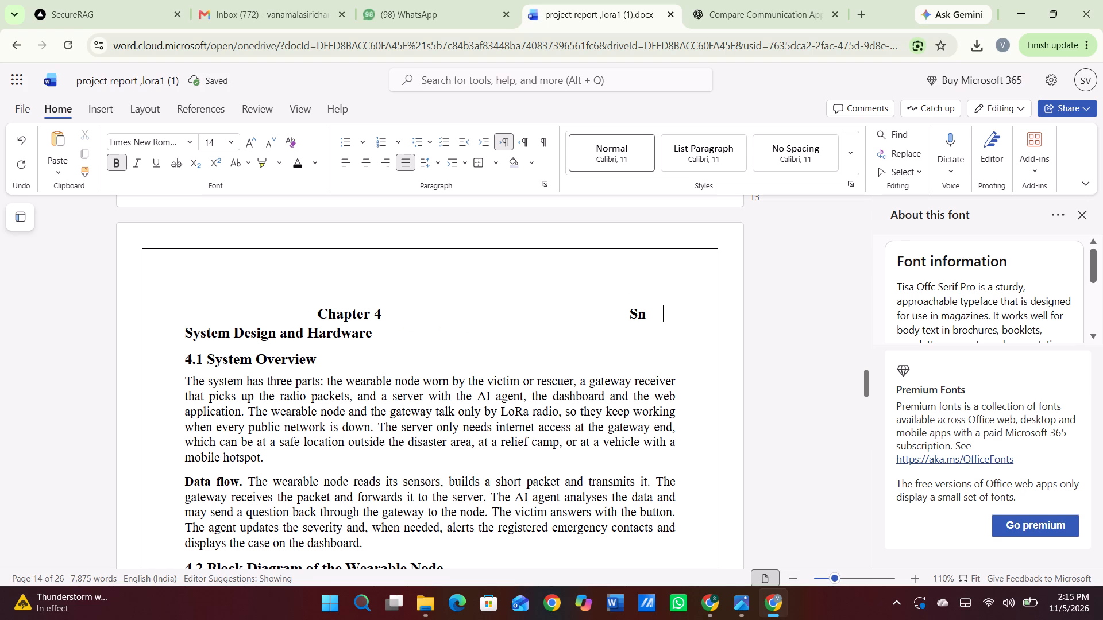
pyautogui.press('BackSpace')
pyautogui.press('BackSpace')
pyautogui.press('BackSpace')
pyautogui.press('BackSpace')
pyautogui.press('BackSpace')
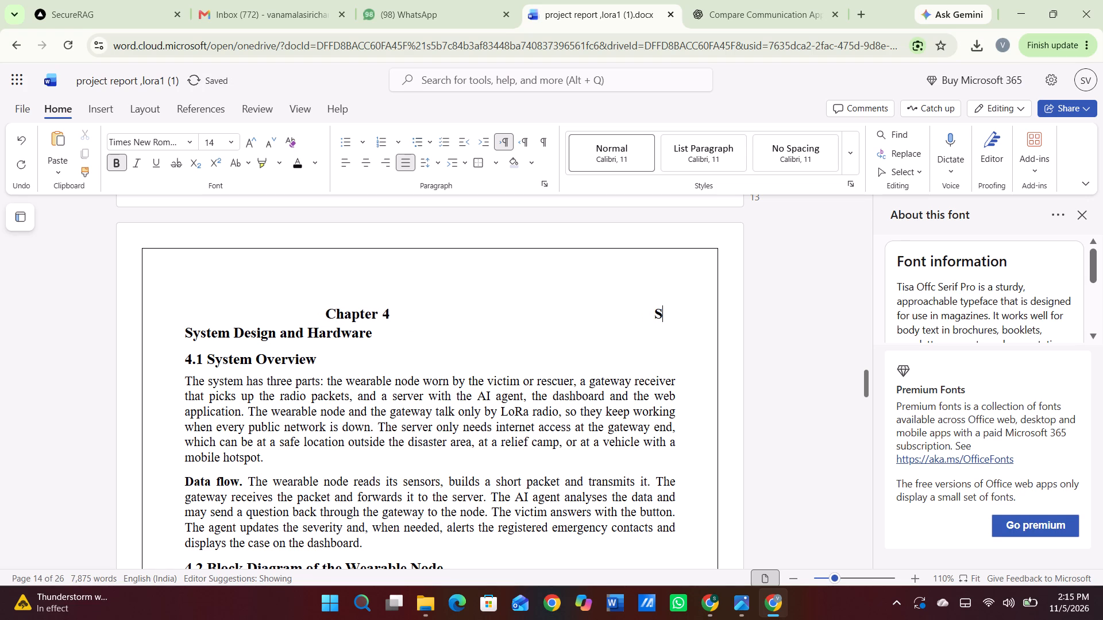
pyautogui.press('BackSpace')
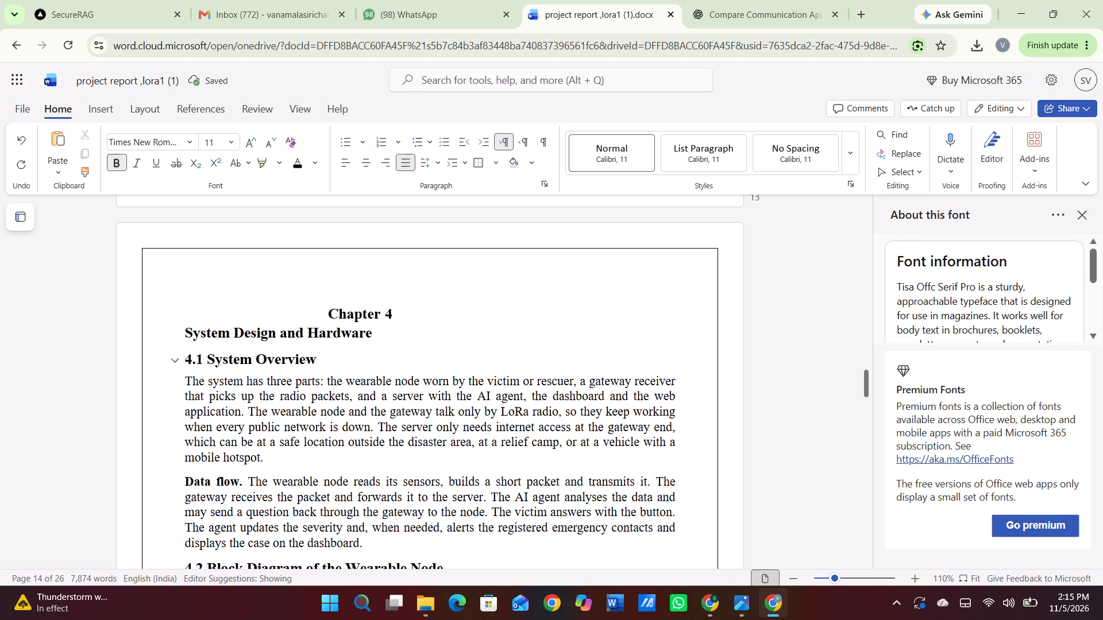
# Insert spaces between "S" and "ystem Design and Hardware" to shift the Chapter 4 title towards the page centre.
pyautogui.click(192, 330)
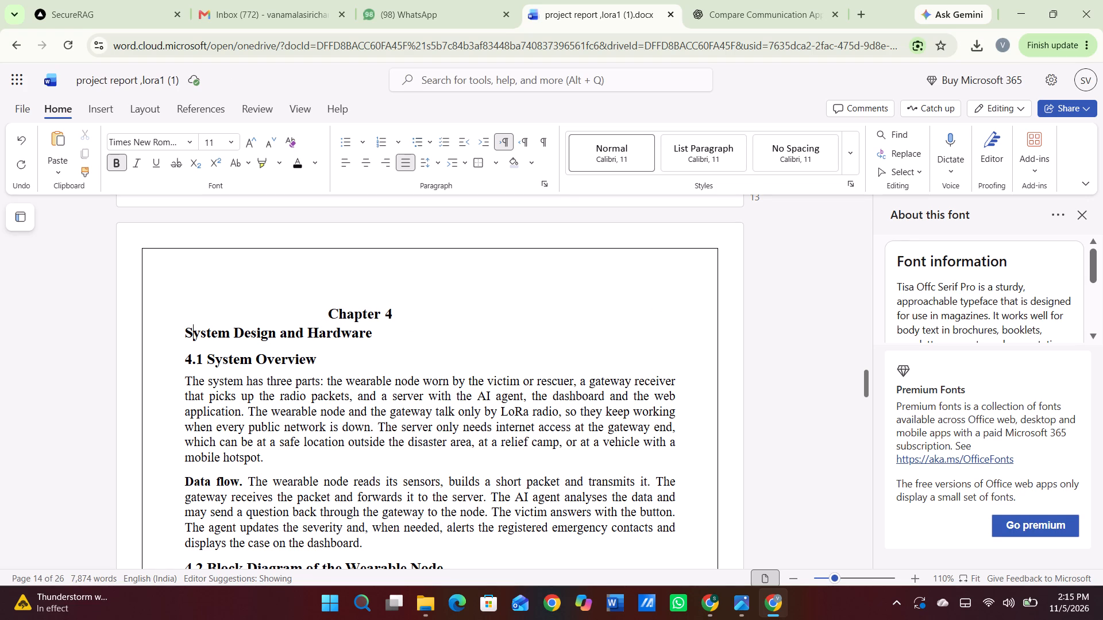
pyautogui.press('space')
pyautogui.press('space')
pyautogui.press('space')
pyautogui.press('space')
pyautogui.press('space')
pyautogui.press('space')
pyautogui.press('space')
pyautogui.press('space')
pyautogui.press('space')
pyautogui.press('space')
pyautogui.press('space')
pyautogui.press('space')
pyautogui.press('space')
pyautogui.press('space')
pyautogui.press('space')
pyautogui.press('space')
pyautogui.press('space')
pyautogui.press('space')
pyautogui.press('space')
pyautogui.press('space')
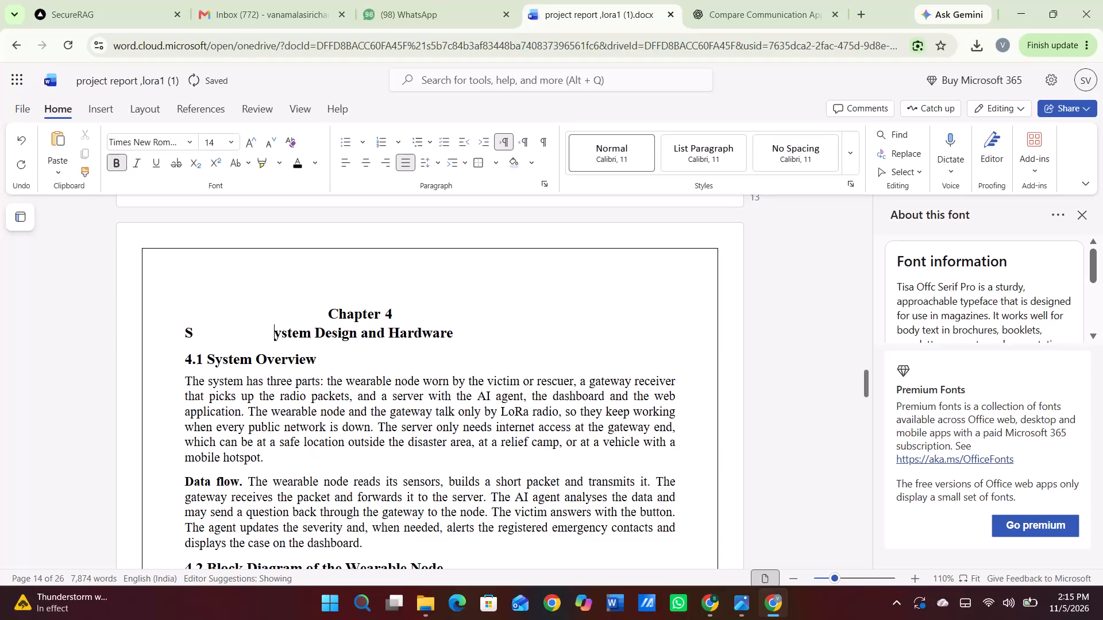
pyautogui.press('space')
pyautogui.press('space')
pyautogui.press('space')
pyautogui.press('space')
pyautogui.press('space')
pyautogui.press('space')
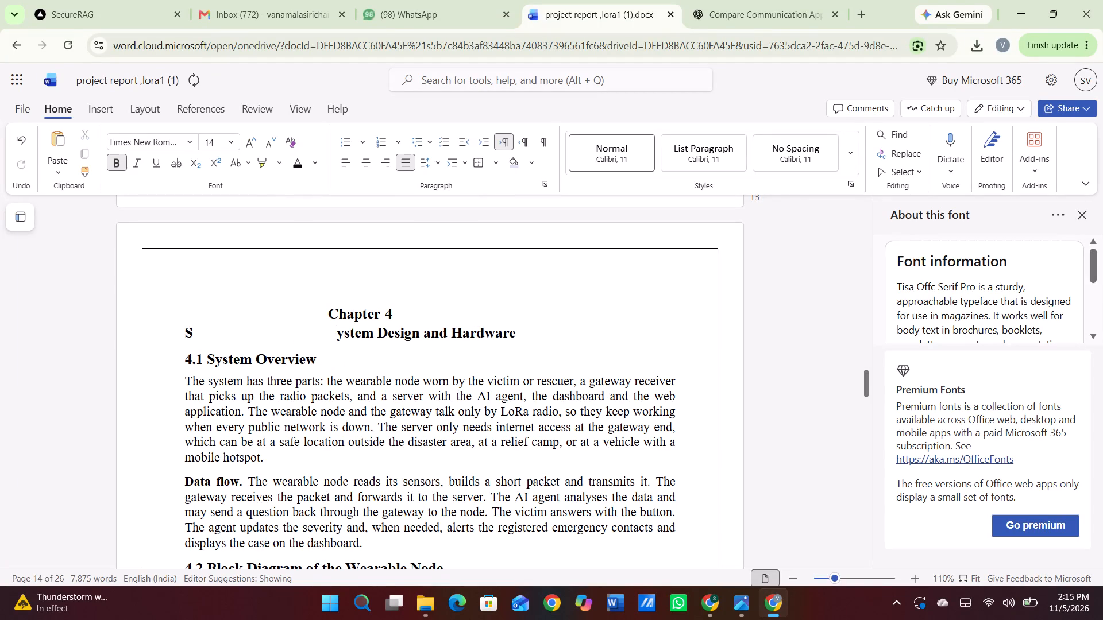
# Add spaces before "Chapter 4" to shift it over the middle of the title line below.
pyautogui.click(325, 306)
pyautogui.press('space')
pyautogui.press('space')
pyautogui.press('space')
pyautogui.press('space')
pyautogui.press('space')
pyautogui.press('space')
pyautogui.press('space')
pyautogui.press('space')
pyautogui.press('space')
pyautogui.press('space')
pyautogui.press('space')
pyautogui.press('space')
pyautogui.press('space')
pyautogui.press('space')
pyautogui.press('space')
pyautogui.press('space')
pyautogui.press('space')
pyautogui.press('space')
pyautogui.press('space')
pyautogui.press('space')
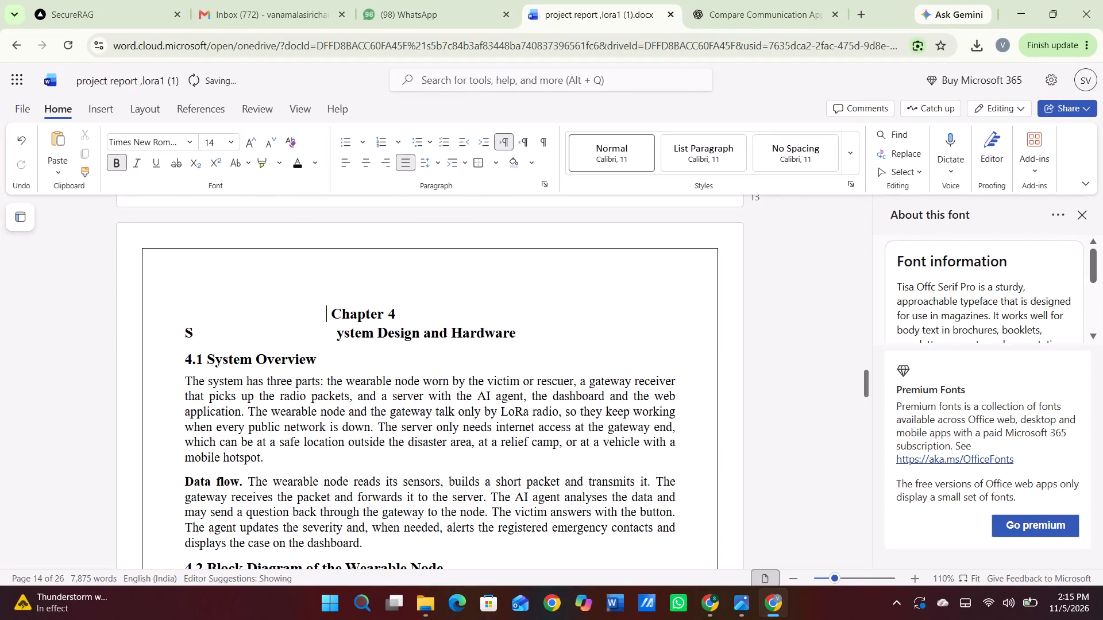
pyautogui.press('space')
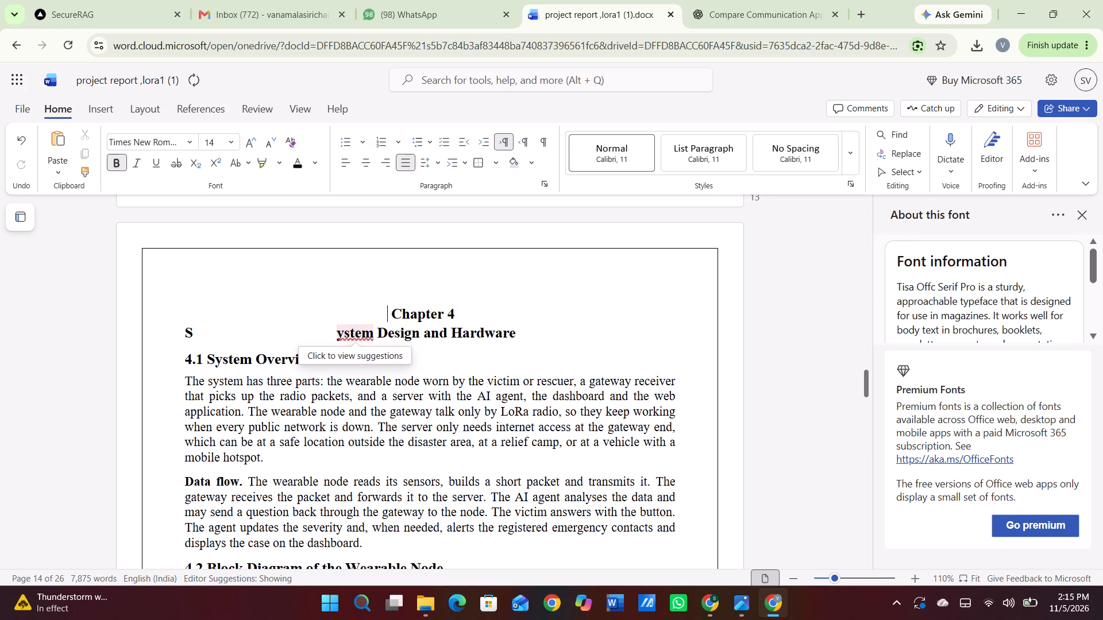
# Delete the stray S at the start of the title line and restore it before "ystem", centring "System Design and Hardware" under "Chapter 4".
pyautogui.click(200, 330)
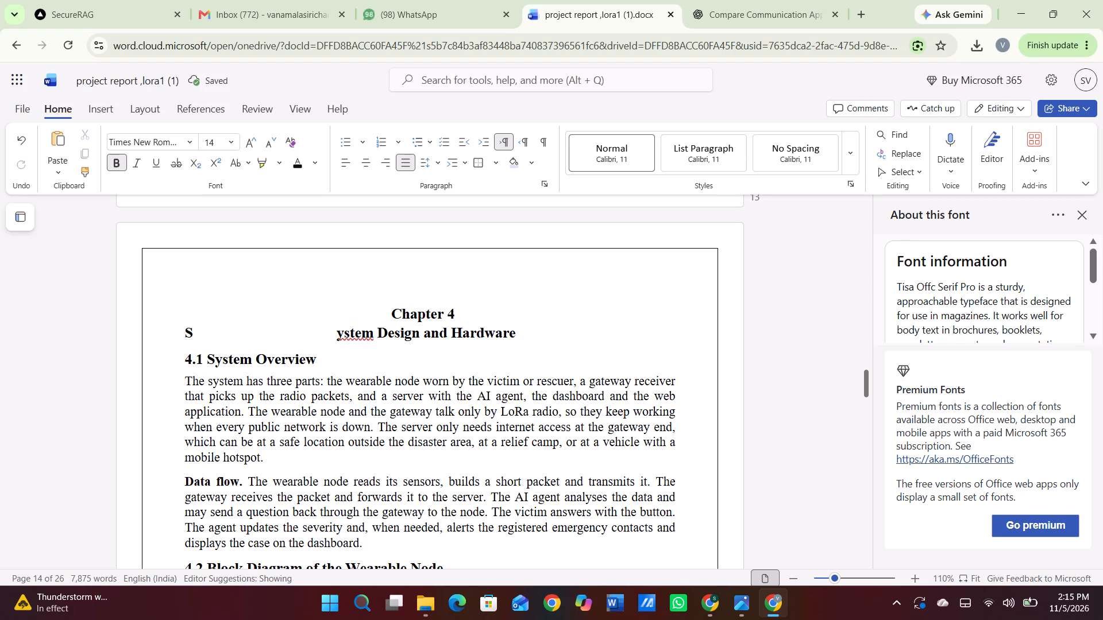
pyautogui.press('BackSpace')
pyautogui.press('BackSpace')
pyautogui.press('BackSpace')
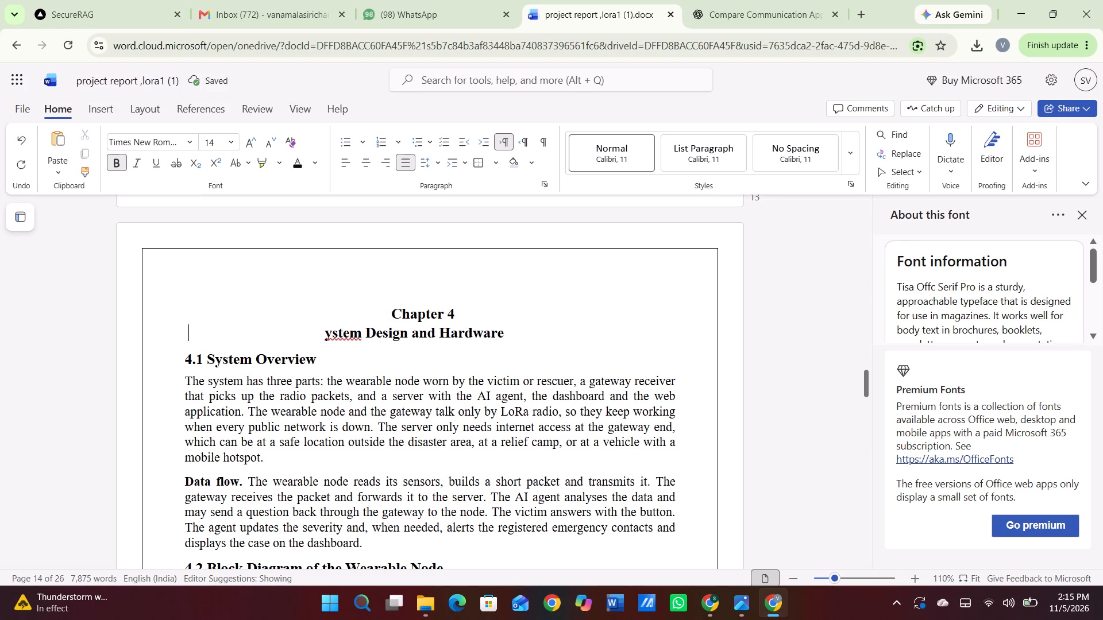
pyautogui.click(322, 337)
pyautogui.press('s')
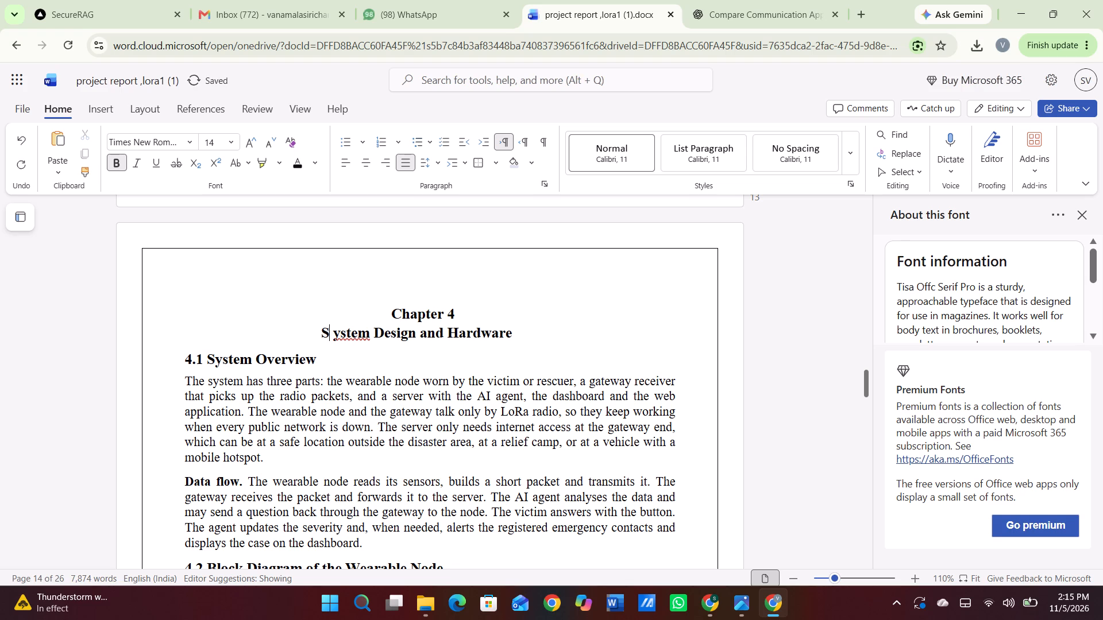
pyautogui.press('Right')
pyautogui.press('BackSpace')
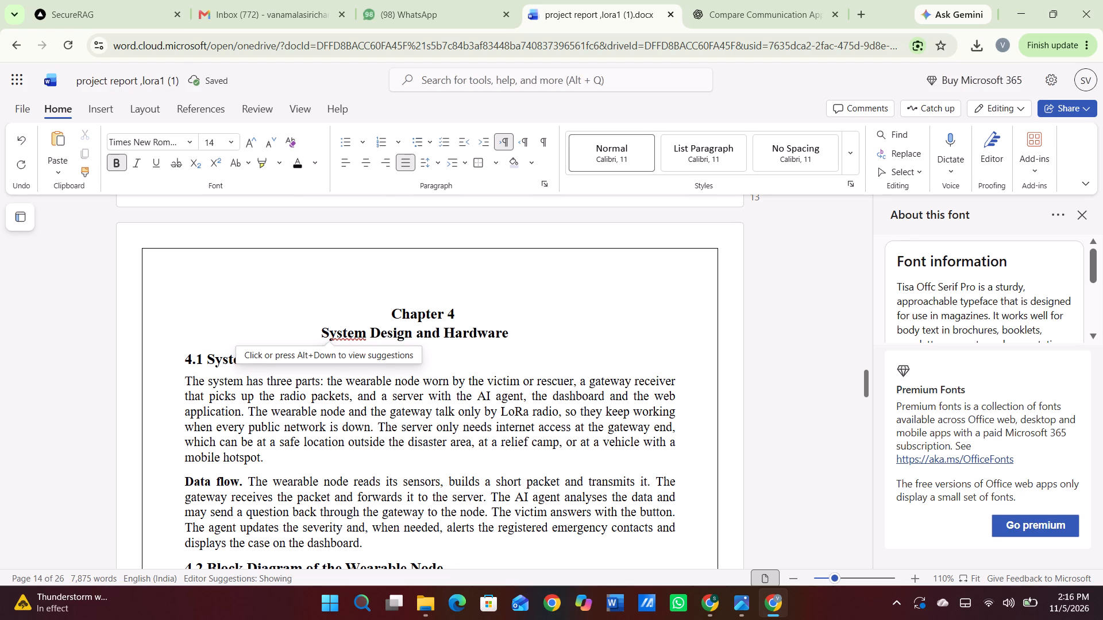
pyautogui.click(319, 331)
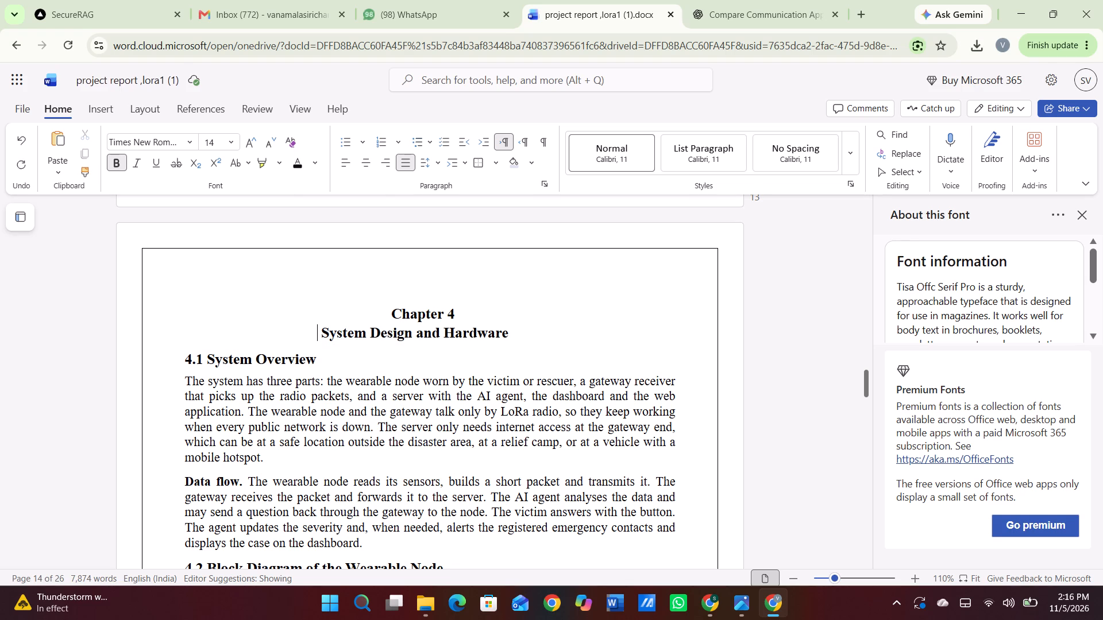
pyautogui.press('space')
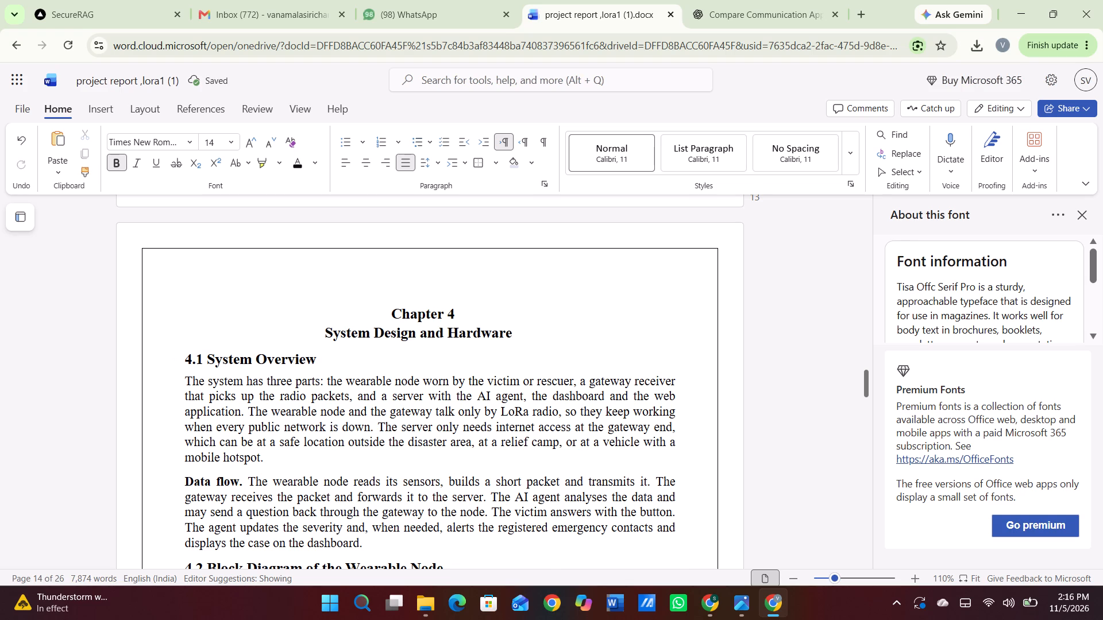
# Number the "Data flow." paragraph heading under System Overview as 4.1.1, followed by a space.
pyautogui.scroll(-3, 259, 466)
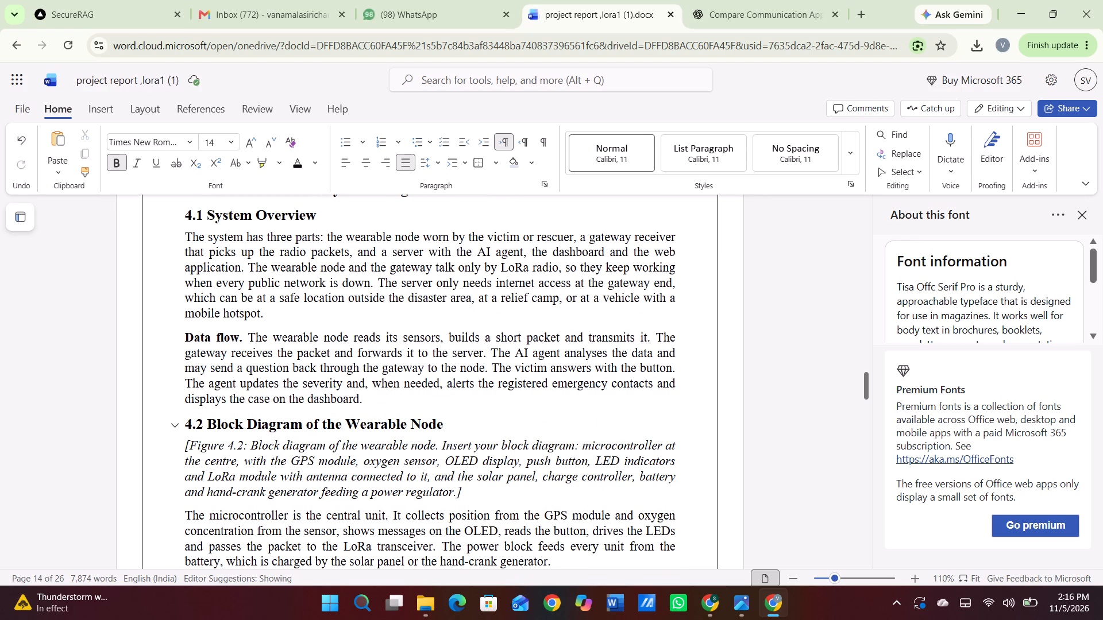
pyautogui.scroll(-3, 337, 424)
pyautogui.scroll(1, 337, 424)
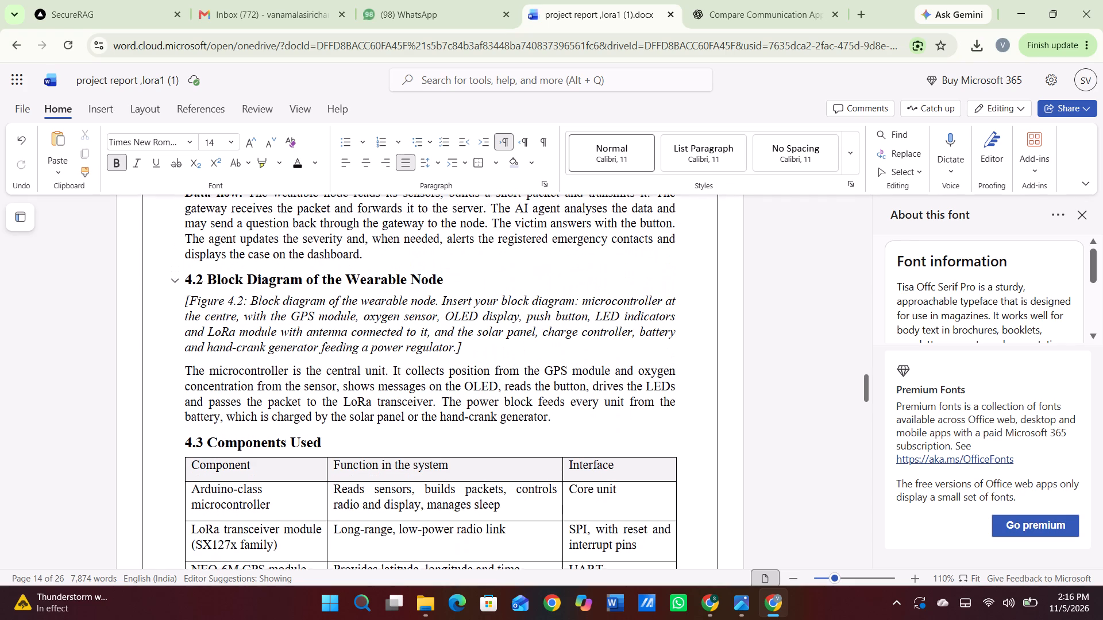
pyautogui.scroll(1, 337, 424)
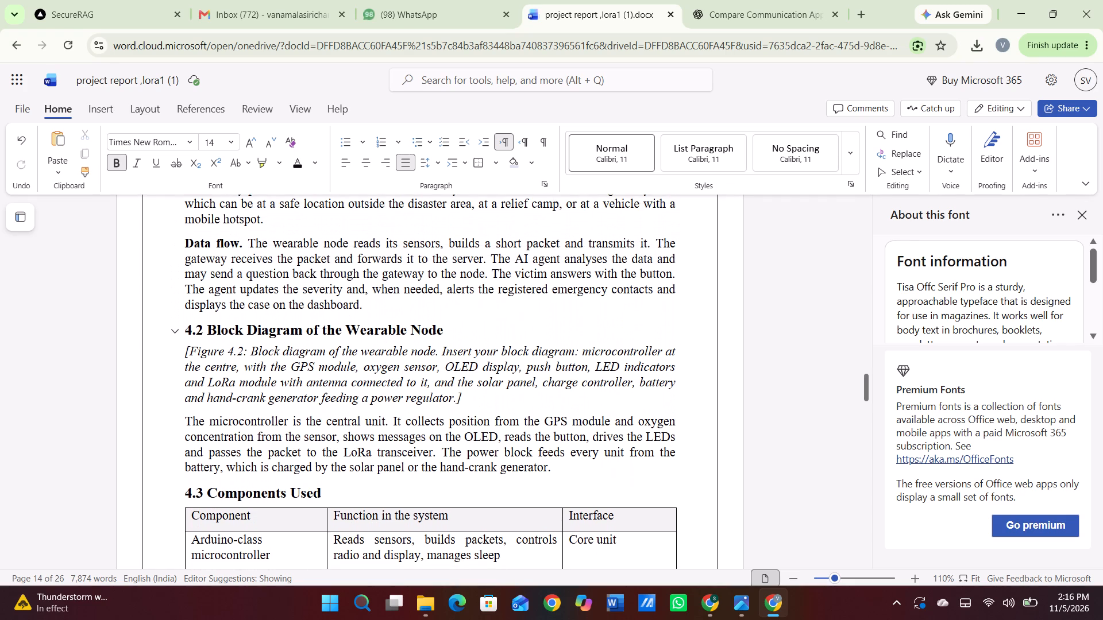
pyautogui.scroll(1, 337, 424)
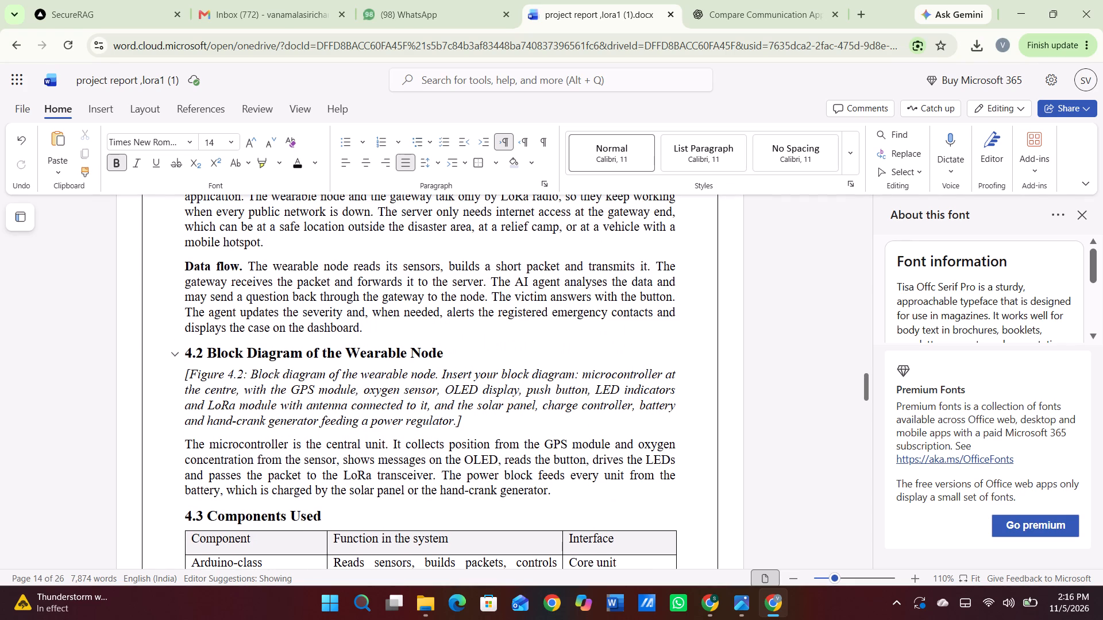
pyautogui.scroll(1, 337, 424)
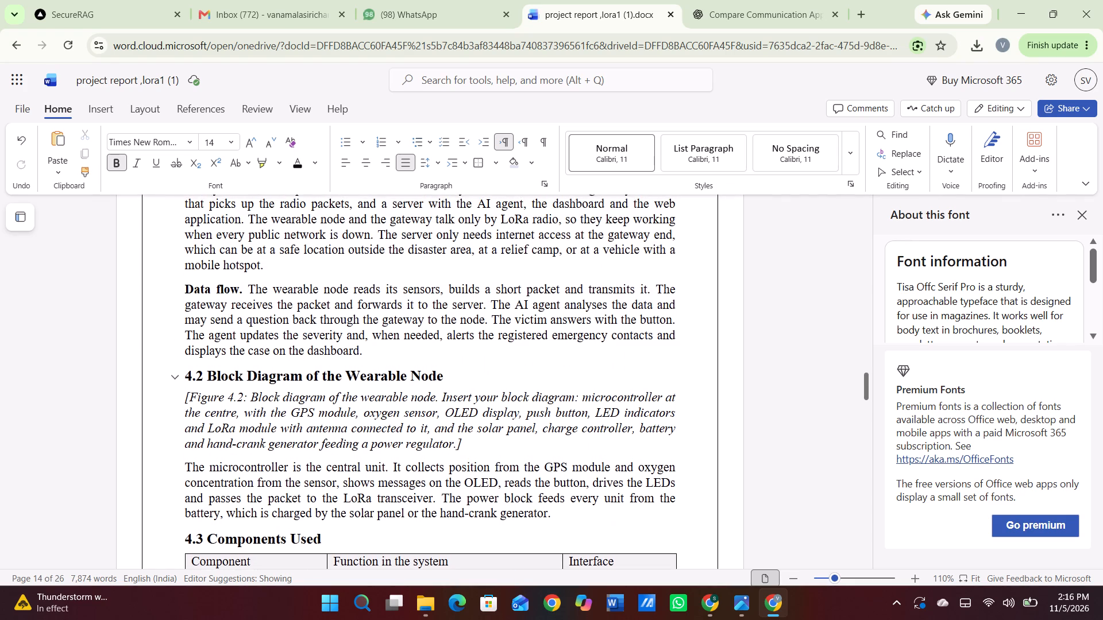
pyautogui.scroll(1, 337, 424)
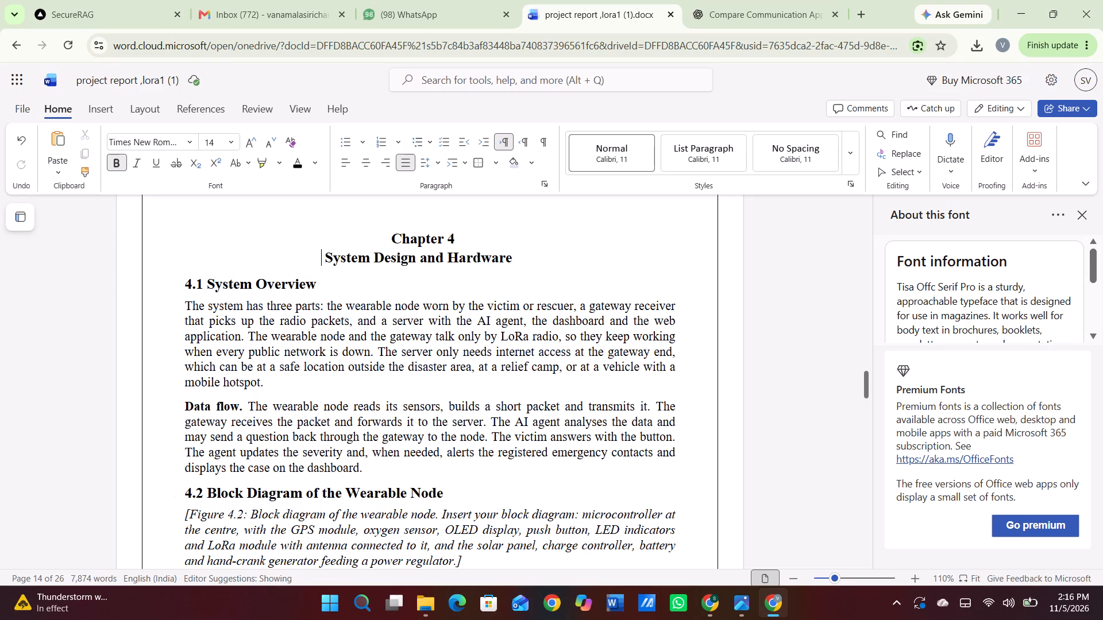
pyautogui.click(182, 407)
pyautogui.press('4')
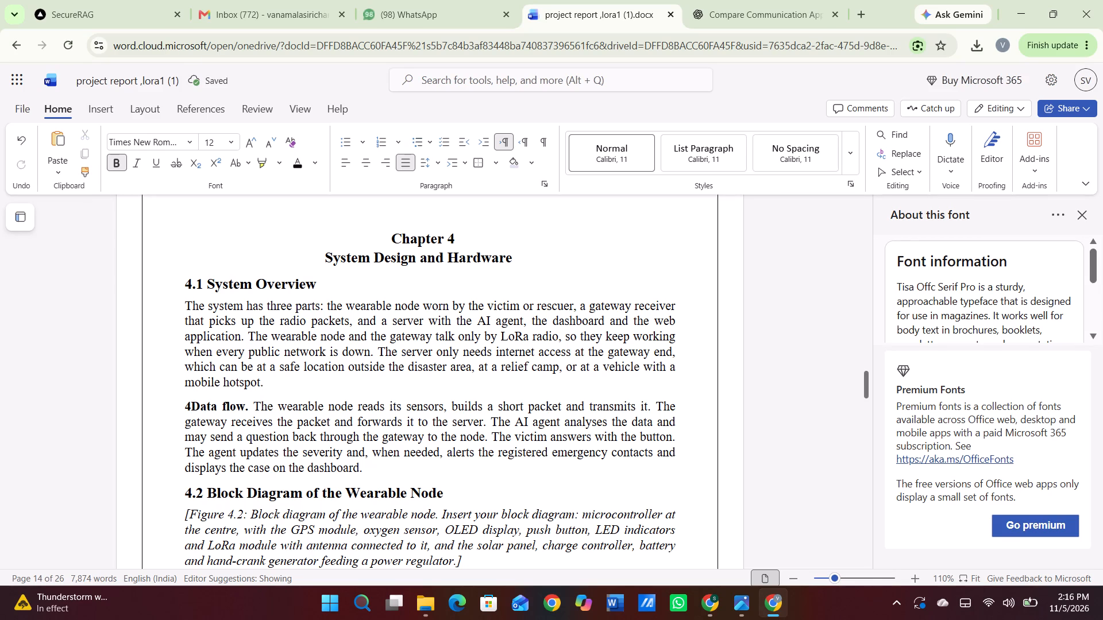
pyautogui.write('.1.')
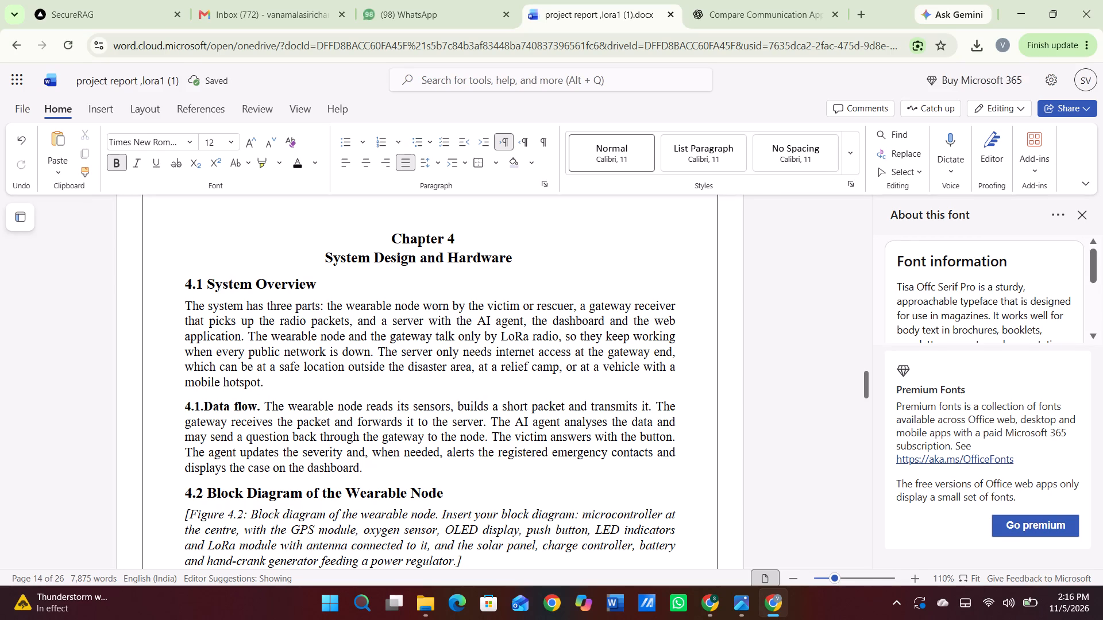
pyautogui.press('1')
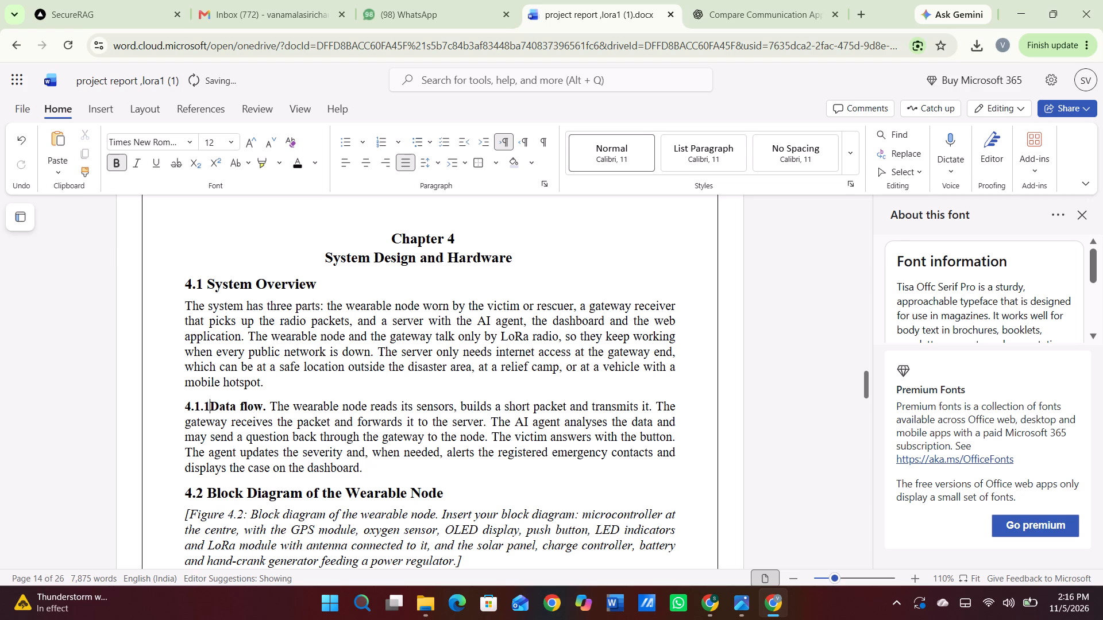
pyautogui.press('space')
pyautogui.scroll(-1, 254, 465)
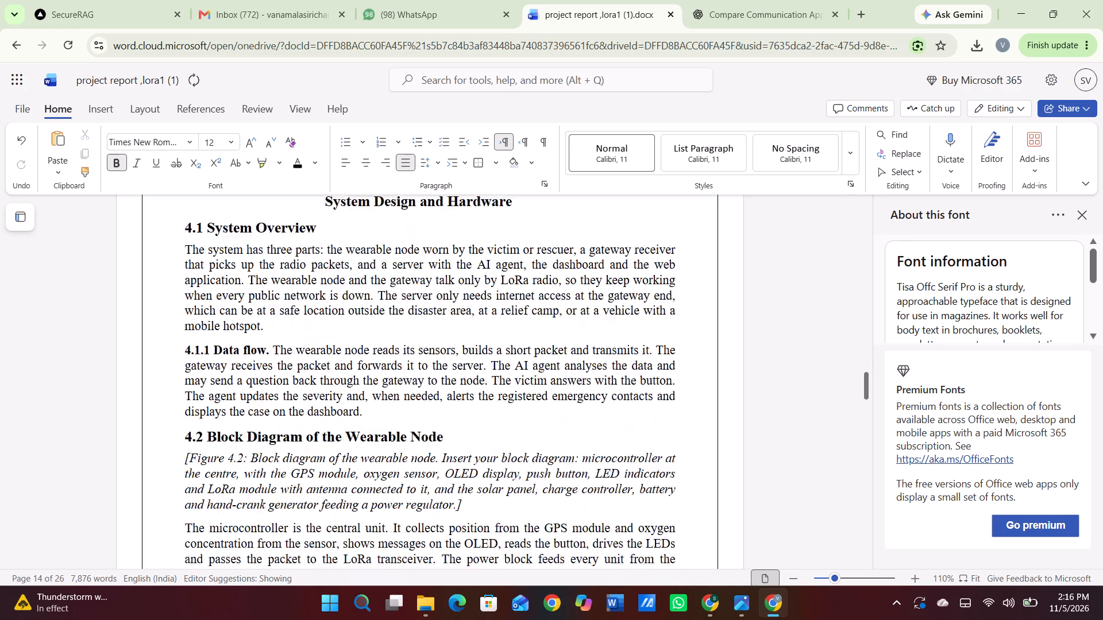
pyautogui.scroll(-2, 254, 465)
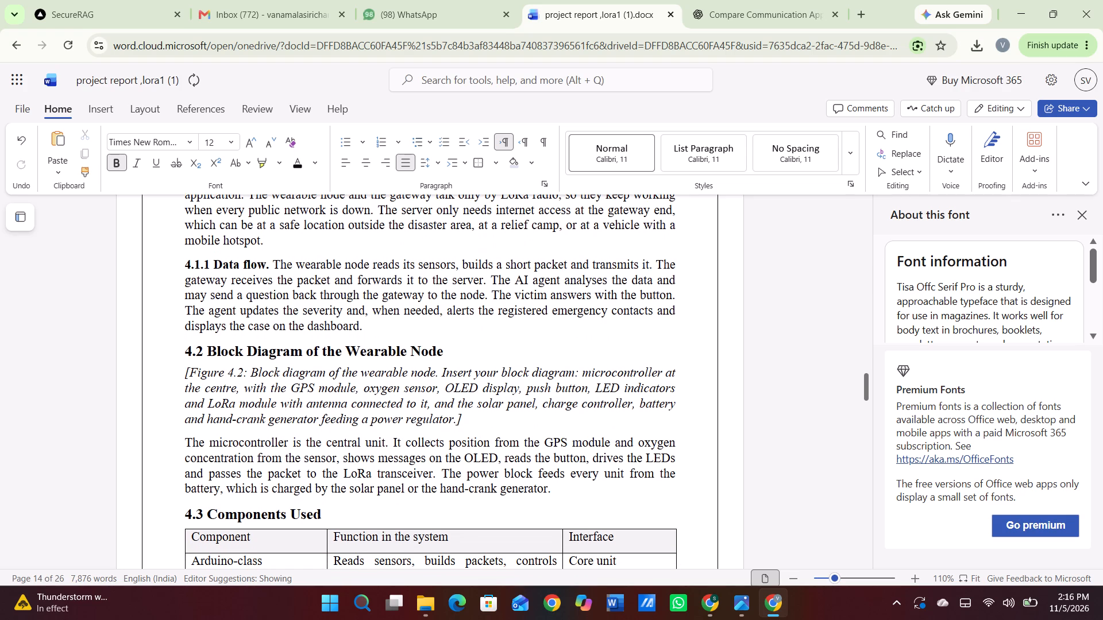
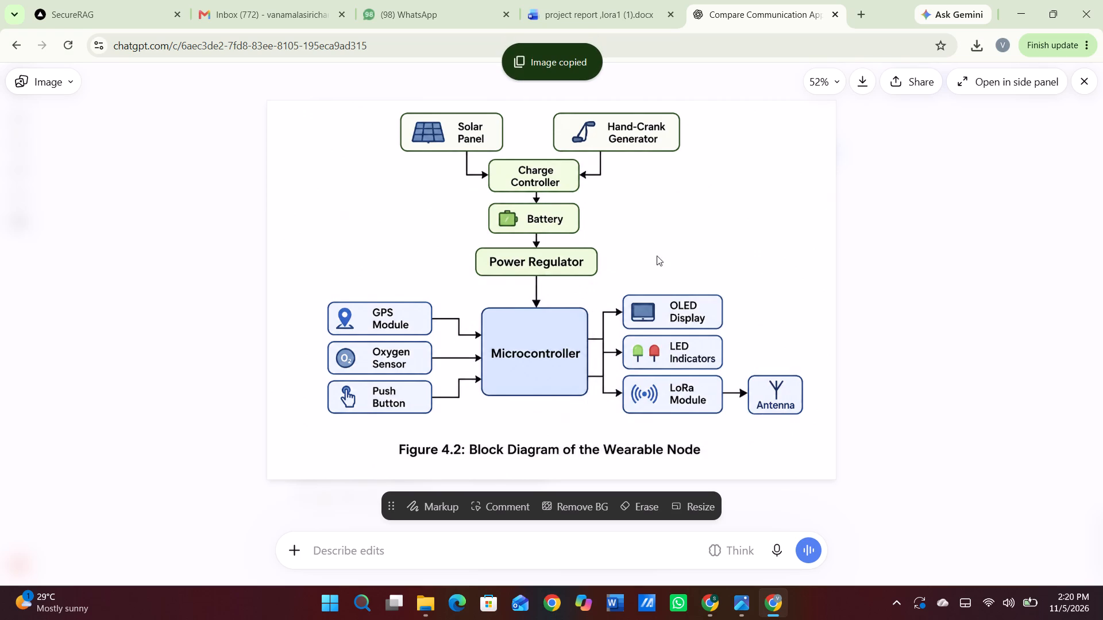
# Switch to the Word report and paste the copied wearable node diagram on a new line below the 4.2 heading.
pyautogui.click(606, 2)
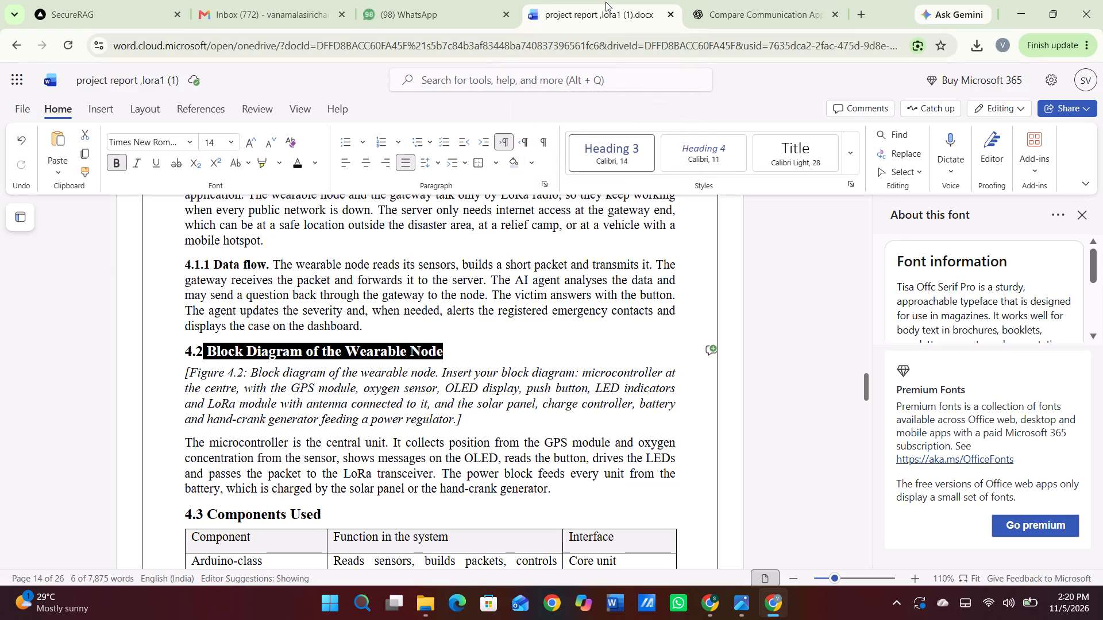
pyautogui.click(514, 383)
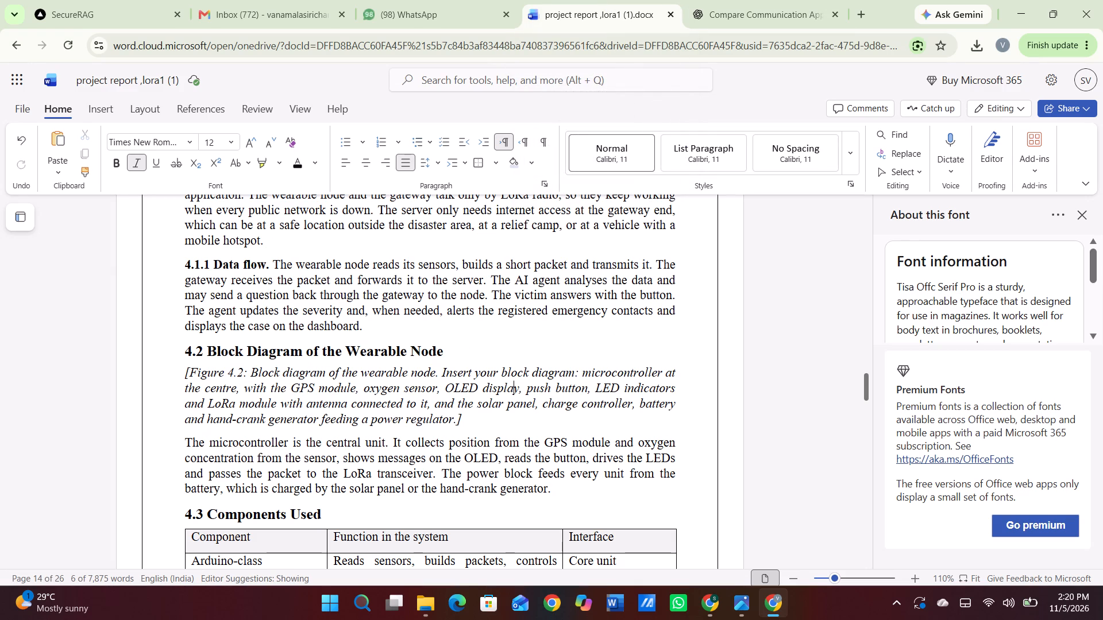
pyautogui.click(473, 348)
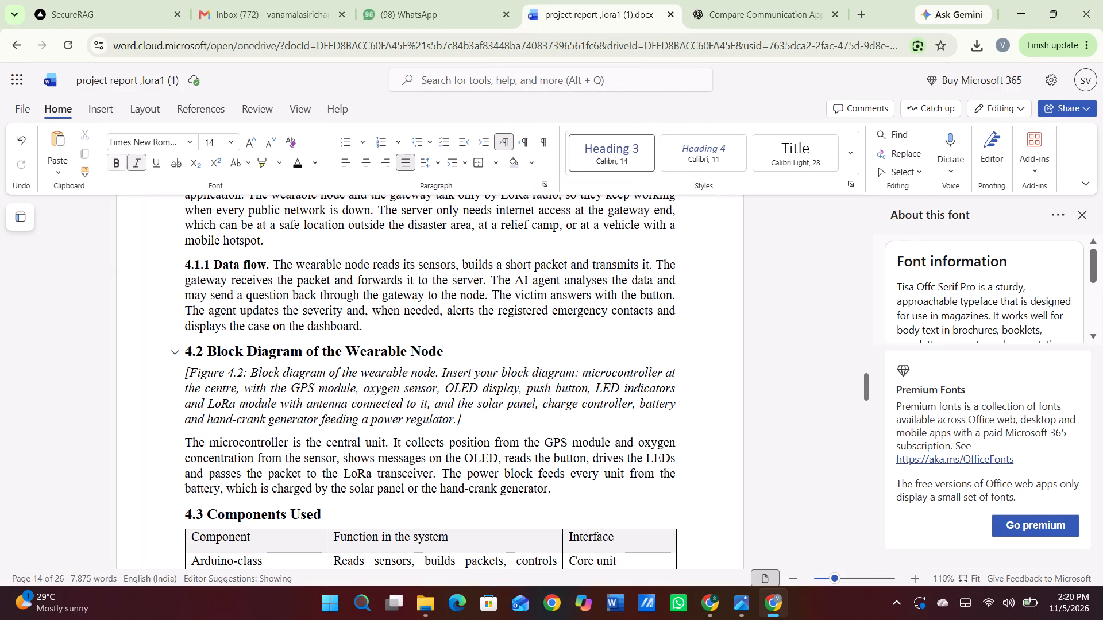
pyautogui.press('Return')
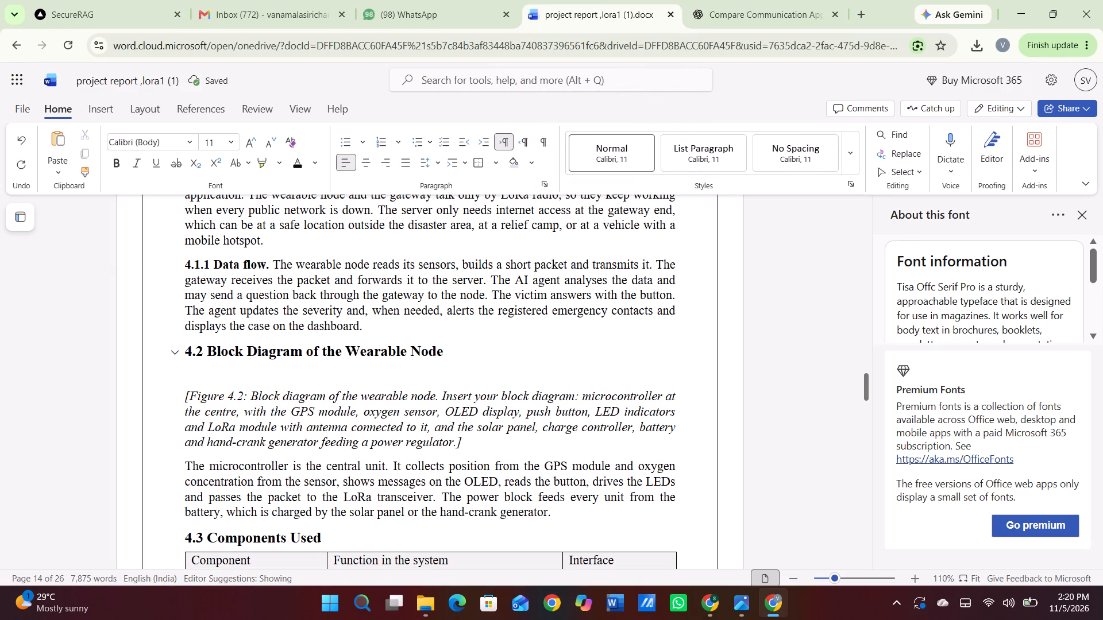
pyautogui.hotkey('ctrl', 'v')
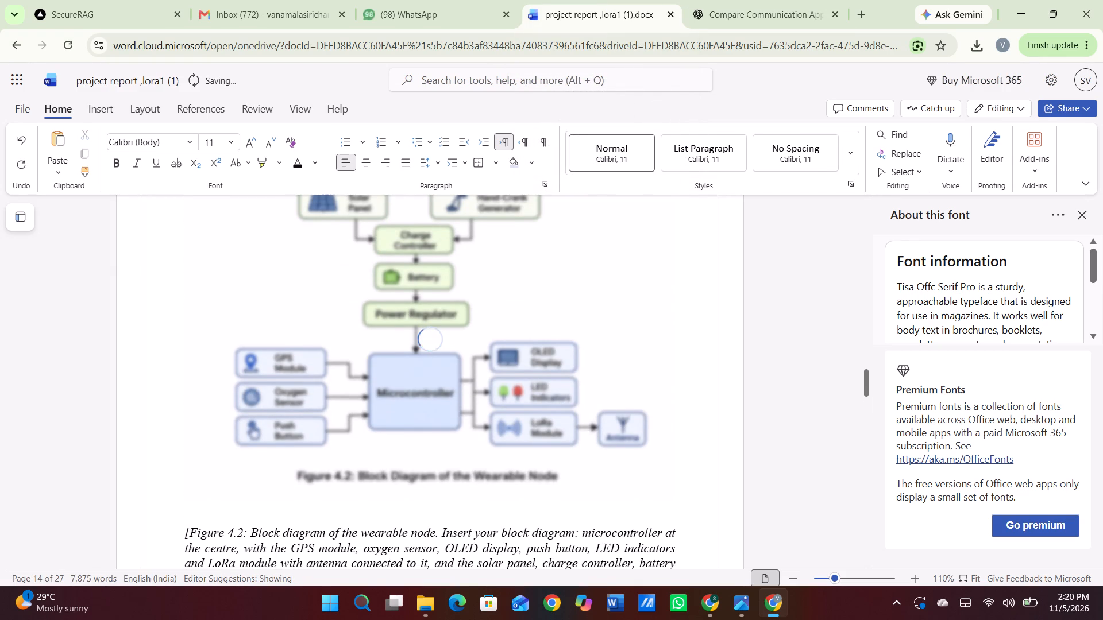
# Change the last word of the 4.2 heading so it reads "Block Diagram of the Wearable Device".
pyautogui.scroll(3, 335, 319)
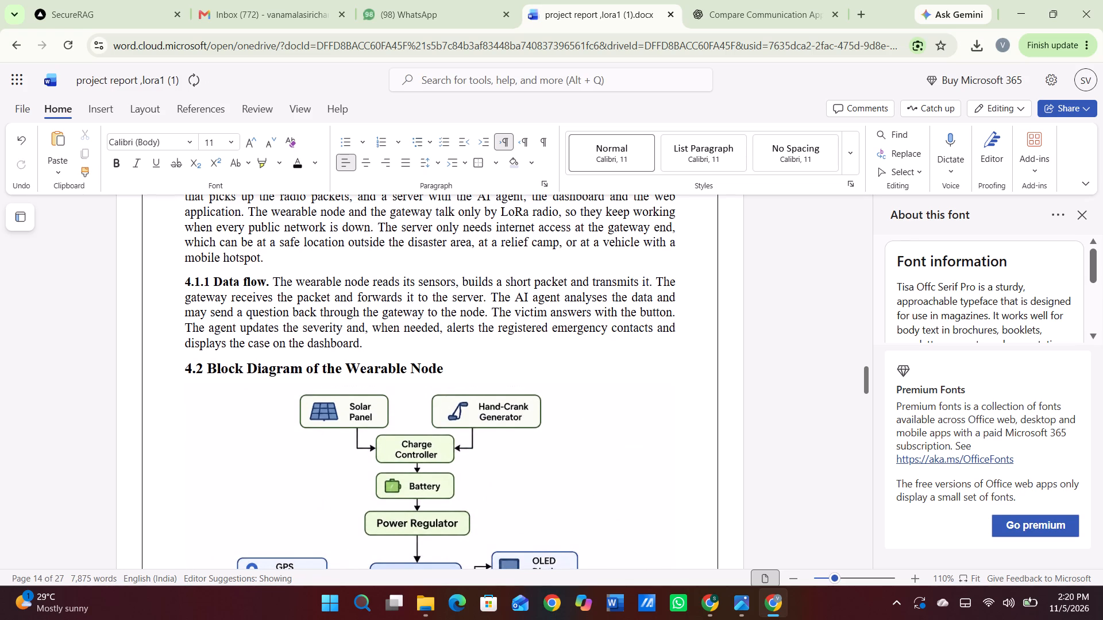
pyautogui.scroll(-1, 335, 319)
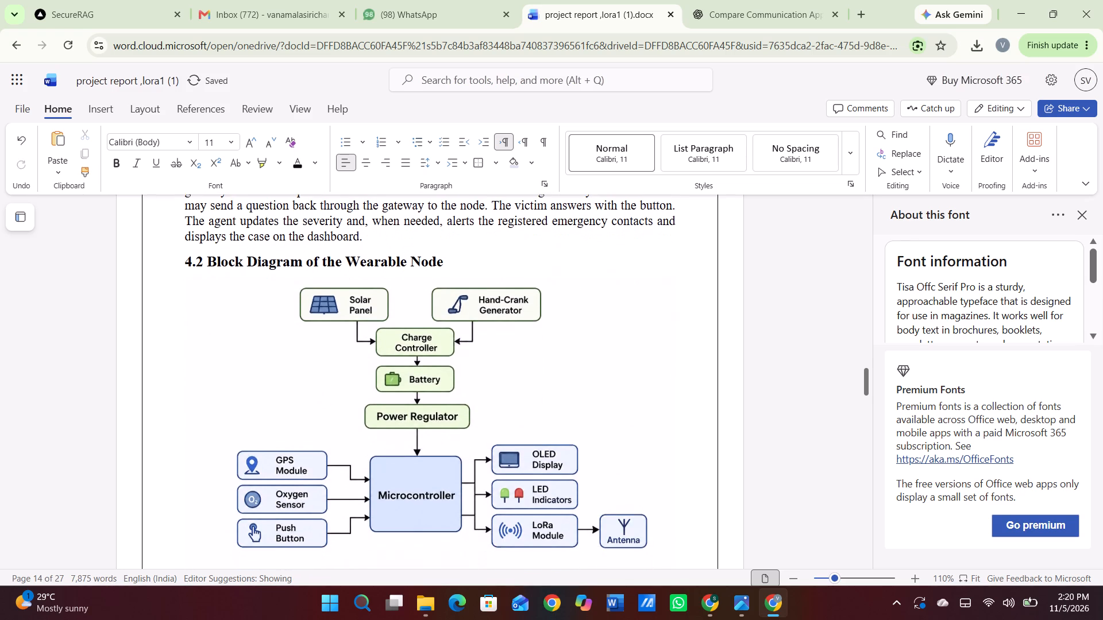
pyautogui.scroll(-2, 335, 319)
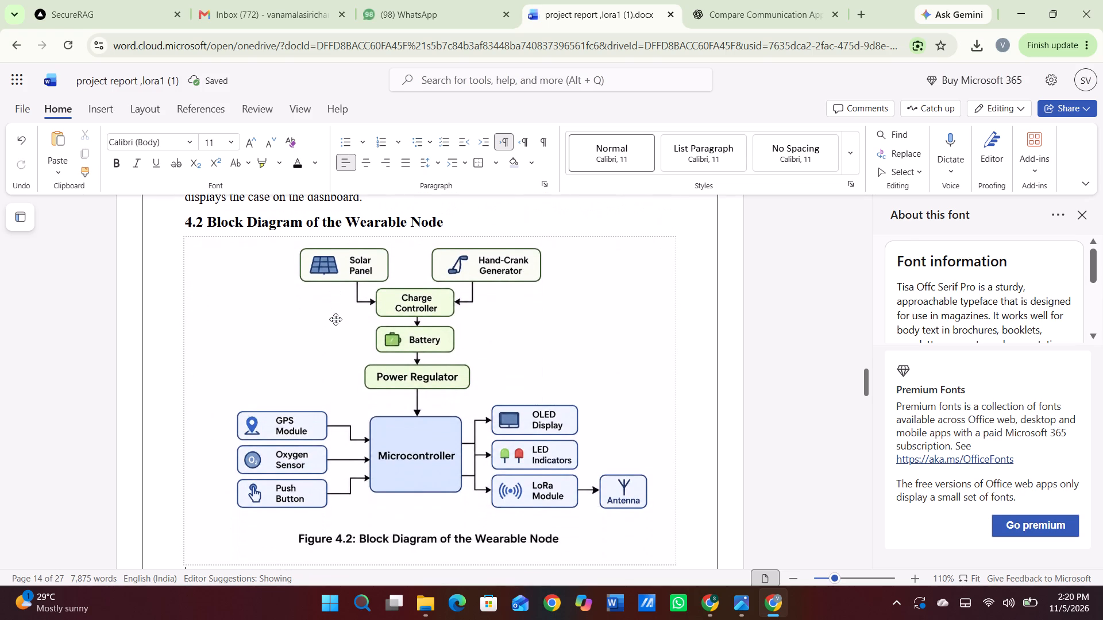
pyautogui.scroll(-1, 335, 319)
pyautogui.click(469, 217)
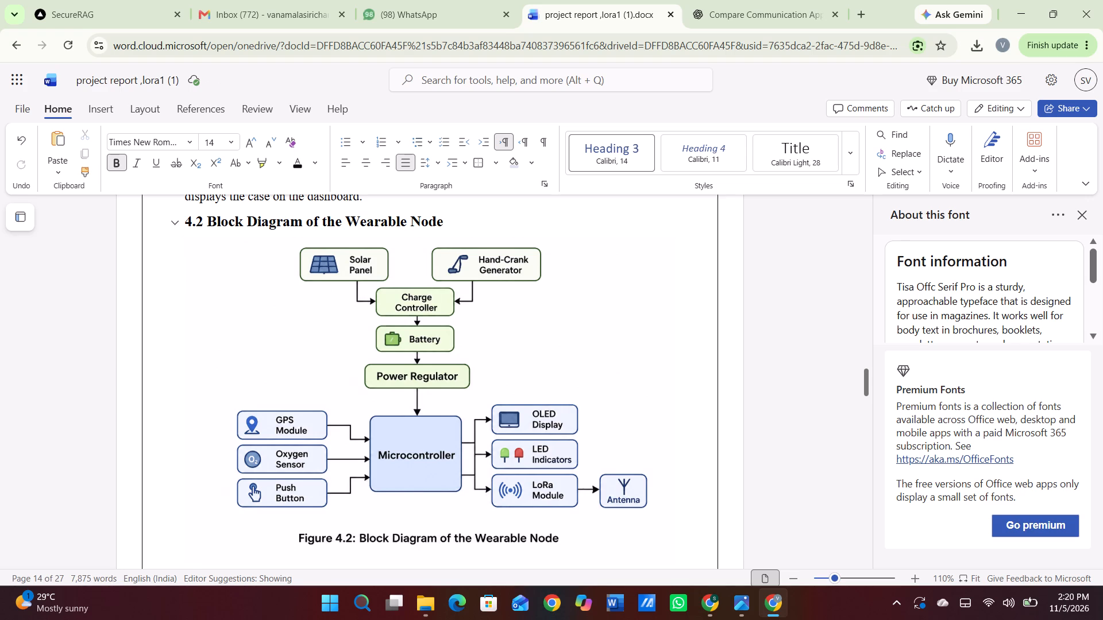
pyautogui.press('BackSpace')
pyautogui.press('BackSpace')
pyautogui.press('BackSpace')
pyautogui.press('BackSpace')
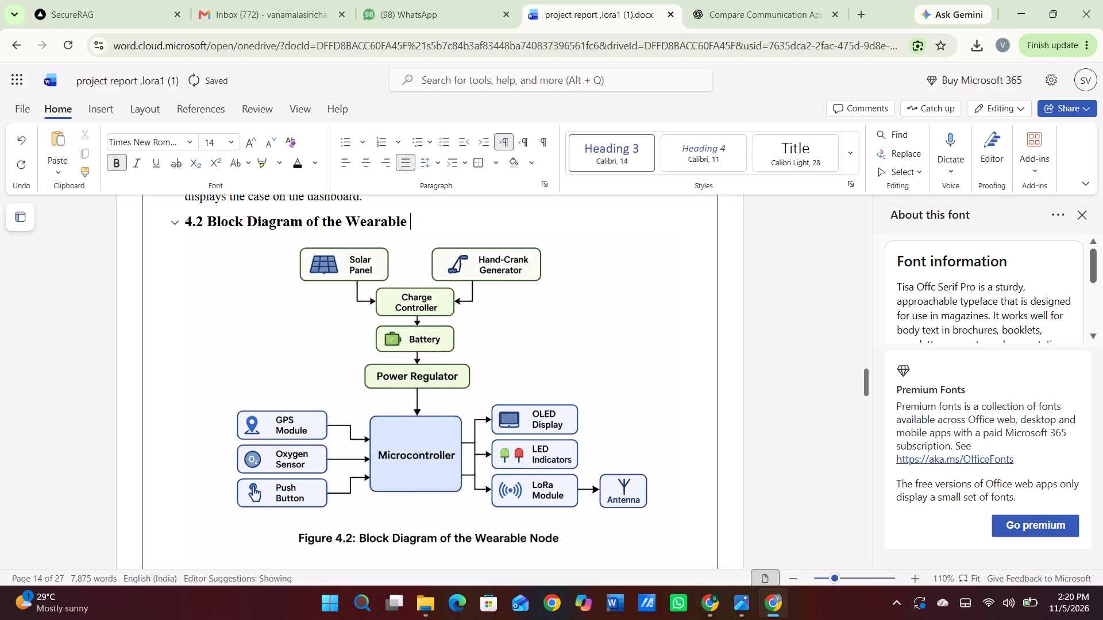
pyautogui.press('d')
pyautogui.write('EVICE')
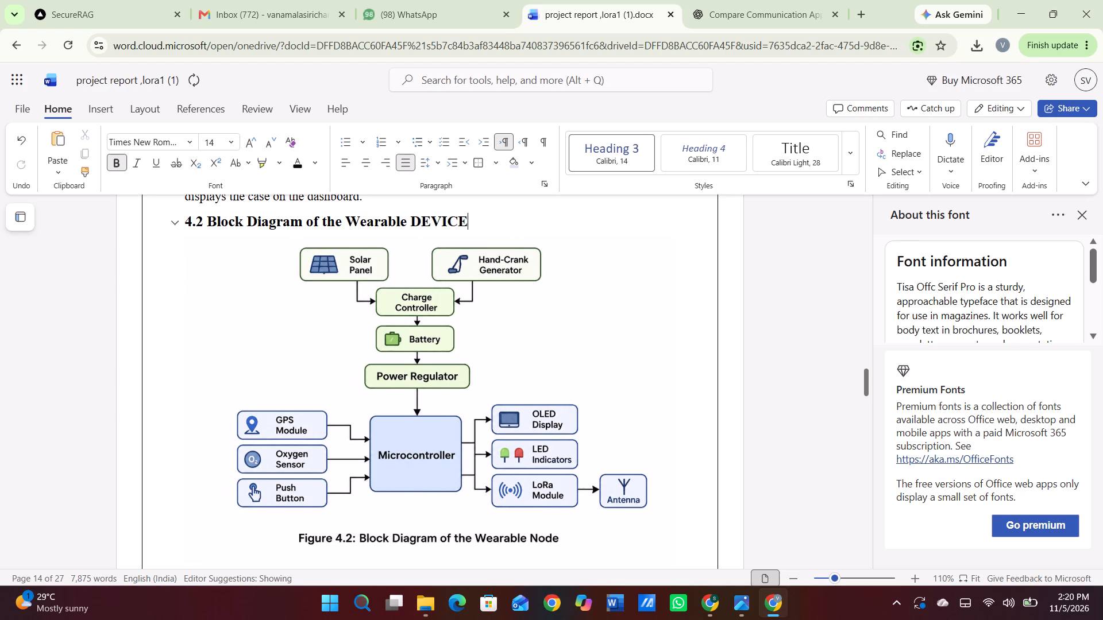
pyautogui.press('BackSpace')
pyautogui.press('BackSpace')
pyautogui.press('BackSpace')
pyautogui.press('BackSpace')
pyautogui.press('BackSpace')
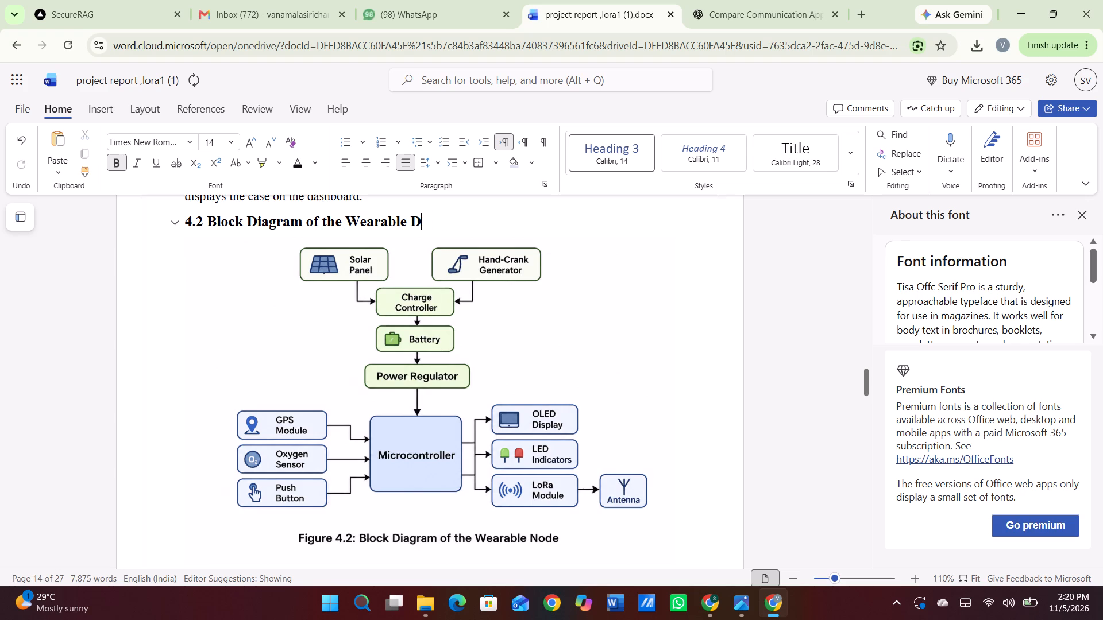
pyautogui.write('evice')
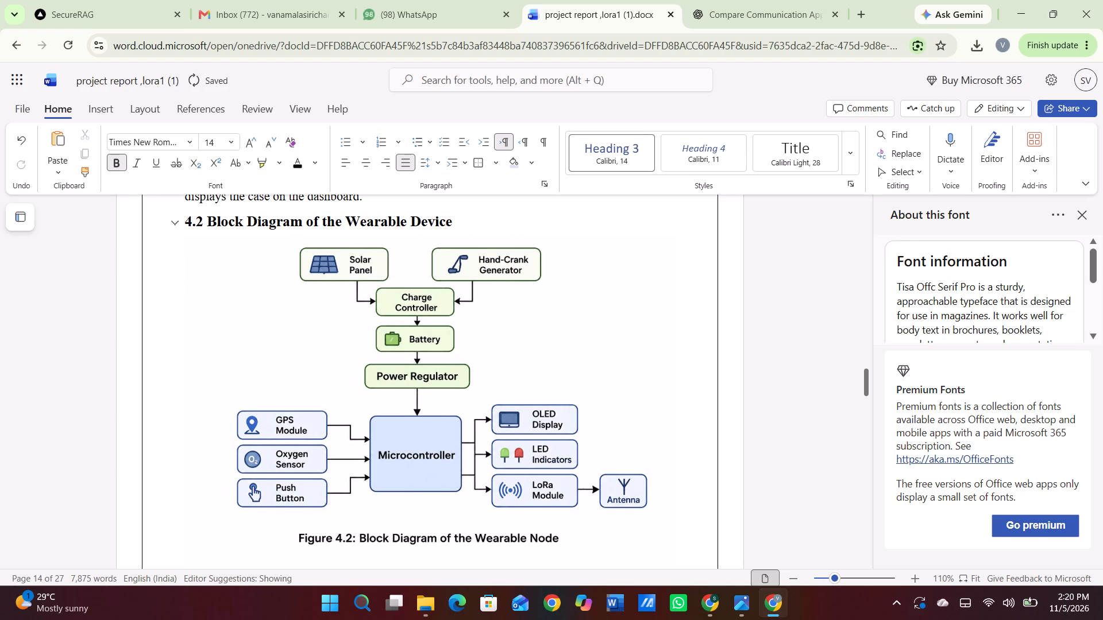
# Remove the italic formatting from the Figure 4.2 description paragraph below the pasted diagram.
pyautogui.scroll(-3, 523, 292)
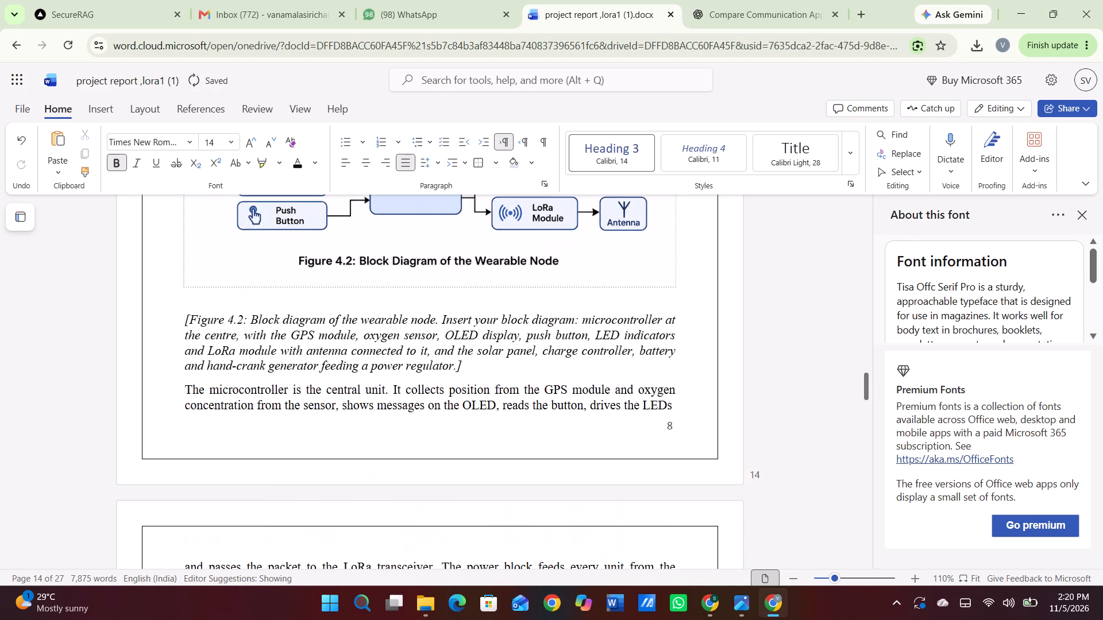
pyautogui.click(176, 317)
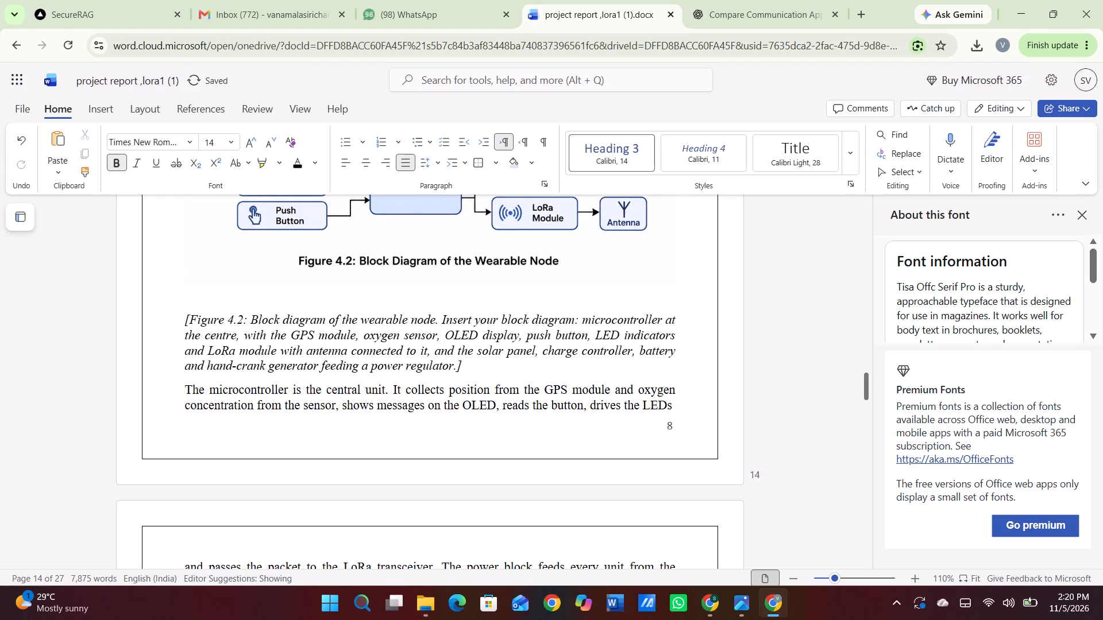
pyautogui.moveTo(193, 327); pyautogui.dragTo(322, 369)
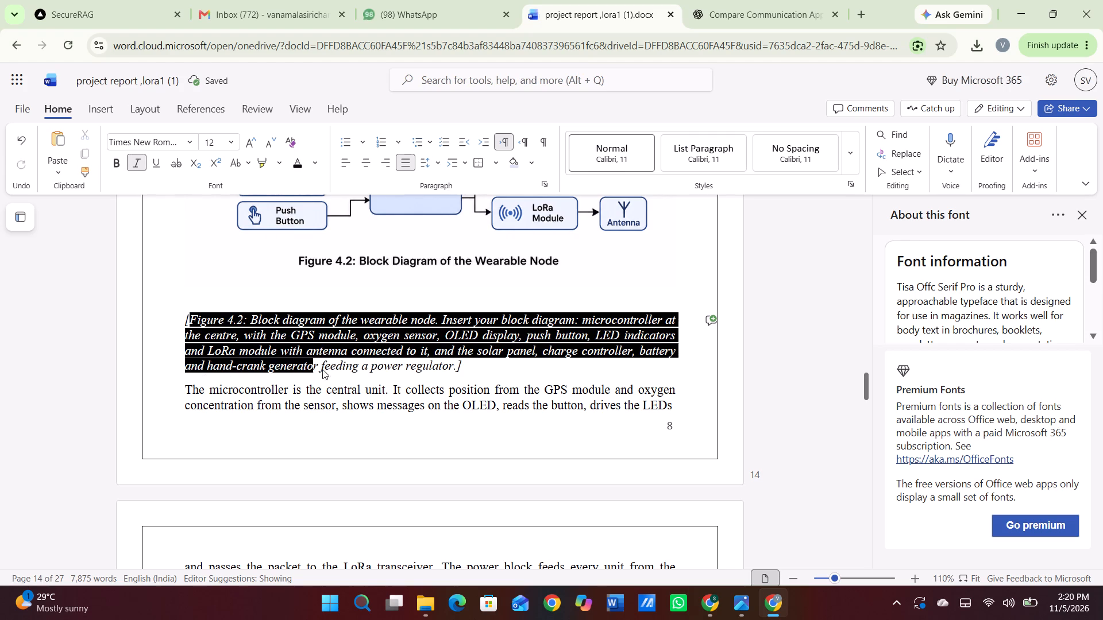
pyautogui.moveTo(322, 369); pyautogui.dragTo(487, 366)
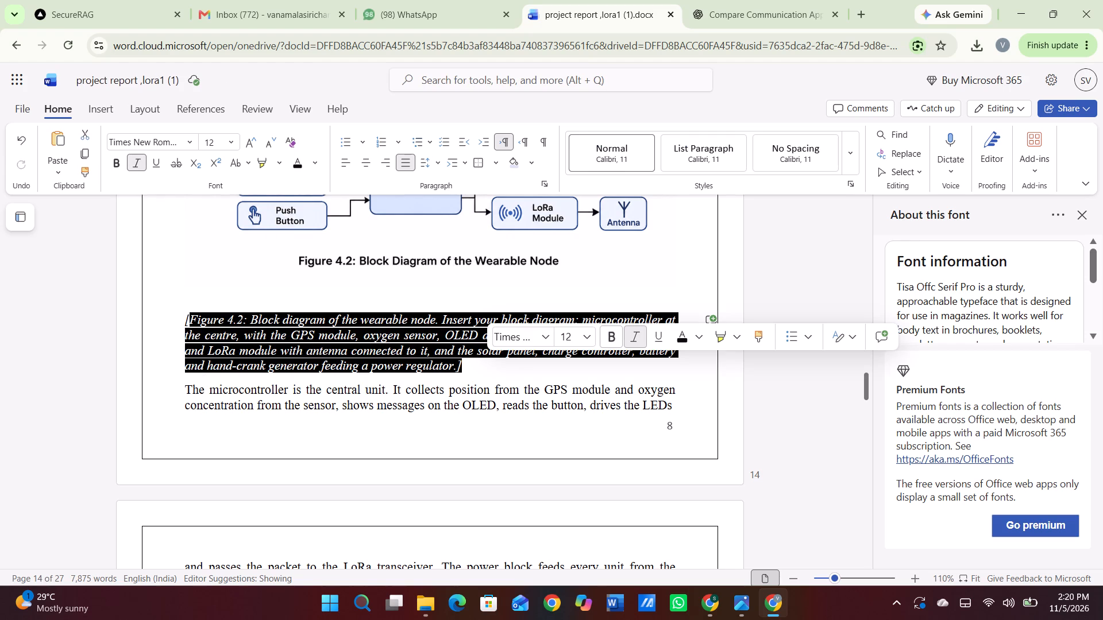
pyautogui.click(639, 335)
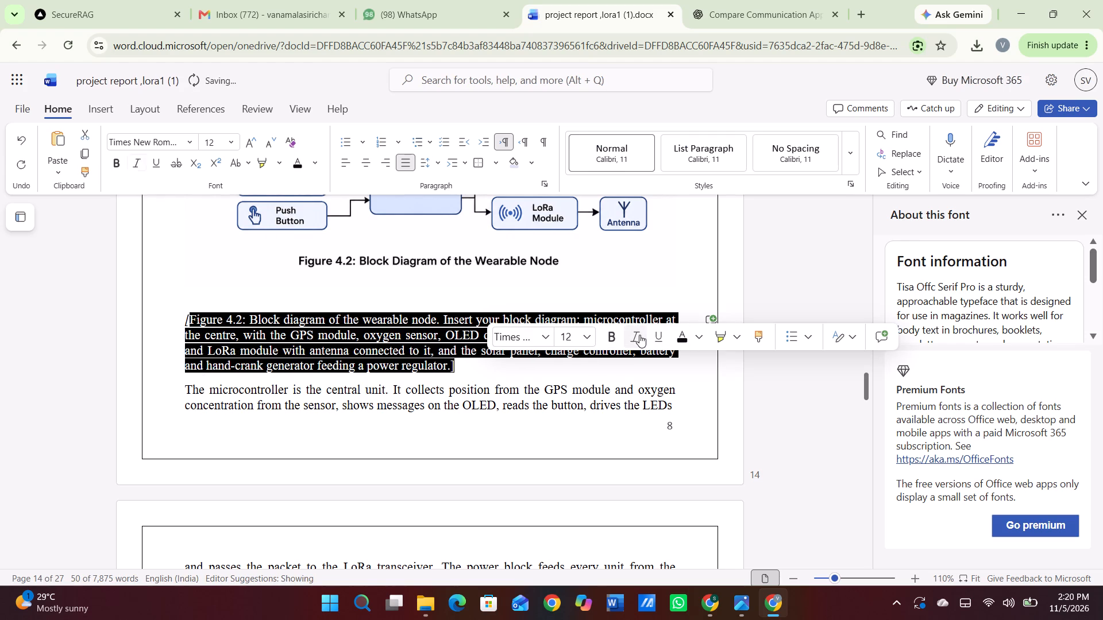
pyautogui.click(452, 344)
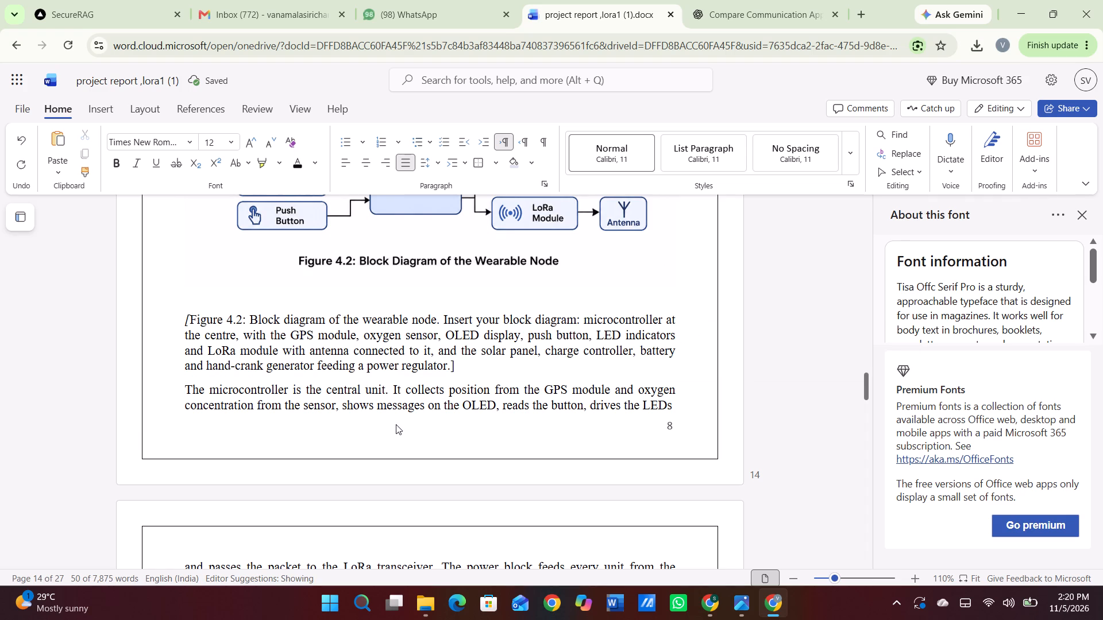
# Delete the bracketed note "Edit this table to match the exact part numbers..." below the 4.3 components table, including its opening bracket.
pyautogui.scroll(-3, 396, 424)
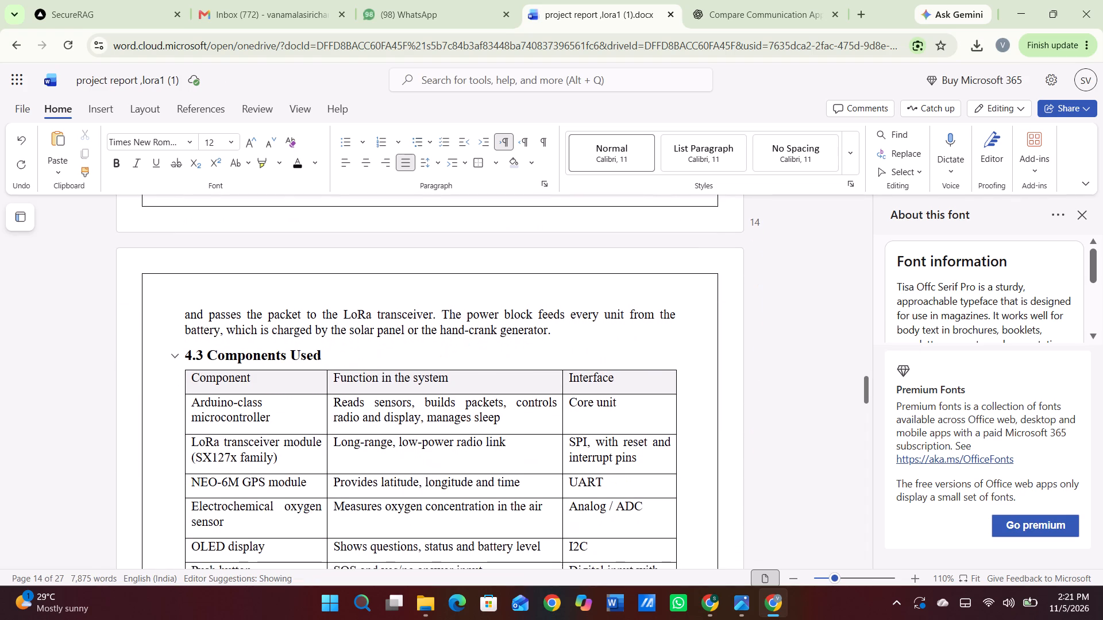
pyautogui.scroll(5, 376, 274)
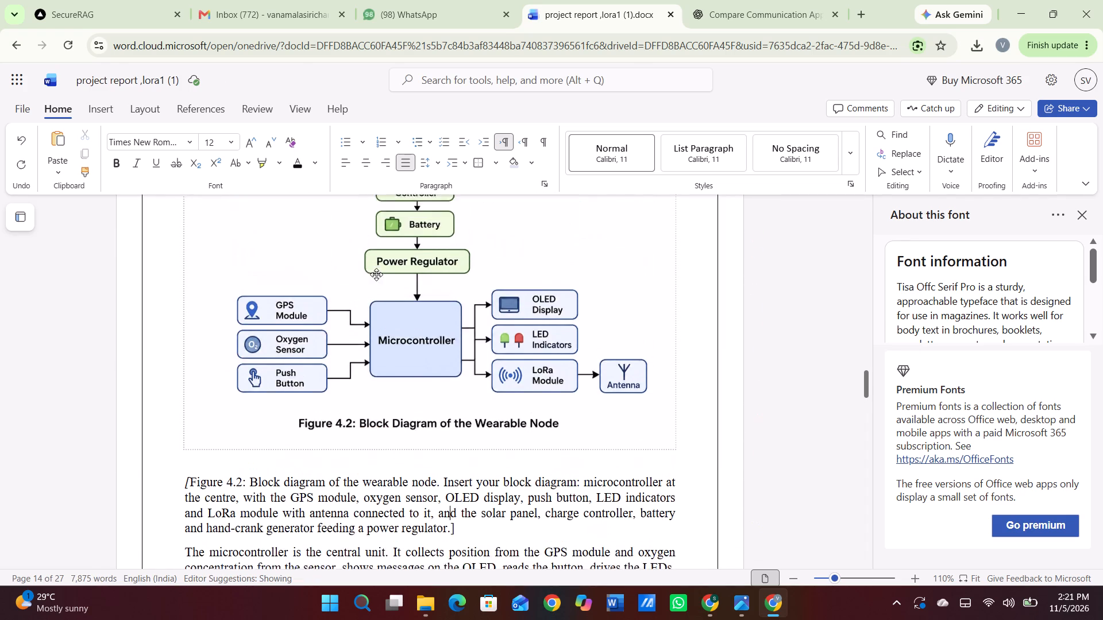
pyautogui.scroll(2, 376, 274)
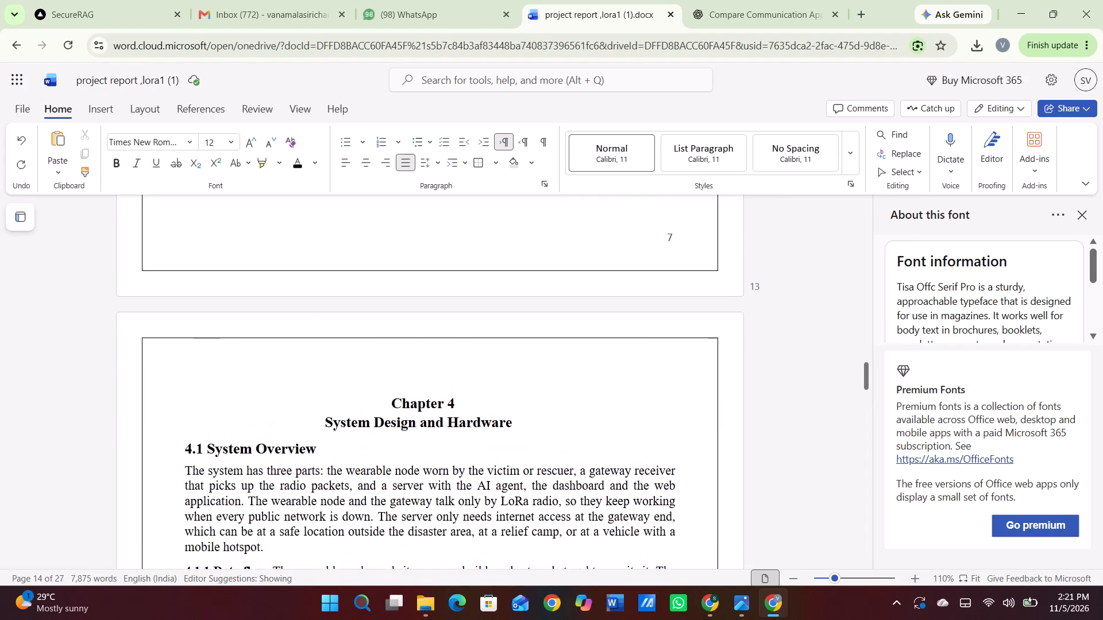
pyautogui.scroll(-3, 376, 274)
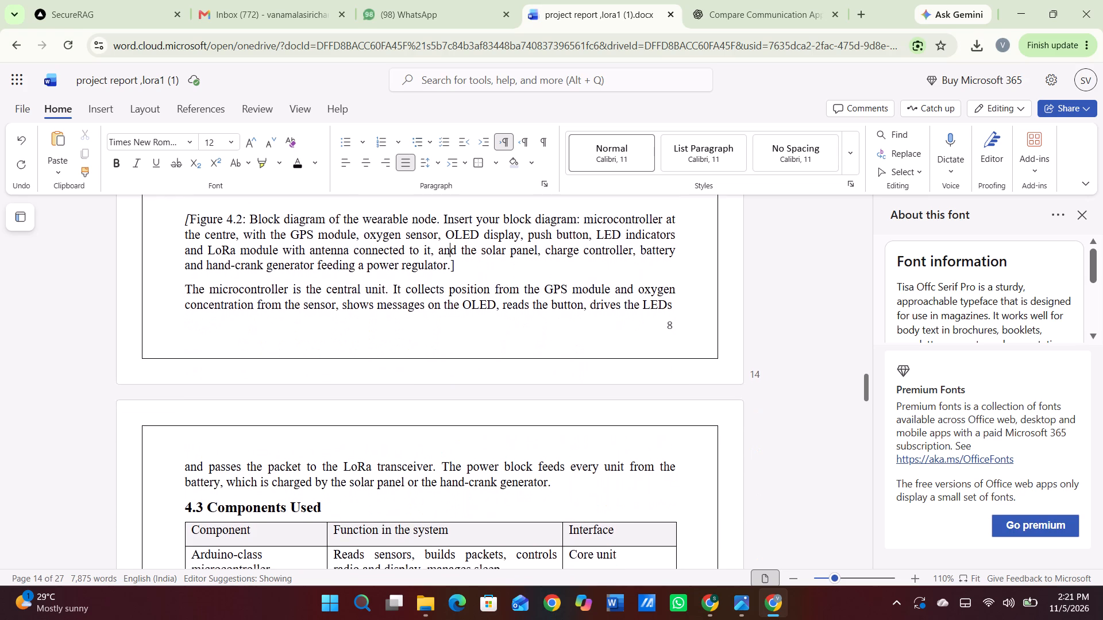
pyautogui.scroll(-3, 376, 274)
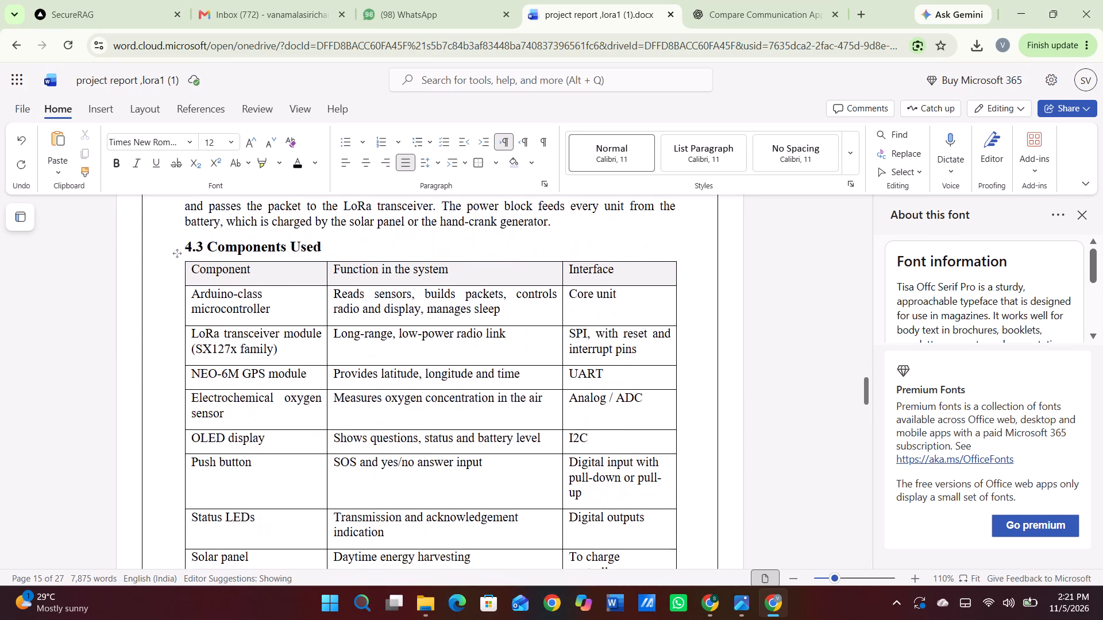
pyautogui.scroll(-2, 376, 274)
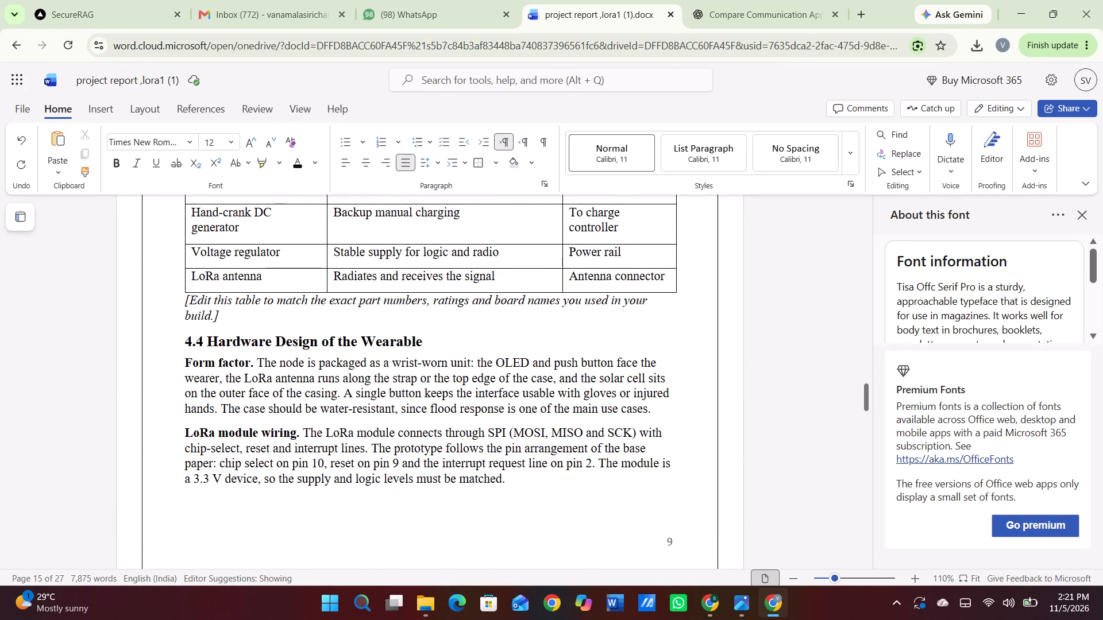
pyautogui.moveTo(191, 301); pyautogui.dragTo(270, 321)
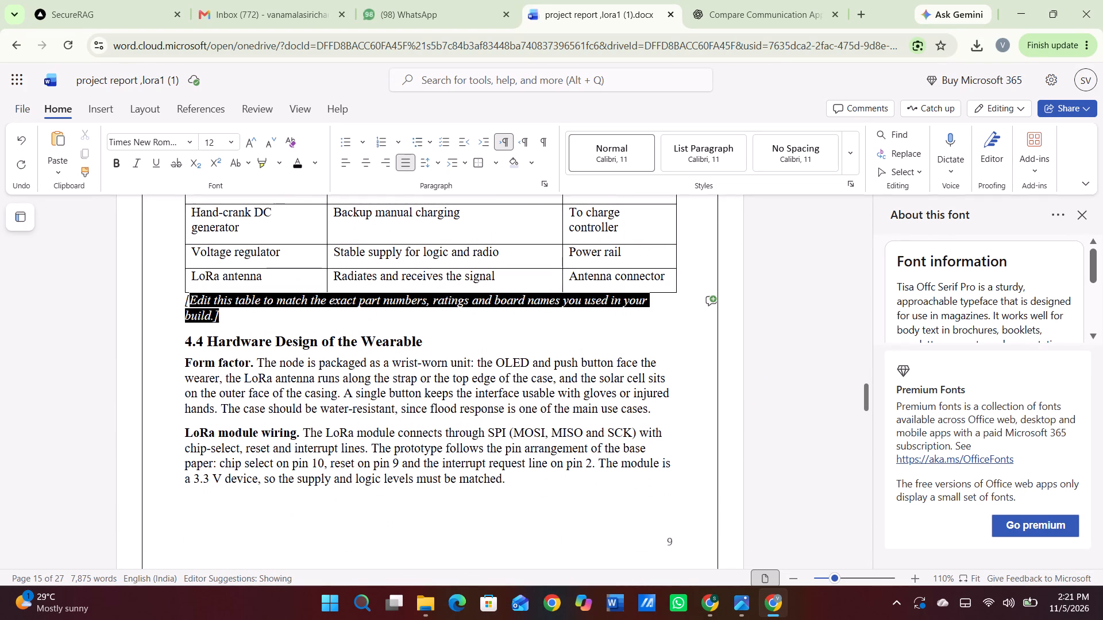
pyautogui.moveTo(270, 321); pyautogui.dragTo(271, 321)
pyautogui.press('BackSpace')
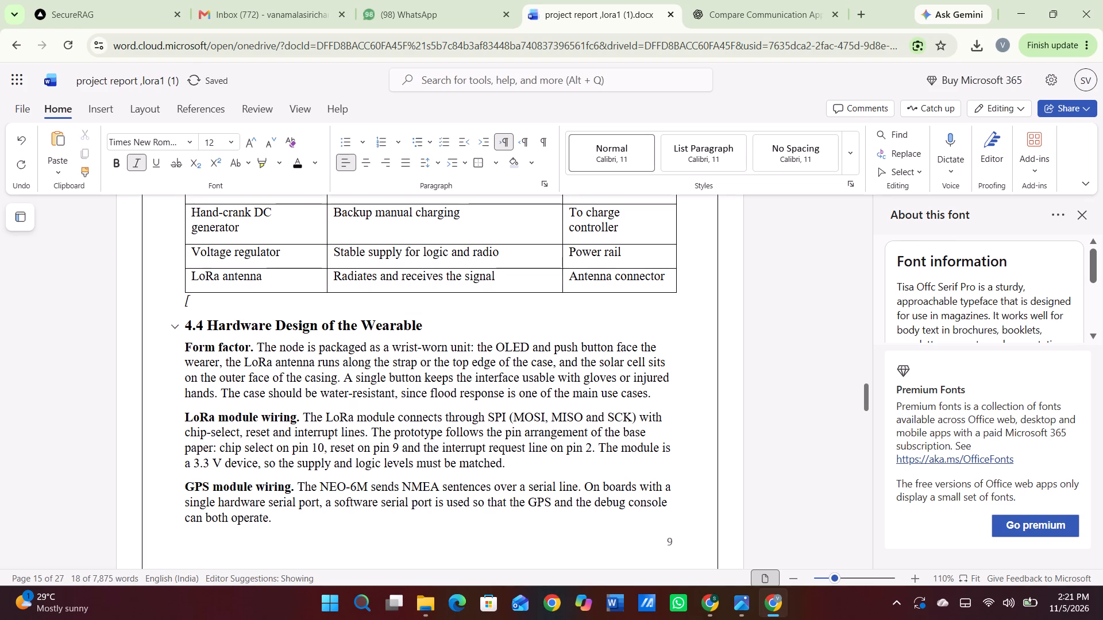
pyautogui.press('BackSpace')
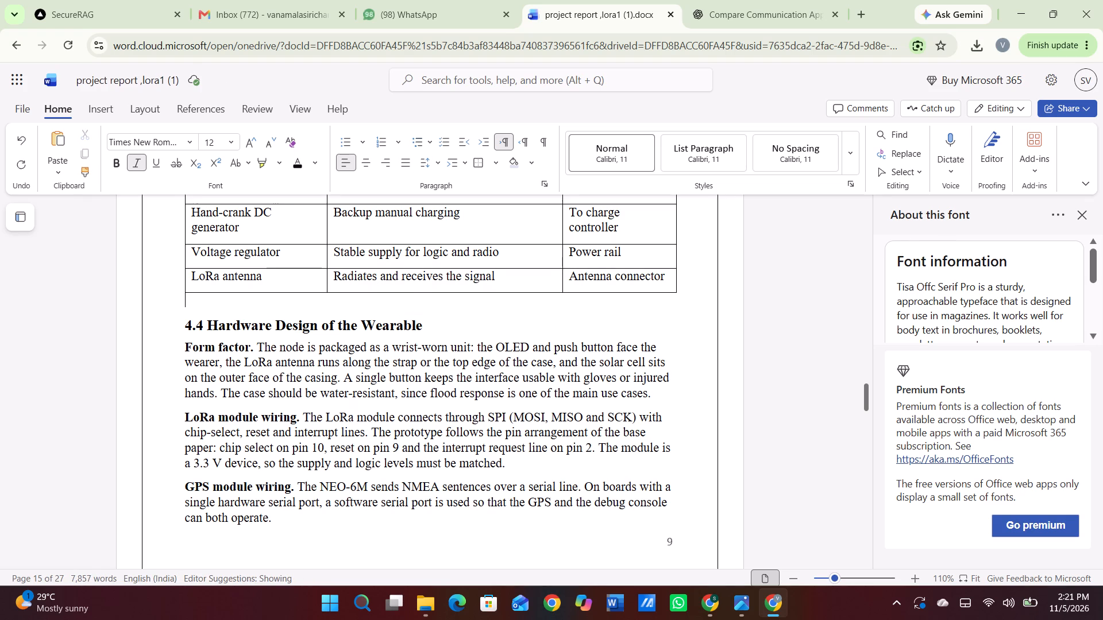
# Copy the 4.3 heading text "Components Used" without its number.
pyautogui.scroll(5, 271, 342)
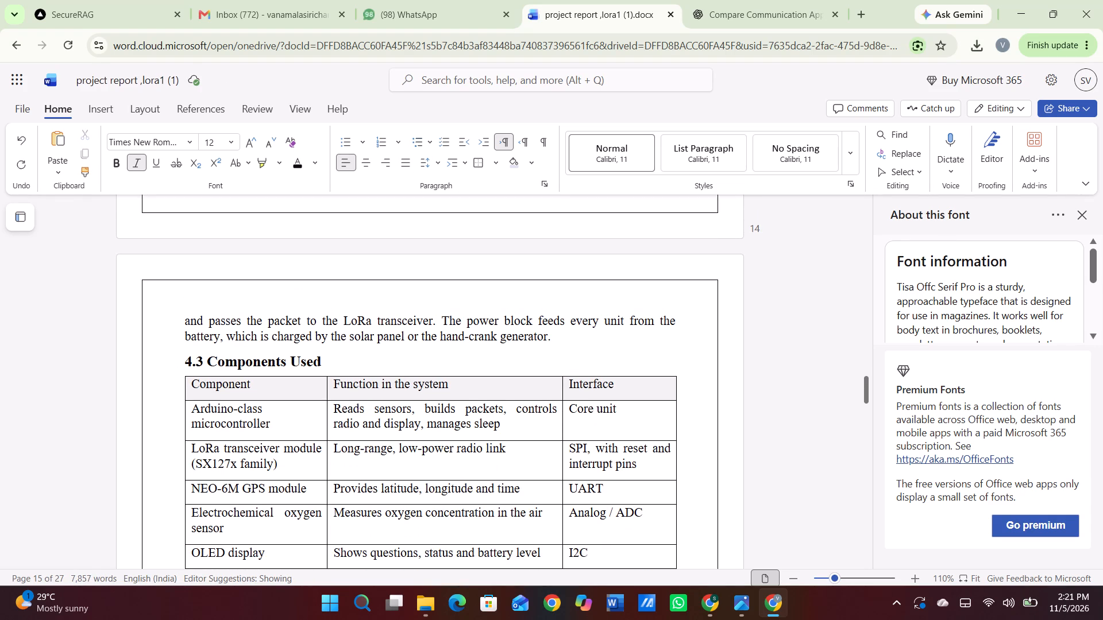
pyautogui.moveTo(335, 356); pyautogui.dragTo(202, 363)
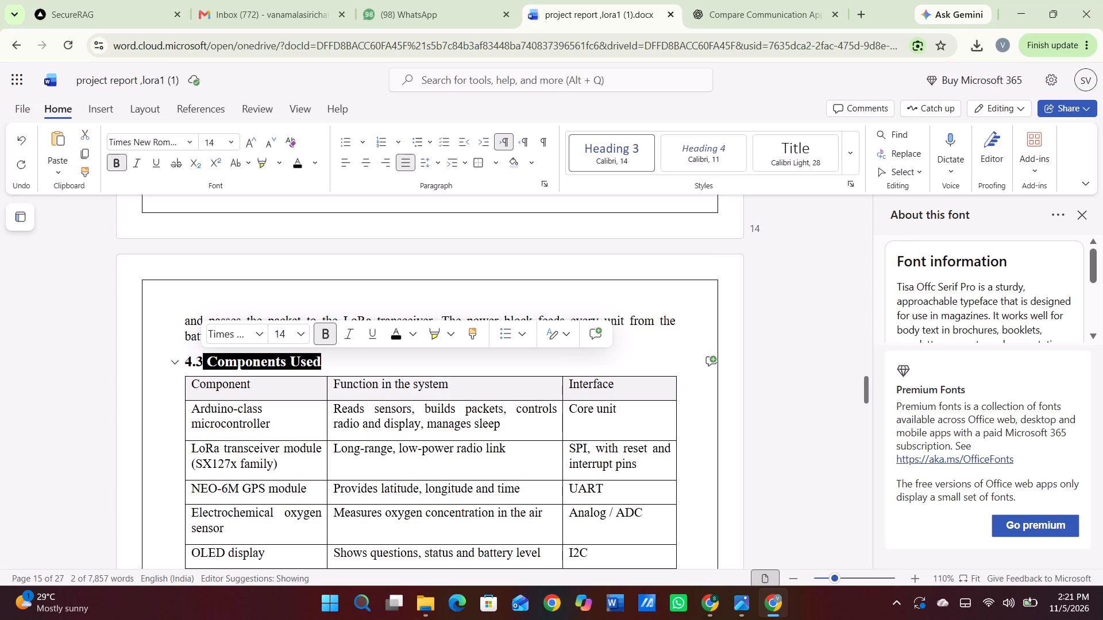
pyautogui.hotkey('ctrl', 'c')
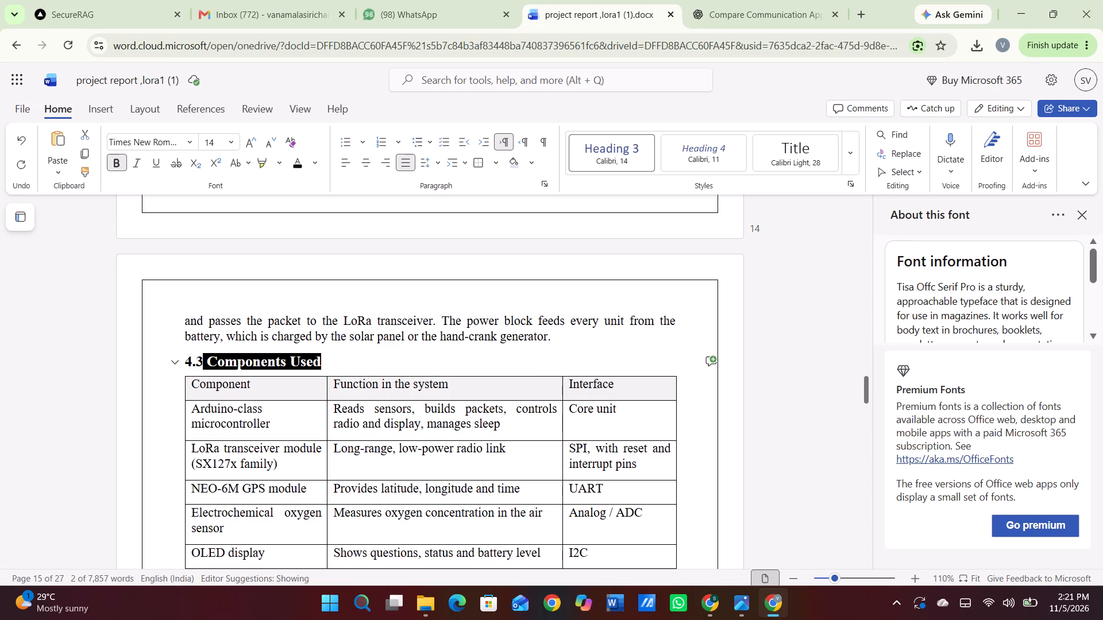
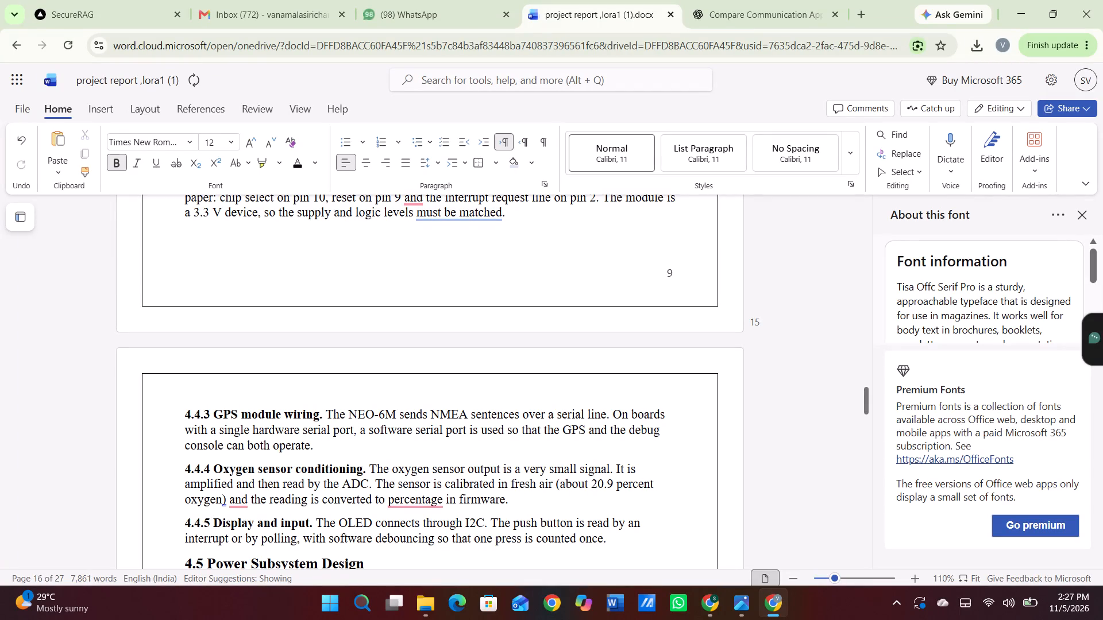
# Justify the text from 4.4.3 GPS module wiring through the introductory paragraph of 4.5 Power Subsystem Design.
pyautogui.moveTo(176, 406); pyautogui.dragTo(464, 619)
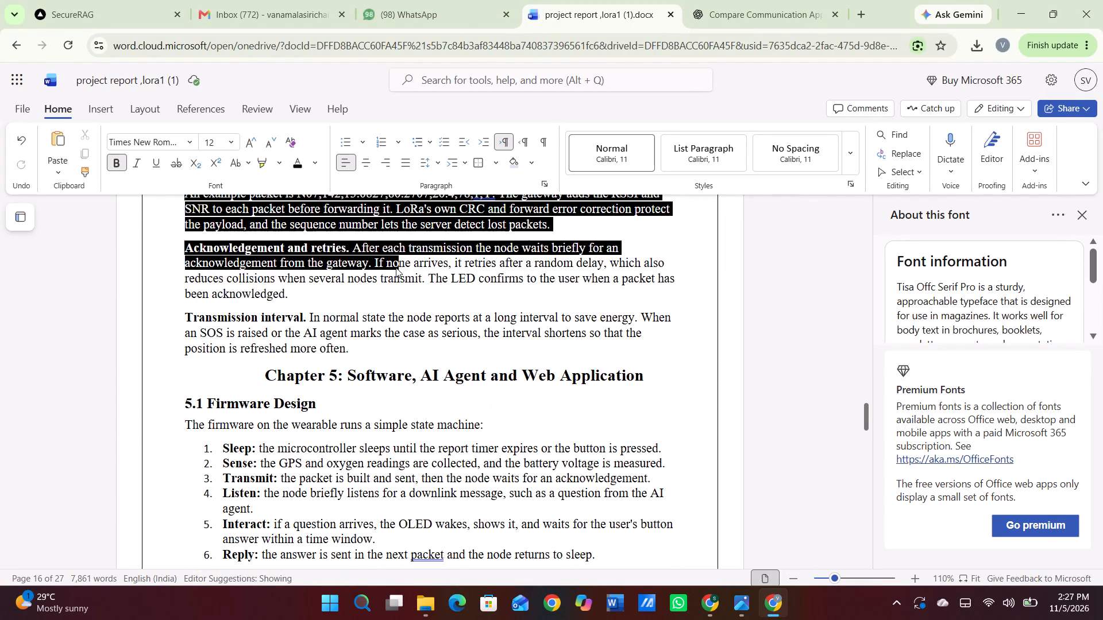
pyautogui.click(490, 326)
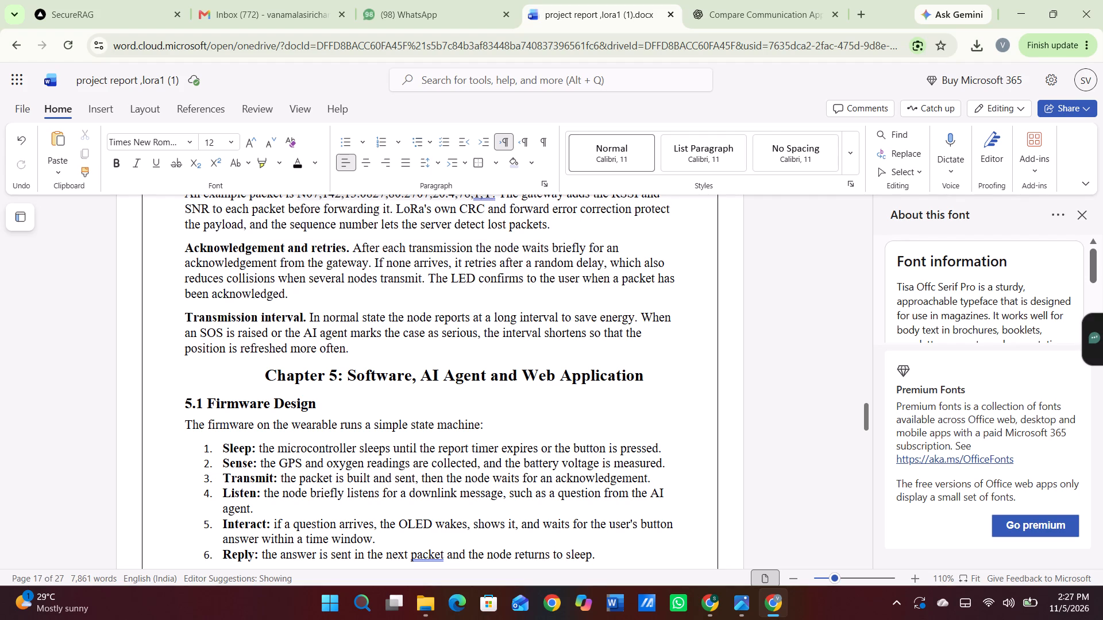
pyautogui.scroll(8, 367, 301)
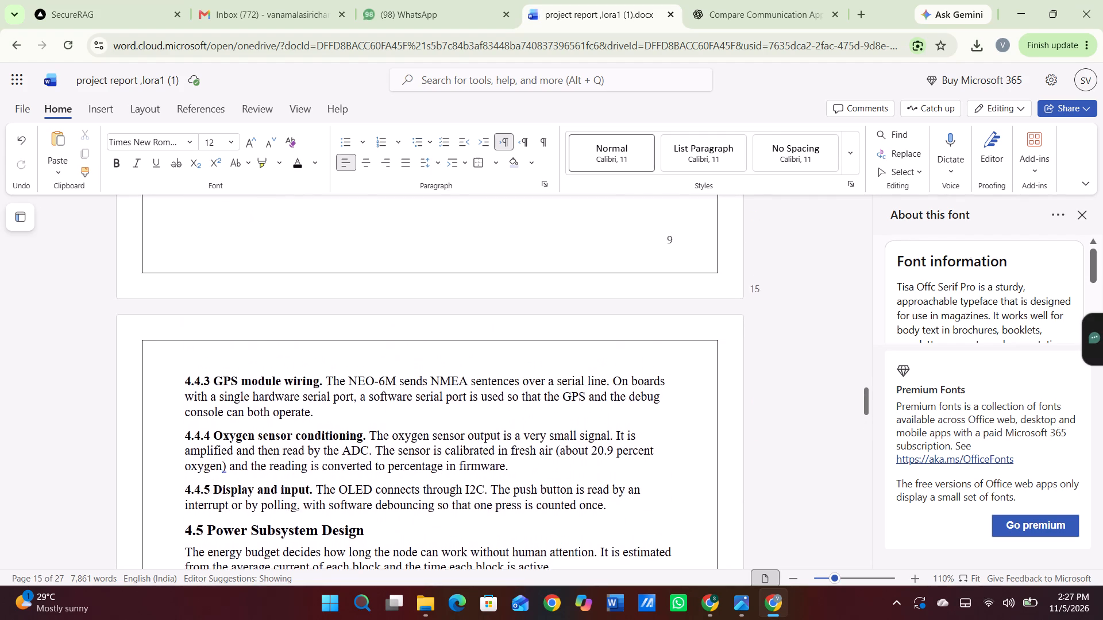
pyautogui.scroll(1, 367, 301)
pyautogui.scroll(-12, 367, 301)
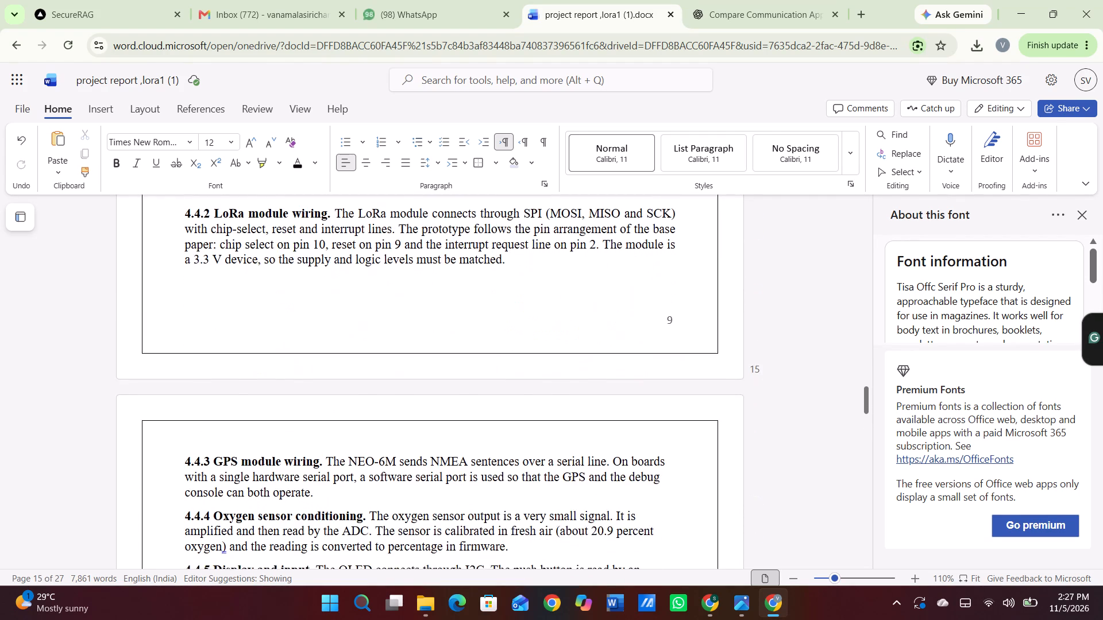
pyautogui.scroll(-2, 367, 301)
pyautogui.moveTo(178, 351); pyautogui.dragTo(637, 548)
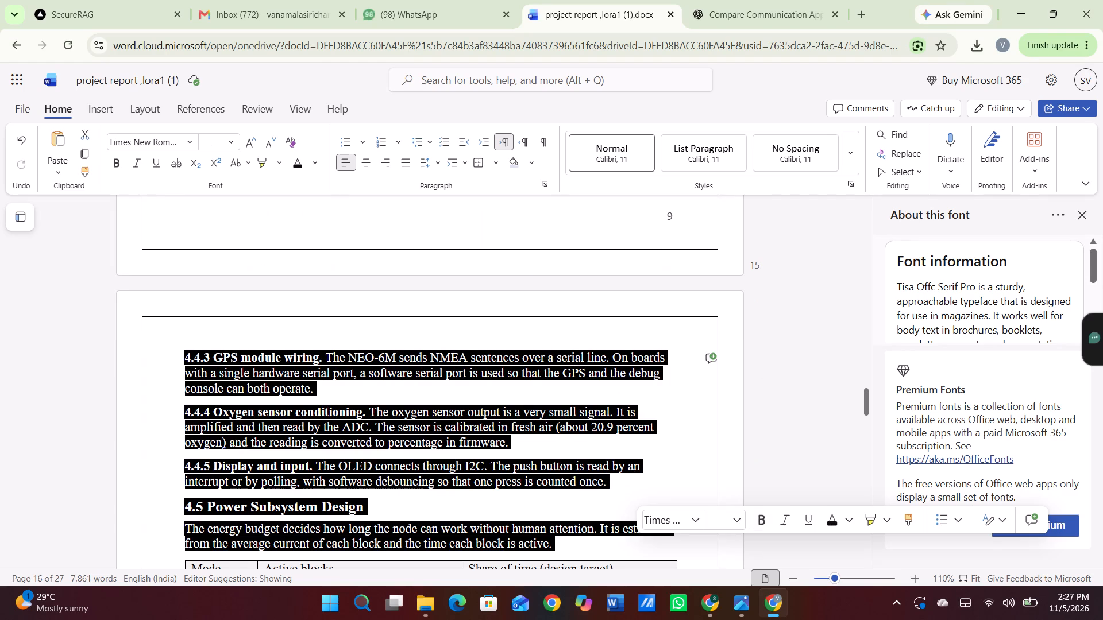
pyautogui.click(402, 161)
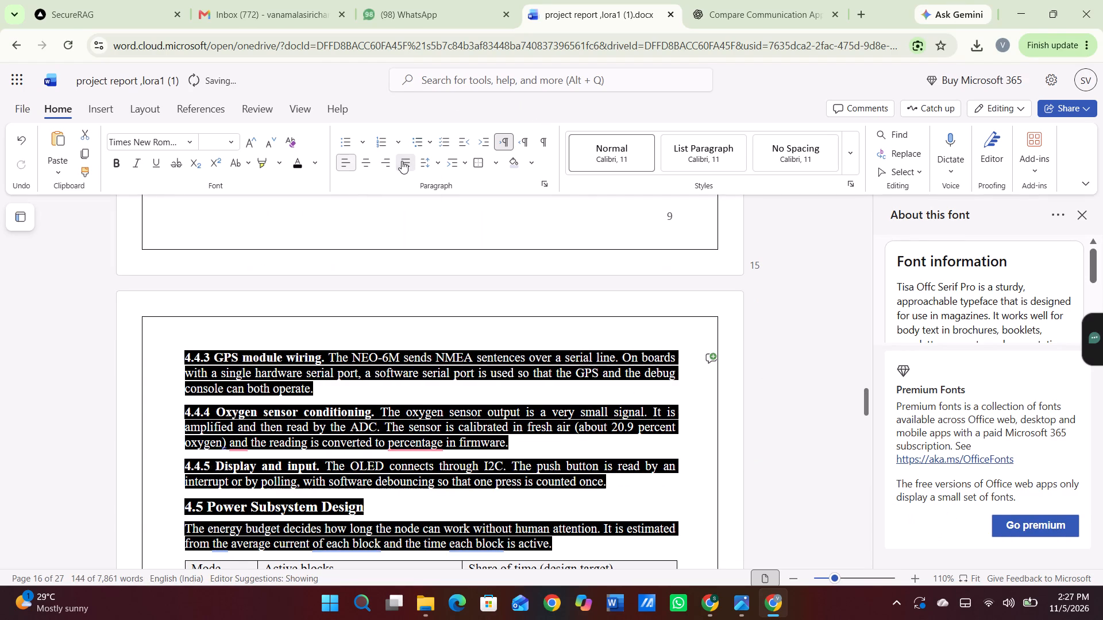
pyautogui.click(475, 406)
pyautogui.scroll(-1, 475, 406)
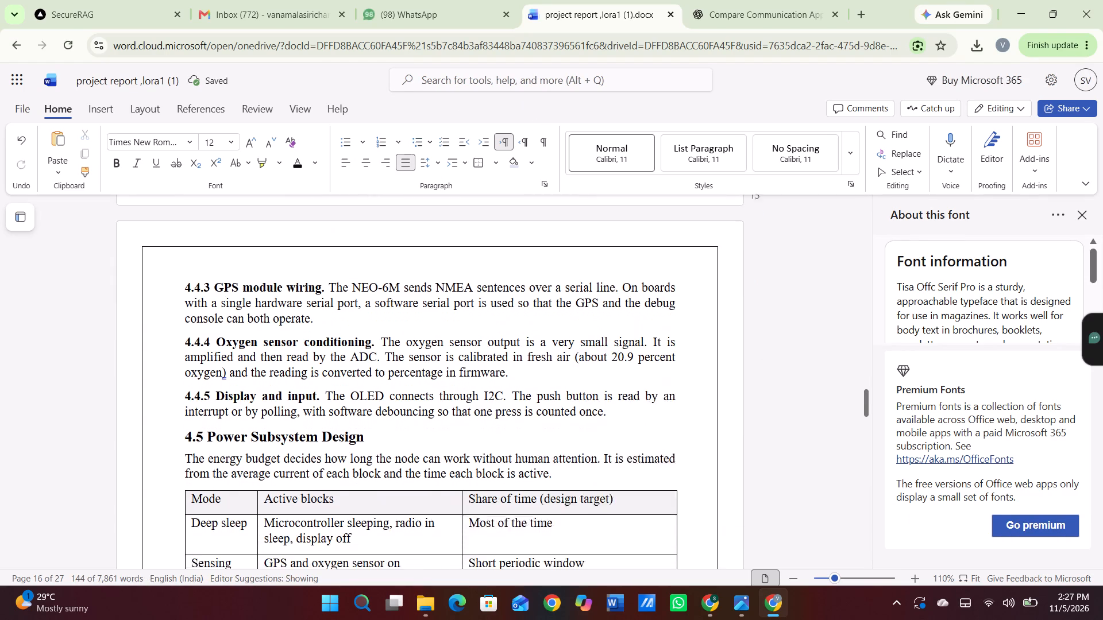
pyautogui.scroll(-3, 475, 406)
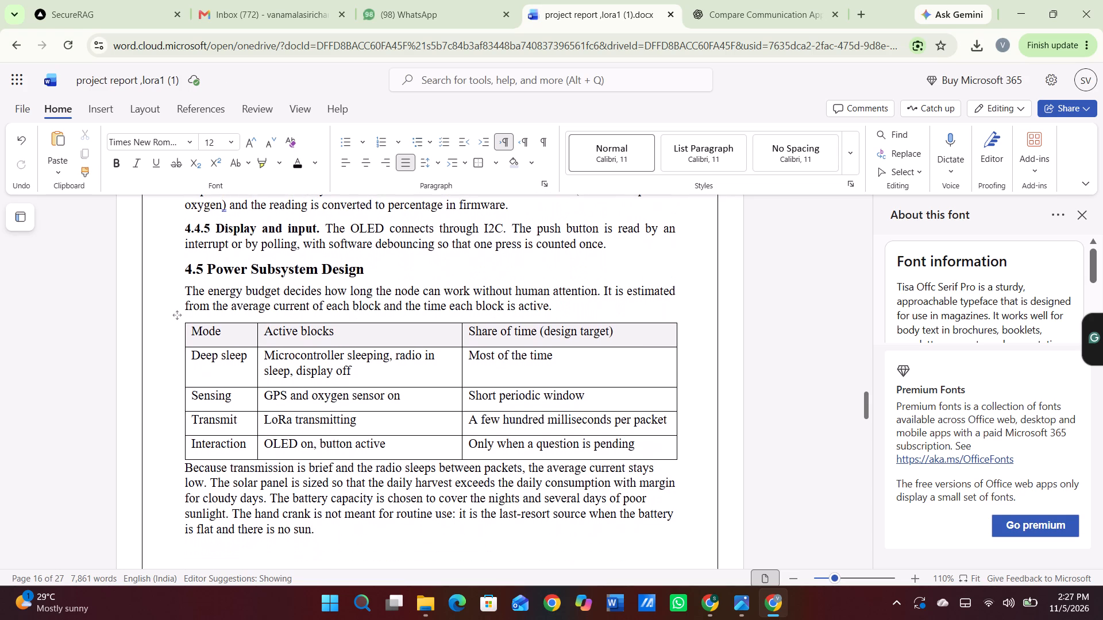
pyautogui.scroll(-1, 475, 406)
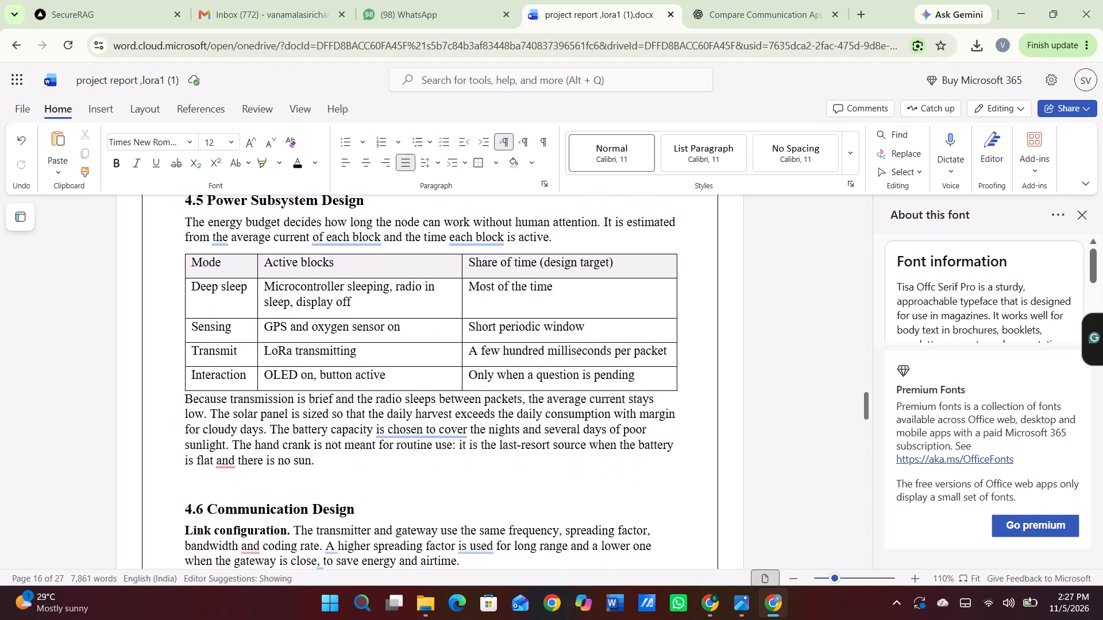
pyautogui.click(217, 263)
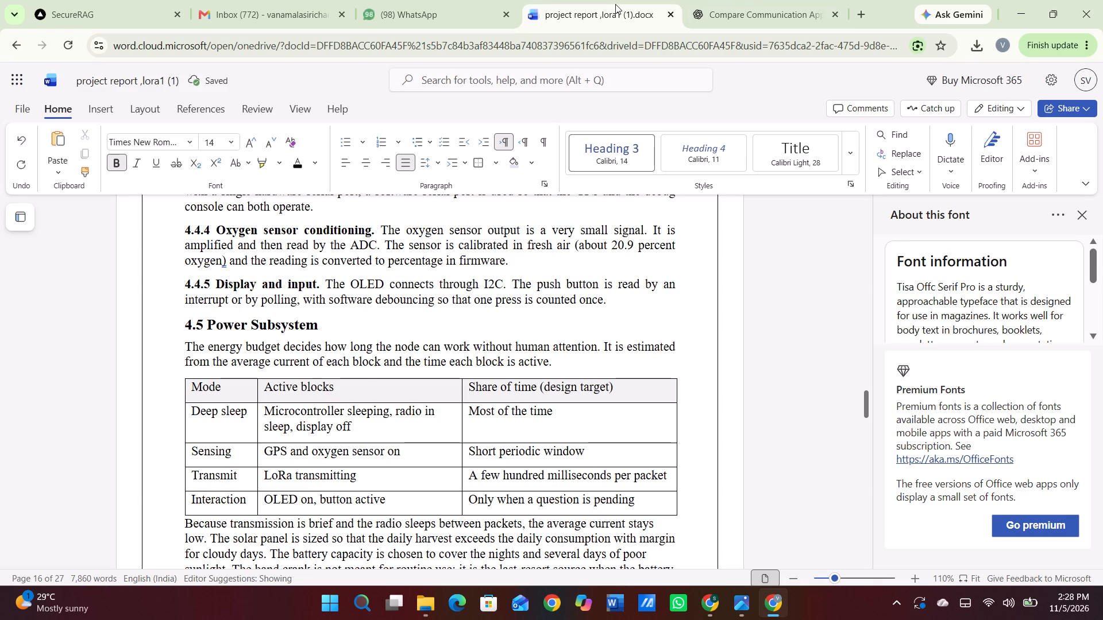
pyautogui.hotkey('ctrl', 'v')
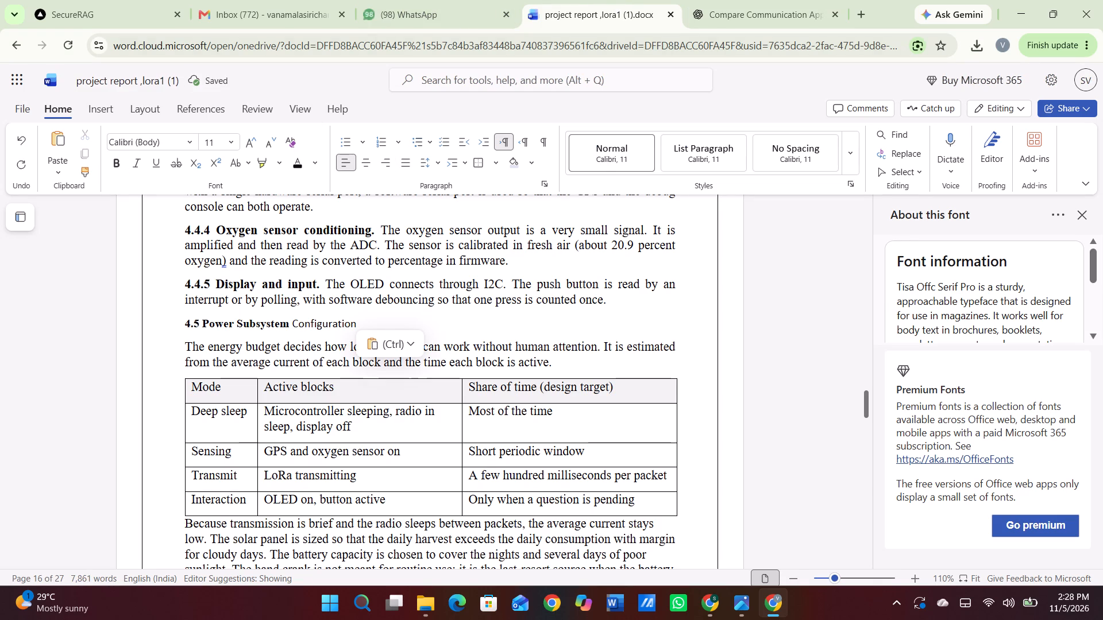
# Set the font size of the whole heading "4.5 Power Subsystem Configuration" to 14.
pyautogui.moveTo(183, 319); pyautogui.dragTo(383, 329)
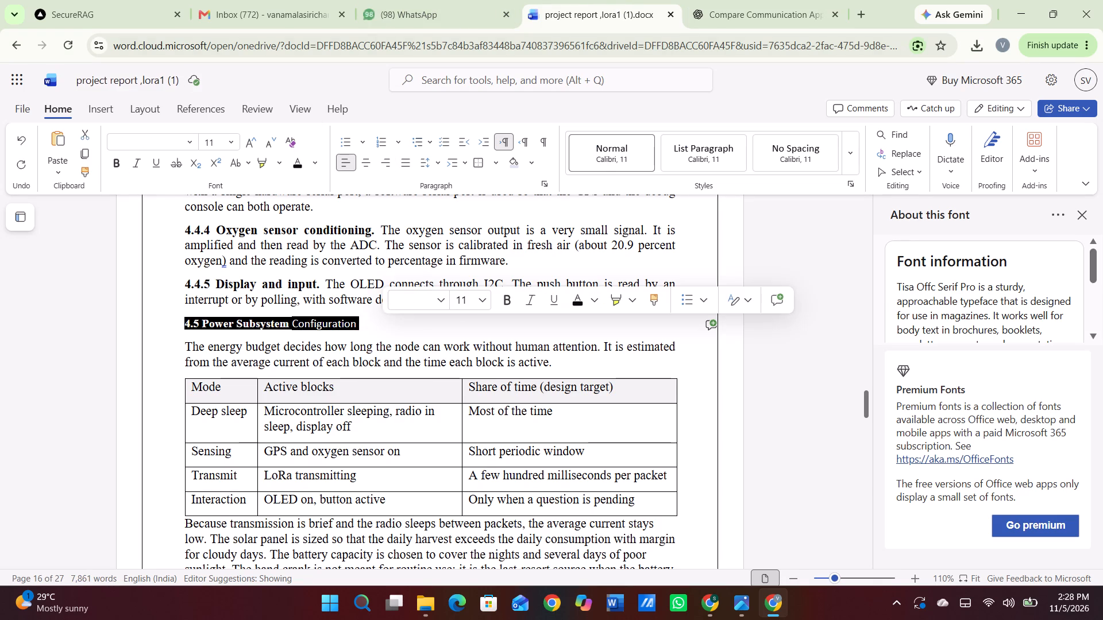
pyautogui.click(484, 304)
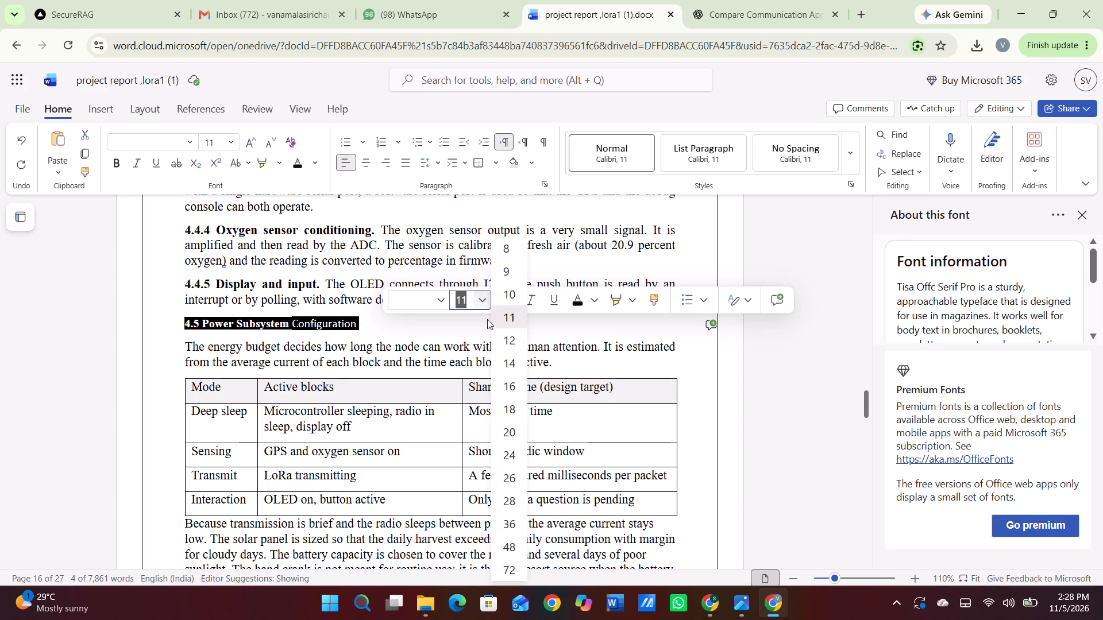
pyautogui.click(507, 358)
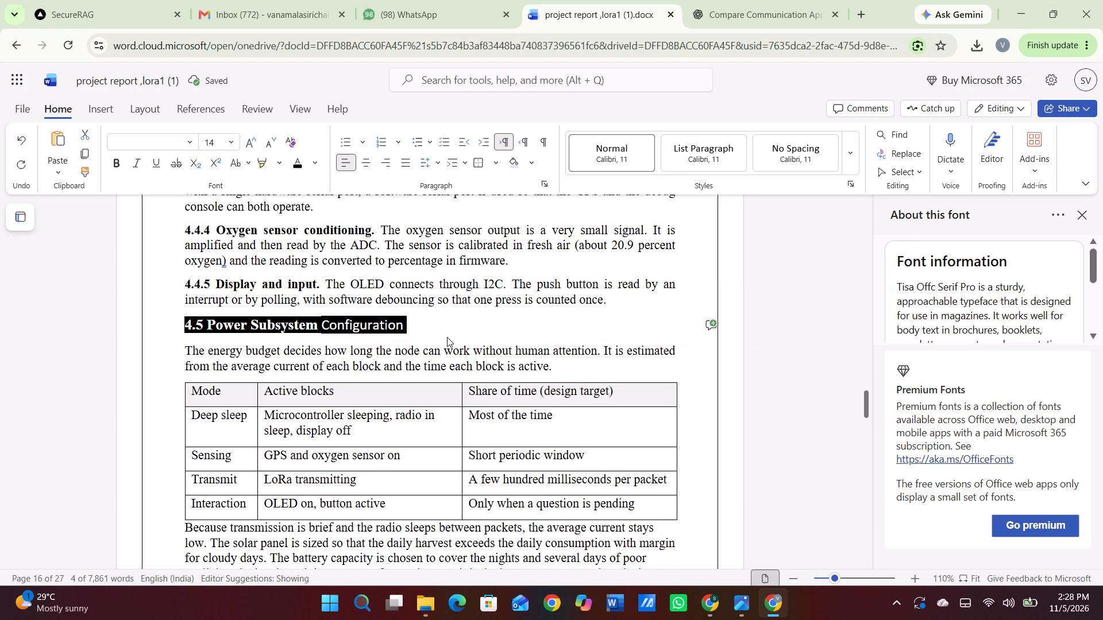
pyautogui.click(484, 315)
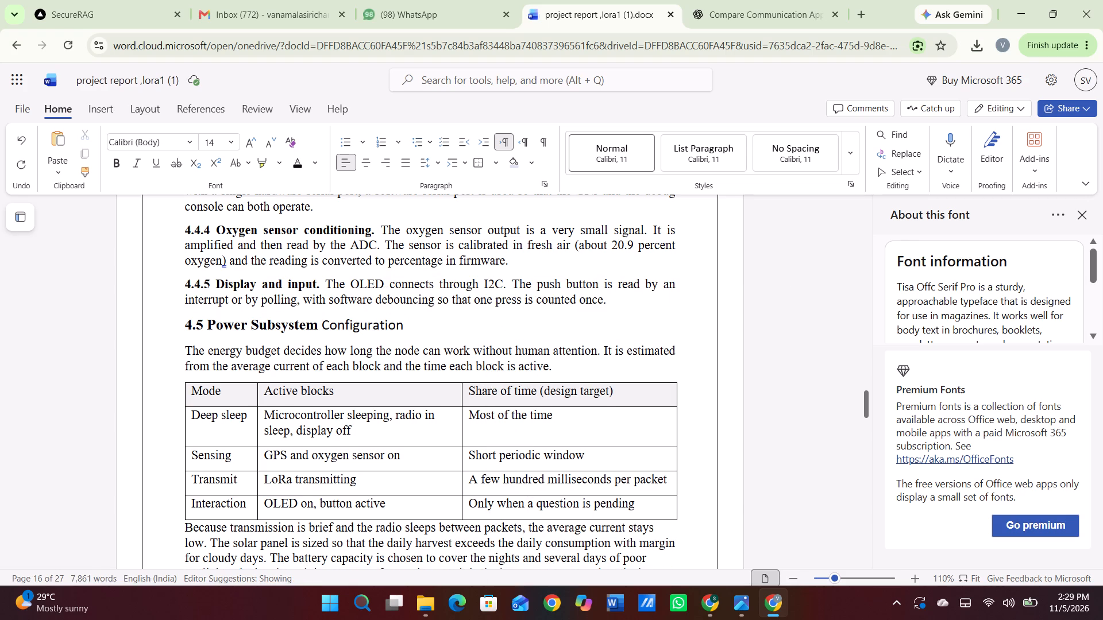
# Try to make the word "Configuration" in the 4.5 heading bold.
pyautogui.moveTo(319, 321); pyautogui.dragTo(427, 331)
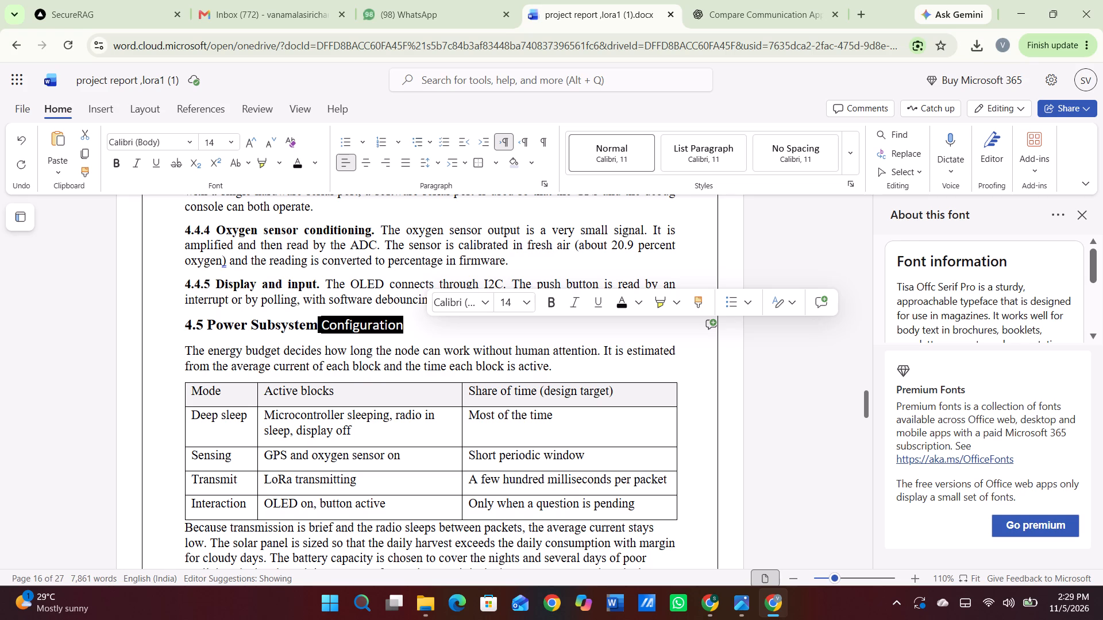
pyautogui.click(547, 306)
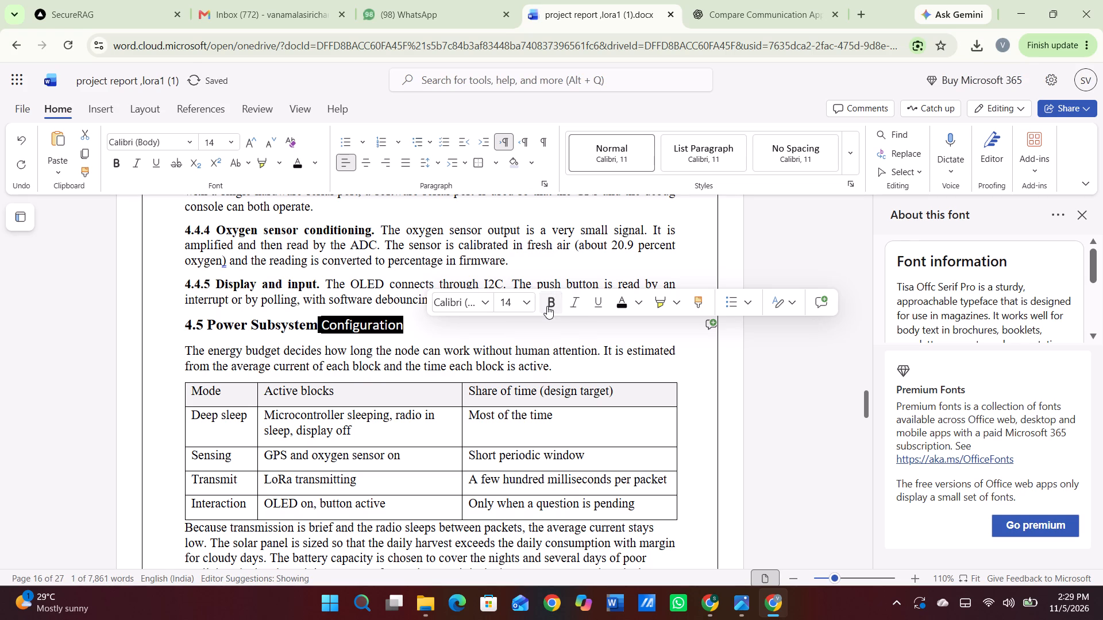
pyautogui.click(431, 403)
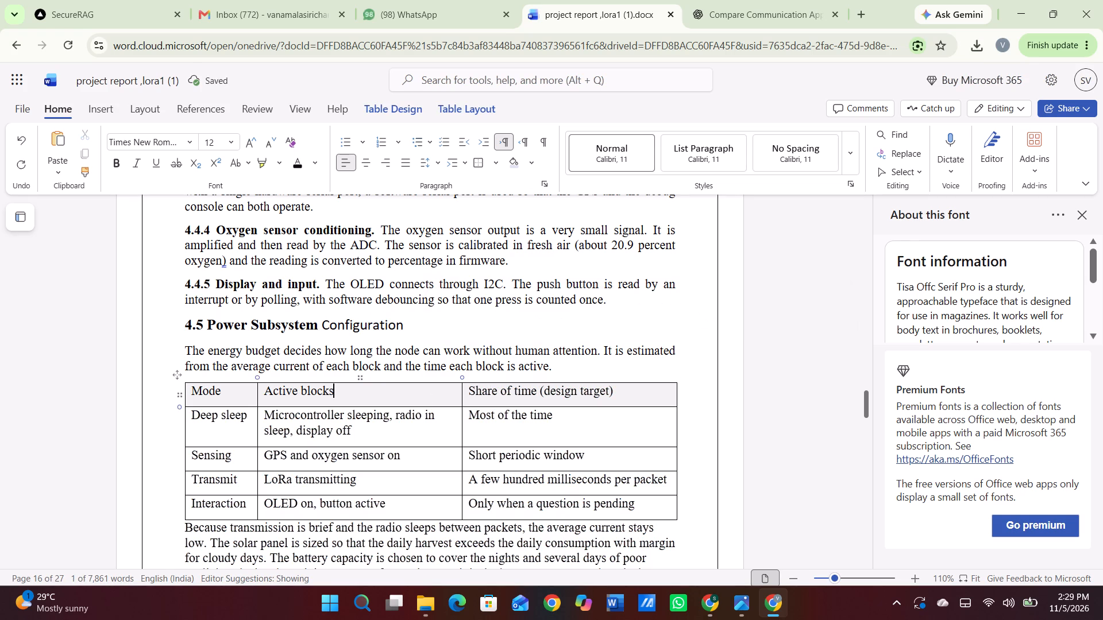
# Justify the paragraph starting "Because transmission is brief" below the power mode table in section 4.5.
pyautogui.scroll(-2, 342, 454)
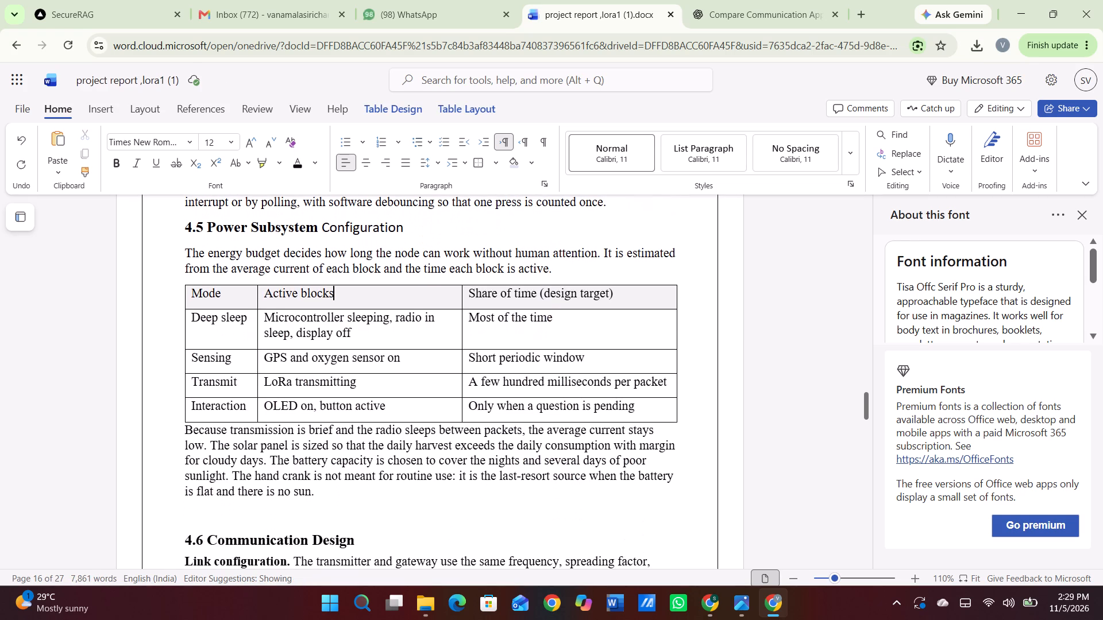
pyautogui.scroll(3, 196, 572)
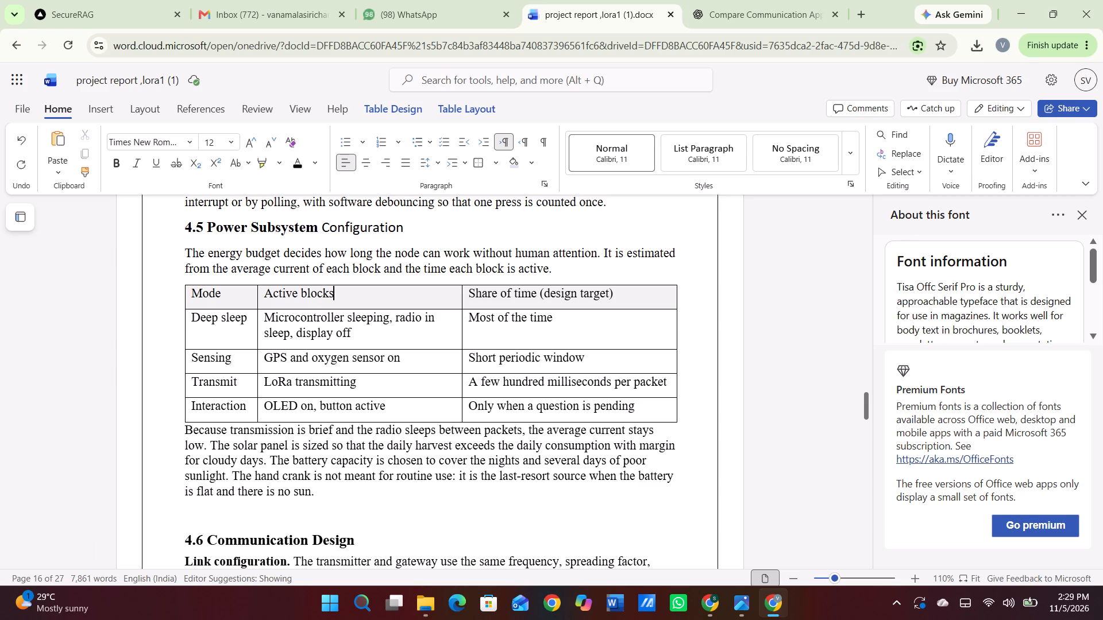
pyautogui.hscroll(2, 200, 463)
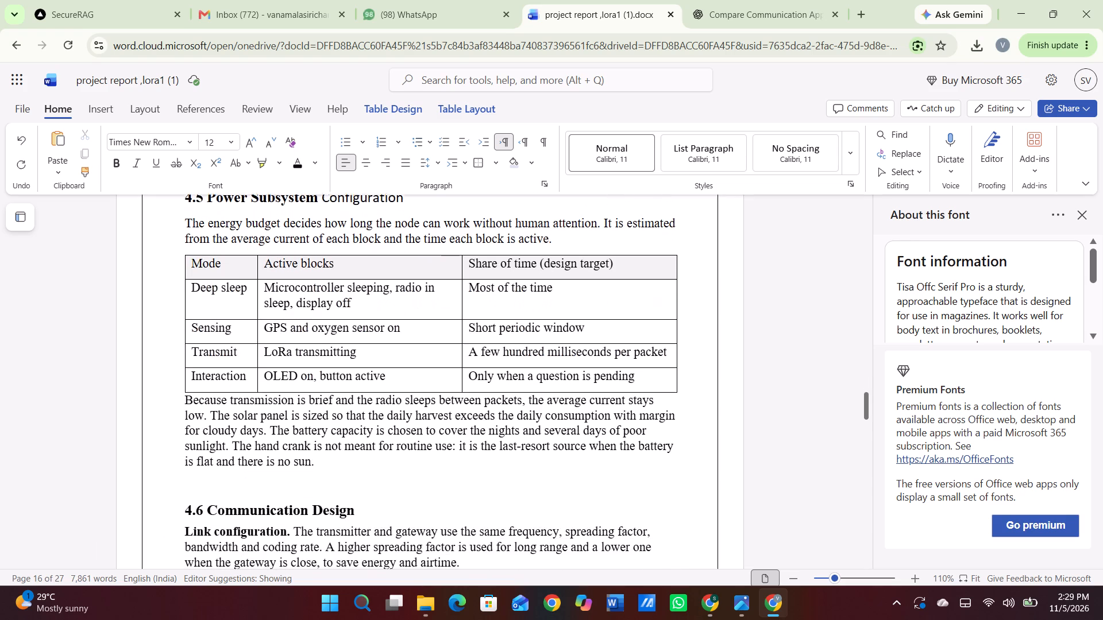
pyautogui.hscroll(1, 200, 463)
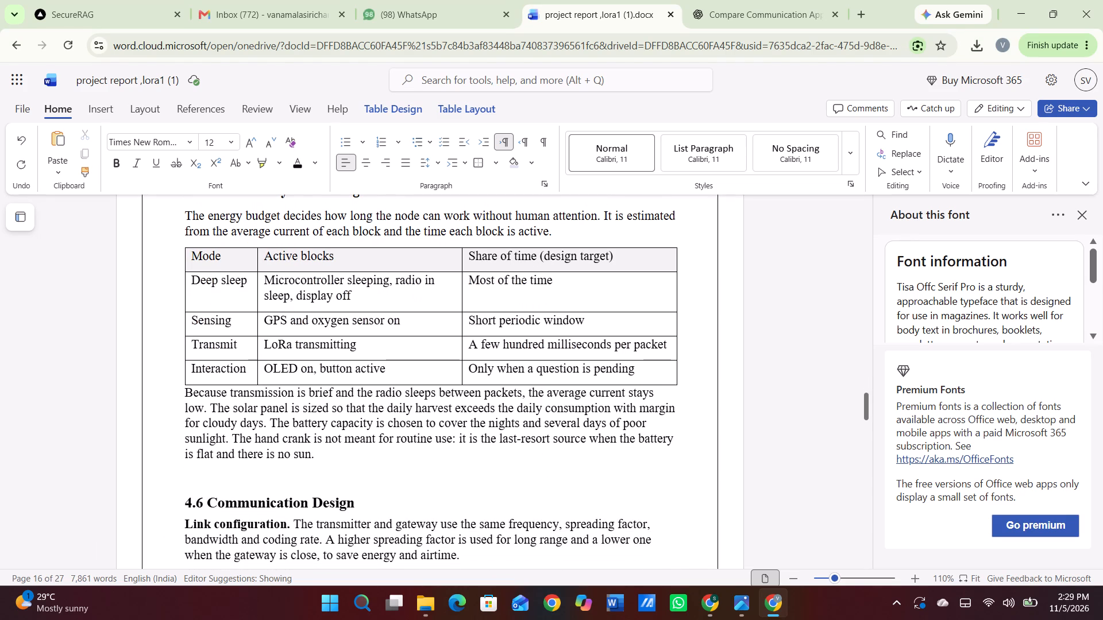
pyautogui.moveTo(177, 392); pyautogui.dragTo(330, 470)
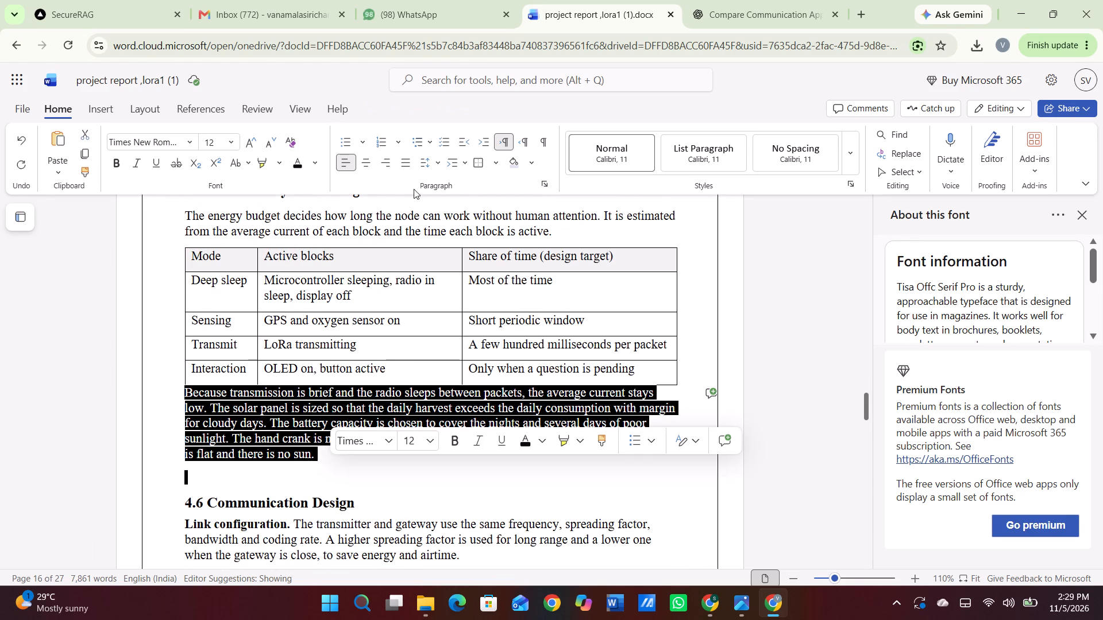
pyautogui.click(408, 161)
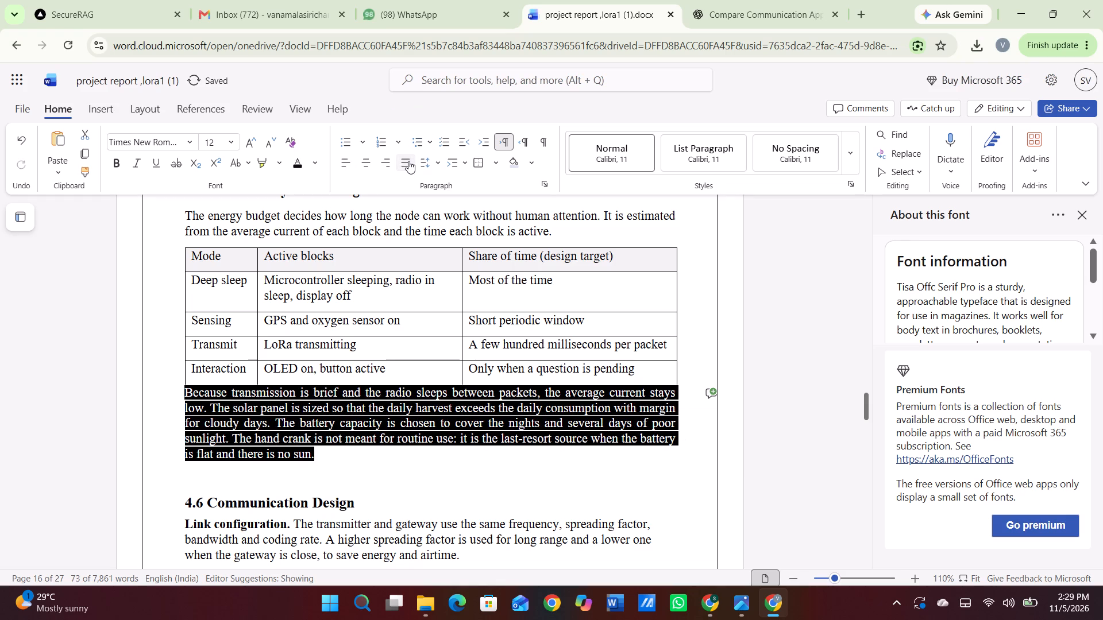
pyautogui.click(346, 400)
# Delete the empty line above the heading "4.6 Communication Design".
pyautogui.scroll(-3, 346, 400)
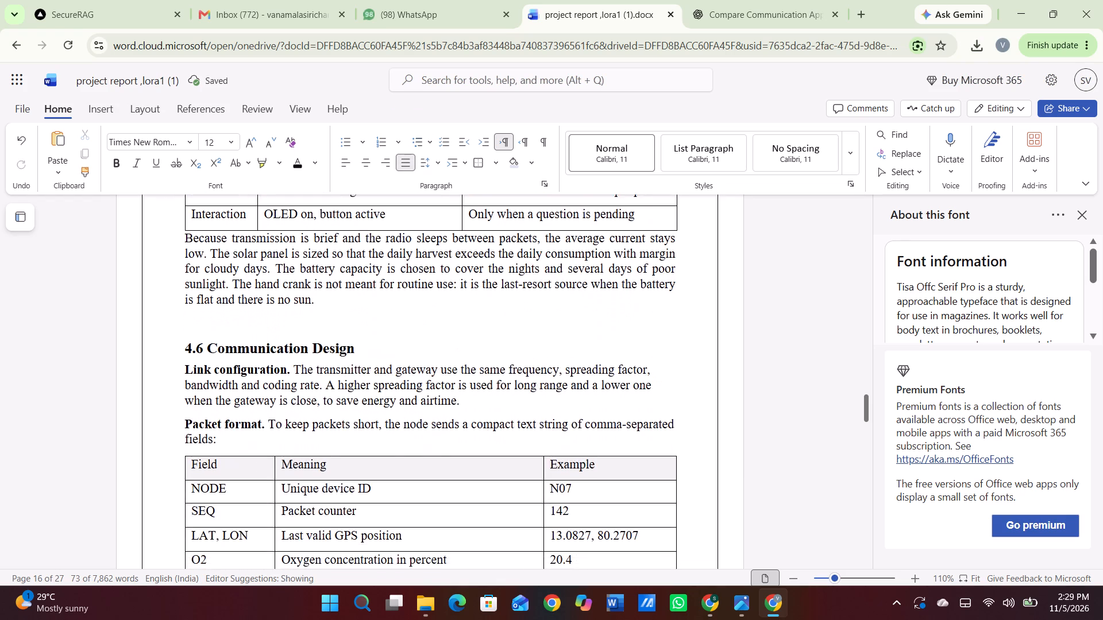
pyautogui.scroll(-1, 346, 400)
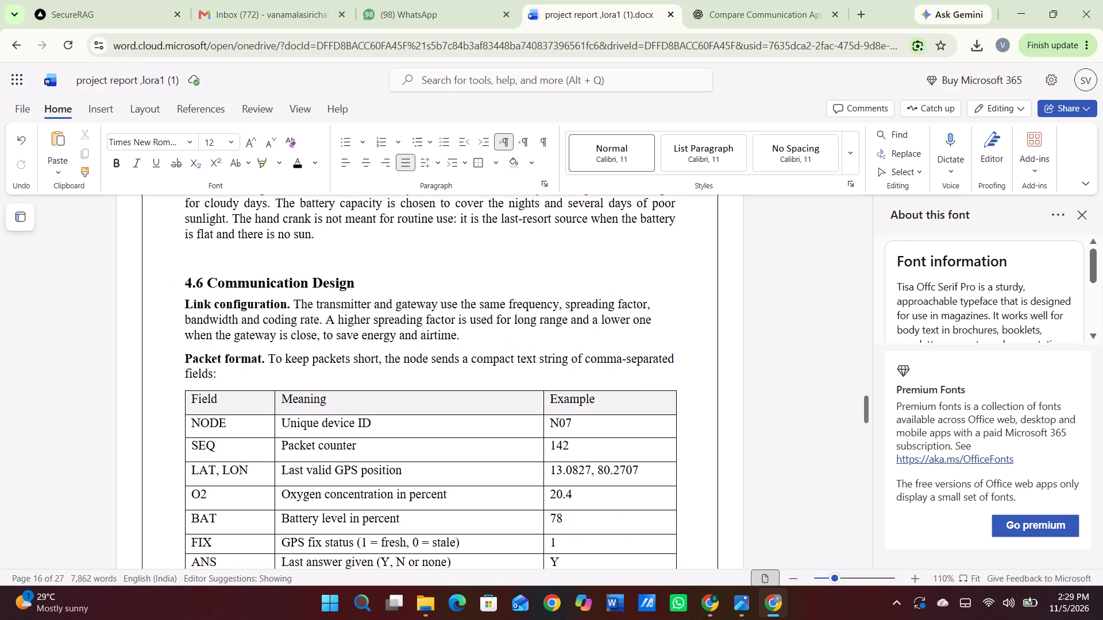
pyautogui.click(219, 259)
pyautogui.press('BackSpace')
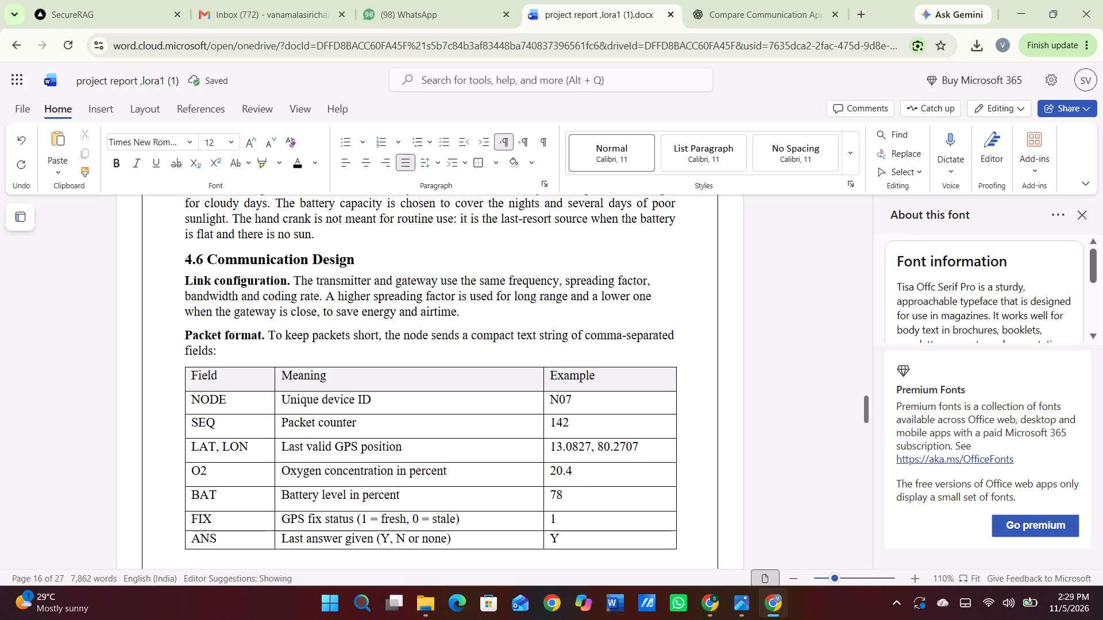
# Number the section 4.6 run-in headings: 4.6.1 before "Link configuration." and 4.6.2 before "Packet format.".
pyautogui.click(182, 279)
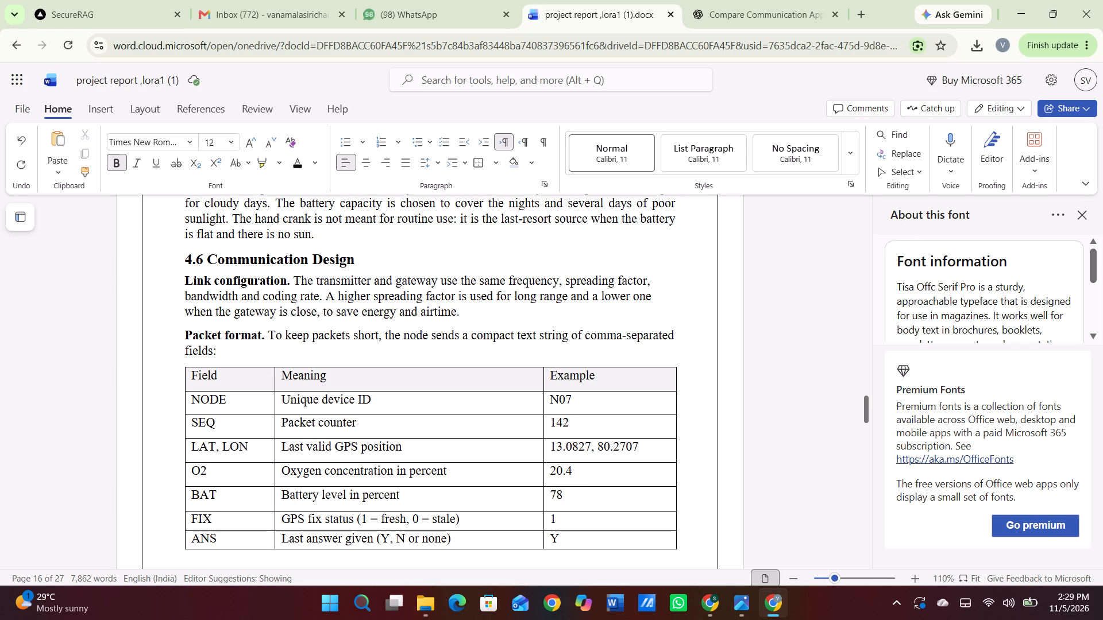
pyautogui.write('4.6.1')
pyautogui.press('space')
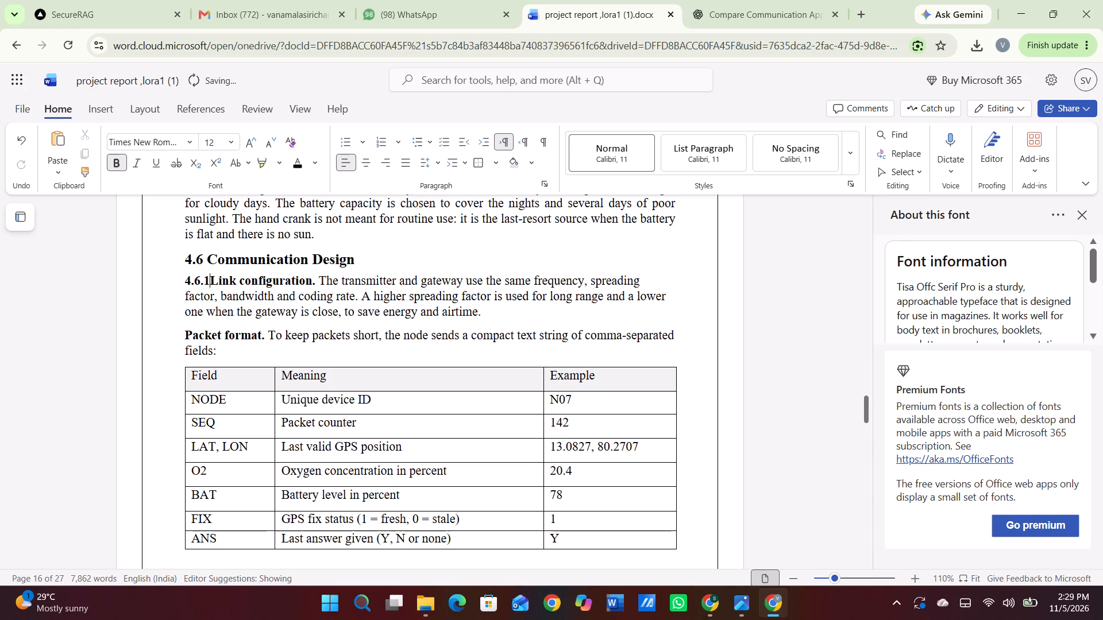
pyautogui.click(184, 339)
pyautogui.write('4.')
pyautogui.write('6.')
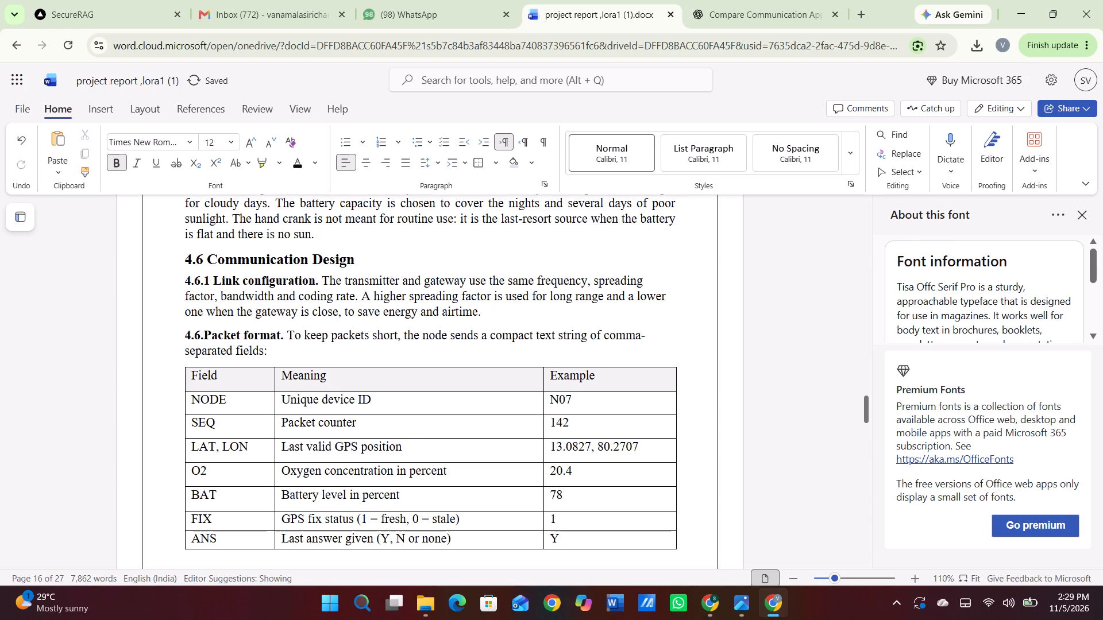
pyautogui.write('2')
pyautogui.press('space')
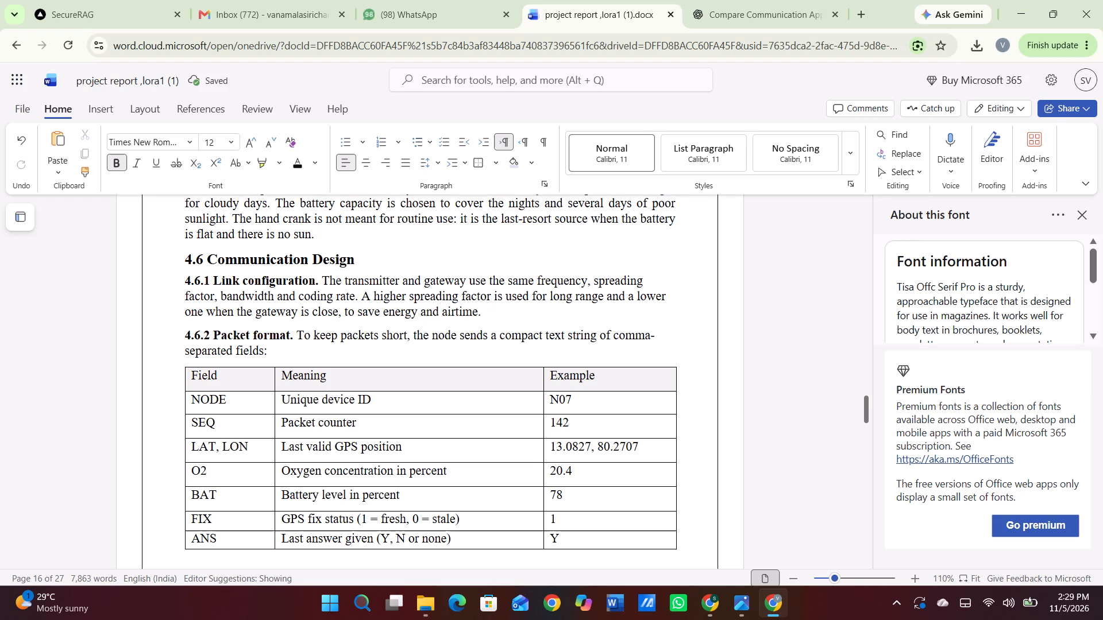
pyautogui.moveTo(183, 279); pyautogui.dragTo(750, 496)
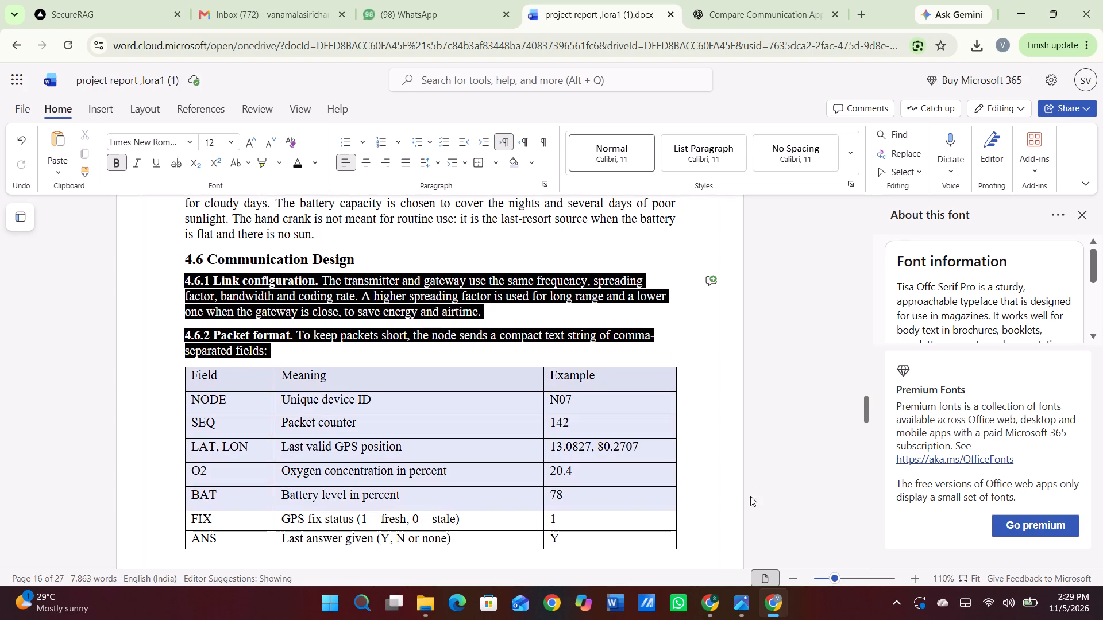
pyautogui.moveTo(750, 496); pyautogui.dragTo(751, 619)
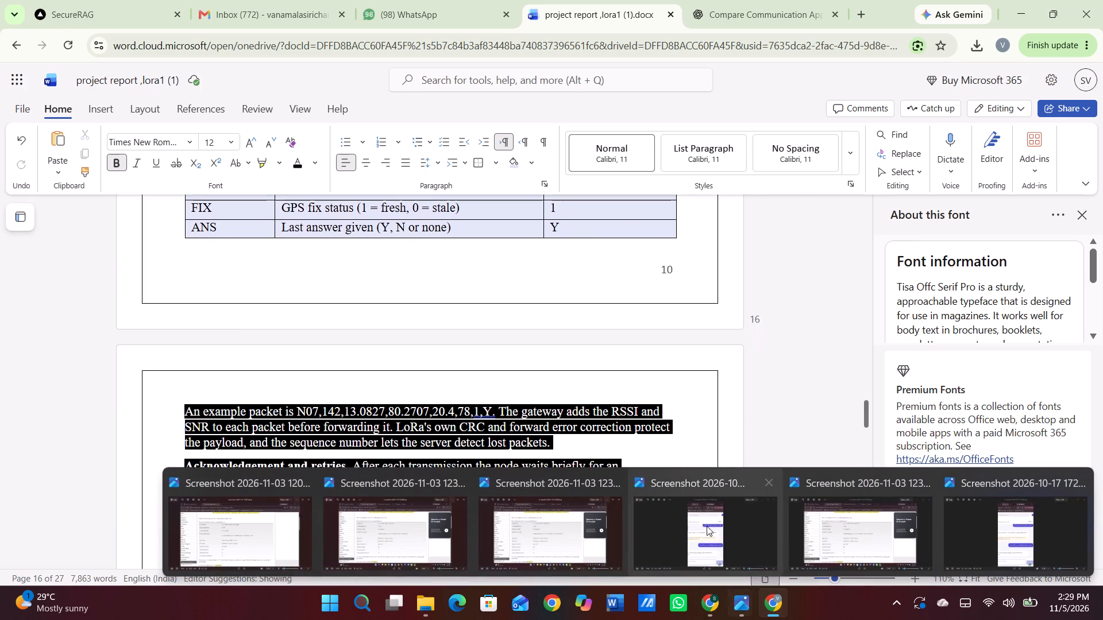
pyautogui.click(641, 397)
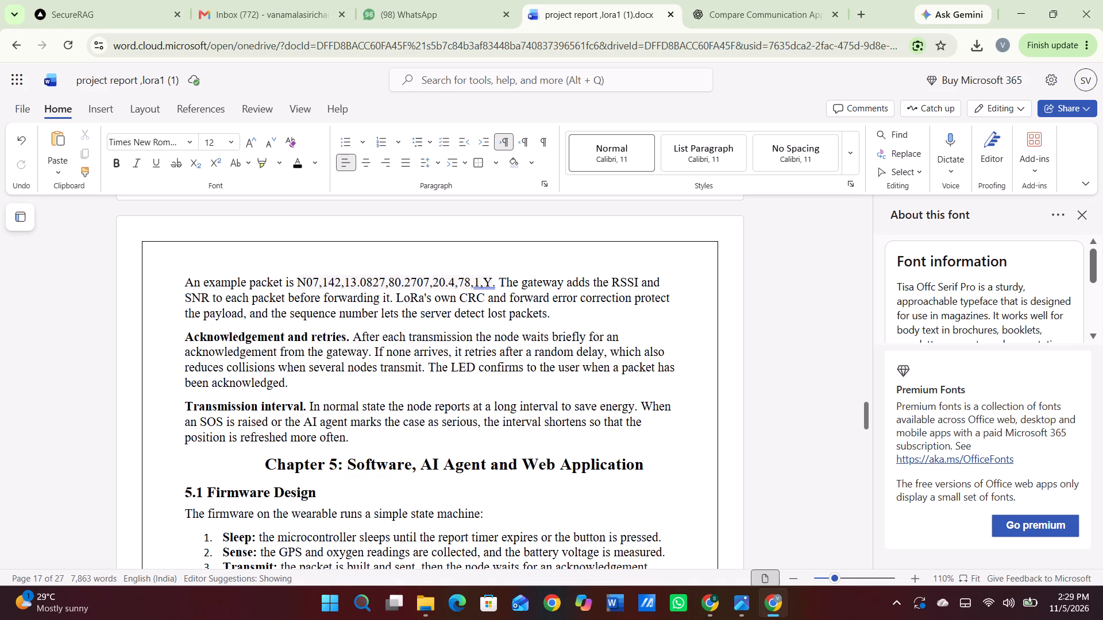
# Justify the text from the 4.6 heading through the 4.6.2 Packet format paragraph above the field table.
pyautogui.scroll(6, 491, 360)
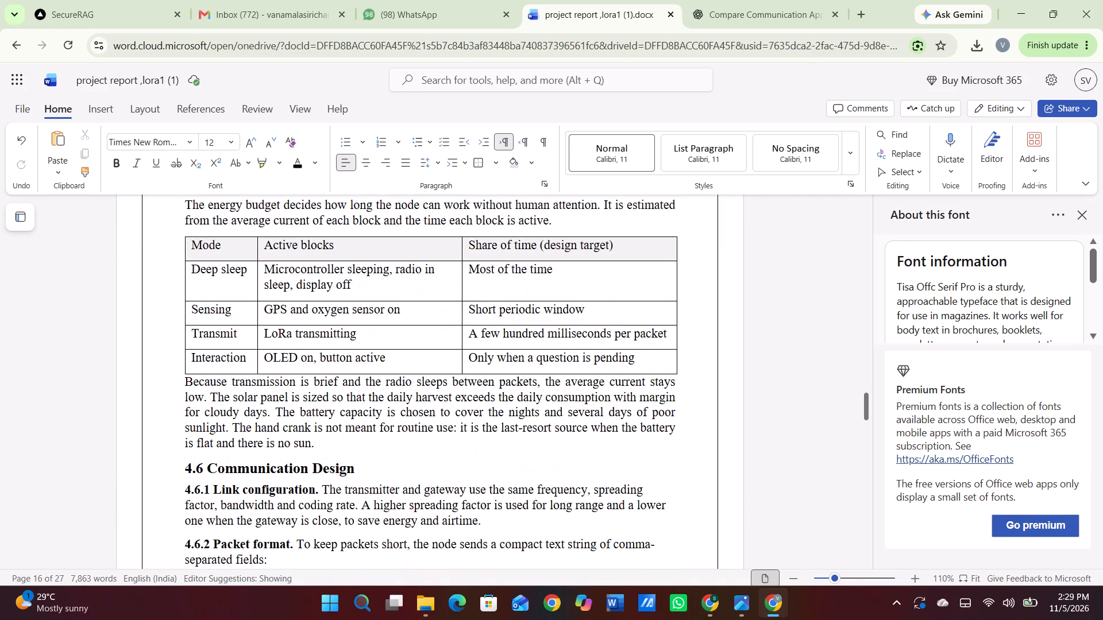
pyautogui.scroll(-1, 491, 360)
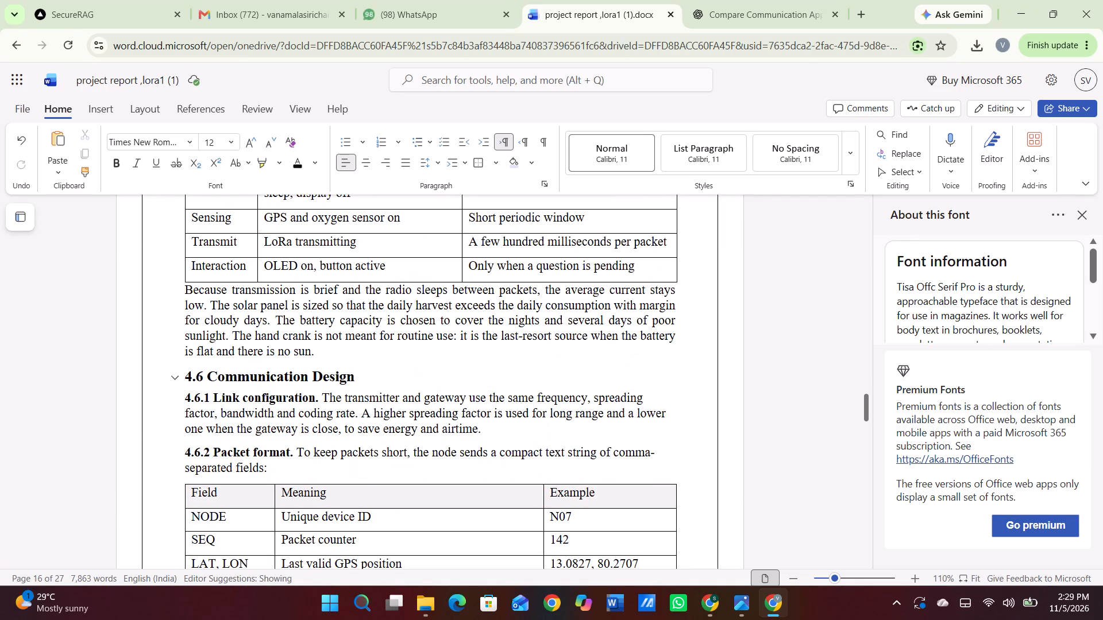
pyautogui.moveTo(185, 367); pyautogui.dragTo(660, 479)
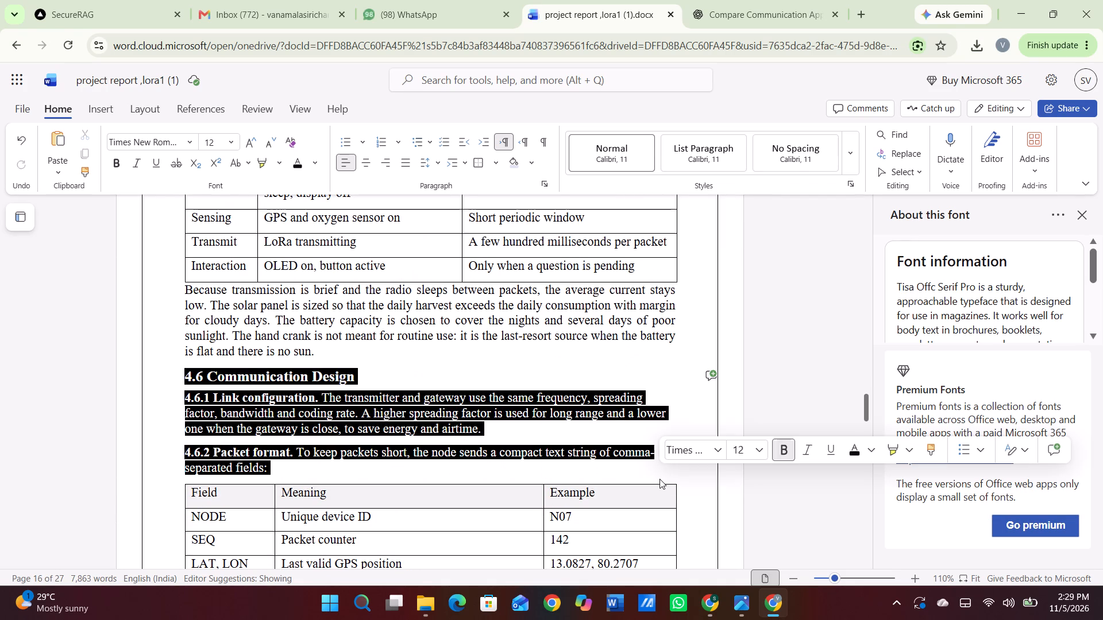
pyautogui.click(406, 169)
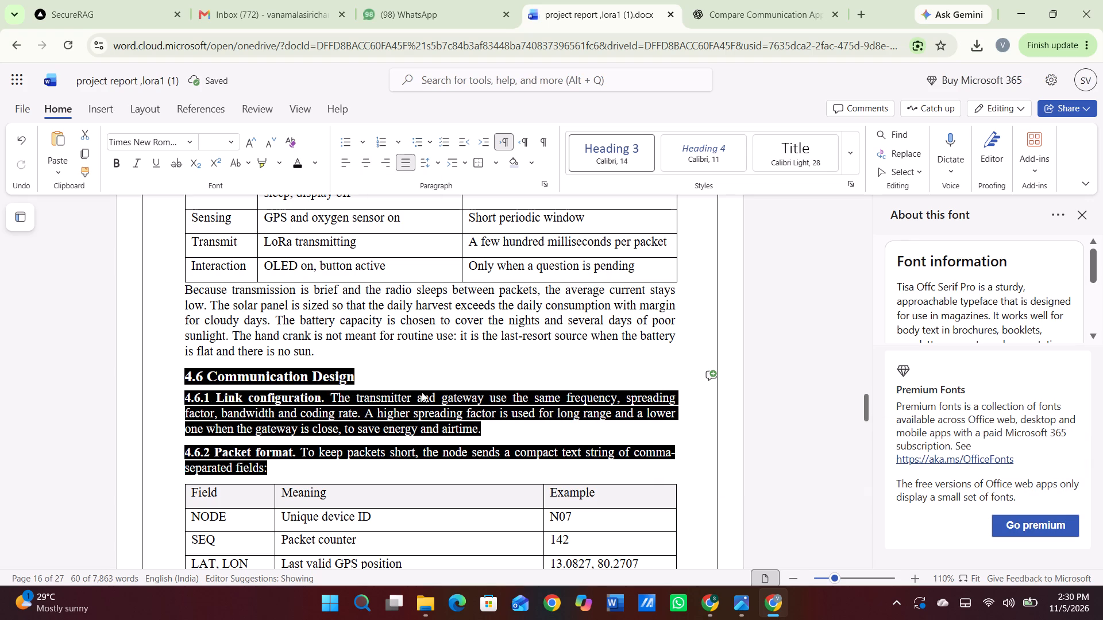
# Number the remaining section 4.6 run-in headings: 4.6.3 before "Acknowledgement and retries." and 4.6.4 before "Transmission interval.".
pyautogui.scroll(-6, 422, 392)
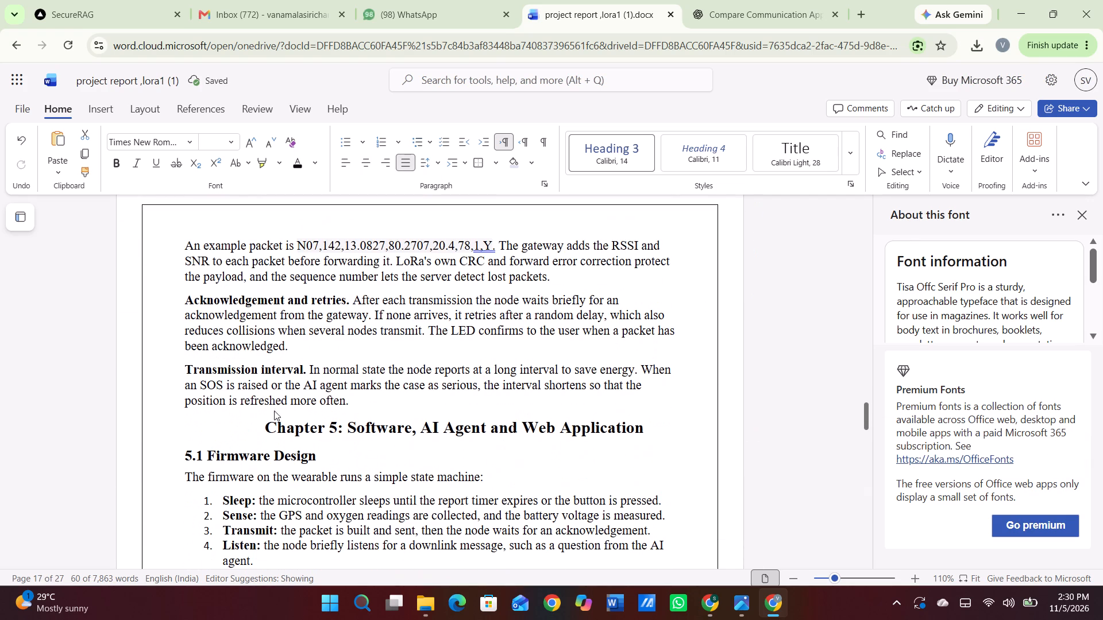
pyautogui.click(218, 391)
pyautogui.scroll(1, 135, 408)
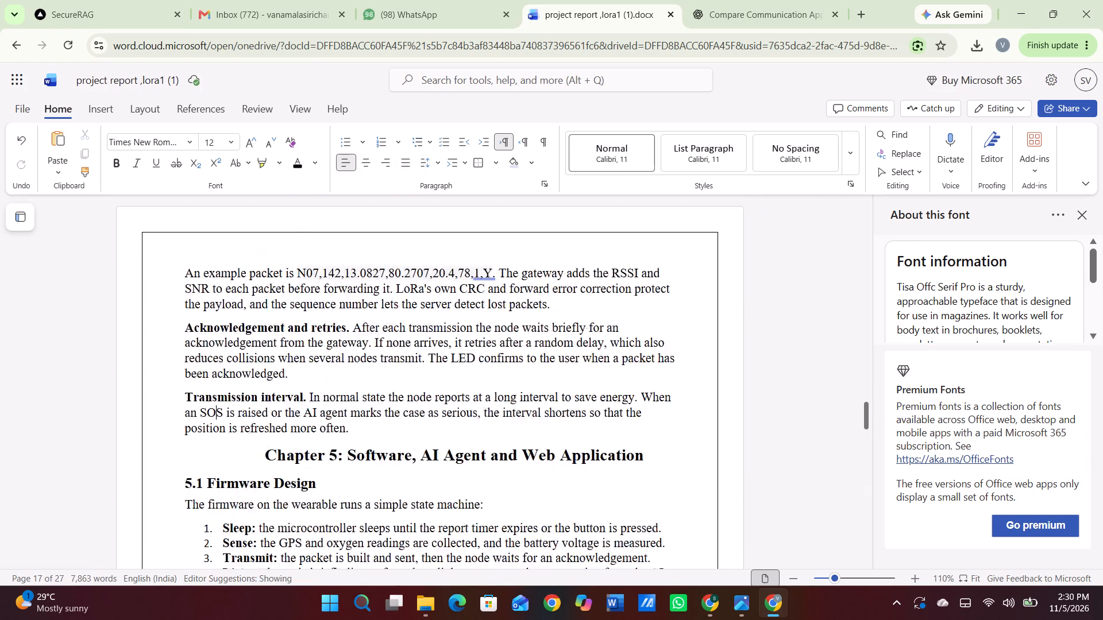
pyautogui.scroll(3, 135, 408)
pyautogui.scroll(-1, 135, 408)
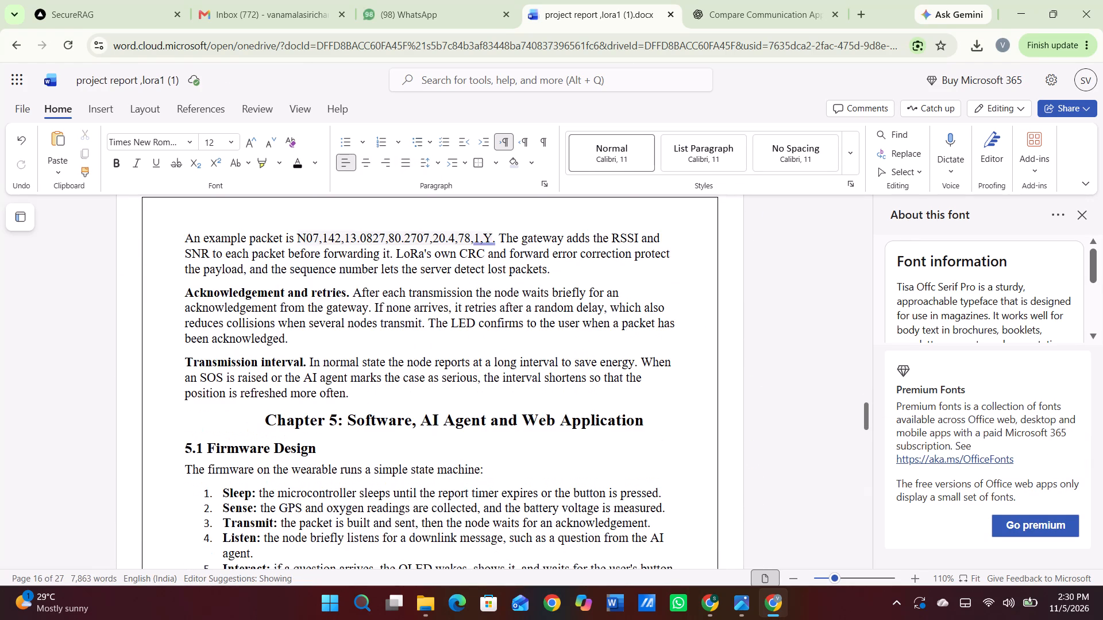
pyautogui.scroll(-1, 135, 408)
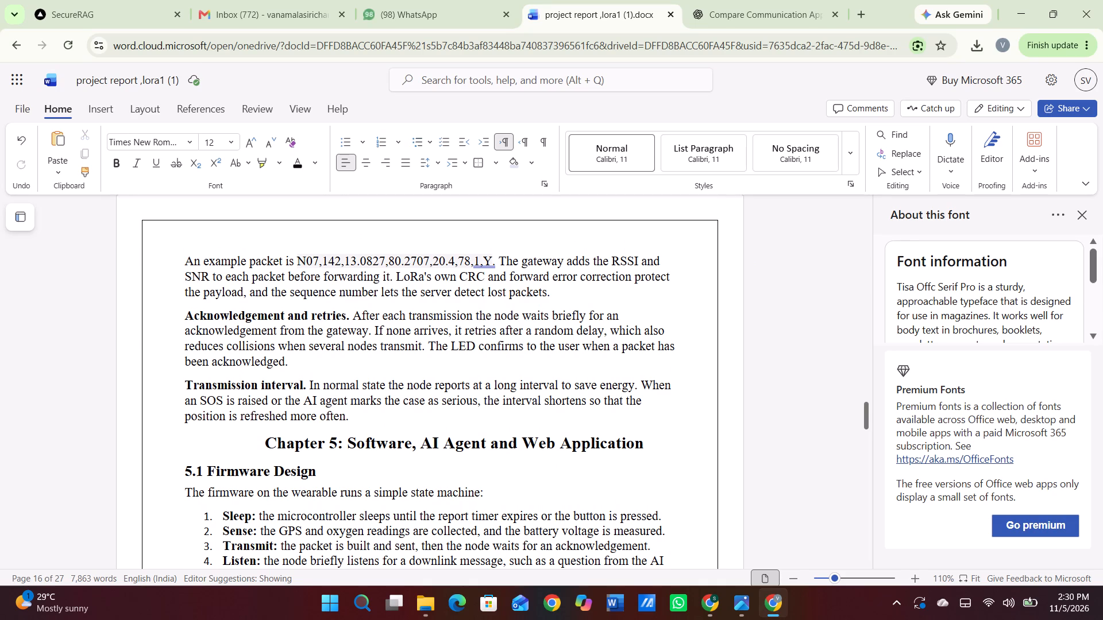
pyautogui.click(180, 313)
pyautogui.scroll(4, 180, 313)
pyautogui.hscroll(1, 180, 313)
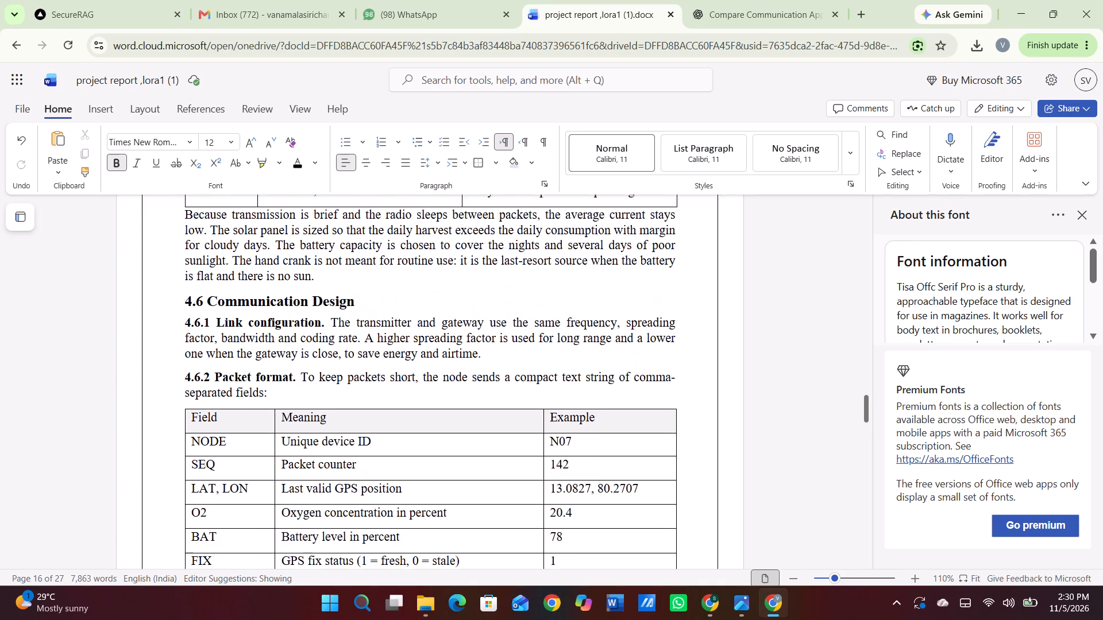
pyautogui.hscroll(1, 180, 313)
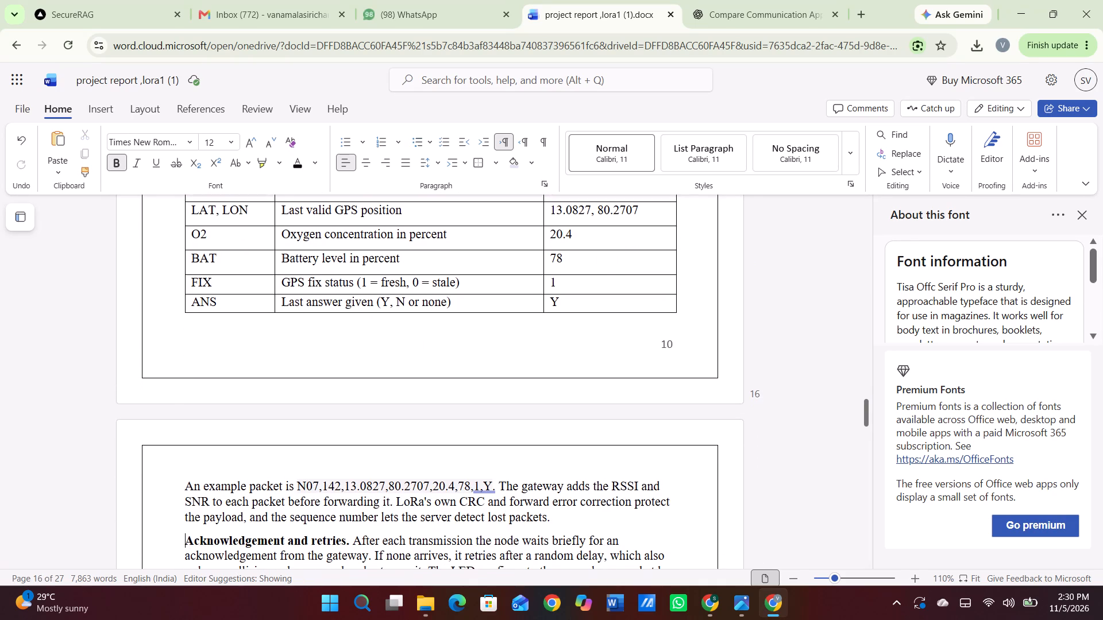
pyautogui.hscroll(1, 180, 313)
pyautogui.write('4.6.3')
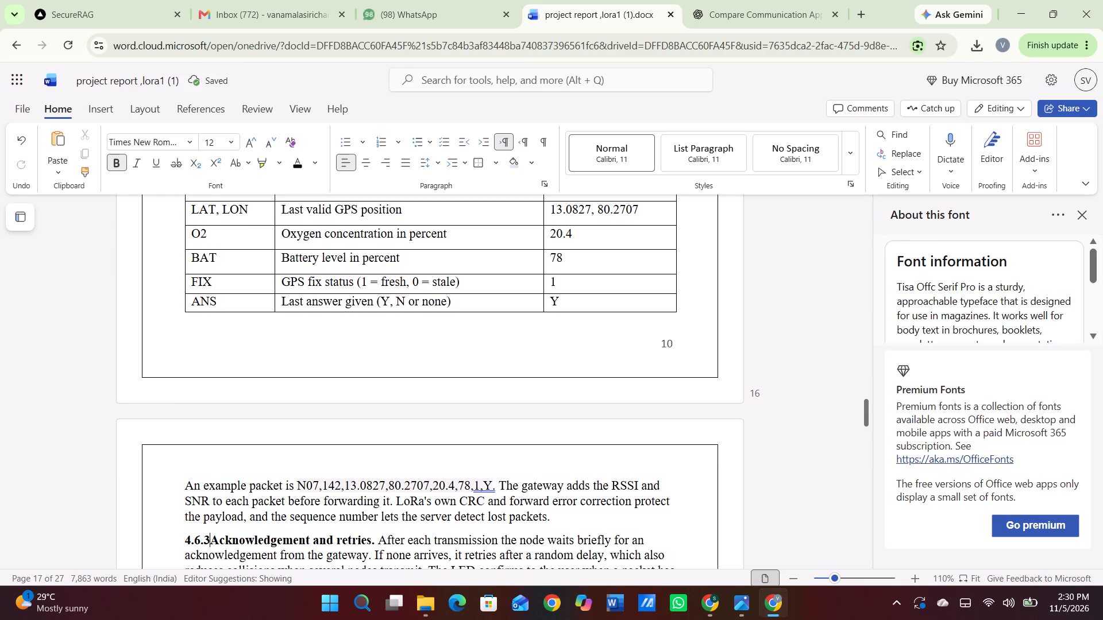
pyautogui.scroll(-2, 180, 313)
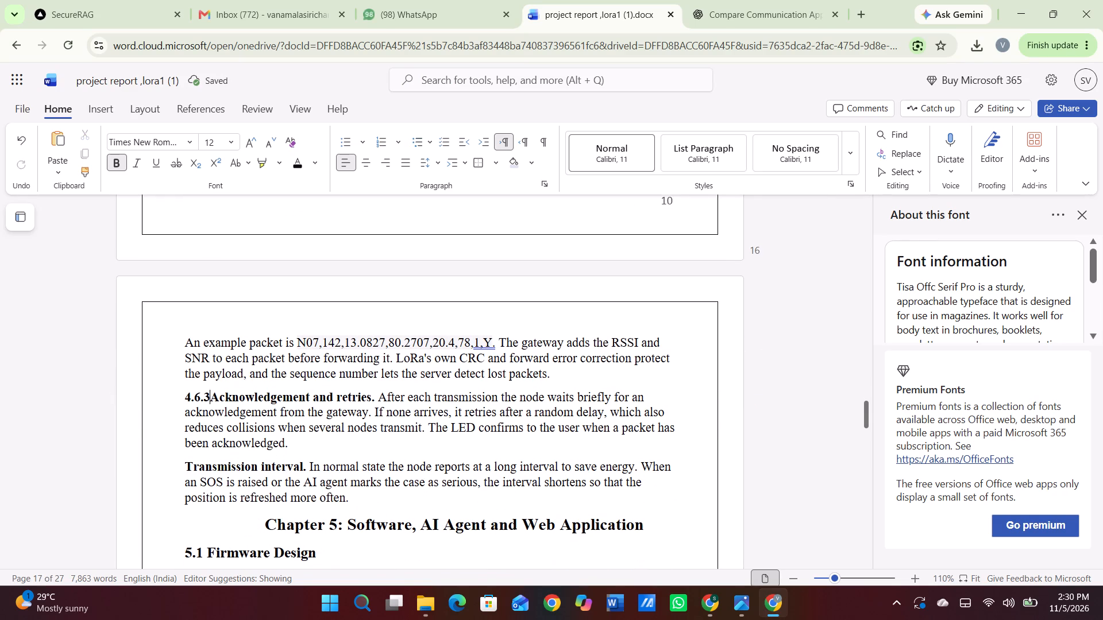
pyautogui.click(182, 459)
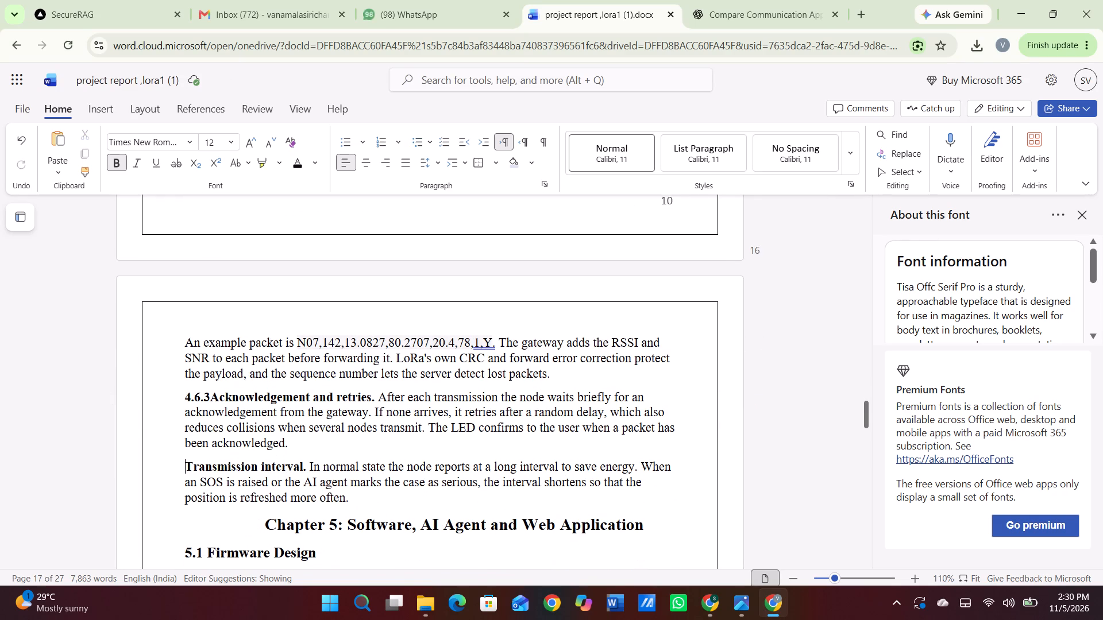
pyautogui.write('4.')
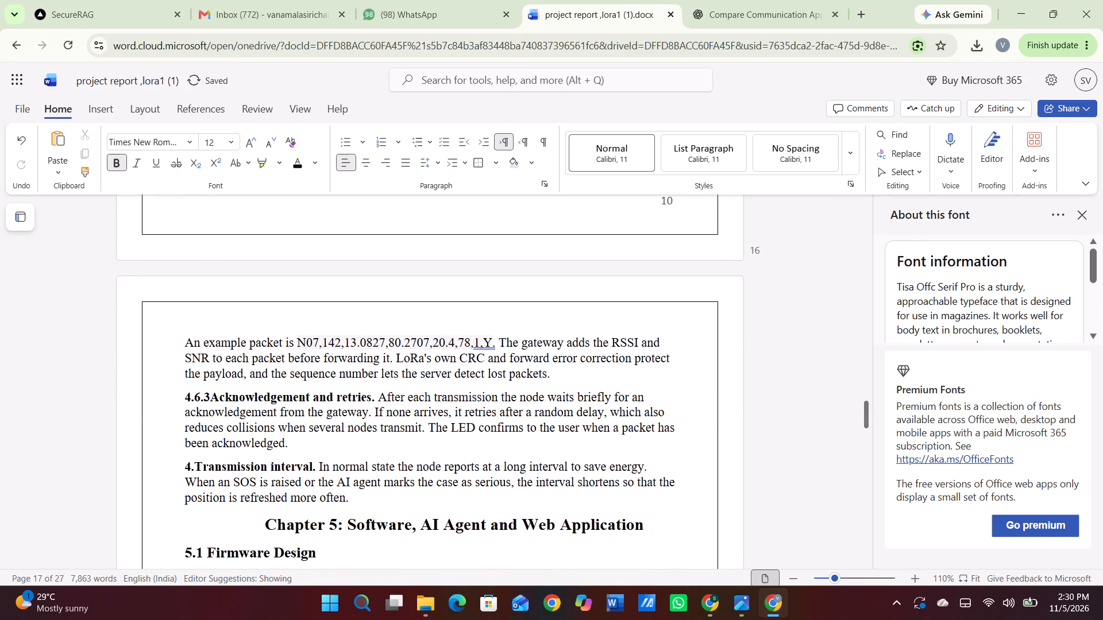
pyautogui.write('6.4')
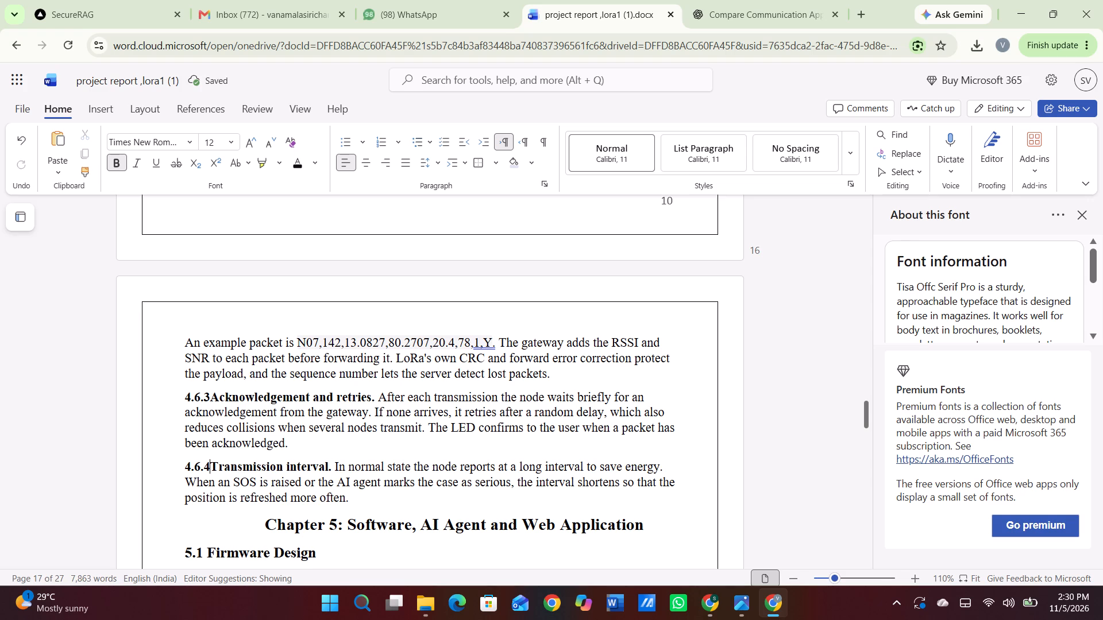
pyautogui.press('space')
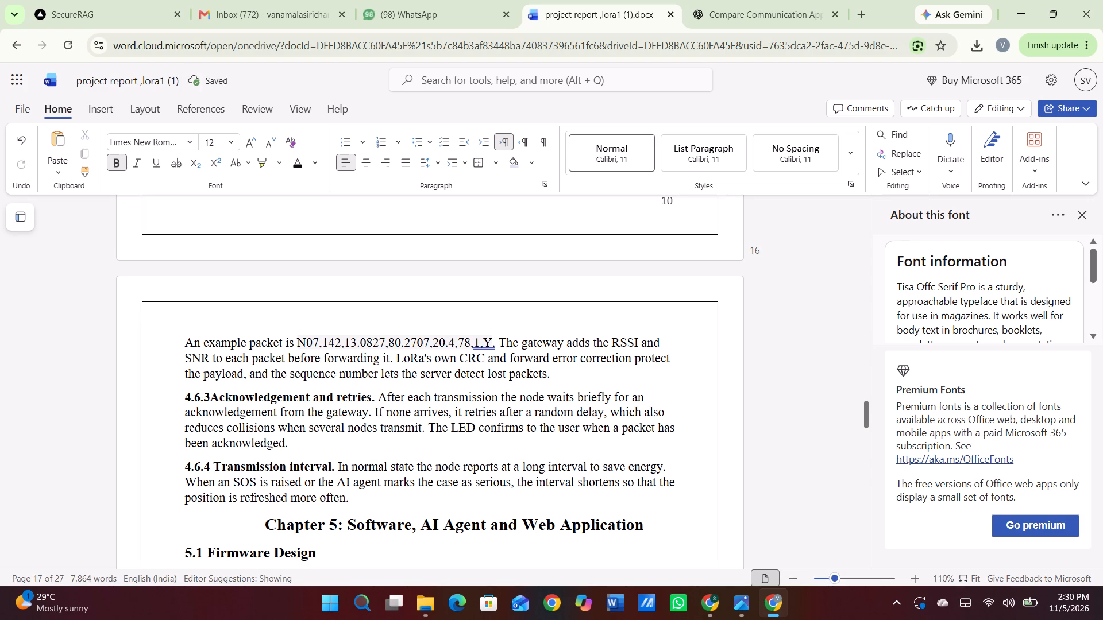
pyautogui.click(211, 393)
pyautogui.press('space')
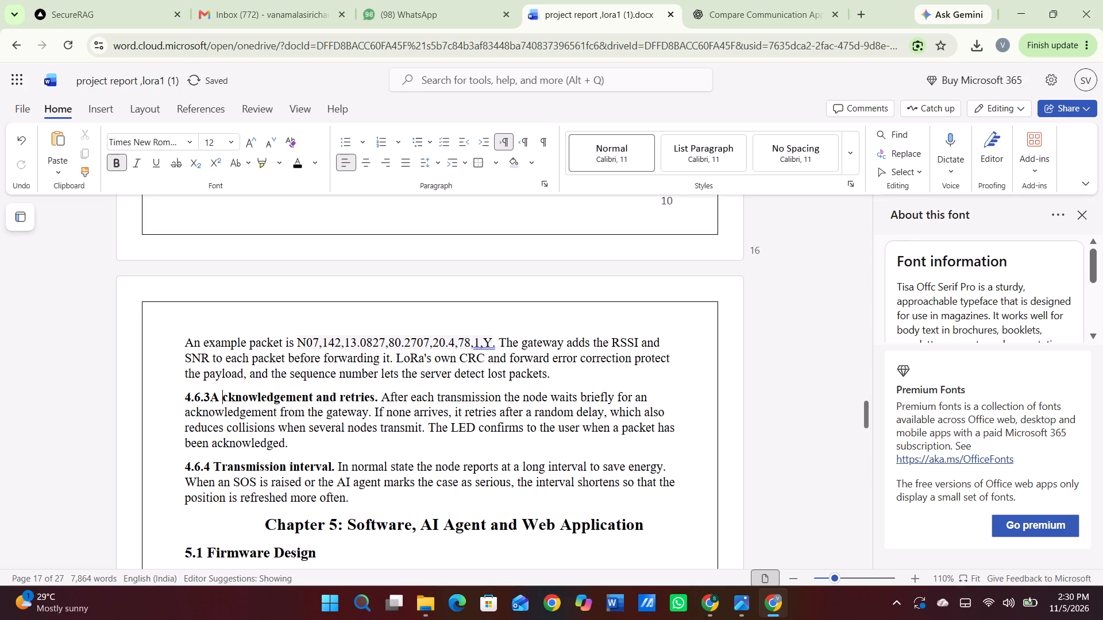
# Justify the text below the packet field table, from "An example packet is" through the 4.6.4 Transmission interval paragraph.
pyautogui.scroll(2, 207, 369)
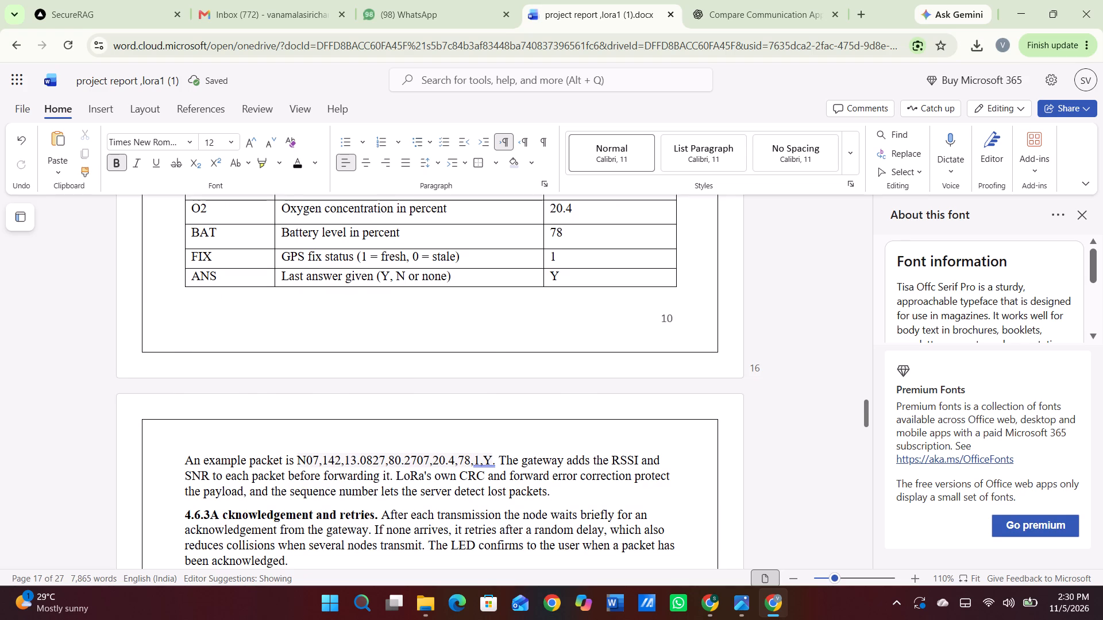
pyautogui.scroll(1, 207, 369)
pyautogui.scroll(-1, 207, 369)
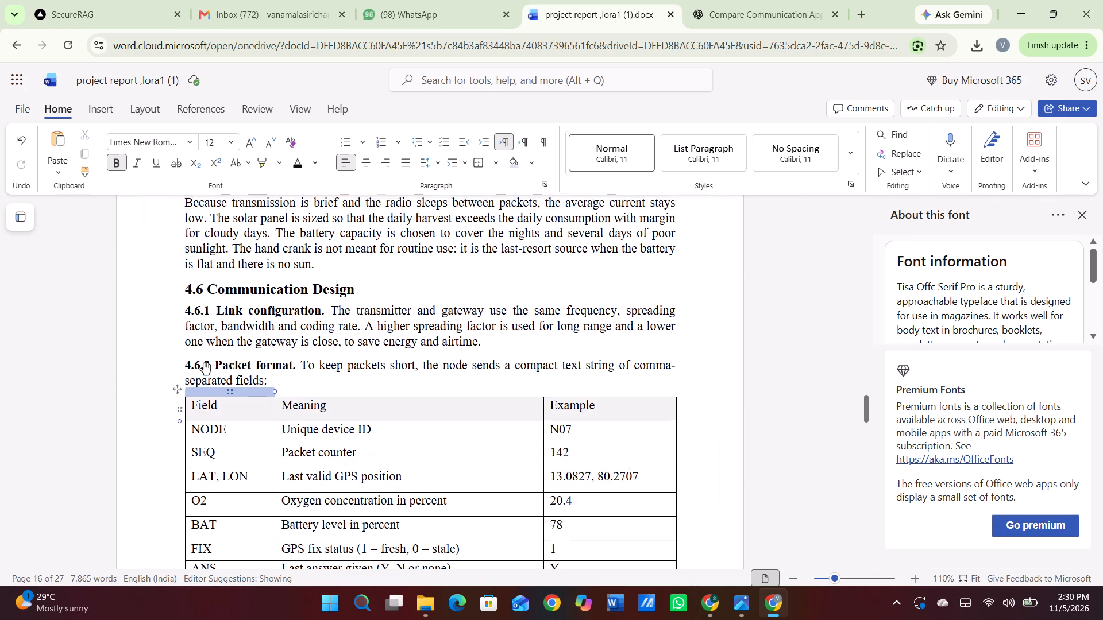
pyautogui.scroll(-3, 207, 369)
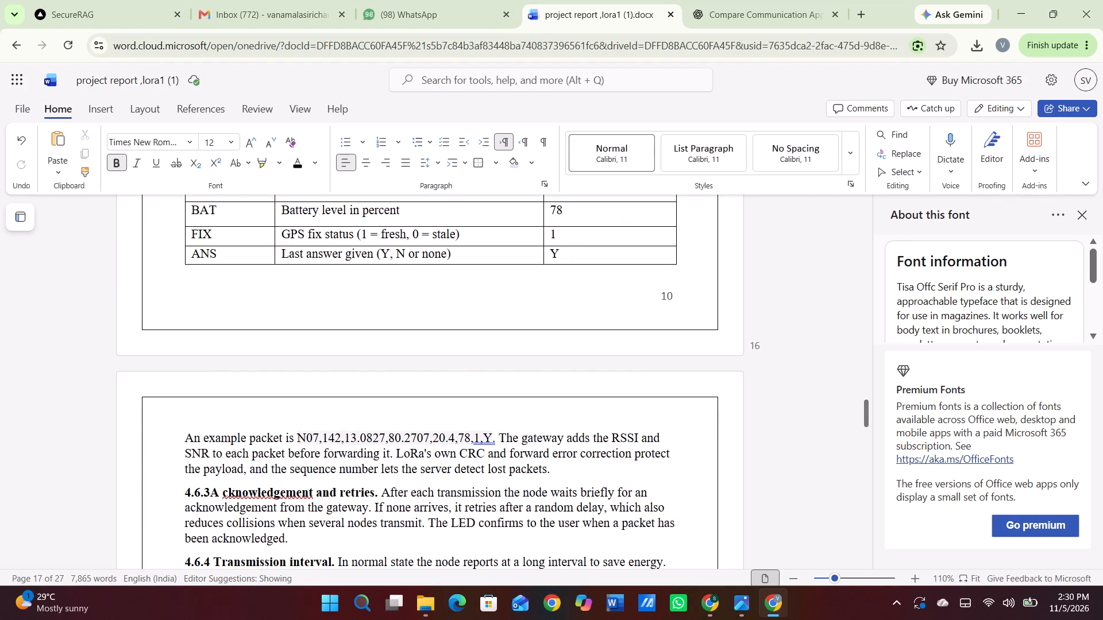
pyautogui.moveTo(186, 433); pyautogui.dragTo(604, 553)
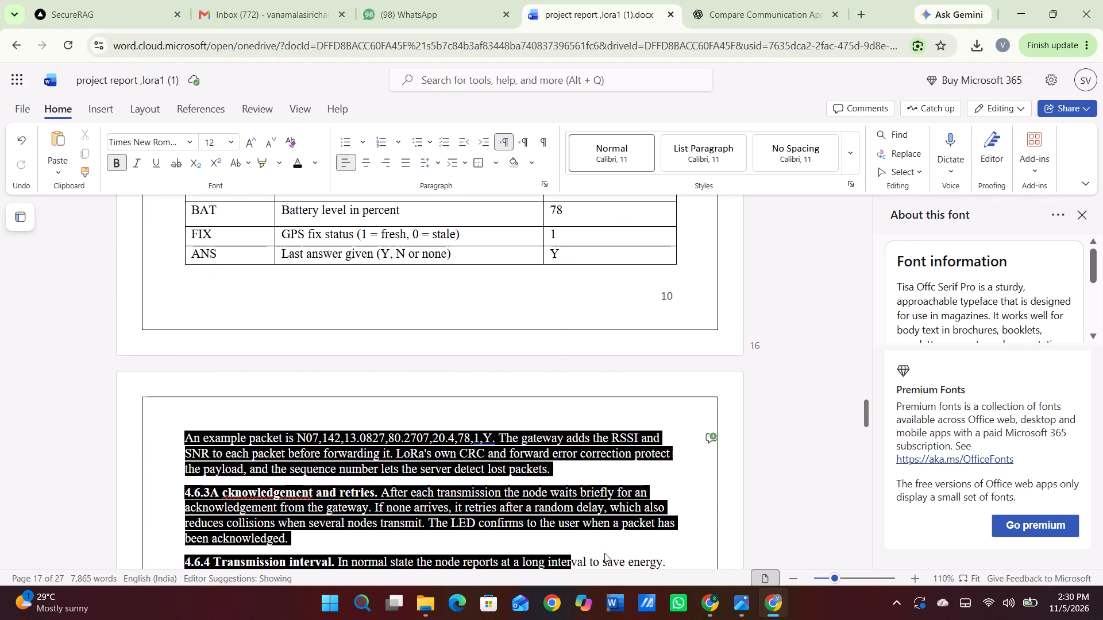
pyautogui.moveTo(604, 553); pyautogui.dragTo(661, 563)
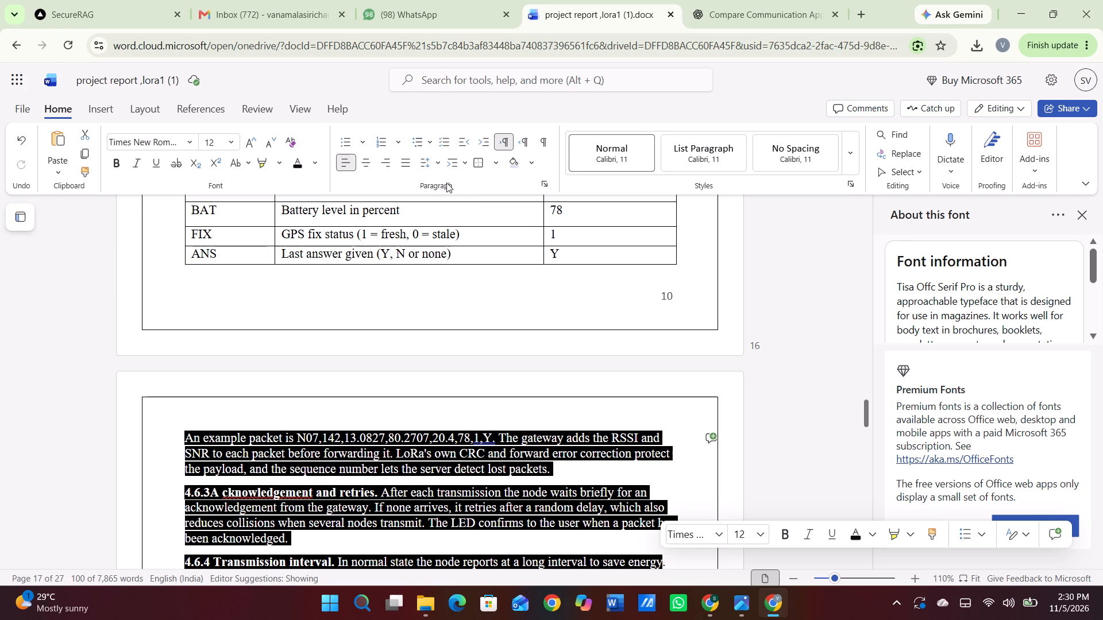
pyautogui.click(403, 163)
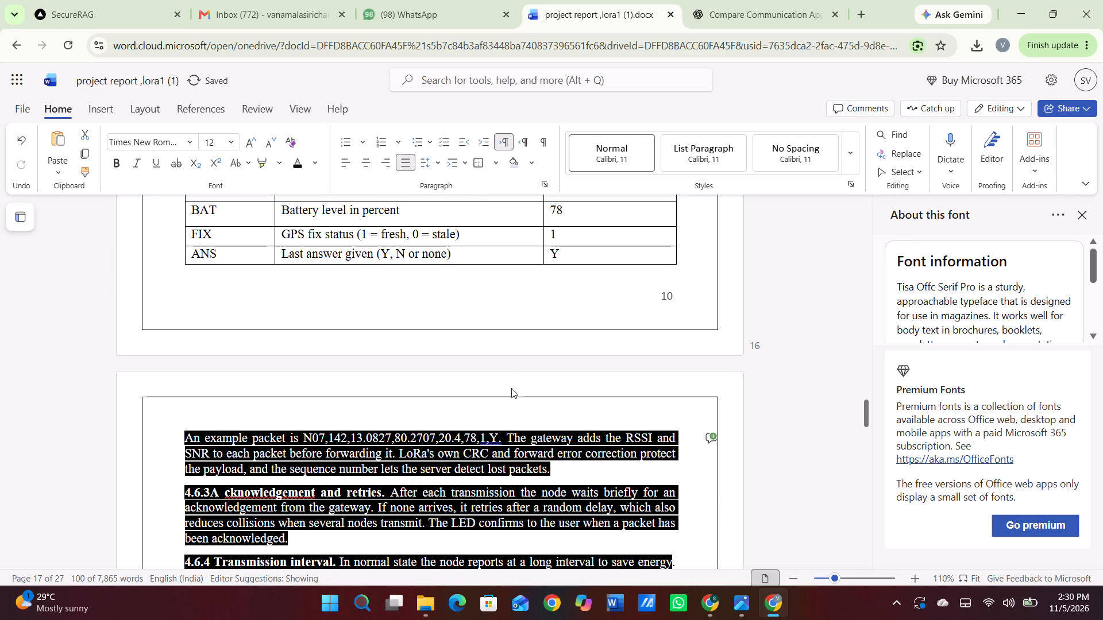
pyautogui.click(488, 418)
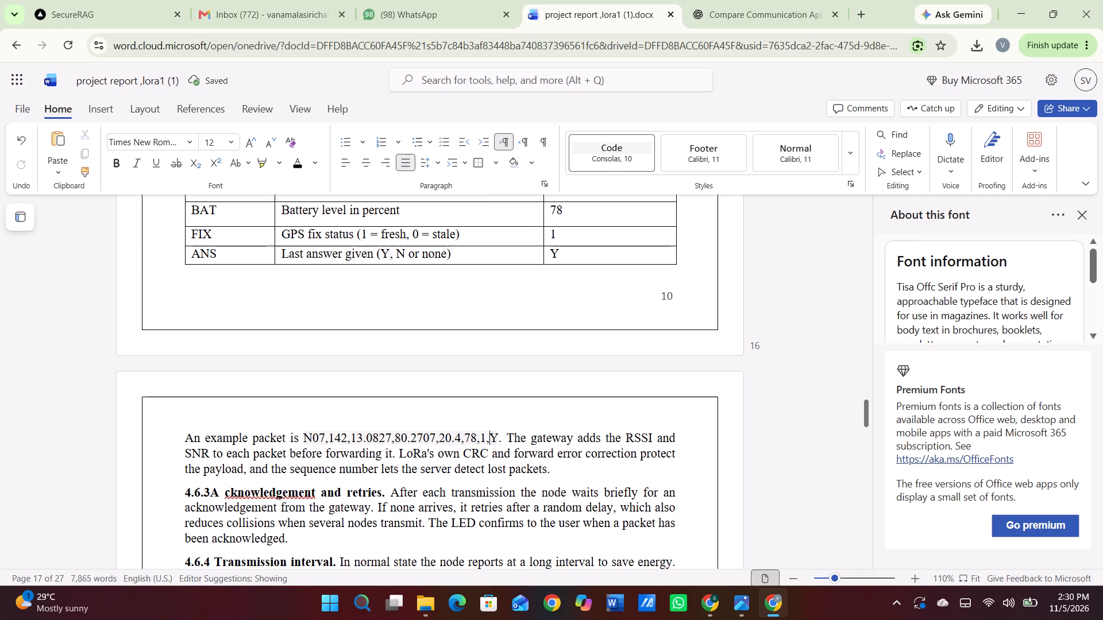
# Insert empty lines before the heading "Chapter 5: Software, AI Agent and Web Application" to push it onto the following page.
pyautogui.scroll(-4, 407, 528)
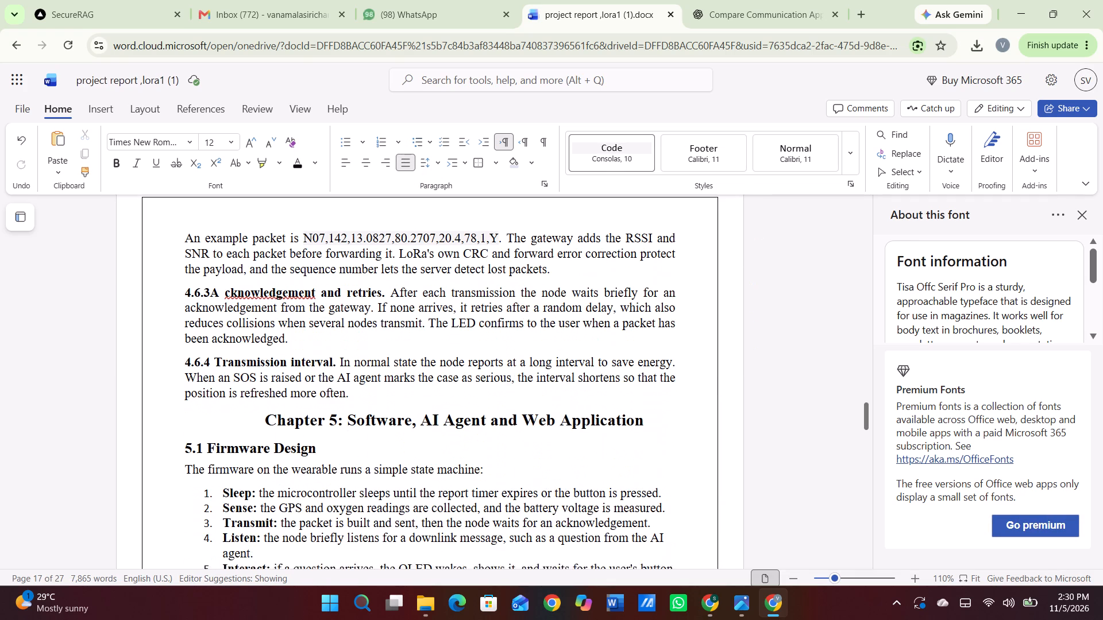
pyautogui.scroll(-1, 407, 528)
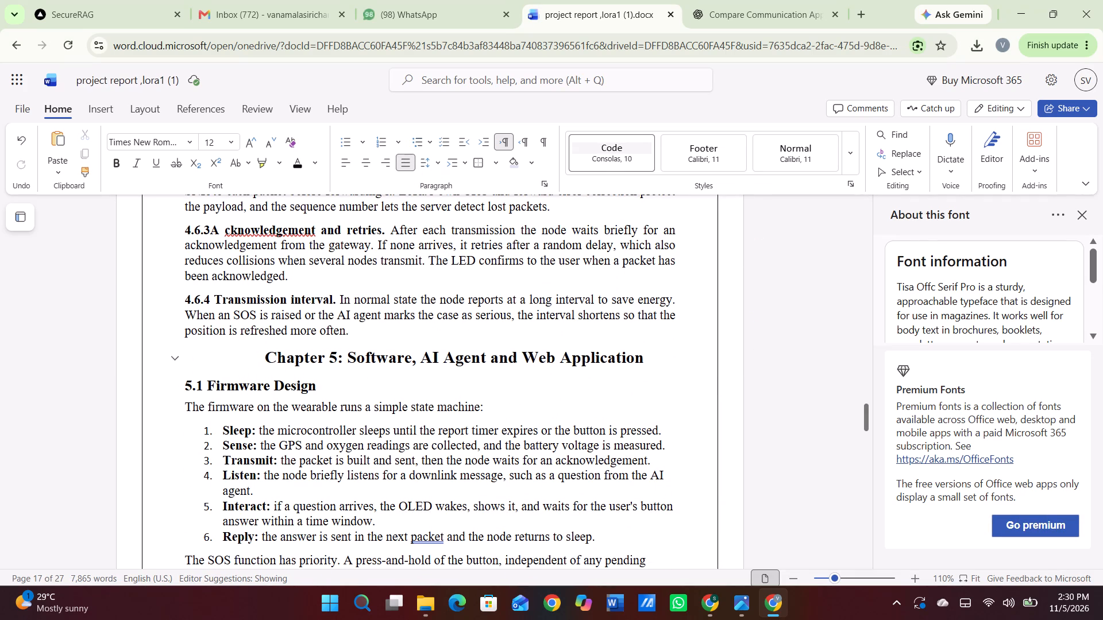
pyautogui.click(260, 356)
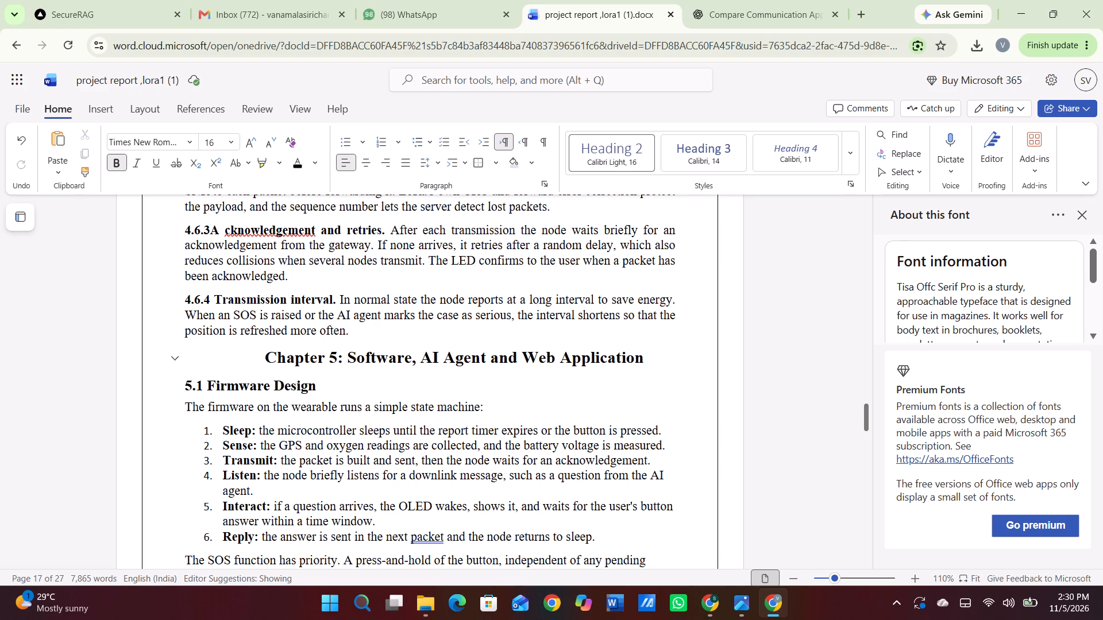
pyautogui.press('Return')
pyautogui.press('Return')
pyautogui.press('Return')
pyautogui.press('Return')
pyautogui.press('Return')
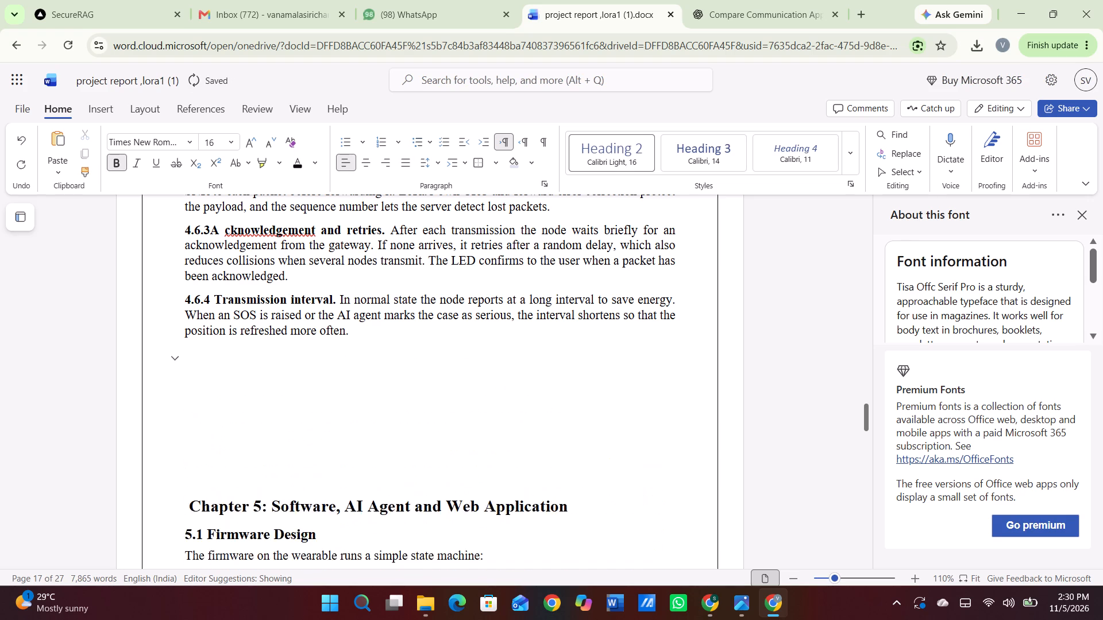
pyautogui.press('Return')
pyautogui.press('Return')
pyautogui.press('Return')
pyautogui.press('Return')
pyautogui.press('Return')
pyautogui.press('Return')
pyautogui.press('Return')
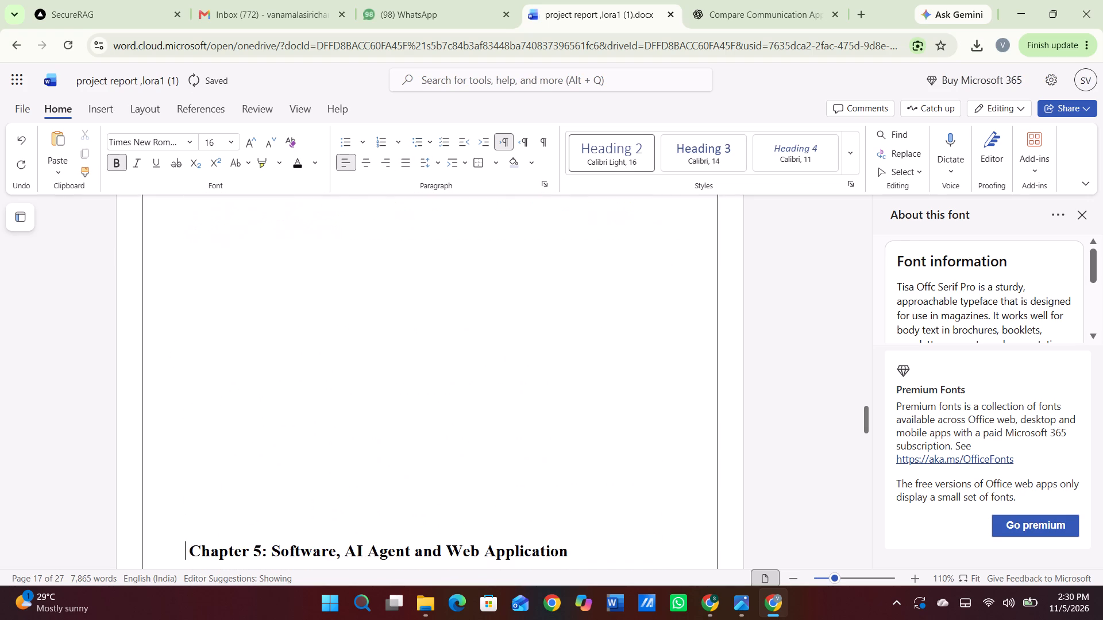
pyautogui.press('Return')
pyautogui.press('Return')
pyautogui.press('Return')
pyautogui.press('Return')
pyautogui.press('Return')
pyautogui.press('Return')
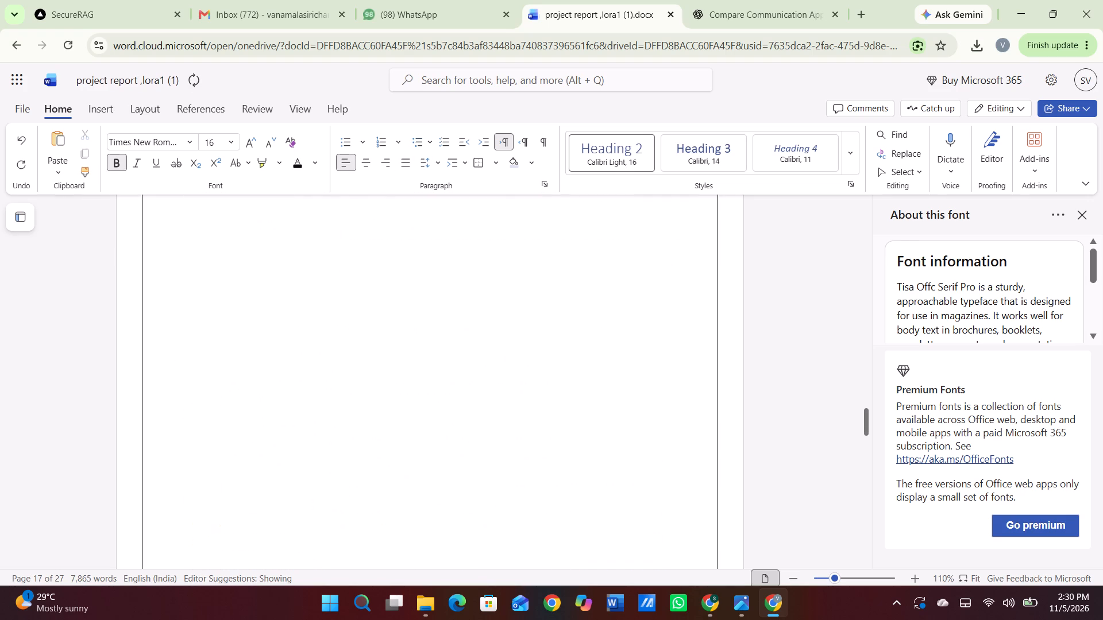
pyautogui.press('Return')
pyautogui.press('Return')
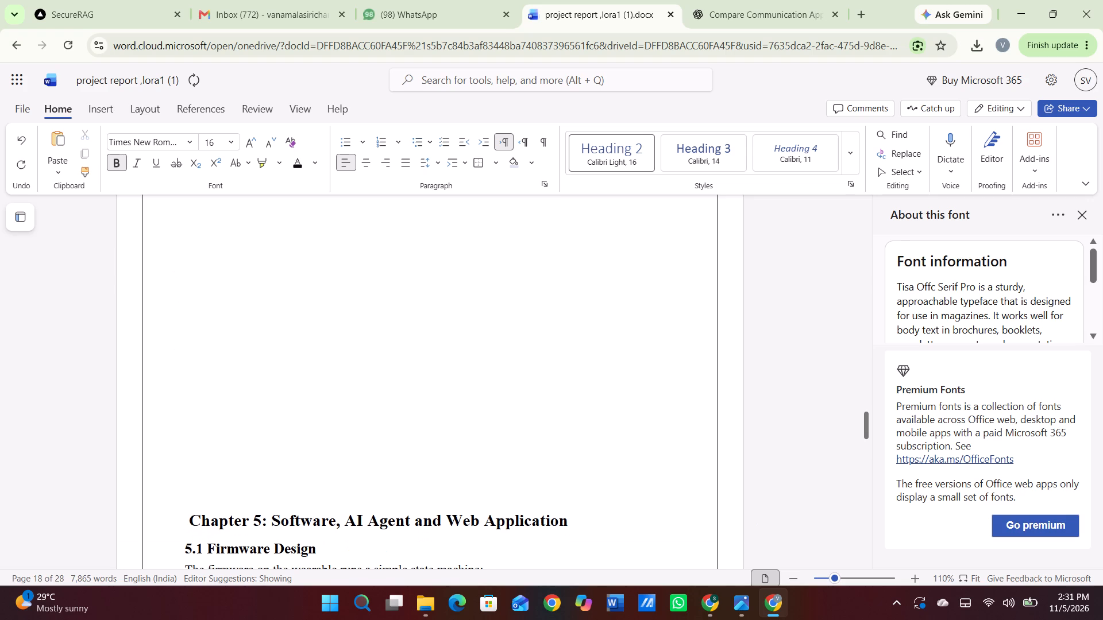
pyautogui.press('BackSpace')
pyautogui.press('BackSpace')
pyautogui.press('BackSpace')
pyautogui.press('BackSpace')
pyautogui.press('Return')
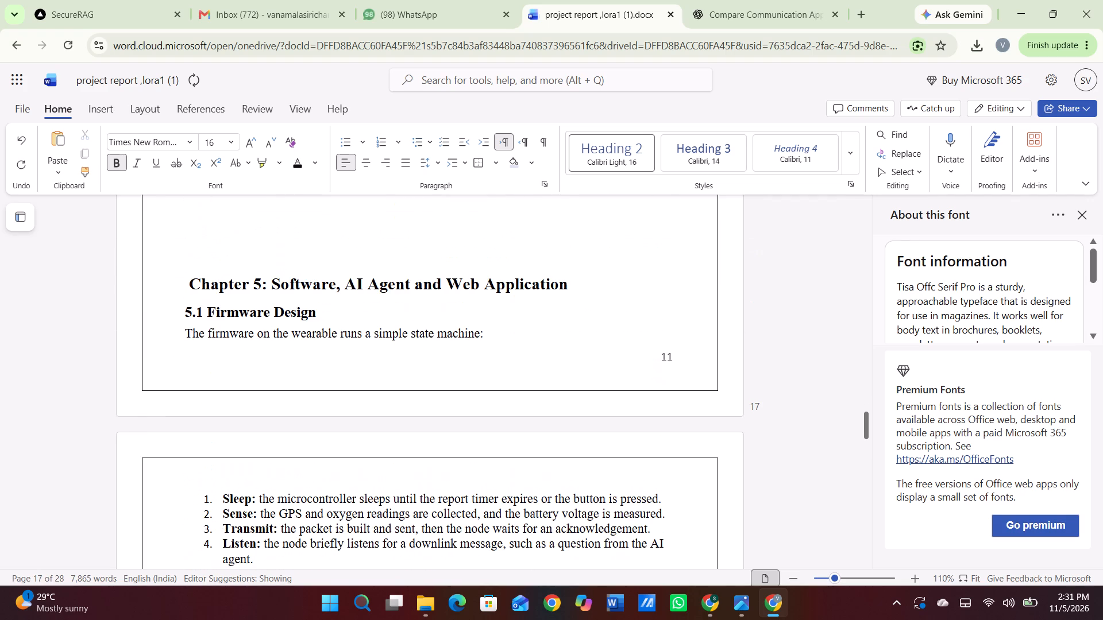
pyautogui.press('Return')
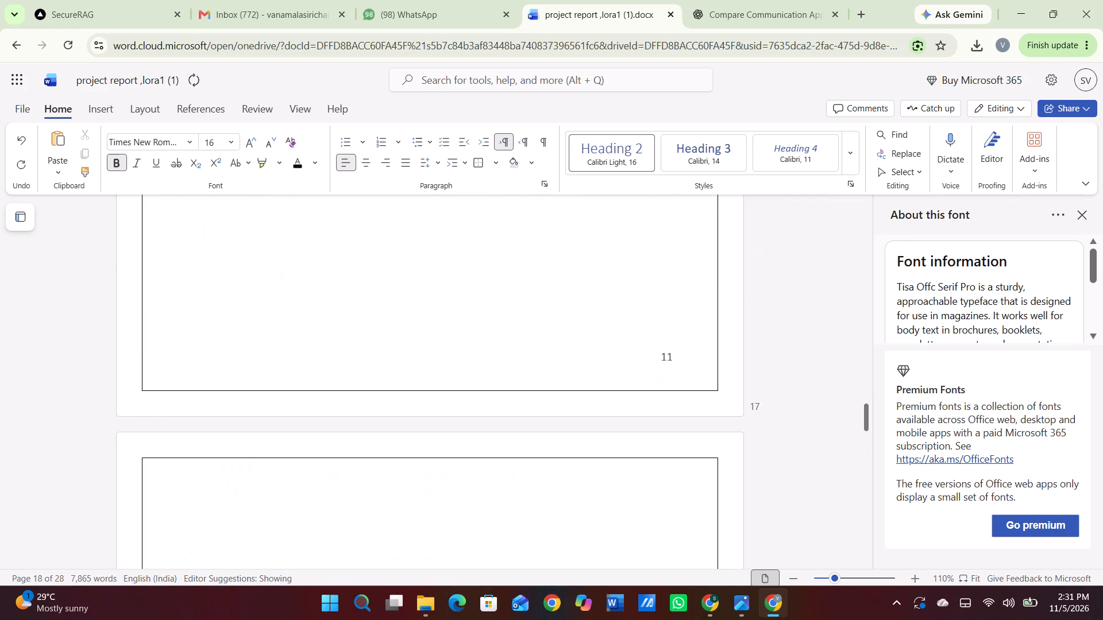
pyautogui.scroll(-7, 281, 358)
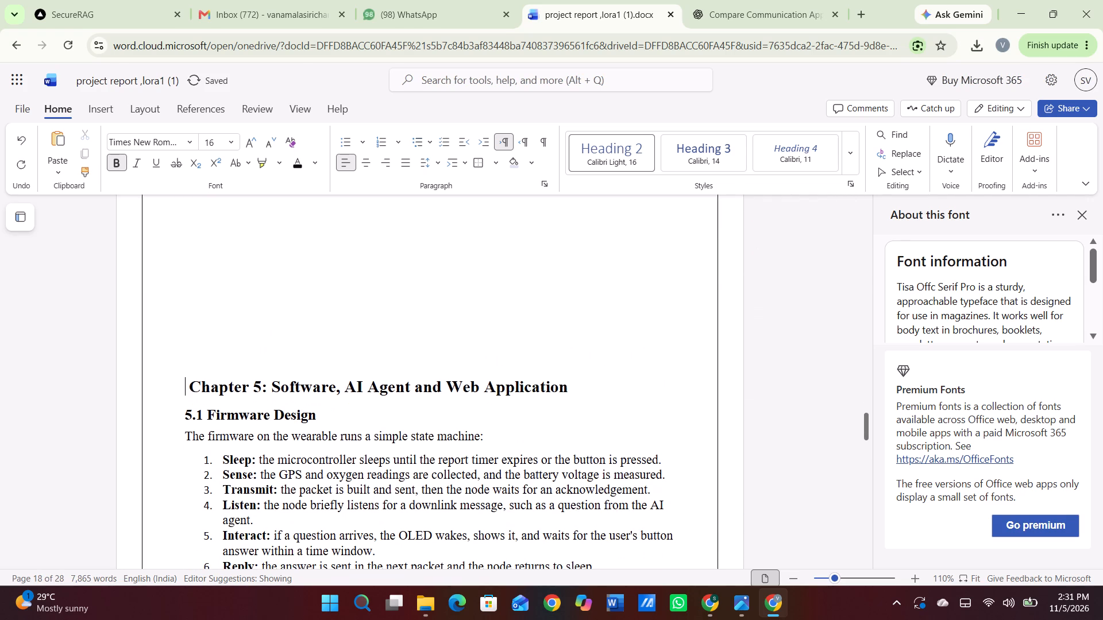
# Adjust the Chapter 5 heading's placement by removing two empty lines above it, adding spaces before it and inserting two line breaks.
pyautogui.press('BackSpace')
pyautogui.press('BackSpace')
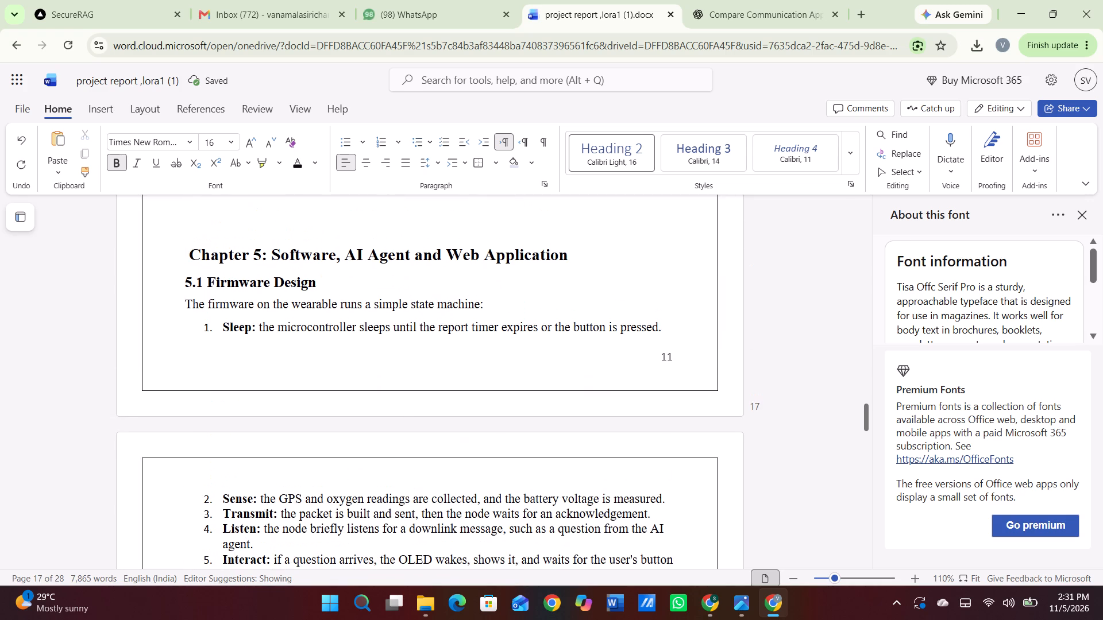
pyautogui.press('space')
pyautogui.press('space')
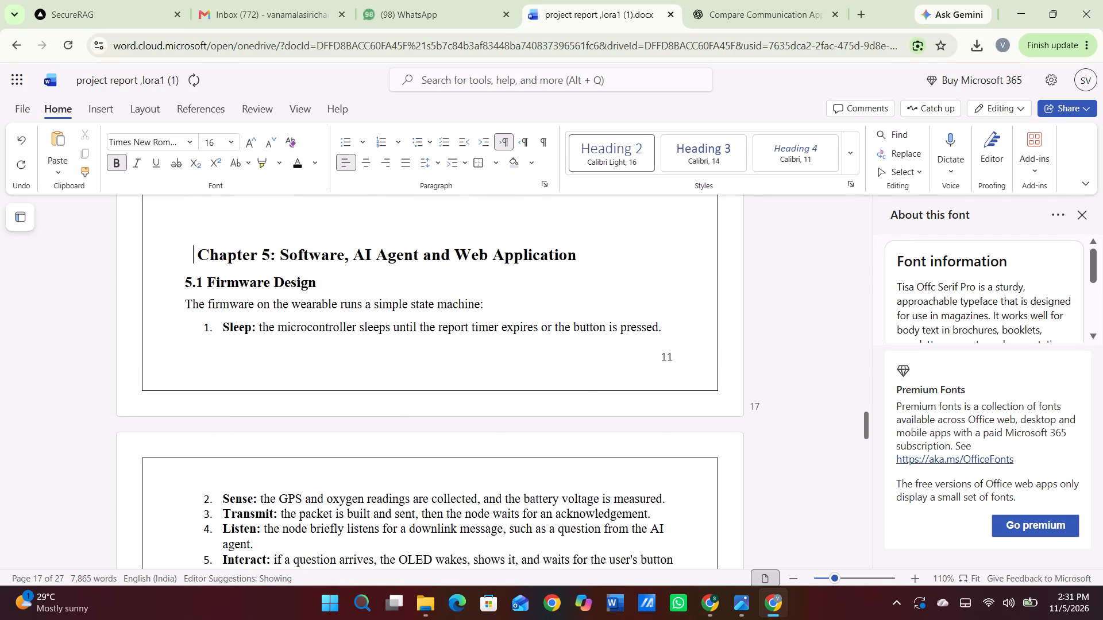
pyautogui.press('space')
pyautogui.press('space')
pyautogui.press('space')
pyautogui.press('space')
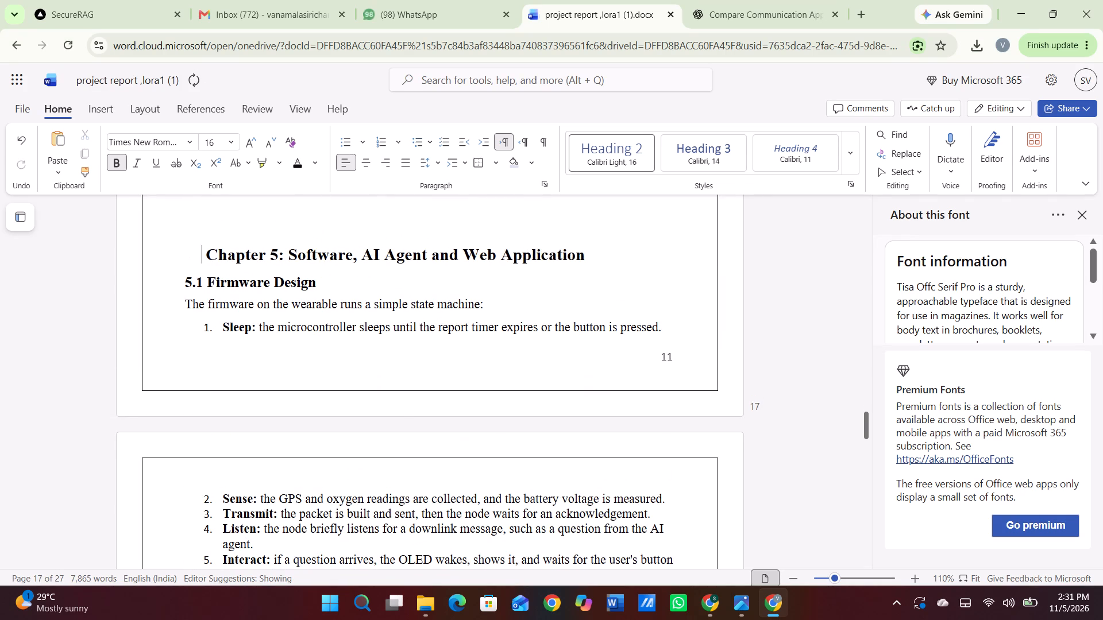
pyautogui.press('Return')
pyautogui.press('Return')
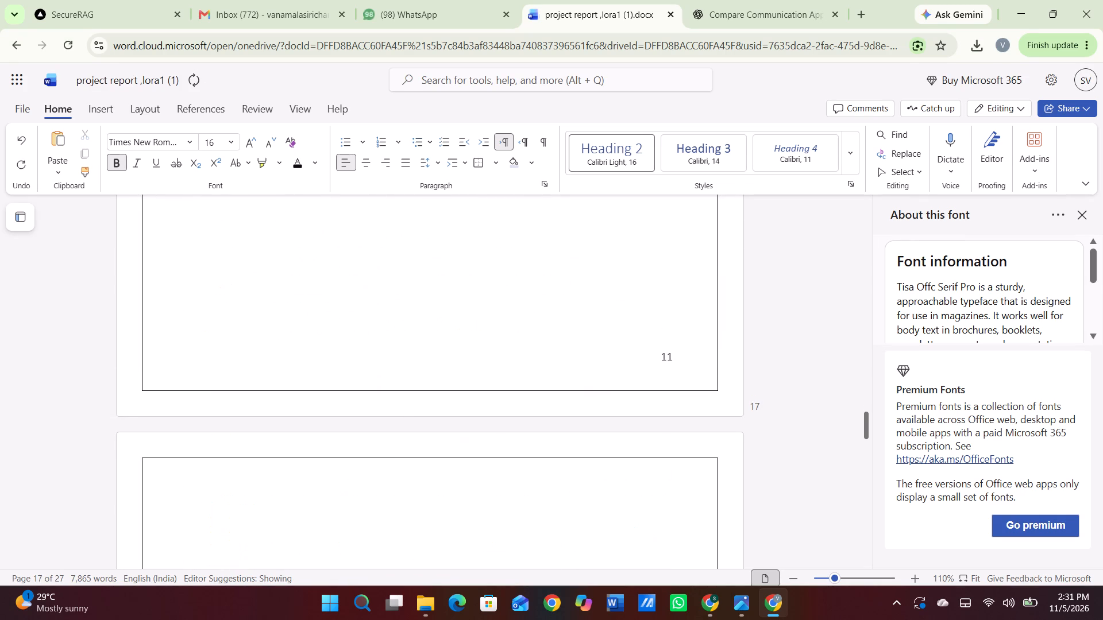
pyautogui.scroll(5, 443, 428)
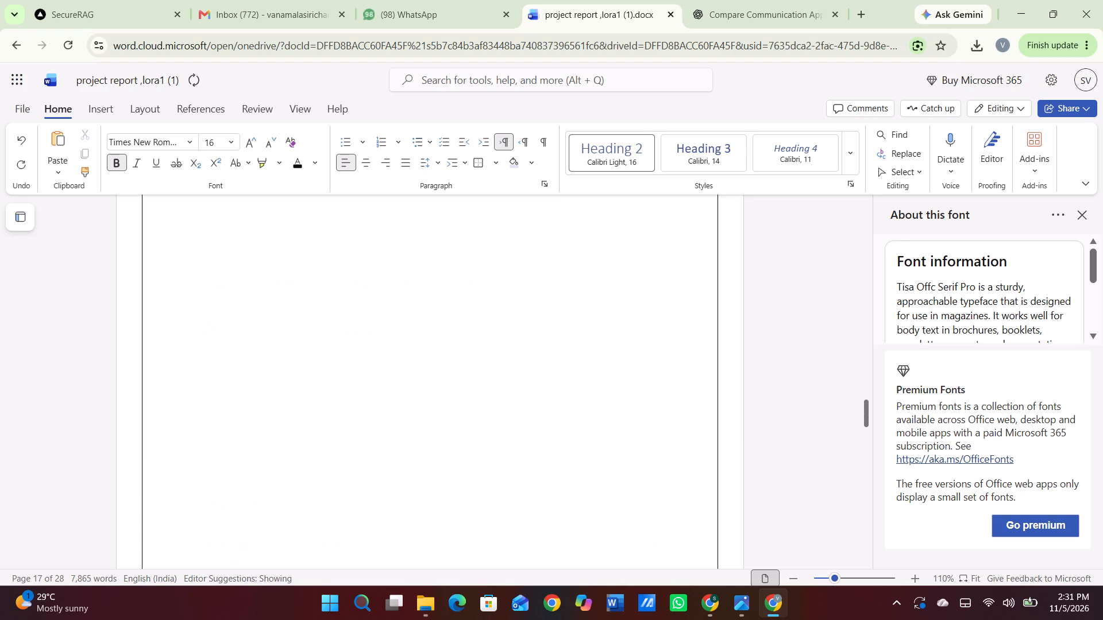
# Delete the empty lines and stray spaces just above the "Chapter 5: Software, AI Agent and Web Application" heading.
pyautogui.scroll(6, 443, 428)
pyautogui.scroll(-7, 443, 428)
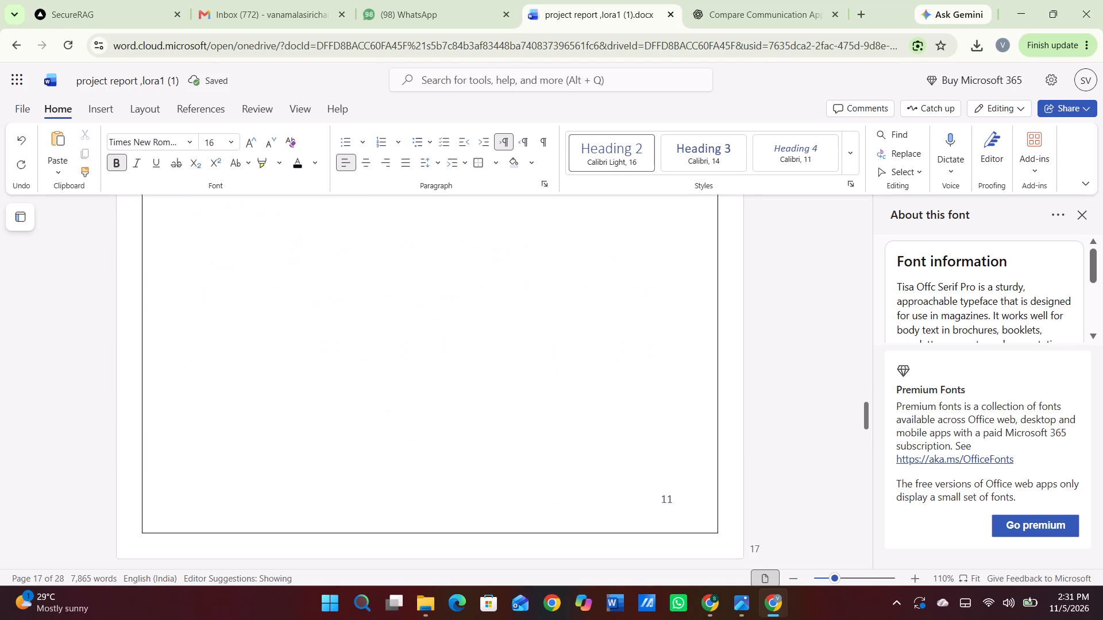
pyautogui.scroll(-3, 443, 428)
pyautogui.scroll(1, 443, 428)
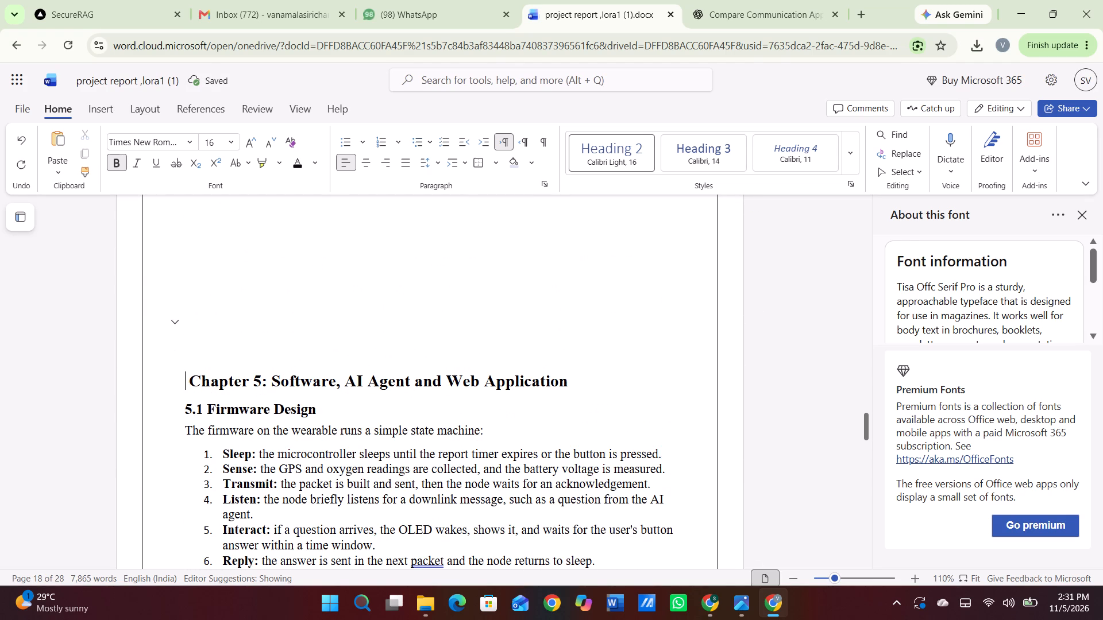
pyautogui.click(346, 313)
pyautogui.press('BackSpace')
pyautogui.press('BackSpace')
pyautogui.press('BackSpace')
pyautogui.press('BackSpace')
pyautogui.press('BackSpace')
pyautogui.press('BackSpace')
pyautogui.press('BackSpace')
pyautogui.press('BackSpace')
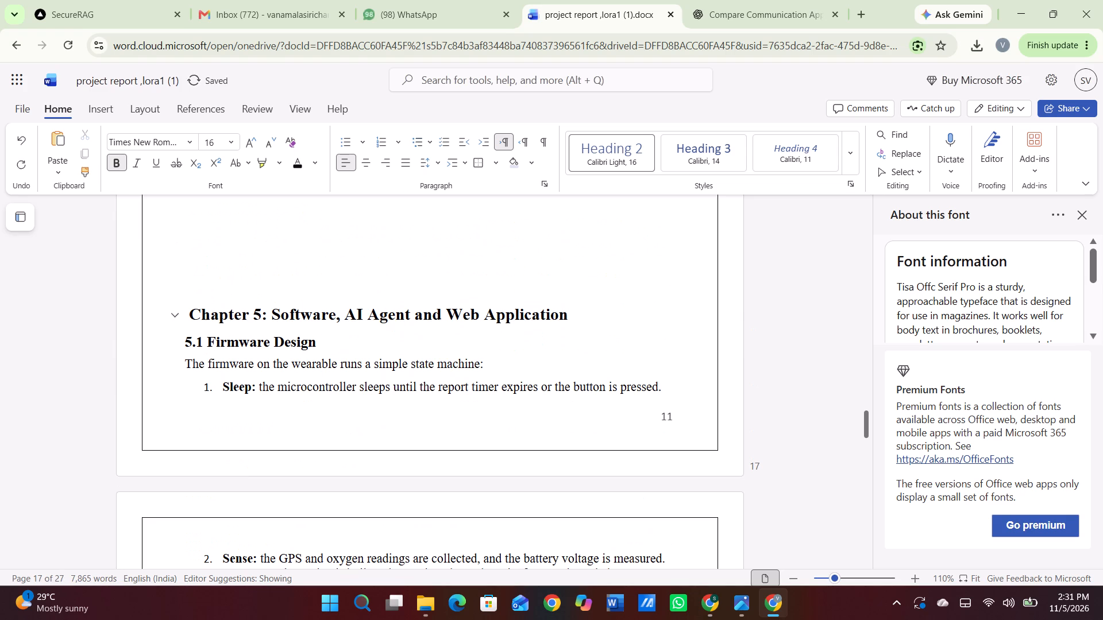
# Reposition the Chapter 5 heading by inserting two line breaks before it and removing one empty line above it.
pyautogui.click(185, 316)
pyautogui.press('Return')
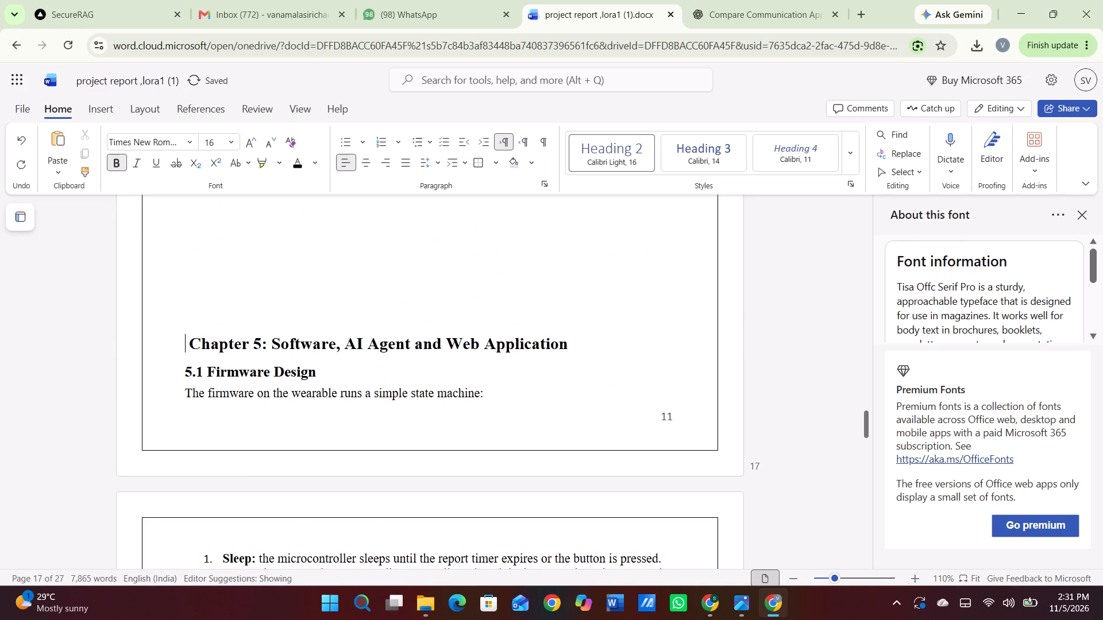
pyautogui.press('Return')
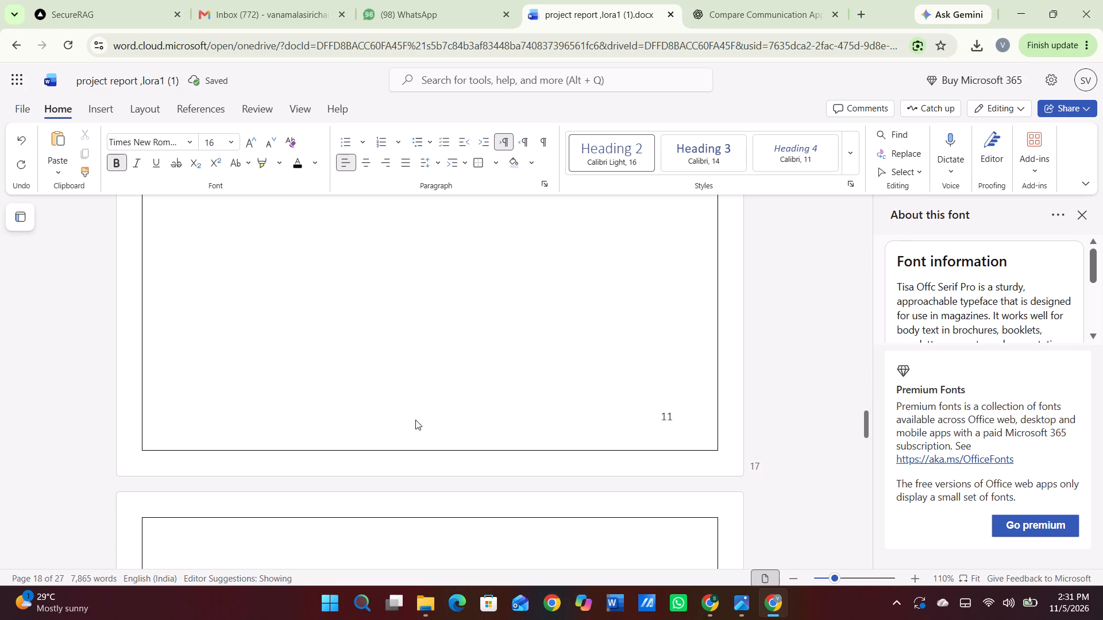
pyautogui.scroll(-6, 415, 420)
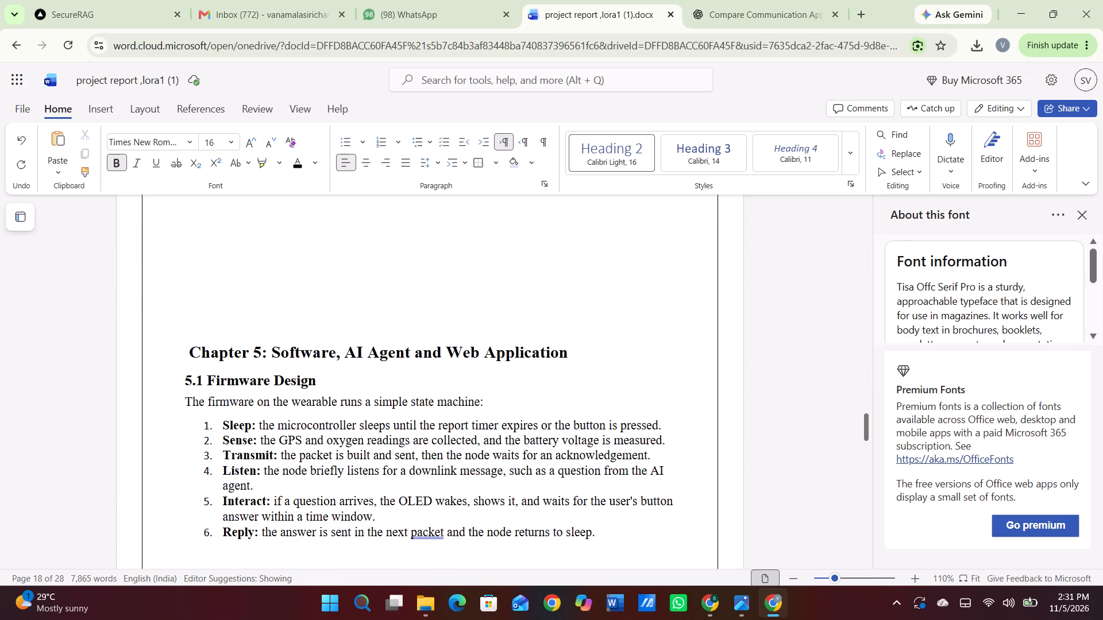
pyautogui.click(422, 295)
pyautogui.press('BackSpace')
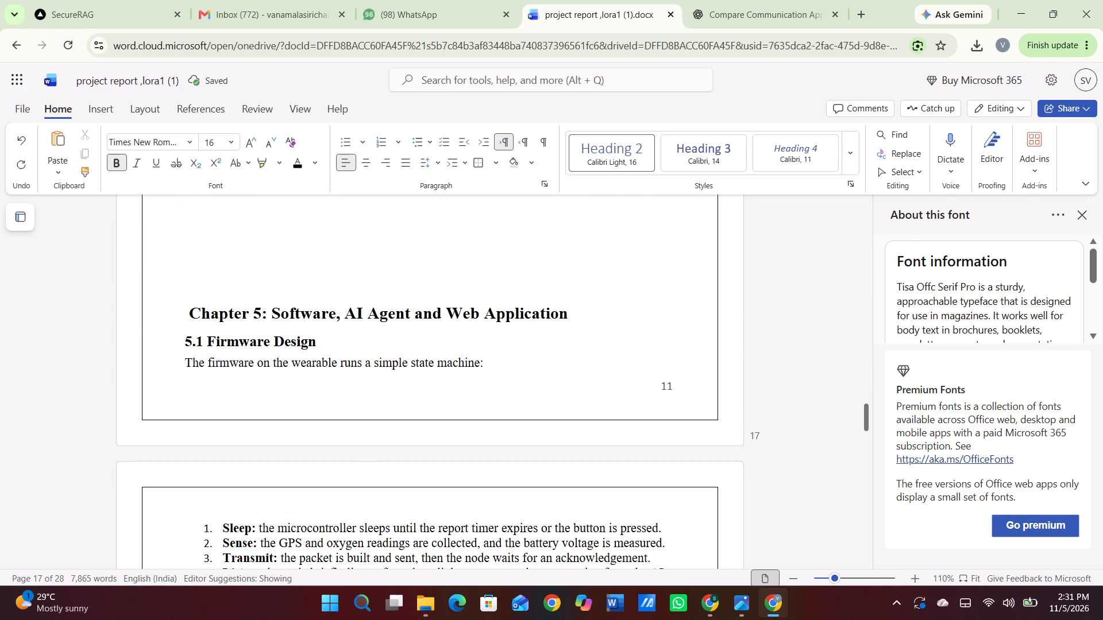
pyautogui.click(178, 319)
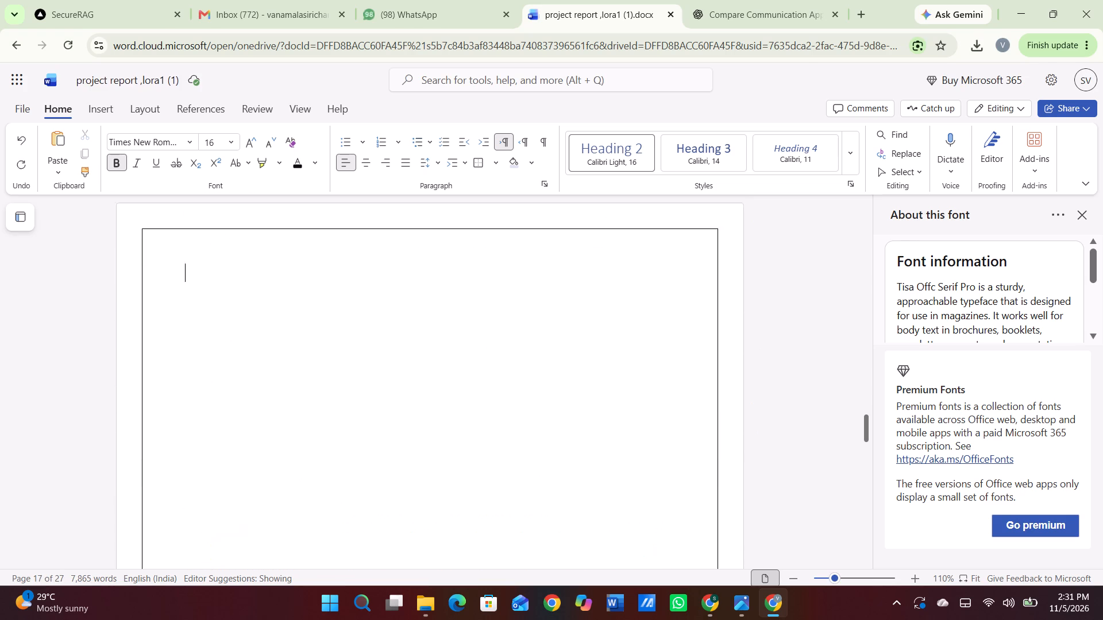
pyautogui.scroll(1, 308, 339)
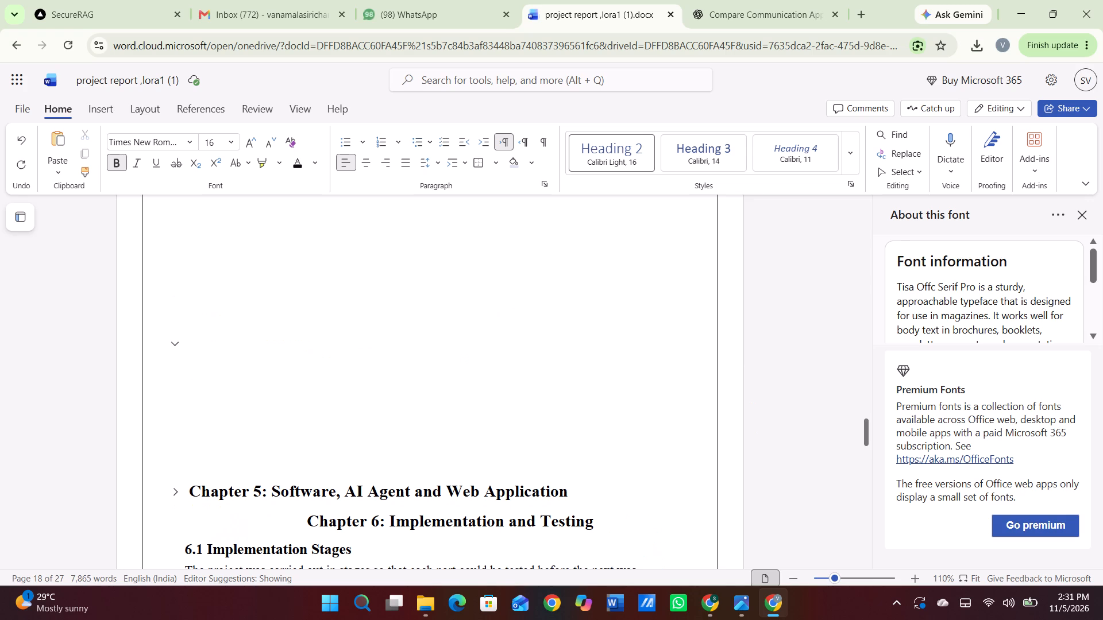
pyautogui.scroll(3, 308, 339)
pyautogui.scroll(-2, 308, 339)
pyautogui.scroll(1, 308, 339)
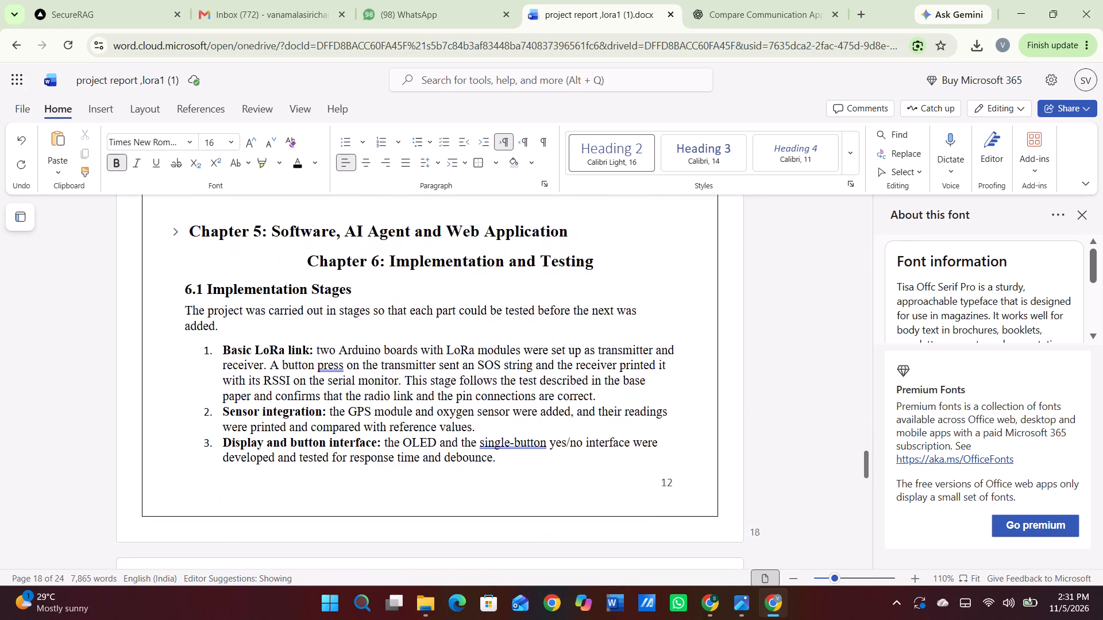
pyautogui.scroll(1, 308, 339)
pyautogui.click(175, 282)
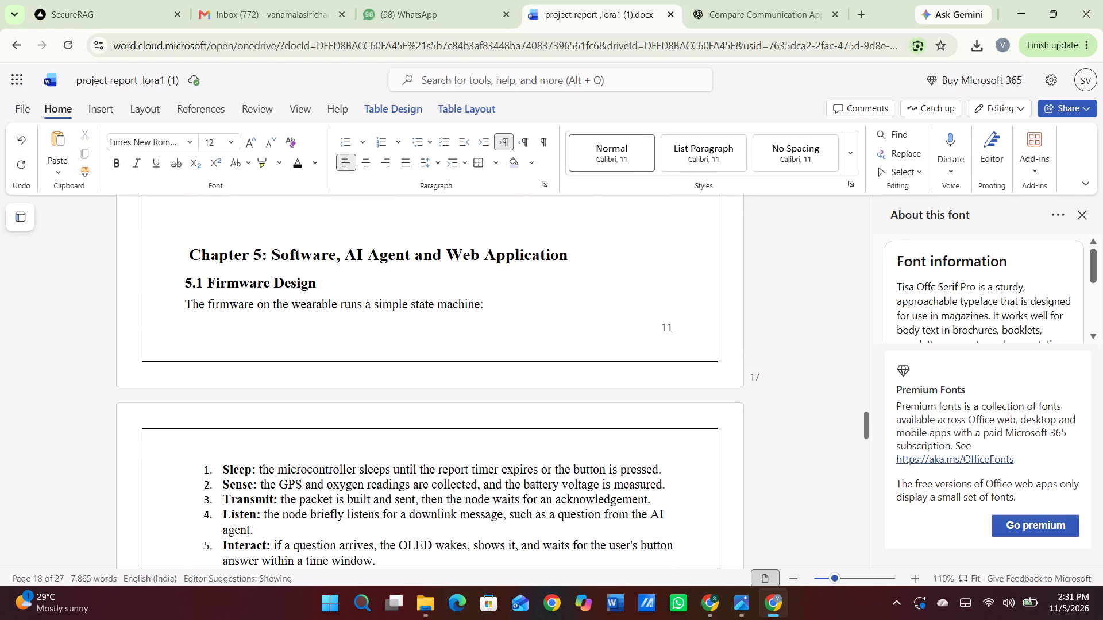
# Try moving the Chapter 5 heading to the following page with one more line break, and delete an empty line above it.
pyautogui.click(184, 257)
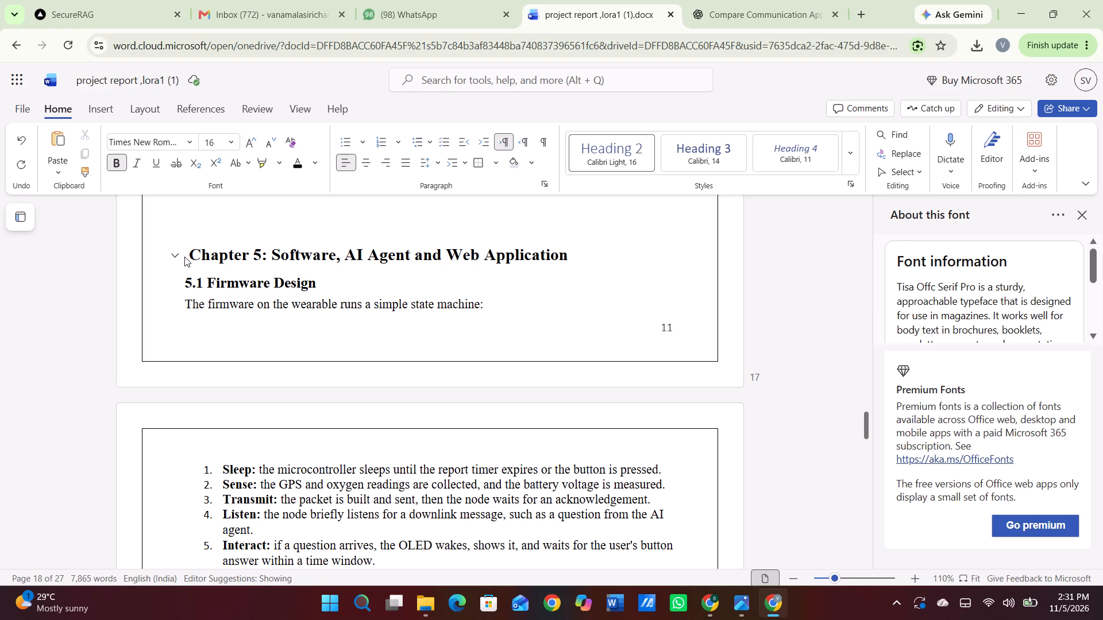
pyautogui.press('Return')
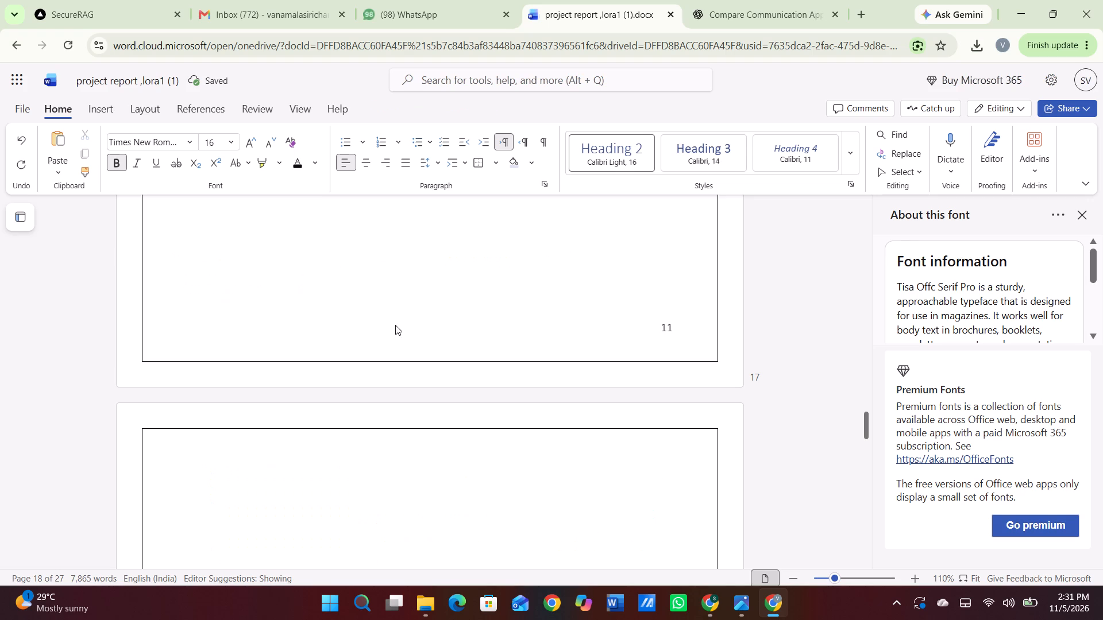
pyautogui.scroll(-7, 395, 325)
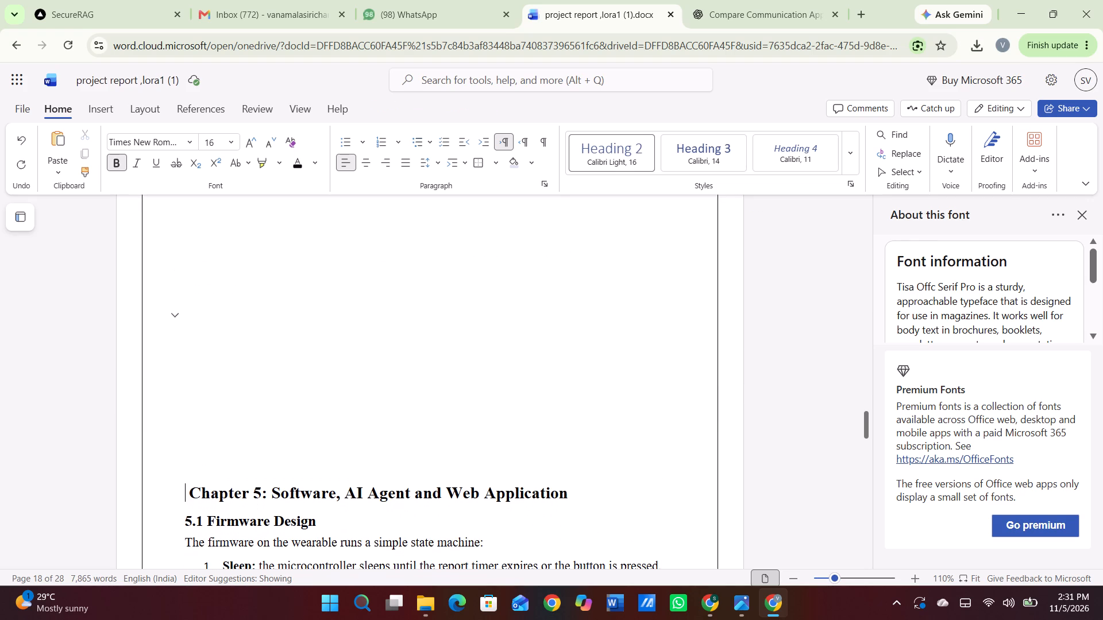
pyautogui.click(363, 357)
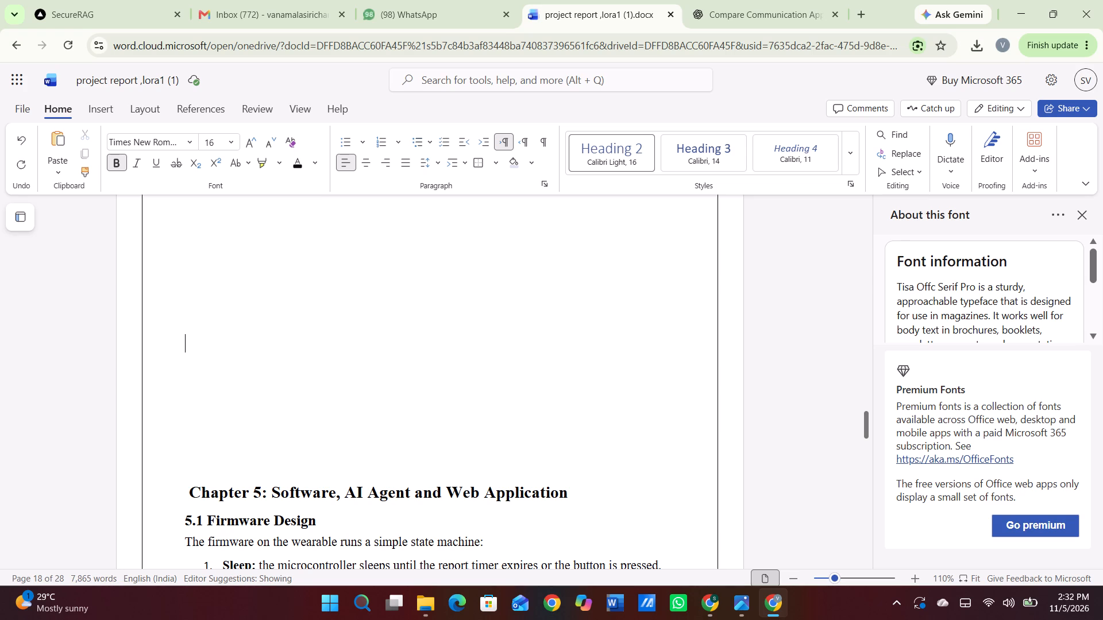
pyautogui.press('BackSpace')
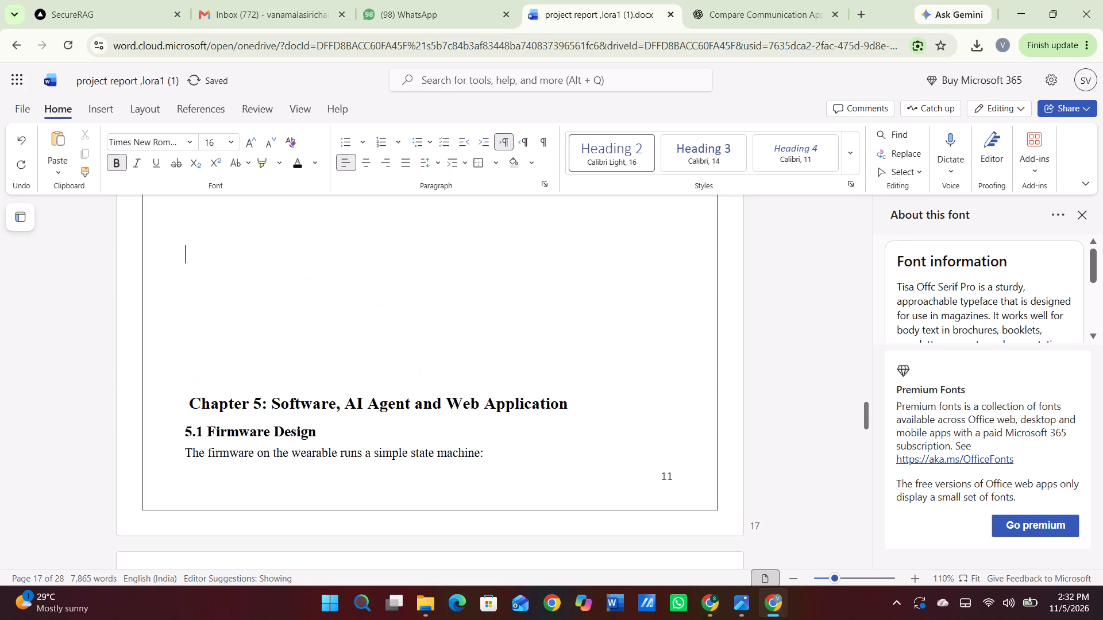
# Insert a run of spaces before the Chapter 5 heading to shift its text toward the middle of the line.
pyautogui.click(187, 402)
pyautogui.press('space')
pyautogui.press('space')
pyautogui.press('space')
pyautogui.press('space')
pyautogui.press('space')
pyautogui.press('space')
pyautogui.press('space')
pyautogui.press('space')
pyautogui.press('space')
pyautogui.press('space')
pyautogui.press('space')
pyautogui.press('space')
pyautogui.press('space')
pyautogui.press('space')
pyautogui.press('space')
pyautogui.press('space')
pyautogui.press('space')
pyautogui.press('space')
pyautogui.press('space')
pyautogui.press('space')
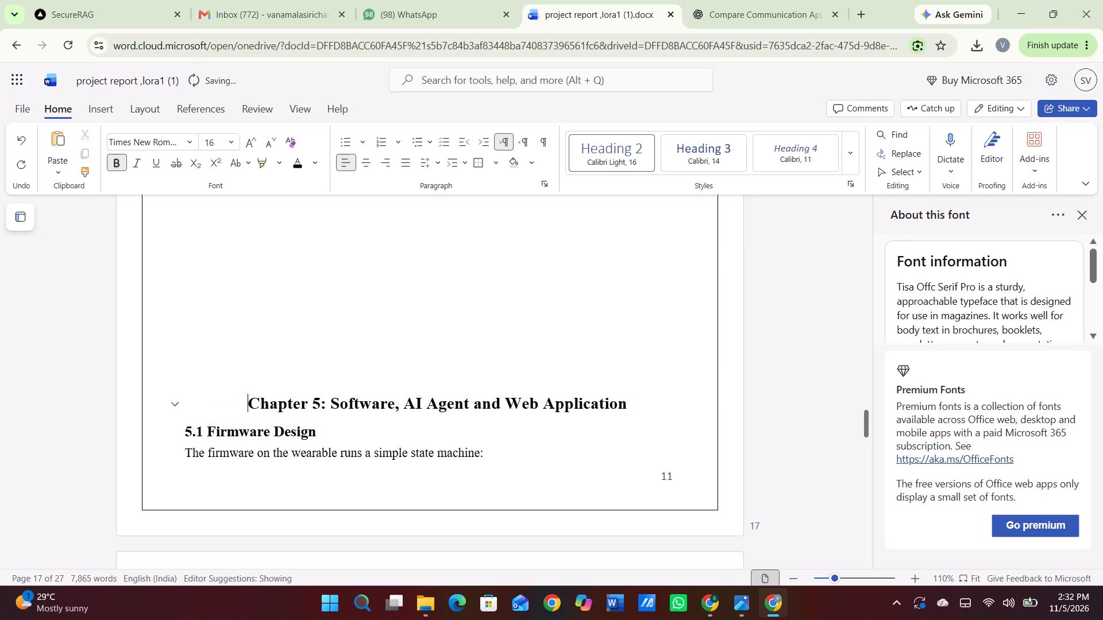
pyautogui.scroll(-1, 187, 402)
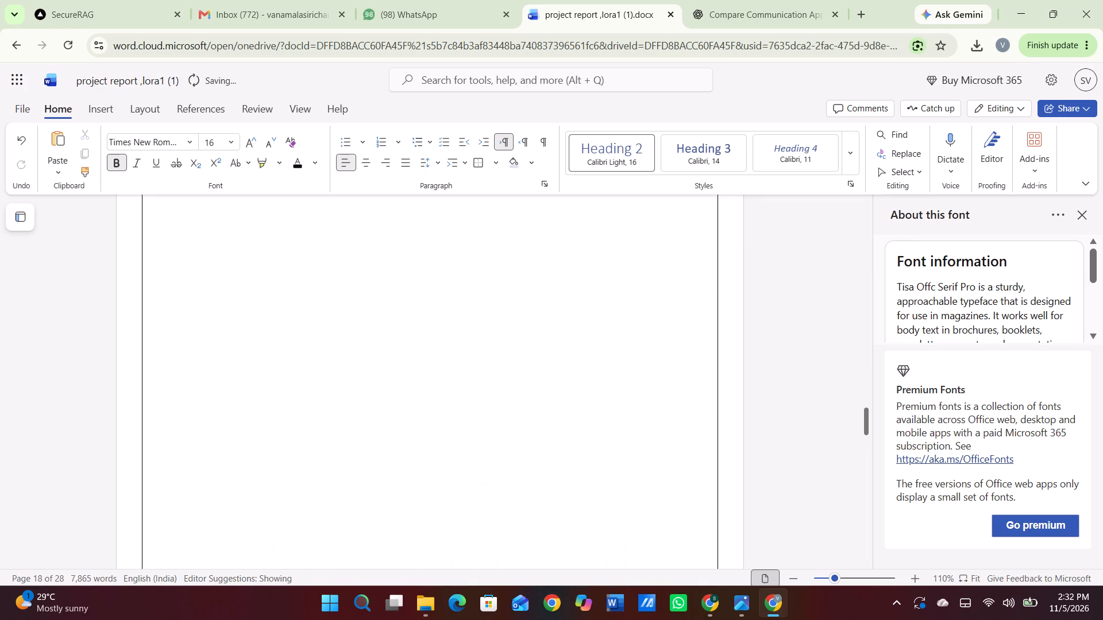
pyautogui.scroll(-1, 187, 402)
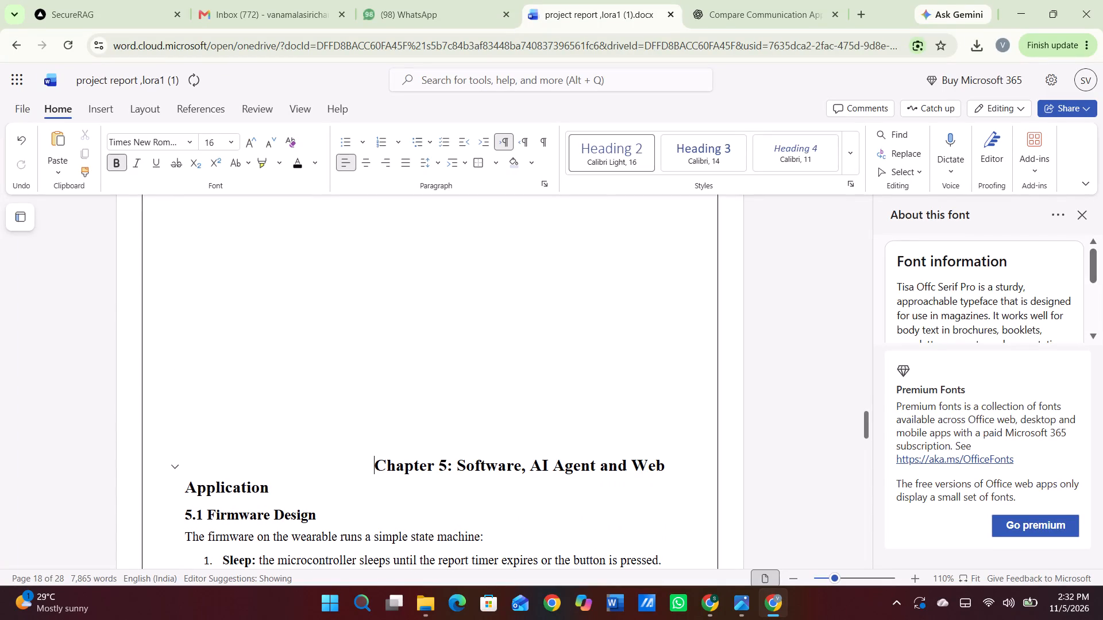
# Remove the excess spaces before the Chapter 5 heading so the whole title fits on one line.
pyautogui.press('BackSpace')
pyautogui.press('BackSpace')
pyautogui.press('BackSpace')
pyautogui.press('BackSpace')
pyautogui.press('BackSpace')
pyautogui.press('BackSpace')
pyautogui.press('BackSpace')
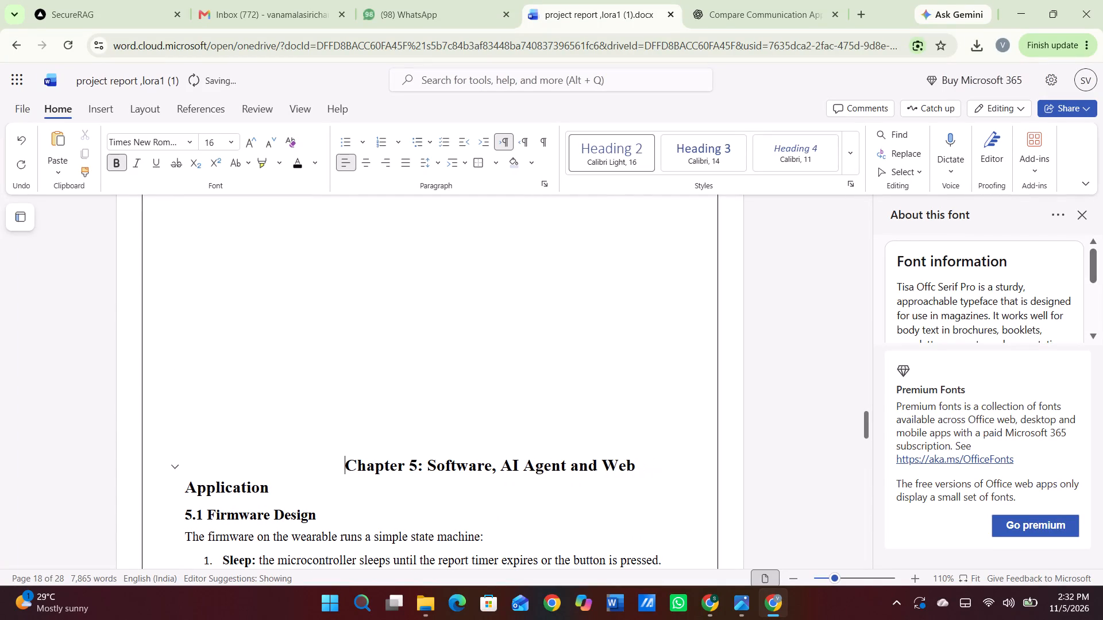
pyautogui.press('BackSpace')
pyautogui.press('BackSpace')
pyautogui.press('BackSpace')
pyautogui.press('BackSpace')
pyautogui.press('BackSpace')
pyautogui.press('BackSpace')
pyautogui.press('BackSpace')
pyautogui.press('BackSpace')
pyautogui.press('BackSpace')
pyautogui.press('BackSpace')
pyautogui.press('BackSpace')
pyautogui.press('BackSpace')
pyautogui.press('BackSpace')
pyautogui.press('BackSpace')
pyautogui.press('BackSpace')
pyautogui.press('BackSpace')
pyautogui.press('BackSpace')
pyautogui.press('BackSpace')
pyautogui.press('BackSpace')
pyautogui.press('BackSpace')
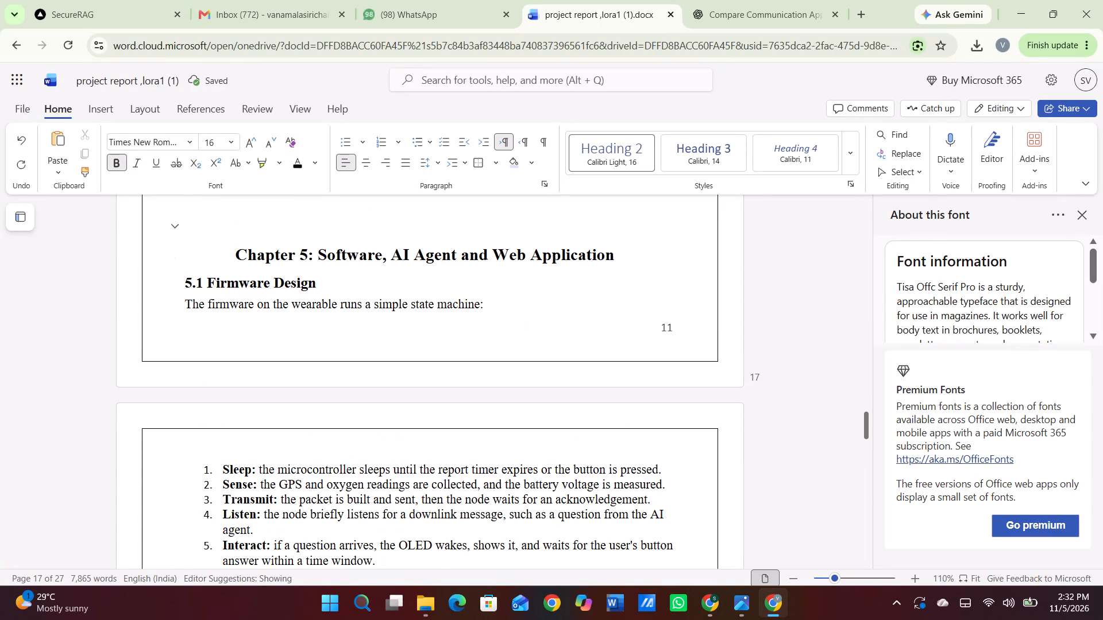
# Split the chapter heading after "Chapter 5:" so that "Software, AI Agent and Web Application" starts on its own line.
pyautogui.click(314, 254)
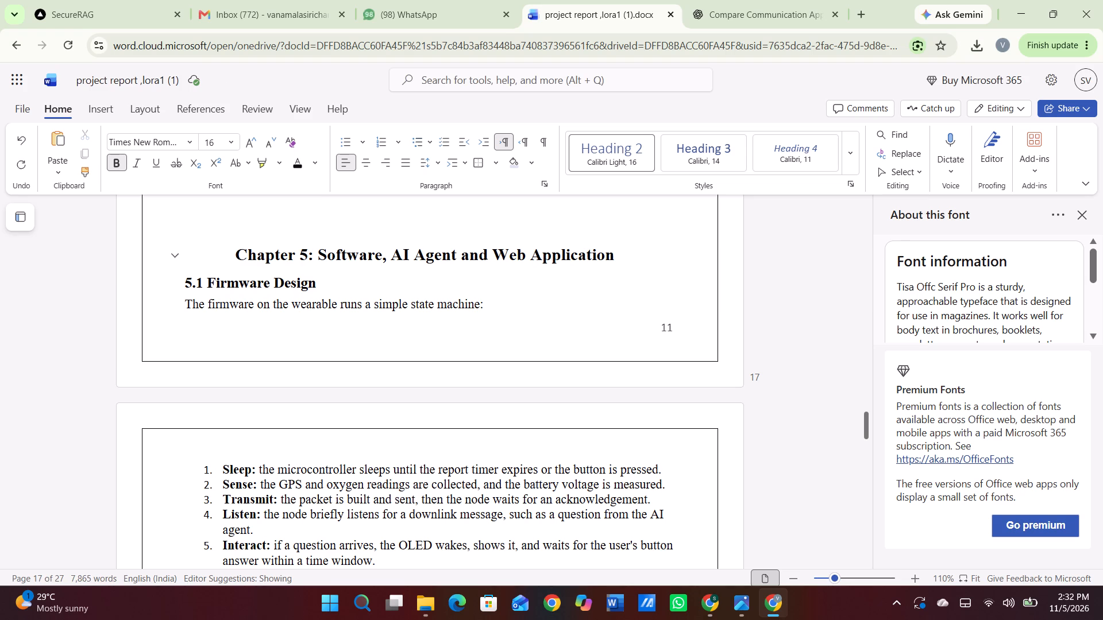
pyautogui.press('Return')
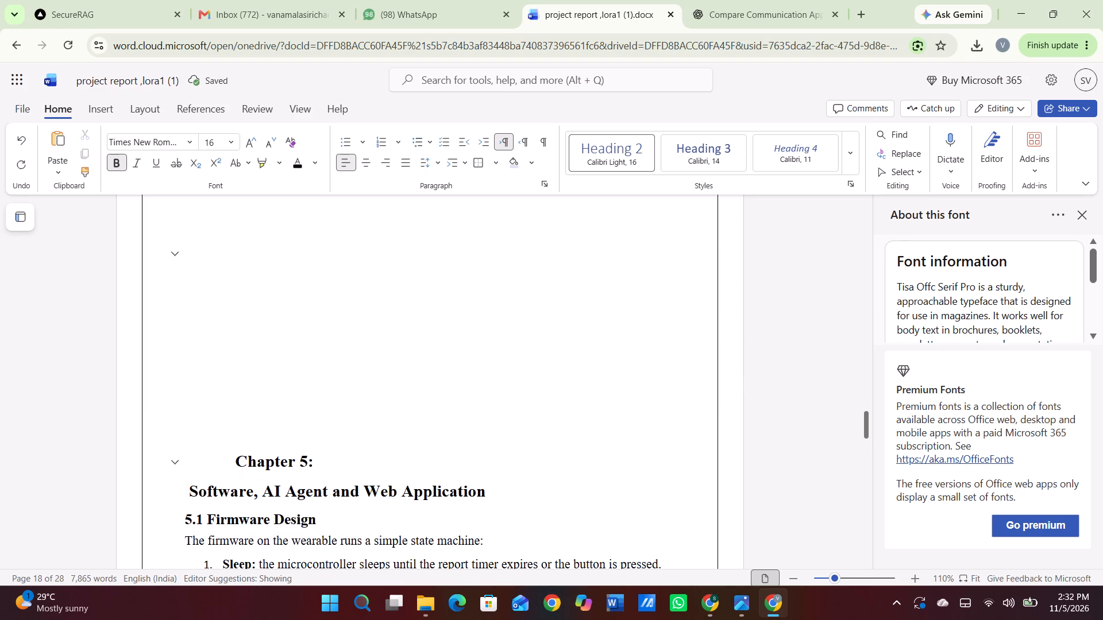
# Delete the stray spaces and blank line at the top of the page before Chapter 5, back to the 4.6.4 paragraph's end.
pyautogui.scroll(10, 314, 254)
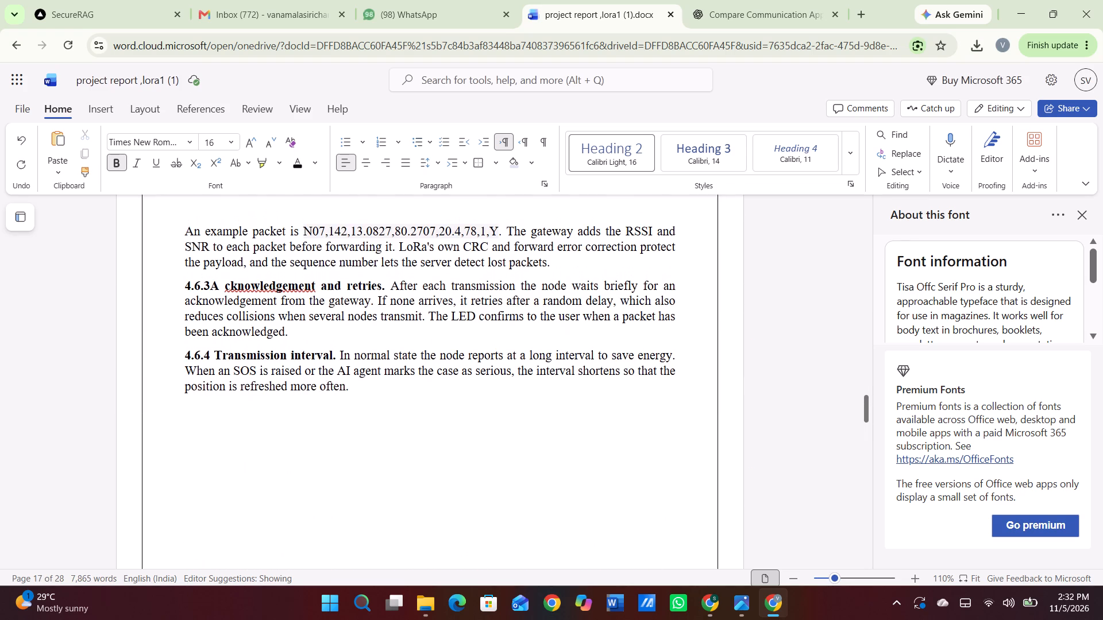
pyautogui.scroll(-6, 314, 254)
pyautogui.scroll(1, 314, 254)
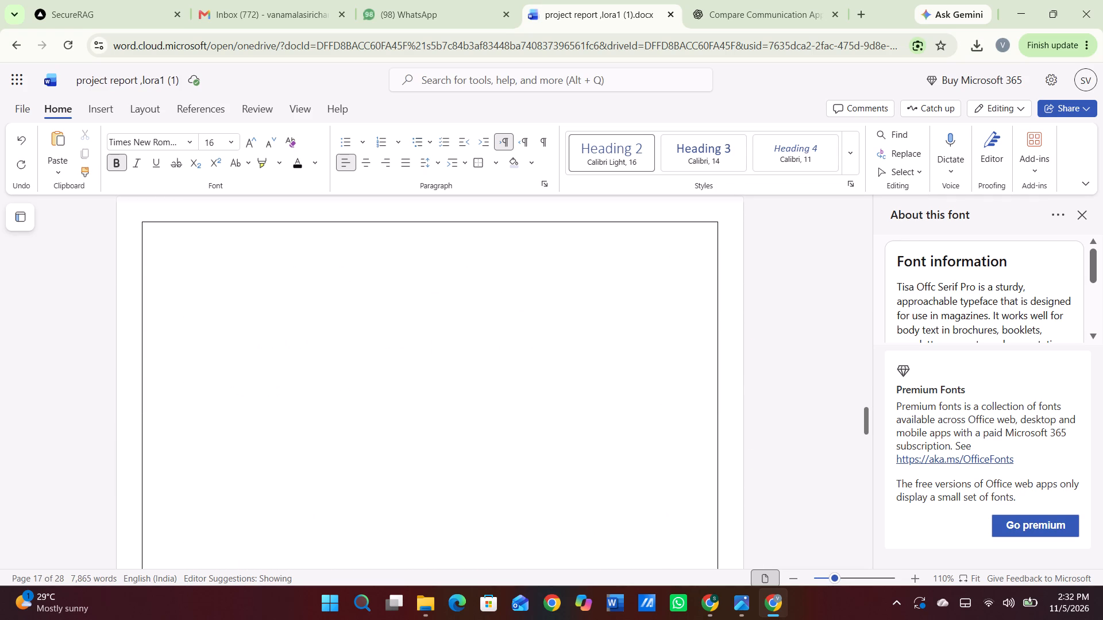
pyautogui.scroll(1, 314, 254)
pyautogui.click(311, 276)
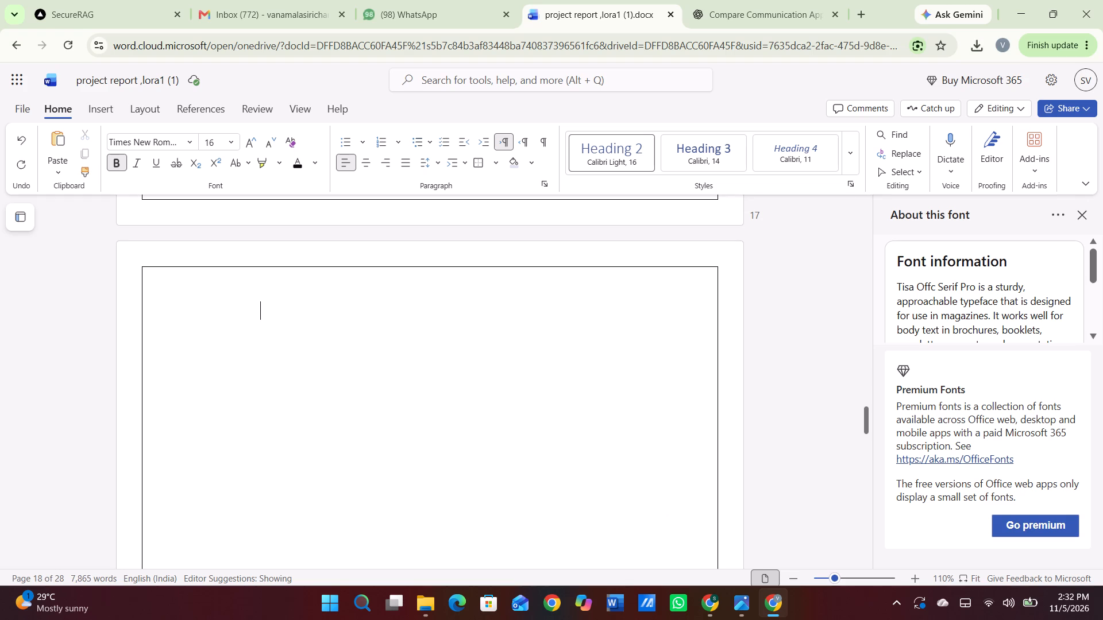
pyautogui.press('c')
pyautogui.press('BackSpace')
pyautogui.press('BackSpace')
pyautogui.press('BackSpace')
pyautogui.press('BackSpace')
pyautogui.press('BackSpace')
pyautogui.press('BackSpace')
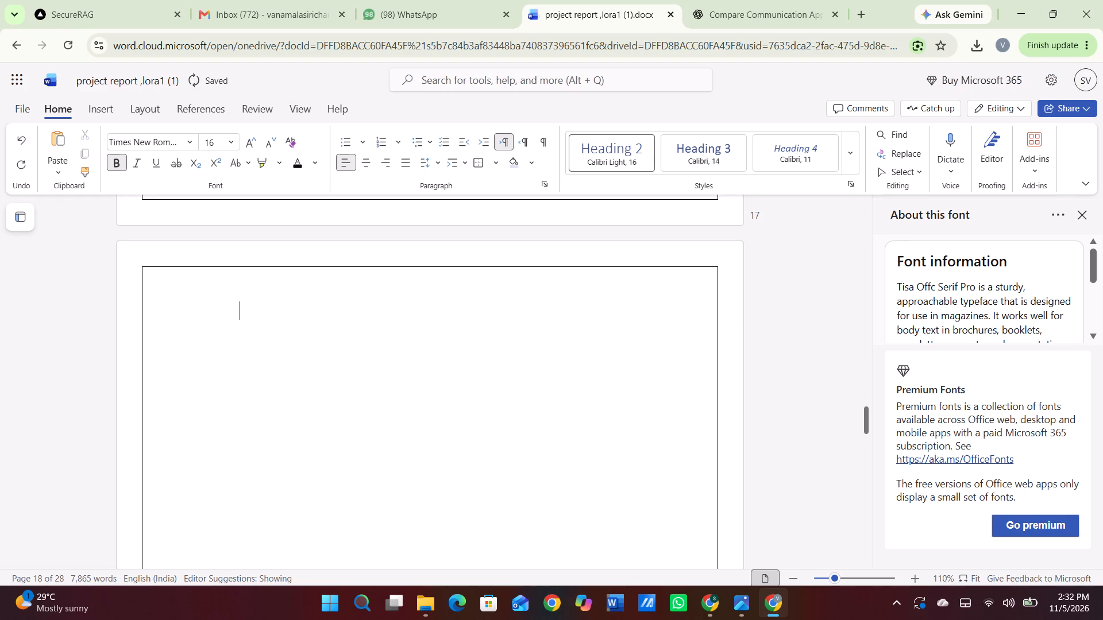
pyautogui.press('BackSpace')
pyautogui.press('BackSpace')
pyautogui.press('BackSpace')
pyautogui.press('BackSpace')
pyautogui.press('BackSpace')
pyautogui.press('BackSpace')
pyautogui.press('BackSpace')
pyautogui.press('BackSpace')
pyautogui.press('BackSpace')
pyautogui.press('BackSpace')
pyautogui.press('BackSpace')
pyautogui.press('BackSpace')
pyautogui.press('BackSpace')
pyautogui.press('BackSpace')
pyautogui.press('BackSpace')
pyautogui.press('BackSpace')
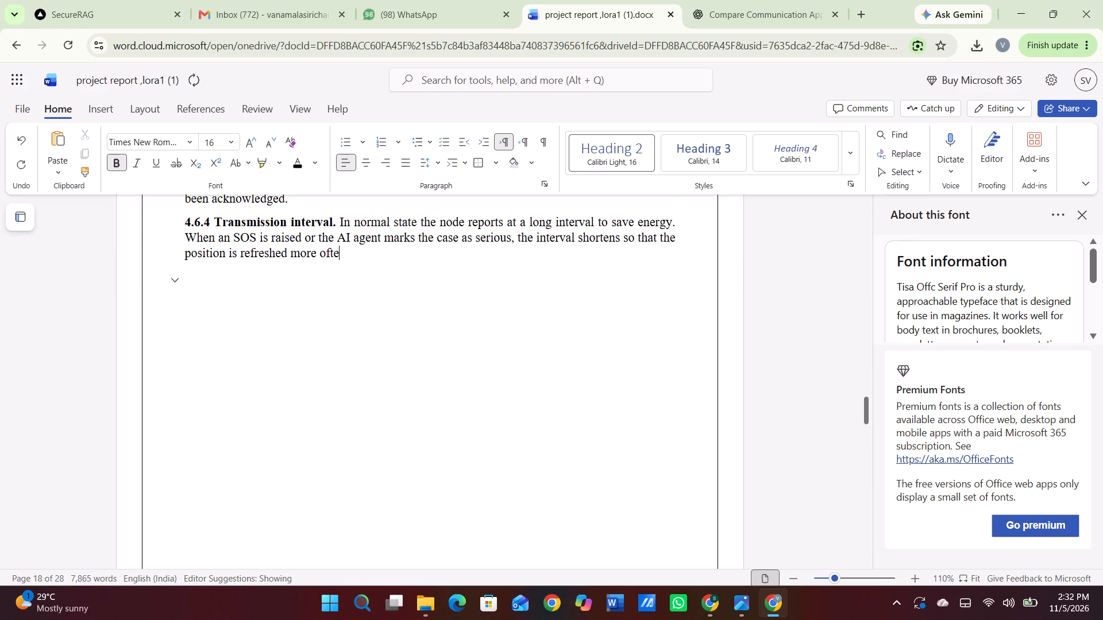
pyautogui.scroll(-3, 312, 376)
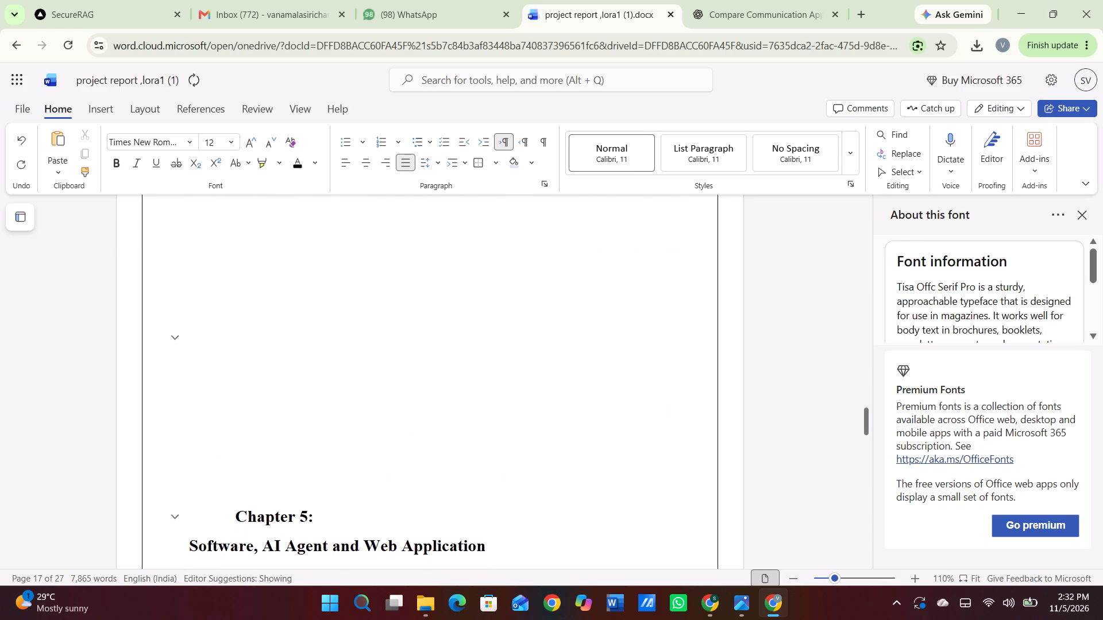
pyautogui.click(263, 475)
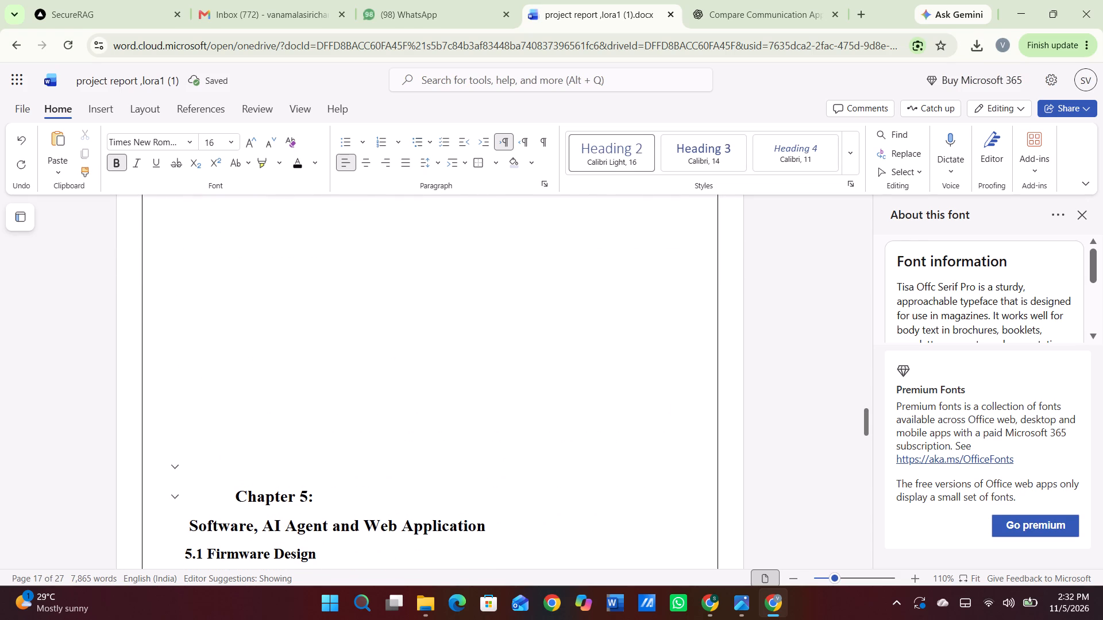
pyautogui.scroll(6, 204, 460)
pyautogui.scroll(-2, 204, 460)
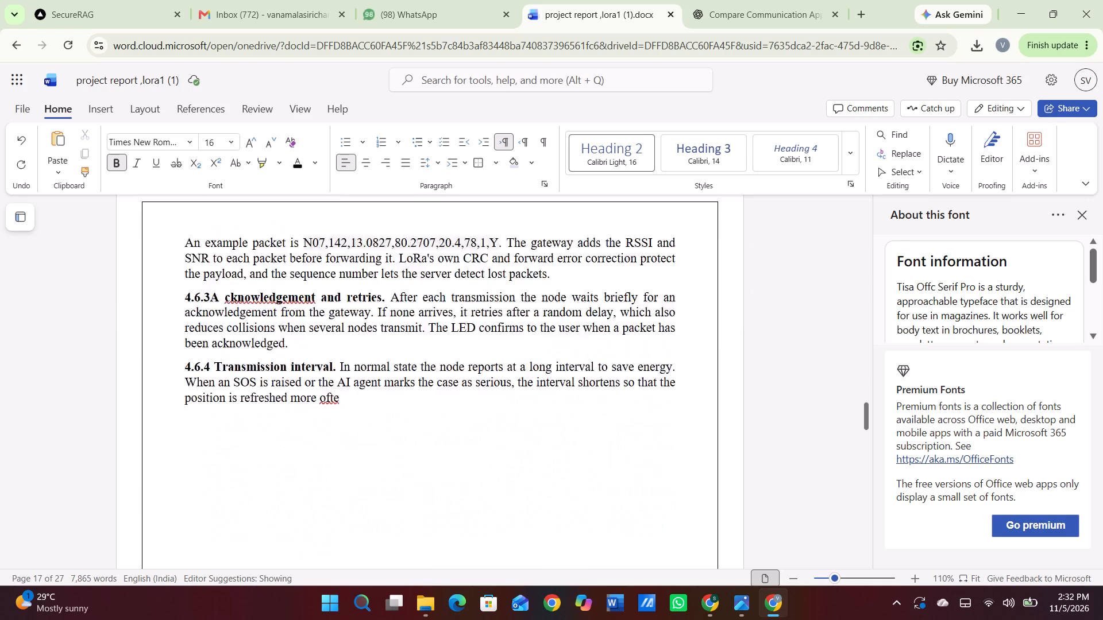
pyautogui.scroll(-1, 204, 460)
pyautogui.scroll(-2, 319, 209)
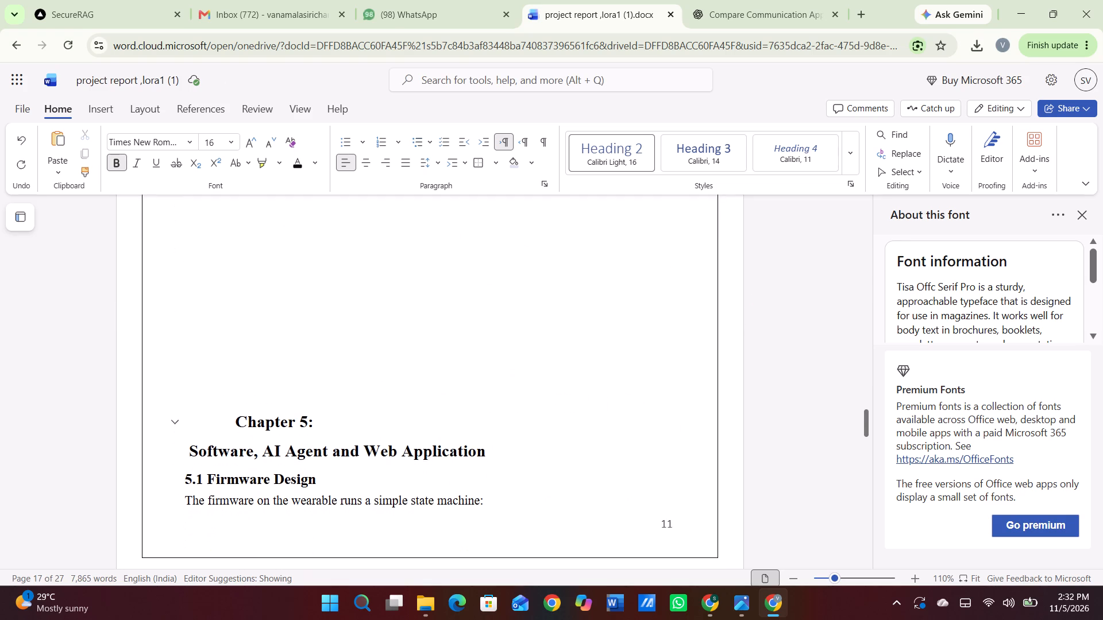
# Insert a page break before the Chapter 5 heading so the chapter starts on a new page.
pyautogui.press('Return')
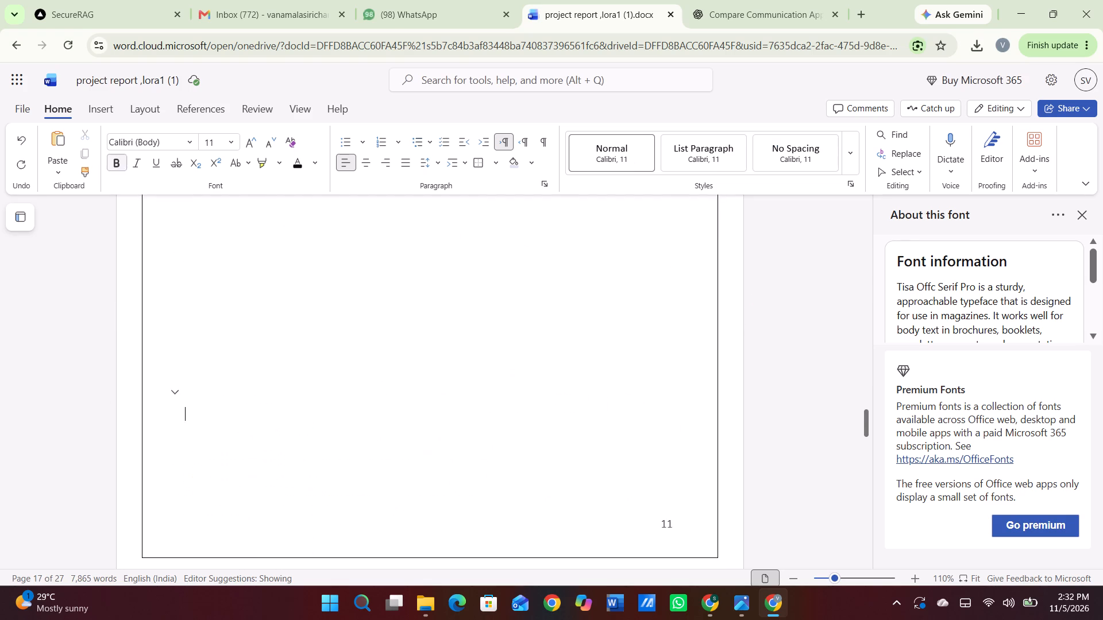
pyautogui.scroll(-3, 295, 277)
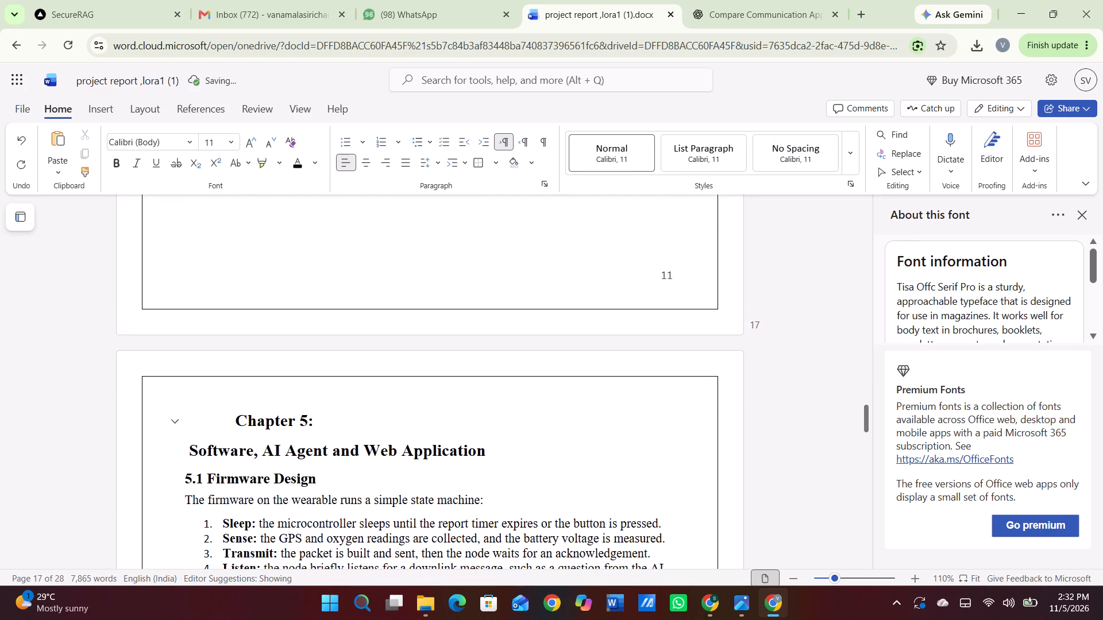
# Insert spaces before "Software, AI Agent and Web Application" to shift that title line toward the middle of the page.
pyautogui.click(187, 447)
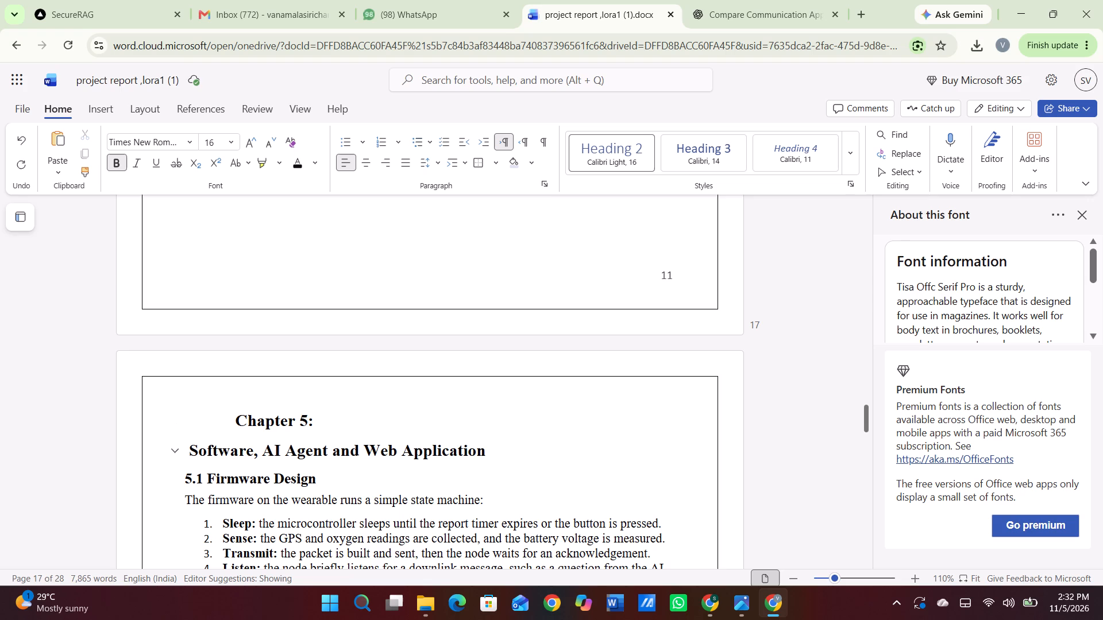
pyautogui.press('space')
pyautogui.press('space')
pyautogui.press('space')
pyautogui.press('space')
pyautogui.press('space')
pyautogui.press('space')
pyautogui.press('space')
pyautogui.press('space')
pyautogui.press('space')
pyautogui.press('space')
pyautogui.press('space')
pyautogui.press('space')
pyautogui.press('space')
pyautogui.press('space')
pyautogui.press('space')
pyautogui.press('space')
pyautogui.press('space')
pyautogui.press('space')
pyautogui.press('space')
pyautogui.press('space')
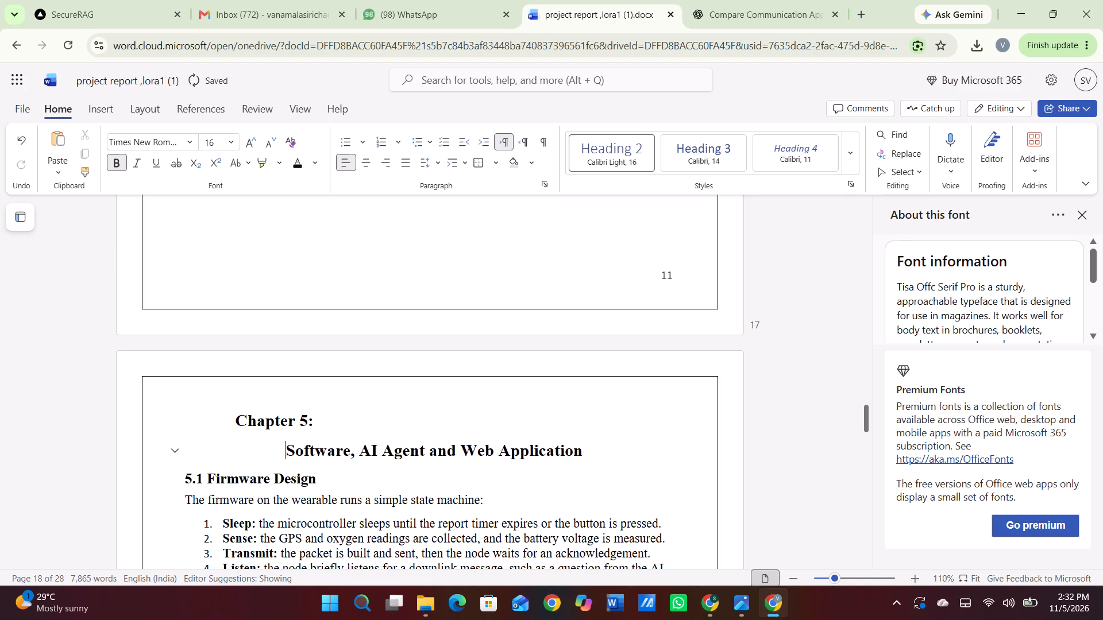
# Insert spaces before "Chapter 5:" to shift it roughly to the middle, above the chapter title line.
pyautogui.click(232, 421)
pyautogui.press('space')
pyautogui.press('space')
pyautogui.press('space')
pyautogui.press('space')
pyautogui.press('space')
pyautogui.press('space')
pyautogui.press('space')
pyautogui.press('space')
pyautogui.press('space')
pyautogui.press('space')
pyautogui.press('space')
pyautogui.press('space')
pyautogui.press('space')
pyautogui.press('space')
pyautogui.press('space')
pyautogui.press('space')
pyautogui.press('space')
pyautogui.press('space')
pyautogui.press('space')
pyautogui.press('space')
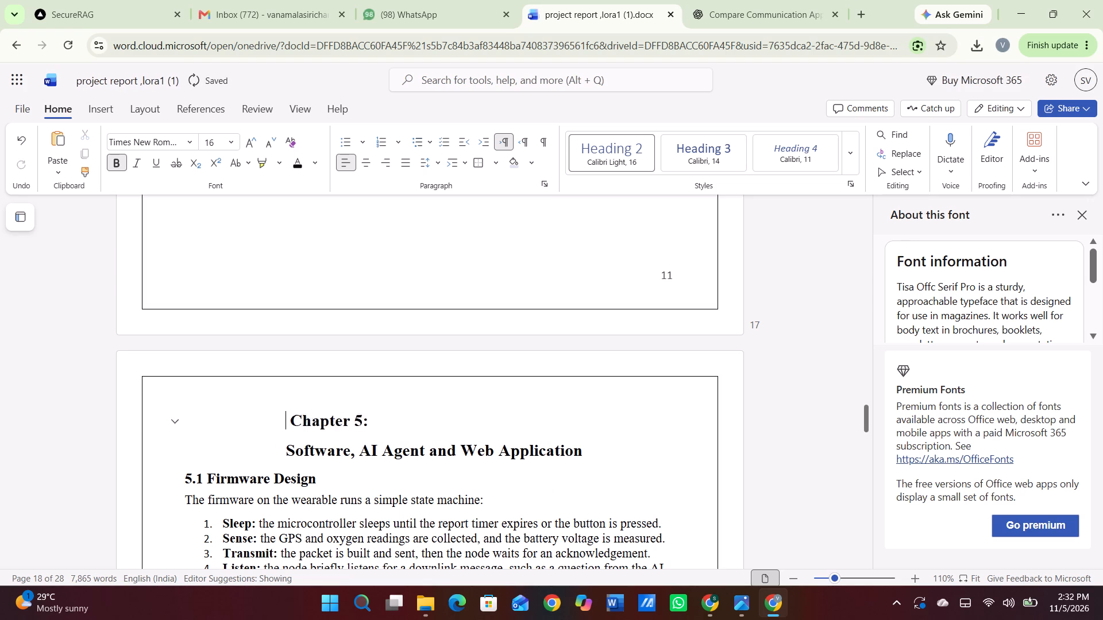
pyautogui.press('space')
pyautogui.press('space')
pyautogui.press('space')
pyautogui.press('space')
pyautogui.press('space')
pyautogui.press('space')
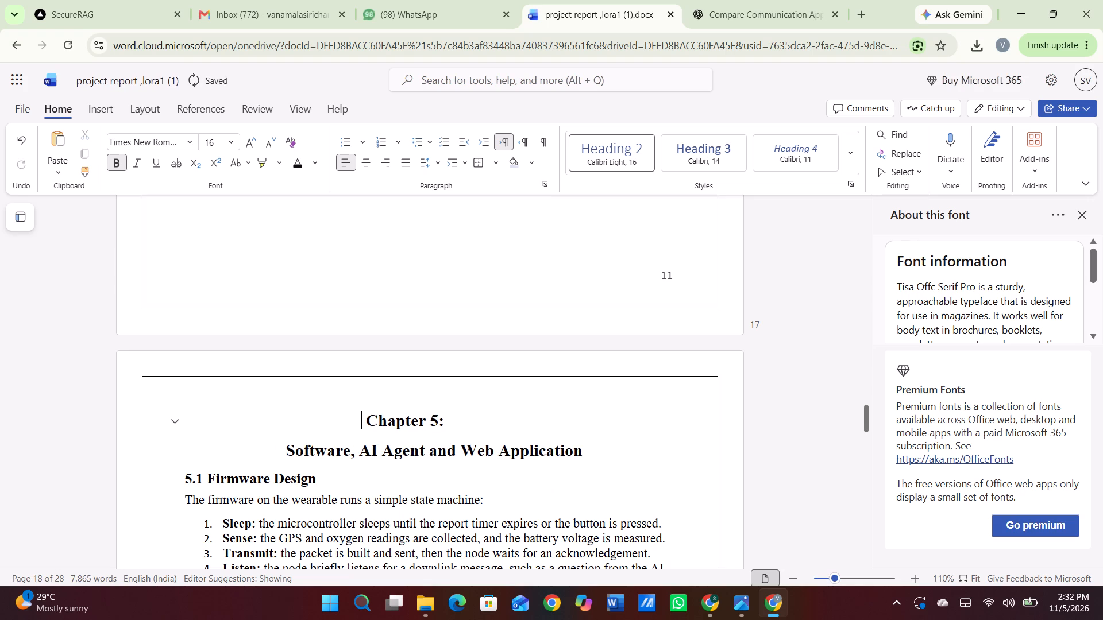
# Remove the colon at the end of the "Chapter 5:" heading line.
pyautogui.press('Right')
pyautogui.press('Right')
pyautogui.press('Right')
pyautogui.press('Right')
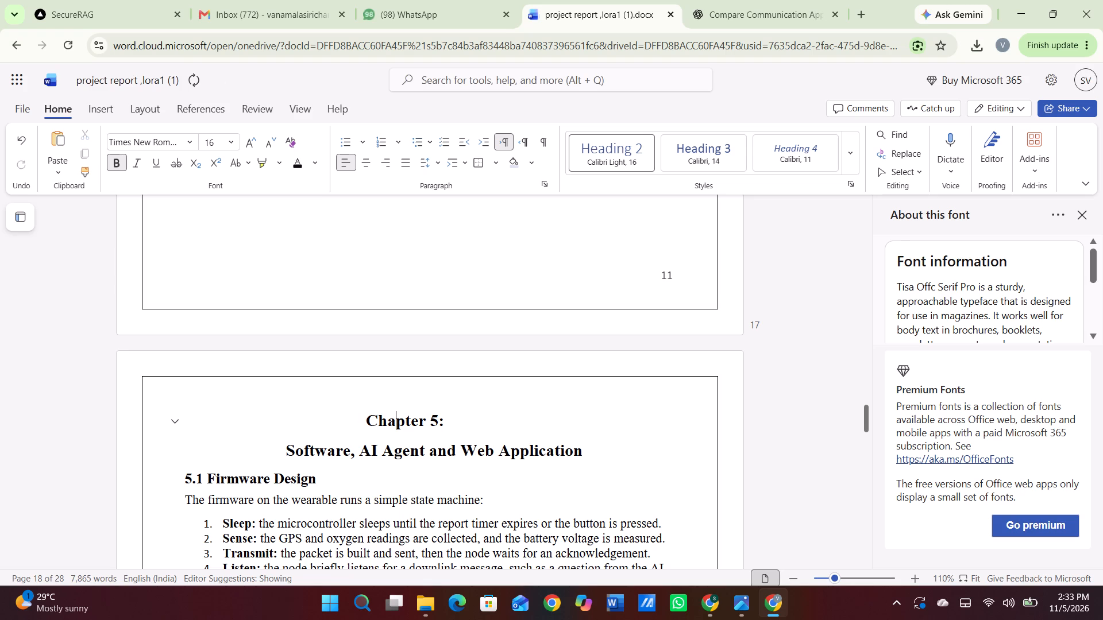
pyautogui.press('Right')
pyautogui.press('Right')
pyautogui.press('Right')
pyautogui.press('Right')
pyautogui.press('Right')
pyautogui.press('Right')
pyautogui.press('Right')
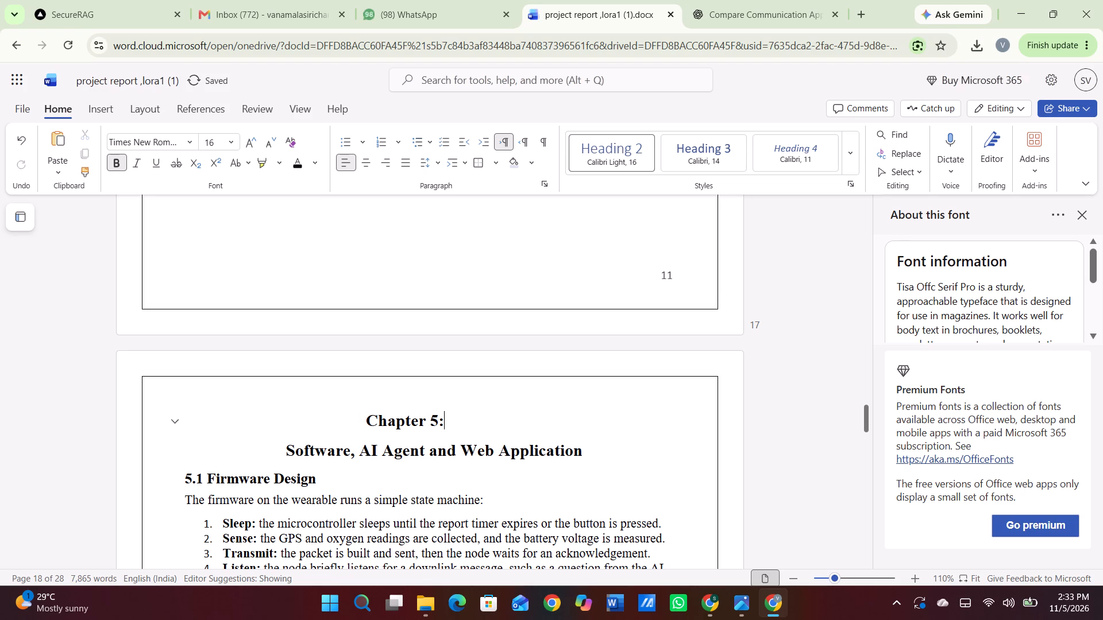
pyautogui.press('BackSpace')
# Justify the text from the 5.1 Firmware Design heading into the Press/Meaning table of section 5.2.
pyautogui.scroll(-3, 156, 468)
pyautogui.scroll(1, 156, 468)
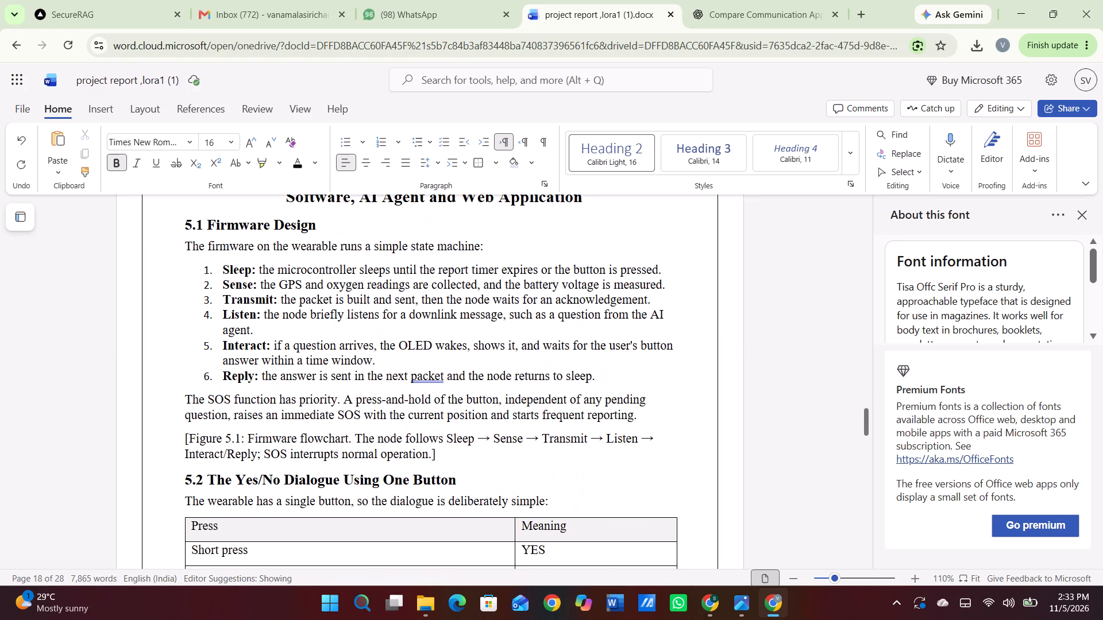
pyautogui.scroll(1, 156, 468)
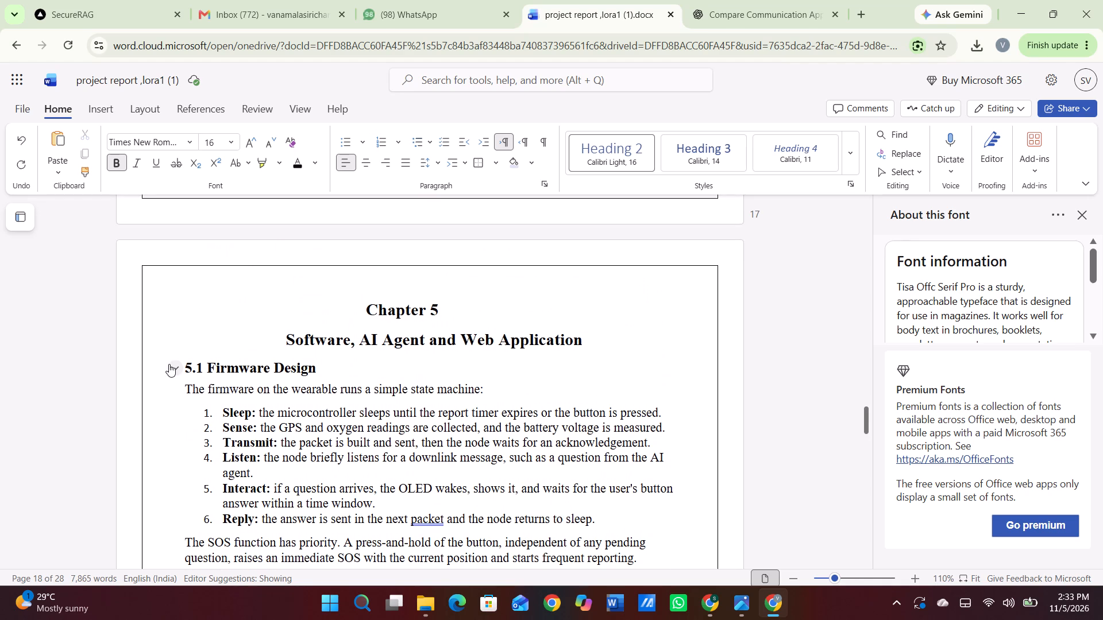
pyautogui.moveTo(182, 368); pyautogui.dragTo(233, 427)
pyautogui.moveTo(233, 427); pyautogui.dragTo(423, 555)
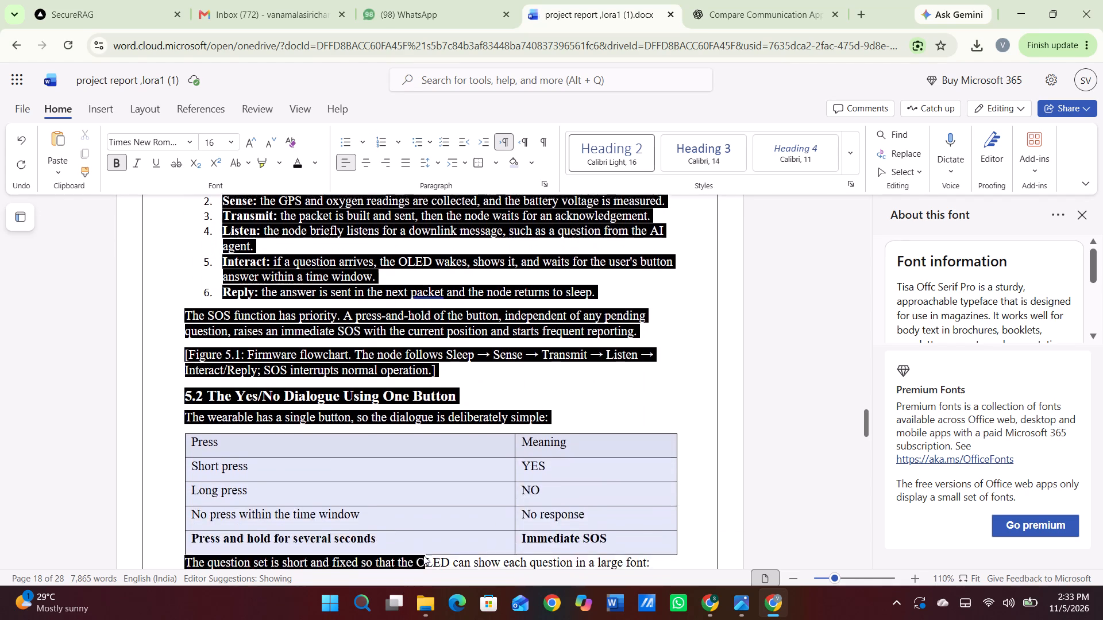
pyautogui.moveTo(423, 555); pyautogui.dragTo(415, 437)
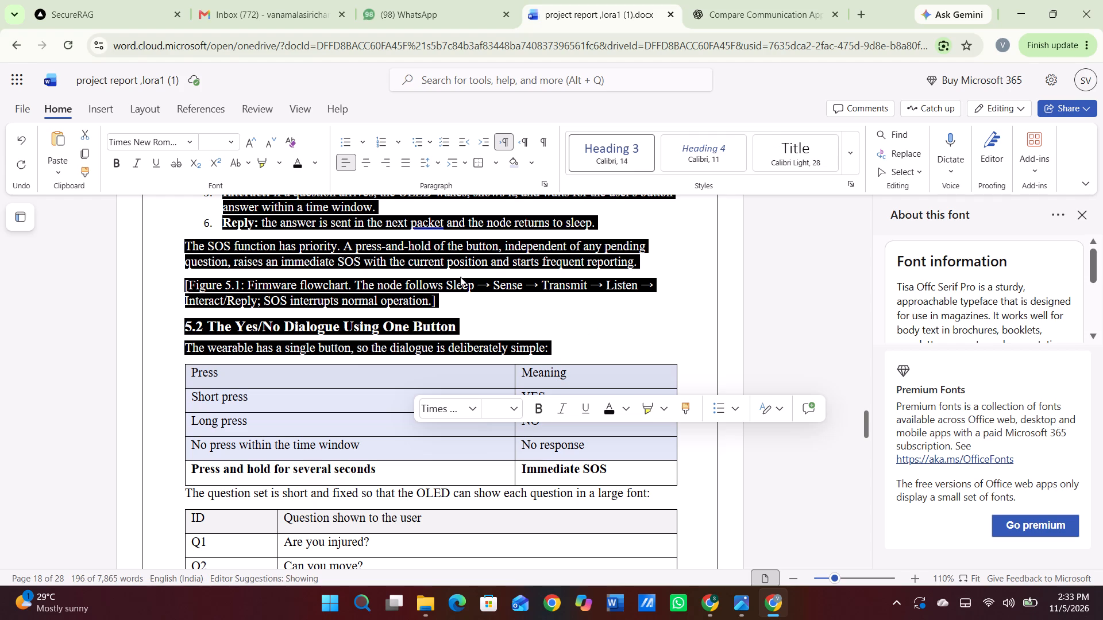
pyautogui.click(411, 165)
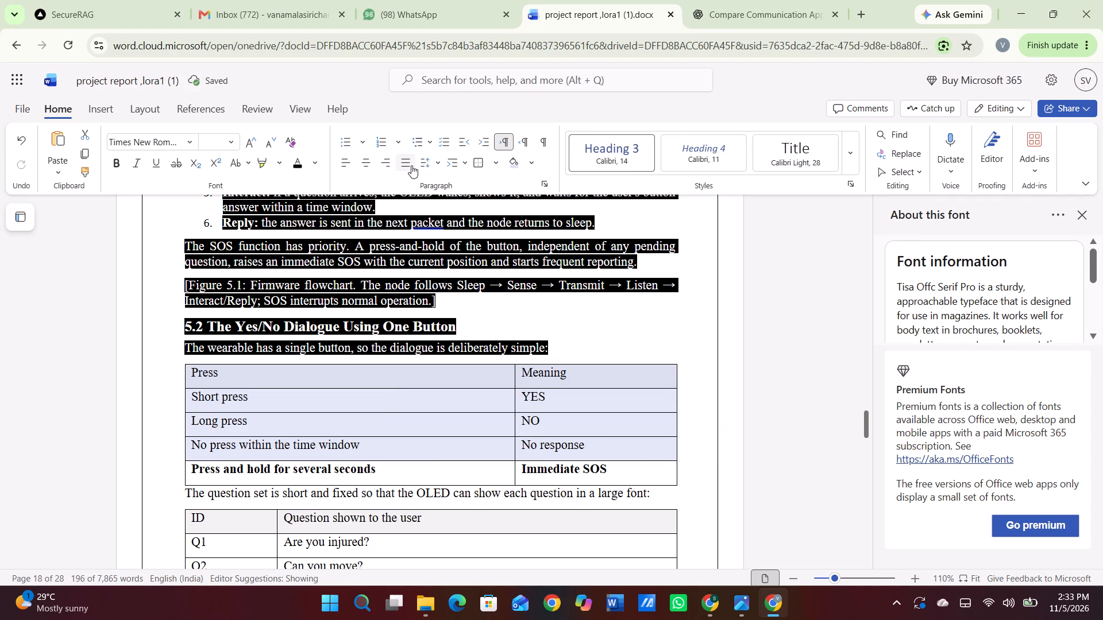
pyautogui.click(379, 276)
pyautogui.scroll(1, 379, 276)
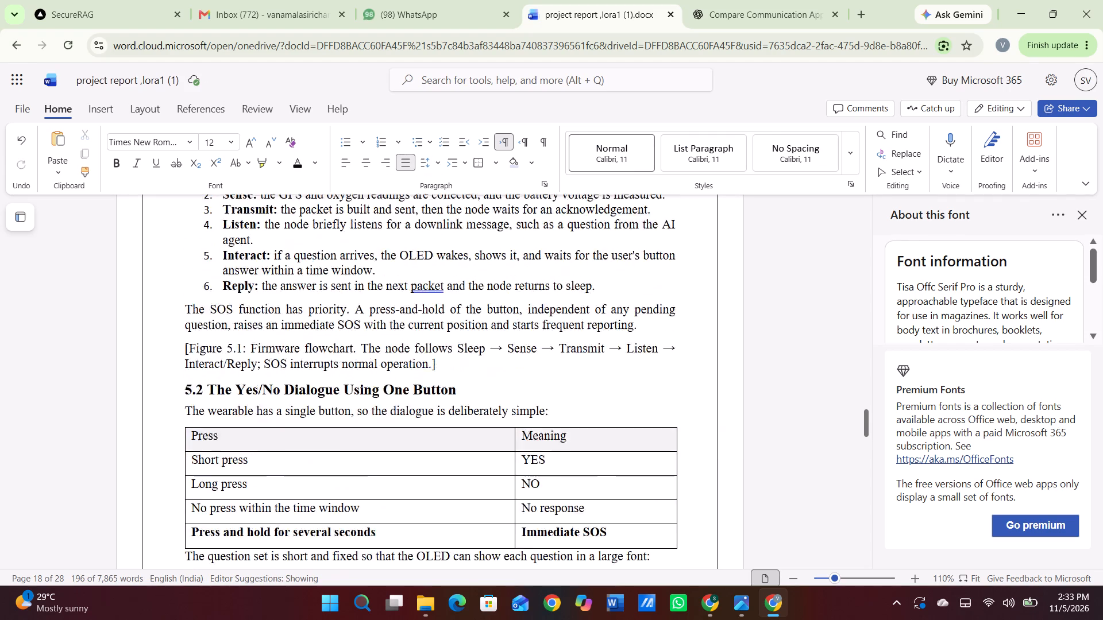
# Toggle justification on section 5.1, from its heading through the Figure 5.1 caption, leaving the text left-aligned.
pyautogui.scroll(3, 379, 276)
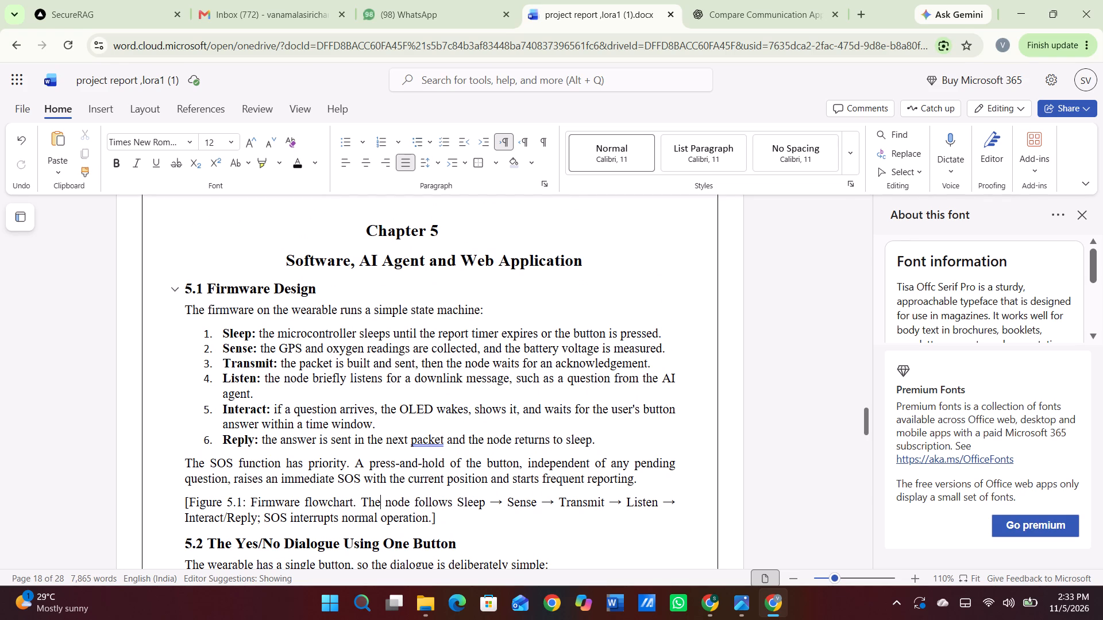
pyautogui.moveTo(187, 286); pyautogui.dragTo(603, 515)
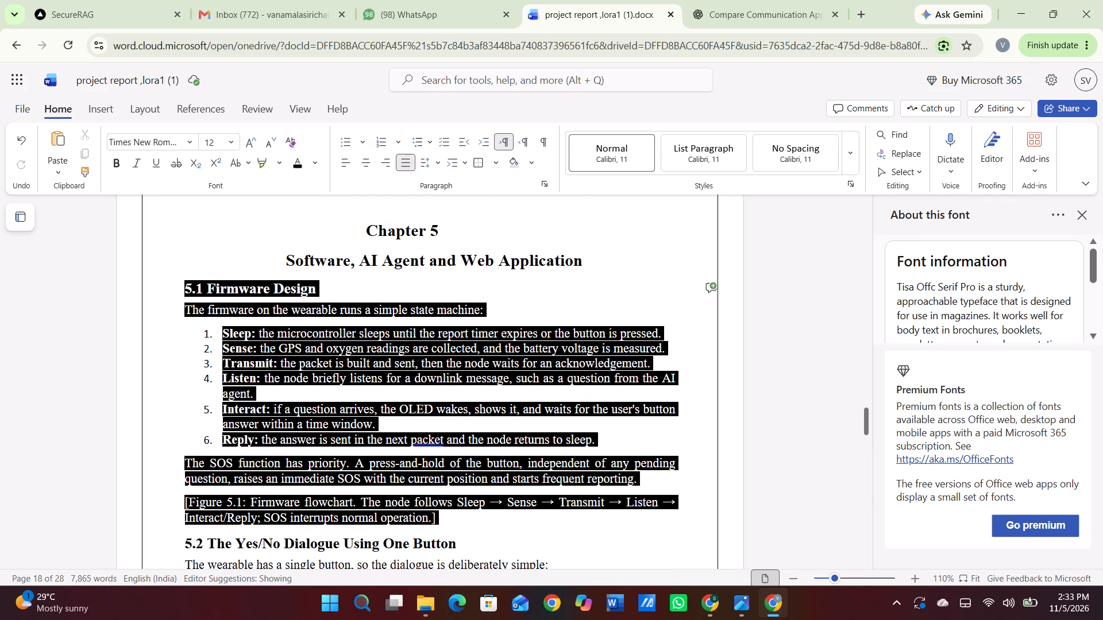
pyautogui.moveTo(603, 515); pyautogui.dragTo(612, 515)
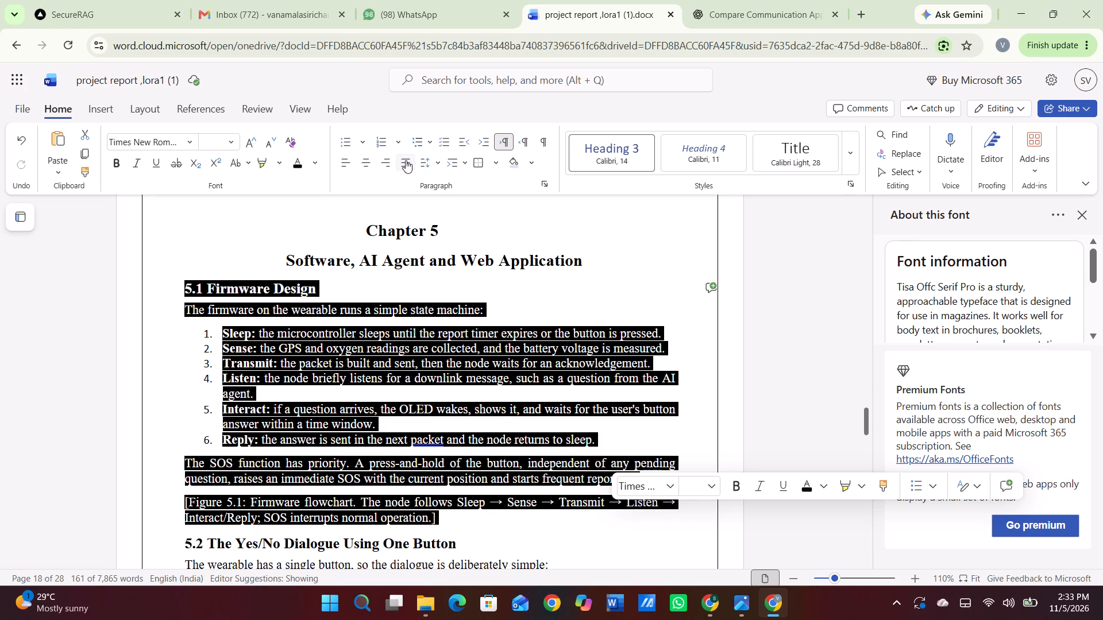
pyautogui.click(406, 160)
pyautogui.click(406, 160)
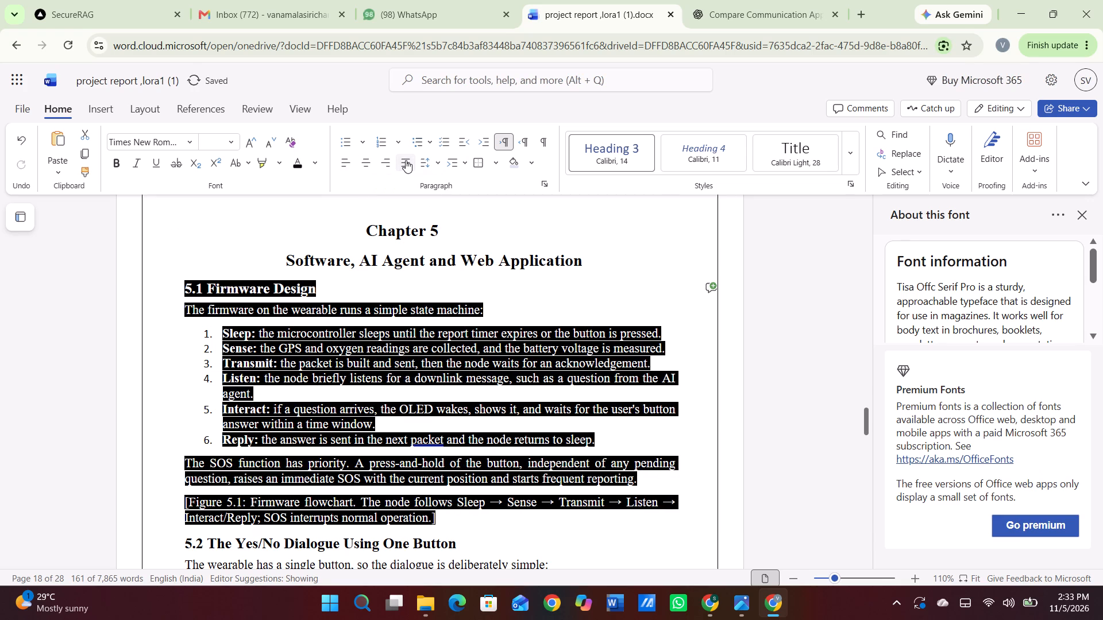
pyautogui.click(406, 160)
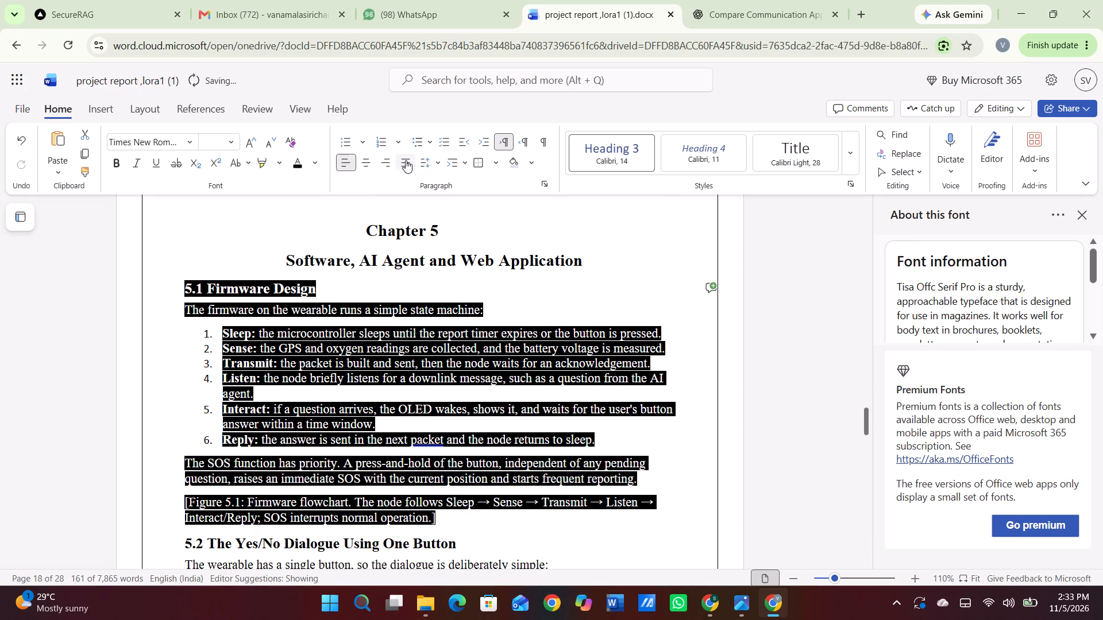
pyautogui.click(462, 347)
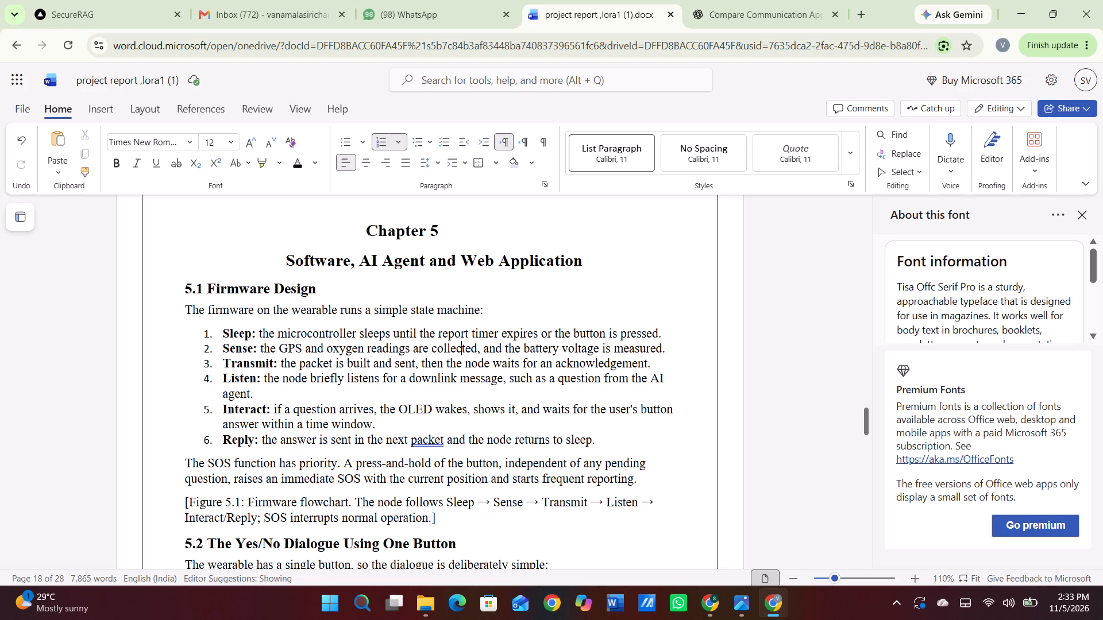
# Take the Sleep item out of the numbered list in section 5.1 and number it 5.1.1 instead.
pyautogui.scroll(-1, 338, 405)
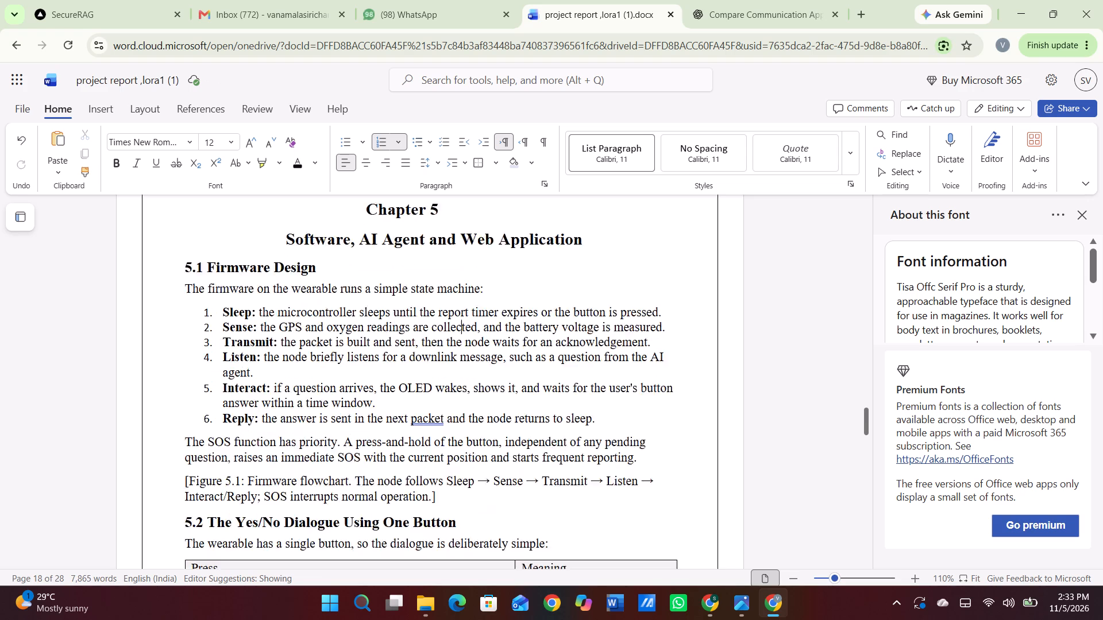
pyautogui.scroll(-1, 338, 405)
pyautogui.hscroll(-1, 338, 405)
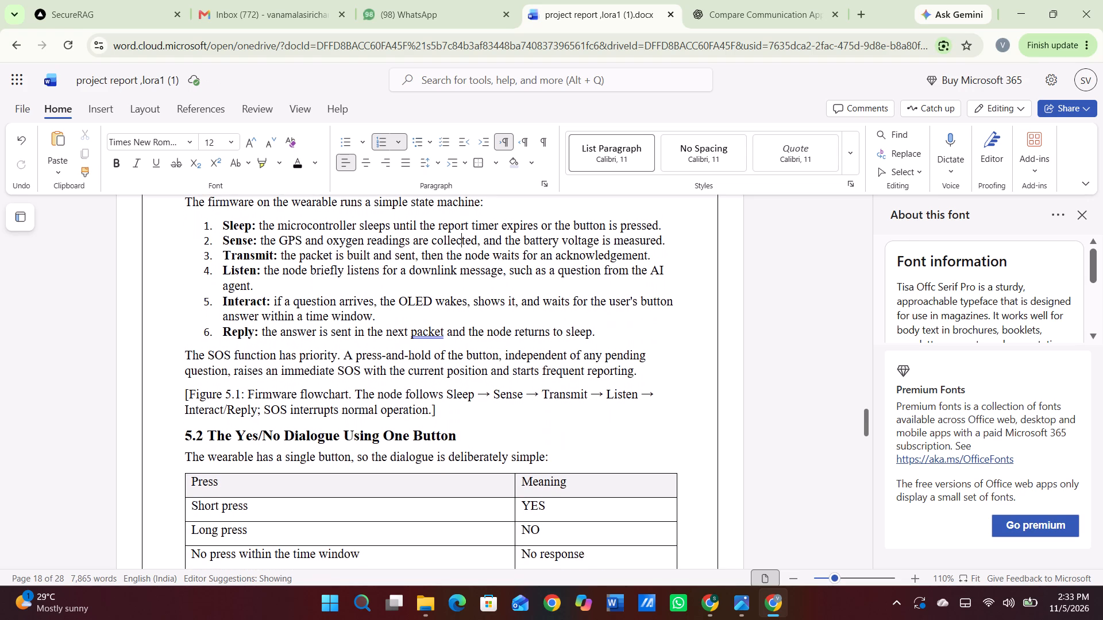
pyautogui.hscroll(-2, 338, 405)
pyautogui.scroll(1, 338, 405)
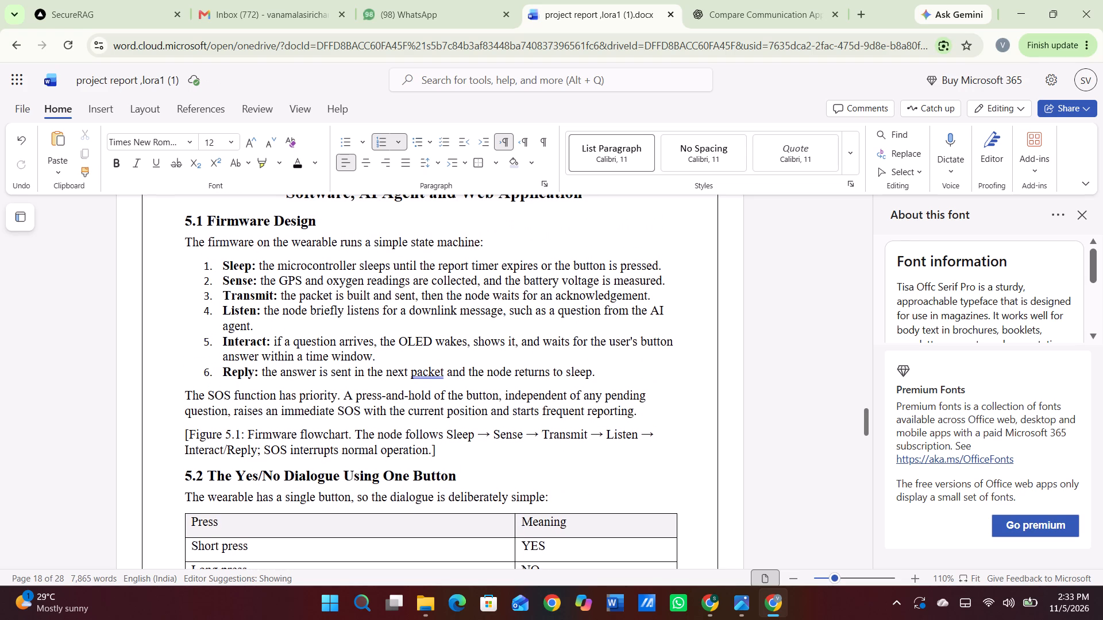
pyautogui.scroll(2, 338, 405)
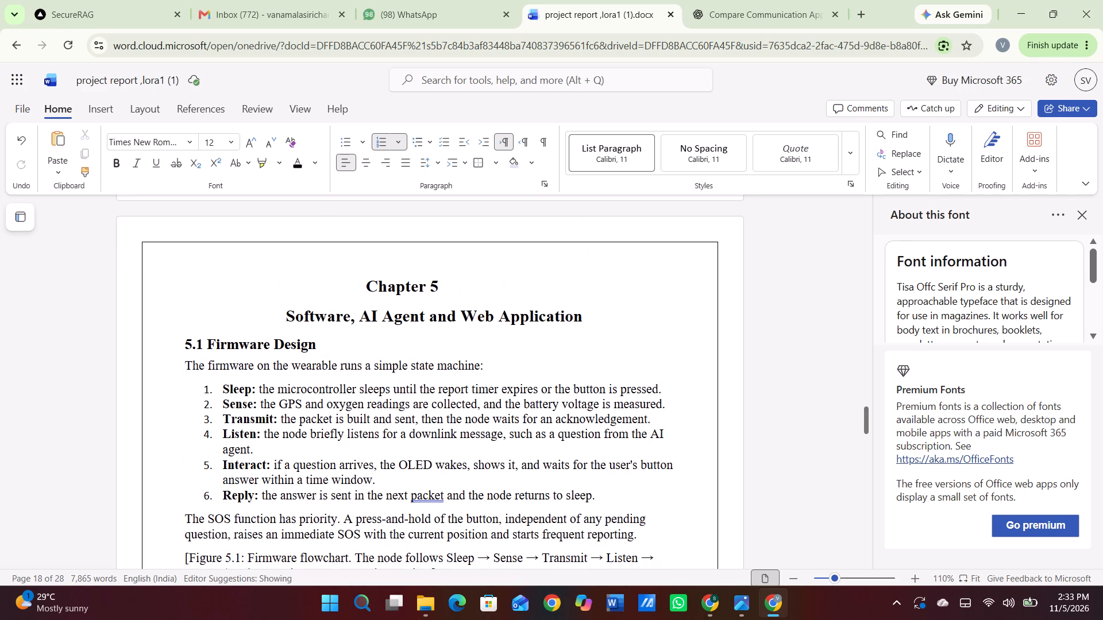
pyautogui.scroll(1, 338, 405)
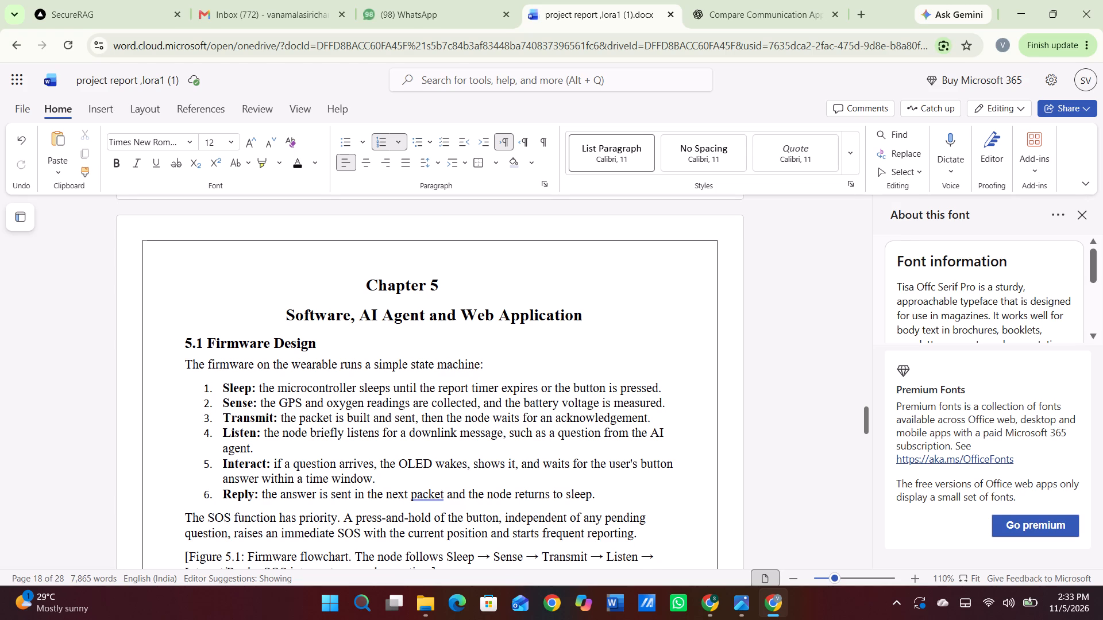
pyautogui.click(215, 394)
pyautogui.press('BackSpace')
pyautogui.press('BackSpace')
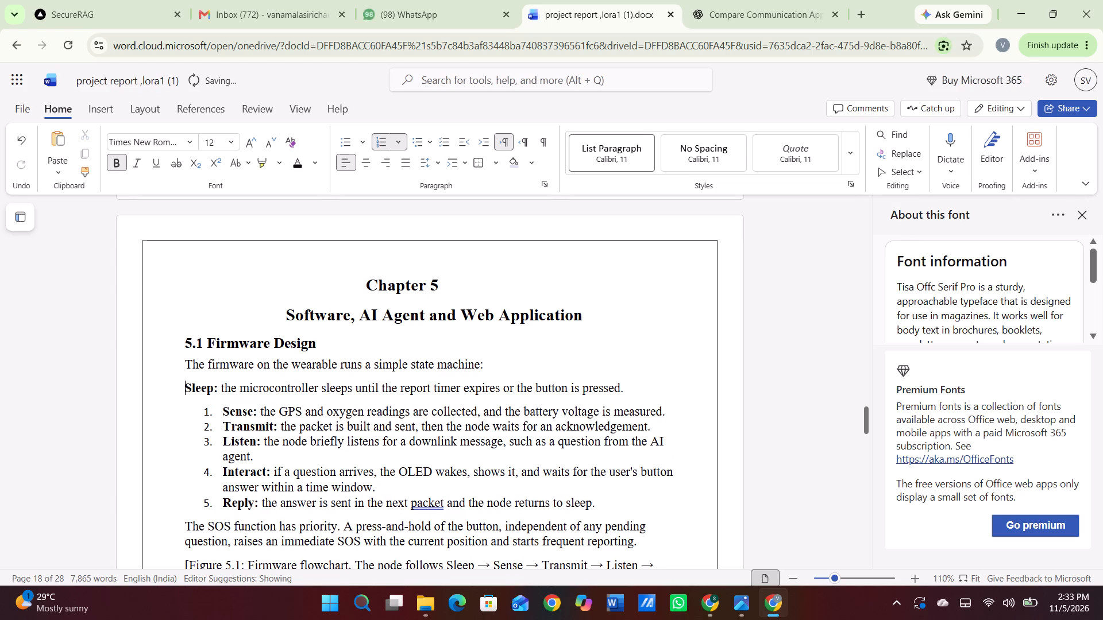
pyautogui.press('5')
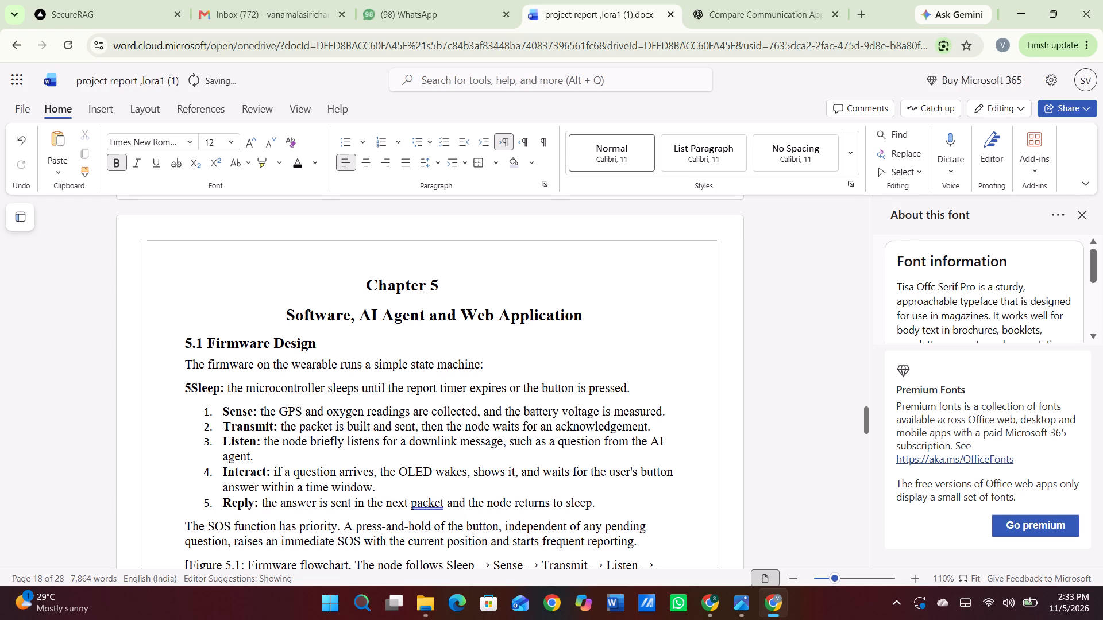
pyautogui.press('.')
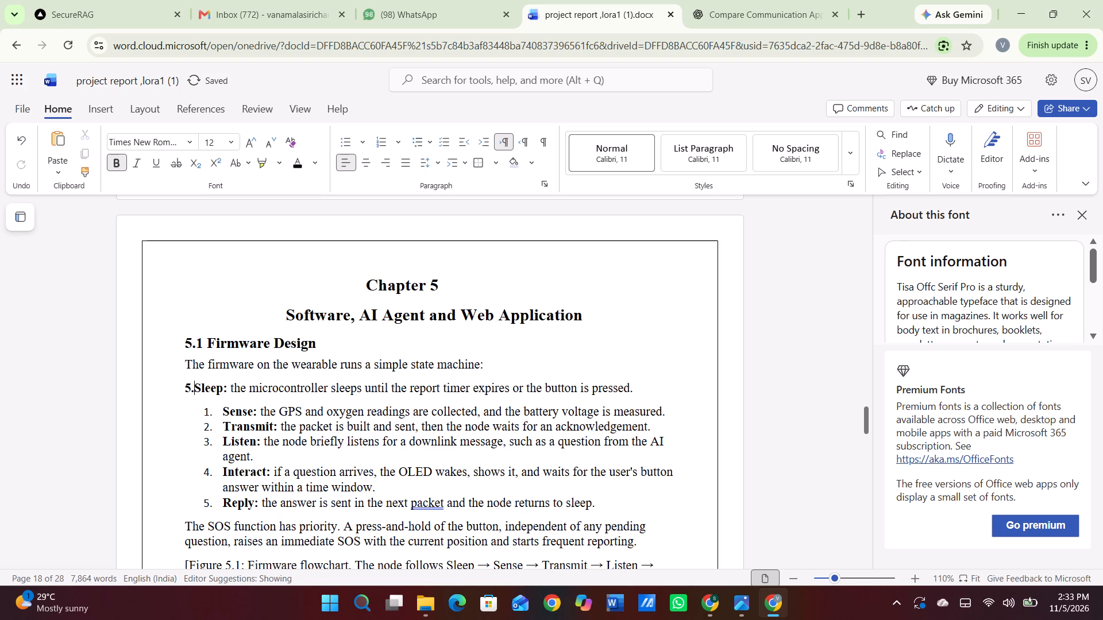
pyautogui.write('1.')
pyautogui.press('1')
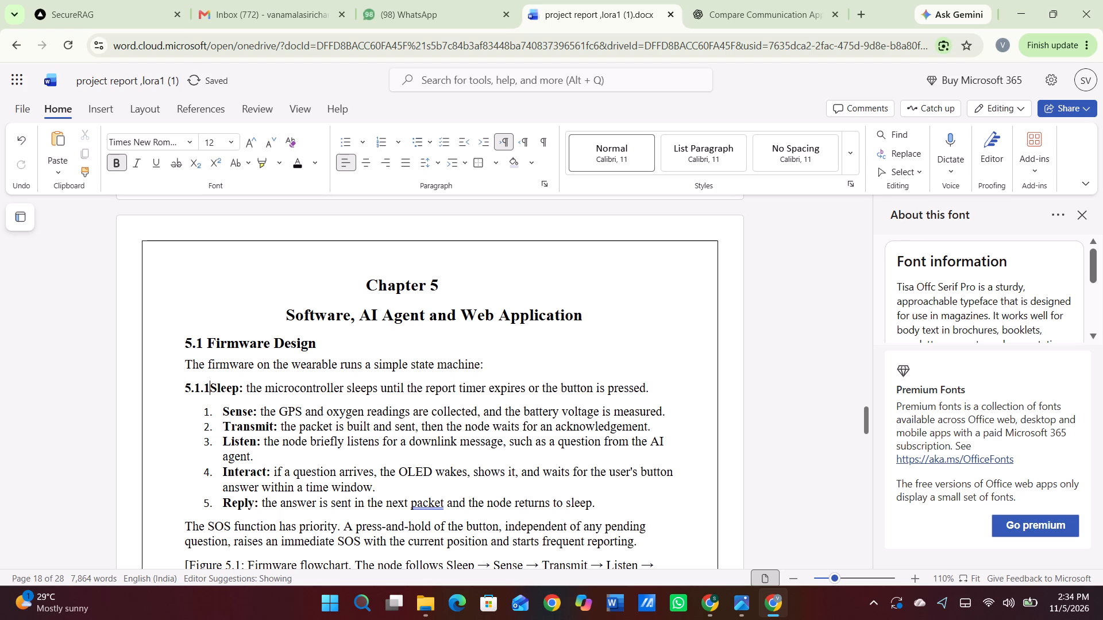
pyautogui.press('space')
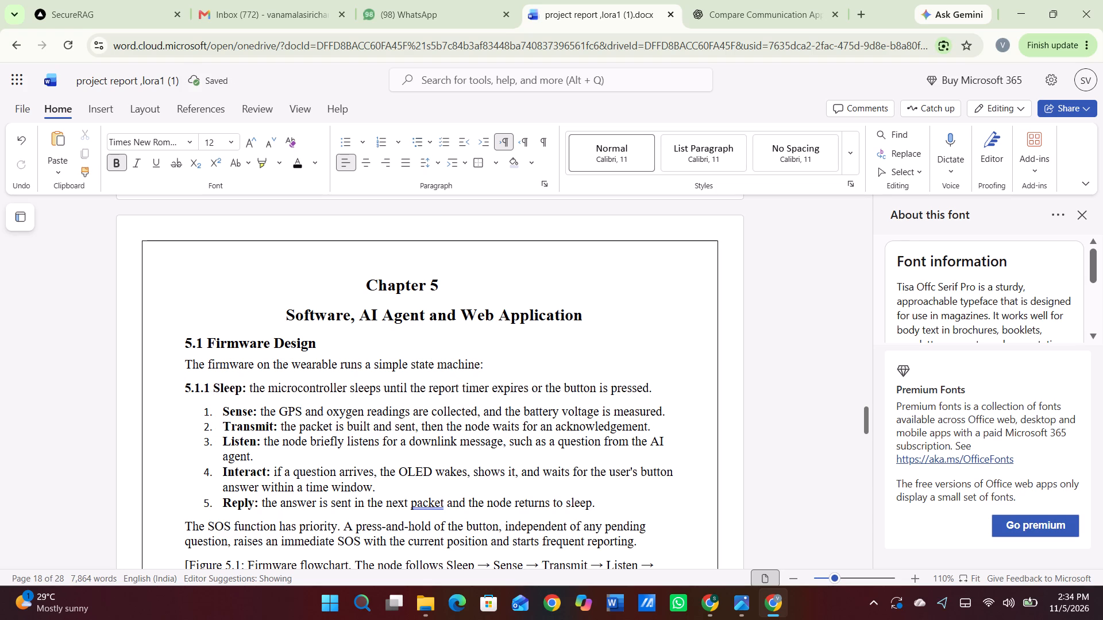
# Take the Sense item out of the numbered list in section 5.1 and number it 5.1.2 instead.
pyautogui.click(223, 412)
pyautogui.press('BackSpace')
pyautogui.press('BackSpace')
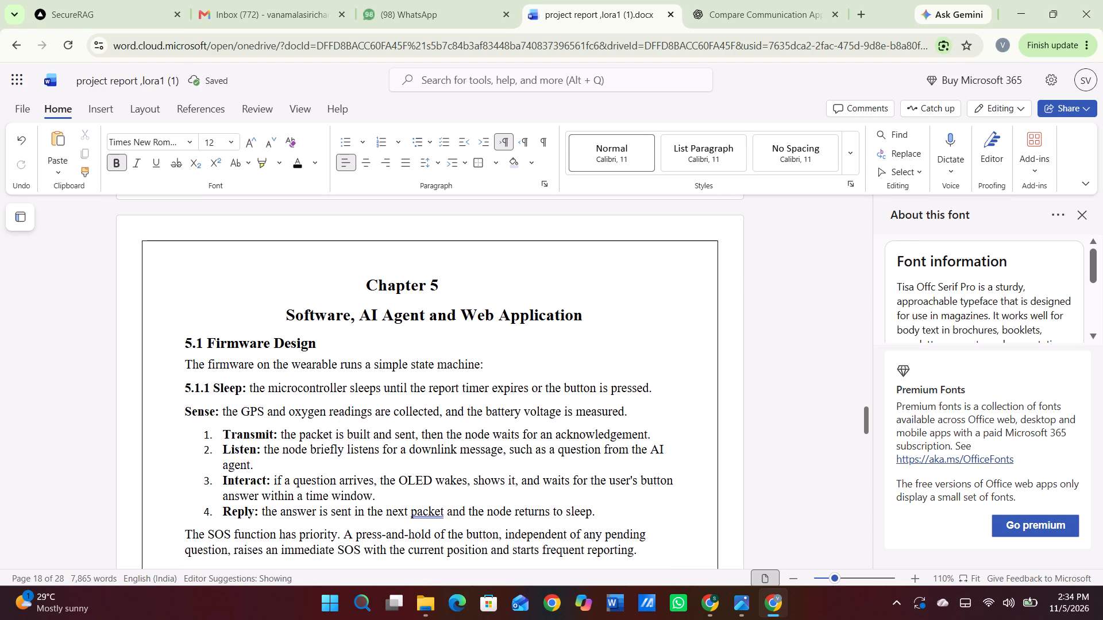
pyautogui.write('5.')
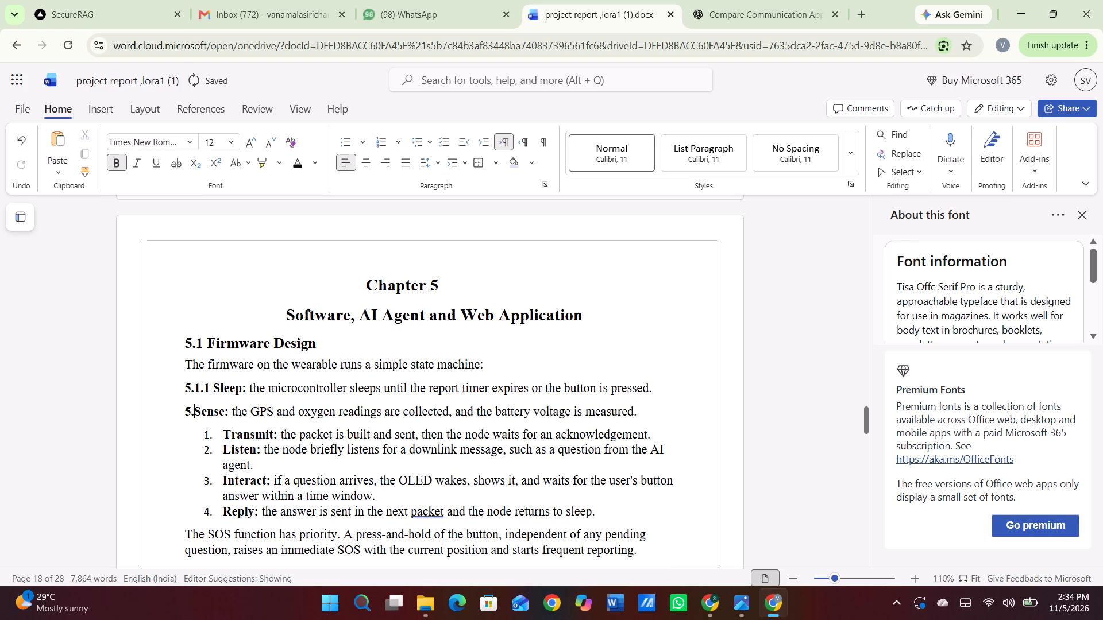
pyautogui.write('1.2')
pyautogui.press('space')
# Take the Transmit item out of the numbered list and number it 5.1.3, keeping it as its own paragraph.
pyautogui.press('Down')
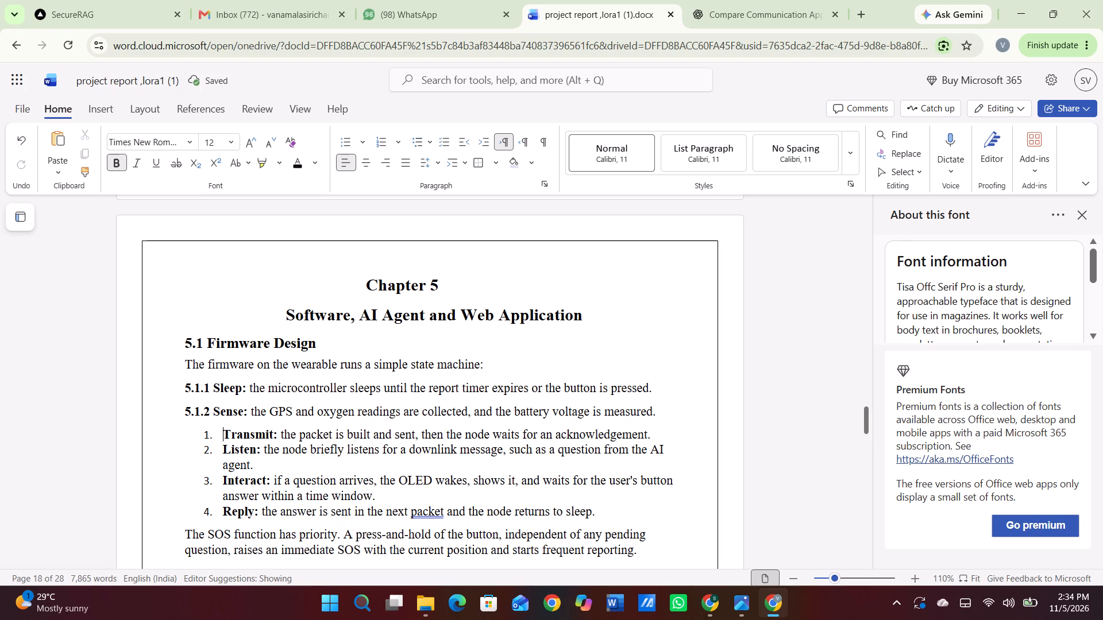
pyautogui.press('BackSpace')
pyautogui.press('BackSpace')
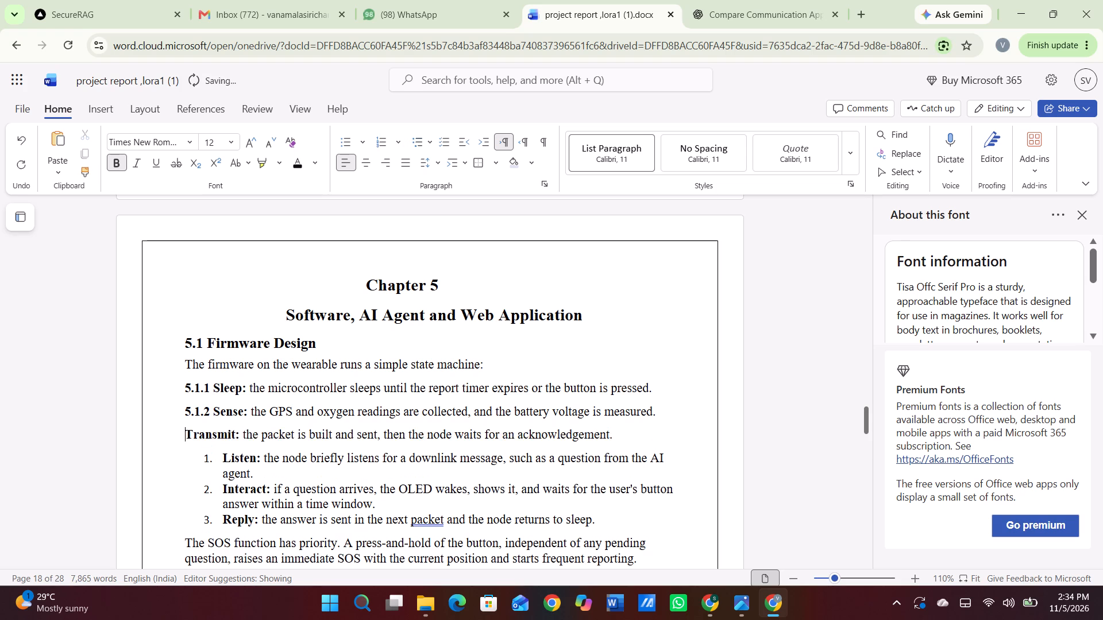
pyautogui.press('BackSpace')
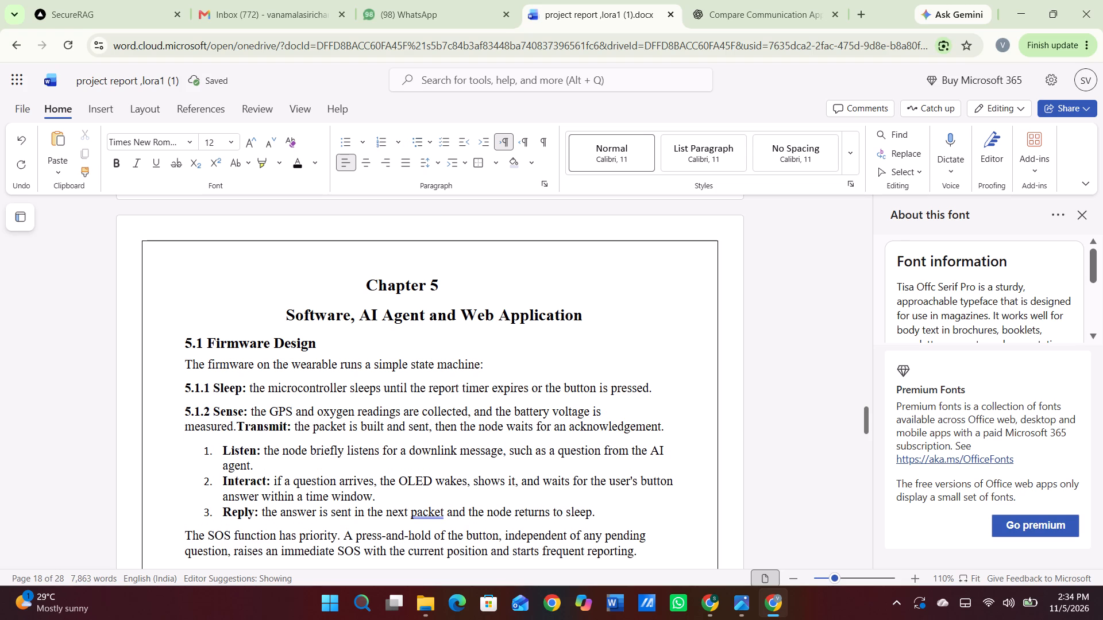
pyautogui.press('Return')
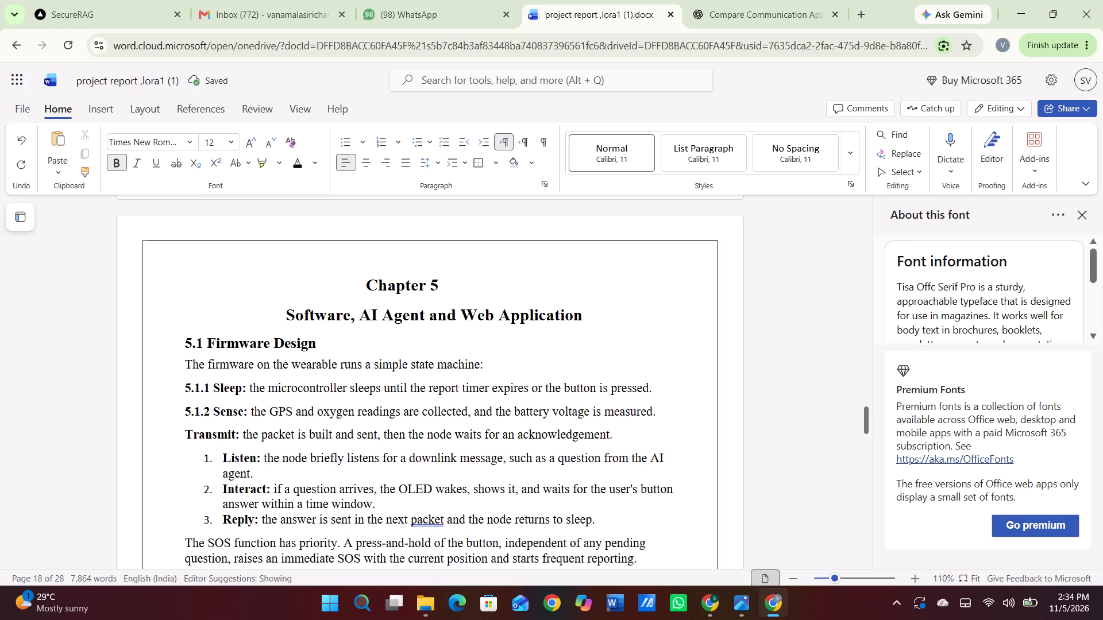
pyautogui.write('5.')
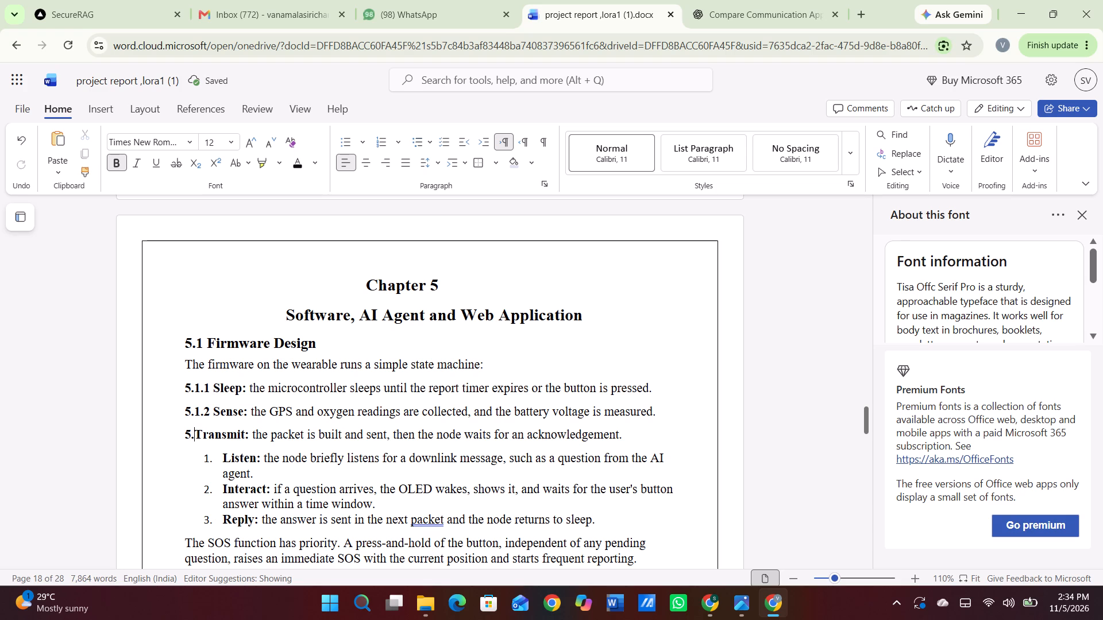
pyautogui.write('1.')
pyautogui.write('3')
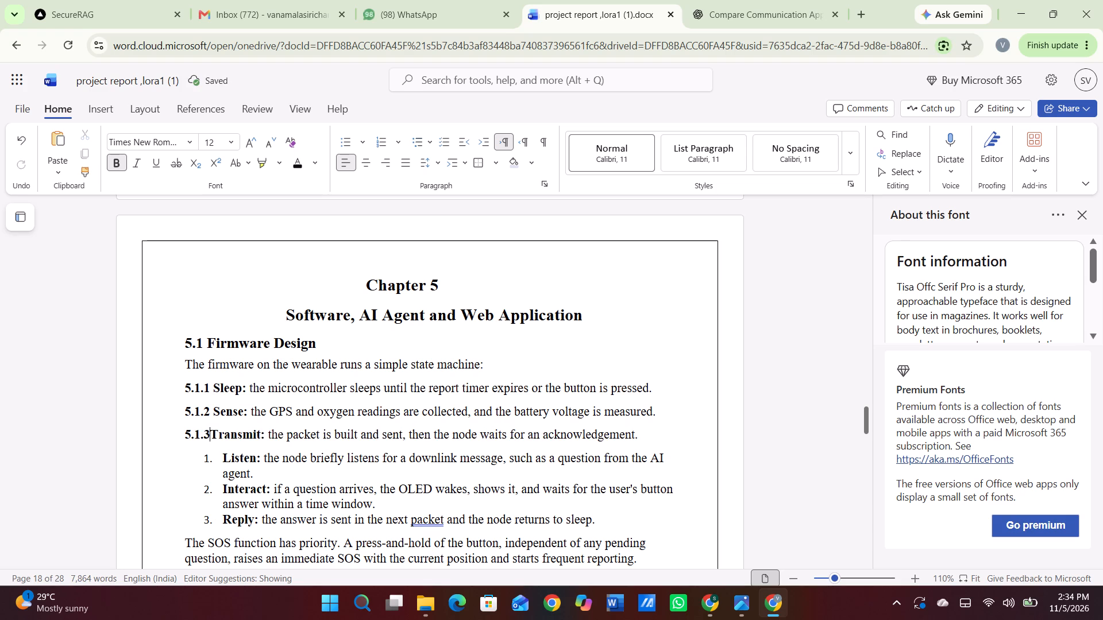
pyautogui.press('space')
# Take the Listen item out of the numbered list in section 5.1 and number it 5.1.4 instead.
pyautogui.press('Down')
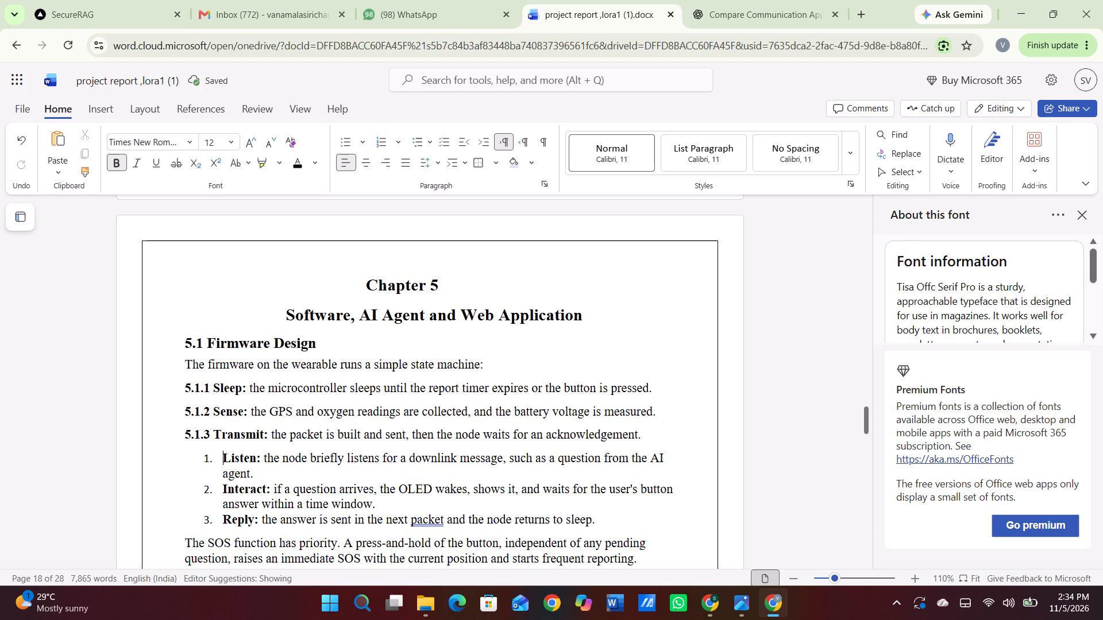
pyautogui.press('BackSpace')
pyautogui.press('BackSpace')
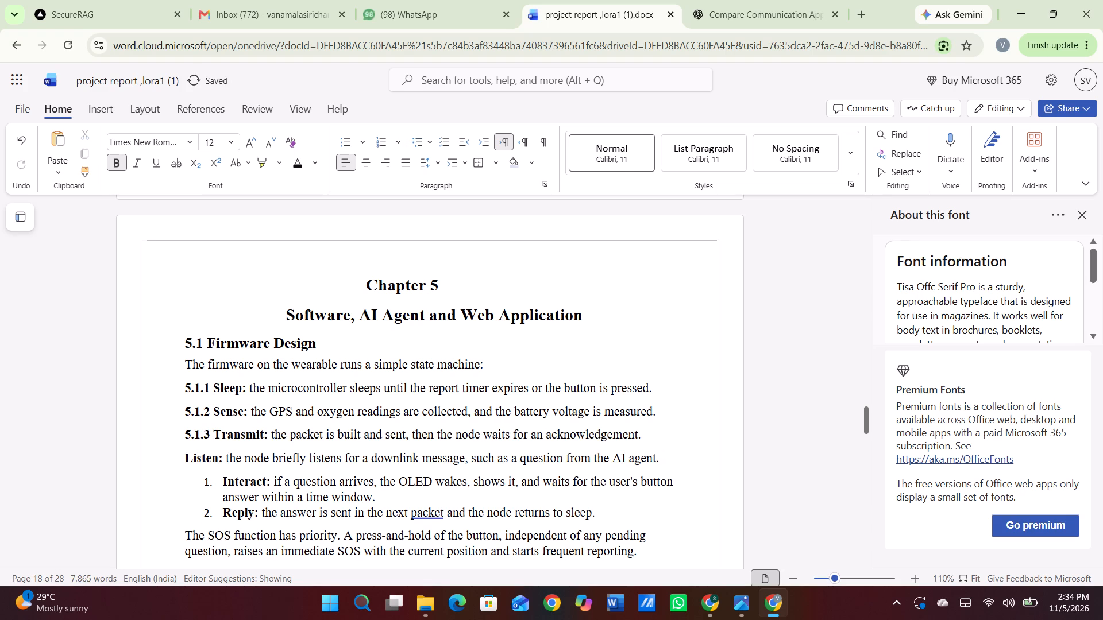
pyautogui.write('5.')
pyautogui.write('1.')
pyautogui.write('4')
pyautogui.press('space')
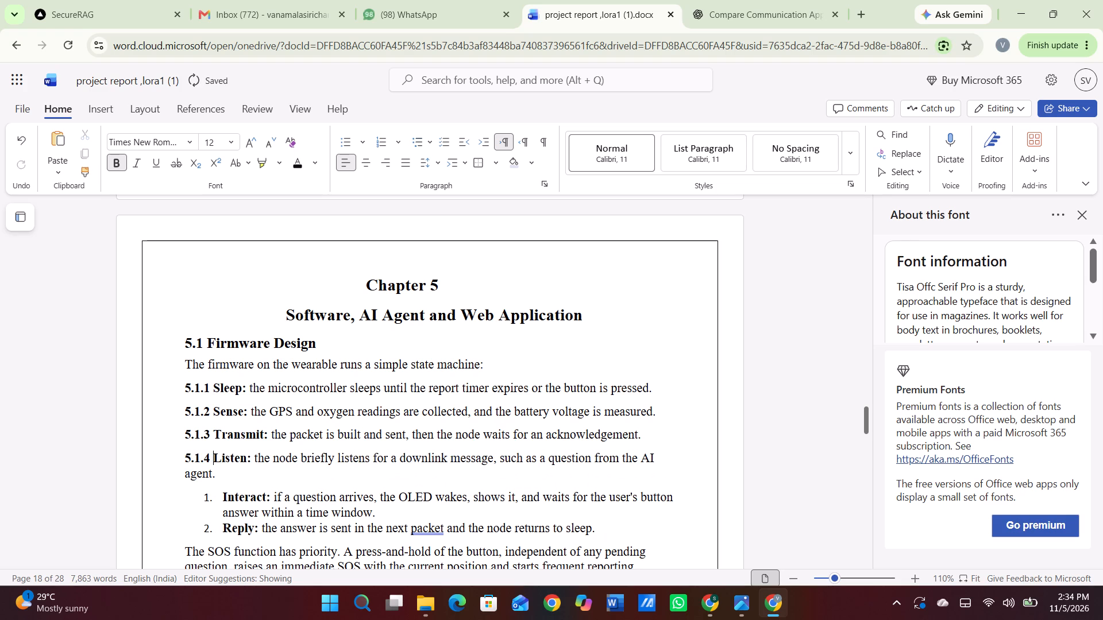
pyautogui.press('Right')
pyautogui.press('Right')
pyautogui.press('Right')
pyautogui.press('Right')
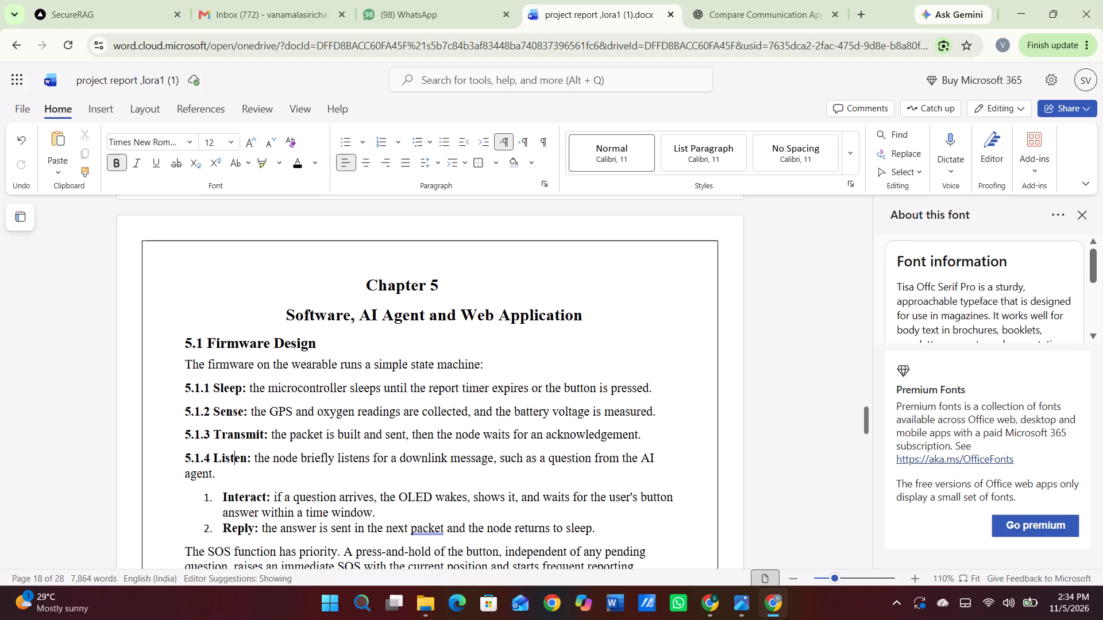
pyautogui.press('Down')
pyautogui.press('Down')
pyautogui.press('Left')
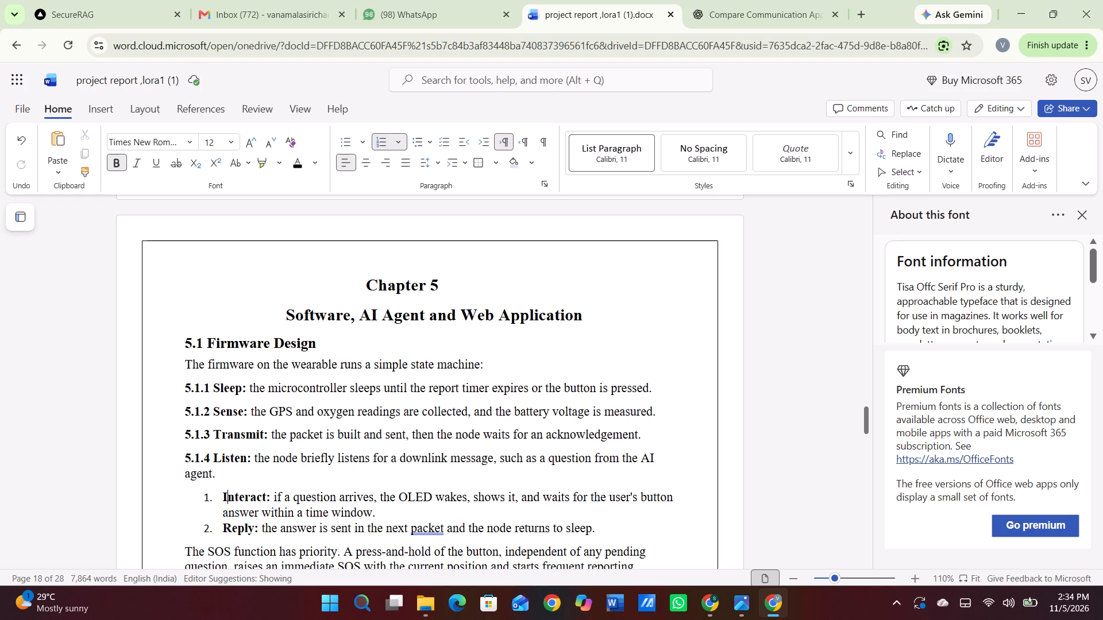
pyautogui.press('Left')
pyautogui.press('BackSpace')
pyautogui.press('BackSpace')
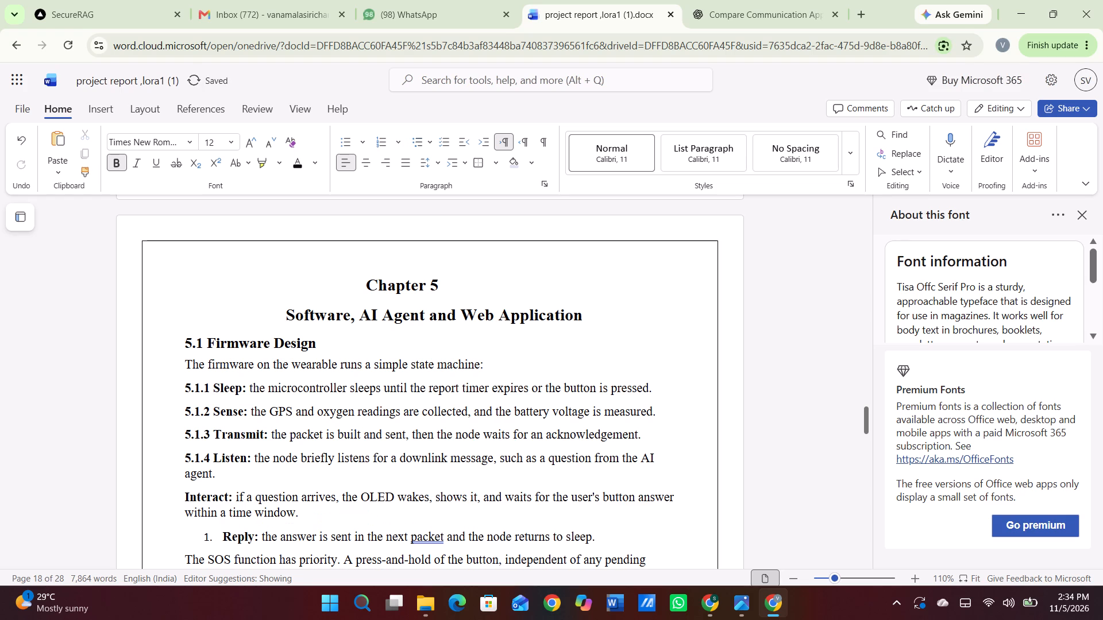
pyautogui.write('5.')
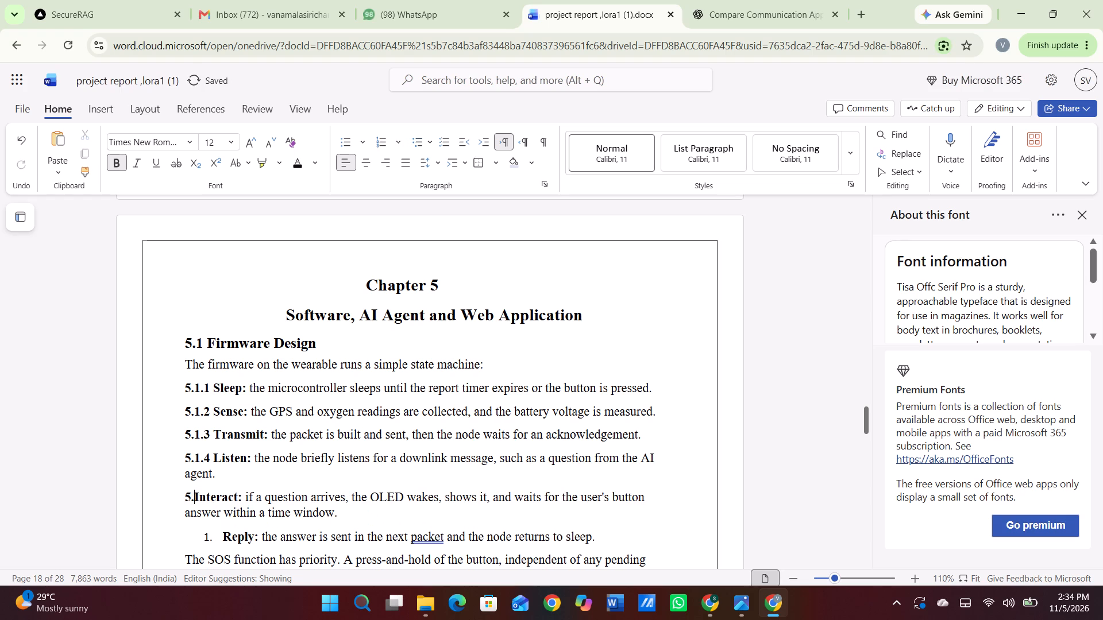
pyautogui.write('1.')
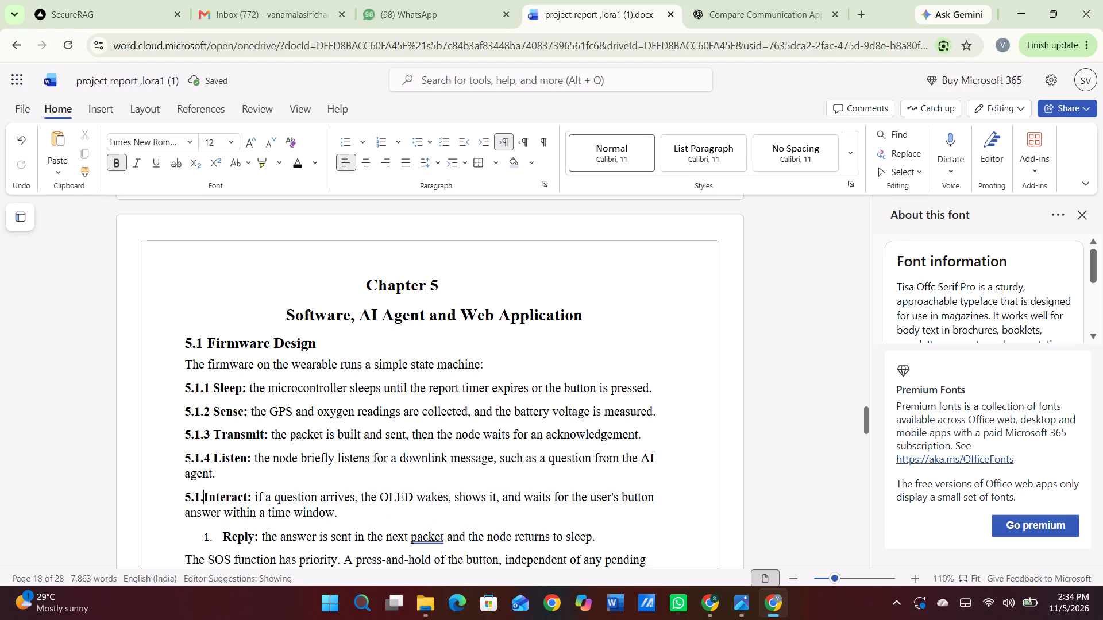
pyautogui.write('5')
pyautogui.press('space')
# Take the Reply item out of the numbered list in section 5.1 and number it 5.1.6 instead.
pyautogui.press('Down')
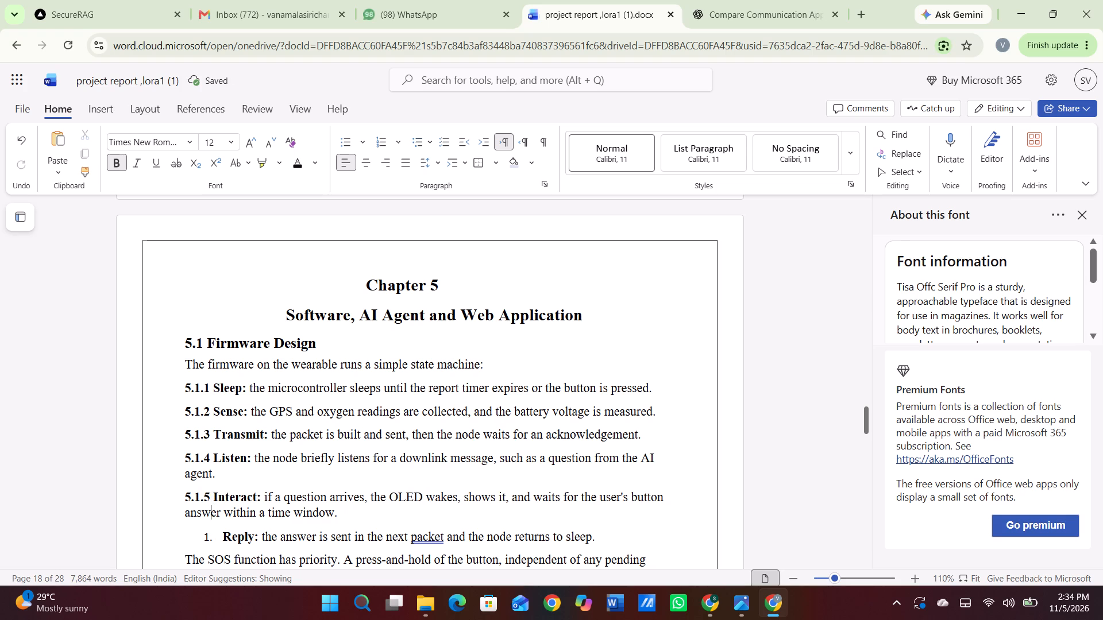
pyautogui.press('Down')
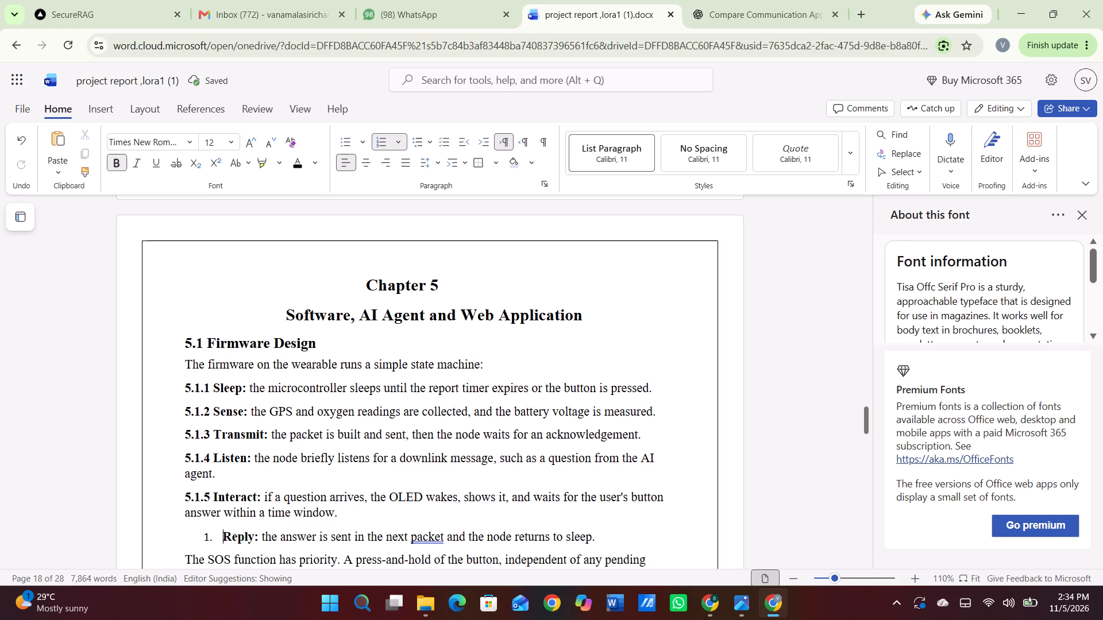
pyautogui.press('BackSpace')
pyautogui.press('BackSpace')
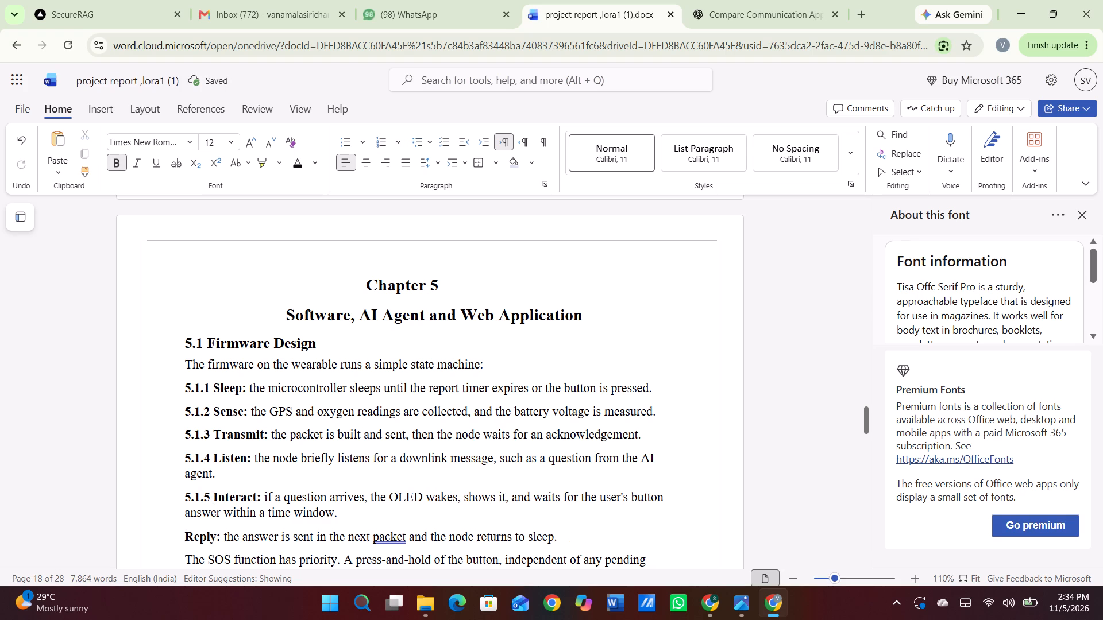
pyautogui.write('5.1.')
pyautogui.write('6')
pyautogui.press('space')
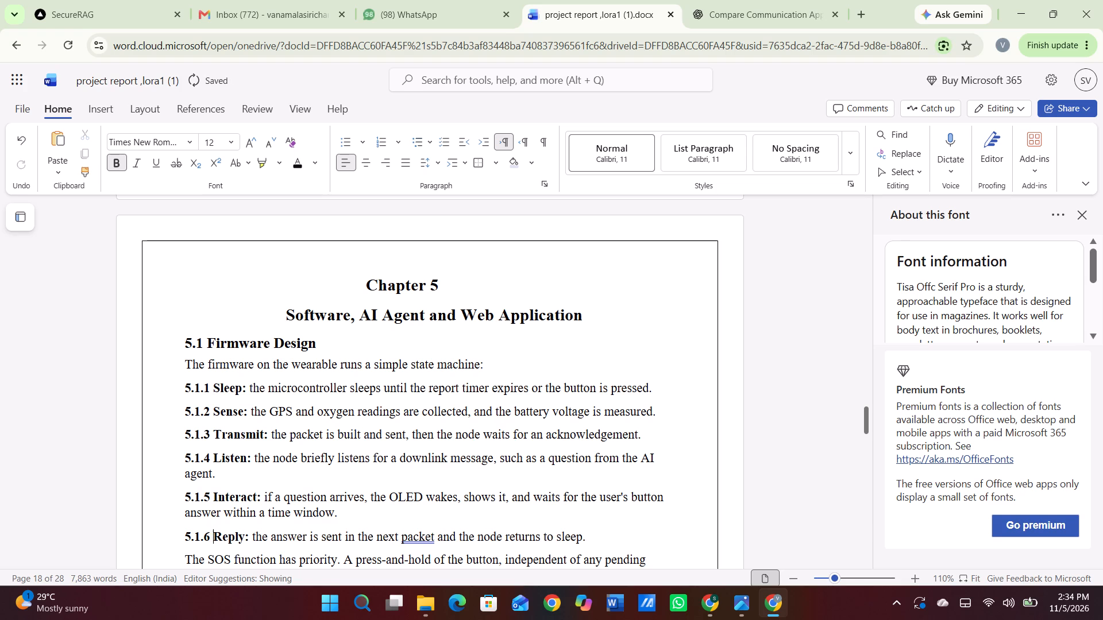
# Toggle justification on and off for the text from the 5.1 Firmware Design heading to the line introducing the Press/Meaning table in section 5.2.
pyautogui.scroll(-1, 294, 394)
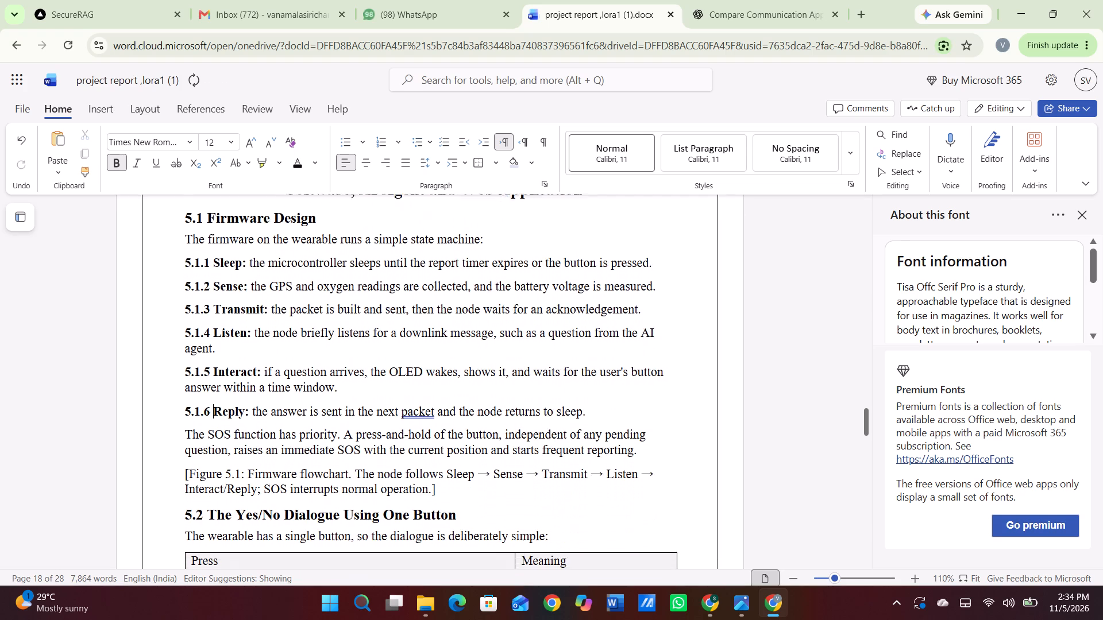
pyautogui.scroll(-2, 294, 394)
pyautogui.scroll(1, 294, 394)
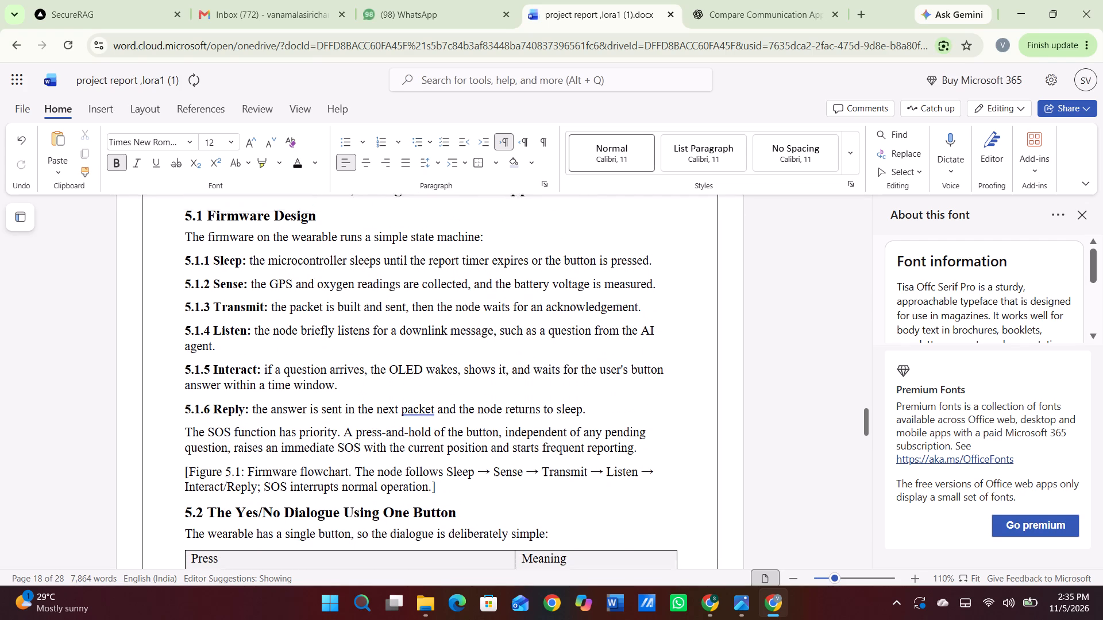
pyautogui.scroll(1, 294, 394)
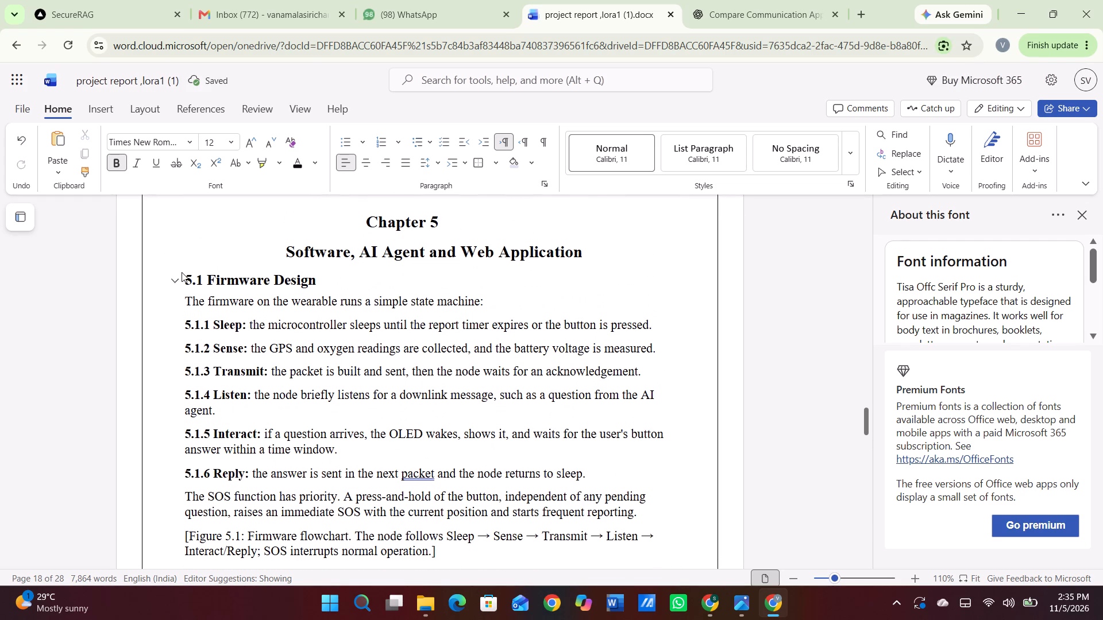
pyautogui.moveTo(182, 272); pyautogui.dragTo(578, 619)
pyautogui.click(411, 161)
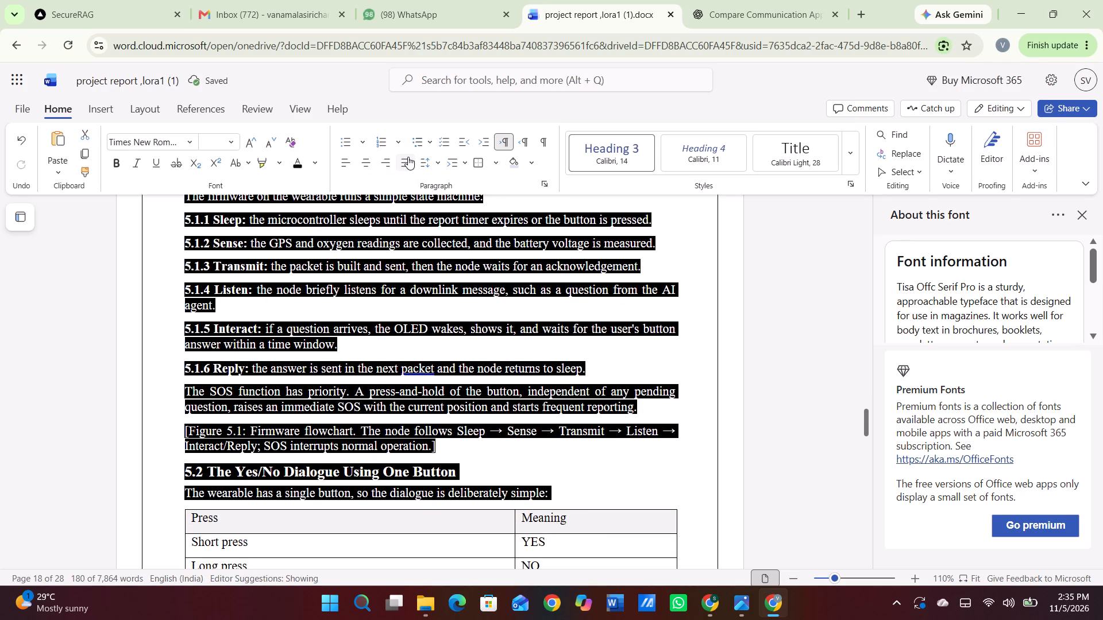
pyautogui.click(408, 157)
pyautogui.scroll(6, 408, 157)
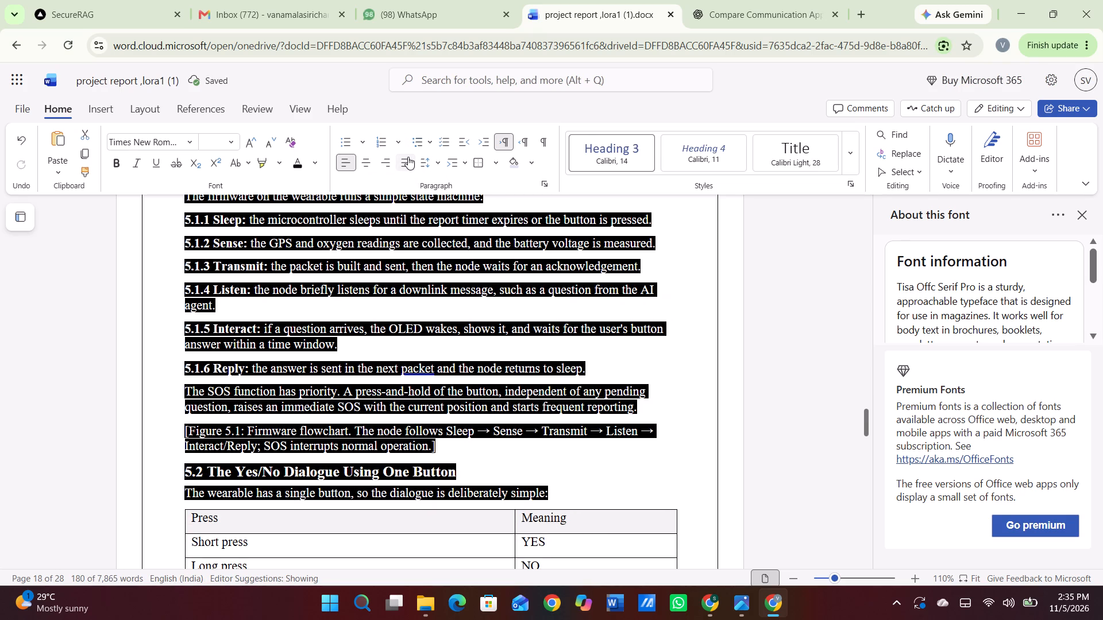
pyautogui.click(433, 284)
# Justify the paragraph below the question table in section 5.2, beginning "Because only one question is asked at a time".
pyautogui.scroll(4, 433, 284)
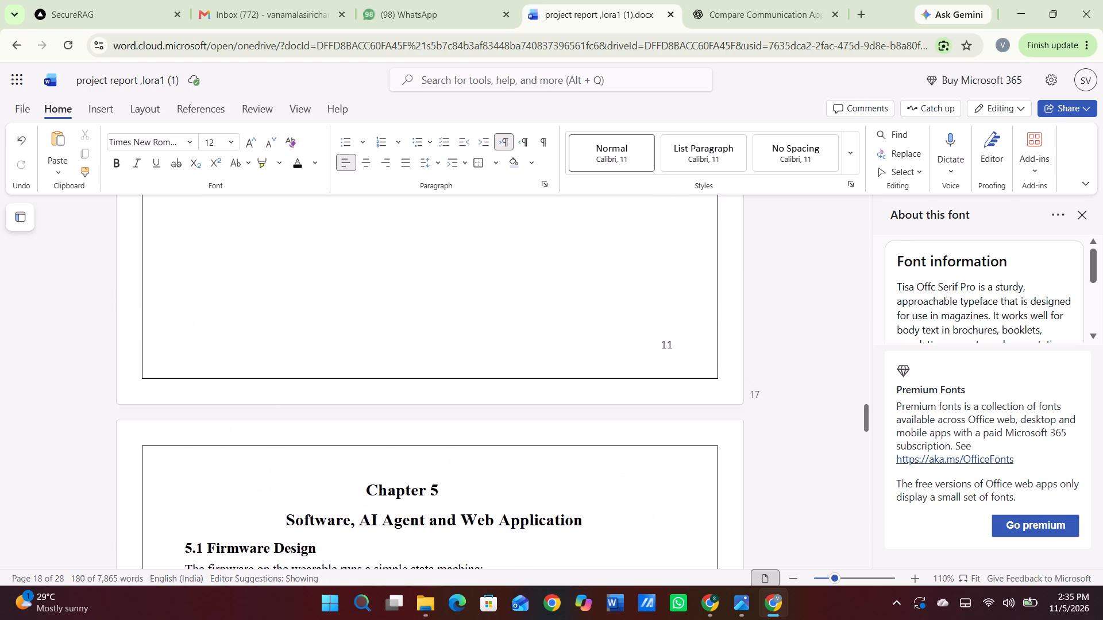
pyautogui.scroll(2, 433, 284)
pyautogui.scroll(-1, 433, 284)
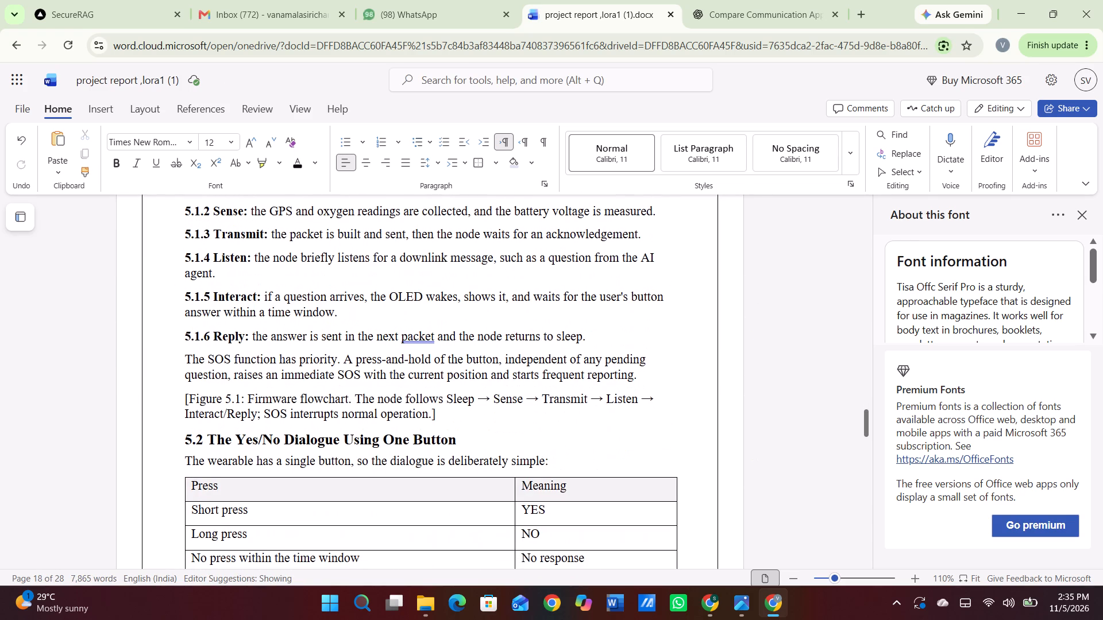
pyautogui.scroll(-4, 433, 284)
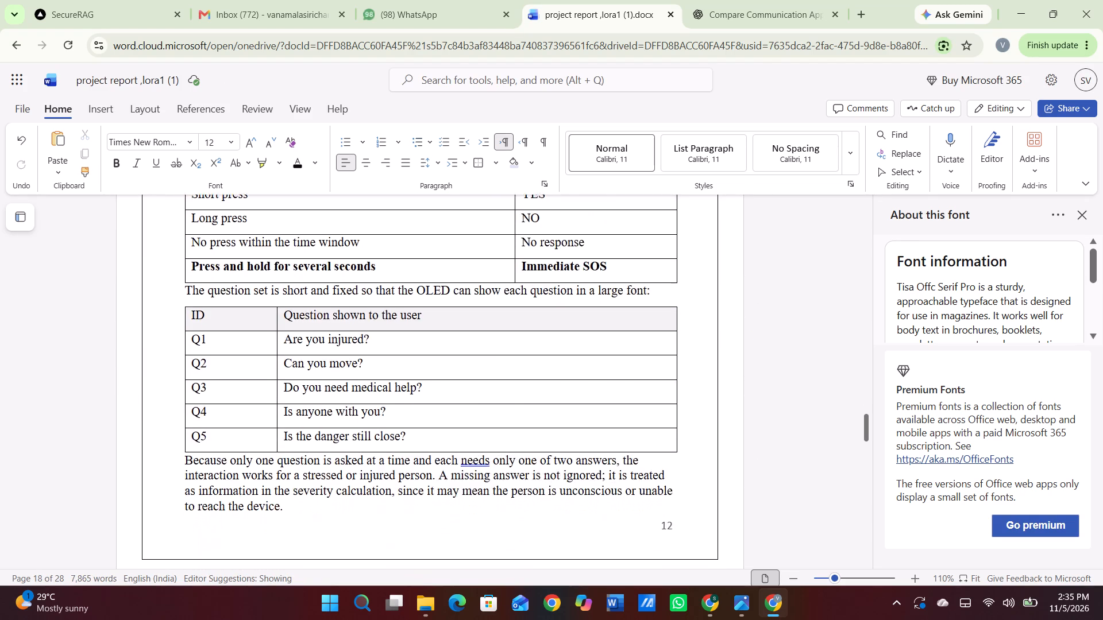
pyautogui.scroll(-1, 433, 284)
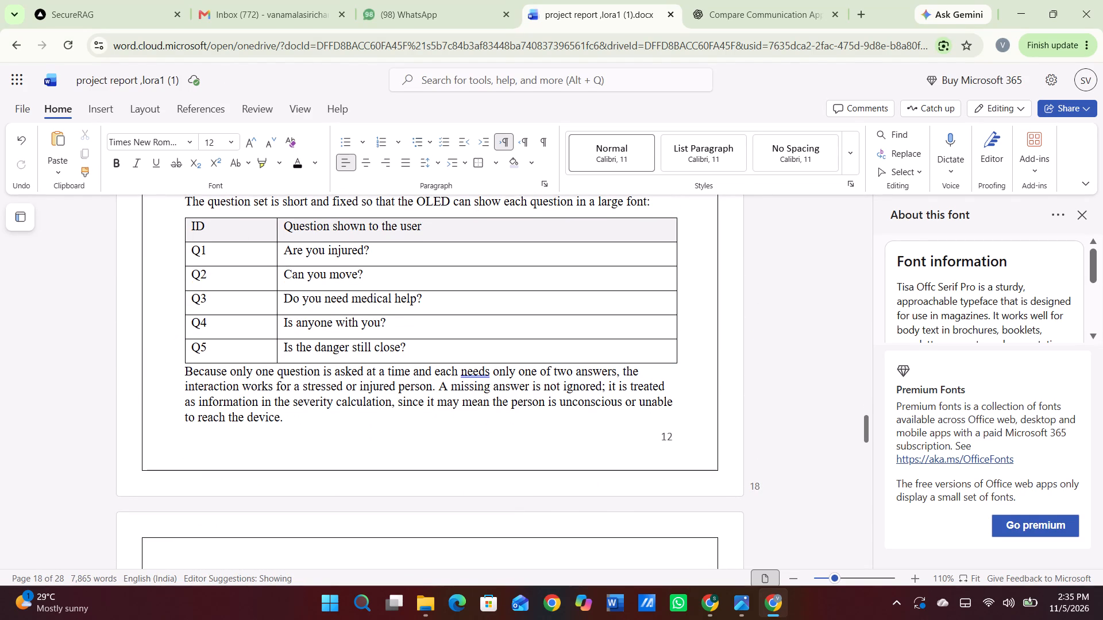
pyautogui.moveTo(183, 367); pyautogui.dragTo(437, 433)
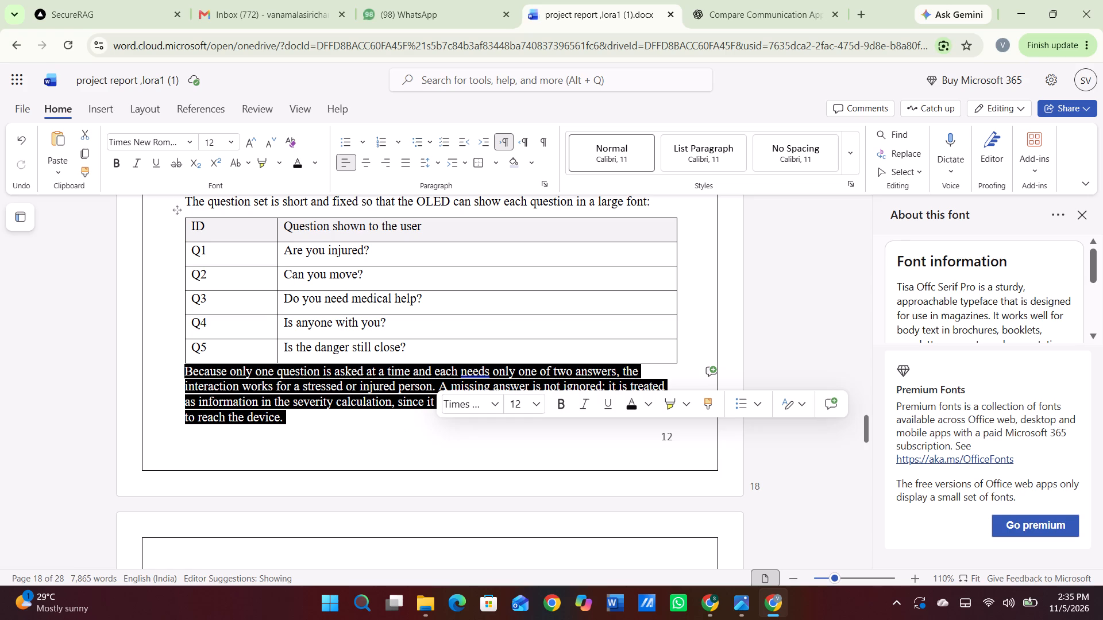
pyautogui.click(400, 165)
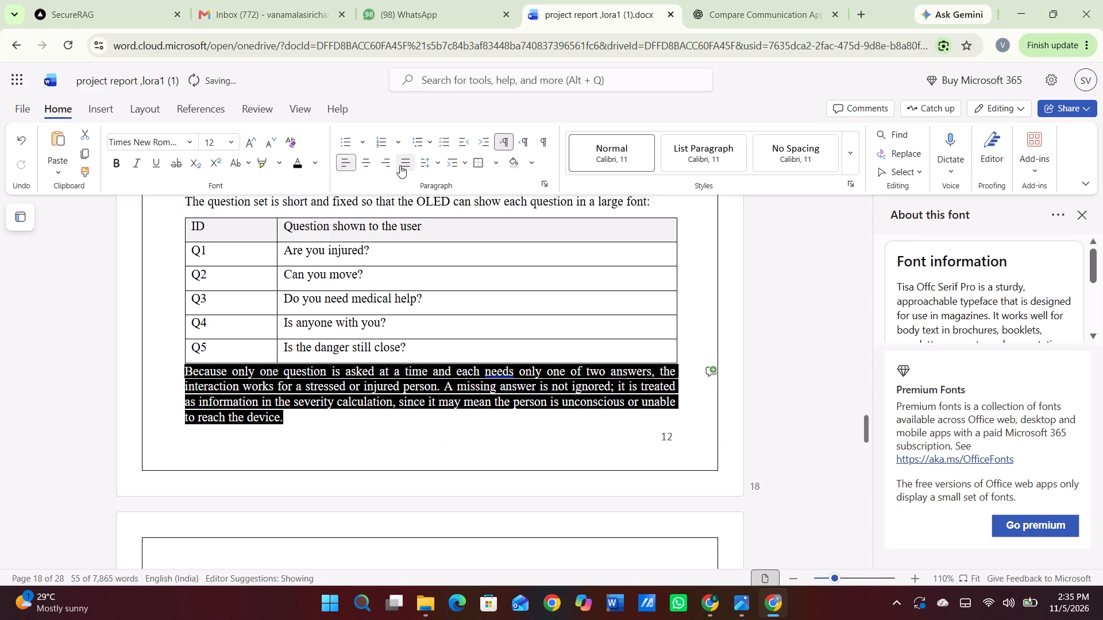
pyautogui.click(454, 408)
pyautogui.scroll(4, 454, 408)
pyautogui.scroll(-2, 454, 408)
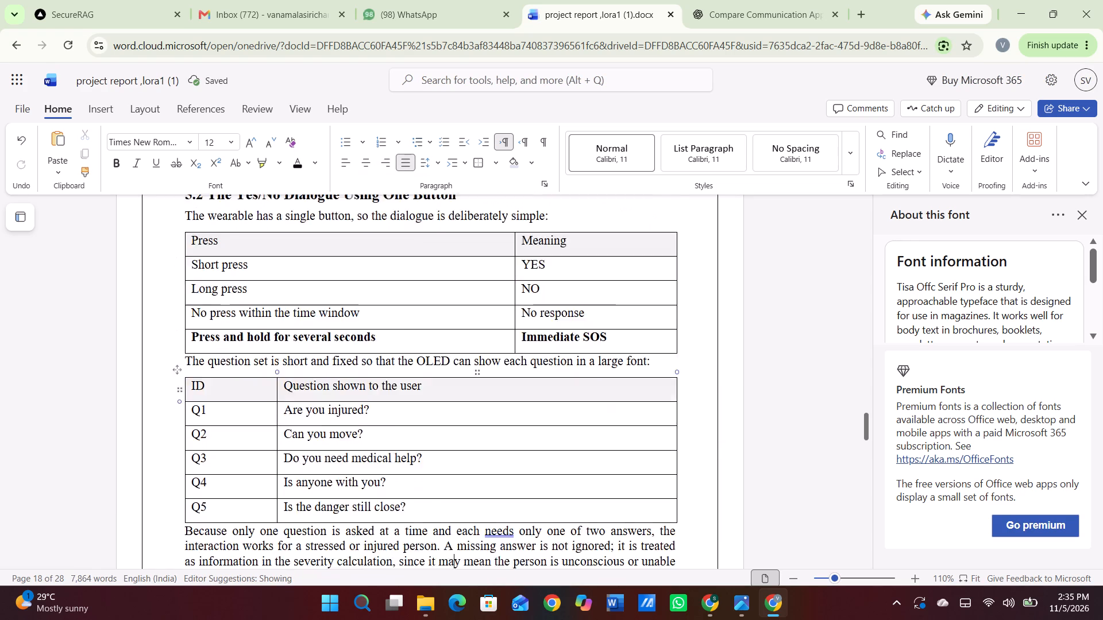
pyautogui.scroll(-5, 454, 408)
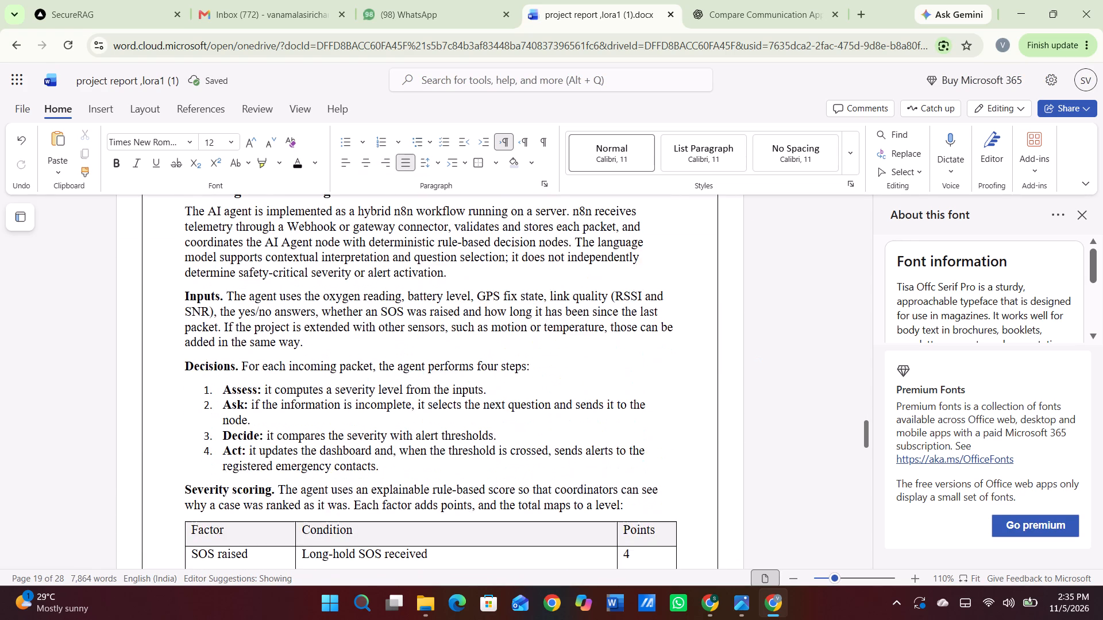
# Justify the text from the 5.3 Design of the AI Agent heading to the severity scoring paragraph above the Factor/Condition/Points table.
pyautogui.scroll(1, 454, 408)
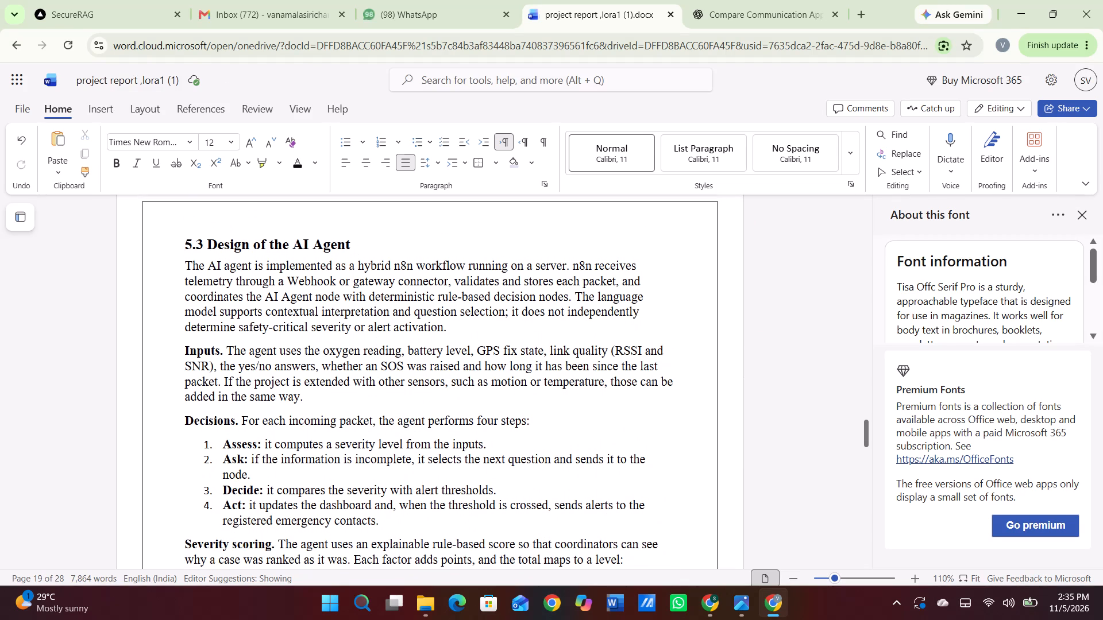
pyautogui.moveTo(186, 242); pyautogui.dragTo(662, 547)
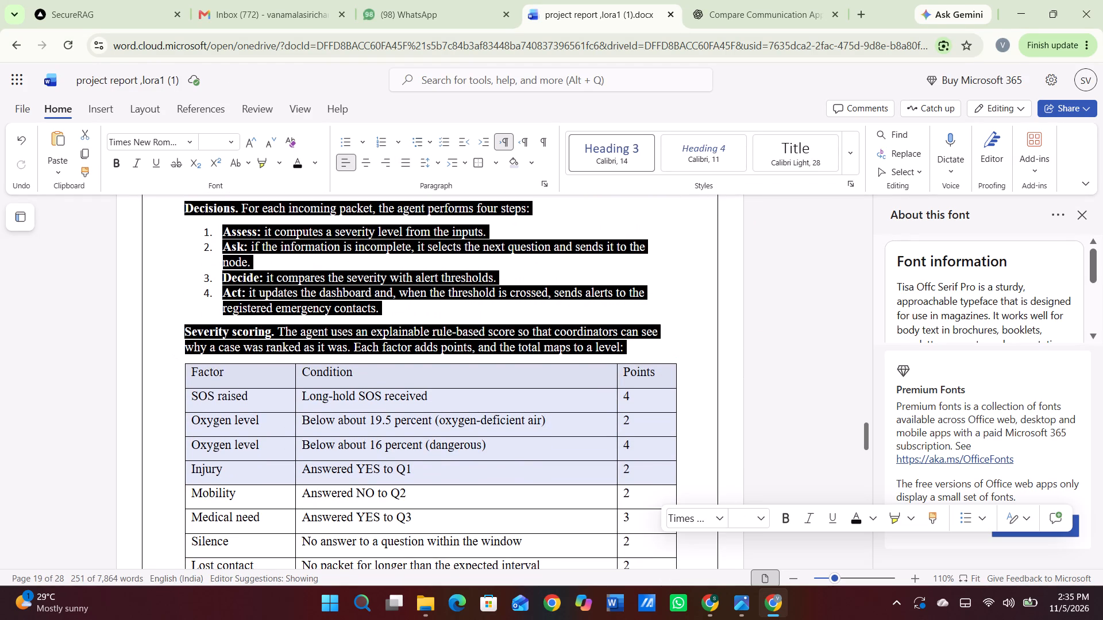
pyautogui.click(615, 309)
pyautogui.scroll(3, 249, 257)
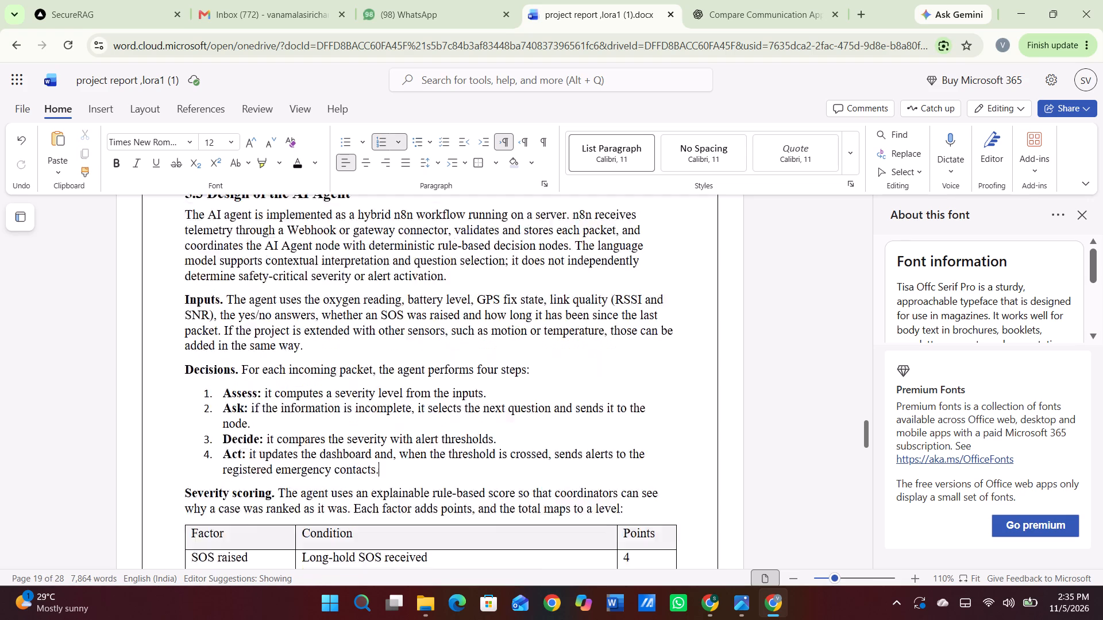
pyautogui.scroll(1, 249, 257)
pyautogui.scroll(-1, 249, 257)
pyautogui.scroll(1, 249, 257)
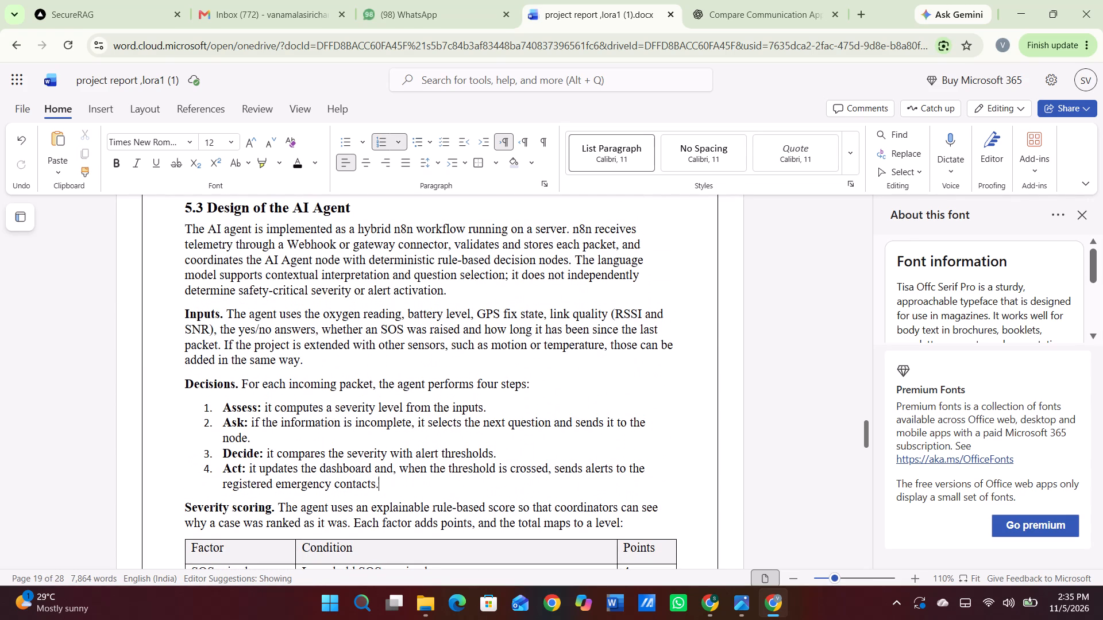
pyautogui.moveTo(183, 200); pyautogui.dragTo(301, 281)
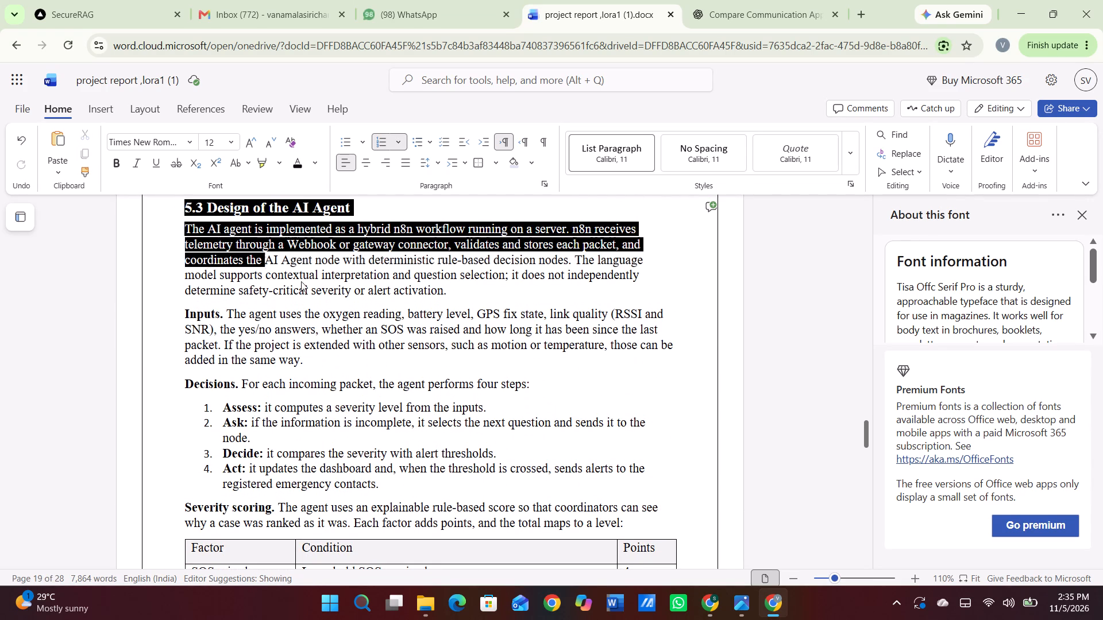
pyautogui.moveTo(301, 281); pyautogui.dragTo(625, 567)
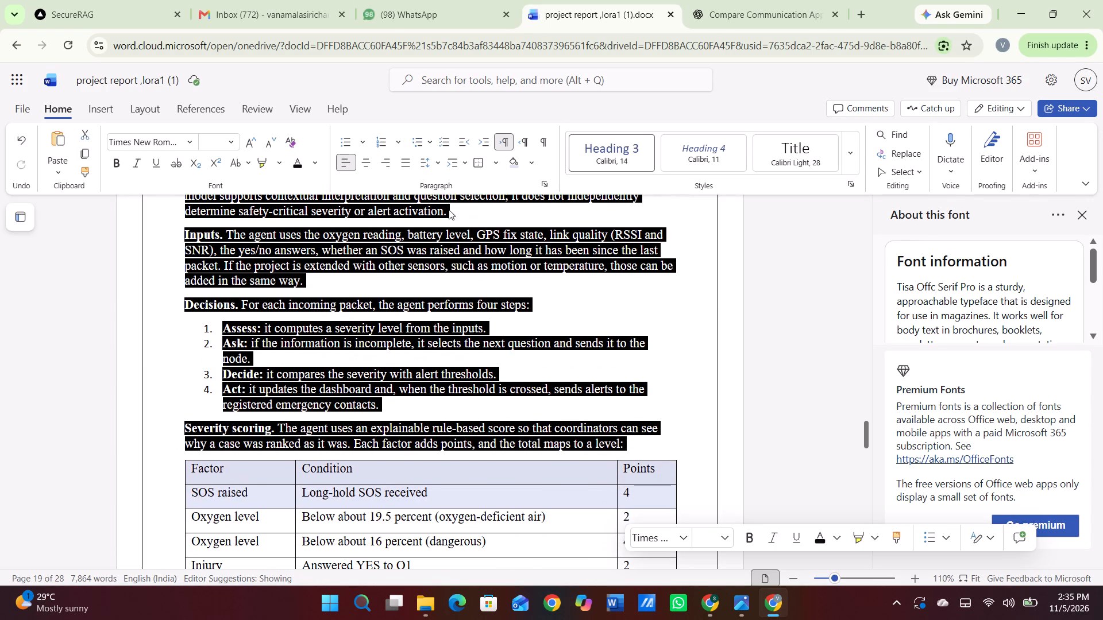
pyautogui.click(400, 166)
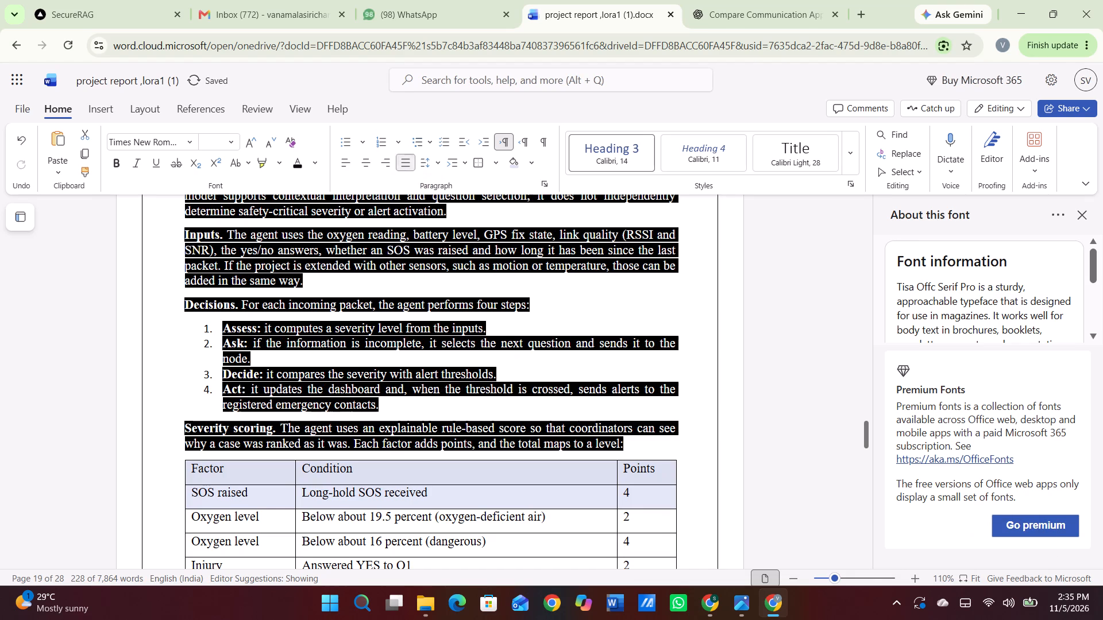
pyautogui.click(409, 334)
pyautogui.scroll(1, 409, 334)
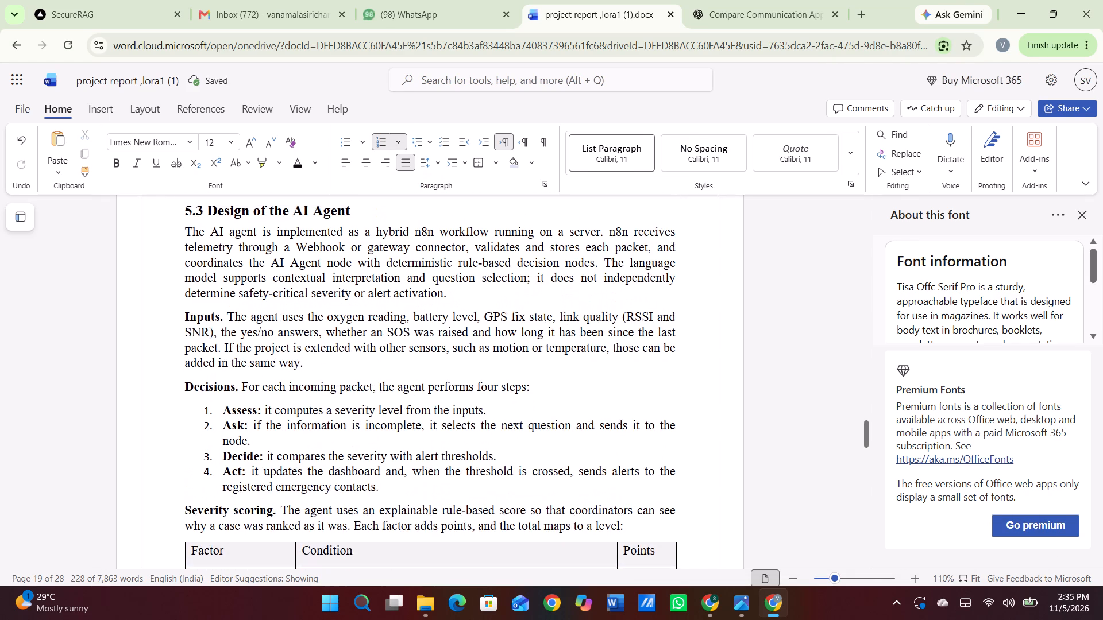
# Number the bold Inputs lead-in in section 5.3 as 5.3.1.
pyautogui.scroll(2, 409, 334)
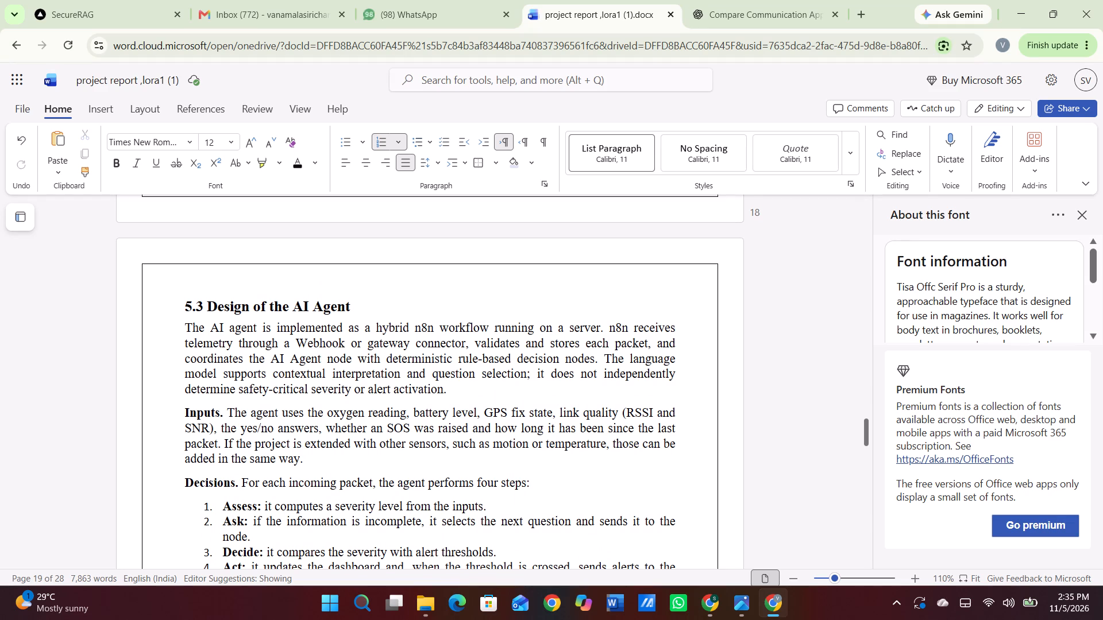
pyautogui.click(180, 412)
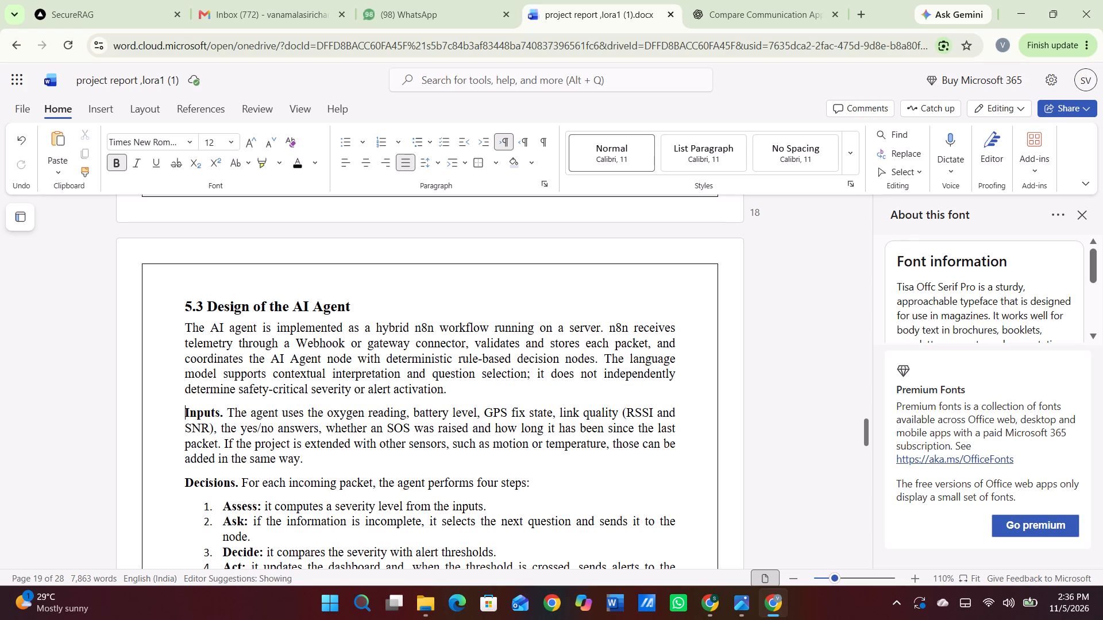
pyautogui.write('5.')
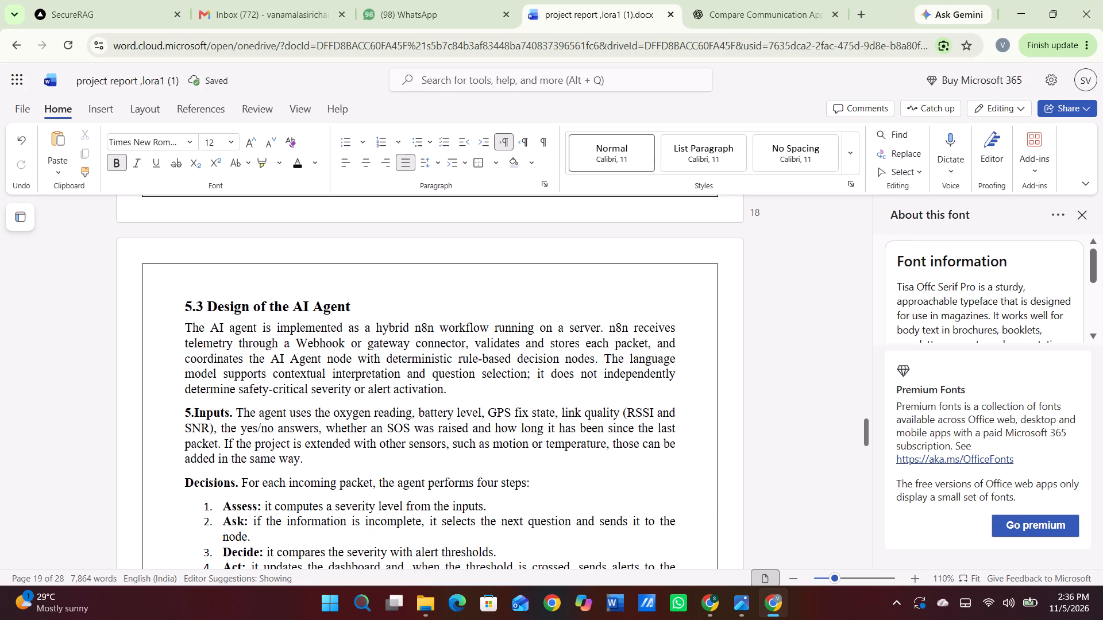
pyautogui.write('3.')
pyautogui.press('1')
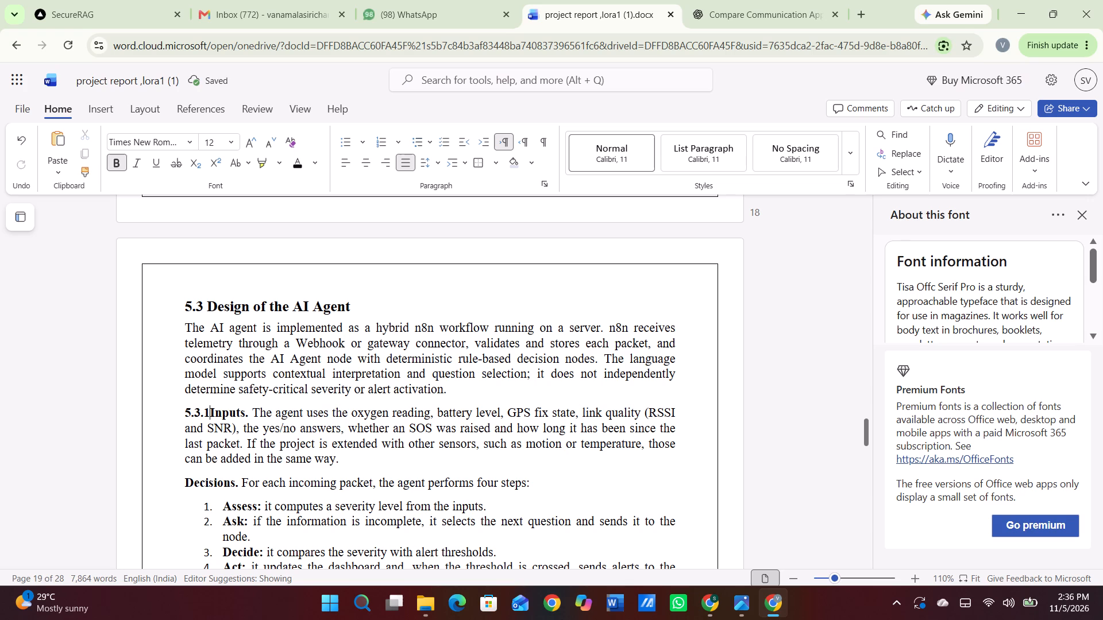
pyautogui.press('space')
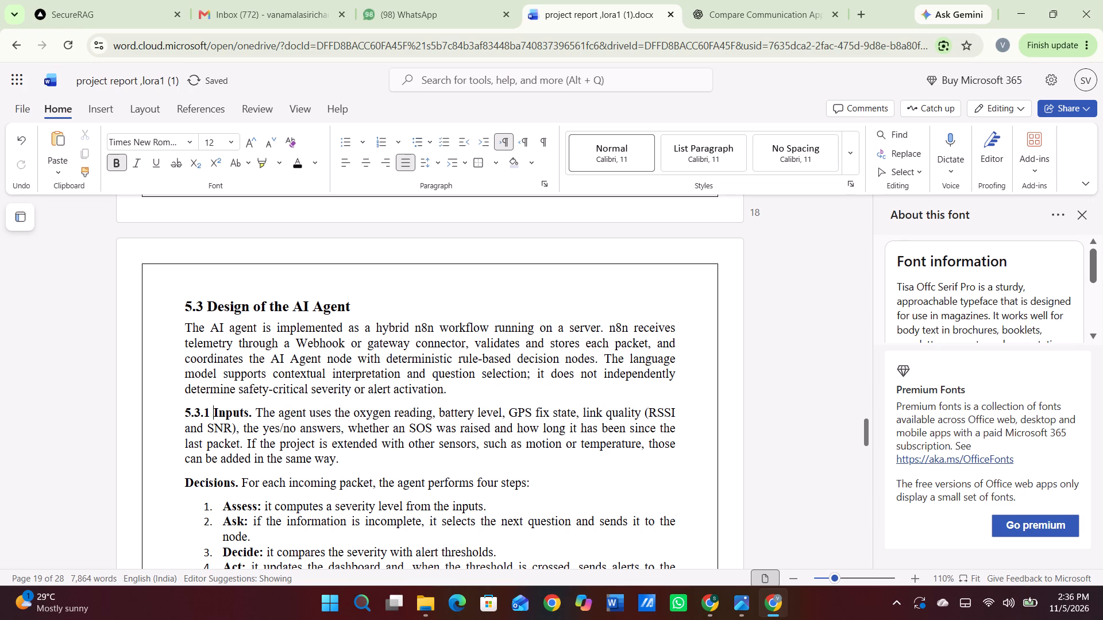
# Number the bold Decisions lead-in in section 5.3 as 5.3.2.
pyautogui.click(180, 487)
pyautogui.write('5.')
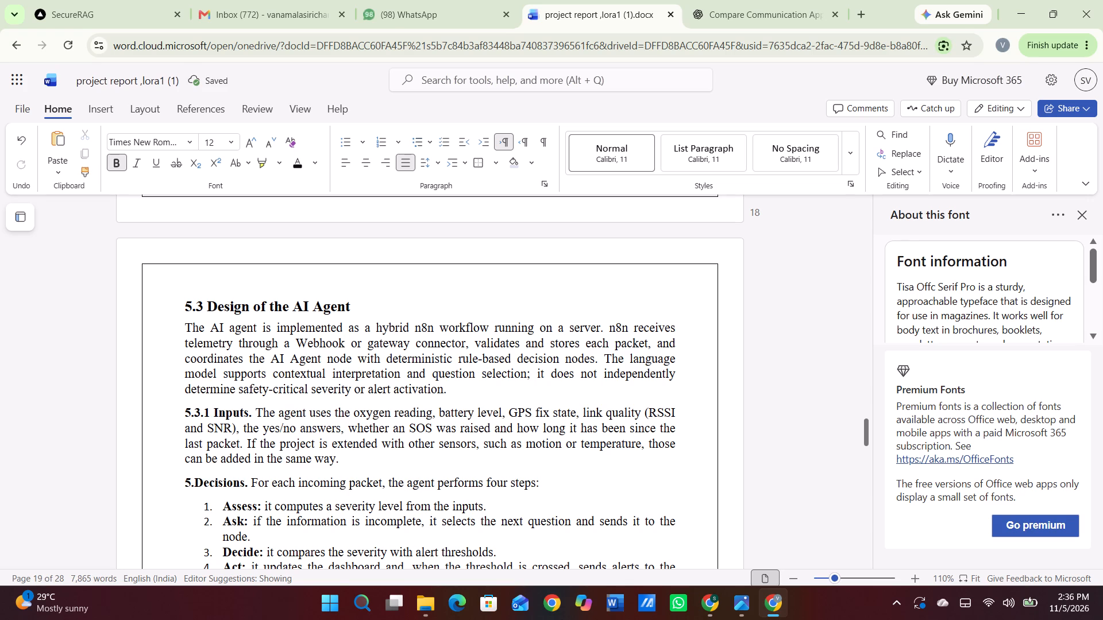
pyautogui.press('3')
pyautogui.write('.2')
pyautogui.press('space')
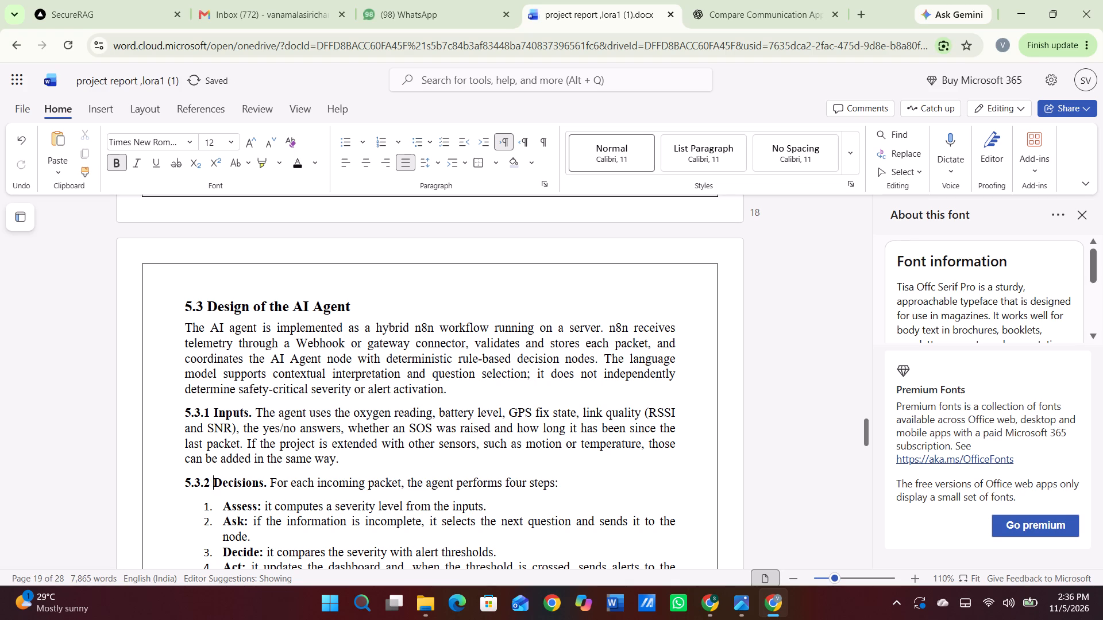
# Number the bold Severity scoring lead-in above the Factor/Condition/Points table as 5.3.3.
pyautogui.scroll(-4, 291, 460)
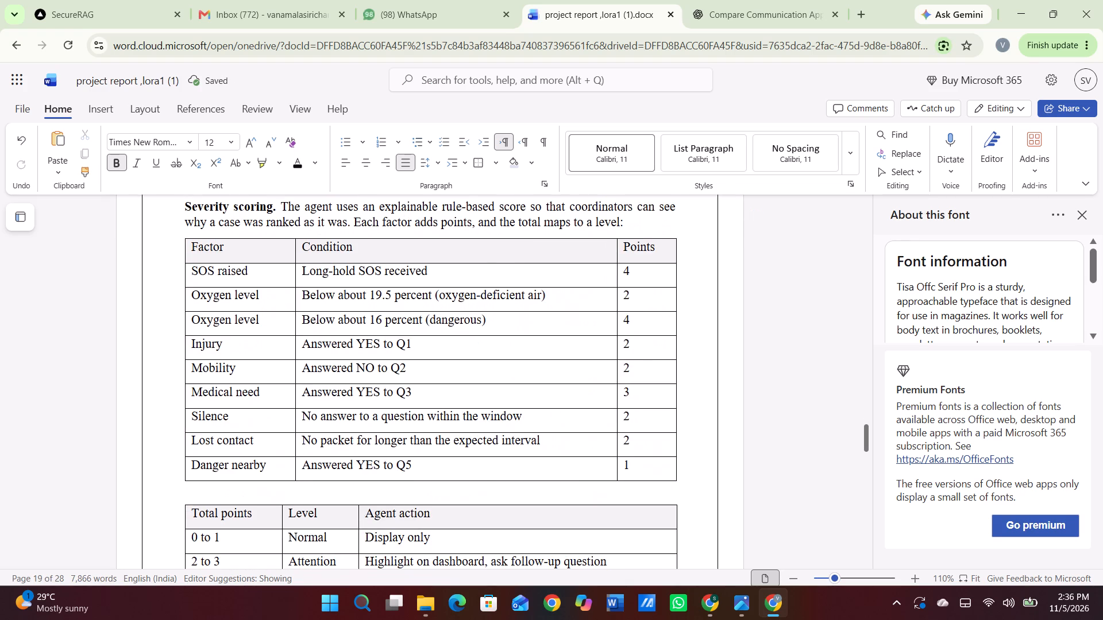
pyautogui.rightClick(291, 460)
pyautogui.scroll(1, 291, 460)
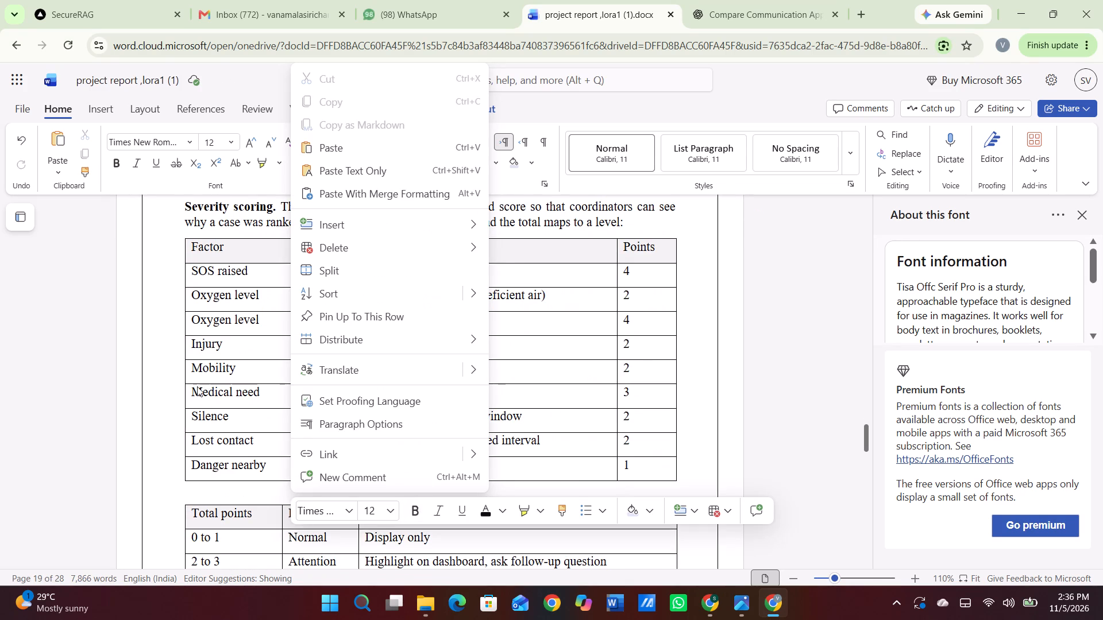
pyautogui.click(197, 386)
pyautogui.scroll(3, 197, 386)
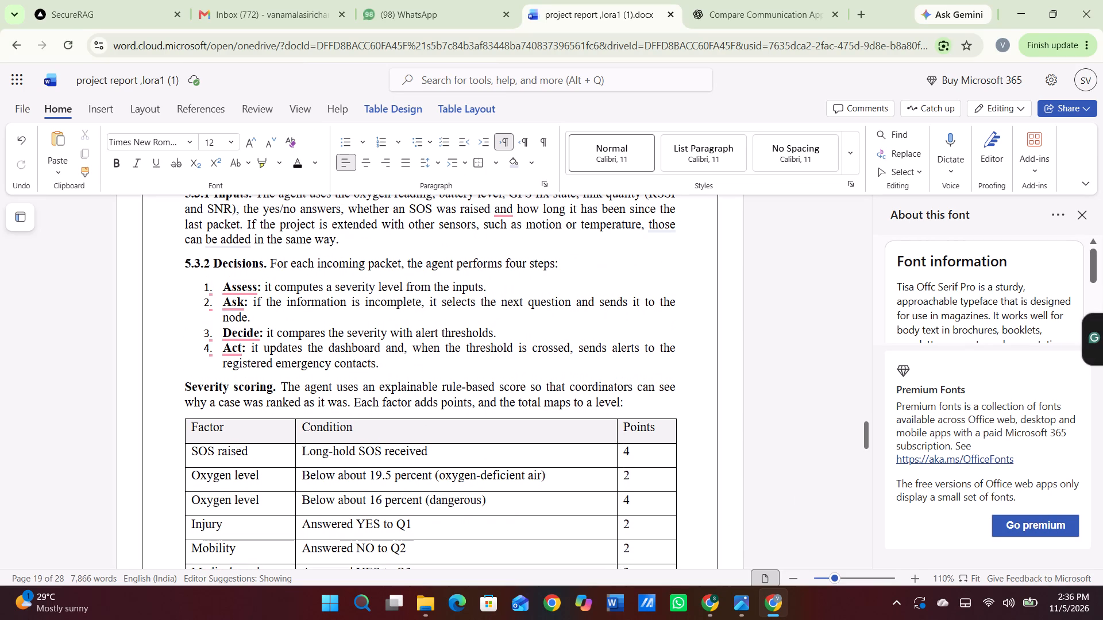
pyautogui.click(182, 394)
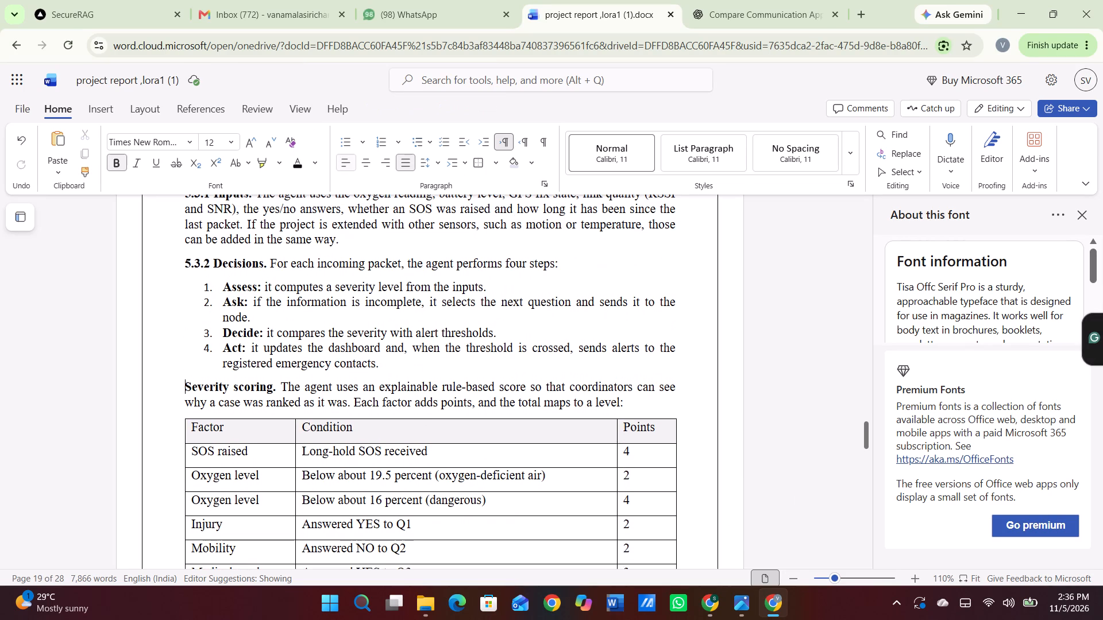
pyautogui.write('5.')
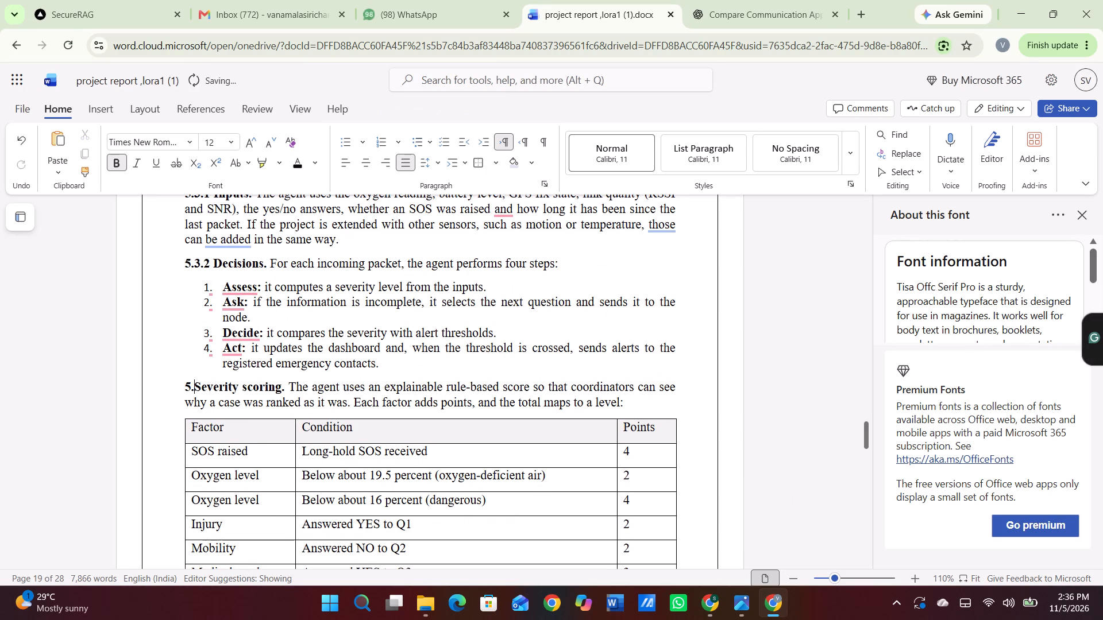
pyautogui.write('3.3')
pyautogui.press('space')
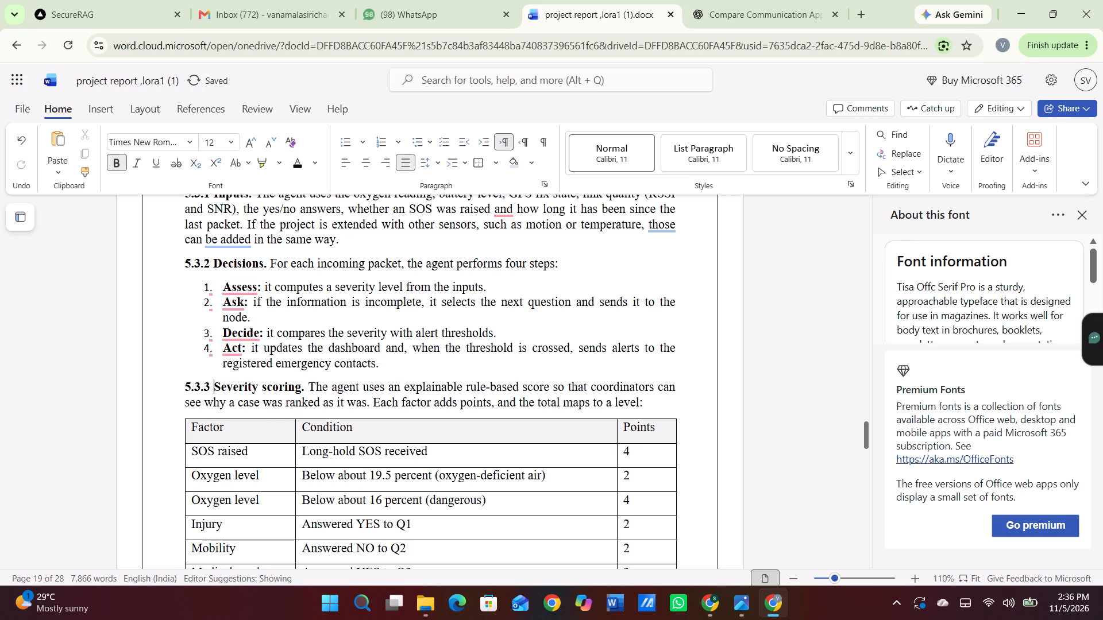
# Number the bold "Role of a language model (optional)" lead-in before section 5.4 as 5.3.4.
pyautogui.scroll(-2, 287, 414)
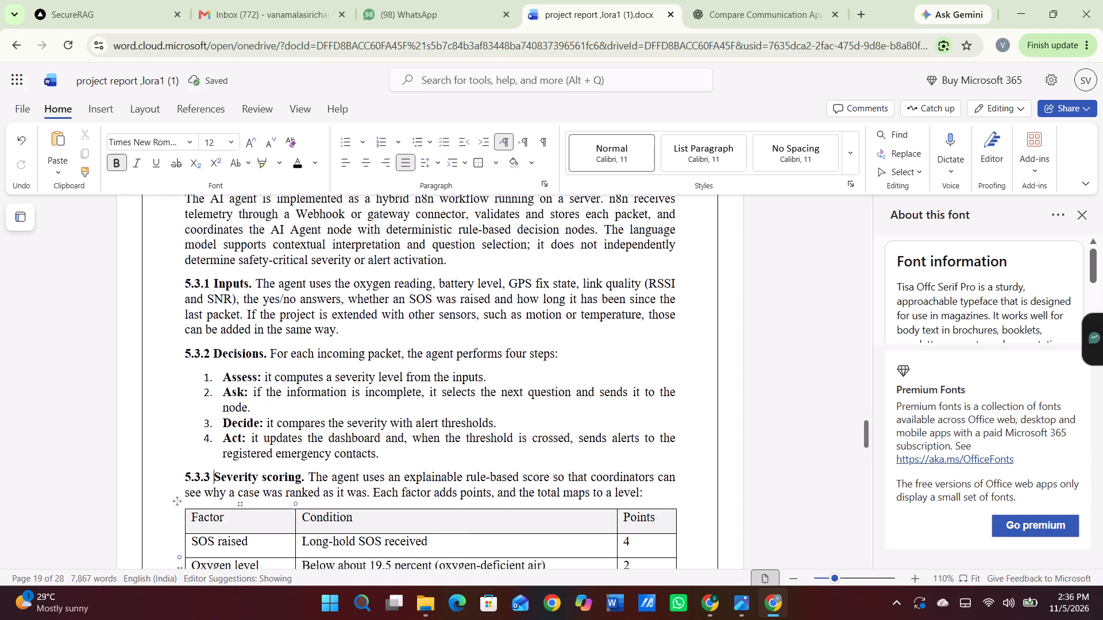
pyautogui.scroll(-6, 287, 414)
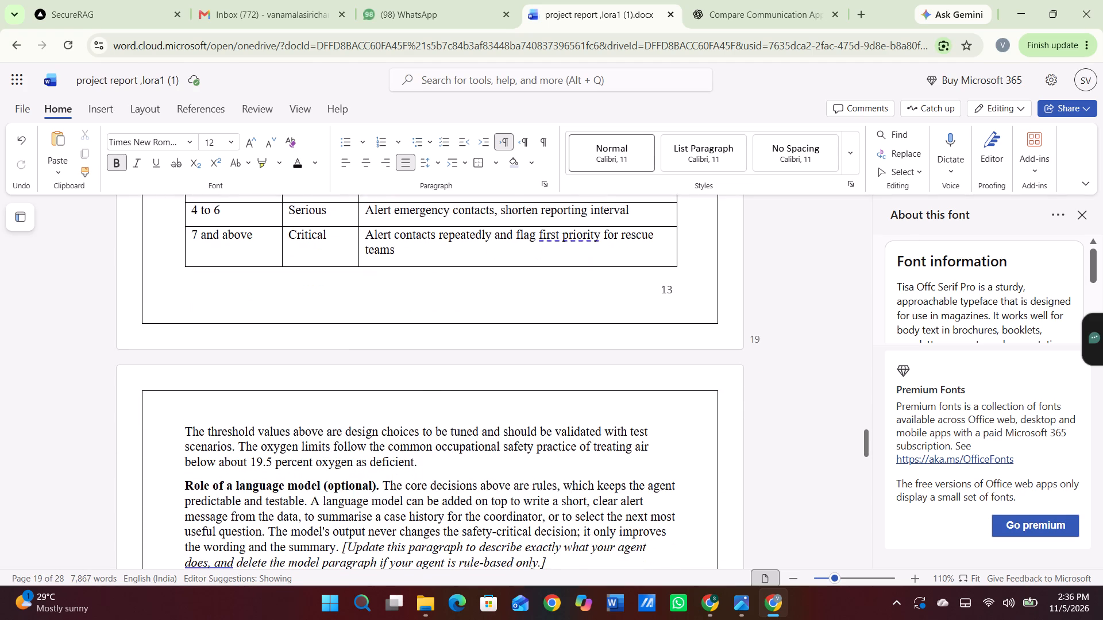
pyautogui.scroll(-2, 287, 414)
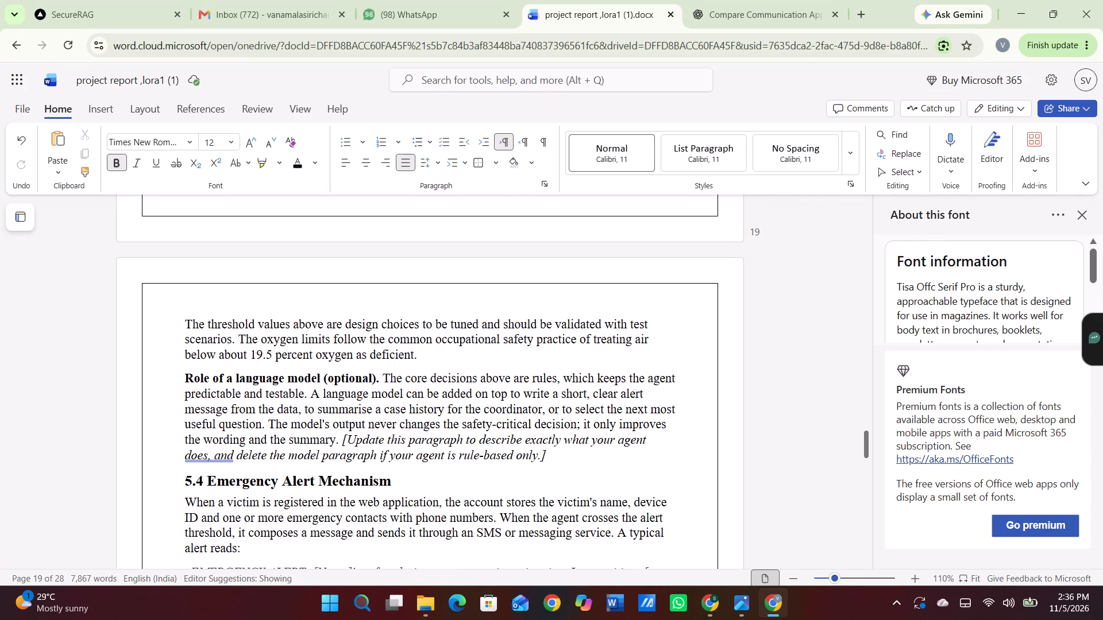
pyautogui.scroll(6, 182, 361)
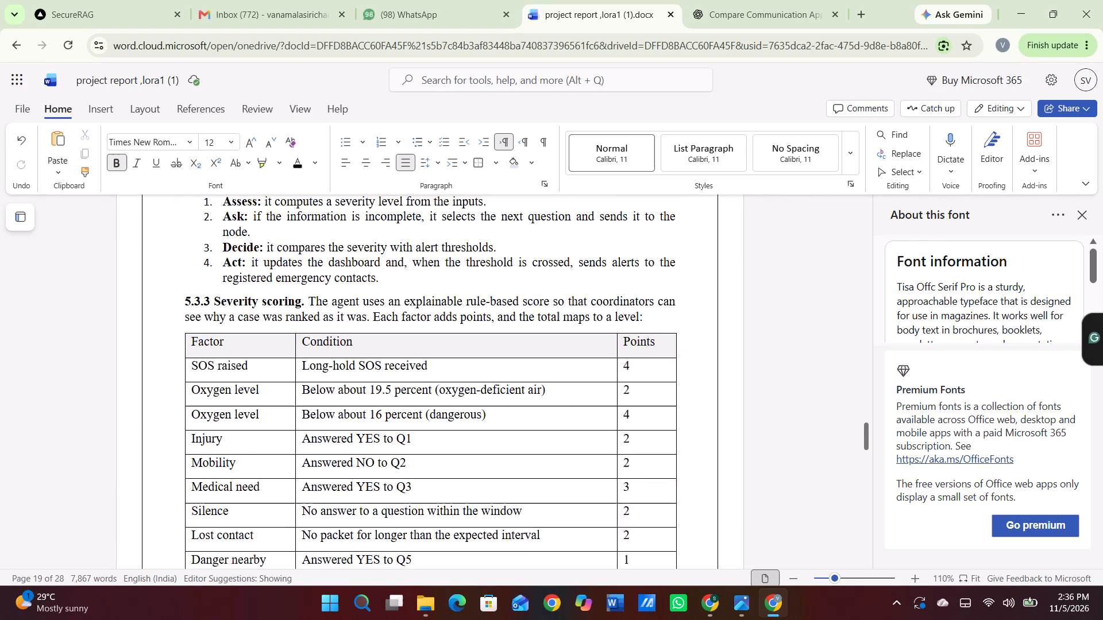
pyautogui.scroll(-3, 182, 361)
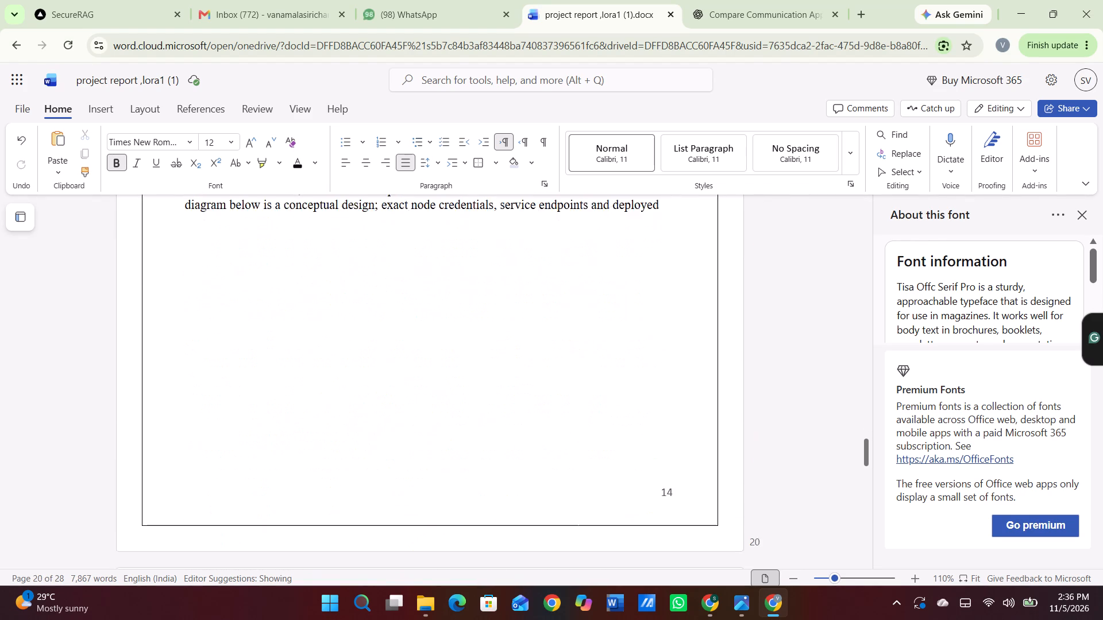
pyautogui.scroll(-1, 182, 361)
pyautogui.scroll(8, 182, 361)
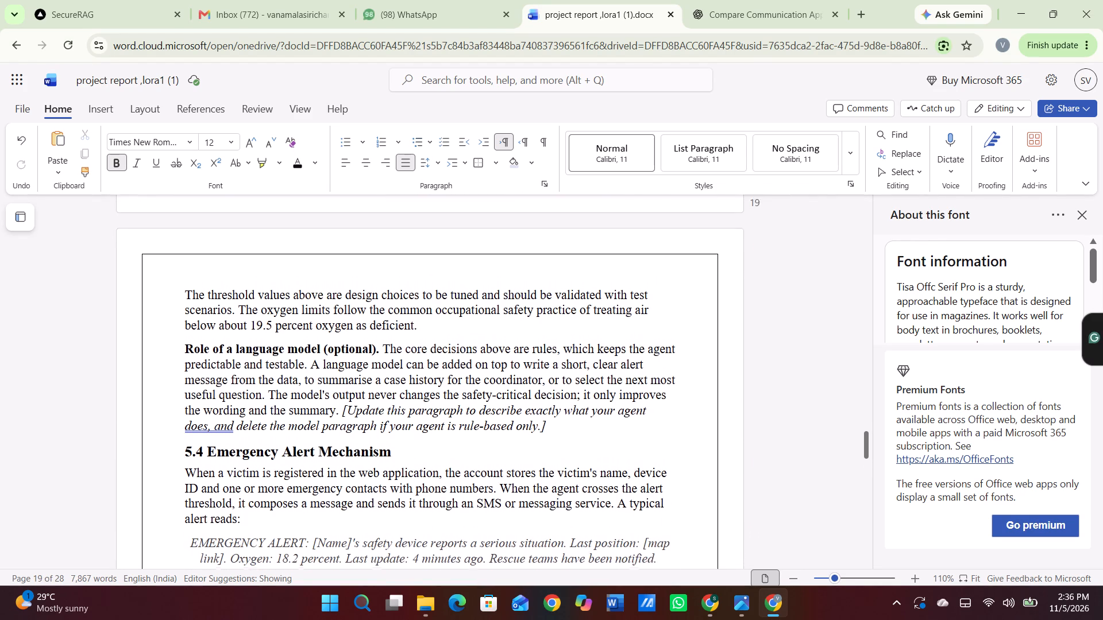
pyautogui.click(183, 356)
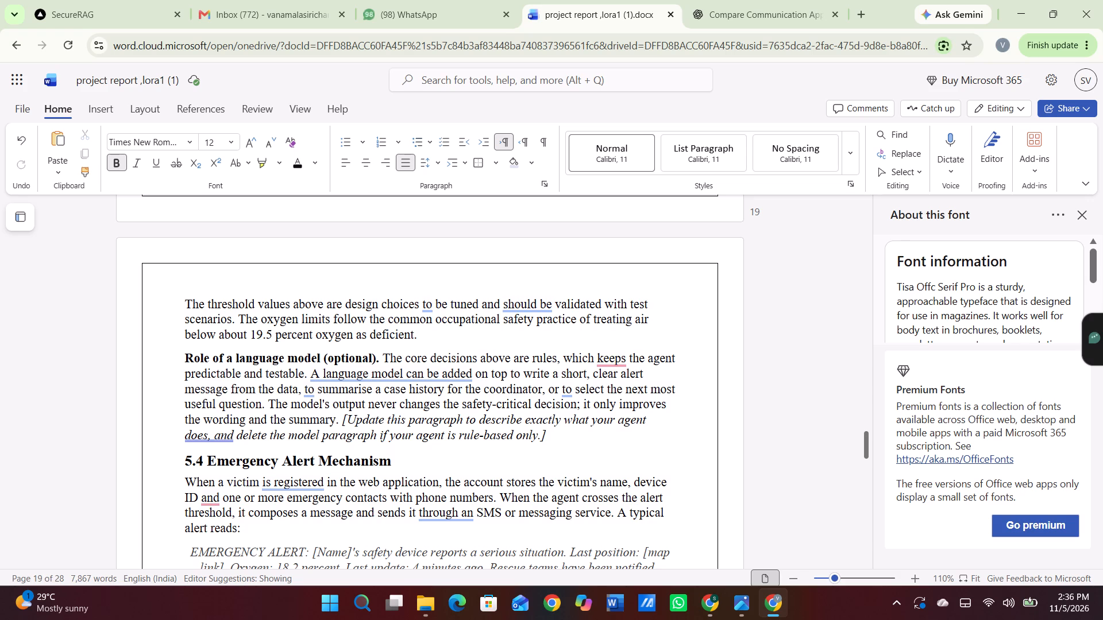
pyautogui.write('5.')
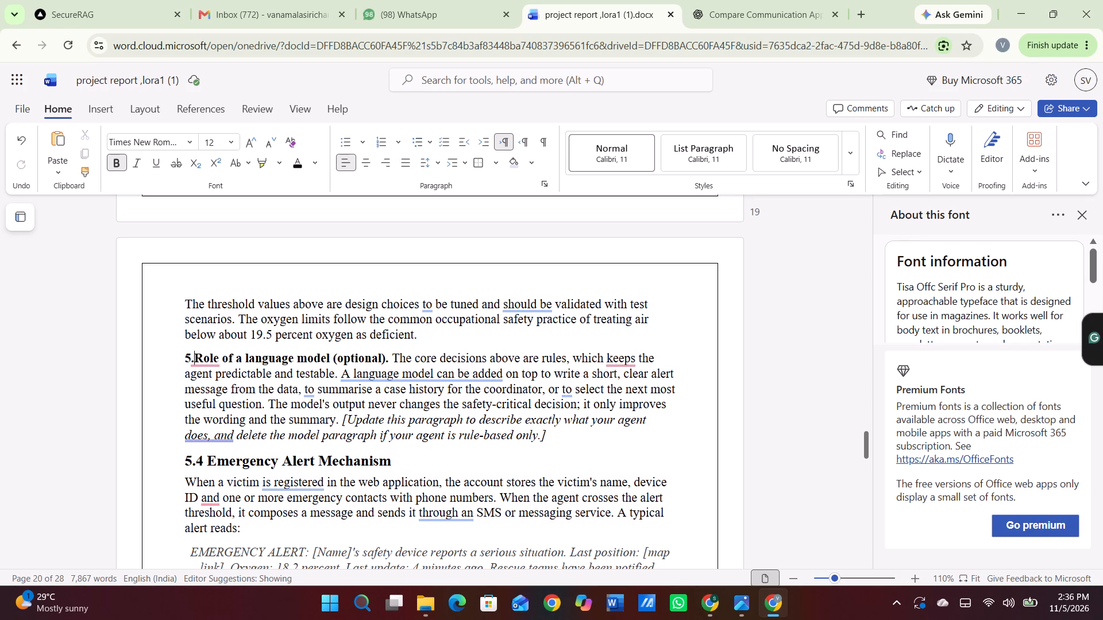
pyautogui.write('3.4')
pyautogui.press('space')
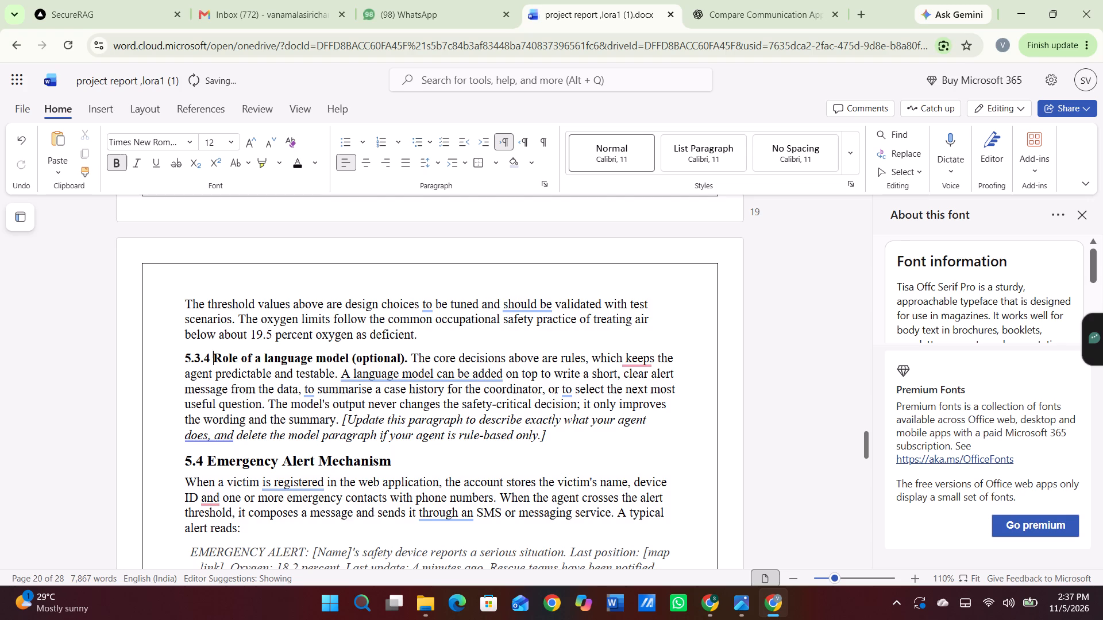
# Review the numbering in section 5.3 and the layout of sections 5.4 and 5.5 through to the n8n workflow diagram.
pyautogui.scroll(8, 183, 356)
pyautogui.scroll(-1, 183, 356)
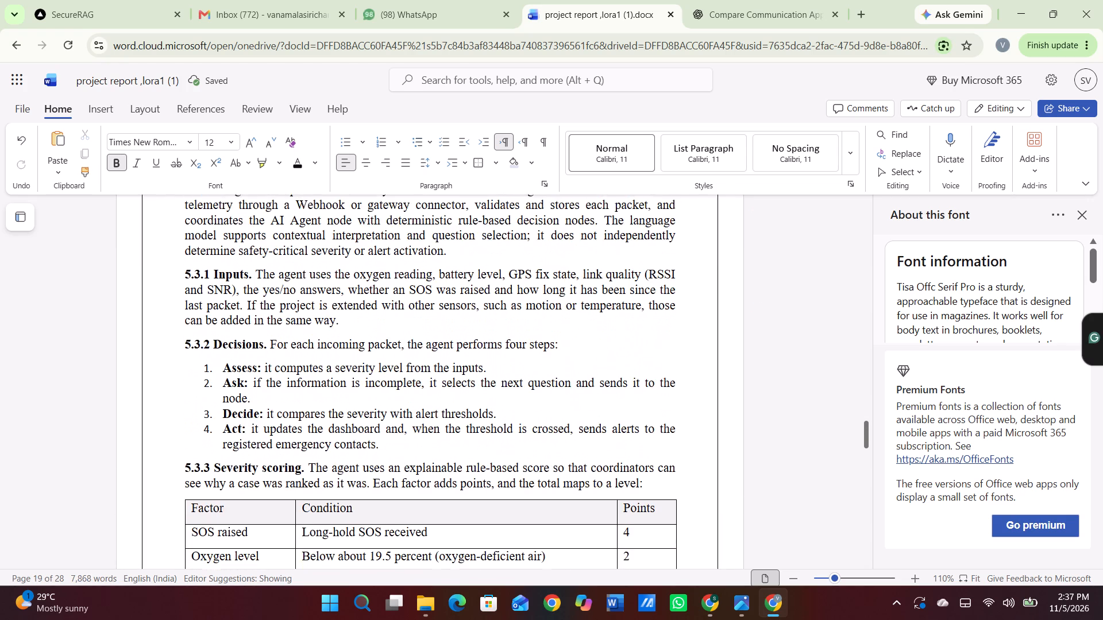
pyautogui.scroll(-3, 183, 356)
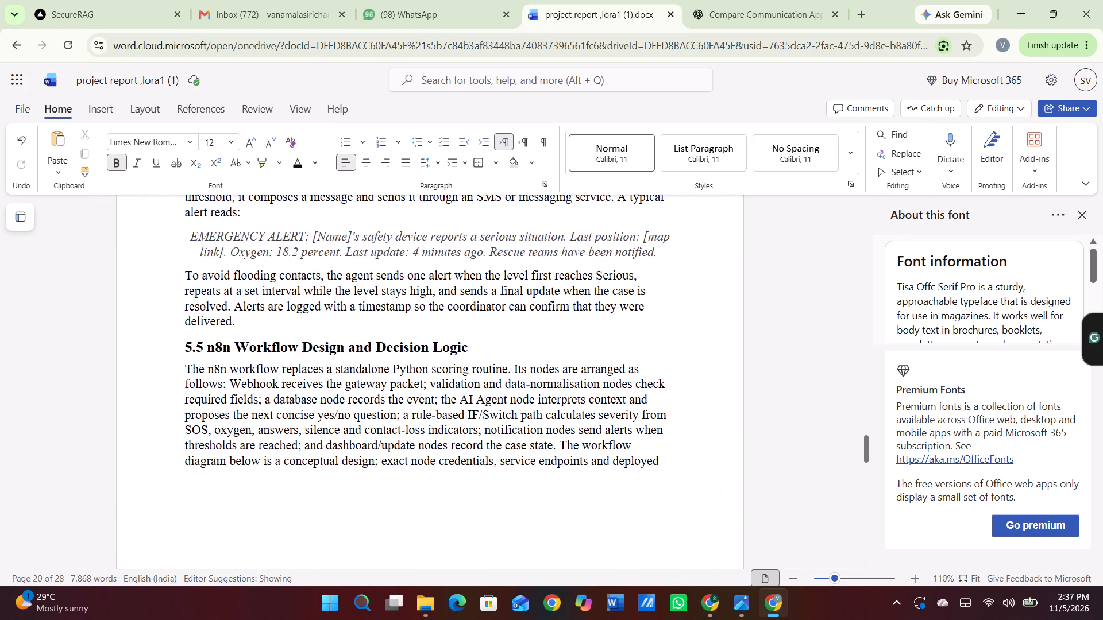
pyautogui.scroll(-2, 183, 356)
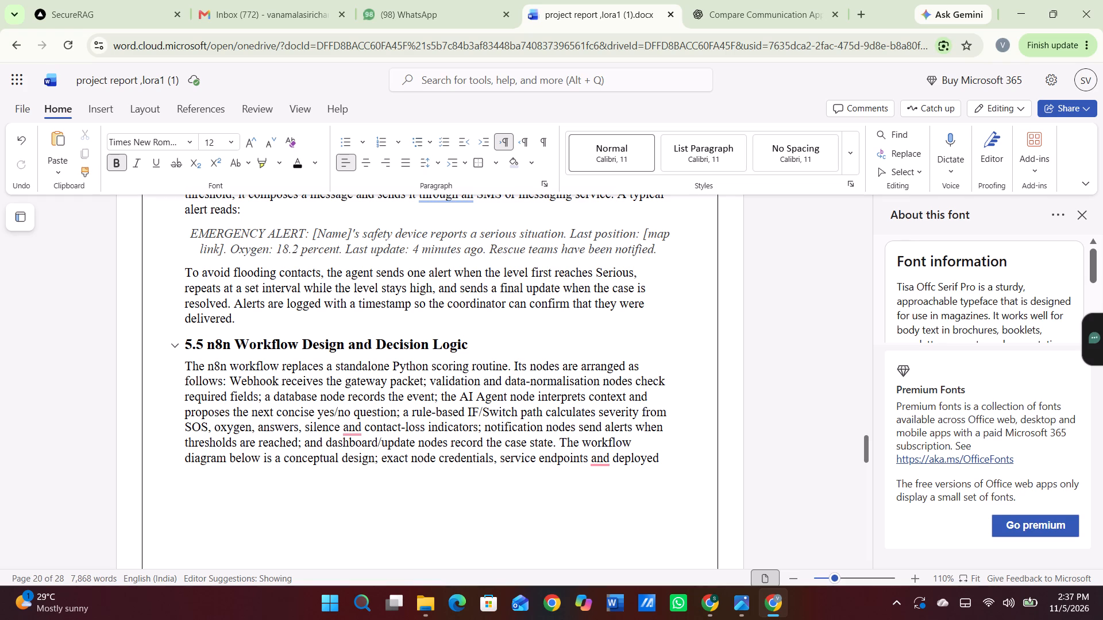
pyautogui.scroll(-4, 349, 341)
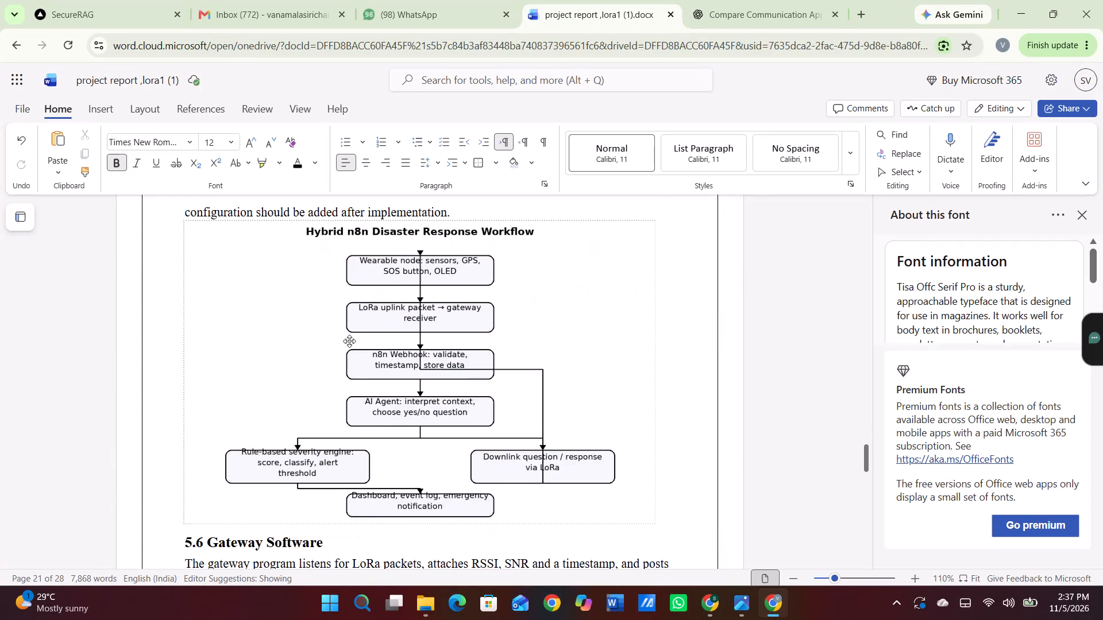
# Delete the italic bracketed placeholder note beginning "Update this paragraph" at the end of section 5.3.4.
pyautogui.scroll(4, 349, 341)
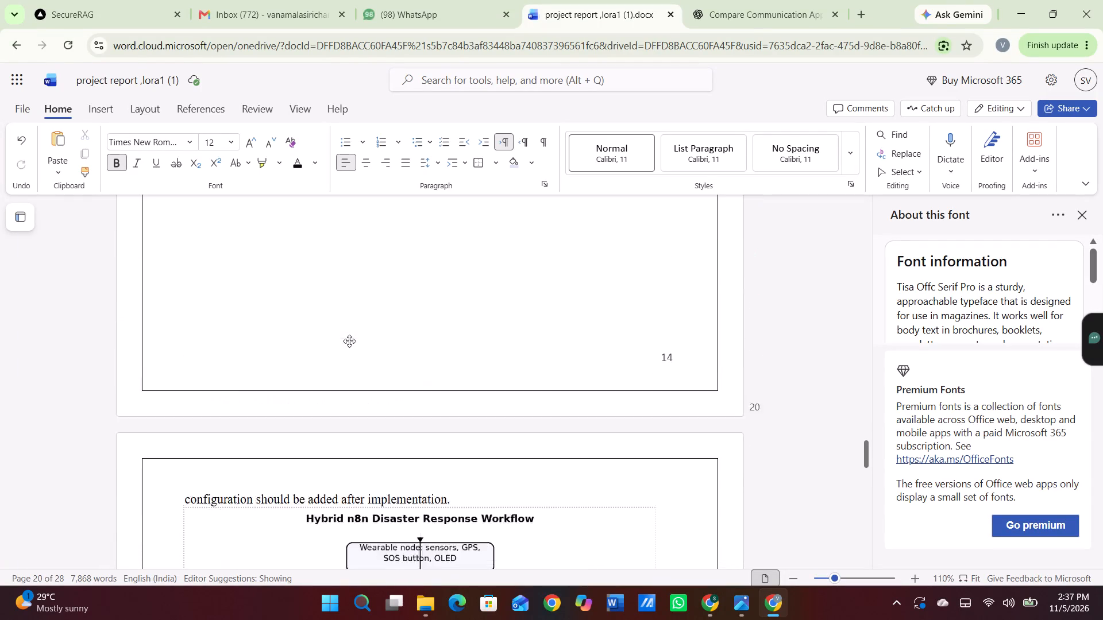
pyautogui.scroll(7, 349, 341)
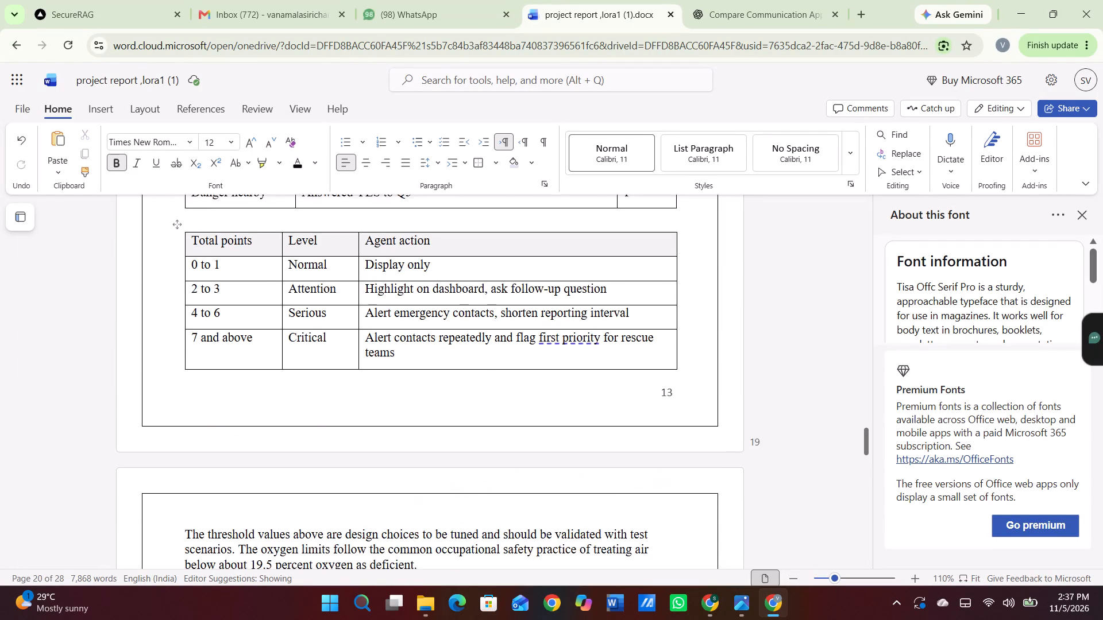
pyautogui.scroll(6, 349, 341)
pyautogui.scroll(-5, 349, 341)
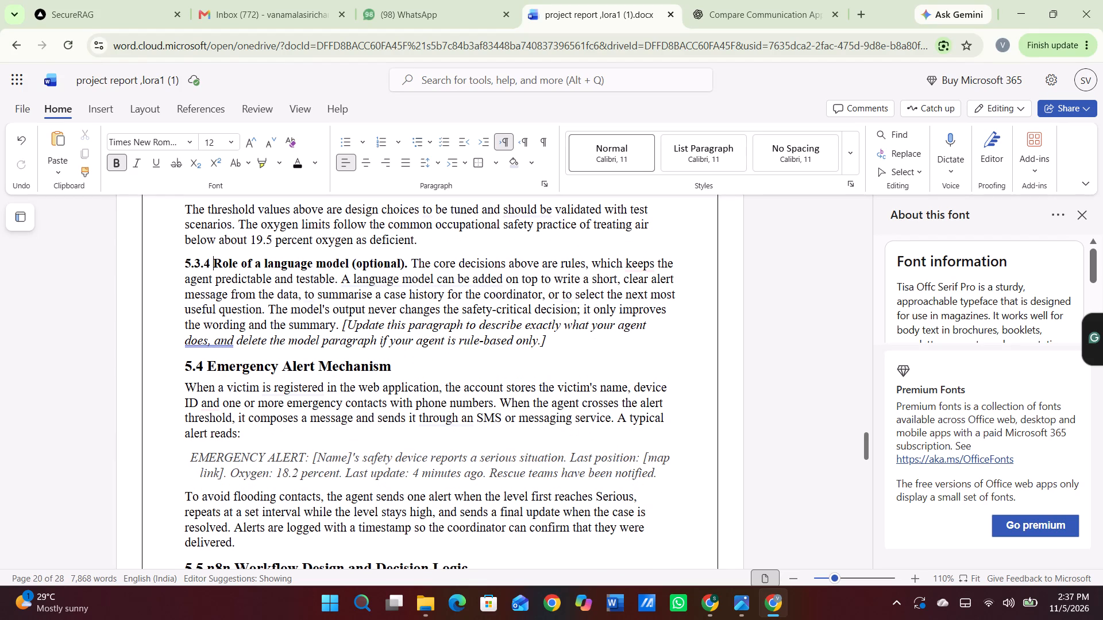
pyautogui.scroll(1, 349, 341)
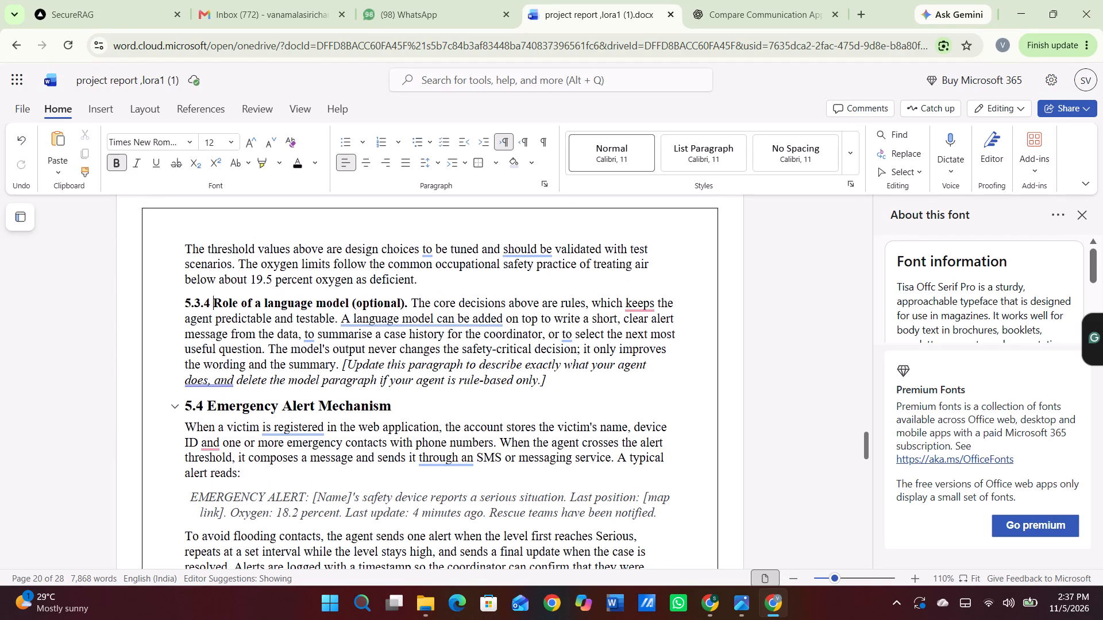
pyautogui.click(361, 372)
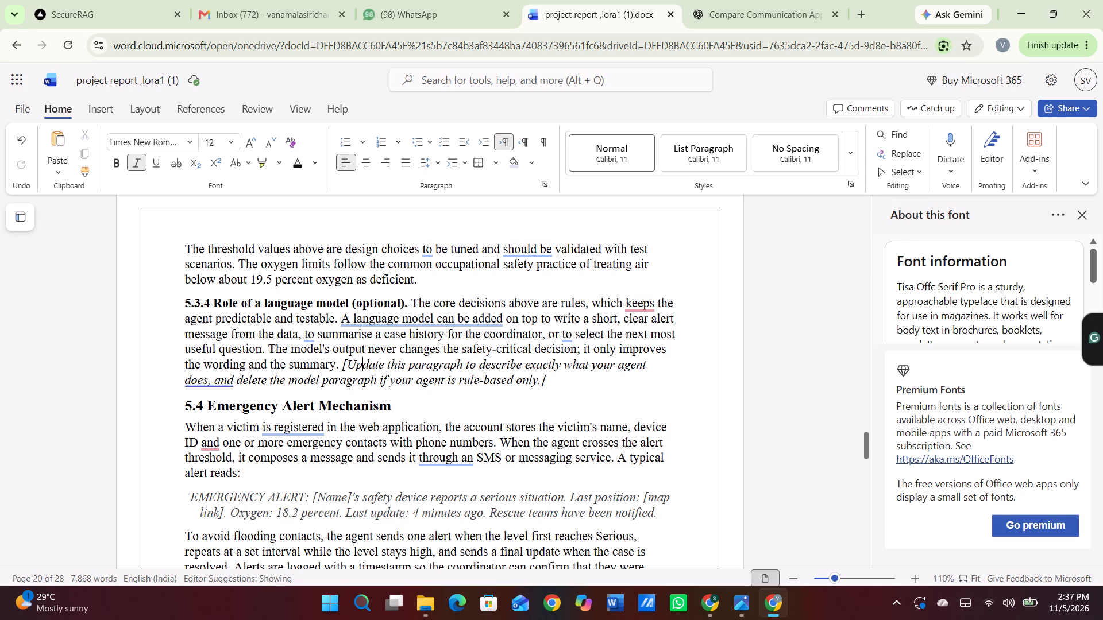
pyautogui.moveTo(338, 359); pyautogui.dragTo(448, 376)
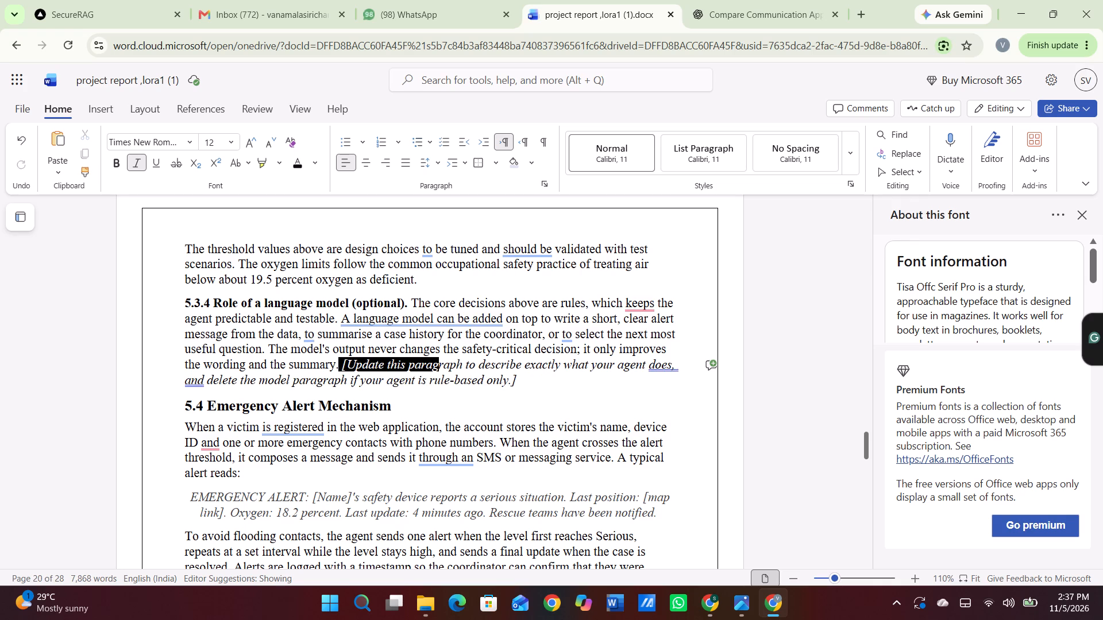
pyautogui.moveTo(448, 376); pyautogui.dragTo(564, 391)
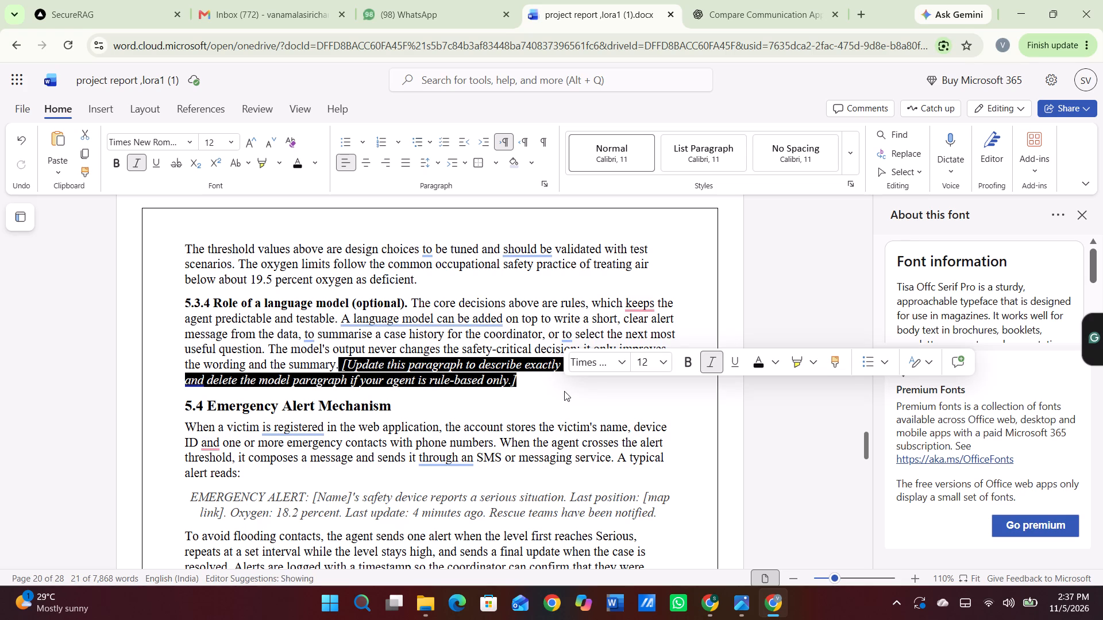
pyautogui.press('BackSpace')
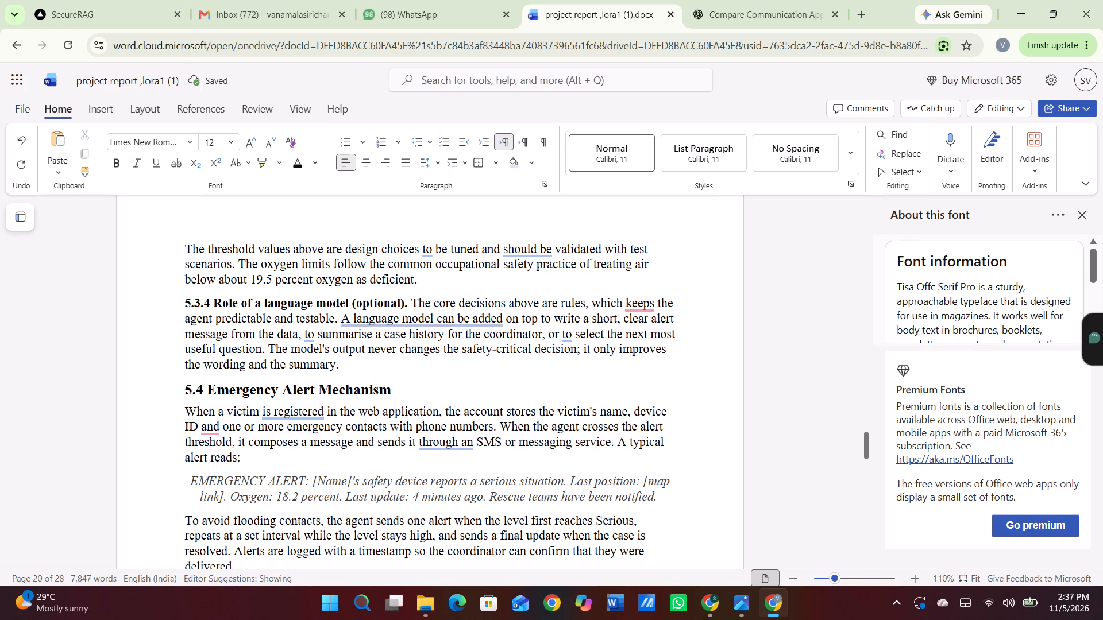
# Remove the italics from the sample EMERGENCY ALERT message in section 5.4.
pyautogui.scroll(1, 371, 376)
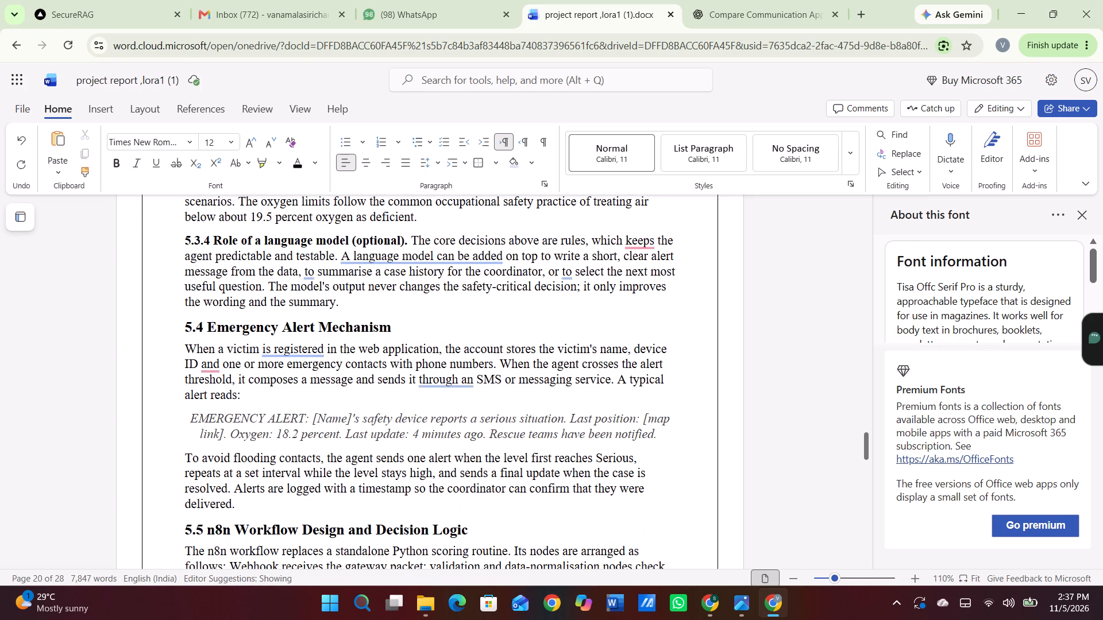
pyautogui.scroll(1, 371, 376)
pyautogui.scroll(-3, 371, 376)
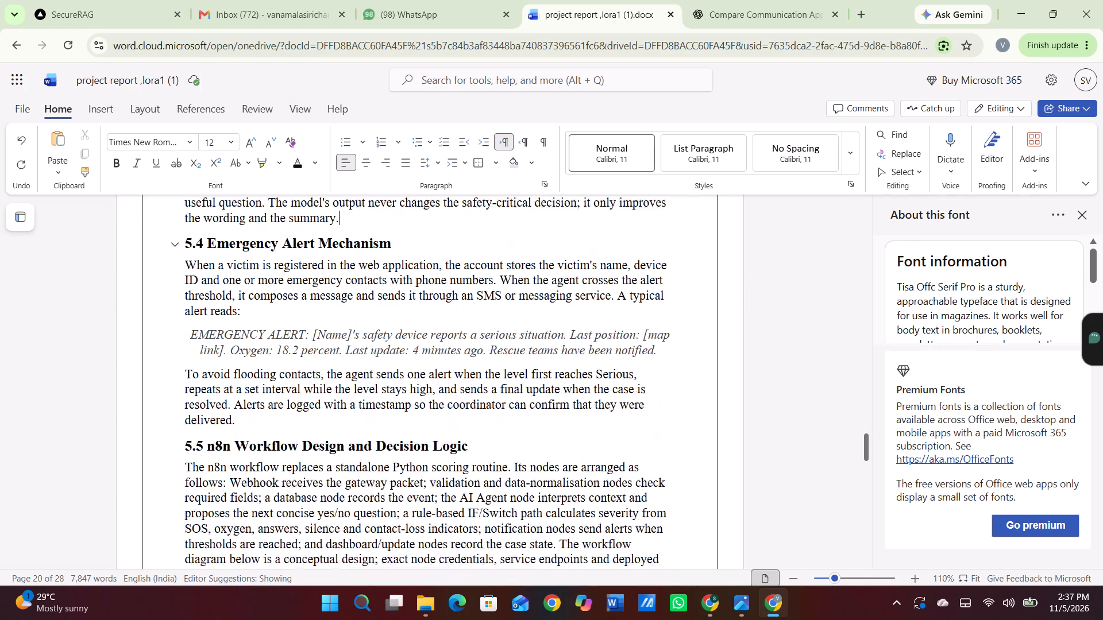
pyautogui.scroll(2, 371, 376)
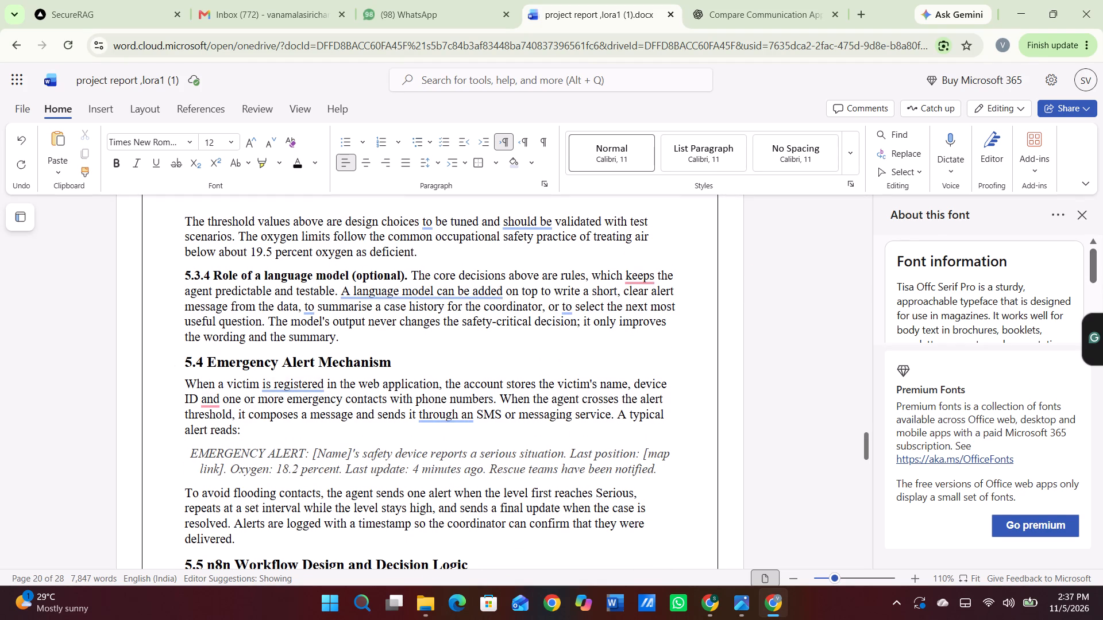
pyautogui.moveTo(189, 451); pyautogui.dragTo(441, 474)
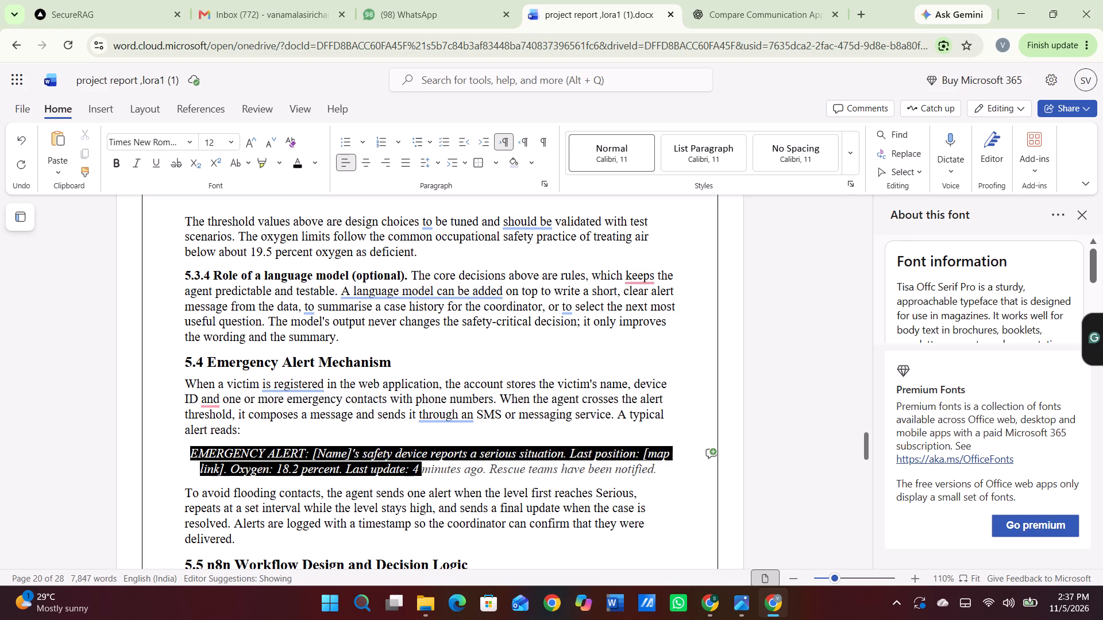
pyautogui.moveTo(441, 474); pyautogui.dragTo(661, 468)
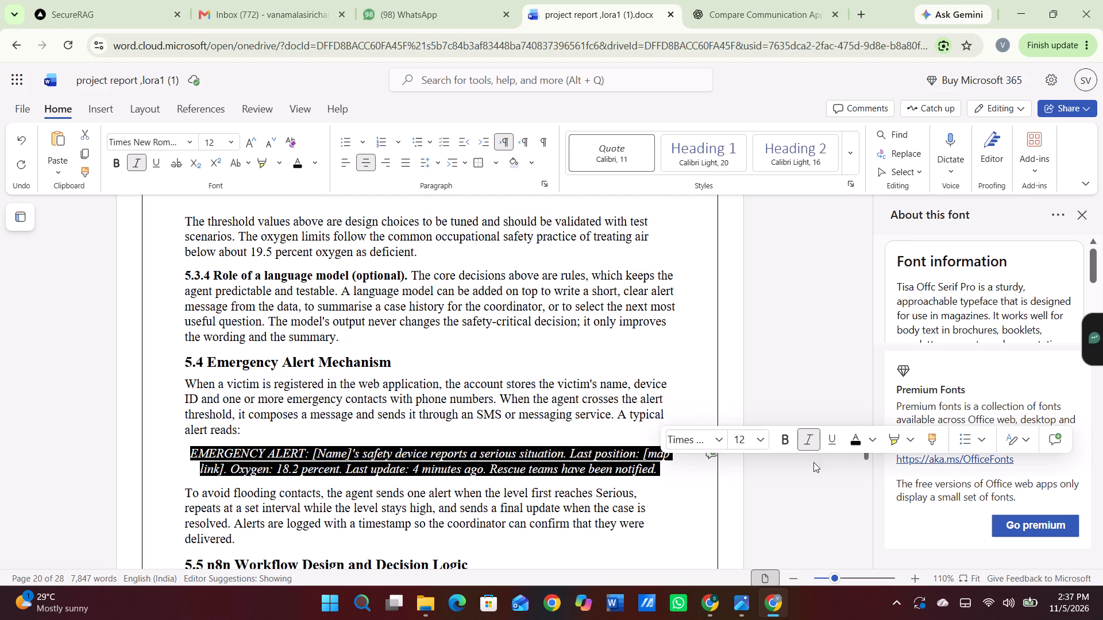
pyautogui.click(808, 438)
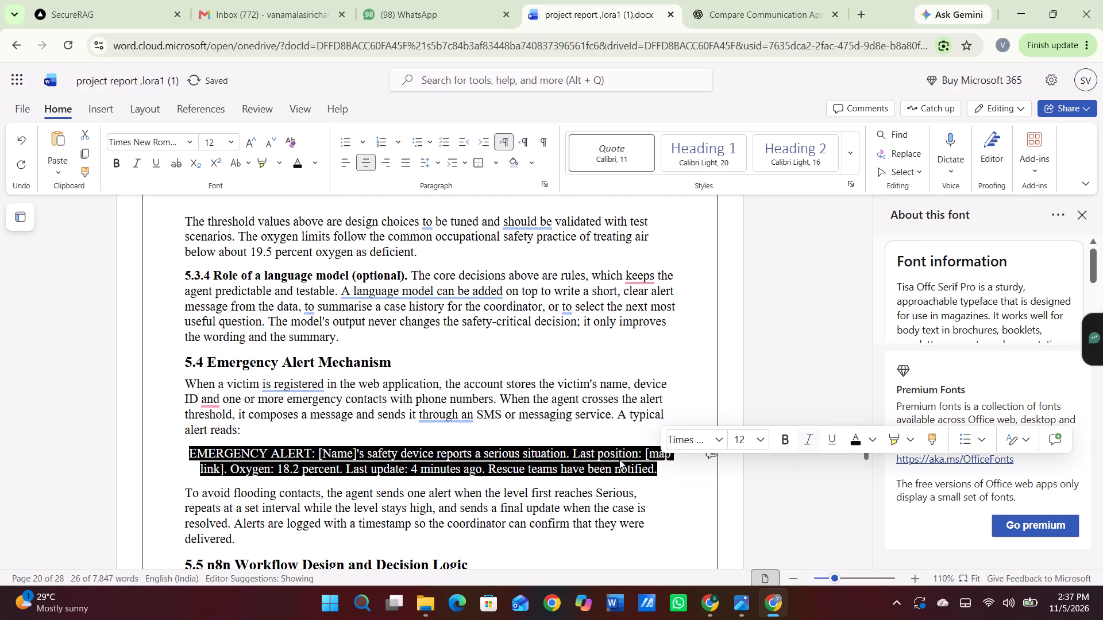
pyautogui.click(430, 472)
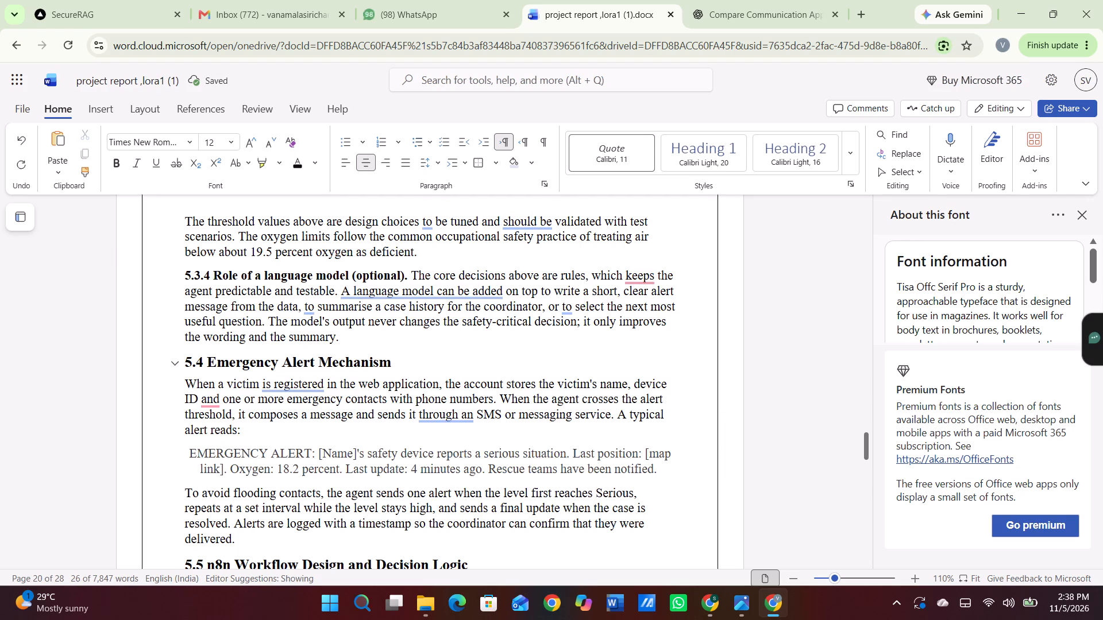
# Justify the text from the "threshold values above" paragraph before 5.3.4 through the body paragraph of section 5.5.
pyautogui.scroll(4, 387, 367)
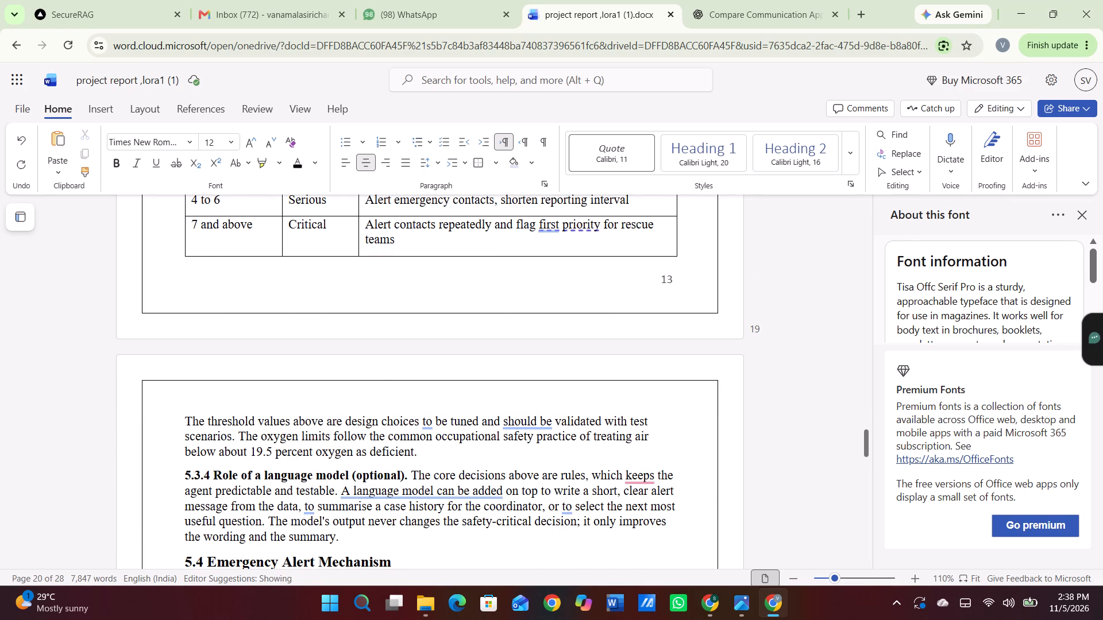
pyautogui.moveTo(180, 417); pyautogui.dragTo(306, 491)
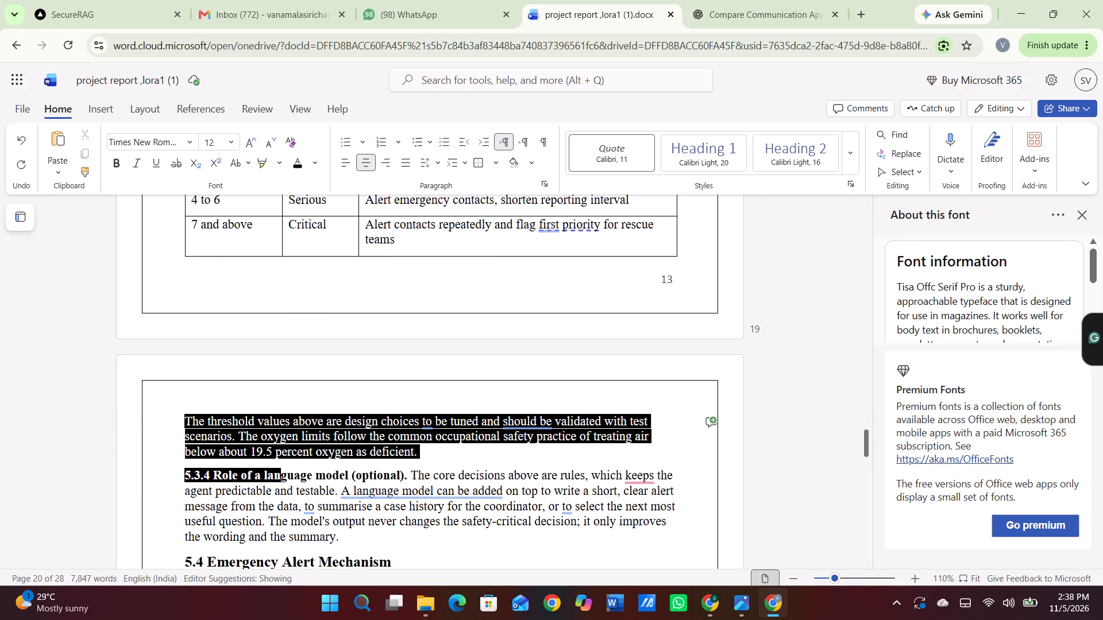
pyautogui.moveTo(306, 491); pyautogui.dragTo(527, 571)
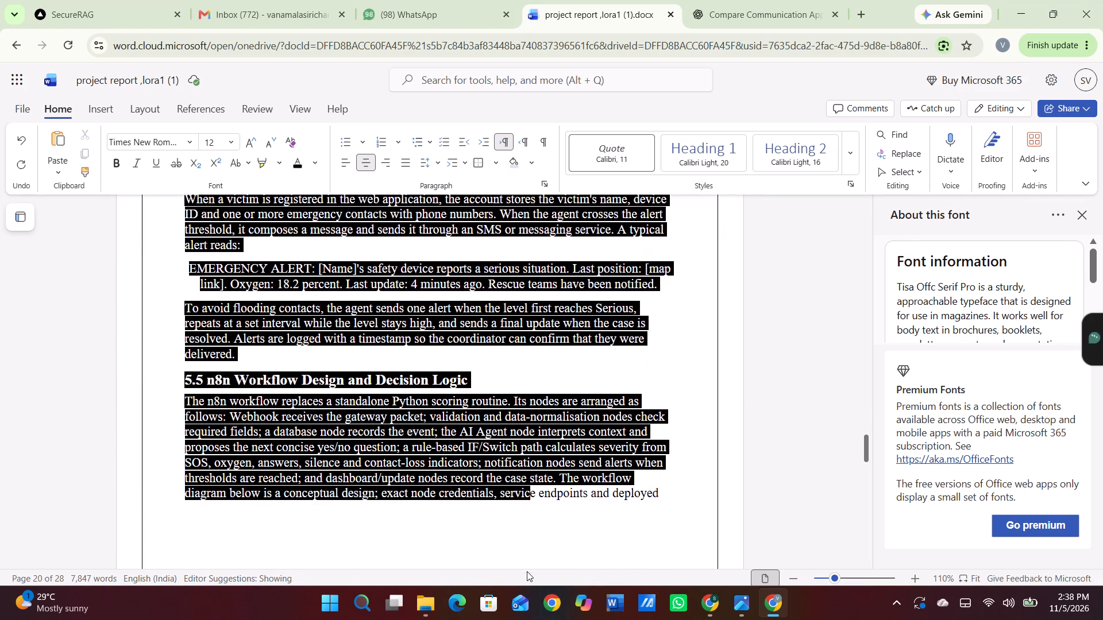
pyautogui.moveTo(527, 571); pyautogui.dragTo(525, 567)
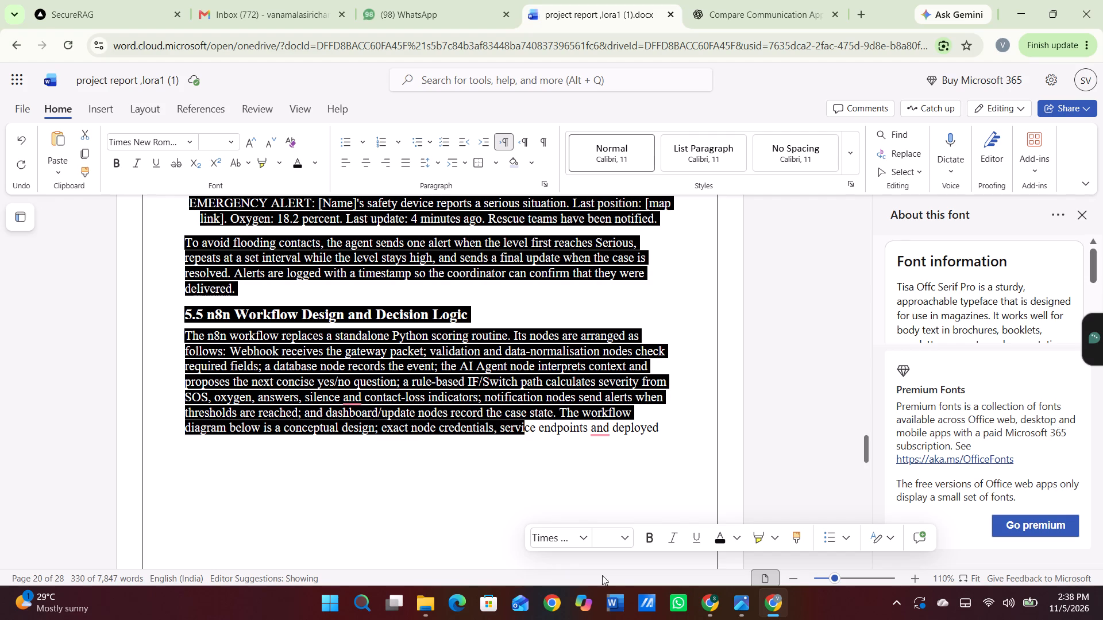
pyautogui.click(400, 160)
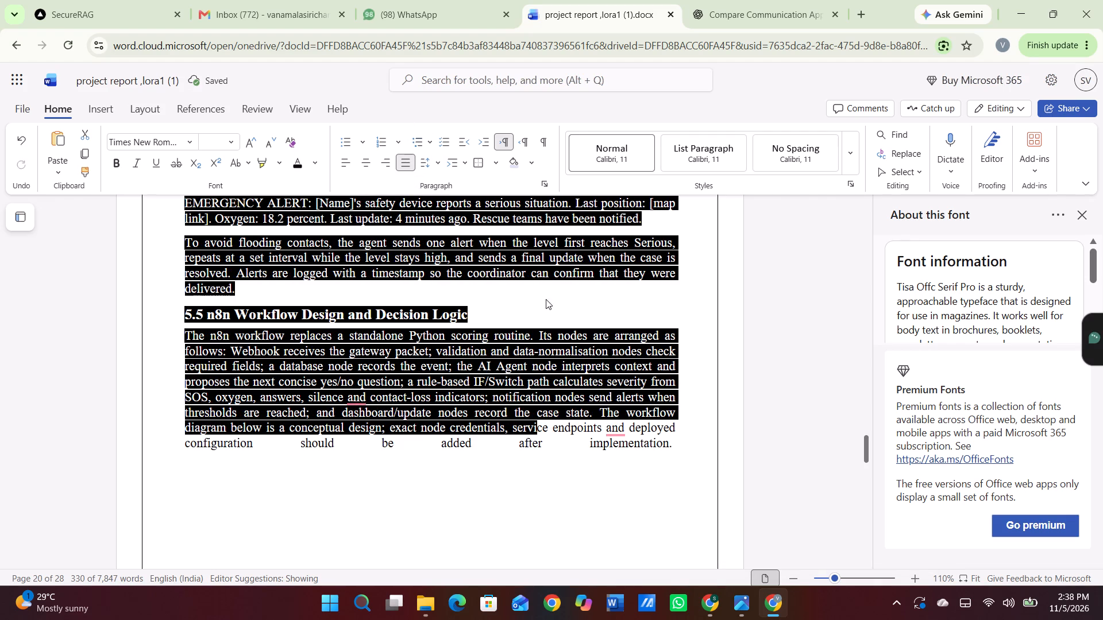
pyautogui.click(550, 418)
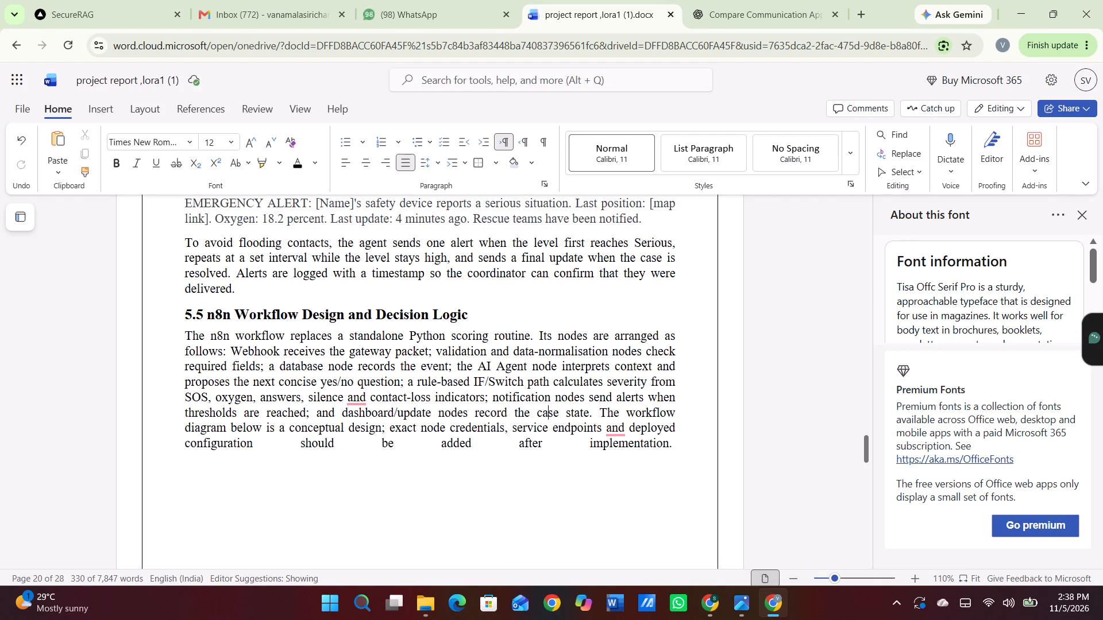
# Switch the section 5.5 body paragraph above the n8n workflow diagram to left alignment.
pyautogui.moveTo(555, 427); pyautogui.dragTo(677, 439)
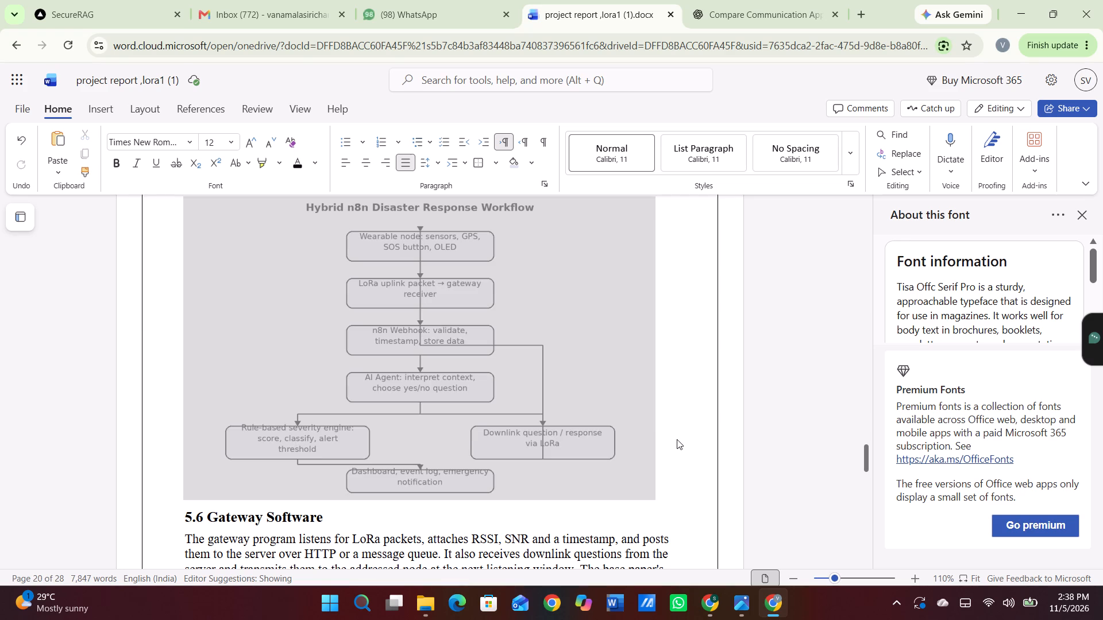
pyautogui.moveTo(677, 439); pyautogui.dragTo(676, 439)
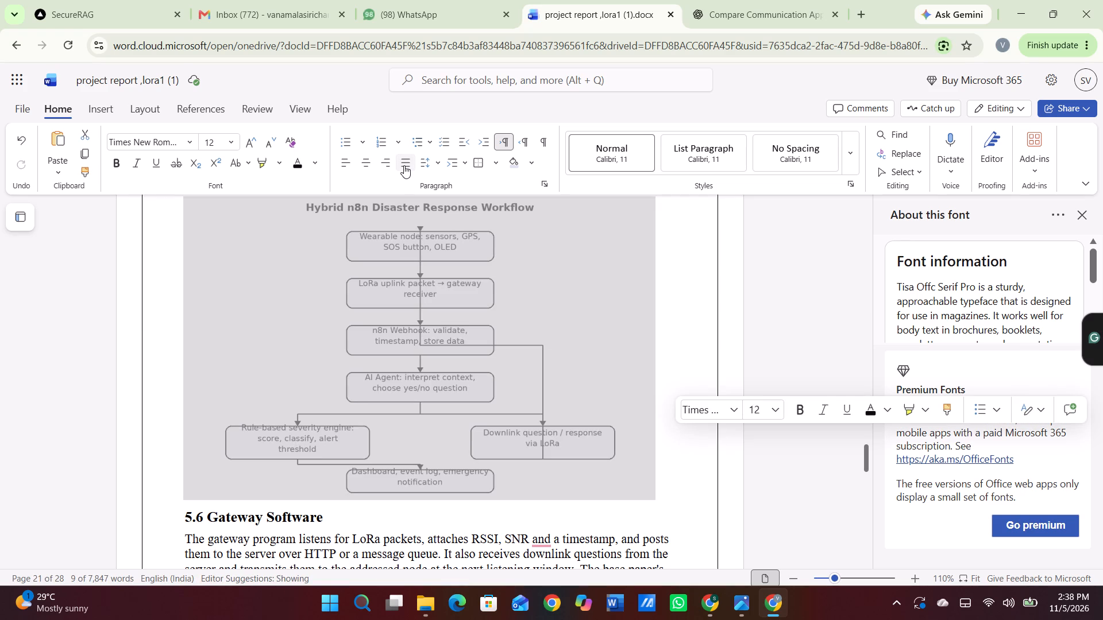
pyautogui.click(404, 165)
pyautogui.scroll(4, 404, 165)
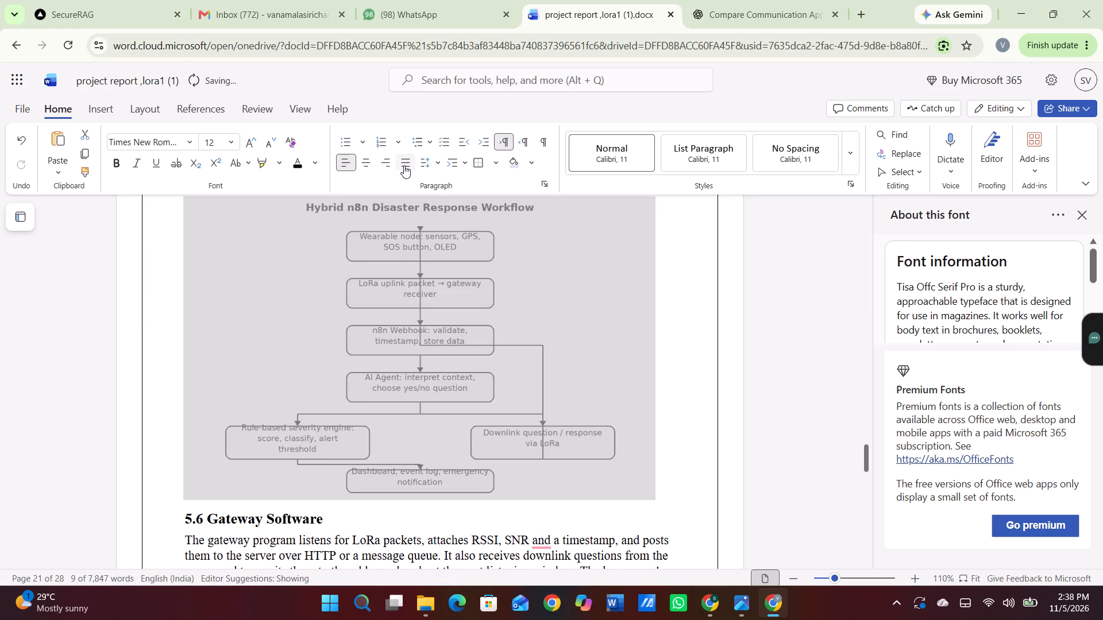
pyautogui.scroll(1, 404, 165)
pyautogui.click(292, 271)
# Switch the text from the "threshold values above" paragraph through the EMERGENCY ALERT message in section 5.4 to left alignment.
pyautogui.scroll(2, 292, 271)
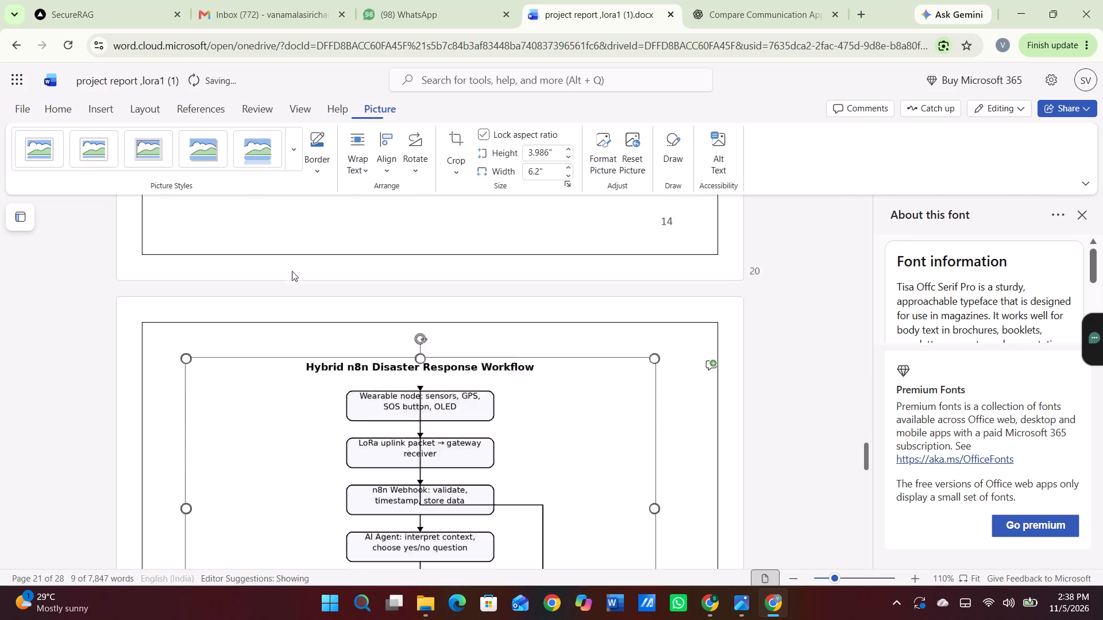
pyautogui.scroll(5, 292, 271)
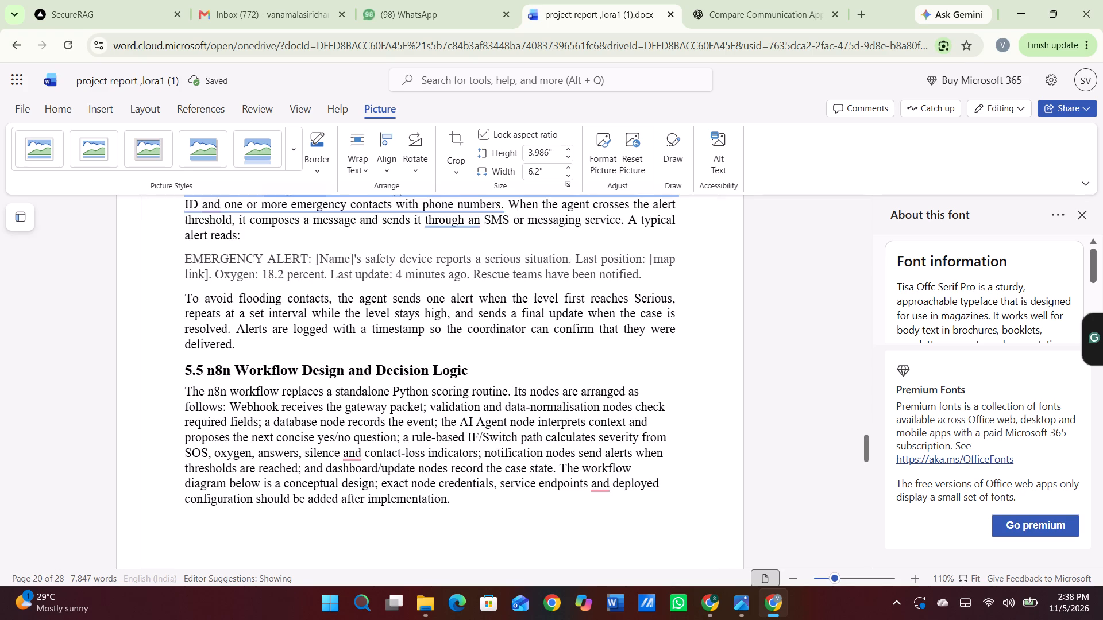
pyautogui.scroll(2, 292, 271)
pyautogui.scroll(-1, 292, 271)
pyautogui.scroll(4, 292, 271)
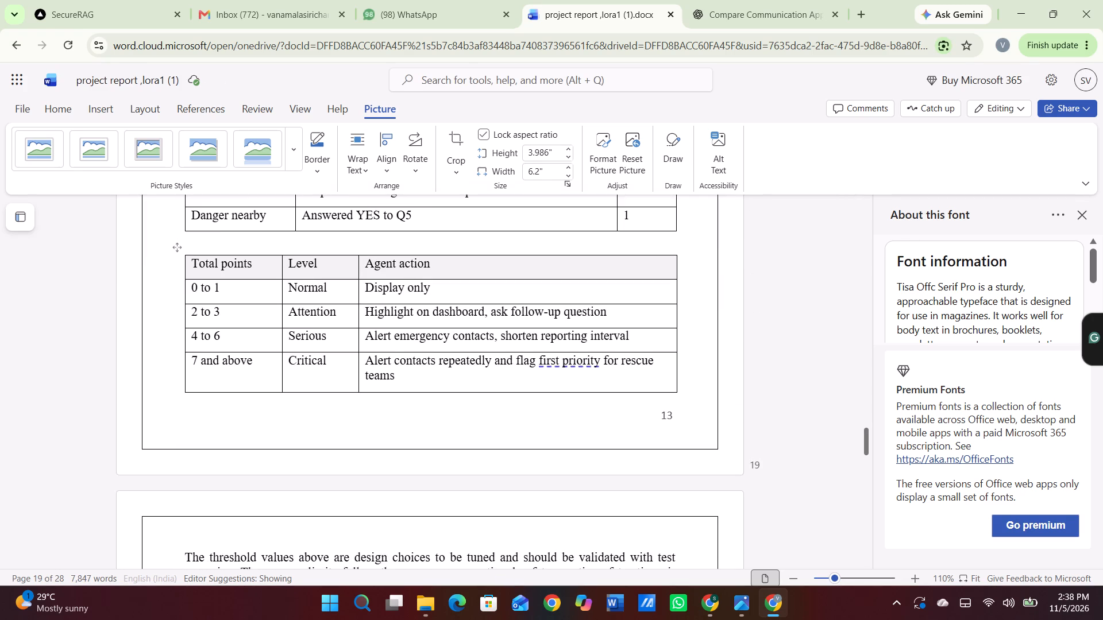
pyautogui.scroll(-3, 292, 271)
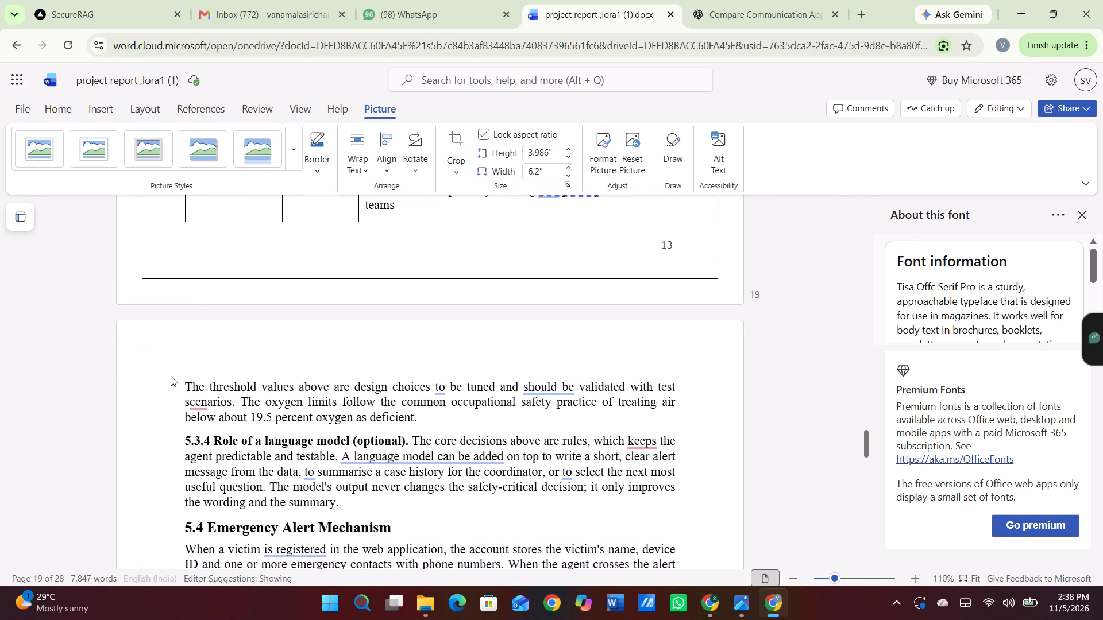
pyautogui.moveTo(183, 382); pyautogui.dragTo(533, 518)
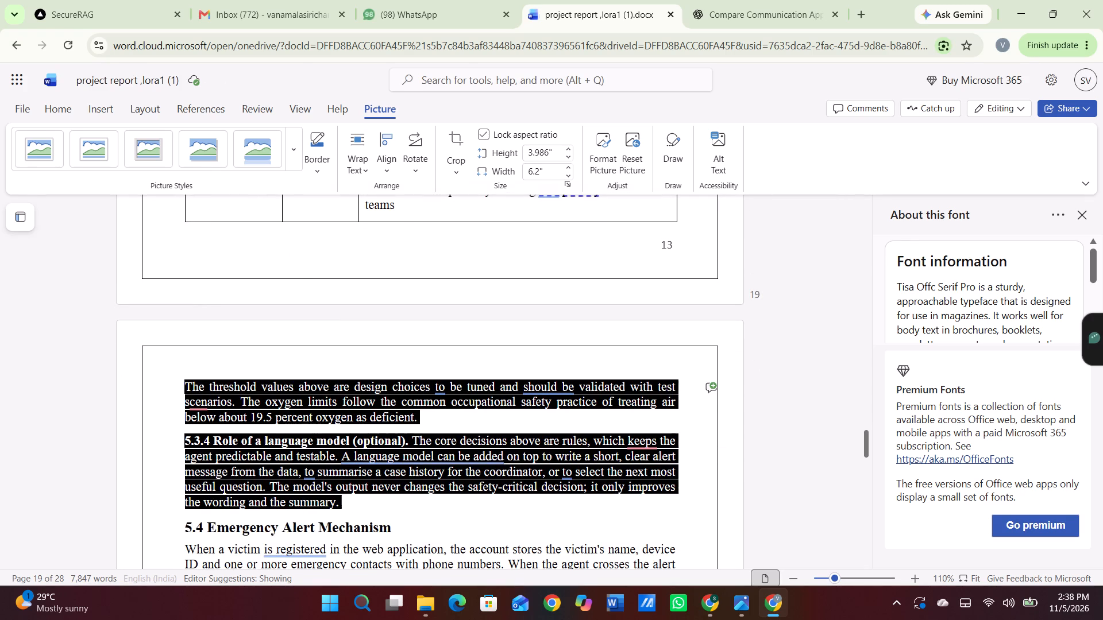
pyautogui.moveTo(533, 518); pyautogui.dragTo(709, 547)
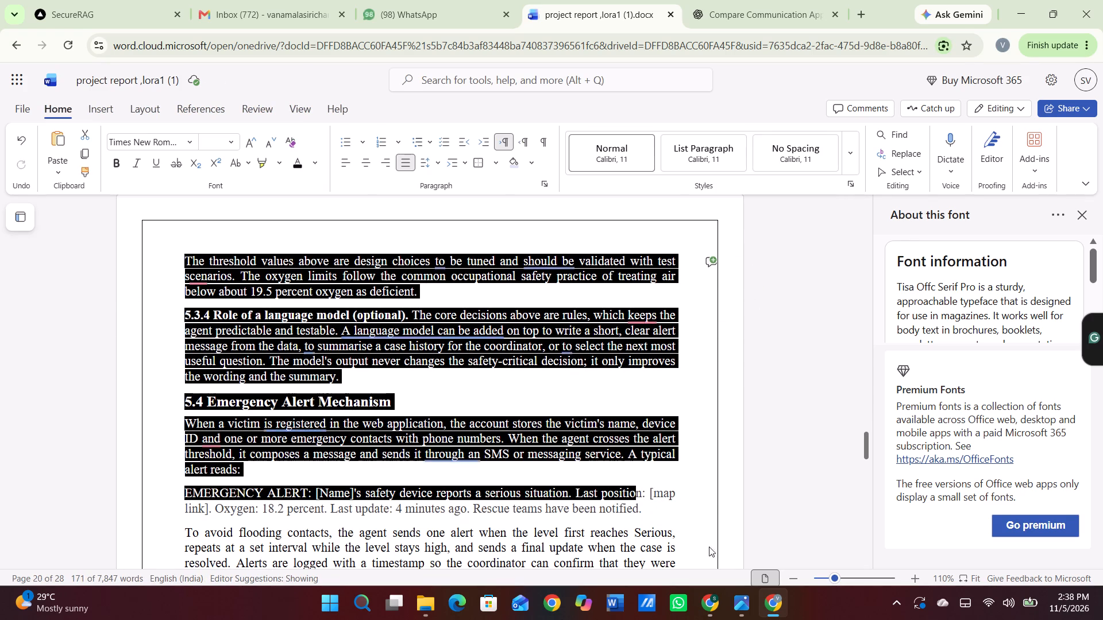
pyautogui.moveTo(709, 547); pyautogui.dragTo(657, 509)
pyautogui.click(404, 161)
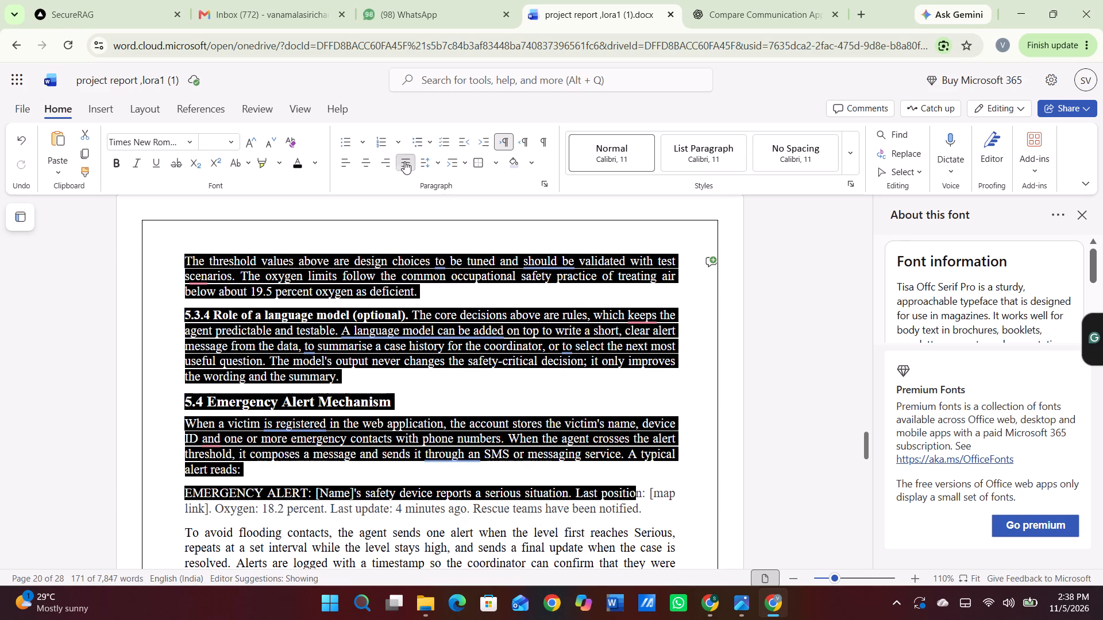
pyautogui.click(304, 282)
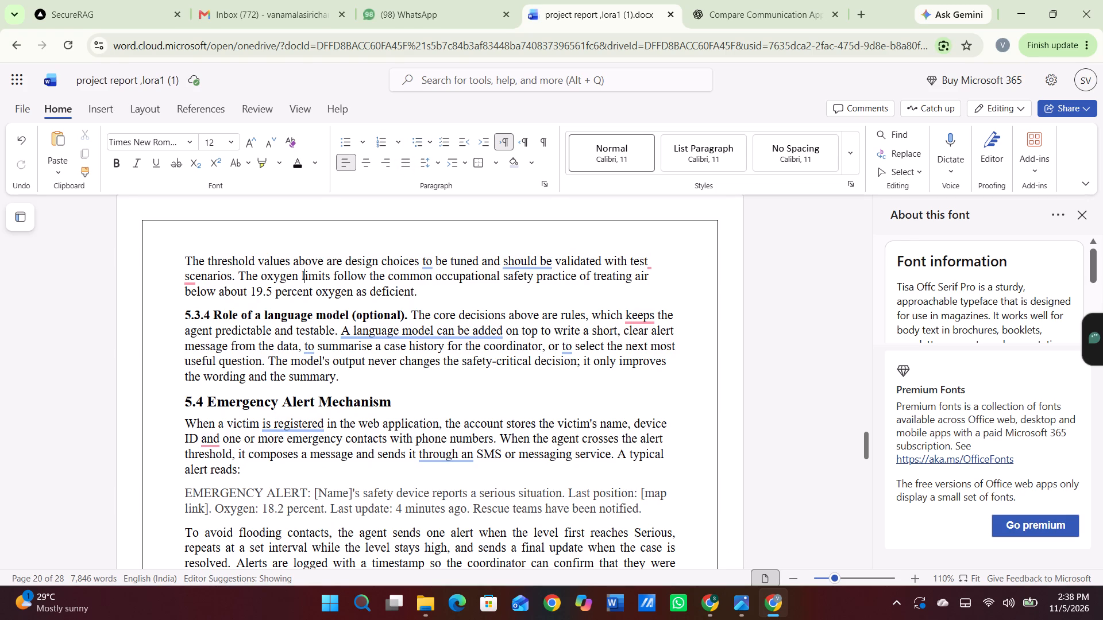
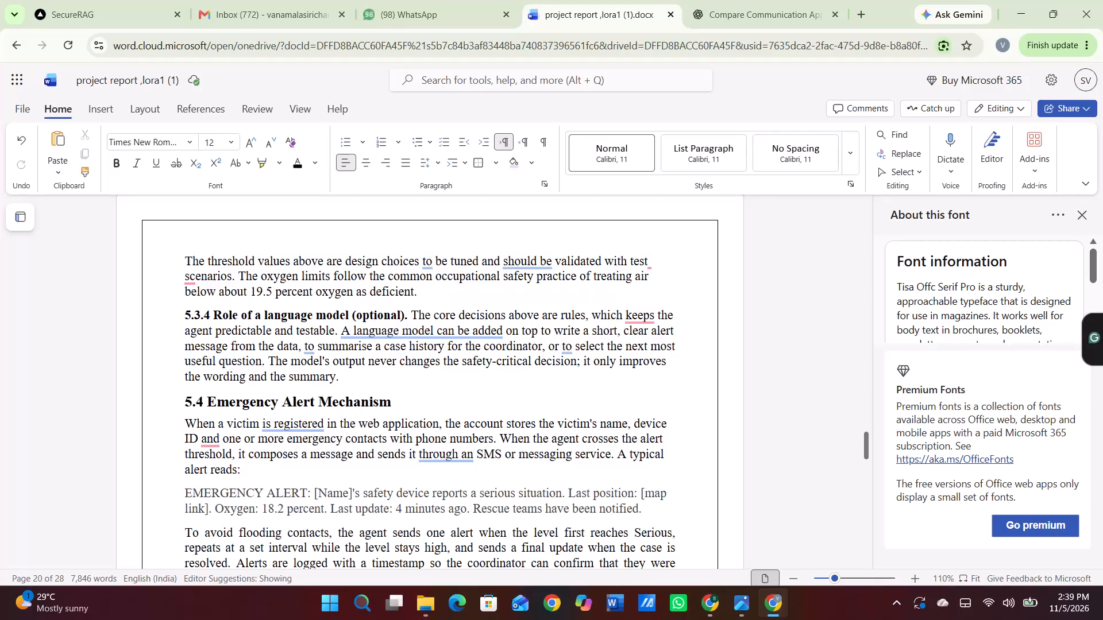
# Justify the text from the threshold values paragraph above 5.3.4 through the end of the section 5.5 paragraph.
pyautogui.scroll(3, 259, 322)
pyautogui.scroll(-1, 259, 322)
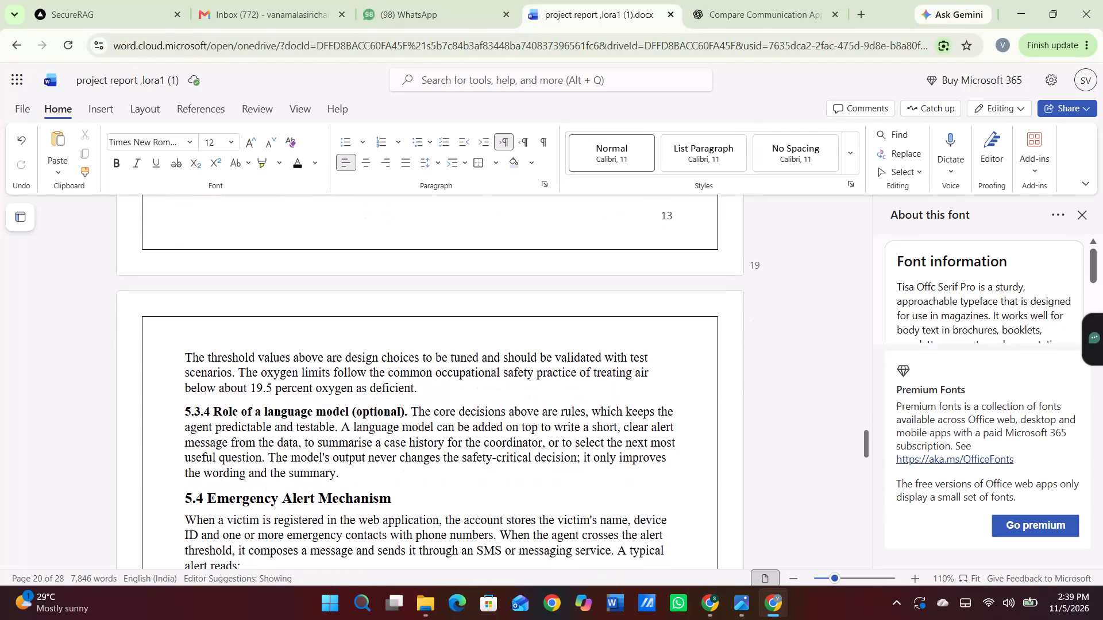
pyautogui.moveTo(183, 358); pyautogui.dragTo(502, 530)
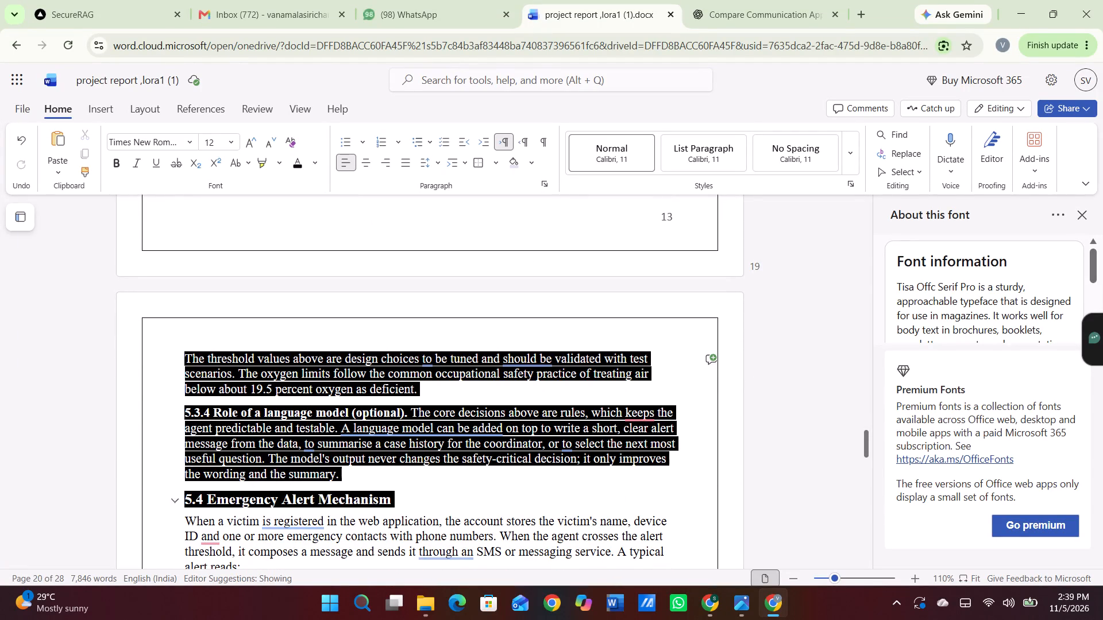
pyautogui.moveTo(502, 530); pyautogui.dragTo(661, 570)
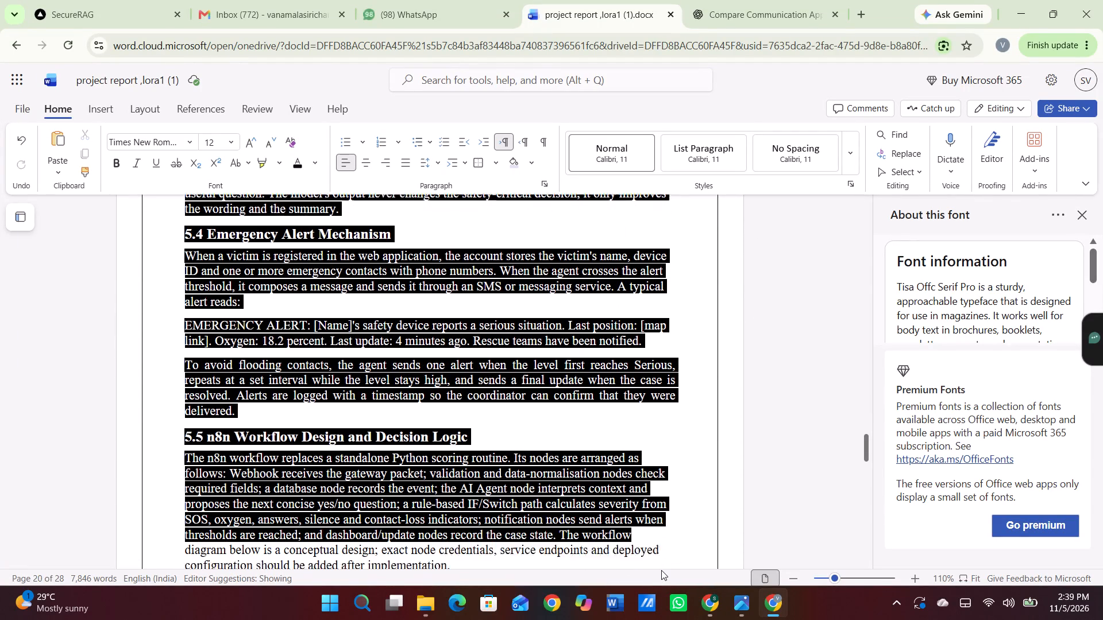
pyautogui.moveTo(661, 570); pyautogui.dragTo(630, 320)
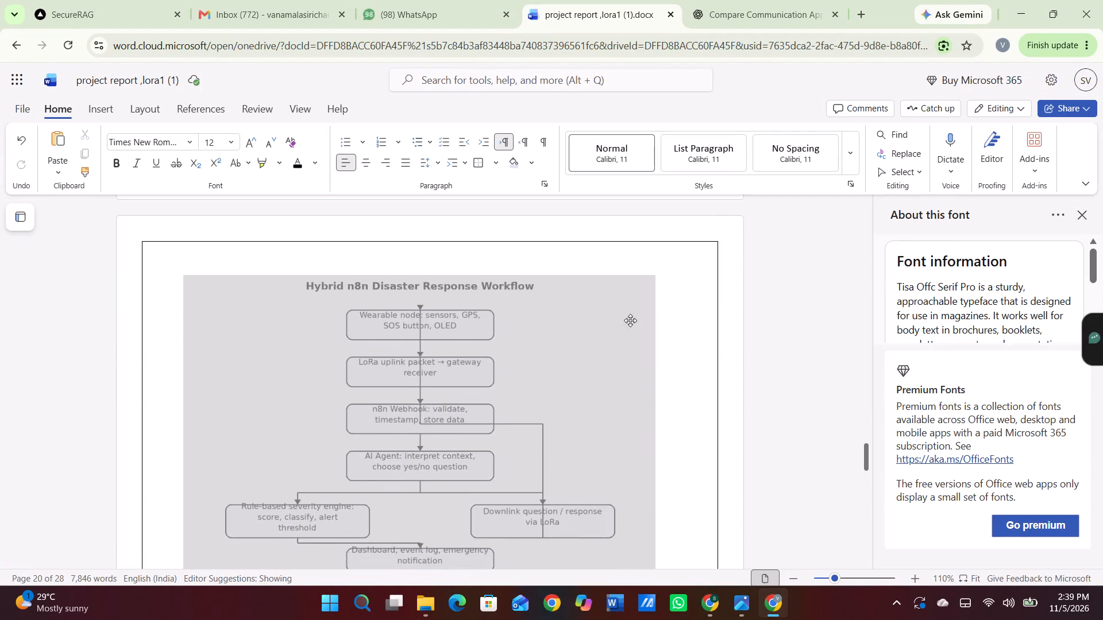
pyautogui.moveTo(630, 320); pyautogui.dragTo(627, 269)
pyautogui.scroll(5, 627, 209)
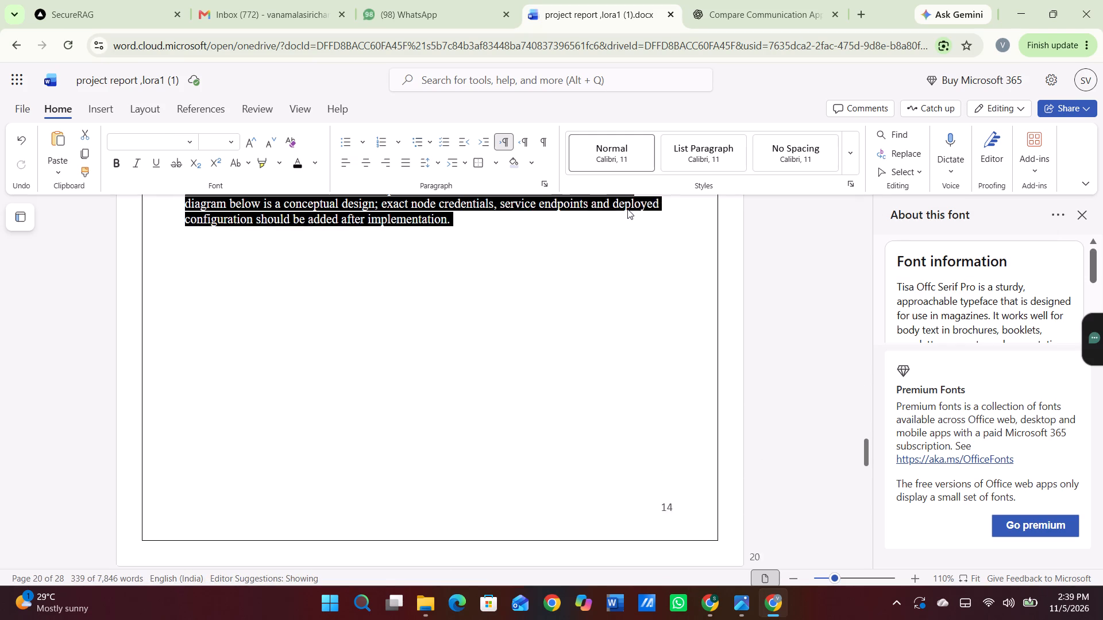
pyautogui.click(406, 164)
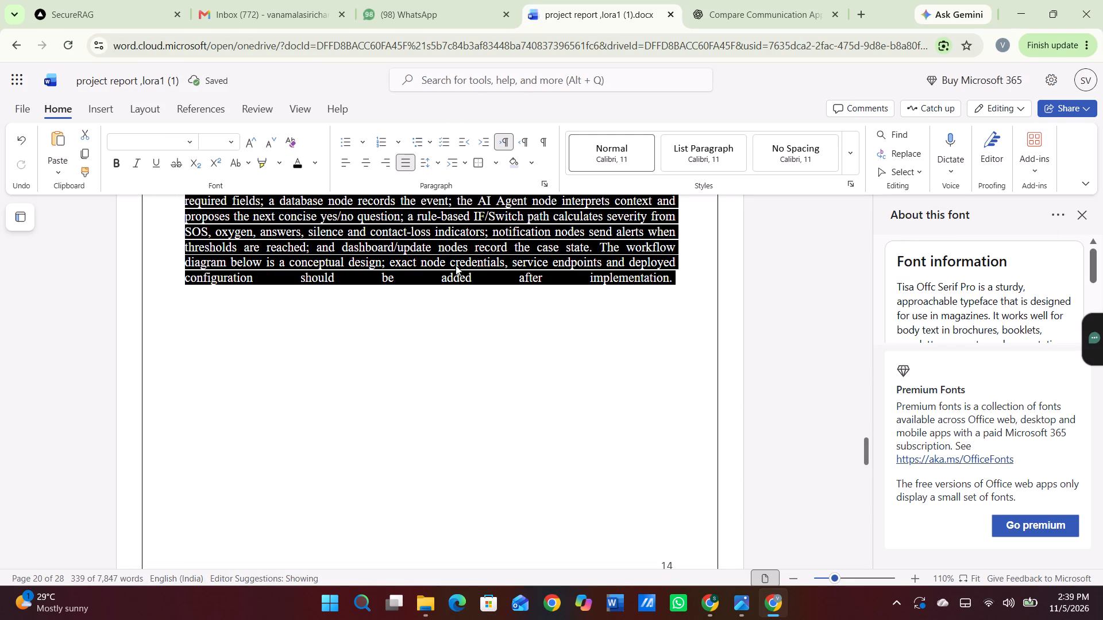
pyautogui.click(456, 265)
# Review the alignment of the text from the threshold values paragraph through section 5.5.
pyautogui.scroll(2, 468, 360)
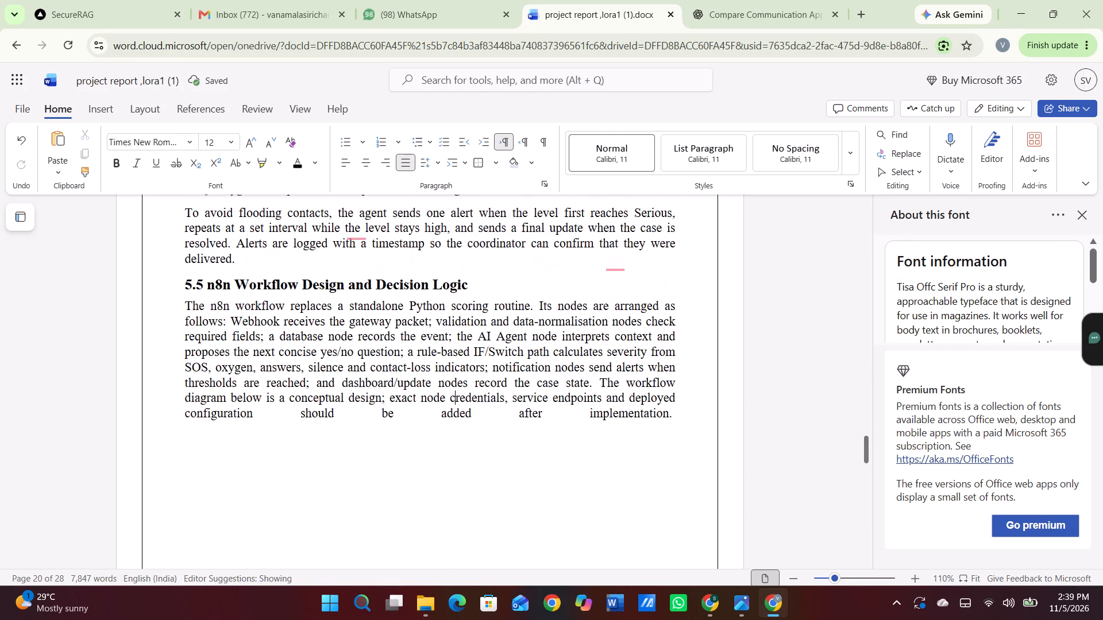
pyautogui.scroll(3, 468, 360)
pyautogui.scroll(-2, 468, 360)
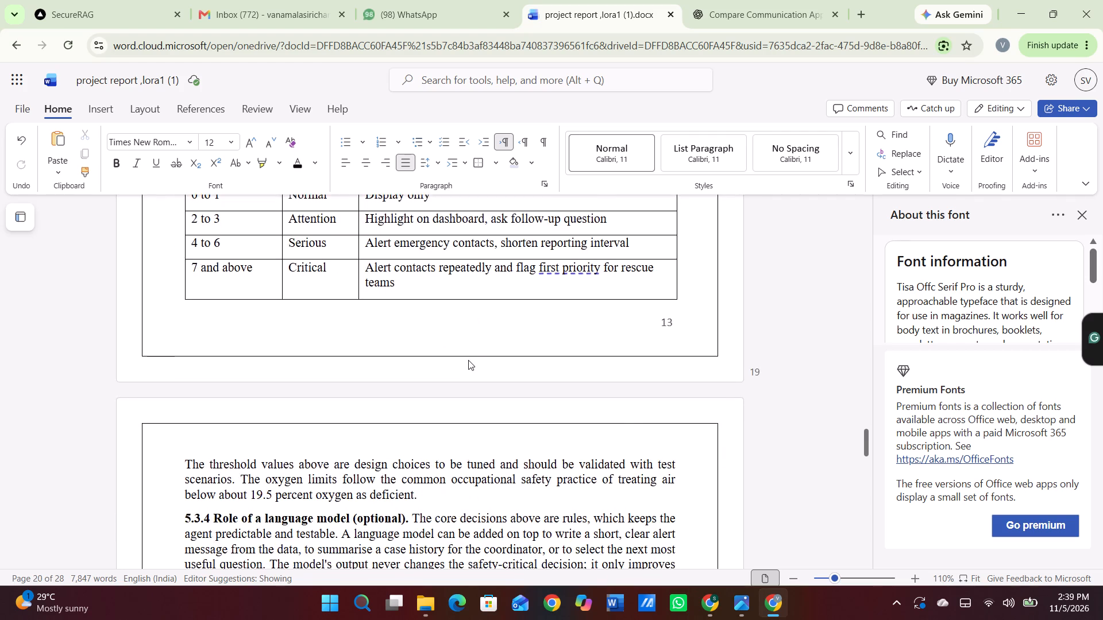
pyautogui.scroll(-2, 468, 360)
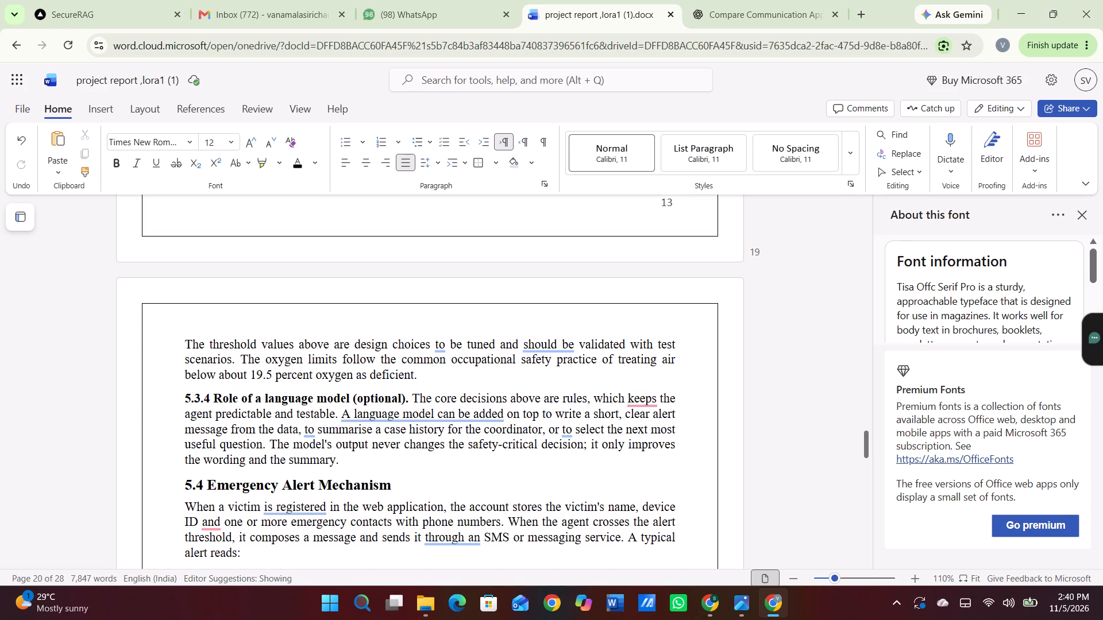
pyautogui.click(490, 383)
pyautogui.scroll(-2, 490, 383)
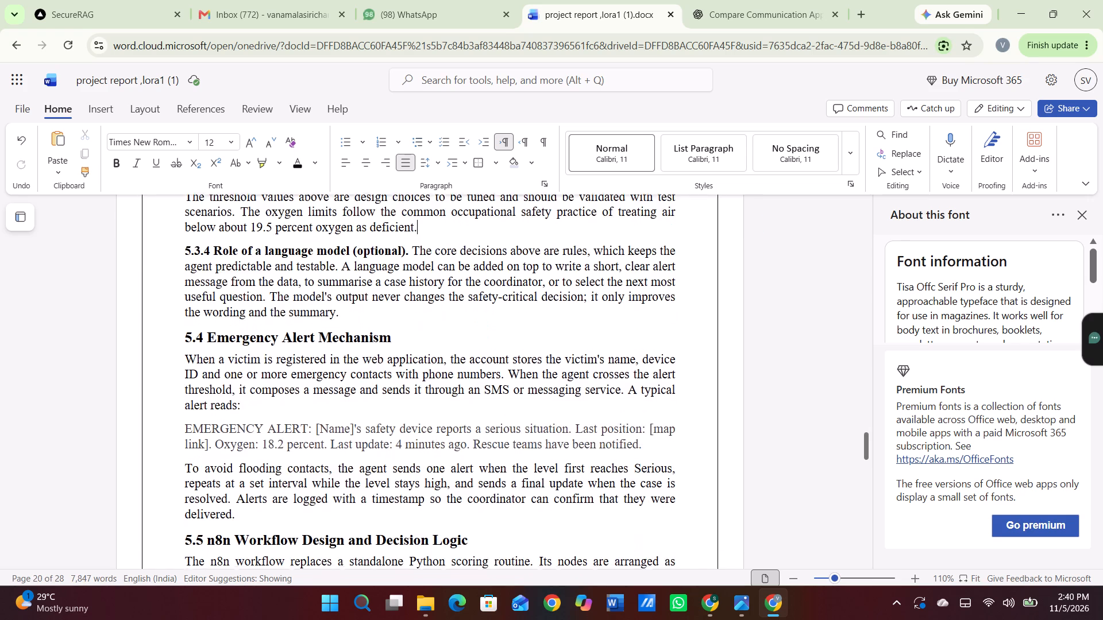
pyautogui.scroll(-2, 490, 383)
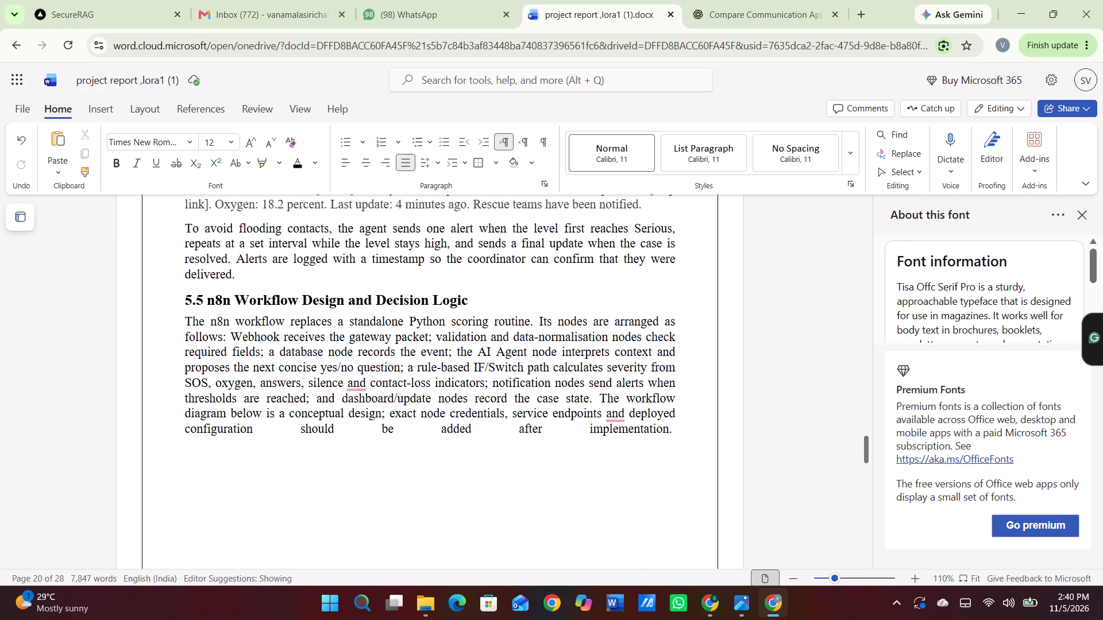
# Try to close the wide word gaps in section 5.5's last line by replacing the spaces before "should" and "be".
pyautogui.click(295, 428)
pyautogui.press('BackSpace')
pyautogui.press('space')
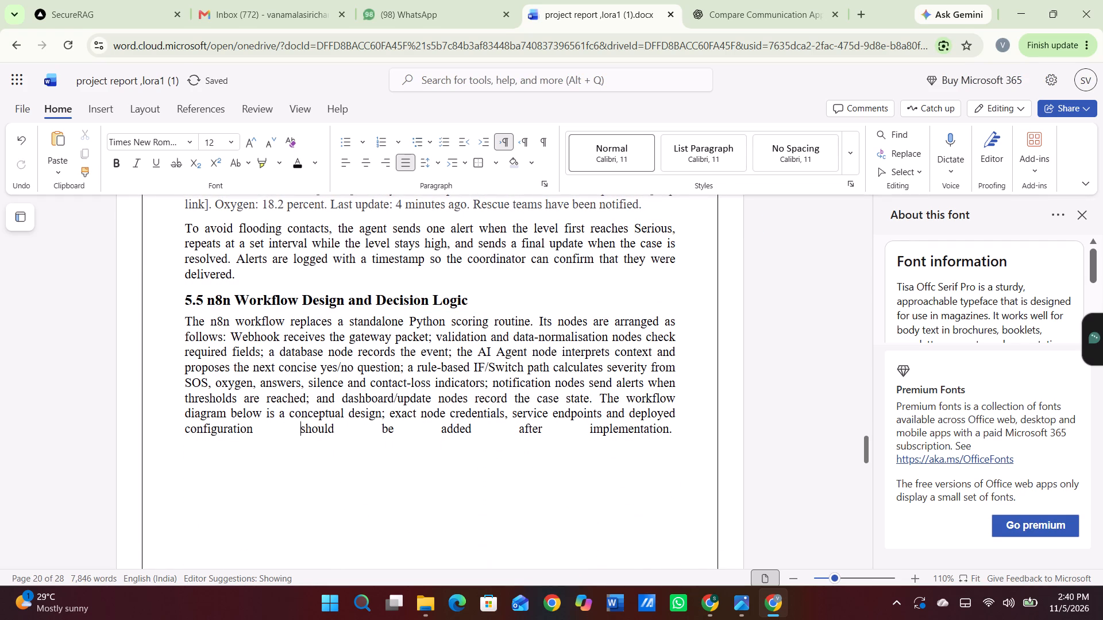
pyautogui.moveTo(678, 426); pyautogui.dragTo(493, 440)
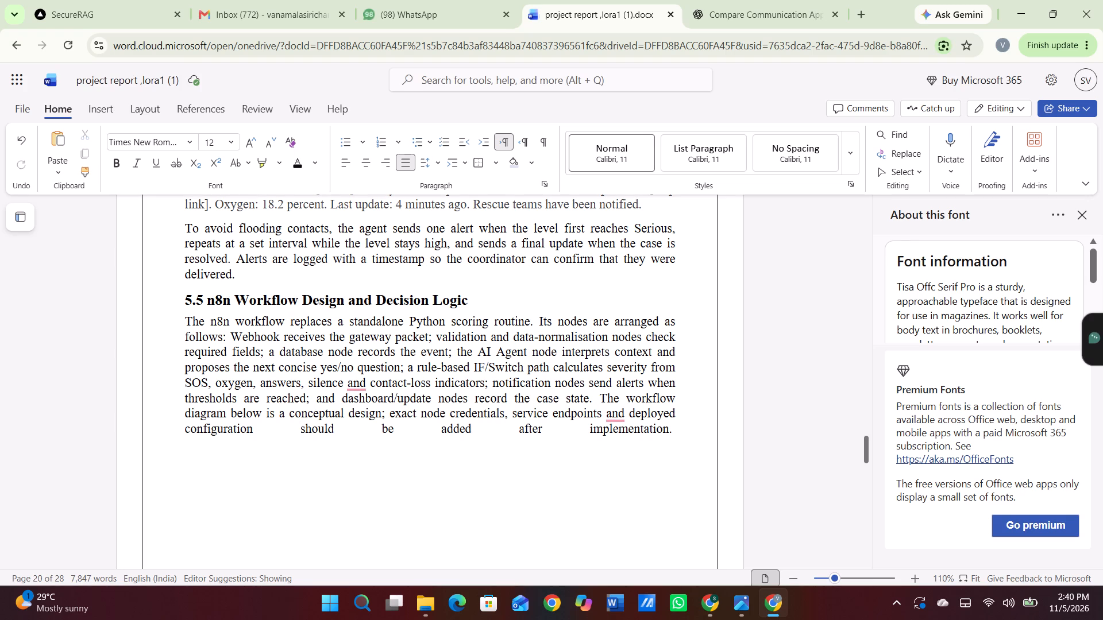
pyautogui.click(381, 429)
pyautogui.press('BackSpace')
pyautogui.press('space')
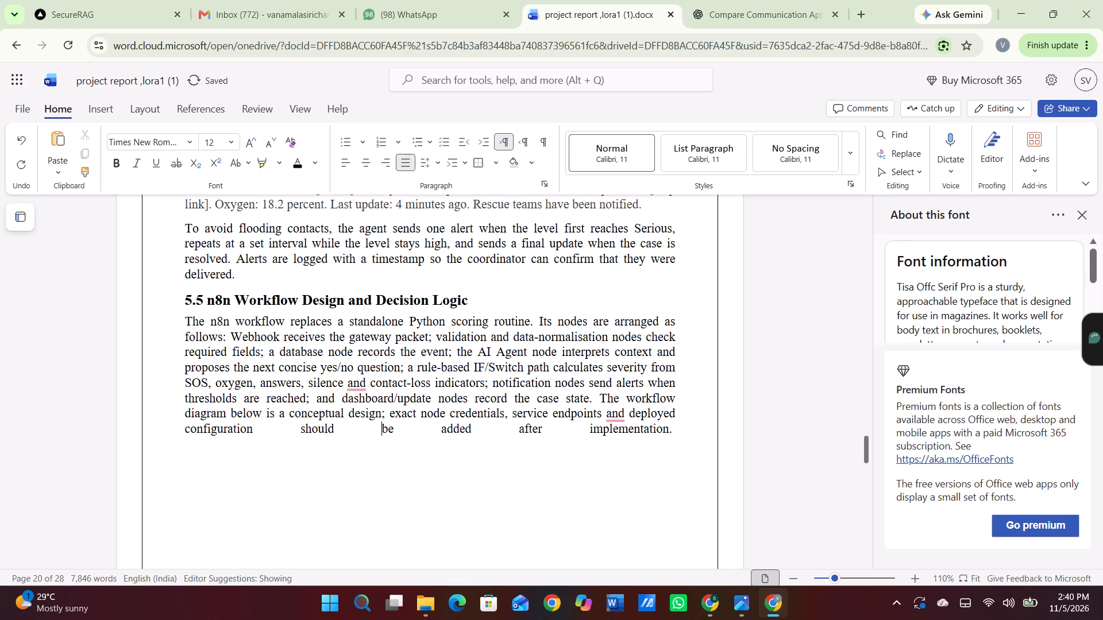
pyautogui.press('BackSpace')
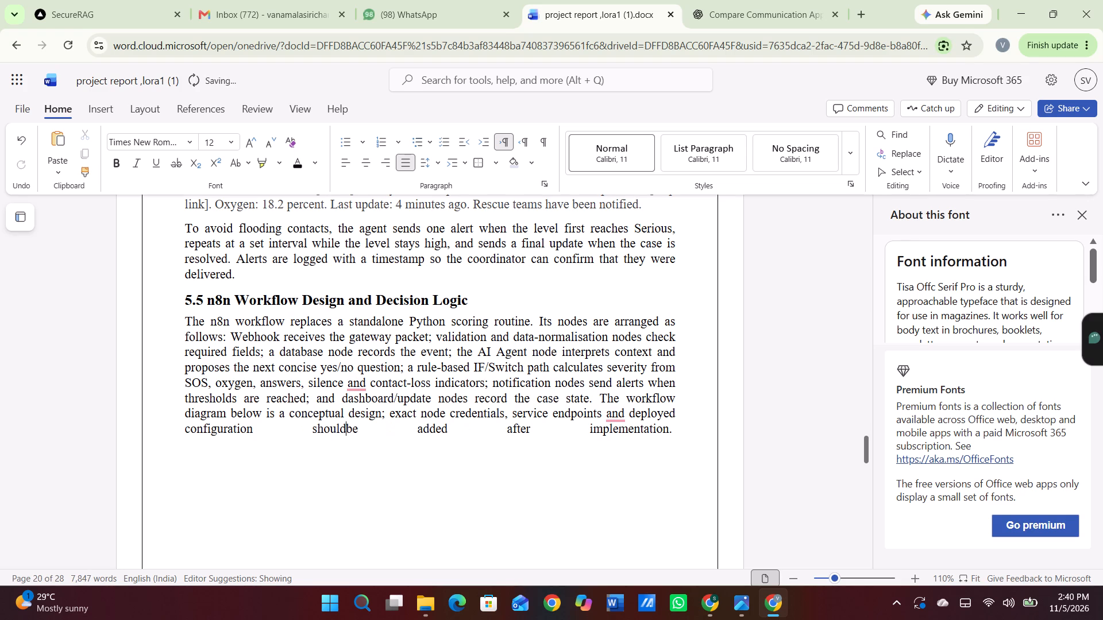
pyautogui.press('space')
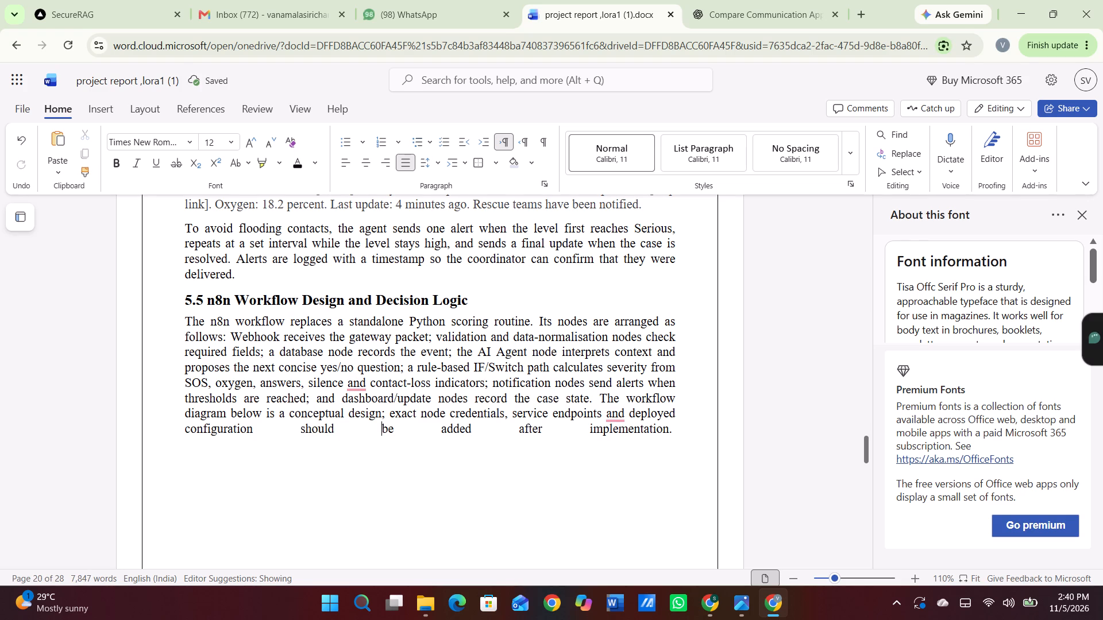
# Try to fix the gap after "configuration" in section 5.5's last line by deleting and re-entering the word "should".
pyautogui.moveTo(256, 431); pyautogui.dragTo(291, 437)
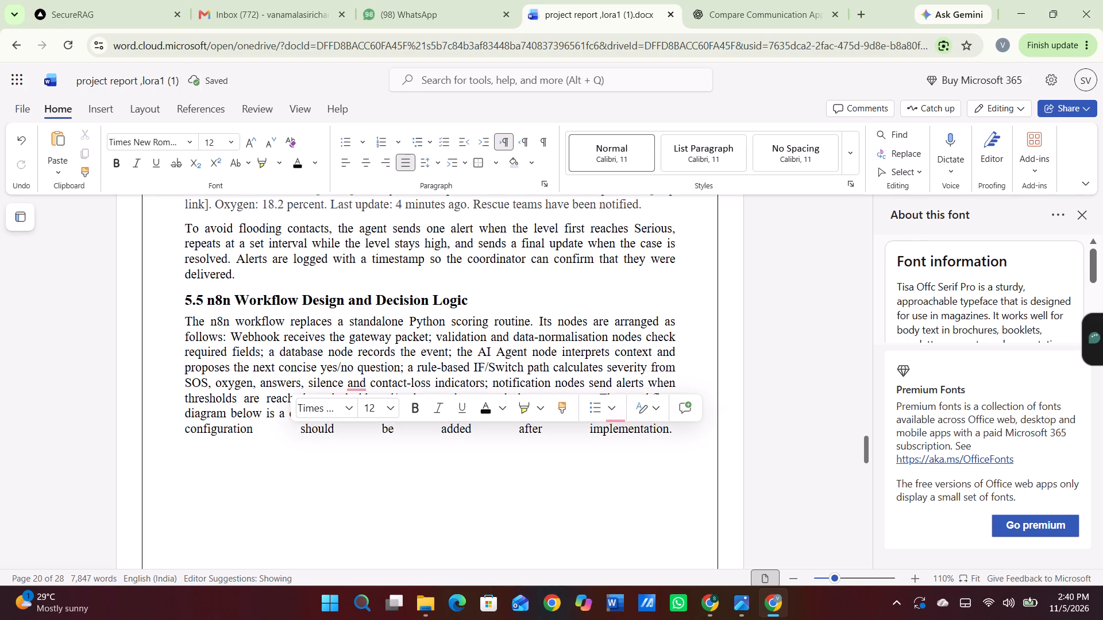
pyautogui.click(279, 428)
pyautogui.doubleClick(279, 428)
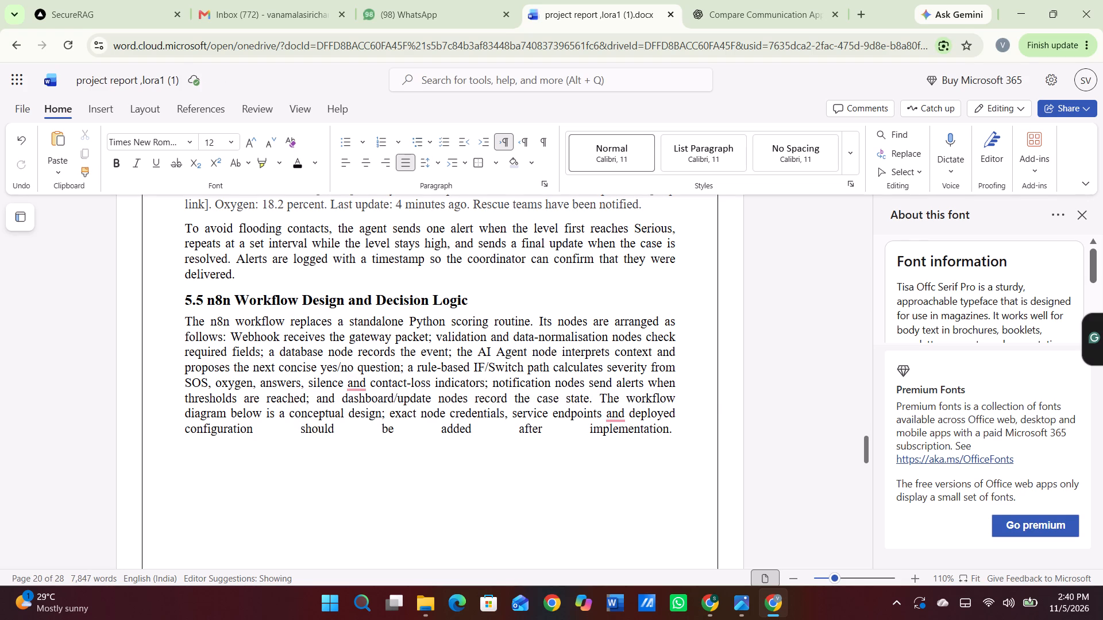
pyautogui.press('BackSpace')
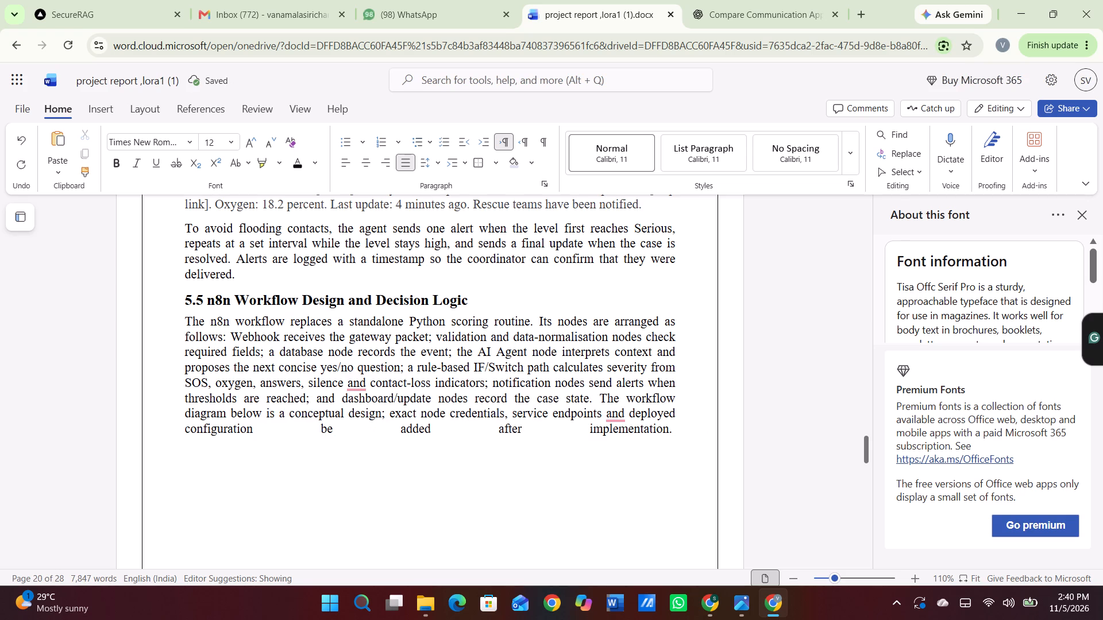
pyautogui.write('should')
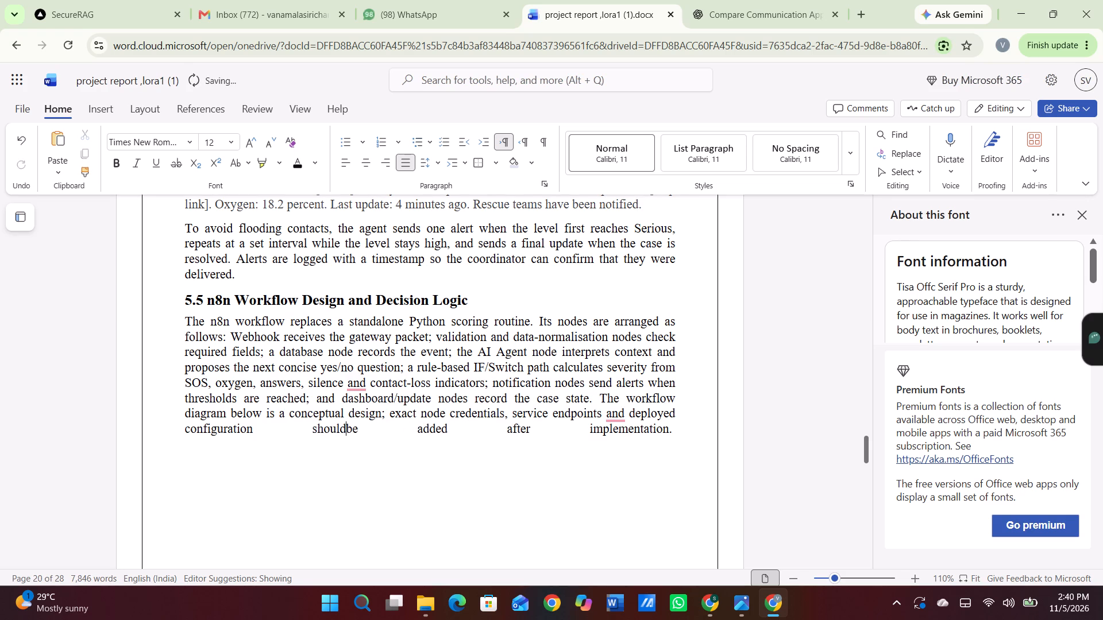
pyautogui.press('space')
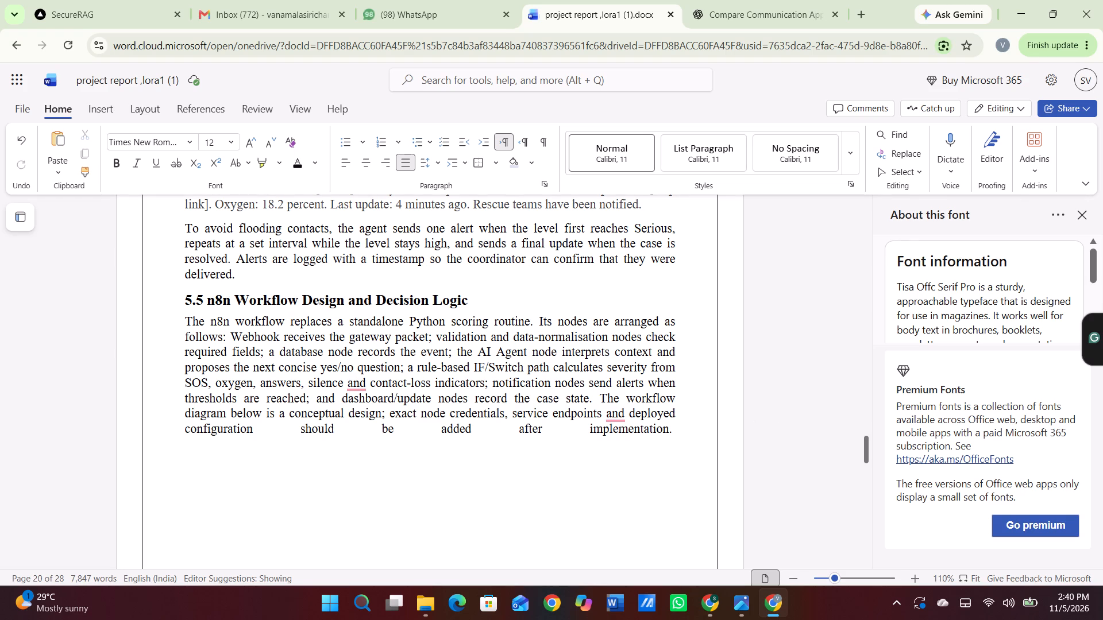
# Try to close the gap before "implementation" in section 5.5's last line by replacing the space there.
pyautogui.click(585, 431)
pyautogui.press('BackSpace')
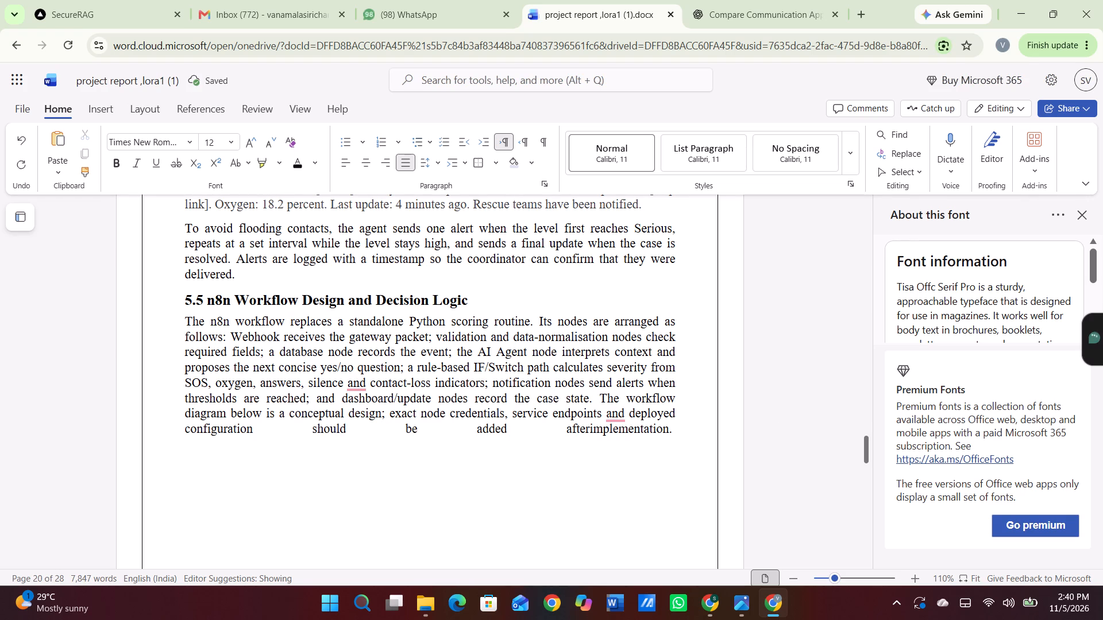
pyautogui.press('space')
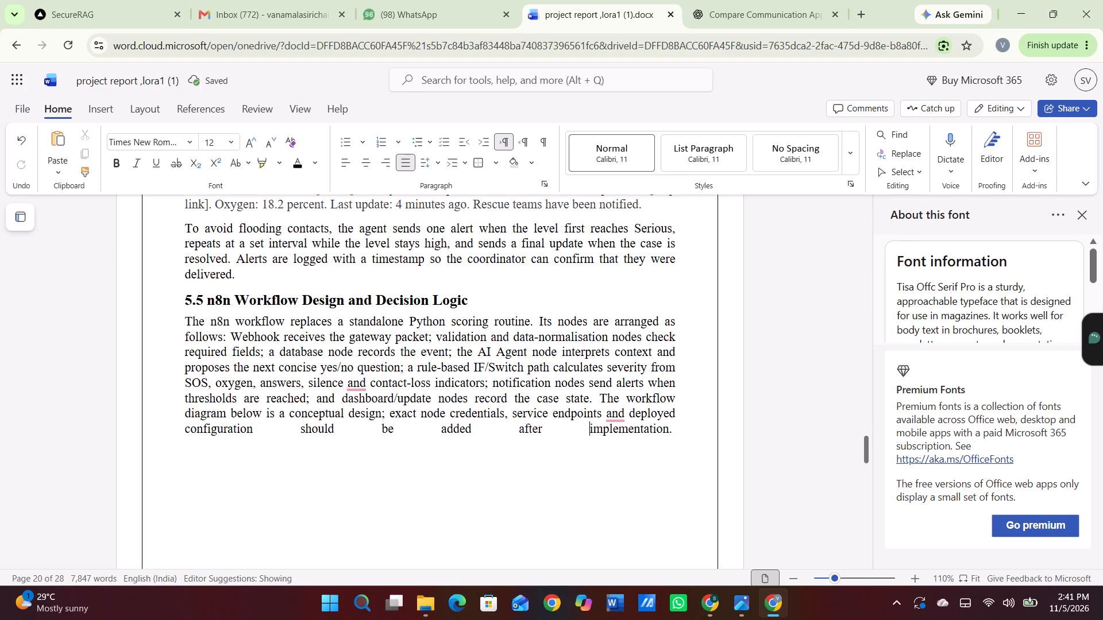
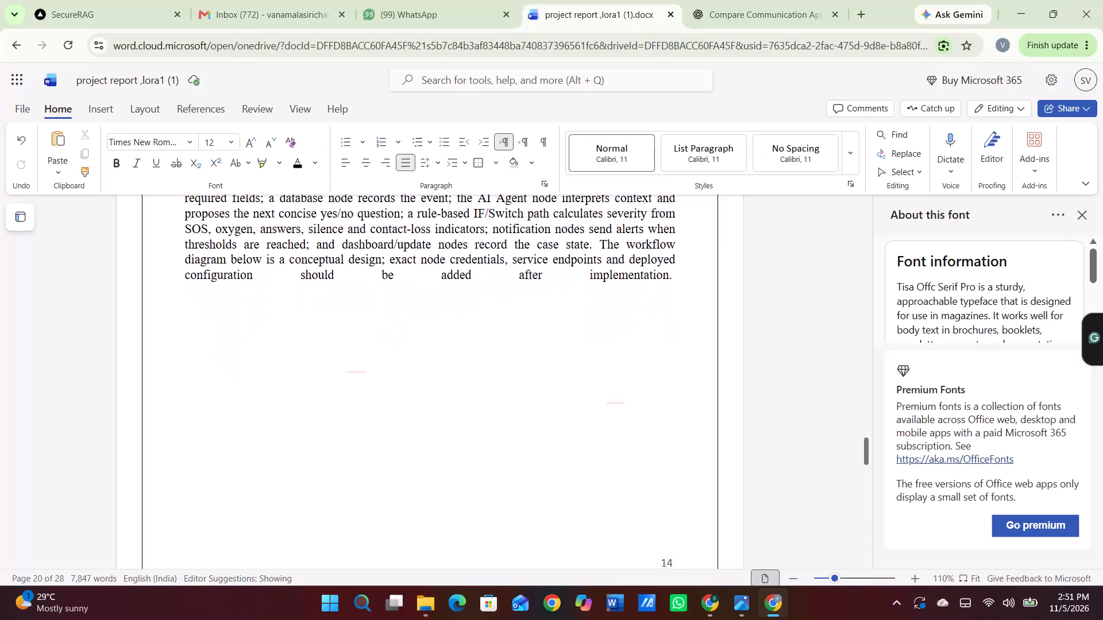
# Copy the words "configuration should be added after implementation" from the last line of section 5.5.
pyautogui.scroll(2, 461, 481)
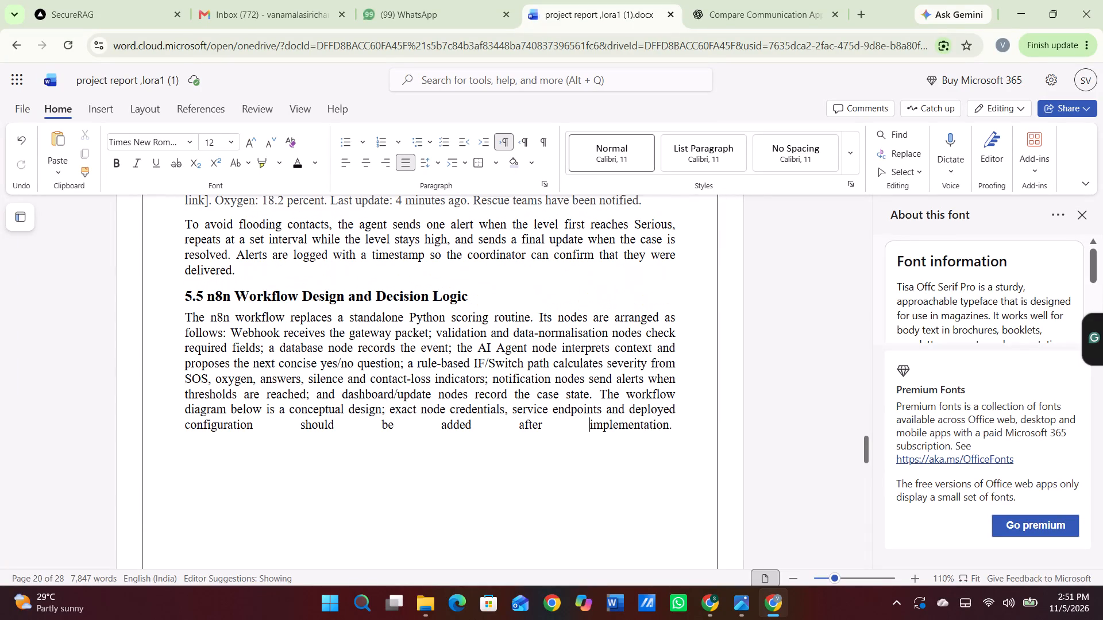
pyautogui.scroll(1, 461, 481)
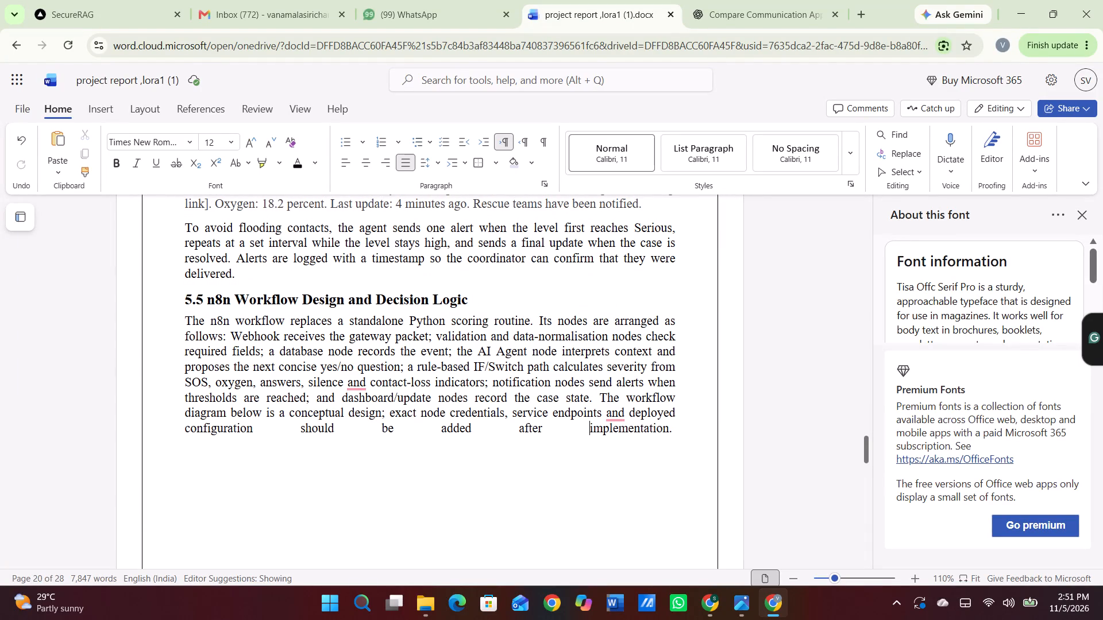
pyautogui.moveTo(178, 429); pyautogui.dragTo(521, 455)
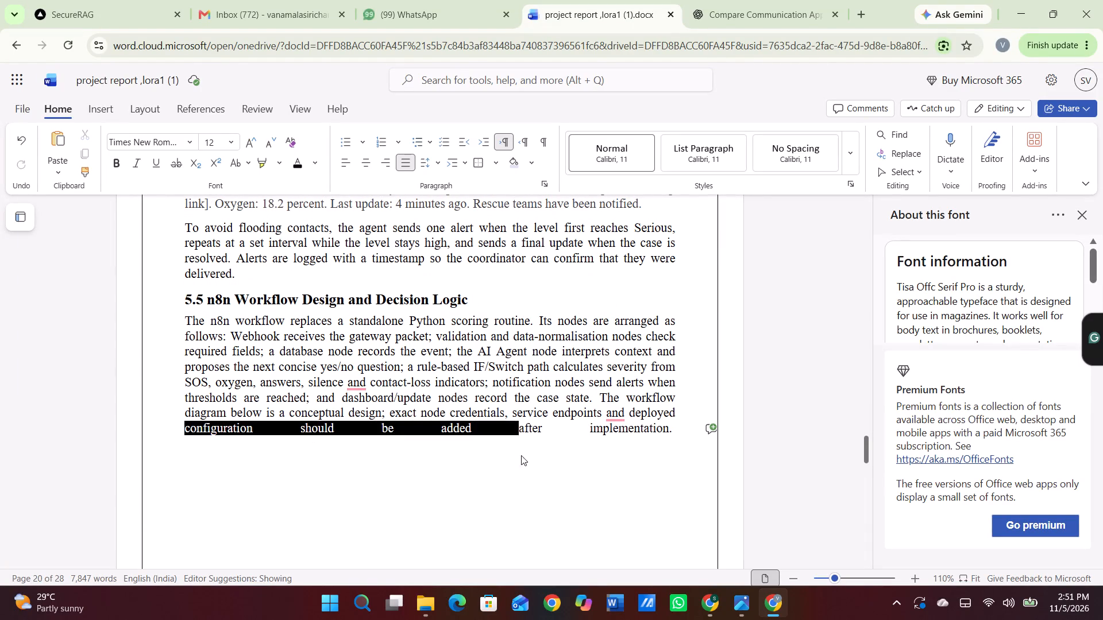
pyautogui.moveTo(521, 455); pyautogui.dragTo(677, 477)
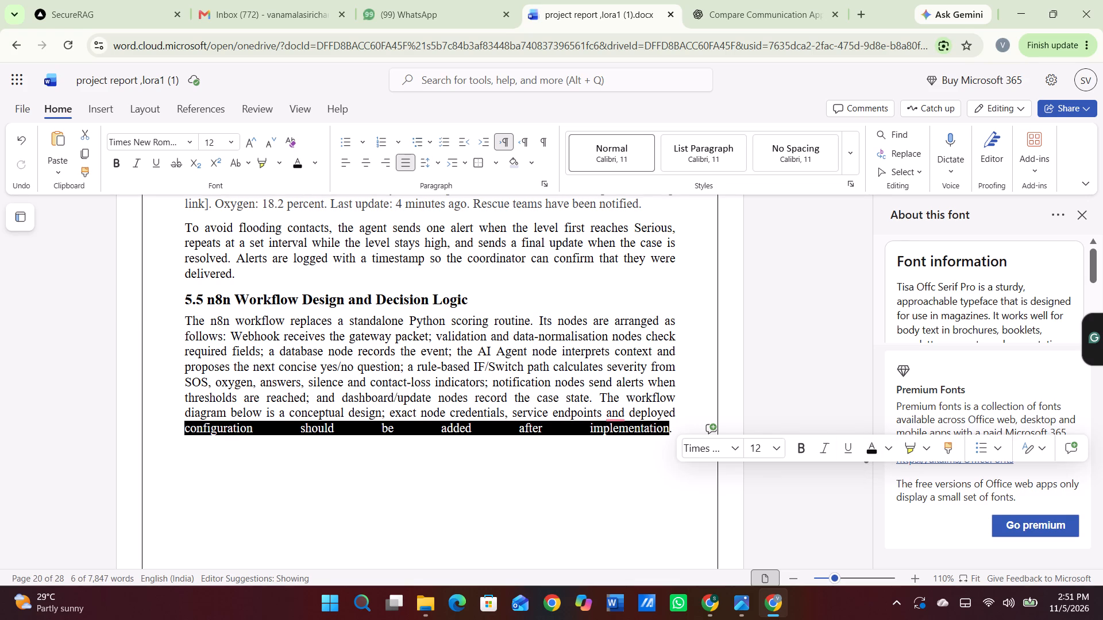
pyautogui.hotkey('ctrl', 'c')
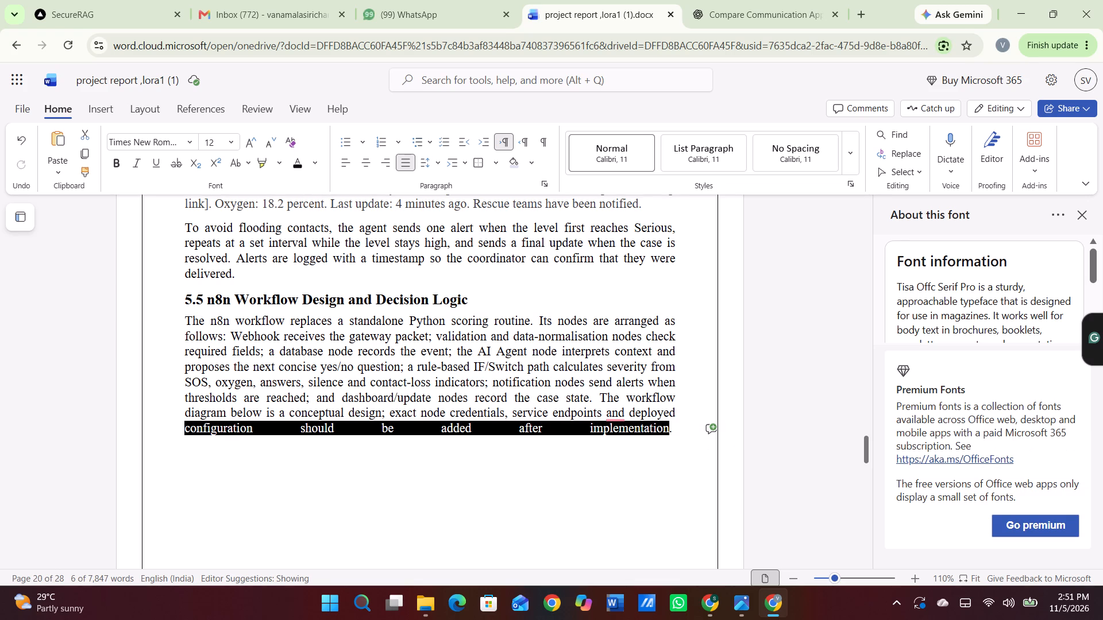
pyautogui.click(519, 397)
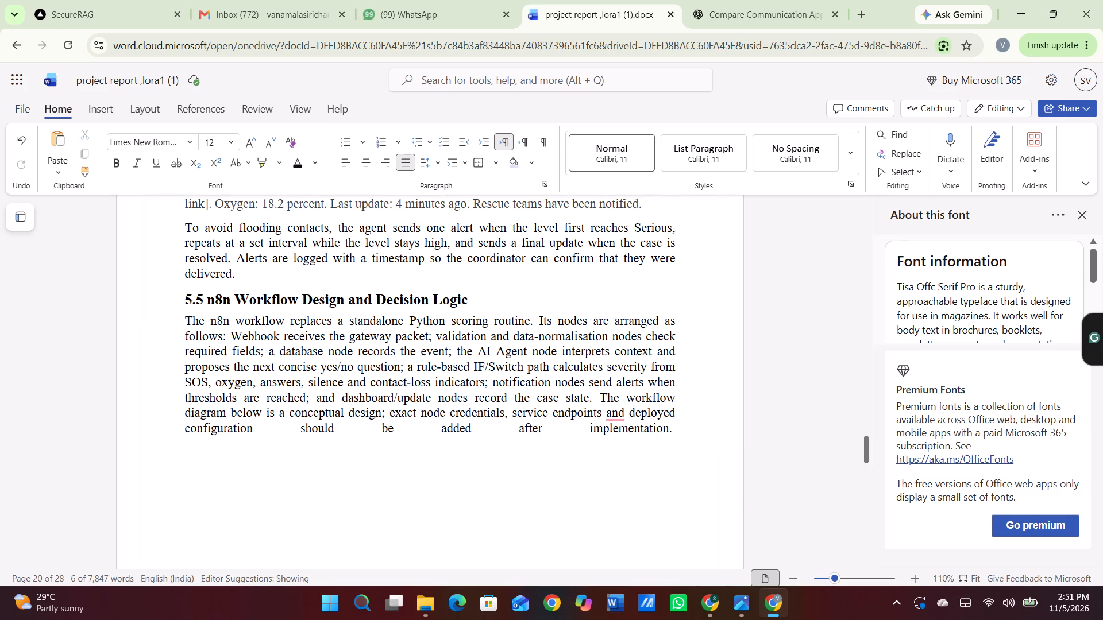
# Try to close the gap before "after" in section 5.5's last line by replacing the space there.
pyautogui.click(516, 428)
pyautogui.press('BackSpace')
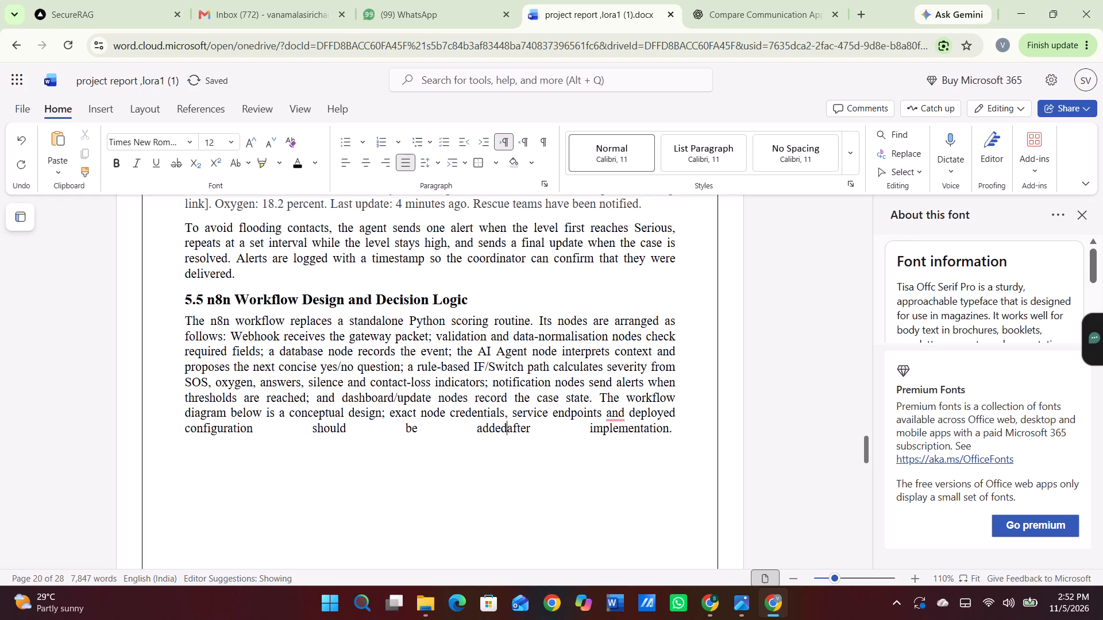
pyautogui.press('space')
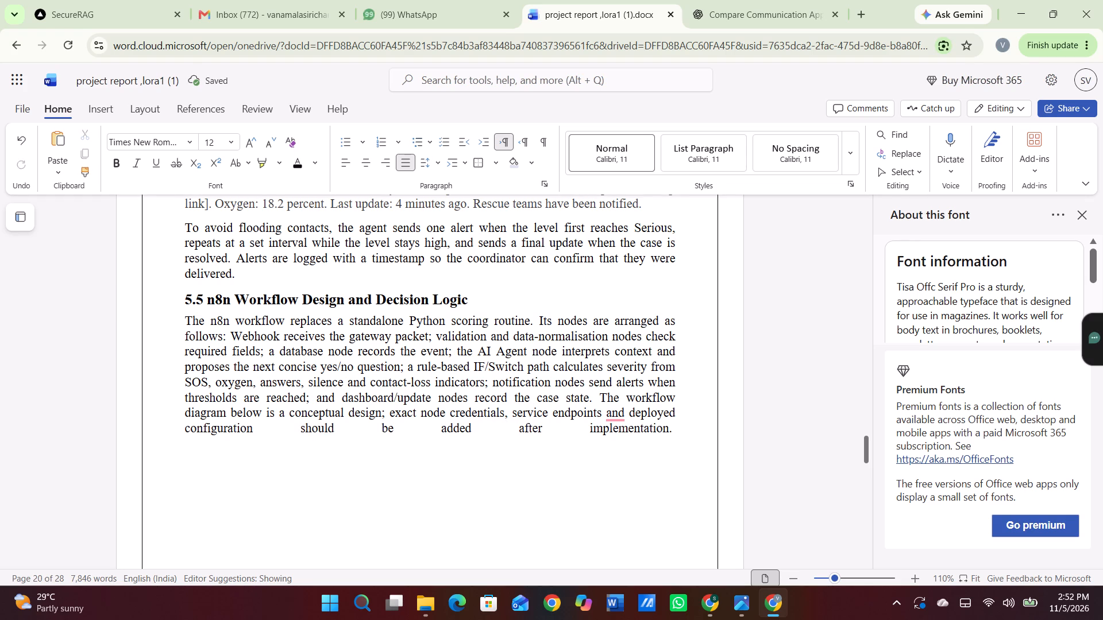
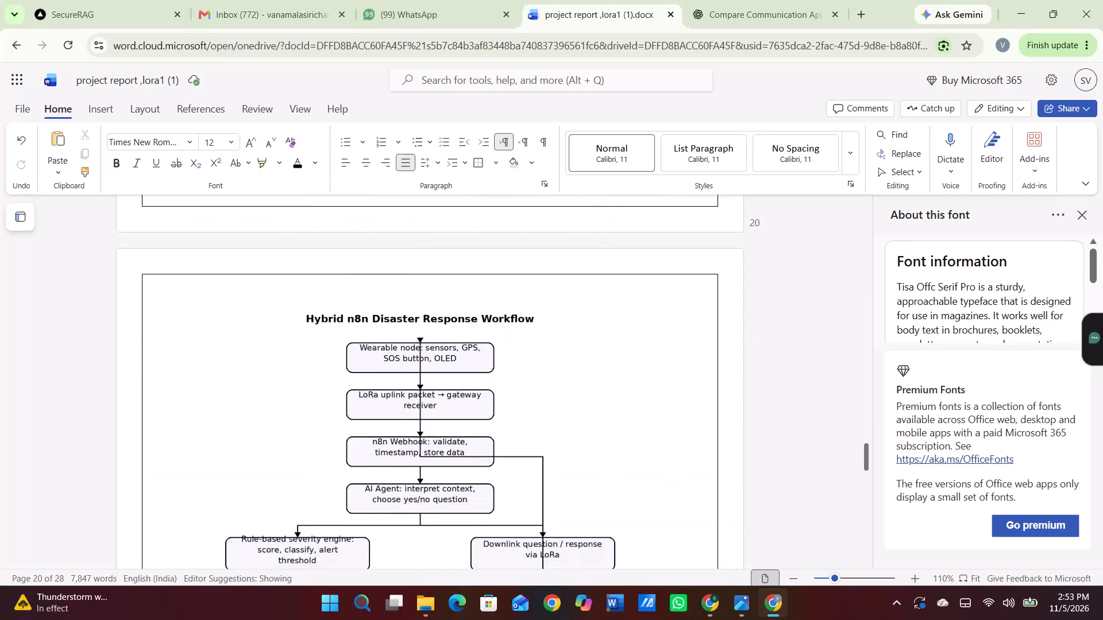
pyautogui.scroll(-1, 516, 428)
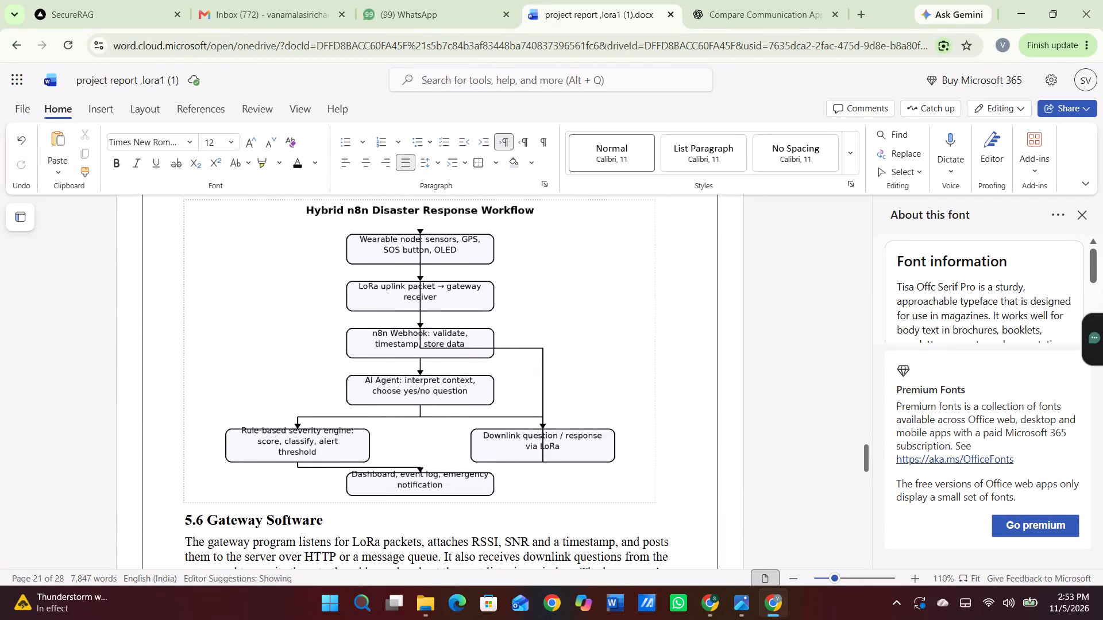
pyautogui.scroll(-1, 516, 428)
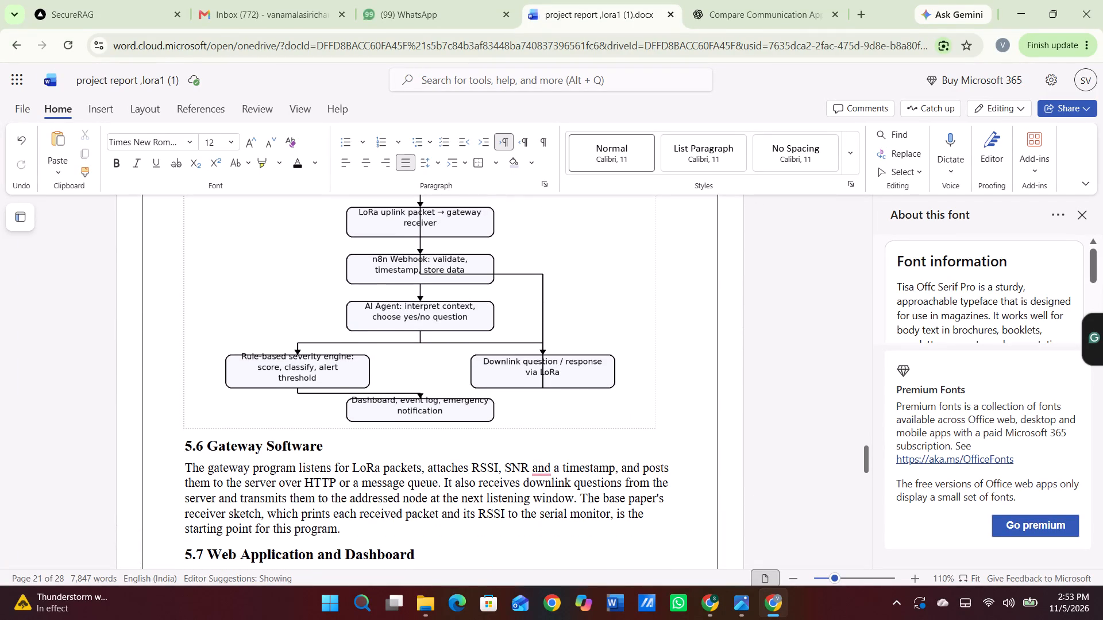
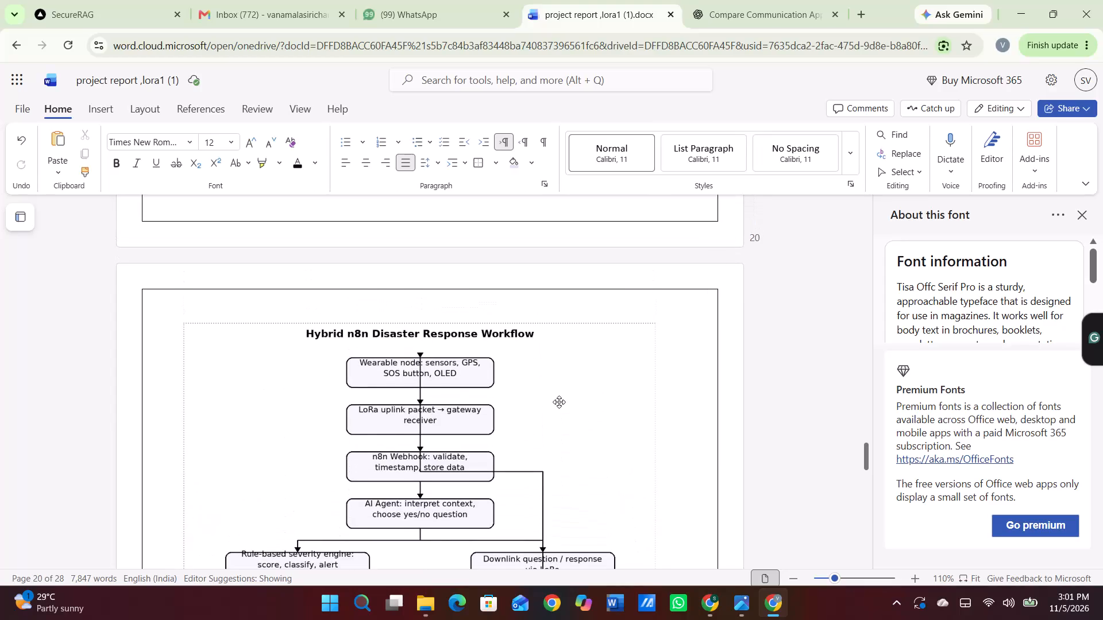
# Examine the text alignment and word spacing from section 5.3.4 through section 5.5, up to the workflow diagram.
pyautogui.scroll(3, 559, 402)
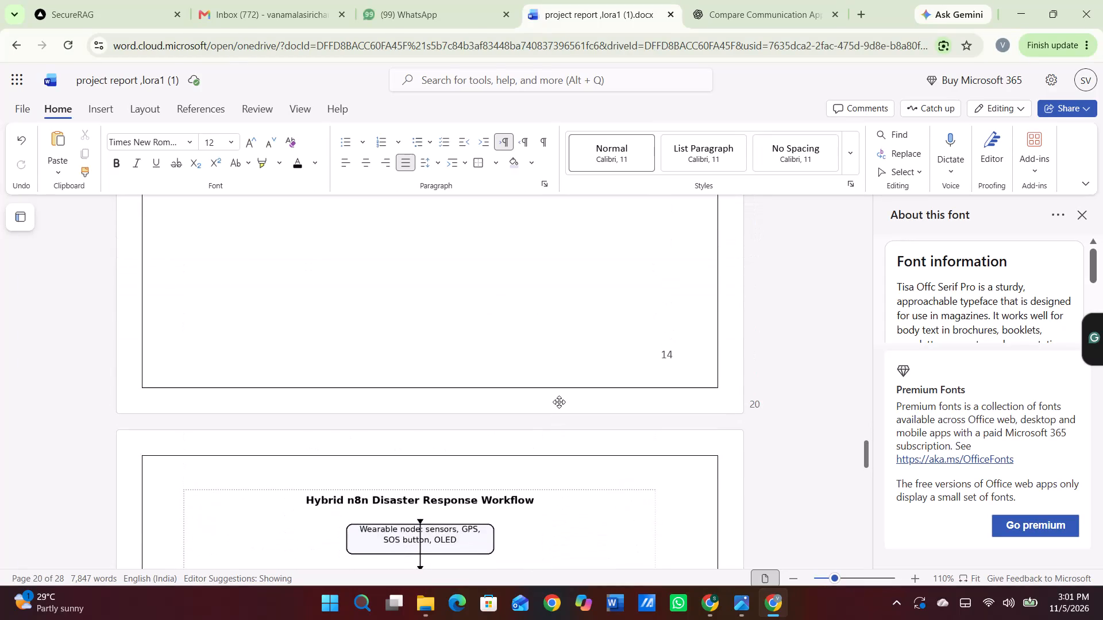
pyautogui.scroll(3, 559, 402)
pyautogui.scroll(-3, 559, 402)
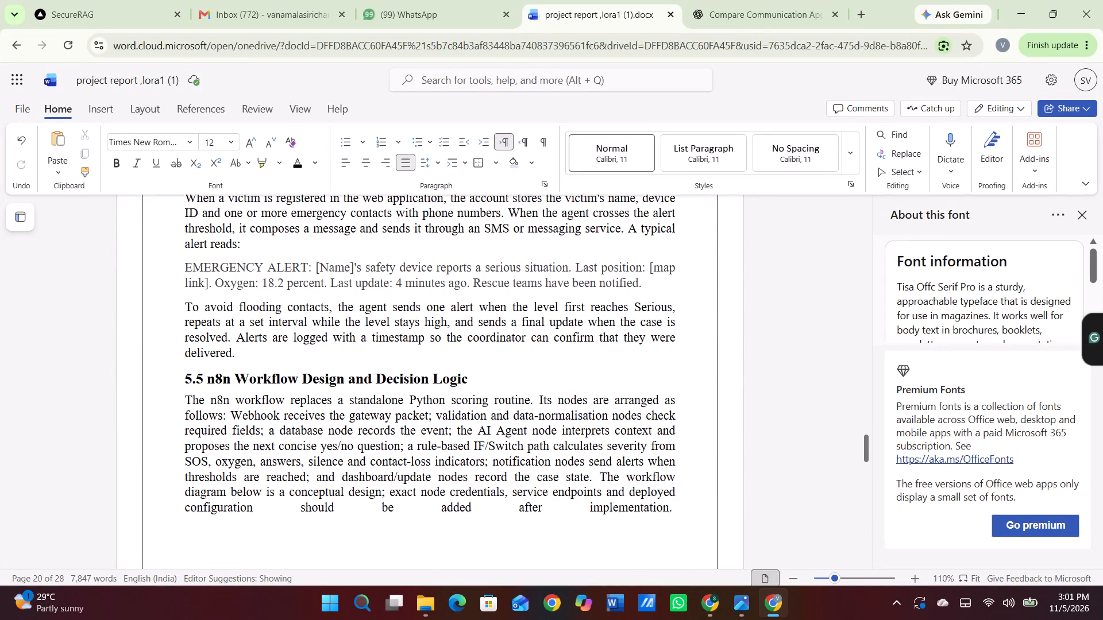
pyautogui.scroll(-1, 559, 402)
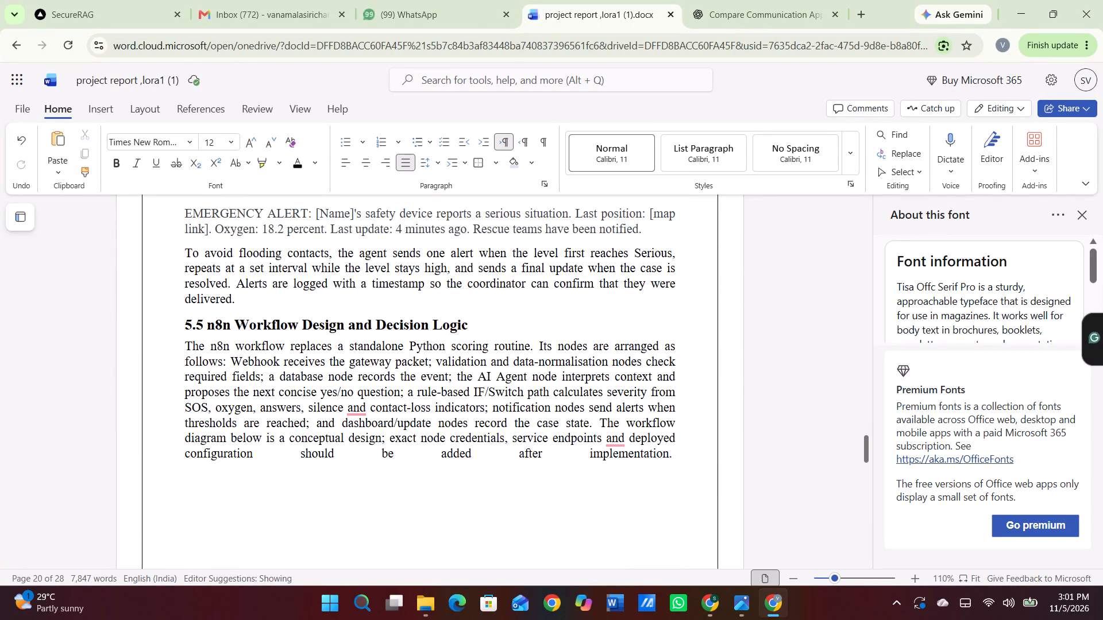
pyautogui.scroll(2, 538, 404)
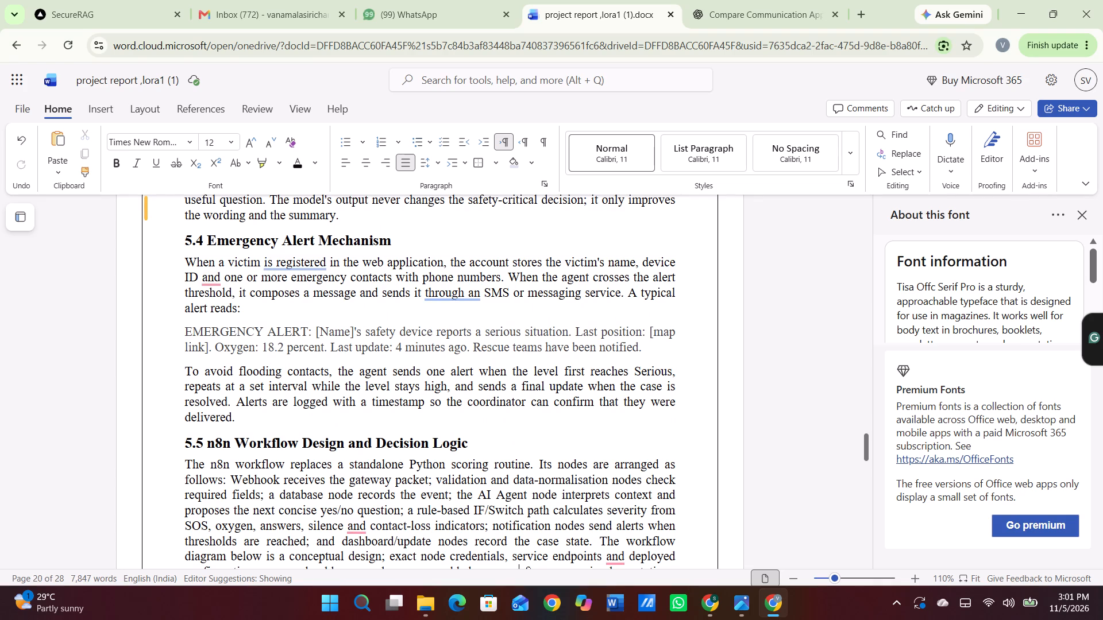
pyautogui.scroll(2, 538, 404)
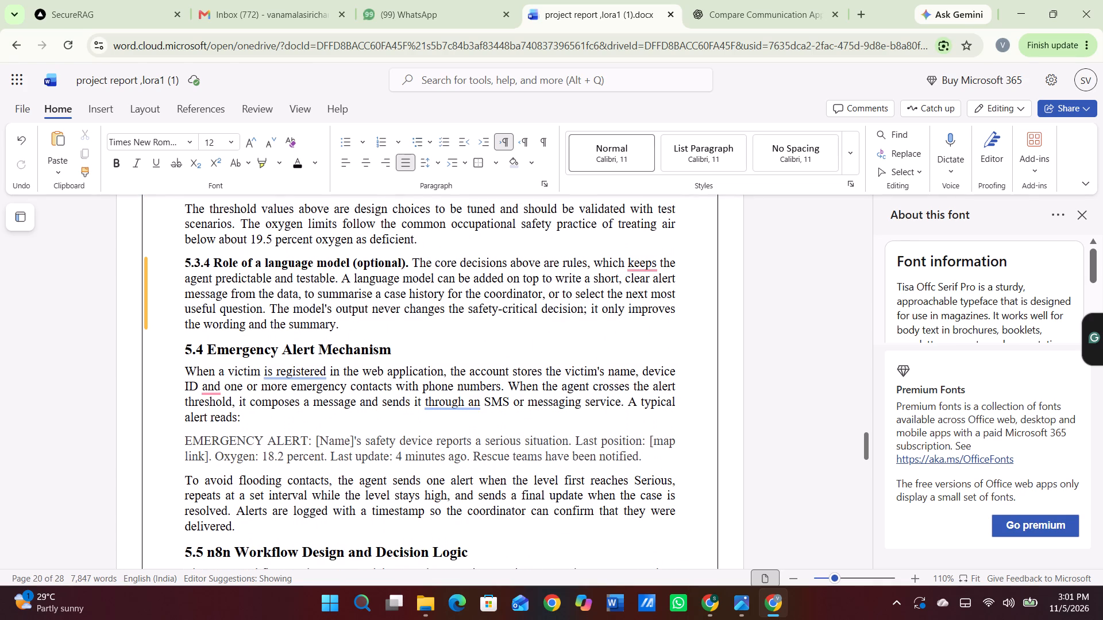
pyautogui.scroll(3, 357, 286)
pyautogui.scroll(-1, 357, 286)
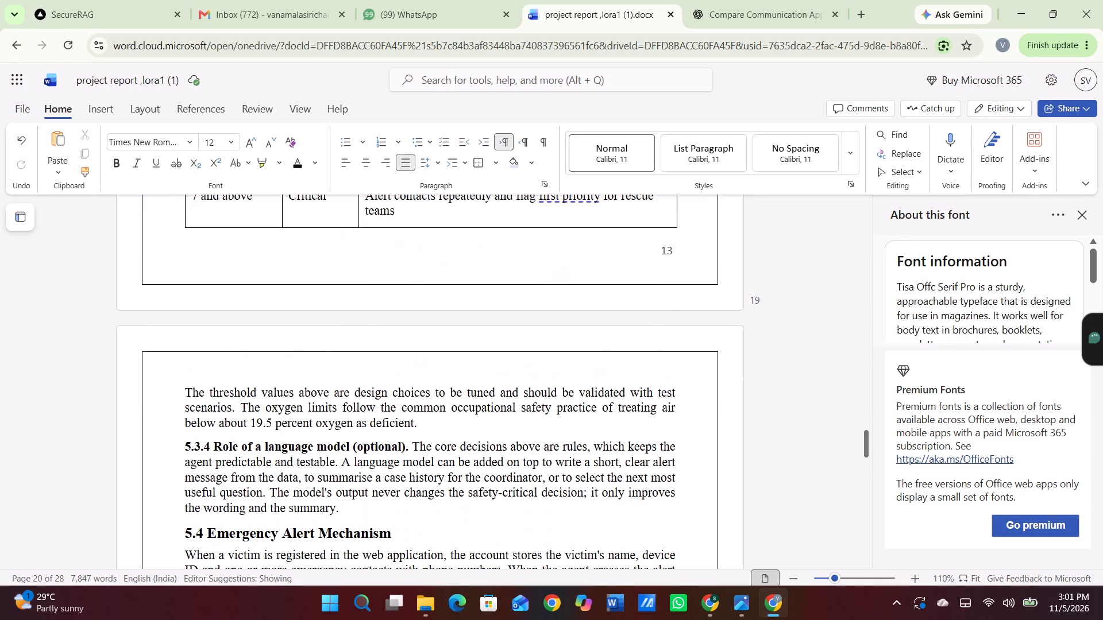
pyautogui.scroll(-1, 357, 286)
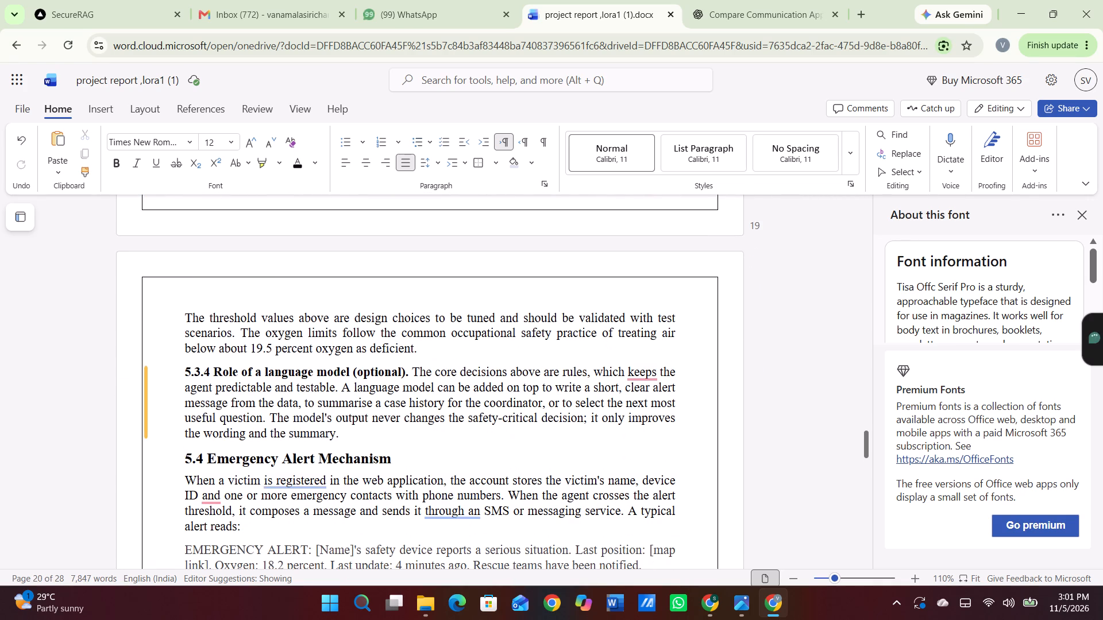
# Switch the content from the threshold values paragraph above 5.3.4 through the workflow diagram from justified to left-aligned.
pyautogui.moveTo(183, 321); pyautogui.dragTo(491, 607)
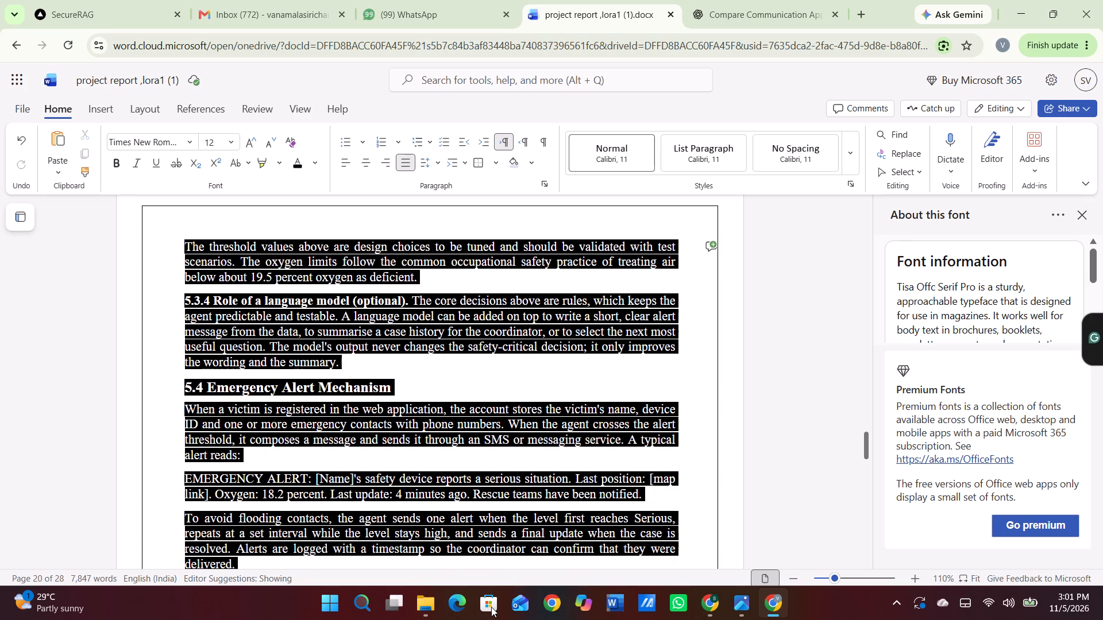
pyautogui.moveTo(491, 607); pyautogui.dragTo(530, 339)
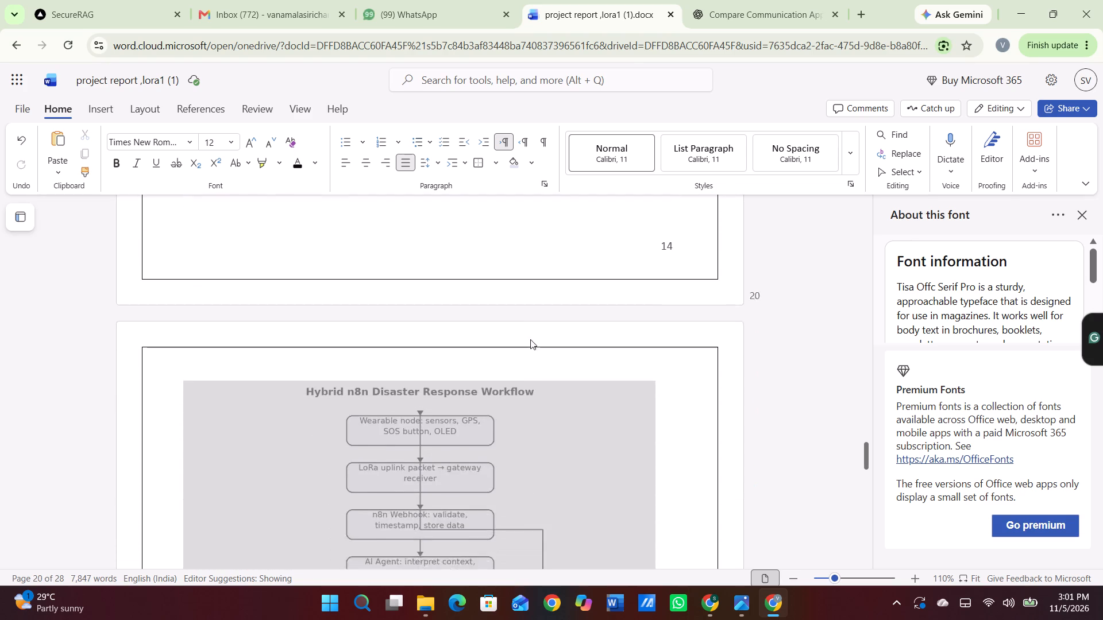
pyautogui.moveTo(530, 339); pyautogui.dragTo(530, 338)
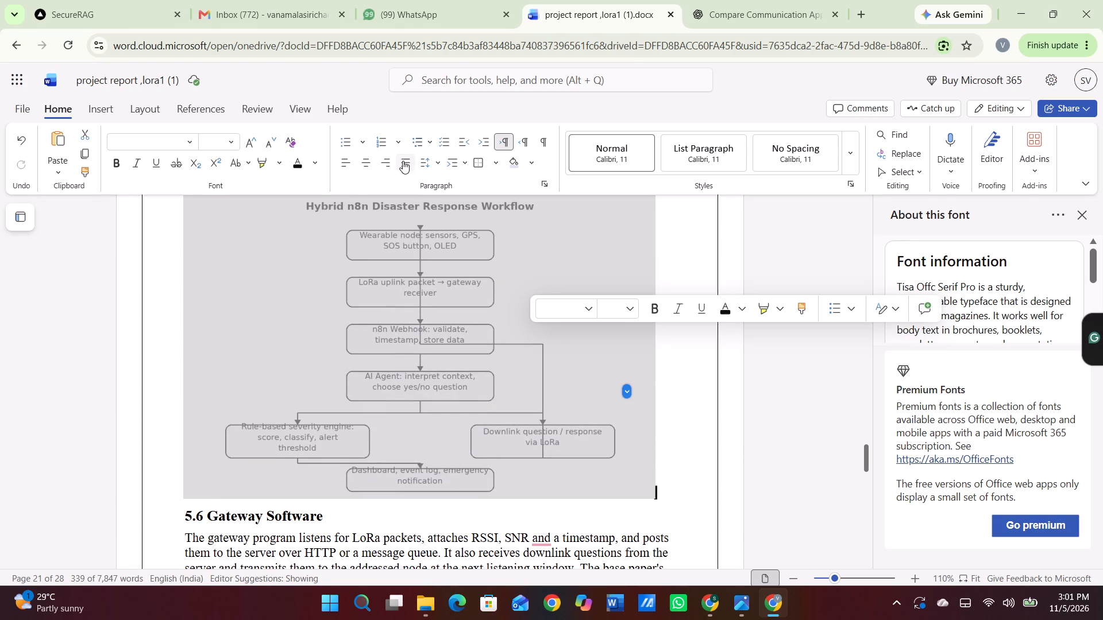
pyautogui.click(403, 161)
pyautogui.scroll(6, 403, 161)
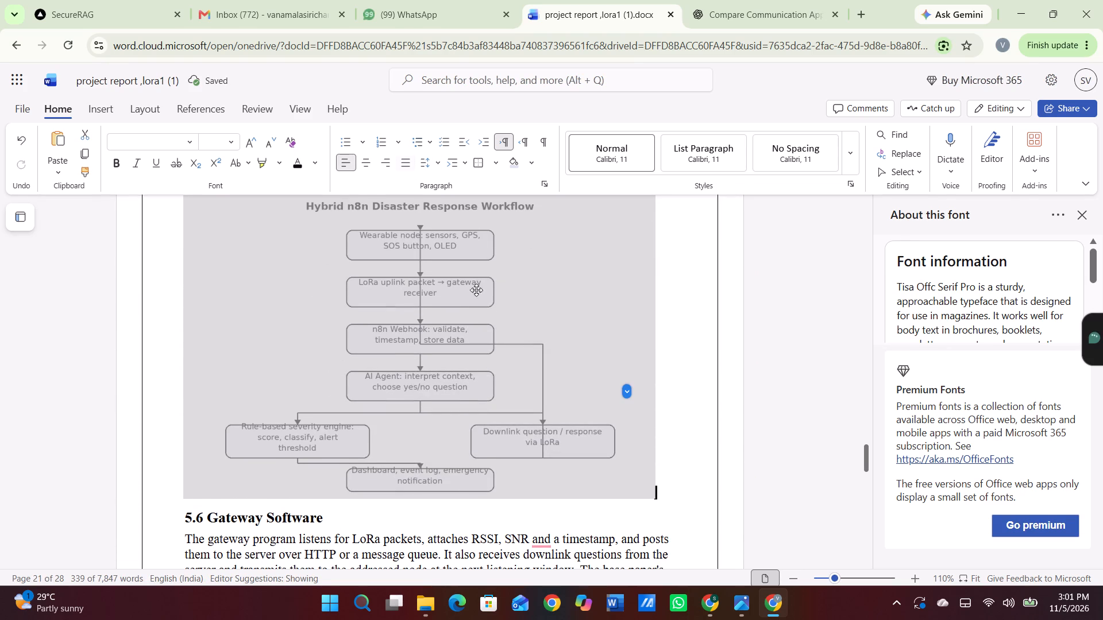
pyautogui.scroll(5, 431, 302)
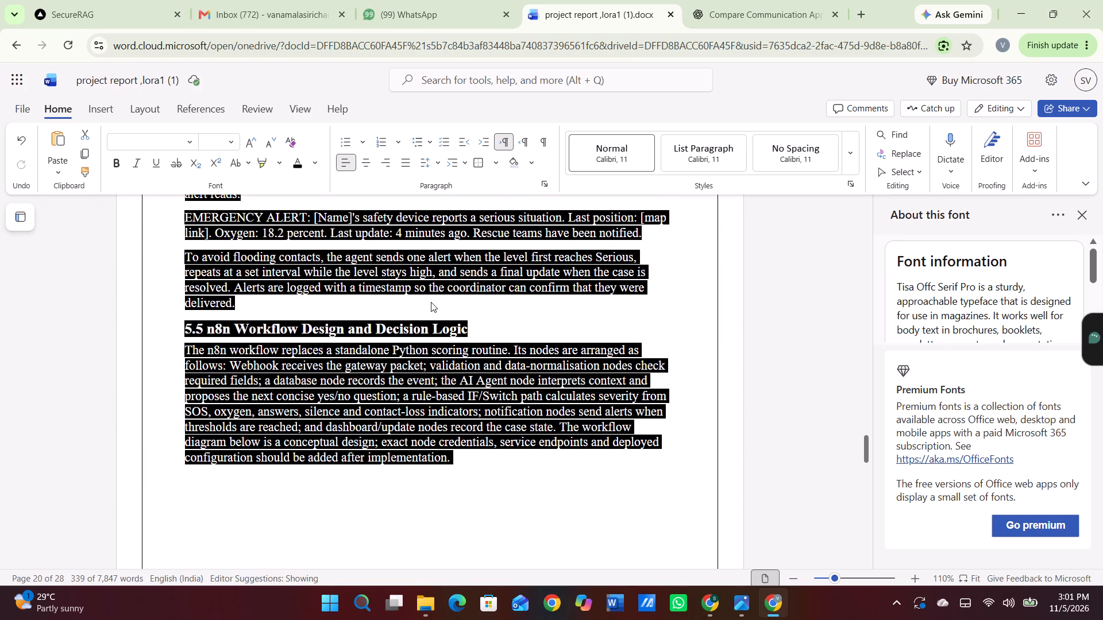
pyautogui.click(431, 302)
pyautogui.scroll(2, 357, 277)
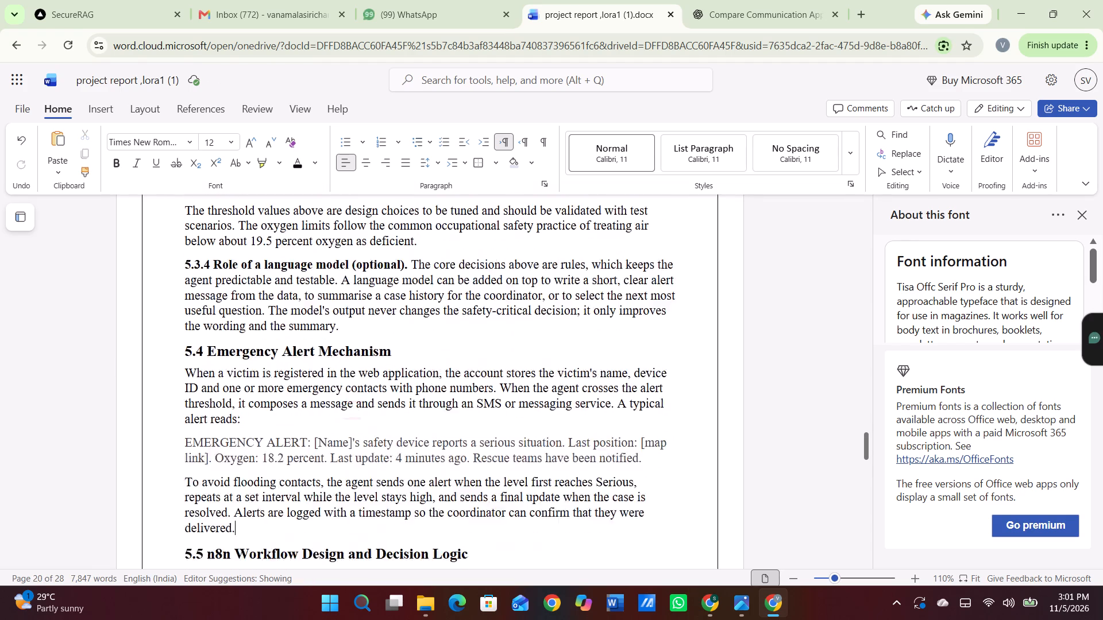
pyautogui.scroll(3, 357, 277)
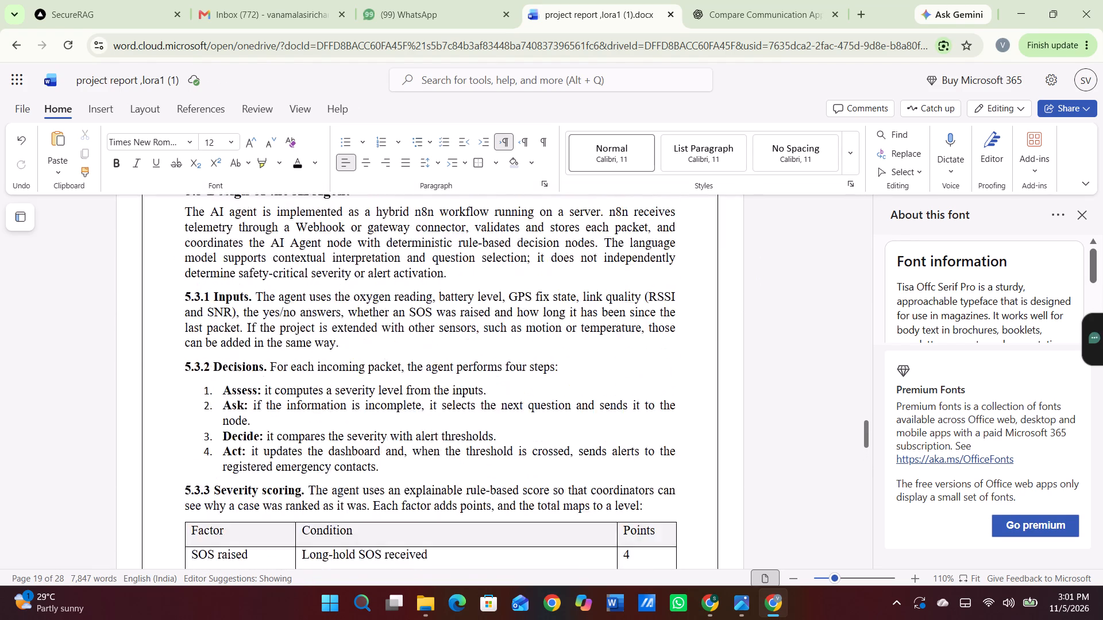
# Justify the content from the threshold values paragraph above 5.3.4 through the 5.6 Gateway Software heading.
pyautogui.scroll(-2, 357, 277)
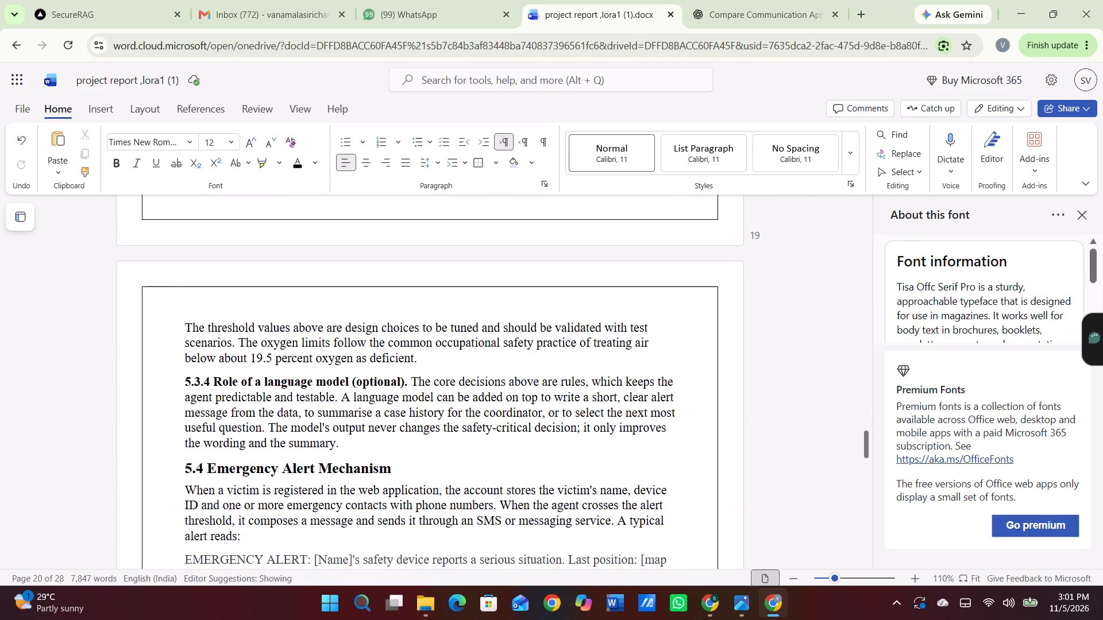
pyautogui.scroll(-1, 357, 277)
pyautogui.moveTo(184, 321); pyautogui.dragTo(610, 581)
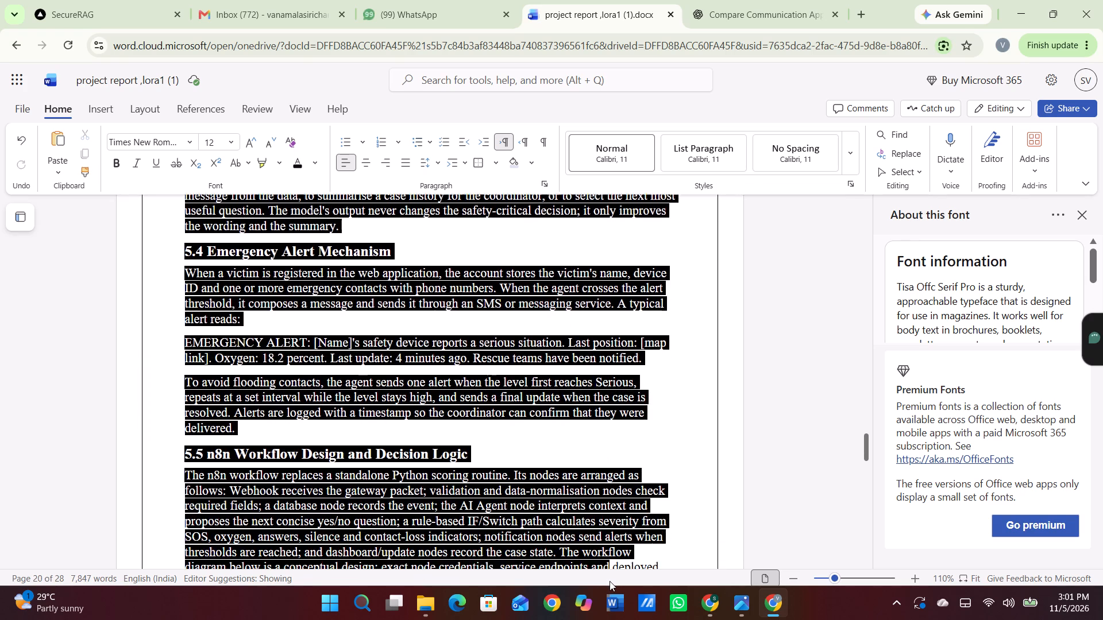
pyautogui.moveTo(610, 581); pyautogui.dragTo(600, 540)
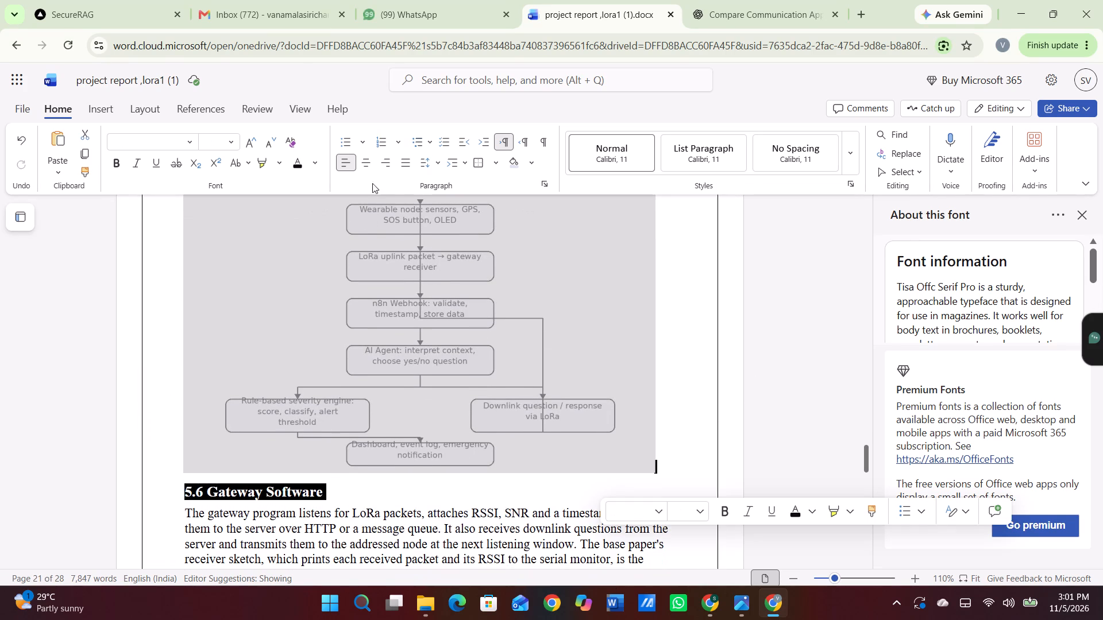
pyautogui.click(404, 161)
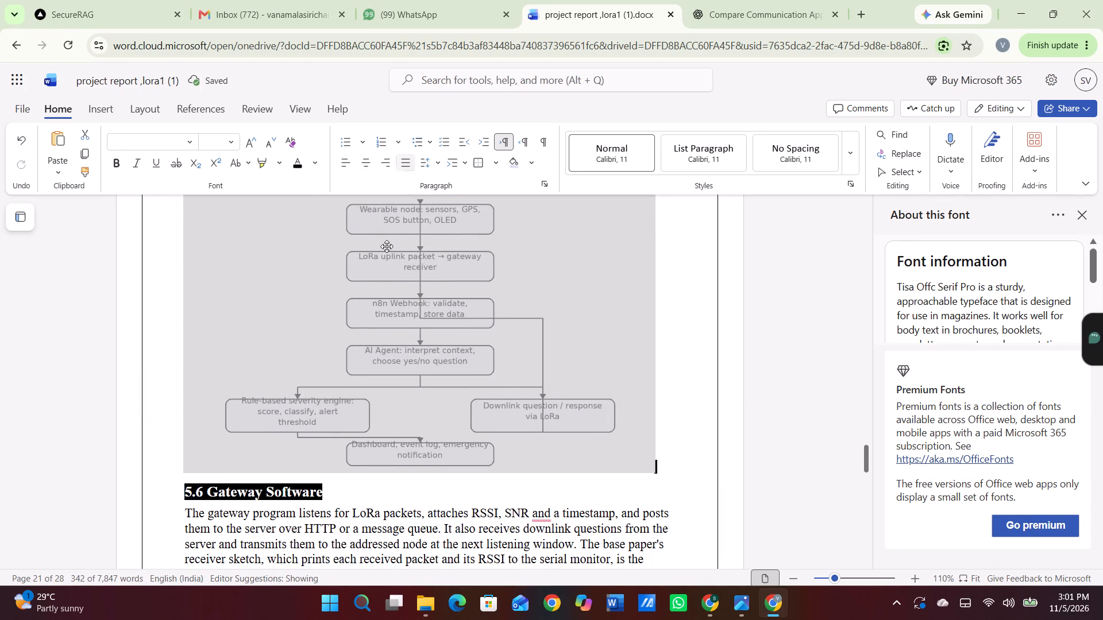
pyautogui.click(376, 299)
pyautogui.scroll(4, 376, 299)
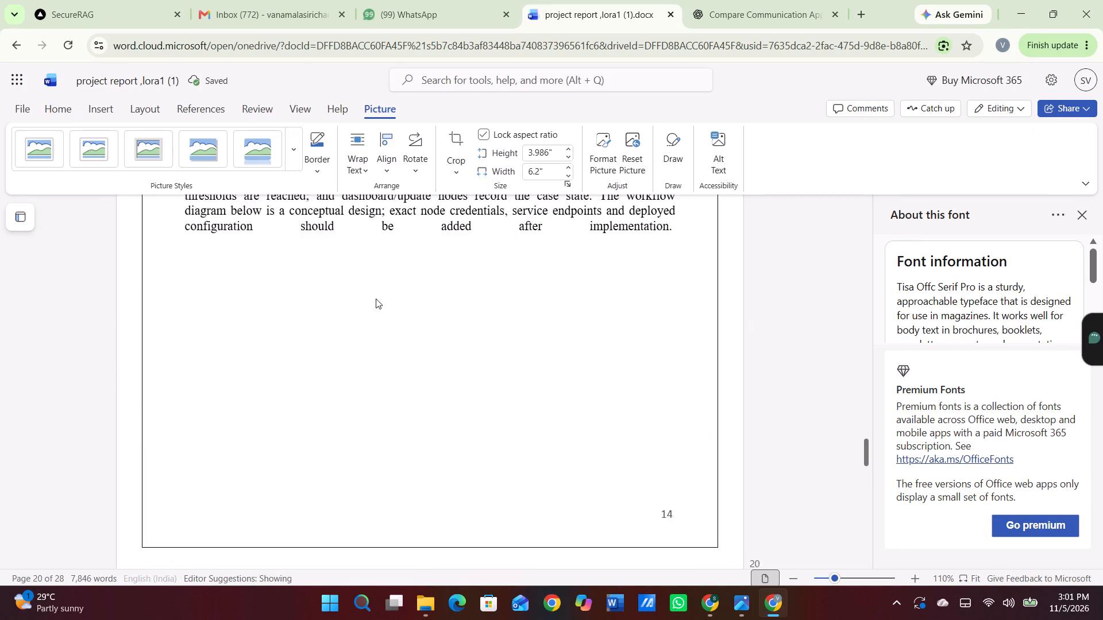
pyautogui.scroll(1, 376, 299)
pyautogui.scroll(-1, 376, 299)
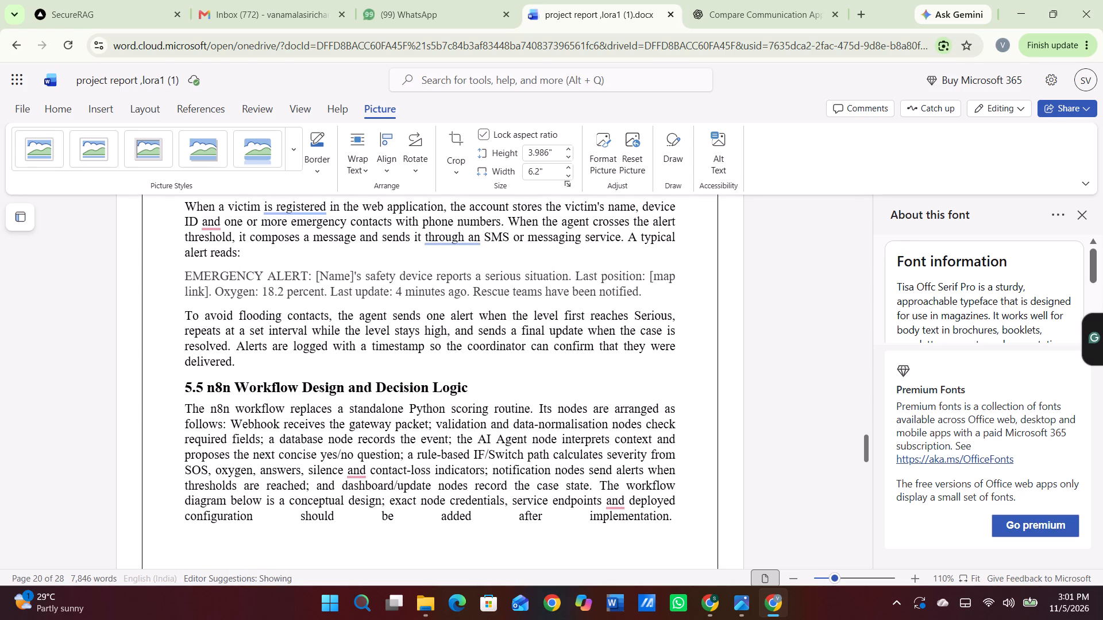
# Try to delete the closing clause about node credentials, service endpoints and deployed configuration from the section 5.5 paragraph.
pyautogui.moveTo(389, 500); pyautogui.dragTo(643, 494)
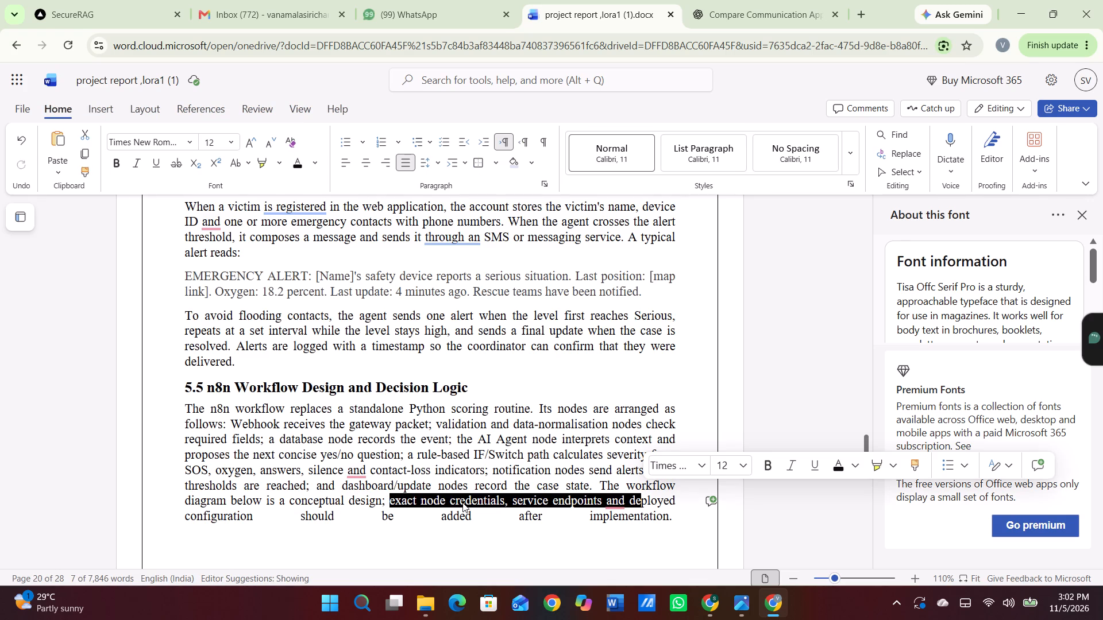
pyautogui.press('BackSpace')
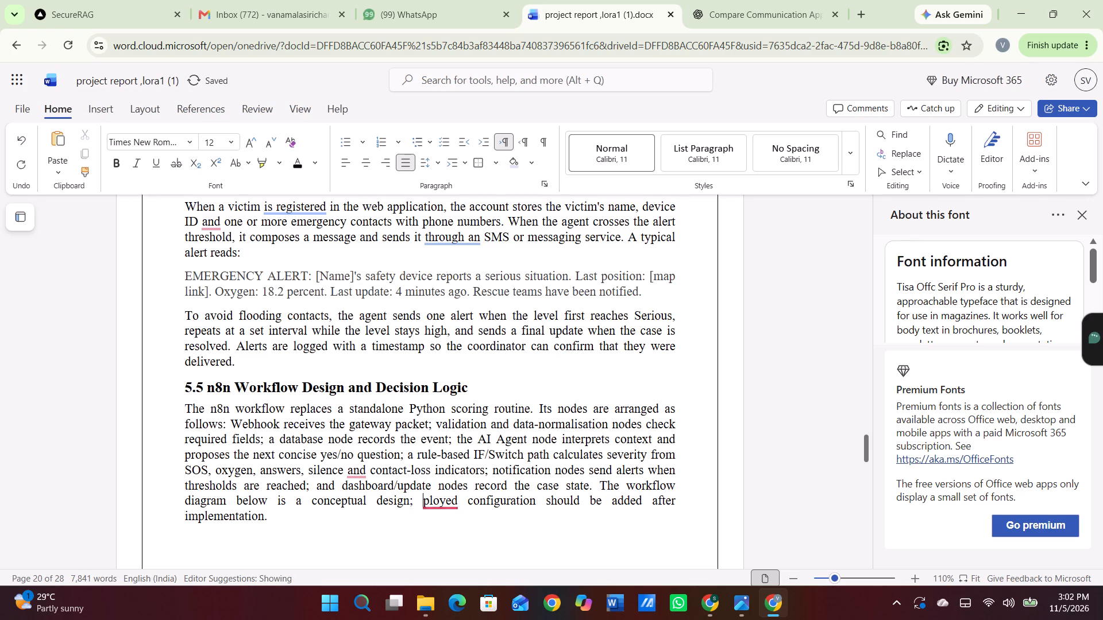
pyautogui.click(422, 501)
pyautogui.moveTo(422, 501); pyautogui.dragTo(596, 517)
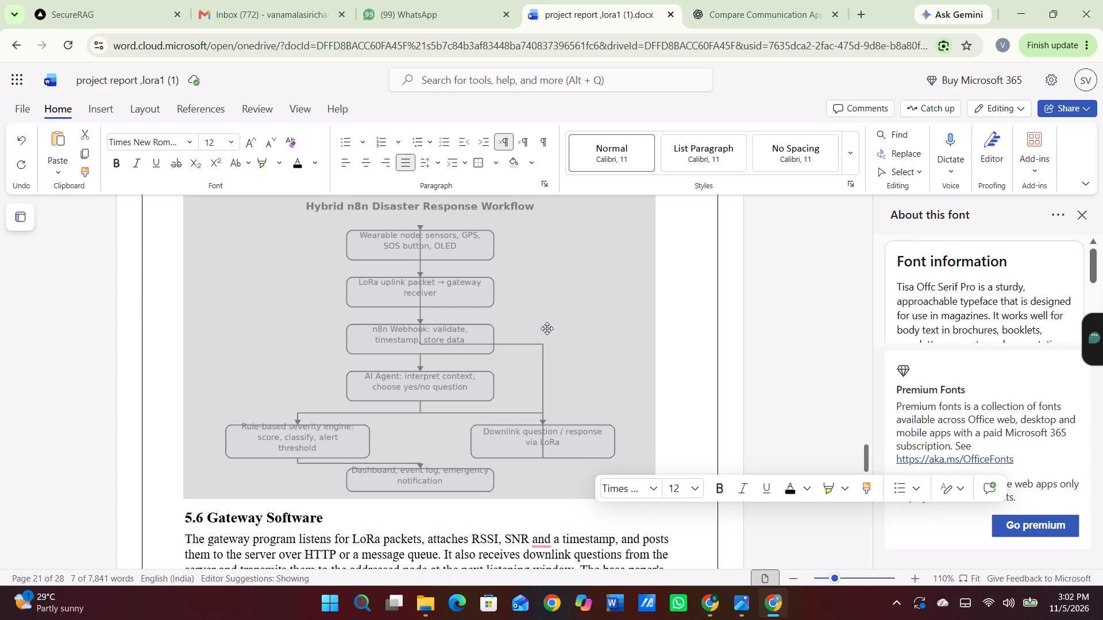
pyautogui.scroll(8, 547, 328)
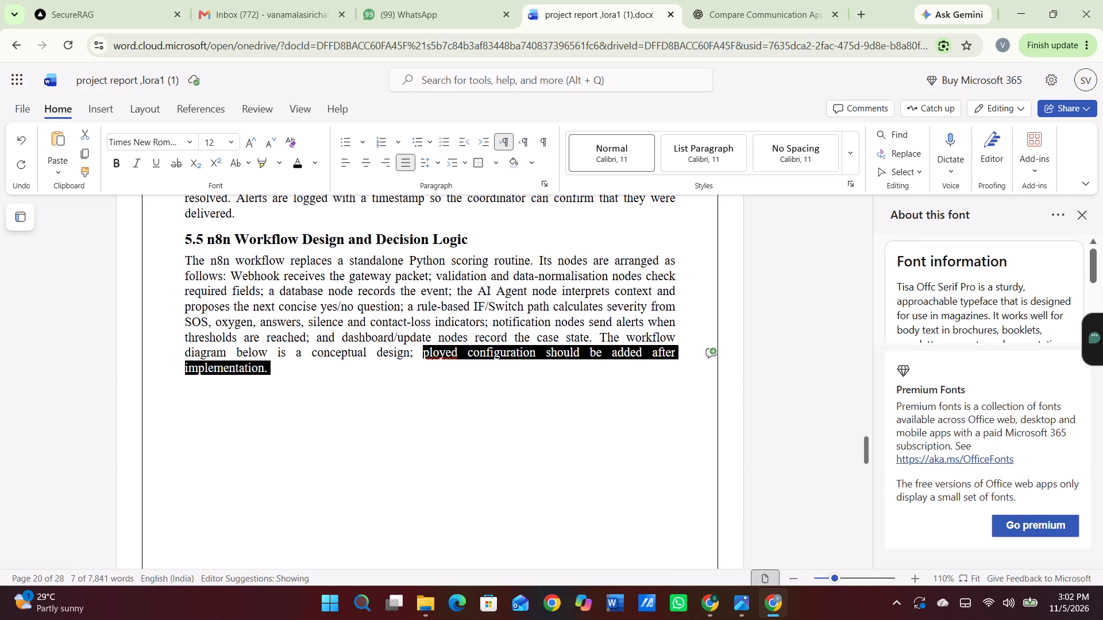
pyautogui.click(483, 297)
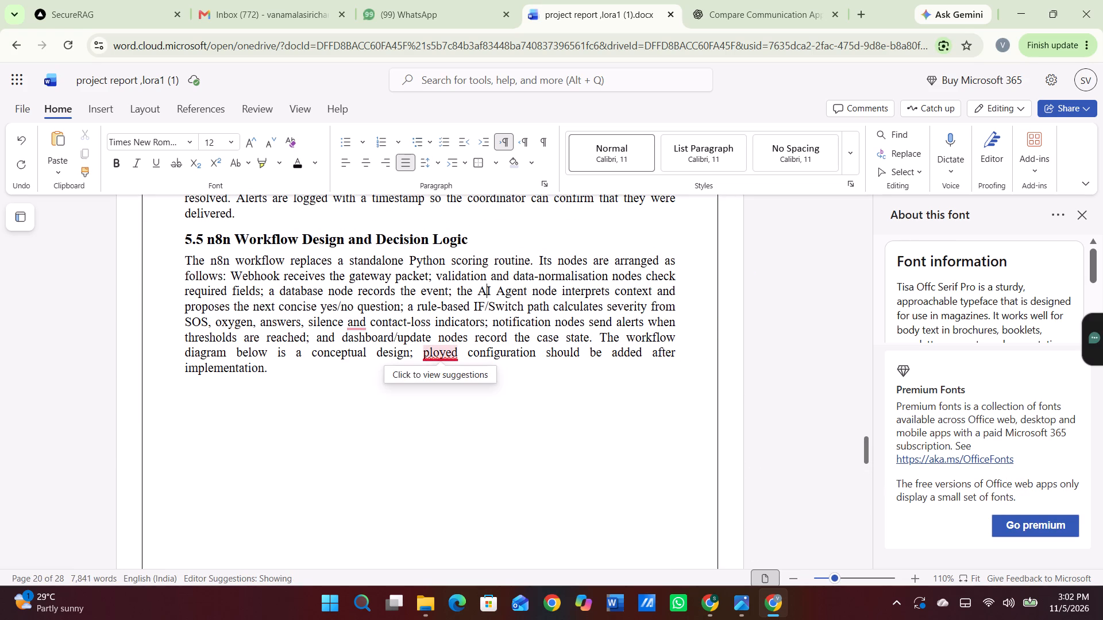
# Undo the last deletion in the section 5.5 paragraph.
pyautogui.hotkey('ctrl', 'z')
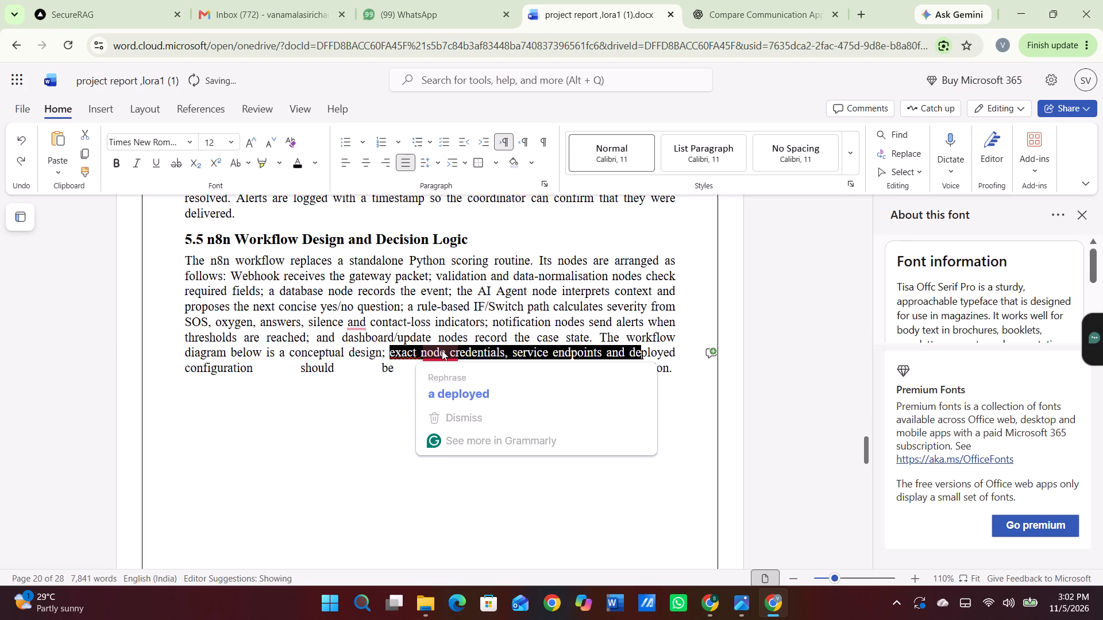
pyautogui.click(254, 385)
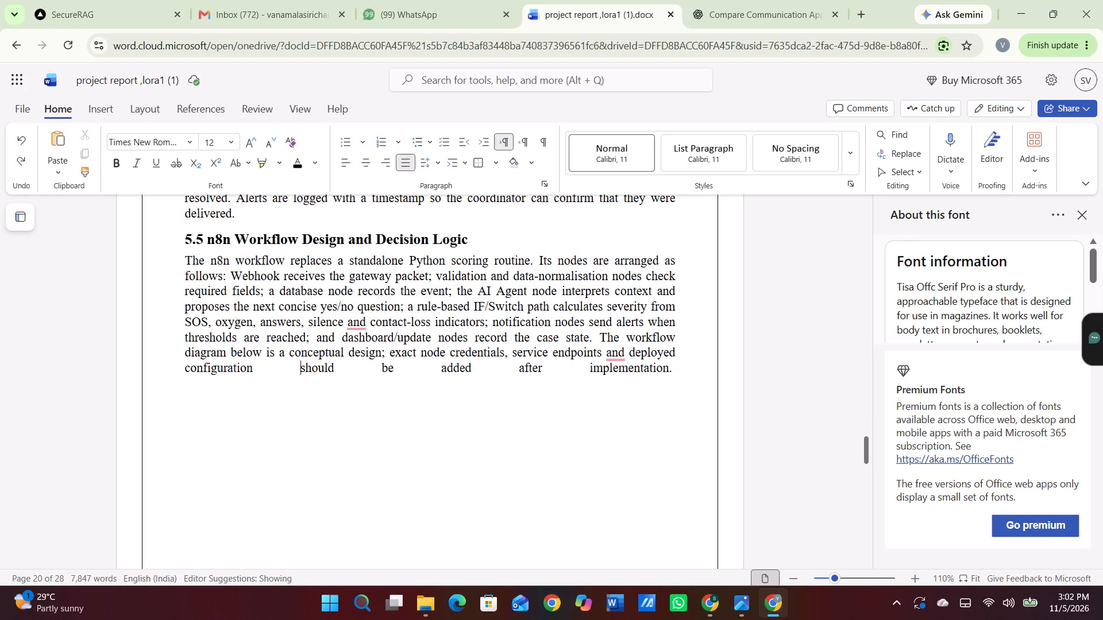
# Remove justification from the section 5.5 paragraph, making it left-aligned.
pyautogui.moveTo(391, 354); pyautogui.dragTo(674, 393)
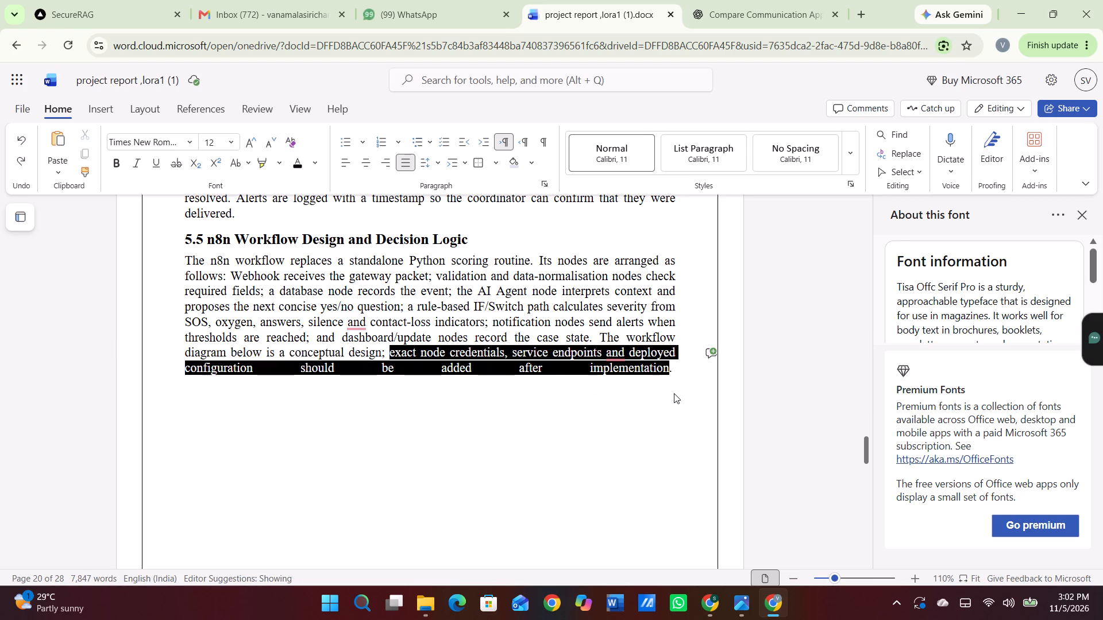
pyautogui.moveTo(674, 393); pyautogui.dragTo(675, 393)
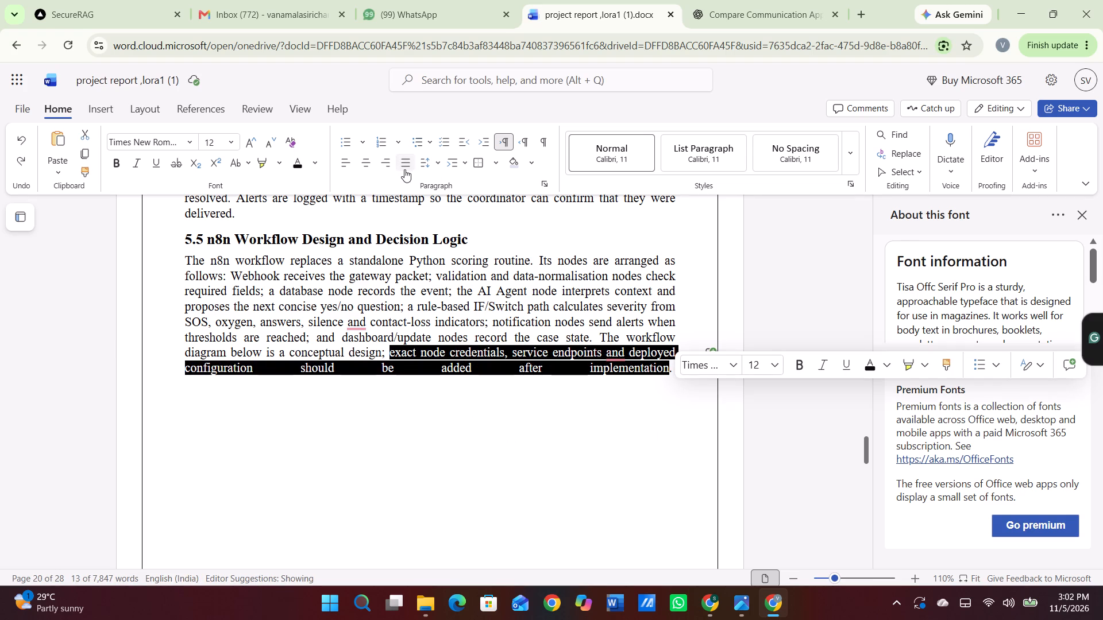
pyautogui.click(404, 169)
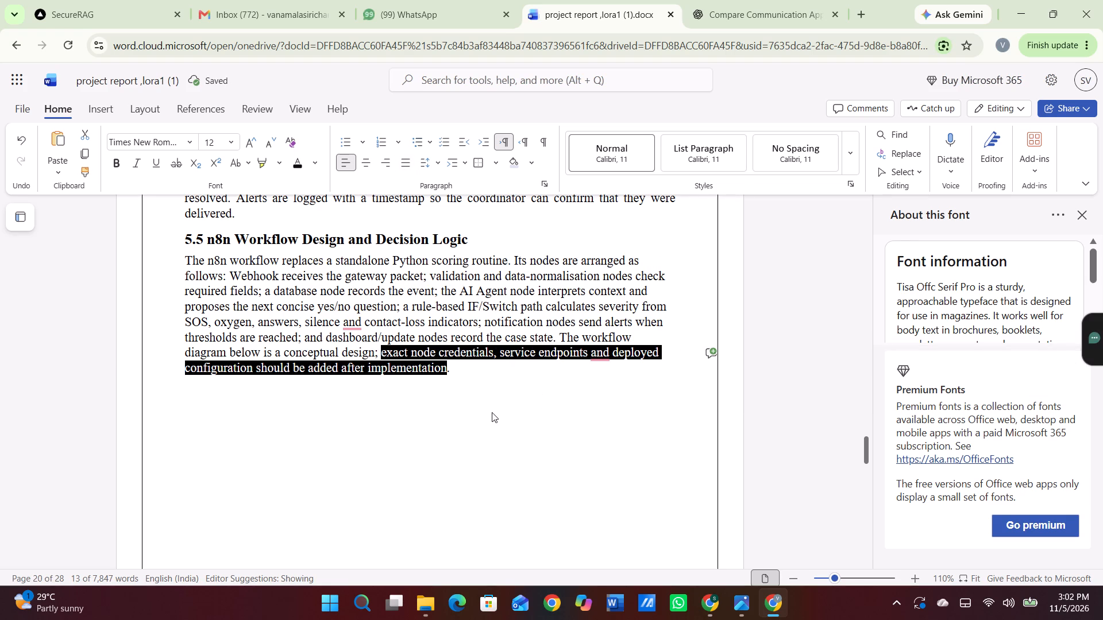
# Examine the alignment of the text from the severity level table through section 5.5 for consistency.
pyautogui.scroll(4, 437, 352)
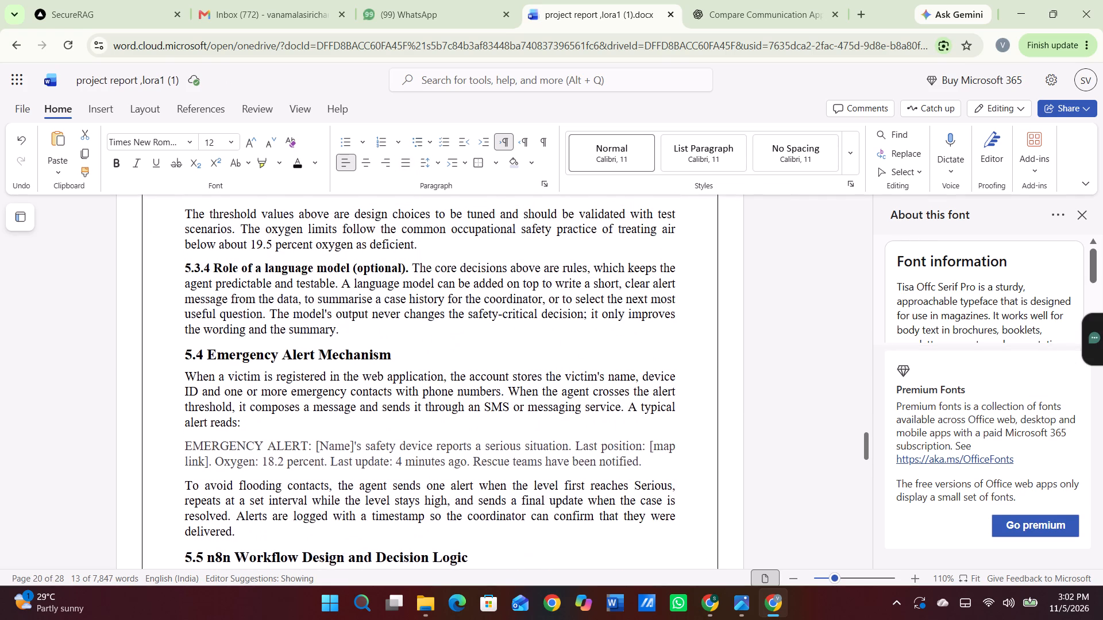
pyautogui.scroll(4, 437, 352)
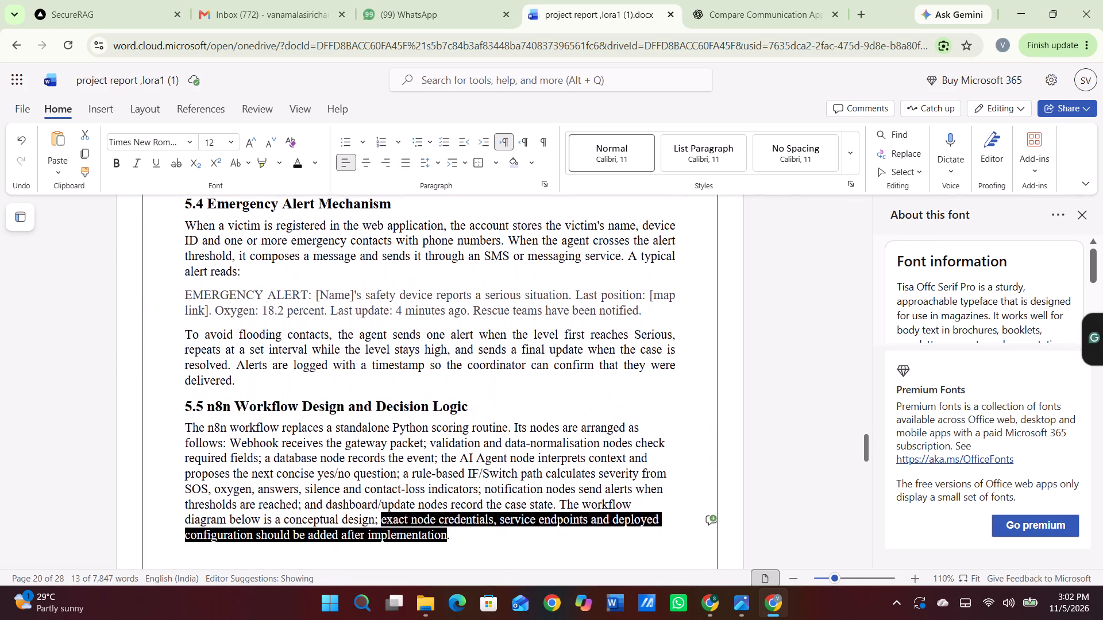
pyautogui.scroll(4, 437, 352)
pyautogui.scroll(-3, 437, 352)
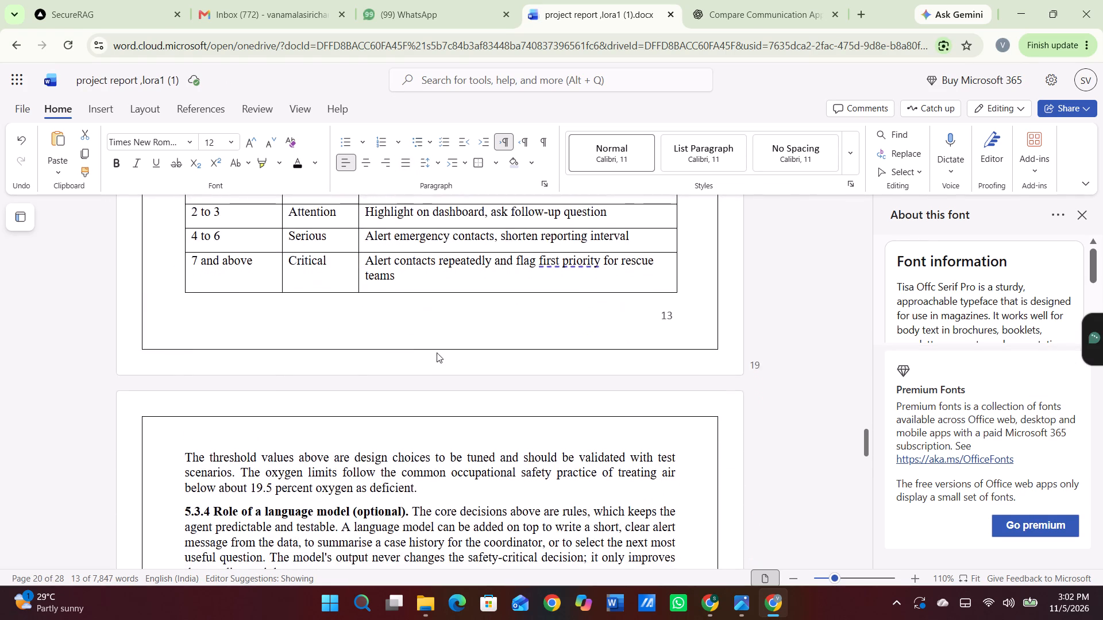
pyautogui.scroll(-2, 437, 352)
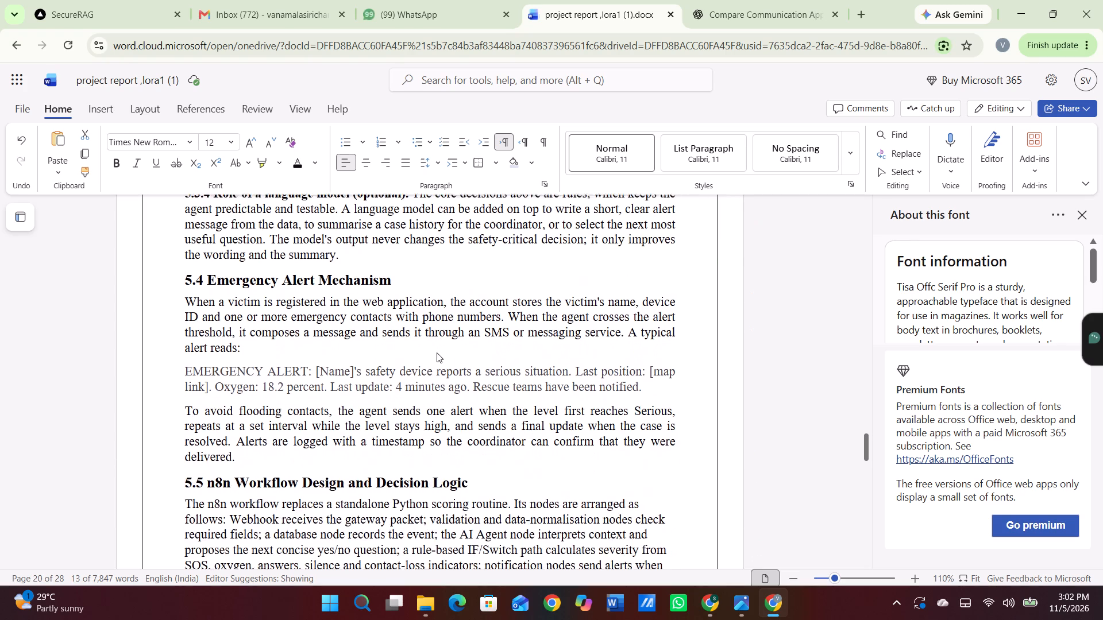
# Justify the text from the 5.4 Emergency Alert Mechanism heading through the section 5.5 paragraph and its workflow diagram.
pyautogui.scroll(-1, 437, 352)
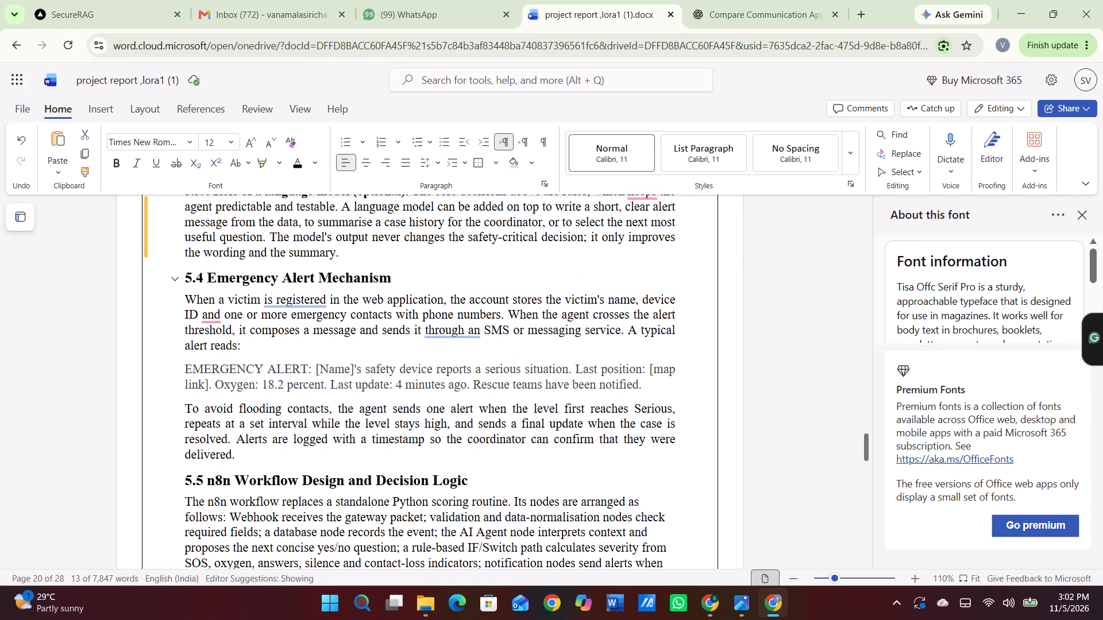
pyautogui.moveTo(186, 278); pyautogui.dragTo(188, 280)
pyautogui.moveTo(188, 280); pyautogui.dragTo(657, 567)
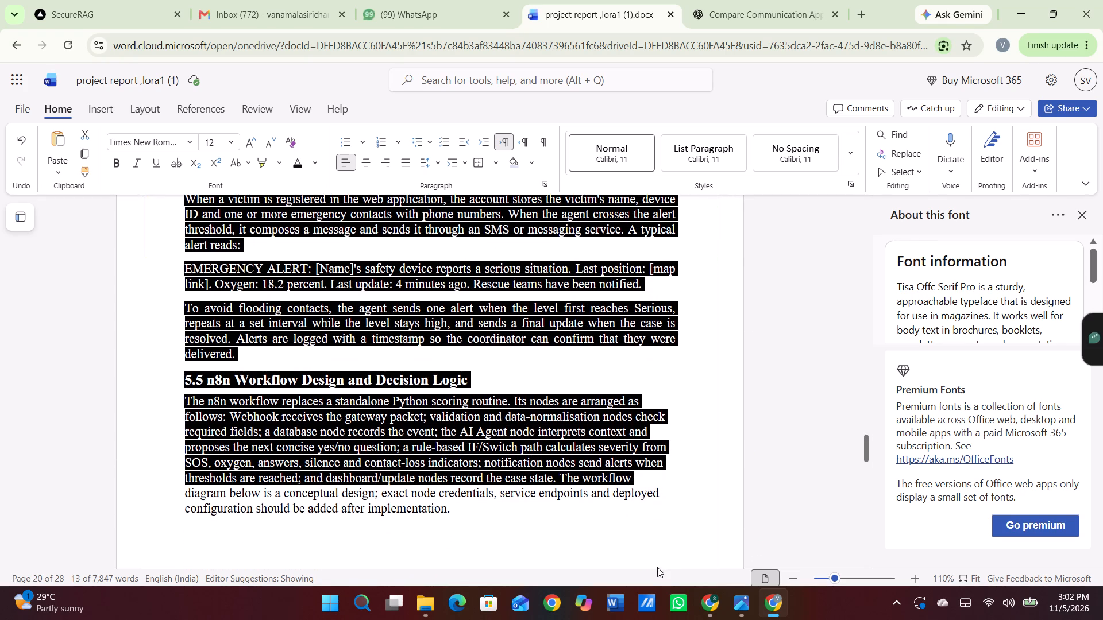
pyautogui.moveTo(657, 567); pyautogui.dragTo(639, 444)
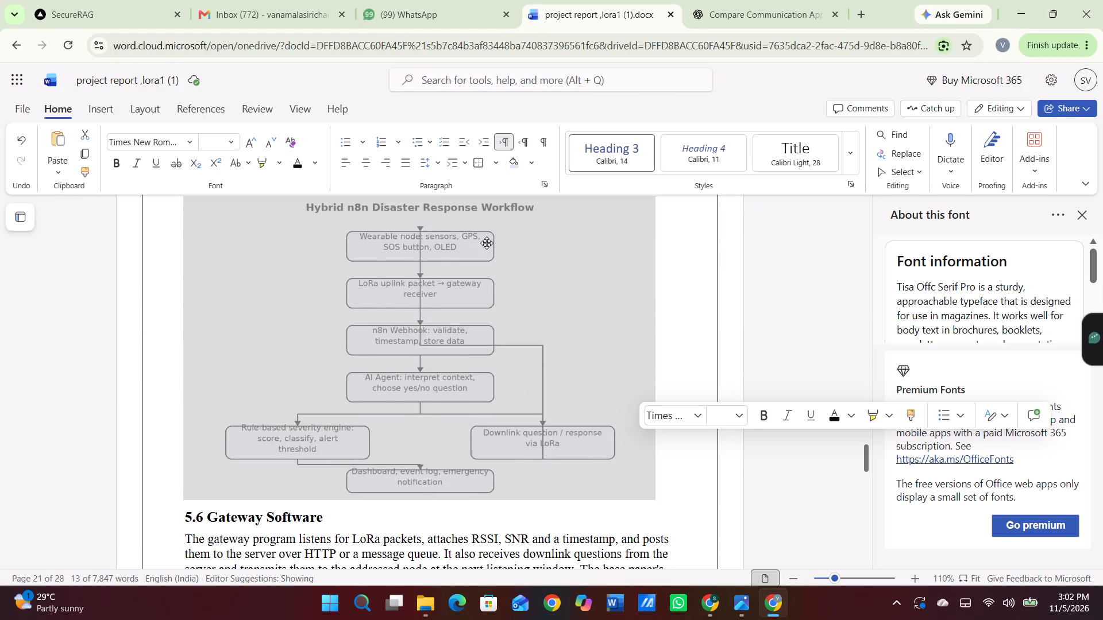
pyautogui.click(408, 163)
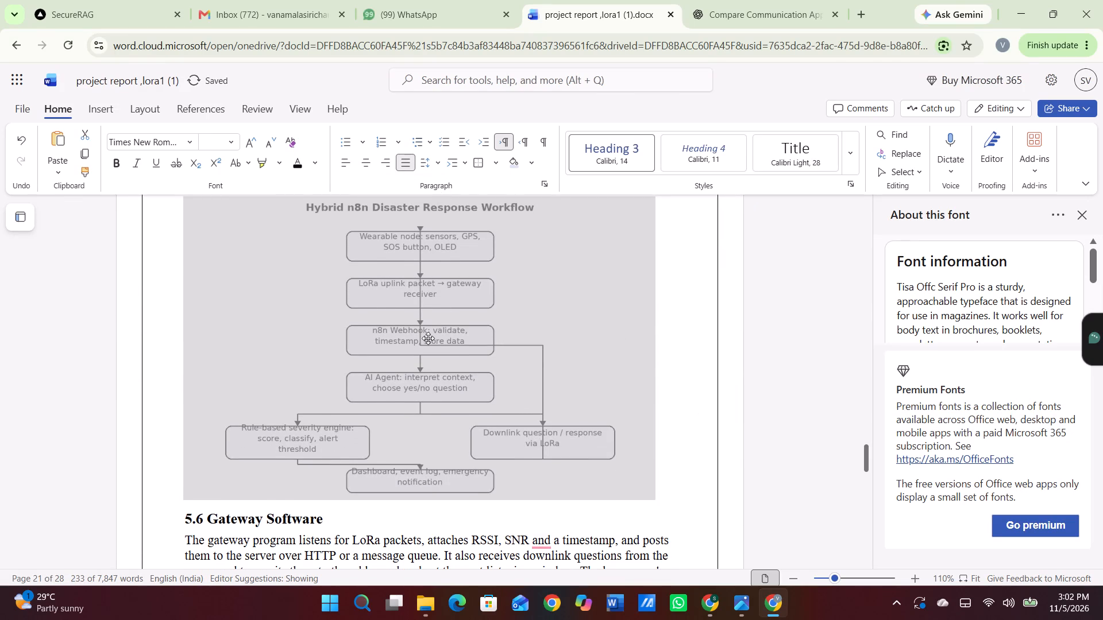
pyautogui.scroll(7, 423, 342)
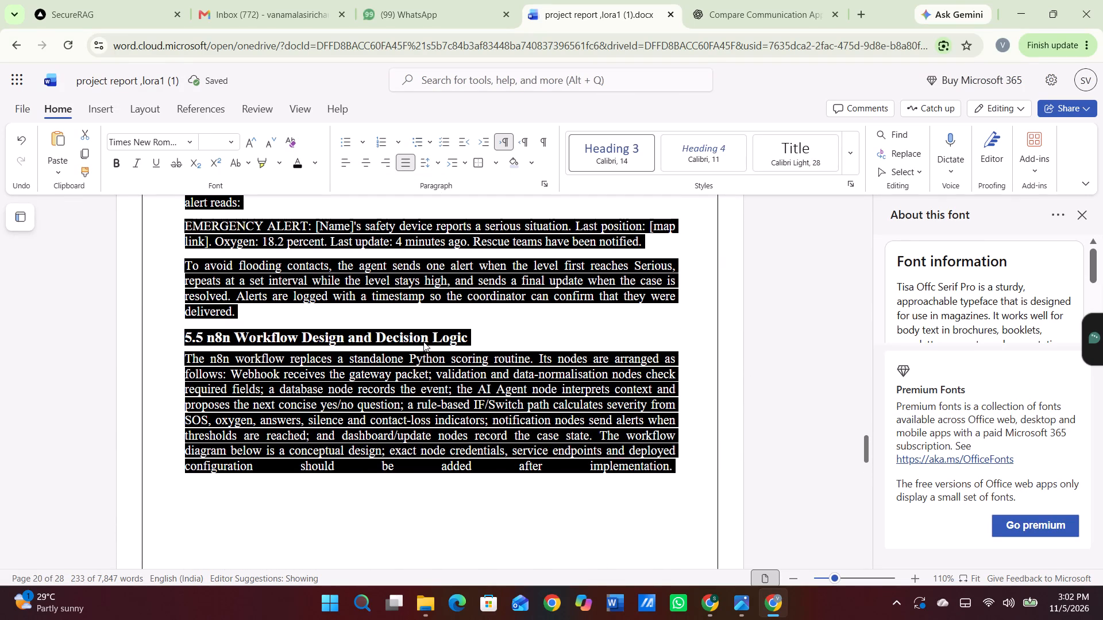
pyautogui.click(402, 336)
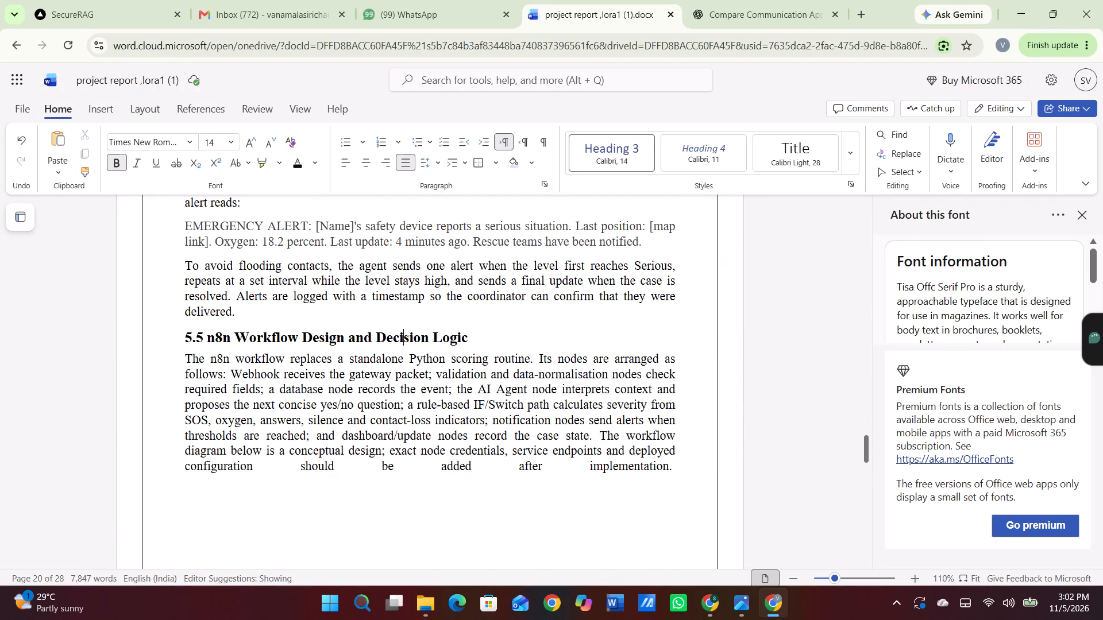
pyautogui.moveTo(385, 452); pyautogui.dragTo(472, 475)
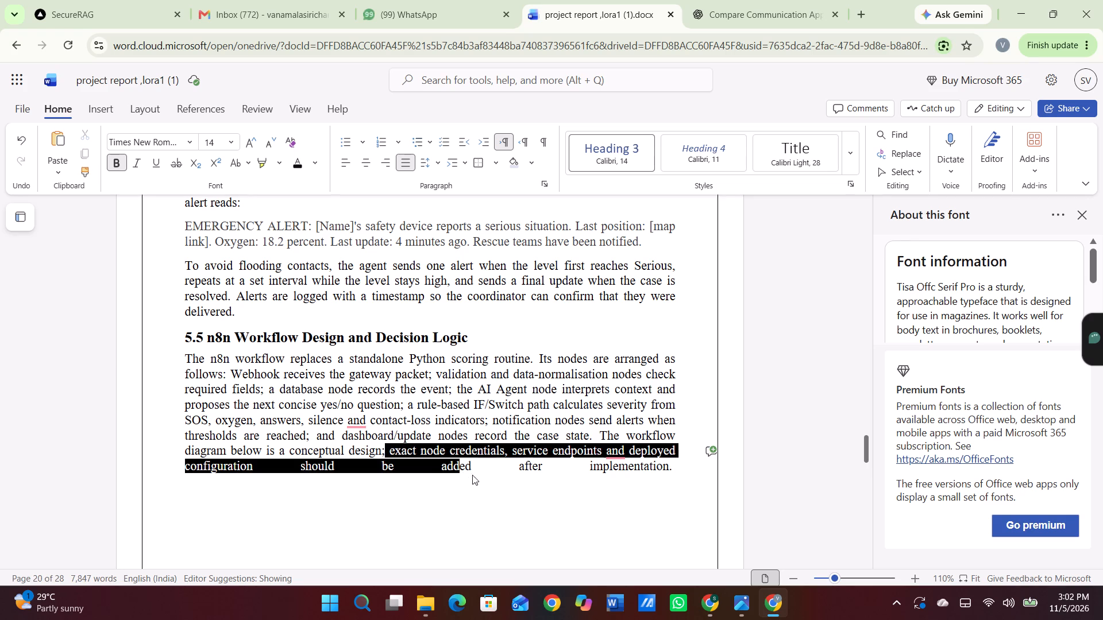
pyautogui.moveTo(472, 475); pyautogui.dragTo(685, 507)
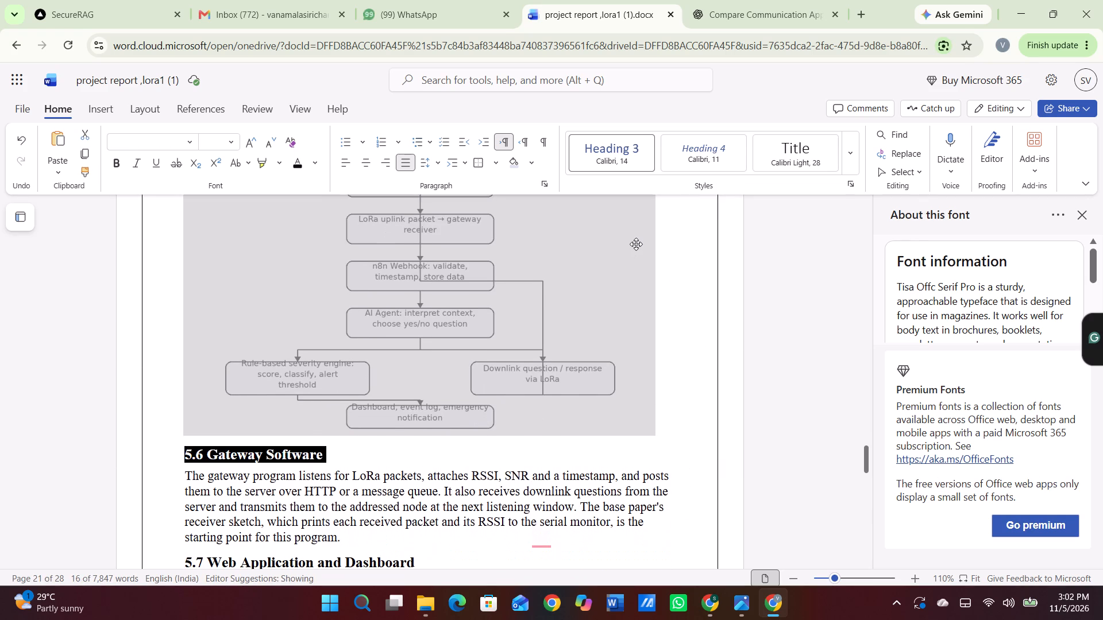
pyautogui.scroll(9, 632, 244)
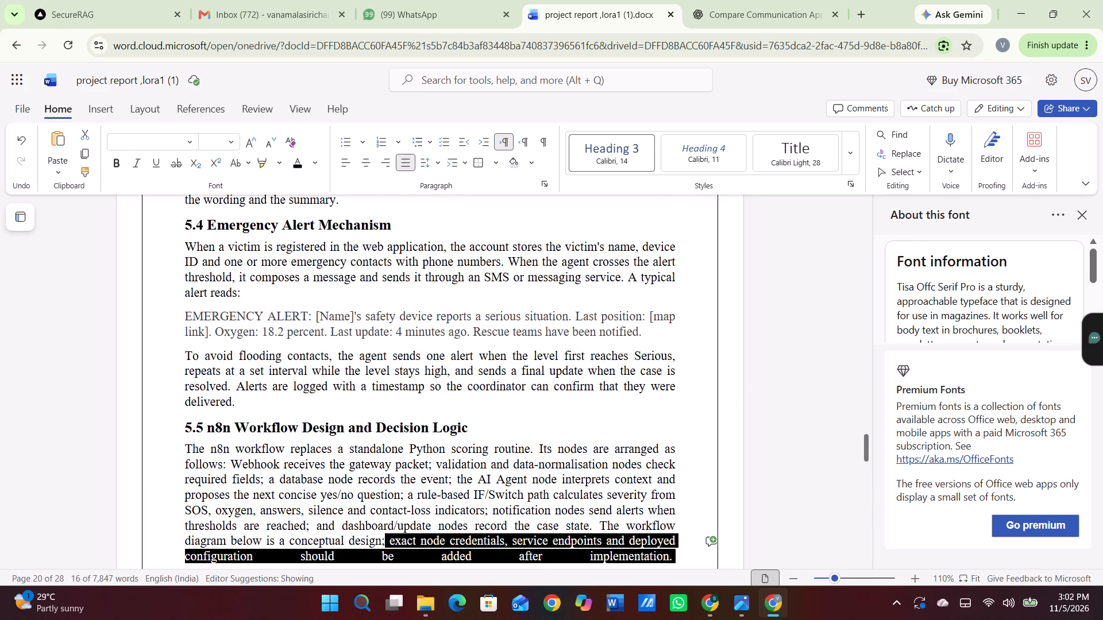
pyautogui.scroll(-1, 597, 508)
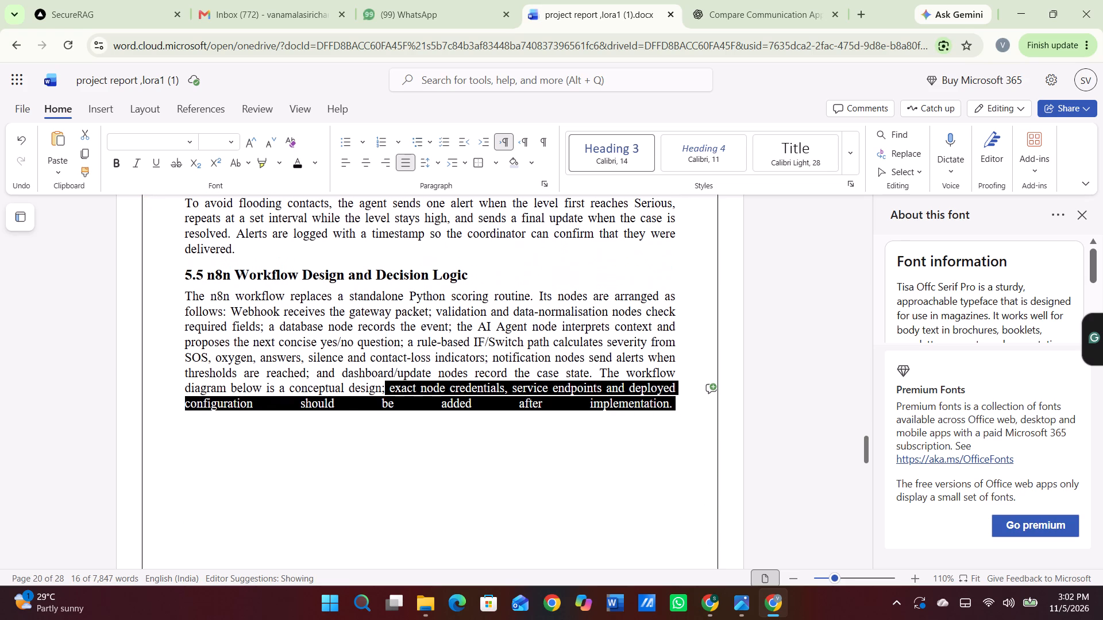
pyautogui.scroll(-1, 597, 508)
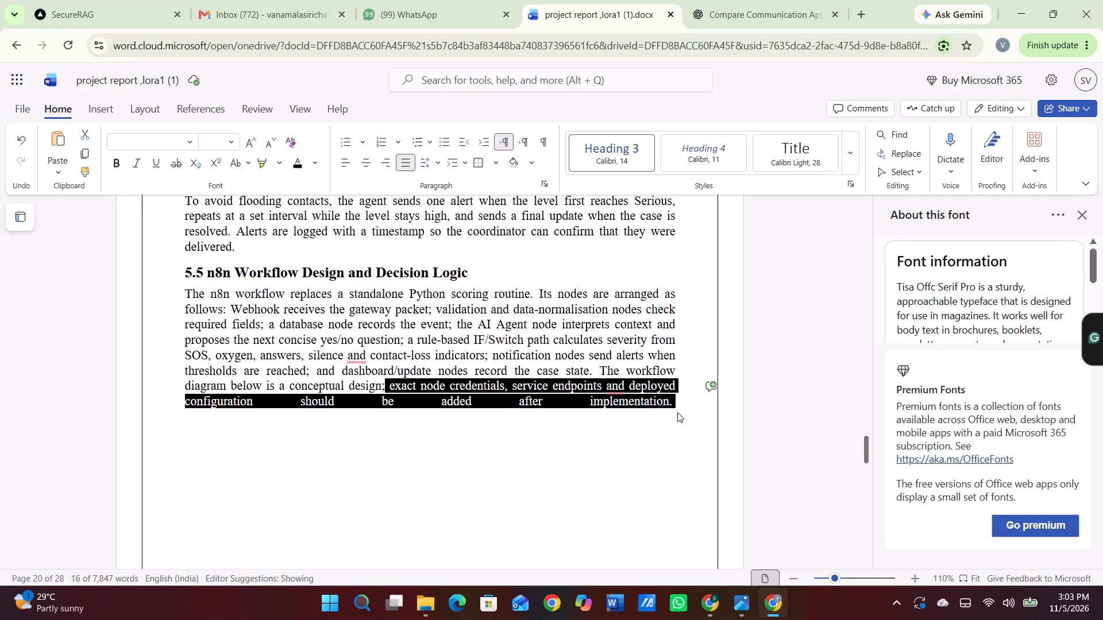
# Delete "and deployed configuration should be added after implementation" from the end of the section 5.5 paragraph, ending it with "service endpoints.".
pyautogui.click(677, 412)
pyautogui.click(677, 412)
pyautogui.press('BackSpace')
pyautogui.press('BackSpace')
pyautogui.press('BackSpace')
pyautogui.press('BackSpace')
pyautogui.press('BackSpace')
pyautogui.press('BackSpace')
pyautogui.press('BackSpace')
pyautogui.press('BackSpace')
pyautogui.press('BackSpace')
pyautogui.press('BackSpace')
pyautogui.press('BackSpace')
pyautogui.press('BackSpace')
pyautogui.press('BackSpace')
pyautogui.press('BackSpace')
pyautogui.press('BackSpace')
pyautogui.press('BackSpace')
pyautogui.press('BackSpace')
pyautogui.press('BackSpace')
pyautogui.press('BackSpace')
pyautogui.press('BackSpace')
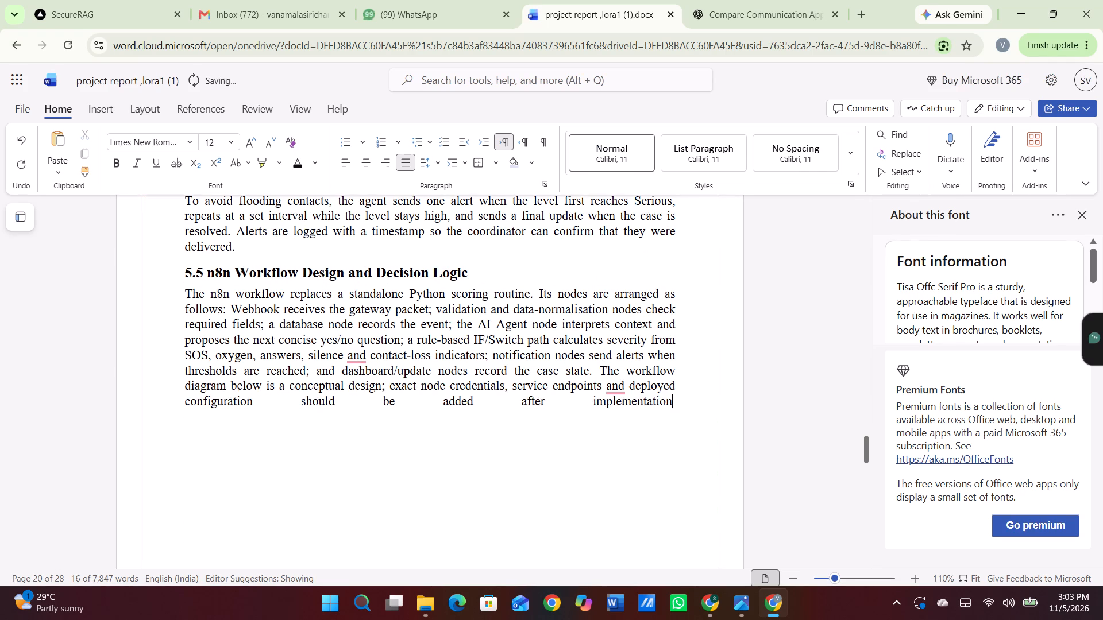
pyautogui.press('BackSpace')
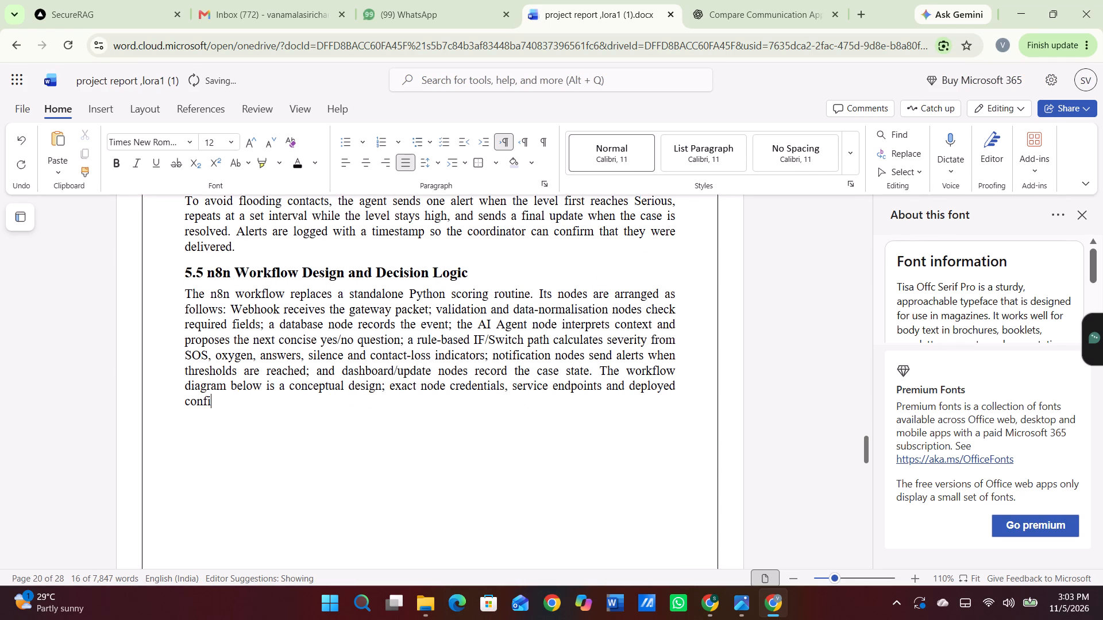
pyautogui.press('BackSpace')
pyautogui.press('BackSpace')
pyautogui.press('BackSpace')
pyautogui.press('BackSpace')
pyautogui.press('BackSpace')
pyautogui.press('BackSpace')
pyautogui.press('BackSpace')
pyautogui.press('BackSpace')
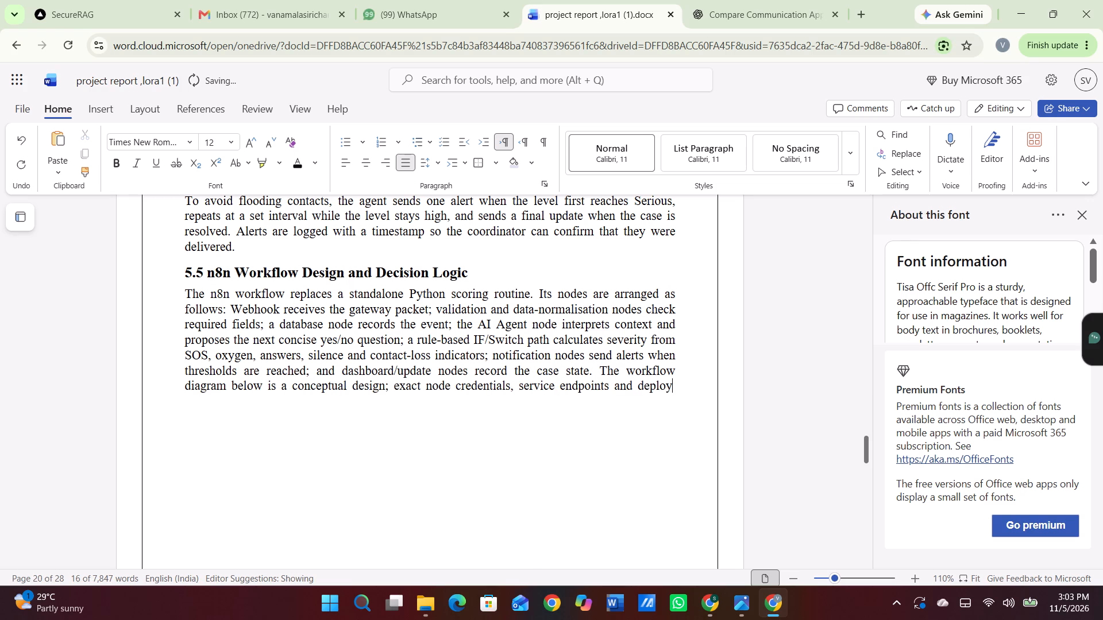
pyautogui.press('BackSpace')
pyautogui.press('BackSpace')
pyautogui.press('BackSpace')
pyautogui.press('BackSpace')
pyautogui.press('BackSpace')
pyautogui.press('BackSpace')
pyautogui.press('BackSpace')
pyautogui.press('BackSpace')
pyautogui.press('BackSpace')
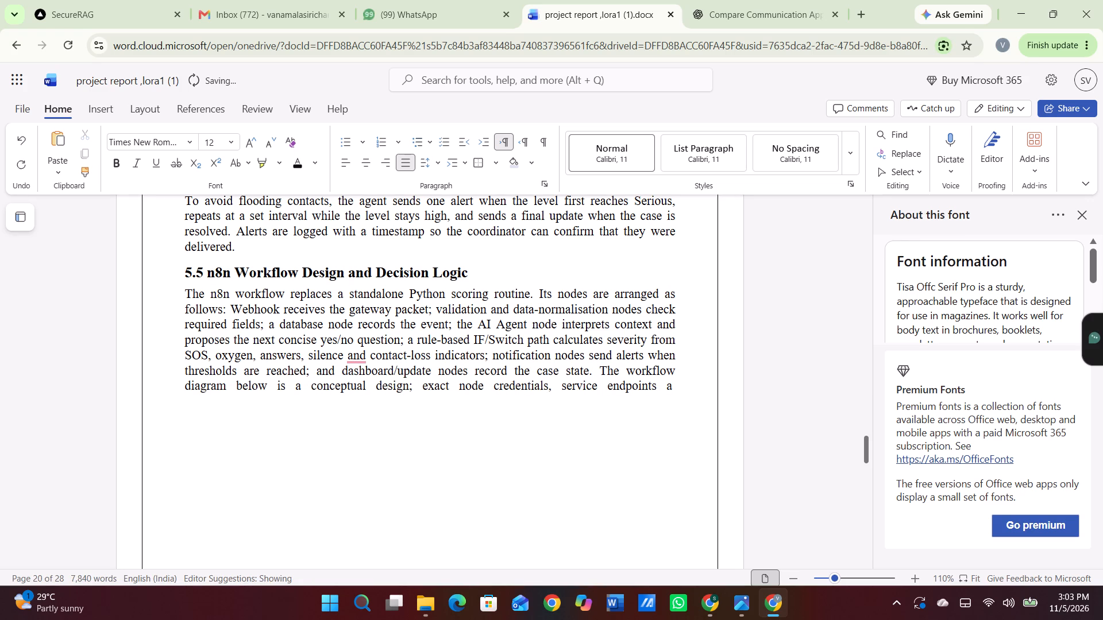
pyautogui.press('BackSpace')
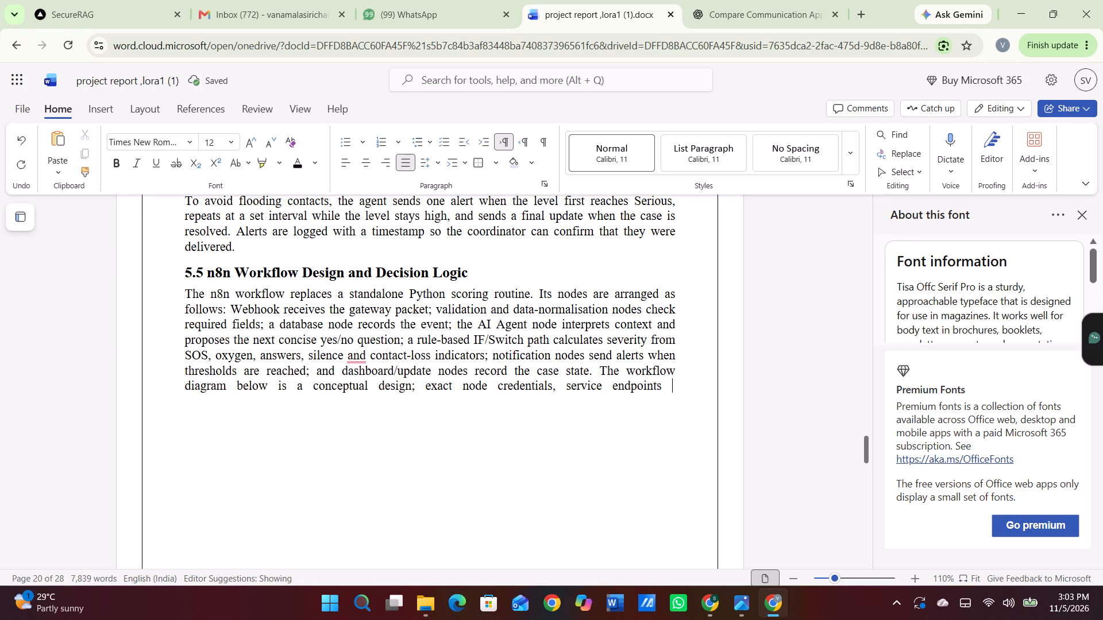
pyautogui.press('.')
pyautogui.press('BackSpace')
pyautogui.press('BackSpace')
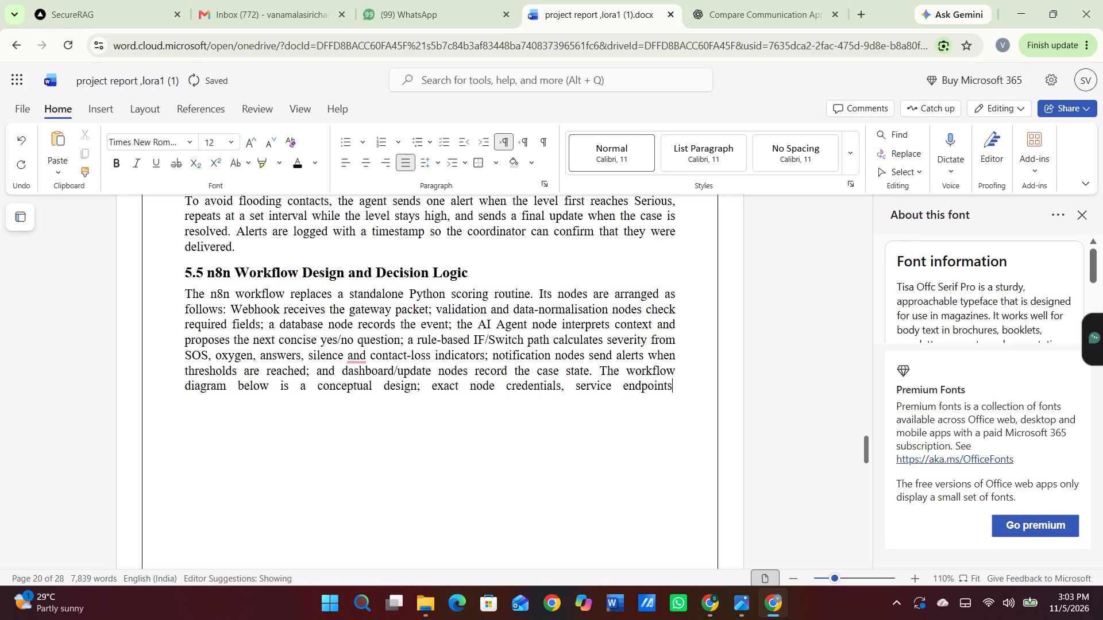
pyautogui.press('.')
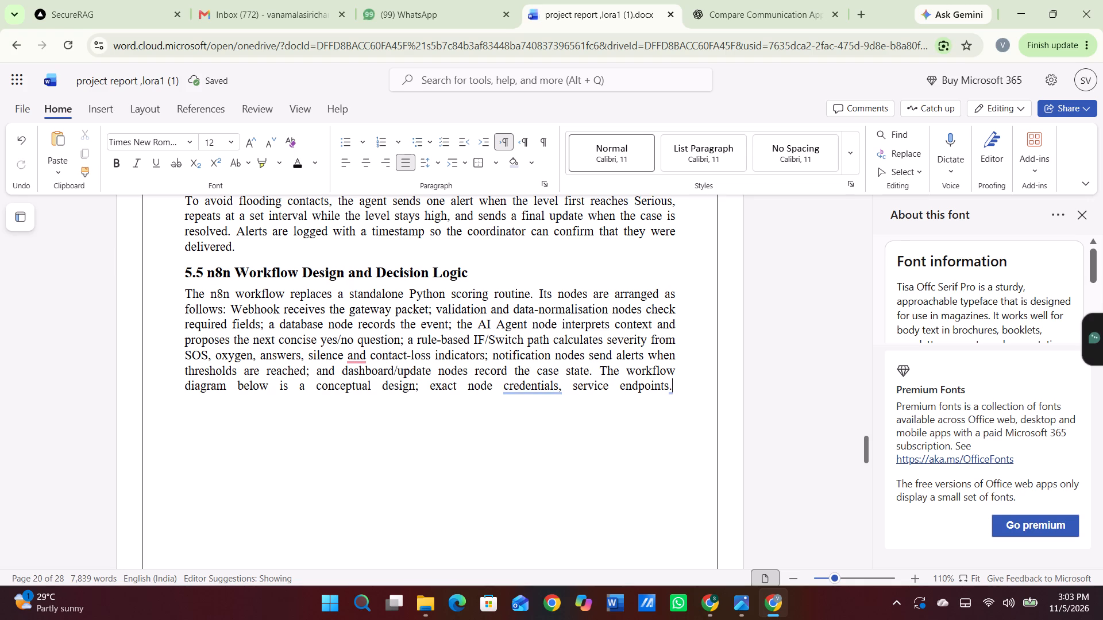
# Examine the workflow diagram page and sections 5.6 and 5.7 for layout, alignment and subsection numbering.
pyautogui.scroll(-4, 657, 494)
pyautogui.scroll(1, 657, 494)
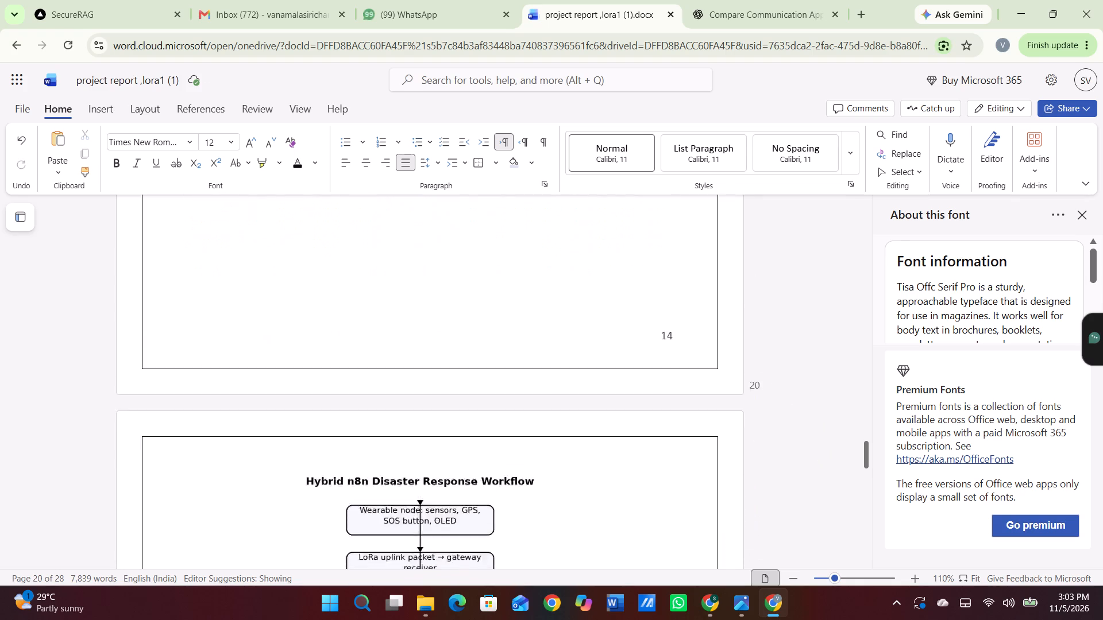
pyautogui.scroll(1, 657, 494)
pyautogui.scroll(-3, 657, 494)
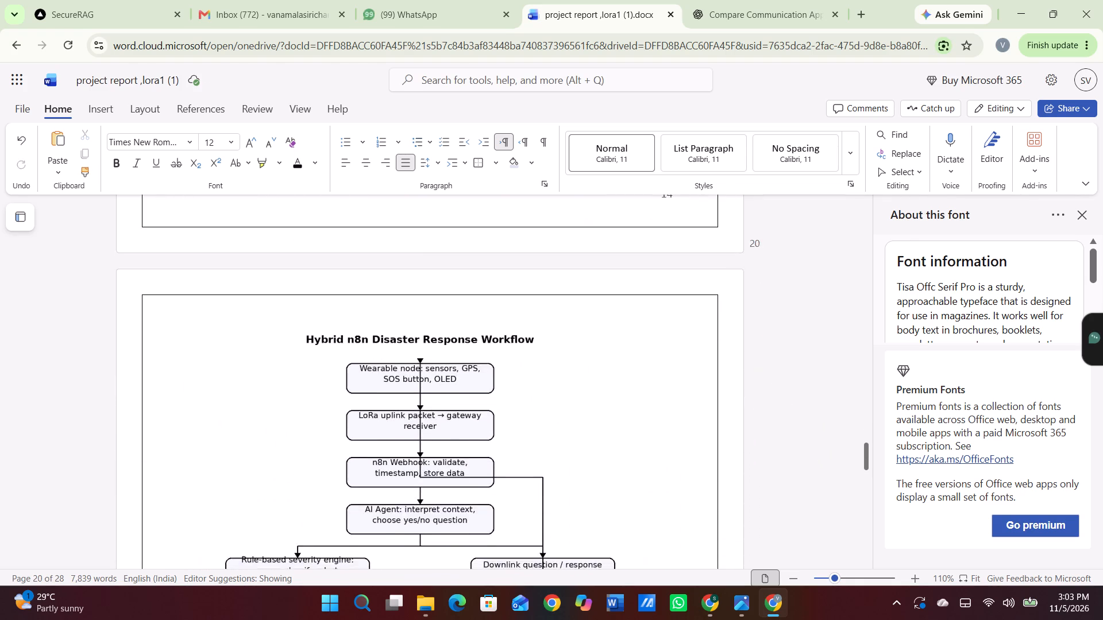
pyautogui.scroll(-4, 657, 494)
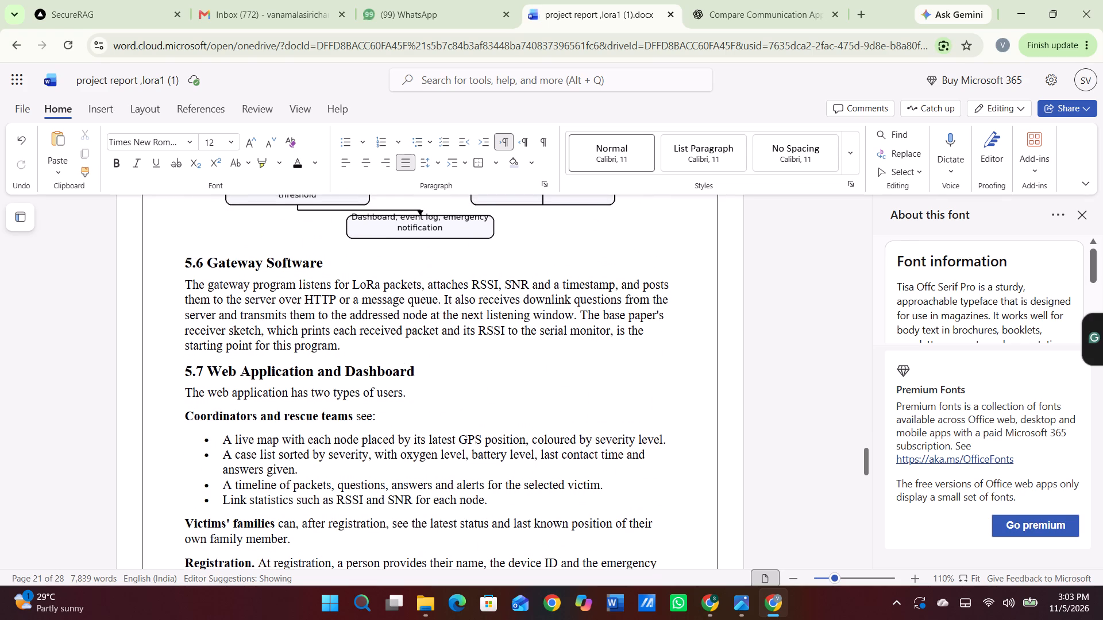
pyautogui.scroll(-2, 657, 494)
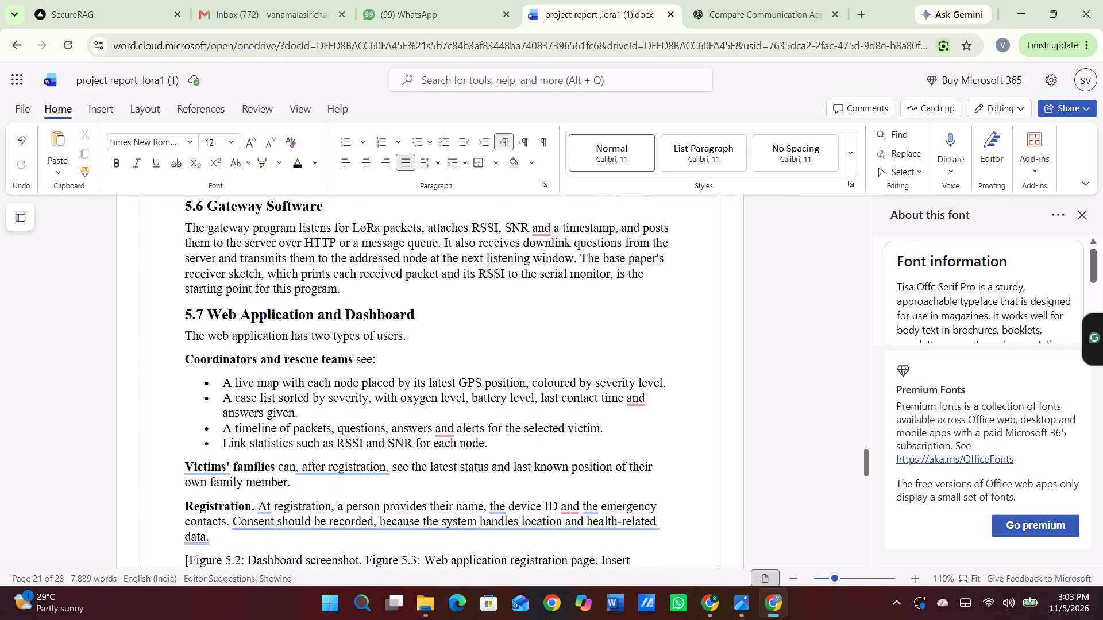
pyautogui.scroll(-1, 657, 494)
pyautogui.scroll(1, 463, 487)
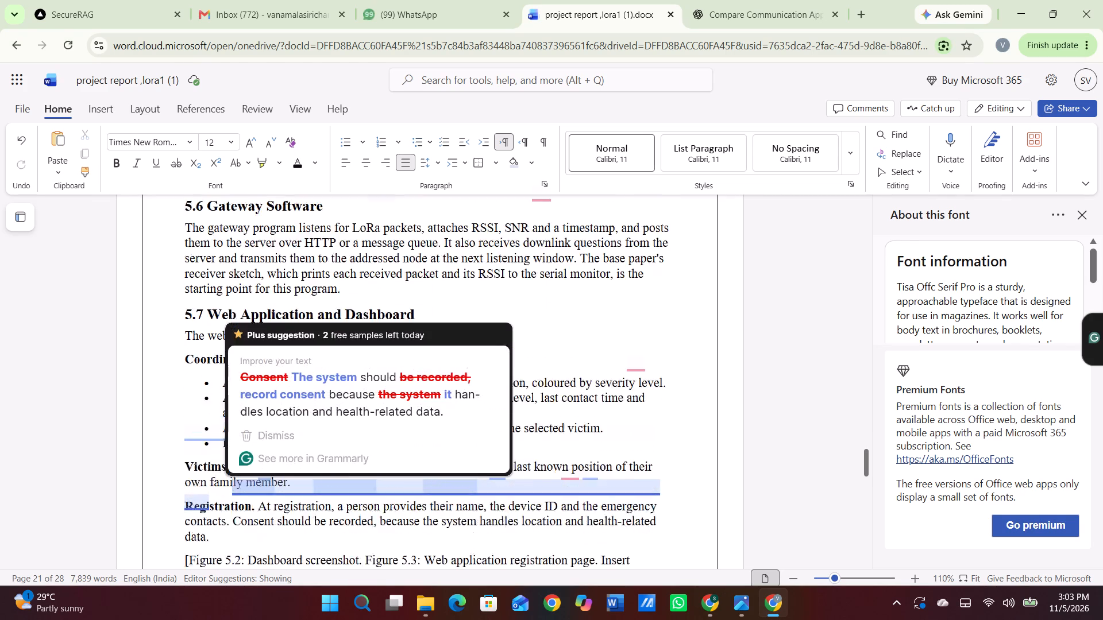
pyautogui.scroll(1, 463, 487)
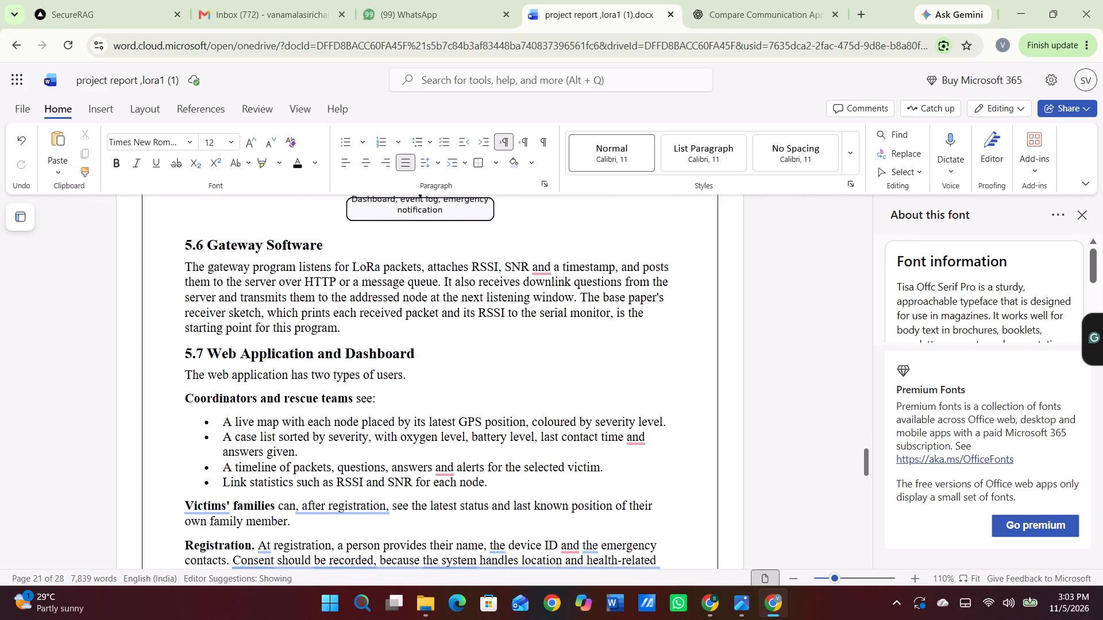
# Number the "Coordinators and rescue teams" line in section 5.7 as 5.7.1.
pyautogui.click(183, 393)
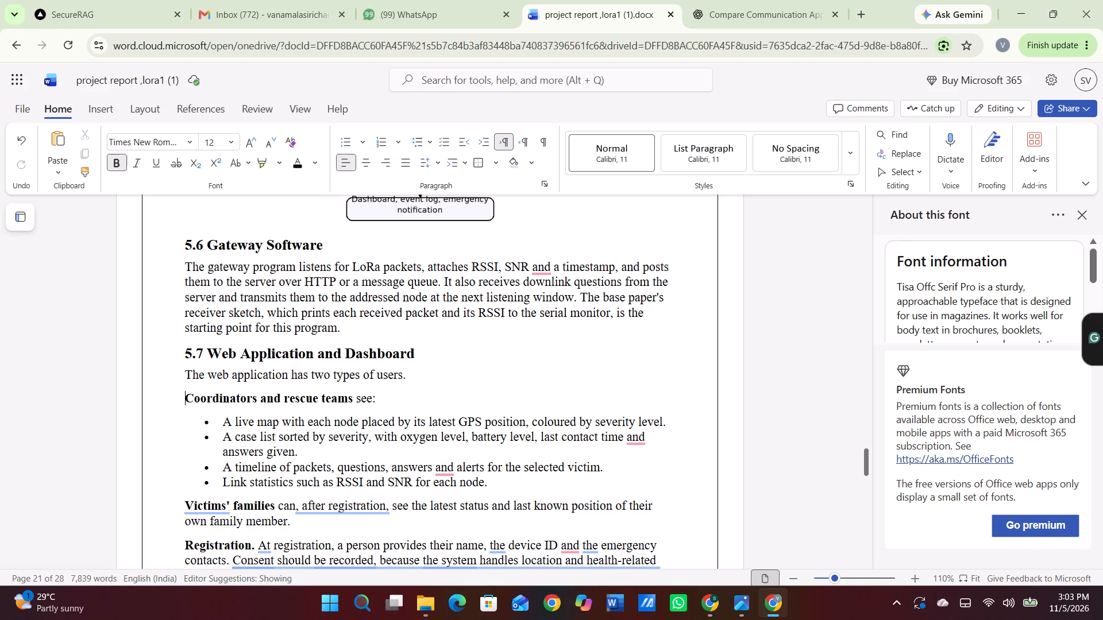
pyautogui.write('5.')
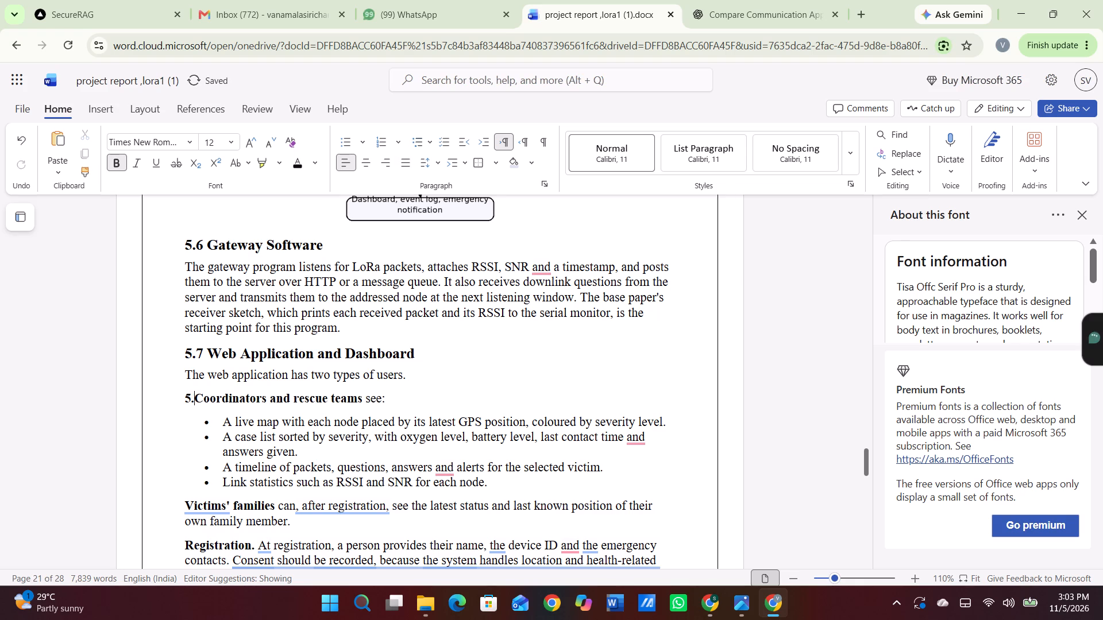
pyautogui.write('7.')
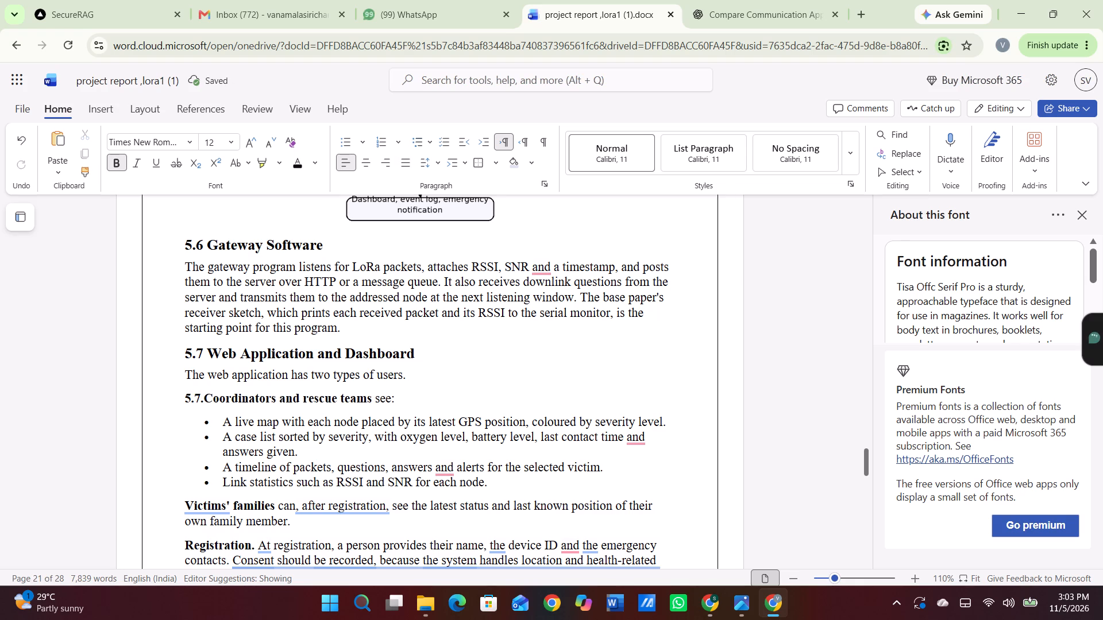
pyautogui.press('1')
pyautogui.press('space')
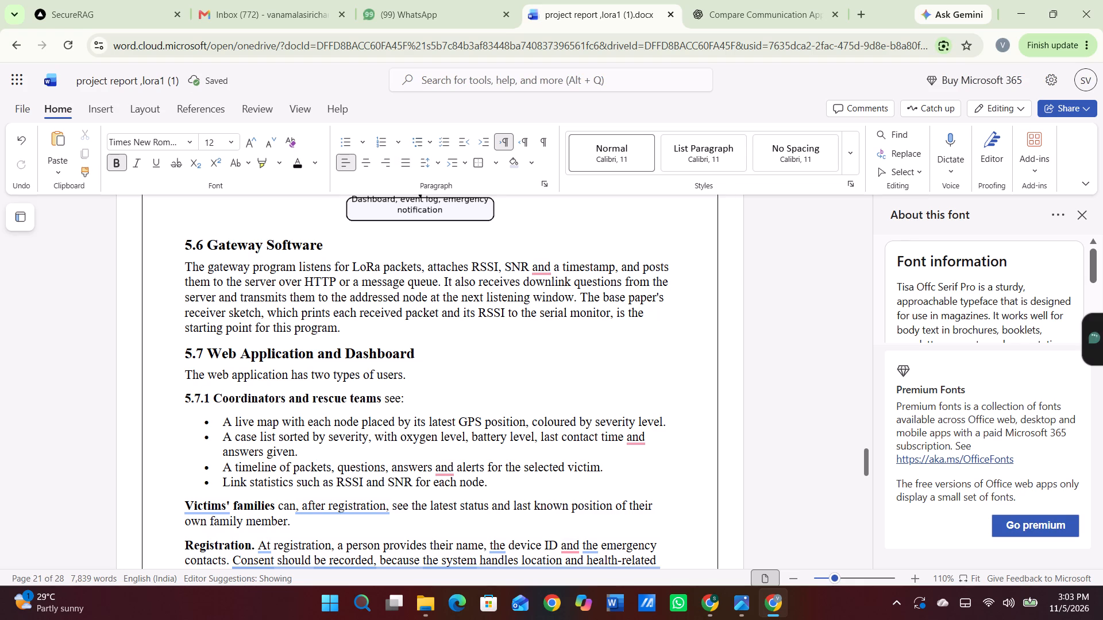
# Number the "Victims' families" paragraph in section 5.7 as 5.7.2.
pyautogui.click(175, 503)
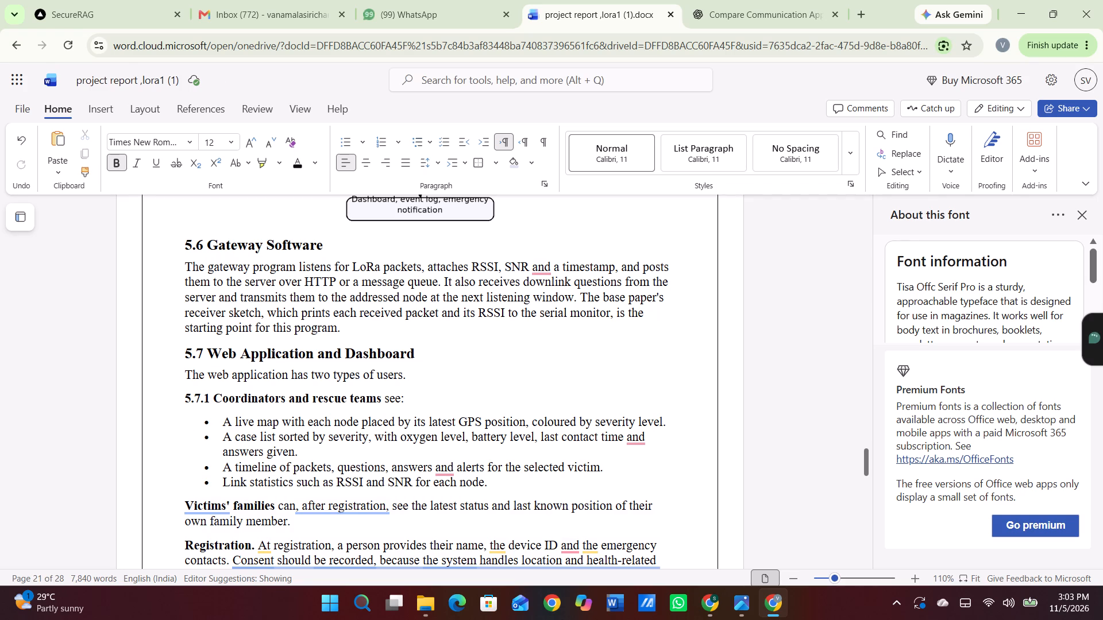
pyautogui.write('5.')
pyautogui.write('7.')
pyautogui.press('2')
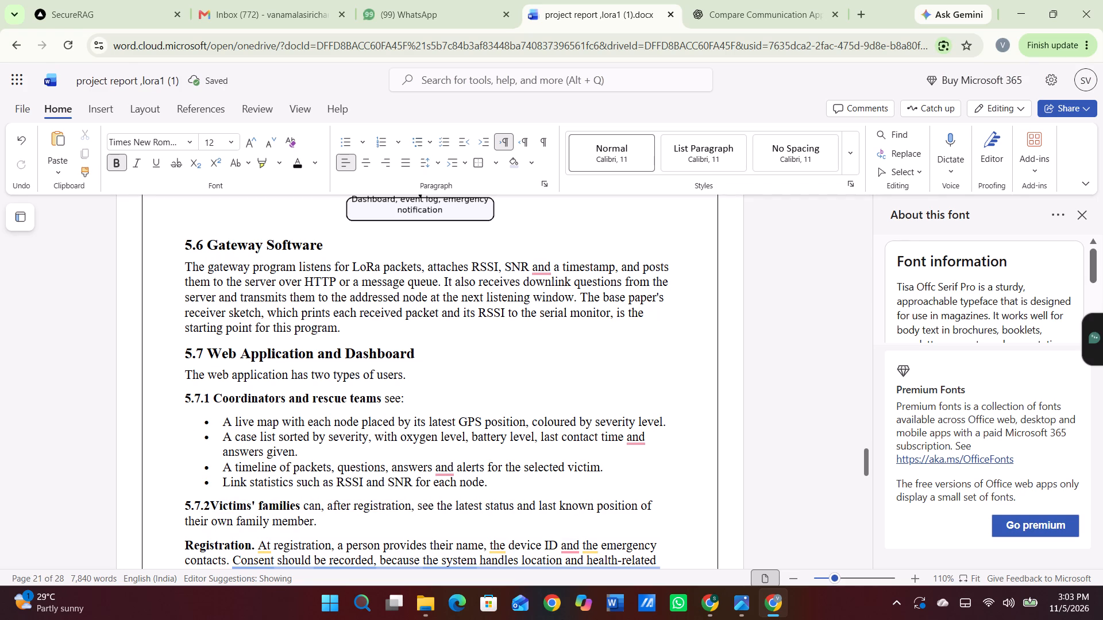
pyautogui.press('space')
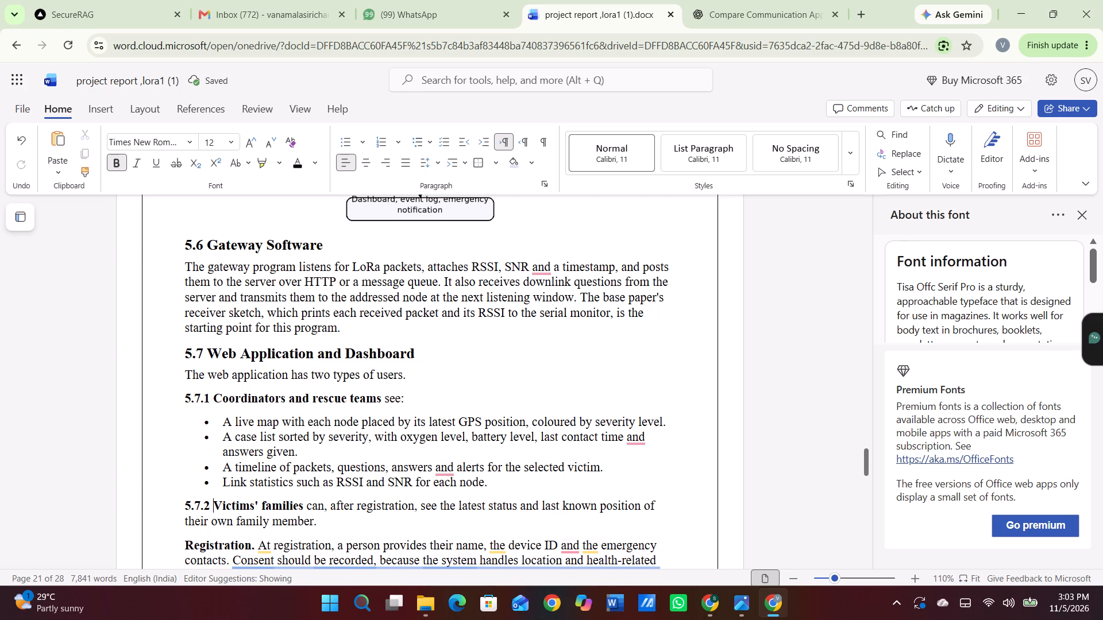
# Number the "Registration." paragraph in section 5.7 as 5.7.3.
pyautogui.press('Down')
pyautogui.press('Down')
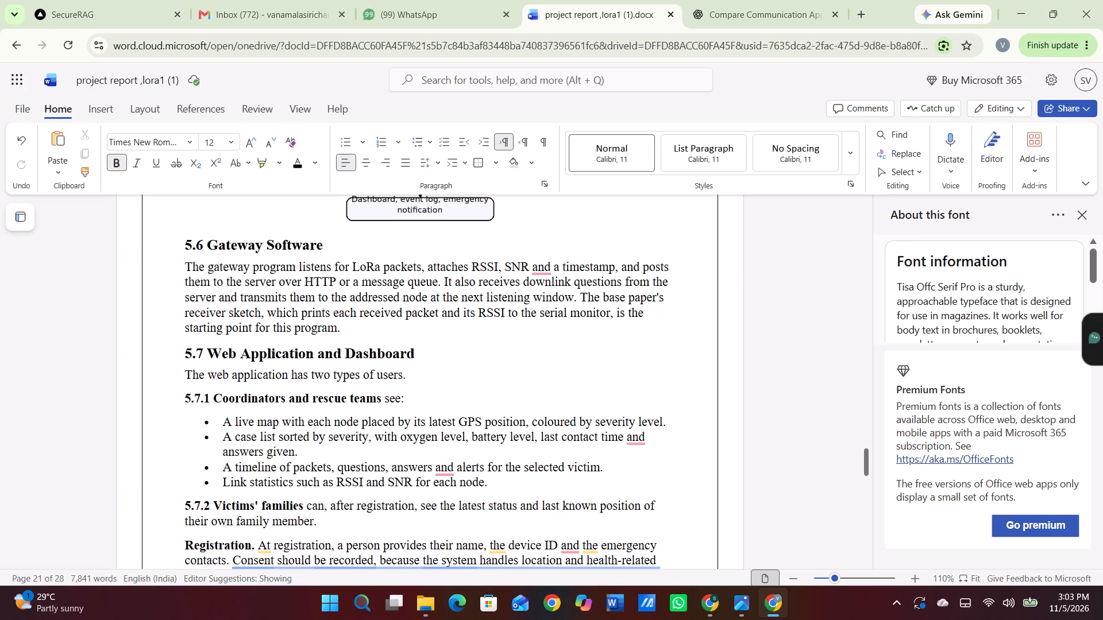
pyautogui.press('Left')
pyautogui.press('Left')
pyautogui.press('Left')
pyautogui.press('Left')
pyautogui.press('Left')
pyautogui.write('5.7.')
pyautogui.write('3')
pyautogui.press('space')
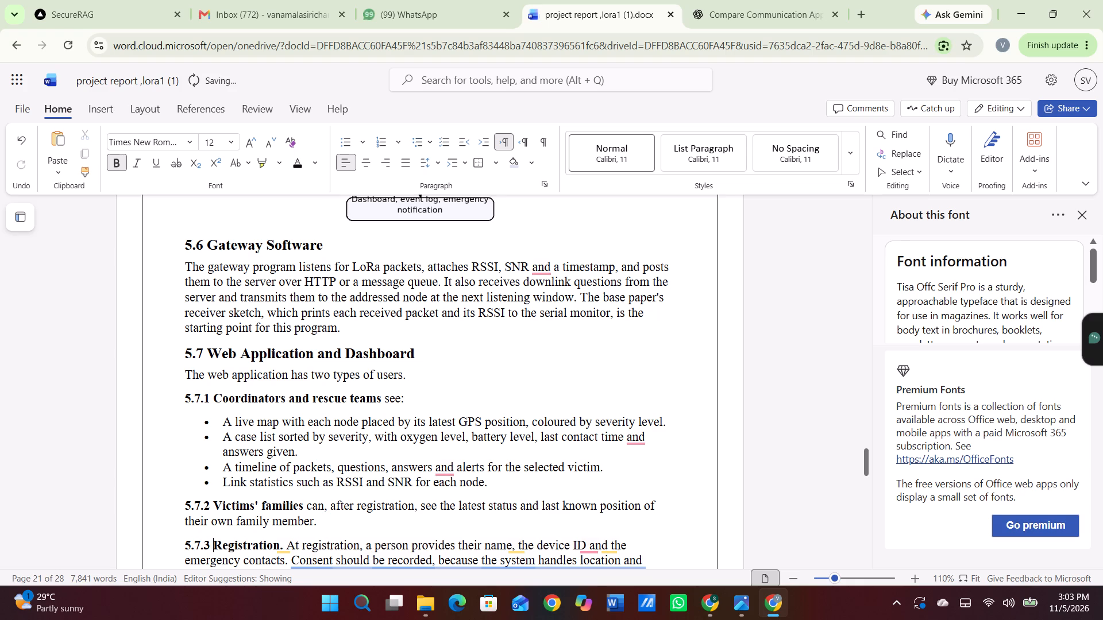
# Justify the text from the 5.6 Gateway Software heading through the introductory sentence of section 5.8 Data Storage.
pyautogui.scroll(-3, 216, 520)
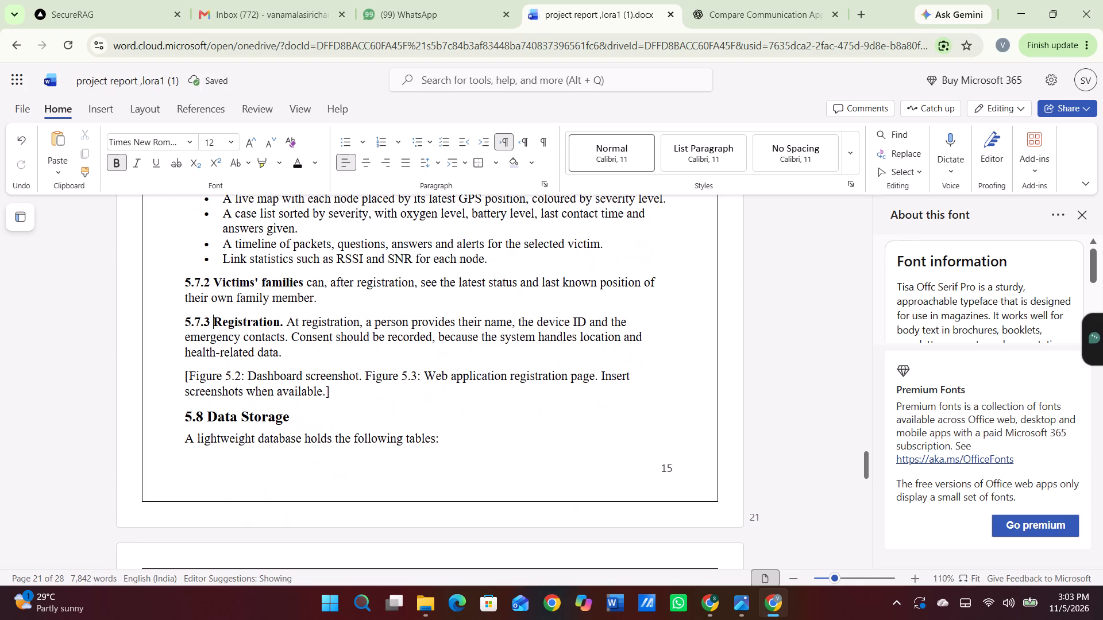
pyautogui.scroll(-1, 216, 520)
pyautogui.scroll(2, 216, 520)
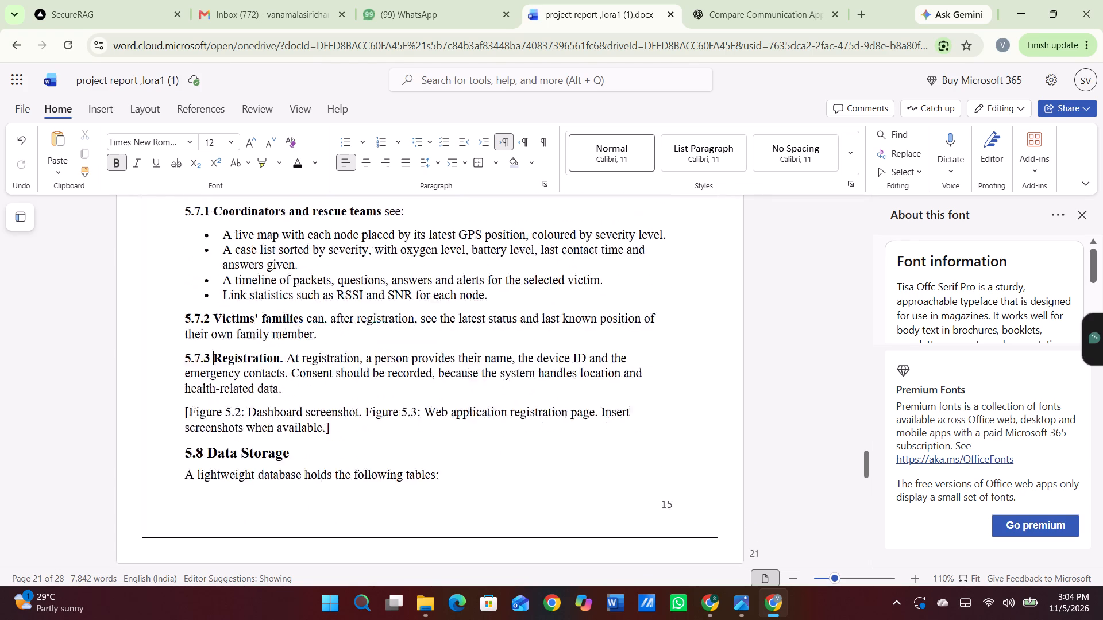
pyautogui.scroll(3, 216, 520)
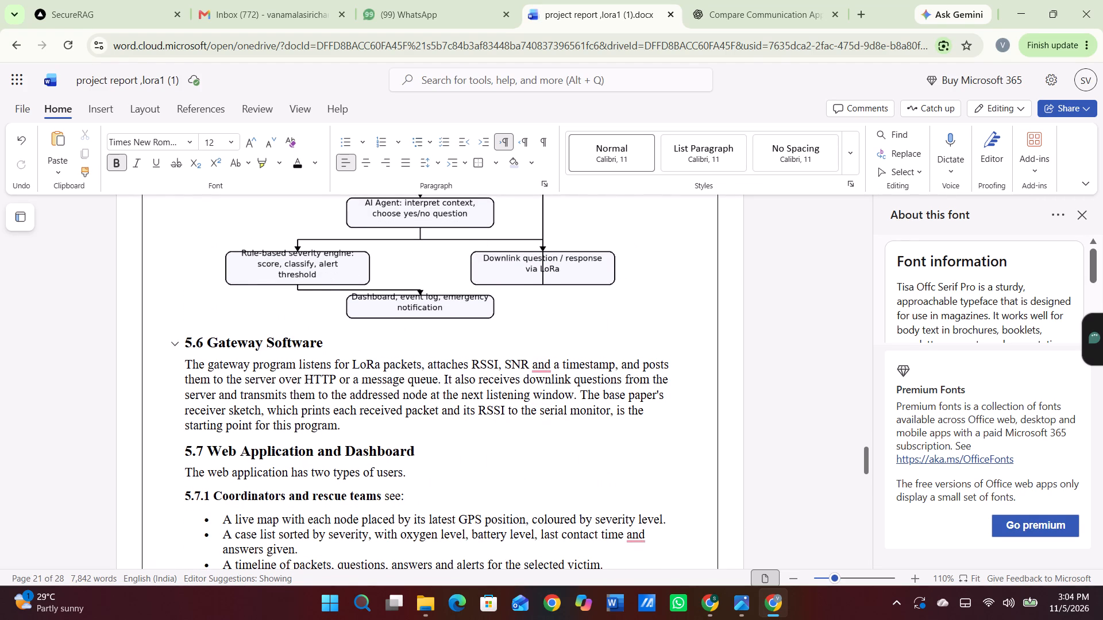
pyautogui.moveTo(186, 347); pyautogui.dragTo(289, 408)
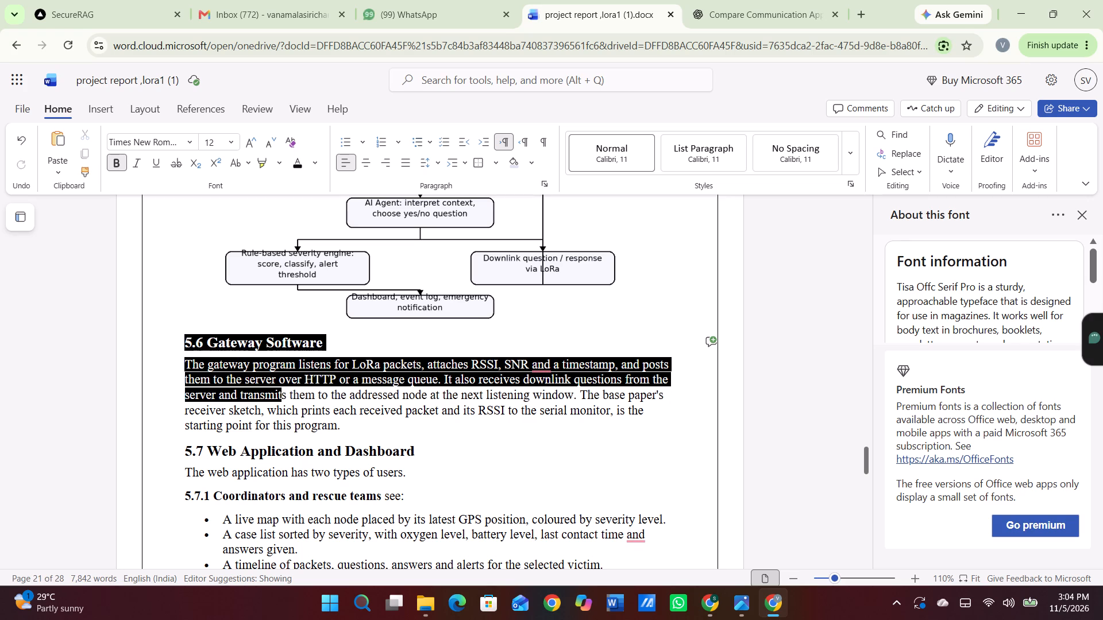
pyautogui.moveTo(289, 408); pyautogui.dragTo(546, 456)
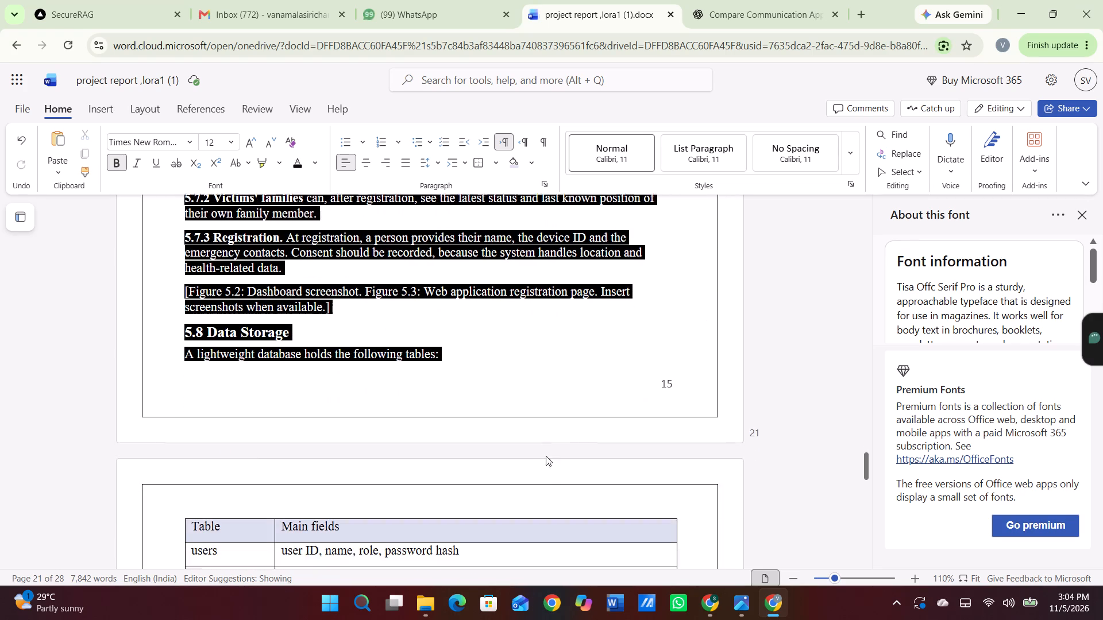
pyautogui.moveTo(546, 456); pyautogui.dragTo(540, 398)
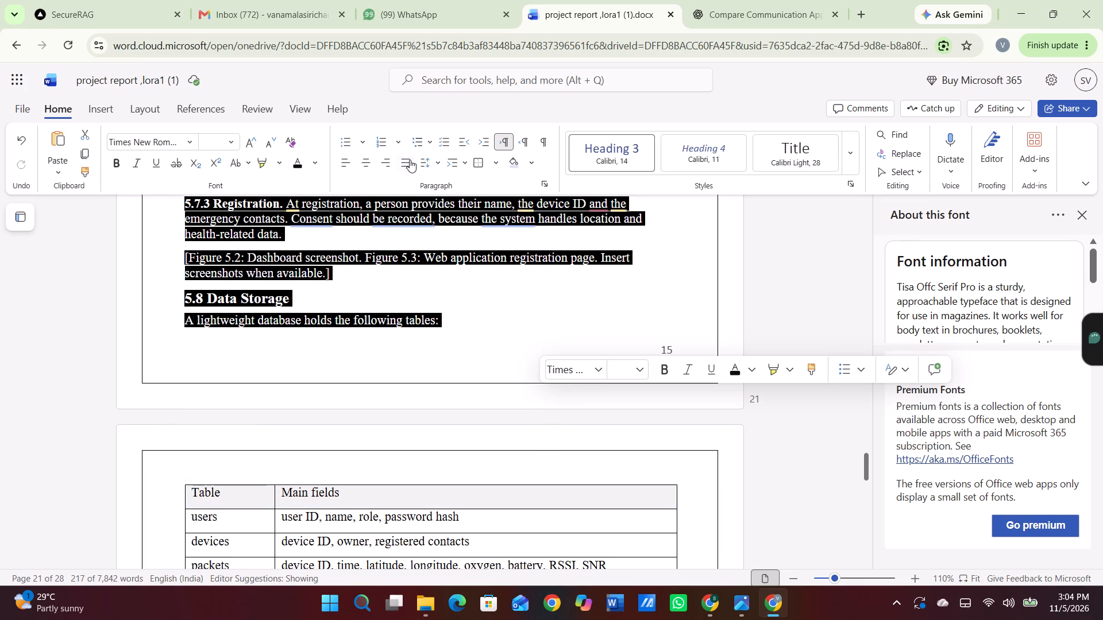
pyautogui.click(410, 160)
pyautogui.scroll(4, 466, 367)
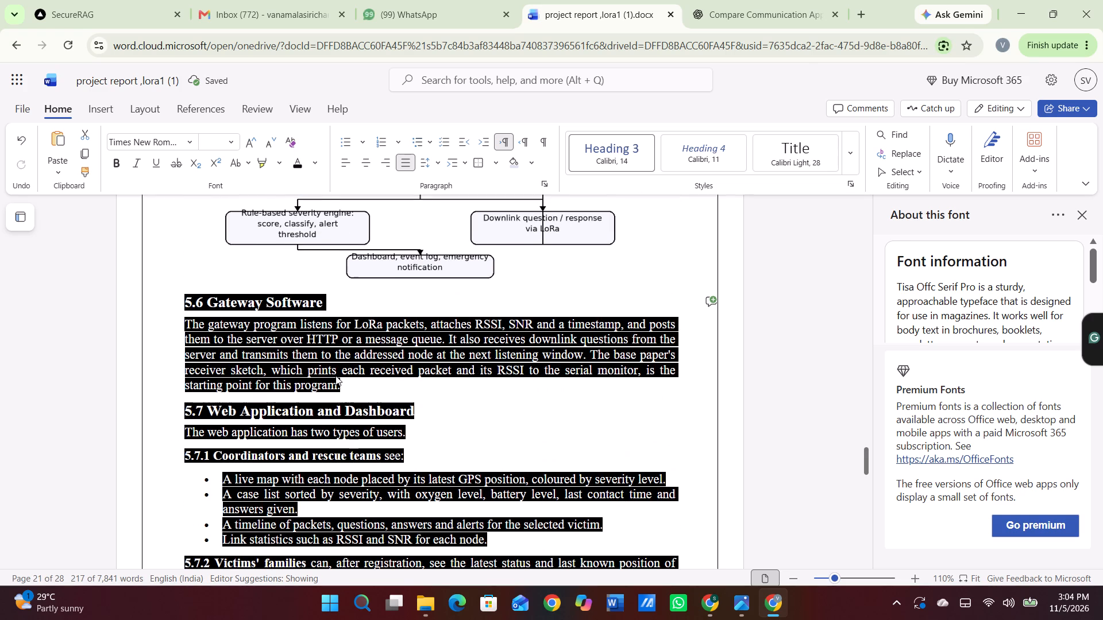
pyautogui.click(313, 359)
# Insert 13 line breaks before the "Chapter 6: Implementation and Testing" heading to move it onto a new page.
pyautogui.scroll(-1, 349, 493)
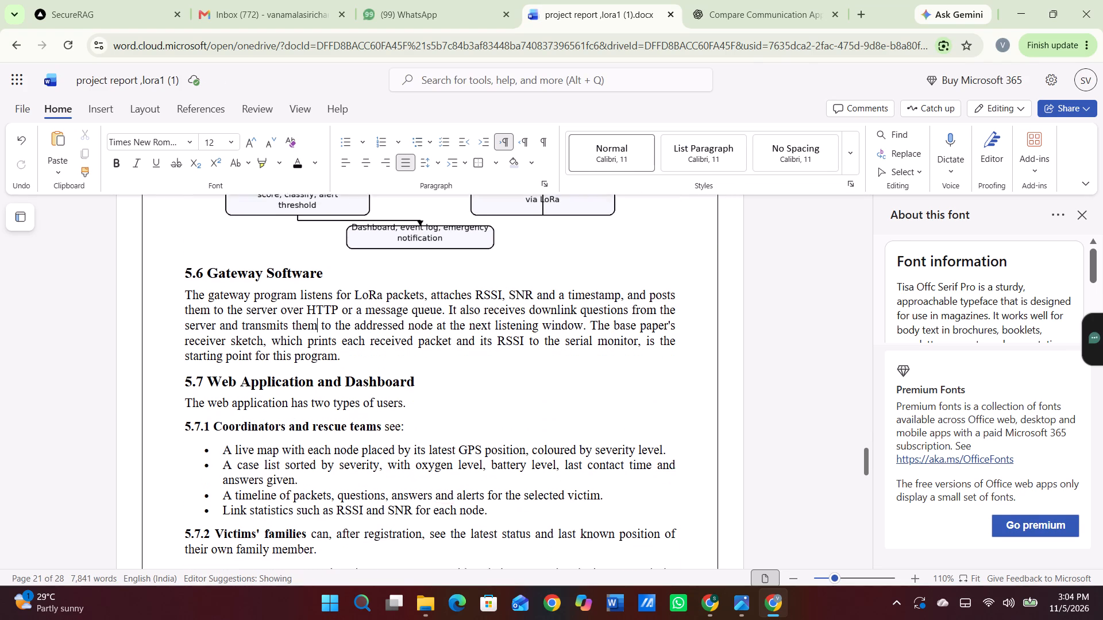
pyautogui.scroll(-4, 349, 493)
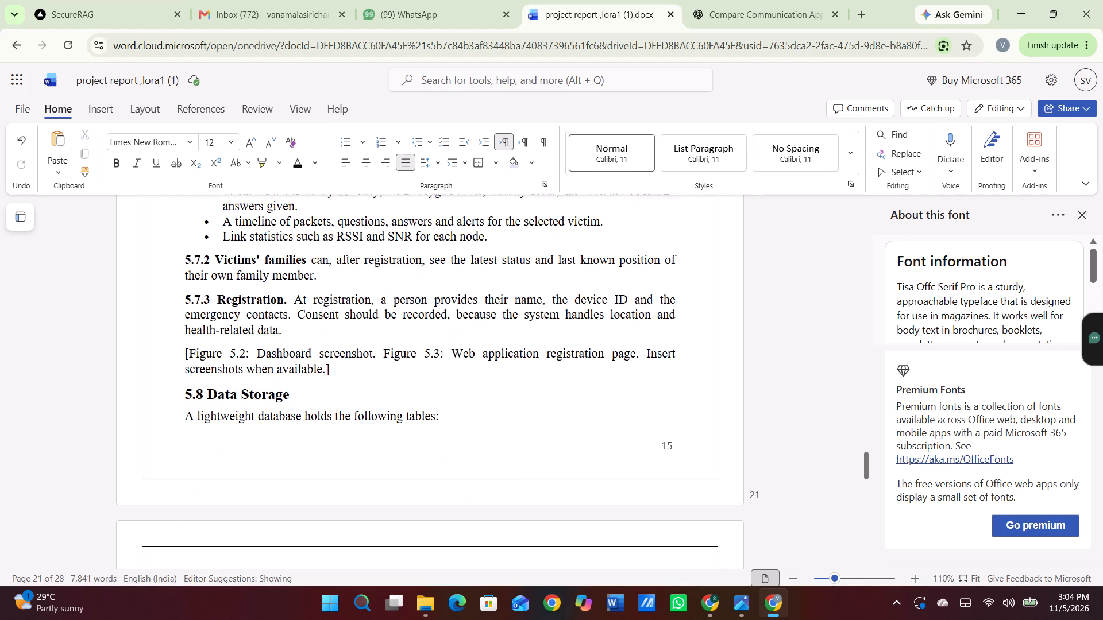
pyautogui.scroll(-3, 349, 493)
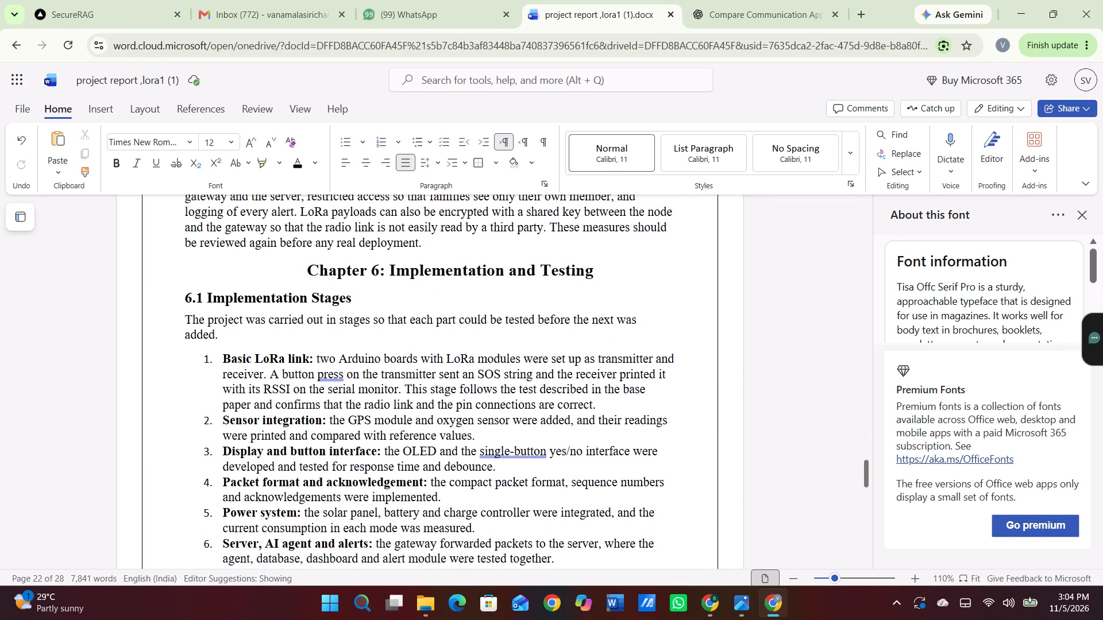
pyautogui.click(296, 265)
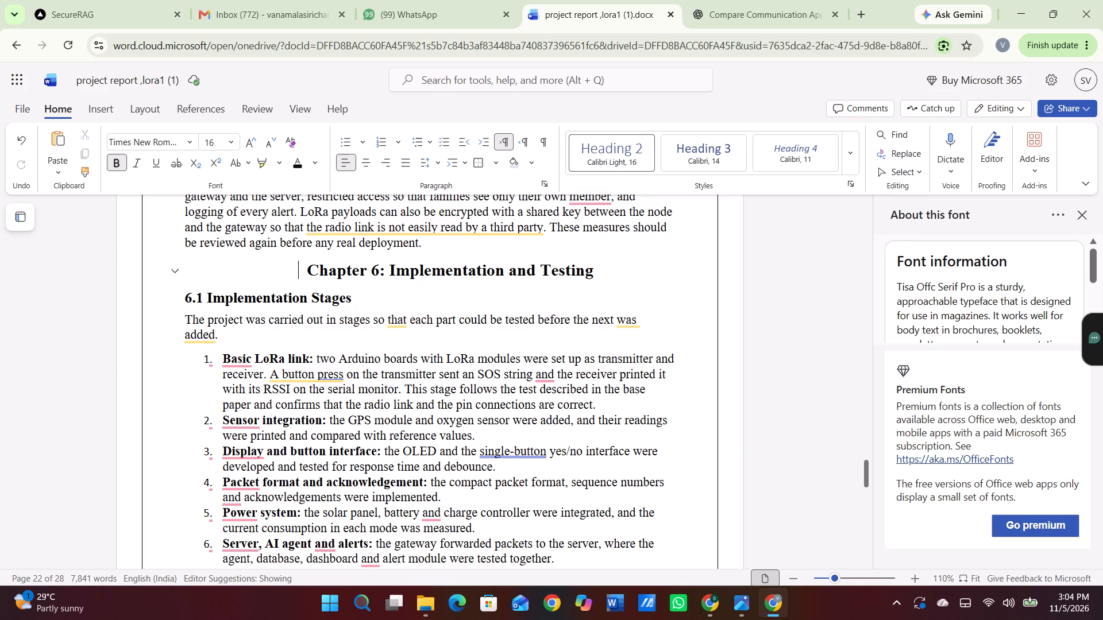
pyautogui.press('Return')
pyautogui.press('Return')
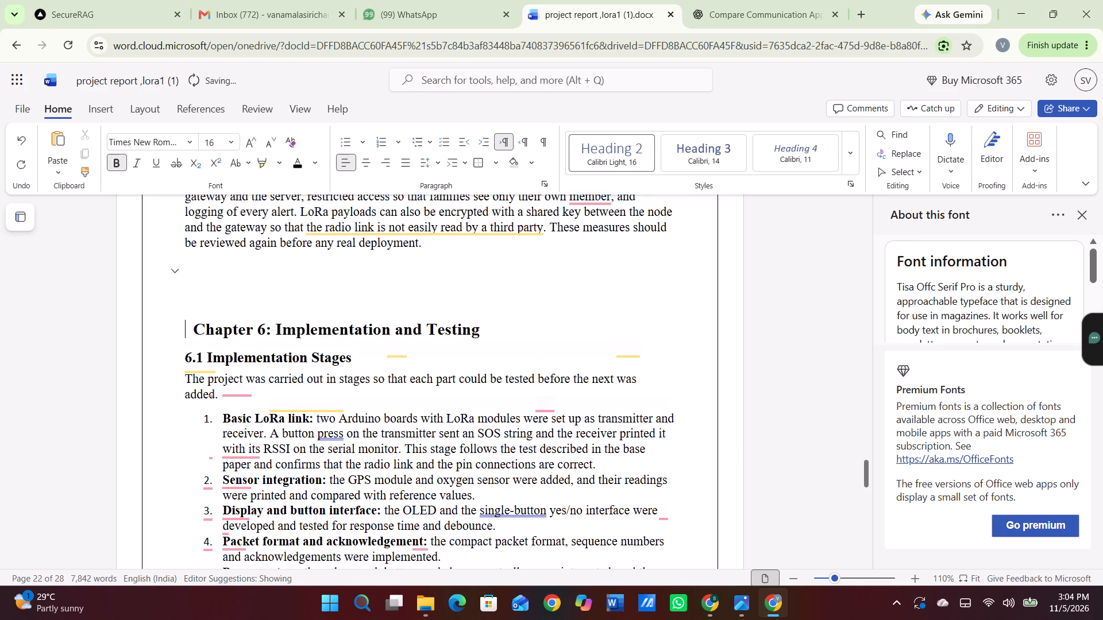
pyautogui.press('Return')
pyautogui.press('Return')
pyautogui.press('Return')
pyautogui.press('Return')
pyautogui.press('Return')
pyautogui.press('Return')
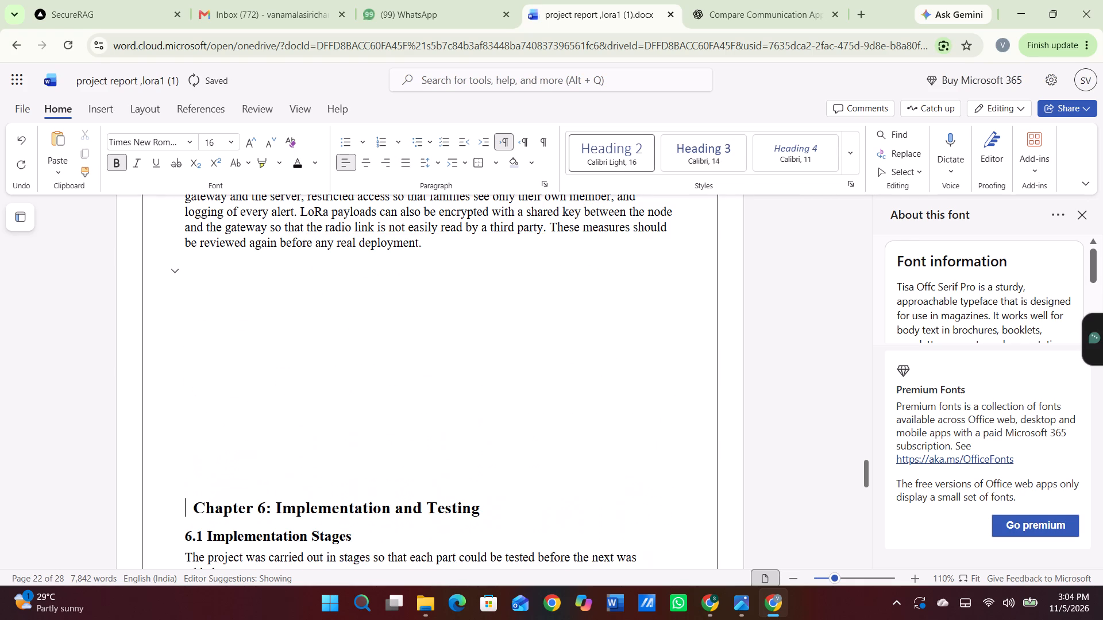
pyautogui.press('Return')
pyautogui.press('Return')
pyautogui.press('Return')
pyautogui.press('Return')
pyautogui.press('Return')
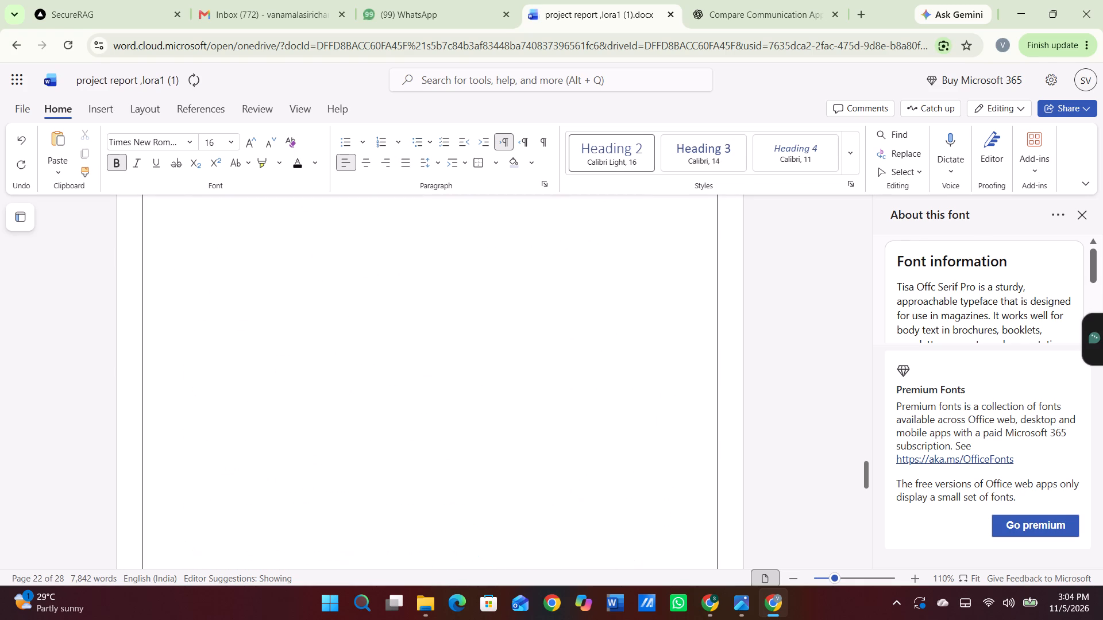
pyautogui.scroll(-4, 383, 259)
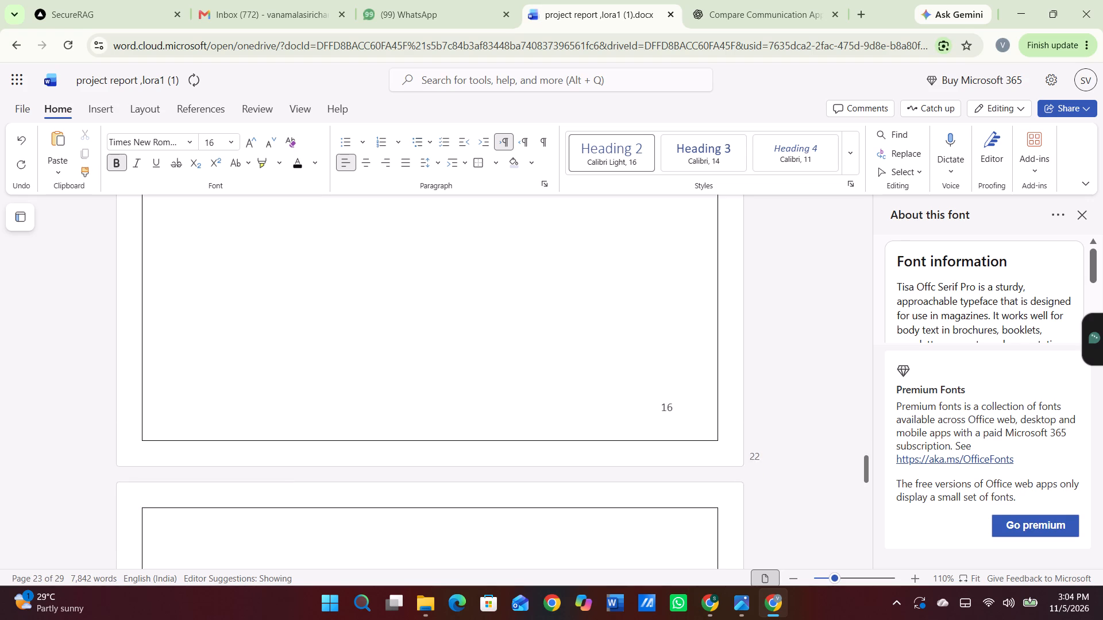
pyautogui.scroll(-4, 383, 259)
pyautogui.scroll(5, 383, 259)
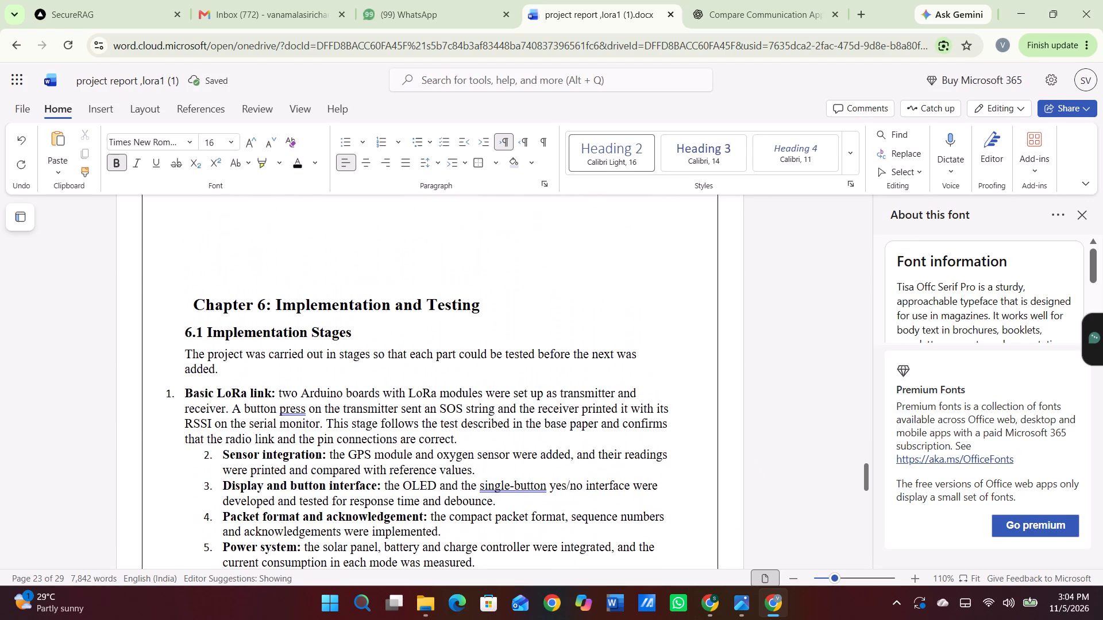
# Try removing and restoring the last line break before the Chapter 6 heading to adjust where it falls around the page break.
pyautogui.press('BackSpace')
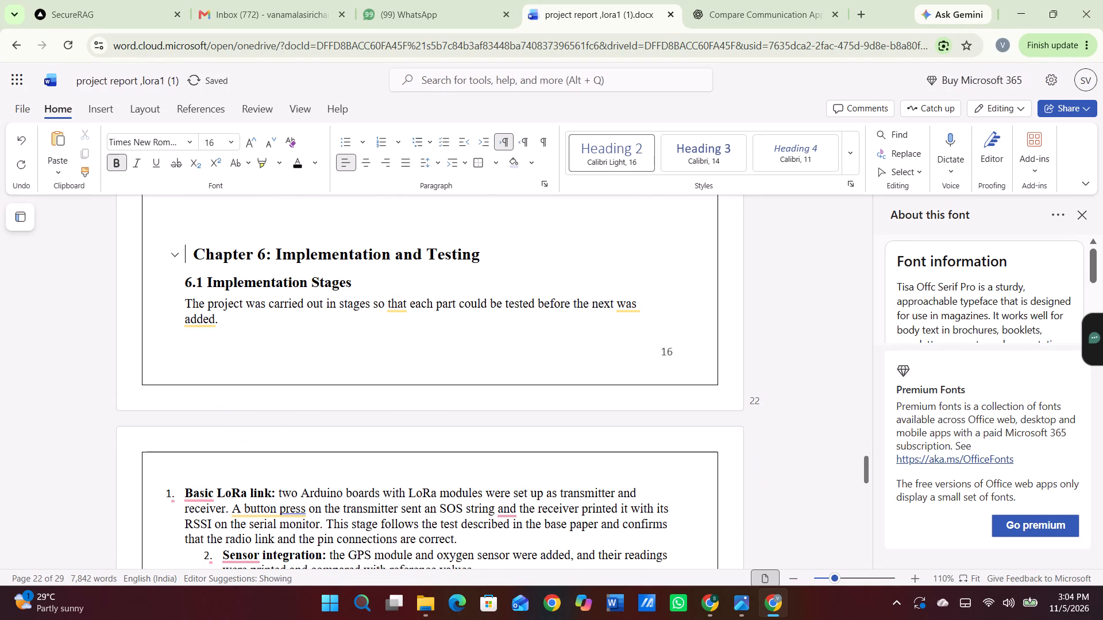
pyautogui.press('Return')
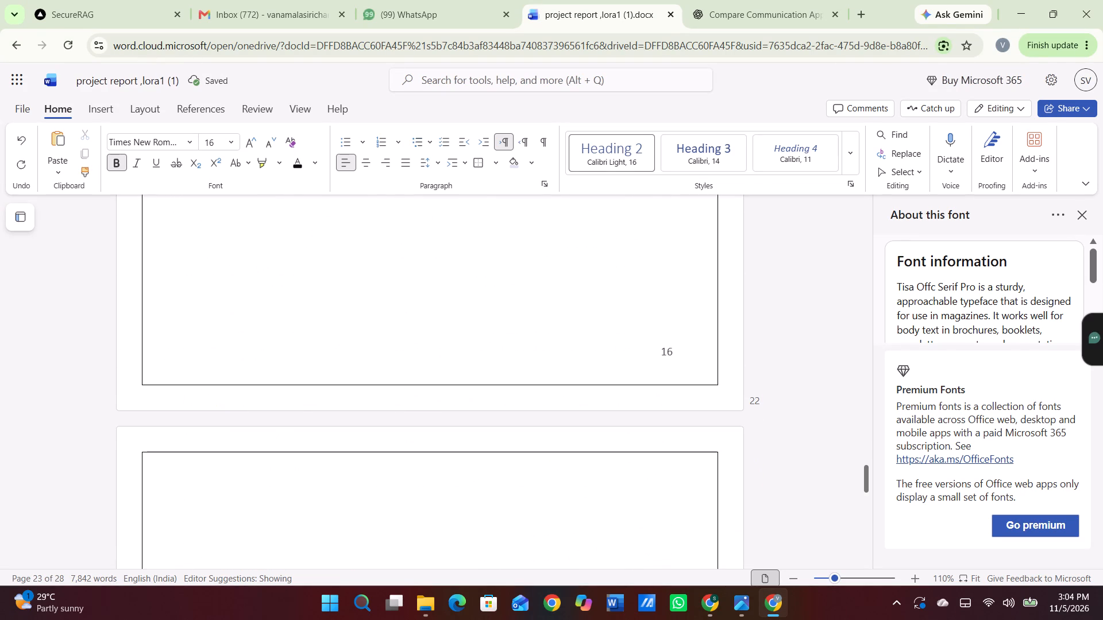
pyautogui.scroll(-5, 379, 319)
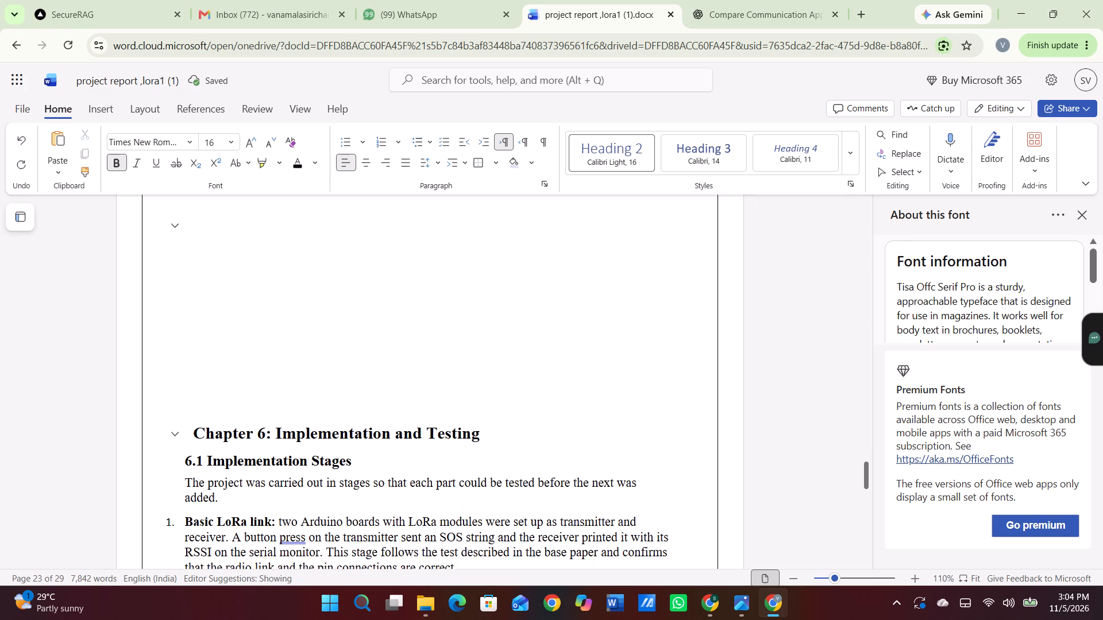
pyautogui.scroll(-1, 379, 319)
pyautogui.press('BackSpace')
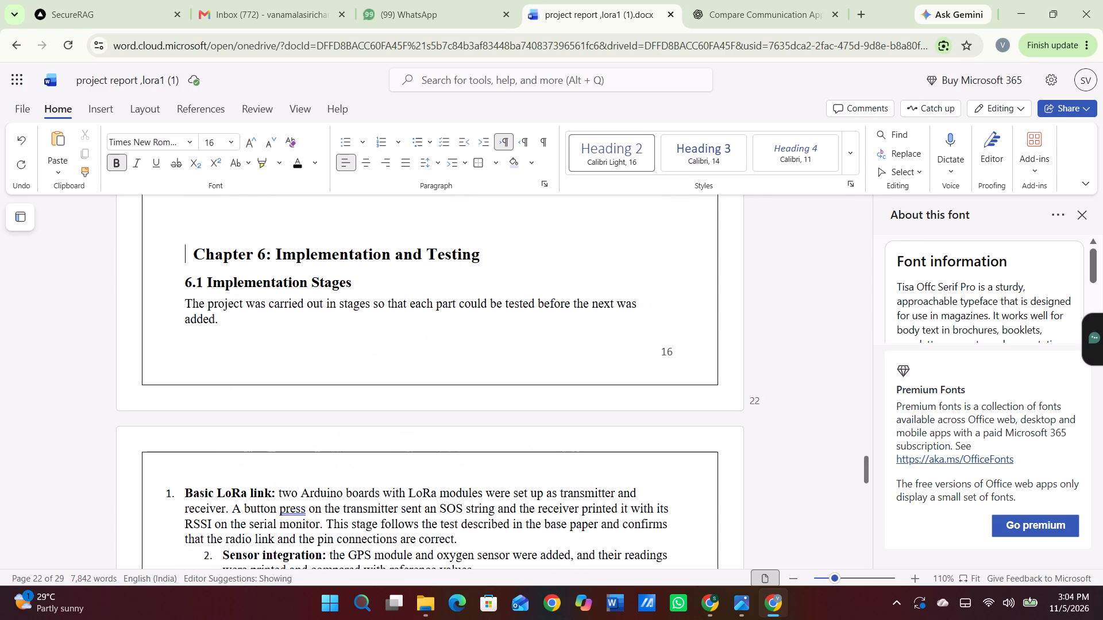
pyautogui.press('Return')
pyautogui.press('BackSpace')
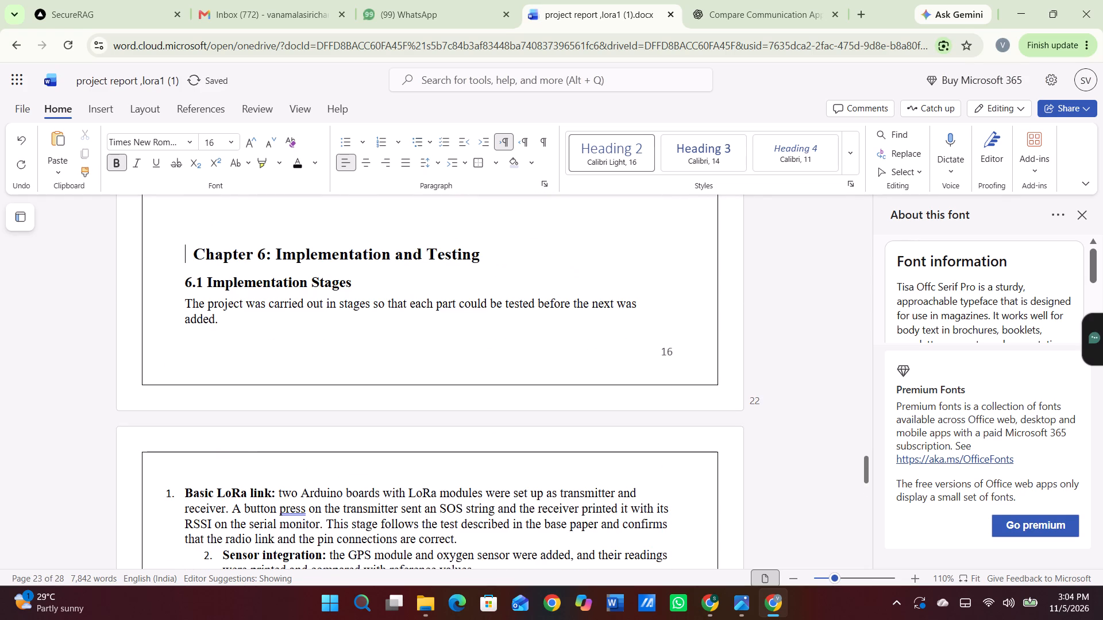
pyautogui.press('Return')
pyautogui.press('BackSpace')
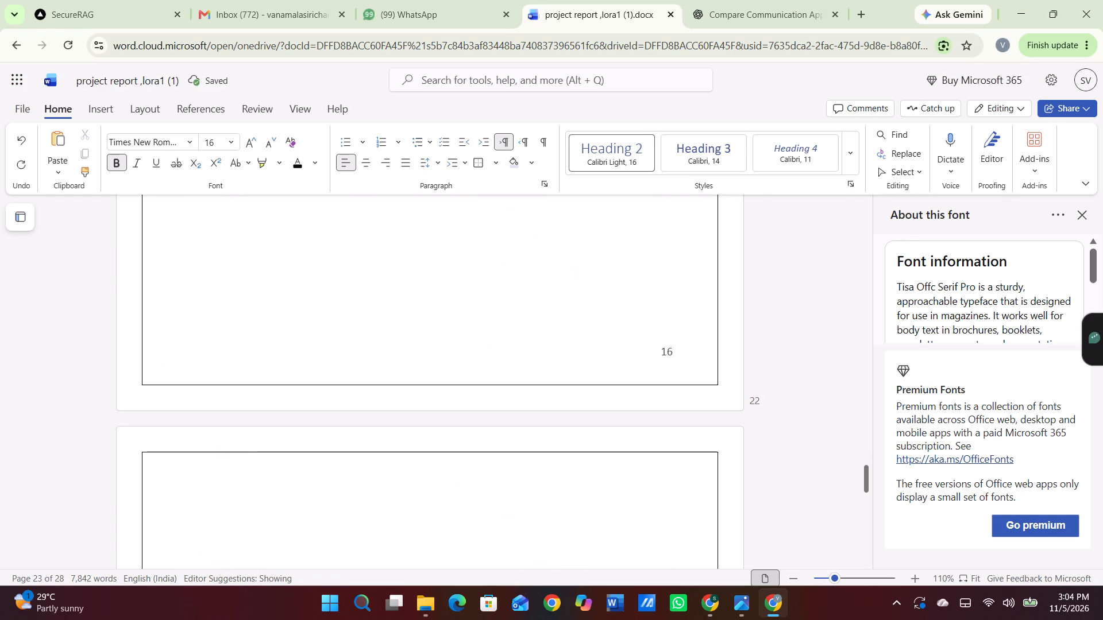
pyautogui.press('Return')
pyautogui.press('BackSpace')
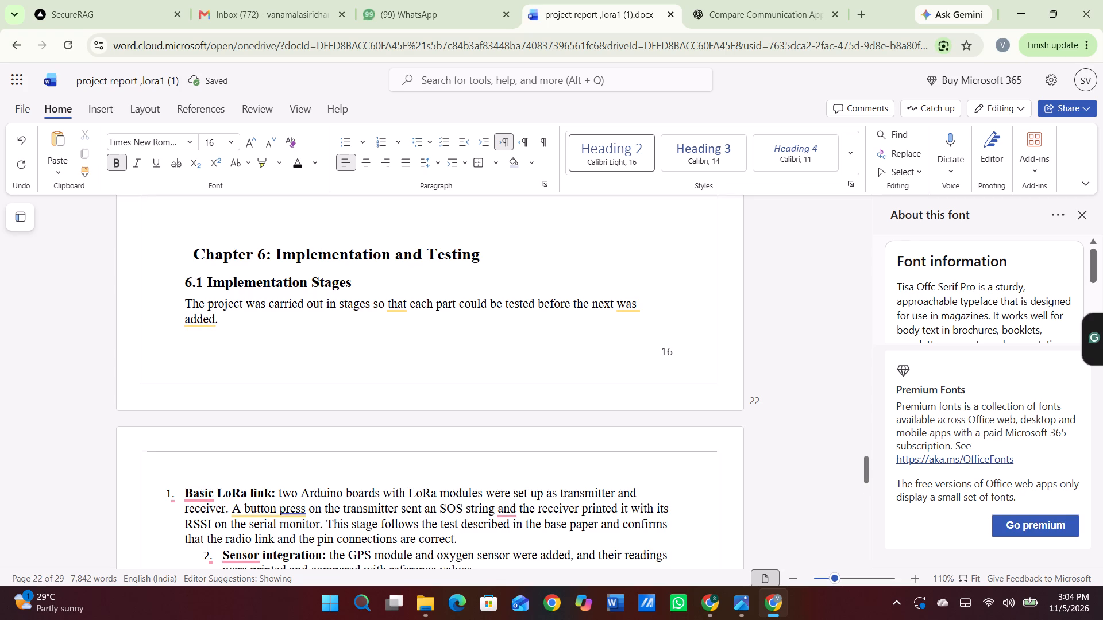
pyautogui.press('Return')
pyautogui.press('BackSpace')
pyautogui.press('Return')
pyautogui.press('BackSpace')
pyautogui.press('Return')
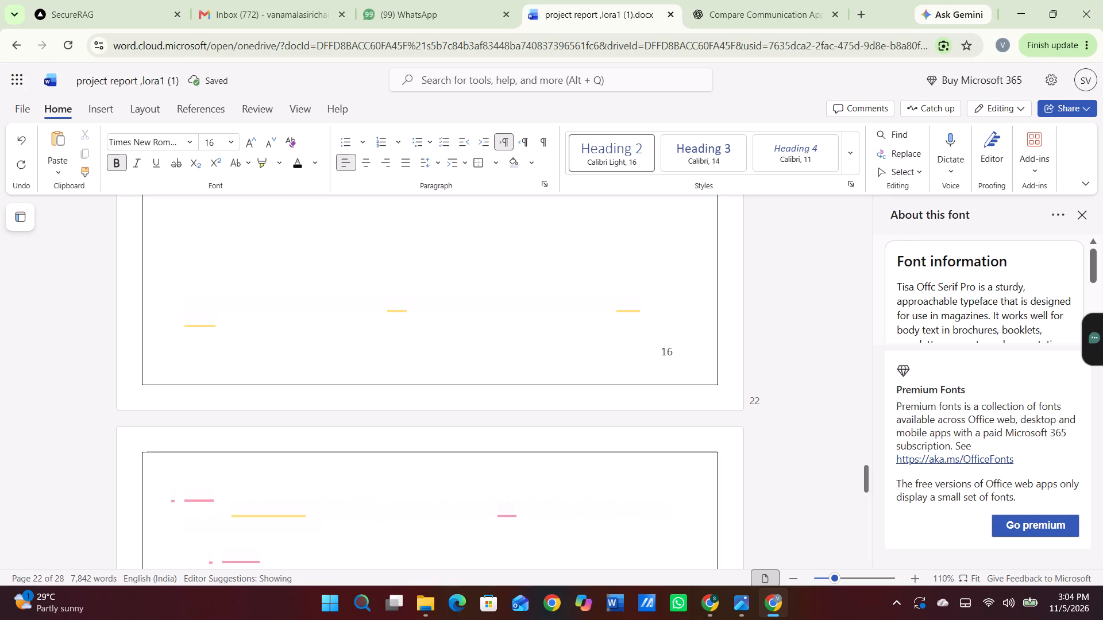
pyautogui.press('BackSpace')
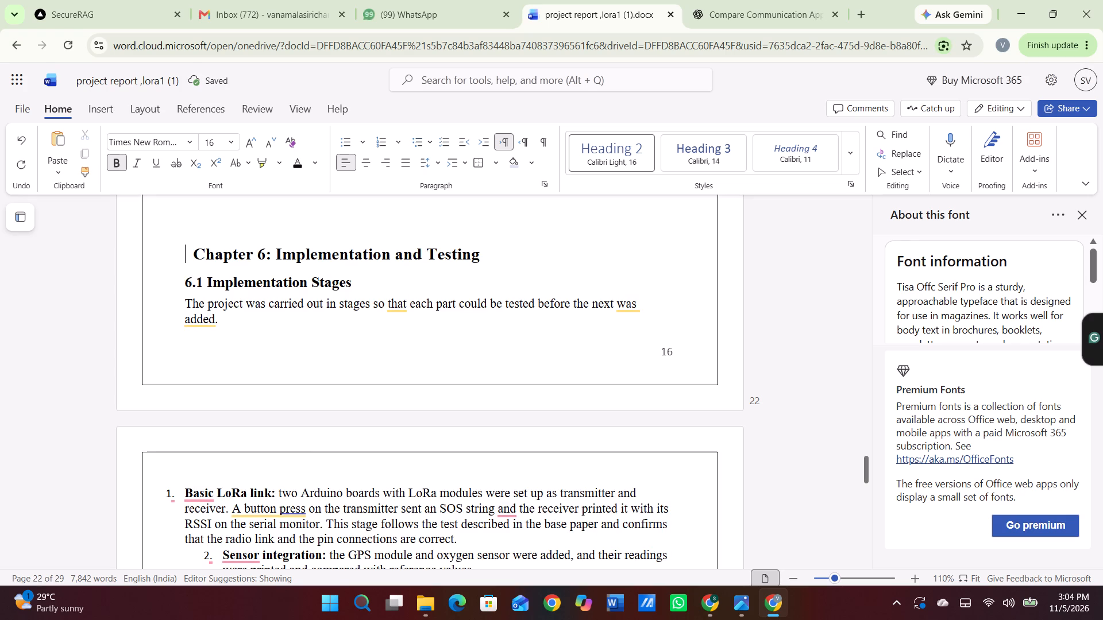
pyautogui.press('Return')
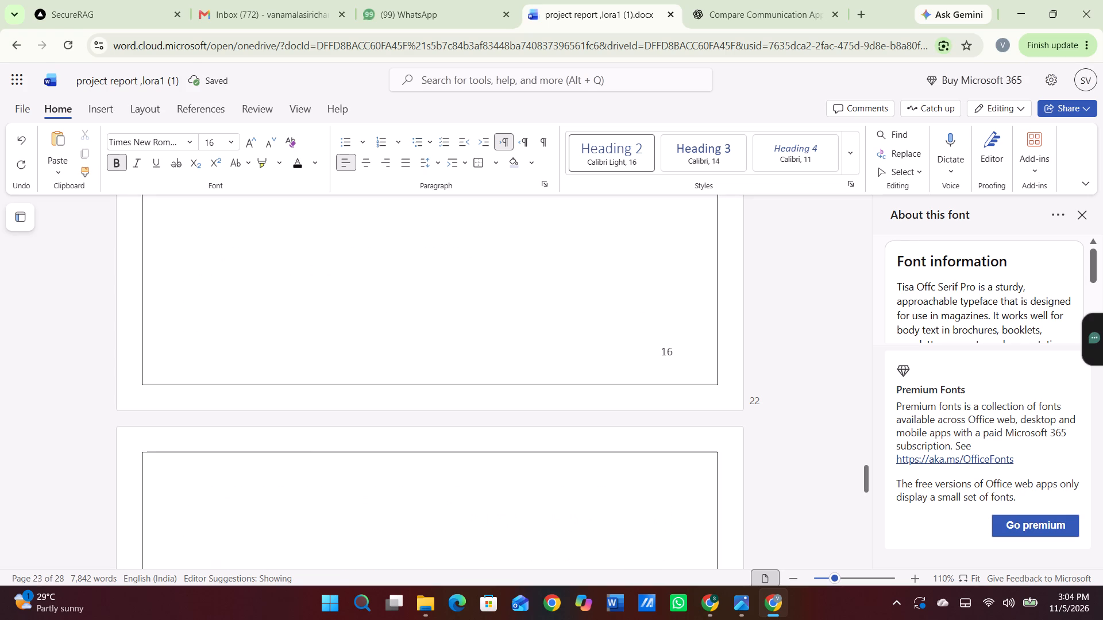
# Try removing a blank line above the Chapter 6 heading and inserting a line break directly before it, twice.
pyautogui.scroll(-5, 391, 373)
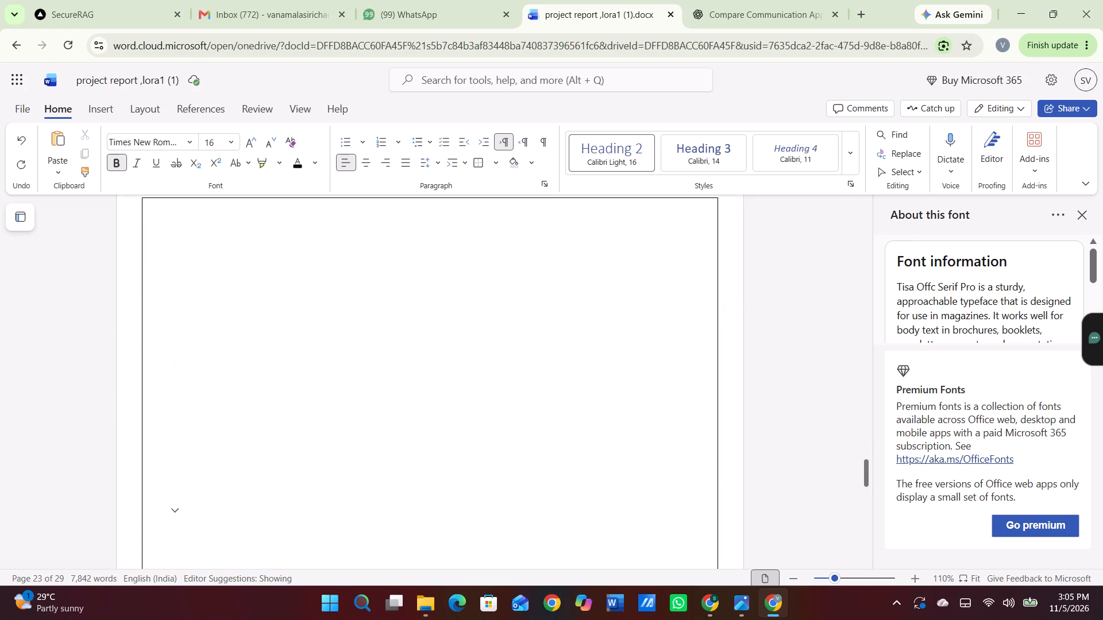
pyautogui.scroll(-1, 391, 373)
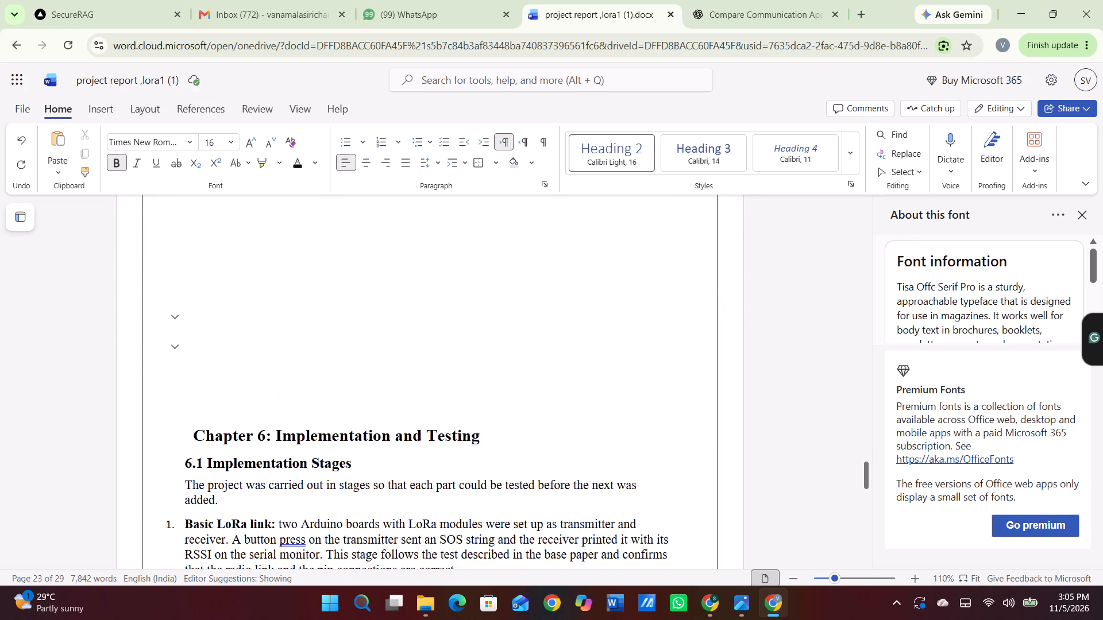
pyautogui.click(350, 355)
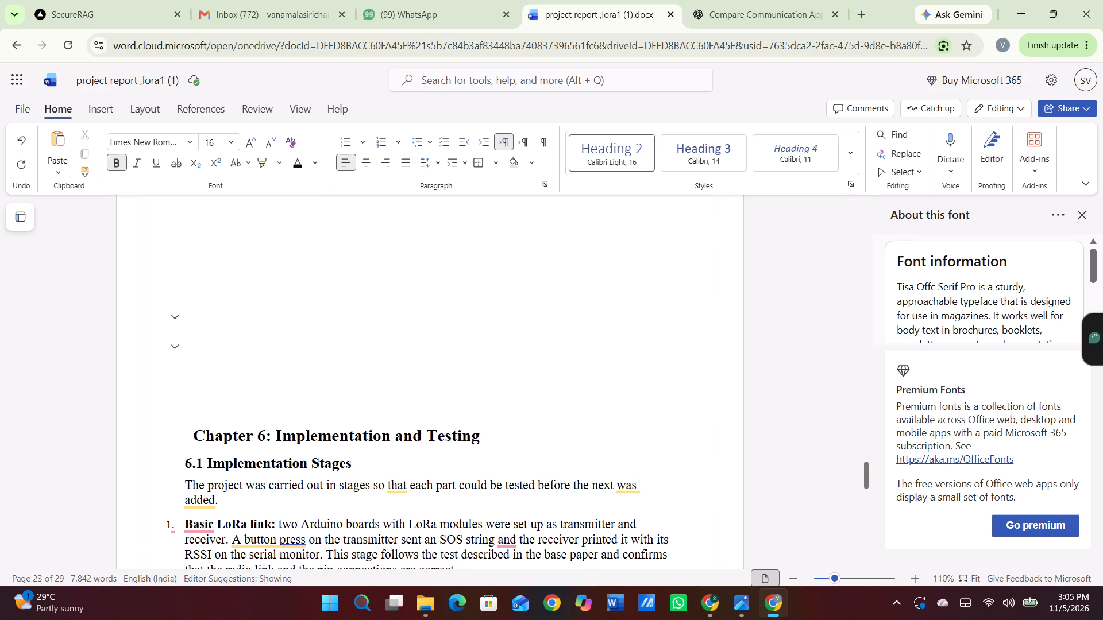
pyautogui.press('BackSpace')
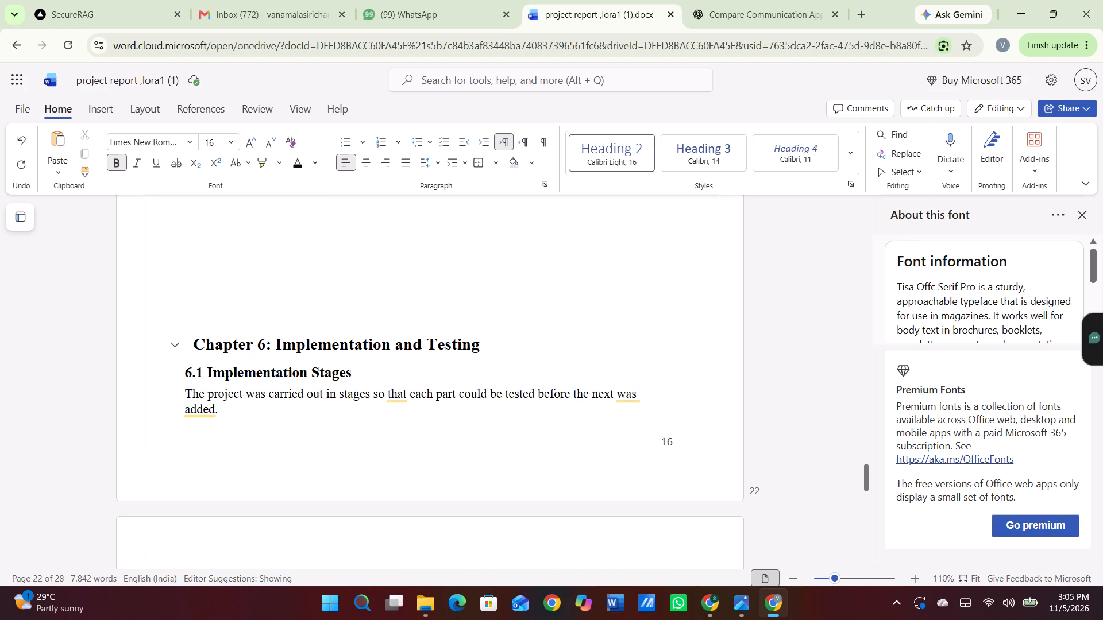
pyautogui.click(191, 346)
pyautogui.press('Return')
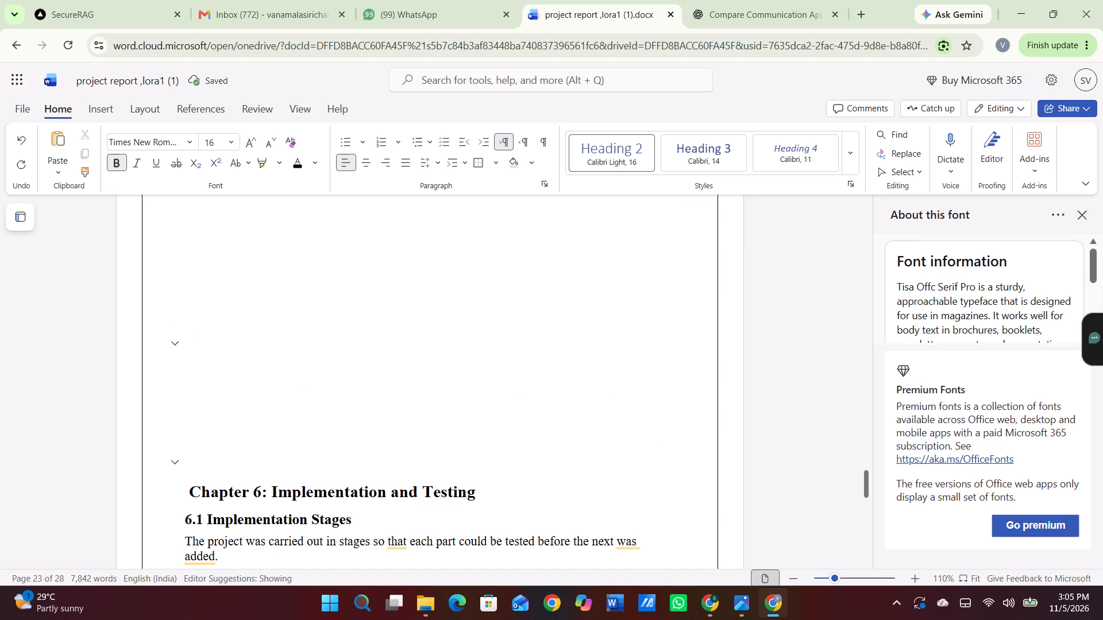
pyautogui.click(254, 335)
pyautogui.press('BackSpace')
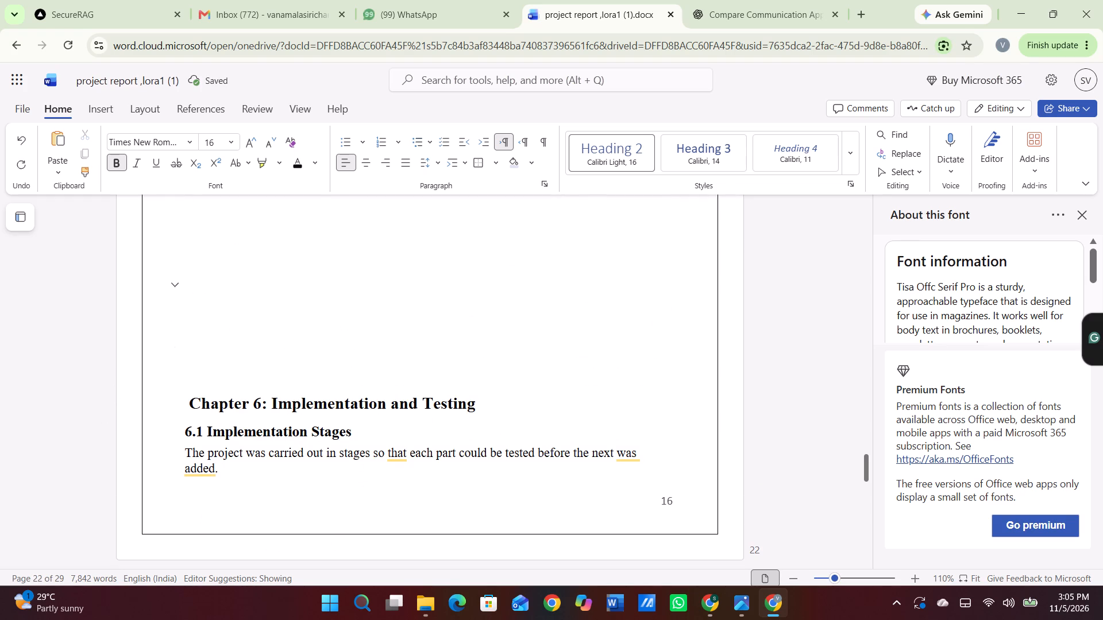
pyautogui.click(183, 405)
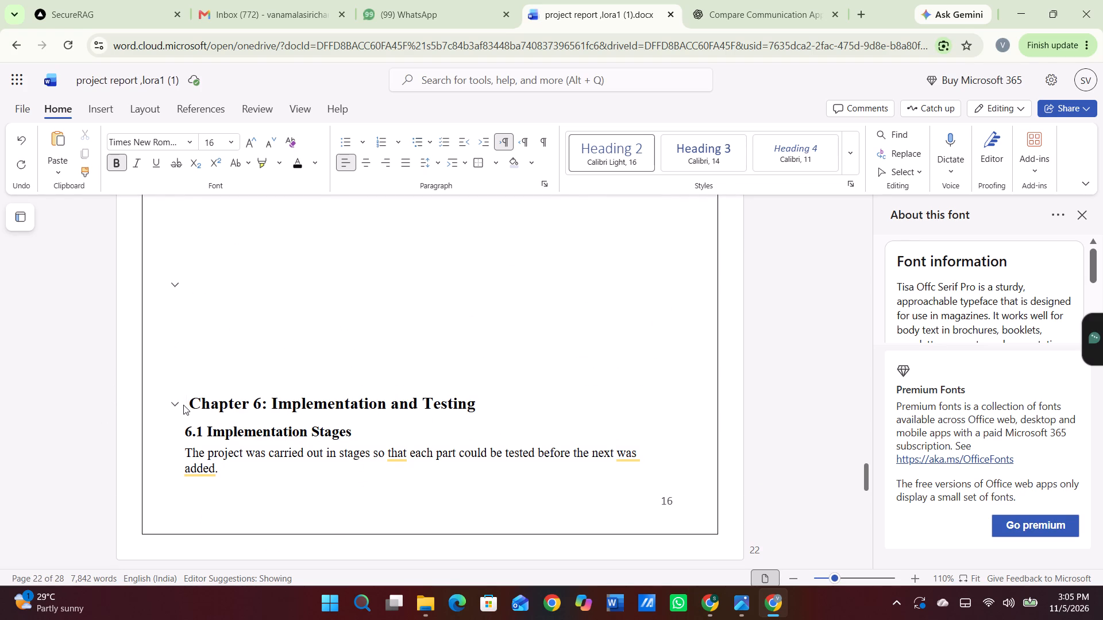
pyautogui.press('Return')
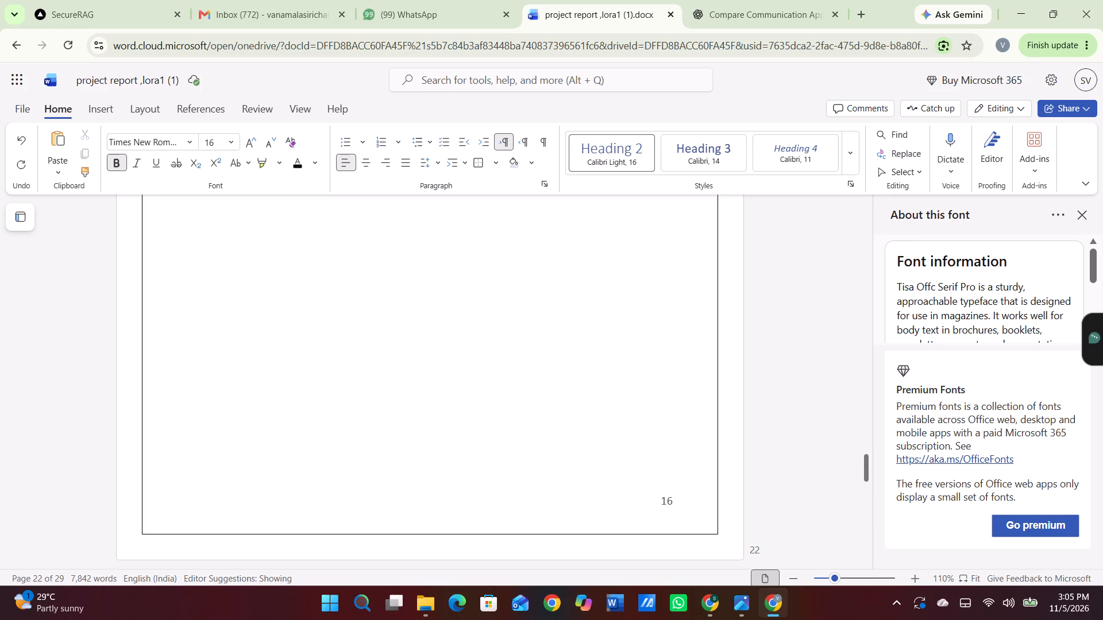
# Delete the stray spaces and empty line at the top of the page before Chapter 6, back to section 5.9's last sentence.
pyautogui.scroll(9, 425, 382)
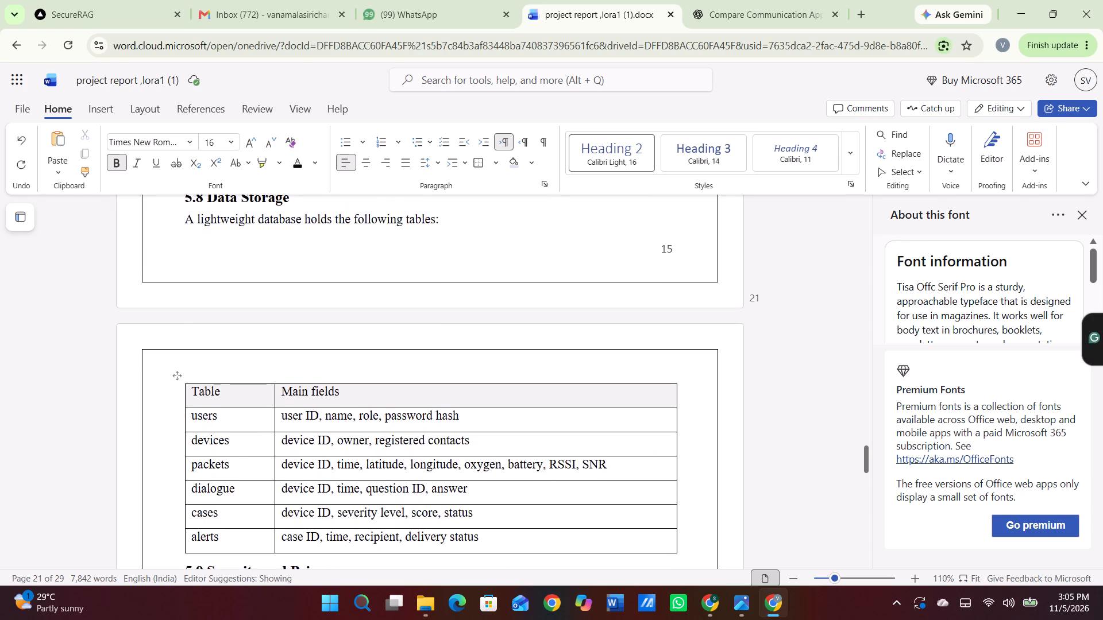
pyautogui.scroll(2, 425, 382)
pyautogui.scroll(-8, 425, 382)
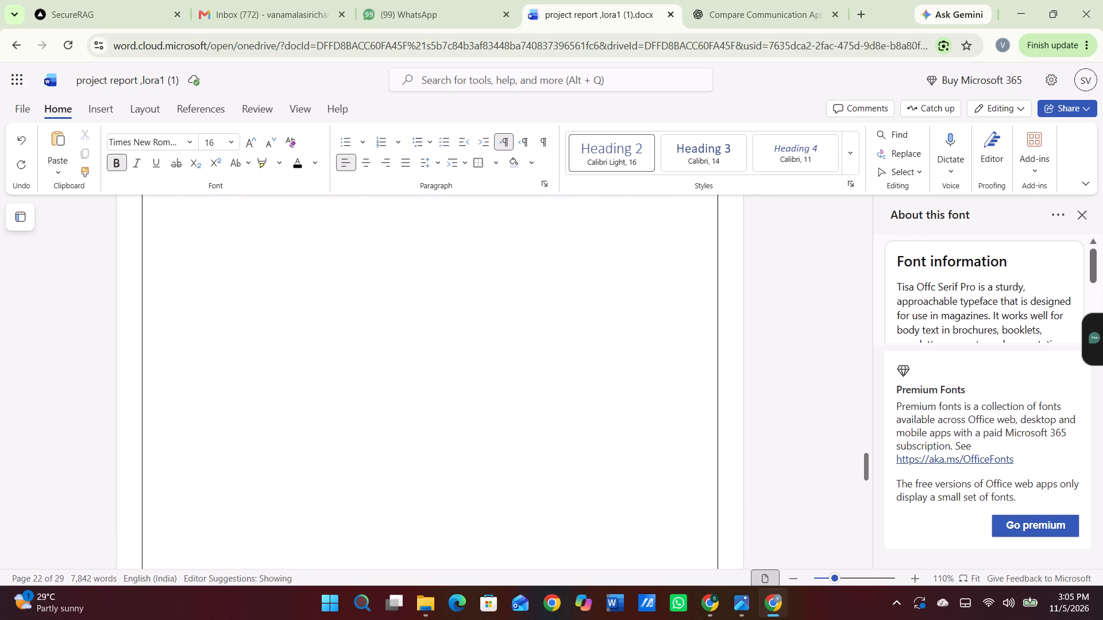
pyautogui.scroll(-2, 425, 382)
pyautogui.scroll(5, 425, 382)
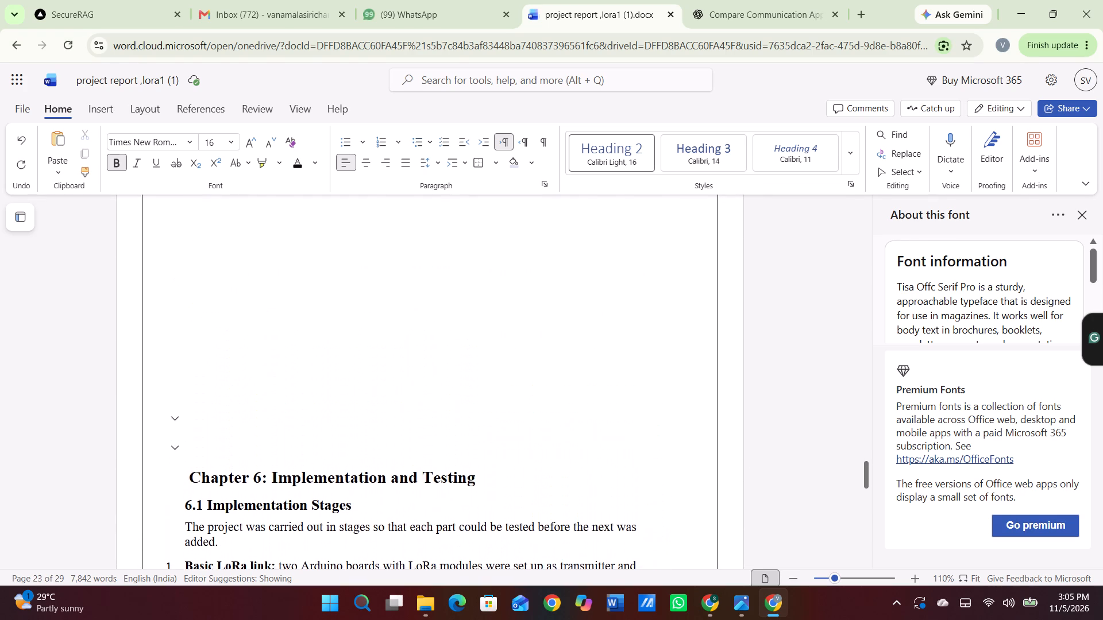
pyautogui.scroll(1, 425, 382)
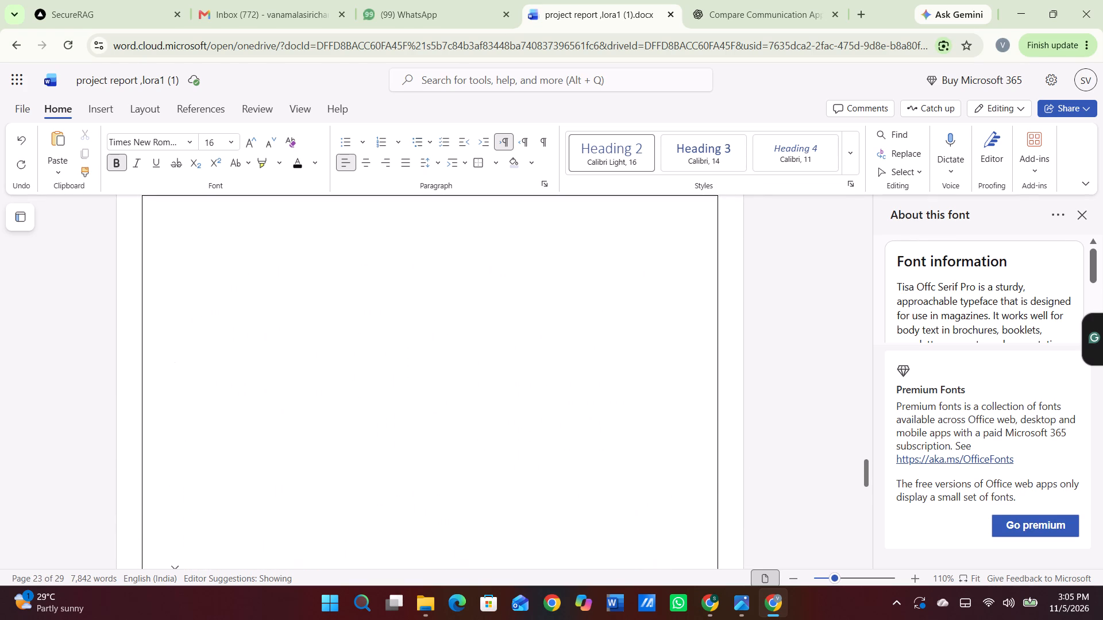
pyautogui.click(402, 252)
pyautogui.press('BackSpace')
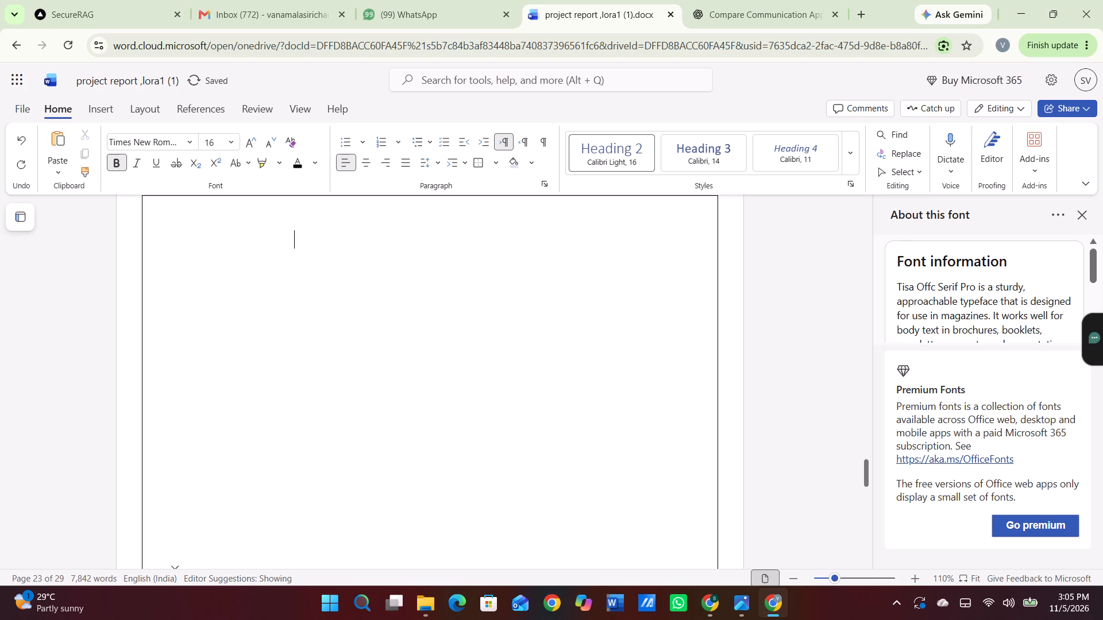
pyautogui.press('BackSpace')
pyautogui.press('BackSpace')
pyautogui.press('BackSpace')
pyautogui.press('BackSpace')
pyautogui.press('BackSpace')
pyautogui.press('BackSpace')
pyautogui.press('BackSpace')
pyautogui.press('BackSpace')
pyautogui.press('BackSpace')
pyautogui.press('BackSpace')
pyautogui.press('BackSpace')
pyautogui.press('BackSpace')
pyautogui.press('BackSpace')
pyautogui.press('BackSpace')
pyautogui.press('BackSpace')
pyautogui.press('BackSpace')
pyautogui.press('BackSpace')
pyautogui.press('BackSpace')
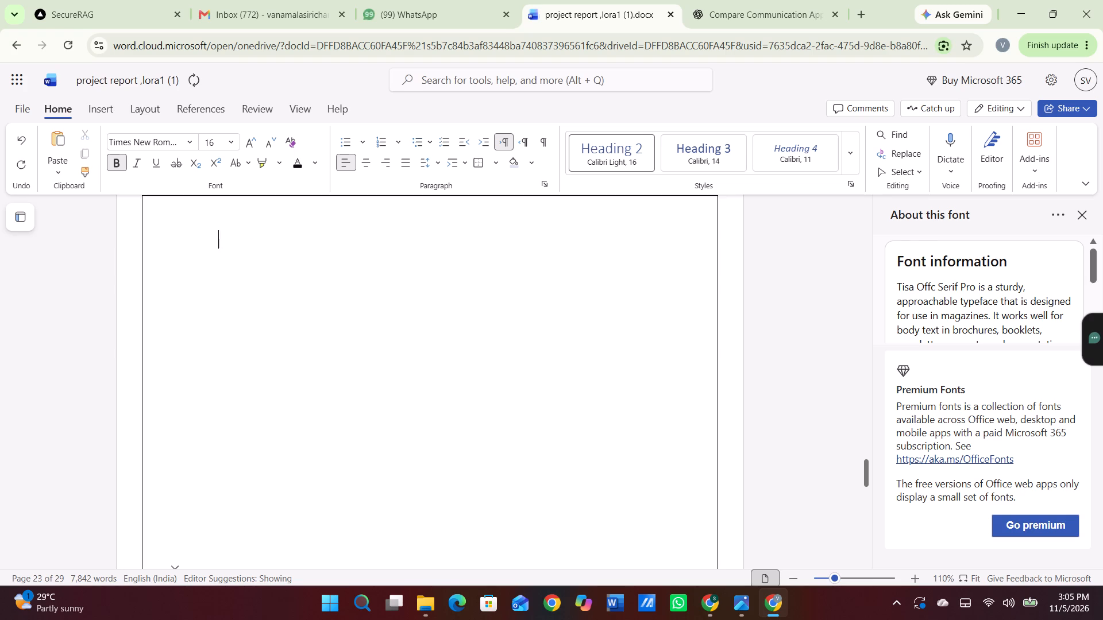
pyautogui.press('BackSpace')
pyautogui.press('BackSpace')
pyautogui.press('BackSpace')
pyautogui.press('BackSpace')
pyautogui.press('BackSpace')
pyautogui.press('BackSpace')
pyautogui.press('BackSpace')
pyautogui.press('BackSpace')
pyautogui.press('BackSpace')
pyautogui.press('BackSpace')
pyautogui.press('BackSpace')
pyautogui.press('BackSpace')
pyautogui.press('BackSpace')
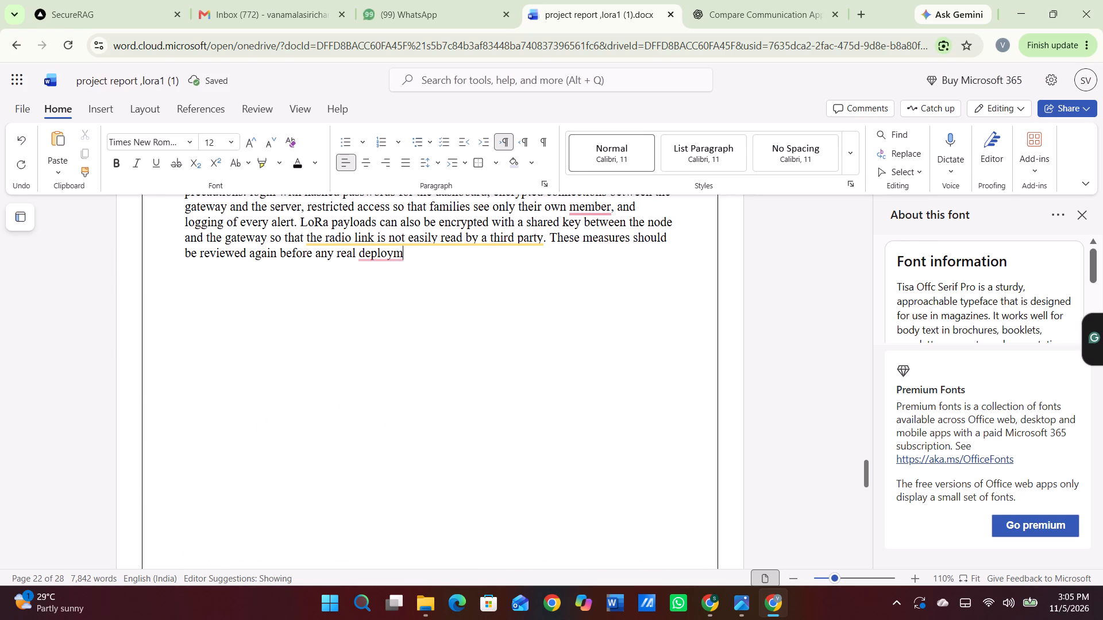
# Restore the ending of section 5.9's last sentence so that it reads "deployment.".
pyautogui.write('emt')
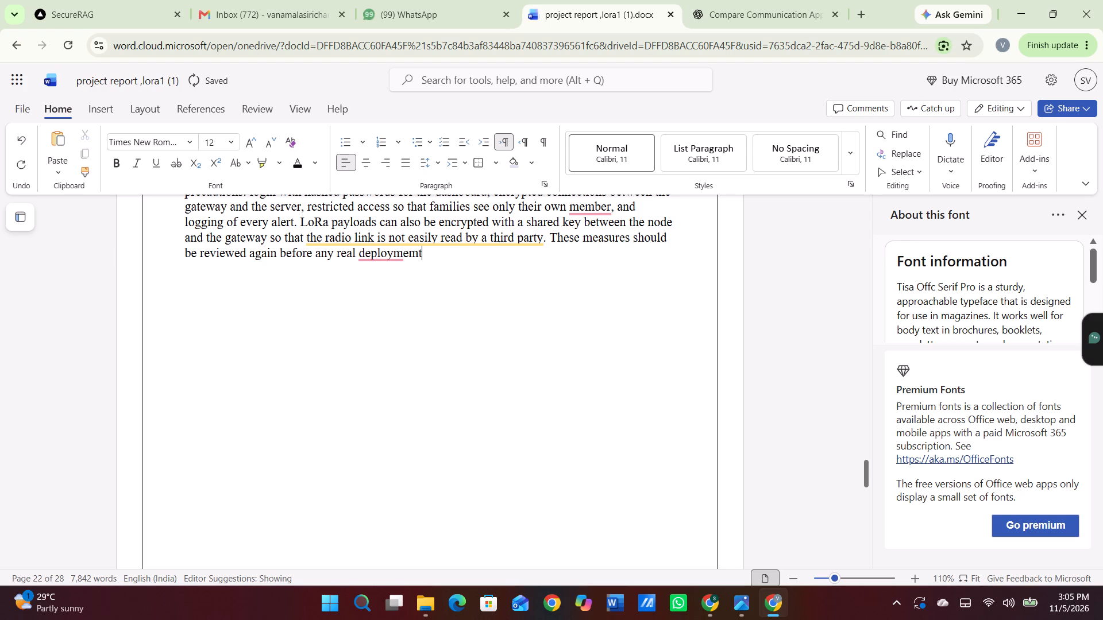
pyautogui.hotkey('ctrl', 'x')
pyautogui.hotkey('ctrl', 'z')
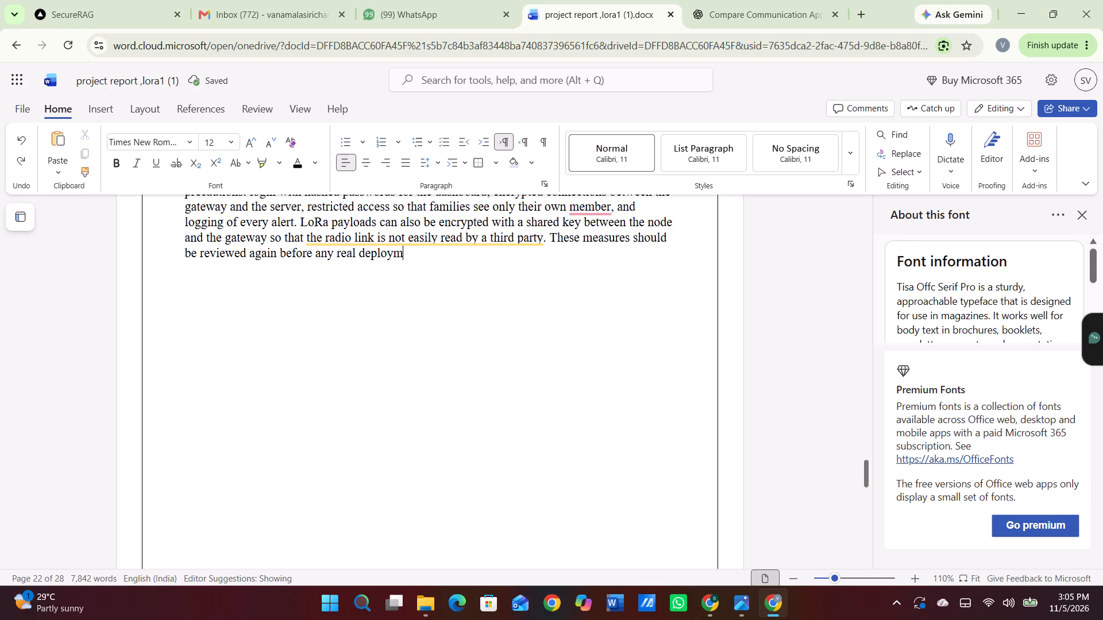
pyautogui.press('e')
pyautogui.write('nt')
pyautogui.press('.')
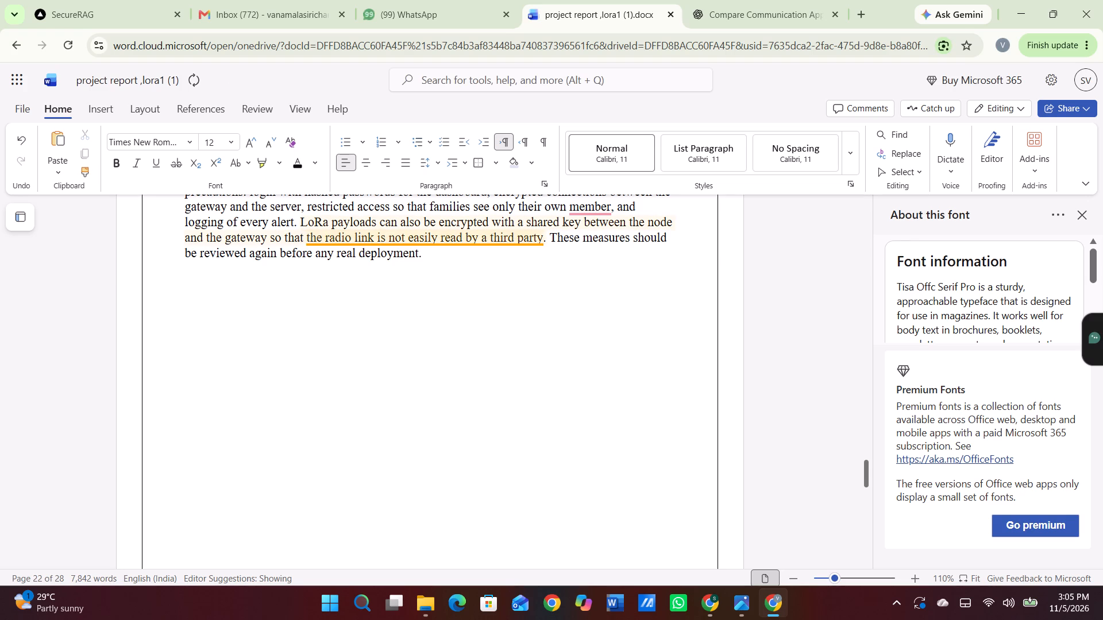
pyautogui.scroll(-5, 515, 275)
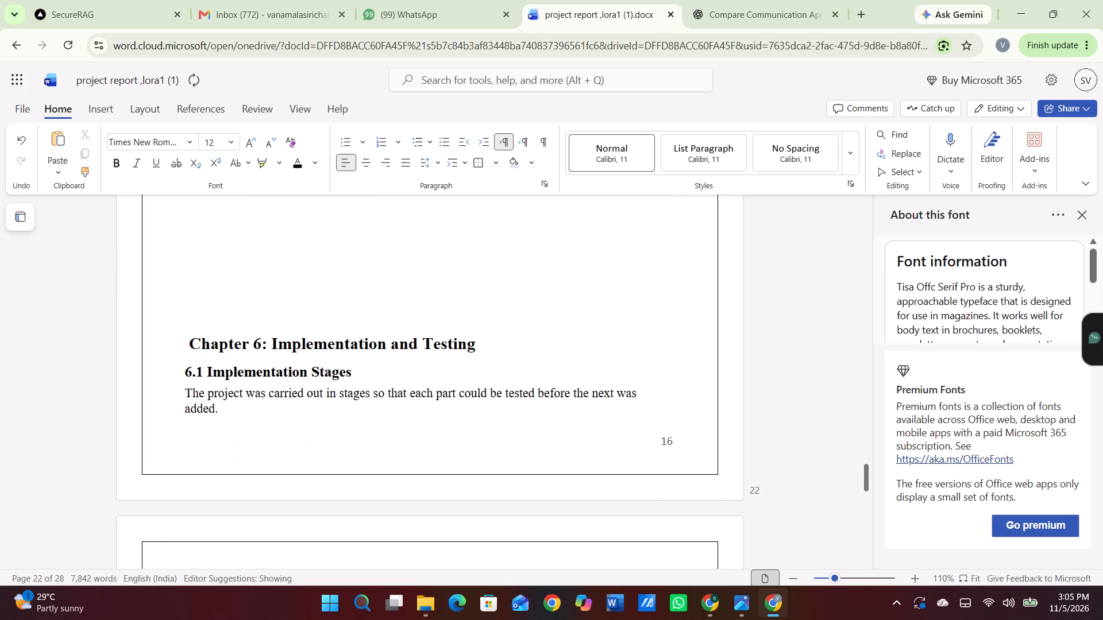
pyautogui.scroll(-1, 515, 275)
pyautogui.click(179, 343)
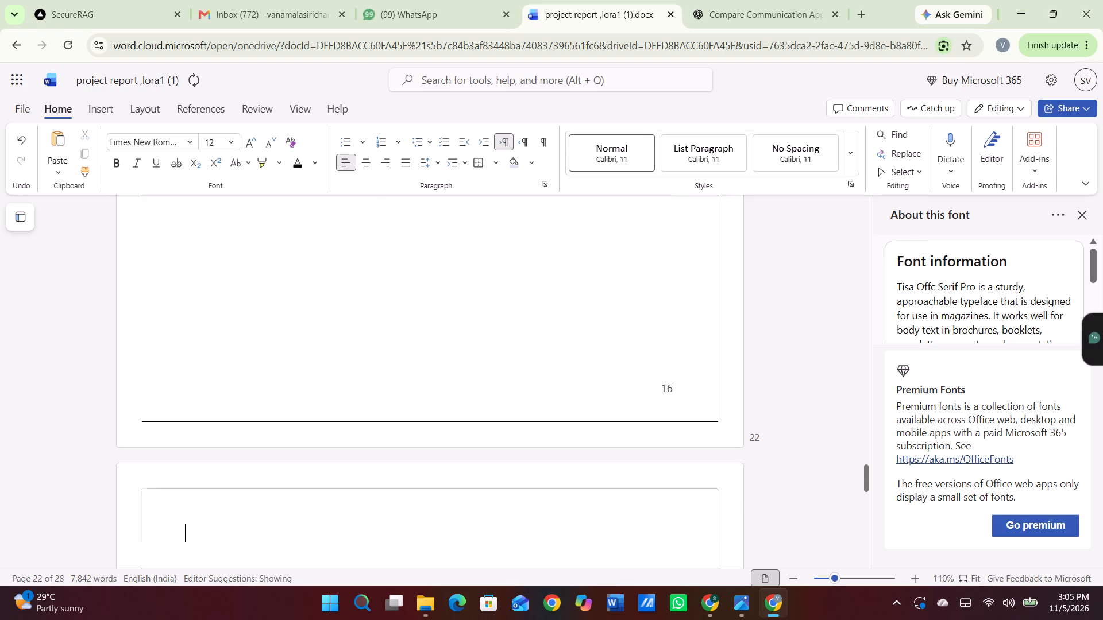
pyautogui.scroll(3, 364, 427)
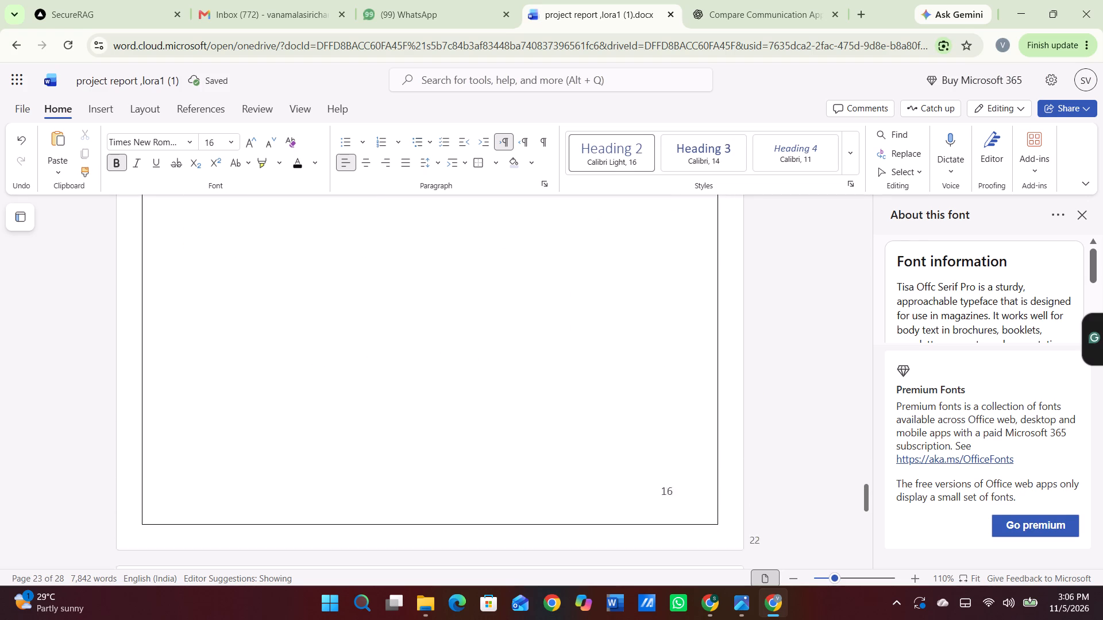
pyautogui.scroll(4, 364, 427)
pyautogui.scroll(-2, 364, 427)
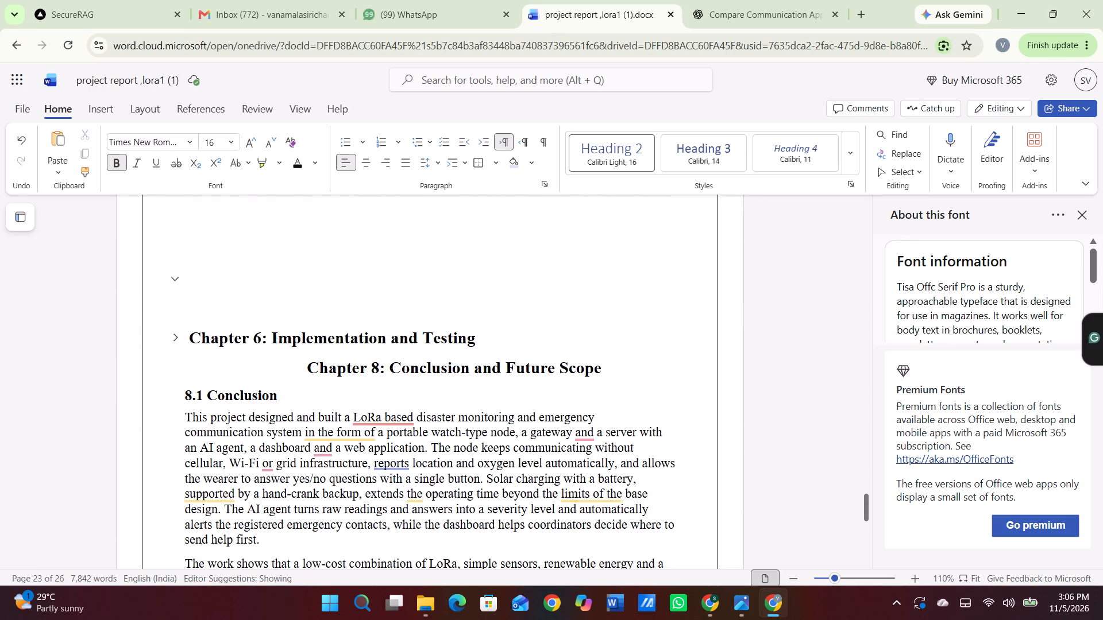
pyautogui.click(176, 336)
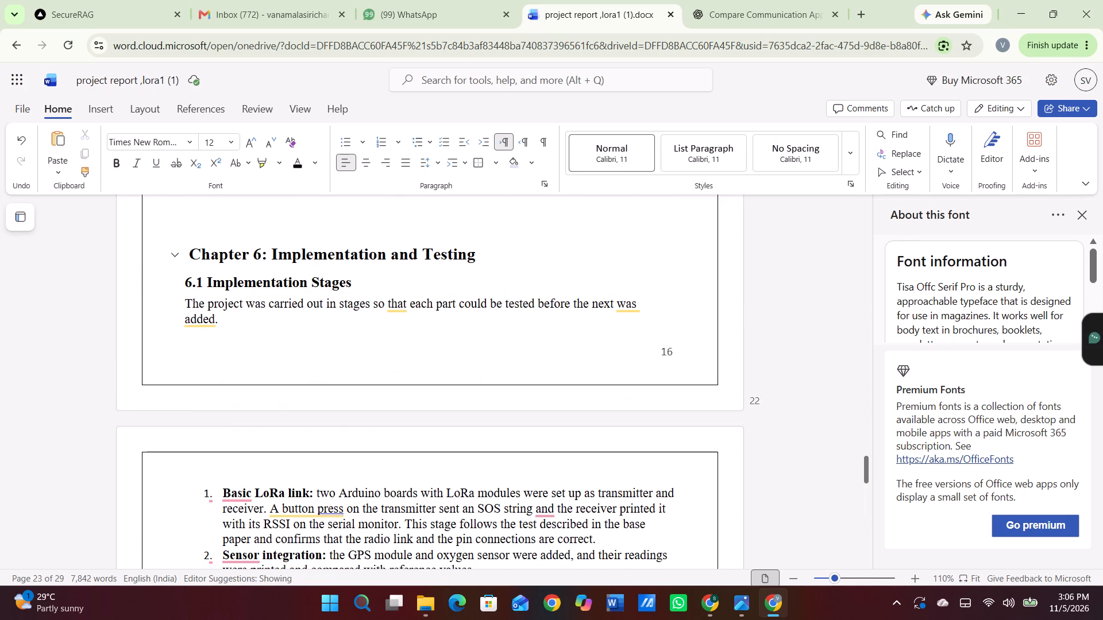
# Remove one blank line above the Chapter 6 heading and insert line breaks directly before it to push the chapter onto the next page.
pyautogui.click(187, 260)
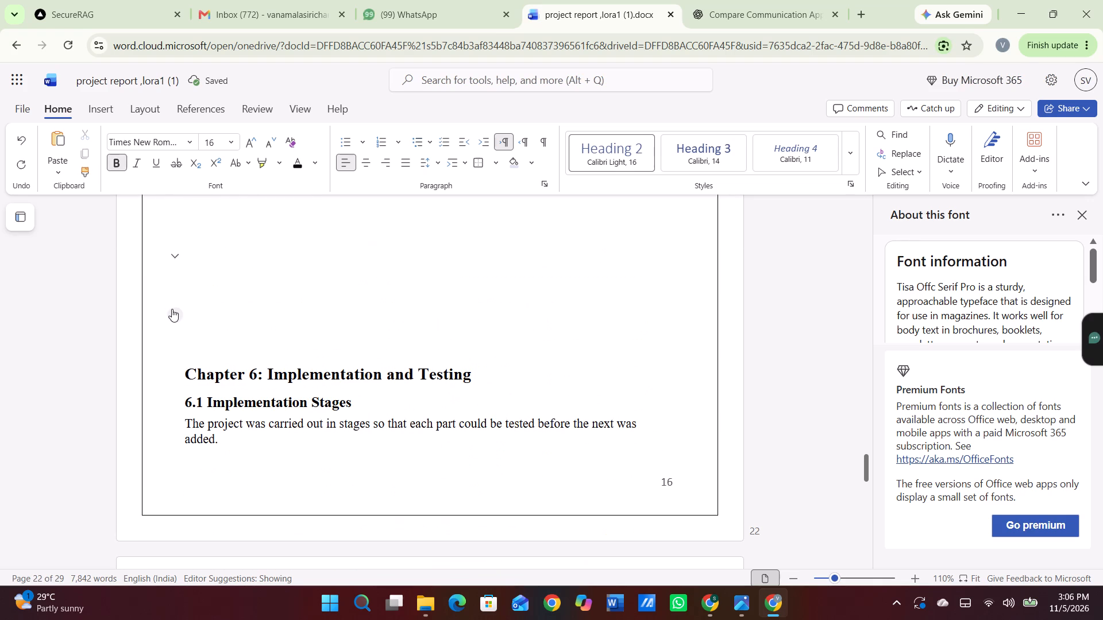
pyautogui.click(175, 258)
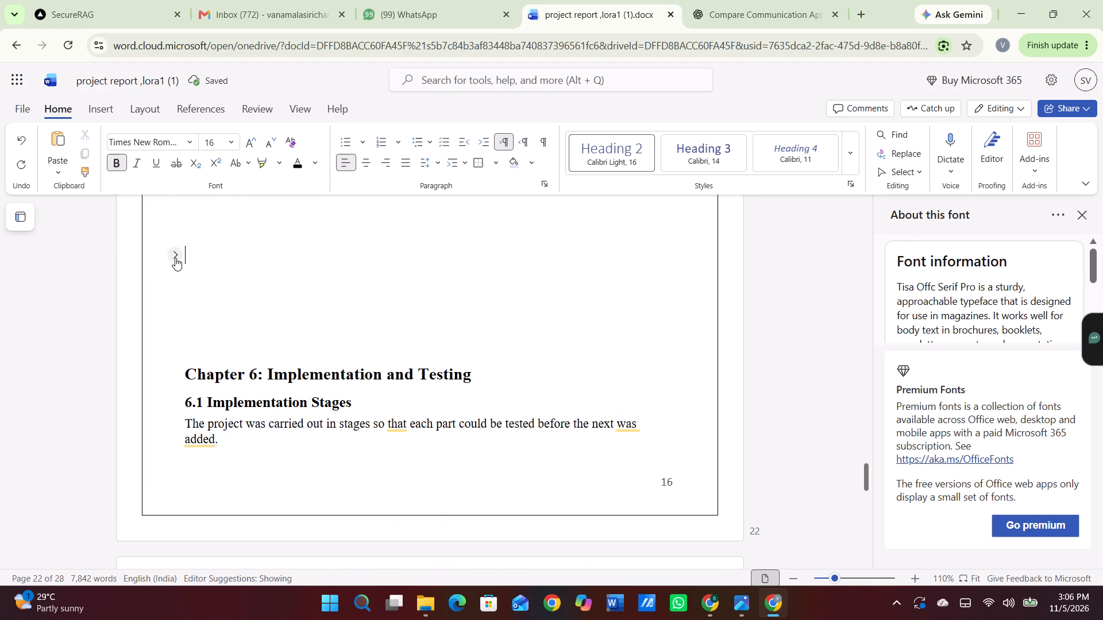
pyautogui.press('BackSpace')
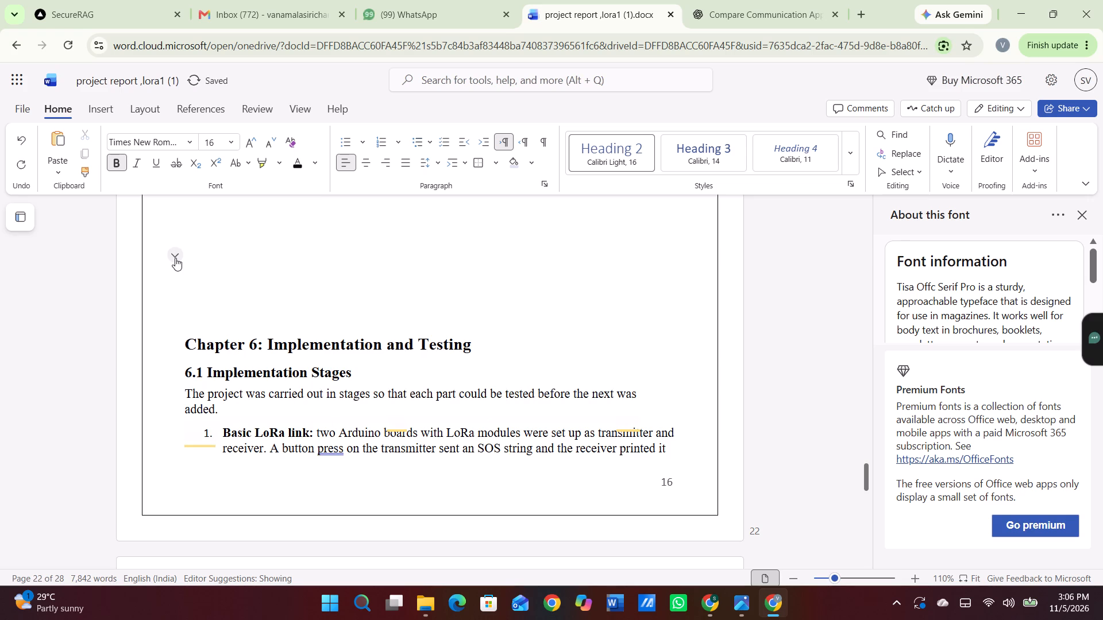
pyautogui.click(175, 258)
pyautogui.click(175, 258)
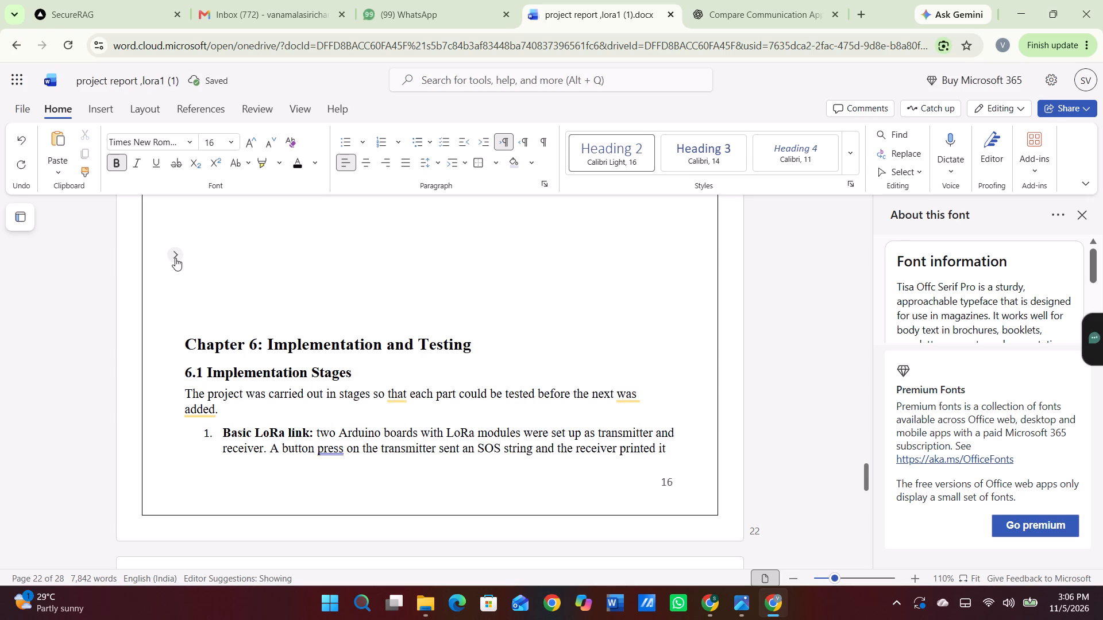
pyautogui.click(172, 347)
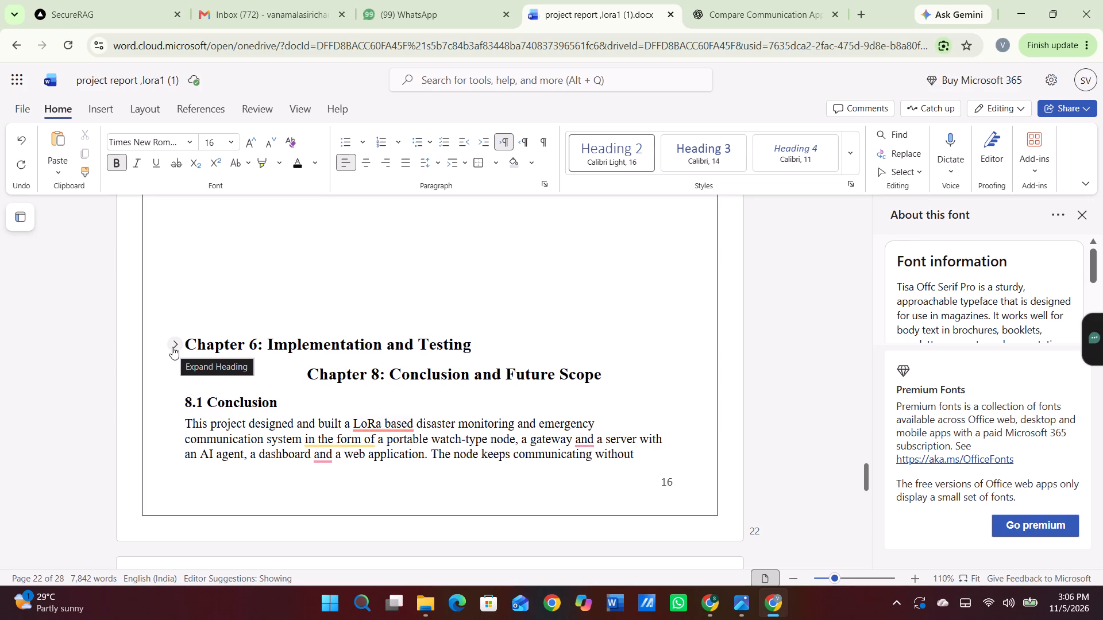
pyautogui.press('Return')
pyautogui.press('Return')
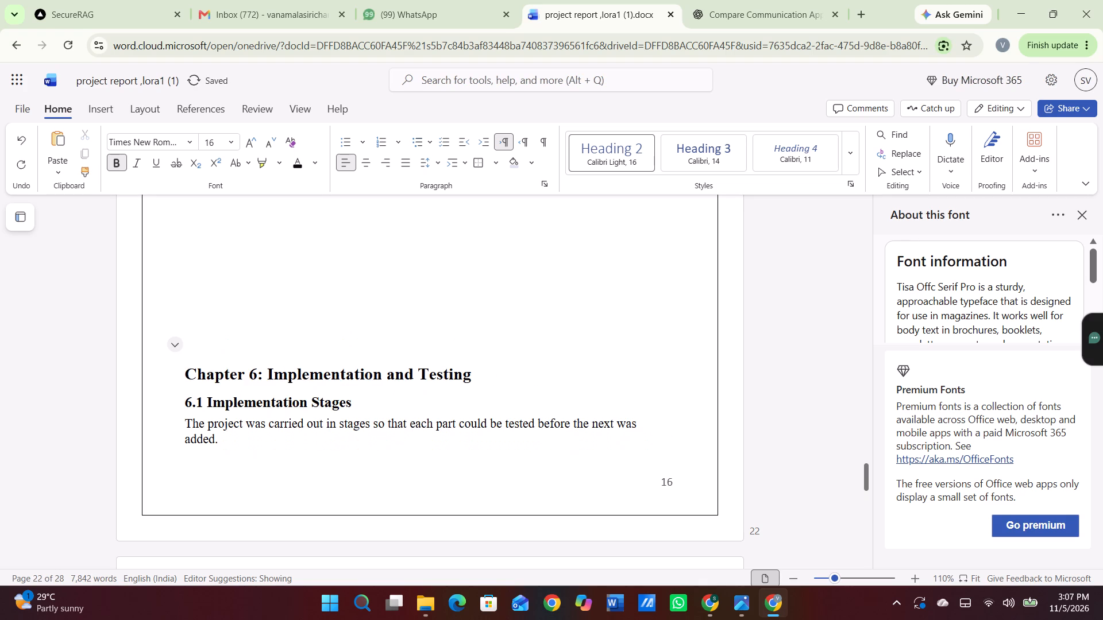
pyautogui.press('Return')
# Check the page layout from the Chapter 6 heading through section 6.4 Test Plan.
pyautogui.scroll(-3, 275, 330)
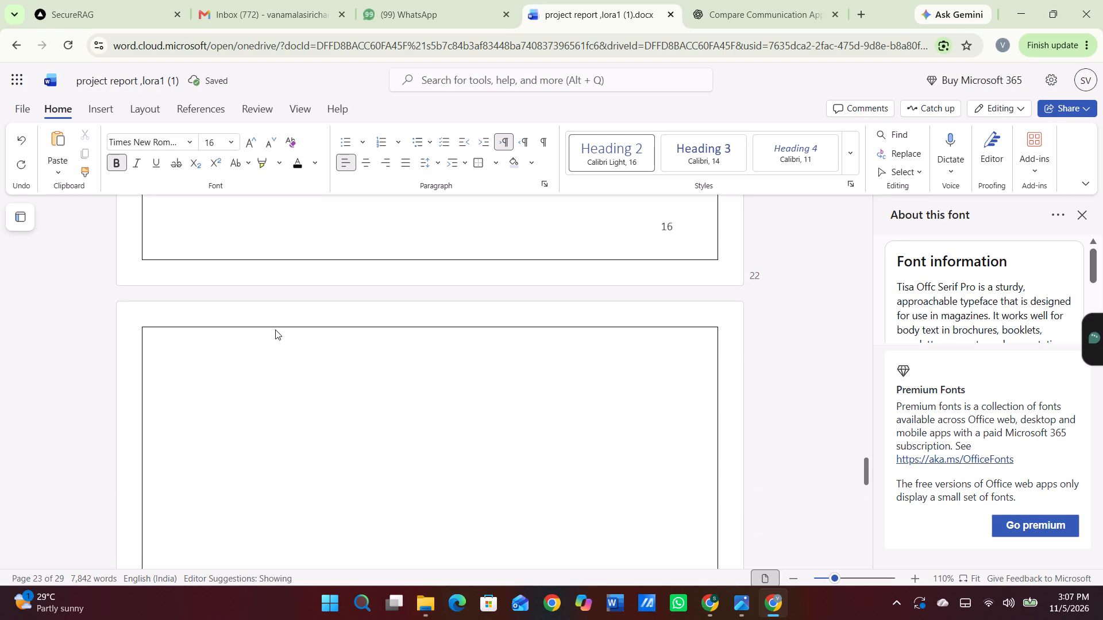
pyautogui.scroll(-3, 275, 330)
pyautogui.scroll(1, 275, 330)
pyautogui.scroll(-2, 275, 330)
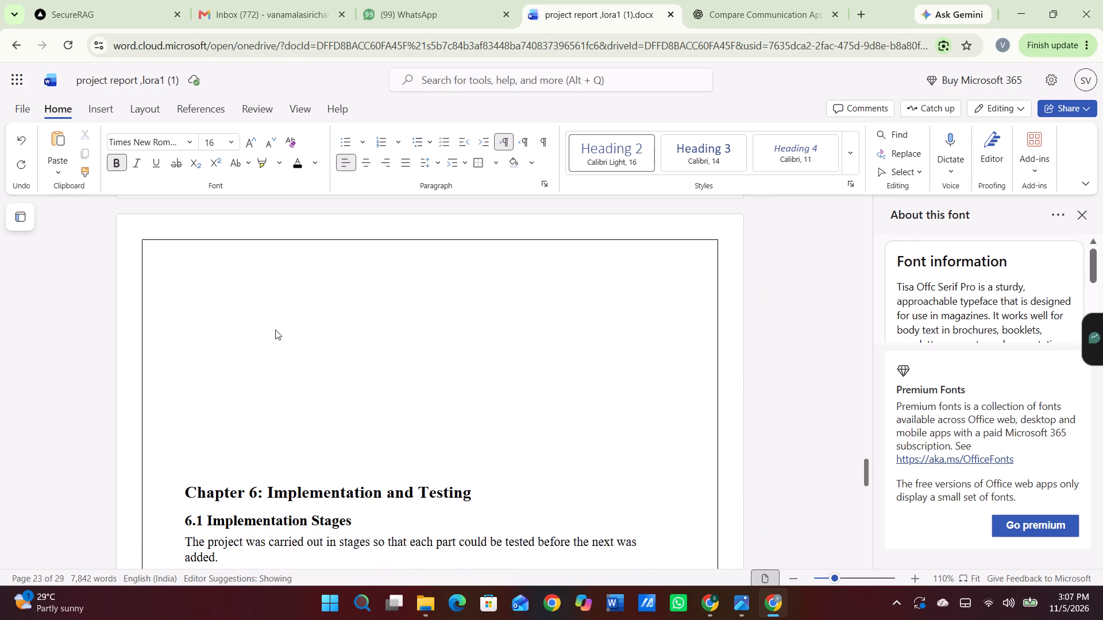
pyautogui.scroll(-3, 275, 330)
pyautogui.scroll(3, 275, 330)
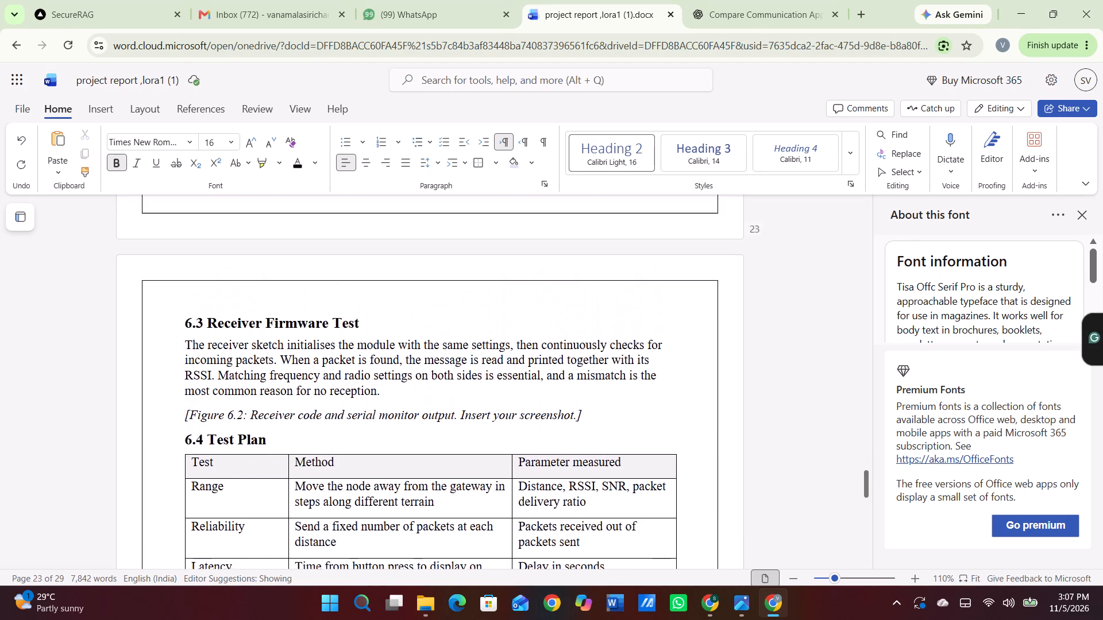
# Delete the bracketed note below the section 6.1 stages list about matching the build order and adding prototype photographs.
pyautogui.scroll(4, 275, 330)
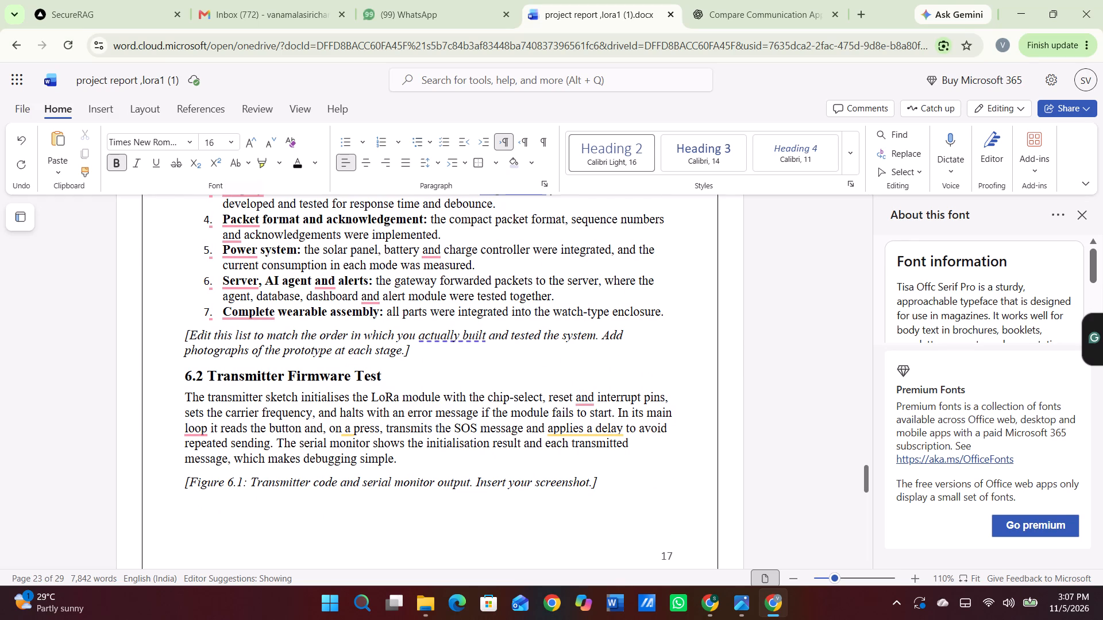
pyautogui.moveTo(178, 342); pyautogui.dragTo(461, 358)
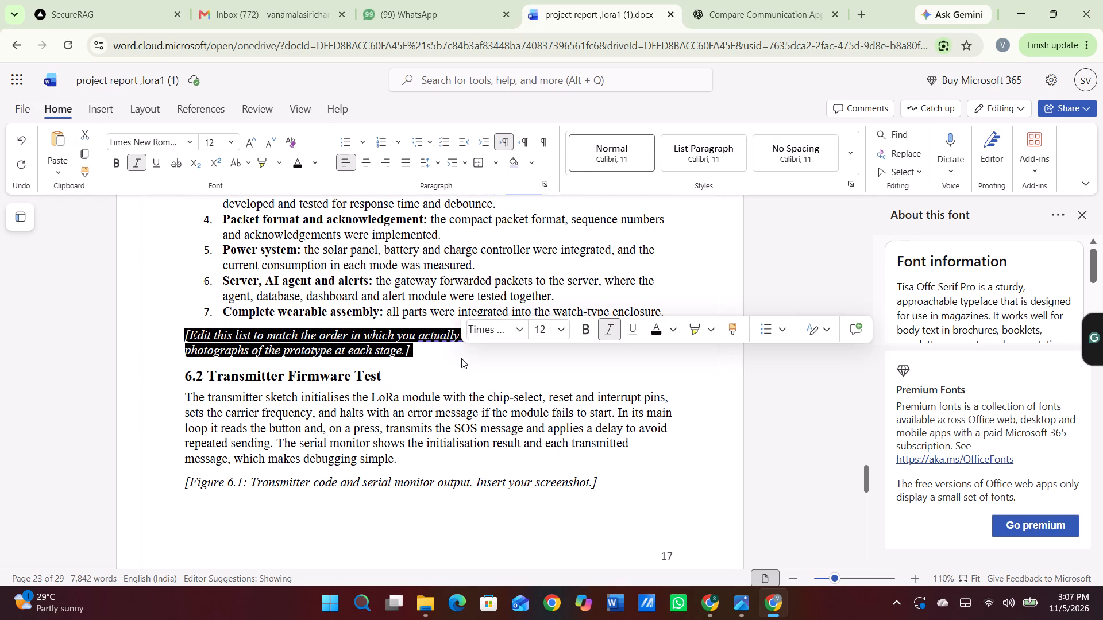
pyautogui.press('BackSpace')
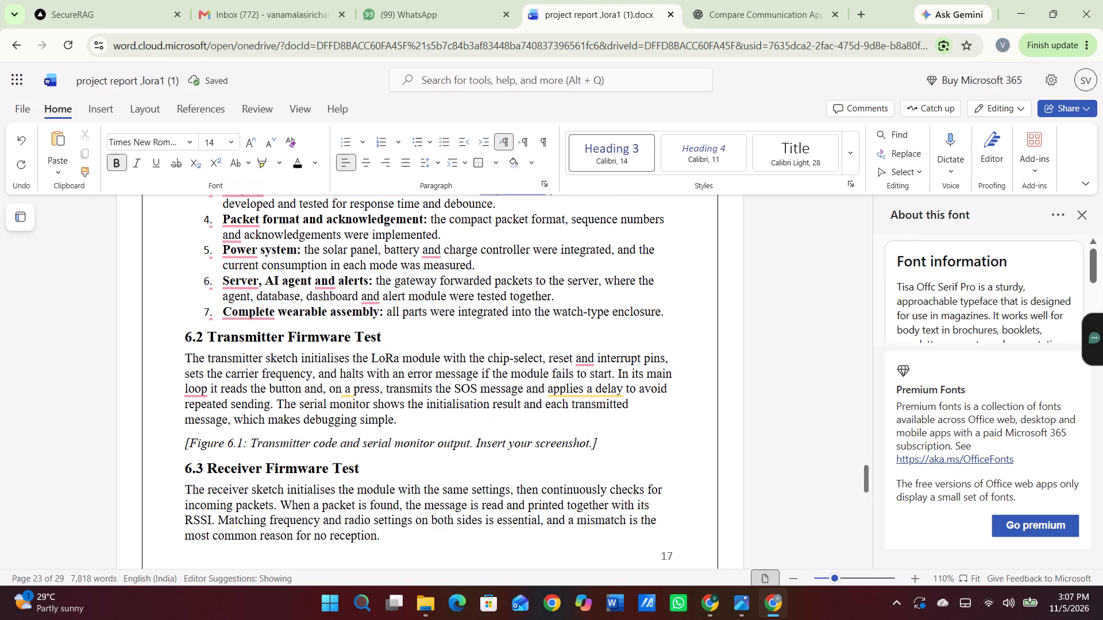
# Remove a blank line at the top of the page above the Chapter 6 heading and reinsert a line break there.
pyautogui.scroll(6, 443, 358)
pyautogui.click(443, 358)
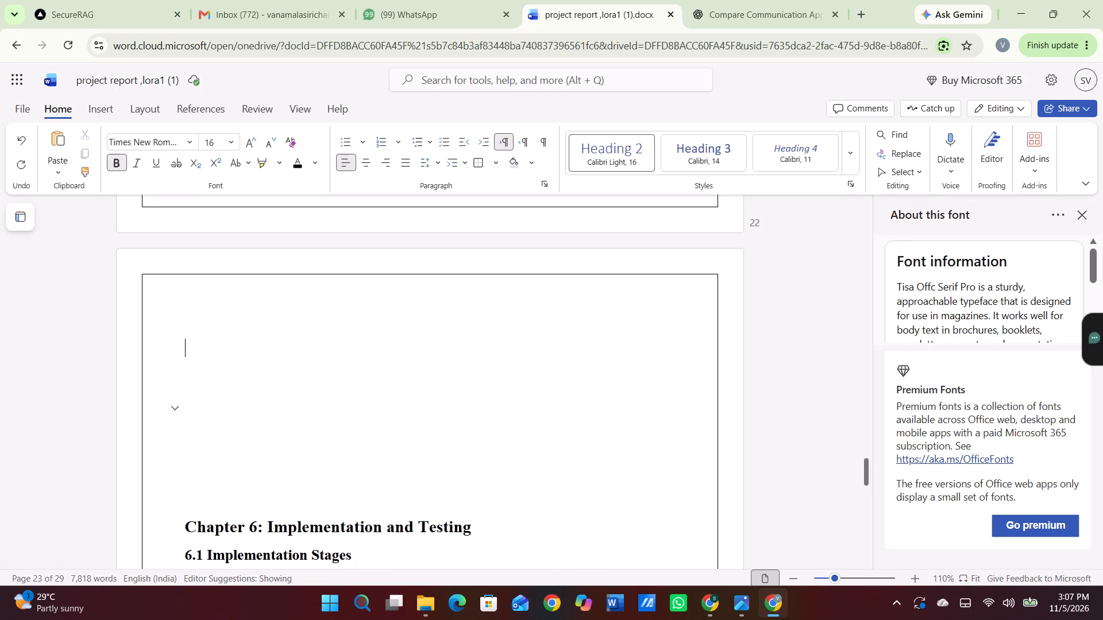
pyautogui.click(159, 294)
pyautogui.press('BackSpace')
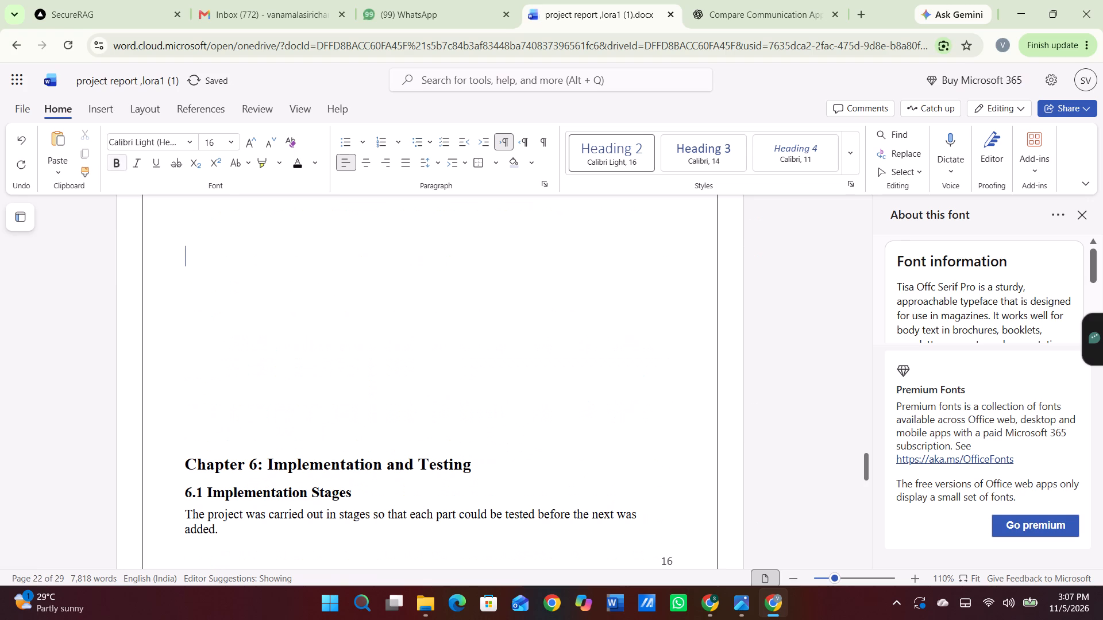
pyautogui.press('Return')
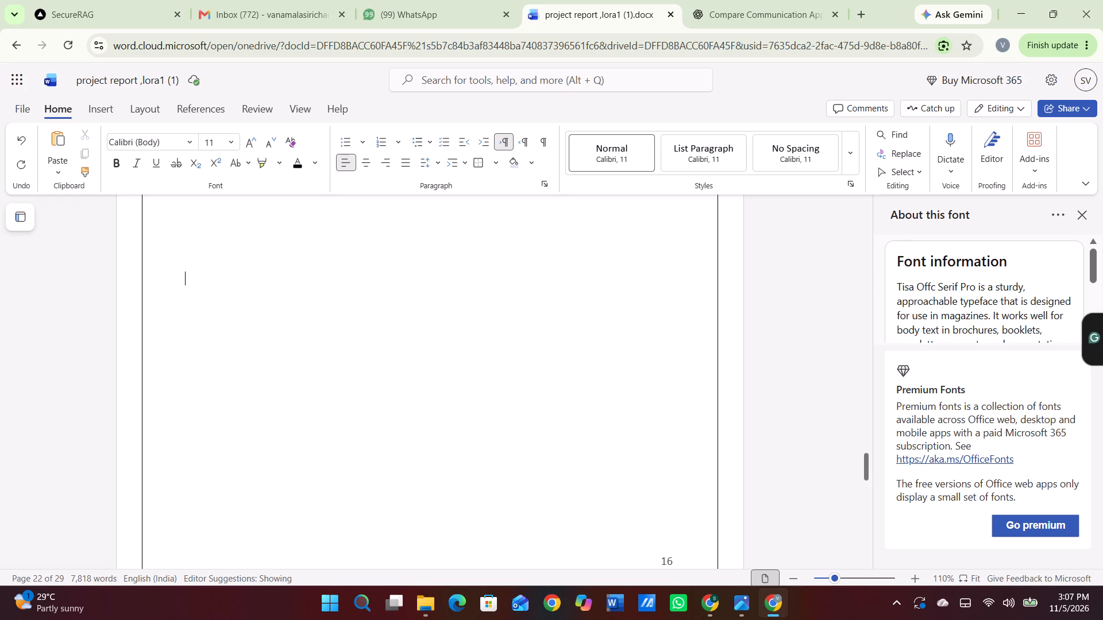
# Delete one of the empty heading lines above the Chapter 6 heading.
pyautogui.scroll(7, 381, 340)
pyautogui.scroll(-1, 381, 340)
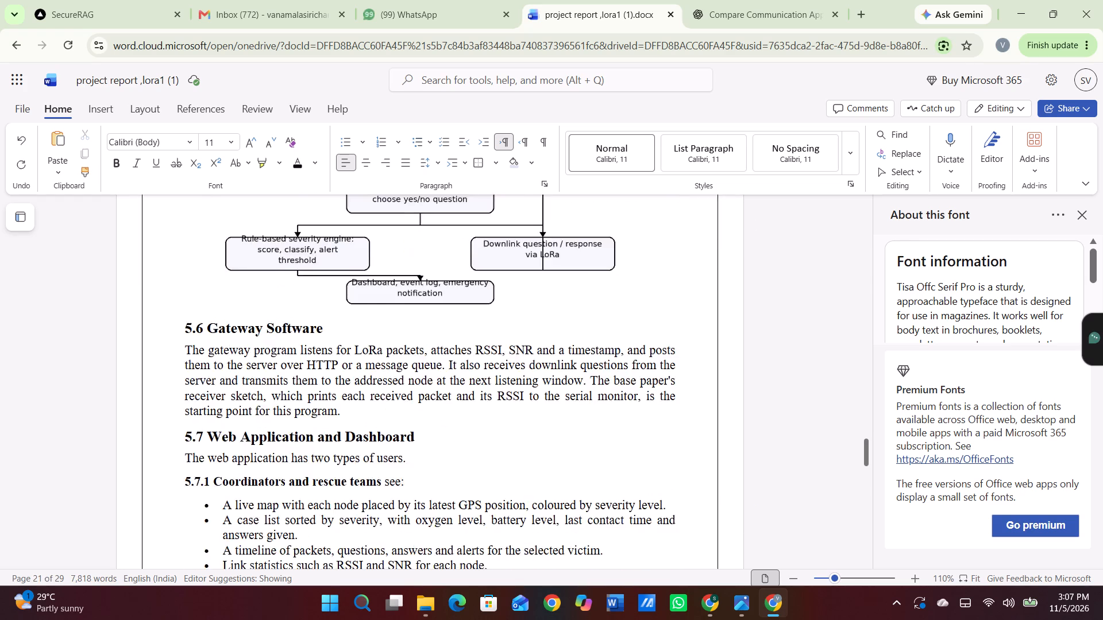
pyautogui.scroll(-3, 381, 340)
pyautogui.scroll(2, 381, 340)
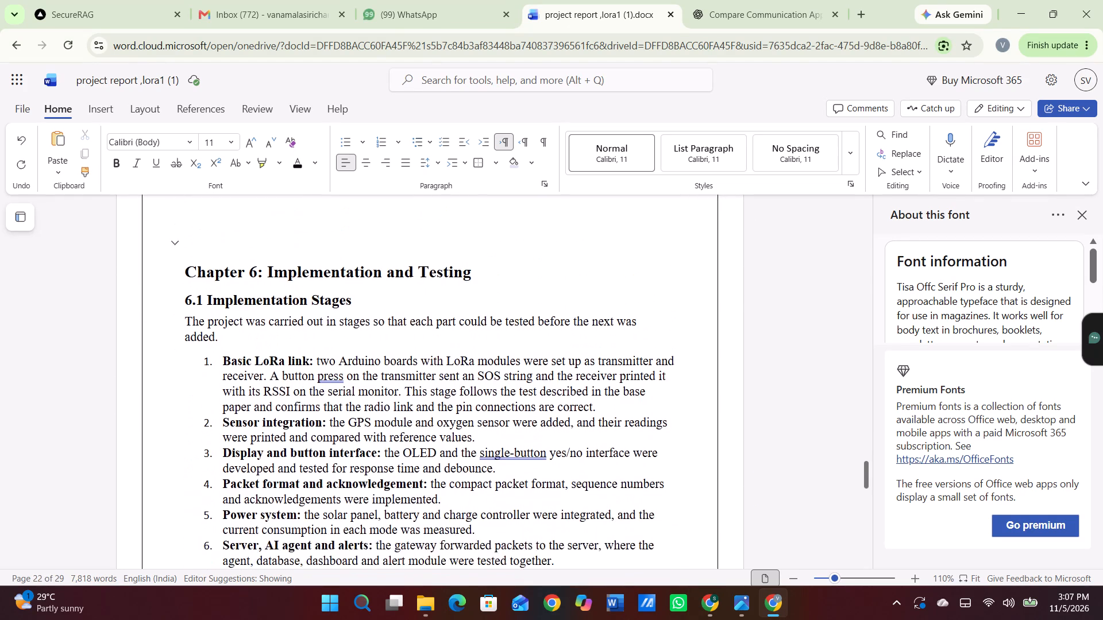
pyautogui.scroll(2, 381, 340)
pyautogui.hscroll(-3, 381, 340)
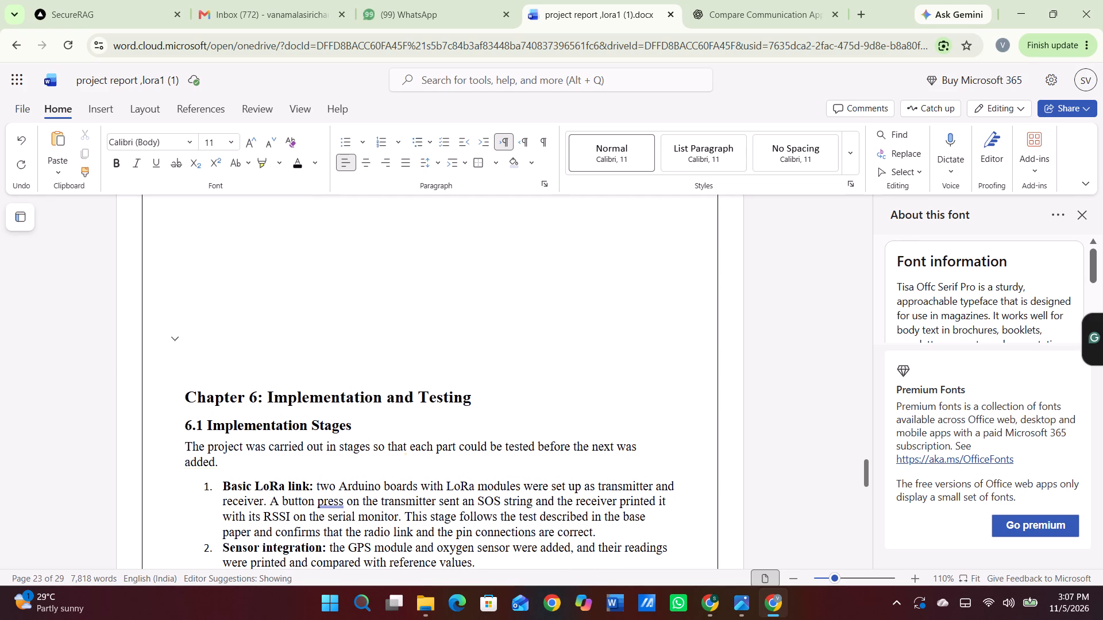
pyautogui.click(174, 311)
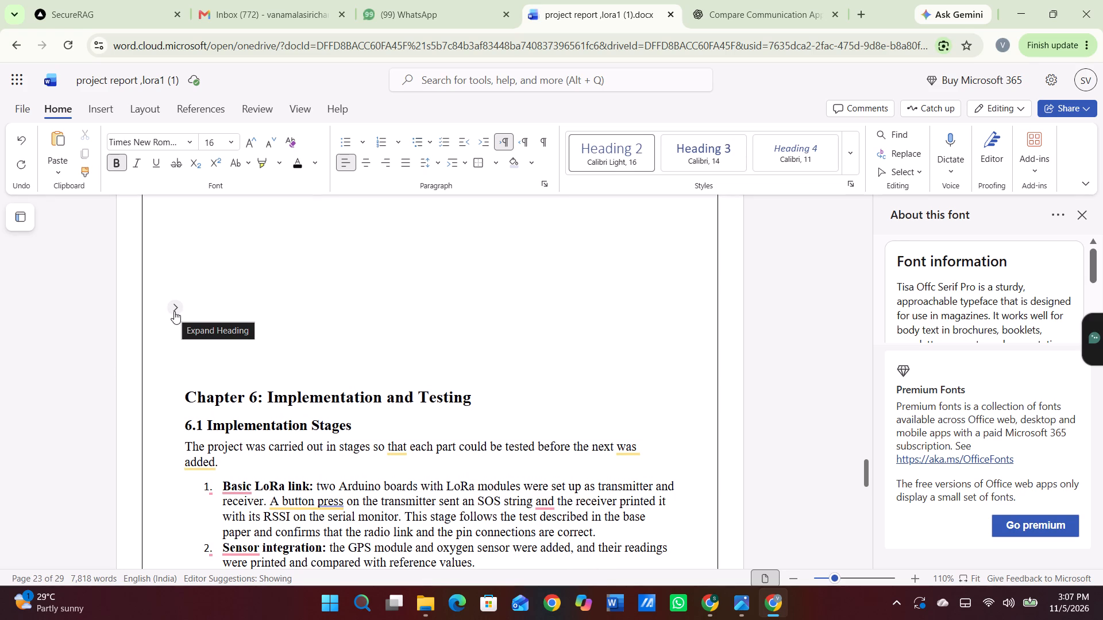
pyautogui.press('BackSpace')
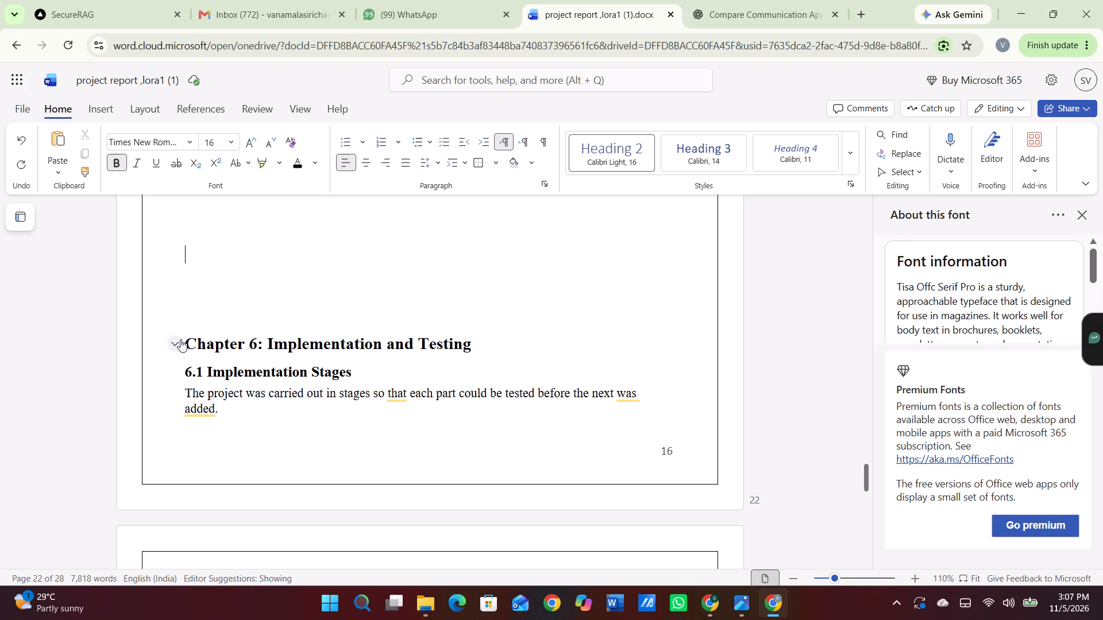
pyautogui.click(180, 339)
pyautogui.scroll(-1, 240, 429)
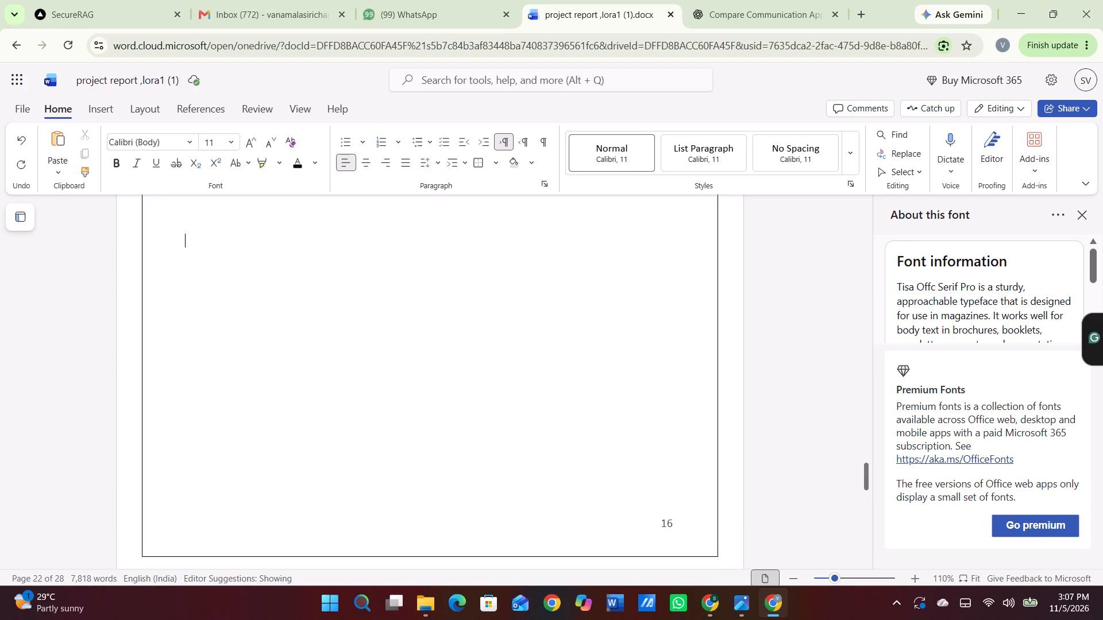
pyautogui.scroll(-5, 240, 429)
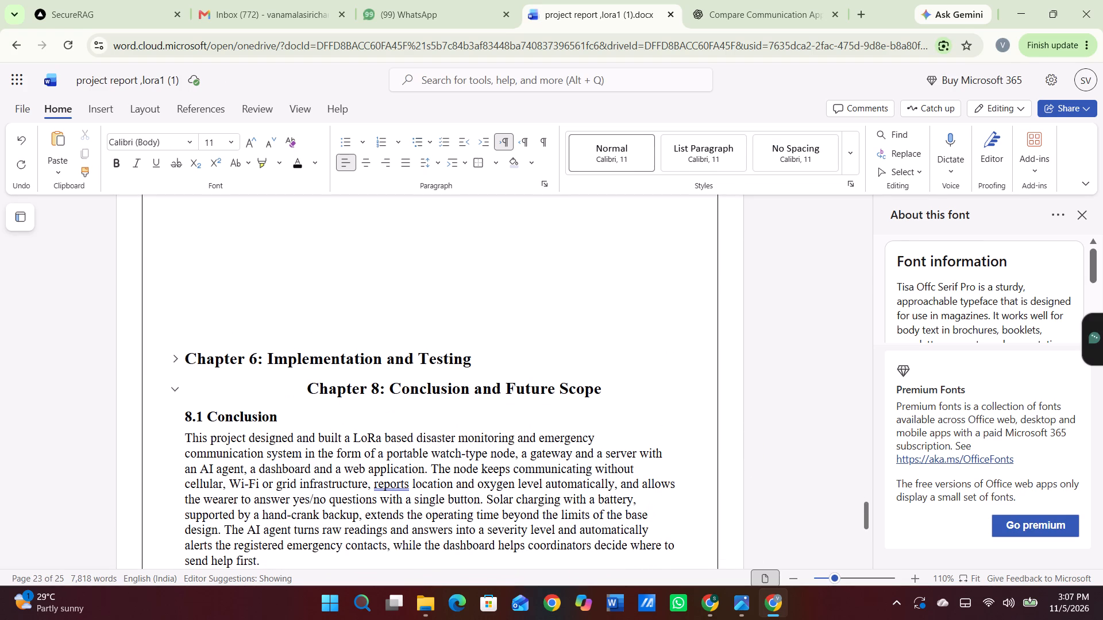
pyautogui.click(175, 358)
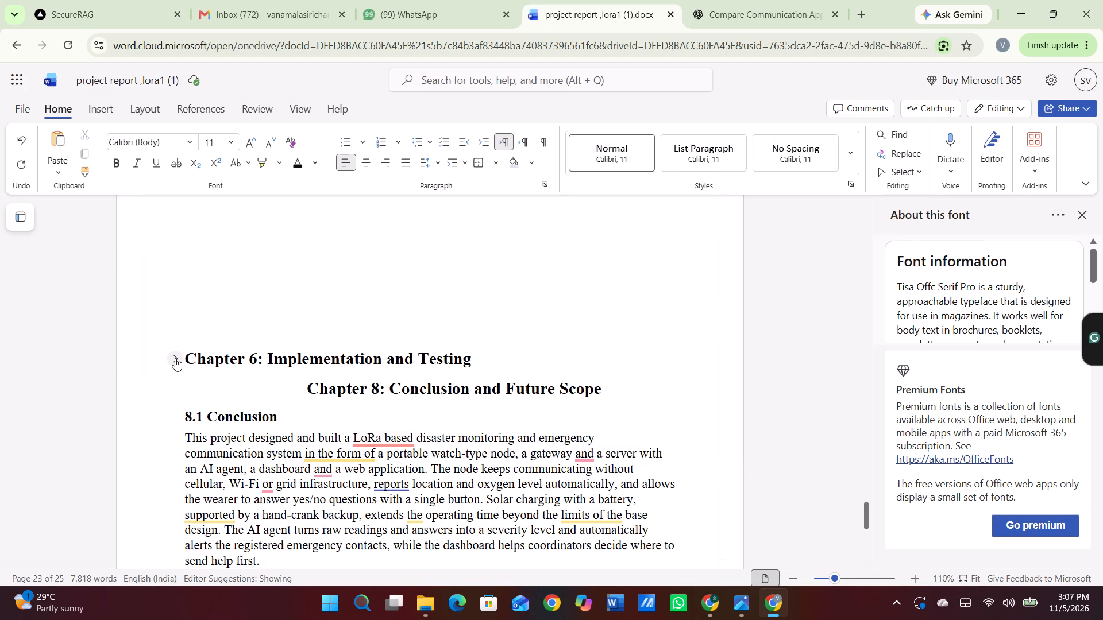
# Insert blank lines directly before the Chapter 7: Results and Discussion heading so that the chapter starts on a new page.
pyautogui.scroll(-2, 291, 359)
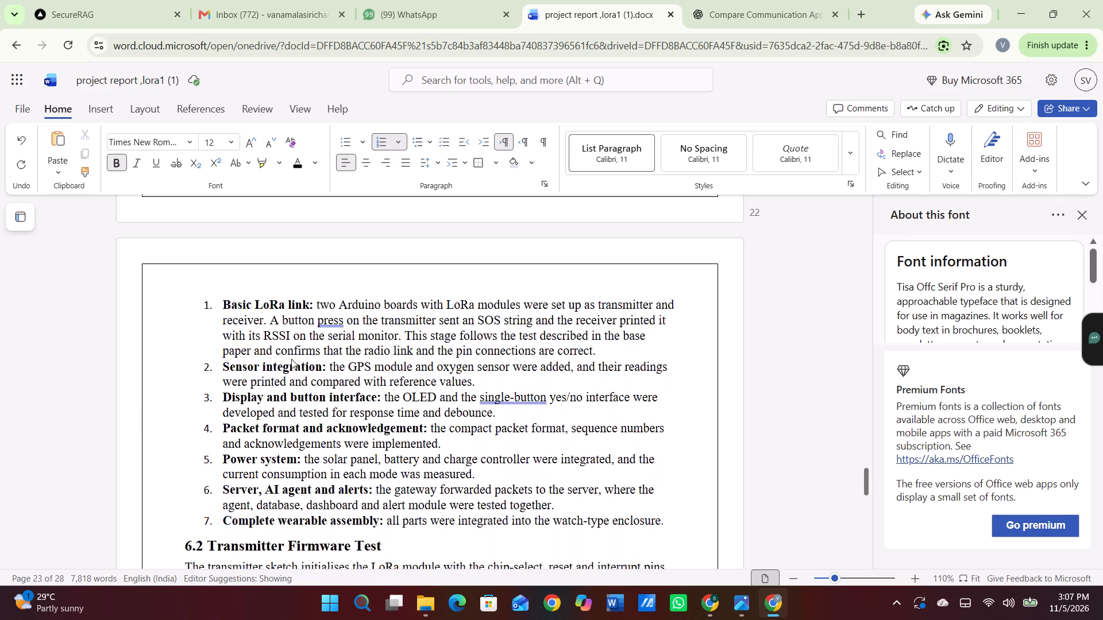
pyautogui.scroll(-6, 291, 359)
pyautogui.scroll(1, 291, 359)
pyautogui.scroll(-3, 291, 359)
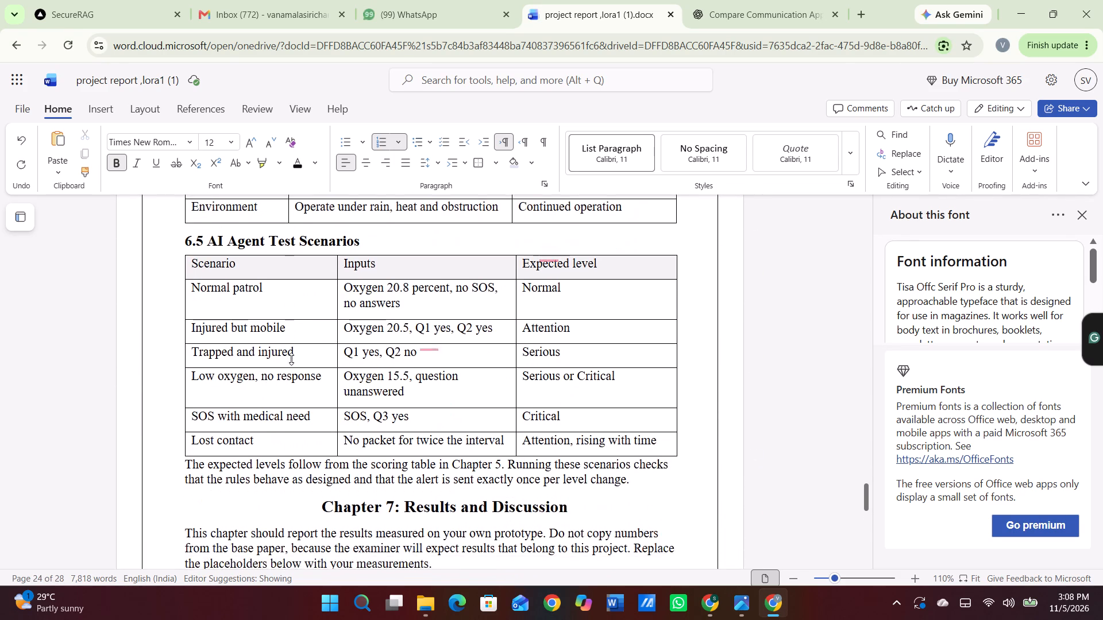
pyautogui.scroll(-1, 291, 359)
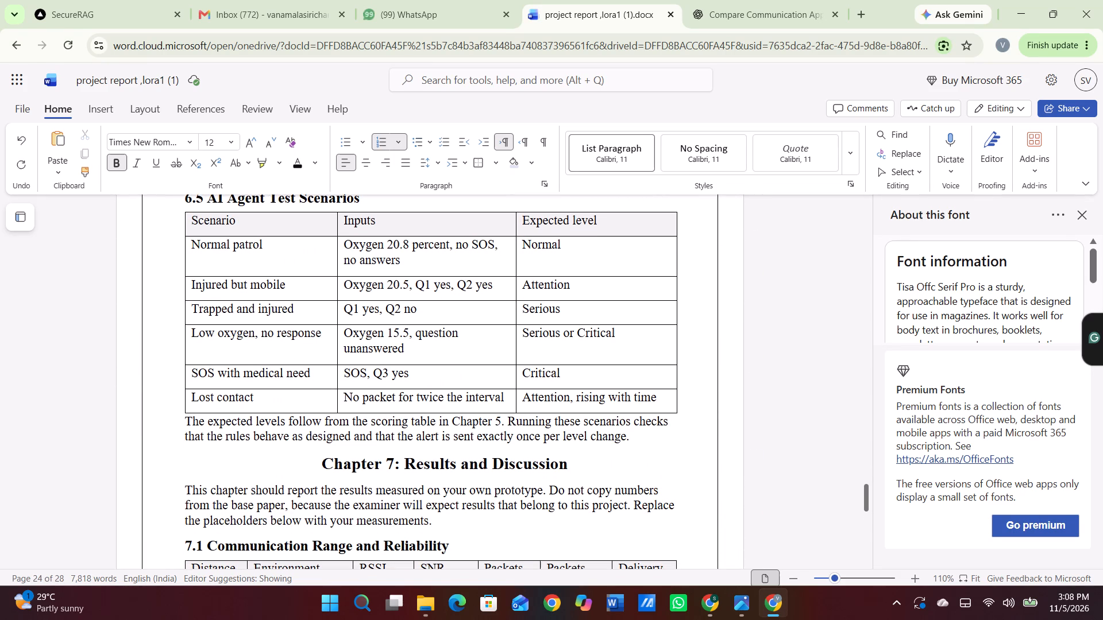
pyautogui.click(311, 458)
pyautogui.press('Return')
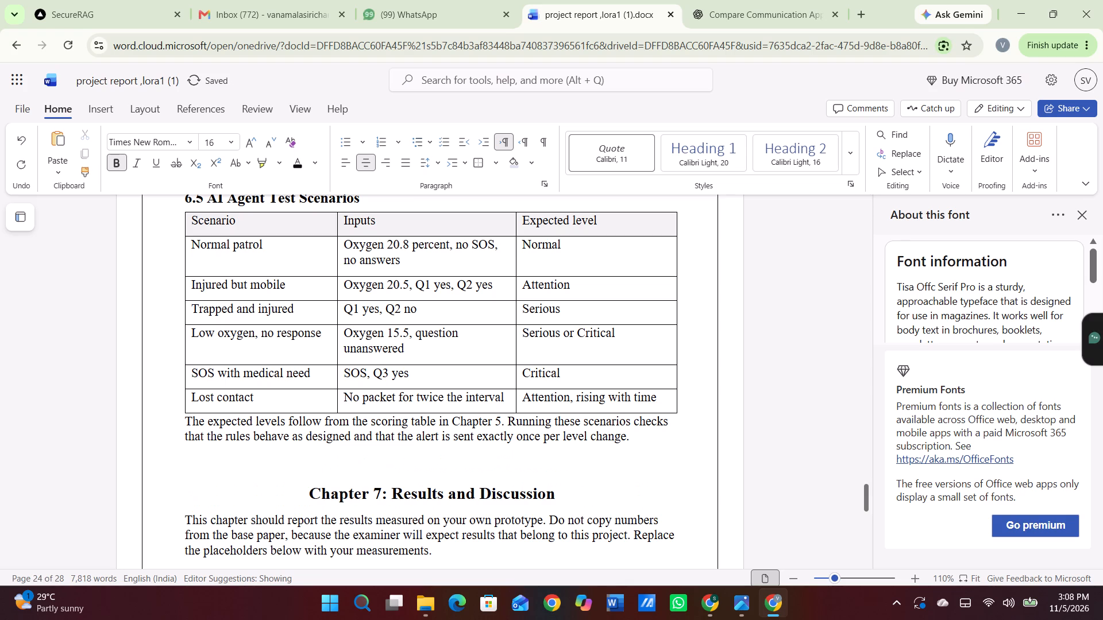
pyautogui.press('Return')
pyautogui.press('Return')
pyautogui.press('Return')
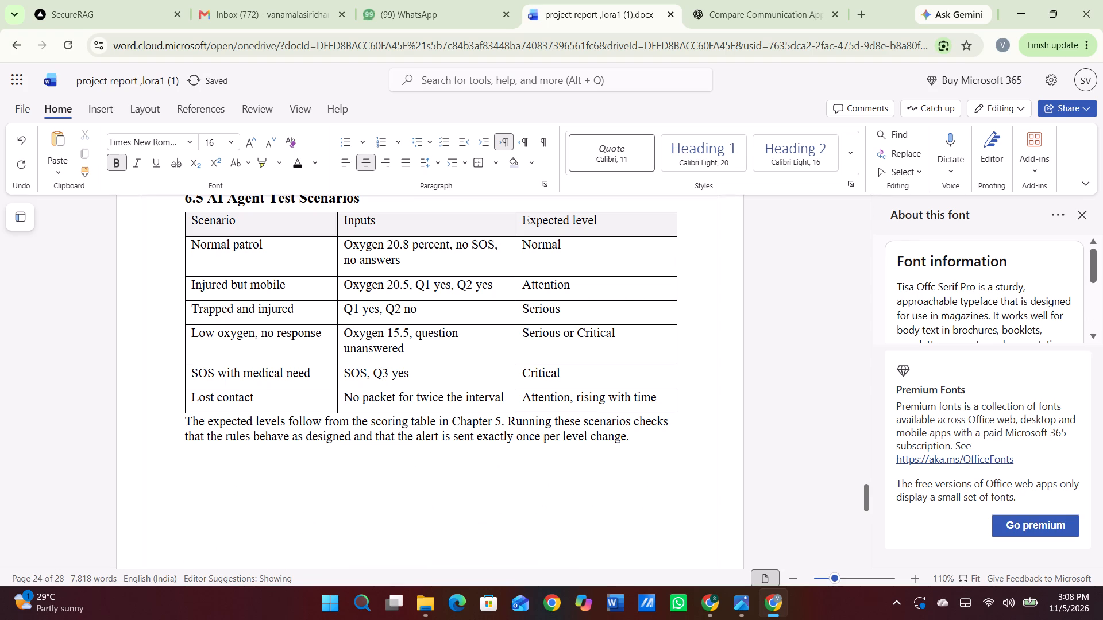
pyautogui.scroll(-3, 311, 458)
pyautogui.press('Return')
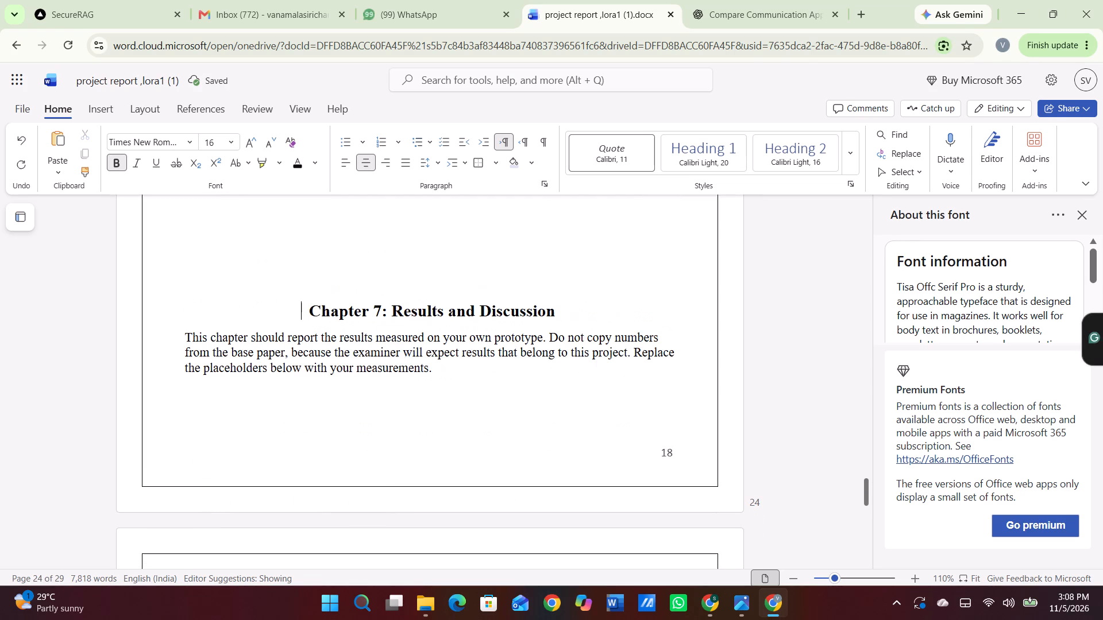
pyautogui.press('Return')
pyautogui.press('Return')
pyautogui.press('Return')
pyautogui.press('Return')
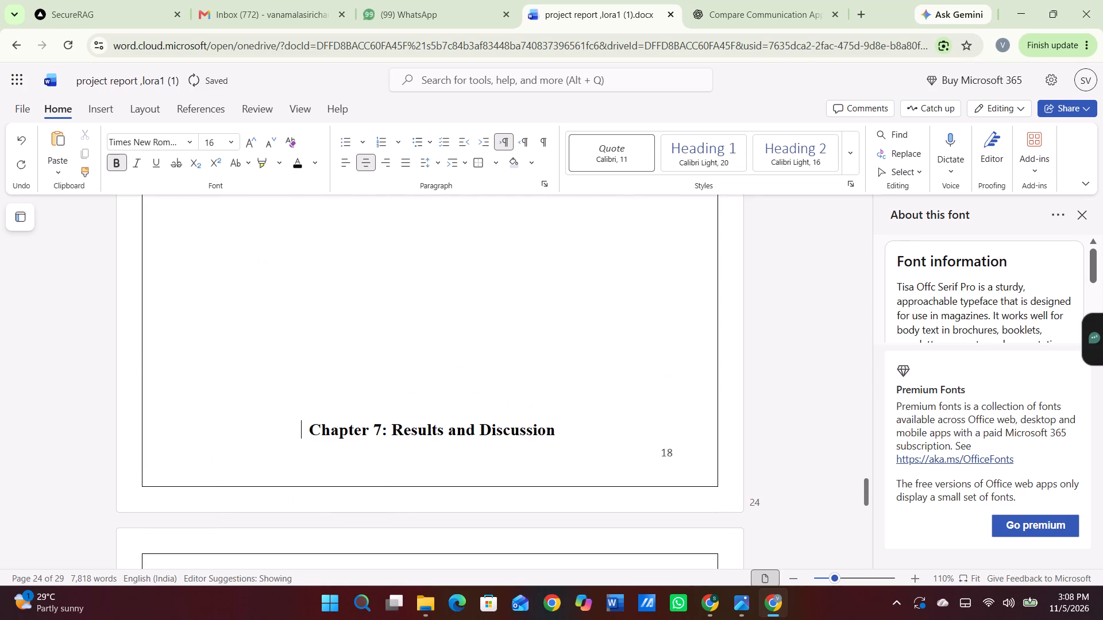
pyautogui.press('Return')
pyautogui.scroll(-5, 311, 458)
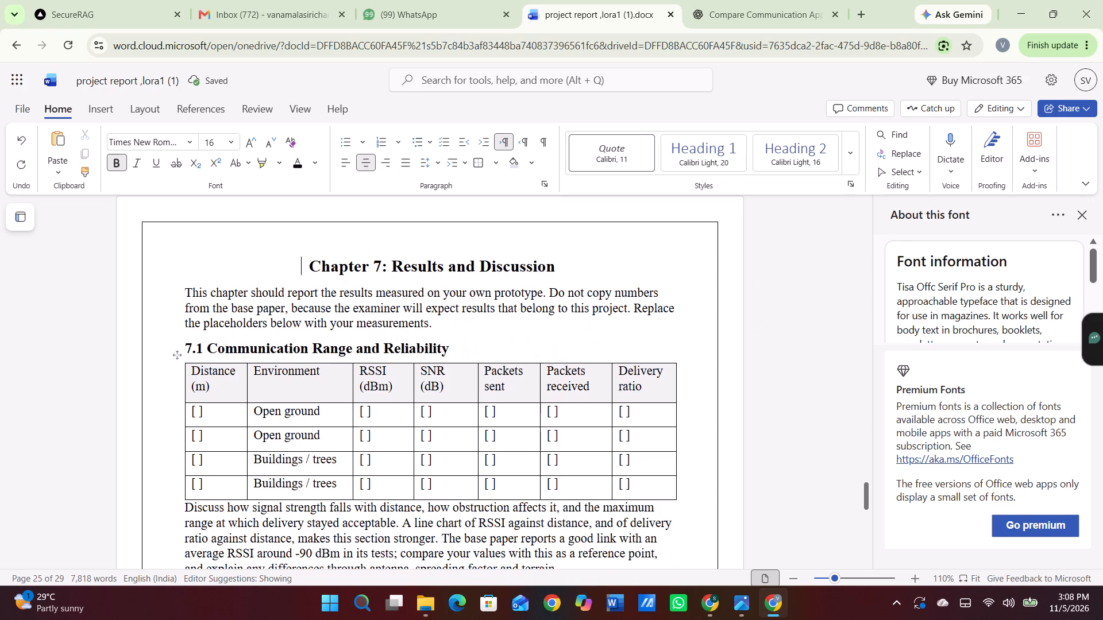
# Return to the Chapter 6 heading and delete the empty heading line directly above it.
pyautogui.scroll(8, 311, 458)
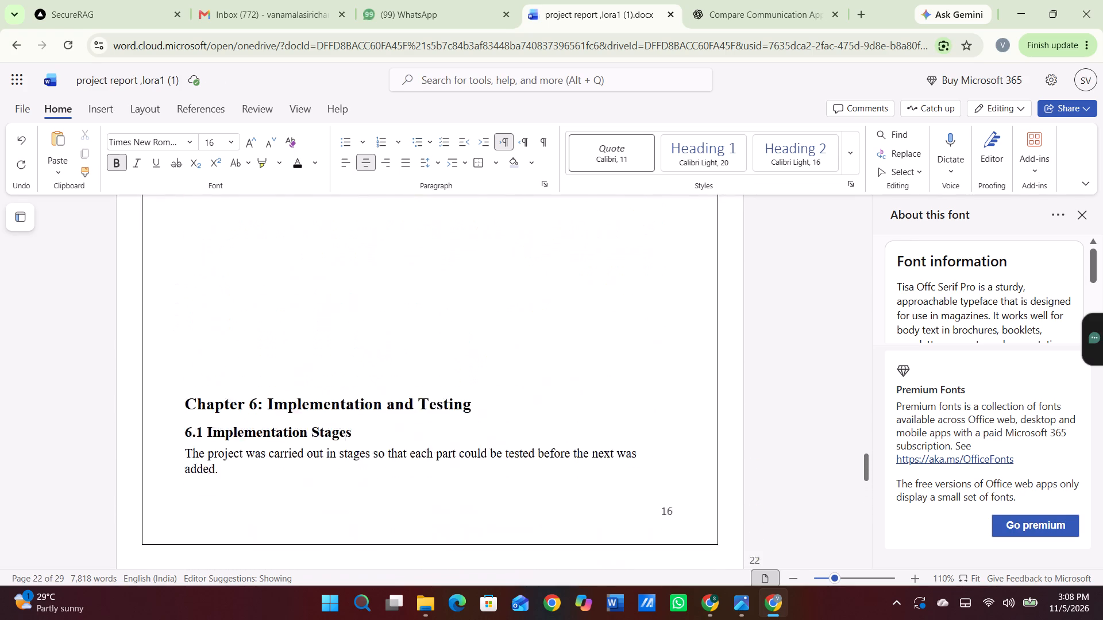
pyautogui.scroll(-1, 311, 458)
pyautogui.scroll(2, 311, 458)
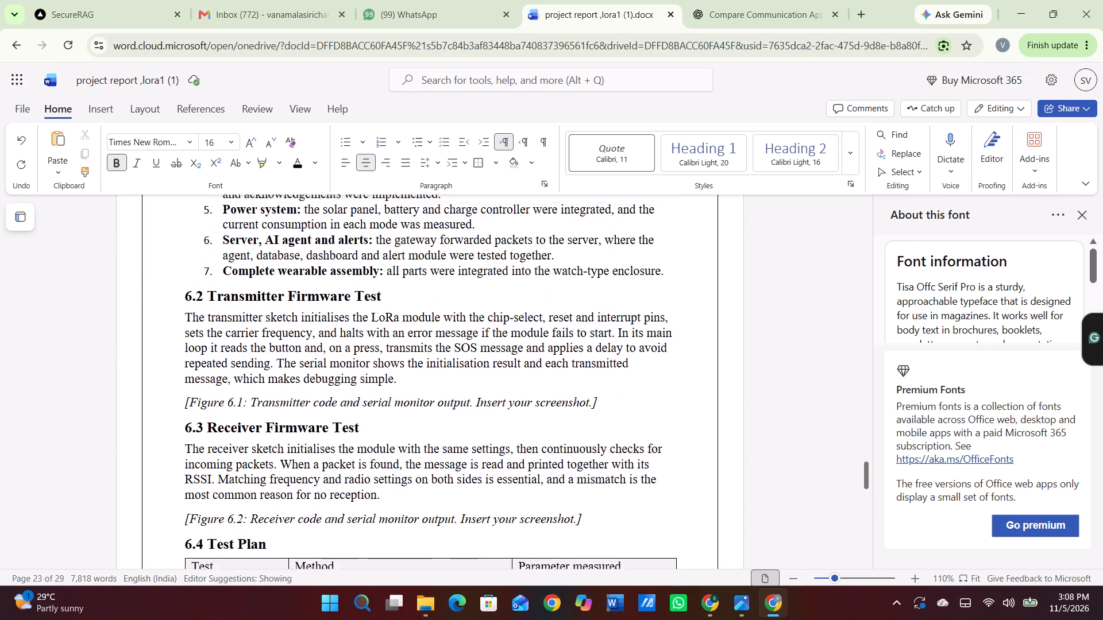
pyautogui.scroll(6, 311, 458)
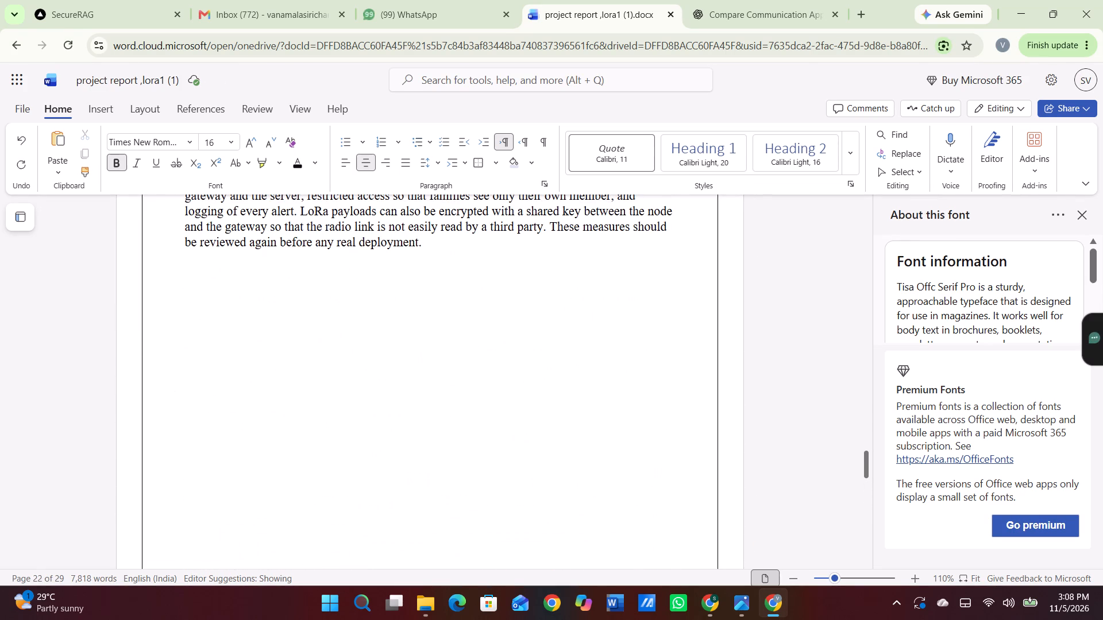
pyautogui.scroll(-2, 348, 293)
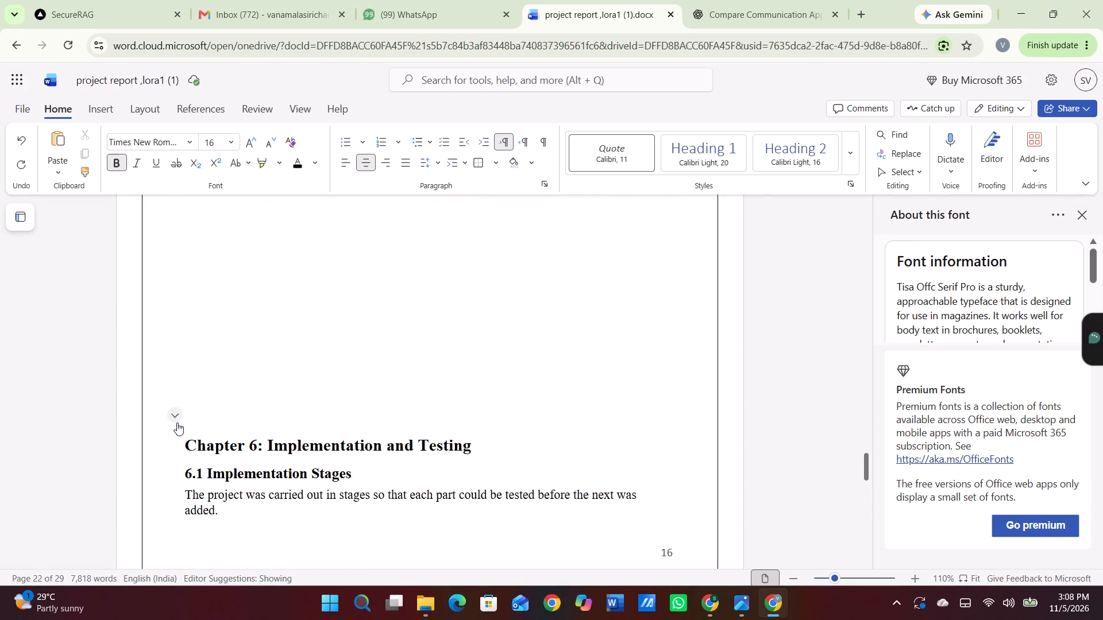
pyautogui.click(179, 440)
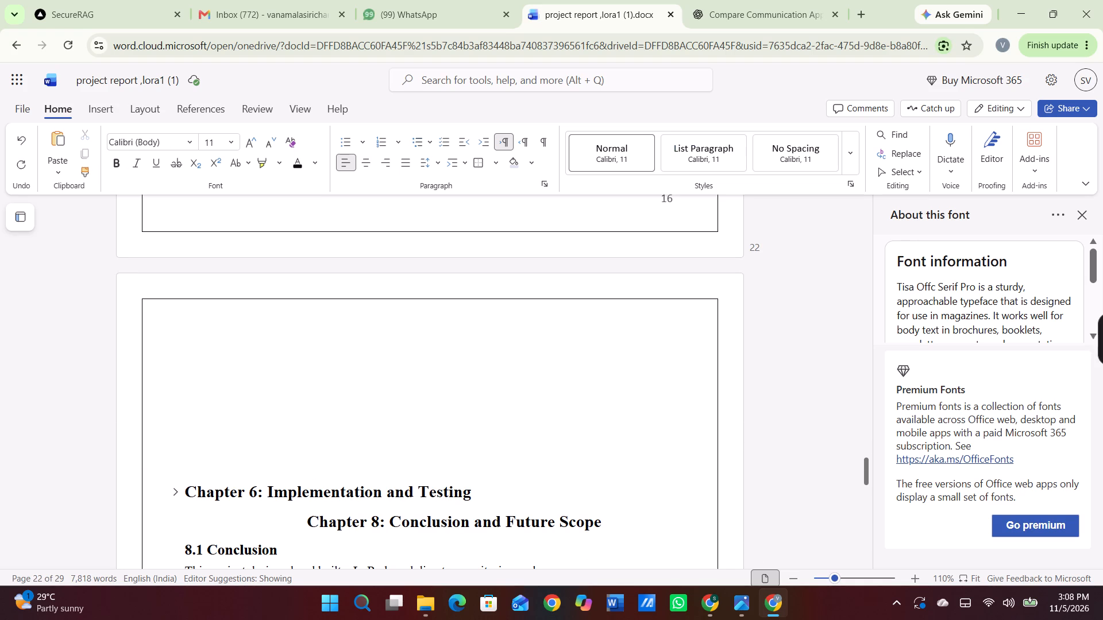
pyautogui.click(253, 458)
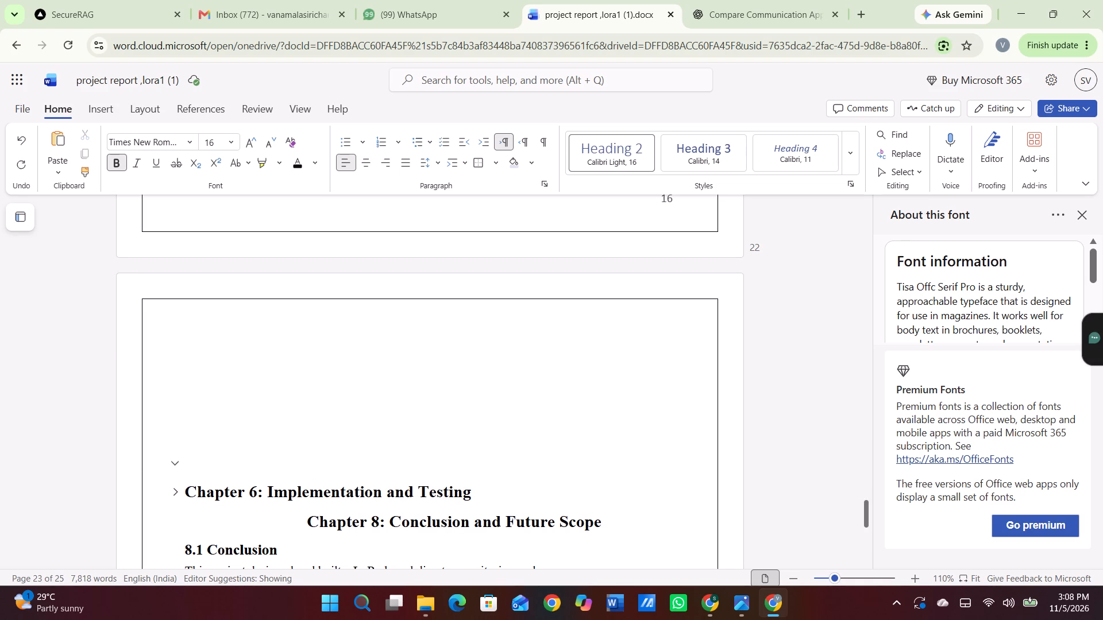
pyautogui.click(253, 458)
pyautogui.press('BackSpace')
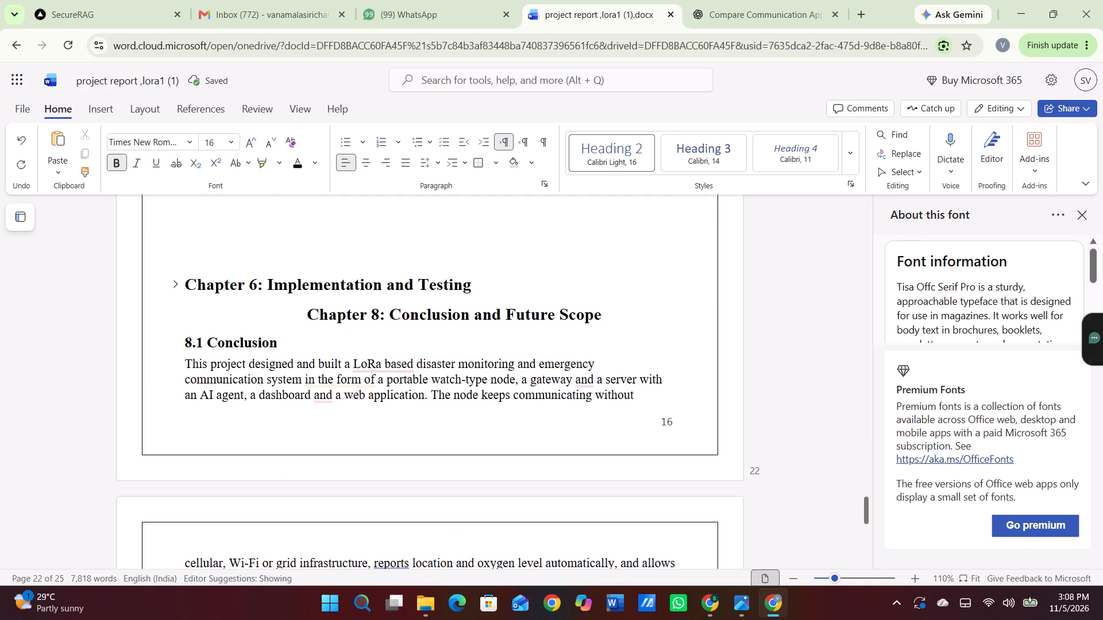
# Insert three line breaks directly before the Chapter 6 heading to push the chapter onto the next page.
pyautogui.click(195, 280)
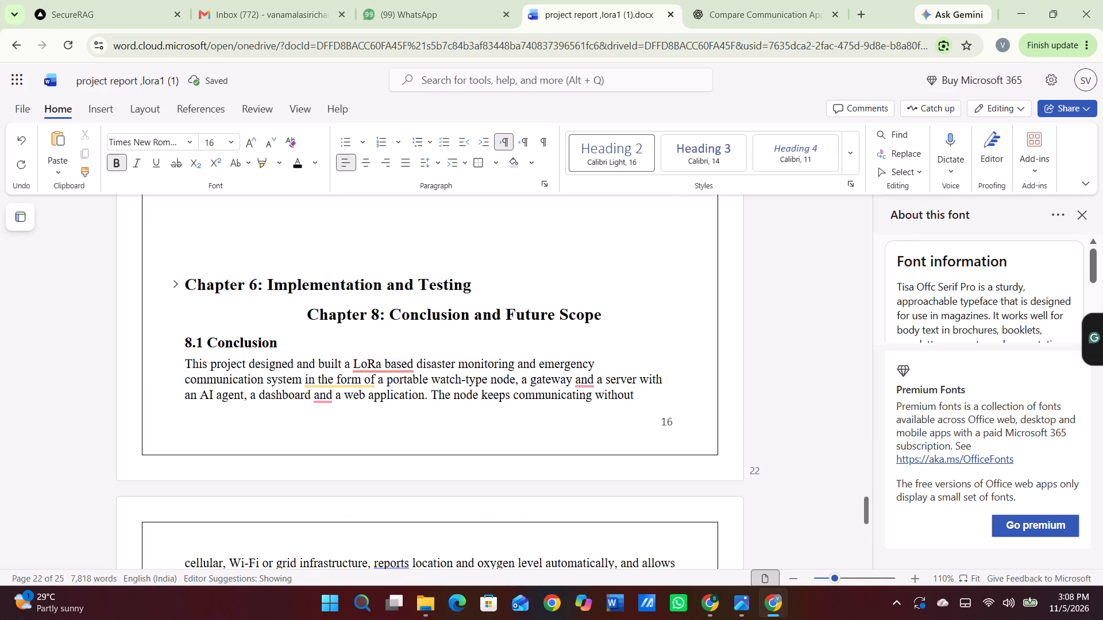
pyautogui.press('Return')
pyautogui.press('Return')
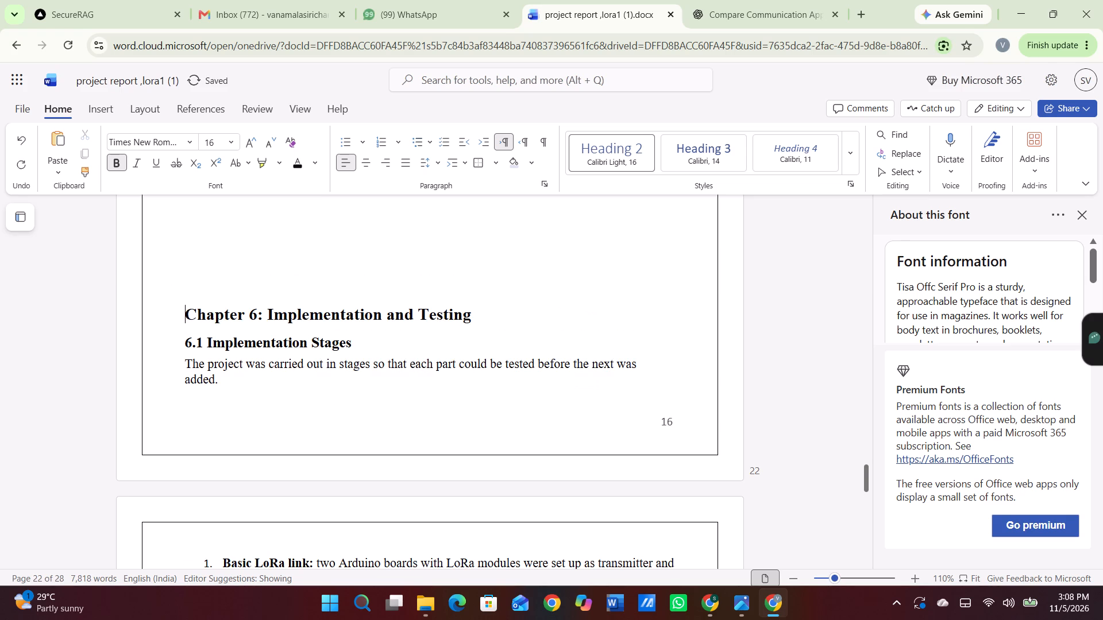
pyautogui.press('Return')
pyautogui.scroll(-2, 195, 280)
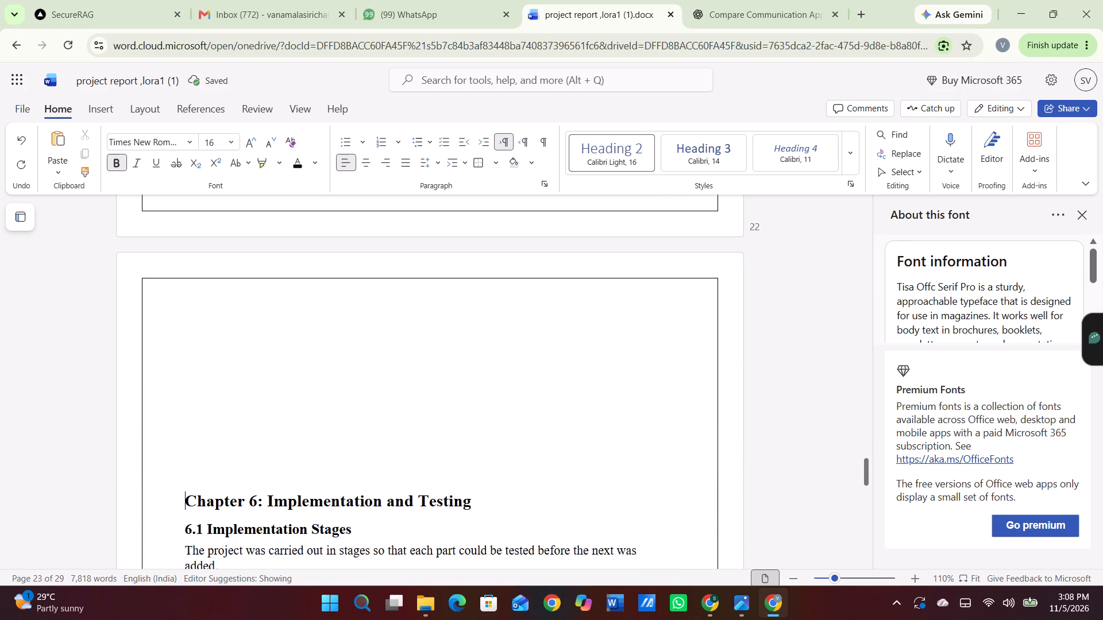
pyautogui.scroll(-1, 195, 280)
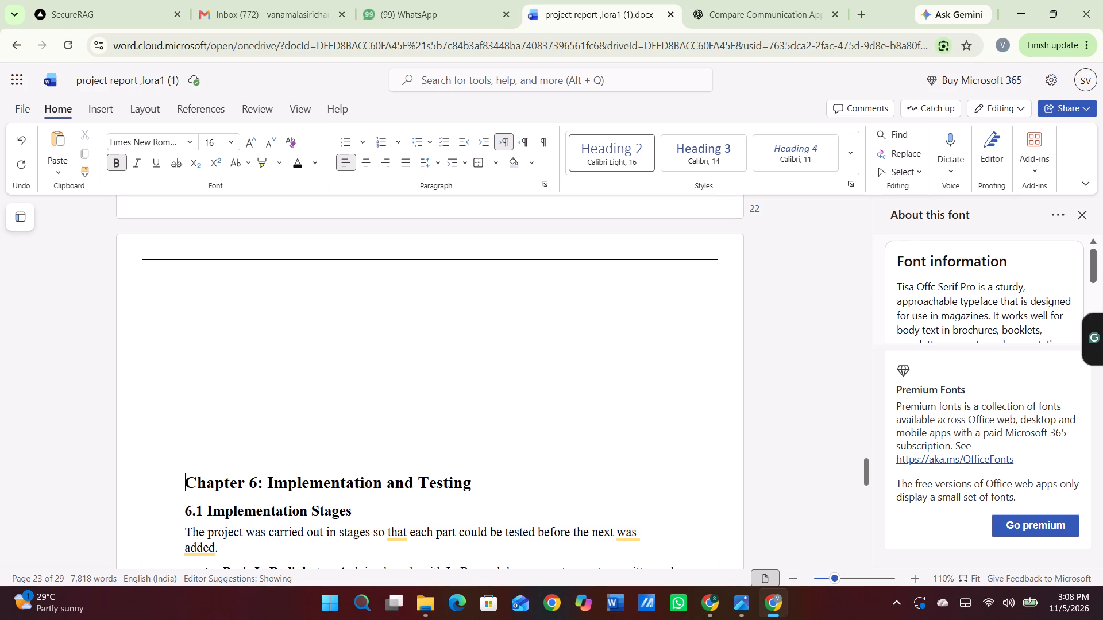
# Delete the line break directly before the Chapter 6 heading and replace it with three spaces and a new line break.
pyautogui.press('BackSpace')
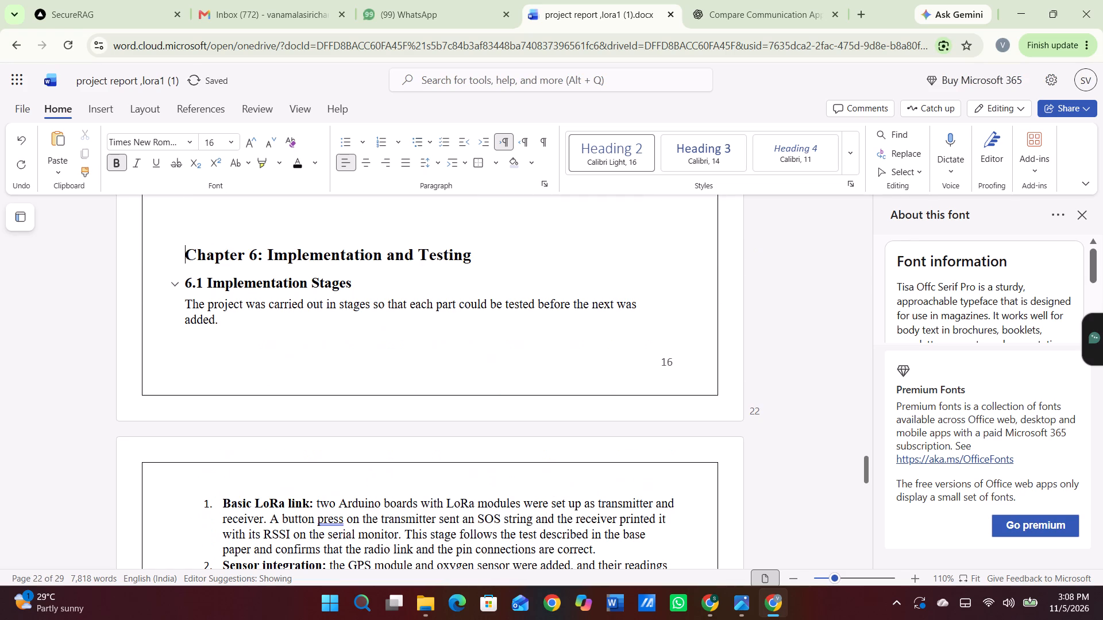
pyautogui.press('space')
pyautogui.press('space')
pyautogui.press('space')
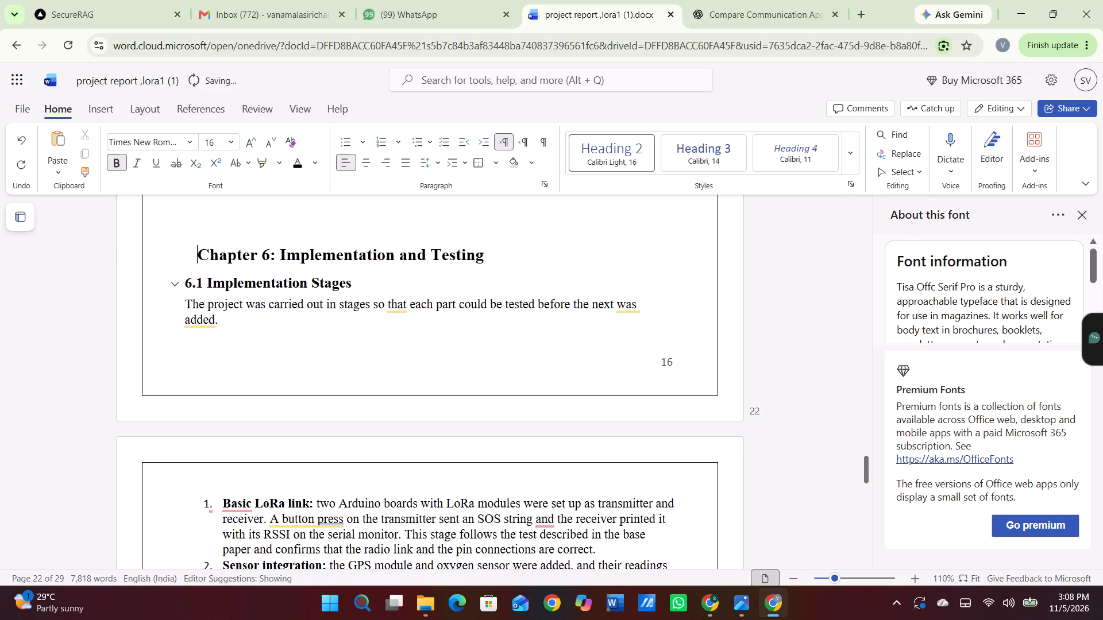
pyautogui.press('Return')
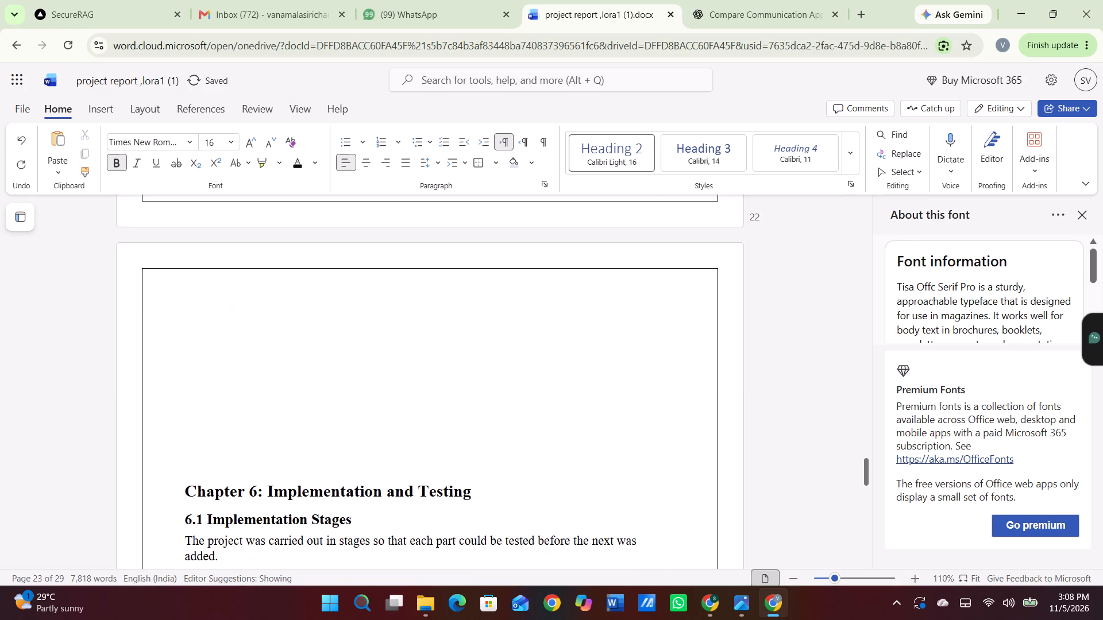
# Delete the block of empty heading lines at the top of the page above the Chapter 6 heading.
pyautogui.moveTo(202, 332); pyautogui.dragTo(611, 397)
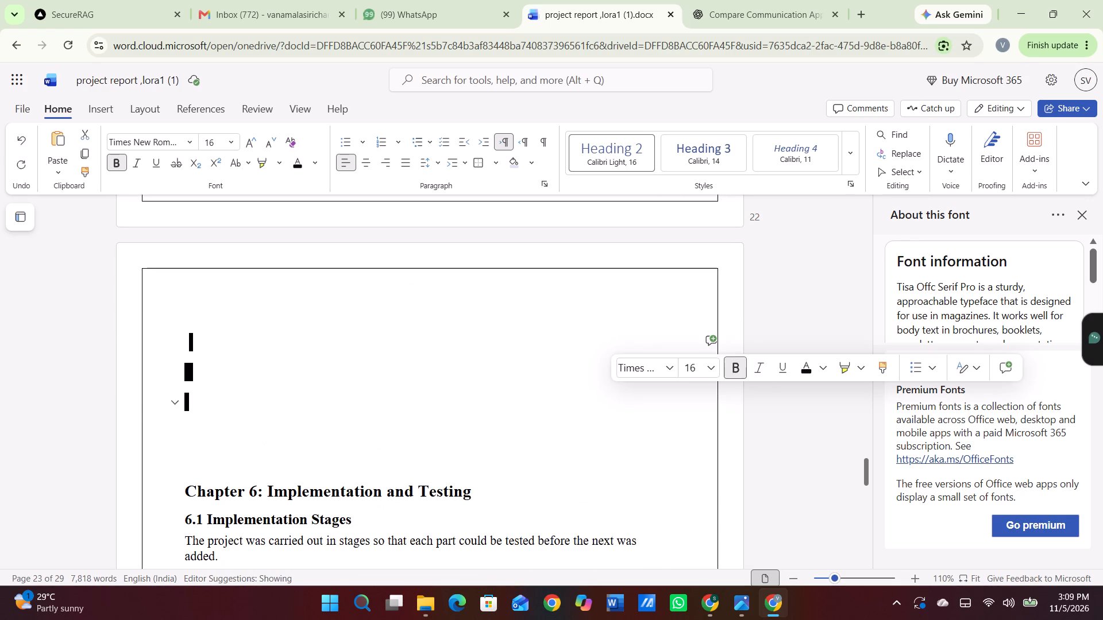
pyautogui.press('BackSpace')
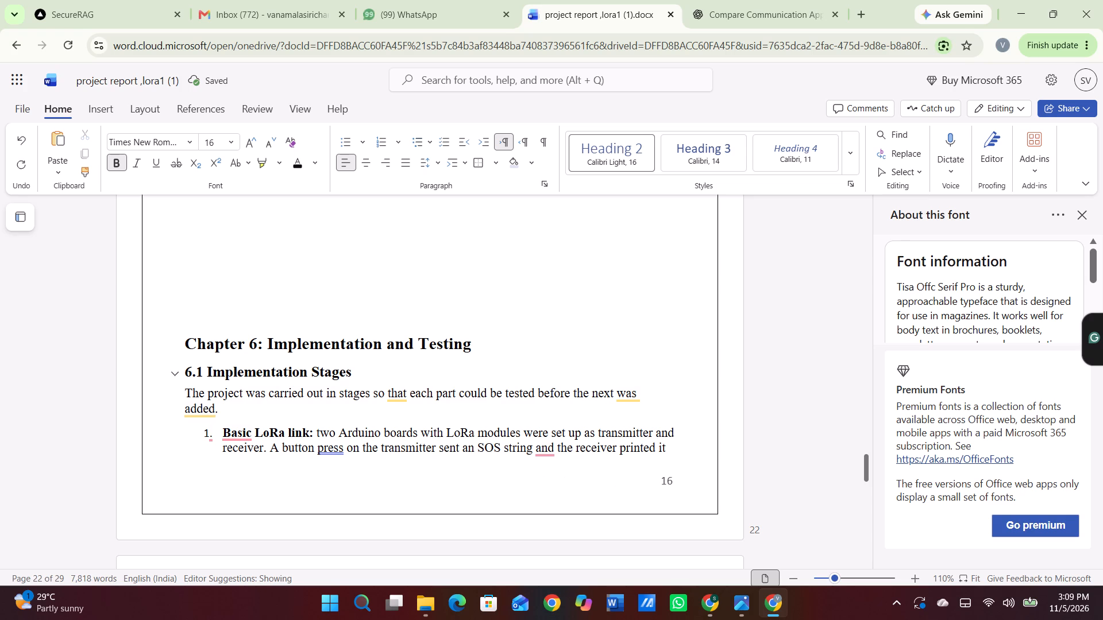
# Insert five spaces and two line breaks directly before the Chapter 6 heading to push it onto the next page.
pyautogui.click(183, 336)
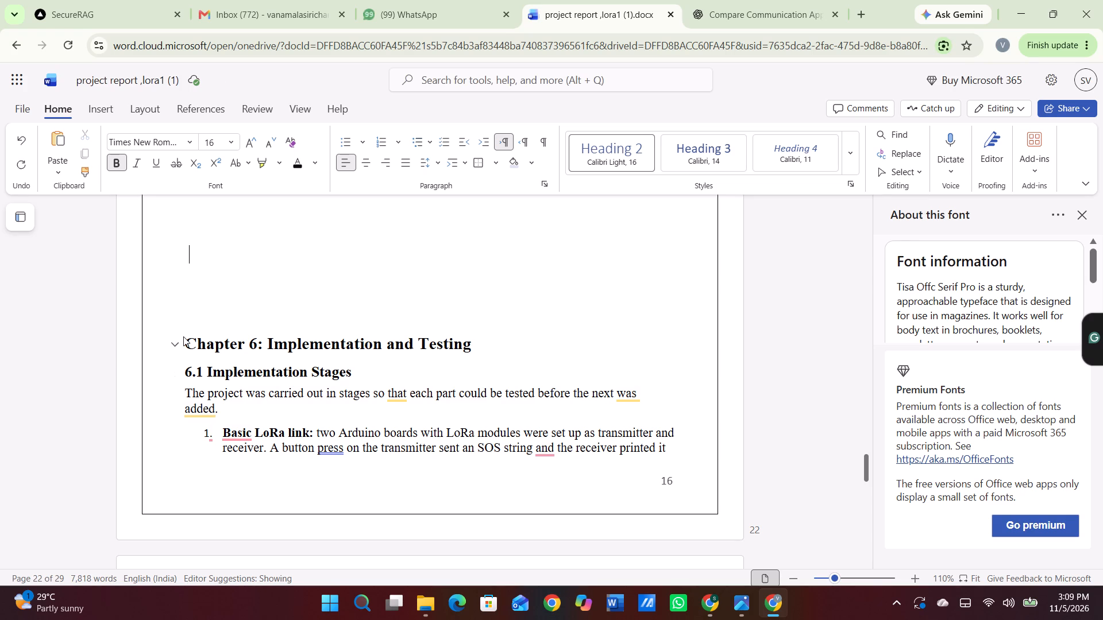
pyautogui.press('space')
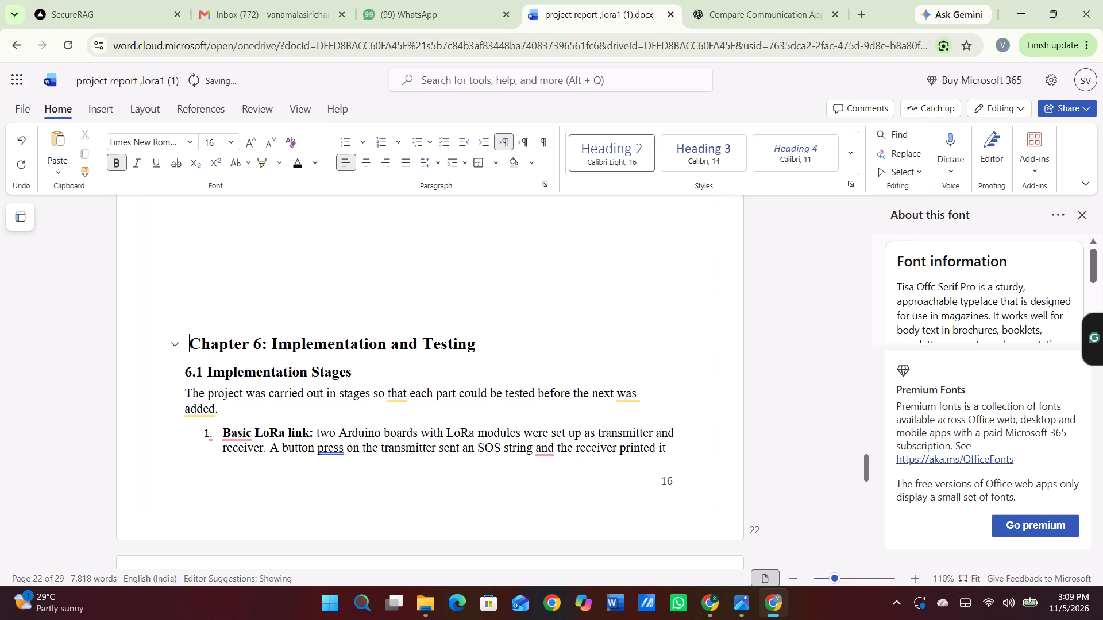
pyautogui.press('space')
pyautogui.press('space')
pyautogui.press('space')
pyautogui.press('space')
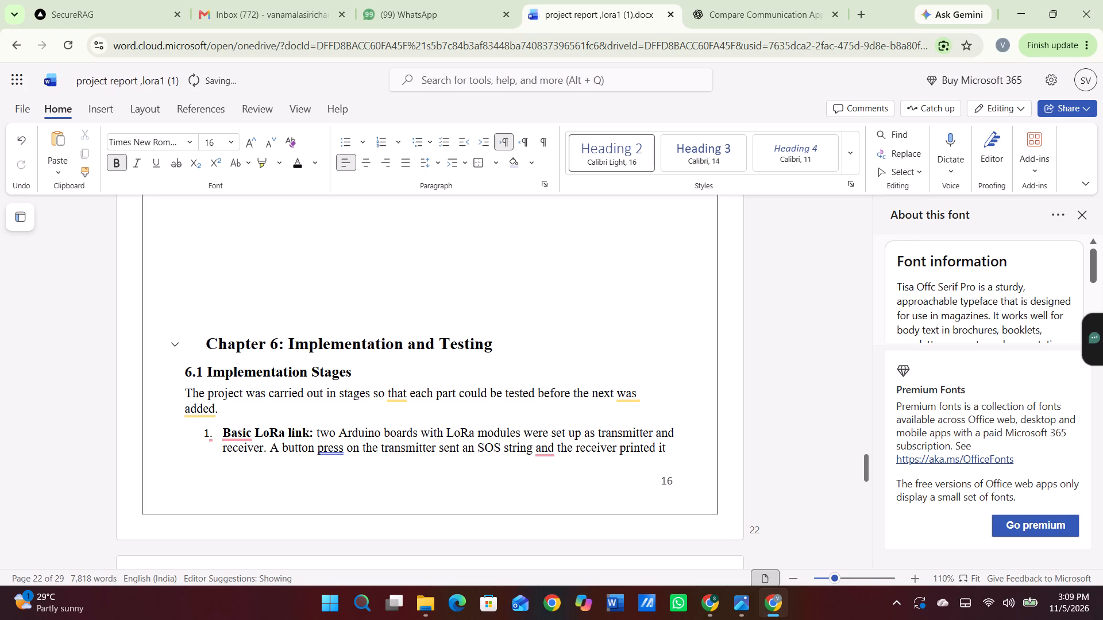
pyautogui.press('Return')
pyautogui.press('Return')
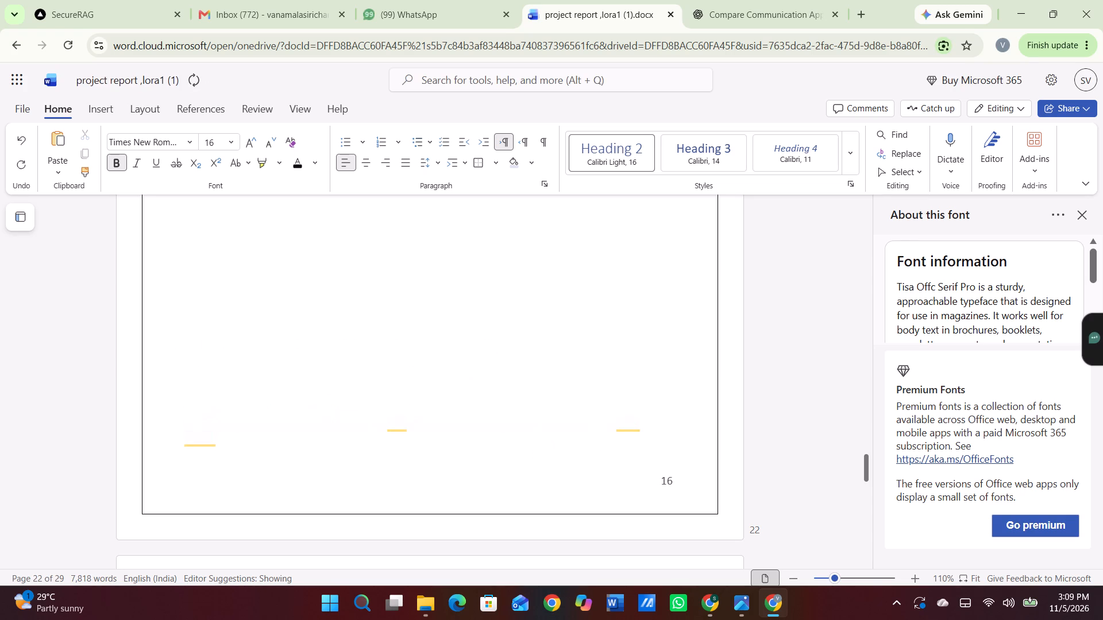
# In section 6.1, take the Basic LoRa link item out of the numbered list and label it 6.1.1.
pyautogui.scroll(-5, 301, 334)
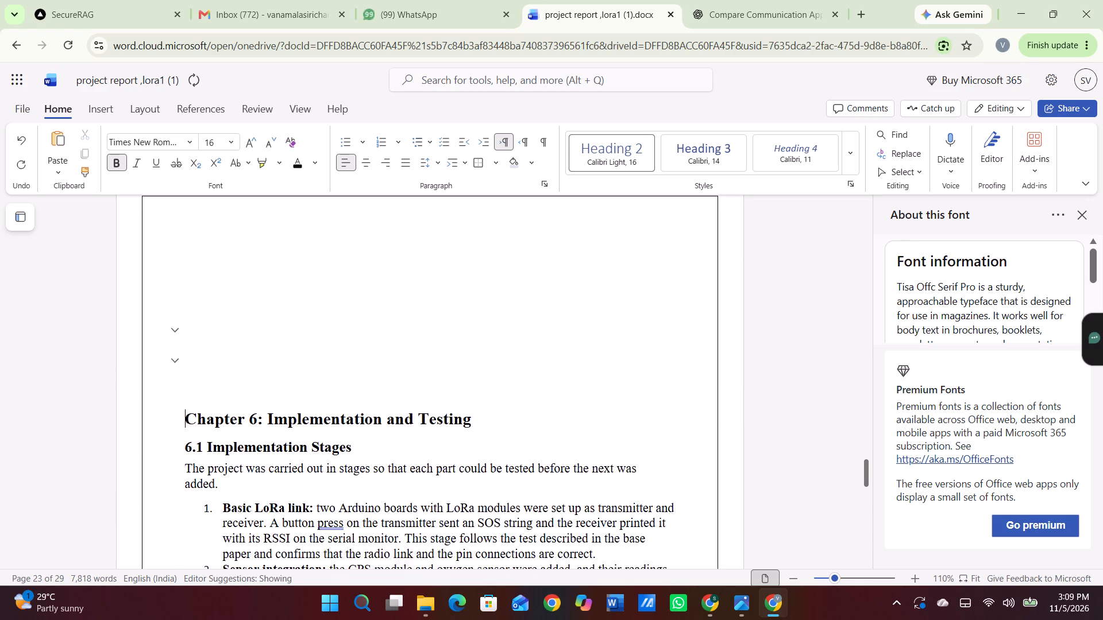
pyautogui.scroll(-5, 301, 334)
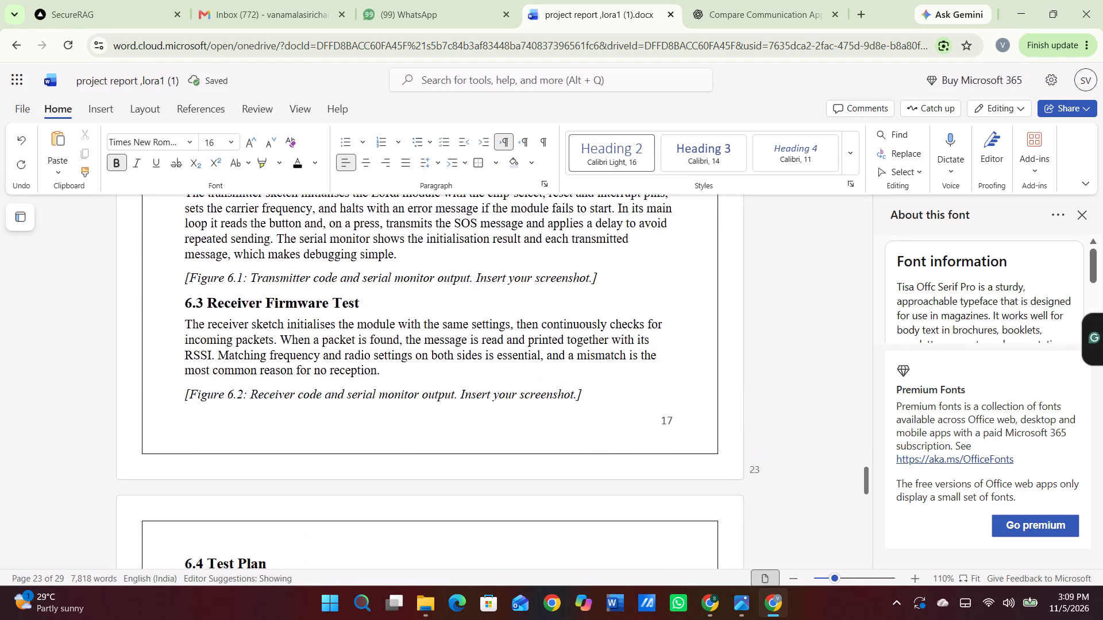
pyautogui.scroll(2, 301, 334)
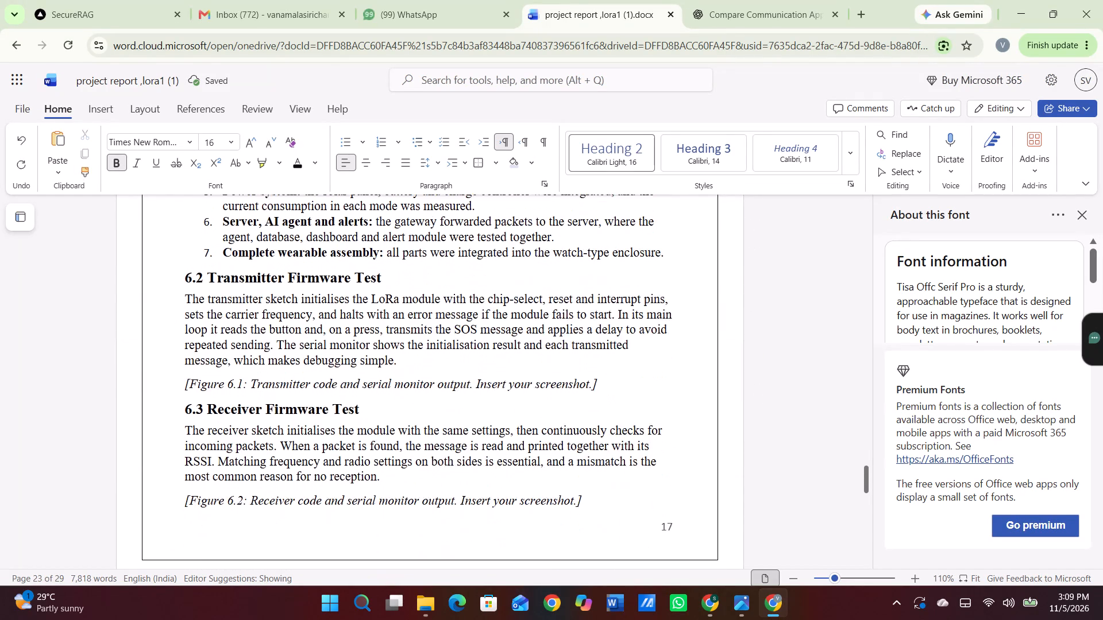
pyautogui.scroll(2, 301, 334)
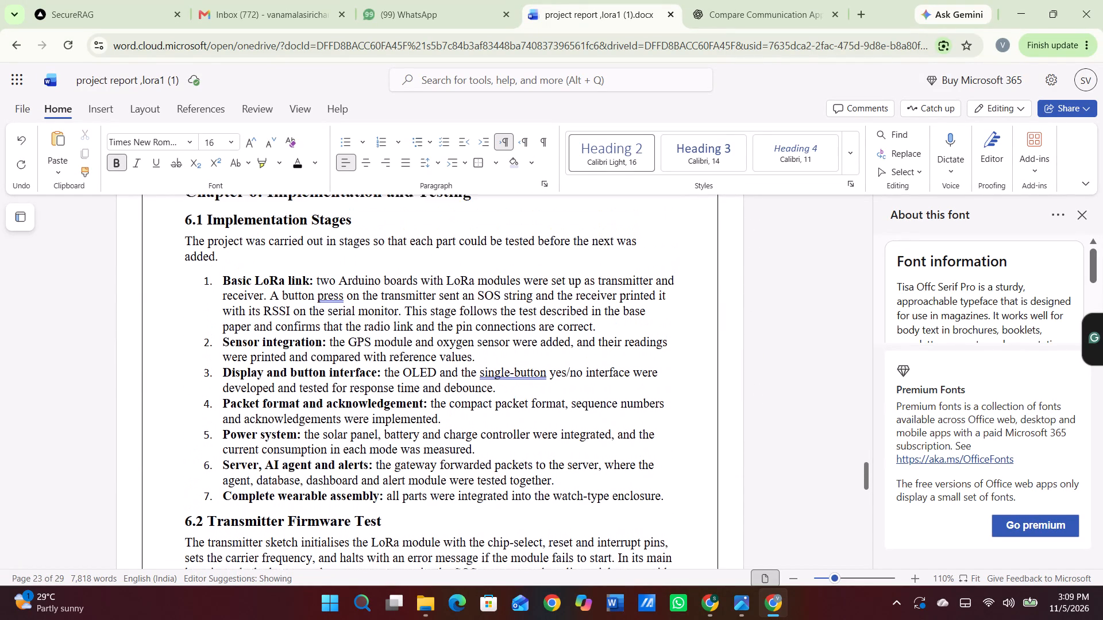
pyautogui.scroll(2, 301, 334)
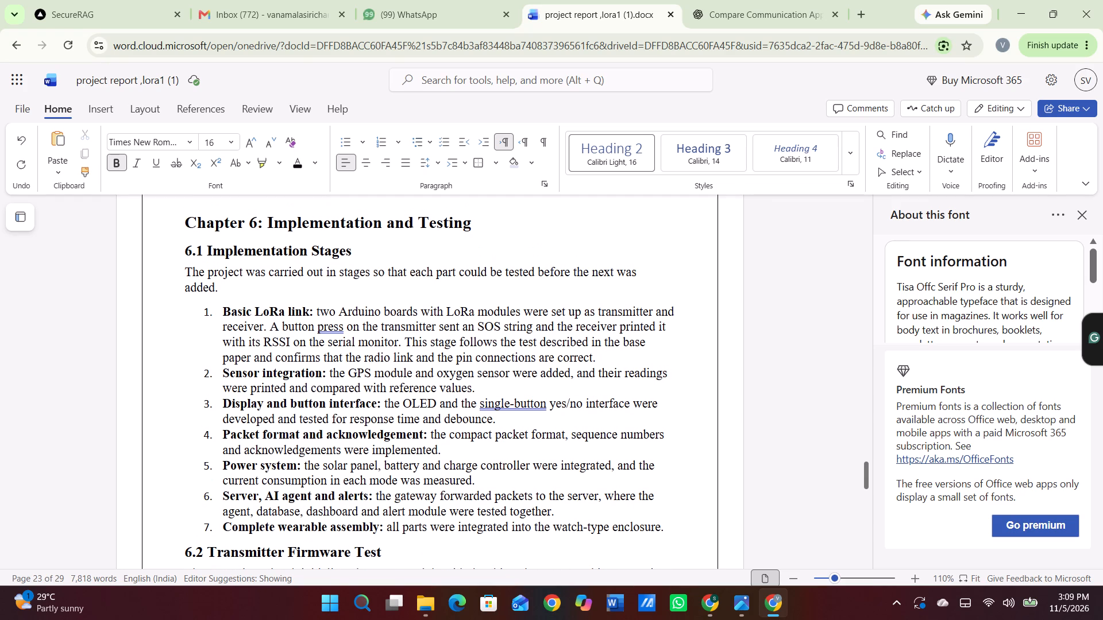
pyautogui.click(217, 315)
pyautogui.press('BackSpace')
pyautogui.press('BackSpace')
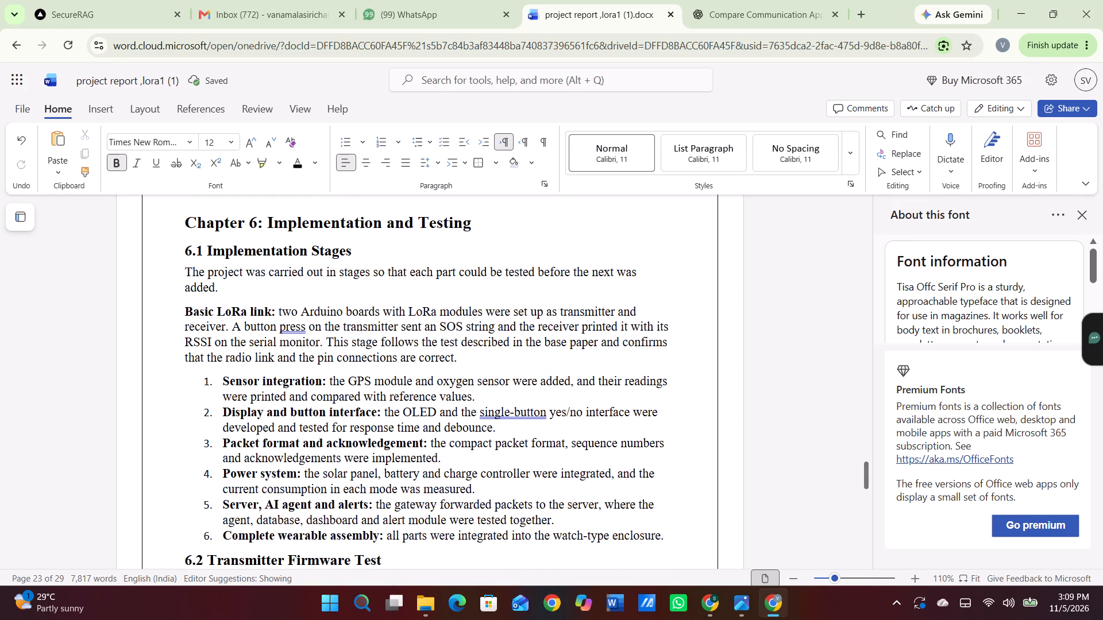
pyautogui.write('6.')
pyautogui.write('1.')
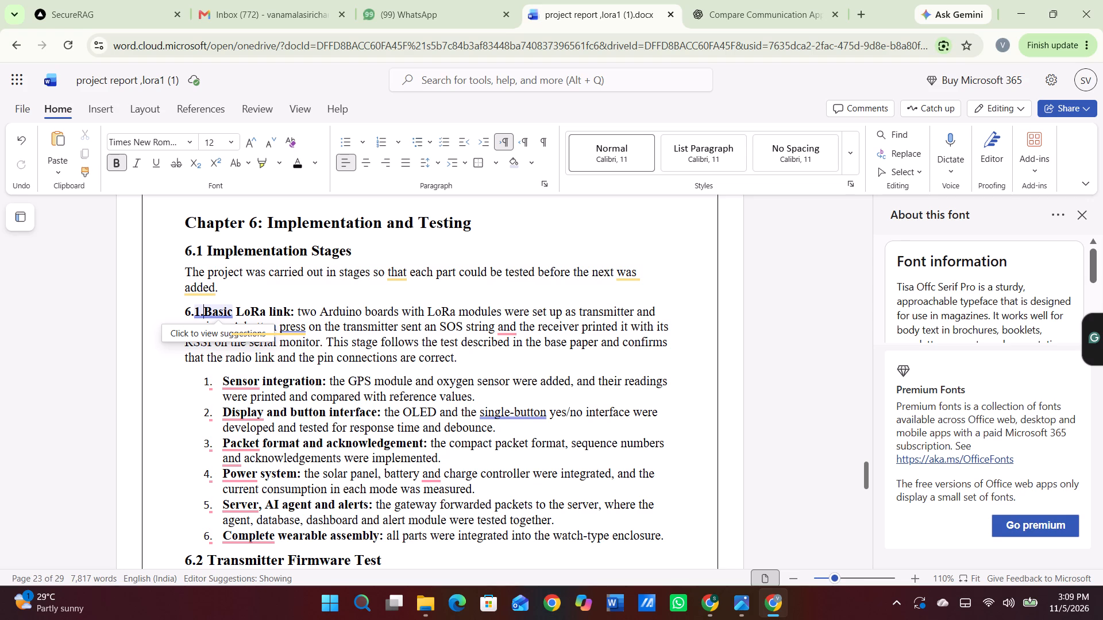
pyautogui.press('1')
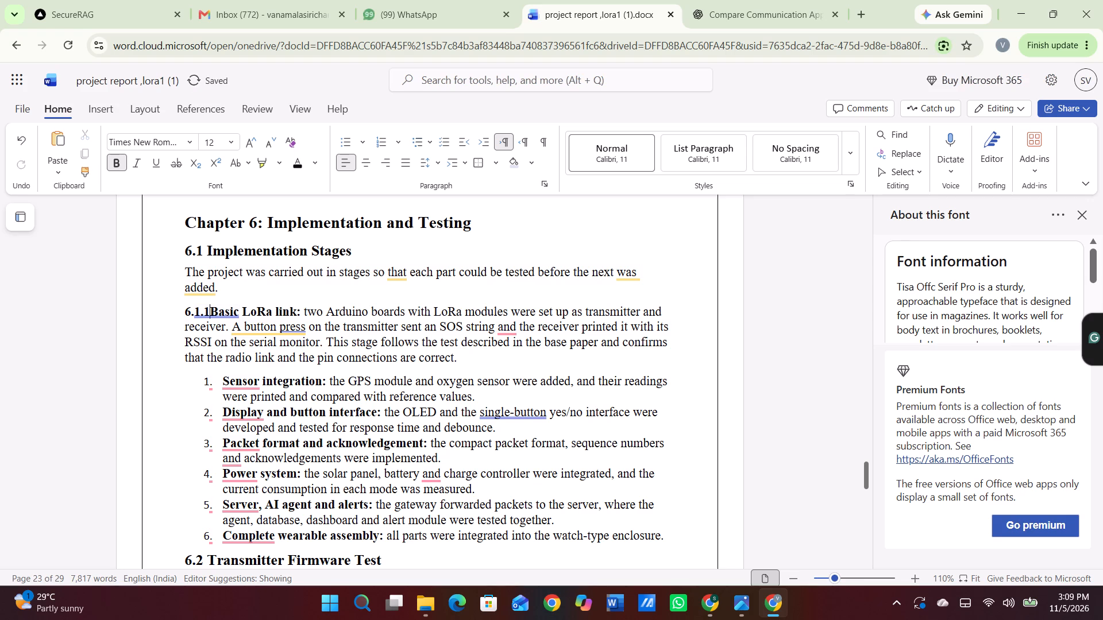
pyautogui.press('space')
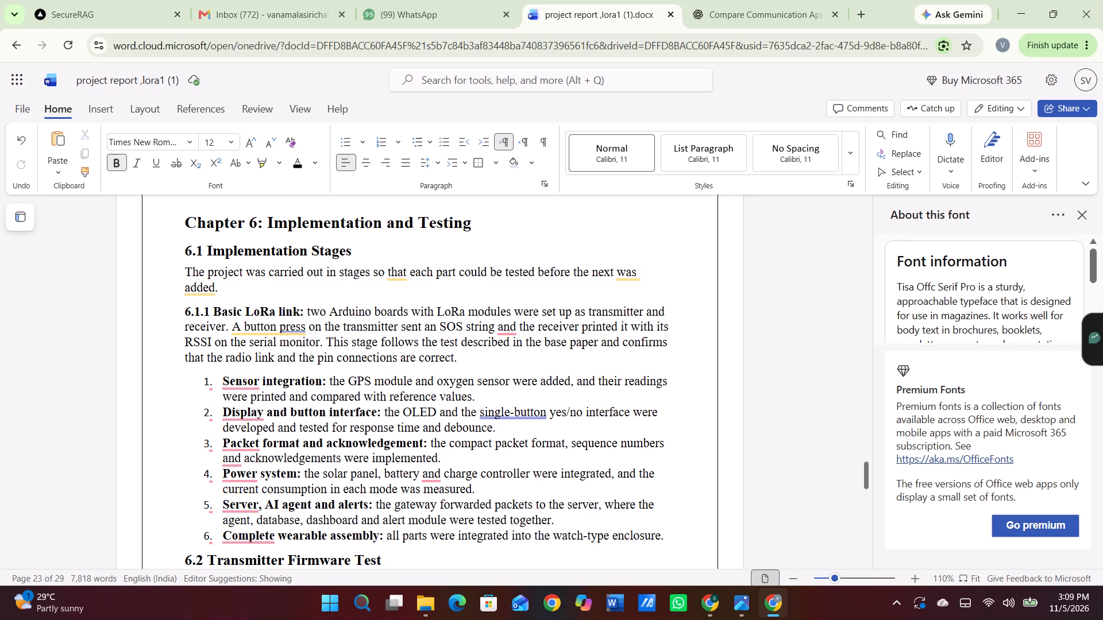
pyautogui.press('BackSpace')
pyautogui.press('BackSpace')
pyautogui.press('BackSpace')
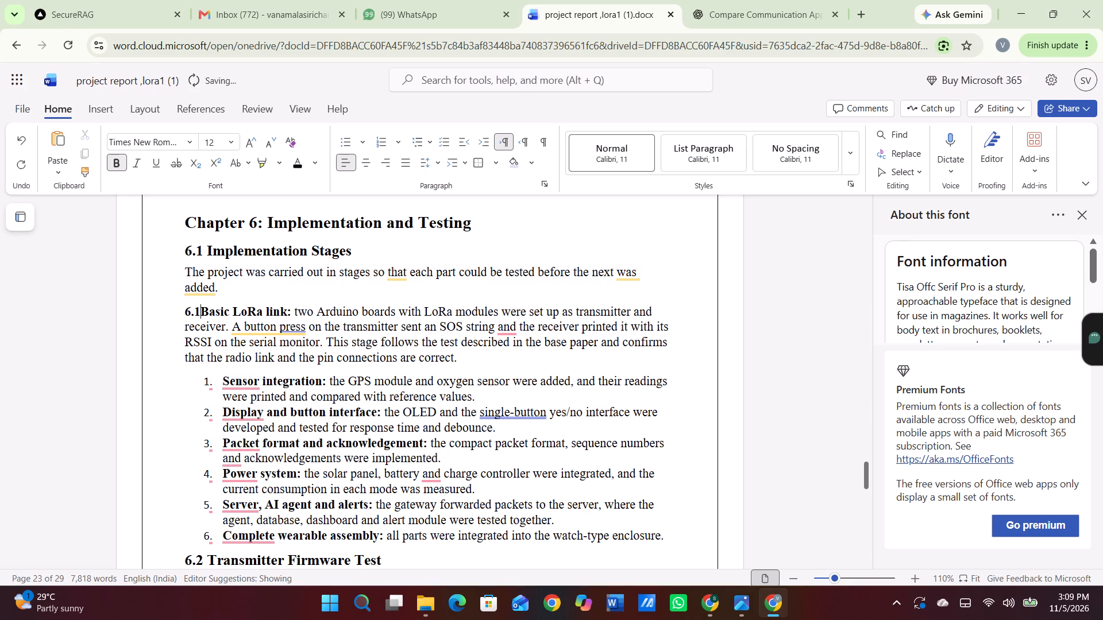
pyautogui.write('.1')
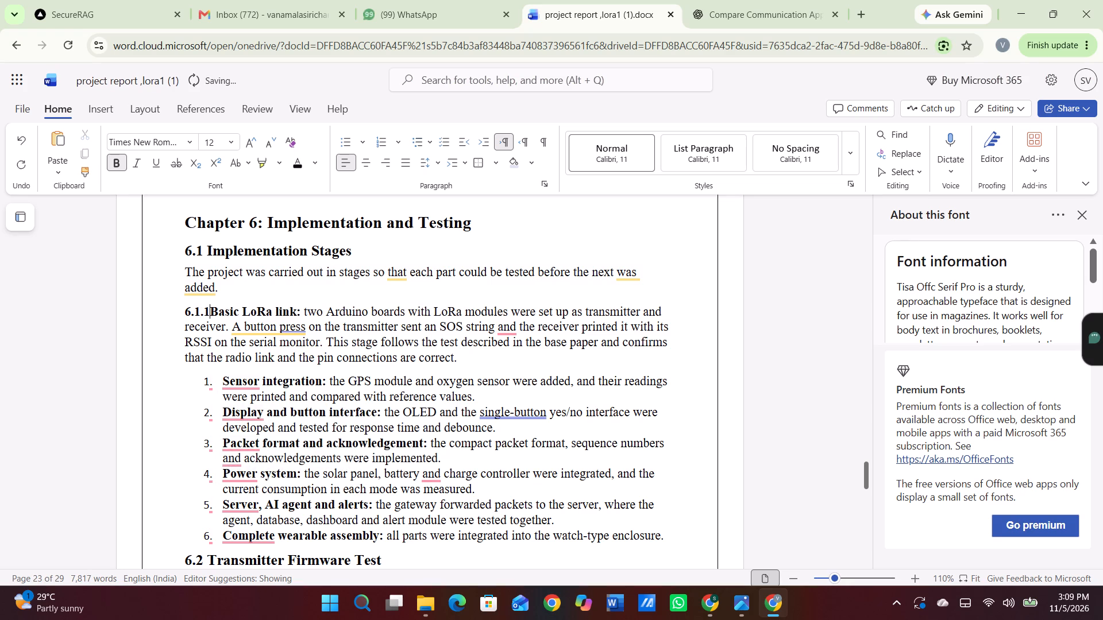
pyautogui.press('space')
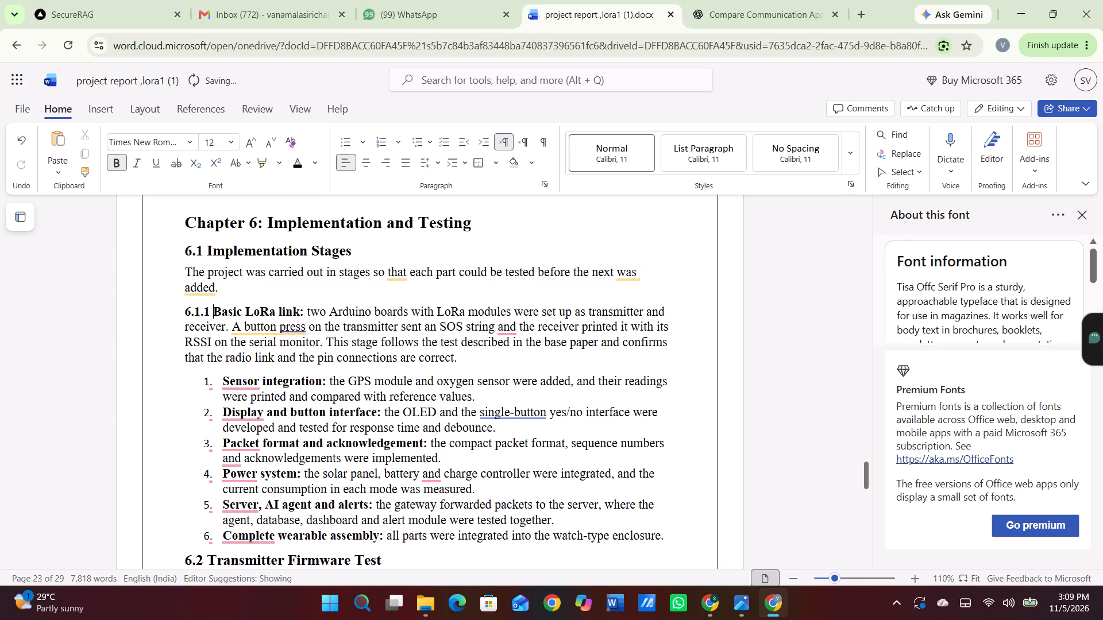
# Remove the list number from the Sensor integration item and prefix it with 6.2.2.
pyautogui.click(219, 383)
pyautogui.press('BackSpace')
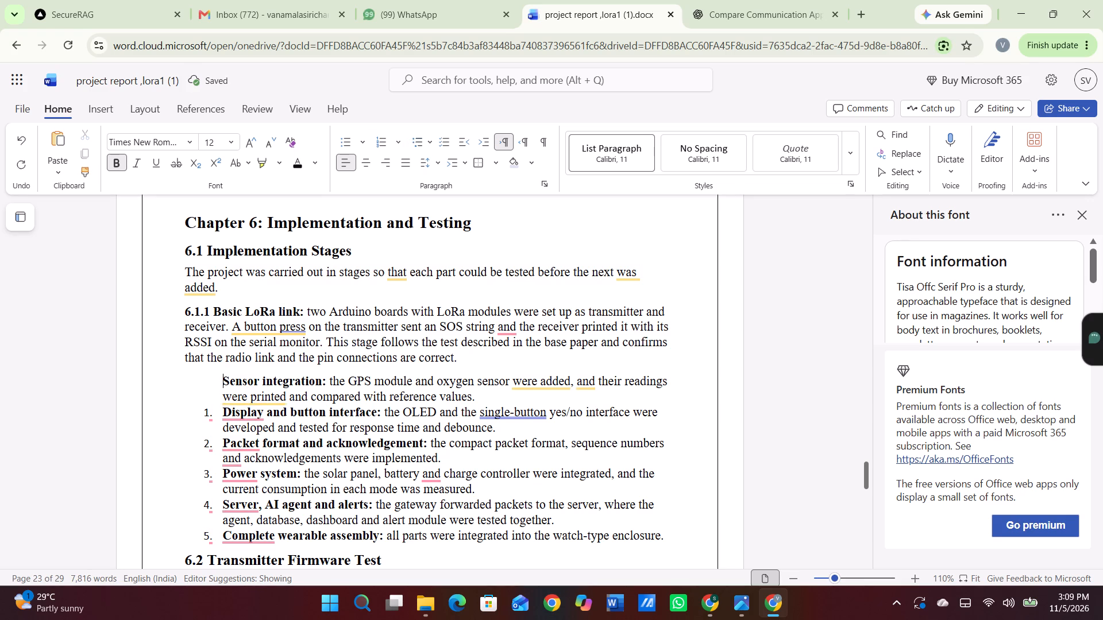
pyautogui.write('6.2.2')
pyautogui.press('space')
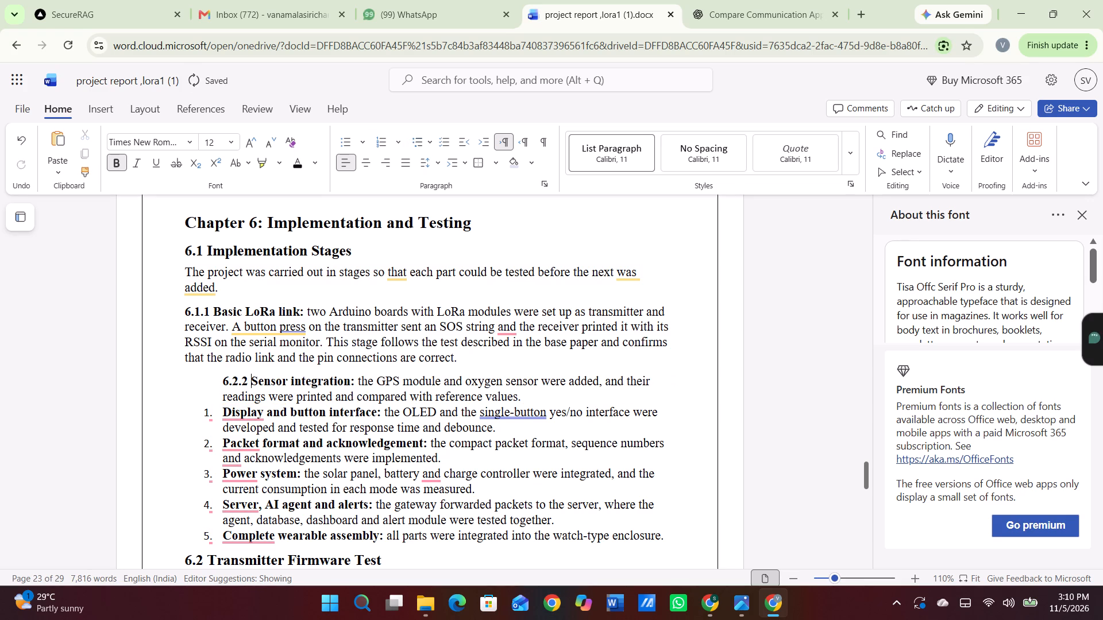
# Take the Display and button interface item out of the numbered list, without indent, and label it 6.1.3.
pyautogui.click(220, 418)
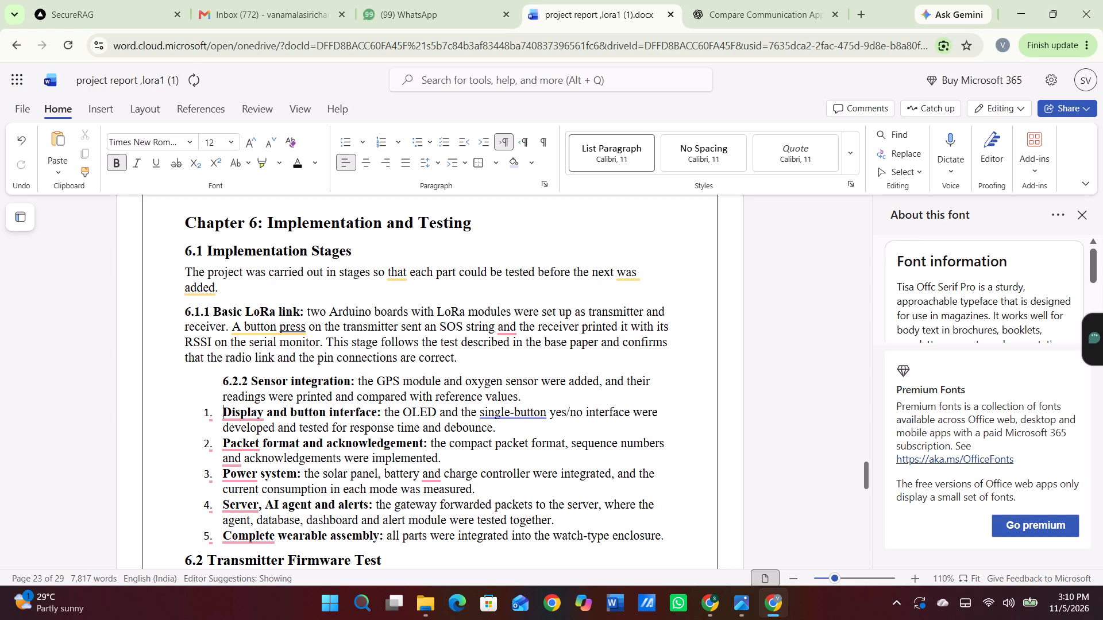
pyautogui.press('BackSpace')
pyautogui.press('BackSpace')
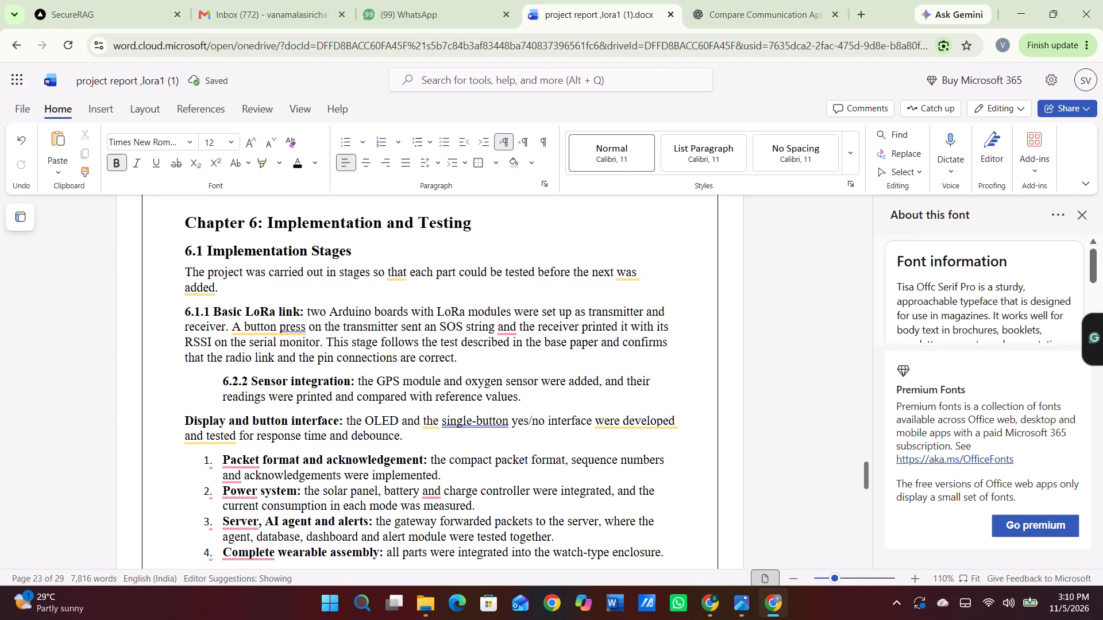
pyautogui.write('6.')
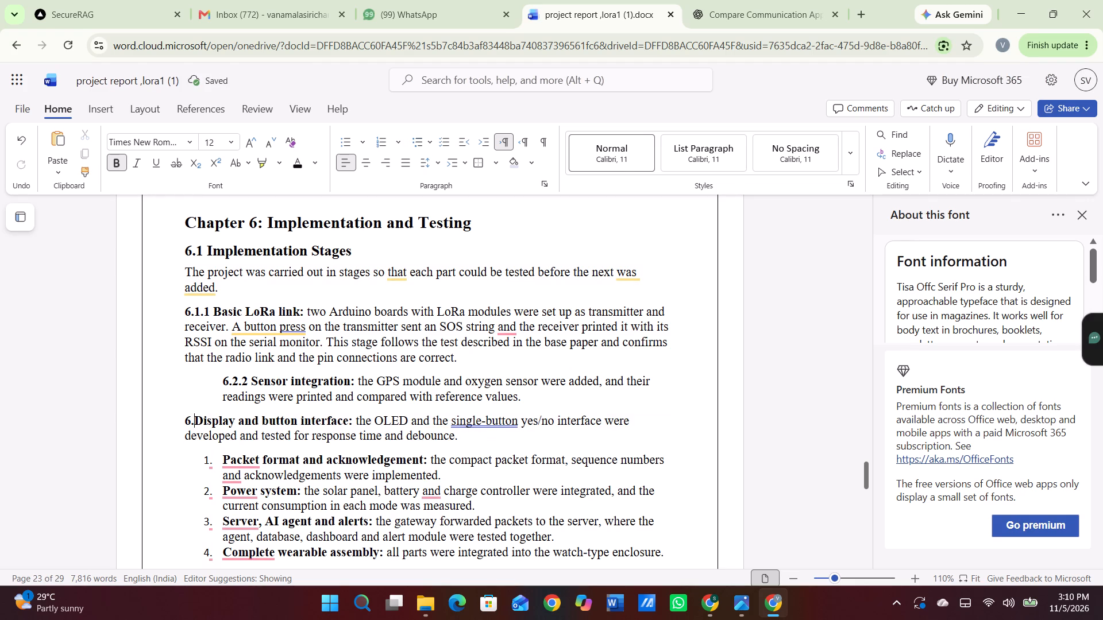
pyautogui.write('2.')
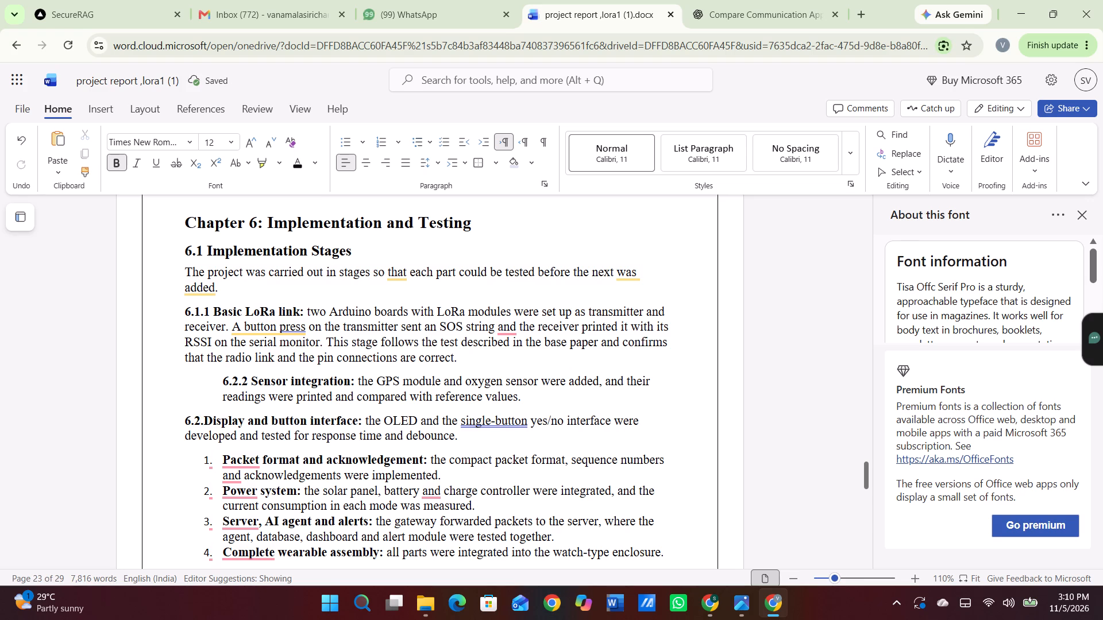
pyautogui.press('BackSpace')
pyautogui.write('1.3')
pyautogui.press('BackSpace')
pyautogui.press('BackSpace')
pyautogui.press('BackSpace')
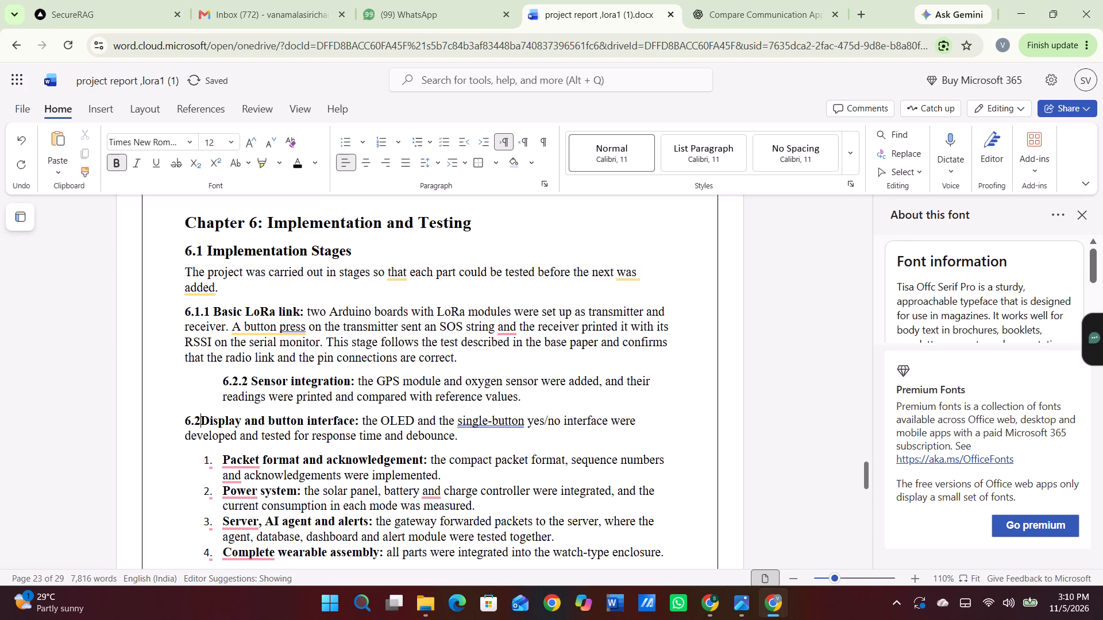
pyautogui.press('BackSpace')
pyautogui.write('1.')
pyautogui.press('3')
pyautogui.press('space')
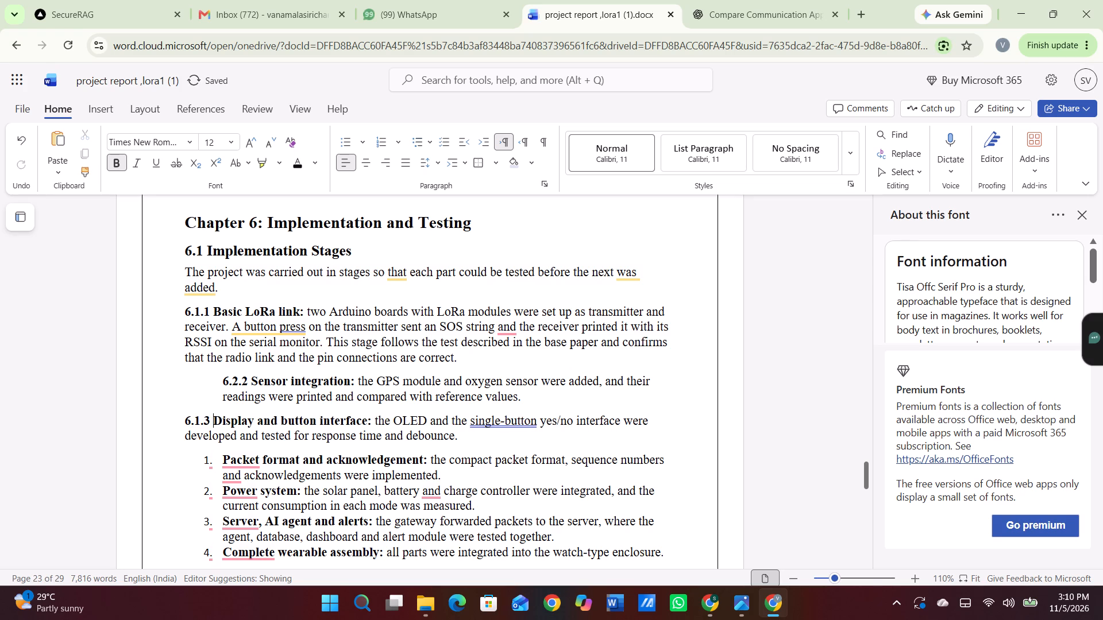
# Remove the indent of the Sensor integration paragraph and change its number to 6.1.2.
pyautogui.click(221, 386)
pyautogui.press('BackSpace')
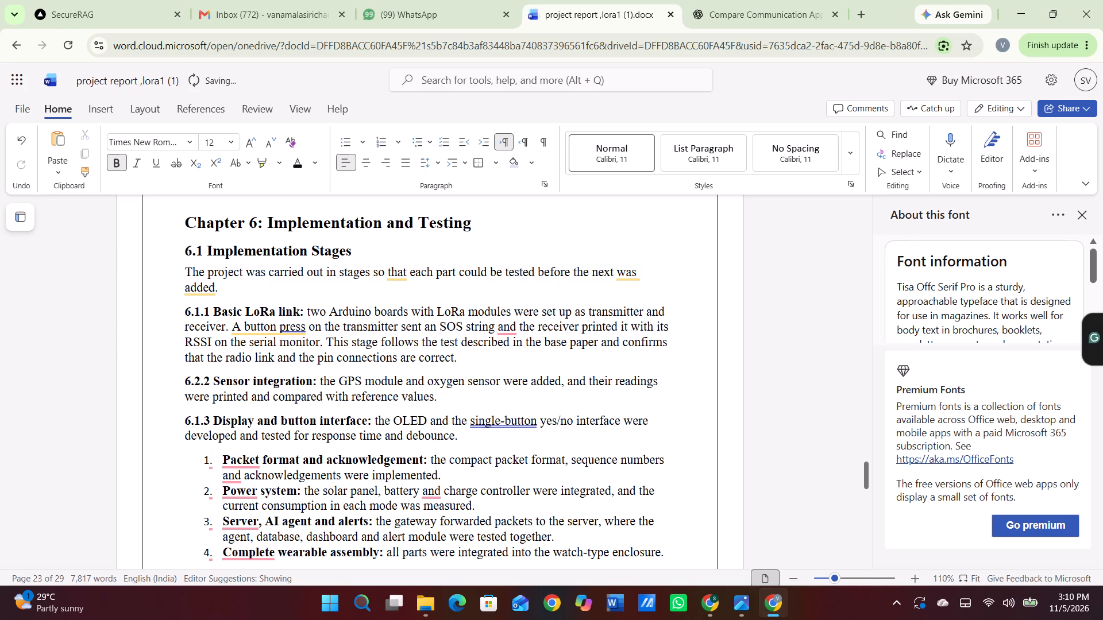
pyautogui.click(202, 378)
pyautogui.press('BackSpace')
pyautogui.press('1')
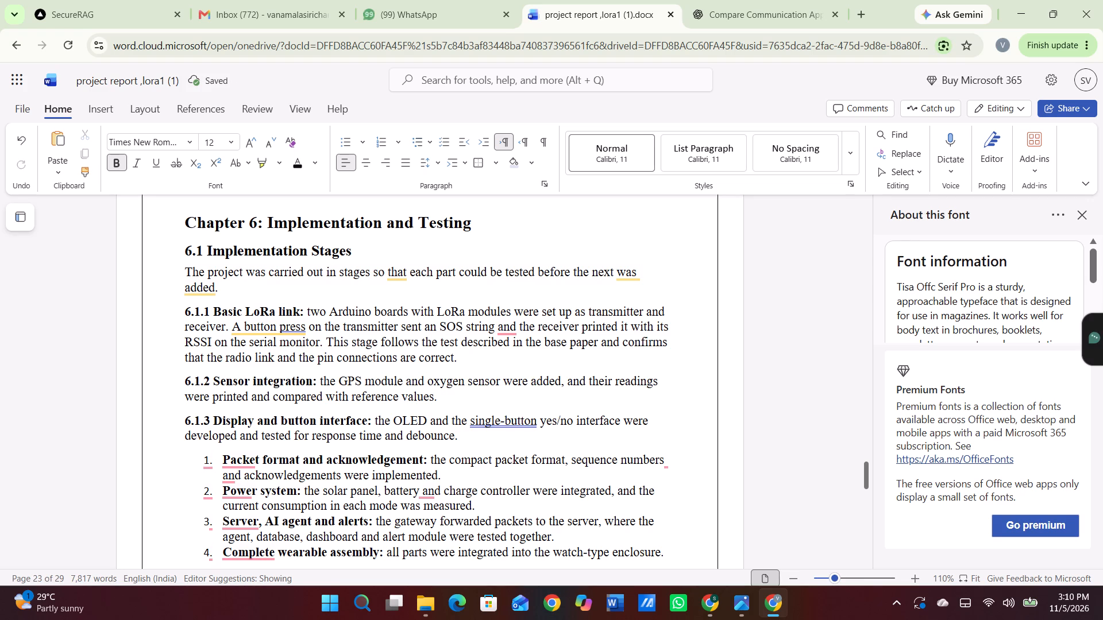
# Take the Packet format and acknowledgement item out of the numbered list, without indent, and label it 6.1.4.
pyautogui.click(217, 464)
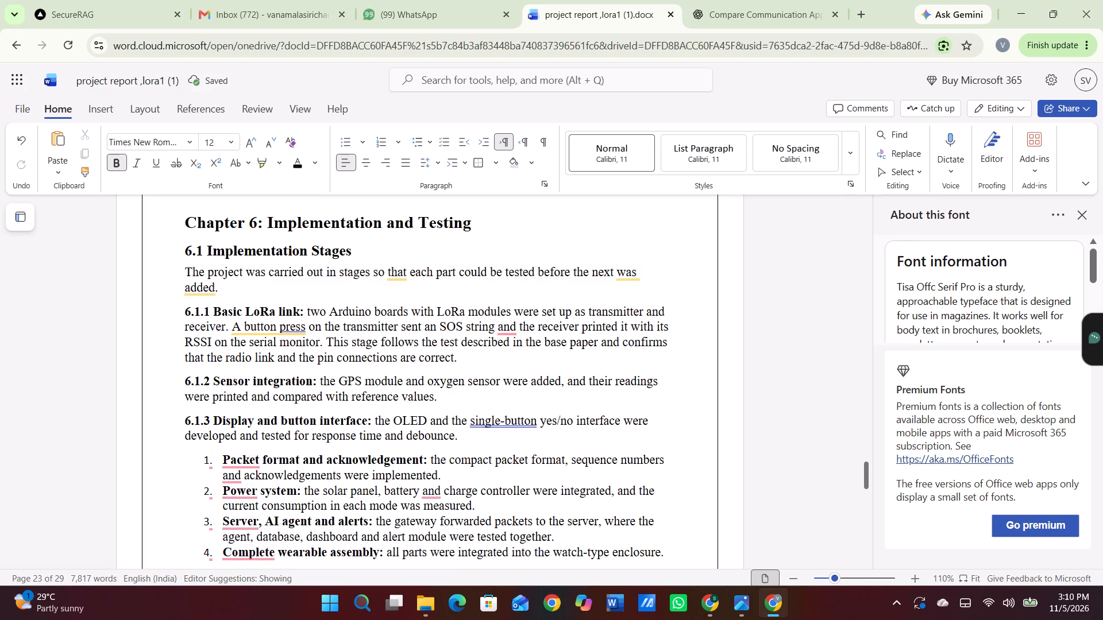
pyautogui.press('BackSpace')
pyautogui.press('BackSpace')
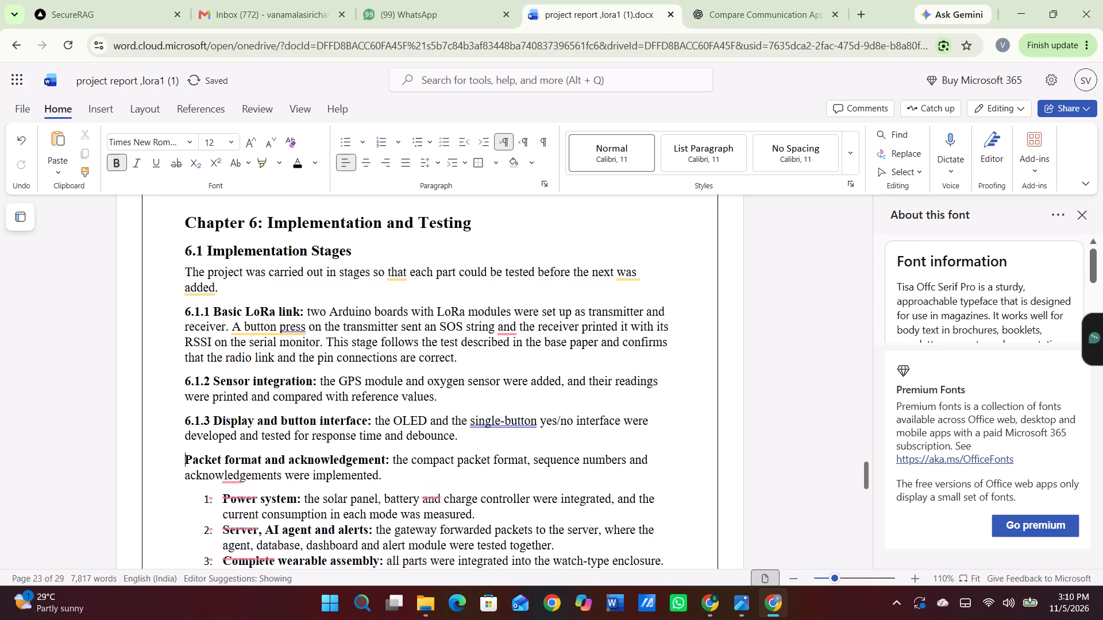
pyautogui.write('6.')
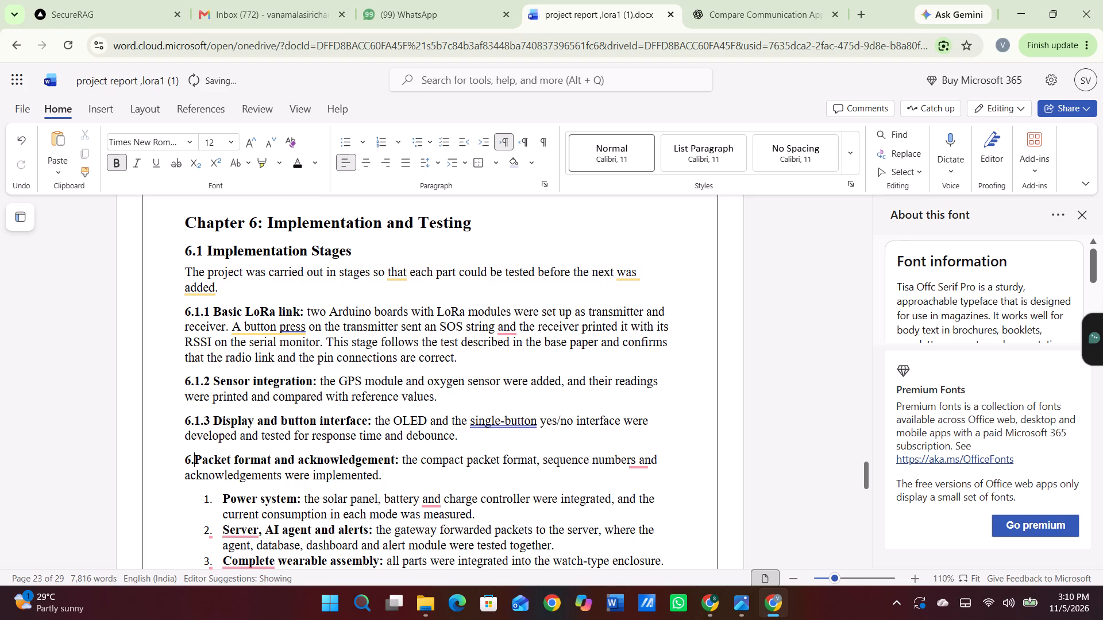
pyautogui.write('1.')
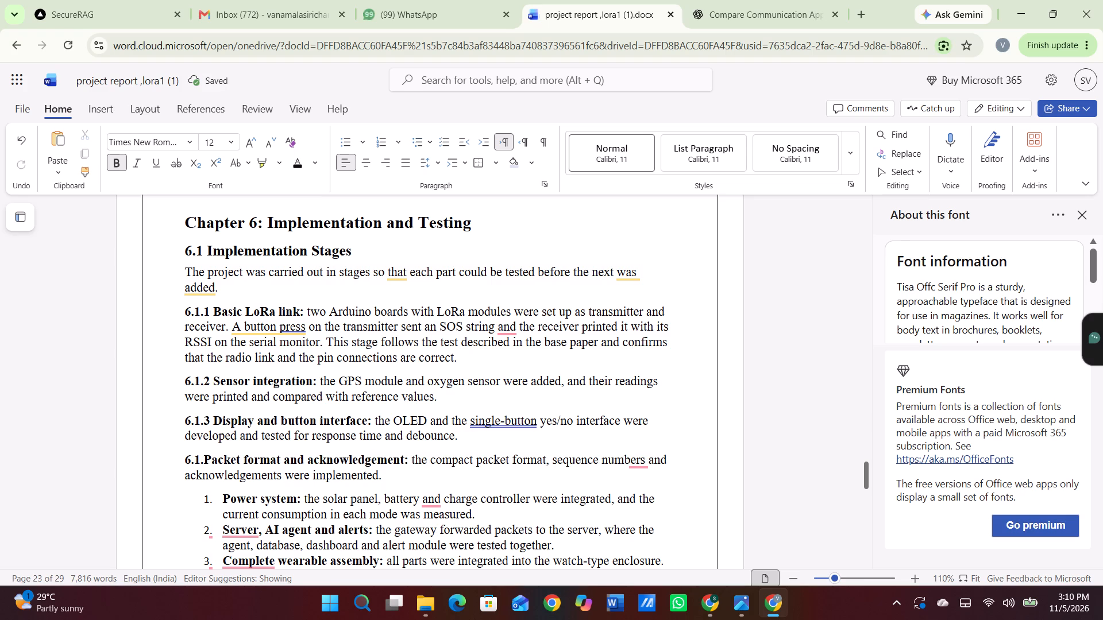
pyautogui.press('4')
pyautogui.press('space')
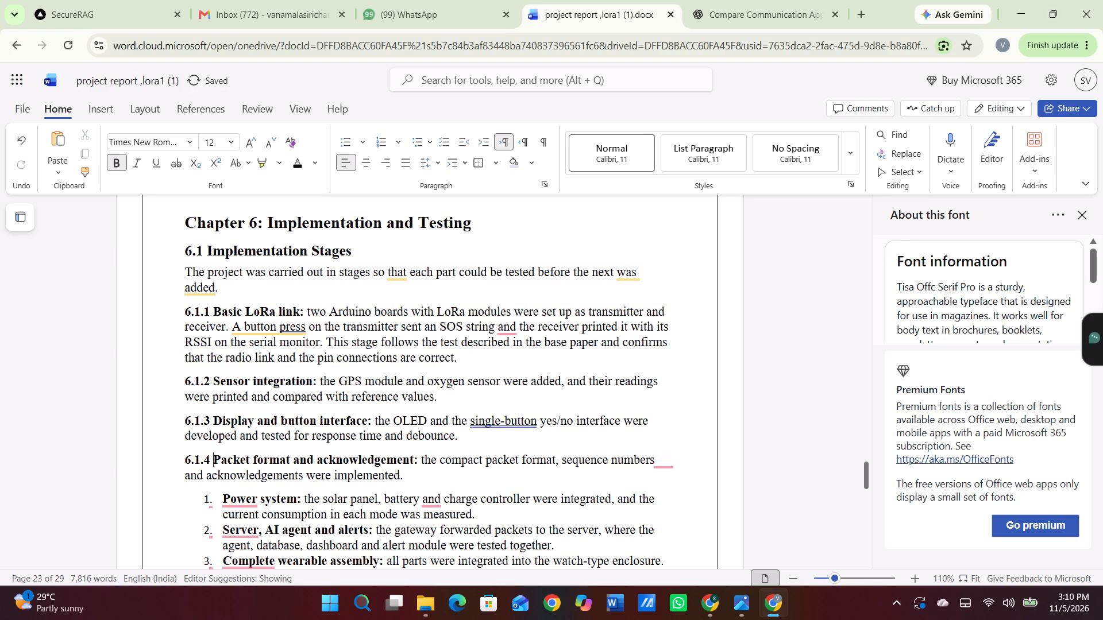
# Take the Power system item out of the numbered list, without indent, and label it 6.1.5.
pyautogui.click(216, 505)
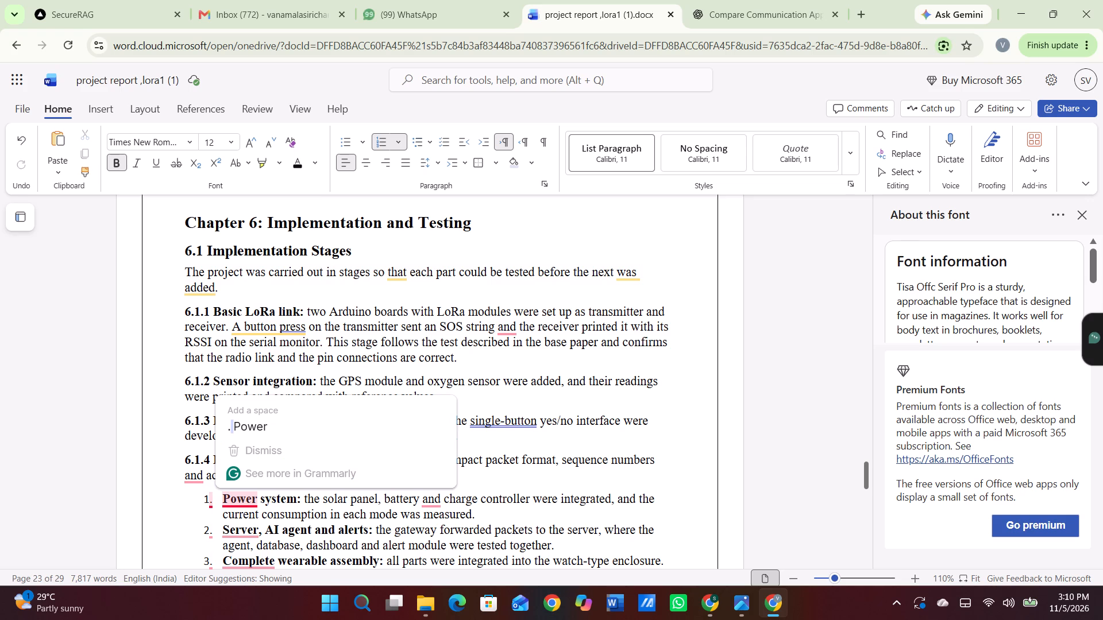
pyautogui.press('BackSpace')
pyautogui.press('BackSpace')
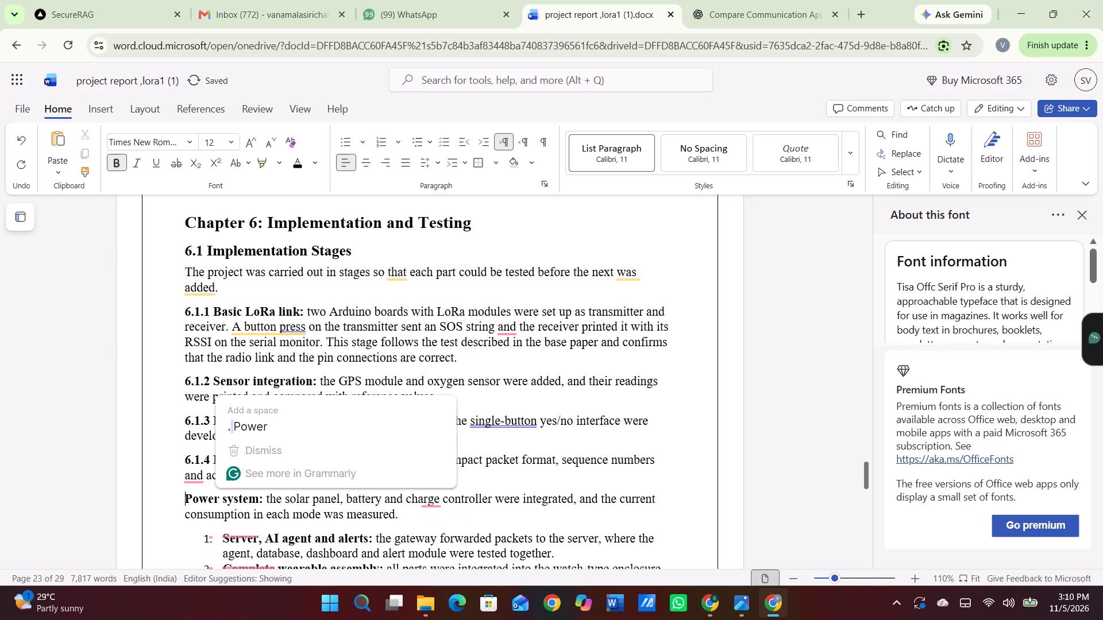
pyautogui.write('6.1.')
pyautogui.write('5')
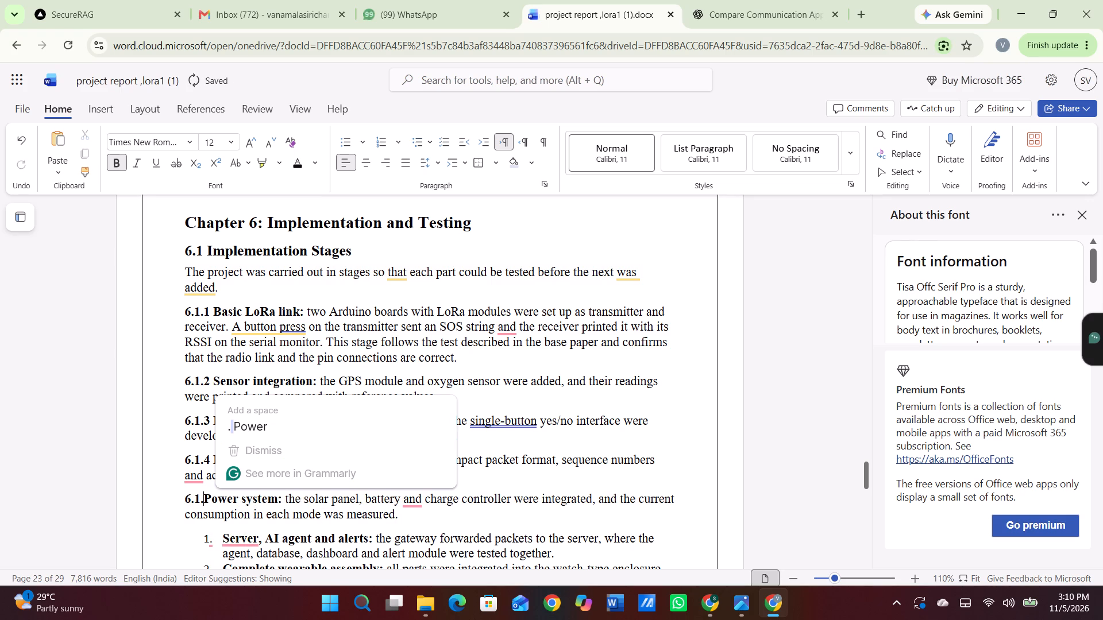
pyautogui.press('space')
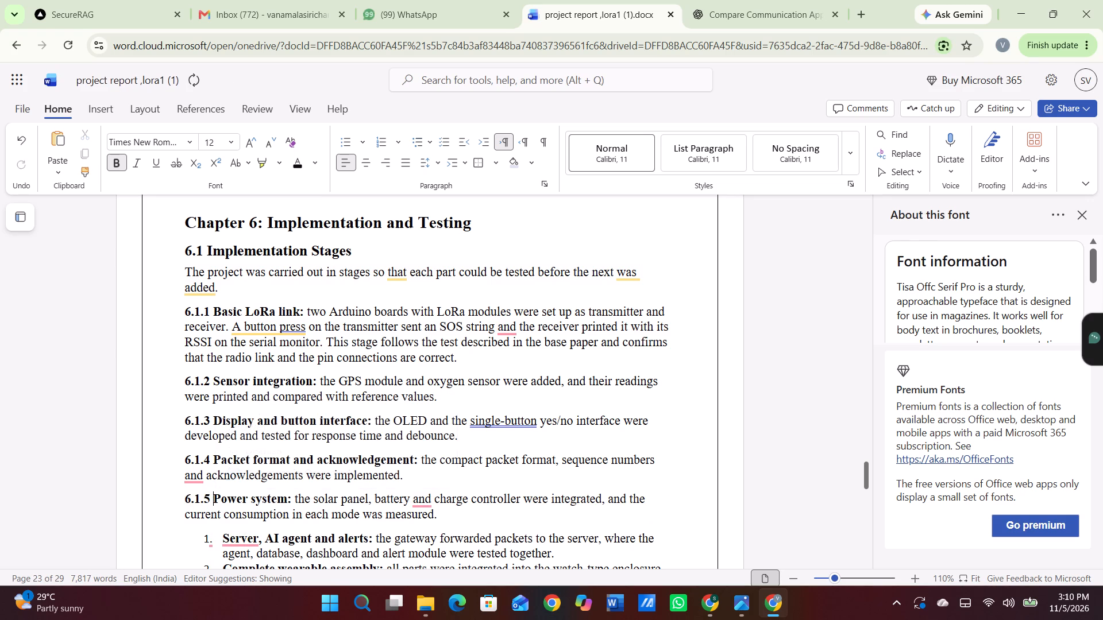
# Take the Server, AI agent and alerts item out of the numbered list, without indent, and label it 6.1.6.
pyautogui.click(217, 538)
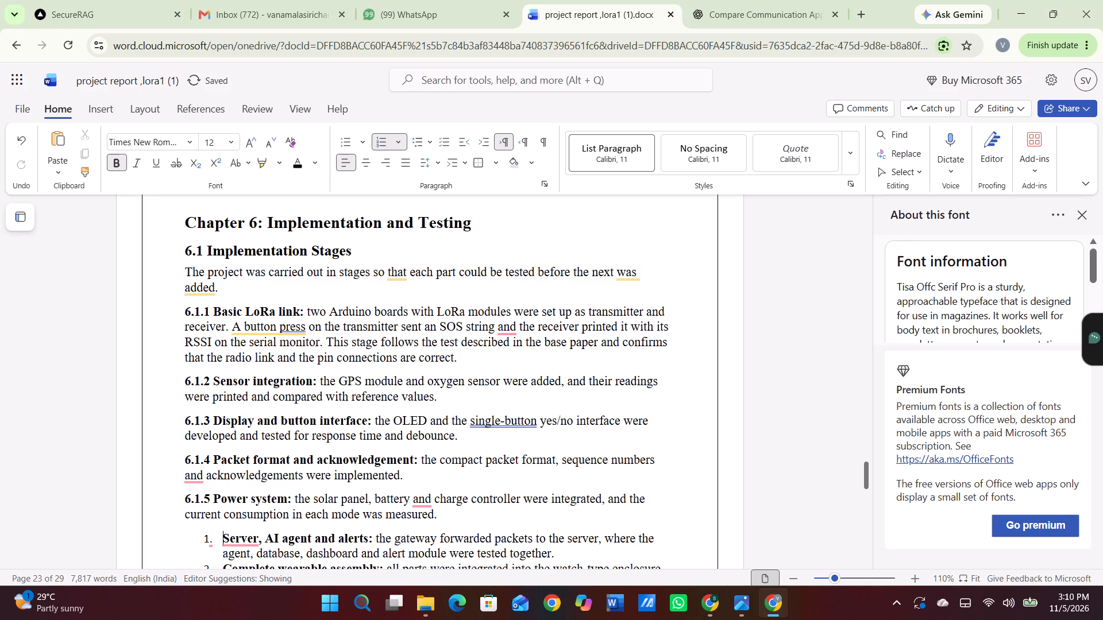
pyautogui.press('BackSpace')
pyautogui.press('BackSpace')
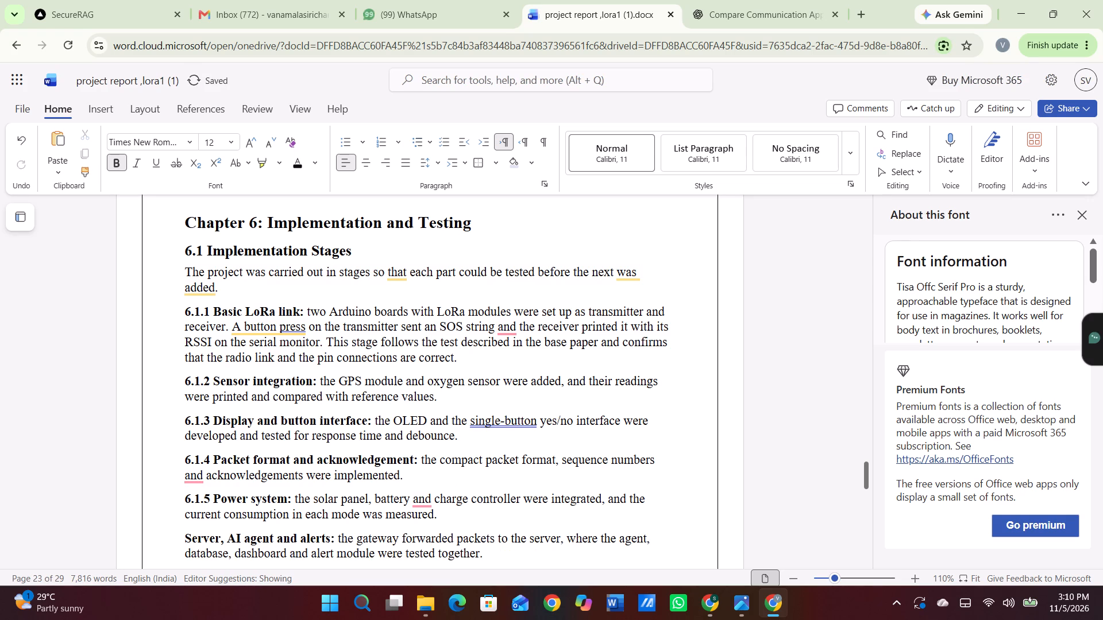
pyautogui.write('6.')
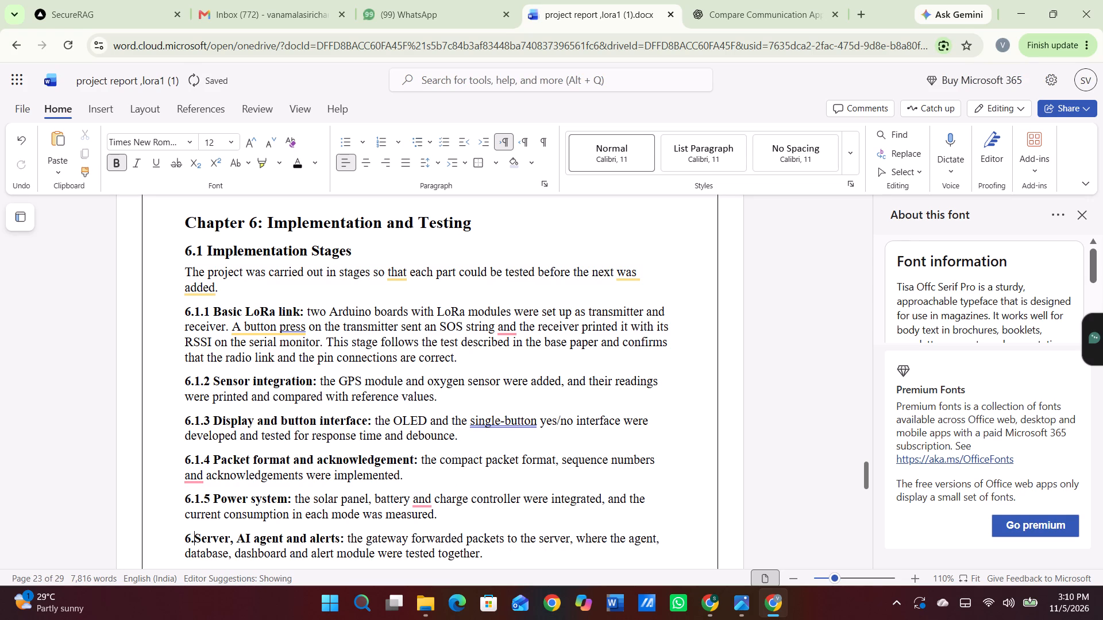
pyautogui.write('1.6')
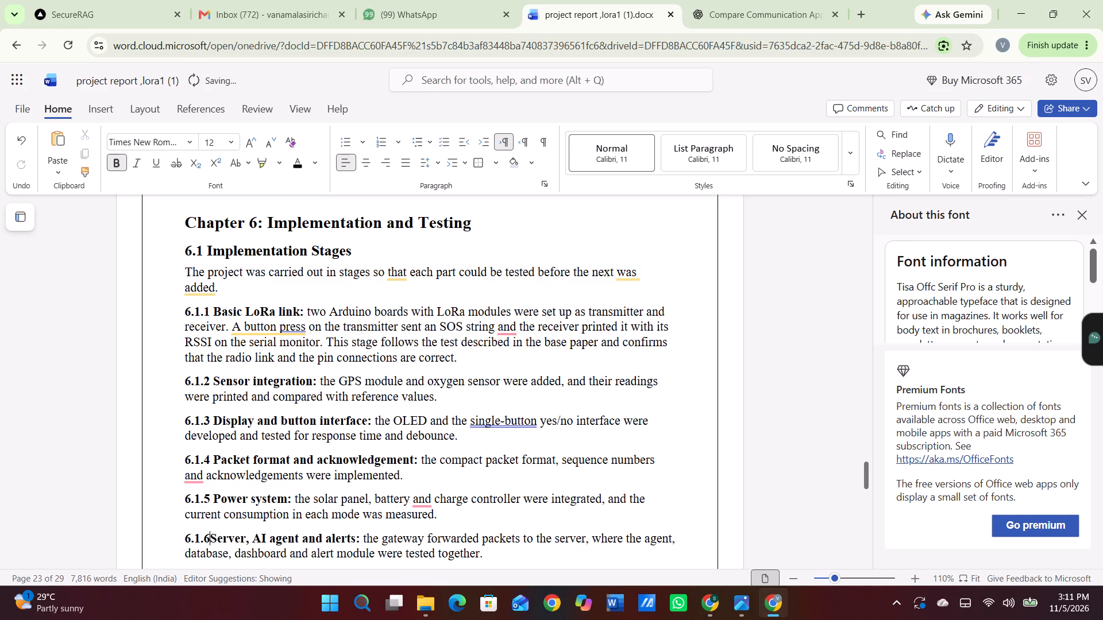
pyautogui.press('space')
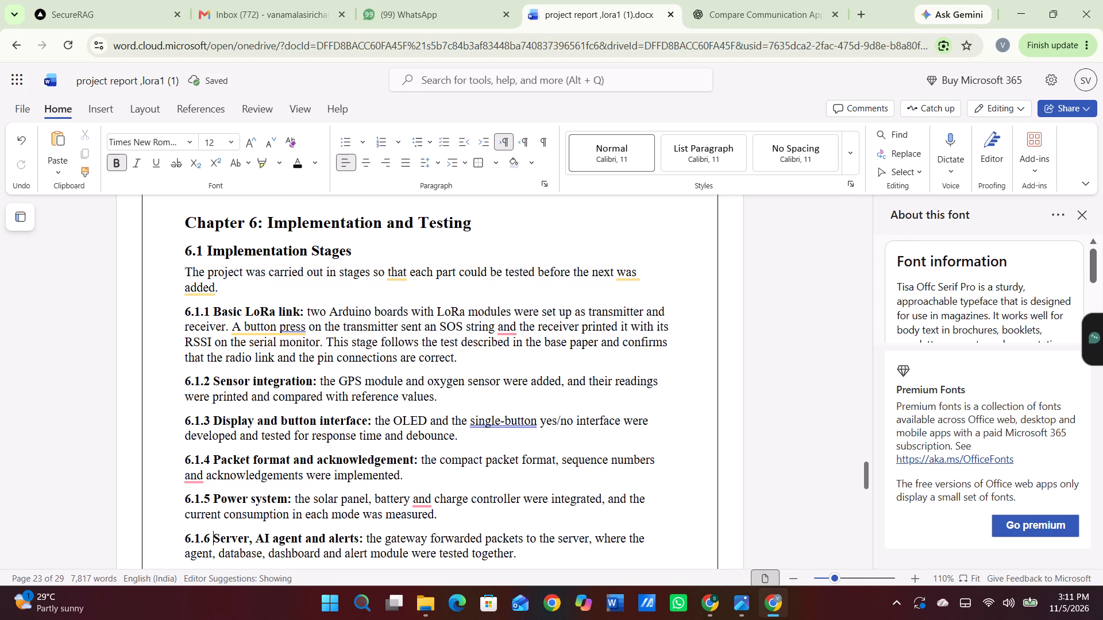
# Take the Complete wearable assembly item out of the numbered list, keep it as a separate unindented paragraph, and label it 6.1.7.
pyautogui.scroll(-4, 270, 536)
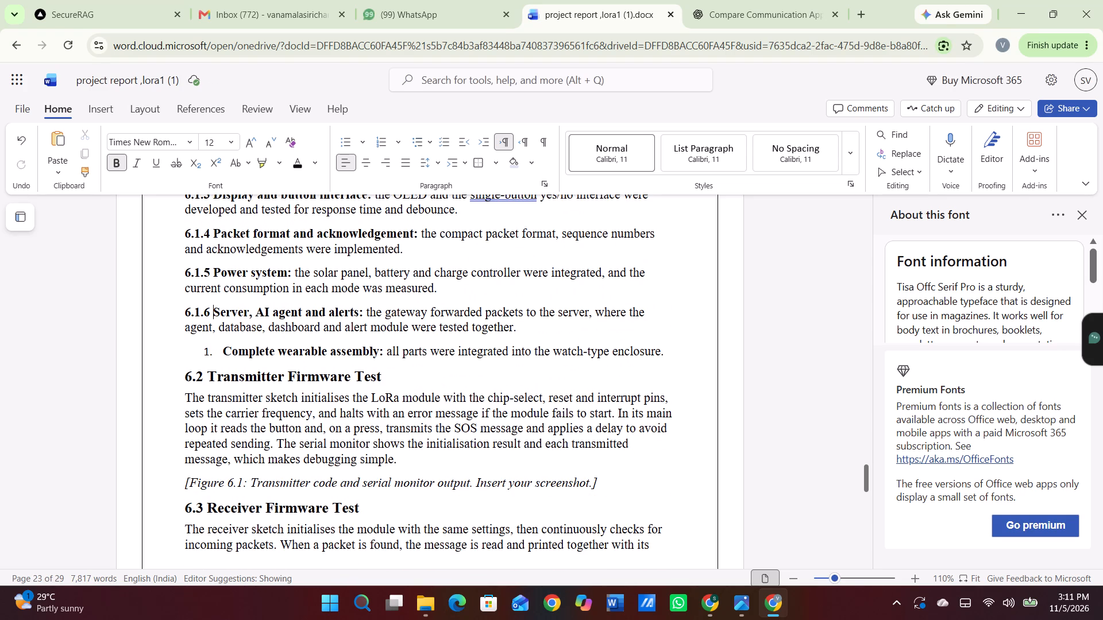
pyautogui.click(215, 353)
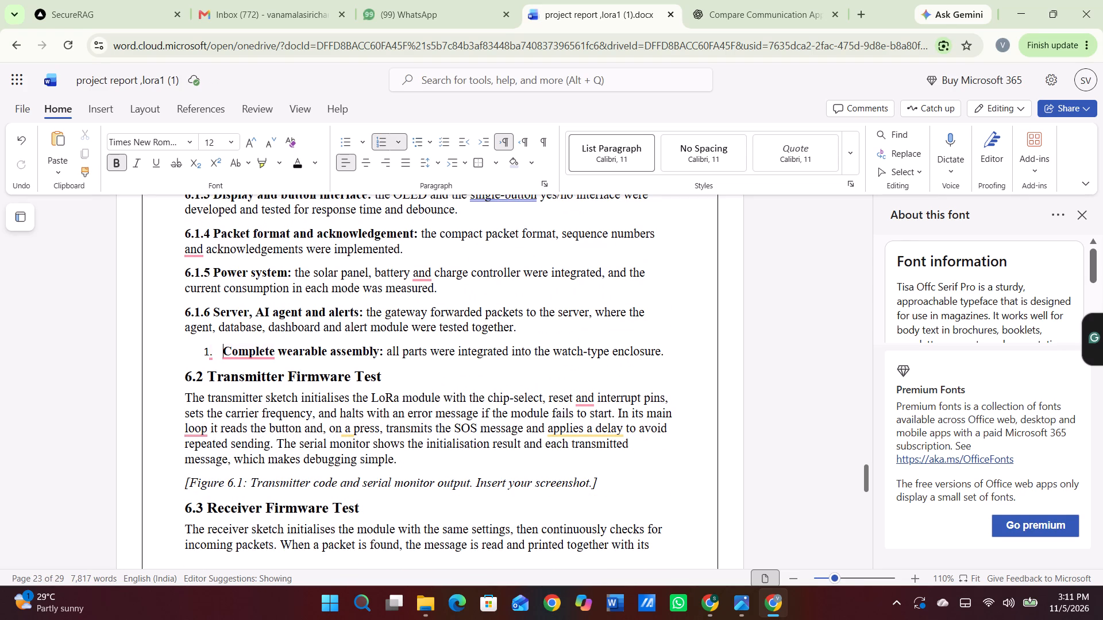
pyautogui.press('BackSpace')
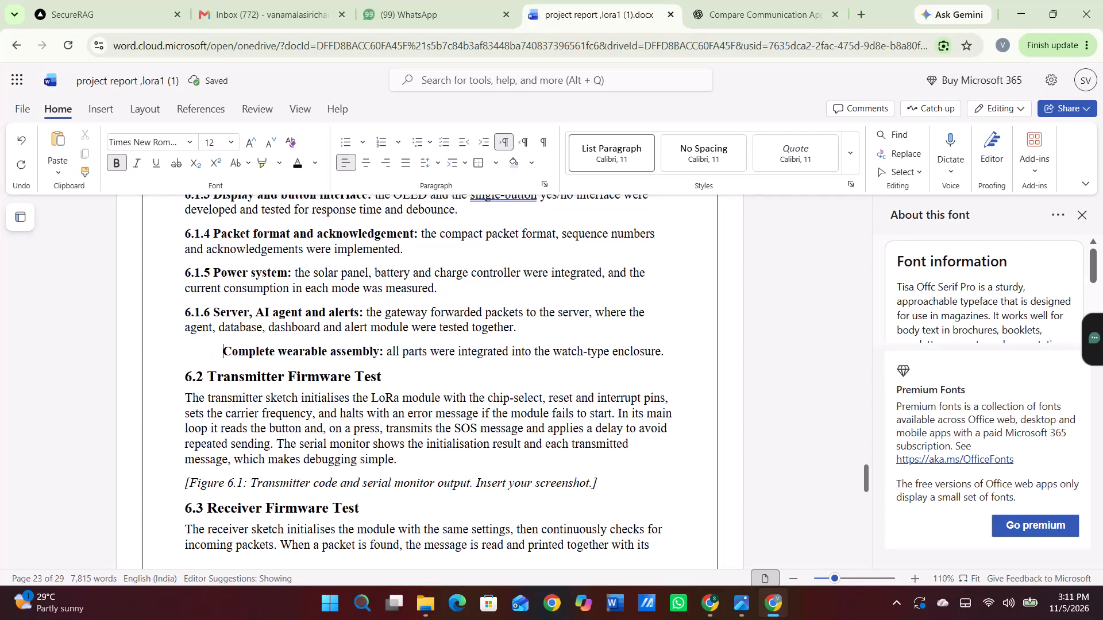
pyautogui.press('BackSpace')
pyautogui.press('BackSpace')
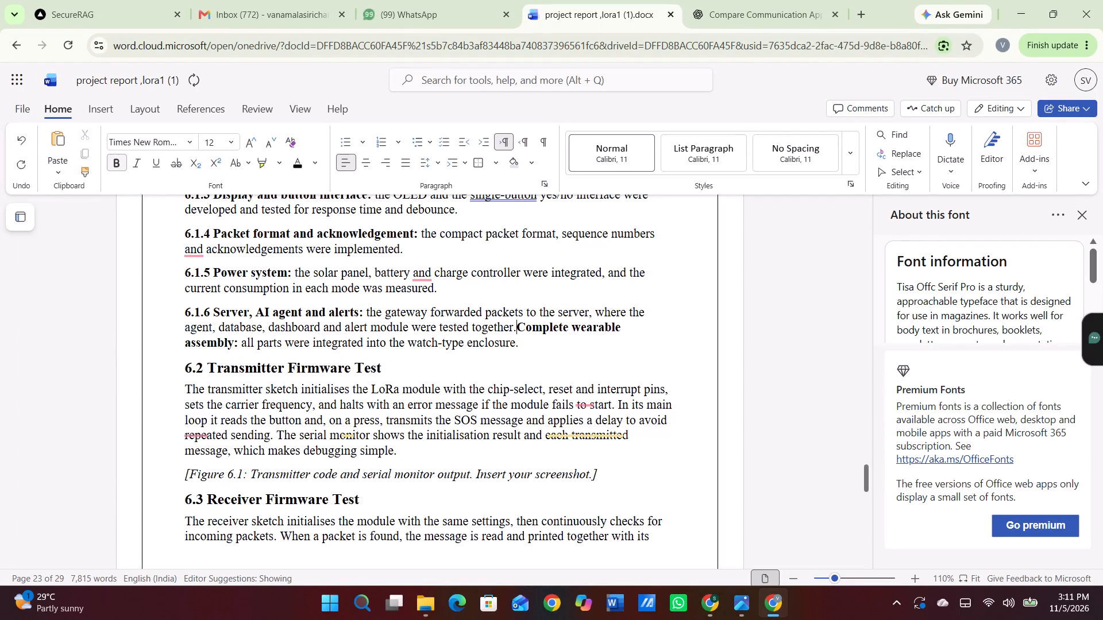
pyautogui.press('Return')
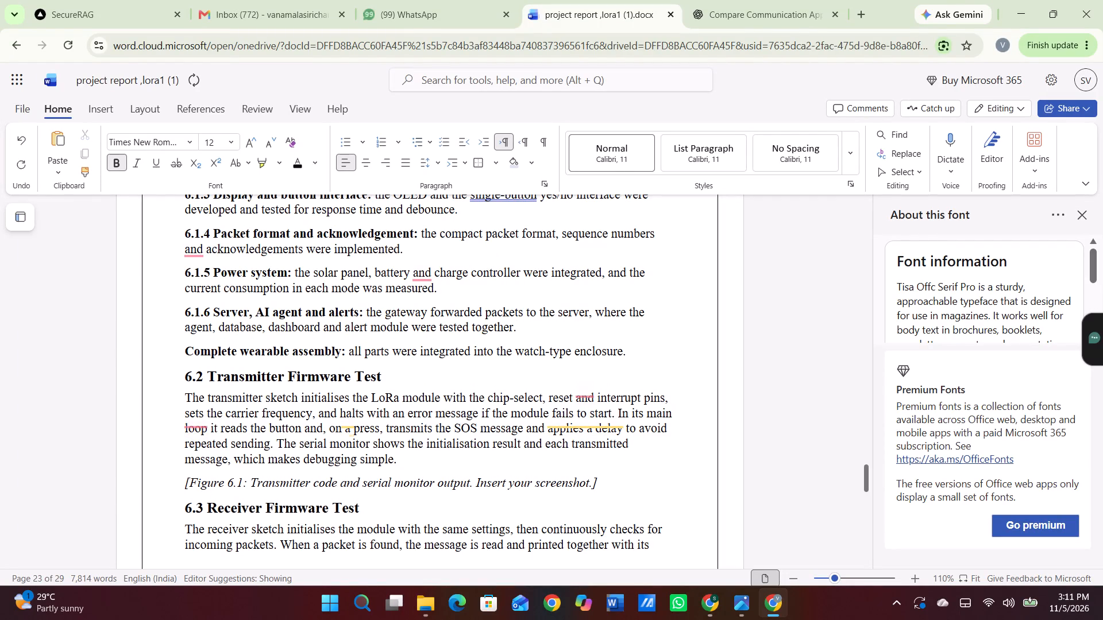
pyautogui.press('6')
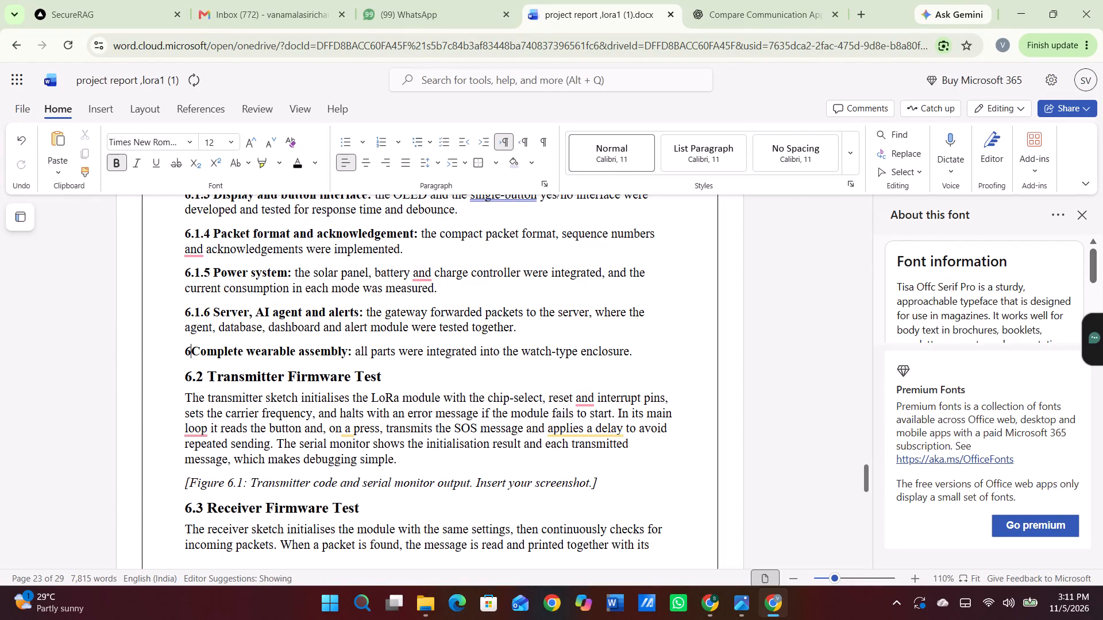
pyautogui.press('.')
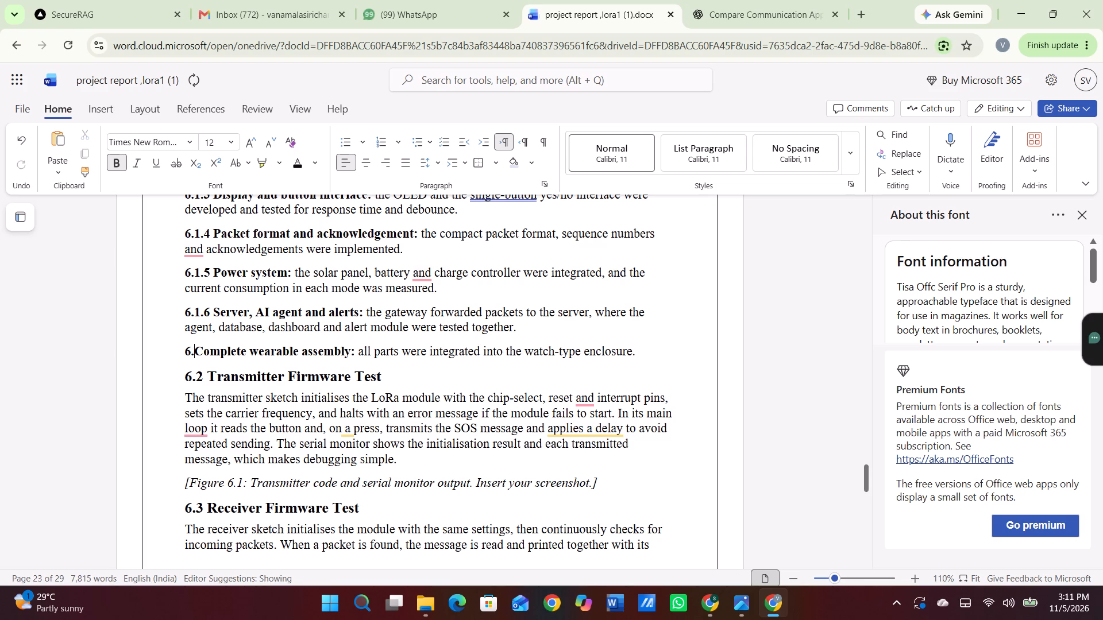
pyautogui.press('2')
pyautogui.press('BackSpace')
pyautogui.write('1.')
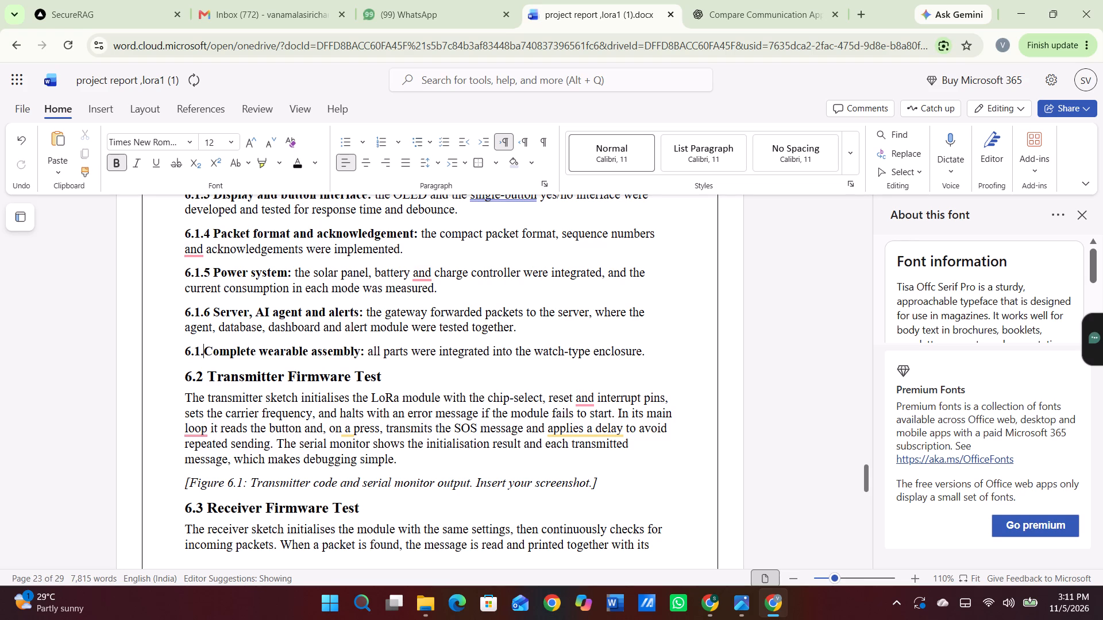
pyautogui.write('7b')
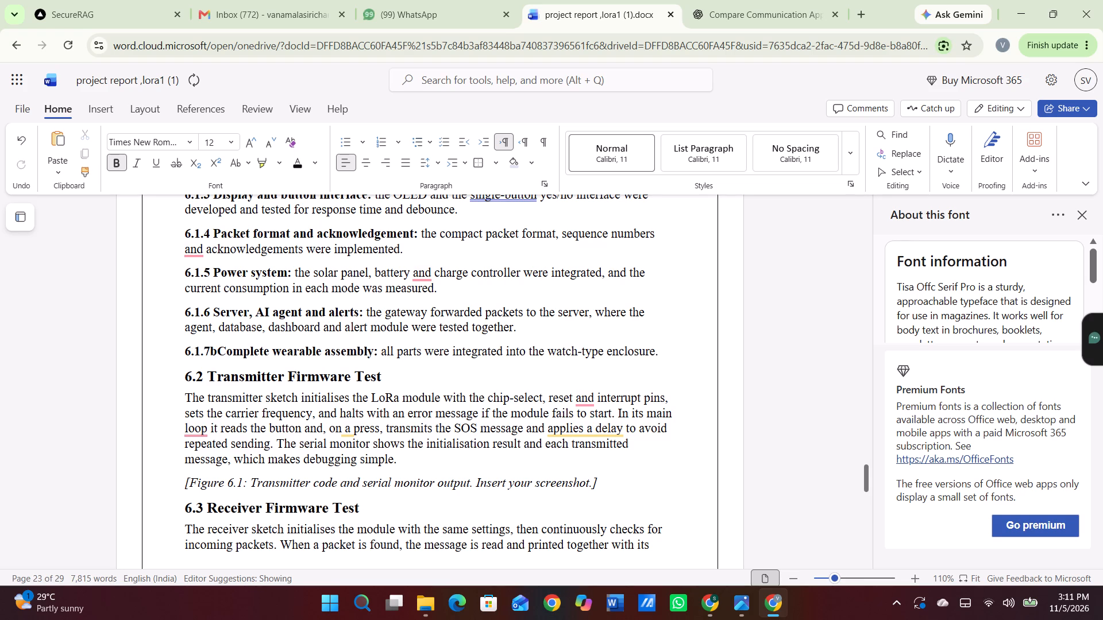
pyautogui.press('BackSpace')
pyautogui.press('space')
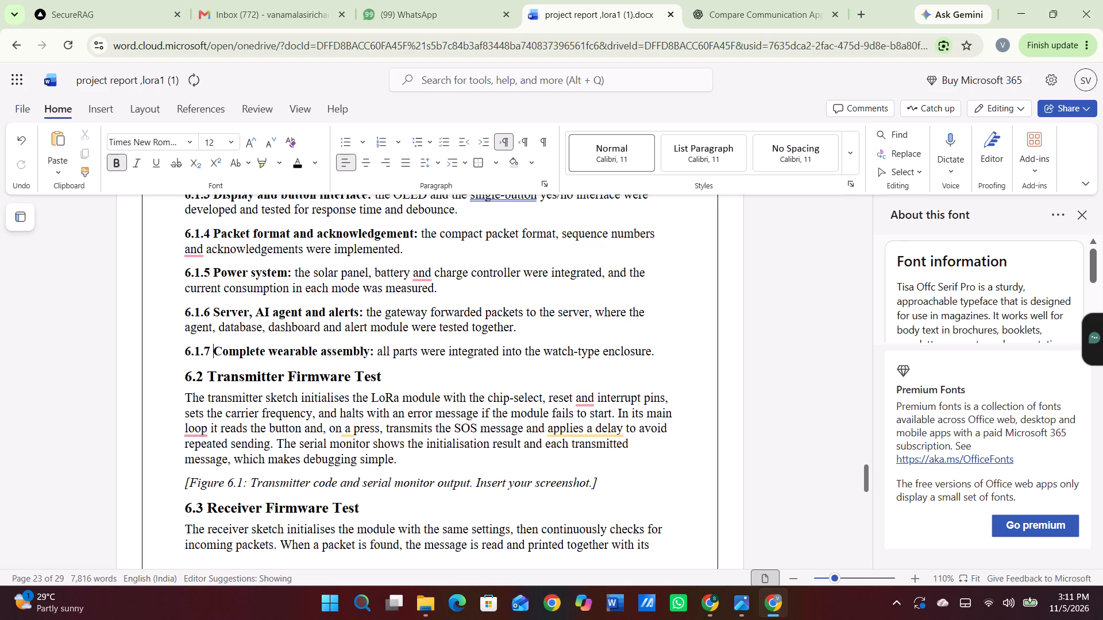
# Delete the Figure 6.1 screenshot placeholder line under section 6.2, leaving the preceding paragraph ending with the word "simple".
pyautogui.scroll(-2, 286, 414)
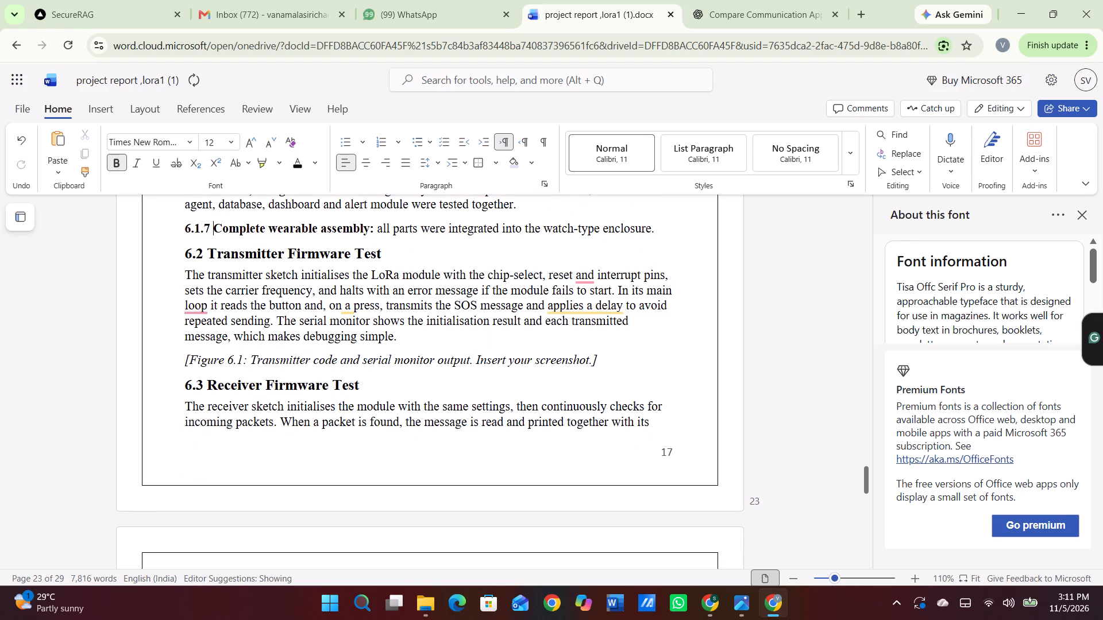
pyautogui.moveTo(606, 359); pyautogui.dragTo(176, 373)
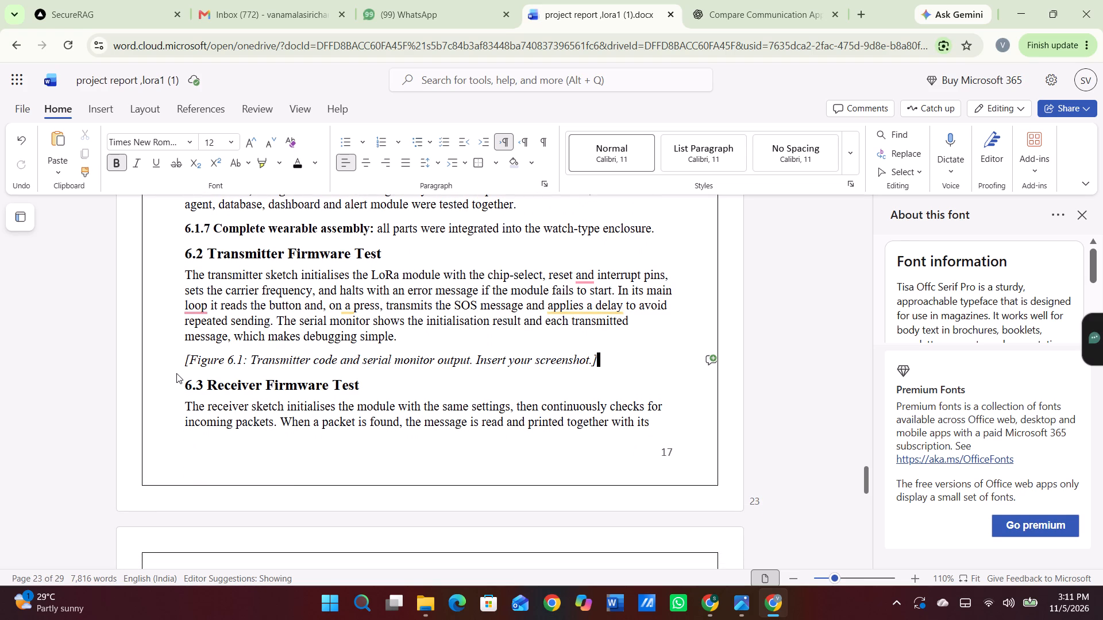
pyautogui.click(227, 362)
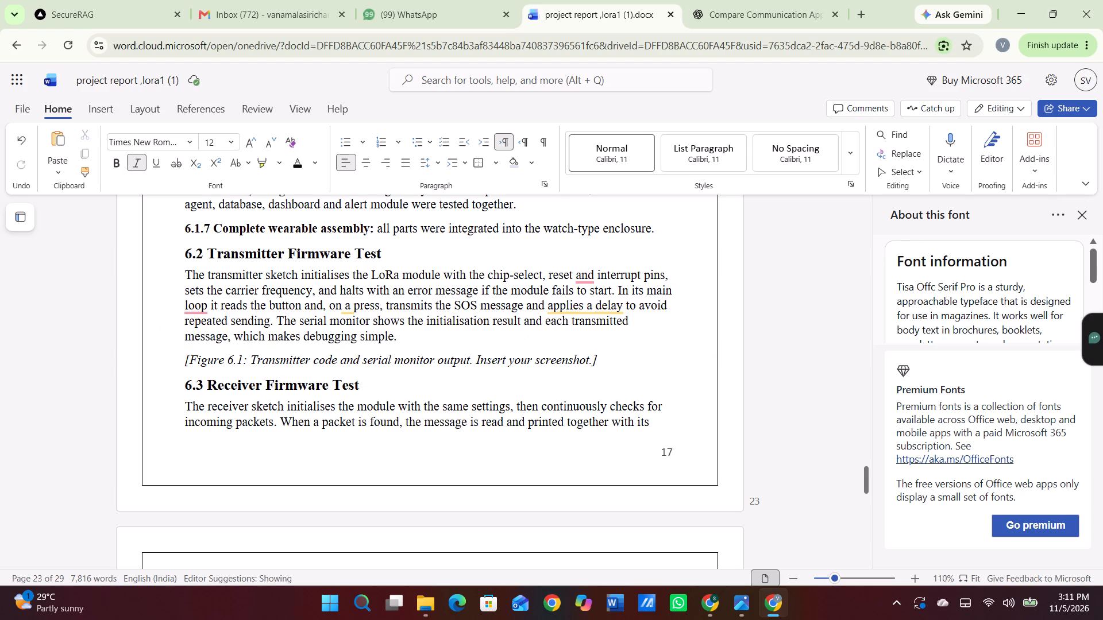
pyautogui.moveTo(182, 362); pyautogui.dragTo(602, 370)
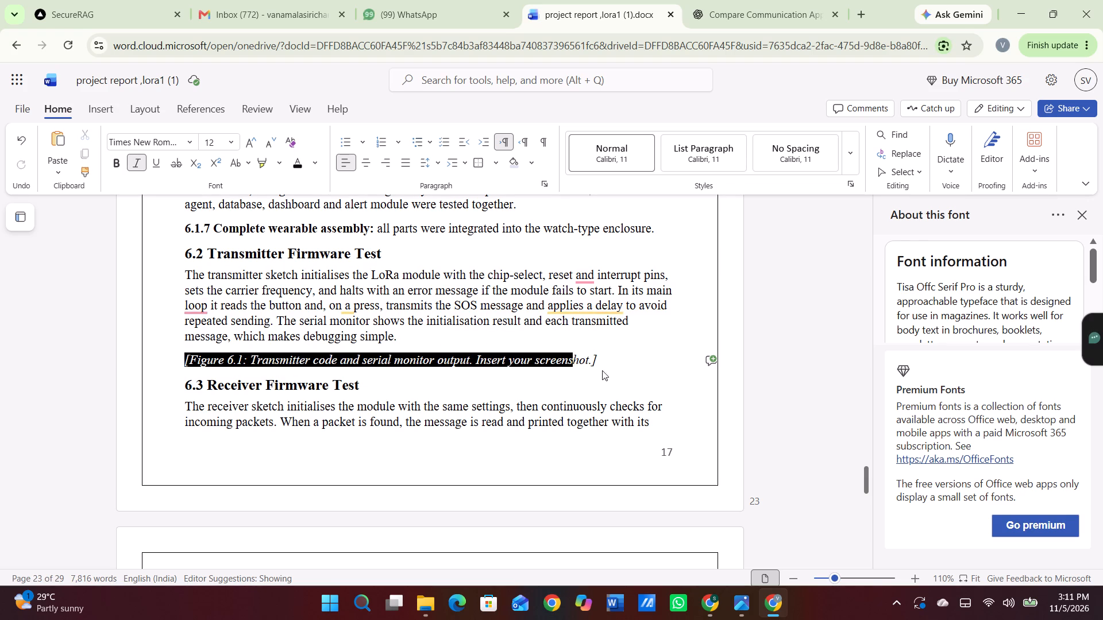
pyautogui.moveTo(602, 370); pyautogui.dragTo(630, 373)
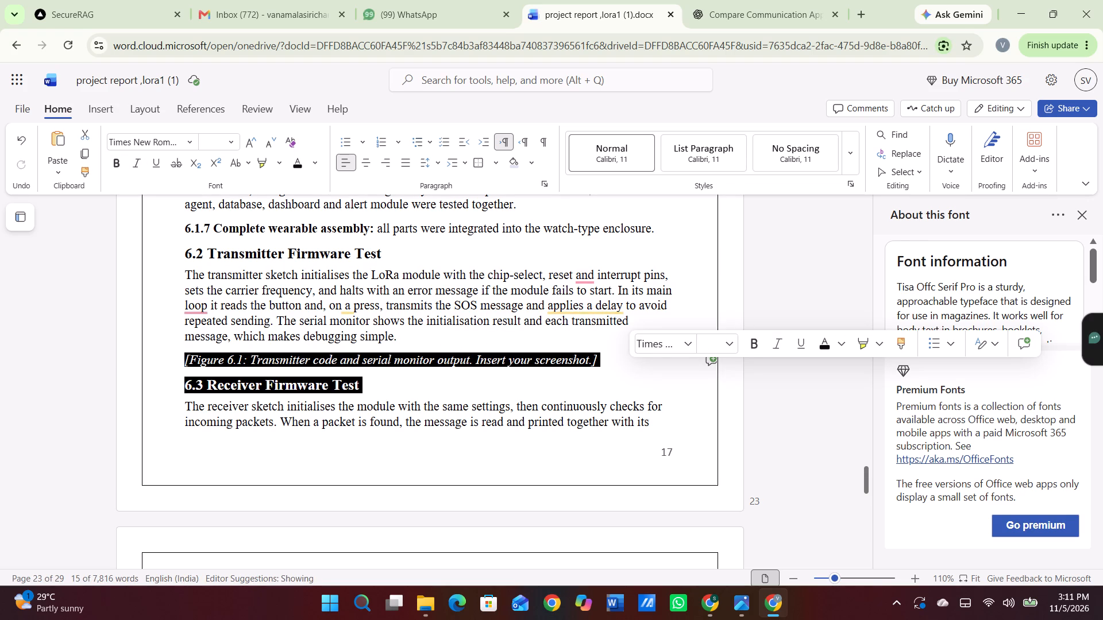
pyautogui.moveTo(426, 365); pyautogui.dragTo(327, 389)
pyautogui.click(327, 389)
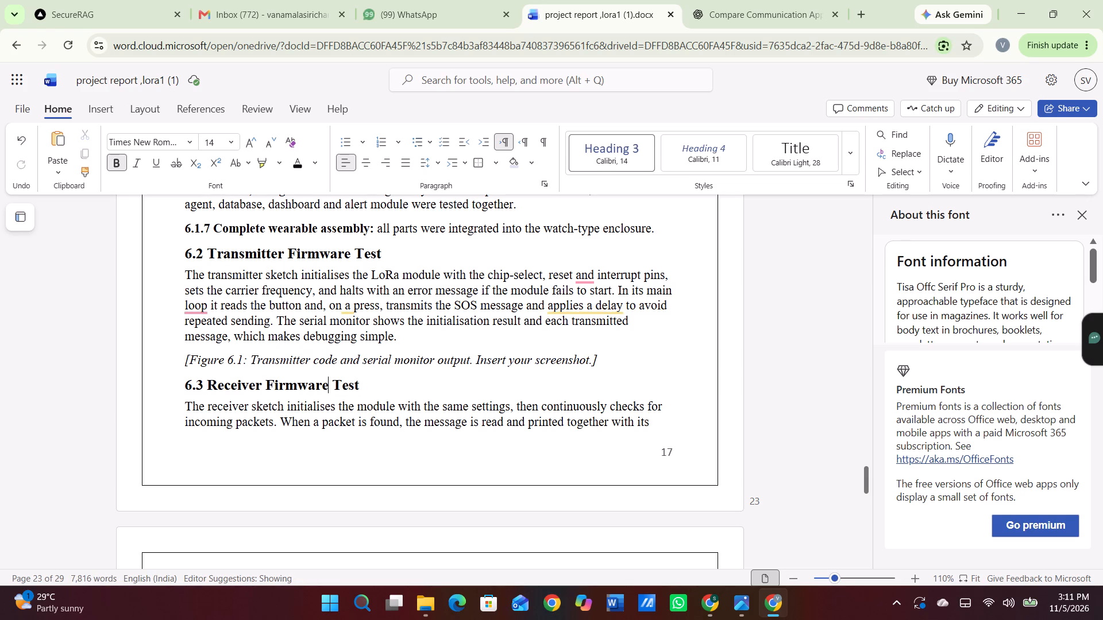
pyautogui.click(624, 367)
pyautogui.press('BackSpace')
pyautogui.press('BackSpace')
pyautogui.press('BackSpace')
pyautogui.press('BackSpace')
pyautogui.press('BackSpace')
pyautogui.press('BackSpace')
pyautogui.press('BackSpace')
pyautogui.press('BackSpace')
pyautogui.press('BackSpace')
pyautogui.press('BackSpace')
pyautogui.press('BackSpace')
pyautogui.press('BackSpace')
pyautogui.press('BackSpace')
pyautogui.press('BackSpace')
pyautogui.press('BackSpace')
pyautogui.press('BackSpace')
pyautogui.press('BackSpace')
pyautogui.press('BackSpace')
pyautogui.press('BackSpace')
pyautogui.press('BackSpace')
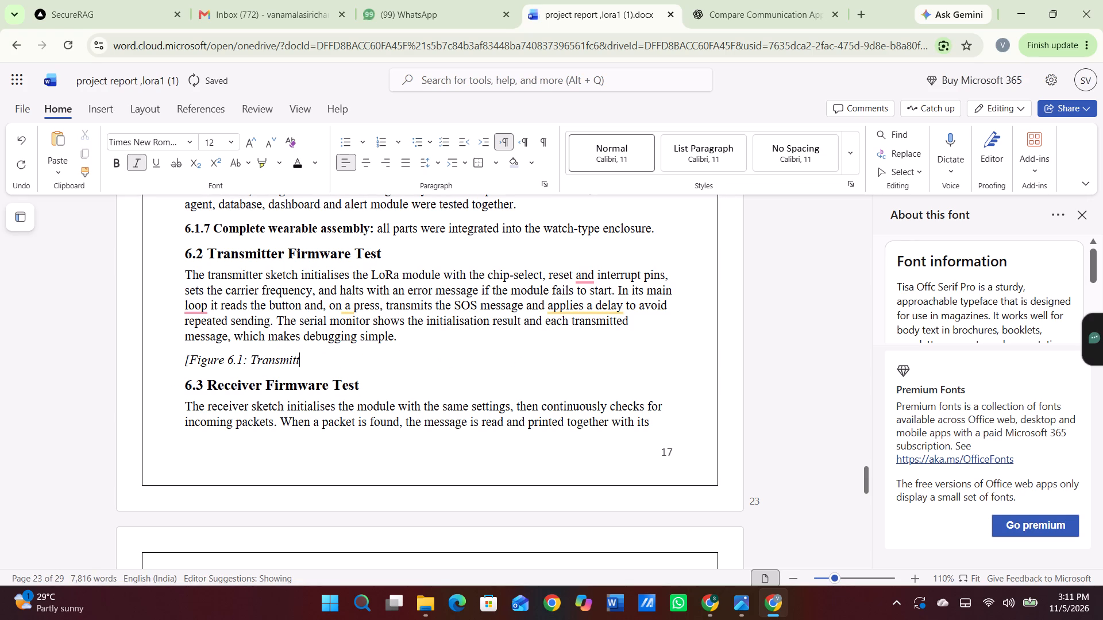
pyautogui.press('BackSpace')
pyautogui.press('BackSpace')
pyautogui.press('BackSpace')
pyautogui.press('BackSpace')
pyautogui.press('BackSpace')
pyautogui.press('BackSpace')
pyautogui.press('BackSpace')
pyautogui.press('BackSpace')
pyautogui.press('BackSpace')
pyautogui.press('BackSpace')
pyautogui.press('BackSpace')
pyautogui.press('BackSpace')
pyautogui.press('BackSpace')
pyautogui.press('BackSpace')
pyautogui.press('BackSpace')
pyautogui.press('BackSpace')
pyautogui.press('BackSpace')
pyautogui.press('BackSpace')
pyautogui.press('BackSpace')
pyautogui.press('BackSpace')
pyautogui.press('BackSpace')
pyautogui.press('BackSpace')
pyautogui.press('BackSpace')
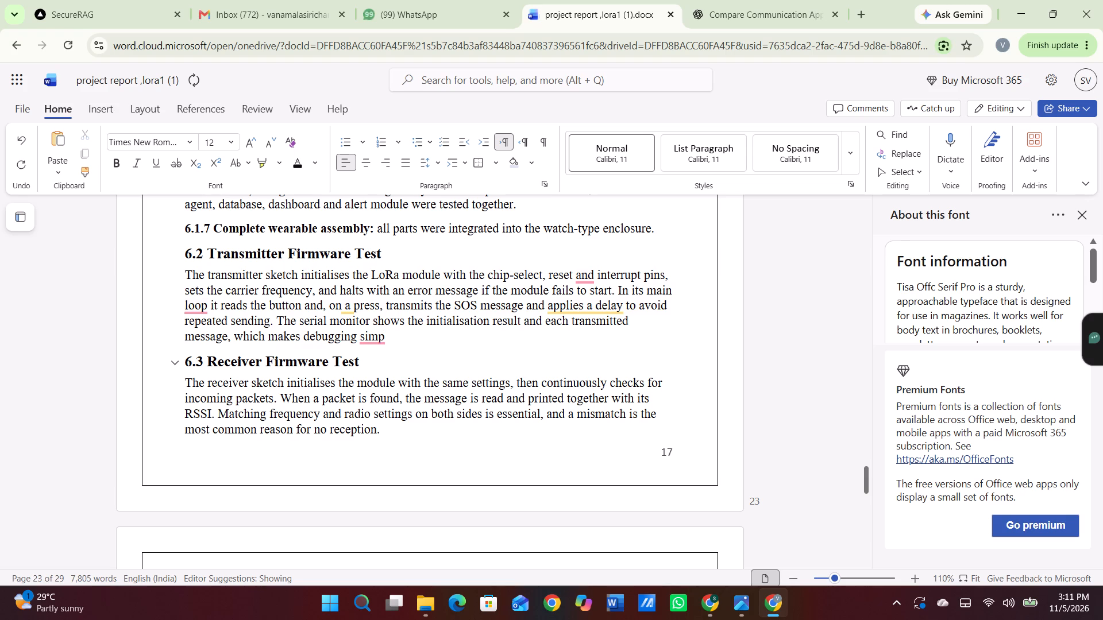
pyautogui.hotkey('ctrl', 'z')
pyautogui.press('e')
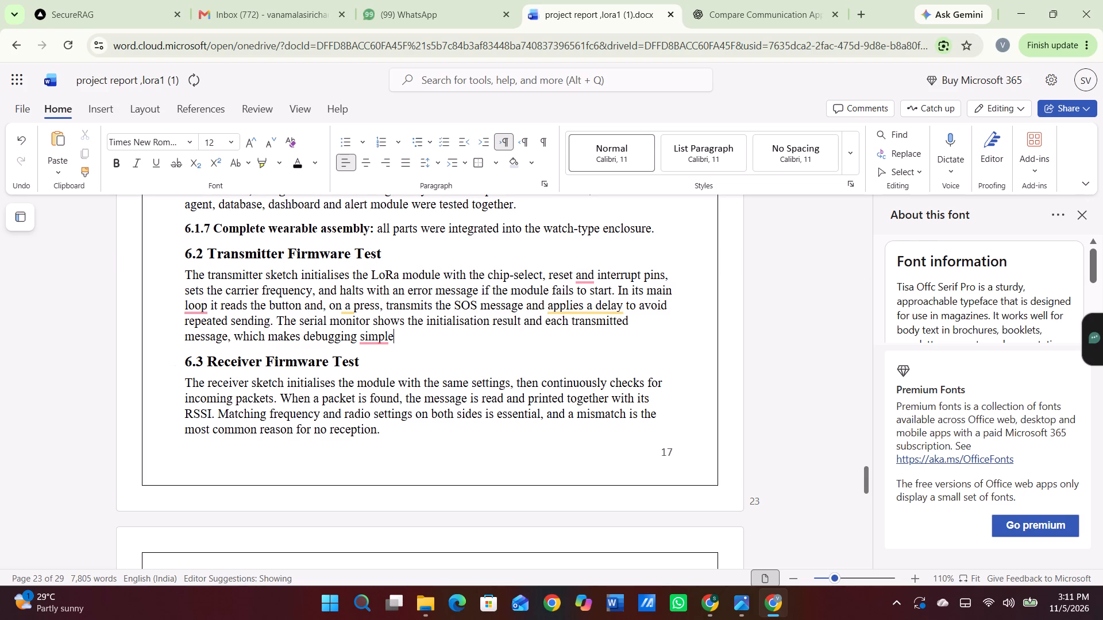
# Add a full stop after "simple" at the end of the section 6.2 paragraph.
pyautogui.press('.')
# Adjust the blank lines above the Chapter 6 heading so that it starts at the top of its own page.
pyautogui.scroll(3, 273, 334)
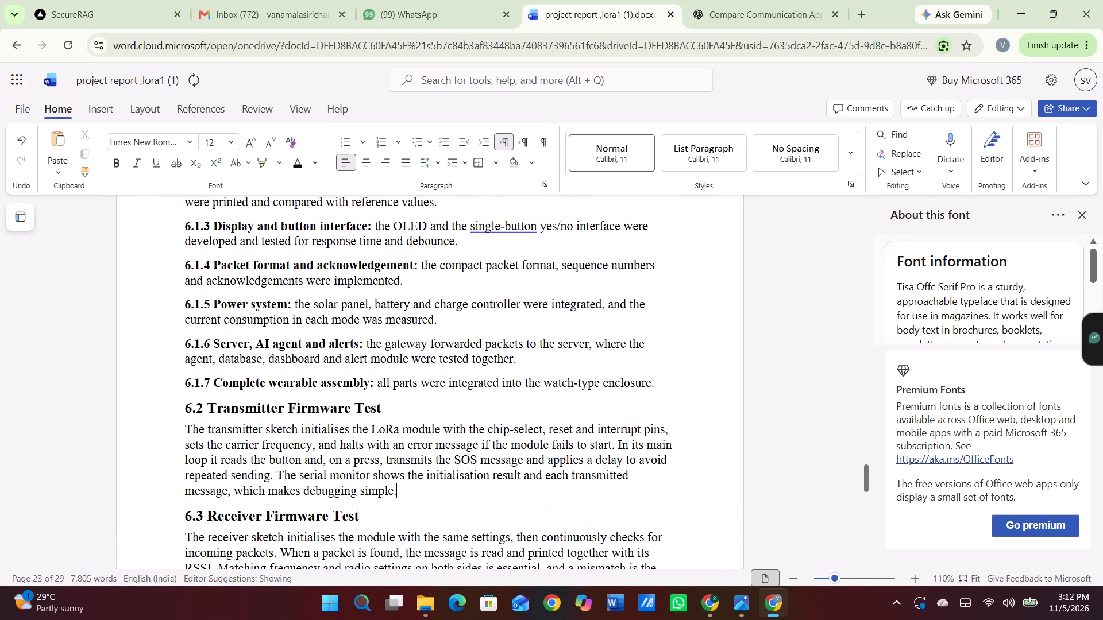
pyautogui.scroll(6, 273, 334)
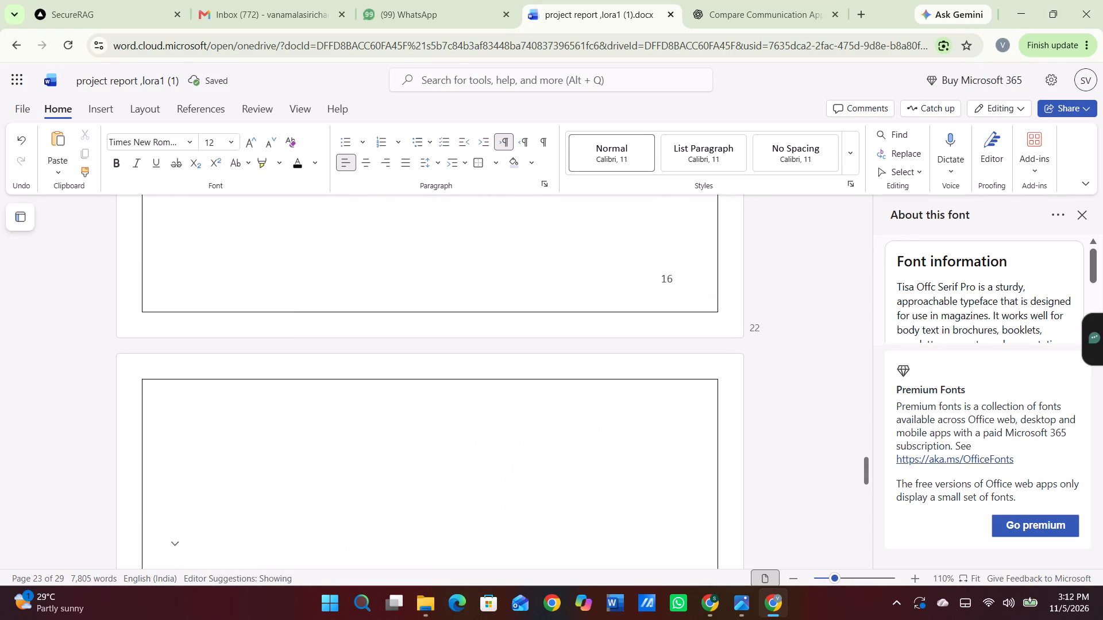
pyautogui.scroll(-2, 273, 334)
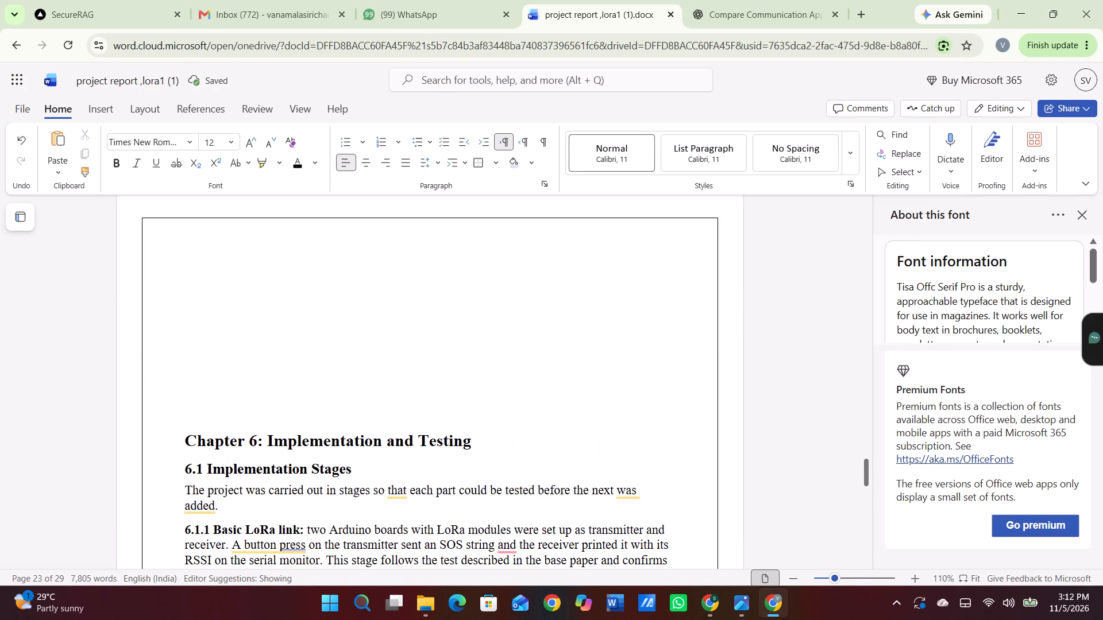
pyautogui.click(211, 400)
pyautogui.press('BackSpace')
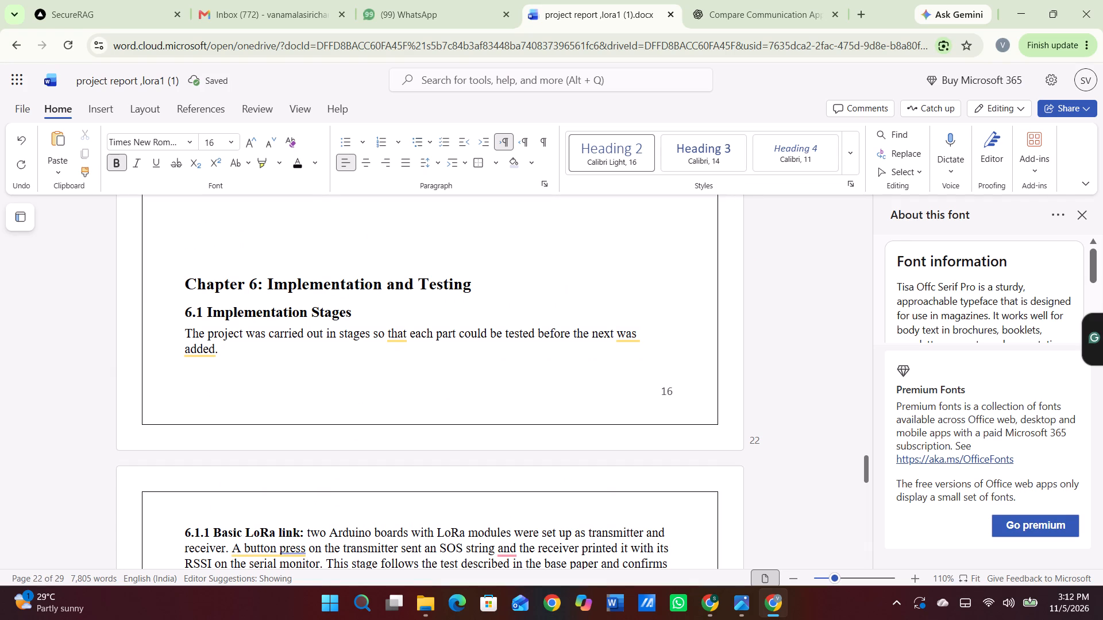
pyautogui.press('Return')
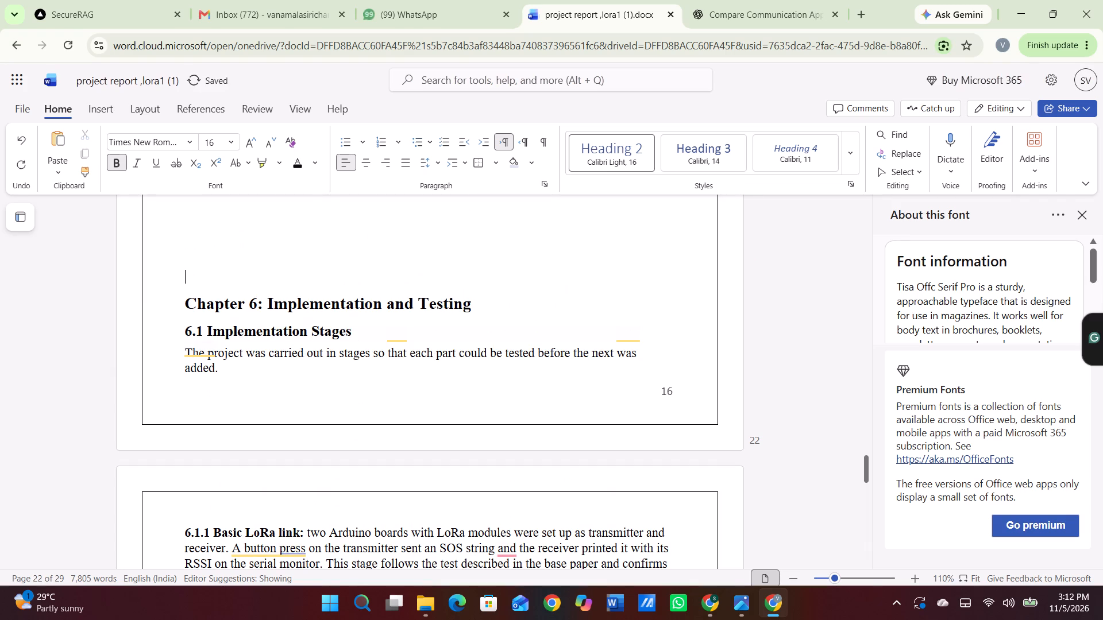
pyautogui.press('Return')
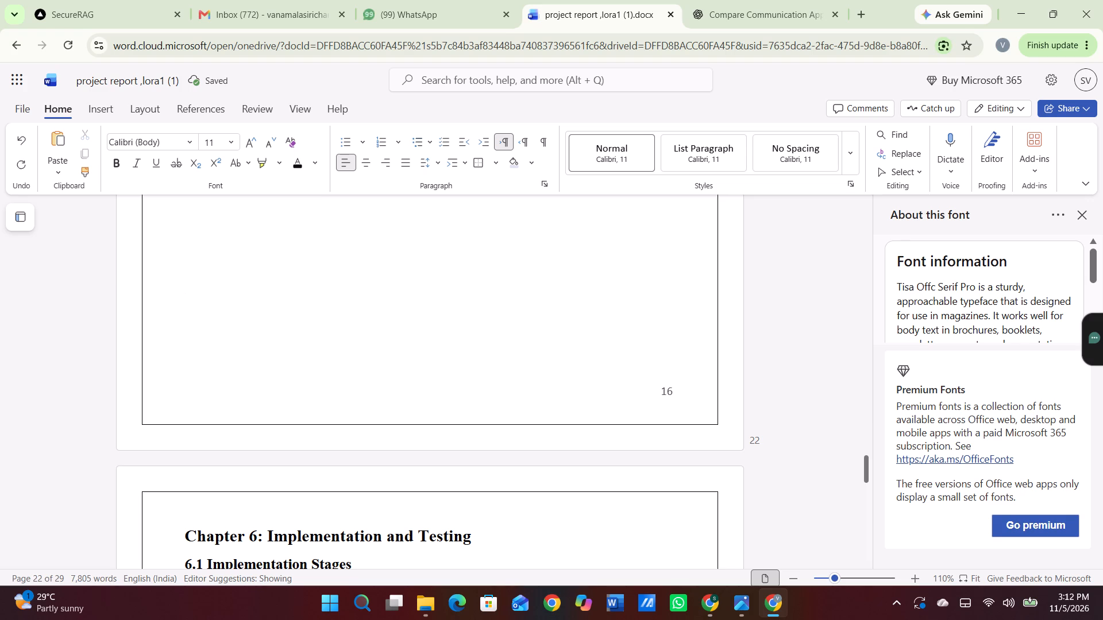
# Shift the "Chapter 6: Implementation and Testing" heading toward the page centre with leading spaces.
pyautogui.scroll(-6, 211, 400)
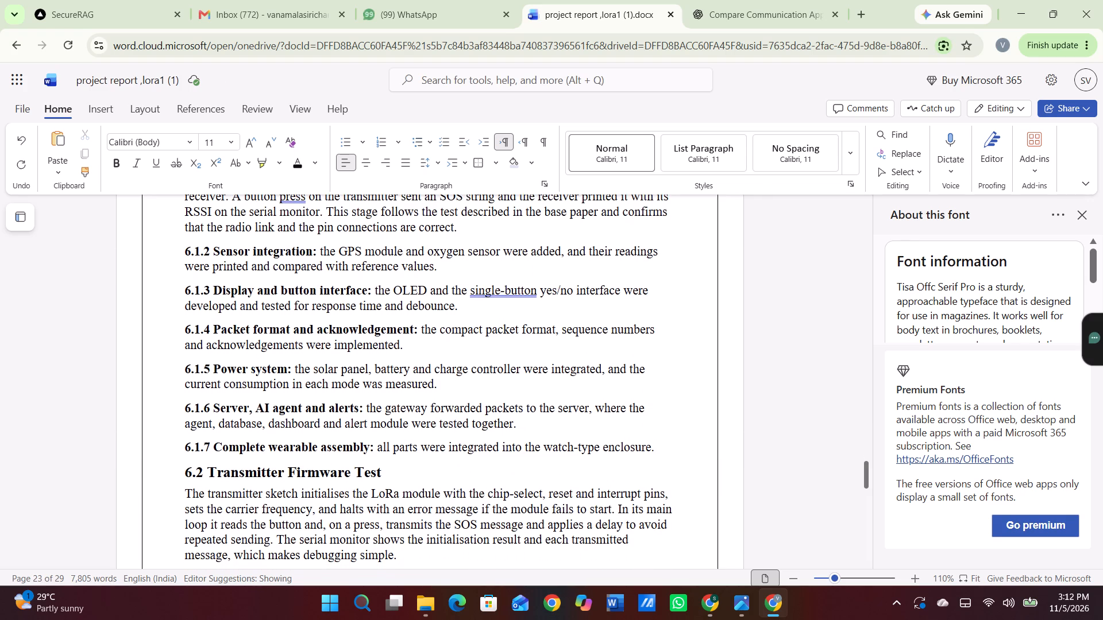
pyautogui.scroll(2, 211, 400)
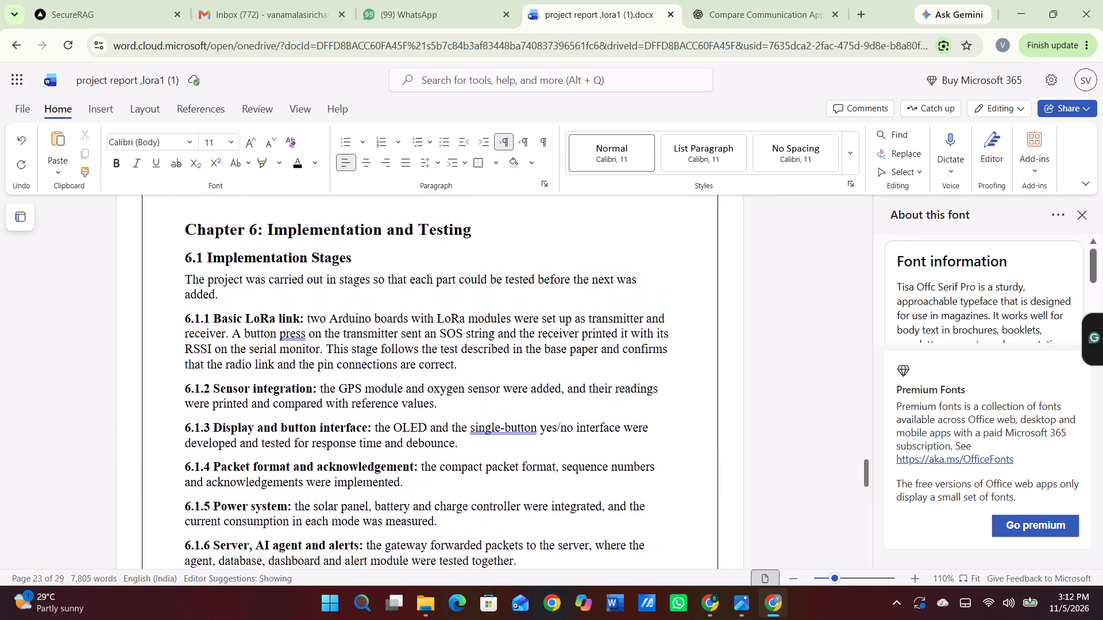
pyautogui.scroll(2, 211, 400)
pyautogui.scroll(-1, 211, 400)
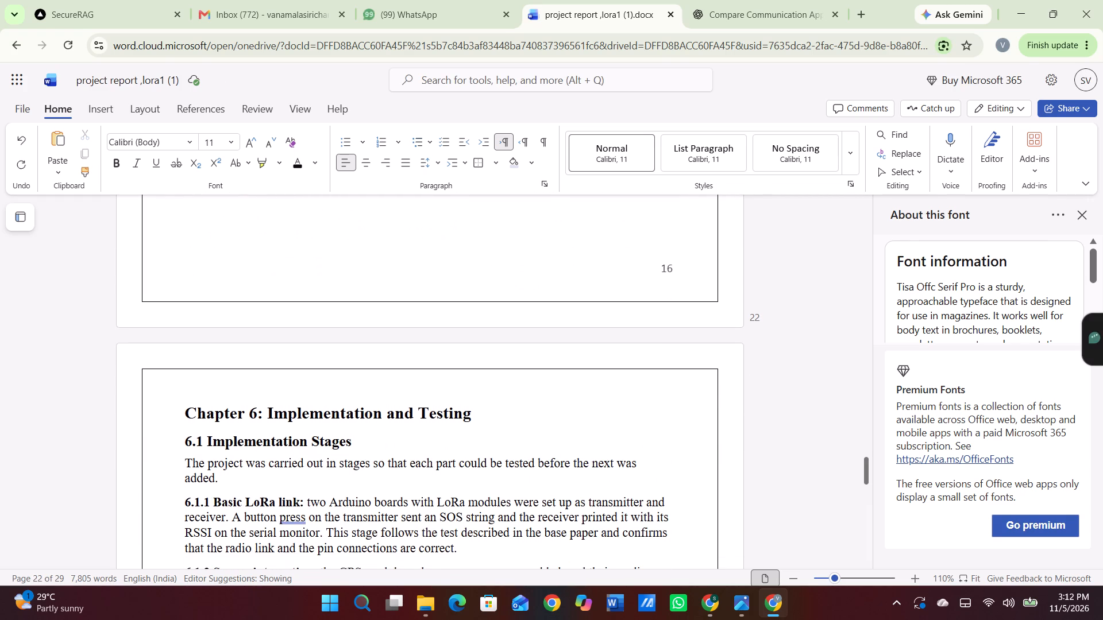
pyautogui.click(186, 411)
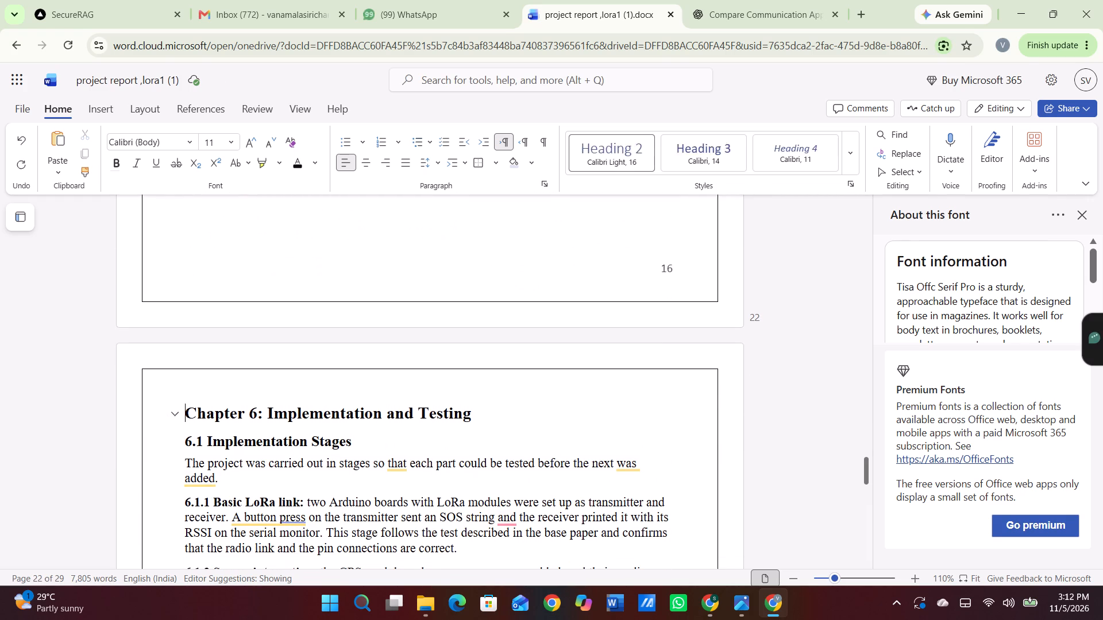
pyautogui.press('space')
pyautogui.press('space')
pyautogui.press('space')
pyautogui.press('space')
pyautogui.press('space')
pyautogui.press('space')
pyautogui.press('space')
pyautogui.press('space')
pyautogui.press('space')
pyautogui.press('space')
pyautogui.press('space')
pyautogui.press('space')
pyautogui.press('space')
pyautogui.press('space')
pyautogui.press('space')
pyautogui.press('space')
pyautogui.press('space')
pyautogui.press('space')
pyautogui.press('space')
pyautogui.press('space')
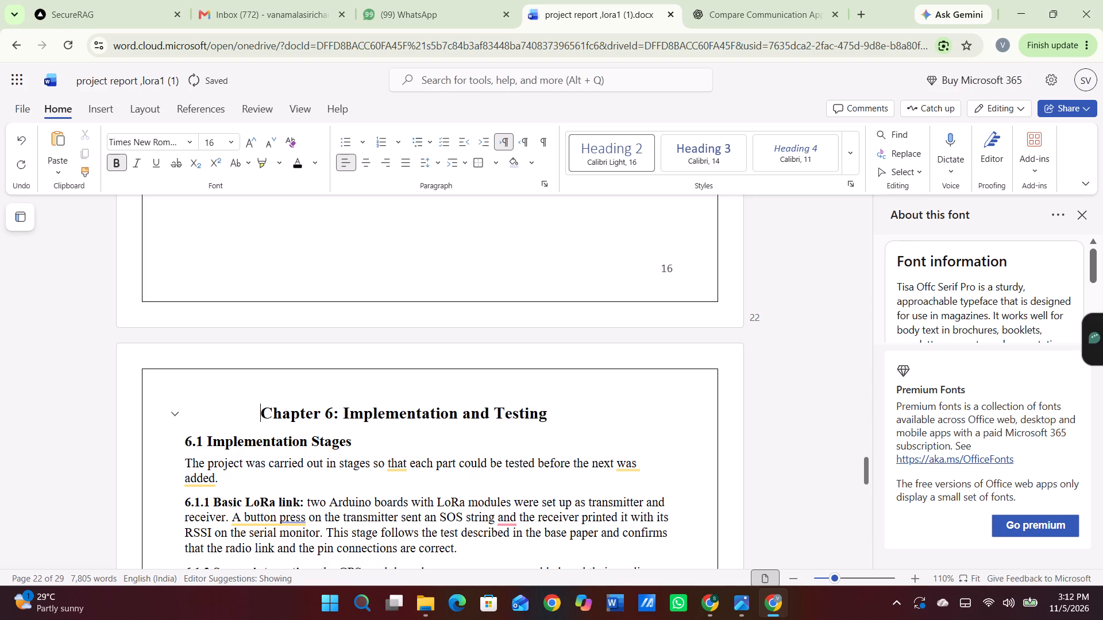
# Split the heading after "Chapter 6:" and centre "Implementation and Testing" on its own line with leading spaces.
pyautogui.click(411, 413)
pyautogui.press('Return')
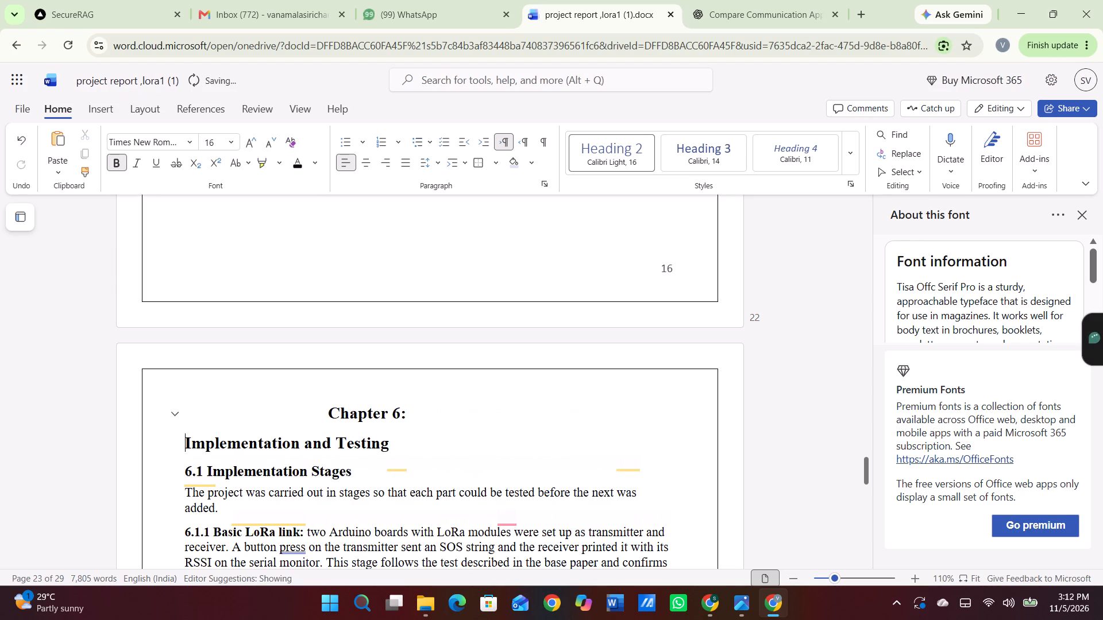
pyautogui.press('space')
pyautogui.press('space')
pyautogui.press('space')
pyautogui.press('space')
pyautogui.press('space')
pyautogui.press('space')
pyautogui.press('space')
pyautogui.press('space')
pyautogui.press('space')
pyautogui.press('space')
pyautogui.press('space')
pyautogui.press('space')
pyautogui.press('space')
pyautogui.press('space')
pyautogui.press('space')
pyautogui.press('space')
pyautogui.press('space')
pyautogui.press('space')
pyautogui.press('space')
pyautogui.press('space')
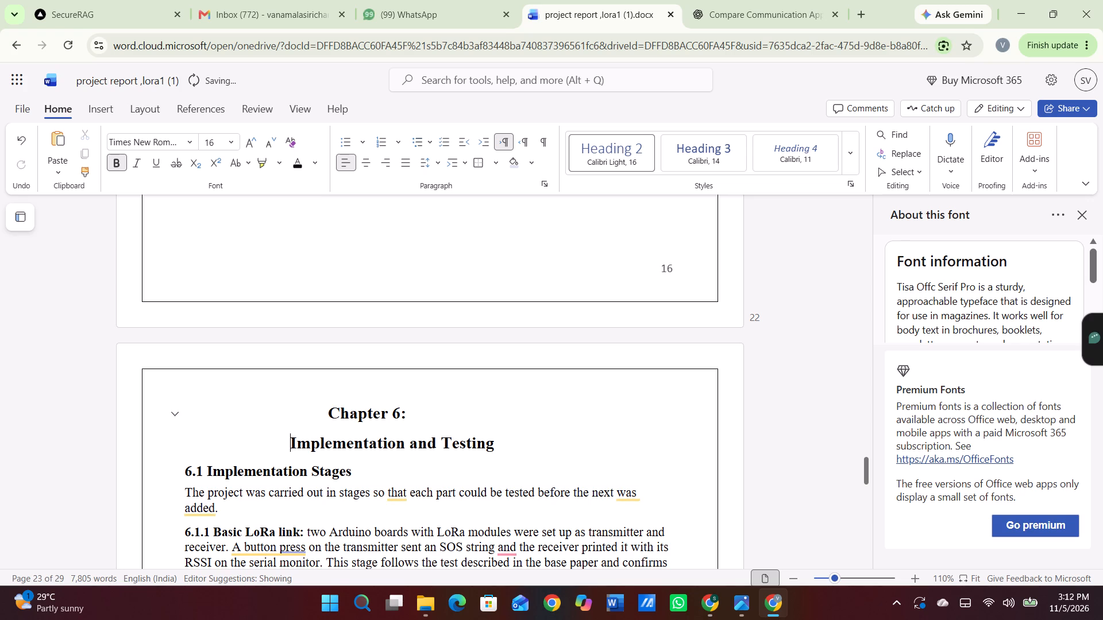
# Delete the colon after "Chapter 6" in the chapter heading.
pyautogui.click(422, 412)
pyautogui.press('BackSpace')
pyautogui.press('BackSpace')
# Add two more leading spaces before "Chapter 6" to centre it above "Implementation and Testing".
pyautogui.click(327, 414)
pyautogui.press('b')
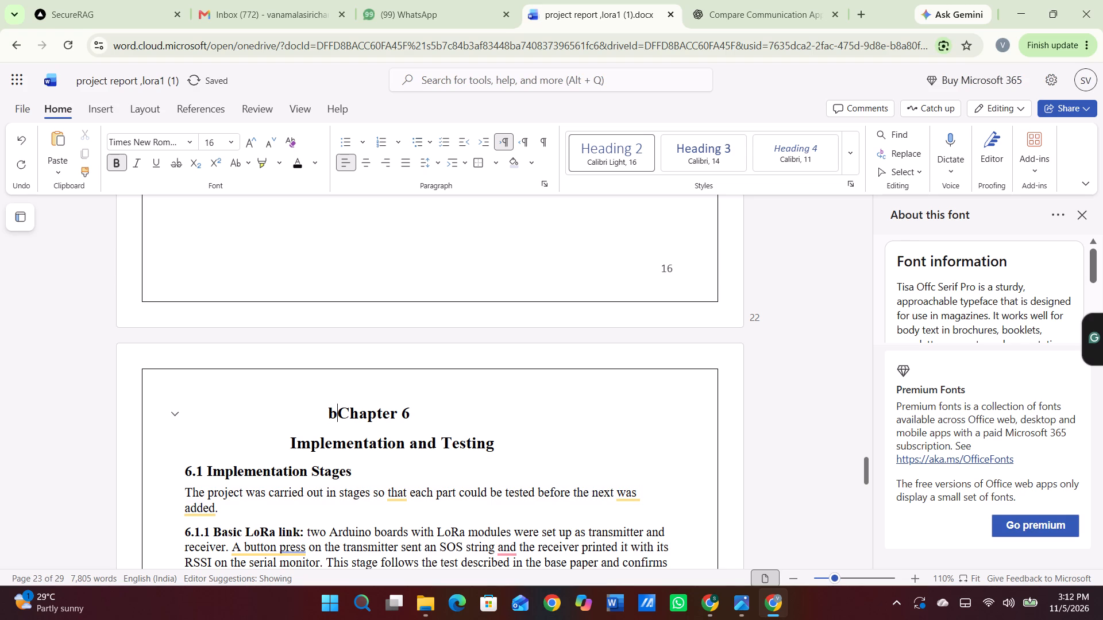
pyautogui.press('space')
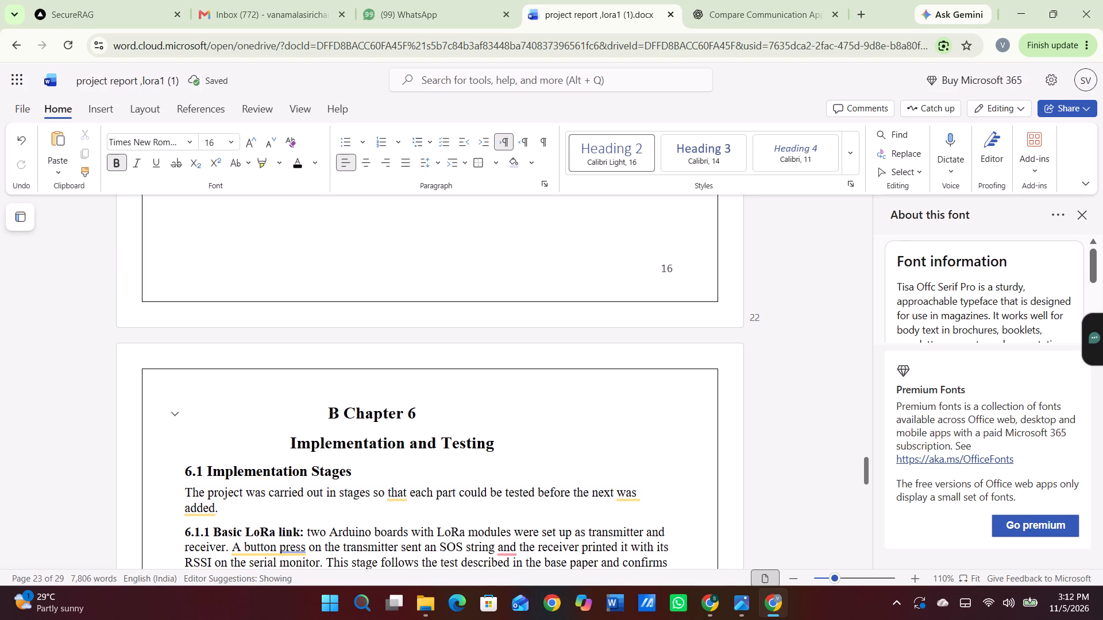
pyautogui.press('BackSpace')
pyautogui.press('BackSpace')
pyautogui.press('space')
pyautogui.press('space')
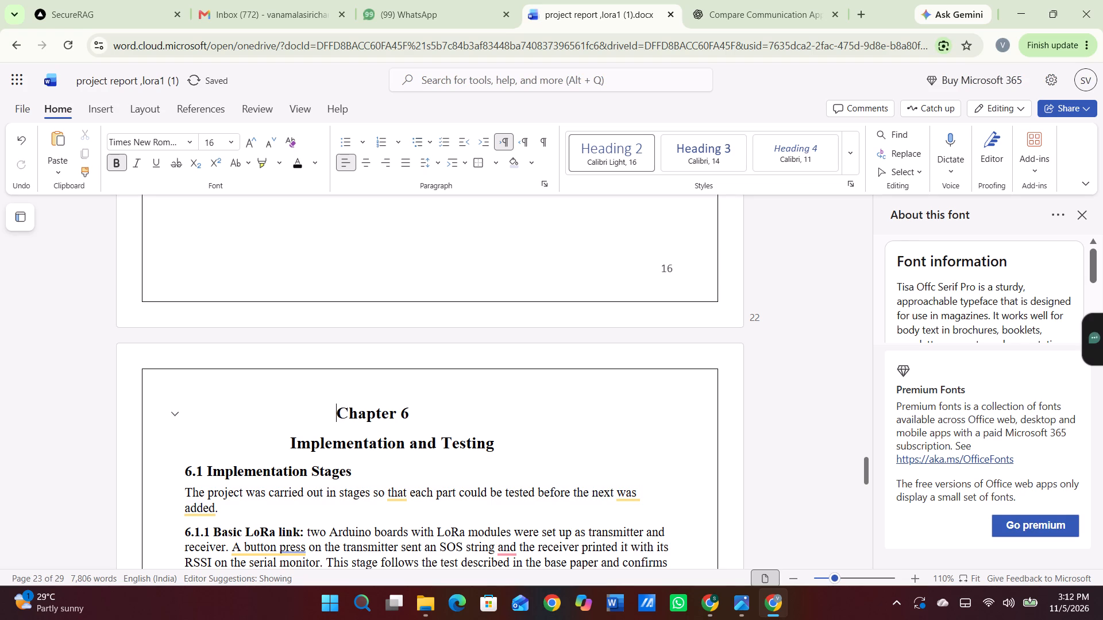
# Justify the Chapter 6 content from the 6.1 Implementation Stages heading through the Power row of the 6.4 Test Plan table.
pyautogui.scroll(-3, 333, 401)
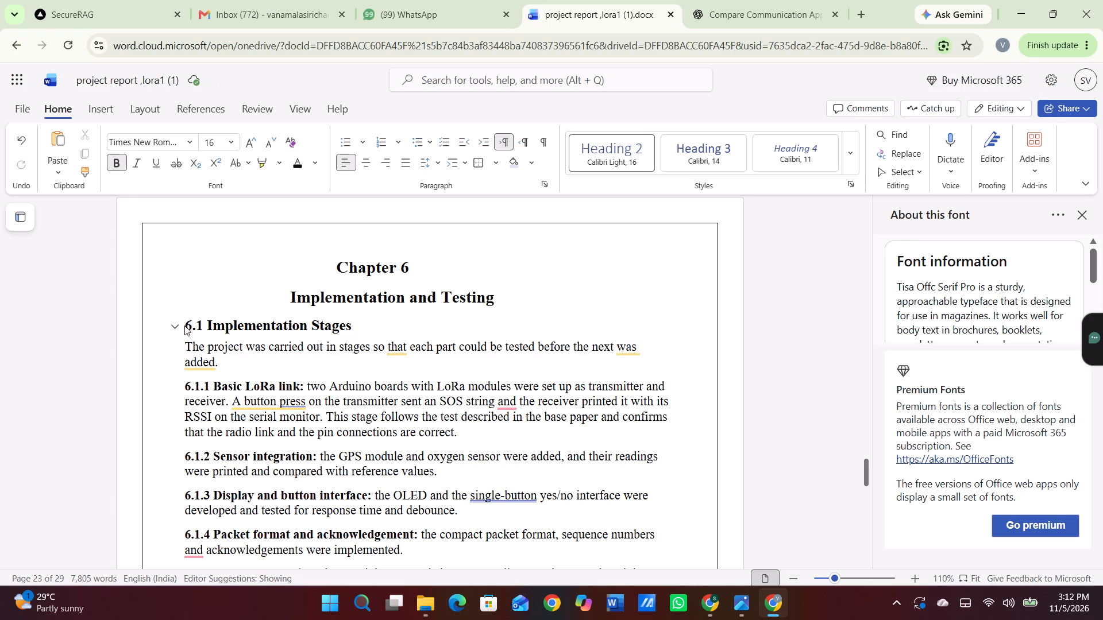
pyautogui.moveTo(185, 322); pyautogui.dragTo(645, 611)
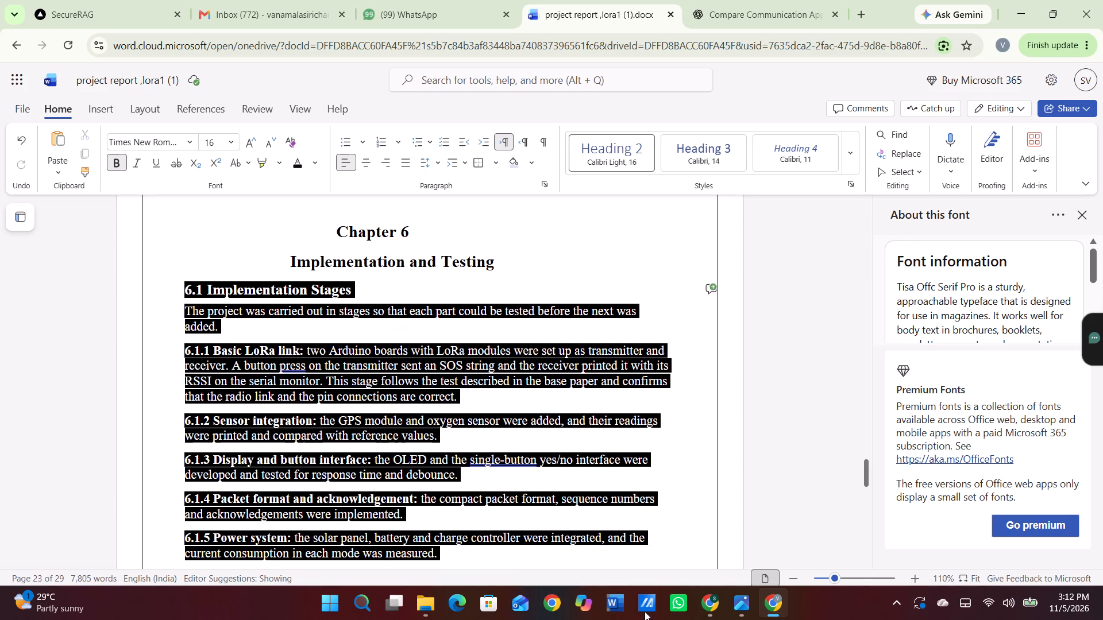
pyautogui.moveTo(645, 611); pyautogui.dragTo(645, 619)
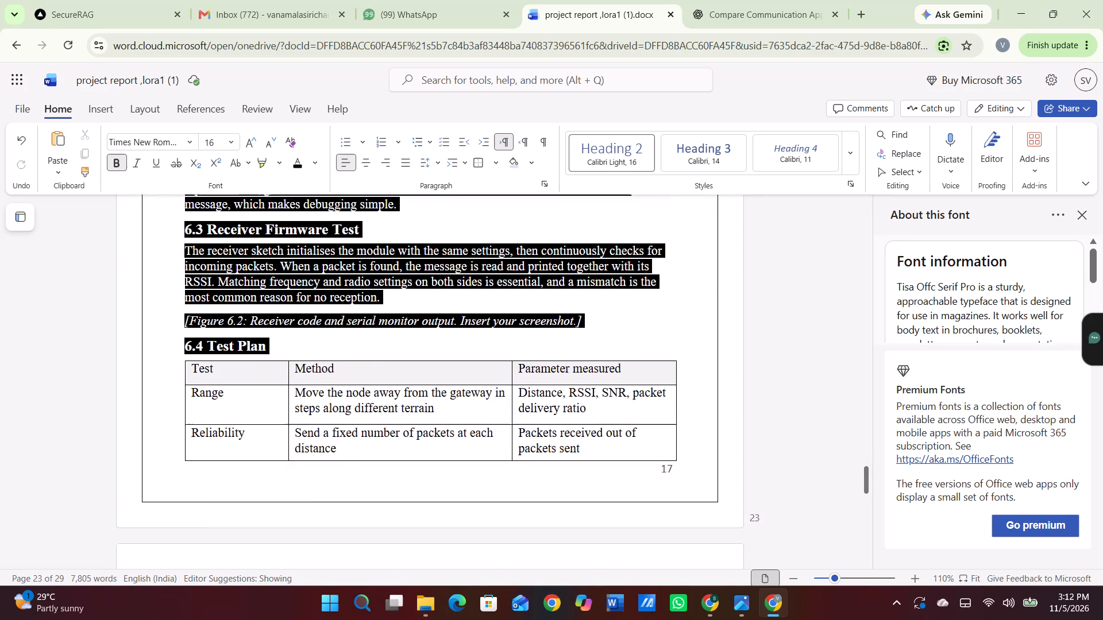
pyautogui.moveTo(645, 619); pyautogui.dragTo(609, 524)
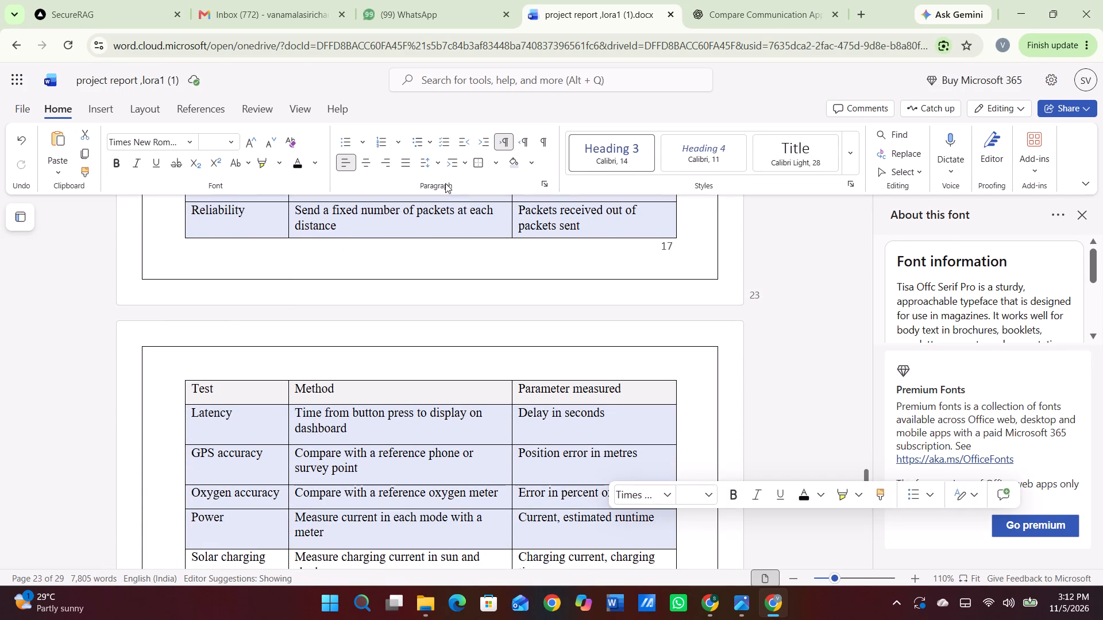
pyautogui.click(403, 159)
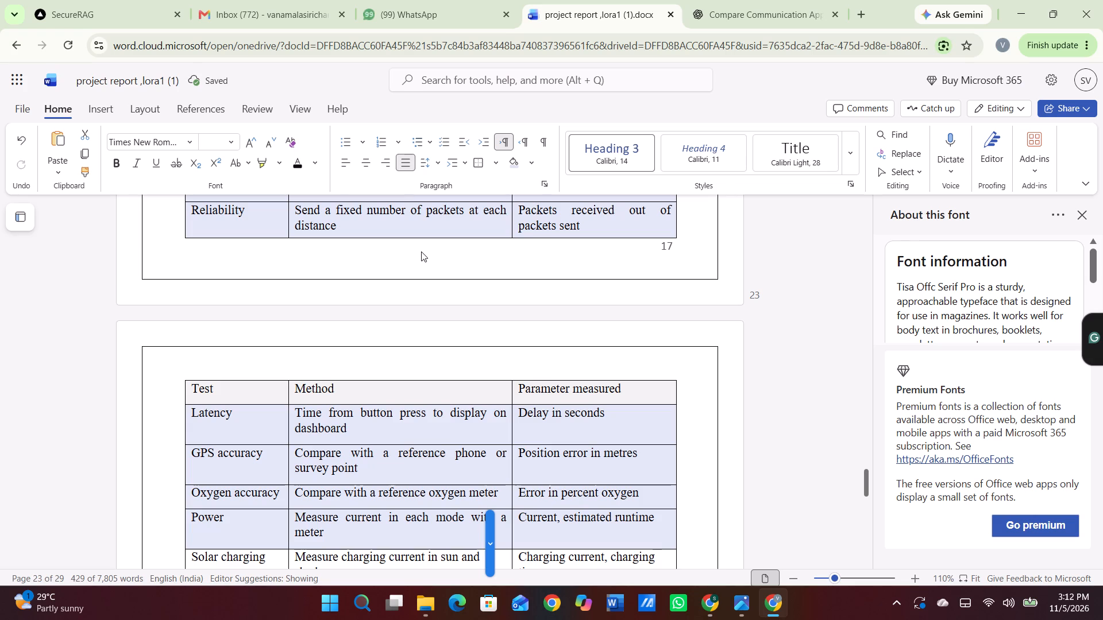
# Delete the Figure 6.2 screenshot placeholder line under section 6.3, trimming the end of the preceding paragraph back to "recep".
pyautogui.scroll(4, 421, 251)
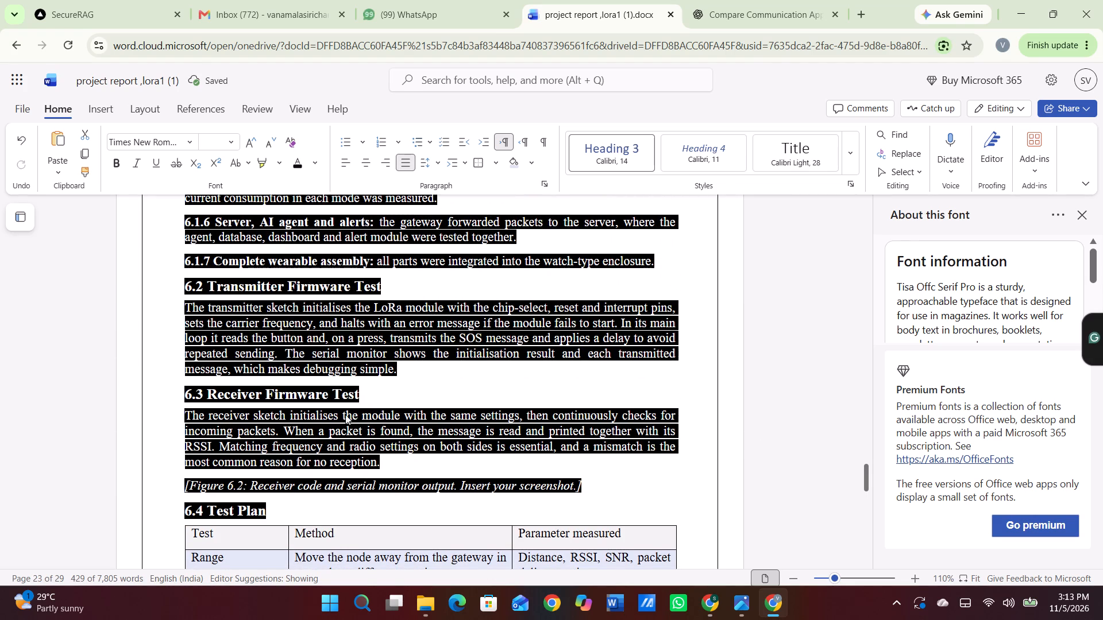
pyautogui.click(358, 482)
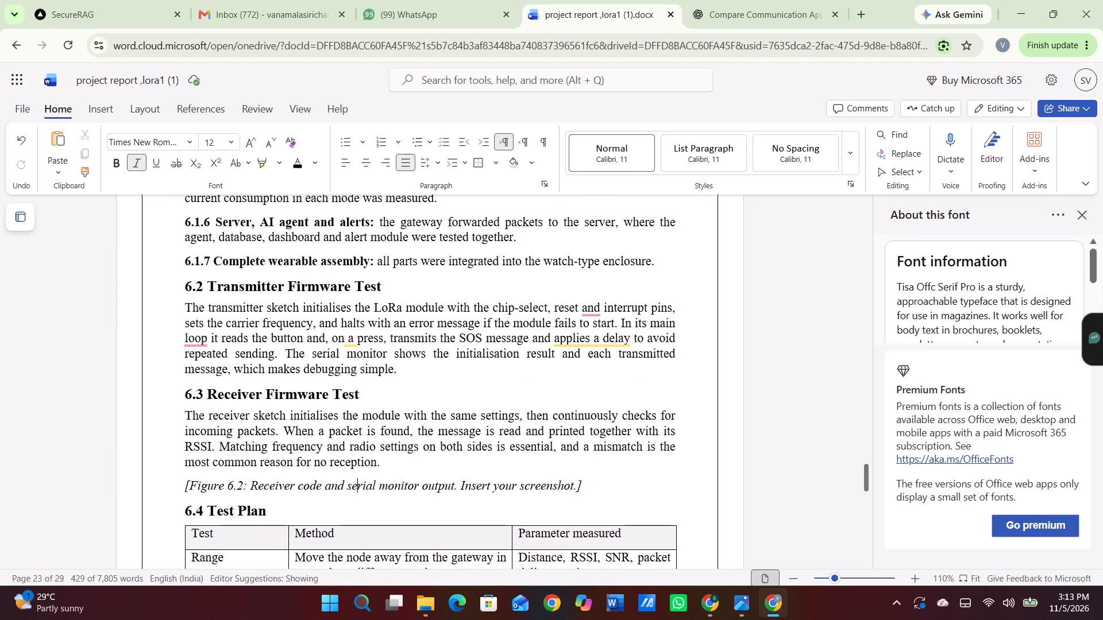
pyautogui.click(597, 482)
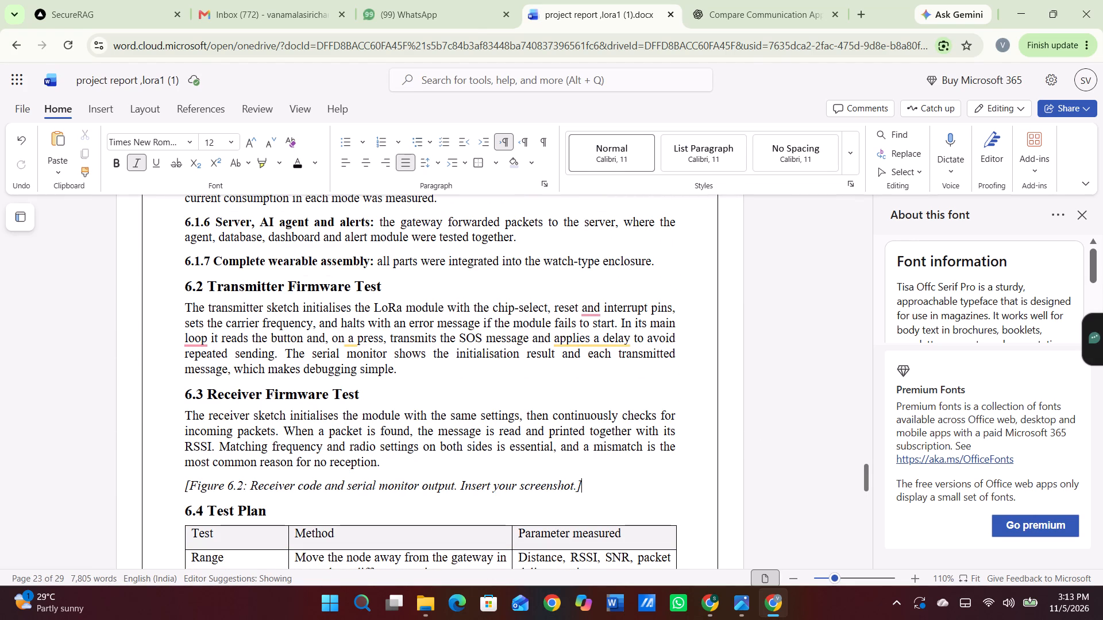
pyautogui.press('BackSpace')
pyautogui.press('BackSpace')
pyautogui.press('BackSpace')
pyautogui.press('BackSpace')
pyautogui.press('BackSpace')
pyautogui.press('BackSpace')
pyautogui.press('BackSpace')
pyautogui.press('BackSpace')
pyautogui.press('BackSpace')
pyautogui.press('BackSpace')
pyautogui.press('BackSpace')
pyautogui.press('BackSpace')
pyautogui.press('BackSpace')
pyautogui.press('BackSpace')
pyautogui.press('BackSpace')
pyautogui.press('BackSpace')
pyautogui.press('BackSpace')
pyautogui.press('BackSpace')
pyautogui.press('BackSpace')
pyautogui.press('BackSpace')
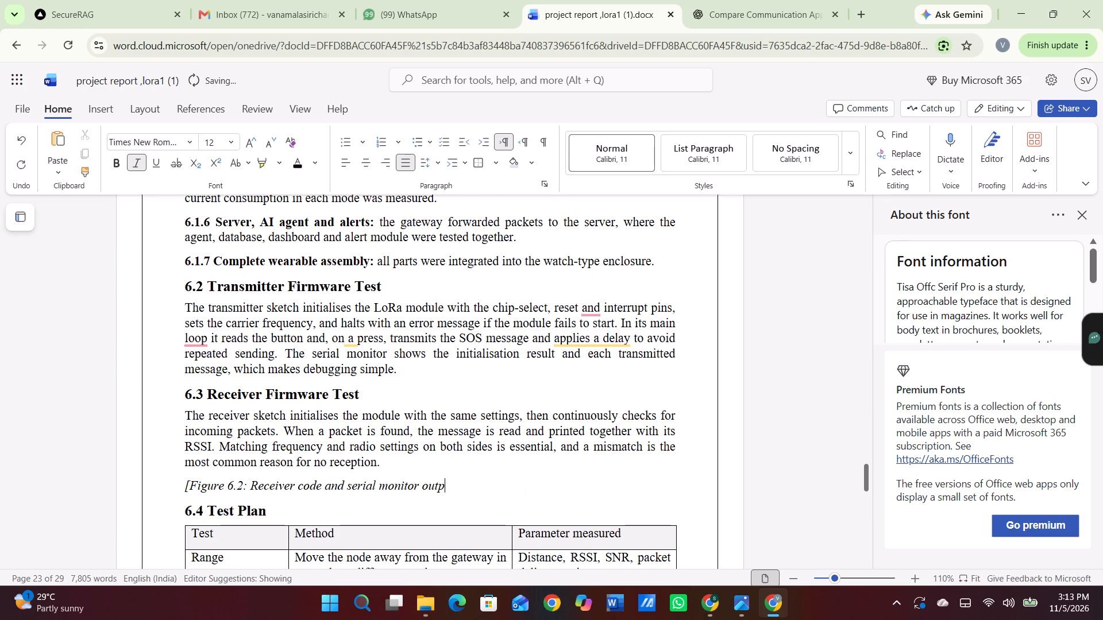
pyautogui.press('BackSpace')
pyautogui.press('BackSpace')
pyautogui.press('BackSpace')
pyautogui.press('BackSpace')
pyautogui.press('BackSpace')
pyautogui.press('BackSpace')
pyautogui.press('BackSpace')
pyautogui.press('BackSpace')
pyautogui.press('BackSpace')
pyautogui.press('BackSpace')
pyautogui.press('BackSpace')
pyautogui.press('BackSpace')
pyautogui.press('BackSpace')
pyautogui.press('BackSpace')
pyautogui.press('BackSpace')
pyautogui.press('BackSpace')
pyautogui.press('BackSpace')
pyautogui.press('BackSpace')
pyautogui.press('BackSpace')
pyautogui.press('BackSpace')
pyautogui.press('BackSpace')
pyautogui.press('BackSpace')
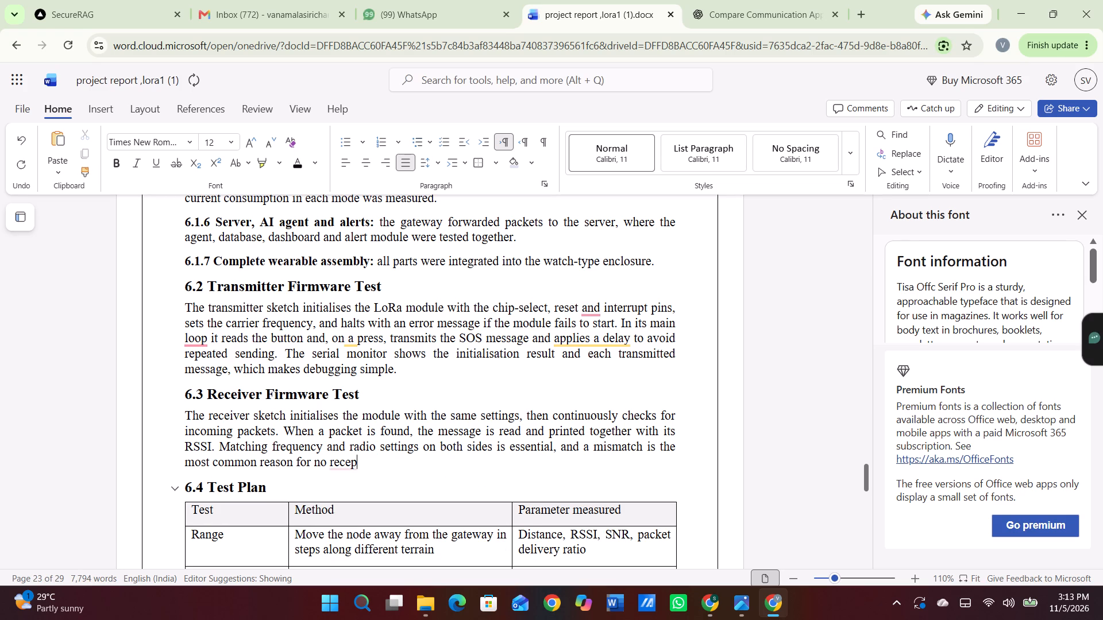
# Finish the section 6.3 paragraph by adding "it" and a full stop directly after "recep".
pyautogui.hotkey('ctrl', 'c')
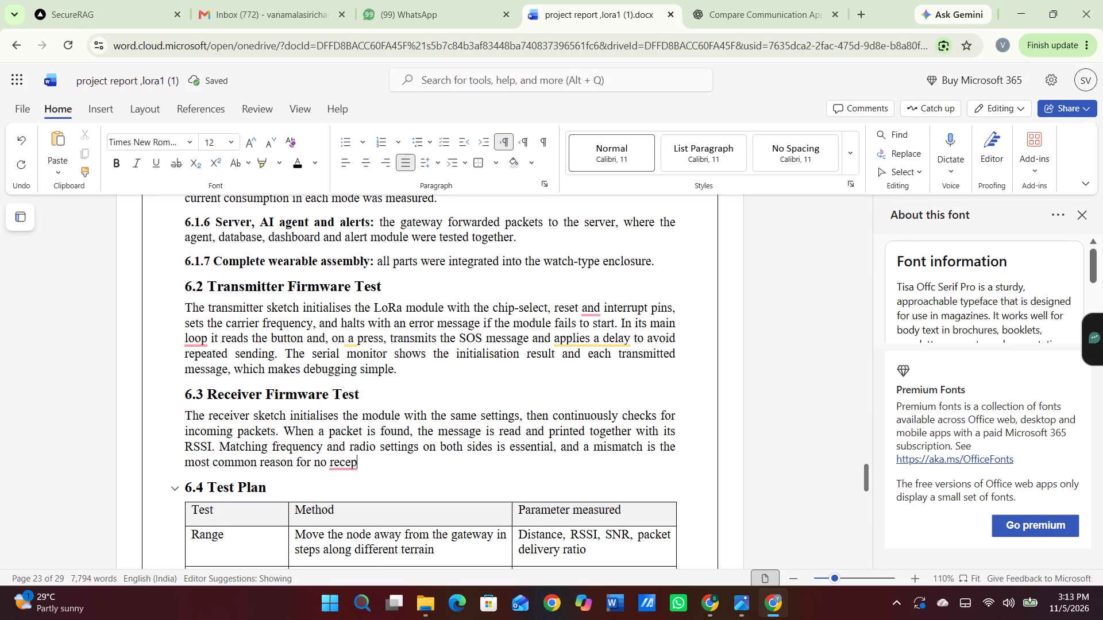
pyautogui.write('it')
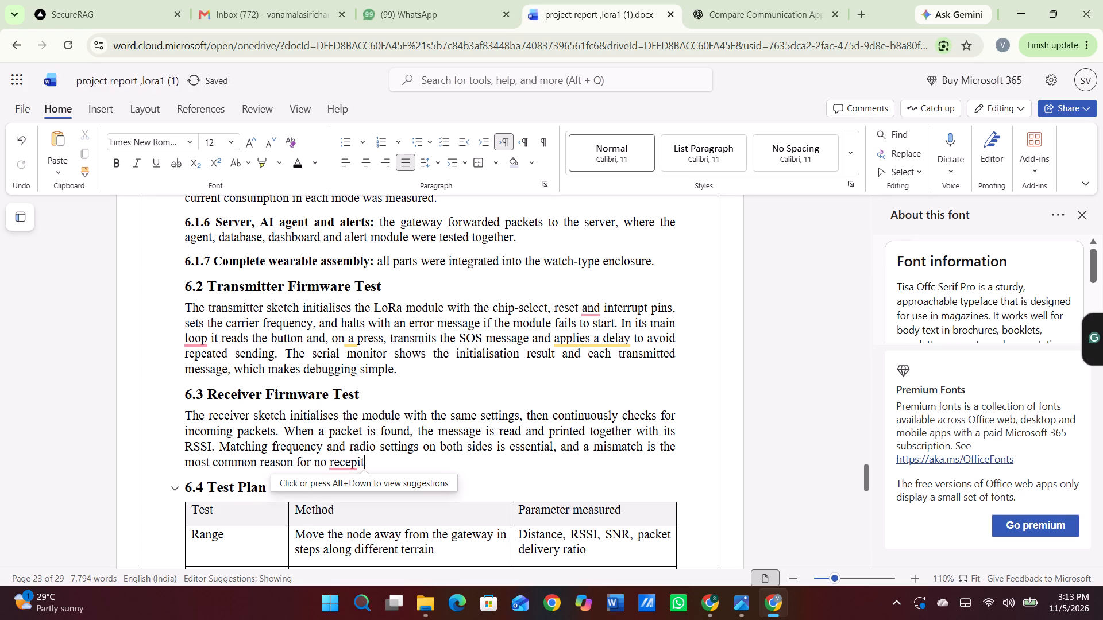
pyautogui.press('.')
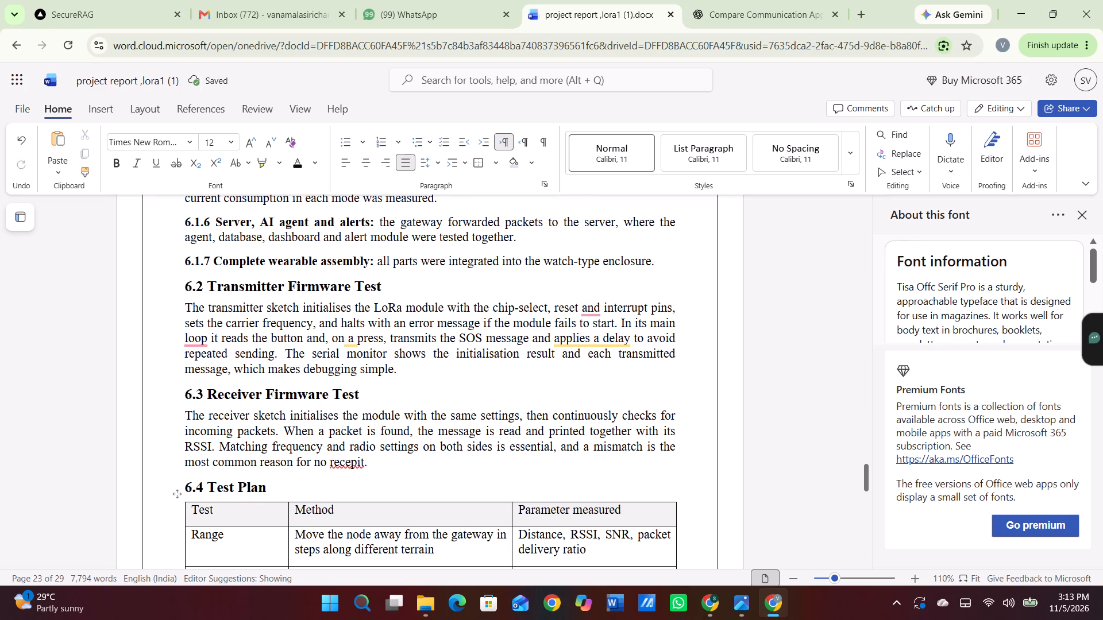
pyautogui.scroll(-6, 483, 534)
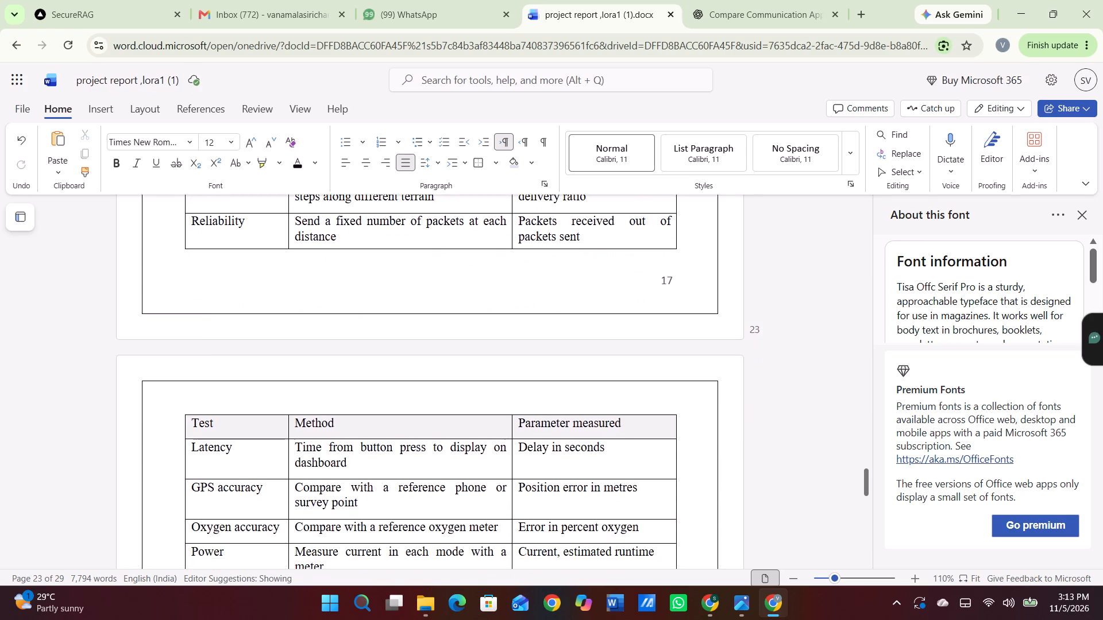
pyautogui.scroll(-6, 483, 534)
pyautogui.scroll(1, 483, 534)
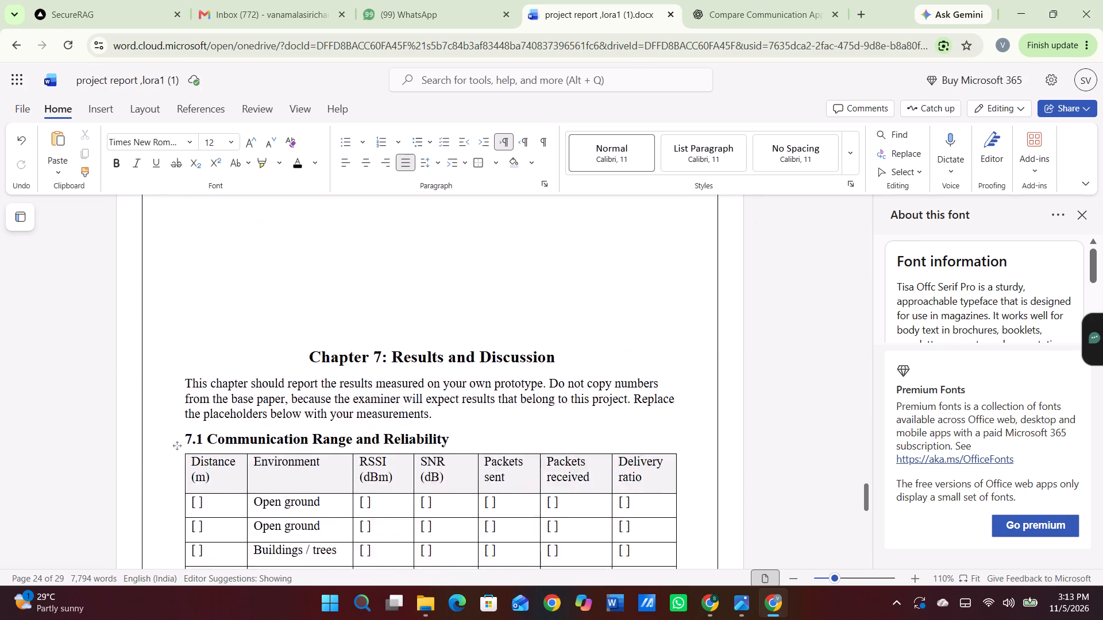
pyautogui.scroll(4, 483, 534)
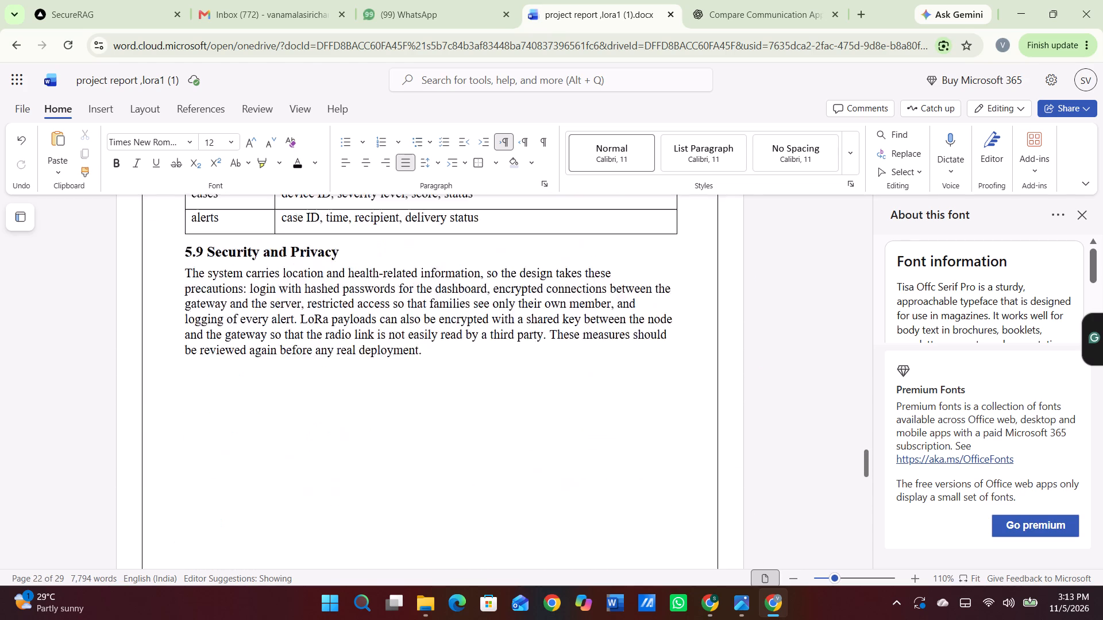
# Delete the empty lines above the "Chapter 7: Results and Discussion" heading so it starts at the top of its page.
pyautogui.scroll(-1, 483, 534)
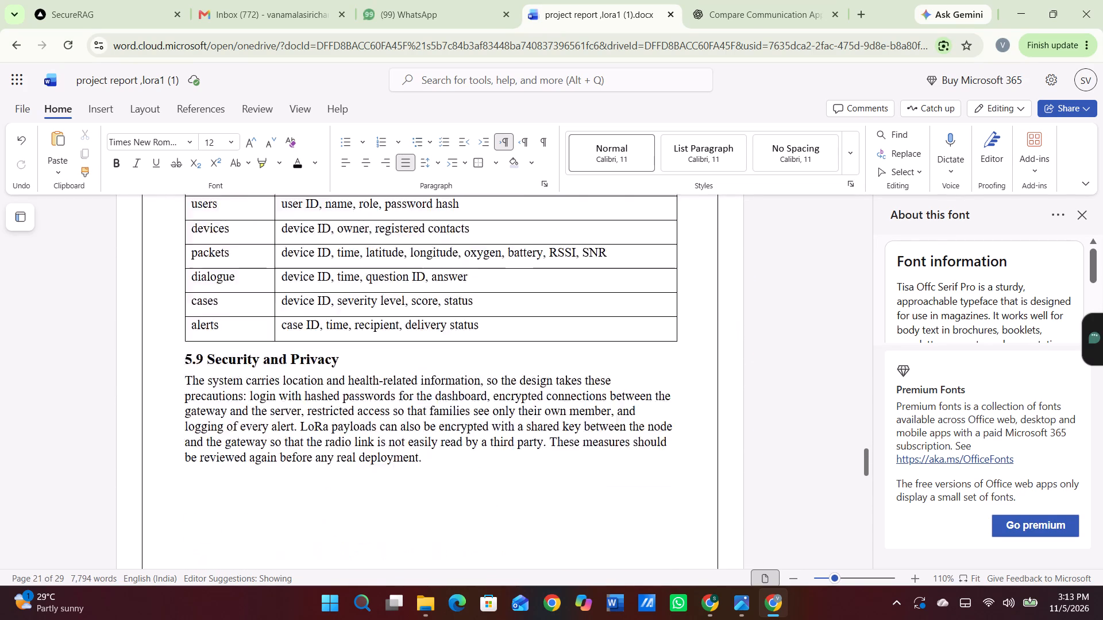
pyautogui.scroll(-1, 483, 534)
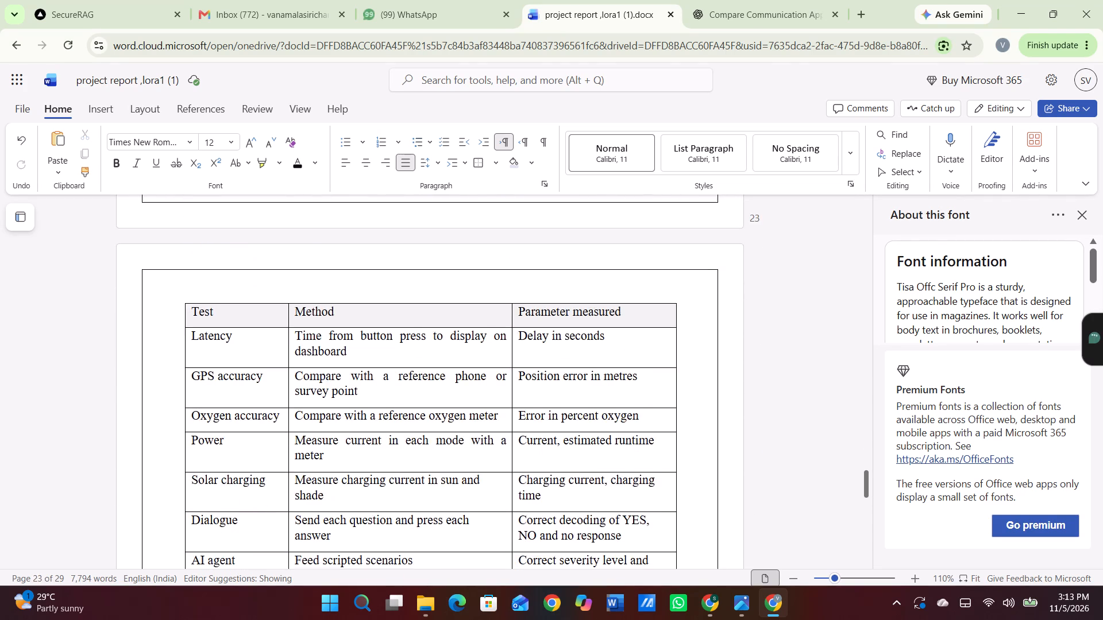
pyautogui.scroll(-5, 483, 534)
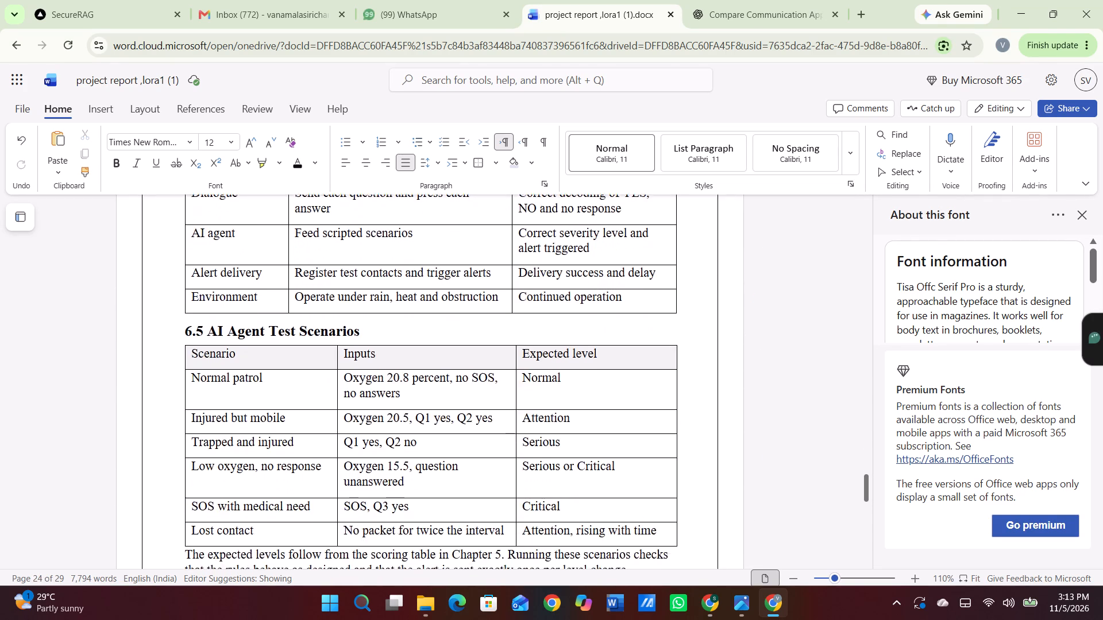
pyautogui.scroll(-3, 483, 534)
pyautogui.scroll(1, 483, 534)
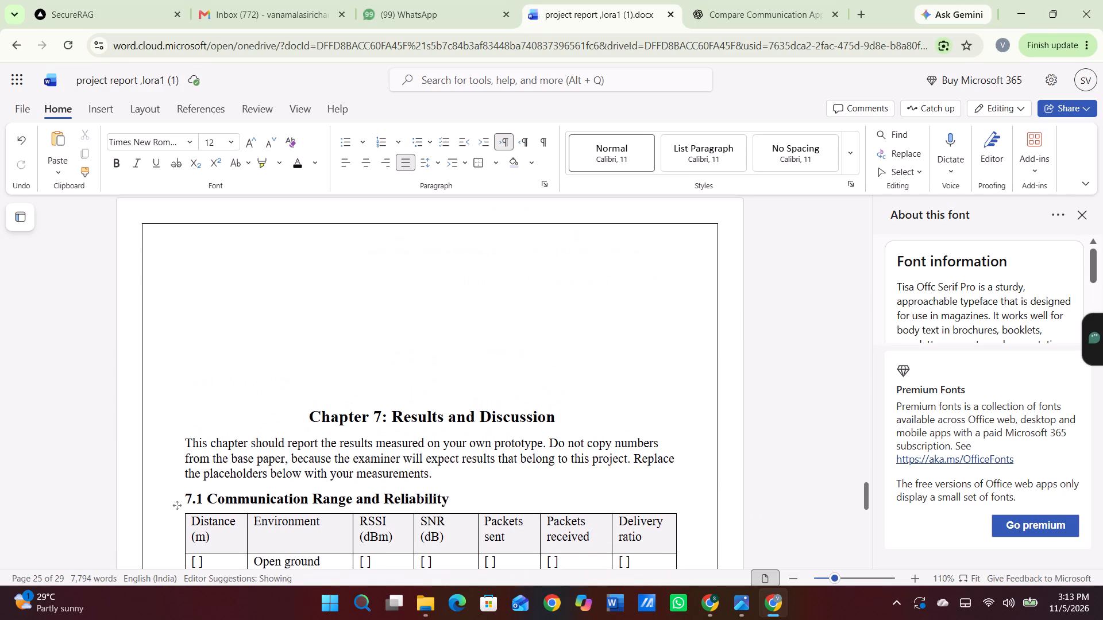
pyautogui.scroll(1, 483, 534)
pyautogui.click(391, 357)
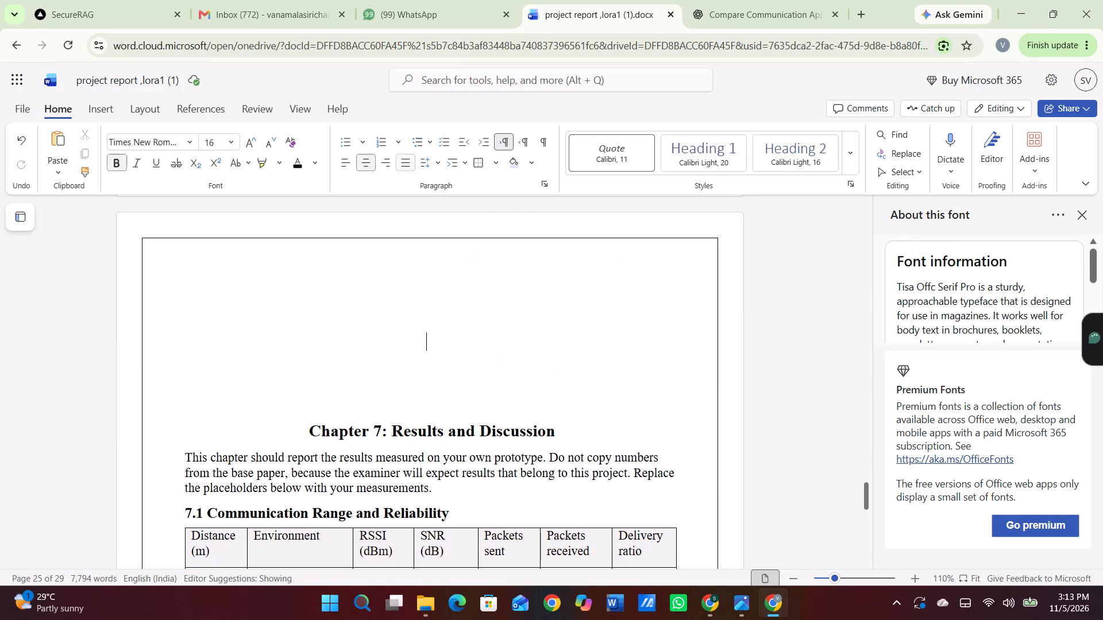
pyautogui.press('BackSpace')
pyautogui.press('BackSpace')
pyautogui.press('BackSpace')
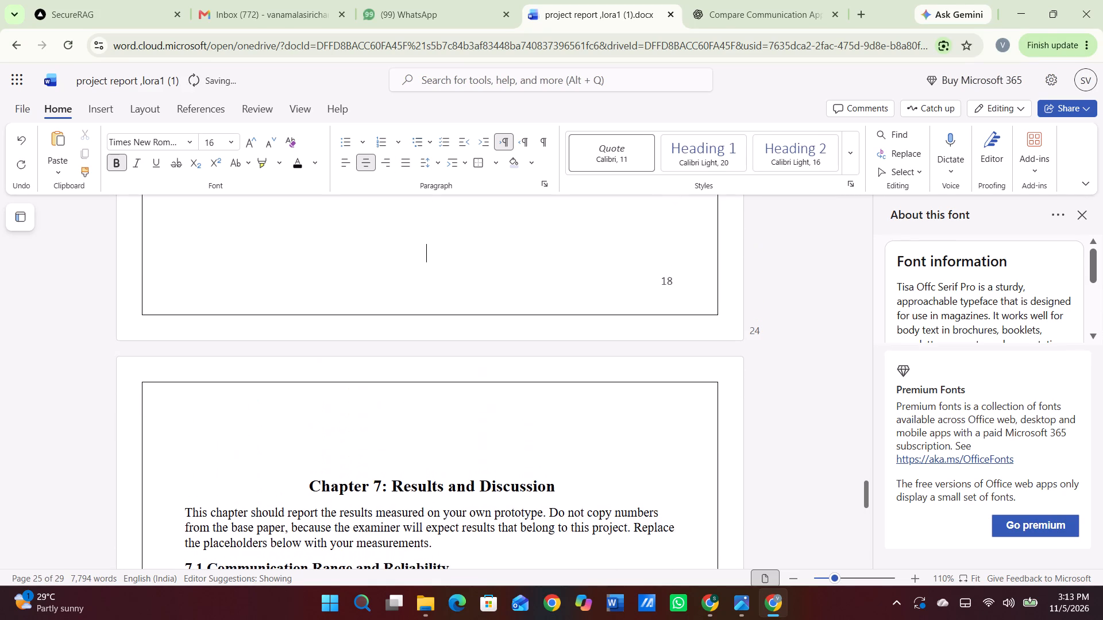
pyautogui.click(393, 456)
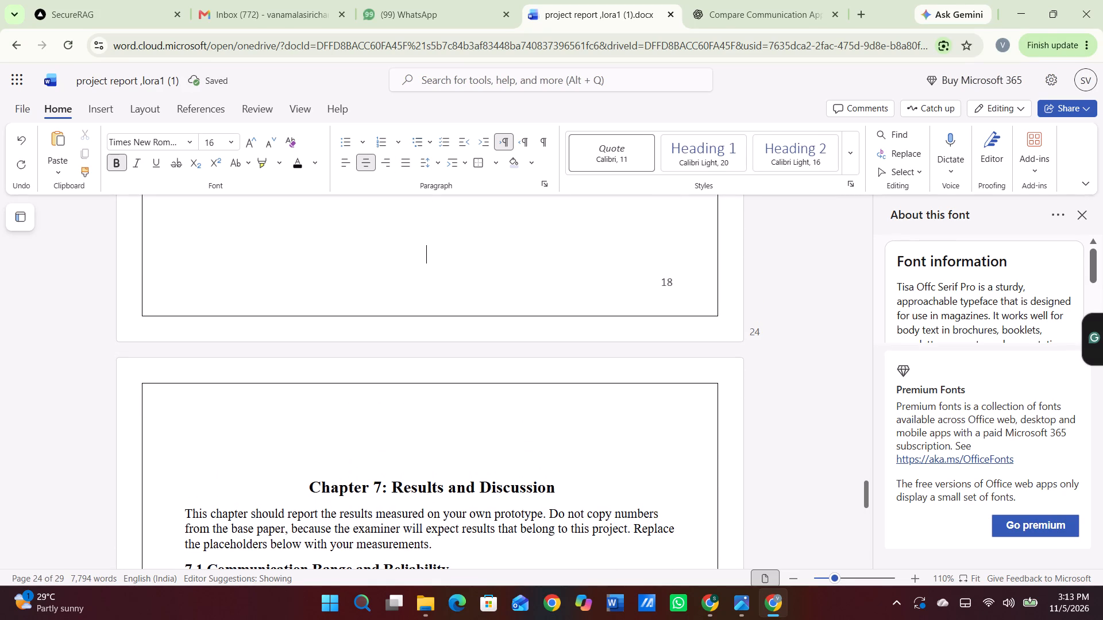
pyautogui.press('BackSpace')
pyautogui.press('BackSpace')
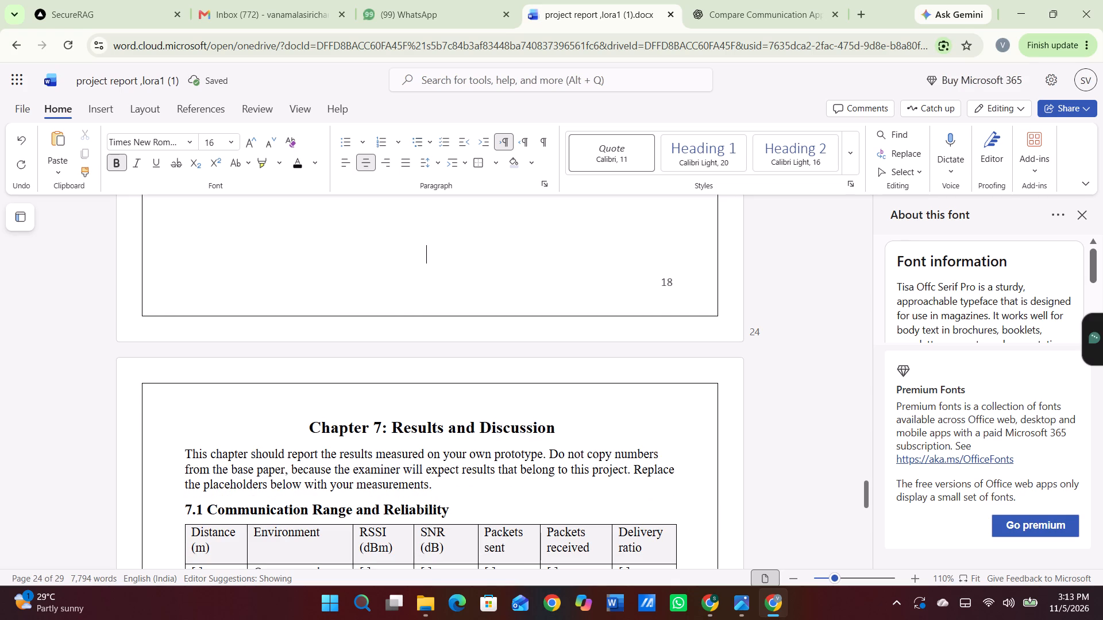
# Split the Chapter 7 heading into "Chapter 7" and "Results and Discussion" on separate lines, removing the colon.
pyautogui.click(388, 429)
pyautogui.press('Return')
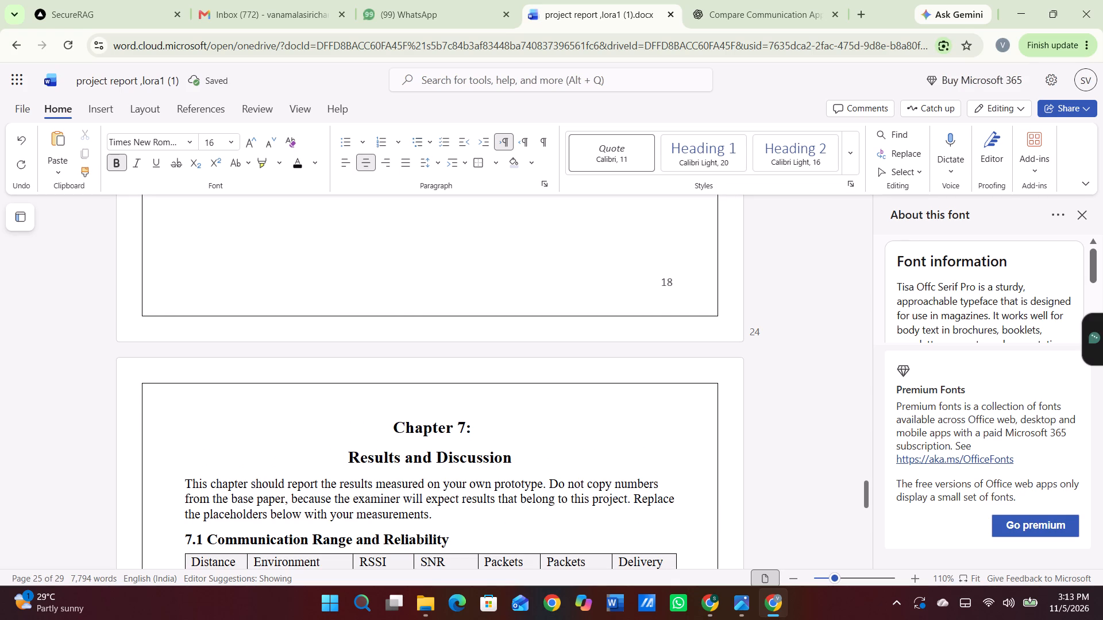
pyautogui.click(482, 427)
pyautogui.press('BackSpace')
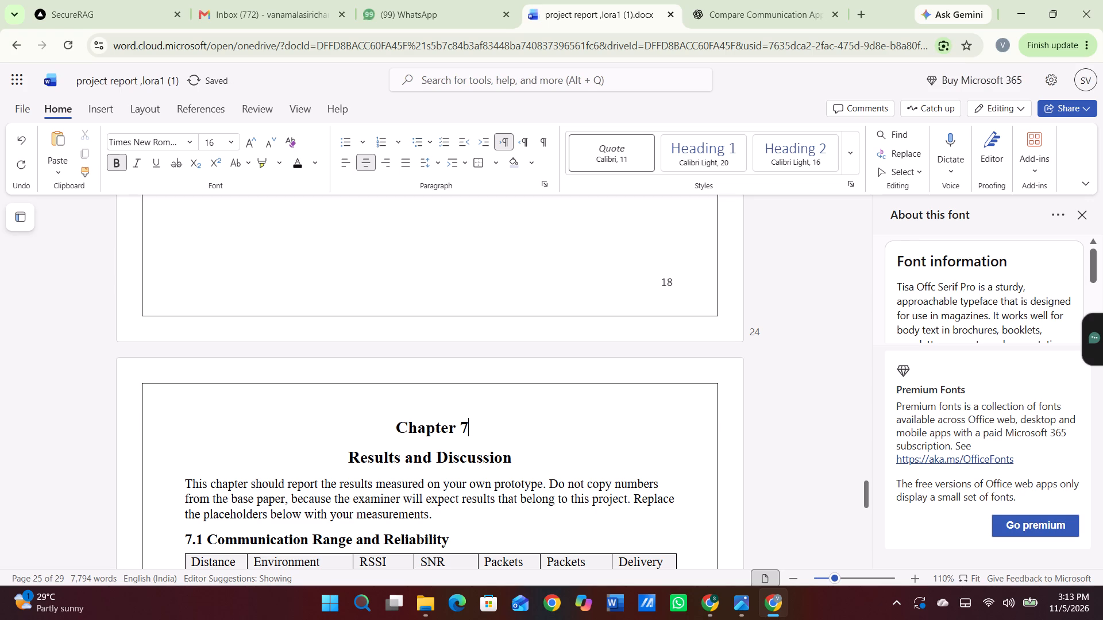
# Insert blank lines before the "Chapter 8: Conclusion and Future Scope" heading to push it to the top of a new page.
pyautogui.scroll(-4, 479, 472)
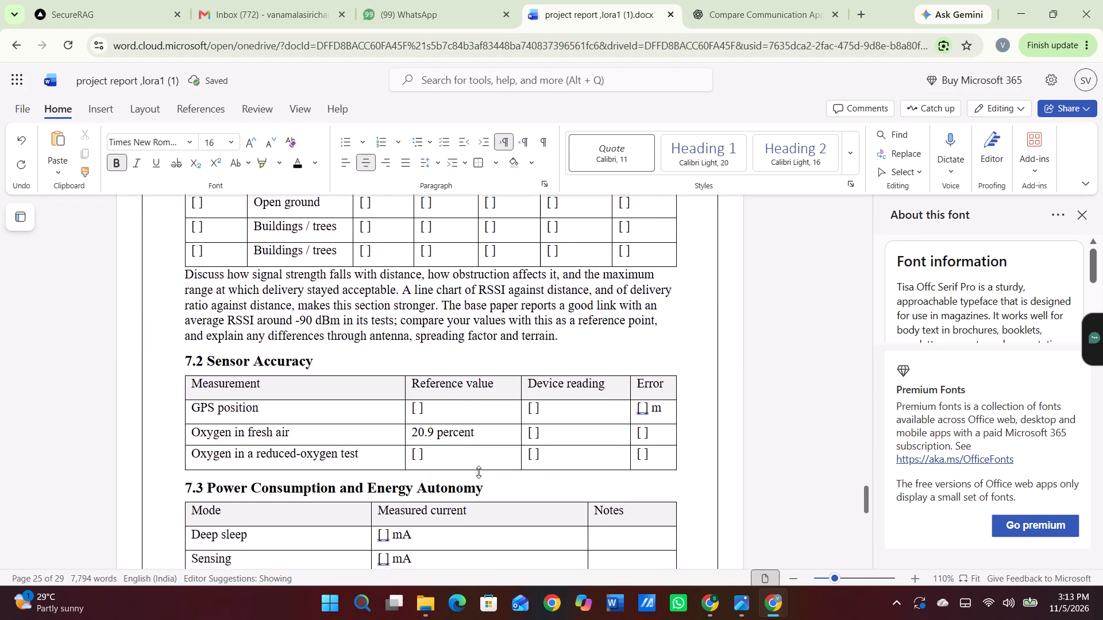
pyautogui.scroll(-2, 479, 472)
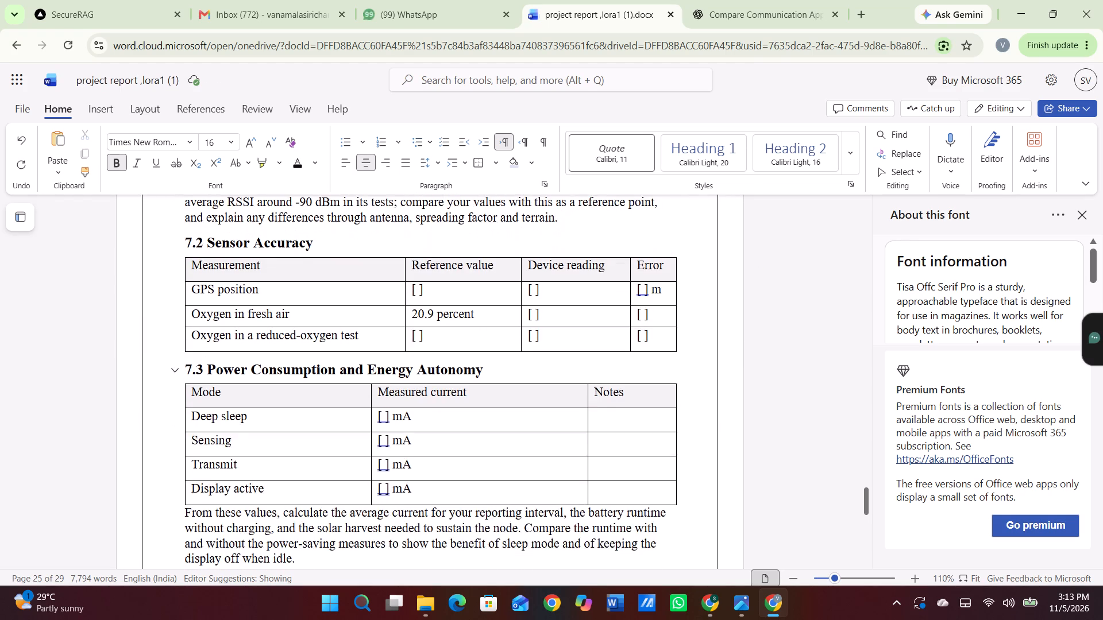
pyautogui.scroll(-5, 479, 472)
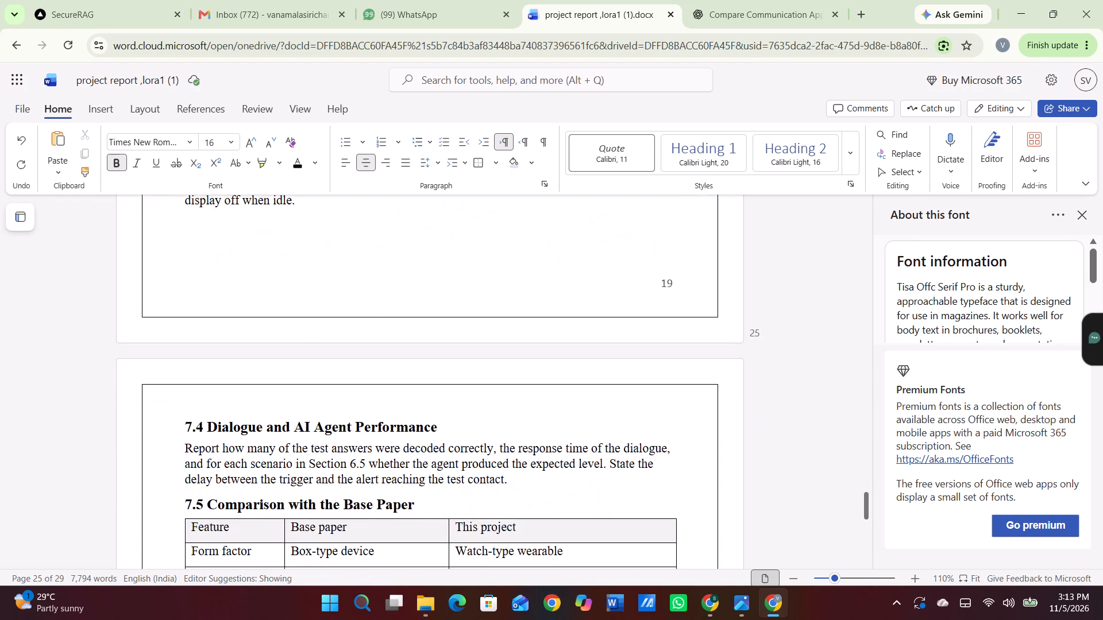
pyautogui.scroll(-7, 479, 472)
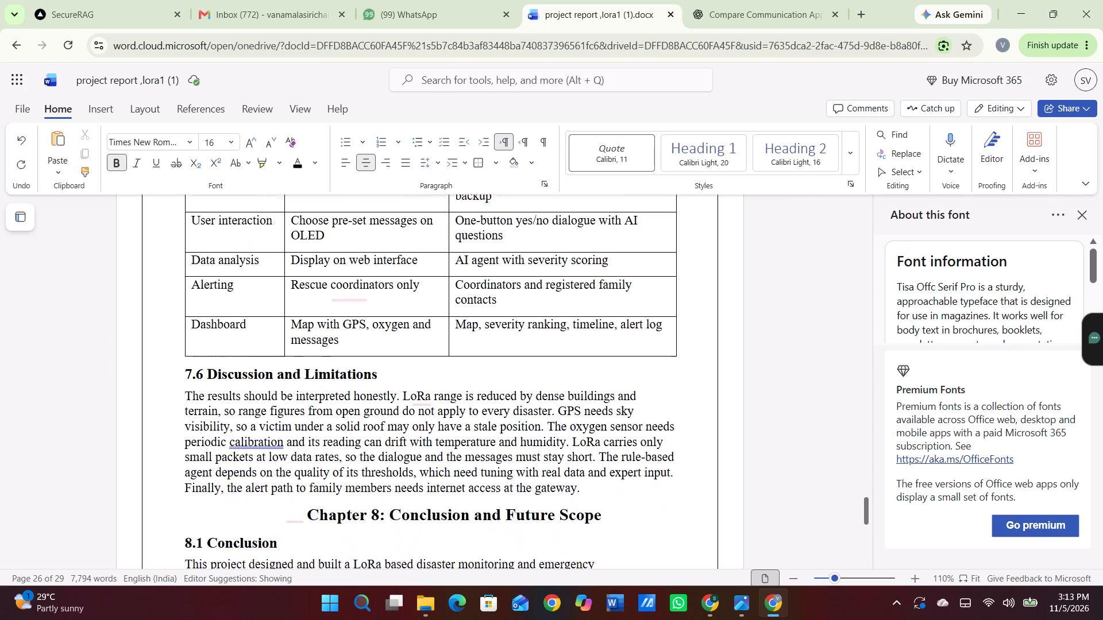
pyautogui.scroll(-2, 479, 472)
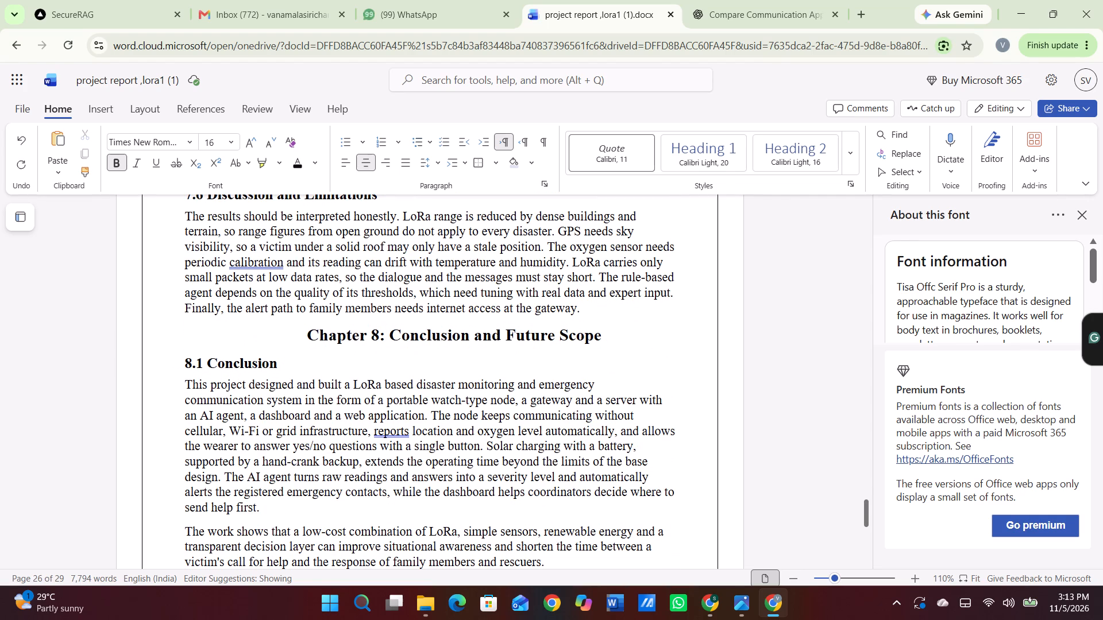
pyautogui.click(340, 316)
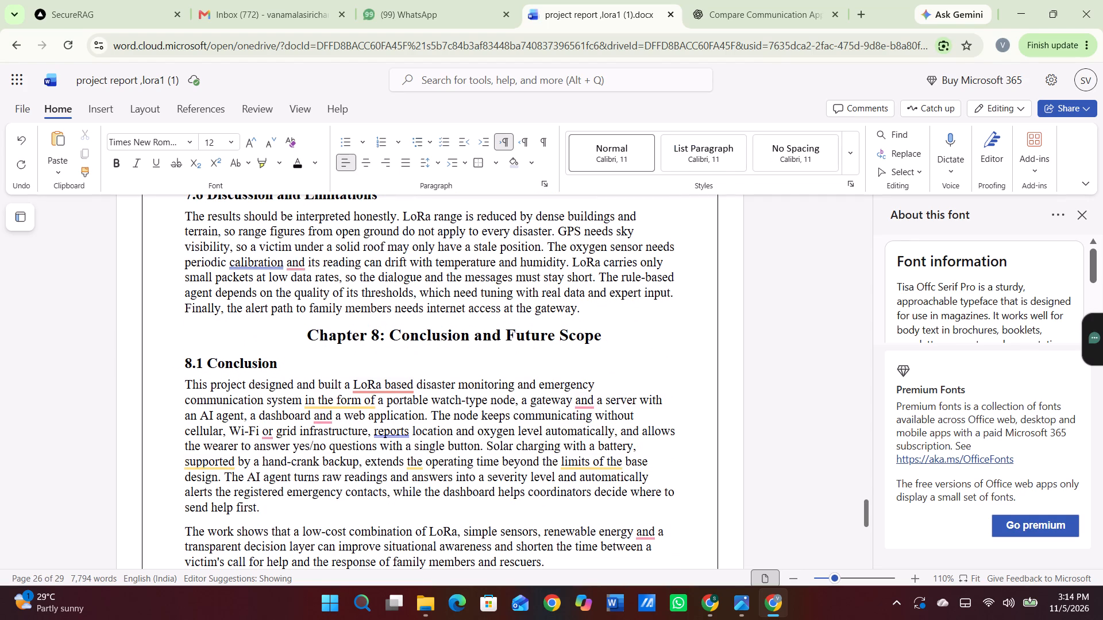
pyautogui.click(302, 335)
pyautogui.press('Return')
pyautogui.press('Return')
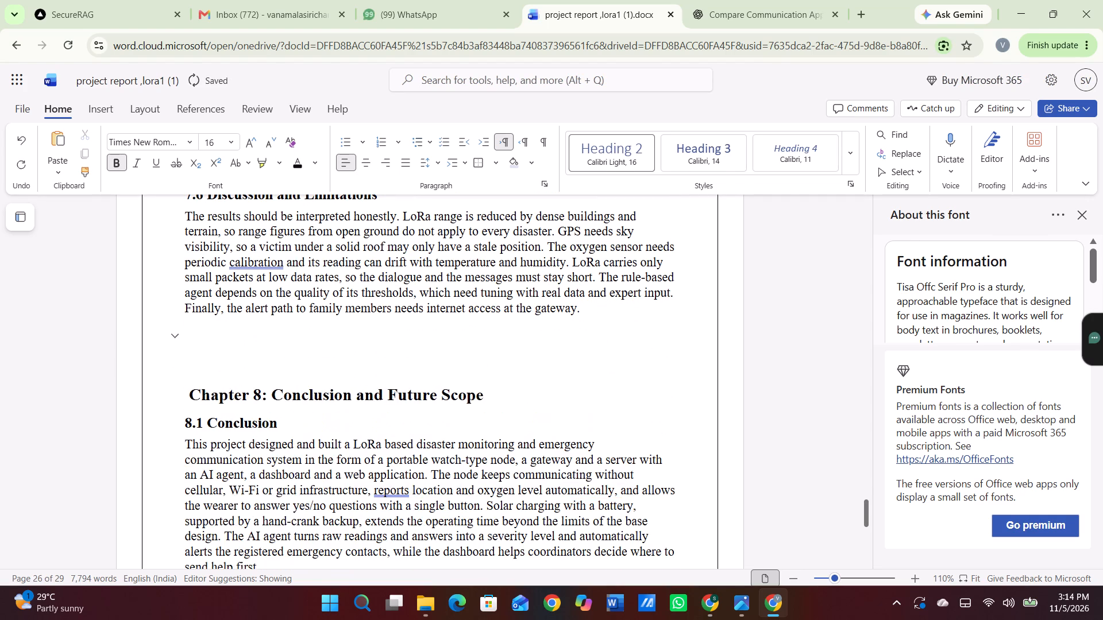
pyautogui.press('Return')
pyautogui.press('Return')
pyautogui.press('Return')
pyautogui.press('Return')
pyautogui.press('Return')
pyautogui.press('Return')
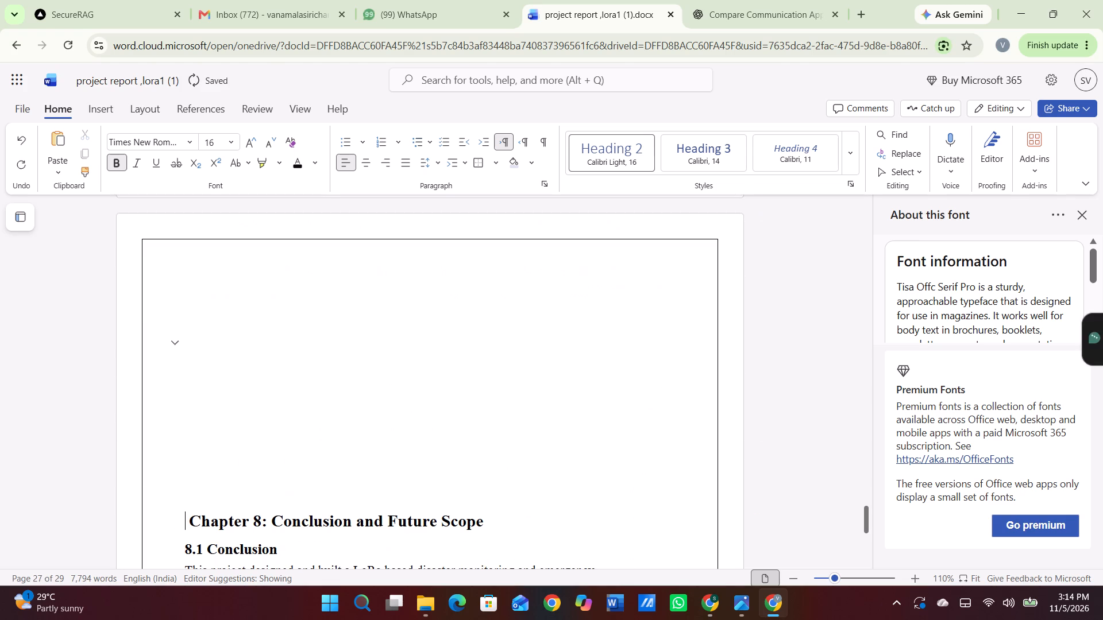
pyautogui.press('BackSpace')
pyautogui.press('BackSpace')
pyautogui.press('BackSpace')
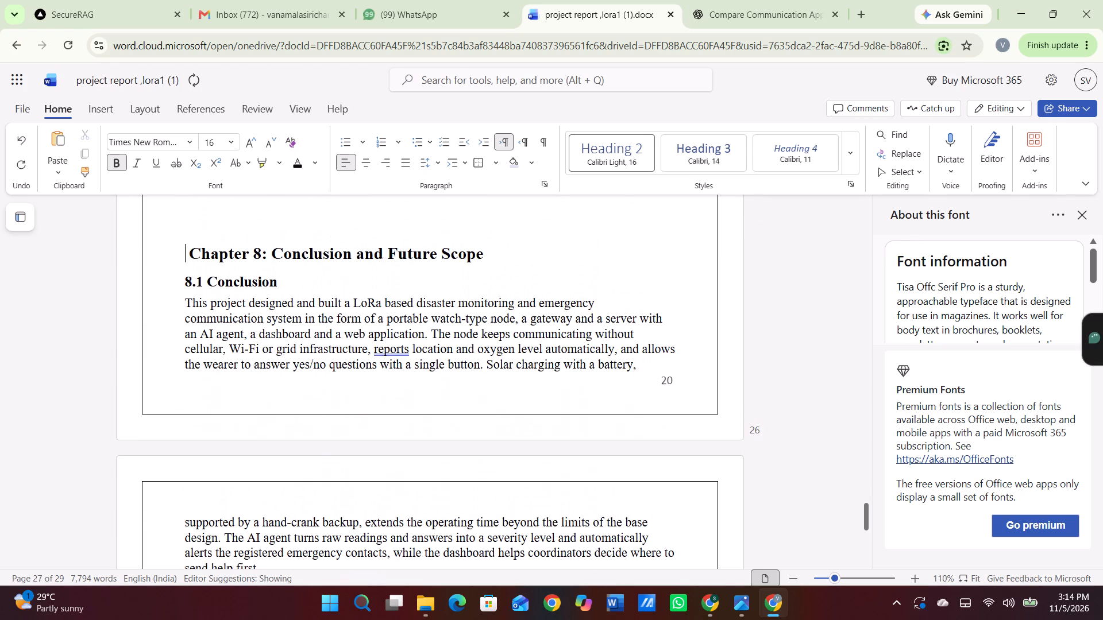
pyautogui.click(377, 226)
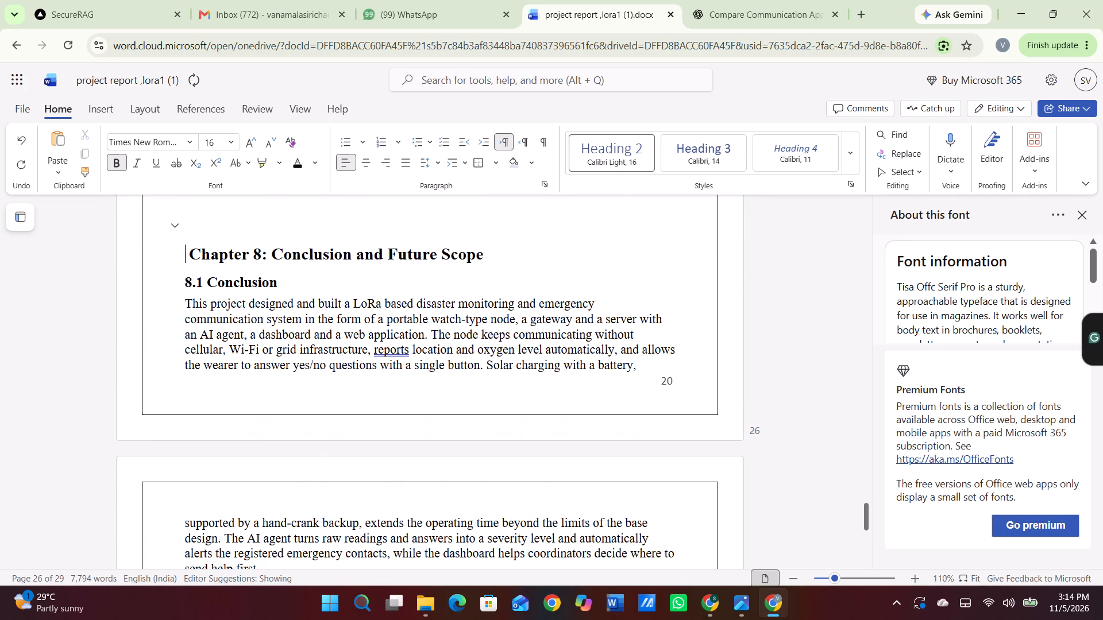
pyautogui.press('Return')
pyautogui.press('Return')
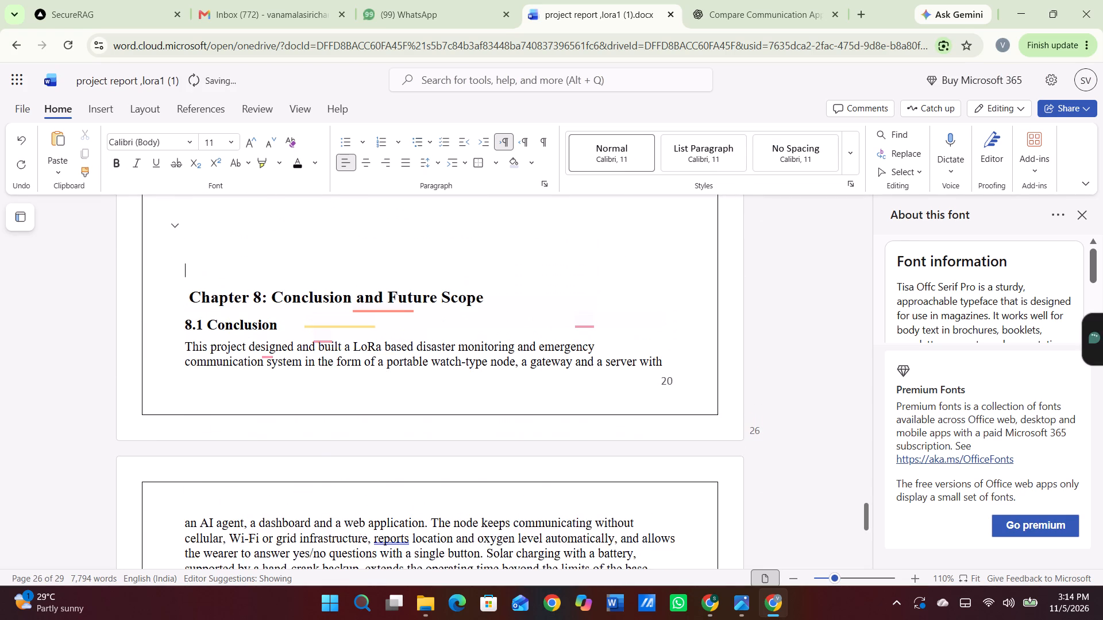
pyautogui.press('Return')
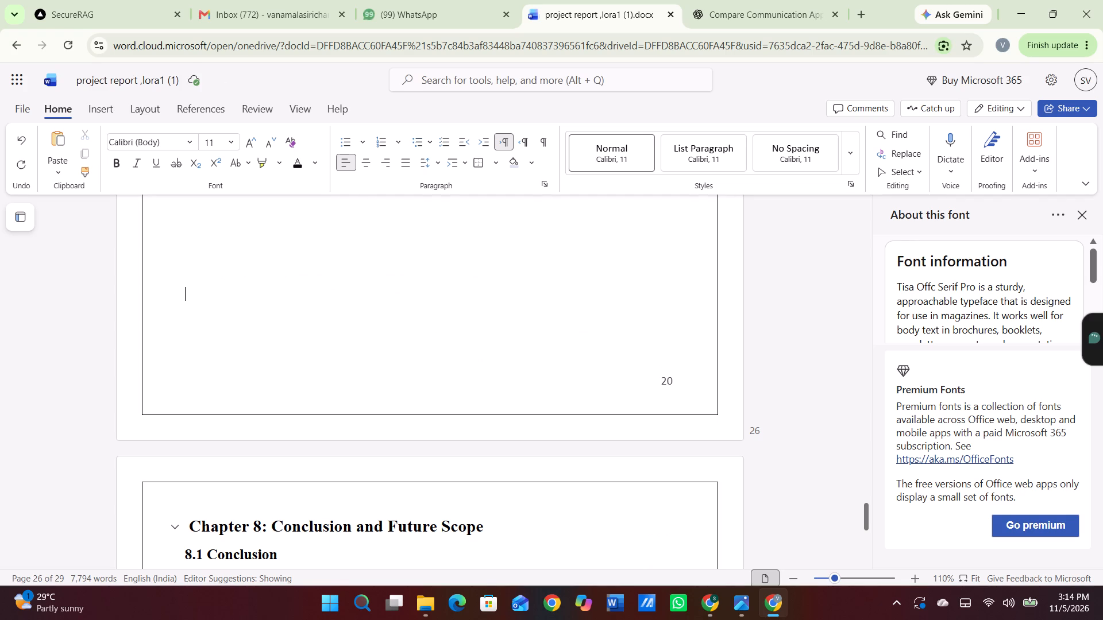
# Break the Chapter 8 heading after its colon and shift "Conclusion and Future Scope" towards the page centre with leading spaces.
pyautogui.click(270, 525)
pyautogui.press('Return')
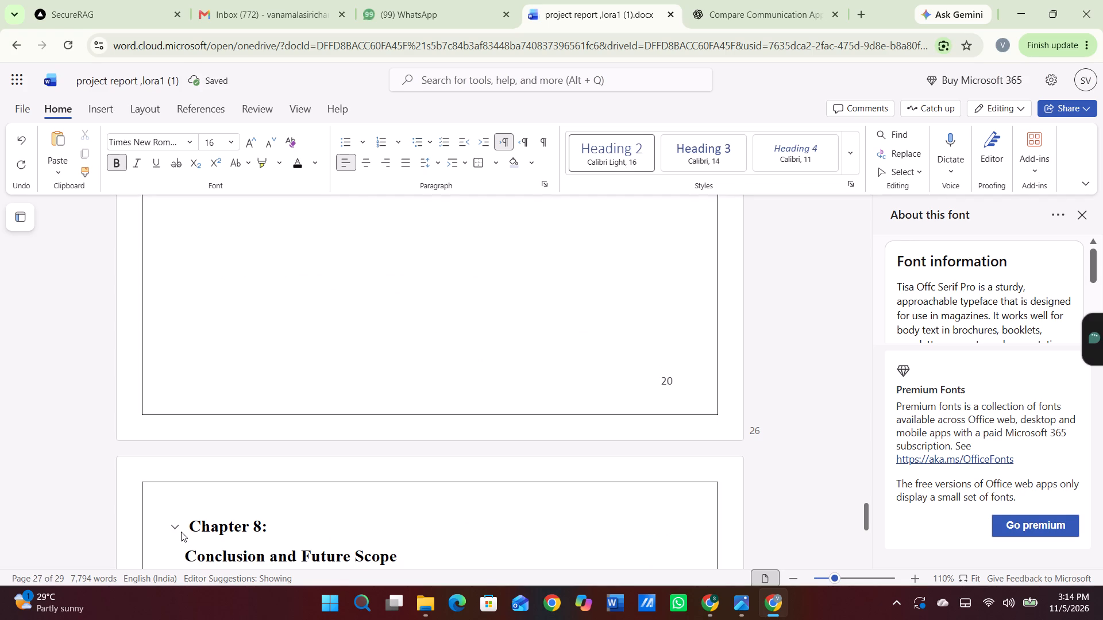
pyautogui.press('space')
pyautogui.press('space')
pyautogui.press('space')
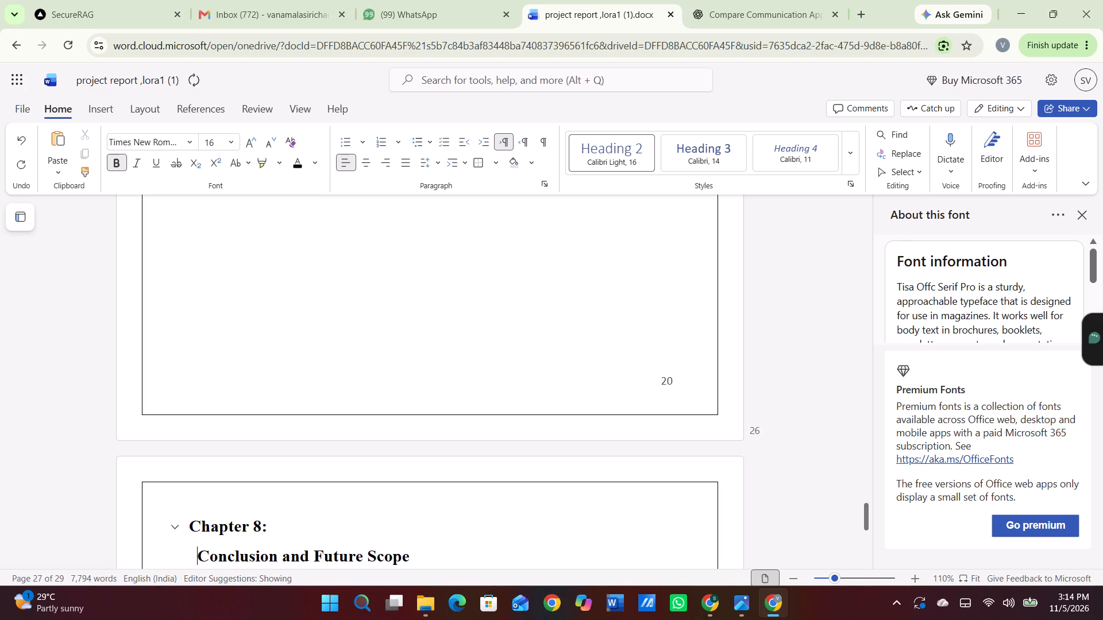
pyautogui.press('space')
pyautogui.press('space')
pyautogui.press('space')
pyautogui.press('space')
pyautogui.press('space')
pyautogui.press('space')
pyautogui.press('space')
pyautogui.press('space')
pyautogui.press('space')
pyautogui.press('space')
pyautogui.press('space')
pyautogui.press('space')
pyautogui.press('space')
pyautogui.press('space')
pyautogui.press('space')
pyautogui.press('space')
pyautogui.press('space')
pyautogui.press('space')
pyautogui.press('space')
pyautogui.press('space')
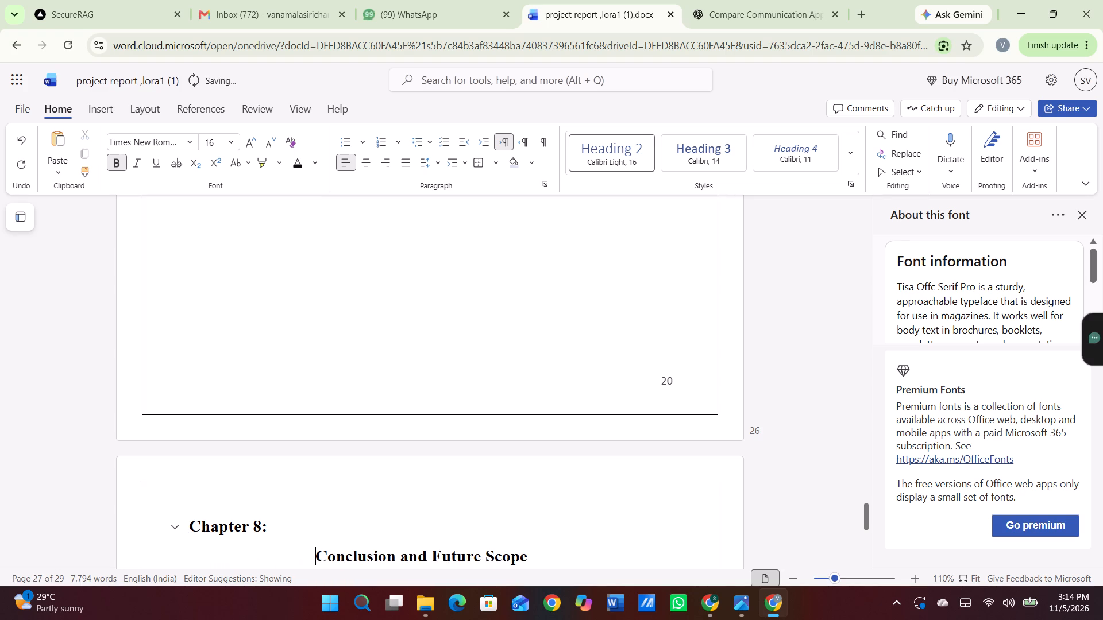
# Add leading spaces before "Chapter 8:" to centre it above "Conclusion and Future Scope".
pyautogui.click(188, 520)
pyautogui.press('space')
pyautogui.press('space')
pyautogui.press('space')
pyautogui.press('space')
pyautogui.press('space')
pyautogui.press('space')
pyautogui.press('space')
pyautogui.press('space')
pyautogui.press('space')
pyautogui.press('space')
pyautogui.press('space')
pyautogui.press('space')
pyautogui.press('space')
pyautogui.press('space')
pyautogui.press('space')
pyautogui.press('space')
pyautogui.press('space')
pyautogui.press('space')
pyautogui.press('space')
pyautogui.press('space')
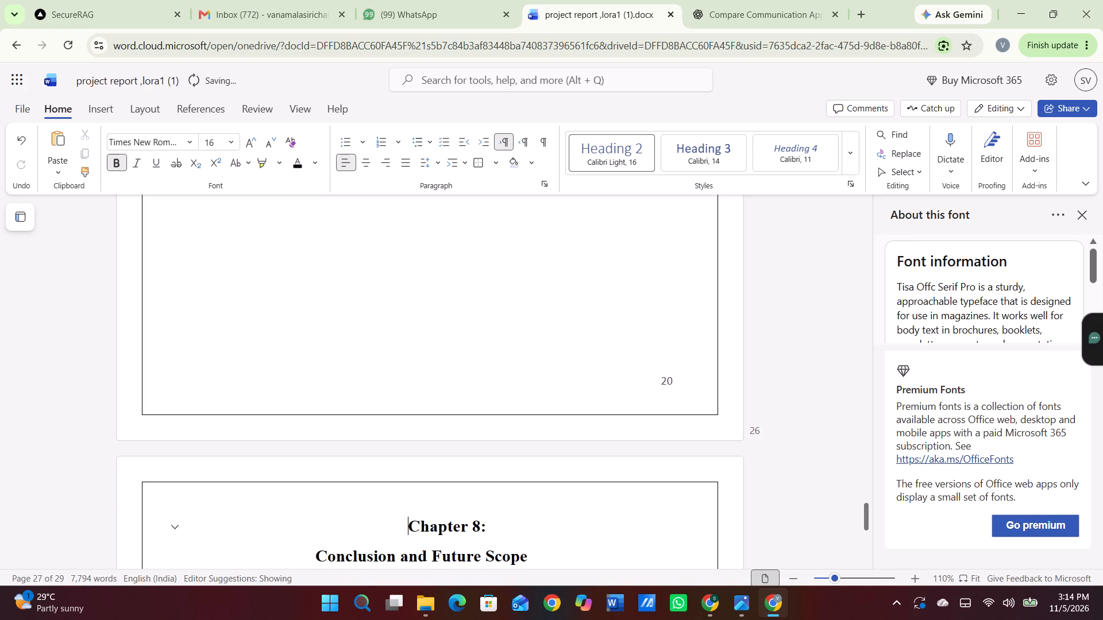
# Remove the colon and trailing space after "Chapter 8".
pyautogui.click(495, 519)
pyautogui.press('BackSpace')
pyautogui.press('BackSpace')
# Add two more leading spaces before "Conclusion and Future Scope" to align it under "Chapter 8".
pyautogui.click(306, 553)
pyautogui.press('space')
pyautogui.press('space')
pyautogui.scroll(-1, 306, 553)
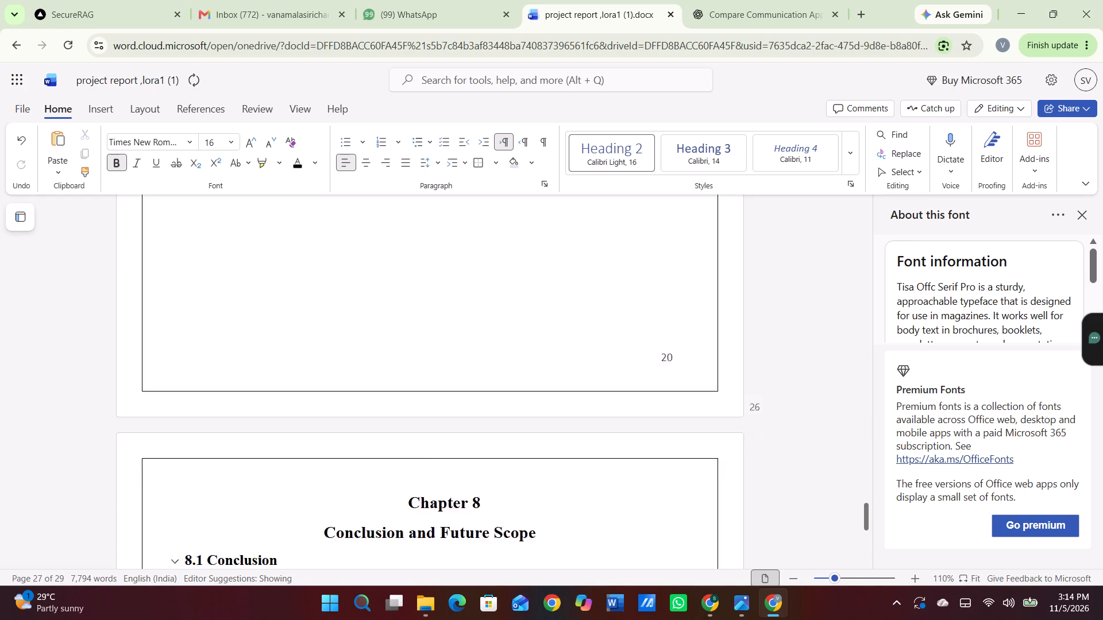
pyautogui.scroll(-3, 306, 553)
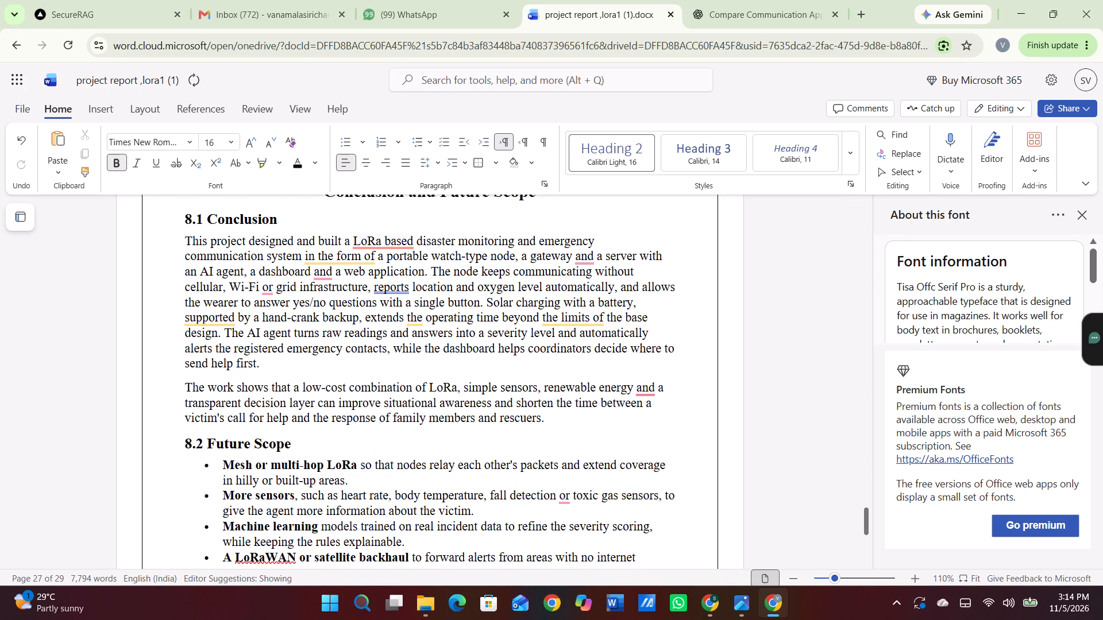
pyautogui.moveTo(180, 209); pyautogui.dragTo(546, 493)
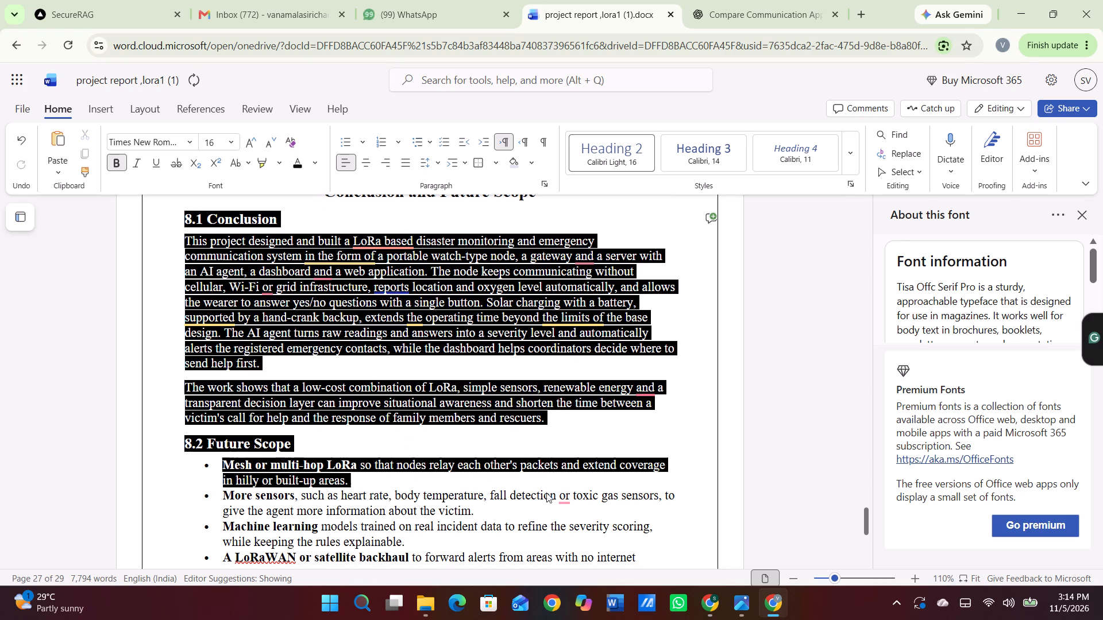
pyautogui.moveTo(546, 493); pyautogui.dragTo(606, 619)
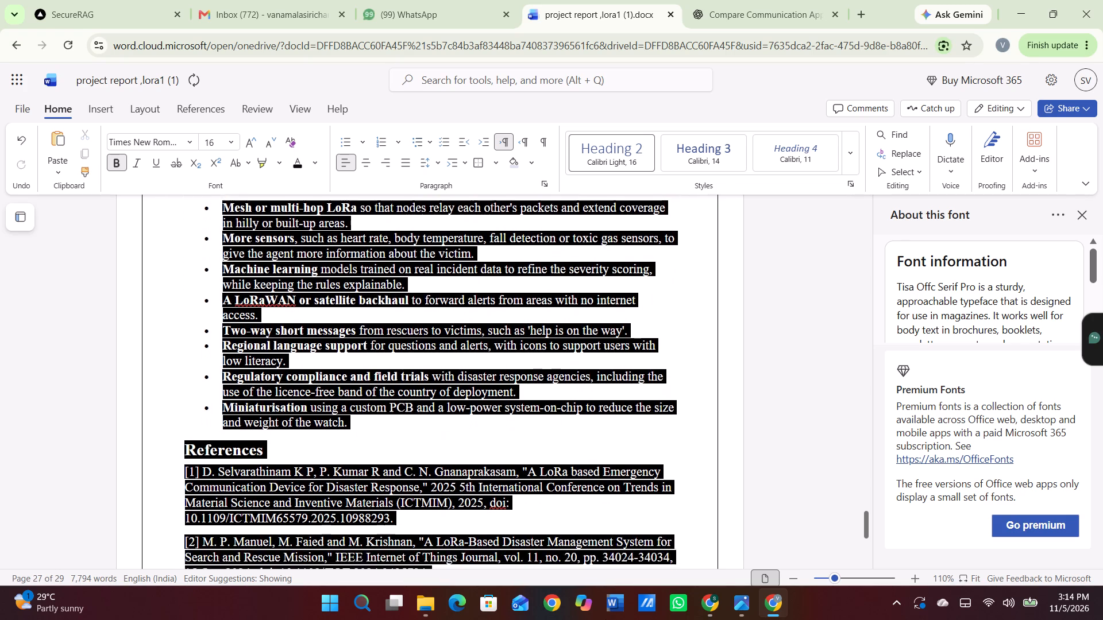
pyautogui.moveTo(606, 619); pyautogui.dragTo(603, 619)
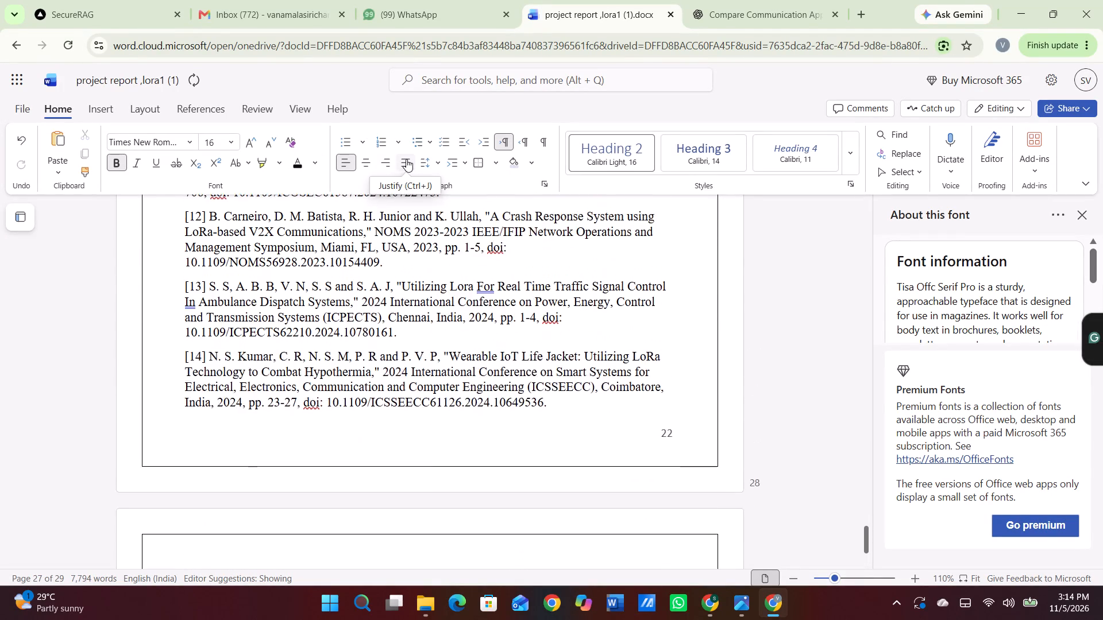
pyautogui.click(406, 159)
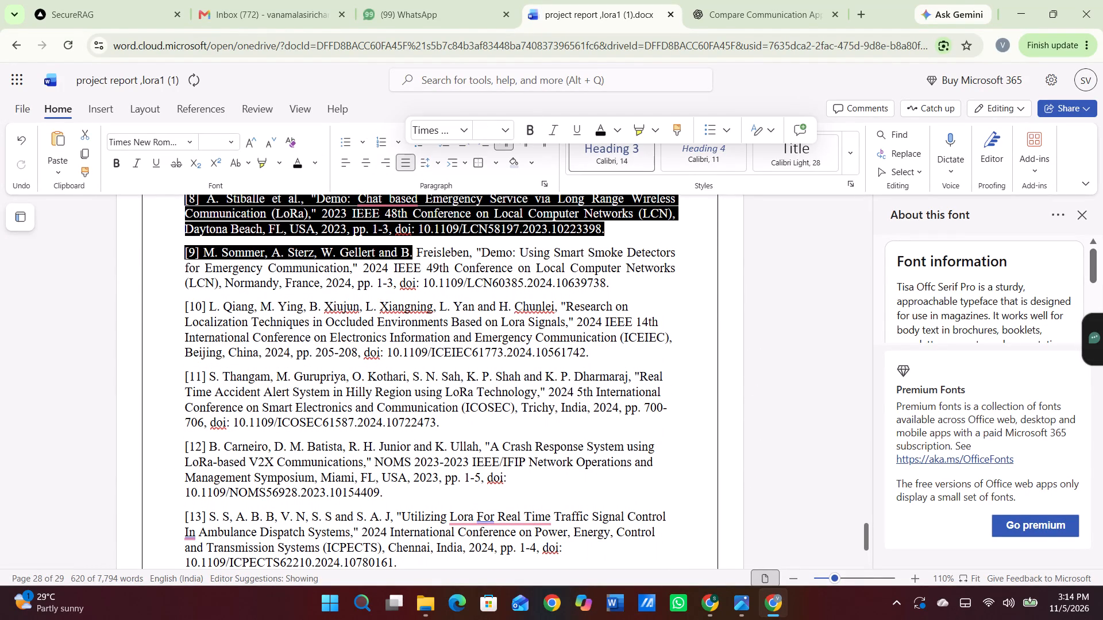
pyautogui.click(179, 241)
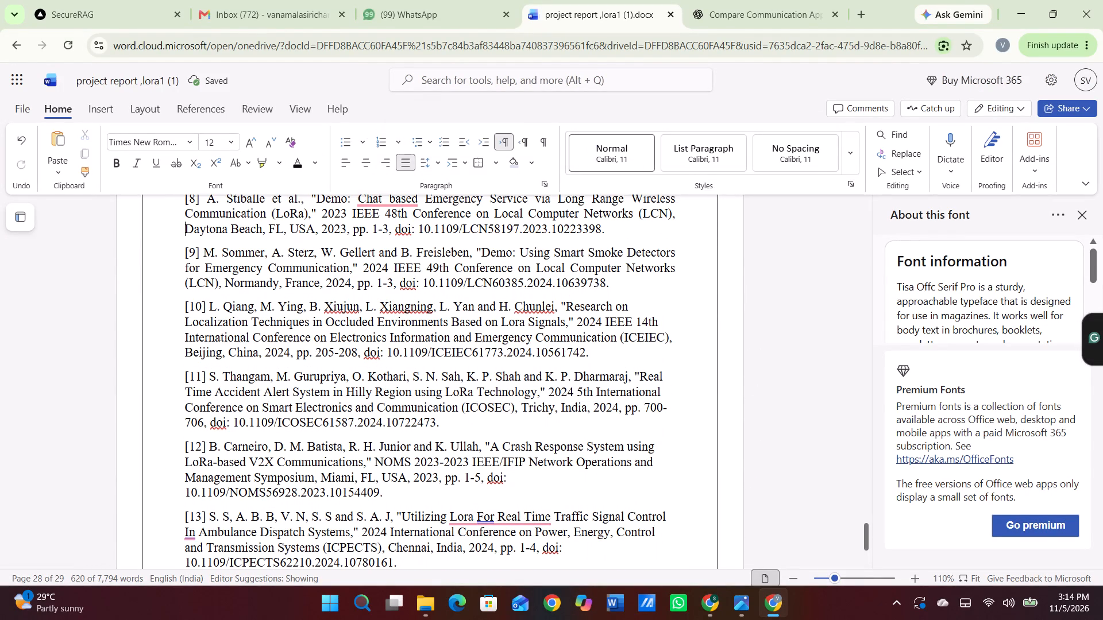
# Justify references [9] through [14] in the References list.
pyautogui.moveTo(183, 249); pyautogui.dragTo(624, 518)
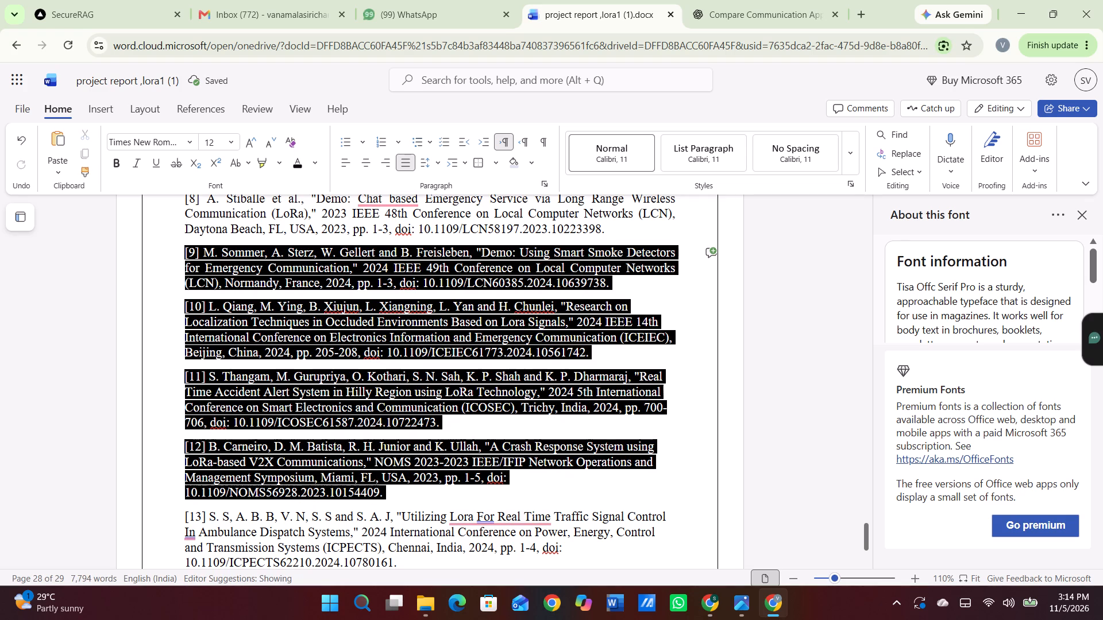
pyautogui.moveTo(624, 518); pyautogui.dragTo(680, 552)
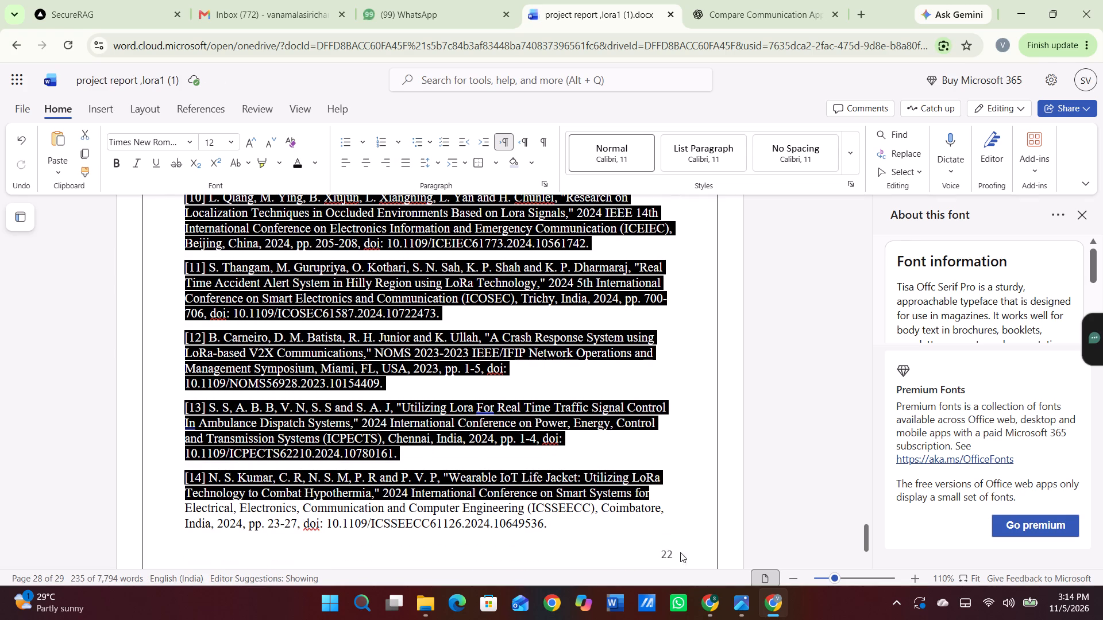
pyautogui.moveTo(680, 552); pyautogui.dragTo(811, 609)
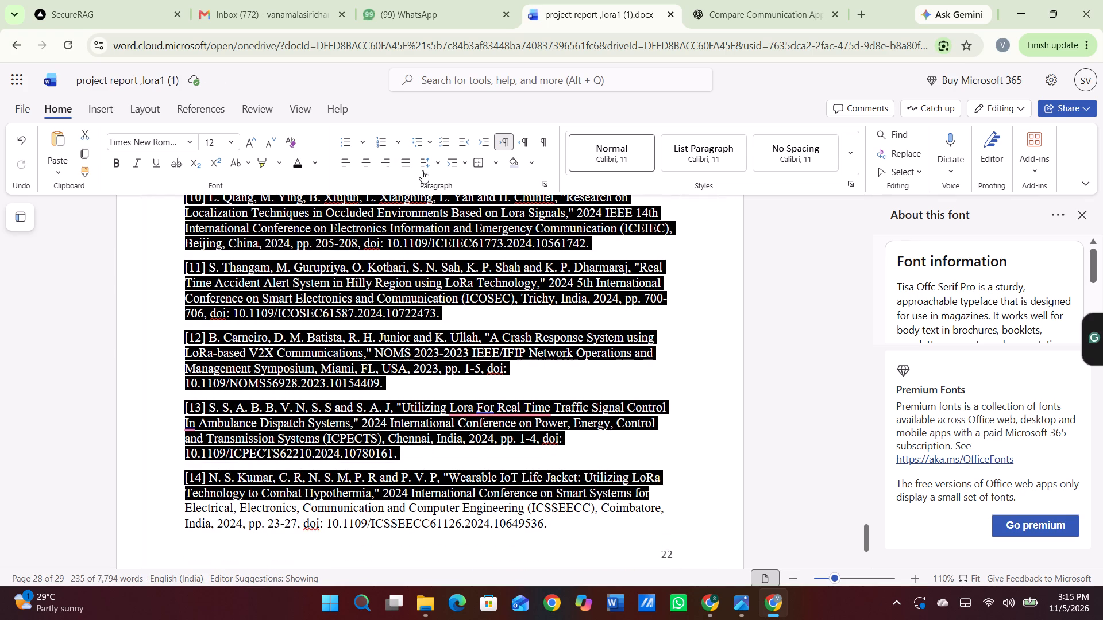
pyautogui.click(409, 162)
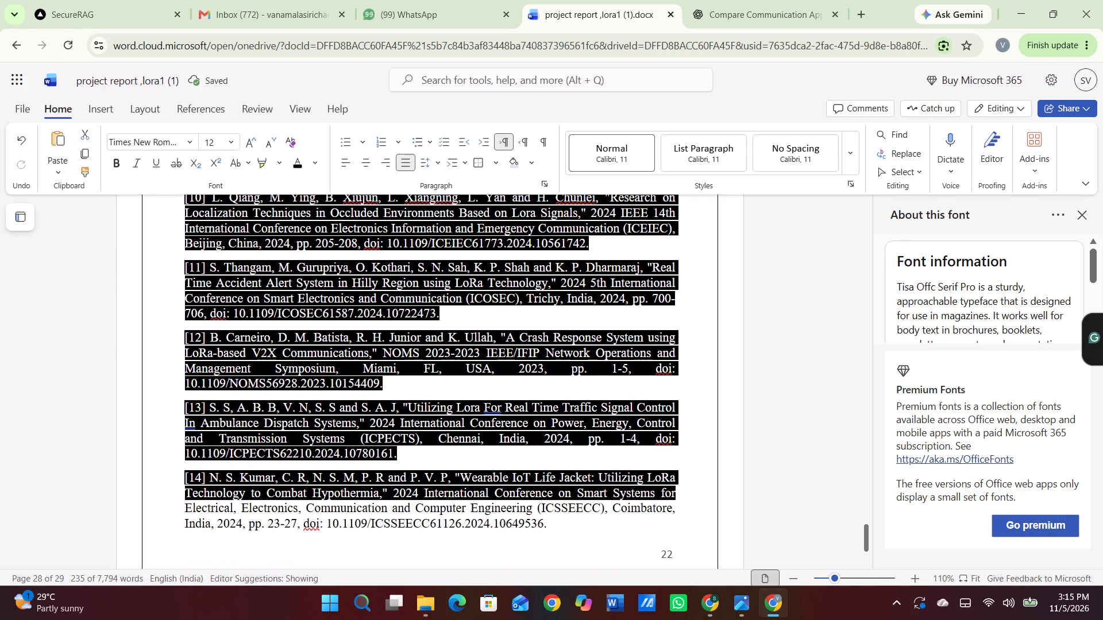
pyautogui.click(497, 443)
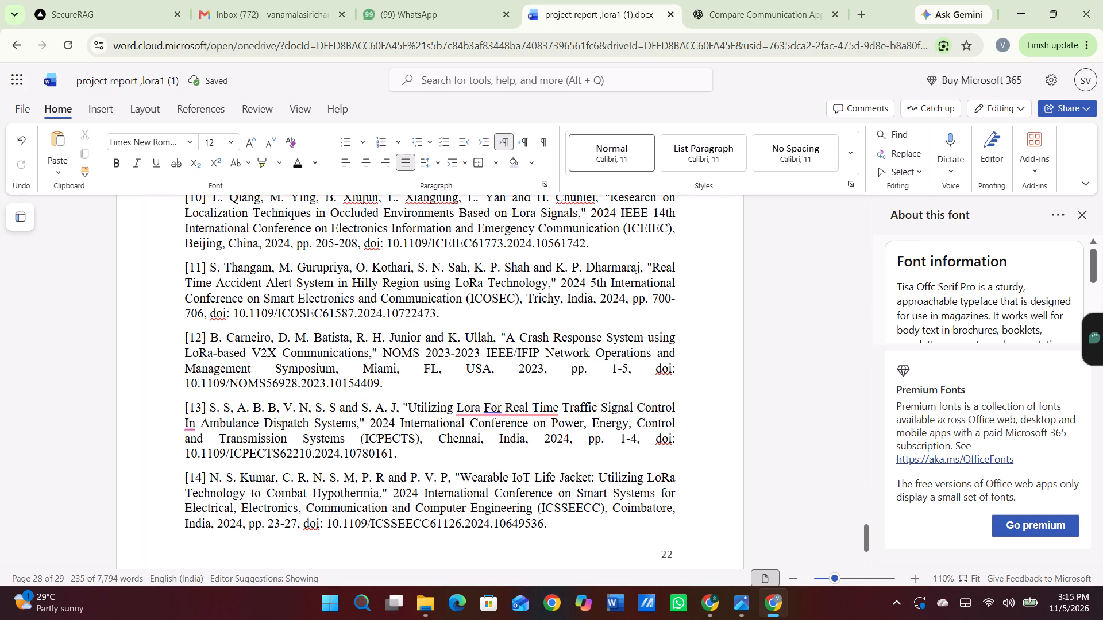
# Set the line spacing of references [1] through [3] to 1.5.
pyautogui.scroll(5, 498, 451)
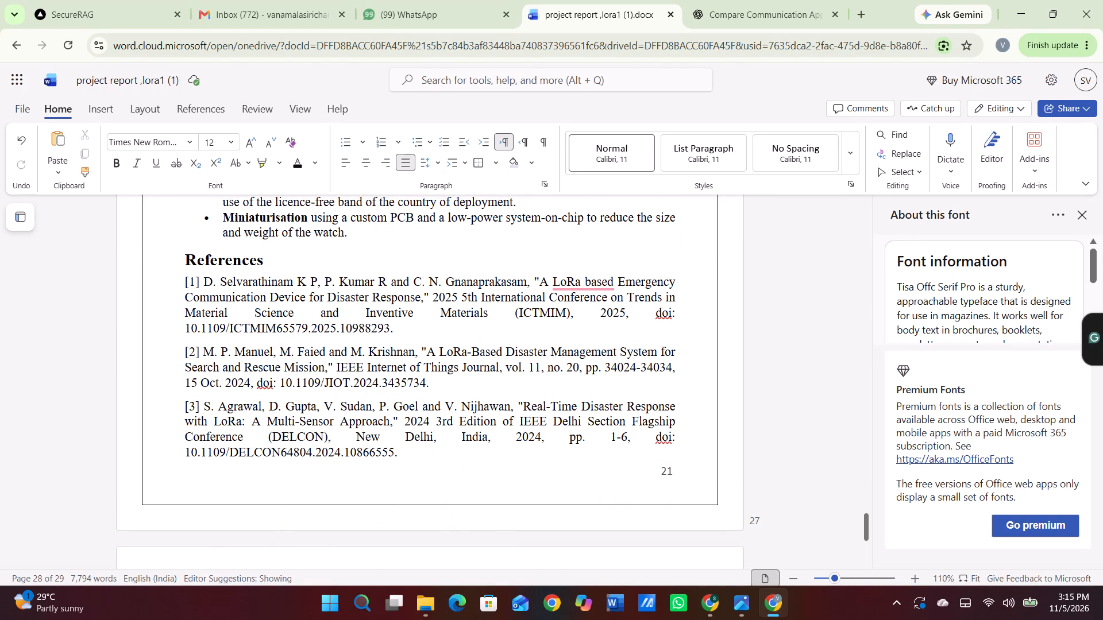
pyautogui.click(439, 165)
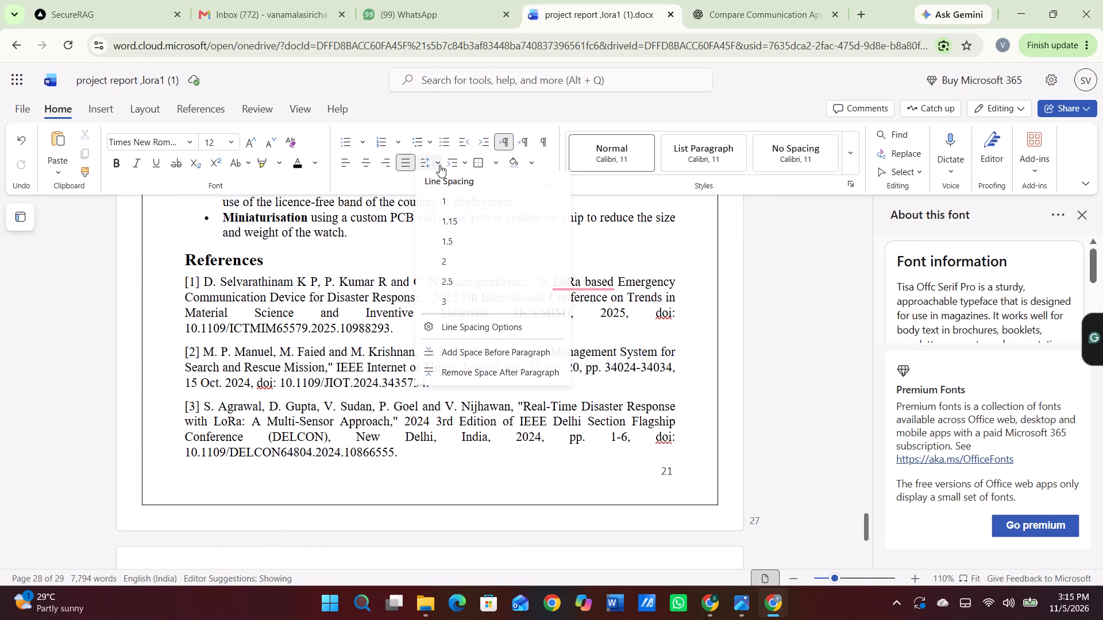
pyautogui.click(252, 263)
pyautogui.moveTo(188, 283); pyautogui.dragTo(454, 415)
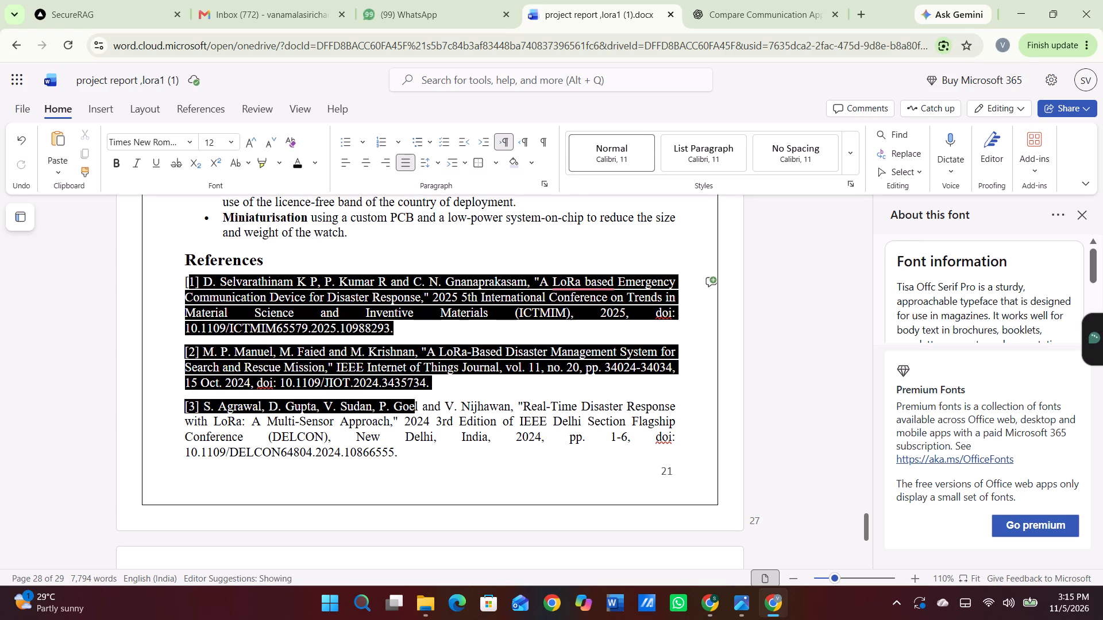
pyautogui.moveTo(454, 415); pyautogui.dragTo(596, 474)
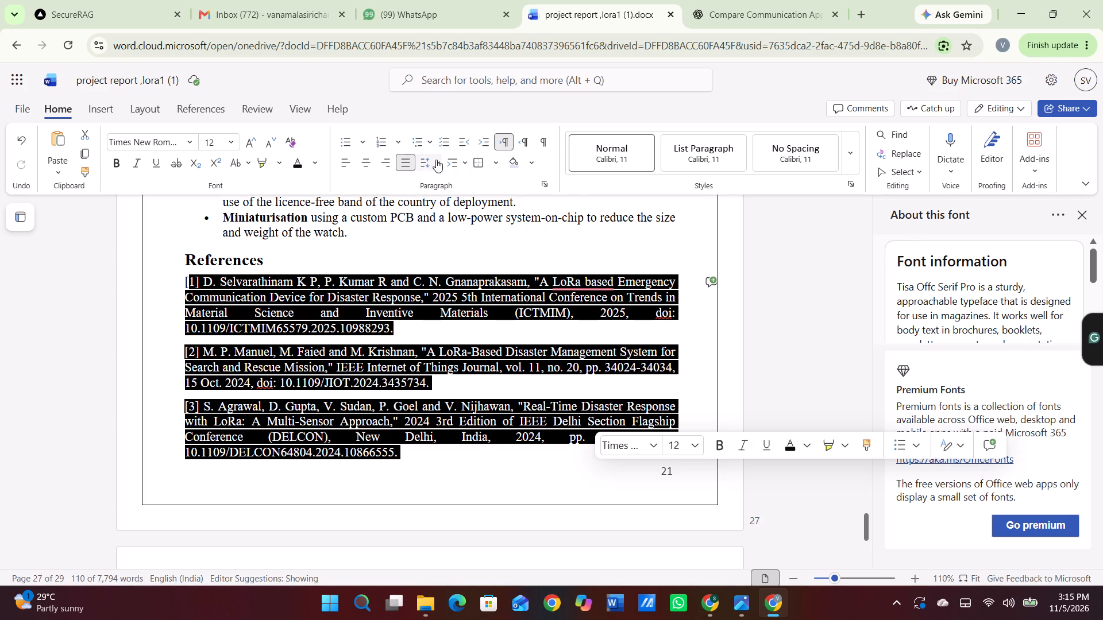
pyautogui.click(437, 160)
pyautogui.click(442, 248)
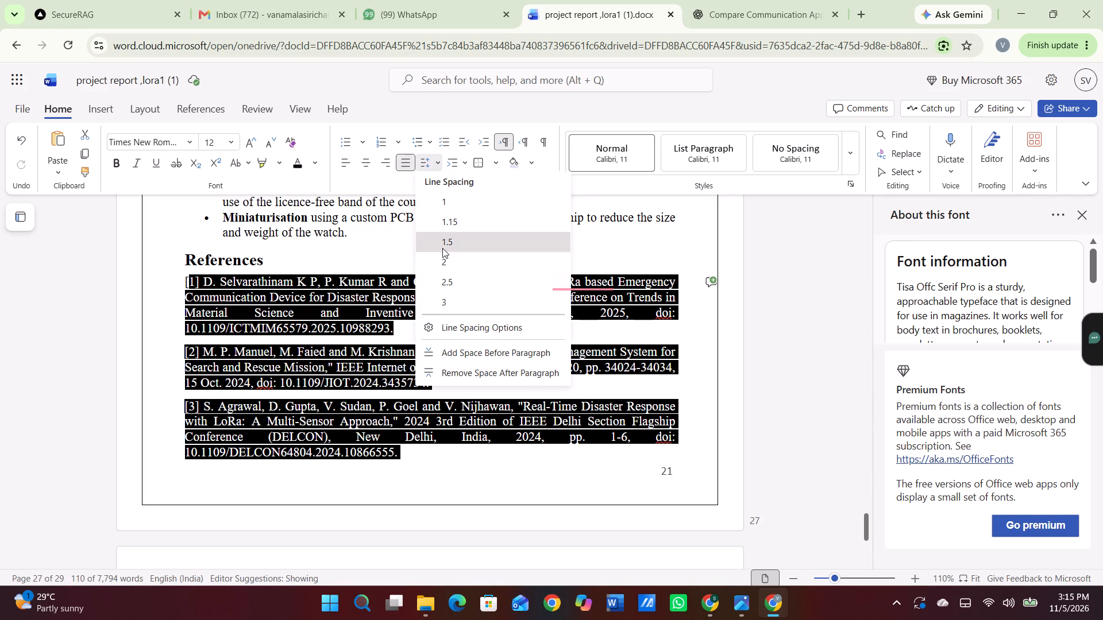
pyautogui.click(392, 325)
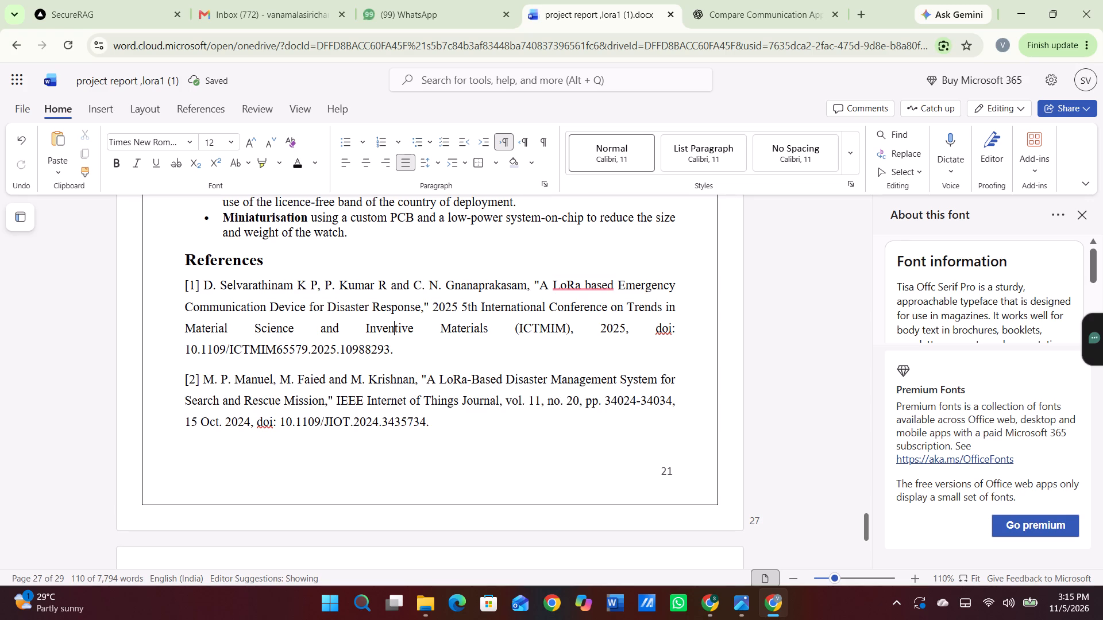
# Under 8.2 Future Scope, replace the bullet and indent before "Mesh or multi-hop LoRa" with the number 8.2.1.
pyautogui.scroll(3, 435, 286)
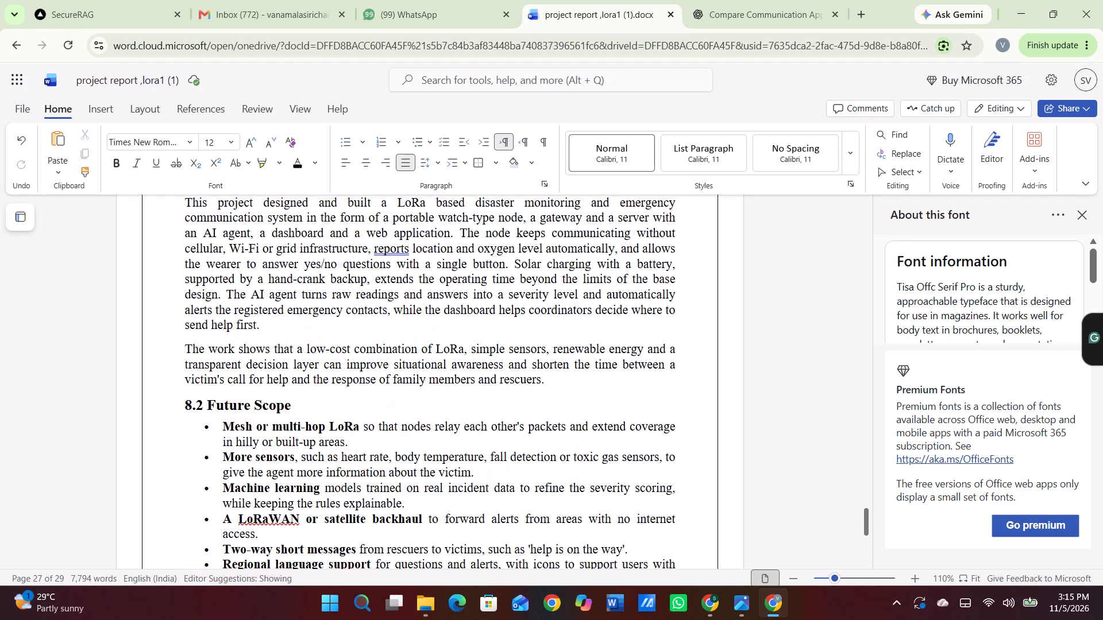
pyautogui.scroll(1, 435, 286)
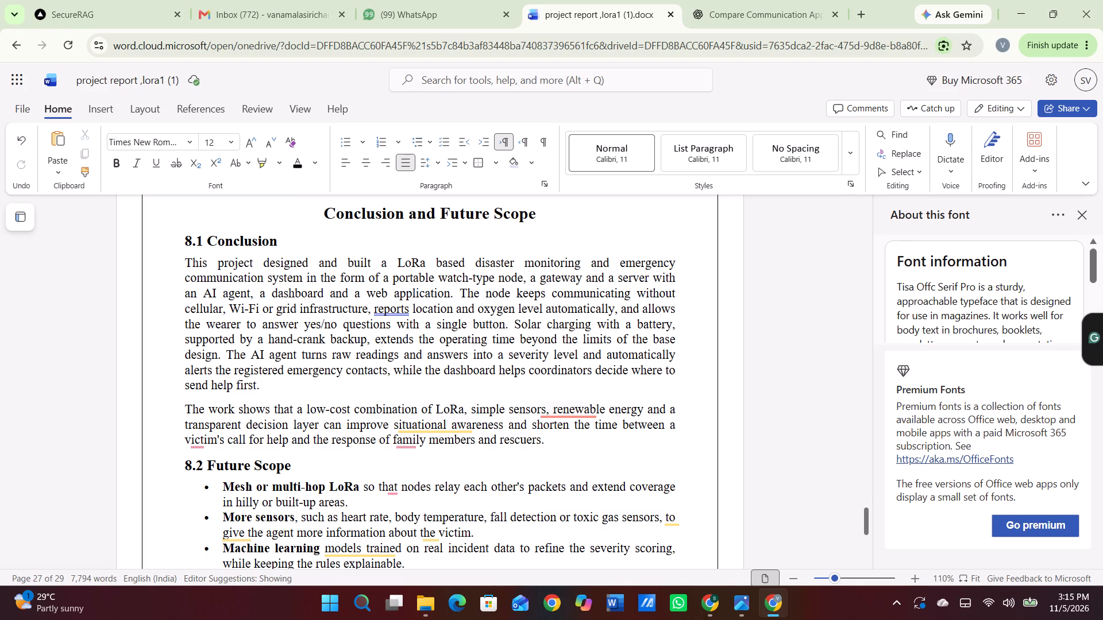
pyautogui.scroll(-3, 395, 381)
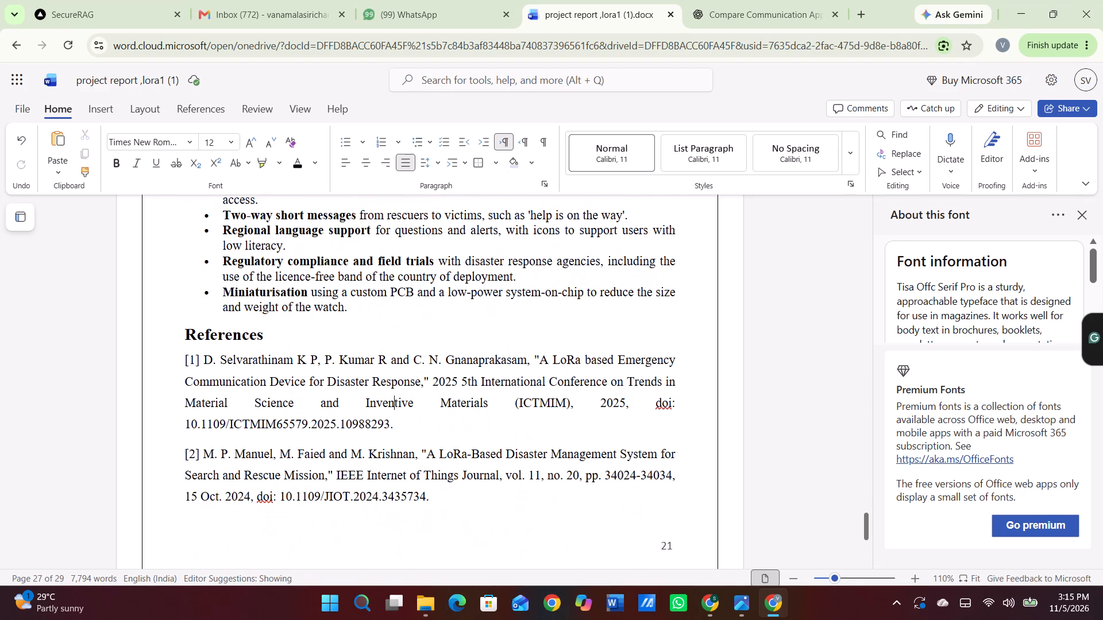
pyautogui.scroll(-1, 395, 381)
pyautogui.scroll(3, 395, 381)
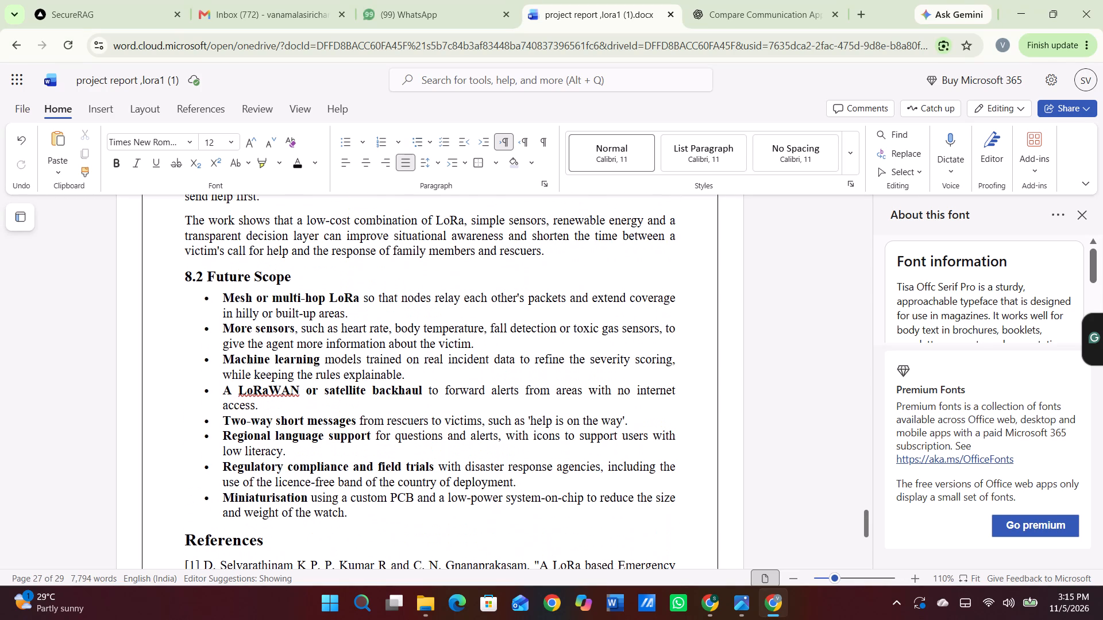
pyautogui.click(219, 297)
pyautogui.press('BackSpace')
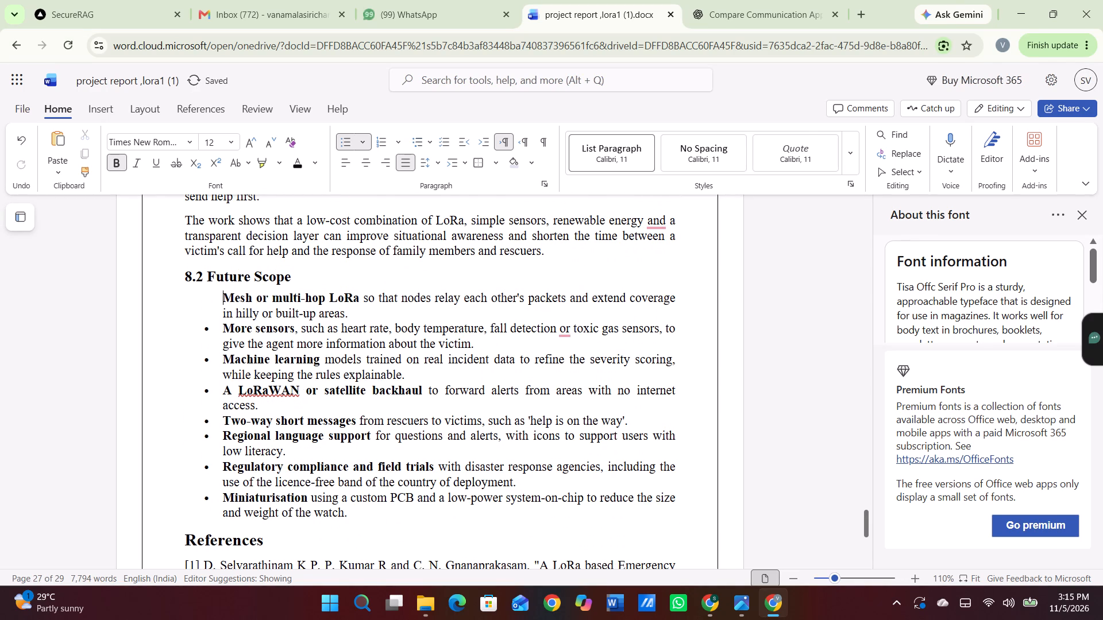
pyautogui.press('8')
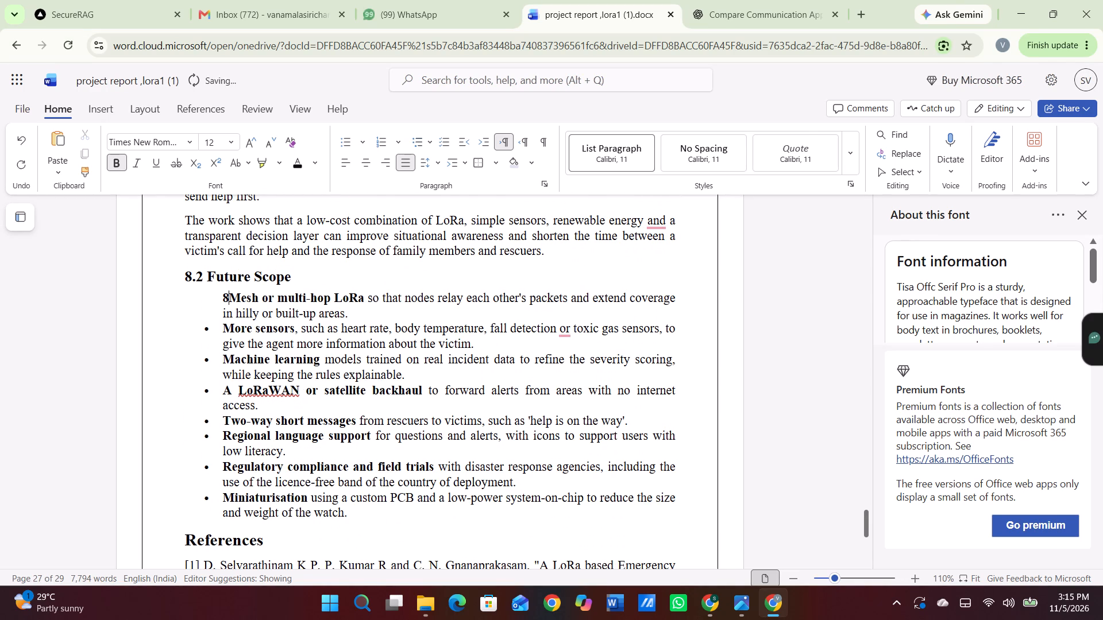
pyautogui.press('BackSpace')
pyautogui.press('BackSpace')
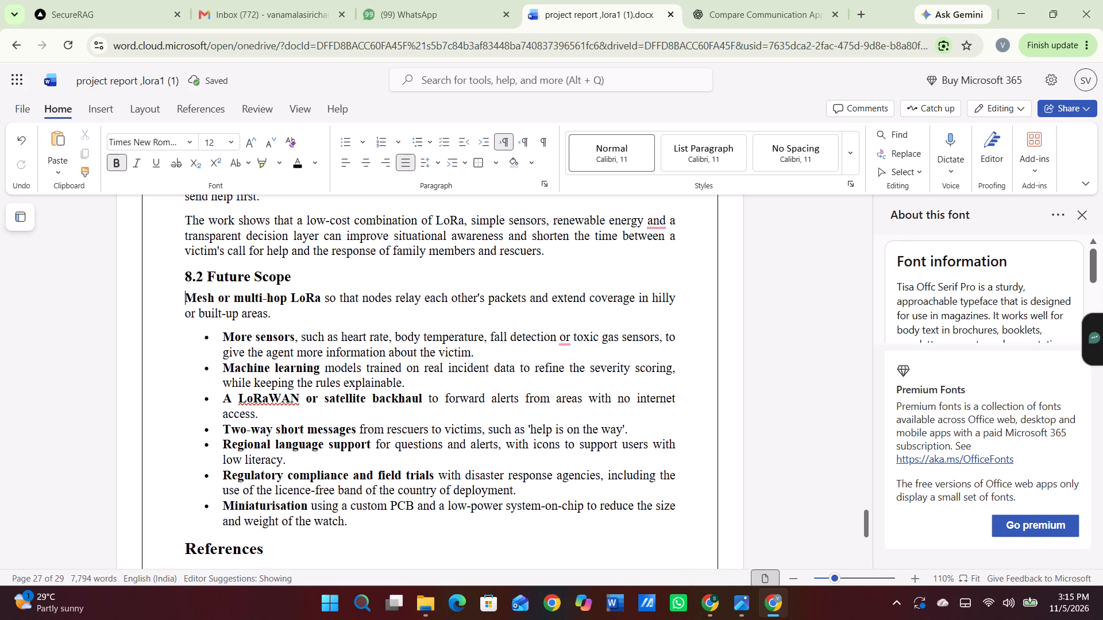
pyautogui.press('8')
pyautogui.write('.2.')
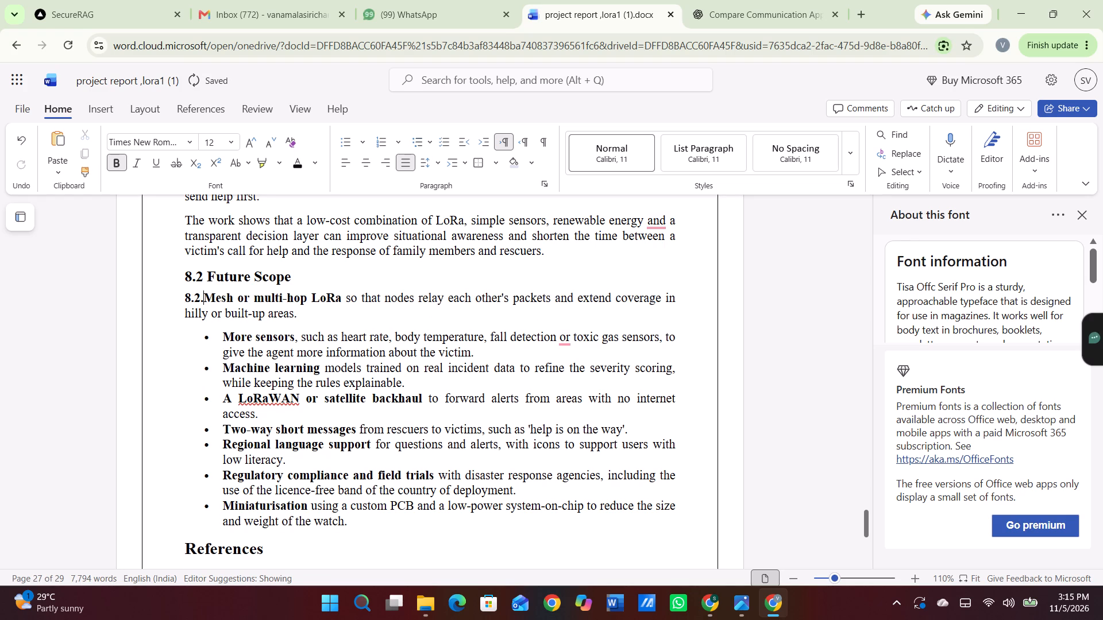
pyautogui.write('1')
pyautogui.press('space')
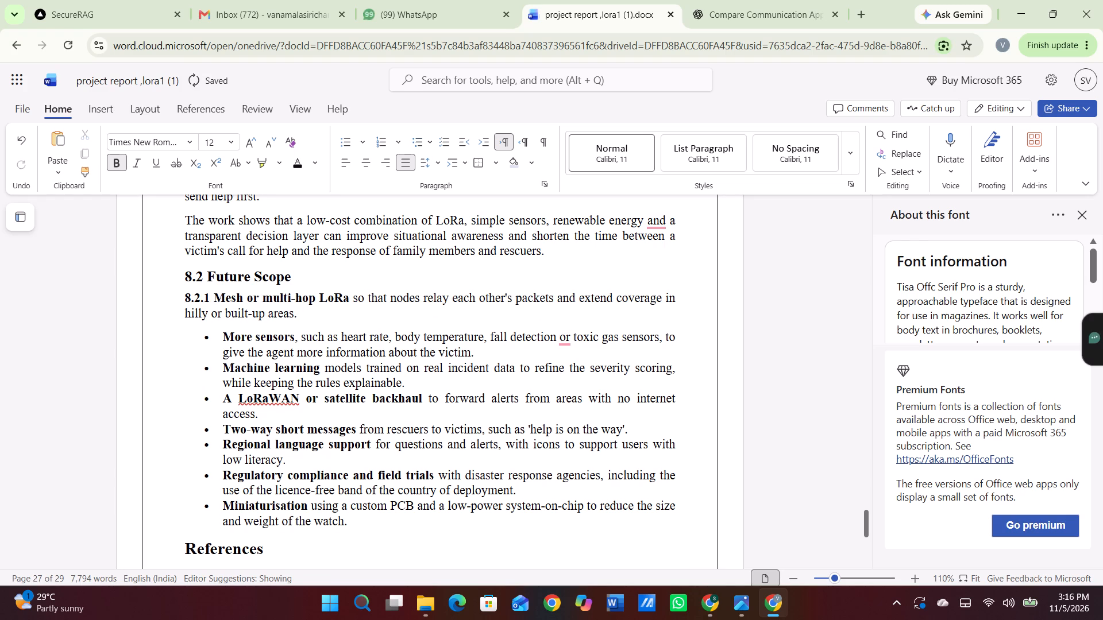
# Remove the bullet and indent before "More sensors" and start its subsection number with "8.2.".
pyautogui.click(218, 334)
pyautogui.press('BackSpace')
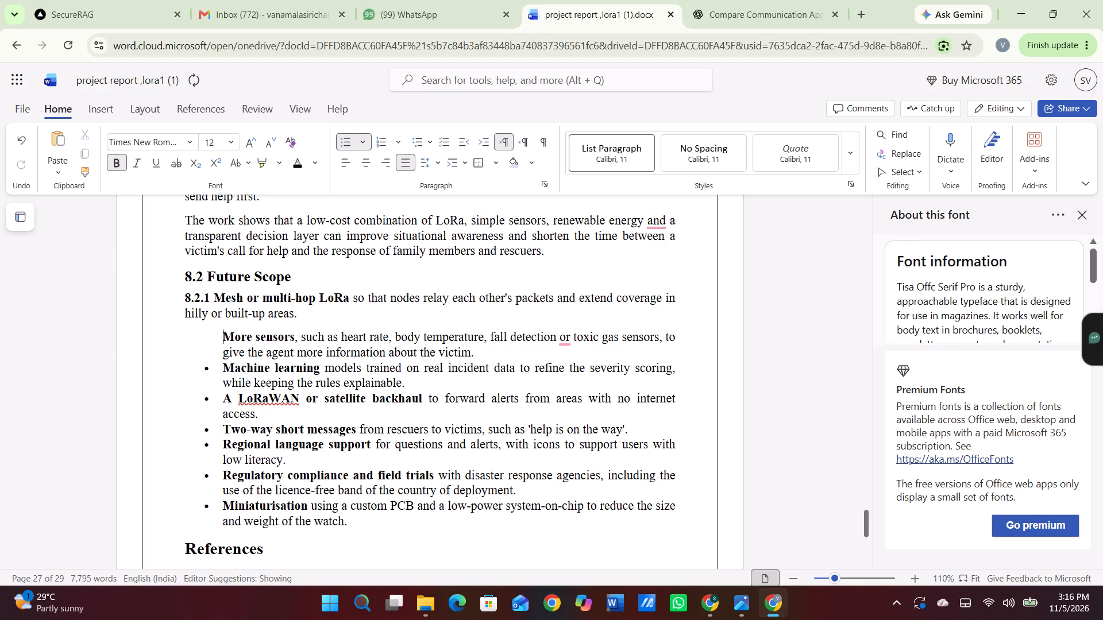
pyautogui.press('BackSpace')
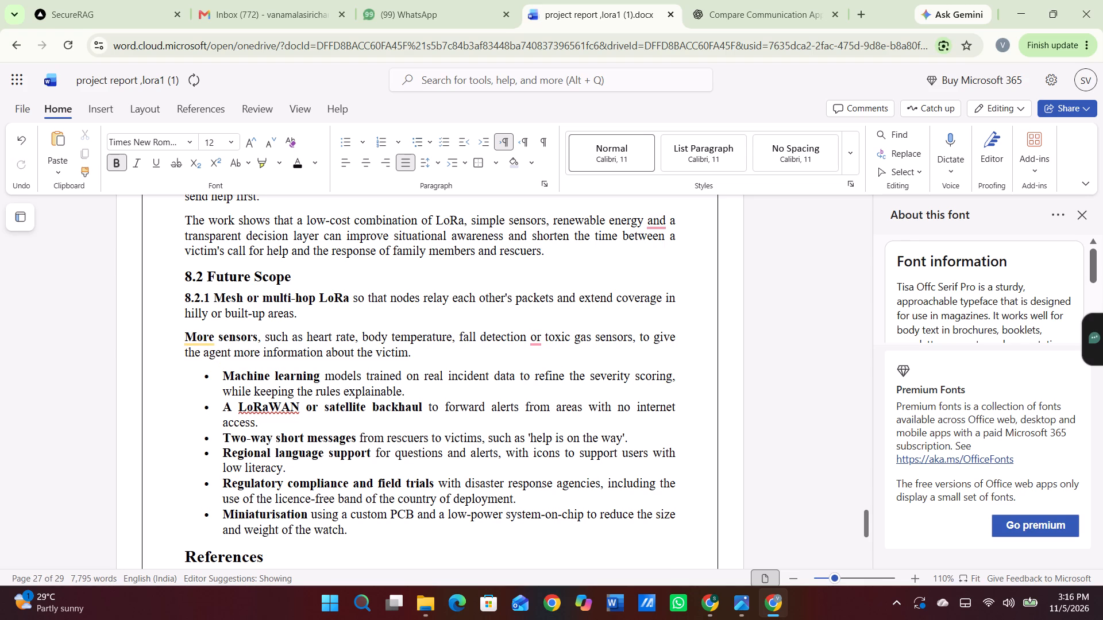
pyautogui.write('82')
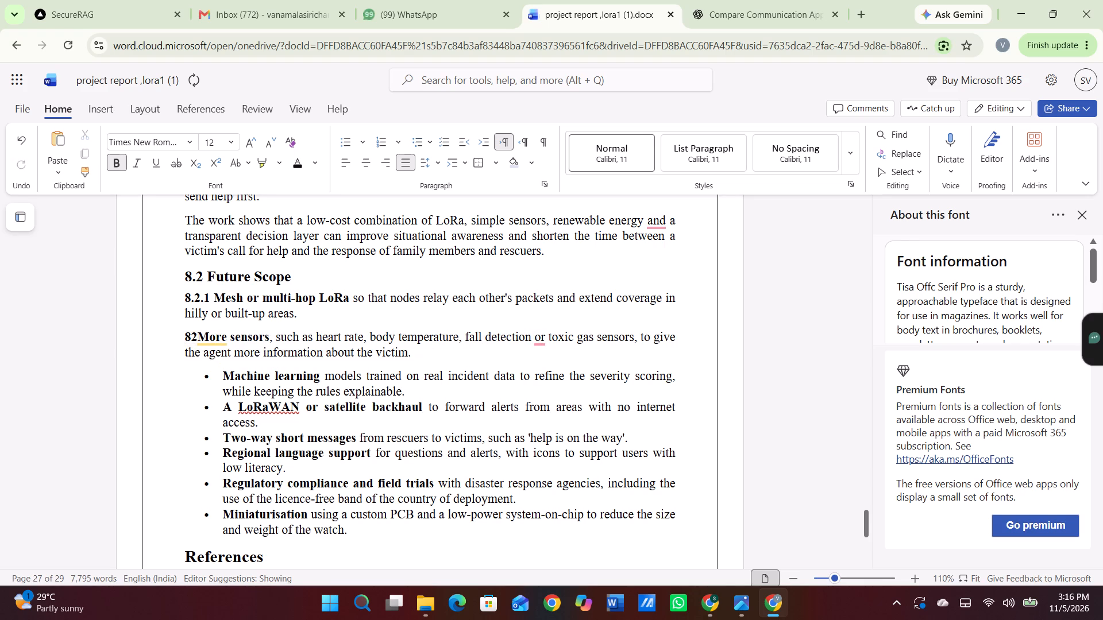
pyautogui.press('BackSpace')
pyautogui.write('.2.')
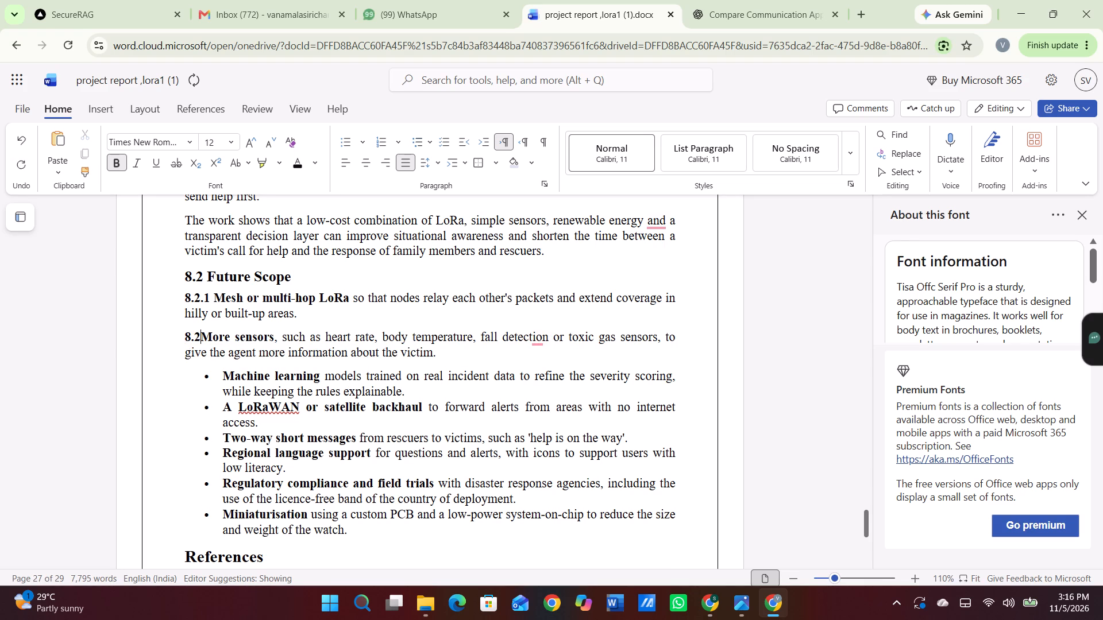
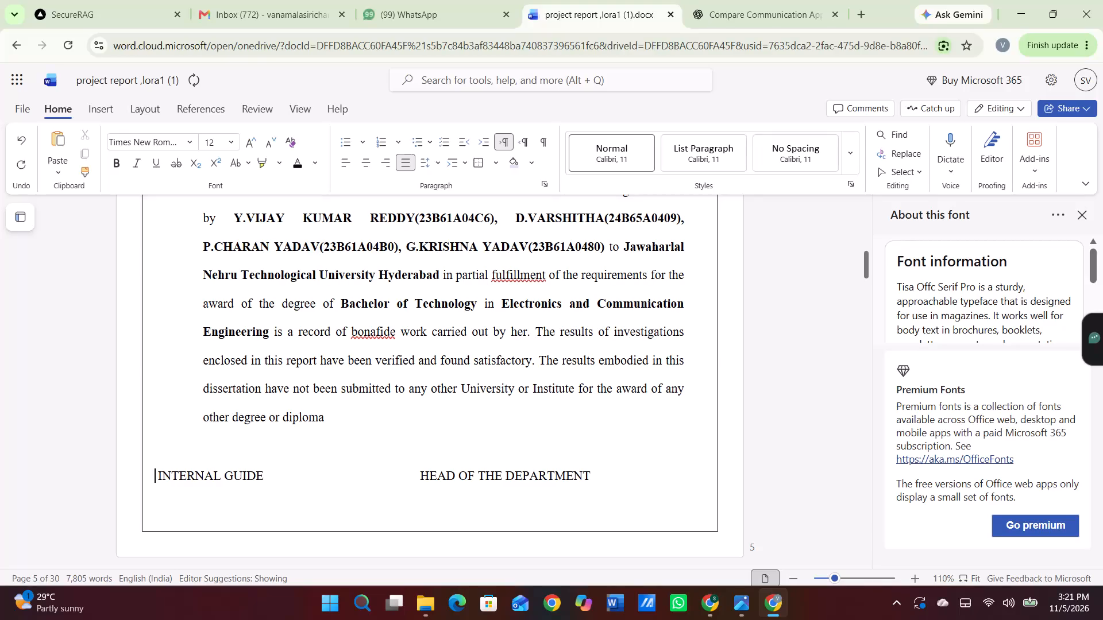
# Indent the INTERNAL GUIDE and HEAD OF THE DEPARTMENT signature line with spaces, keeping one blank line between it and the certificate paragraph.
pyautogui.press('BackSpace')
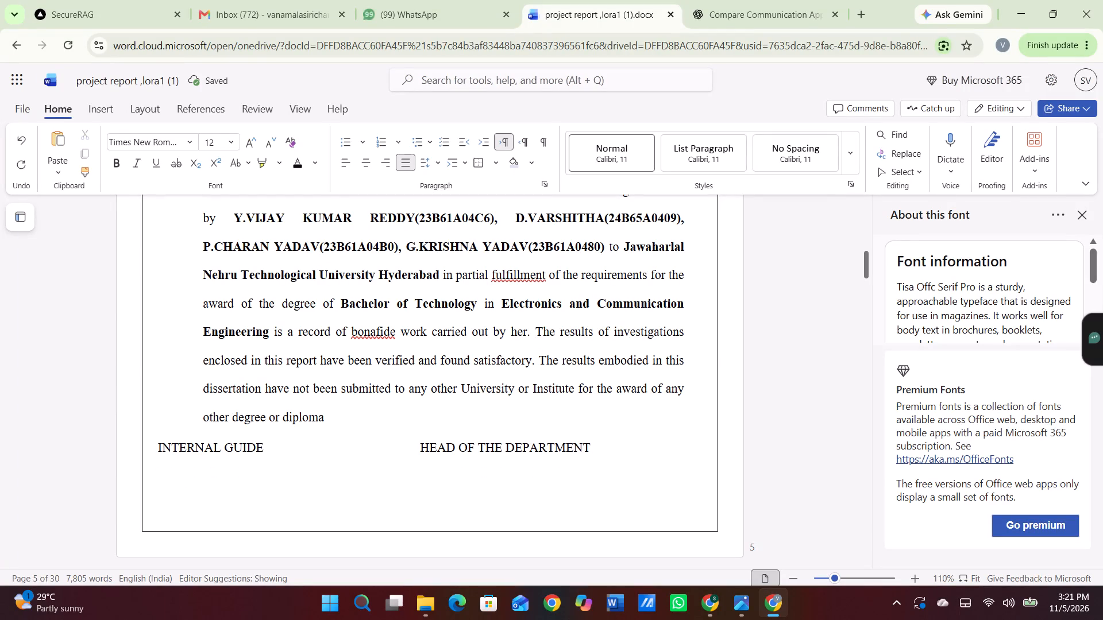
pyautogui.click(154, 447)
pyautogui.press('space')
pyautogui.press('space')
pyautogui.press('space')
pyautogui.press('space')
pyautogui.press('space')
pyautogui.press('space')
pyautogui.press('space')
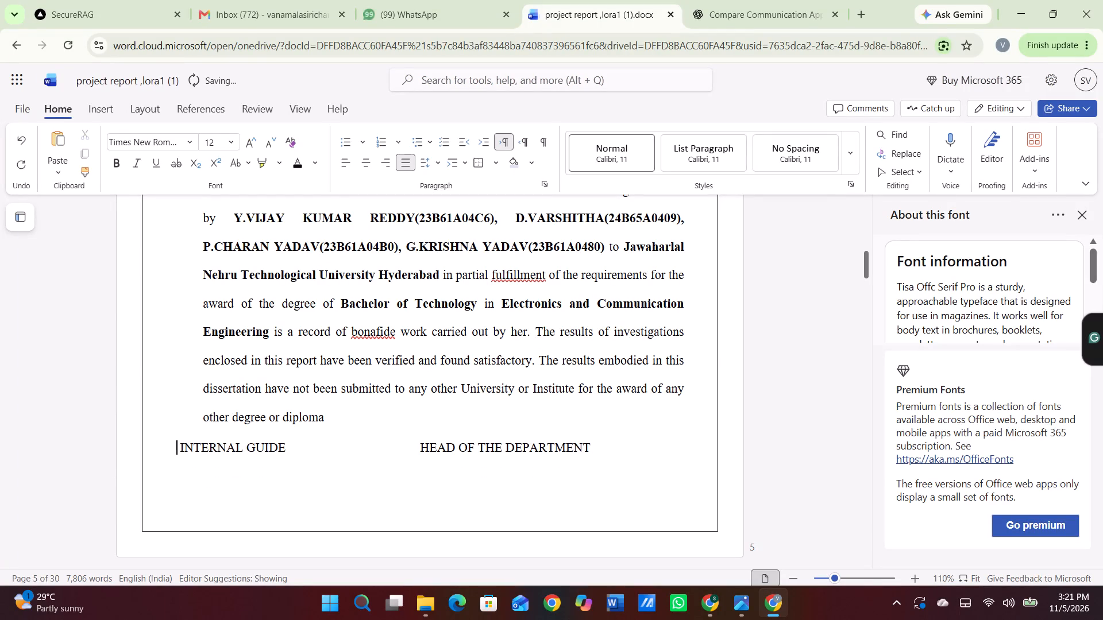
pyautogui.press('space')
pyautogui.press('space')
pyautogui.press('space')
pyautogui.press('space')
pyautogui.press('space')
pyautogui.press('space')
pyautogui.press('space')
pyautogui.press('space')
pyautogui.press('space')
pyautogui.press('space')
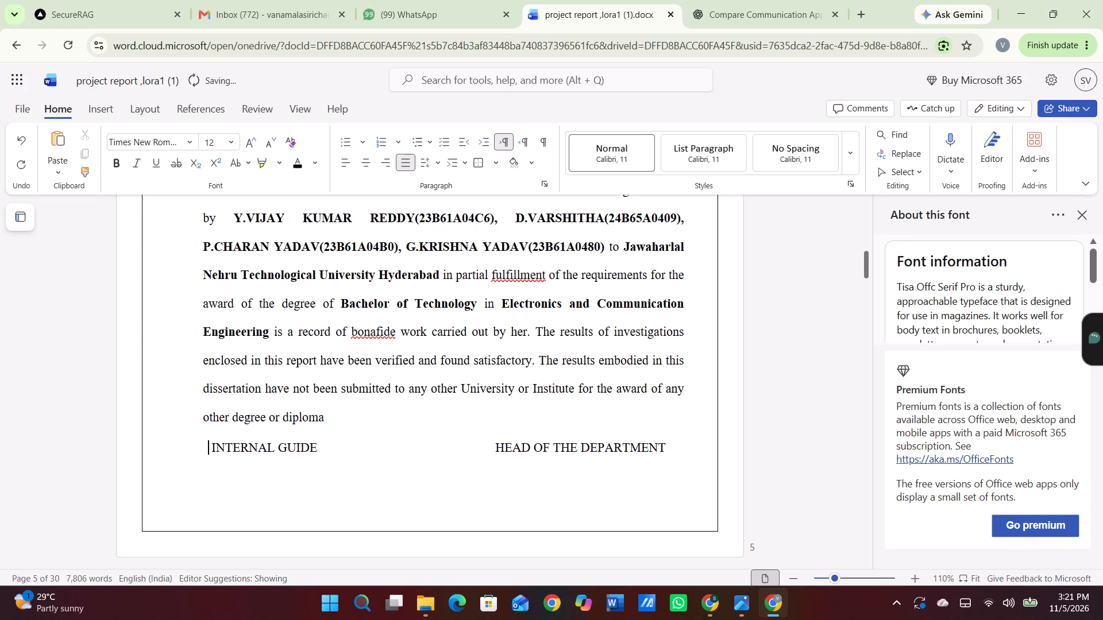
pyautogui.press('space')
pyautogui.press('Return')
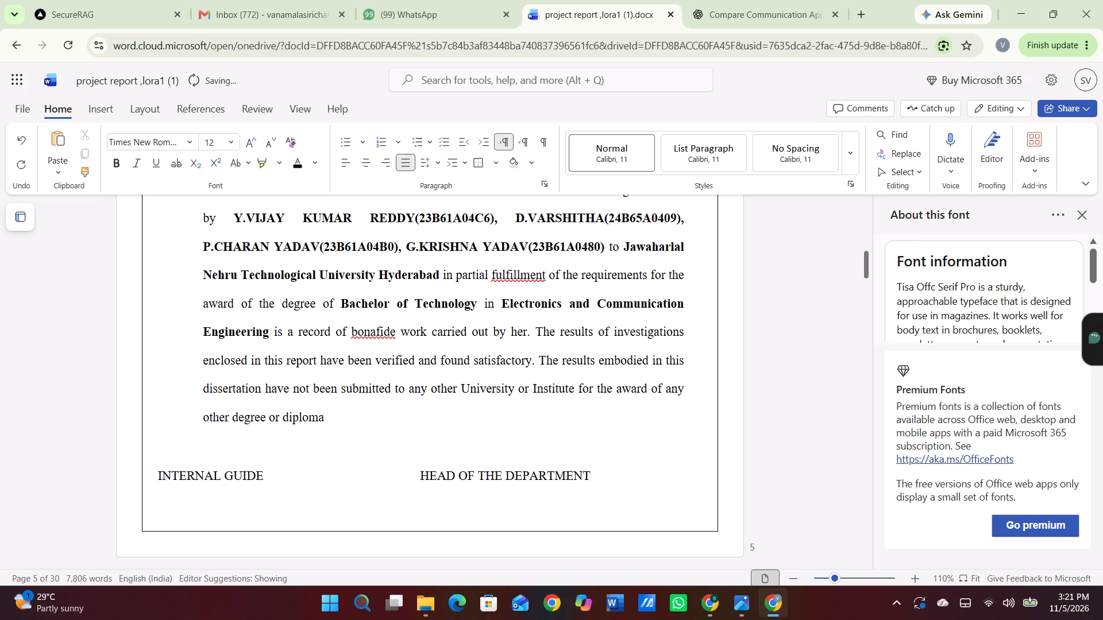
pyautogui.press('space')
pyautogui.press('space')
pyautogui.press('space')
pyautogui.press('space')
pyautogui.press('space')
pyautogui.press('space')
pyautogui.press('space')
pyautogui.press('space')
pyautogui.press('space')
pyautogui.press('space')
pyautogui.press('space')
pyautogui.press('space')
pyautogui.press('space')
pyautogui.press('space')
pyautogui.press('space')
pyautogui.press('space')
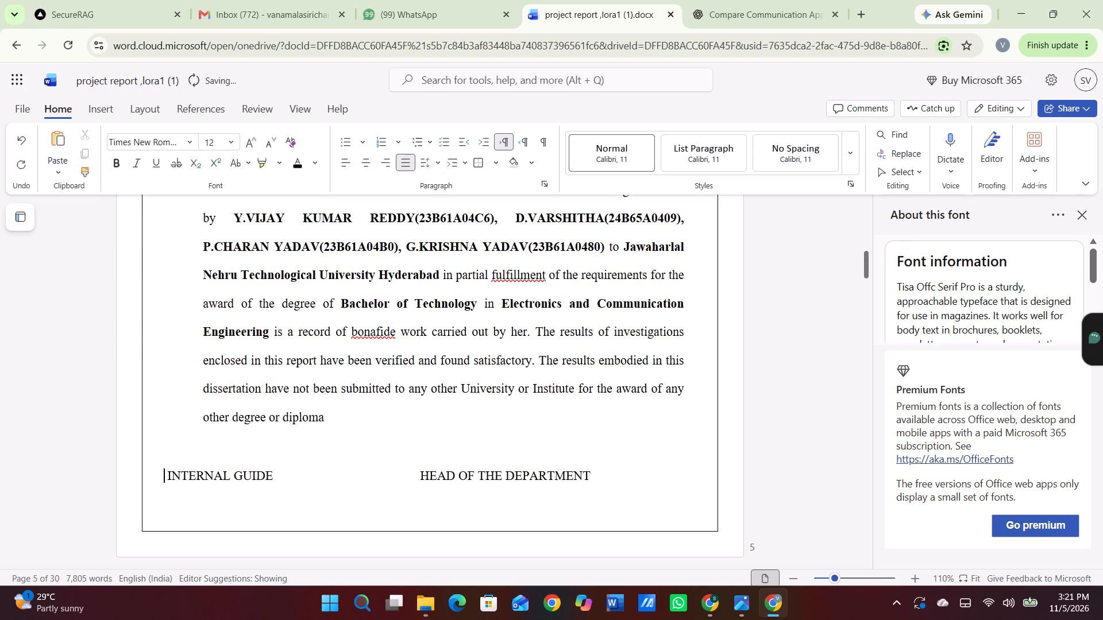
pyautogui.press('space')
pyautogui.press('space')
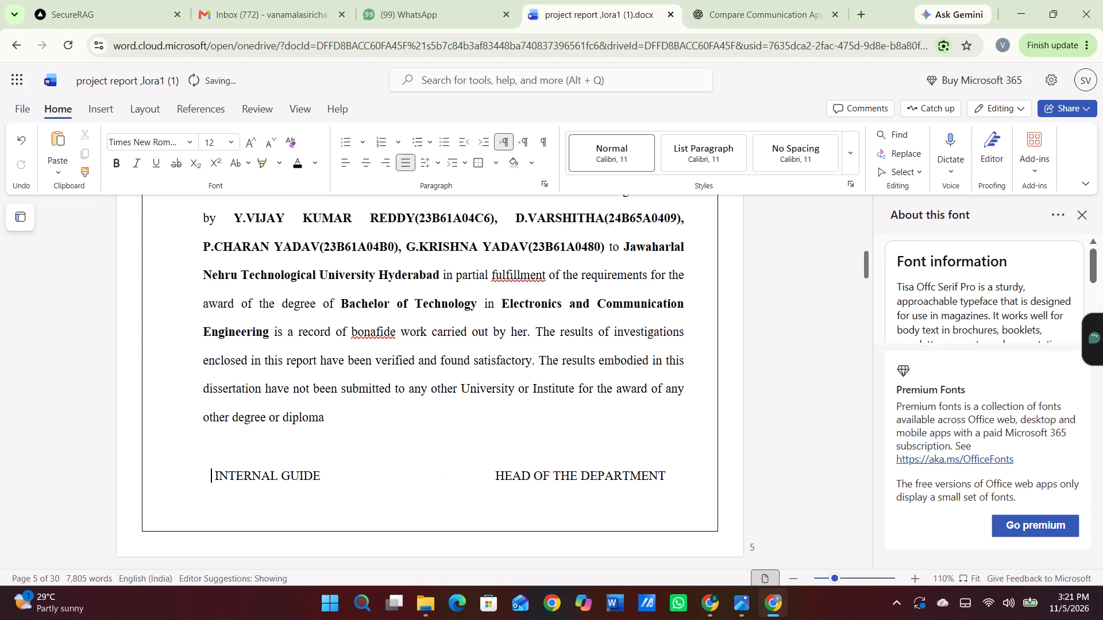
pyautogui.press('space')
pyautogui.press('space')
# Delete the spacing before EXTERNAL EXAMINER and the HEAD OF THE DEPARTMENT label, bringing EXTERNAL EXAMINER onto the INTERNAL GUIDE line.
pyautogui.scroll(-1, 225, 401)
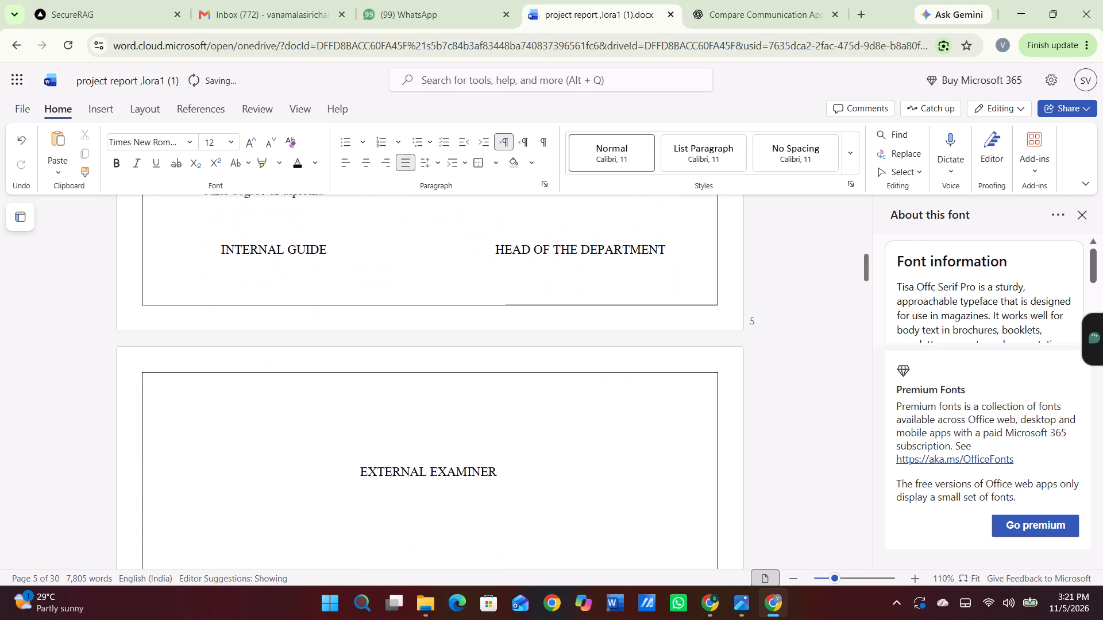
pyautogui.scroll(-1, 225, 401)
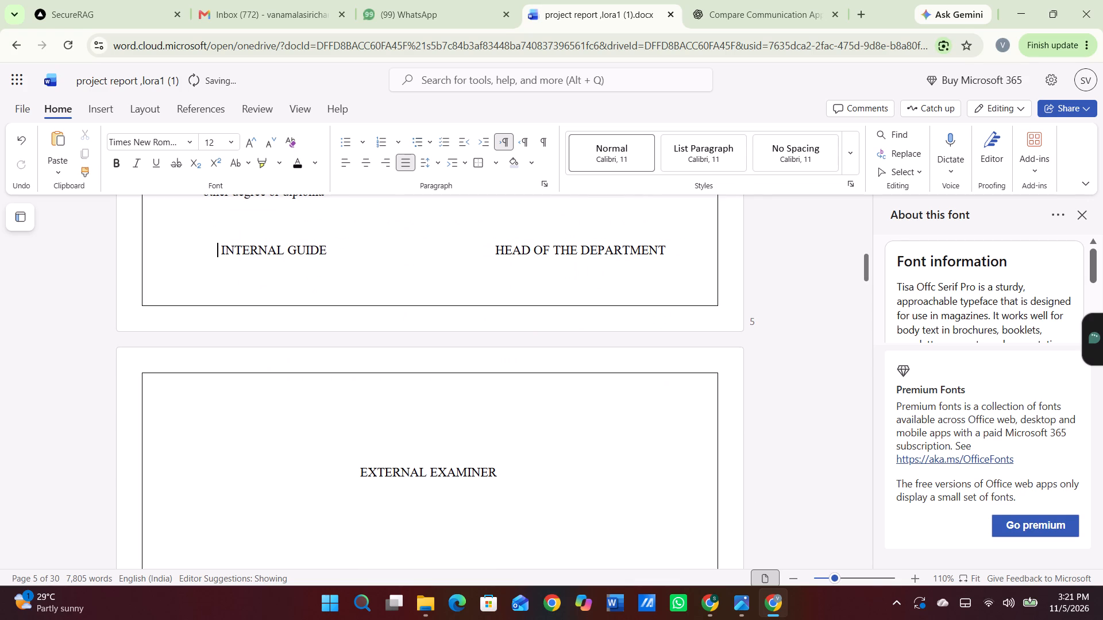
pyautogui.click(362, 472)
pyautogui.press('BackSpace')
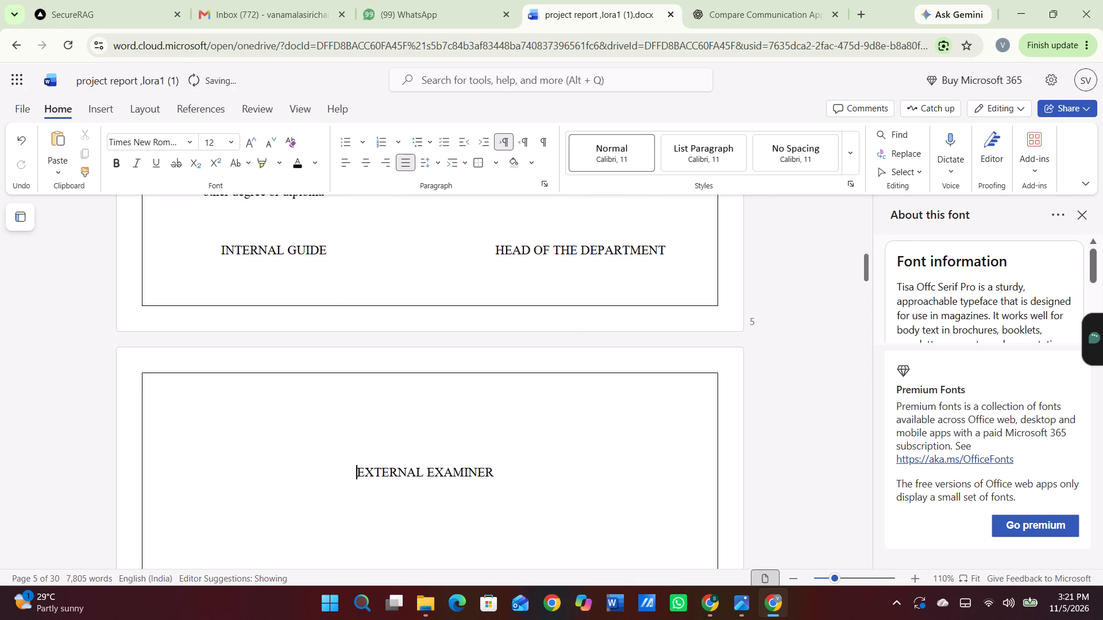
pyautogui.press('BackSpace')
pyautogui.press('BackSpace')
pyautogui.press('BackSpace')
pyautogui.press('BackSpace')
pyautogui.press('BackSpace')
pyautogui.press('BackSpace')
pyautogui.press('BackSpace')
pyautogui.press('BackSpace')
pyautogui.press('BackSpace')
pyautogui.press('BackSpace')
pyautogui.press('BackSpace')
pyautogui.press('BackSpace')
pyautogui.press('BackSpace')
pyautogui.press('BackSpace')
pyautogui.press('BackSpace')
pyautogui.press('BackSpace')
pyautogui.press('BackSpace')
pyautogui.press('BackSpace')
pyautogui.press('BackSpace')
pyautogui.press('BackSpace')
pyautogui.press('BackSpace')
pyautogui.press('BackSpace')
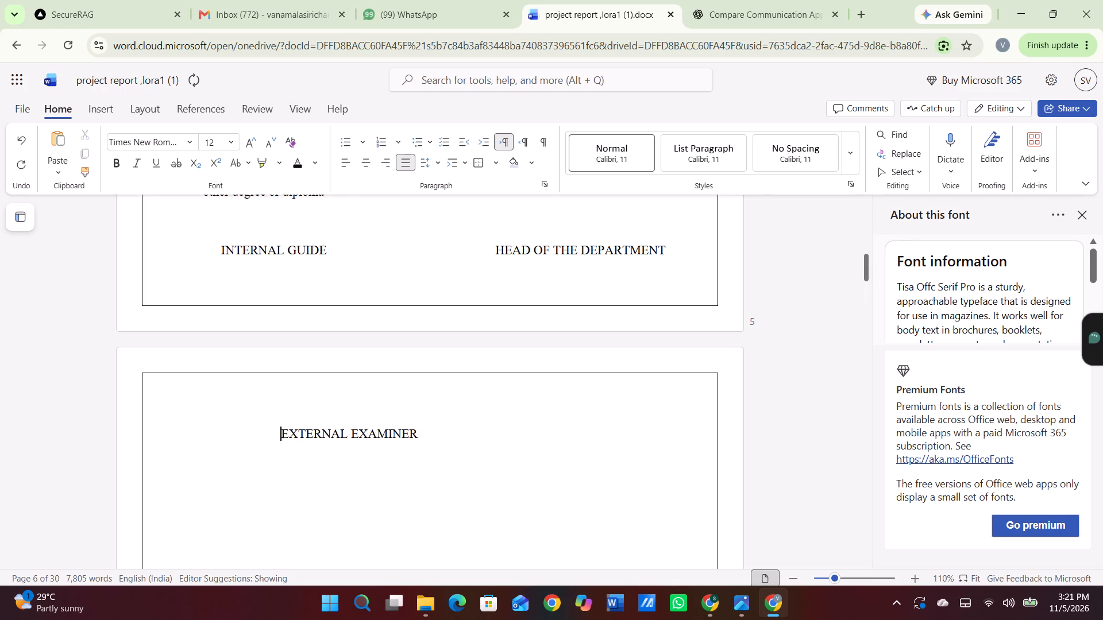
pyautogui.press('Return')
pyautogui.press('BackSpace')
pyautogui.press('BackSpace')
pyautogui.press('BackSpace')
pyautogui.press('BackSpace')
pyautogui.press('BackSpace')
pyautogui.press('BackSpace')
pyautogui.press('BackSpace')
pyautogui.press('BackSpace')
pyautogui.press('BackSpace')
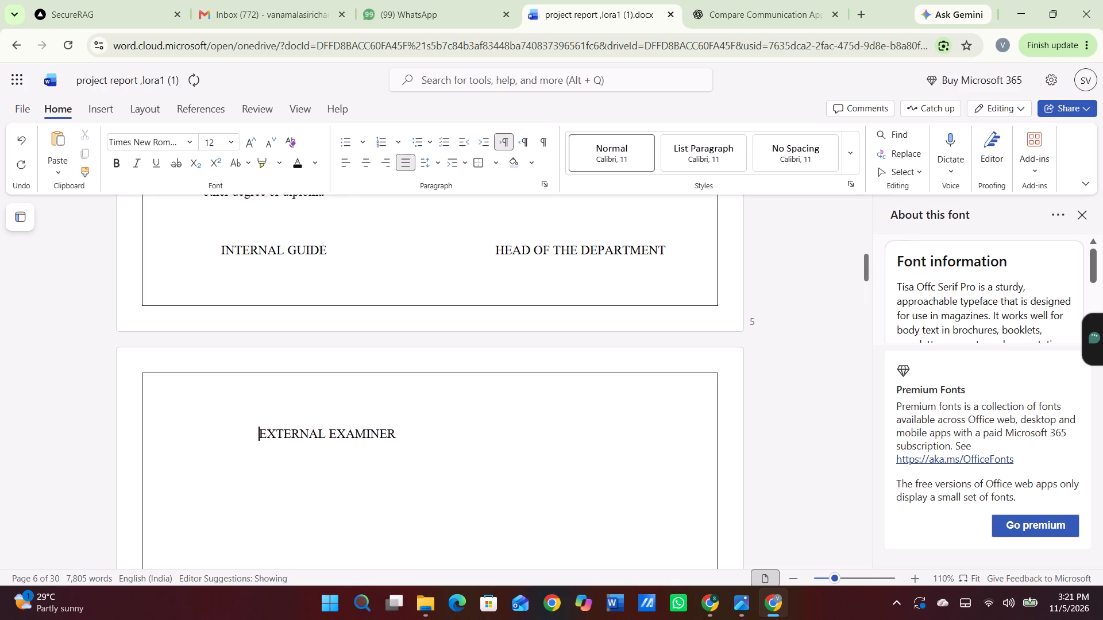
pyautogui.press('BackSpace')
pyautogui.press('BackSpace')
pyautogui.press('BackSpace')
pyautogui.press('BackSpace')
pyautogui.press('BackSpace')
pyautogui.press('BackSpace')
pyautogui.press('BackSpace')
pyautogui.press('BackSpace')
pyautogui.press('BackSpace')
pyautogui.press('BackSpace')
pyautogui.press('BackSpace')
pyautogui.press('BackSpace')
pyautogui.press('BackSpace')
pyautogui.press('BackSpace')
pyautogui.press('BackSpace')
pyautogui.press('BackSpace')
pyautogui.press('BackSpace')
pyautogui.press('BackSpace')
pyautogui.press('BackSpace')
pyautogui.press('BackSpace')
pyautogui.press('BackSpace')
pyautogui.press('BackSpace')
pyautogui.press('BackSpace')
pyautogui.press('BackSpace')
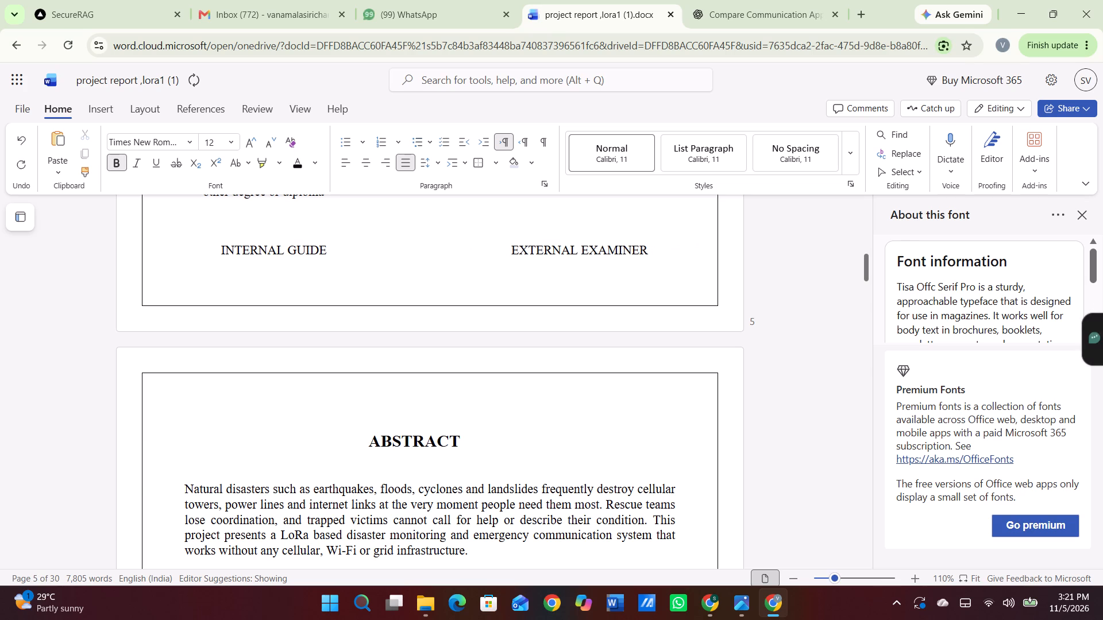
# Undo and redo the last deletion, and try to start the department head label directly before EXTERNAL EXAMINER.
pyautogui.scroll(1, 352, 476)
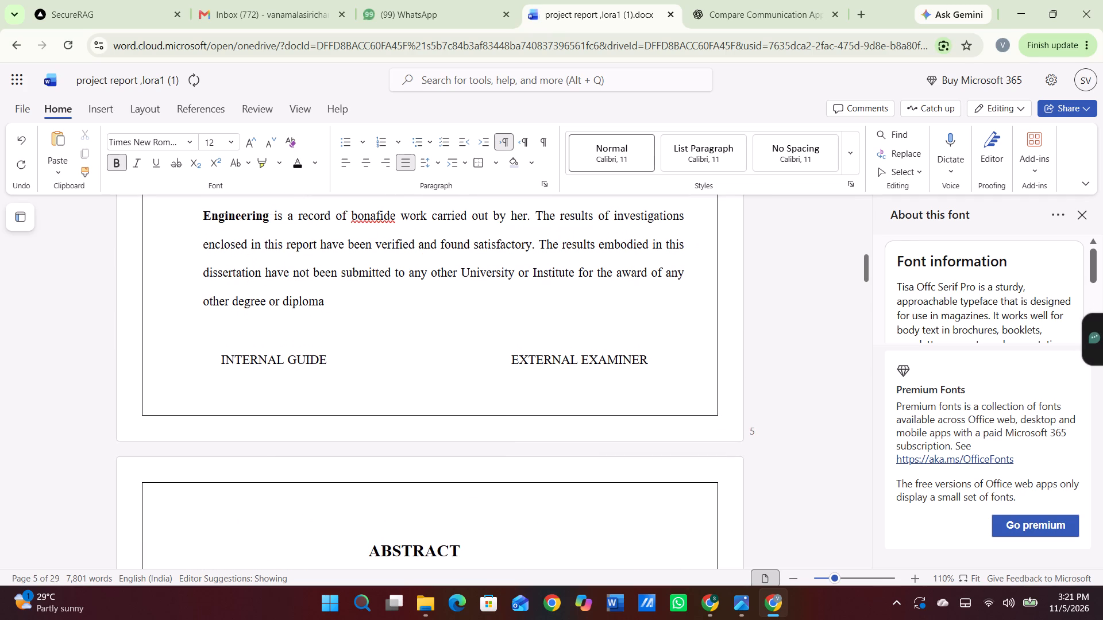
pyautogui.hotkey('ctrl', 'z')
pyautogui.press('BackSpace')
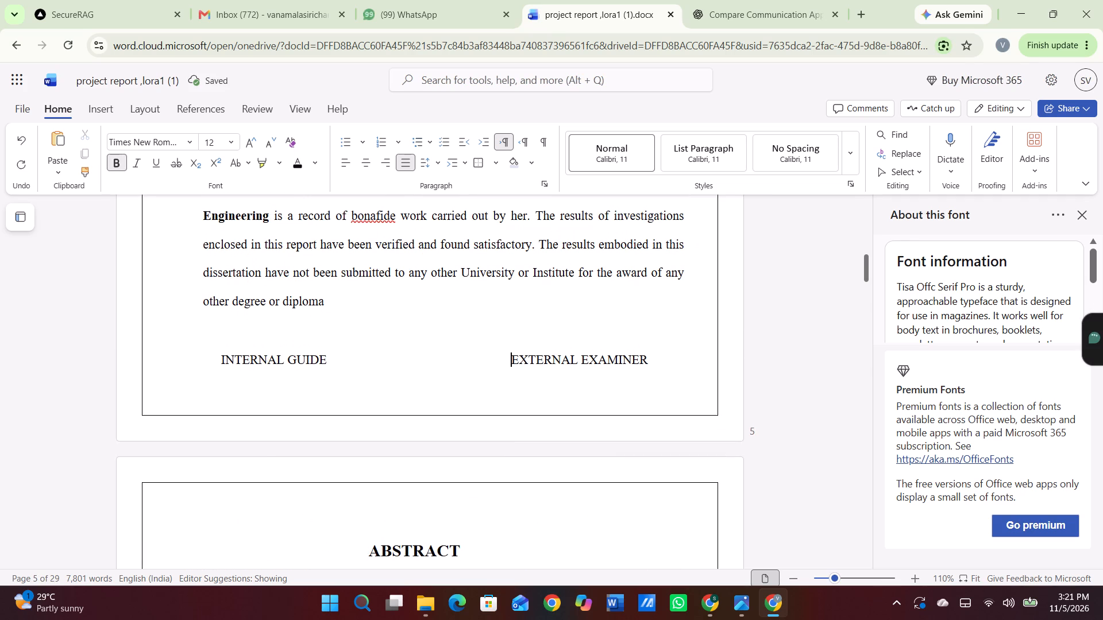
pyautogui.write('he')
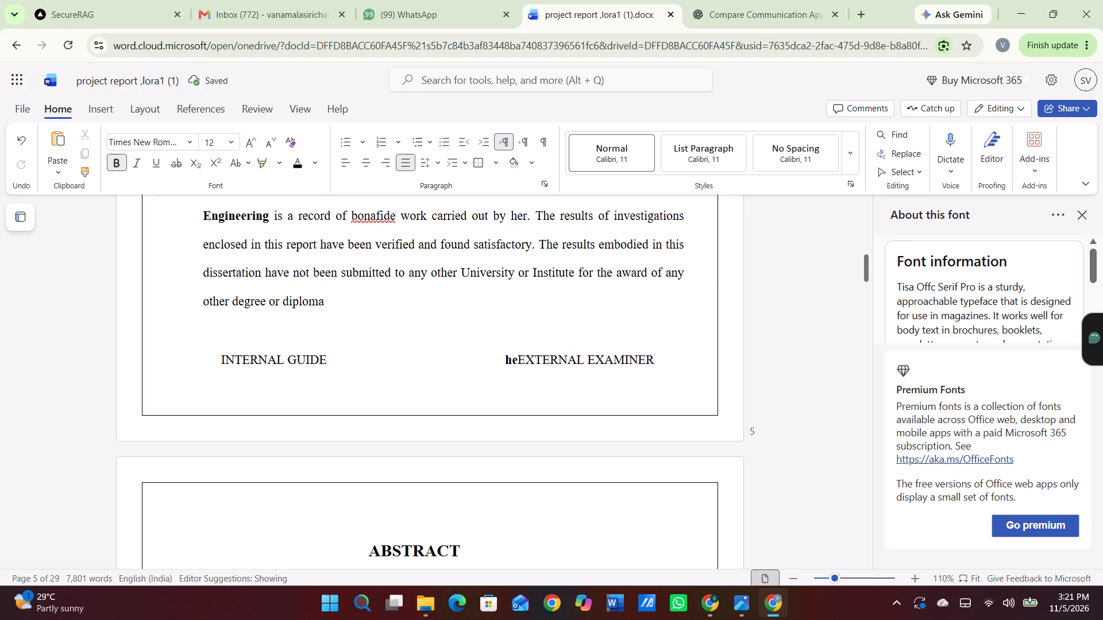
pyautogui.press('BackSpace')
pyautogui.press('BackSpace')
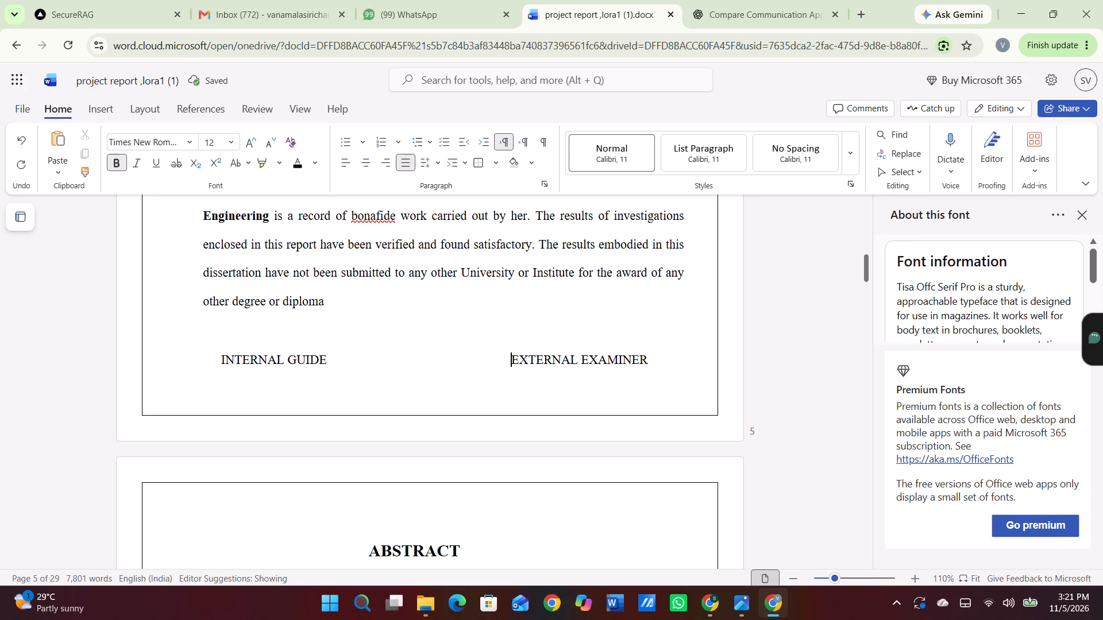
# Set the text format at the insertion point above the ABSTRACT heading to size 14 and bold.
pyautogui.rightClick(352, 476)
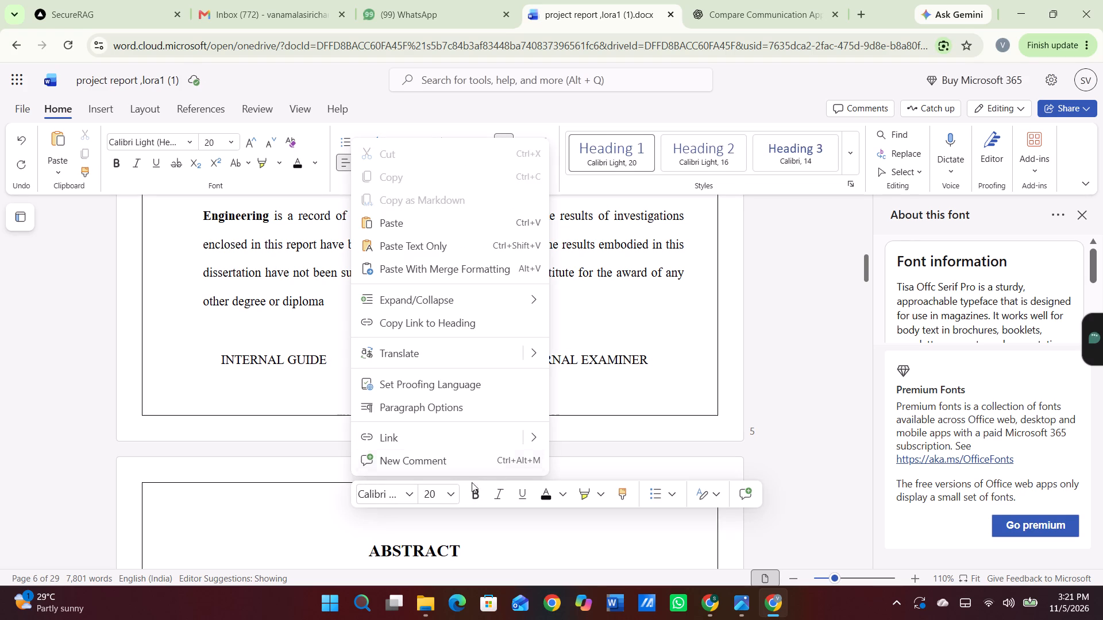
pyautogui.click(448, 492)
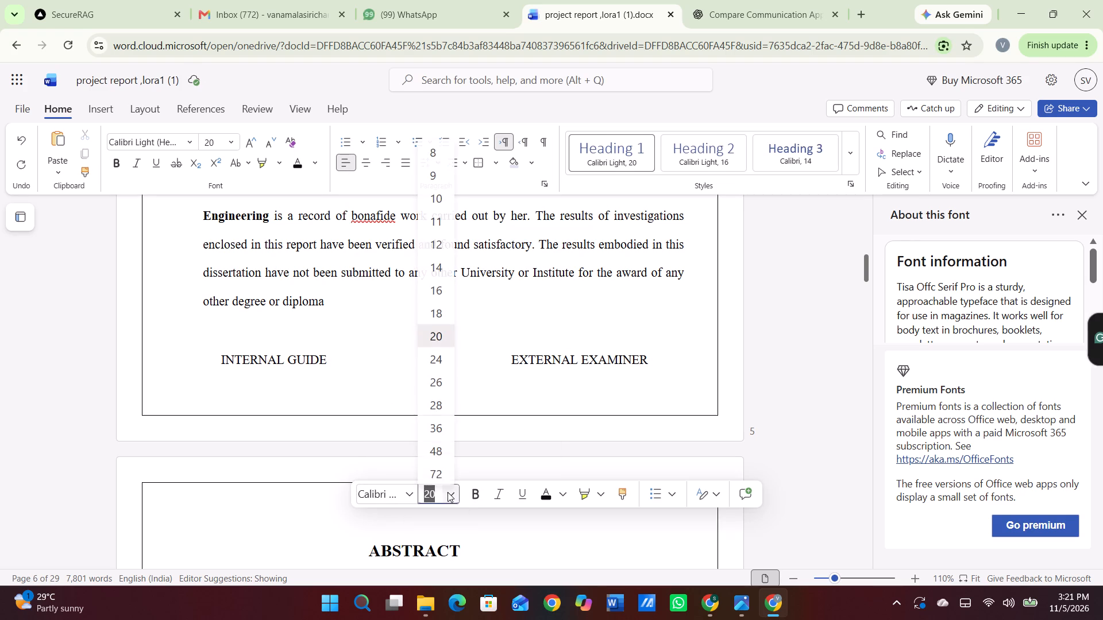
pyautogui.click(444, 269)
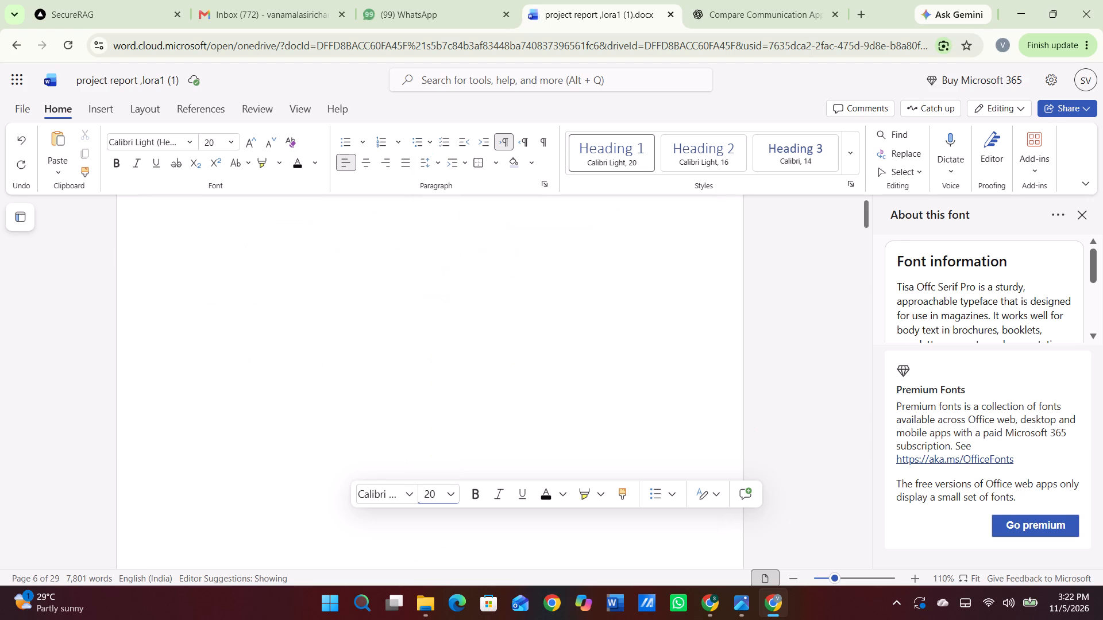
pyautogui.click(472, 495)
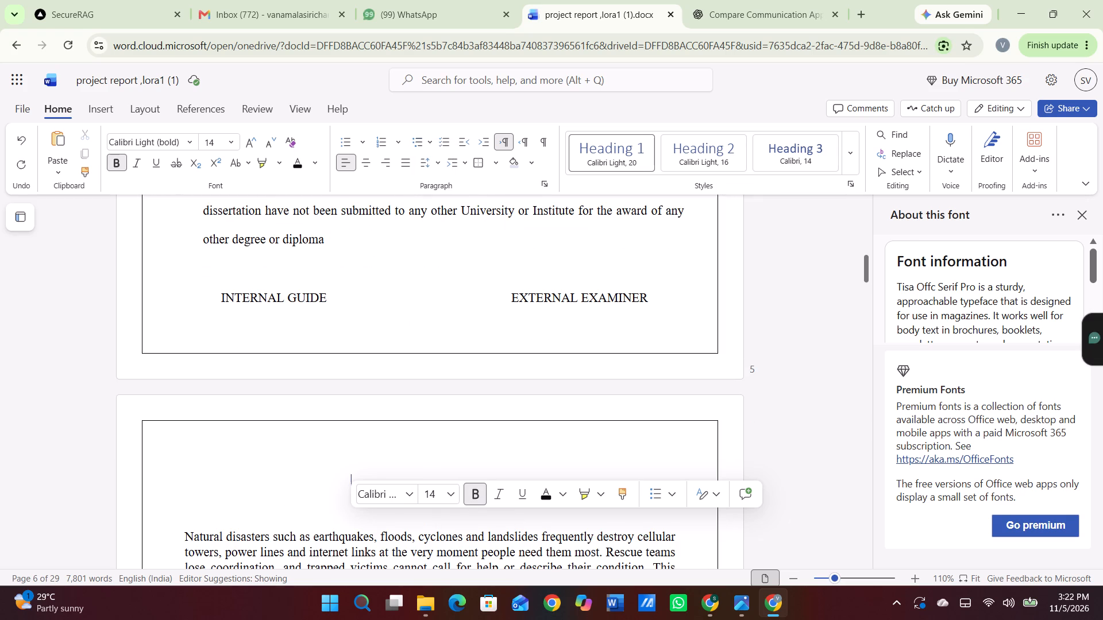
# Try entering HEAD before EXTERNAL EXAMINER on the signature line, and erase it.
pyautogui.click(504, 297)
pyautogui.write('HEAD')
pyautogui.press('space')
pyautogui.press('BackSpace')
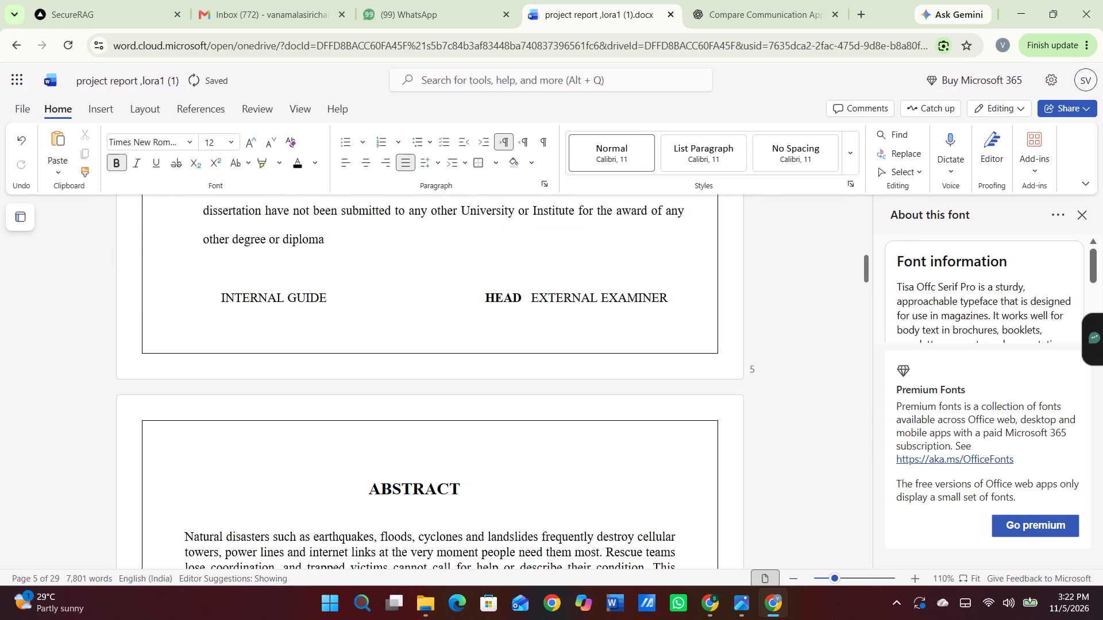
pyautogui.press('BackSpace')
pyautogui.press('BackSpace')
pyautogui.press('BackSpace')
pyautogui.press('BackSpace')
# Turn off bold and insert HEAD OF THE DEPARTMENT between INTERNAL GUIDE and EXTERNAL EXAMINER on the signature line.
pyautogui.click(506, 297)
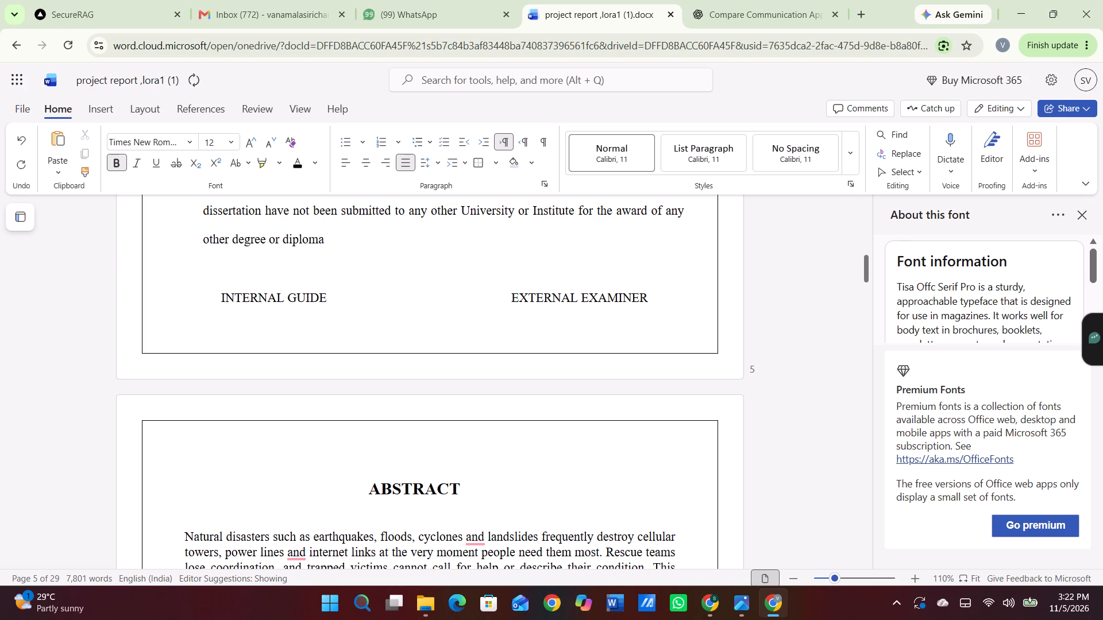
pyautogui.click(492, 297)
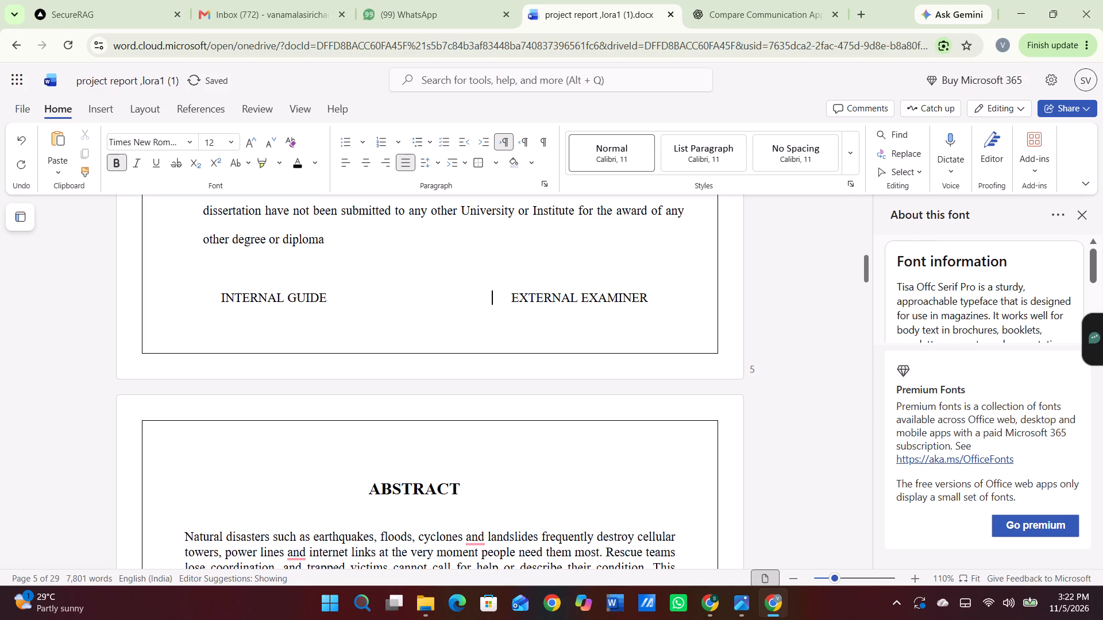
pyautogui.click(494, 302)
pyautogui.rightClick(494, 302)
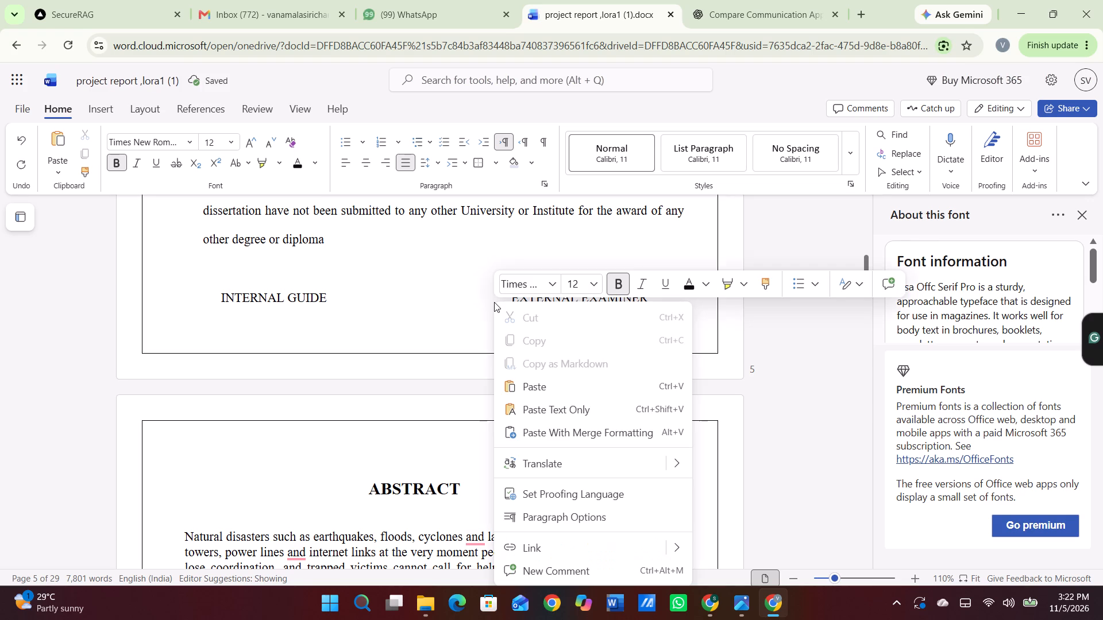
pyautogui.click(619, 281)
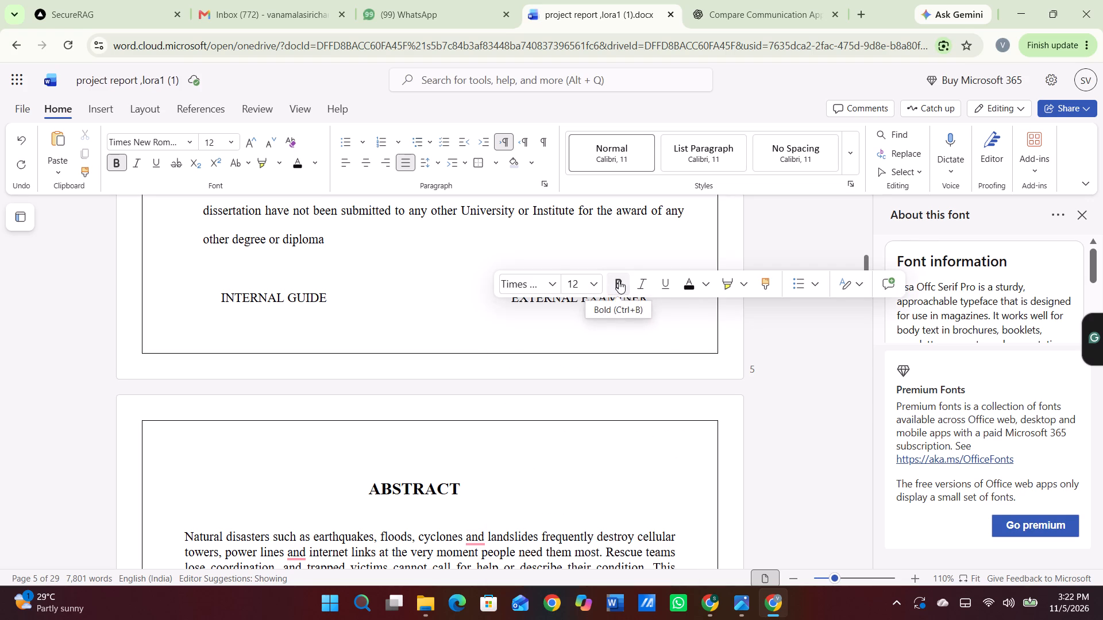
pyautogui.press('h')
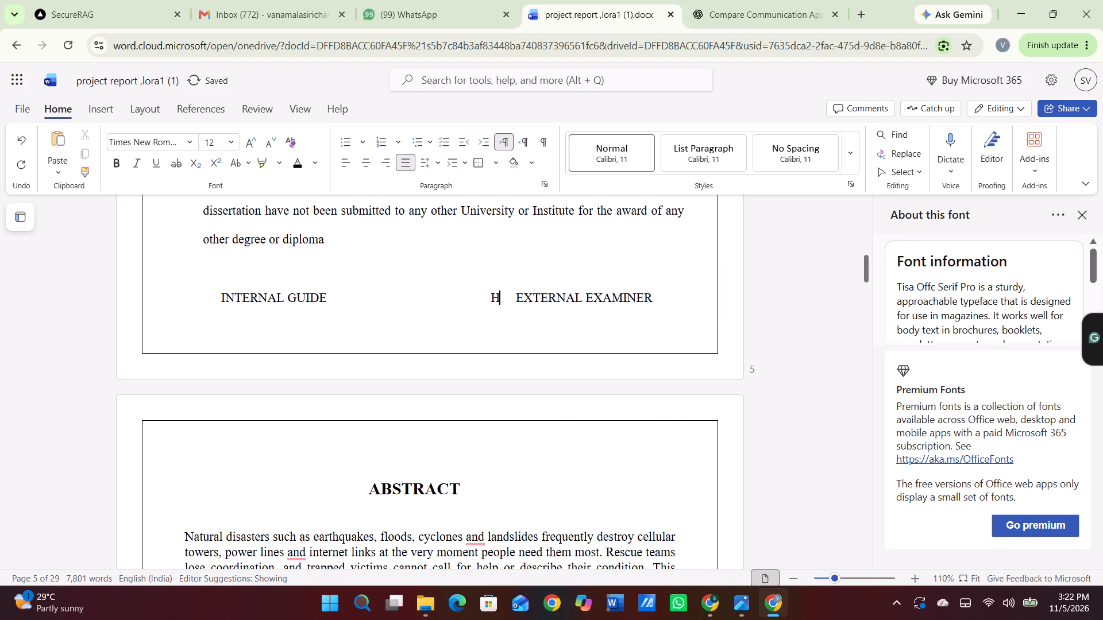
pyautogui.write('EA')
pyautogui.write('D O')
pyautogui.write('F THE')
pyautogui.press('space')
pyautogui.write('DEPART')
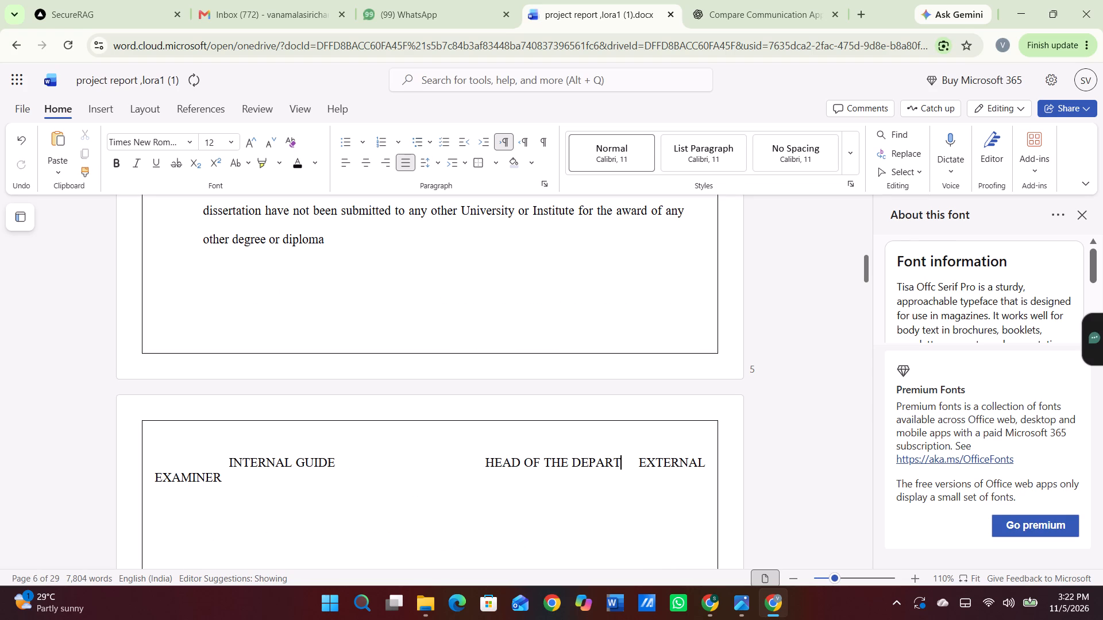
pyautogui.write('MENT')
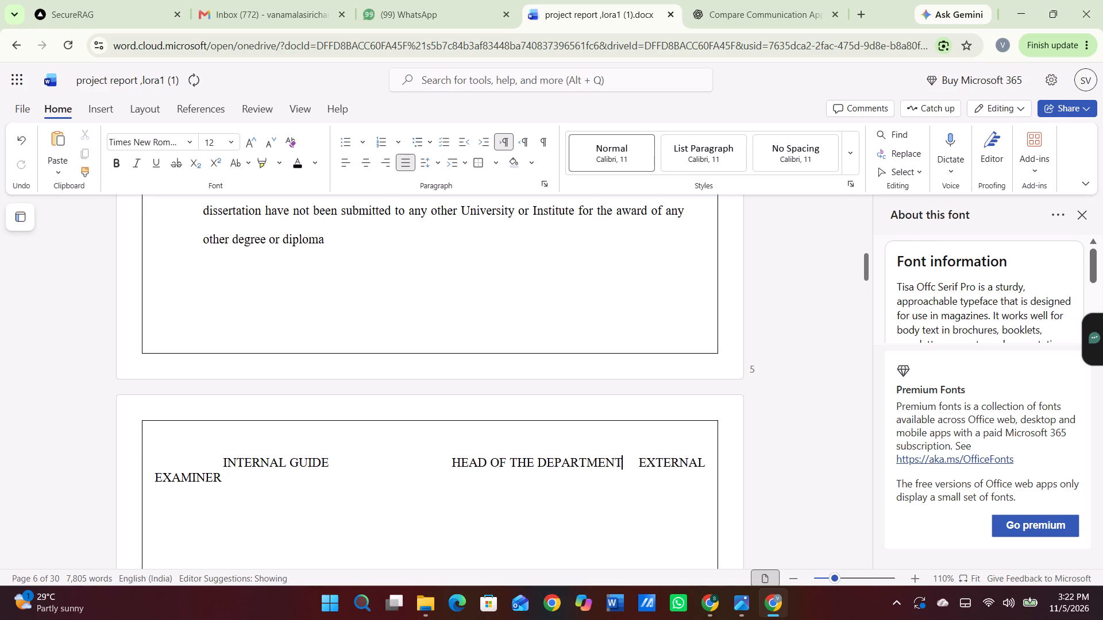
# Remove the leading spaces and line break before INTERNAL GUIDE to pull the signature line up directly under the certificate paragraph.
pyautogui.click(312, 301)
pyautogui.press('BackSpace')
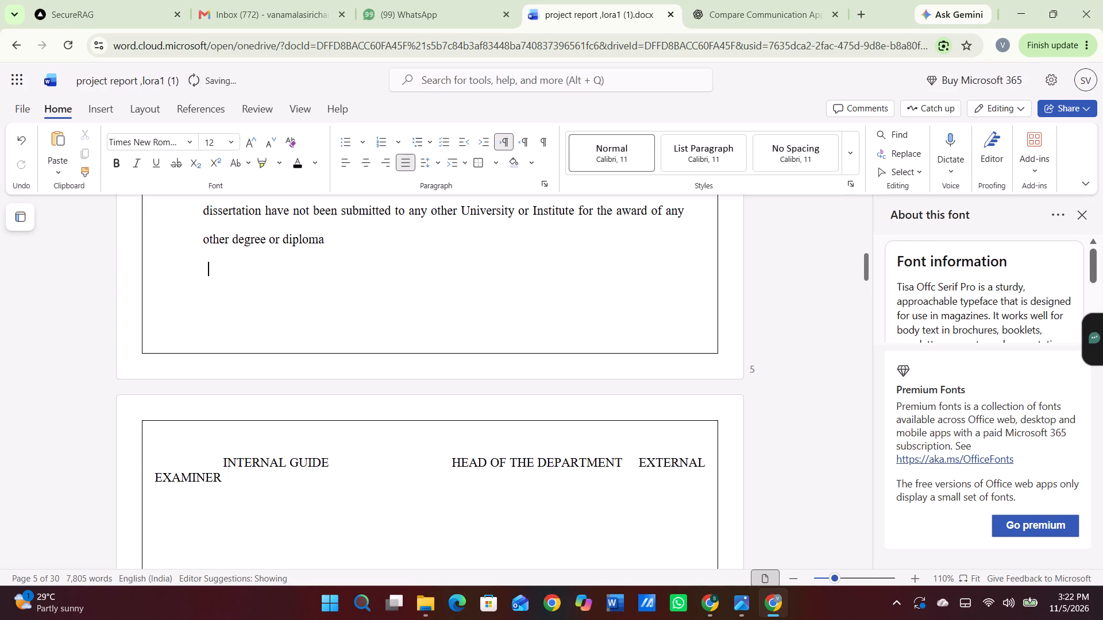
pyautogui.press('BackSpace')
pyautogui.press('BackSpace')
pyautogui.press('BackSpace')
pyautogui.click(220, 464)
pyautogui.press('BackSpace')
pyautogui.press('BackSpace')
pyautogui.press('BackSpace')
pyautogui.press('BackSpace')
pyautogui.press('BackSpace')
pyautogui.press('BackSpace')
pyautogui.press('BackSpace')
pyautogui.press('BackSpace')
pyautogui.press('BackSpace')
pyautogui.press('BackSpace')
pyautogui.press('BackSpace')
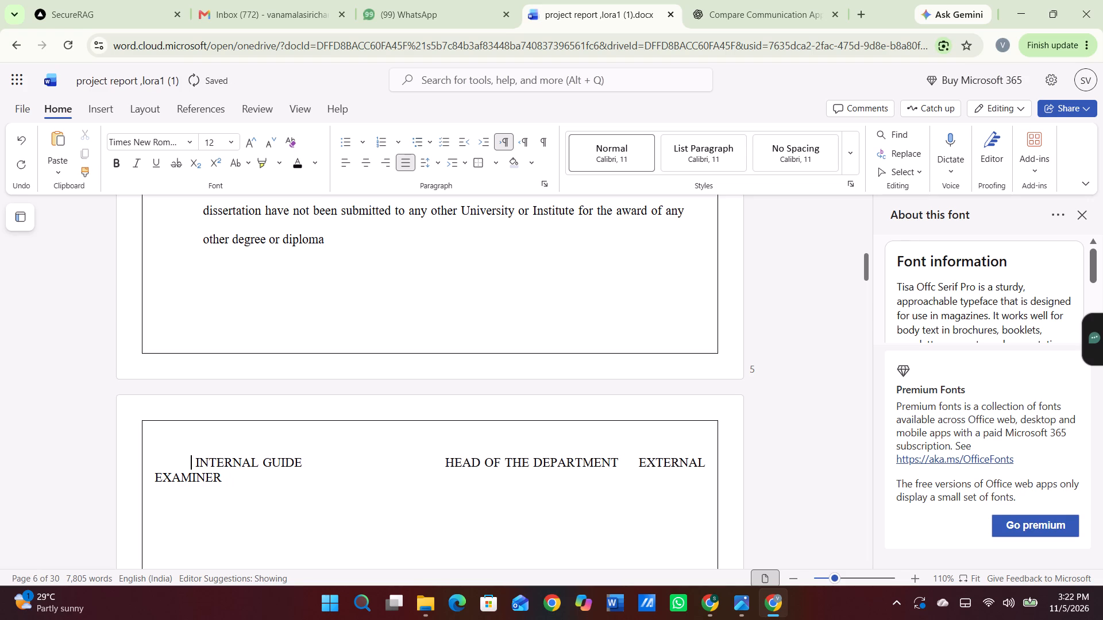
pyautogui.press('BackSpace')
pyautogui.press('BackSpace')
pyautogui.press('BackSpace')
pyautogui.press('BackSpace')
pyautogui.press('BackSpace')
pyautogui.press('BackSpace')
pyautogui.press('BackSpace')
pyautogui.press('BackSpace')
pyautogui.press('BackSpace')
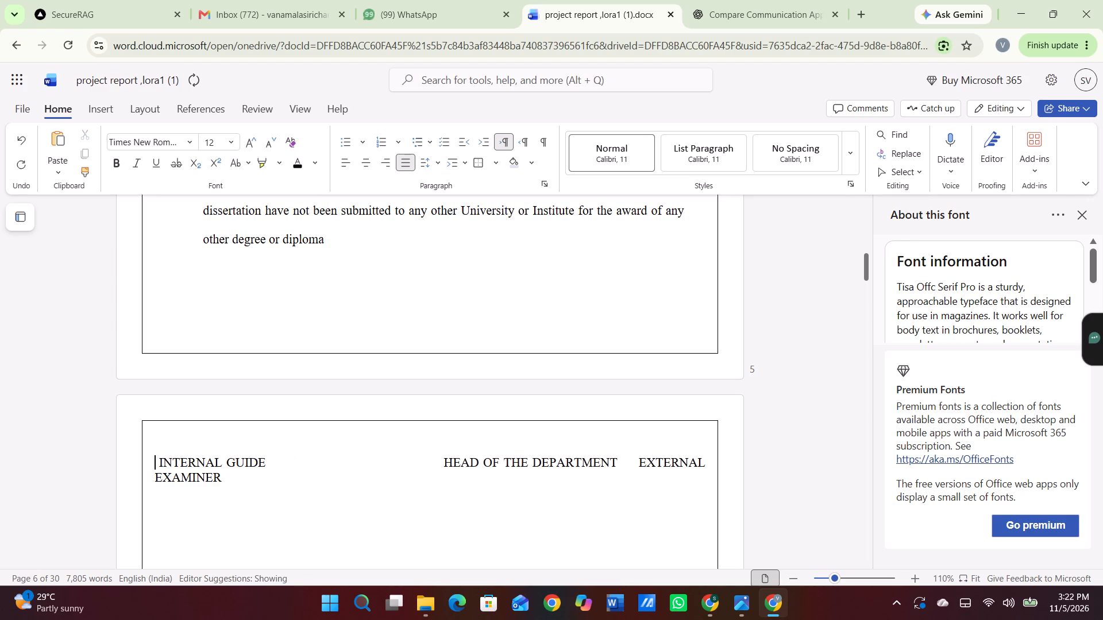
pyautogui.press('BackSpace')
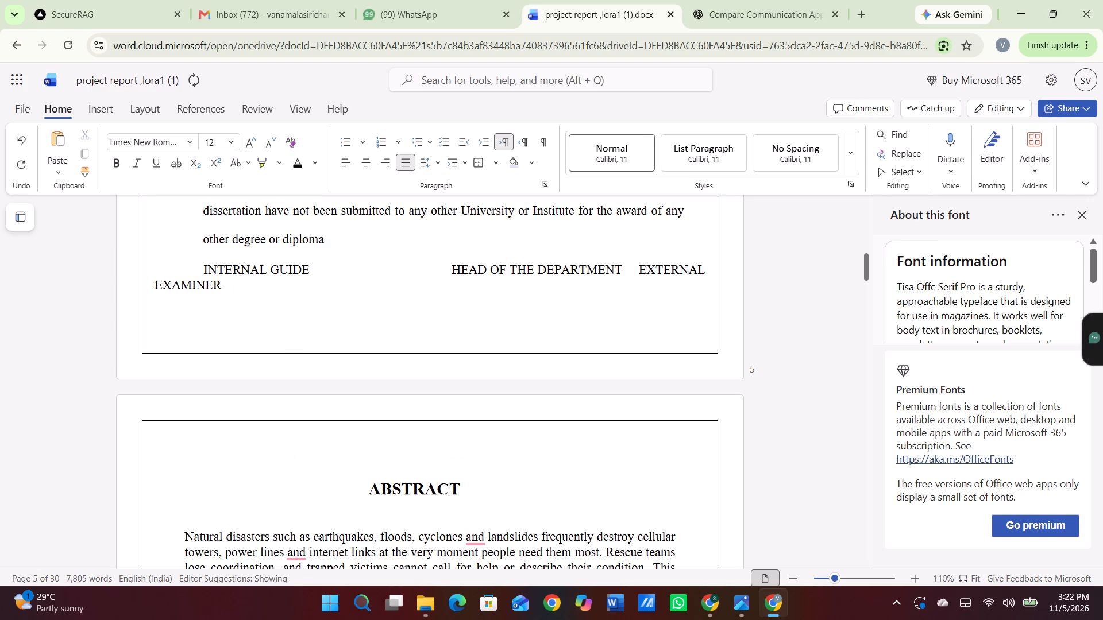
# Move EXTERNAL EXAMINER onto its own line below the other signature labels and indent it with spaces towards the page centre.
pyautogui.click(638, 269)
pyautogui.press('Return')
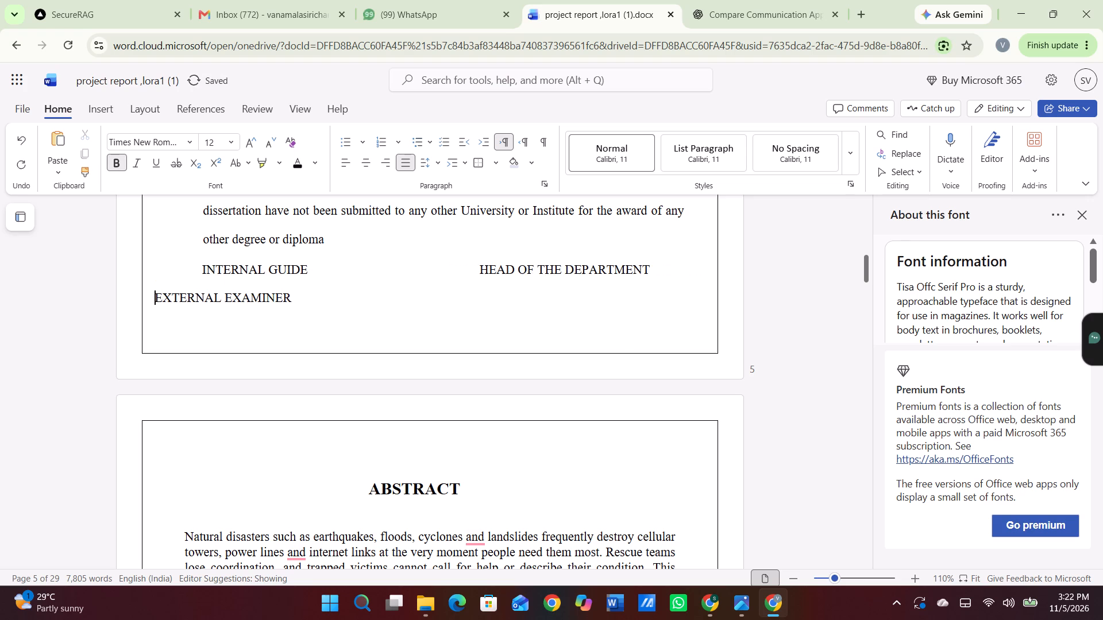
pyautogui.press('space')
pyautogui.press('space')
pyautogui.press('space')
pyautogui.press('space')
pyautogui.press('space')
pyautogui.press('space')
pyautogui.press('space')
pyautogui.press('space')
pyautogui.press('space')
pyautogui.press('space')
pyautogui.press('space')
pyautogui.press('space')
pyautogui.press('space')
pyautogui.press('space')
pyautogui.press('space')
pyautogui.press('space')
pyautogui.press('space')
pyautogui.press('space')
pyautogui.press('space')
pyautogui.press('space')
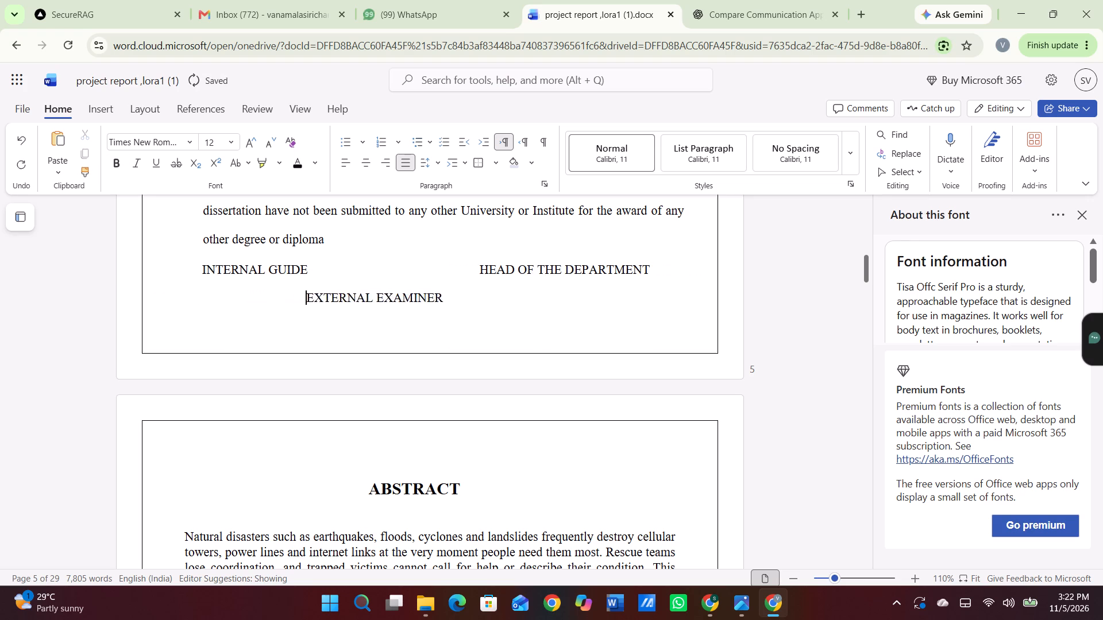
pyautogui.press('Return')
pyautogui.press('BackSpace')
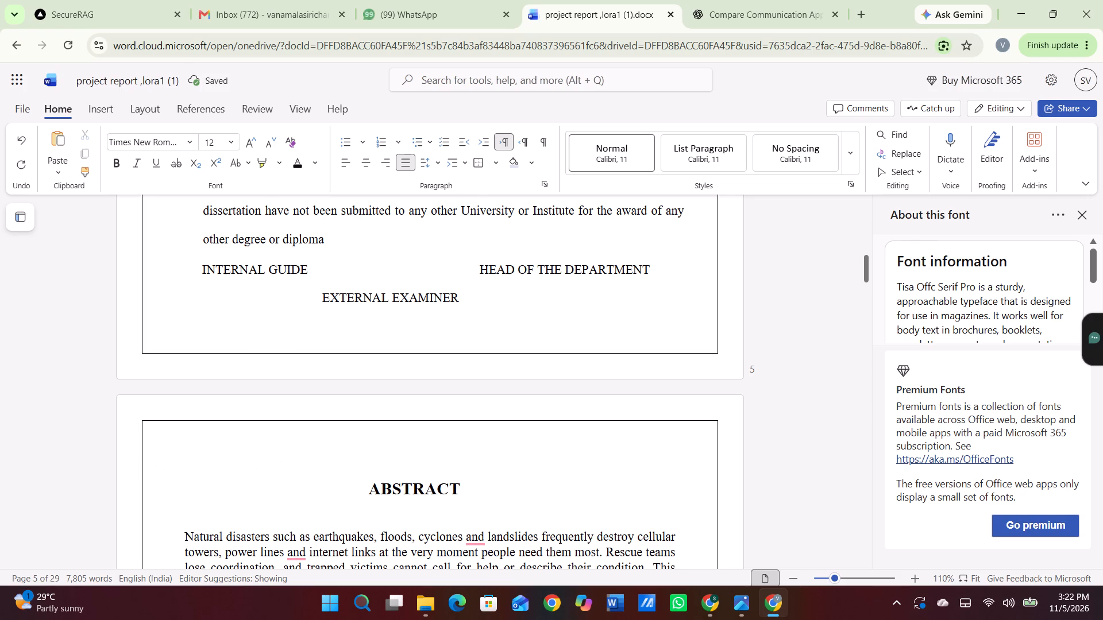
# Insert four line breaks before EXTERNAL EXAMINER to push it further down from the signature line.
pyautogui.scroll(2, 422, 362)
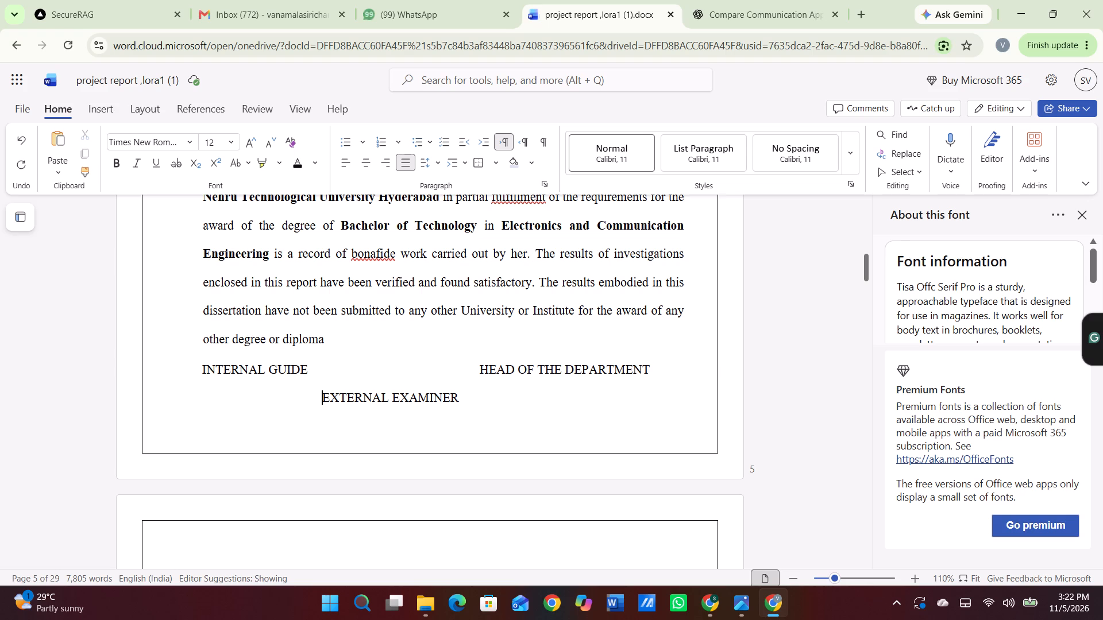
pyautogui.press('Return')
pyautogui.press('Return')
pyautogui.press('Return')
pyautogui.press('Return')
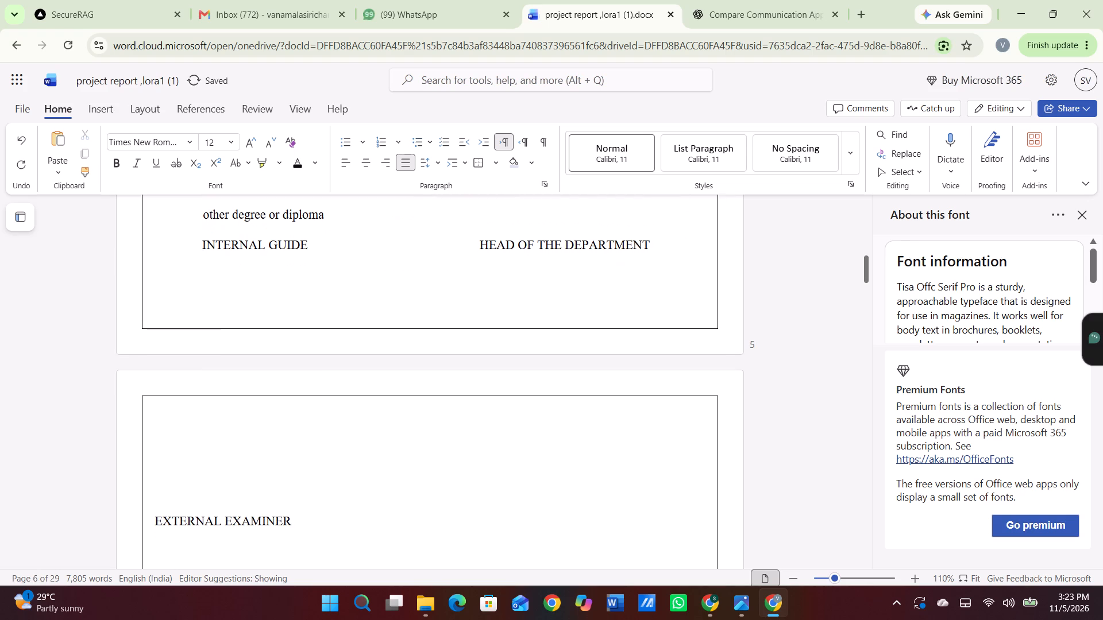
# Add a line break before INTERNAL GUIDE and re-indent it with spaces to align with the certificate paragraph's left edge.
pyautogui.click(196, 245)
pyautogui.press('Return')
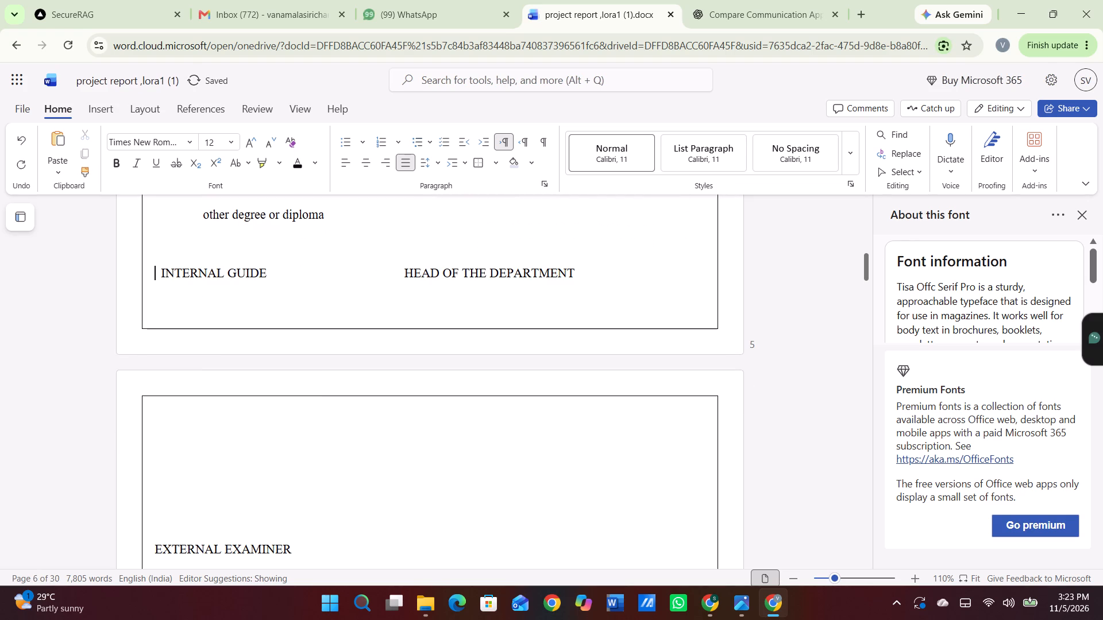
pyautogui.press('space')
pyautogui.press('space')
pyautogui.press('space')
pyautogui.press('space')
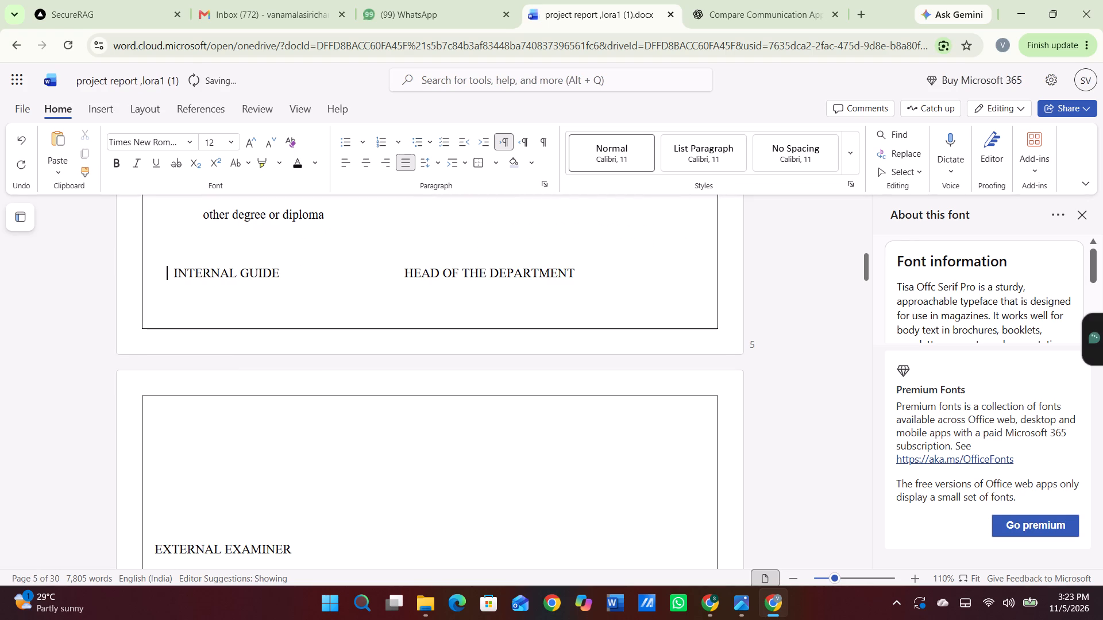
pyautogui.press('space')
pyautogui.press('space')
pyautogui.press('space')
pyautogui.press('space')
pyautogui.press('space')
pyautogui.press('space')
pyautogui.press('space')
pyautogui.press('space')
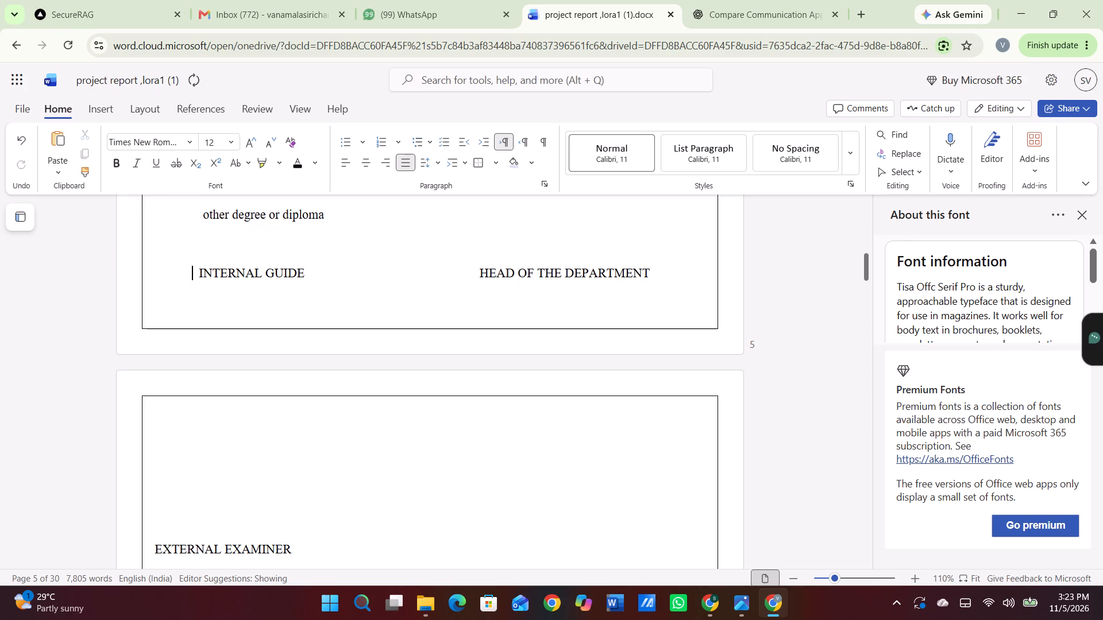
pyautogui.press('space')
pyautogui.press('space')
# Remove the extra blank lines and spaces between the HEAD OF THE DEPARTMENT line and EXTERNAL EXAMINER.
pyautogui.scroll(-1, 291, 342)
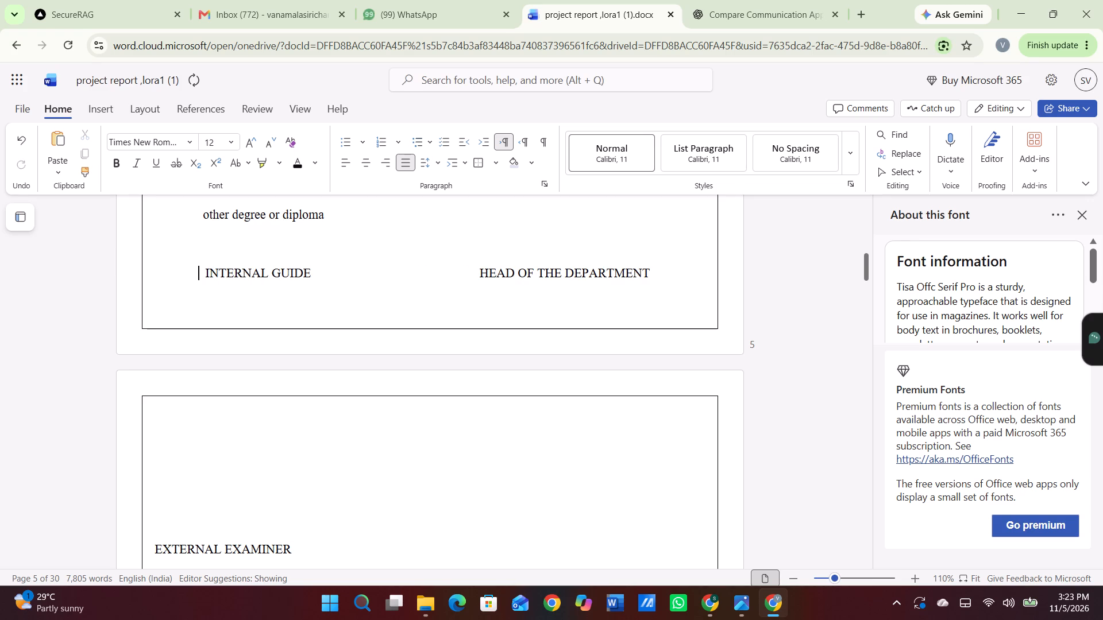
pyautogui.scroll(-1, 291, 342)
pyautogui.click(239, 386)
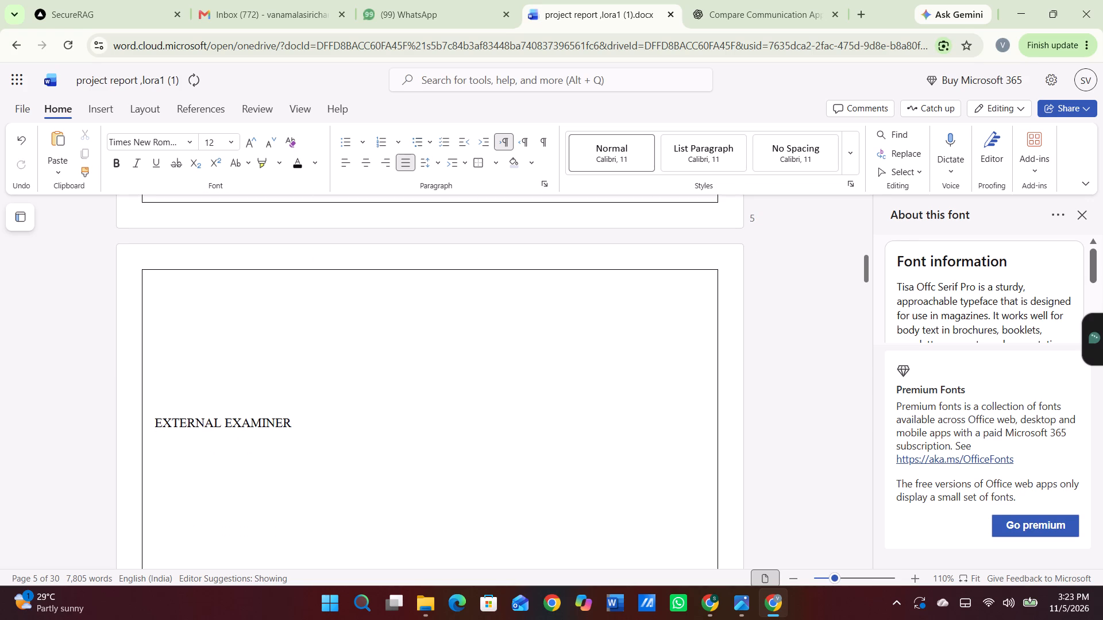
pyautogui.press('BackSpace')
pyautogui.press('BackSpace')
pyautogui.press('BackSpace')
pyautogui.press('BackSpace')
pyautogui.press('BackSpace')
pyautogui.press('BackSpace')
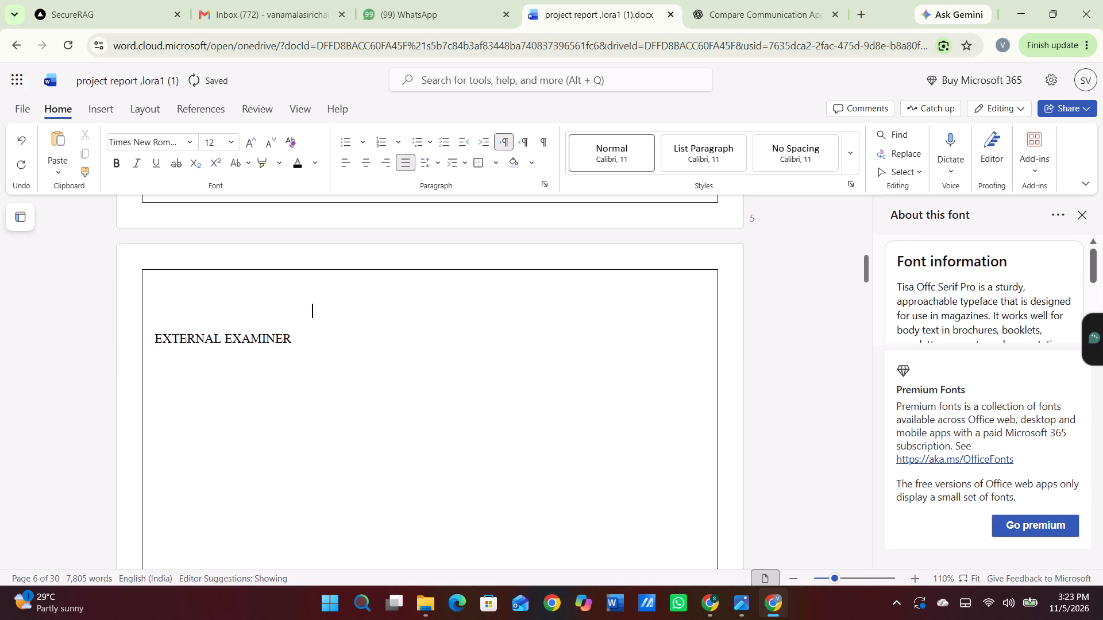
pyautogui.press('BackSpace')
pyautogui.press('BackSpace')
pyautogui.press('BackSpace')
pyautogui.press('BackSpace')
pyautogui.press('BackSpace')
pyautogui.press('BackSpace')
pyautogui.press('BackSpace')
pyautogui.press('BackSpace')
pyautogui.press('BackSpace')
pyautogui.press('BackSpace')
pyautogui.press('BackSpace')
pyautogui.press('BackSpace')
pyautogui.press('BackSpace')
pyautogui.press('BackSpace')
pyautogui.press('BackSpace')
pyautogui.press('BackSpace')
pyautogui.press('BackSpace')
pyautogui.press('BackSpace')
pyautogui.press('BackSpace')
pyautogui.press('BackSpace')
pyautogui.press('BackSpace')
pyautogui.press('BackSpace')
pyautogui.press('BackSpace')
pyautogui.press('BackSpace')
pyautogui.press('BackSpace')
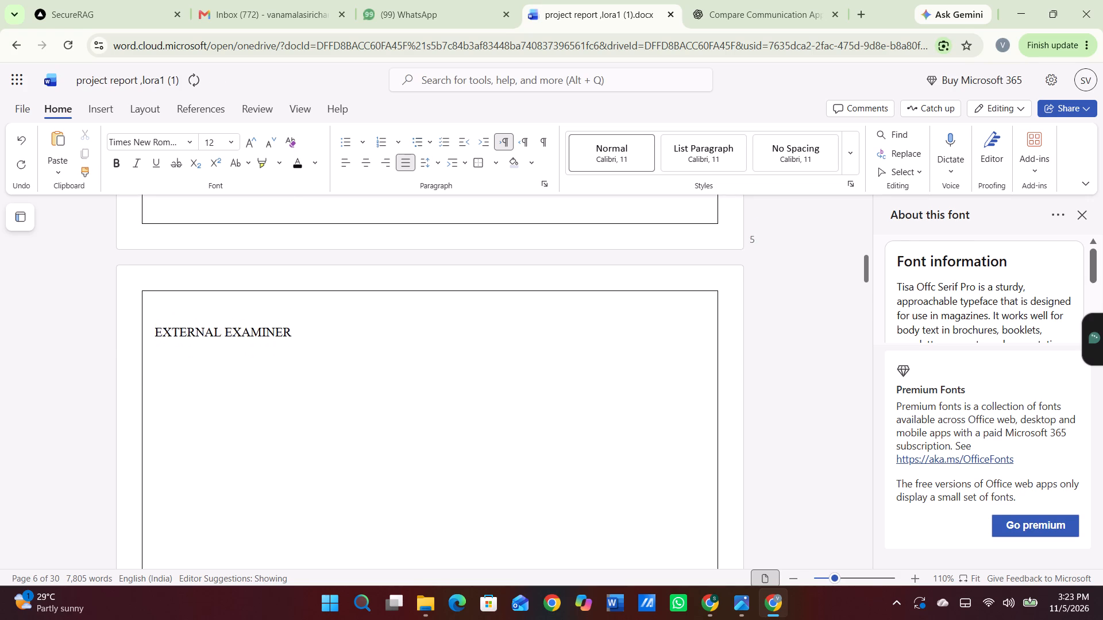
# Indent EXTERNAL EXAMINER with leading spaces so that it sits near the centre of its line.
pyautogui.click(145, 414)
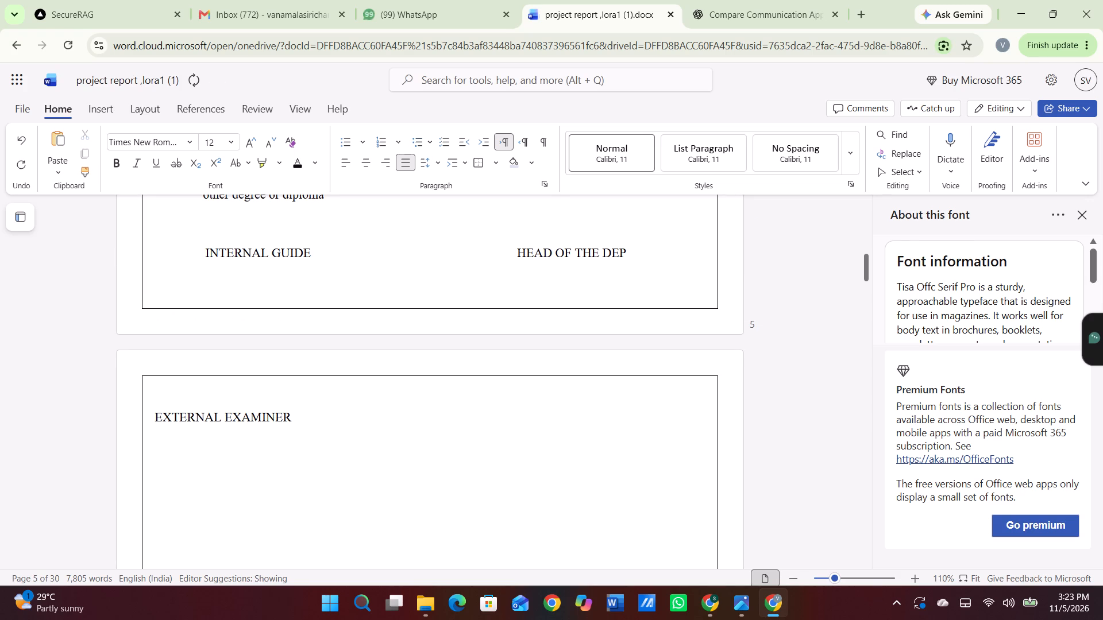
pyautogui.press('space')
pyautogui.press('space')
pyautogui.press('space')
pyautogui.press('space')
pyautogui.press('space')
pyautogui.press('space')
pyautogui.press('space')
pyautogui.press('space')
pyautogui.press('space')
pyautogui.press('space')
pyautogui.press('space')
pyautogui.press('space')
pyautogui.press('space')
pyautogui.press('space')
pyautogui.press('space')
pyautogui.press('space')
pyautogui.press('space')
pyautogui.press('space')
pyautogui.press('space')
pyautogui.press('space')
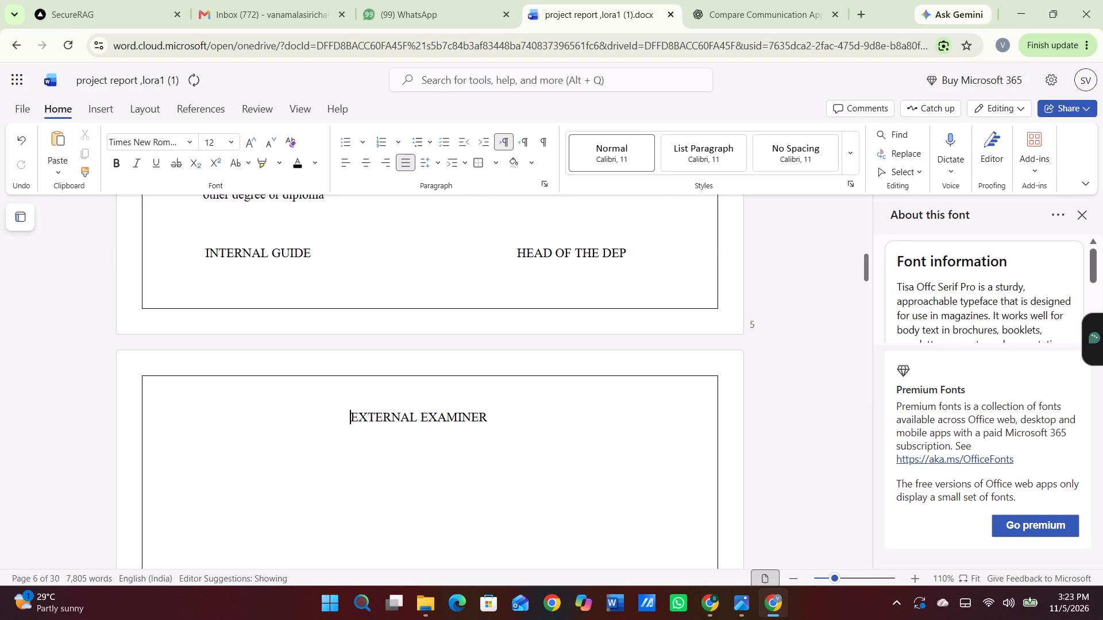
# Set the line spacing of the first three paragraphs of the Abstract to 1.5.
pyautogui.scroll(4, 514, 364)
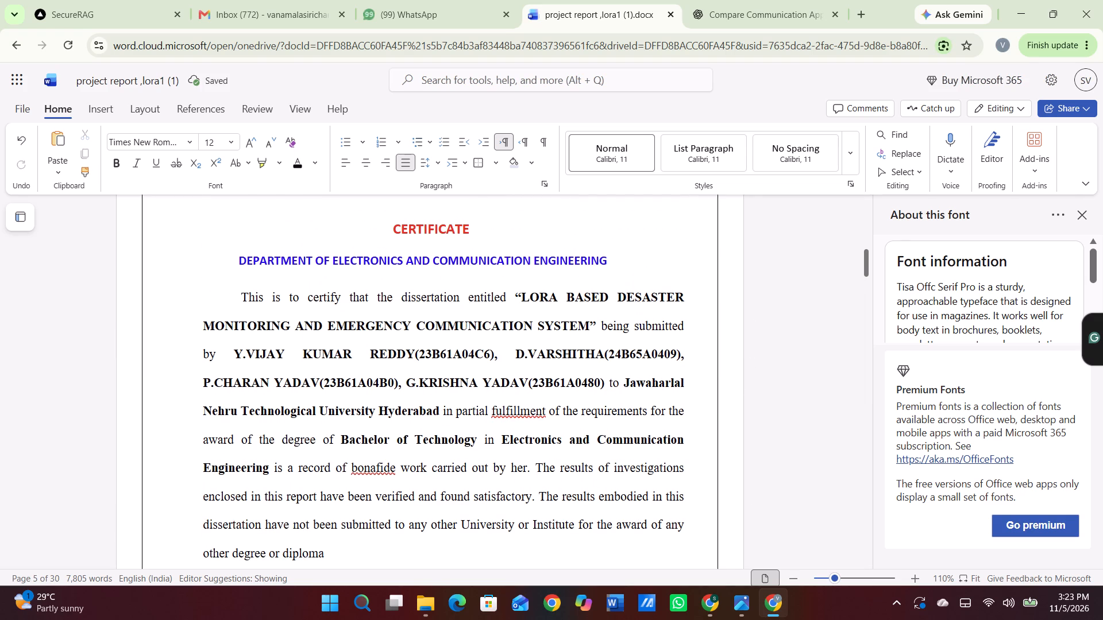
pyautogui.scroll(-6, 280, 454)
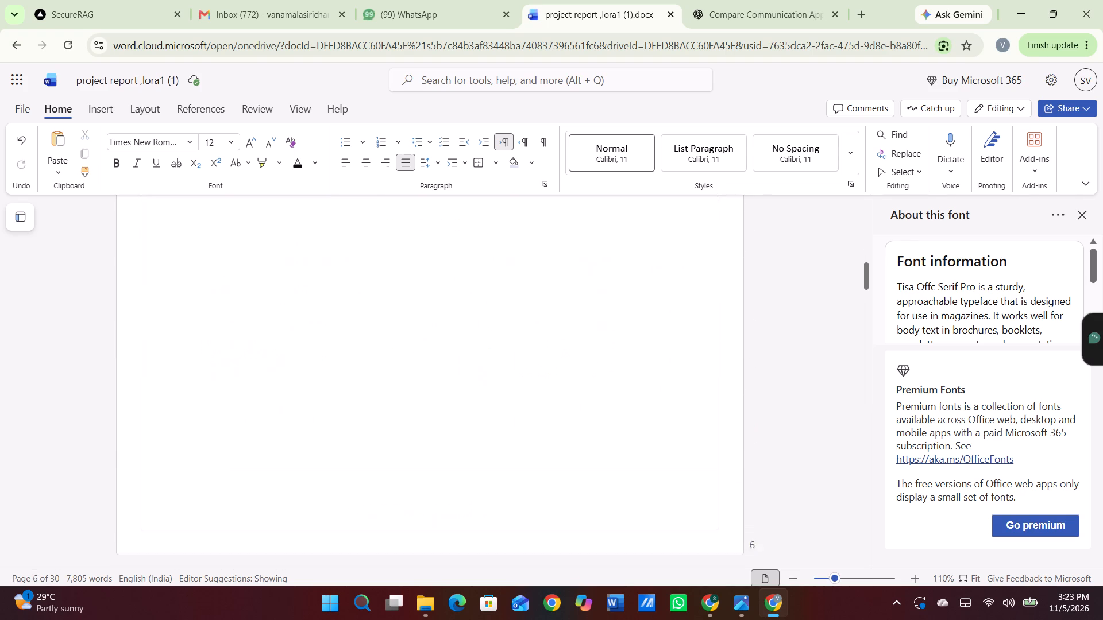
pyautogui.scroll(-2, 280, 454)
pyautogui.scroll(3, 280, 454)
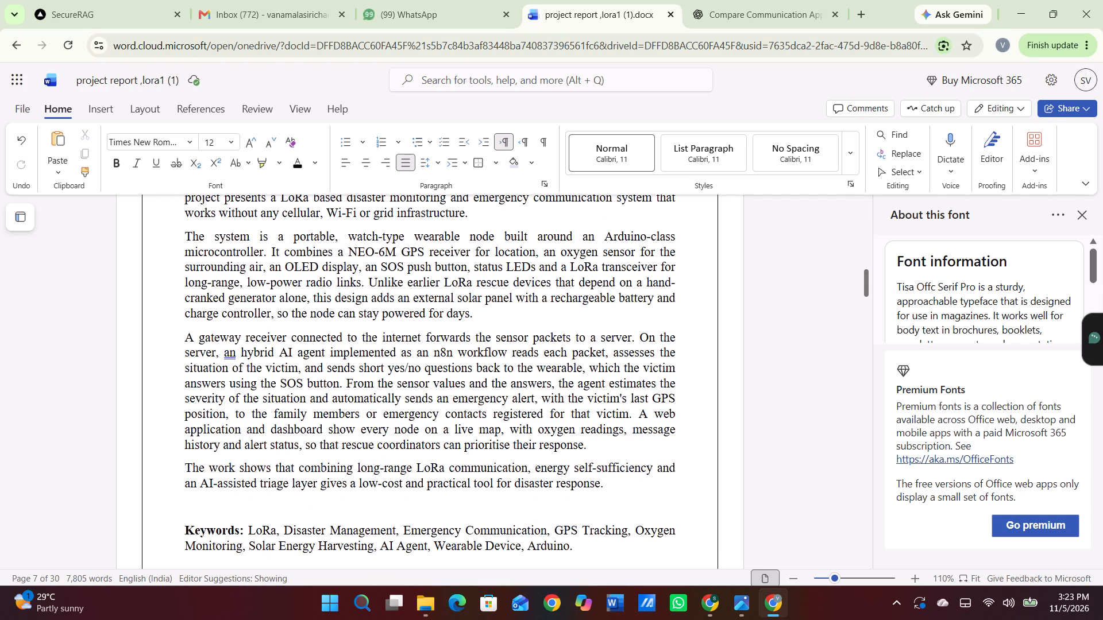
pyautogui.scroll(3, 280, 454)
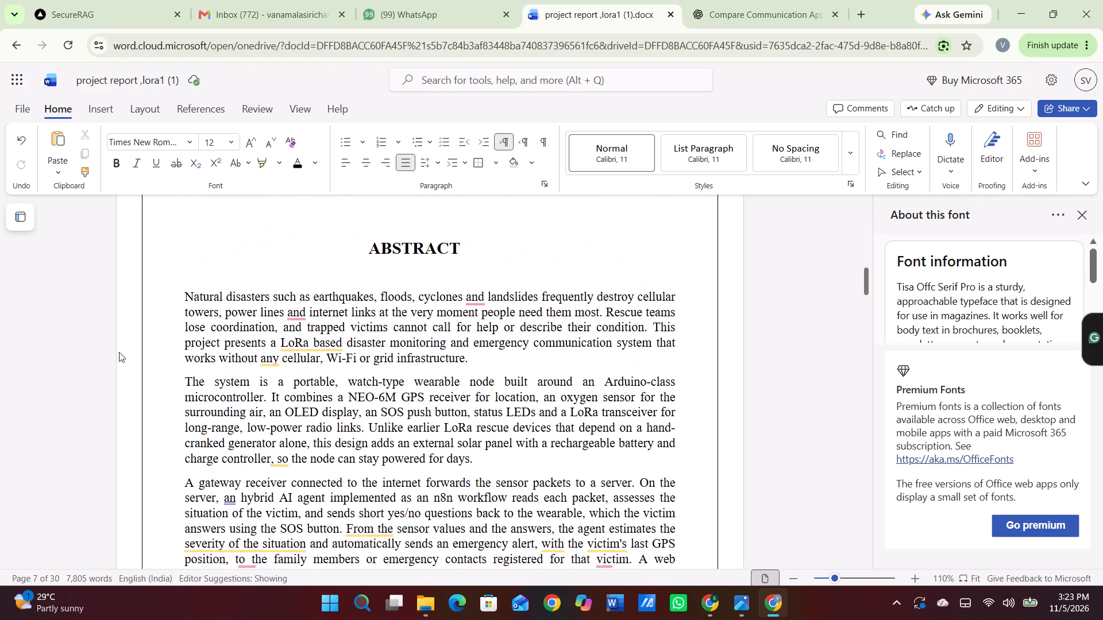
pyautogui.moveTo(172, 292); pyautogui.dragTo(564, 619)
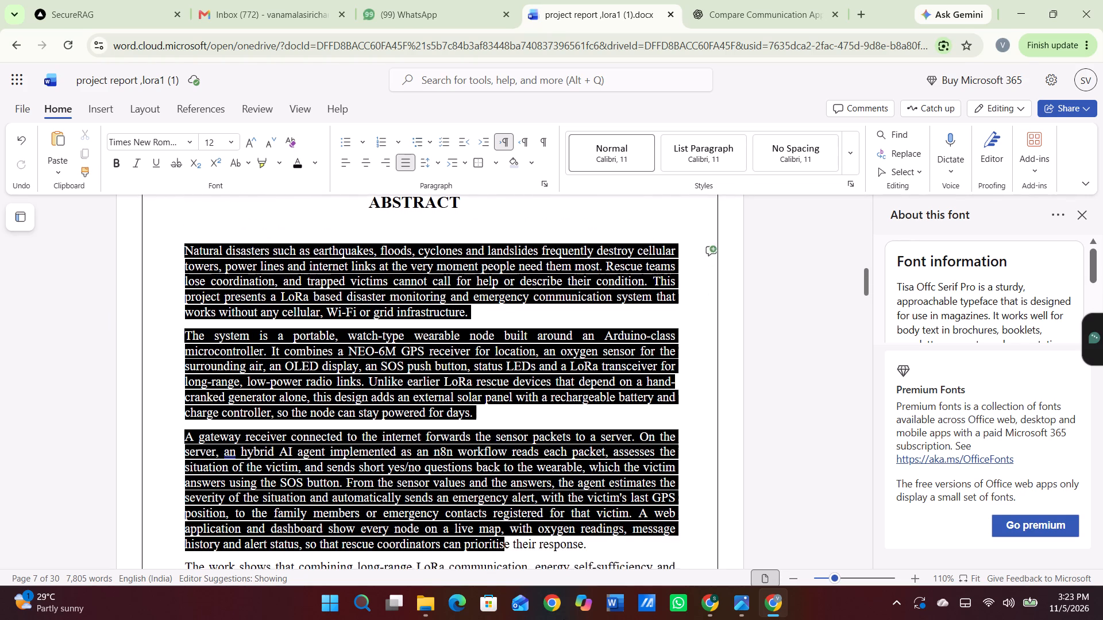
pyautogui.moveTo(564, 619); pyautogui.dragTo(700, 537)
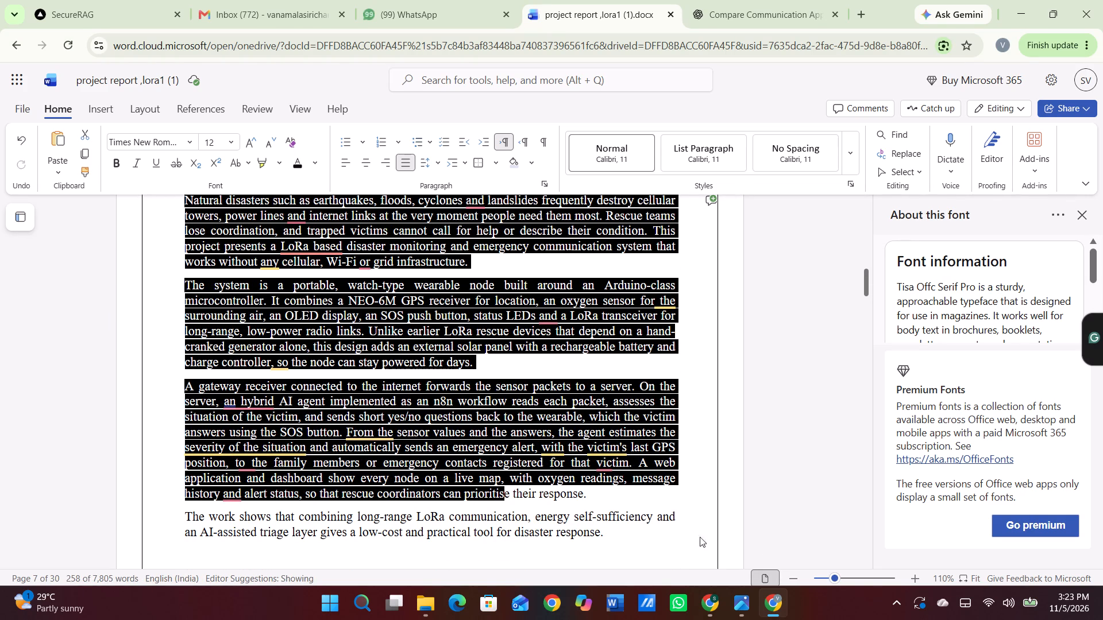
pyautogui.moveTo(700, 537); pyautogui.dragTo(709, 547)
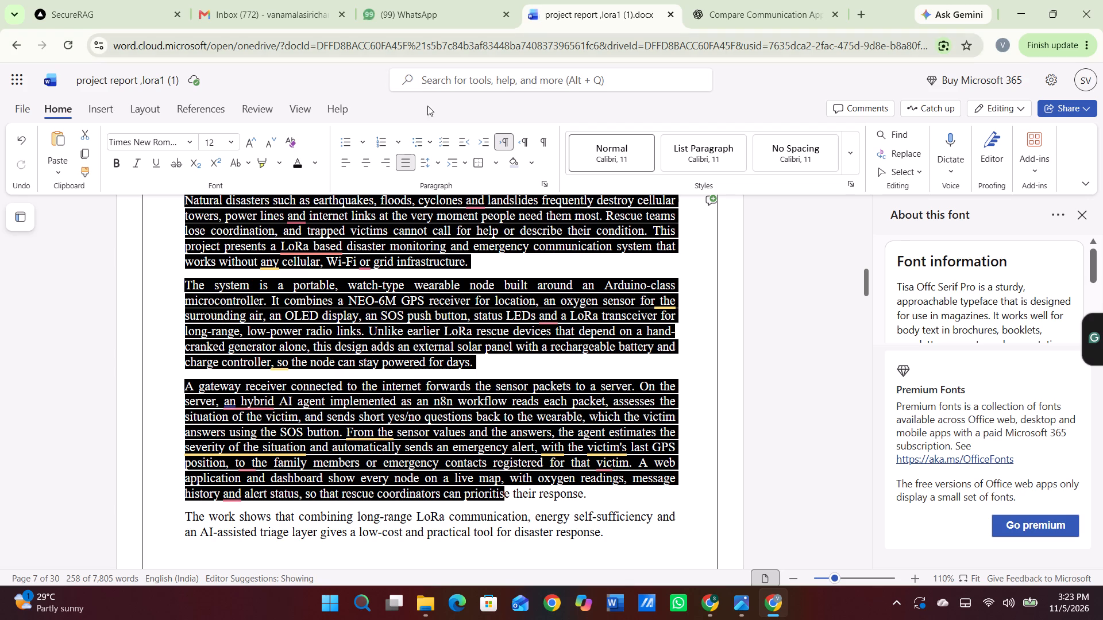
pyautogui.click(432, 161)
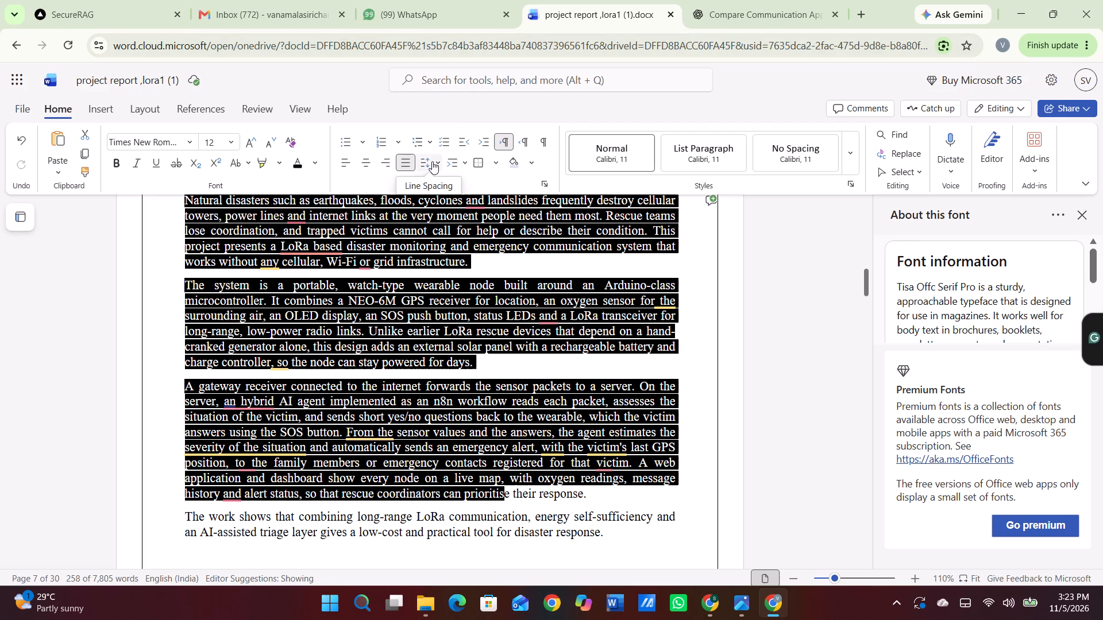
pyautogui.click(436, 164)
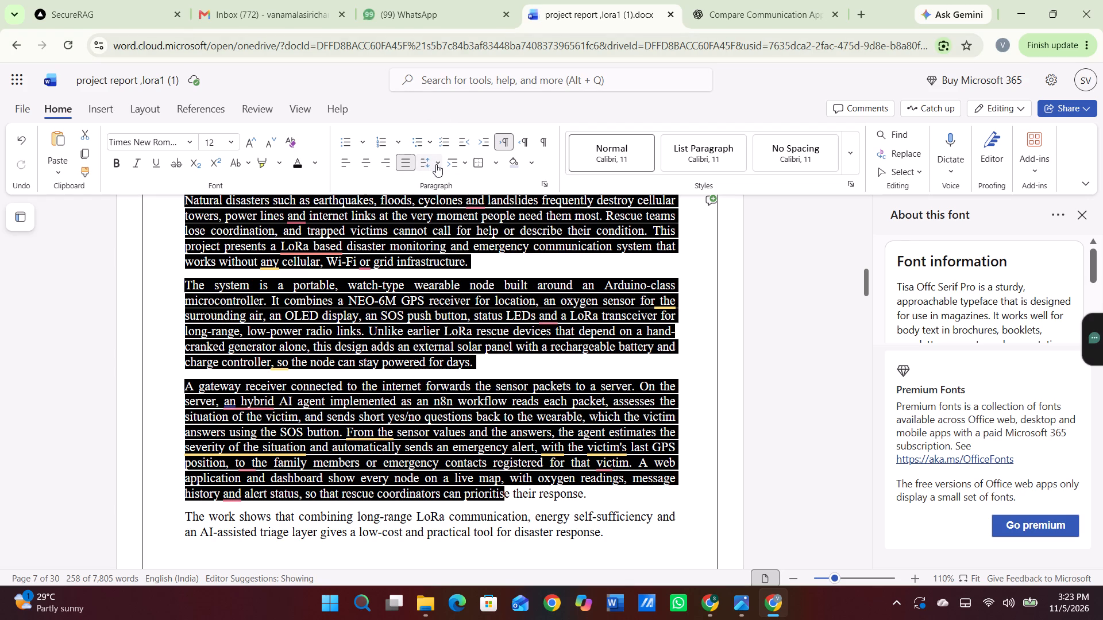
pyautogui.doubleClick(436, 164)
pyautogui.click(436, 164)
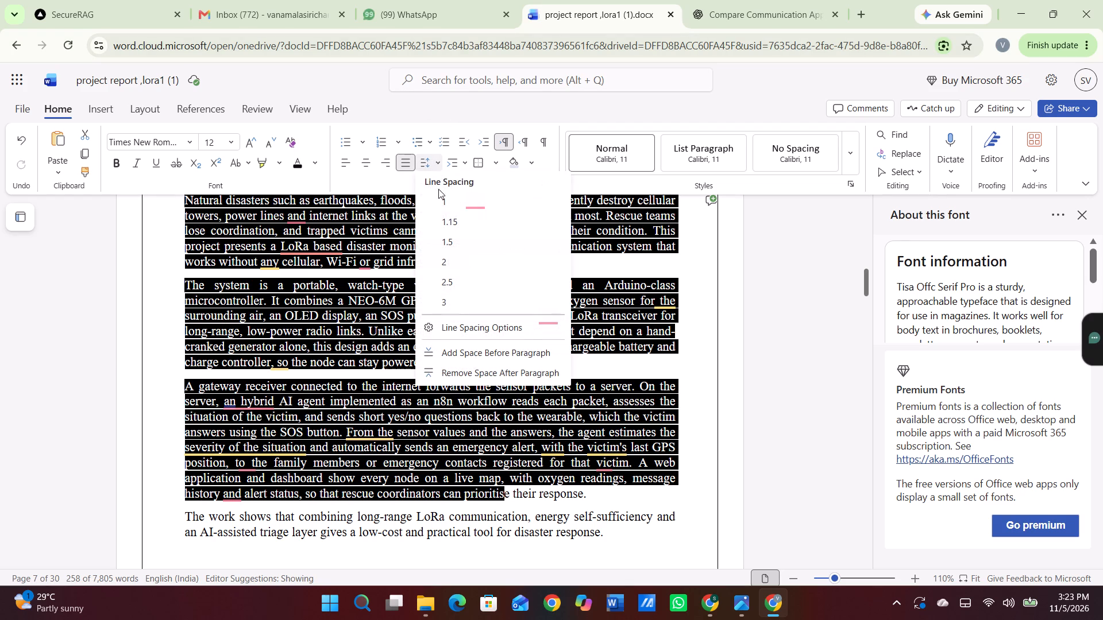
pyautogui.click(442, 245)
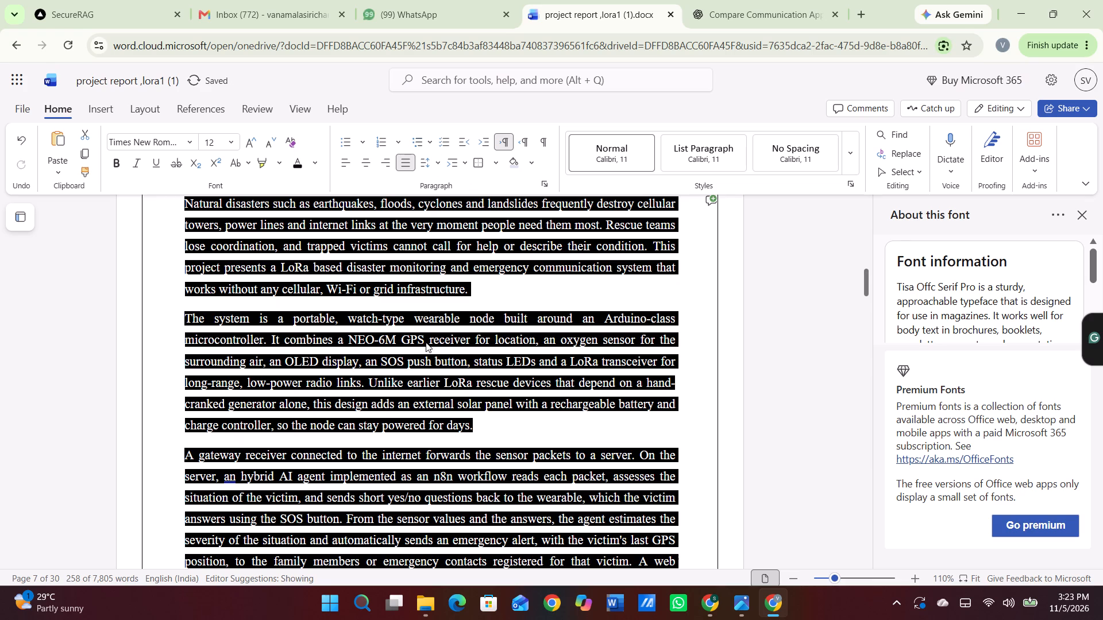
pyautogui.click(422, 350)
# Set the line spacing of the Abstract's closing paragraph and its Keywords paragraph to 1.5.
pyautogui.scroll(3, 422, 350)
pyautogui.scroll(-4, 422, 350)
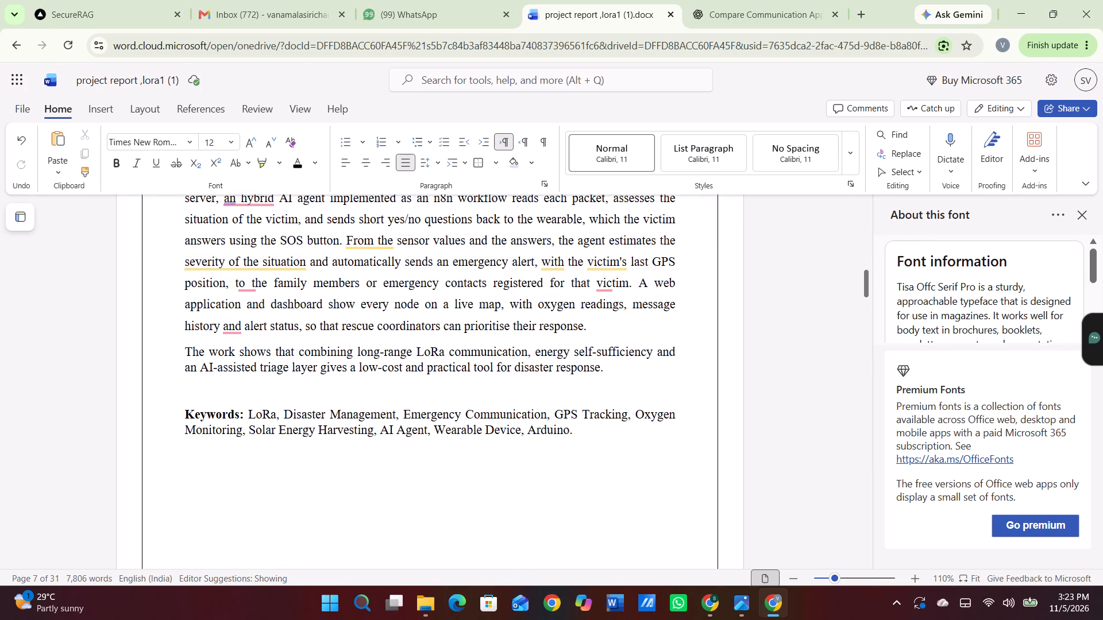
pyautogui.moveTo(183, 346); pyautogui.dragTo(489, 459)
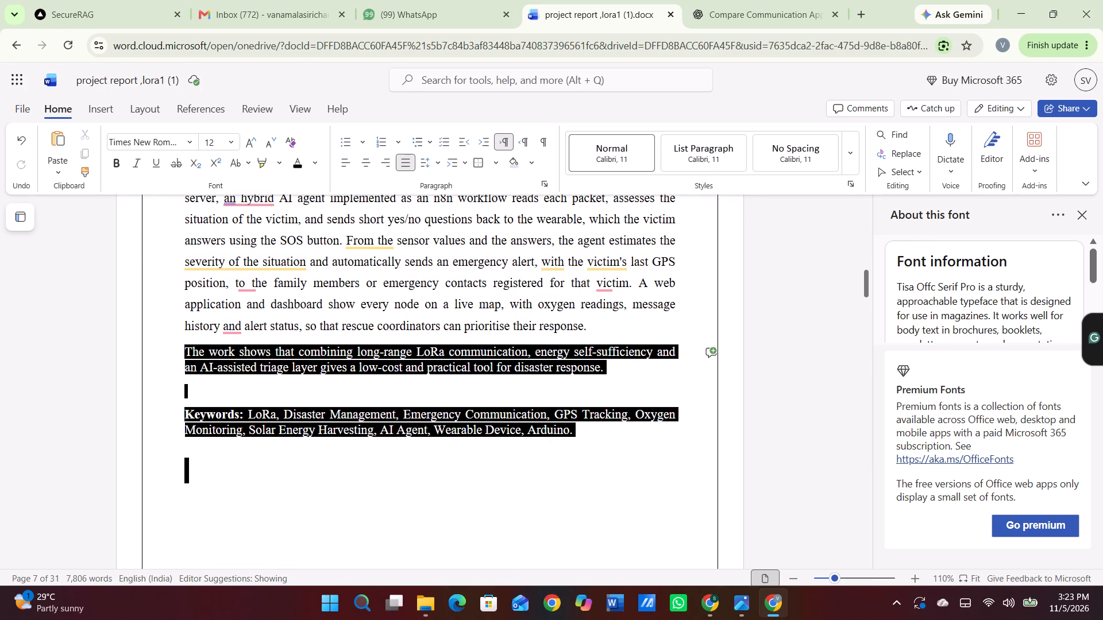
pyautogui.moveTo(489, 459); pyautogui.dragTo(662, 478)
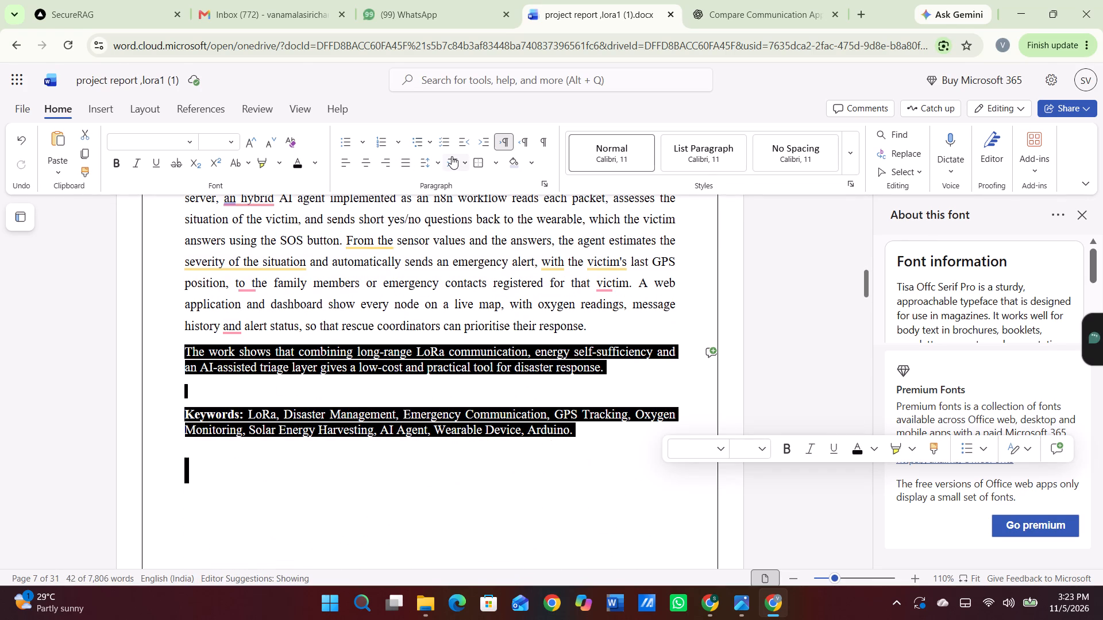
pyautogui.click(429, 162)
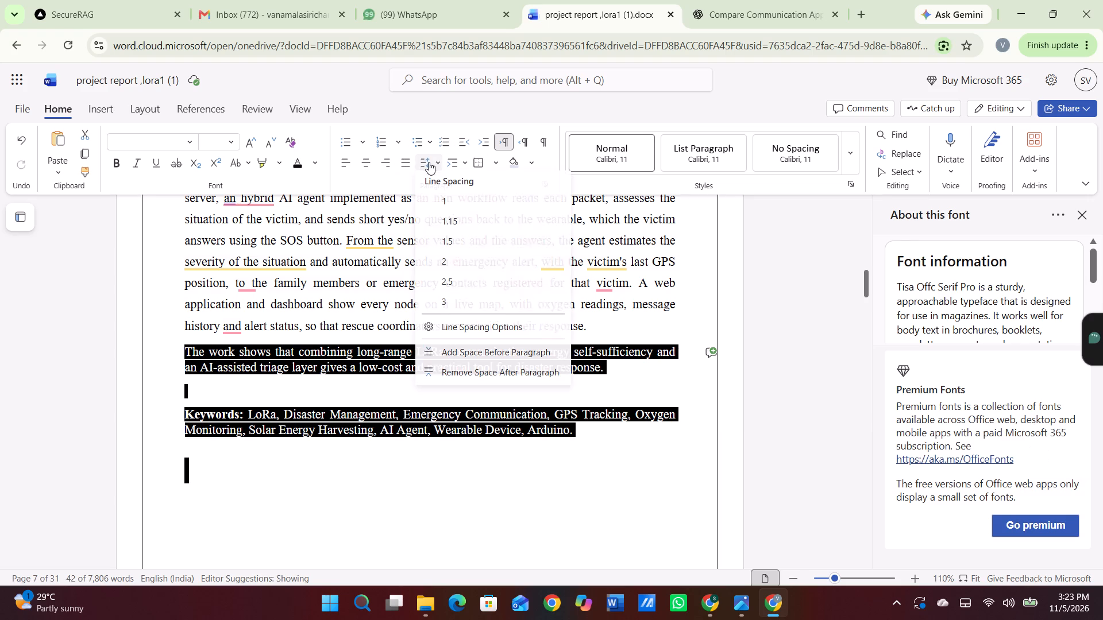
pyautogui.click(444, 237)
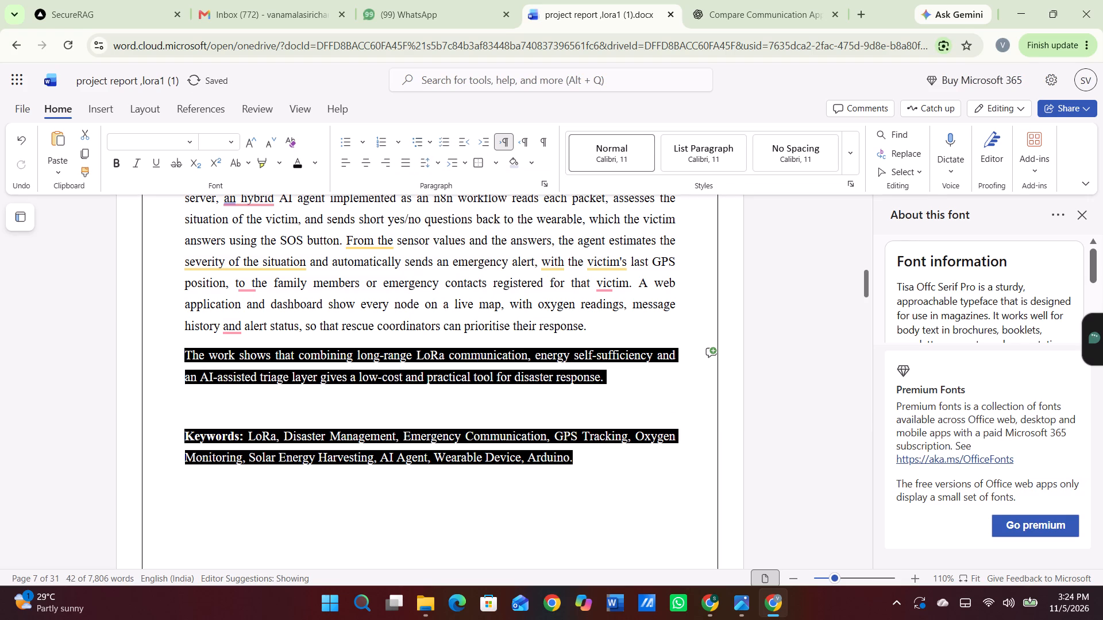
pyautogui.click(465, 361)
# Delete the blank lines and empty page between the Abstract's keywords and the Chapter 1 heading.
pyautogui.scroll(6, 465, 361)
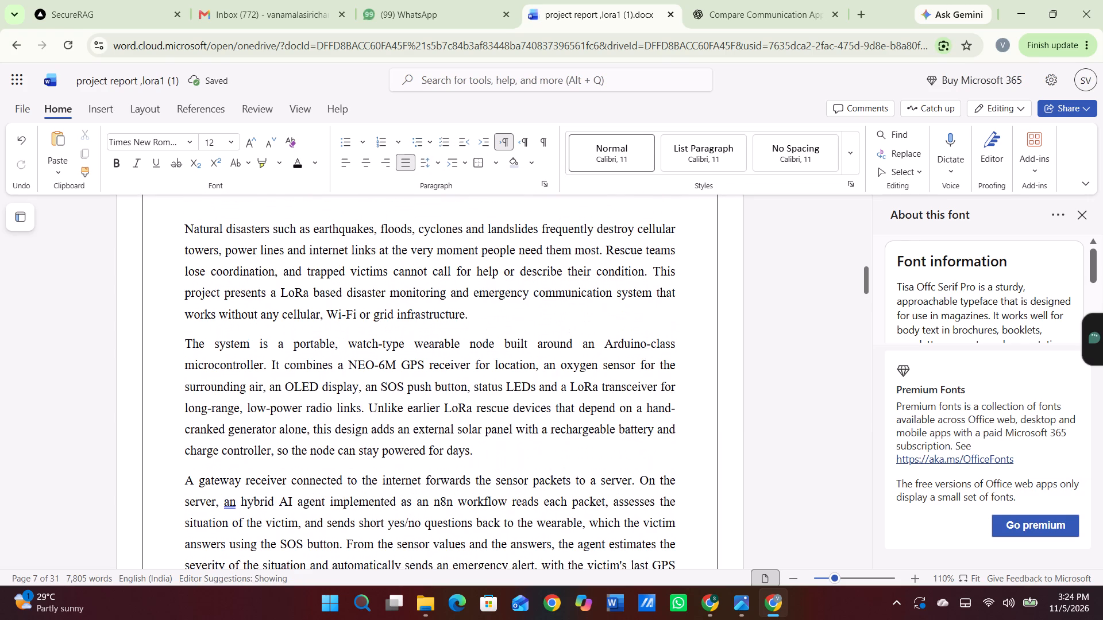
pyautogui.scroll(-1, 465, 361)
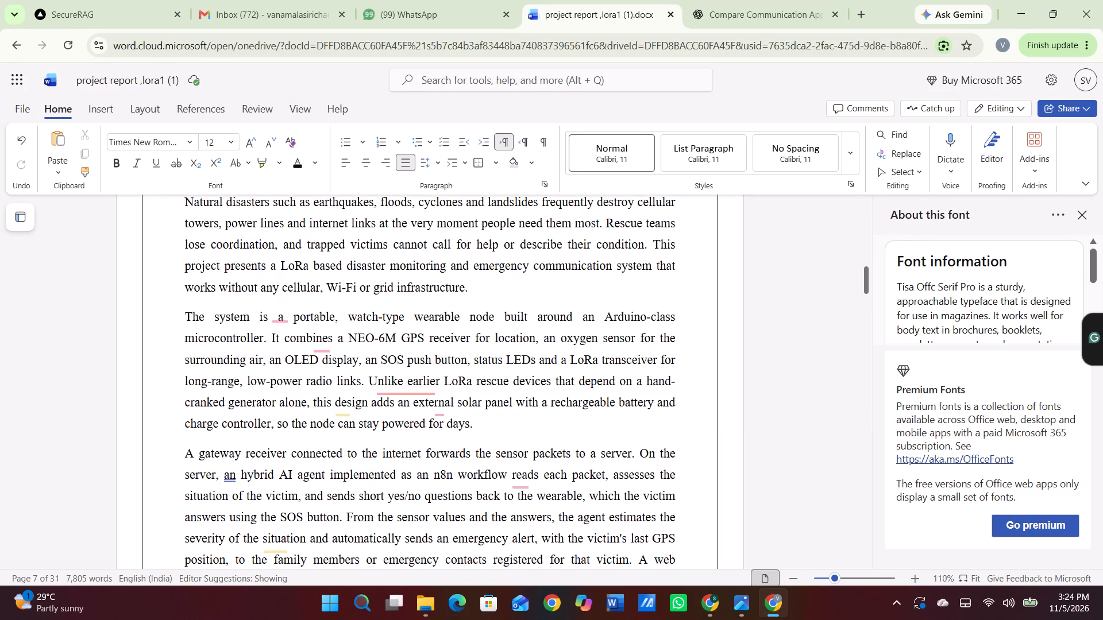
pyautogui.scroll(-5, 465, 361)
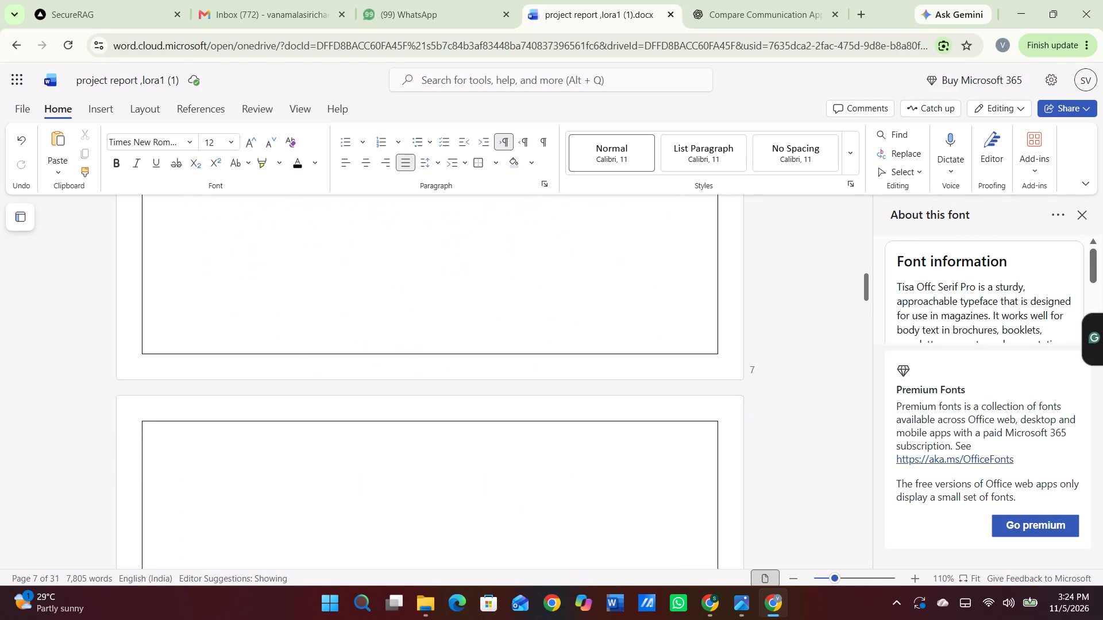
pyautogui.scroll(-2, 465, 361)
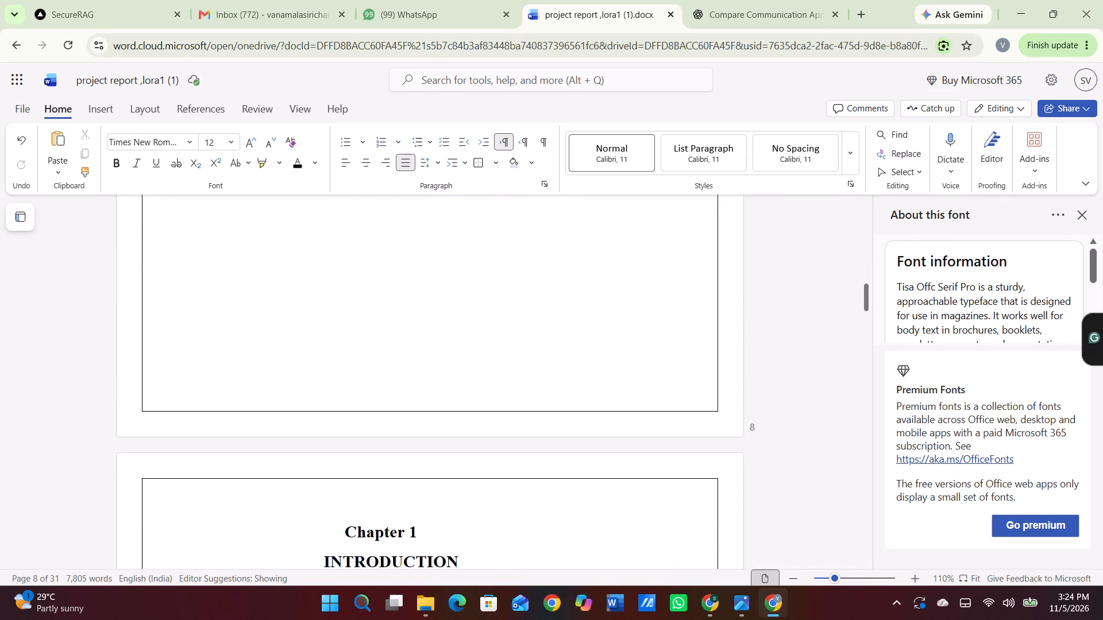
pyautogui.scroll(3, 465, 361)
pyautogui.click(465, 361)
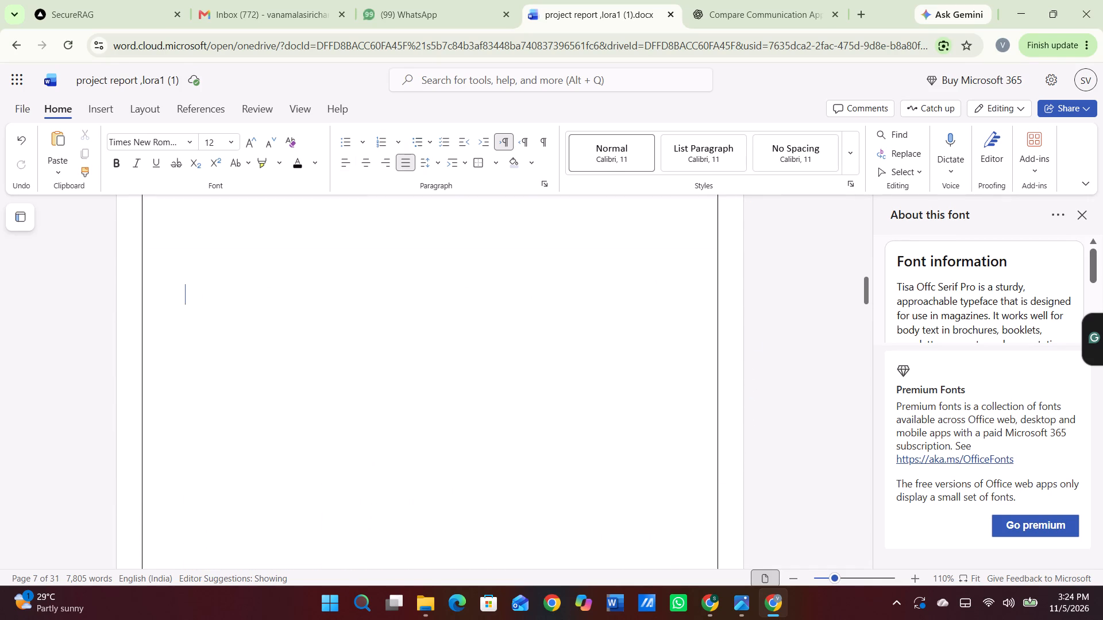
pyautogui.press('BackSpace')
pyautogui.press('BackSpace')
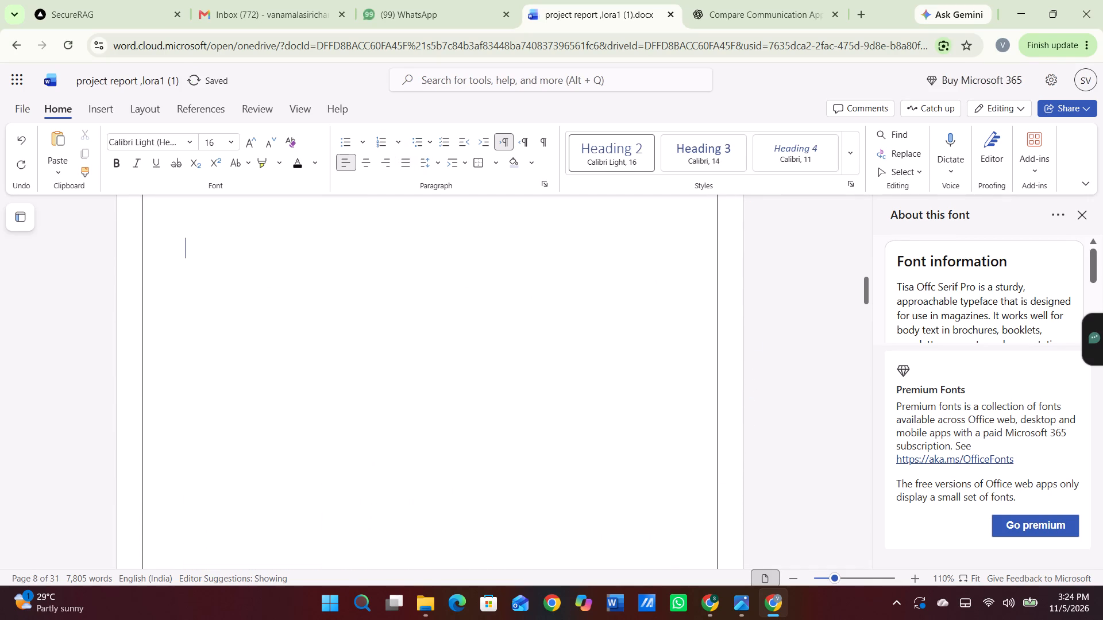
pyautogui.press('BackSpace')
pyautogui.press('BackSpace')
pyautogui.press('BackSpace')
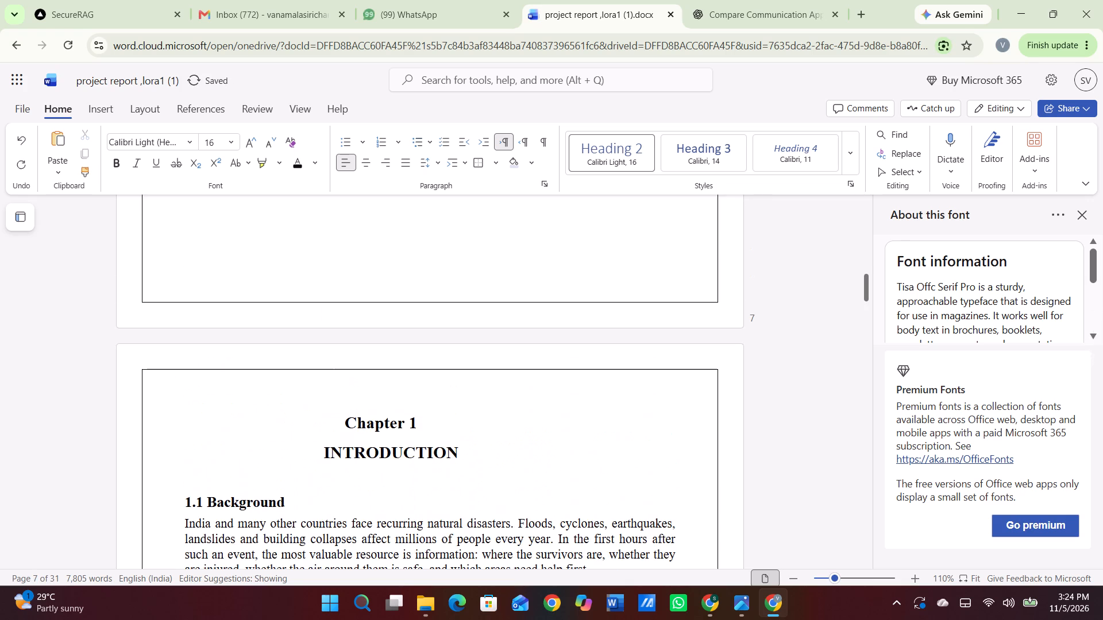
pyautogui.scroll(5, 465, 361)
pyautogui.scroll(-3, 465, 361)
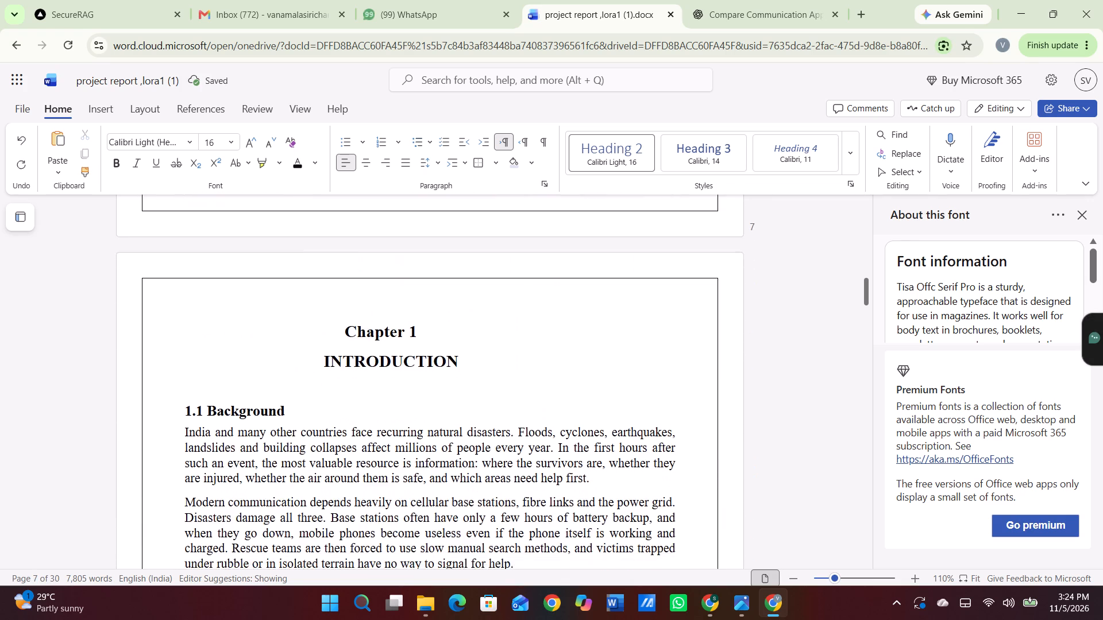
# Set the line spacing to 1.5 for the text from section 1.1 Background through the start of section 2.3.1.
pyautogui.scroll(-2, 465, 361)
pyautogui.scroll(1, 465, 361)
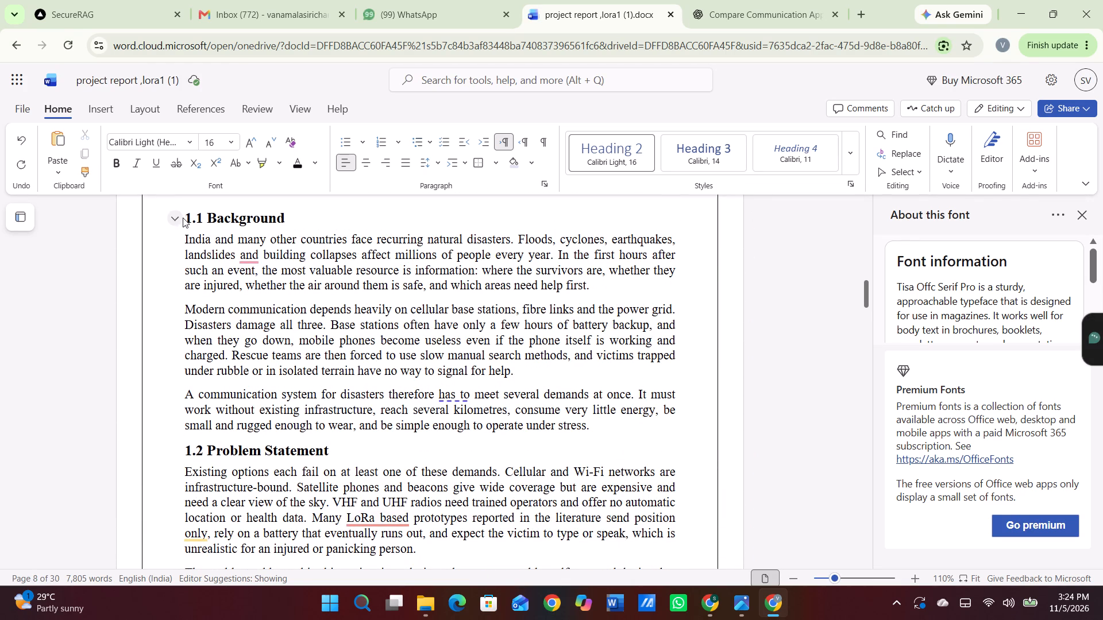
pyautogui.moveTo(183, 213); pyautogui.dragTo(569, 619)
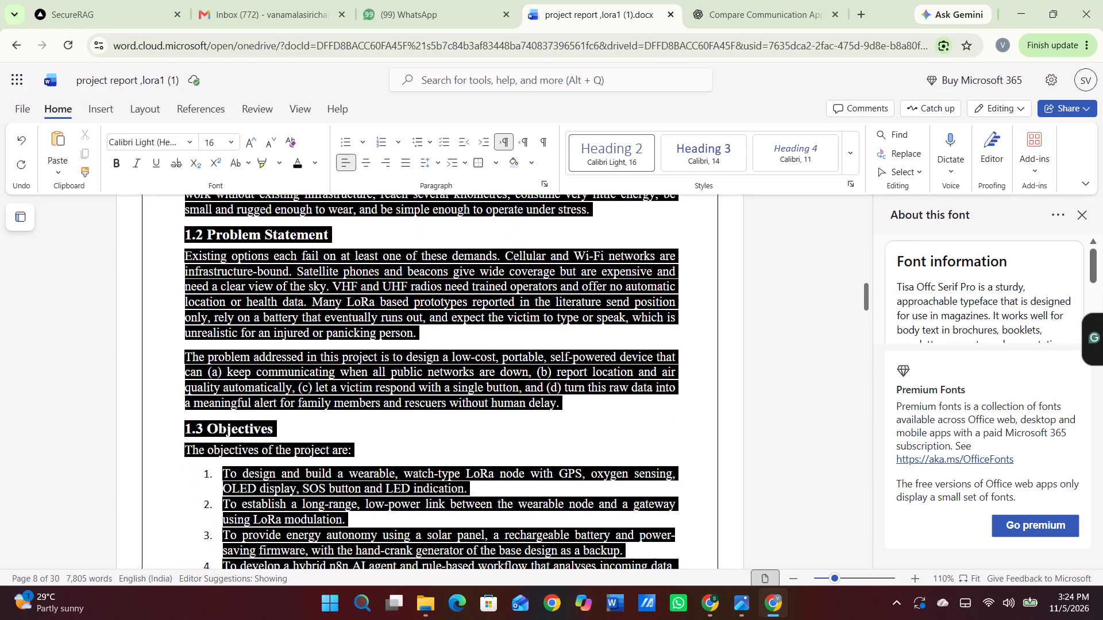
pyautogui.moveTo(569, 619); pyautogui.dragTo(573, 619)
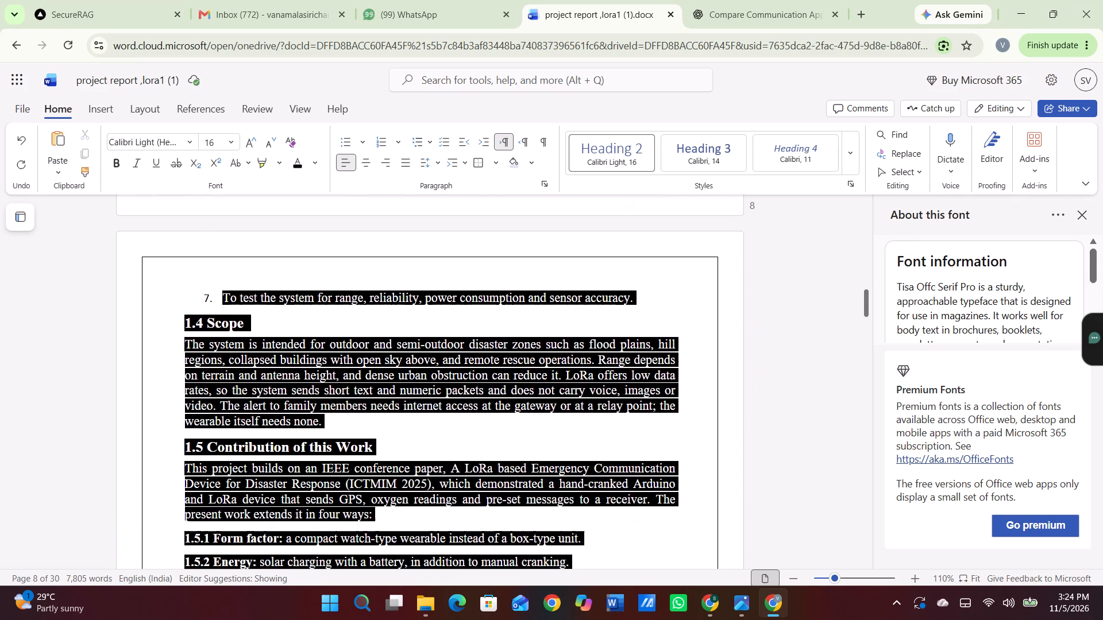
pyautogui.moveTo(573, 619); pyautogui.dragTo(564, 606)
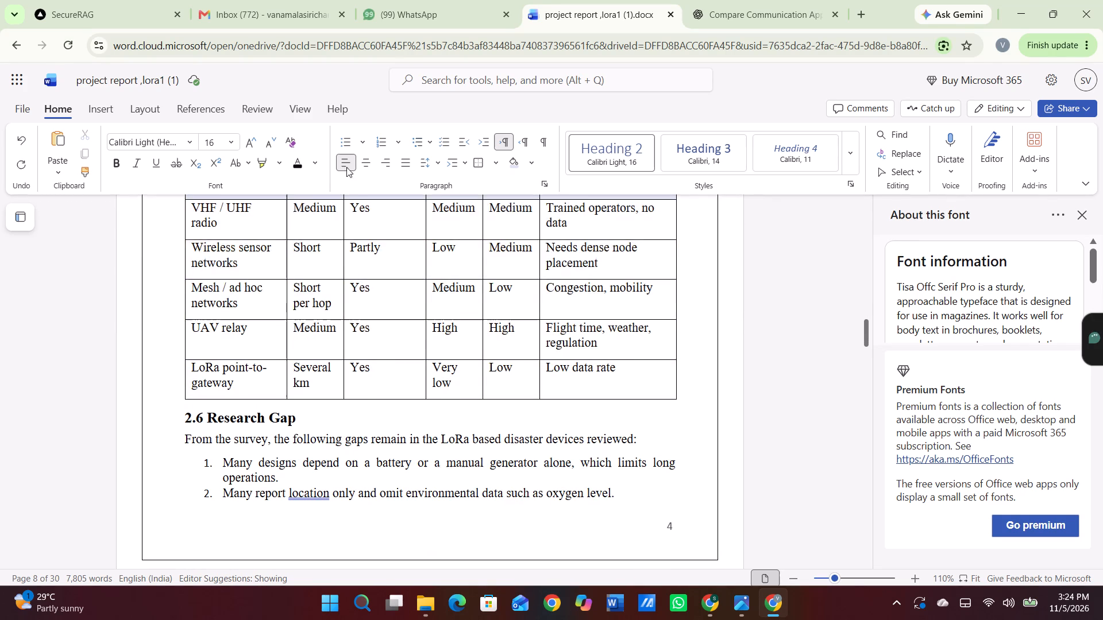
pyautogui.click(433, 166)
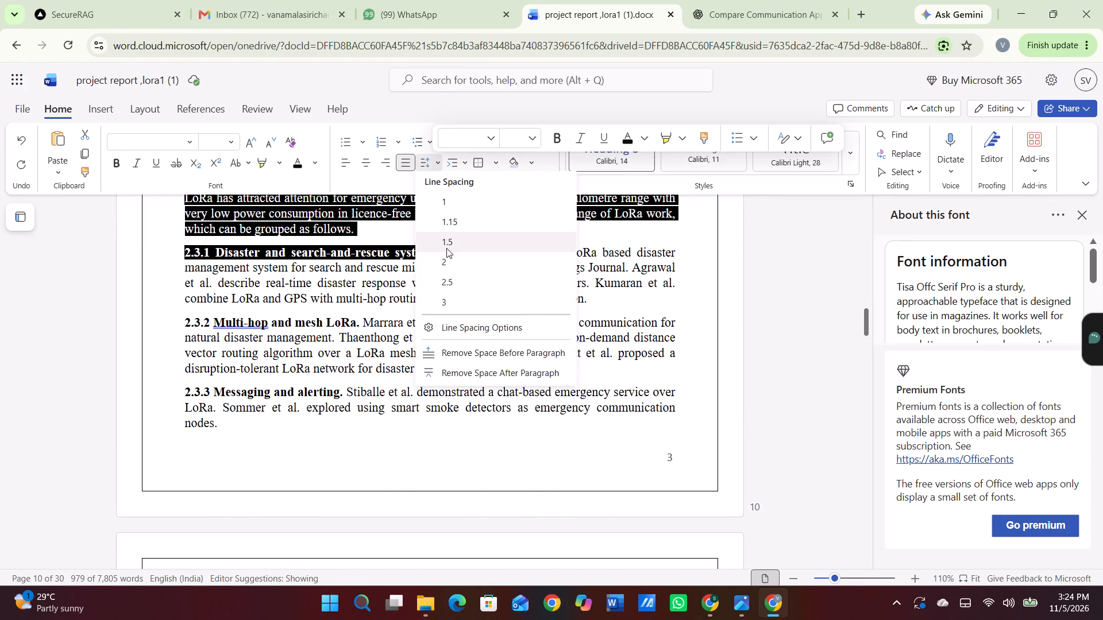
pyautogui.click(446, 248)
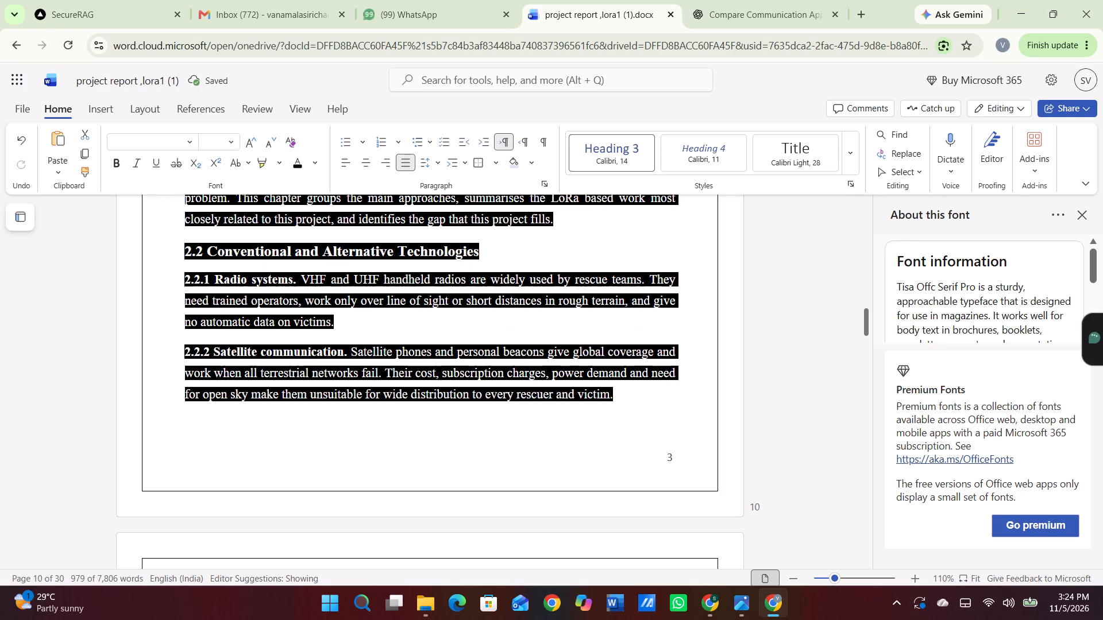
pyautogui.click(415, 312)
# Delete the blank lines and leading spaces before the Chapter 2 heading, back to the end of the section 1.5.4 paragraph.
pyautogui.scroll(5, 415, 312)
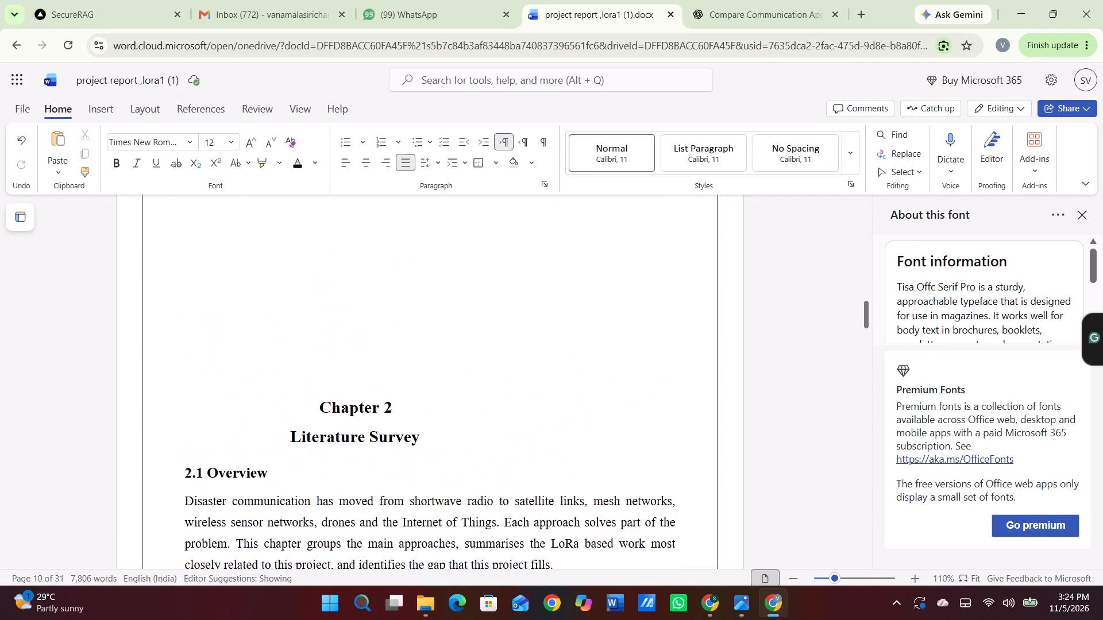
pyautogui.scroll(4, 415, 312)
pyautogui.scroll(-1, 415, 312)
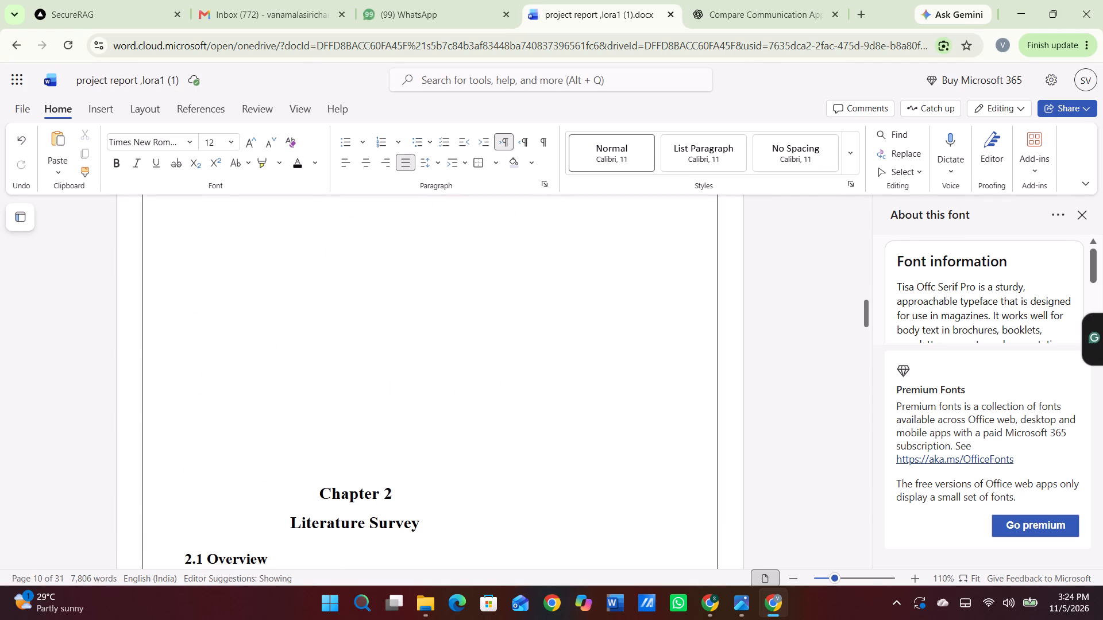
pyautogui.click(351, 451)
pyautogui.click(318, 492)
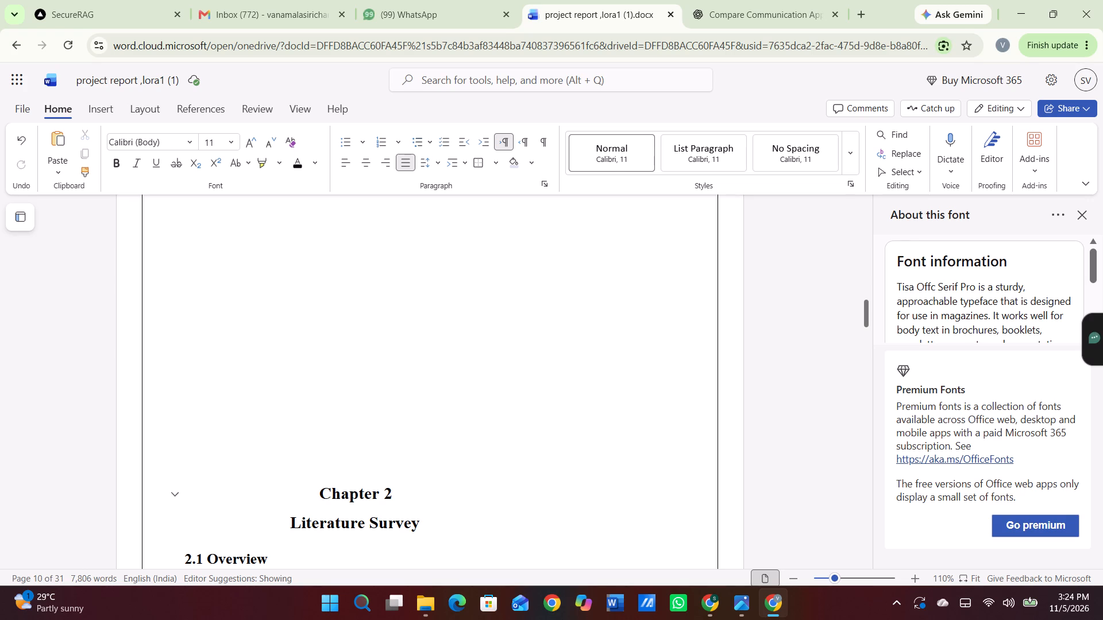
pyautogui.press('BackSpace')
pyautogui.press('BackSpace')
pyautogui.press('BackSpace')
pyautogui.press('BackSpace')
pyautogui.press('BackSpace')
pyautogui.press('BackSpace')
pyautogui.press('BackSpace')
pyautogui.press('BackSpace')
pyautogui.press('BackSpace')
pyautogui.press('BackSpace')
pyautogui.press('BackSpace')
pyautogui.press('BackSpace')
pyautogui.press('BackSpace')
pyautogui.press('BackSpace')
pyautogui.press('BackSpace')
pyautogui.press('BackSpace')
pyautogui.press('BackSpace')
pyautogui.press('BackSpace')
pyautogui.press('BackSpace')
pyautogui.press('BackSpace')
pyautogui.press('BackSpace')
pyautogui.press('BackSpace')
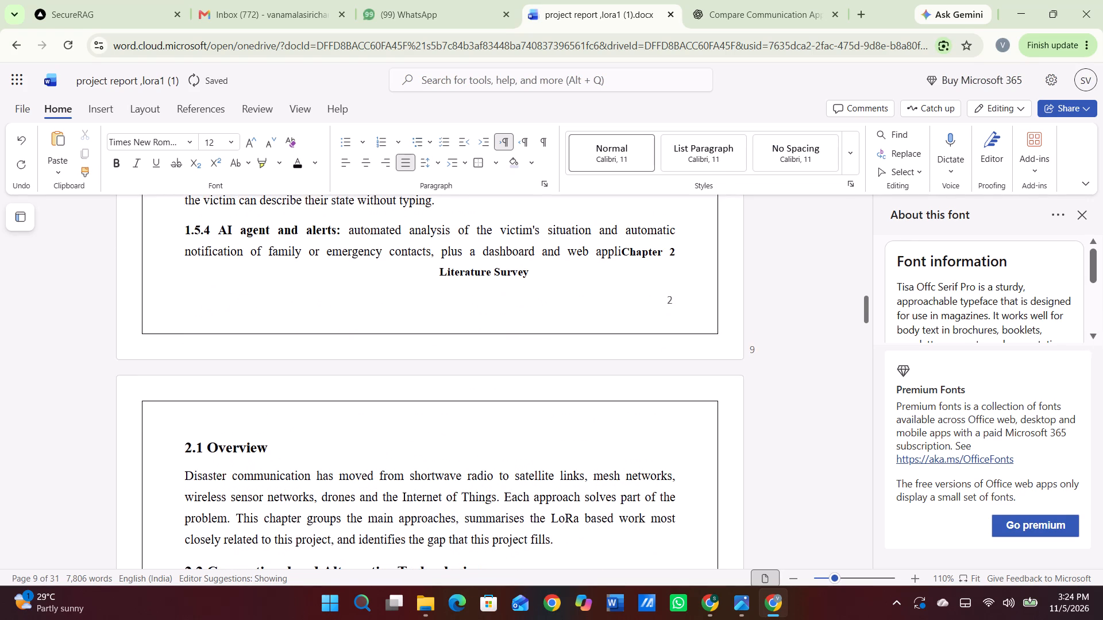
# Undo the last deletion and separate the Chapter 2 heading from the section 1.5.4 paragraph with two line breaks.
pyautogui.scroll(3, 318, 492)
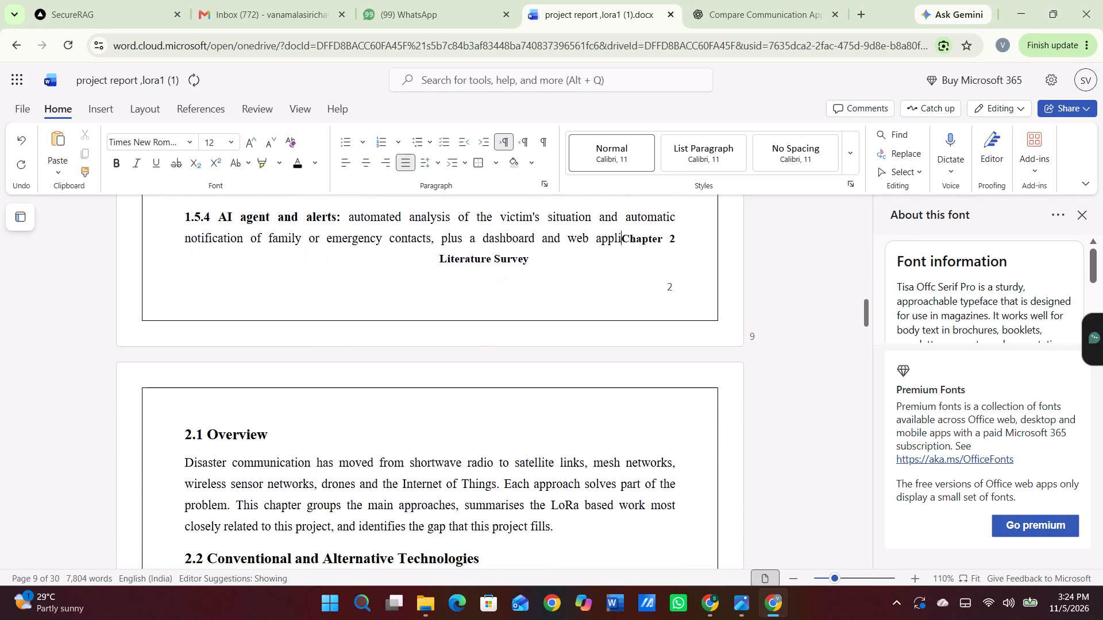
pyautogui.scroll(3, 318, 492)
pyautogui.scroll(-1, 318, 492)
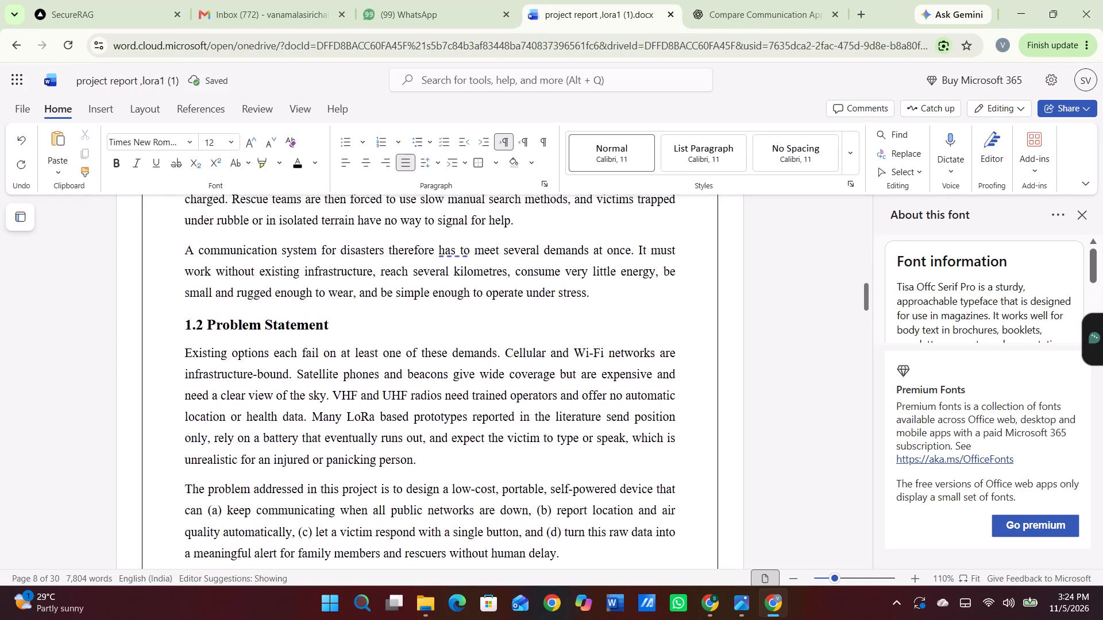
pyautogui.scroll(-4, 318, 492)
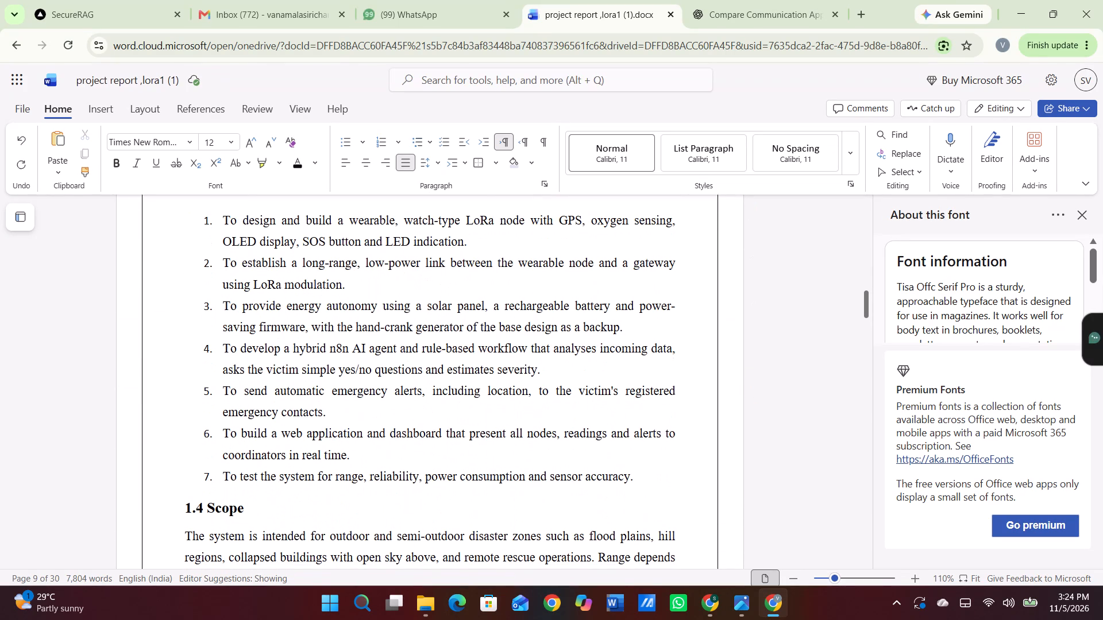
pyautogui.hotkey('ctrl', 'c')
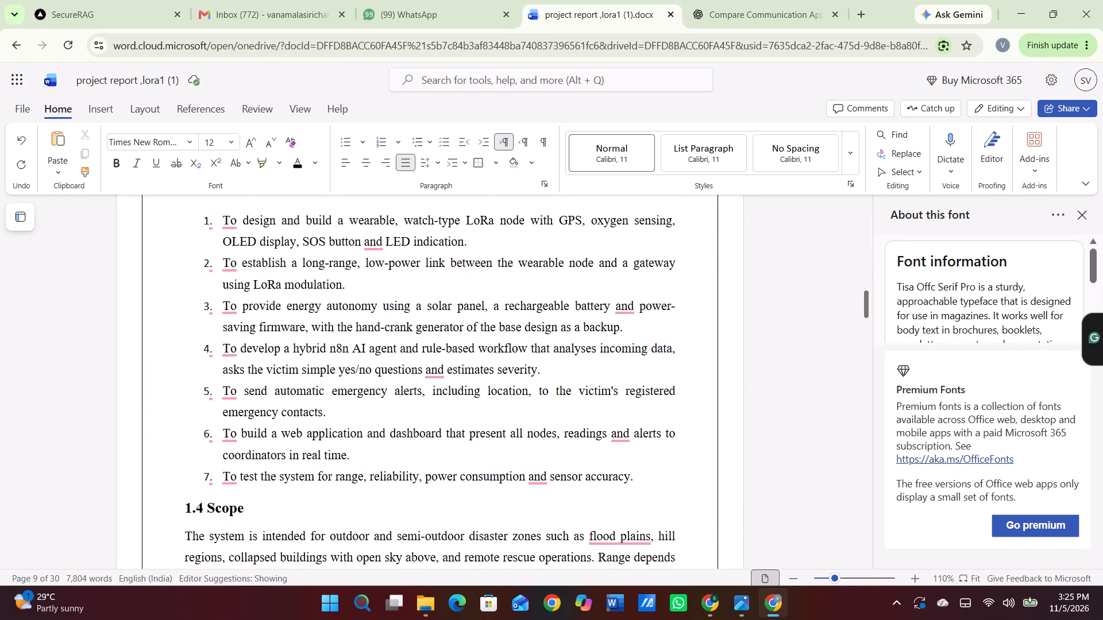
pyautogui.hotkey('ctrl', 'z')
pyautogui.scroll(-1, 318, 492)
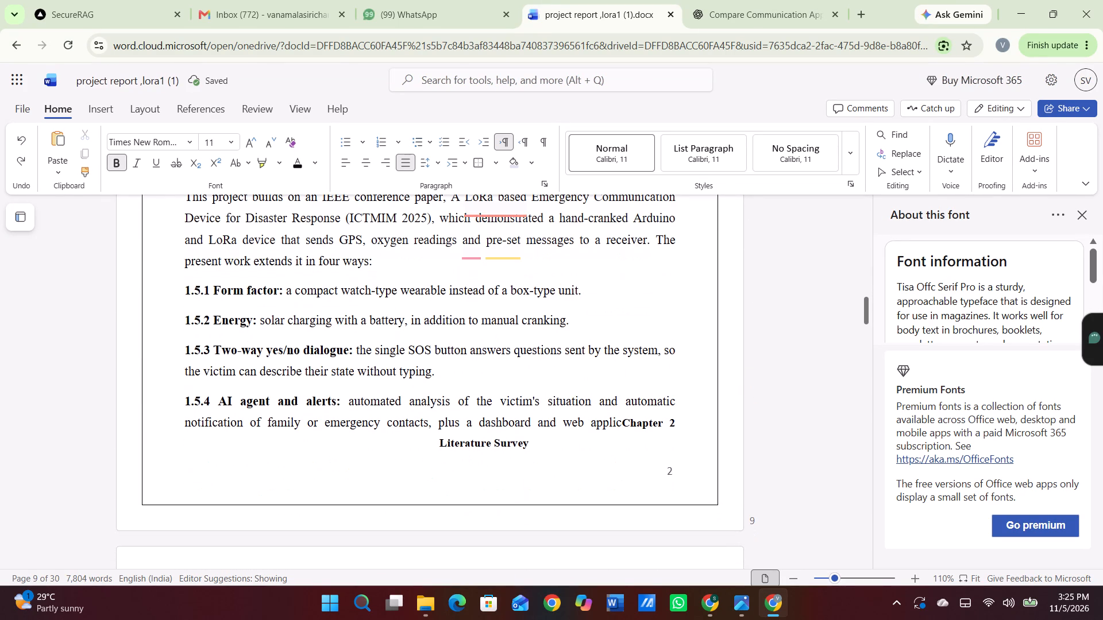
pyautogui.press('Return')
pyautogui.press('Return')
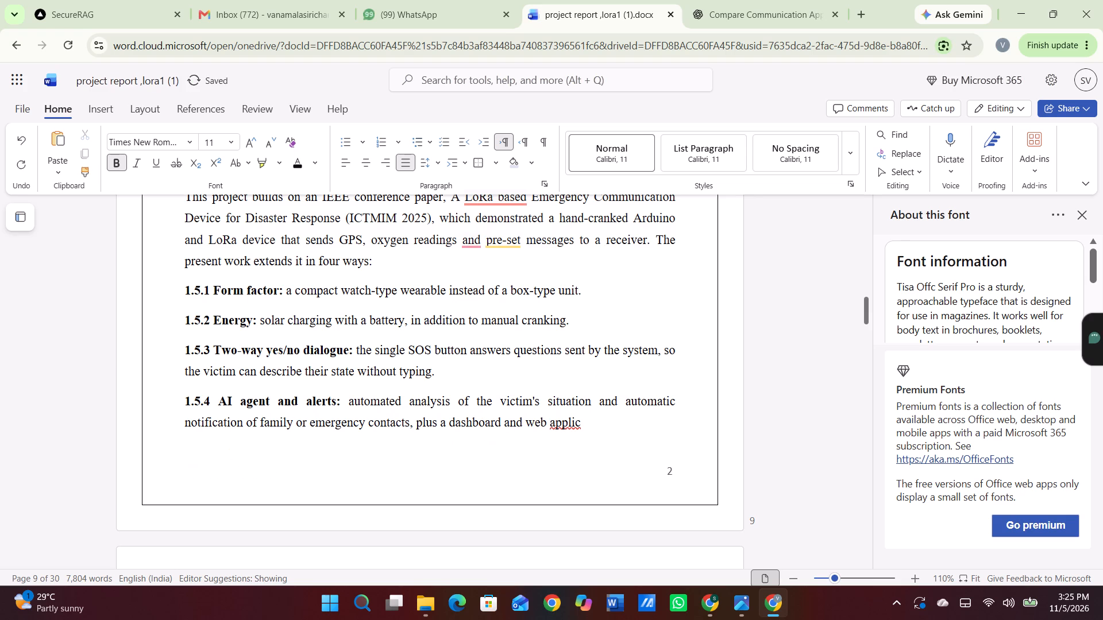
# Indent the Chapter 2 heading with leading spaces so that it sits near the centre of its line.
pyautogui.scroll(-3, 318, 492)
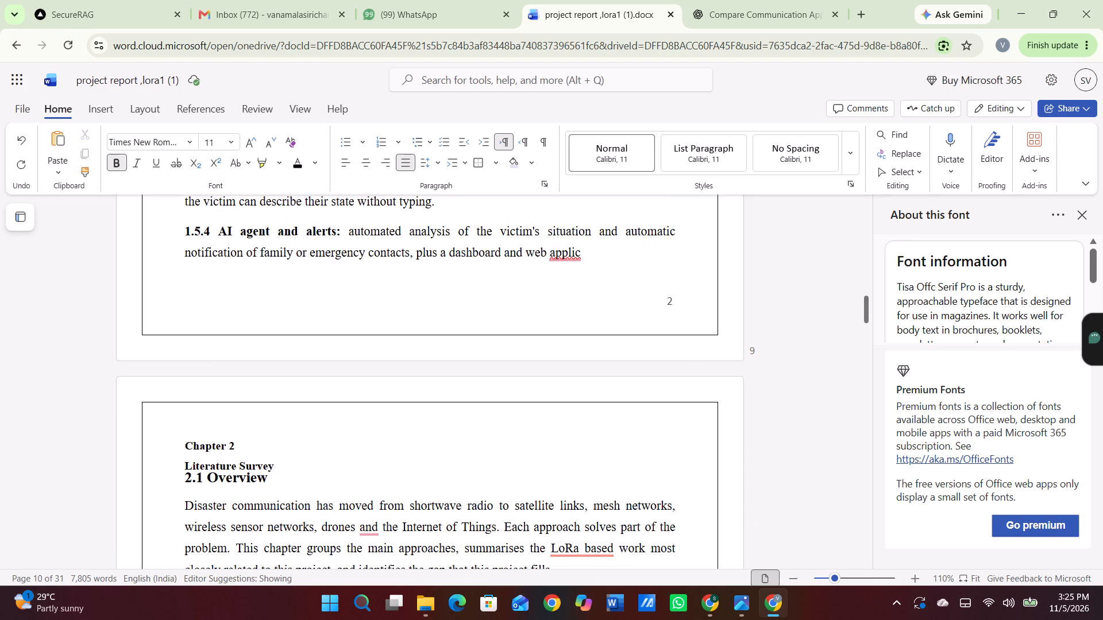
pyautogui.press('space')
pyautogui.press('space')
pyautogui.press('space')
pyautogui.press('space')
pyautogui.press('space')
pyautogui.press('space')
pyautogui.press('space')
pyautogui.press('space')
pyautogui.press('space')
pyautogui.press('space')
pyautogui.press('space')
pyautogui.press('space')
pyautogui.press('space')
pyautogui.press('space')
pyautogui.press('space')
pyautogui.press('space')
pyautogui.press('space')
pyautogui.press('space')
pyautogui.press('space')
pyautogui.press('space')
pyautogui.press('space')
pyautogui.press('space')
pyautogui.press('space')
pyautogui.press('space')
pyautogui.press('space')
pyautogui.press('space')
pyautogui.press('space')
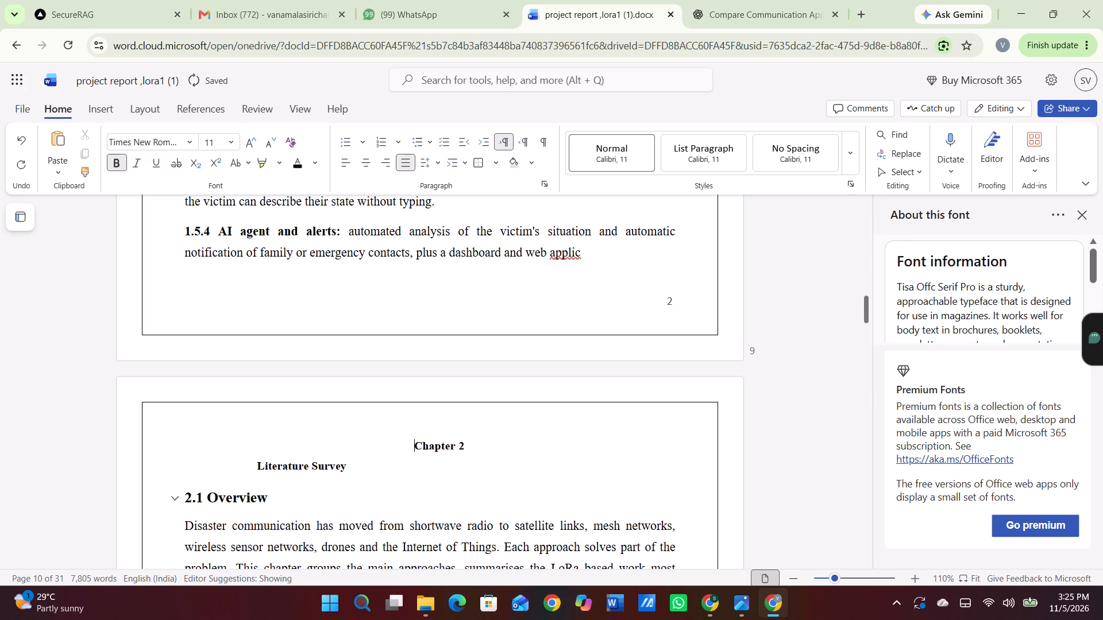
pyautogui.press('BackSpace')
pyautogui.press('BackSpace')
pyautogui.press('BackSpace')
pyautogui.press('BackSpace')
pyautogui.press('BackSpace')
pyautogui.press('BackSpace')
pyautogui.press('BackSpace')
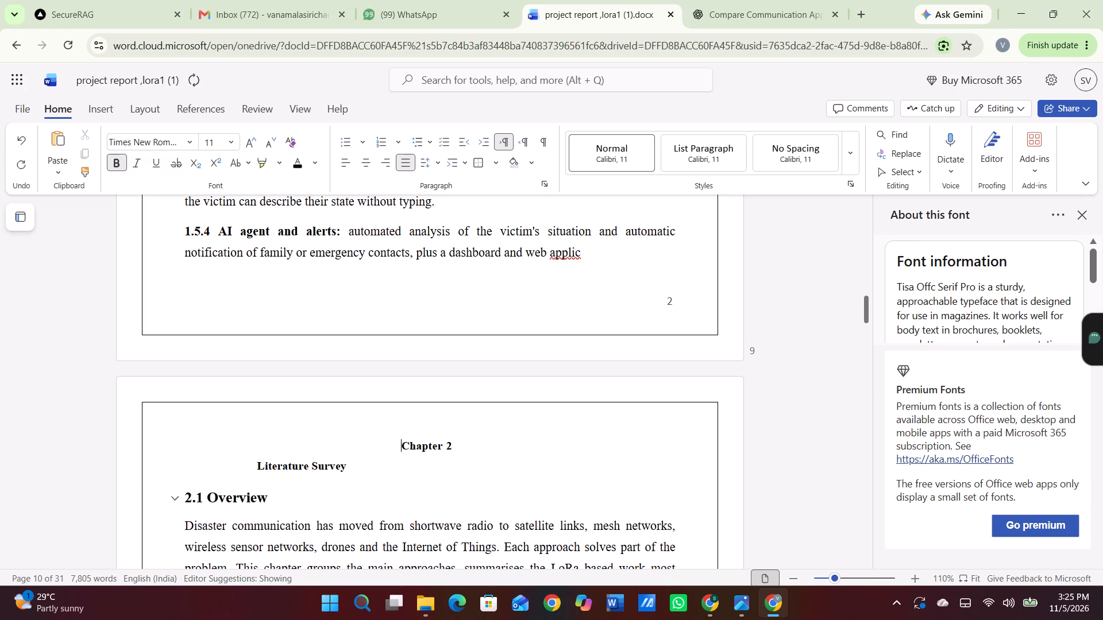
# Indent the Literature Survey title with leading spaces so that it sits centred beneath the Chapter 2 heading.
pyautogui.click(245, 463)
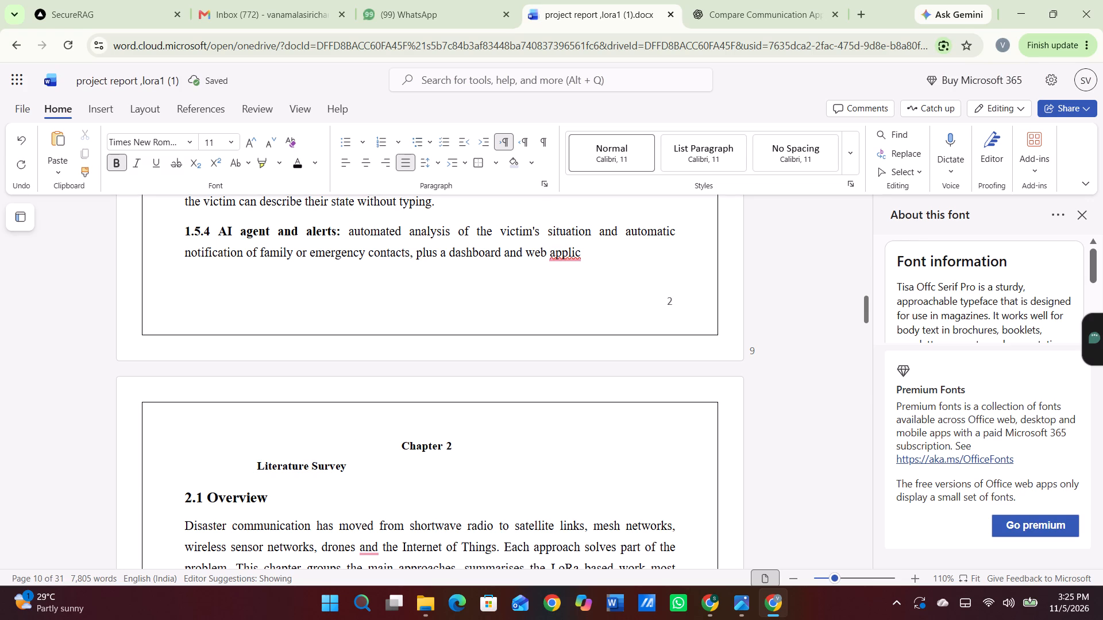
pyautogui.press('space')
pyautogui.press('space')
pyautogui.press('space')
pyautogui.press('space')
pyautogui.press('space')
pyautogui.press('space')
pyautogui.press('space')
pyautogui.press('space')
pyautogui.press('space')
pyautogui.press('space')
pyautogui.press('space')
pyautogui.press('space')
pyautogui.press('space')
pyautogui.press('space')
pyautogui.press('space')
pyautogui.press('space')
pyautogui.press('space')
pyautogui.press('space')
pyautogui.press('space')
pyautogui.press('space')
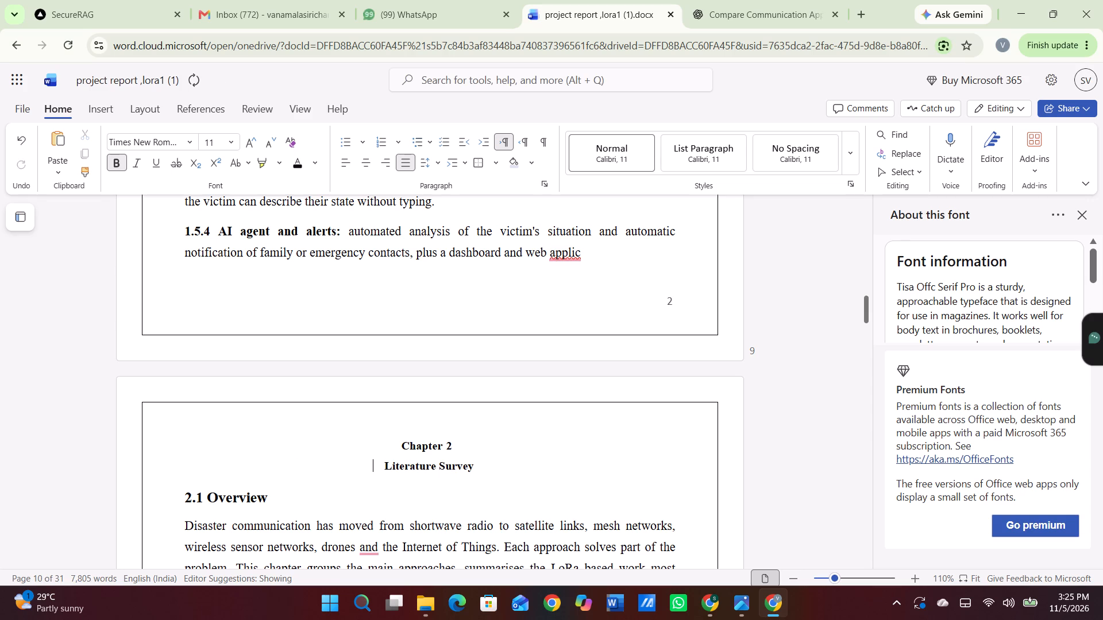
# Set the font size of the Chapter 2 and Literature Survey heading lines to 14.
pyautogui.moveTo(381, 440); pyautogui.dragTo(514, 470)
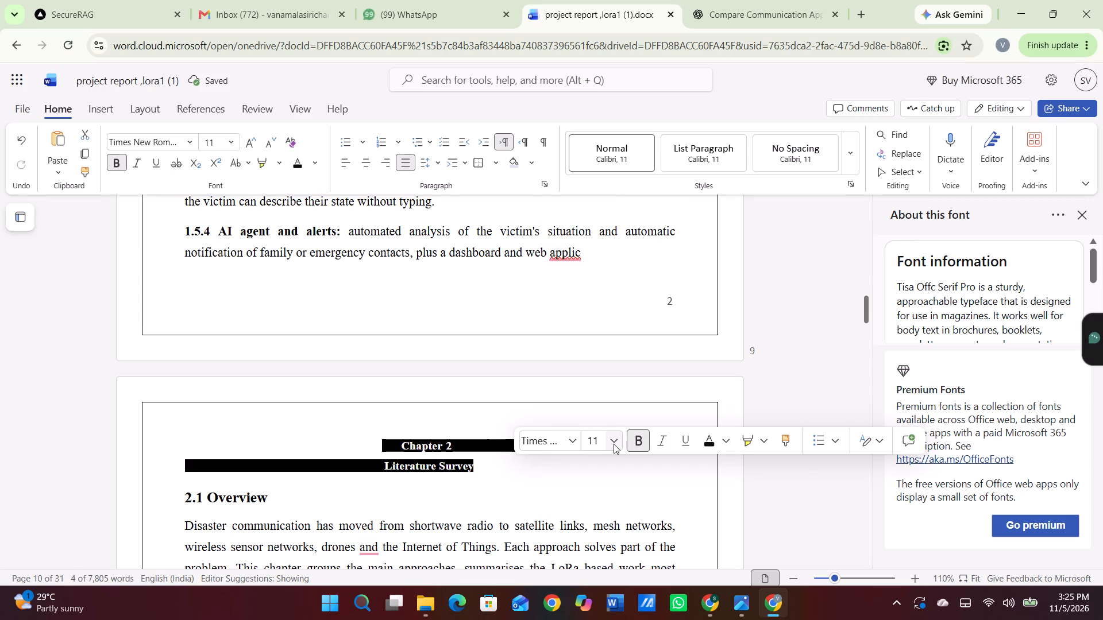
pyautogui.click(614, 444)
pyautogui.click(607, 208)
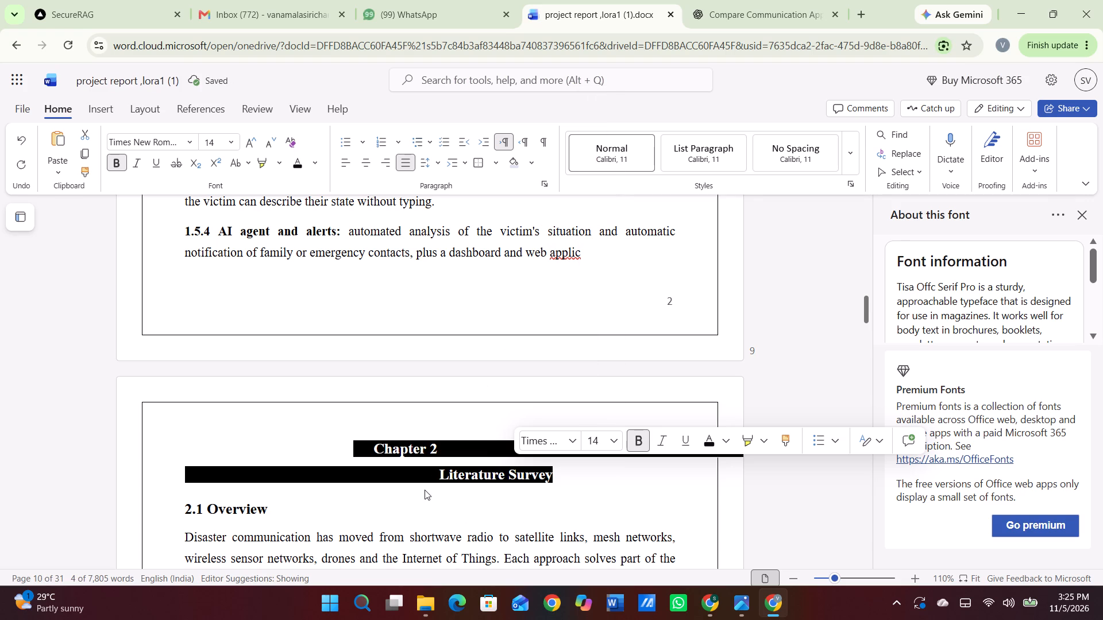
# Remove surplus leading spaces before Literature Survey so that the title sits centred under Chapter 2 again.
pyautogui.click(436, 472)
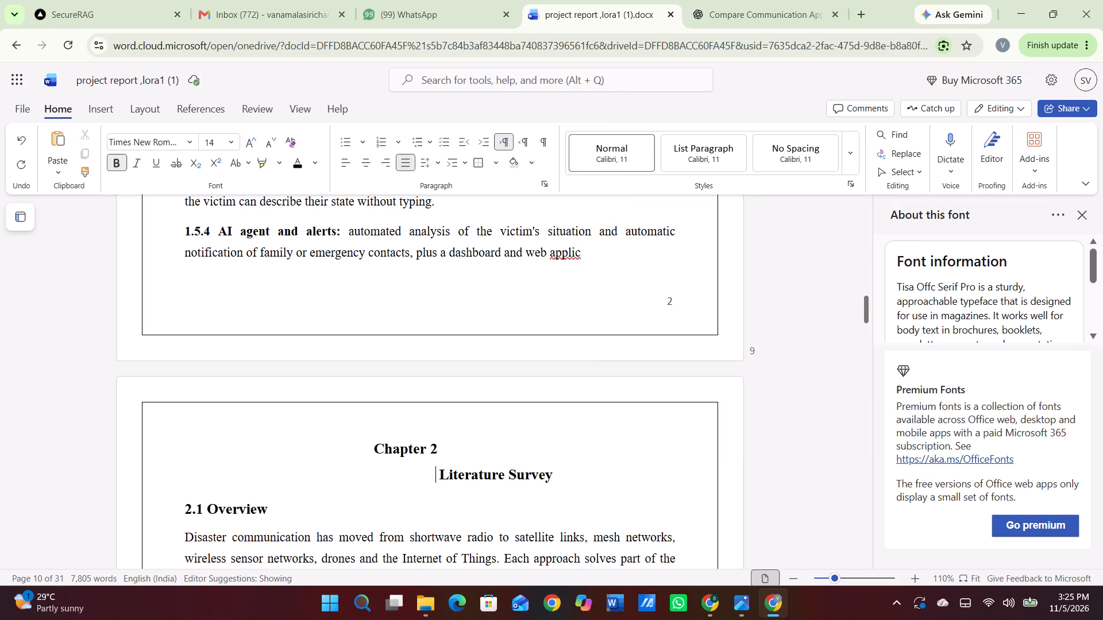
pyautogui.press('BackSpace')
pyautogui.press('BackSpace')
pyautogui.press('BackSpace')
pyautogui.press('BackSpace')
pyautogui.press('BackSpace')
pyautogui.press('BackSpace')
pyautogui.press('BackSpace')
pyautogui.press('BackSpace')
pyautogui.press('BackSpace')
pyautogui.press('BackSpace')
pyautogui.press('BackSpace')
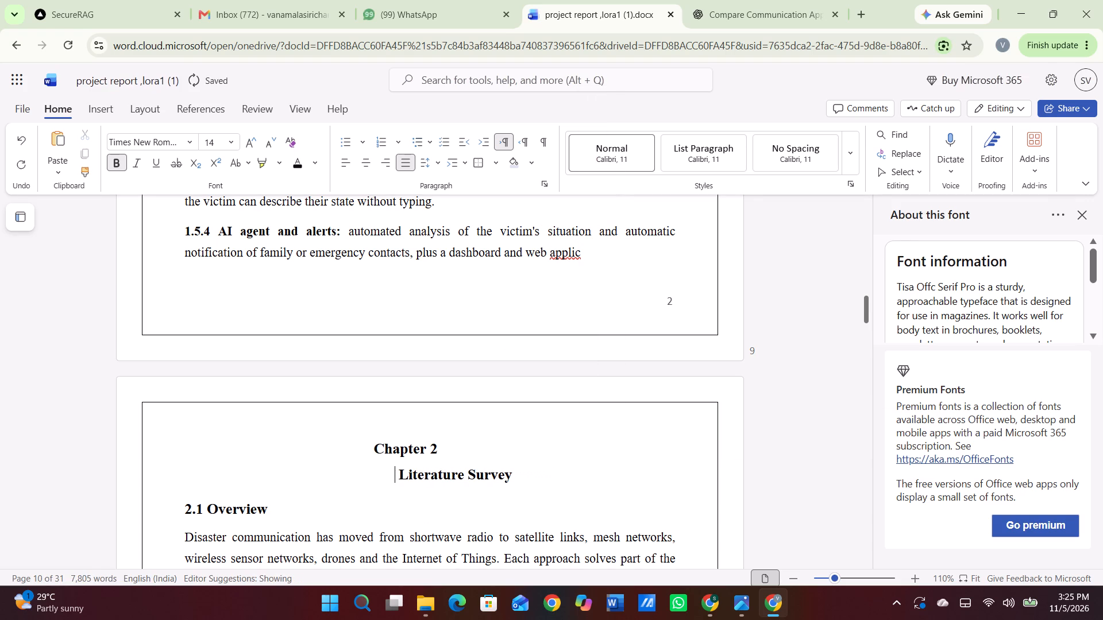
pyautogui.press('BackSpace')
pyautogui.press('BackSpace')
pyautogui.press('BackSpace')
pyautogui.press('BackSpace')
pyautogui.press('BackSpace')
pyautogui.press('BackSpace')
pyautogui.press('BackSpace')
pyautogui.press('BackSpace')
pyautogui.press('BackSpace')
pyautogui.press('BackSpace')
pyautogui.press('BackSpace')
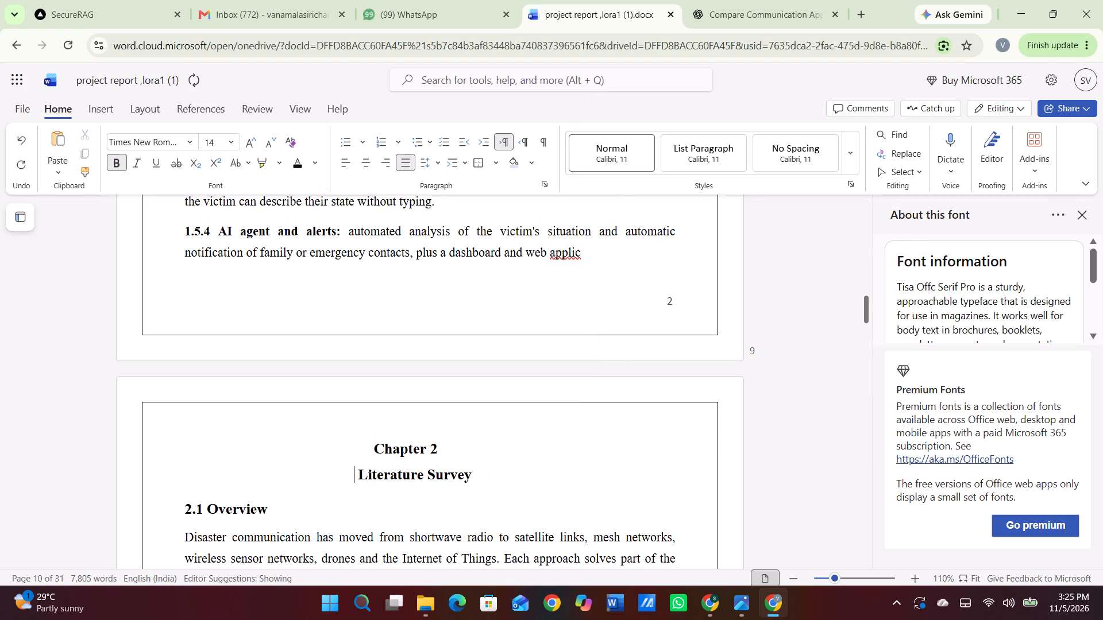
pyautogui.press('BackSpace')
pyautogui.scroll(3, 436, 472)
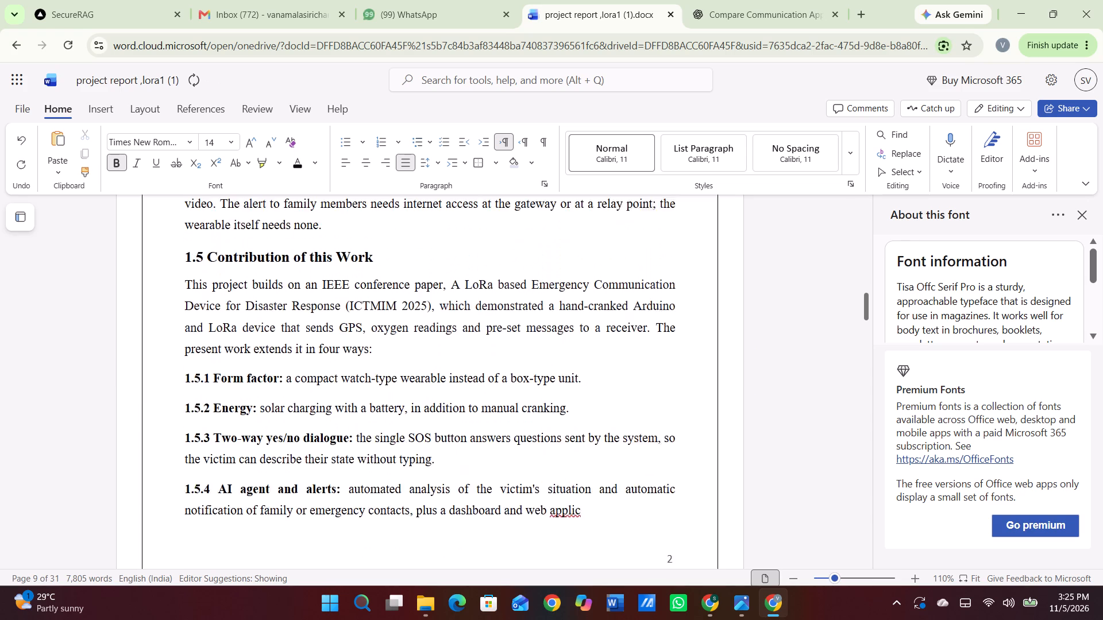
# Check the layout from Chapter 1 back through the abstract, certificate and acknowledgement to the declaration's signature page.
pyautogui.scroll(4, 436, 472)
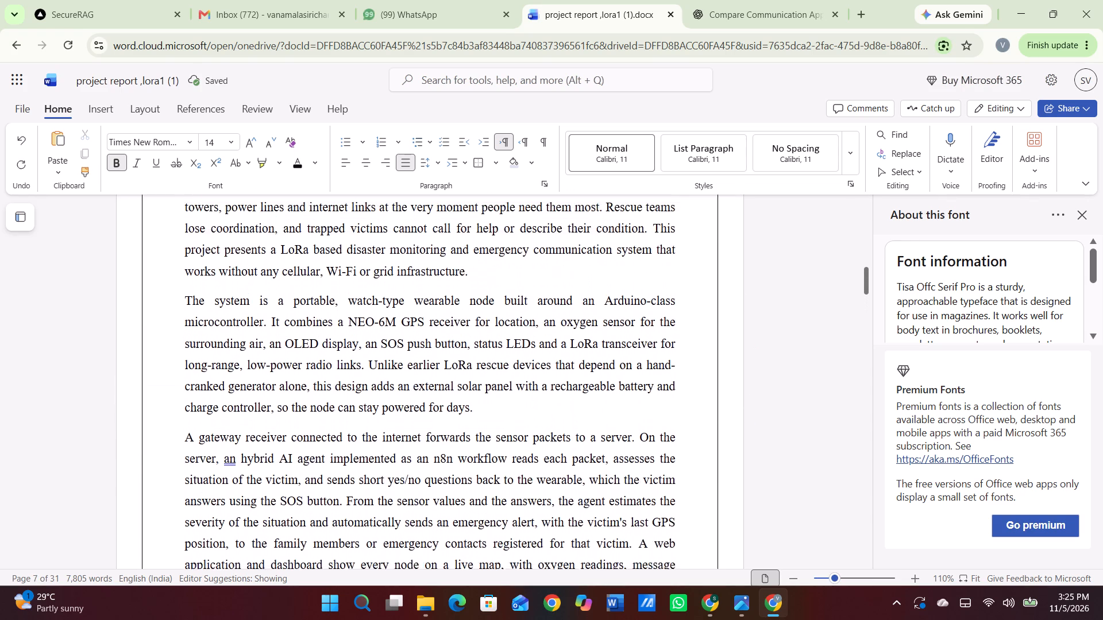
pyautogui.scroll(1, 436, 472)
pyautogui.scroll(-3, 436, 472)
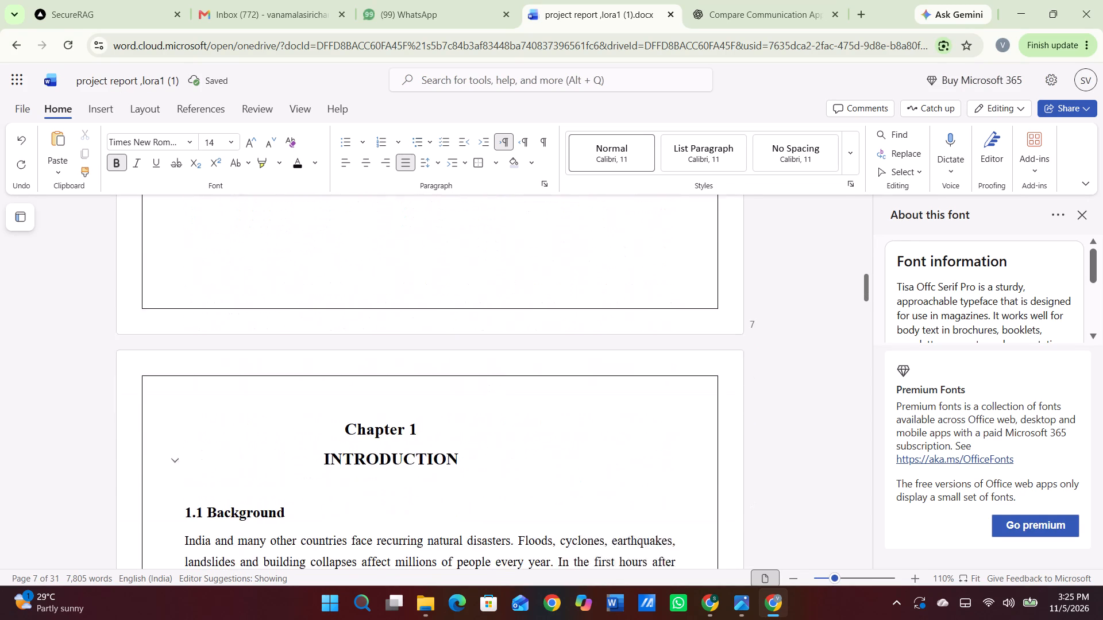
pyautogui.scroll(-1, 436, 472)
pyautogui.scroll(5, 436, 472)
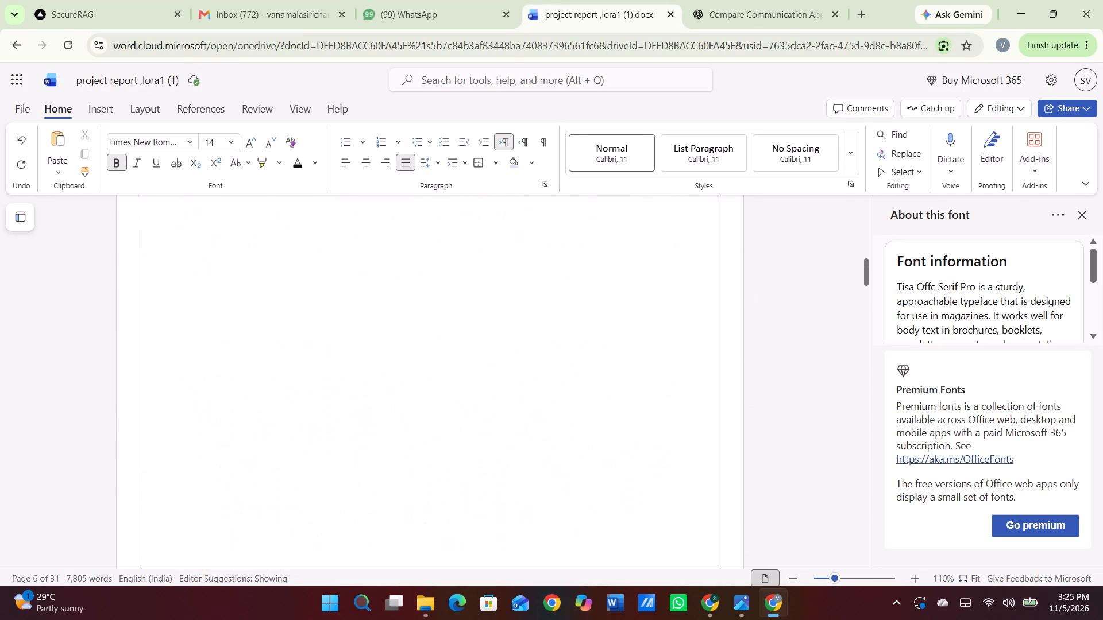
pyautogui.scroll(2, 436, 472)
pyautogui.scroll(-3, 436, 472)
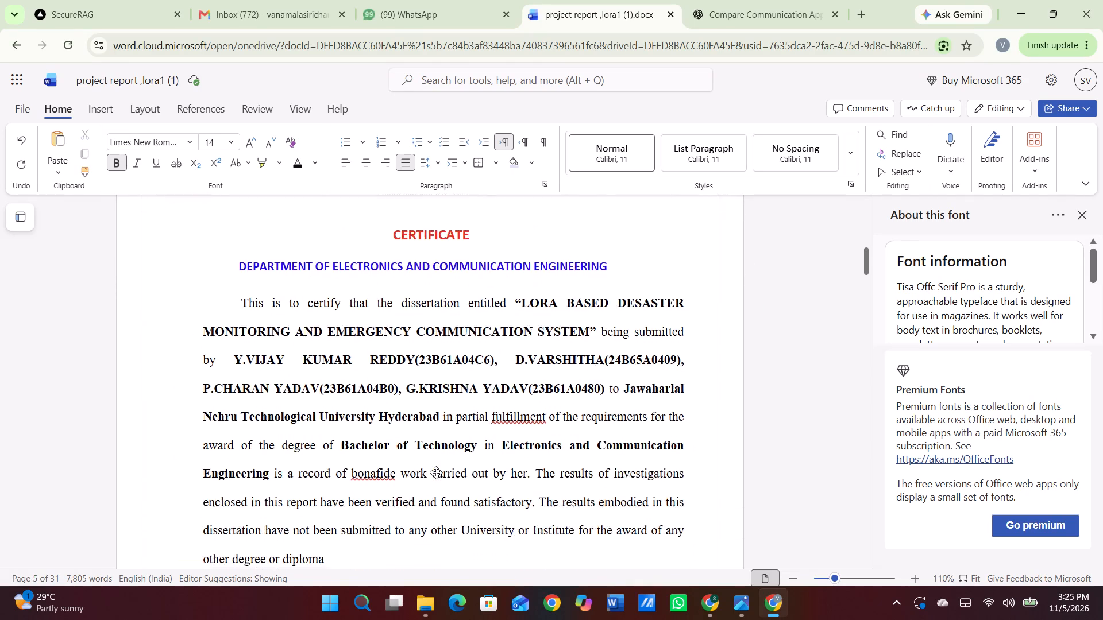
pyautogui.scroll(-1, 436, 472)
pyautogui.scroll(3, 436, 472)
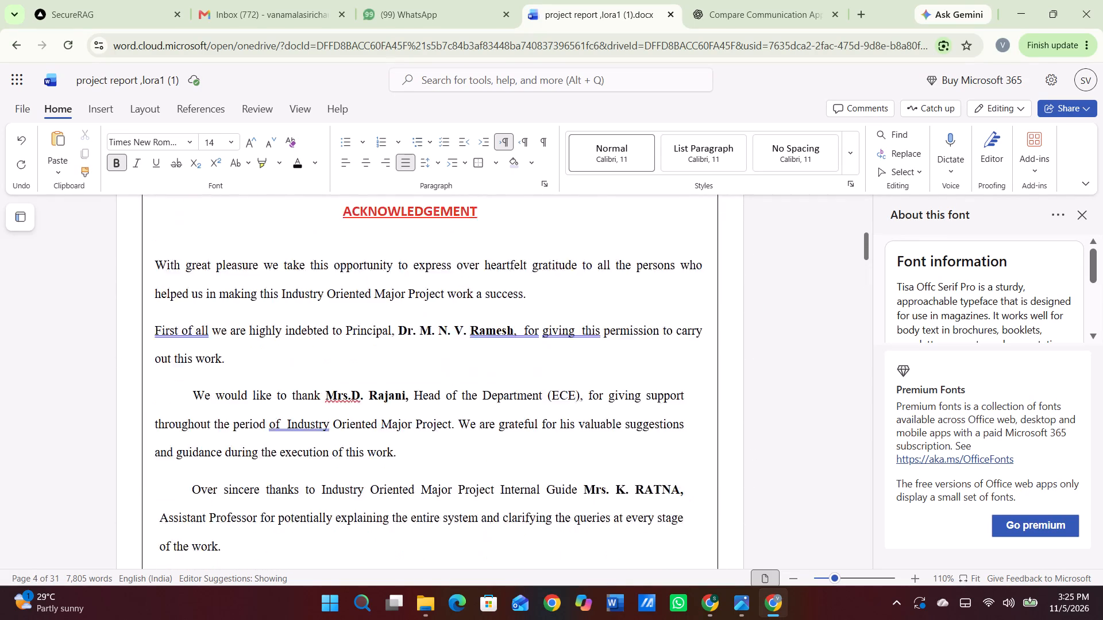
pyautogui.scroll(3, 436, 472)
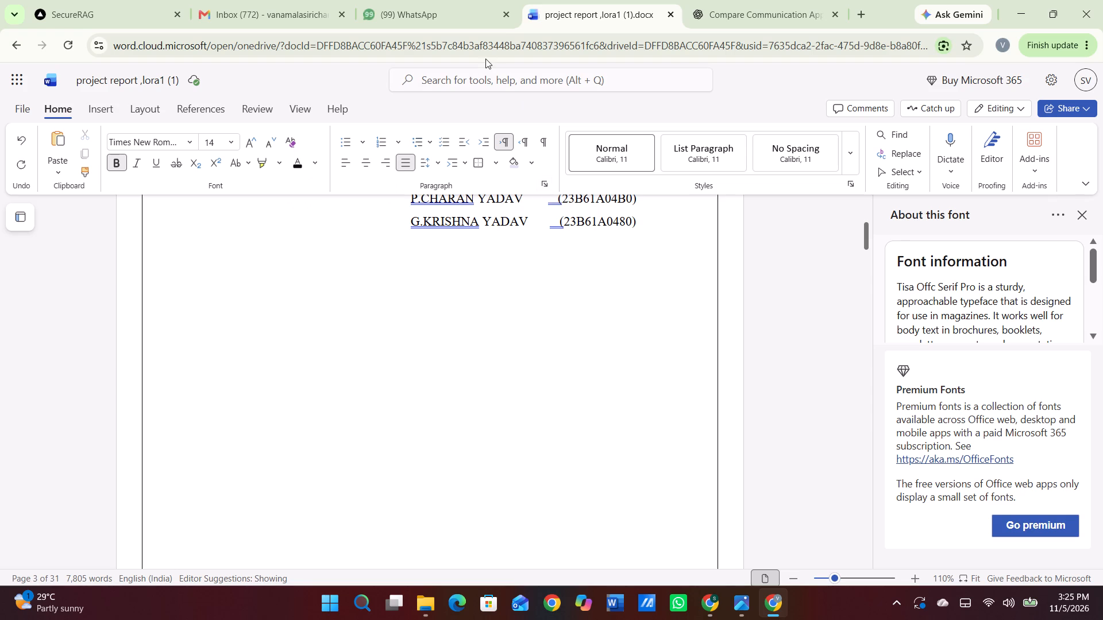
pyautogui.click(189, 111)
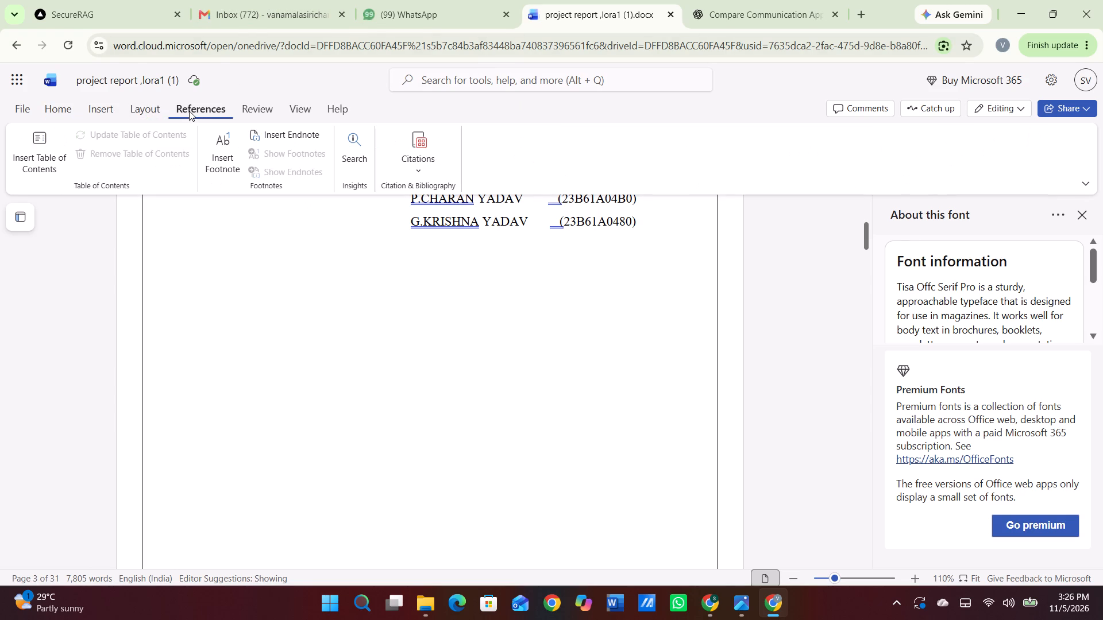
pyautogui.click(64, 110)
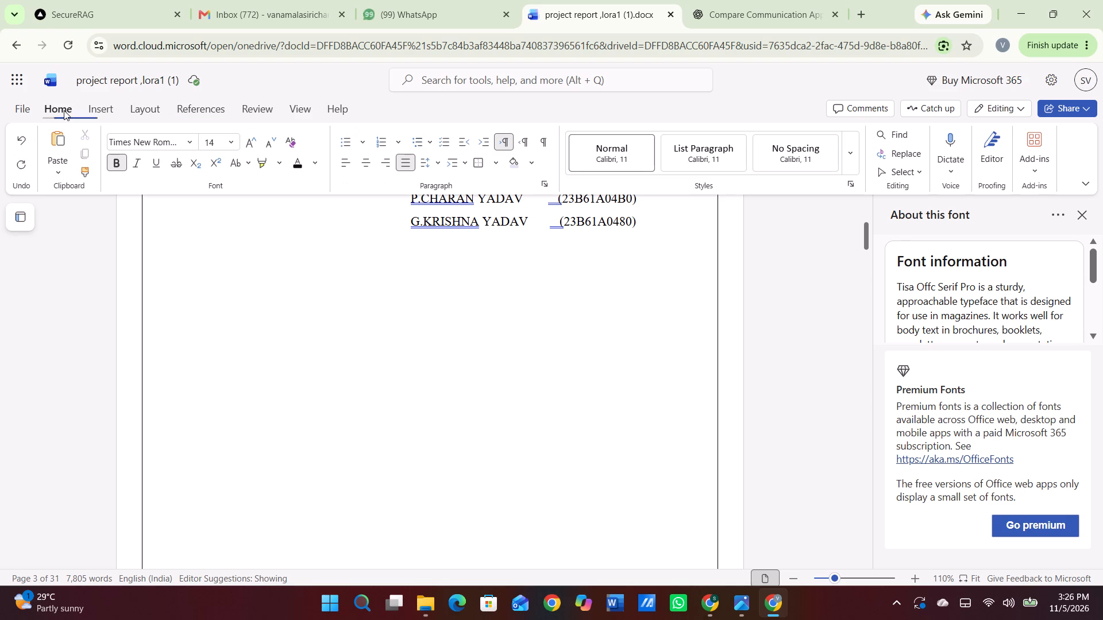
# Compare the layout of the front-matter pages with the Chapter 1 pages, from the title page to the Problem Statement section.
pyautogui.scroll(4, 394, 282)
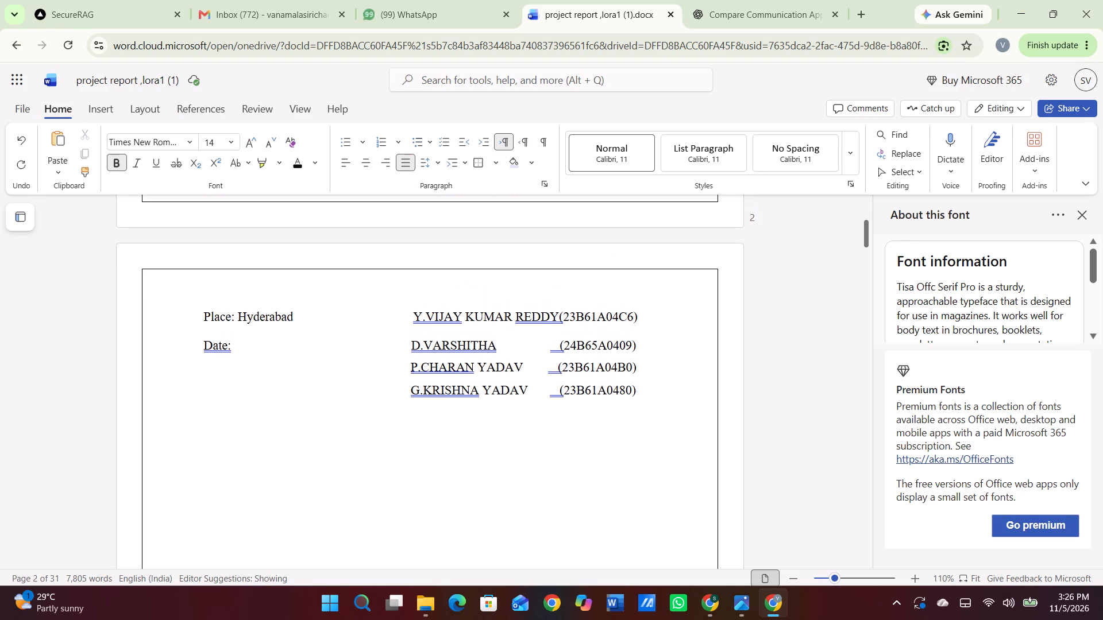
pyautogui.scroll(1, 394, 282)
pyautogui.scroll(-3, 394, 282)
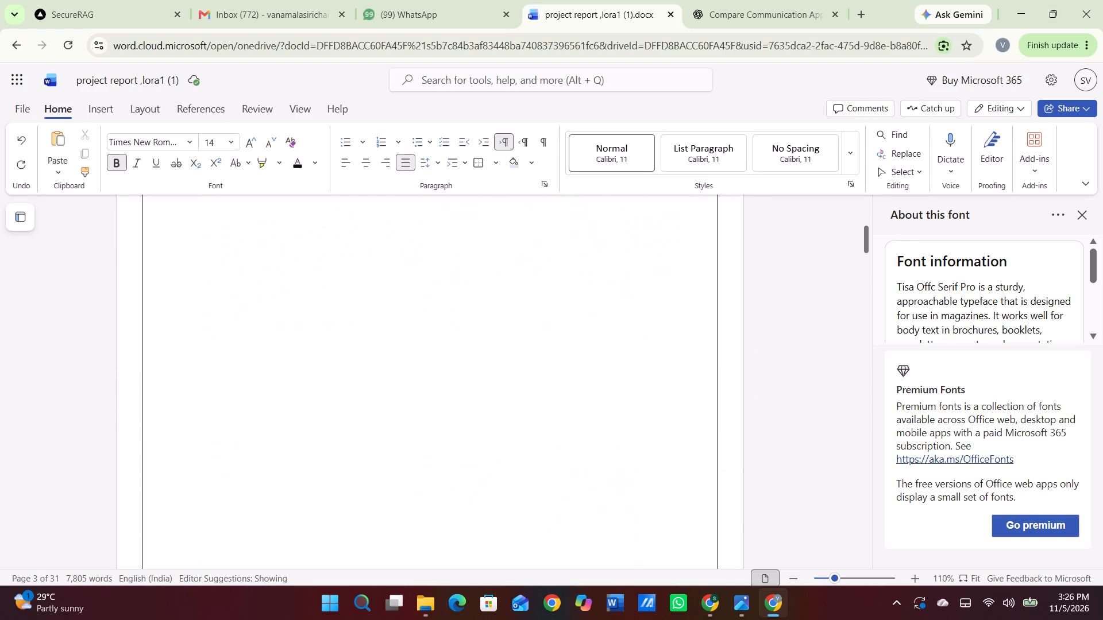
pyautogui.scroll(-4, 394, 282)
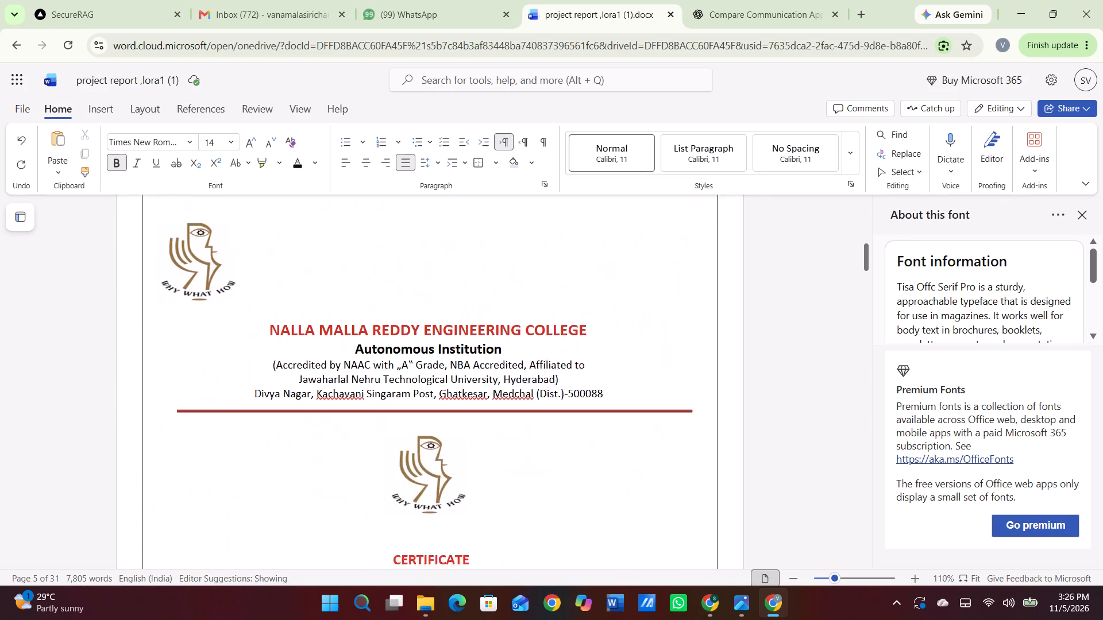
pyautogui.scroll(-3, 394, 282)
pyautogui.scroll(1, 394, 282)
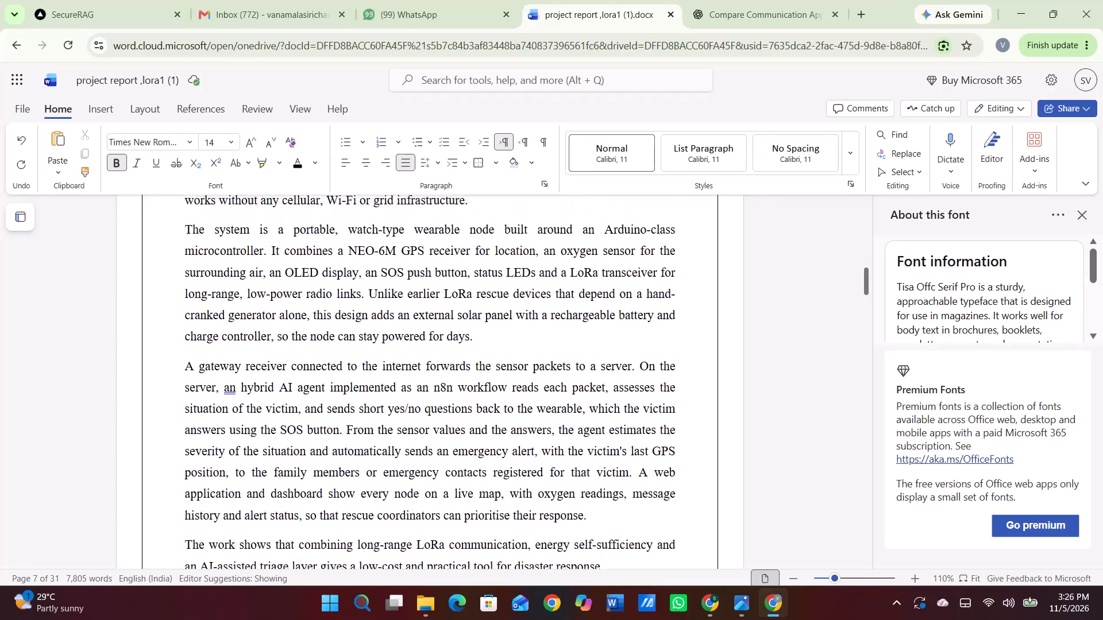
pyautogui.scroll(1, 394, 282)
pyautogui.scroll(-3, 394, 282)
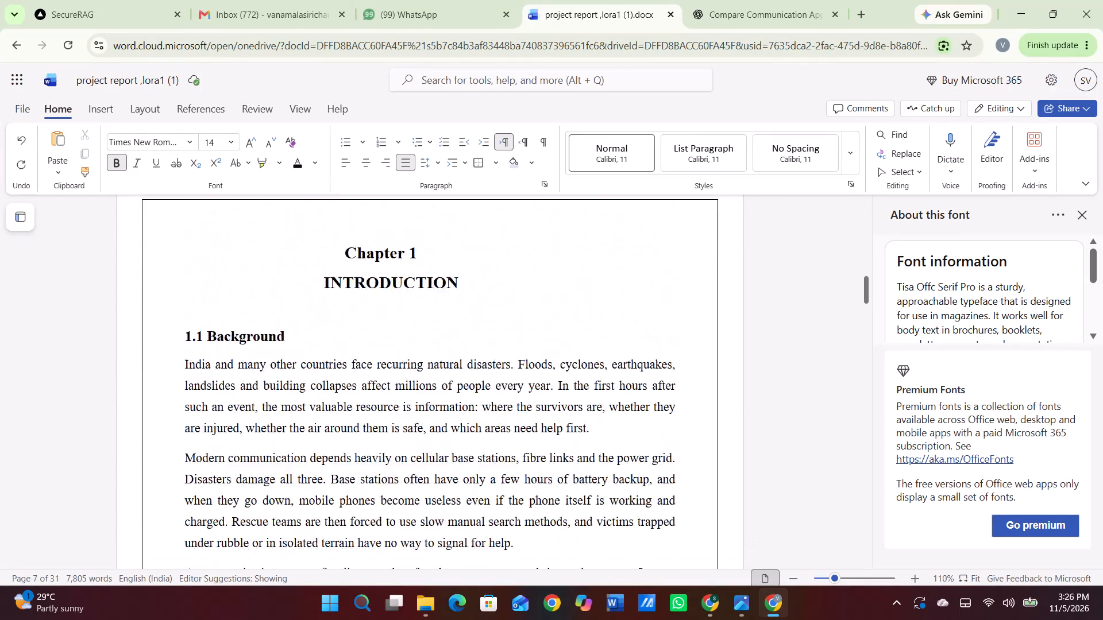
pyautogui.scroll(-1, 394, 282)
pyautogui.scroll(1, 394, 282)
pyautogui.scroll(-2, 394, 282)
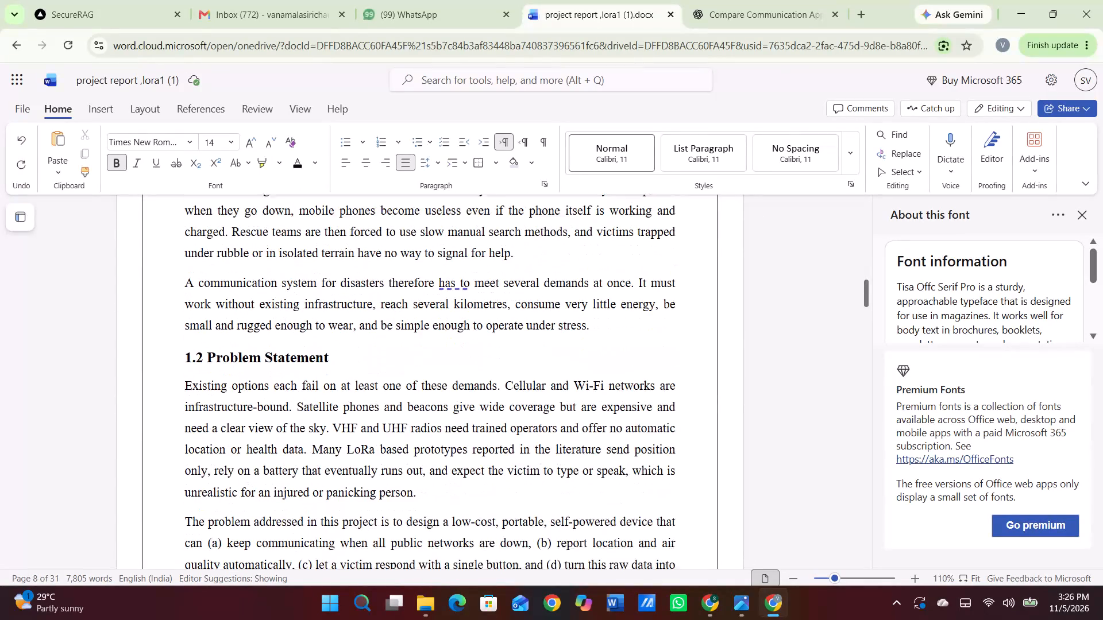
pyautogui.scroll(-3, 394, 282)
pyautogui.scroll(12, 394, 282)
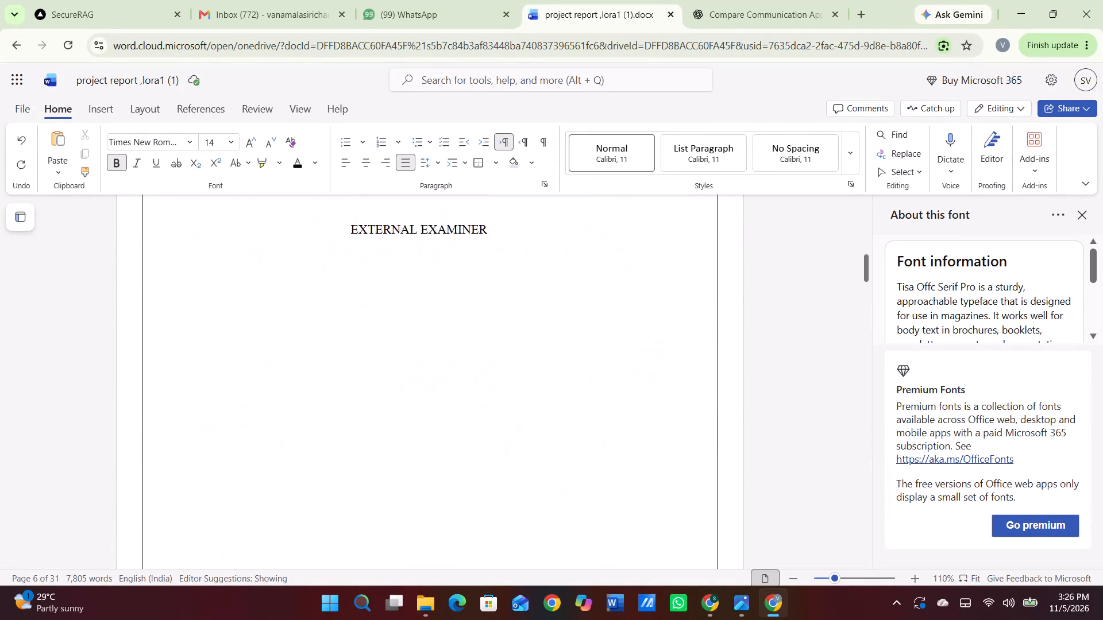
pyautogui.scroll(9, 394, 282)
pyautogui.scroll(-2, 394, 282)
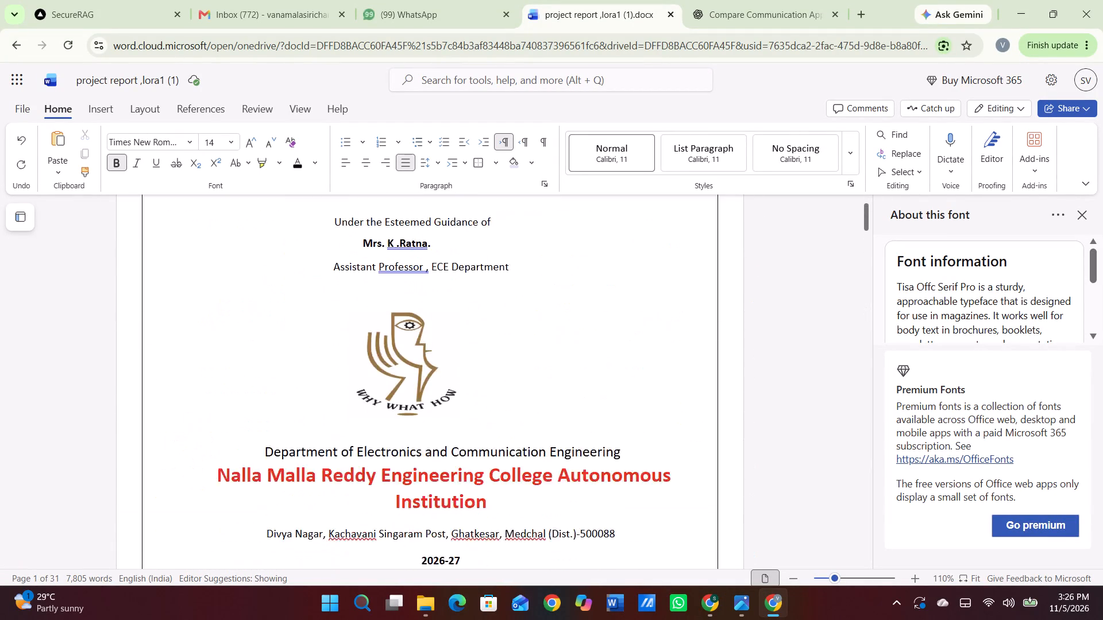
# Examine the body pages from Chapter 1 through Chapter 4 for line spacing, heading format and blank pages.
pyautogui.scroll(-10, 394, 282)
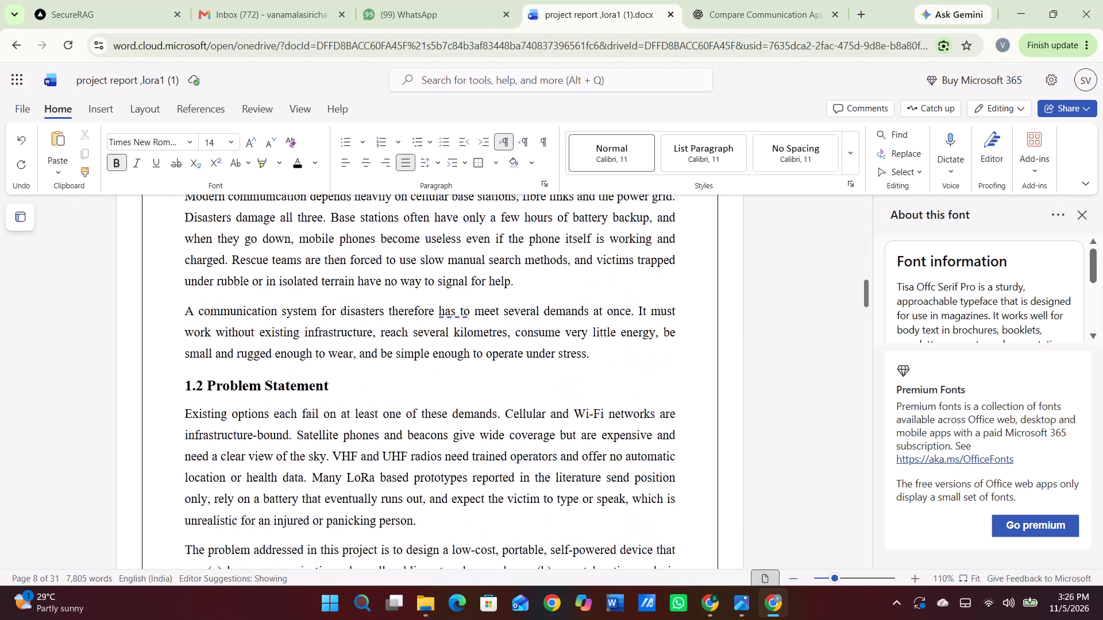
pyautogui.scroll(-8, 394, 282)
pyautogui.scroll(3, 394, 282)
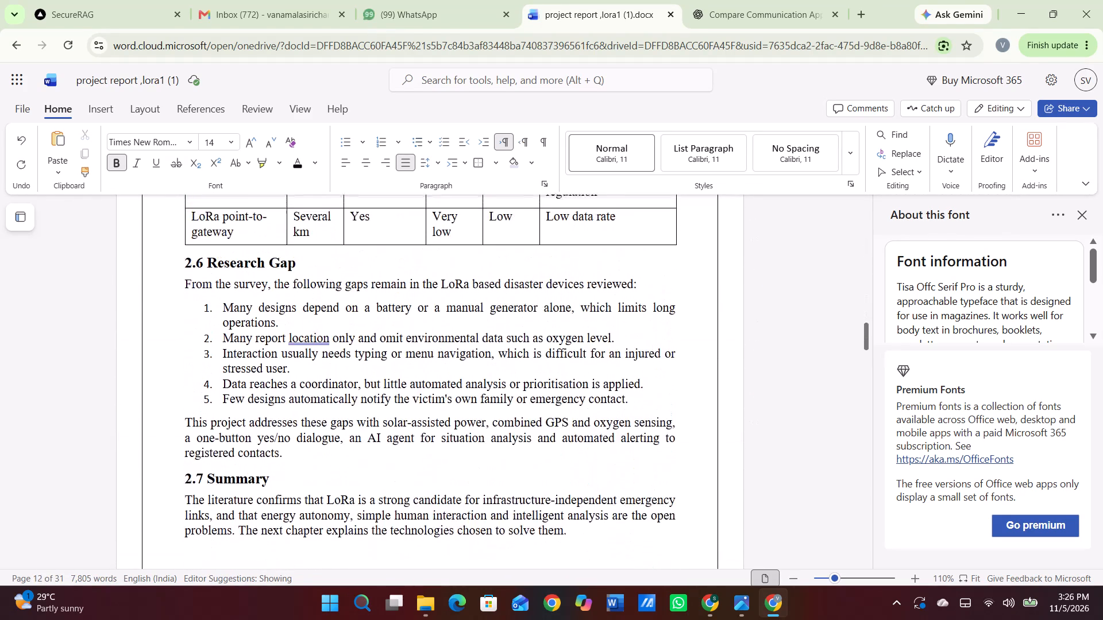
pyautogui.scroll(3, 394, 282)
pyautogui.scroll(-7, 394, 282)
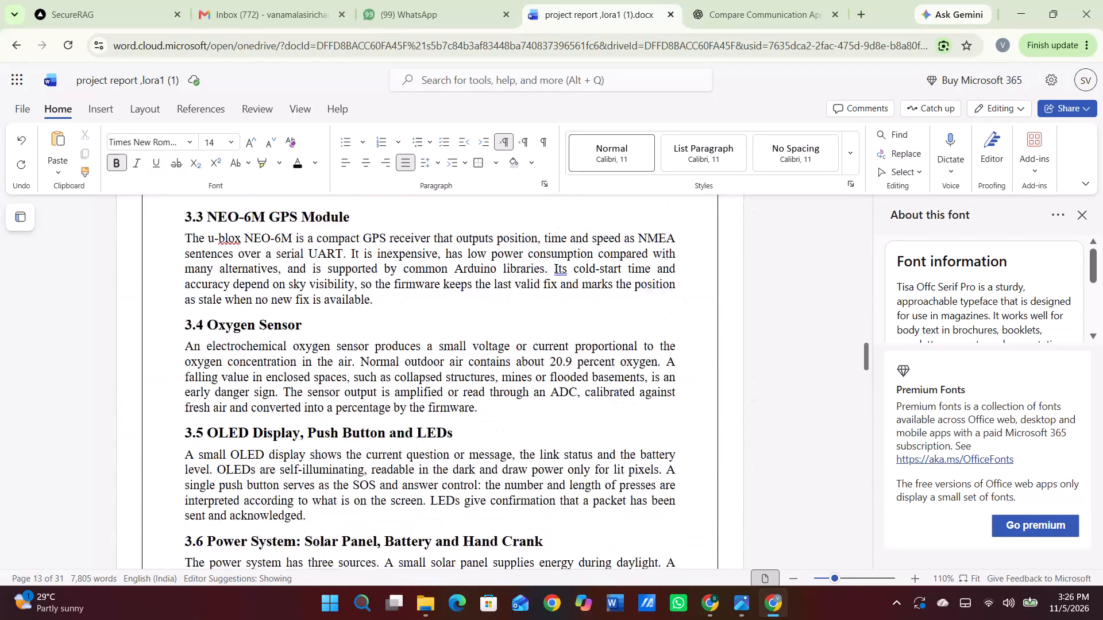
pyautogui.scroll(-3, 394, 282)
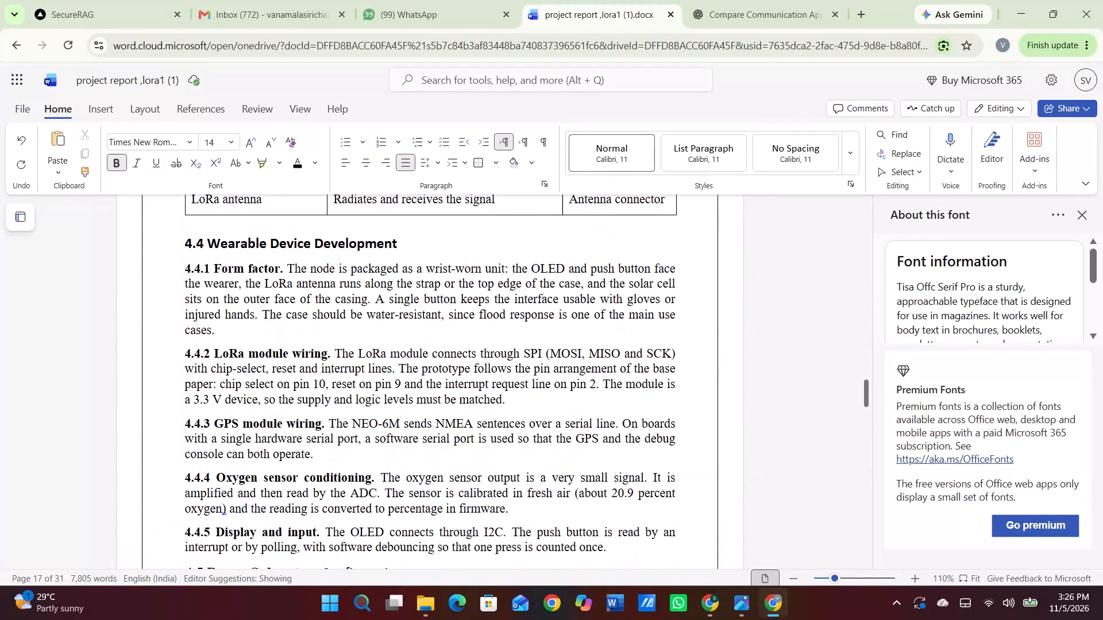
pyautogui.scroll(-4, 394, 282)
pyautogui.scroll(2, 394, 282)
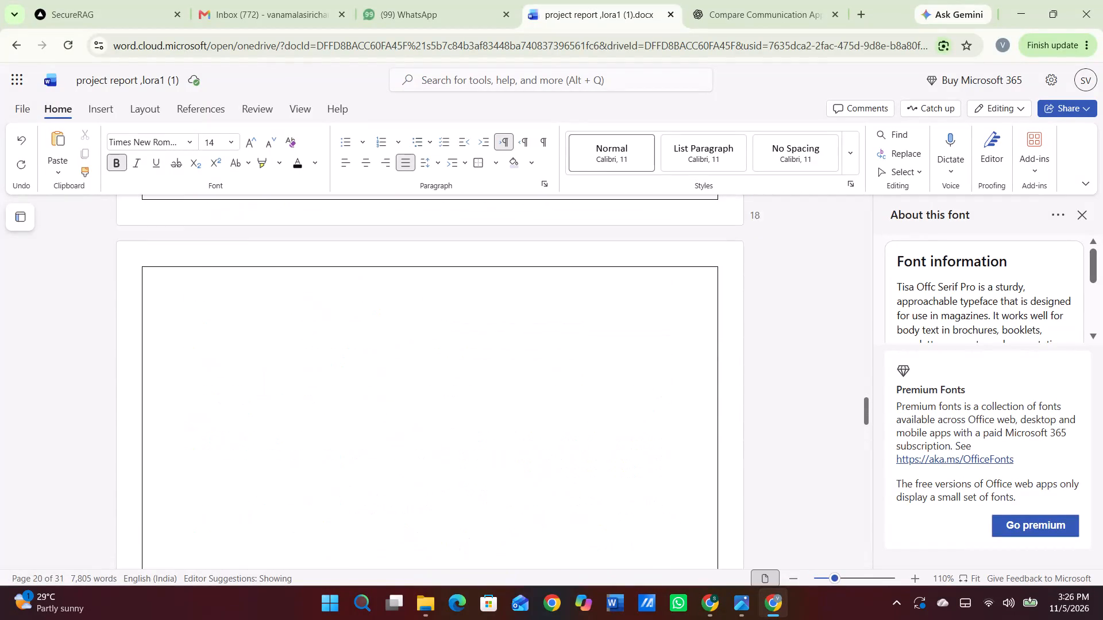
# Check the page layout from the Chapter 5 opening back through section 4.6 Communication Design and its packet format table.
pyautogui.scroll(-4, 394, 282)
pyautogui.scroll(1, 394, 282)
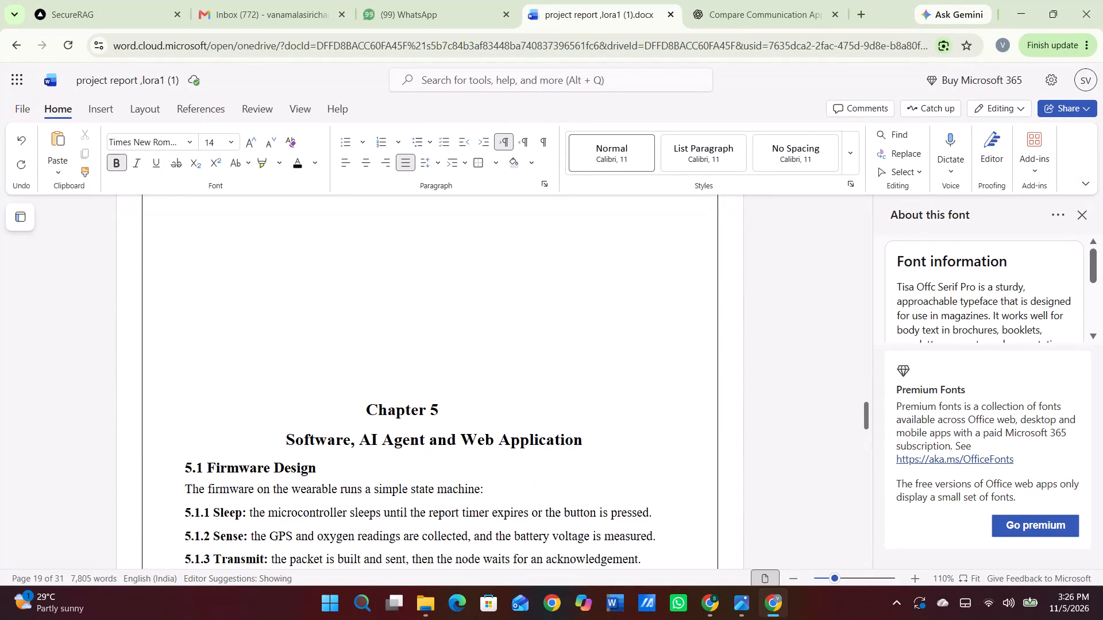
pyautogui.scroll(3, 394, 282)
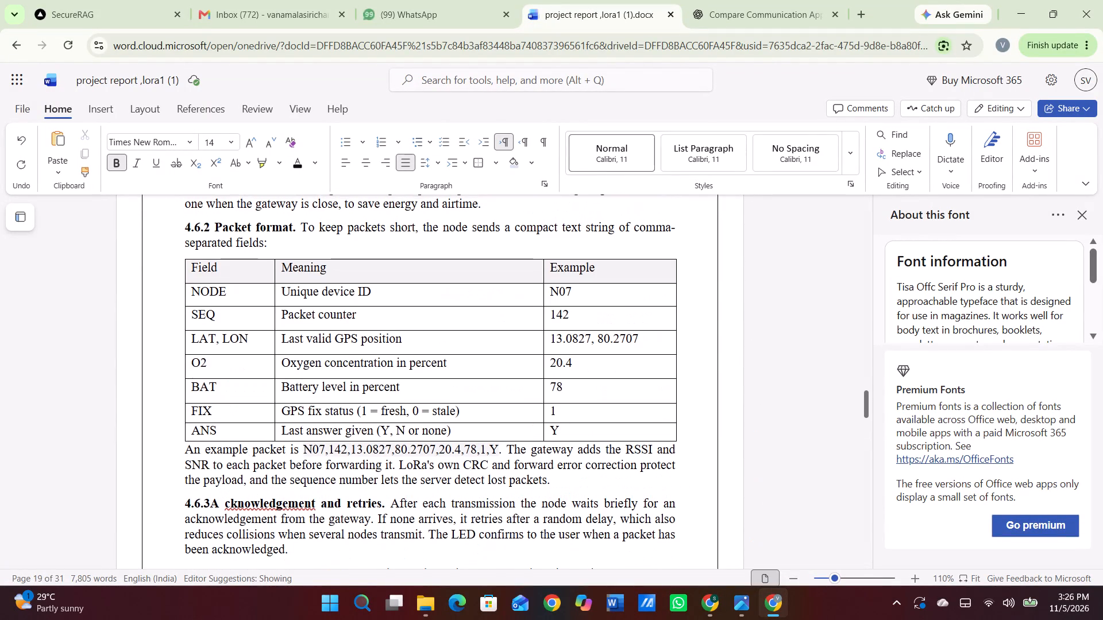
pyautogui.scroll(3, 394, 282)
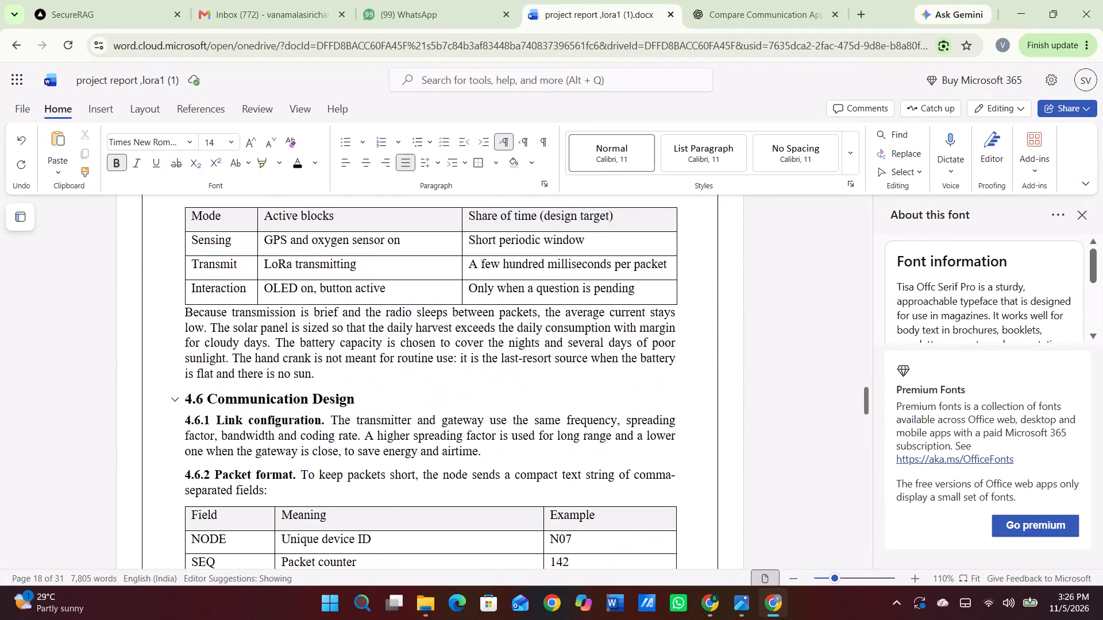
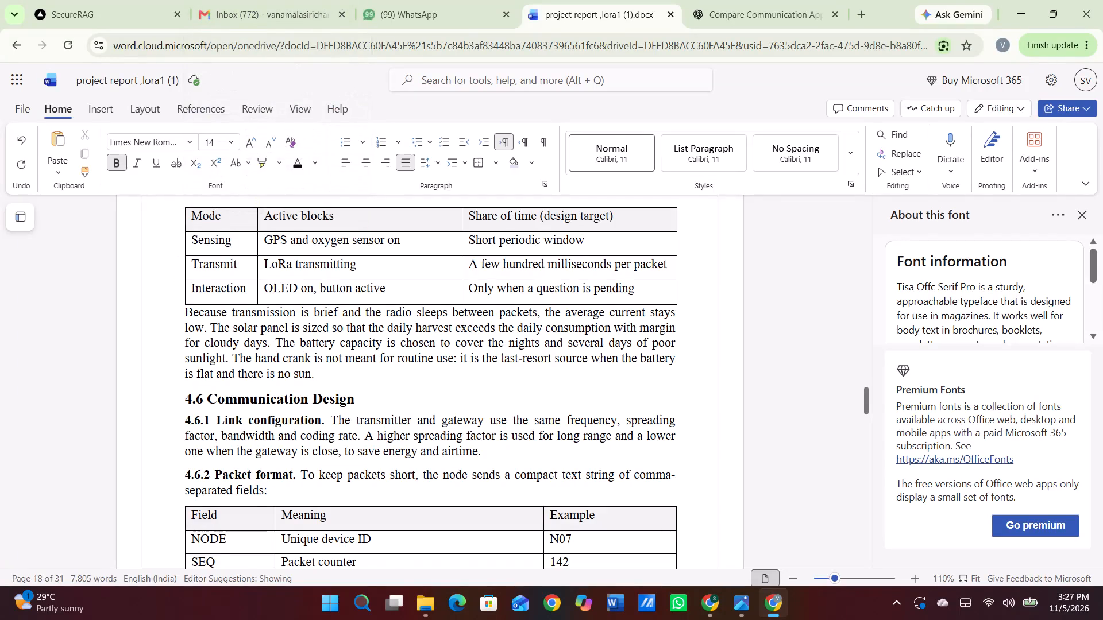
# Check line spacing and layout back from section 4.6 through Chapter 3 to the Chapter 2 subsections.
pyautogui.scroll(-1, 286, 335)
pyautogui.scroll(6, 286, 335)
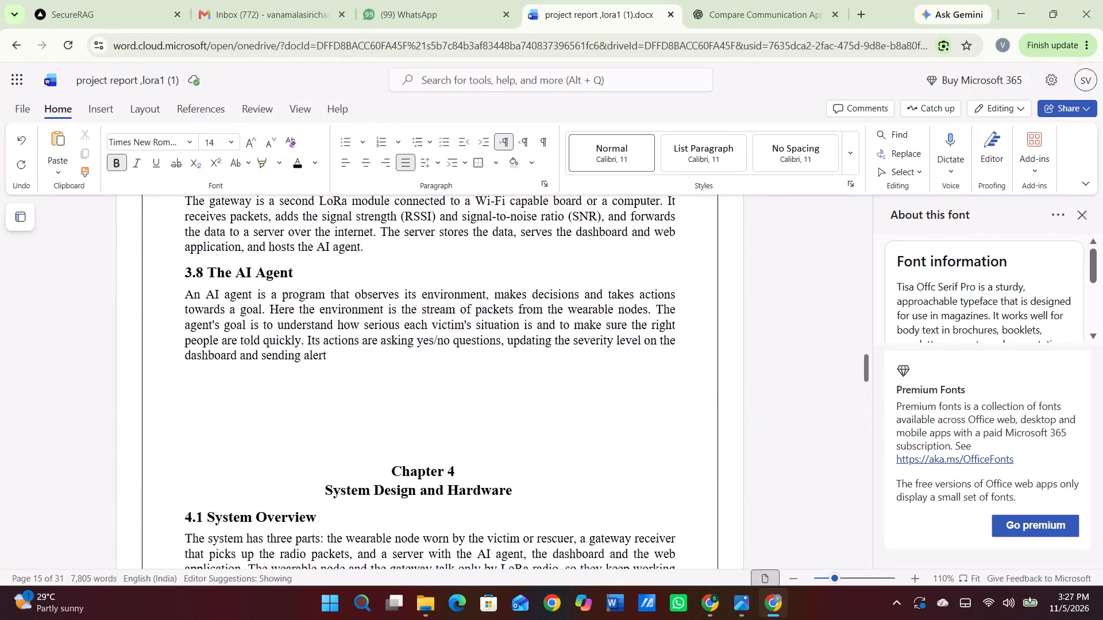
pyautogui.scroll(7, 286, 335)
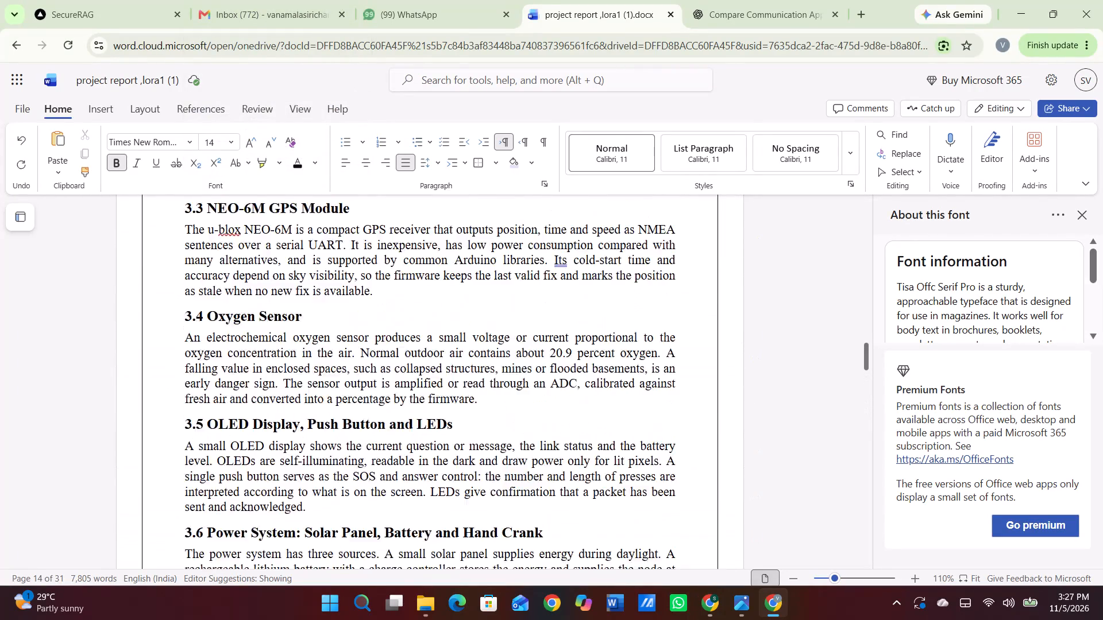
pyautogui.scroll(3, 286, 335)
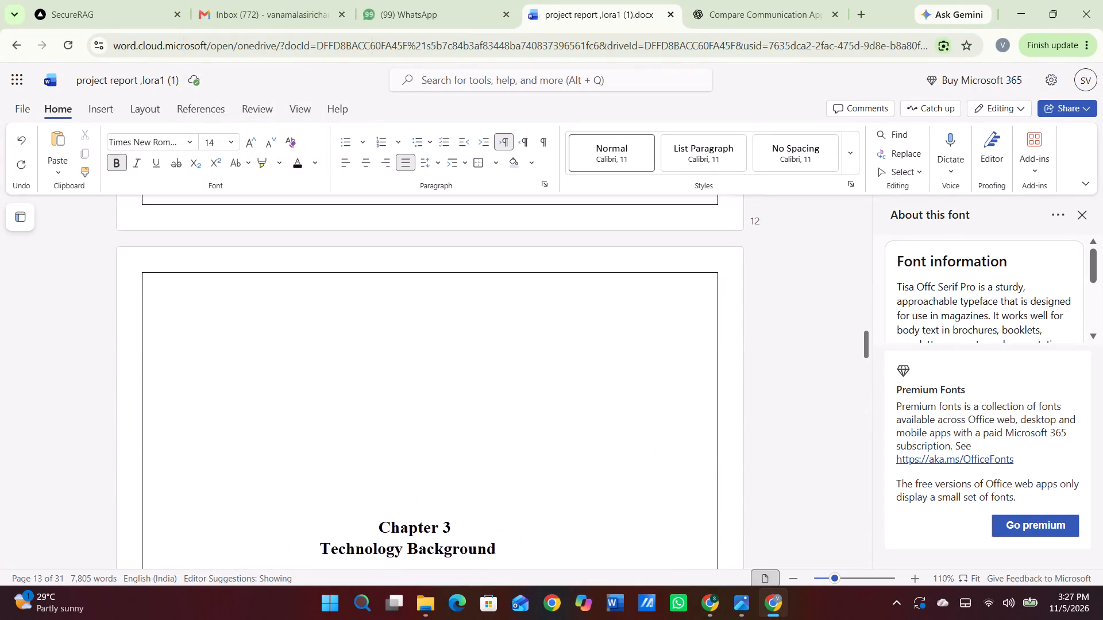
pyautogui.scroll(5, 286, 335)
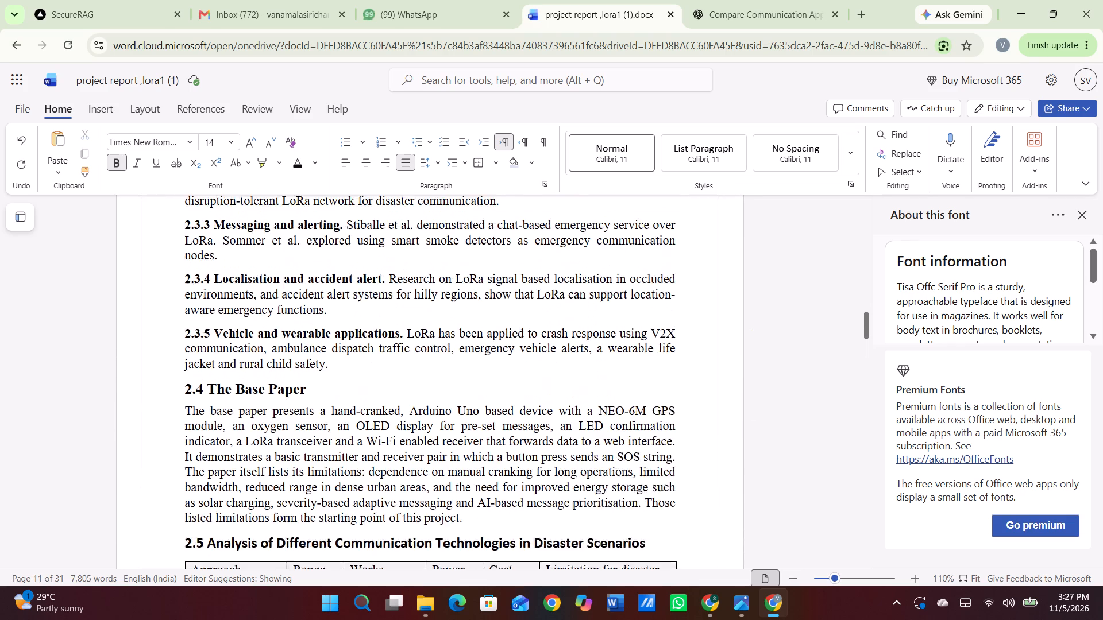
pyautogui.scroll(2, 286, 335)
# Set 1.5 line spacing from subsection 2.3.1 through the 2.5 heading and its comparison table's header row.
pyautogui.scroll(-5, 286, 335)
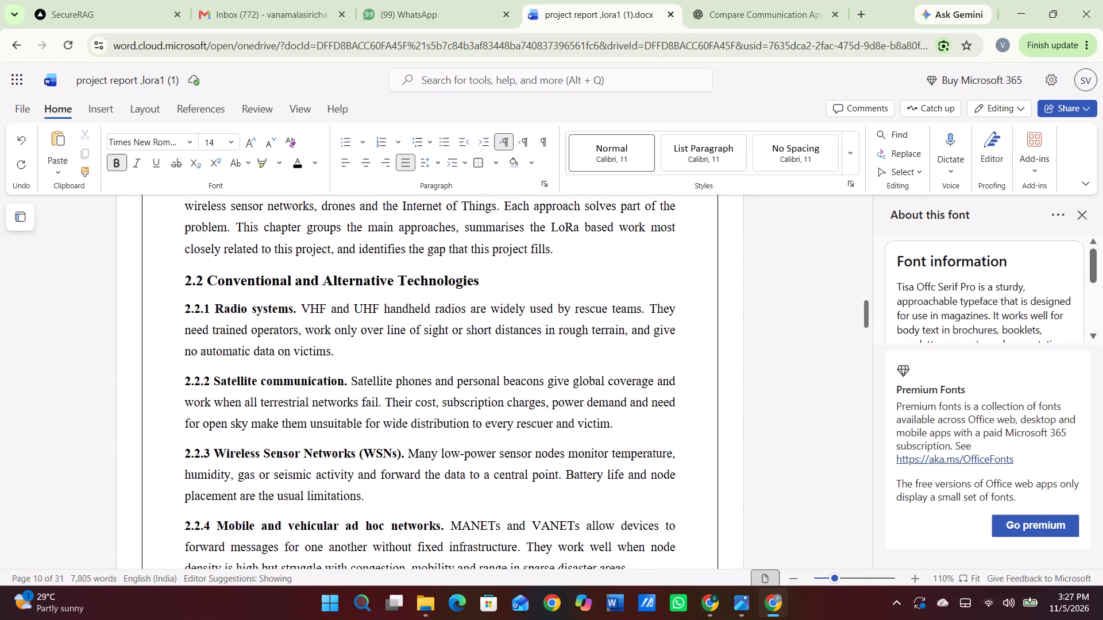
pyautogui.scroll(-5, 286, 335)
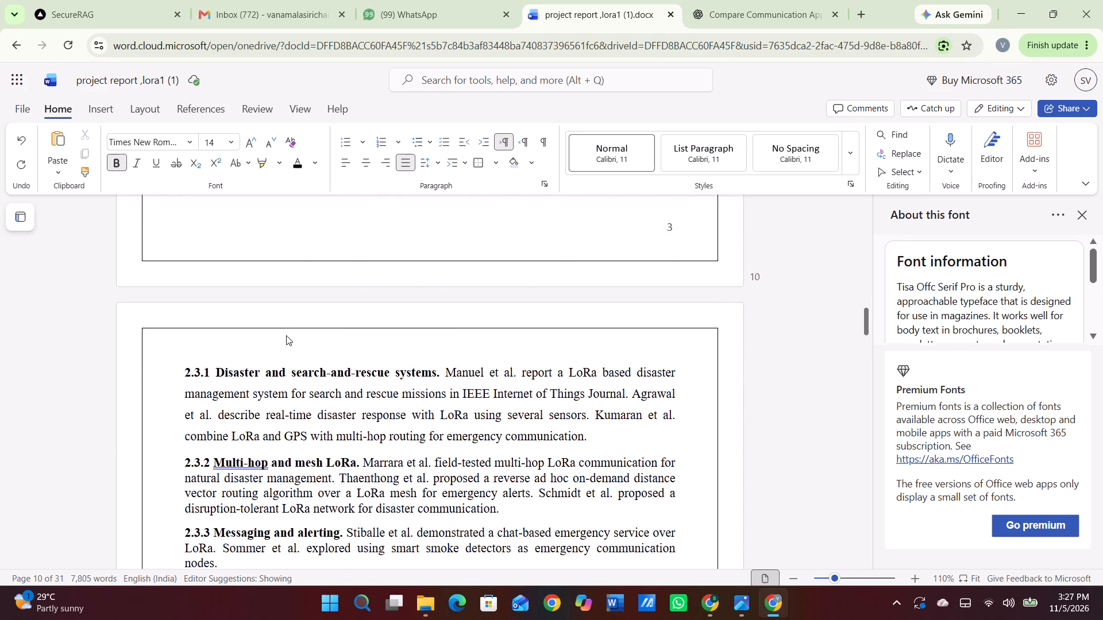
pyautogui.moveTo(182, 359); pyautogui.dragTo(750, 619)
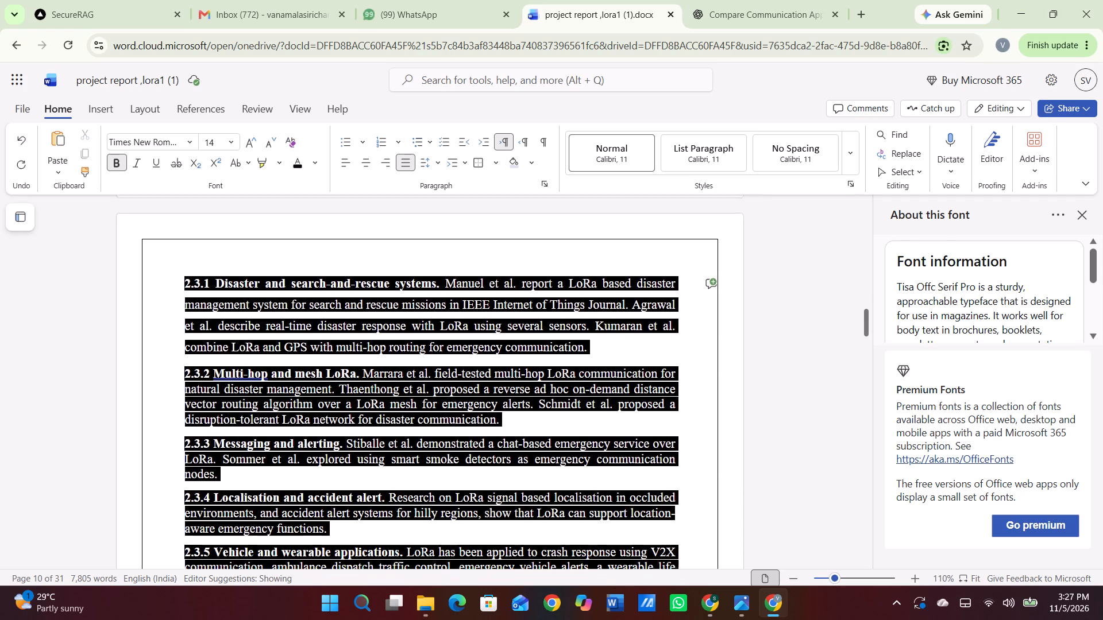
pyautogui.moveTo(750, 619); pyautogui.dragTo(889, 452)
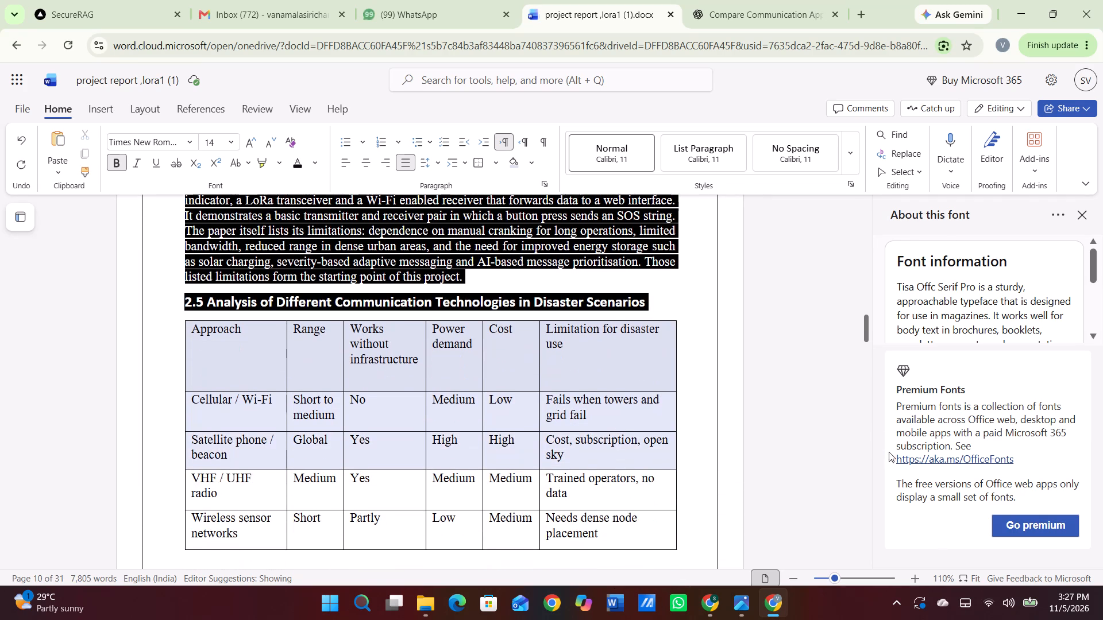
pyautogui.moveTo(889, 452); pyautogui.dragTo(867, 570)
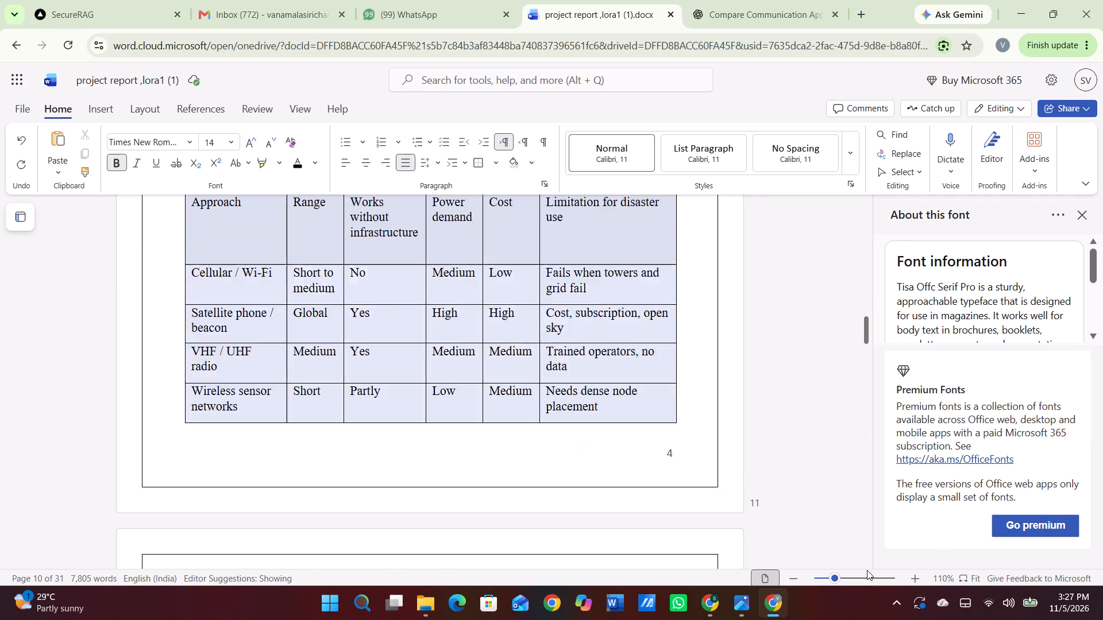
pyautogui.moveTo(867, 570); pyautogui.dragTo(860, 575)
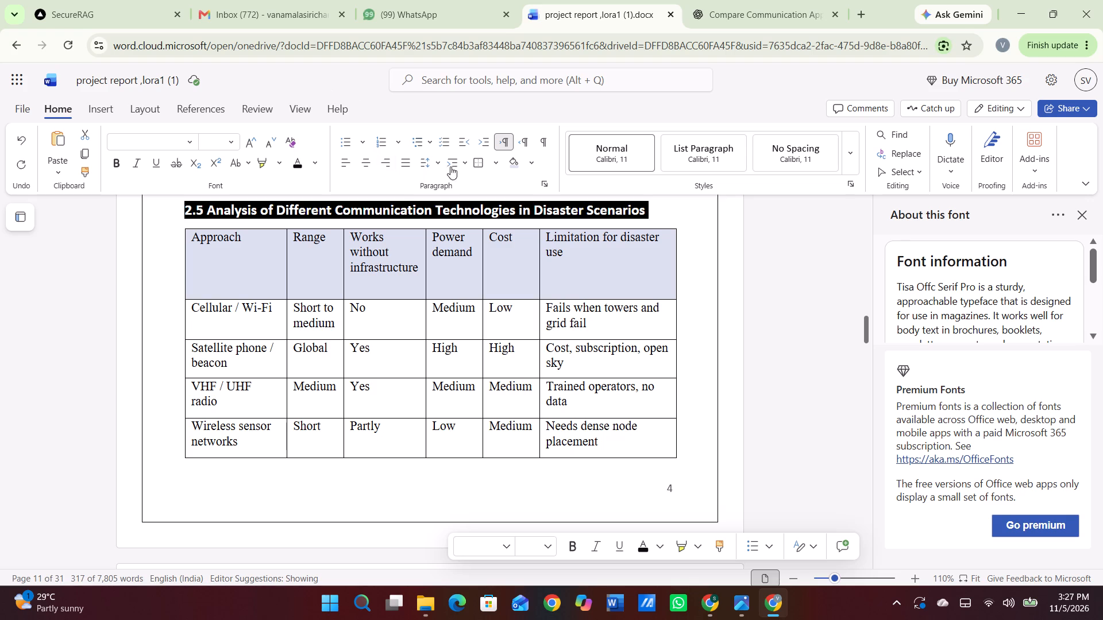
pyautogui.click(421, 168)
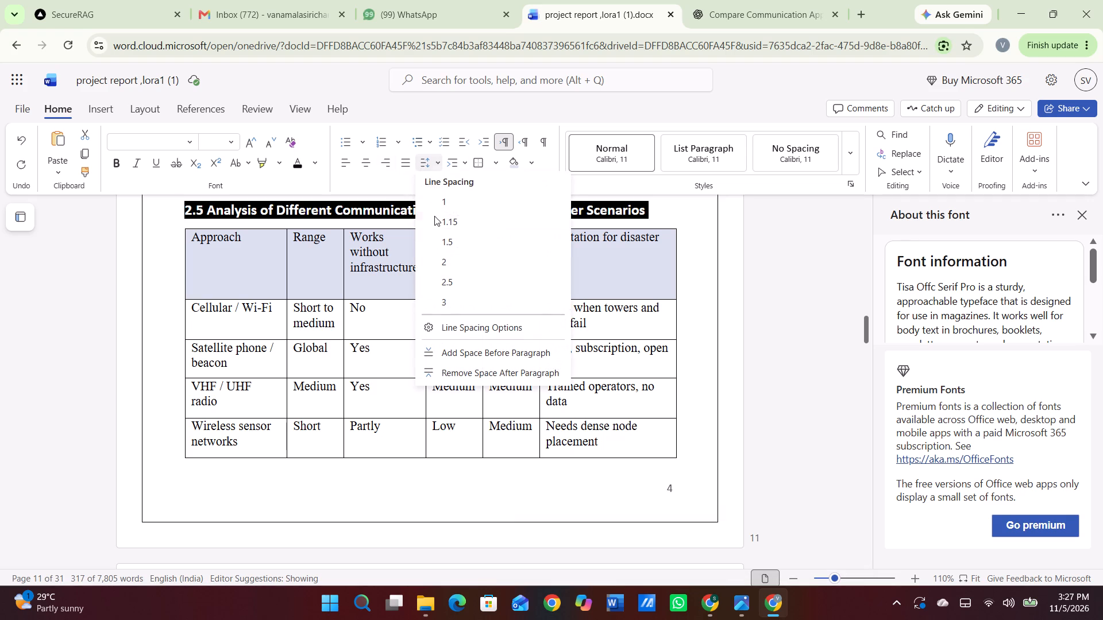
pyautogui.click(448, 250)
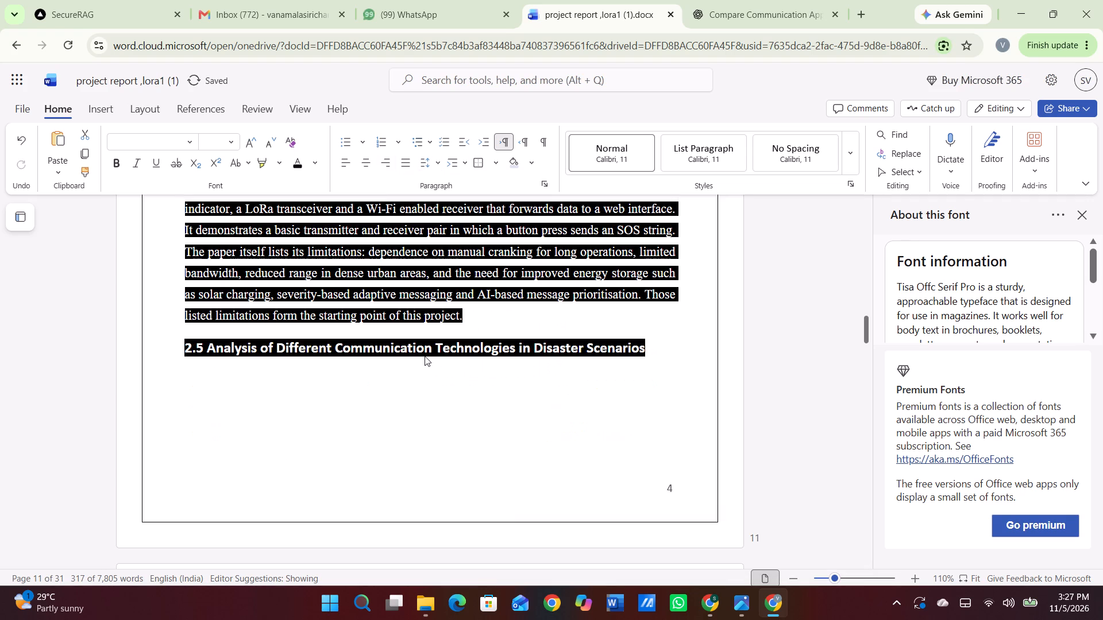
# Insert four blank lines before the 2.5 Analysis of Different Communication Technologies heading to move it onto the table's page.
pyautogui.scroll(3, 425, 356)
pyautogui.scroll(-3, 425, 356)
pyautogui.scroll(1, 425, 356)
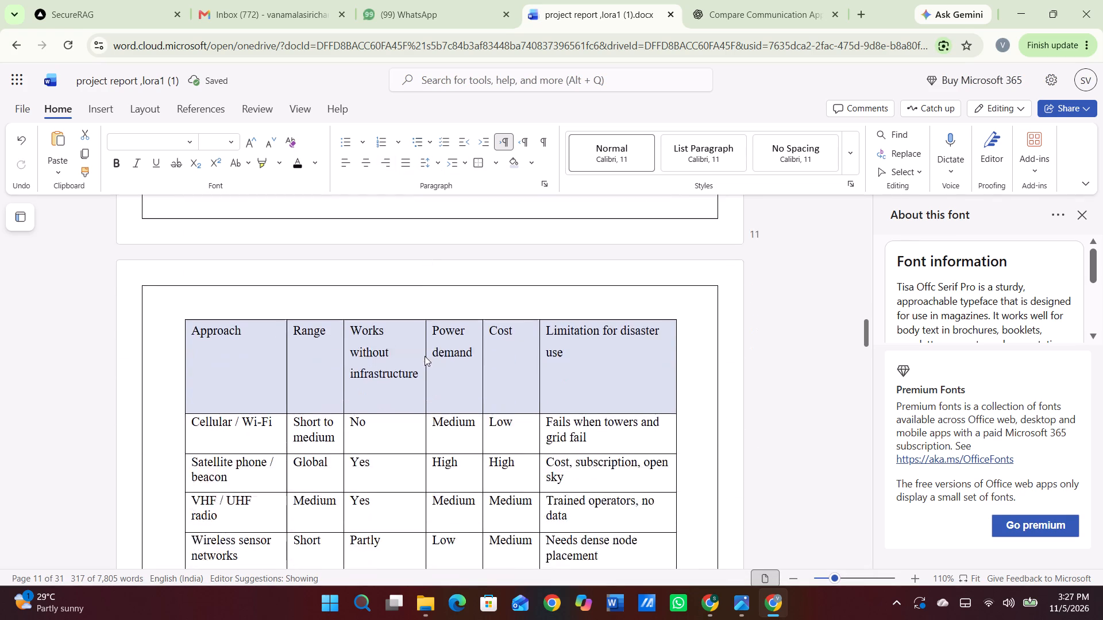
pyautogui.scroll(1, 425, 356)
pyautogui.scroll(-1, 425, 356)
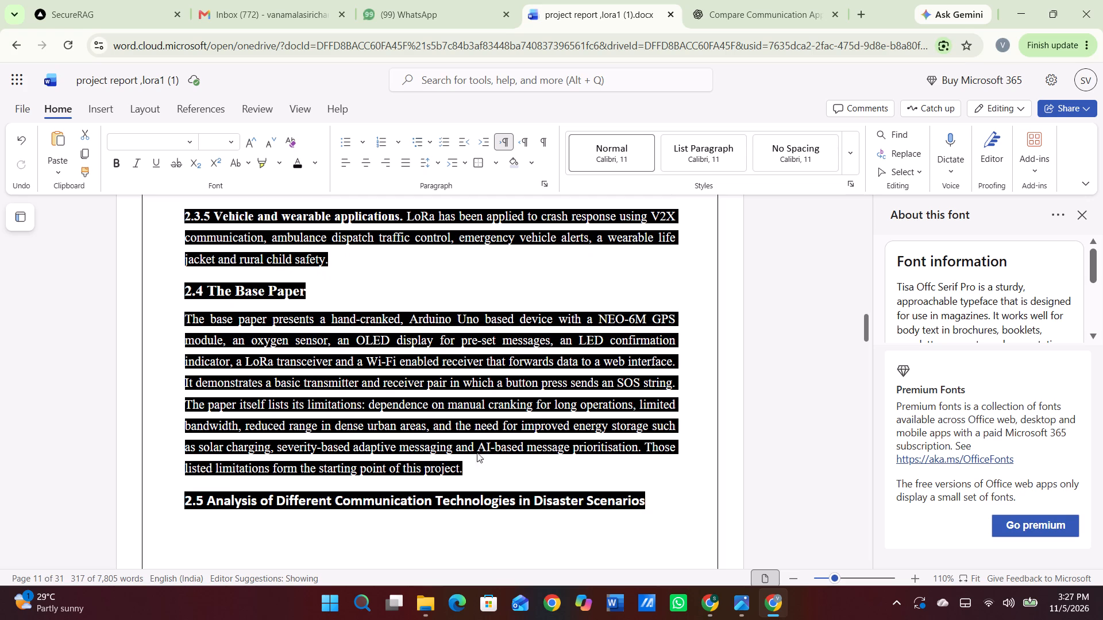
pyautogui.click(172, 503)
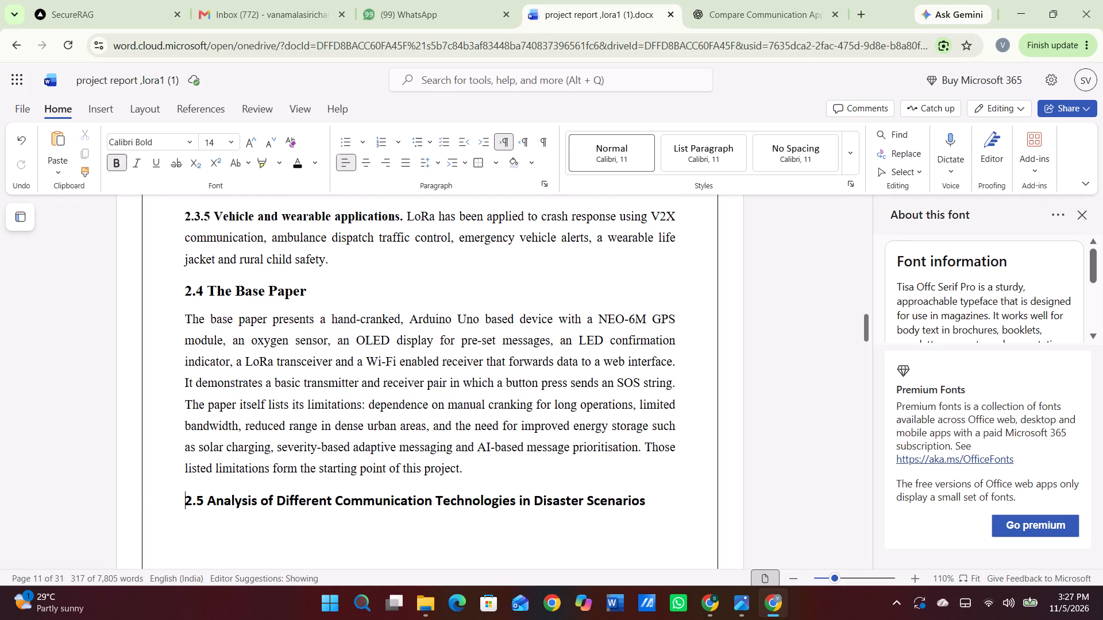
pyautogui.press('Return')
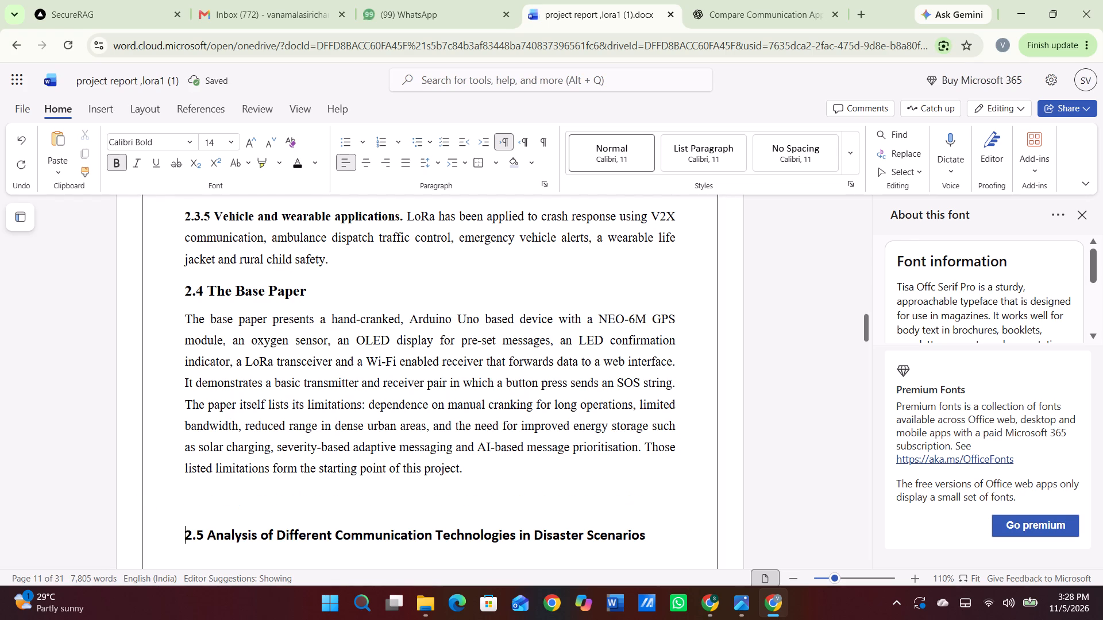
pyautogui.press('Return')
pyautogui.press('Return')
pyautogui.press('Return')
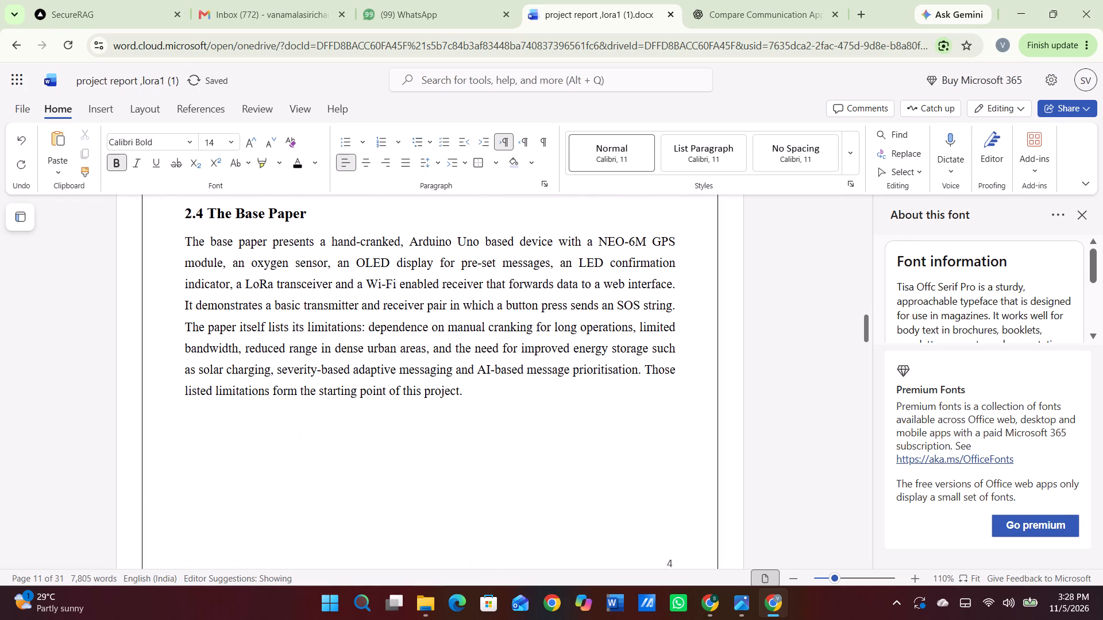
# Set 1.5 line spacing for the 2.6 Research Gap and 2.7 Summary sections, including the numbered gap list.
pyautogui.scroll(-4, 172, 503)
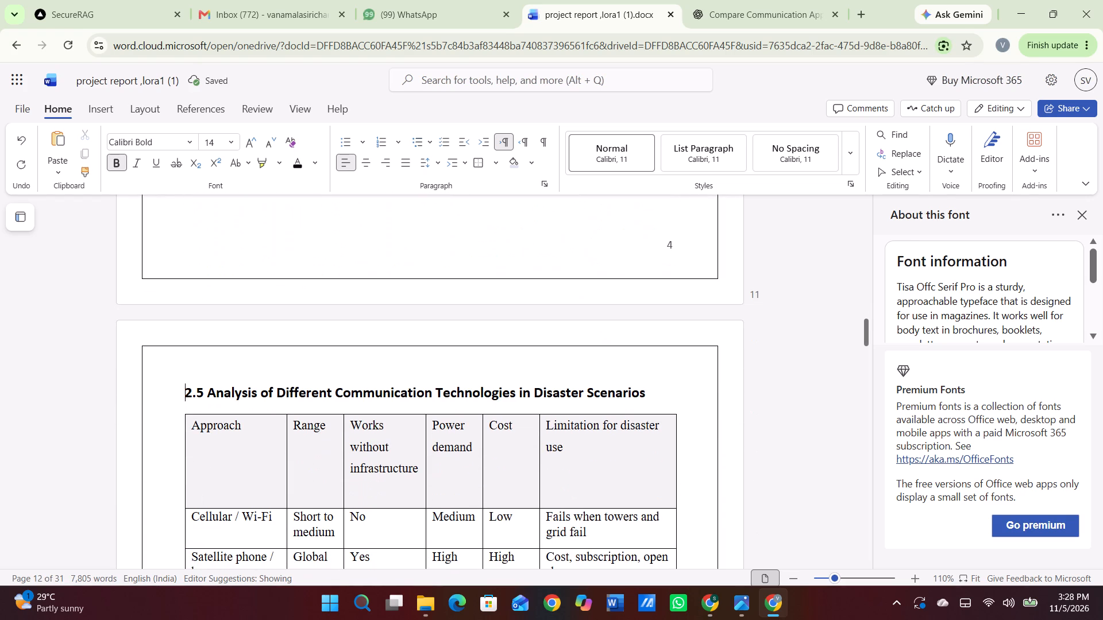
pyautogui.scroll(-3, 173, 480)
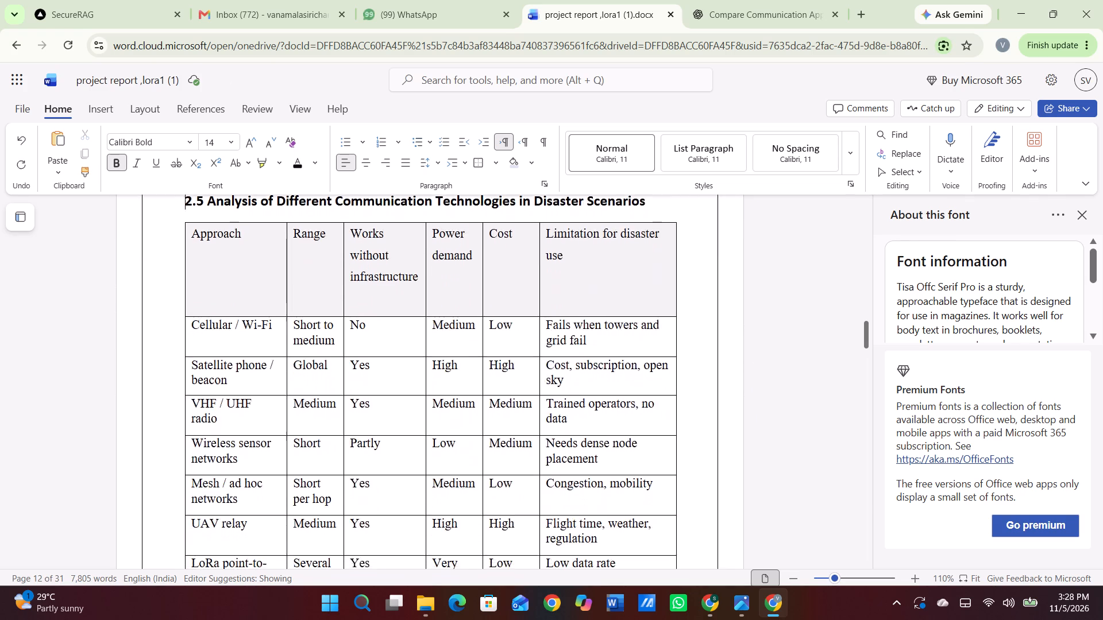
pyautogui.scroll(-2, 174, 456)
pyautogui.scroll(2, 174, 456)
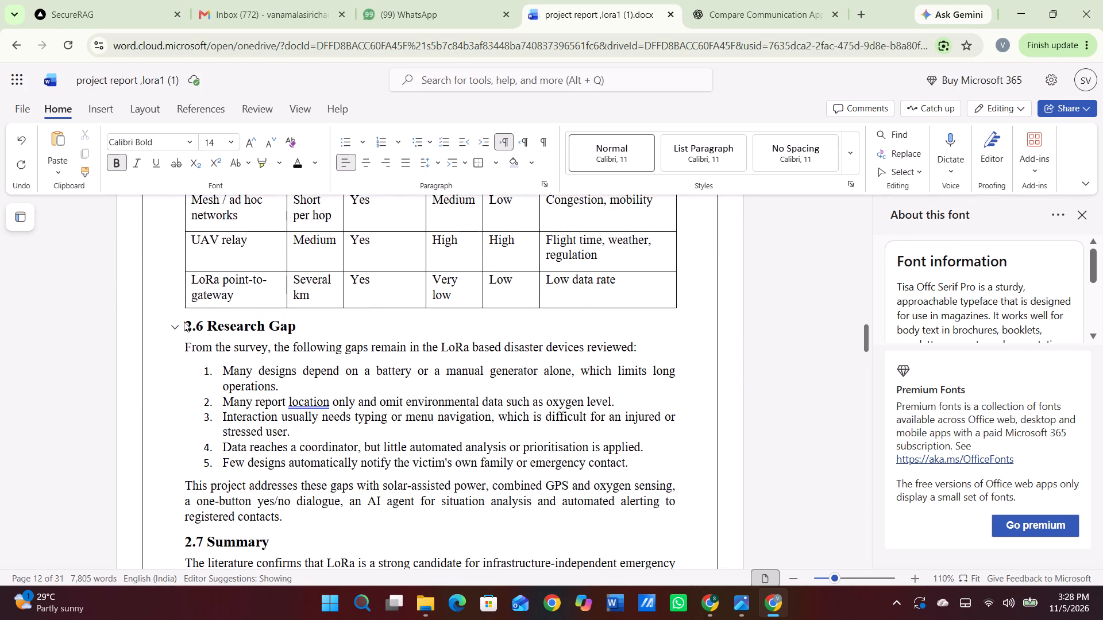
pyautogui.moveTo(185, 324); pyautogui.dragTo(558, 613)
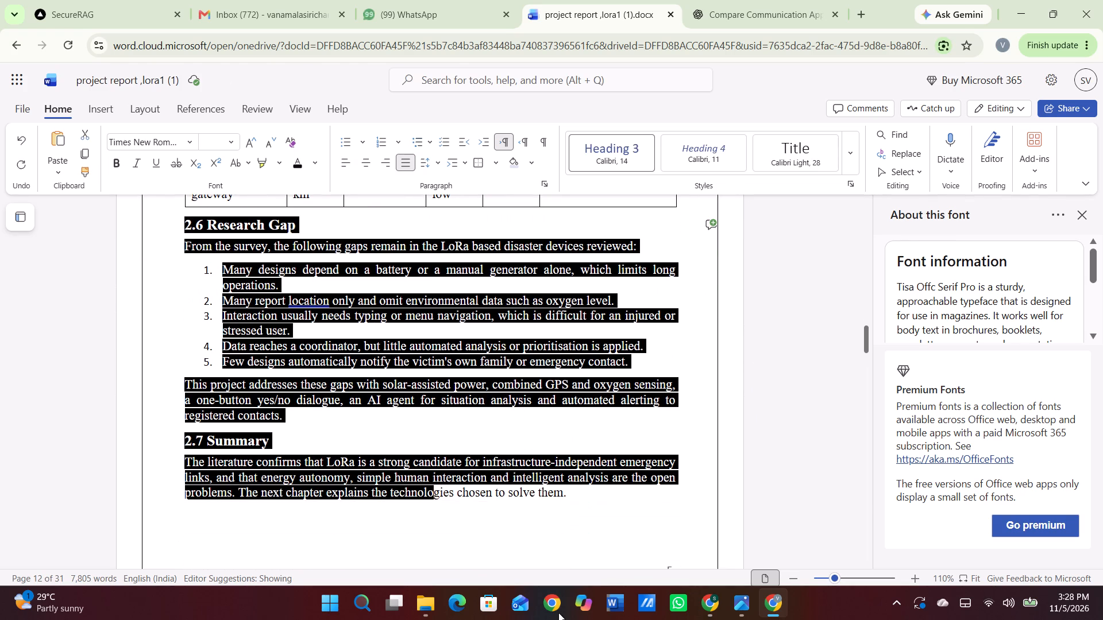
pyautogui.moveTo(558, 613); pyautogui.dragTo(643, 487)
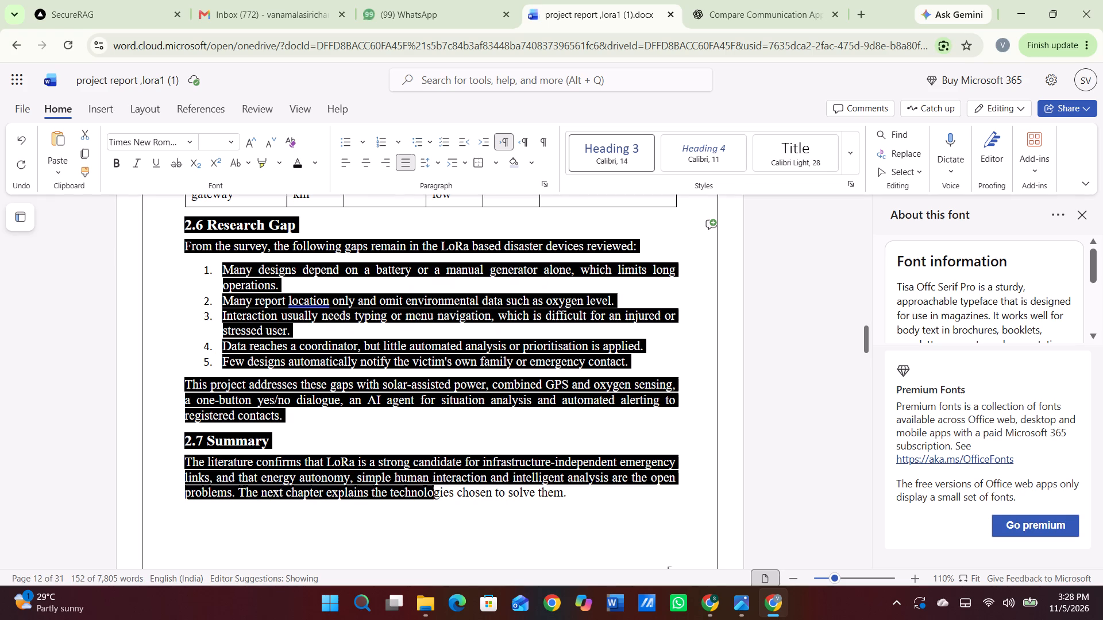
pyautogui.click(428, 165)
pyautogui.click(445, 242)
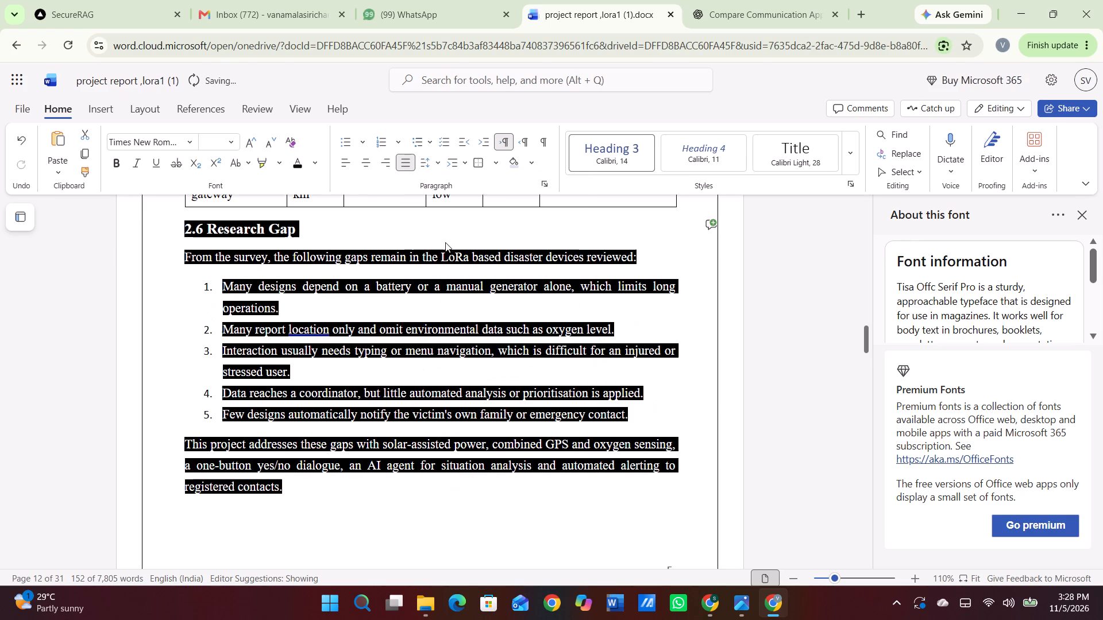
pyautogui.click(373, 363)
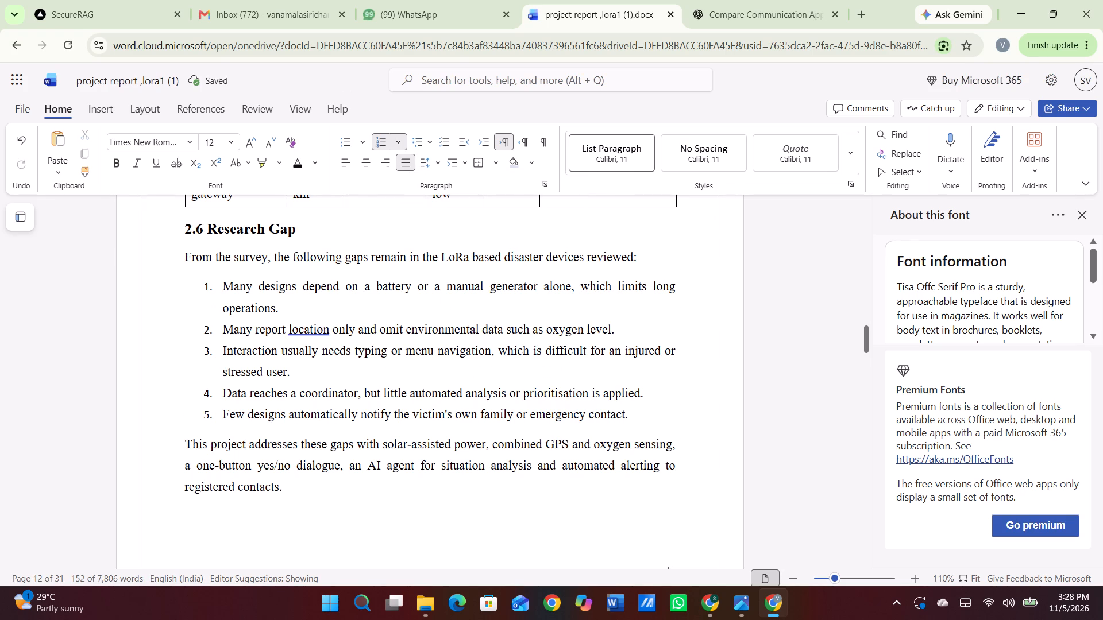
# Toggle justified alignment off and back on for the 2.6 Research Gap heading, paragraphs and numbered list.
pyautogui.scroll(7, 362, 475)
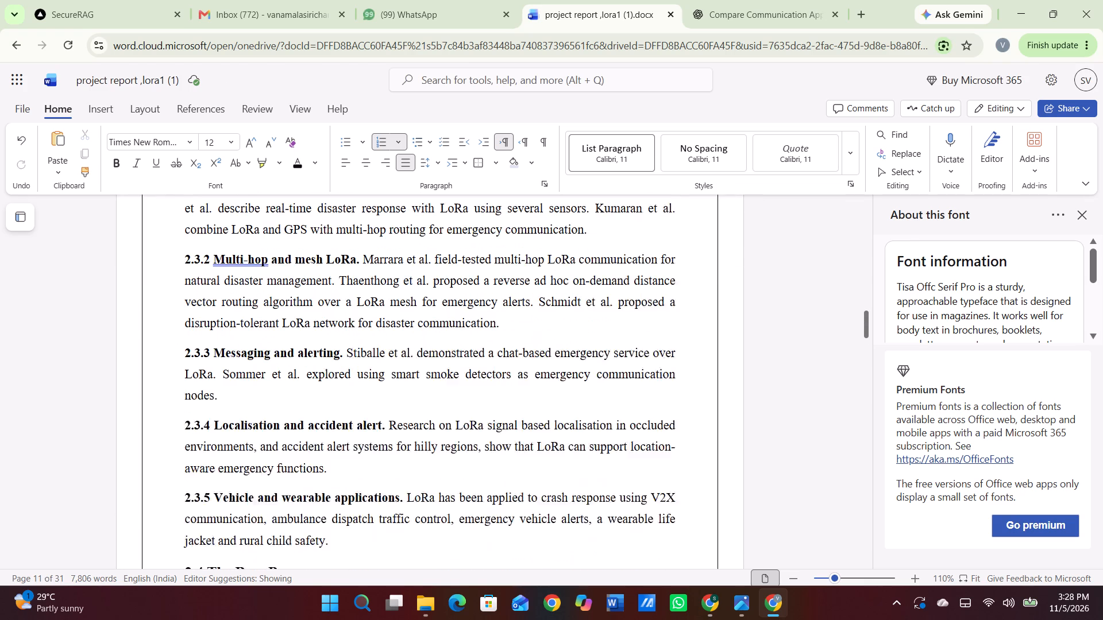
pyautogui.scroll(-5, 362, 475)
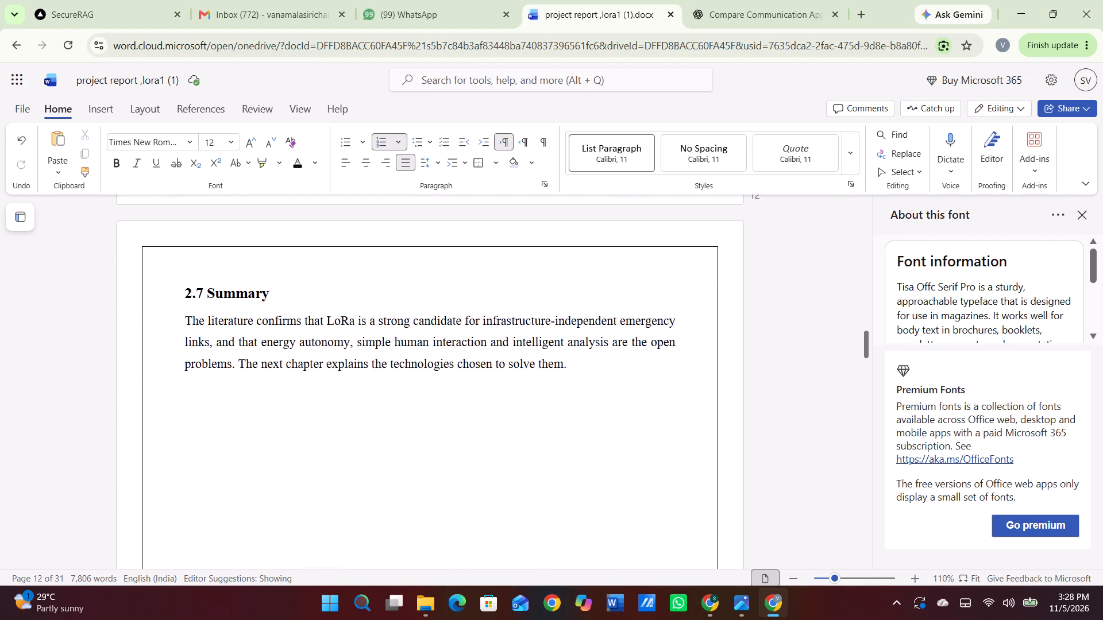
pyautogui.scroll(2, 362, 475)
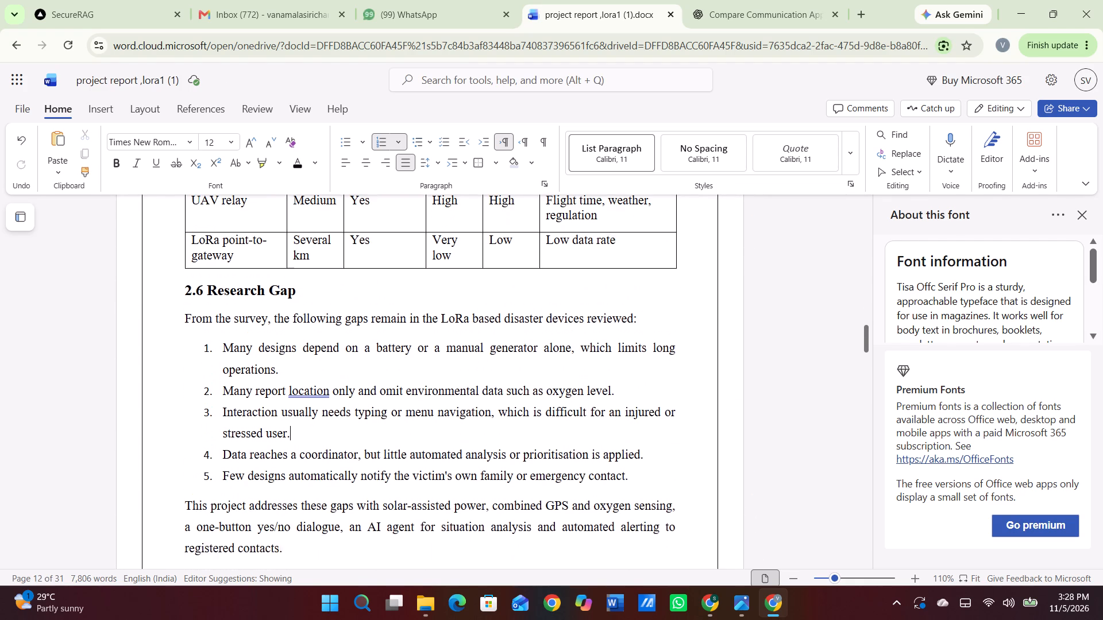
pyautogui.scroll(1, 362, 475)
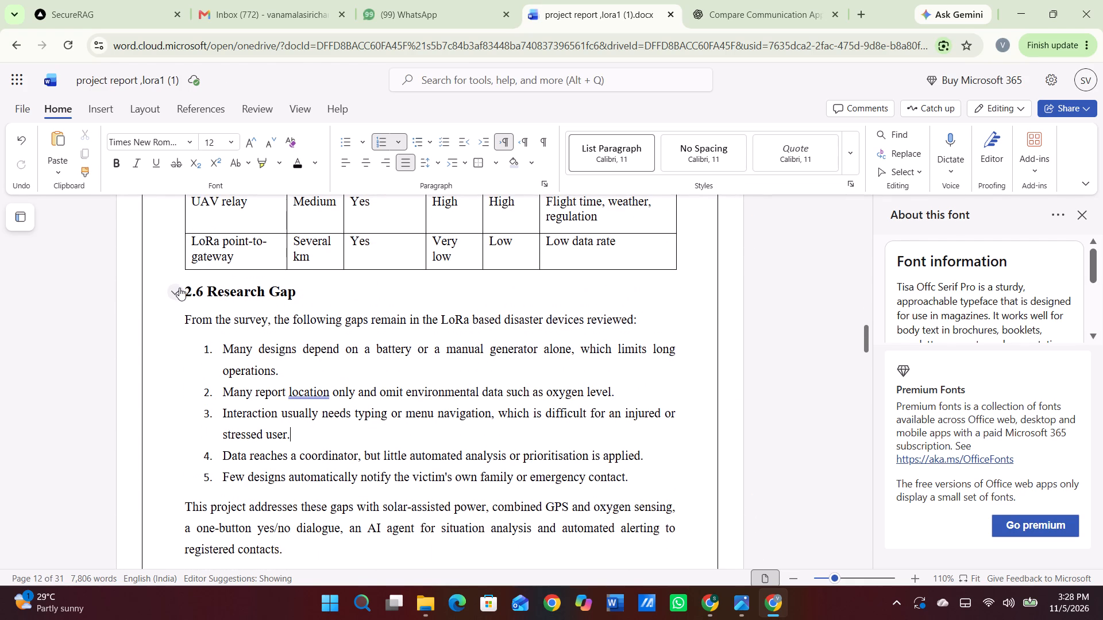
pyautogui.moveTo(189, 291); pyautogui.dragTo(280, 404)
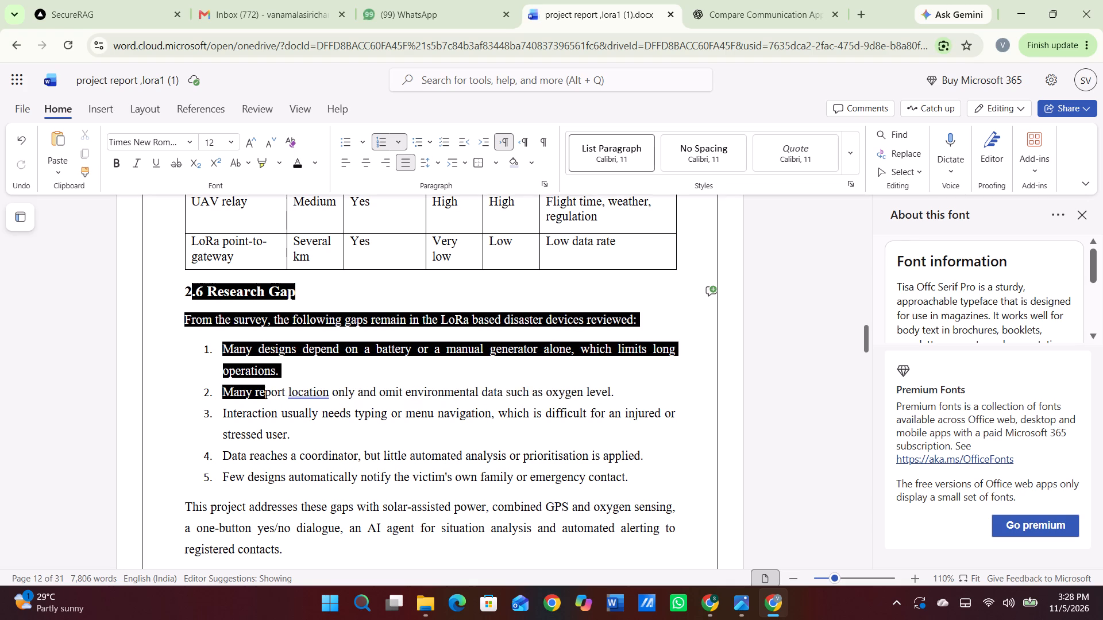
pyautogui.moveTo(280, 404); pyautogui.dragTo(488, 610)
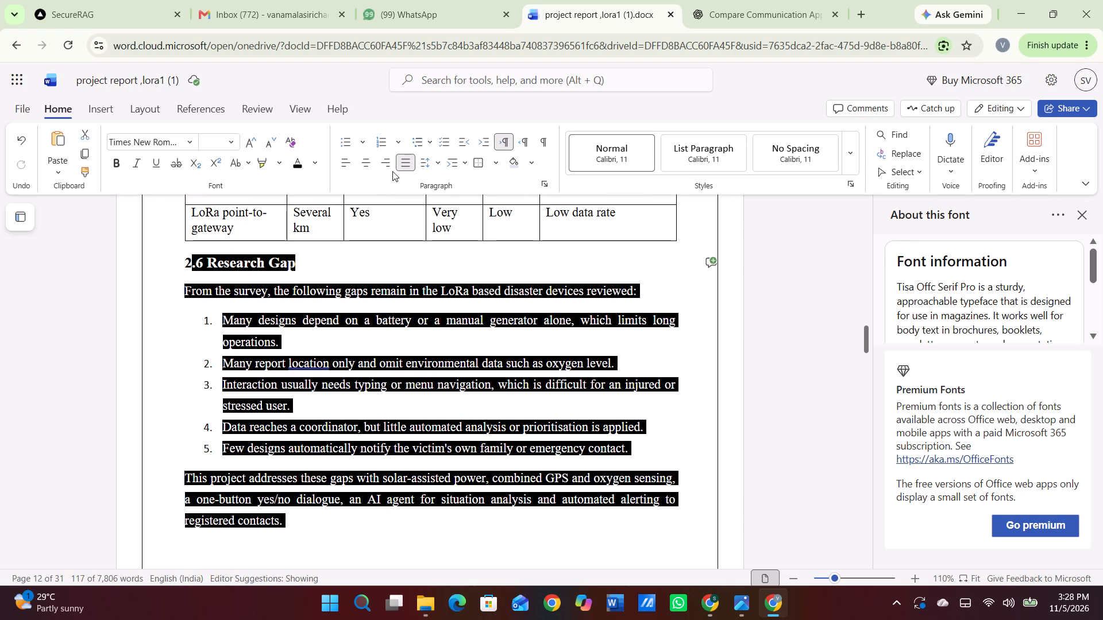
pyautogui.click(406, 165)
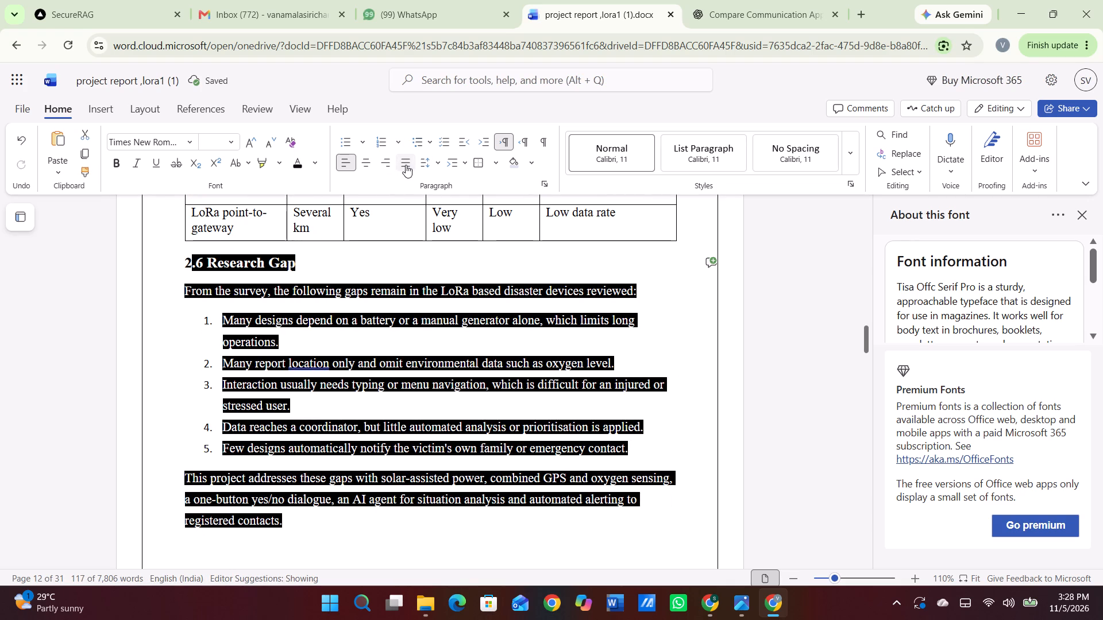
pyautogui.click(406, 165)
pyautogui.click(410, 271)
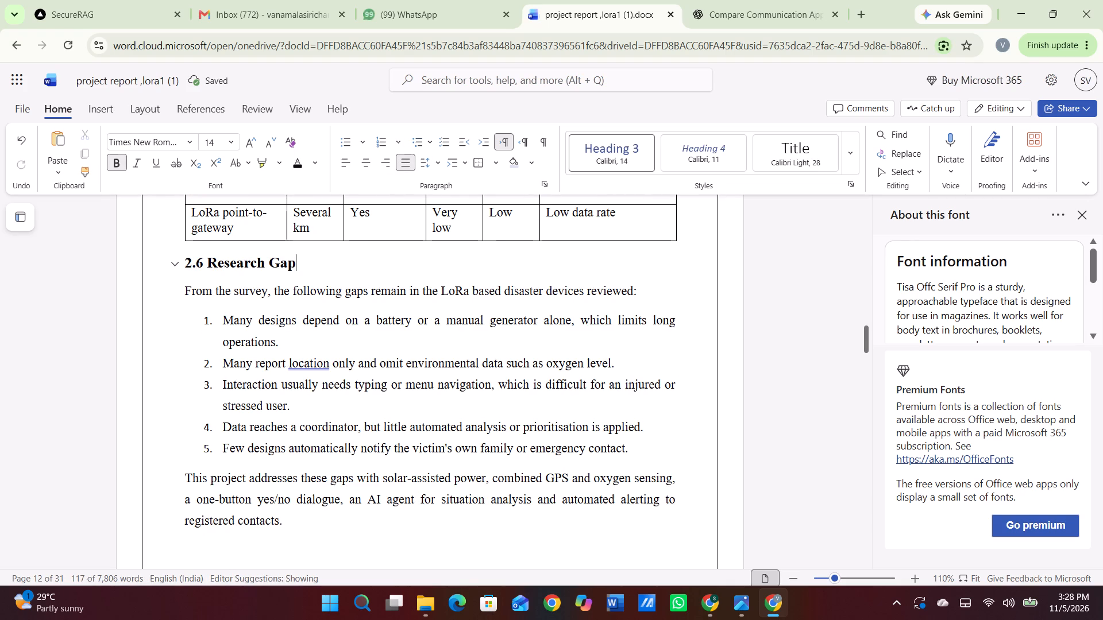
# Insert four blank lines before the Chapter 3 heading to move it onto the next page.
pyautogui.scroll(-4, 408, 321)
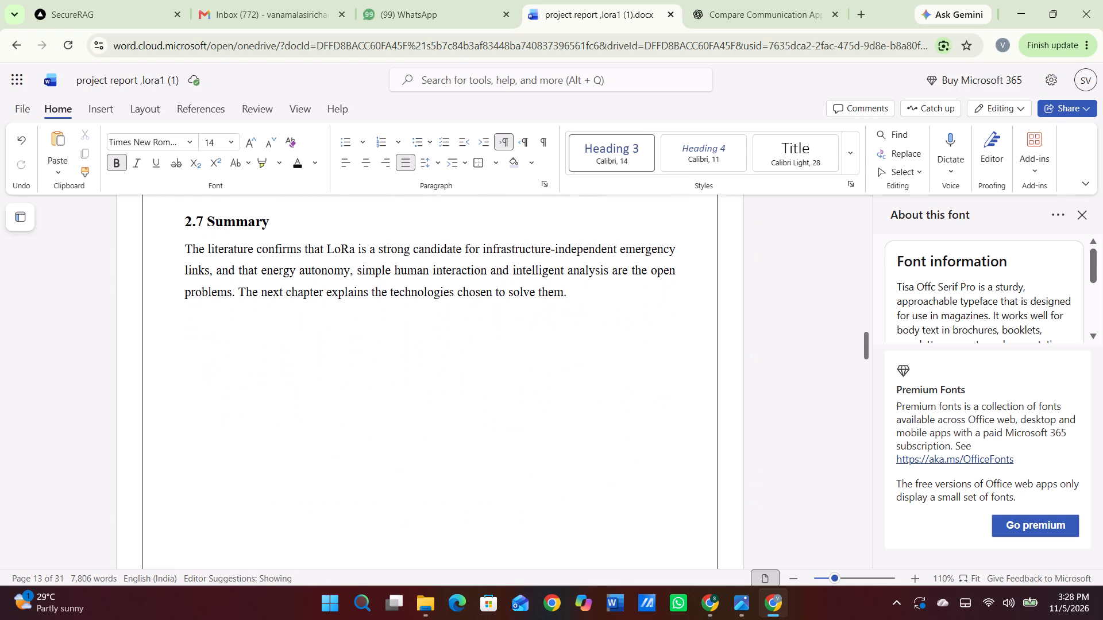
pyautogui.scroll(-2, 408, 321)
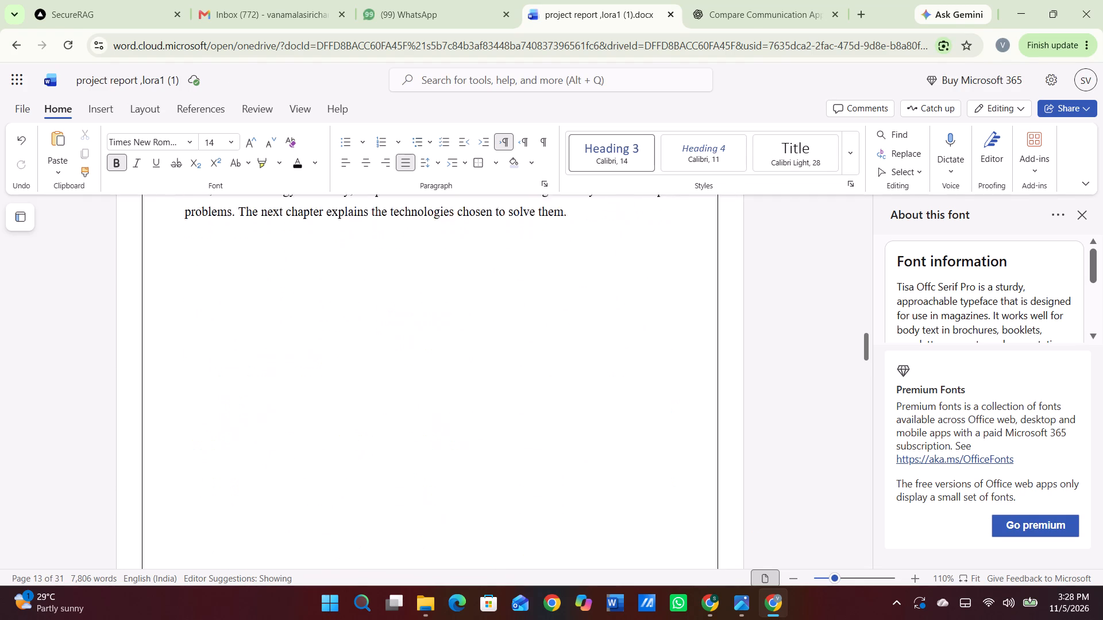
pyautogui.scroll(-1, 408, 321)
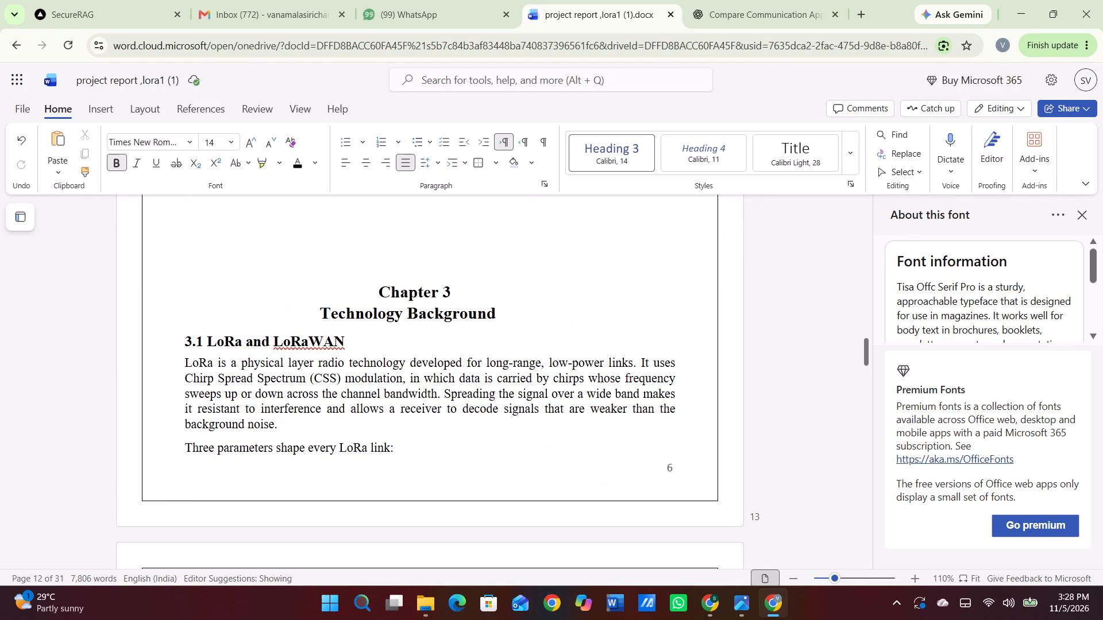
pyautogui.scroll(-1, 408, 321)
pyautogui.scroll(1, 408, 321)
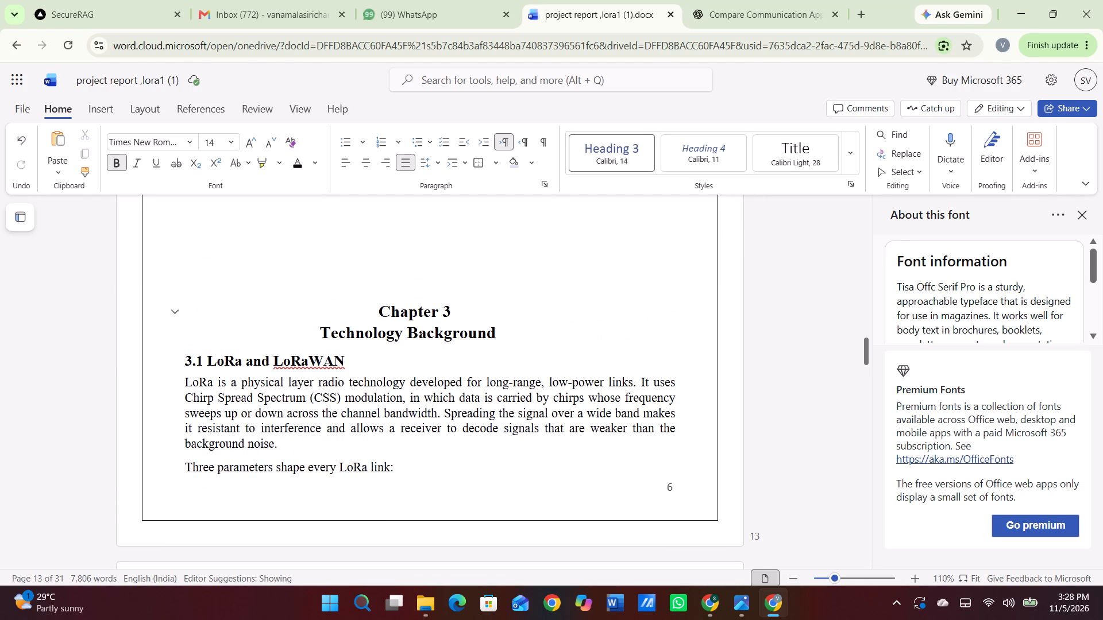
pyautogui.click(366, 305)
pyautogui.press('Return')
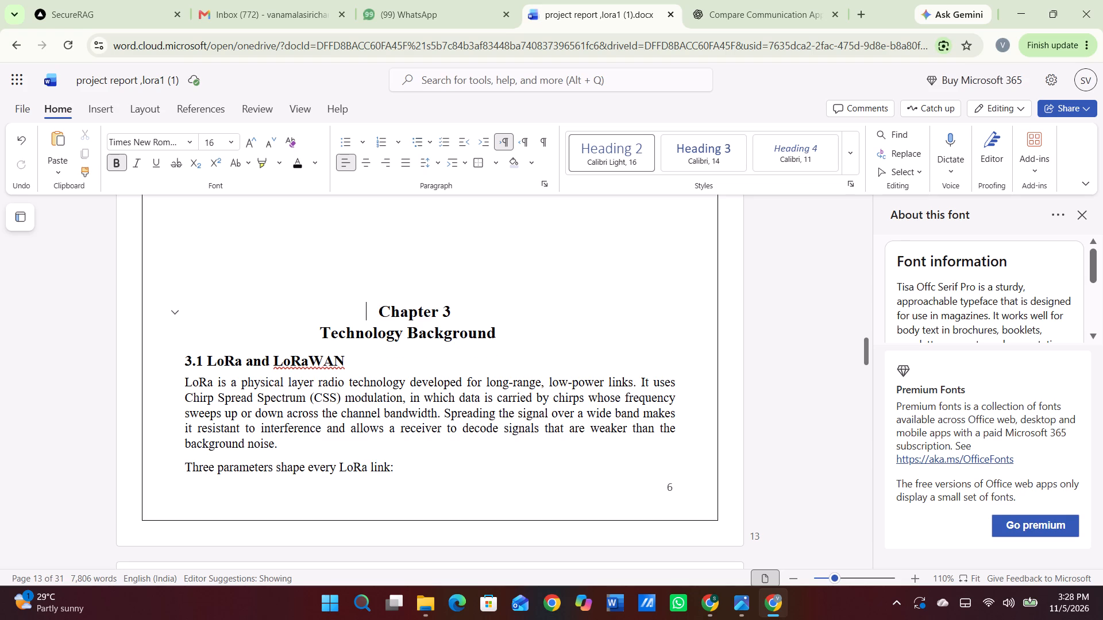
pyautogui.press('Return')
pyautogui.press('Return')
pyautogui.press('Return')
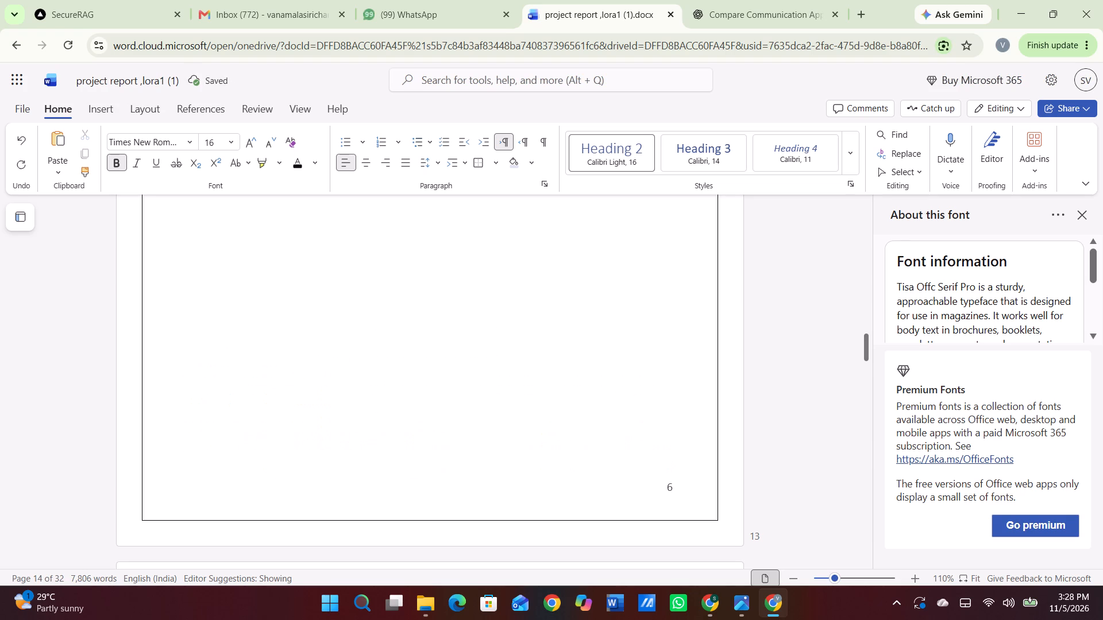
# Remove two of the blank lines just inserted above the Chapter 3 heading.
pyautogui.scroll(-4, 366, 305)
pyautogui.press('BackSpace')
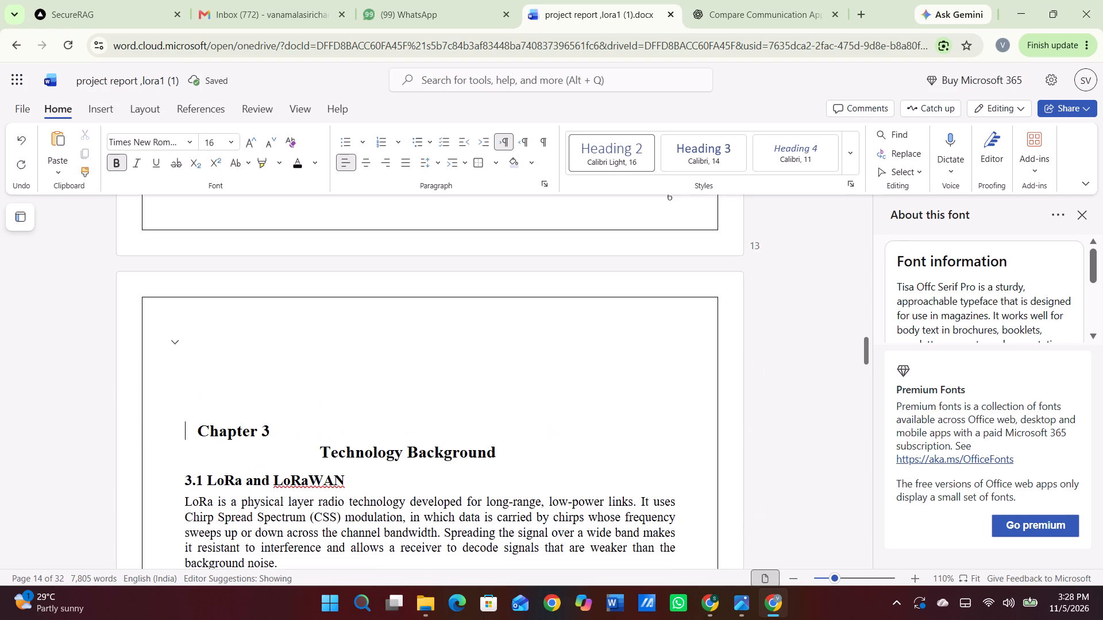
pyautogui.press('BackSpace')
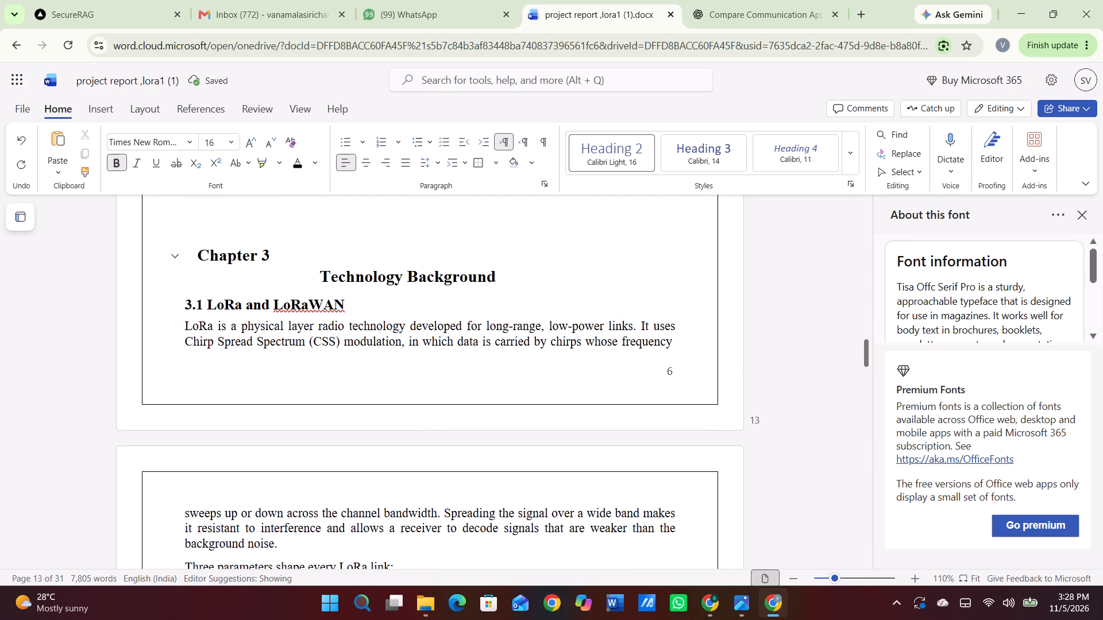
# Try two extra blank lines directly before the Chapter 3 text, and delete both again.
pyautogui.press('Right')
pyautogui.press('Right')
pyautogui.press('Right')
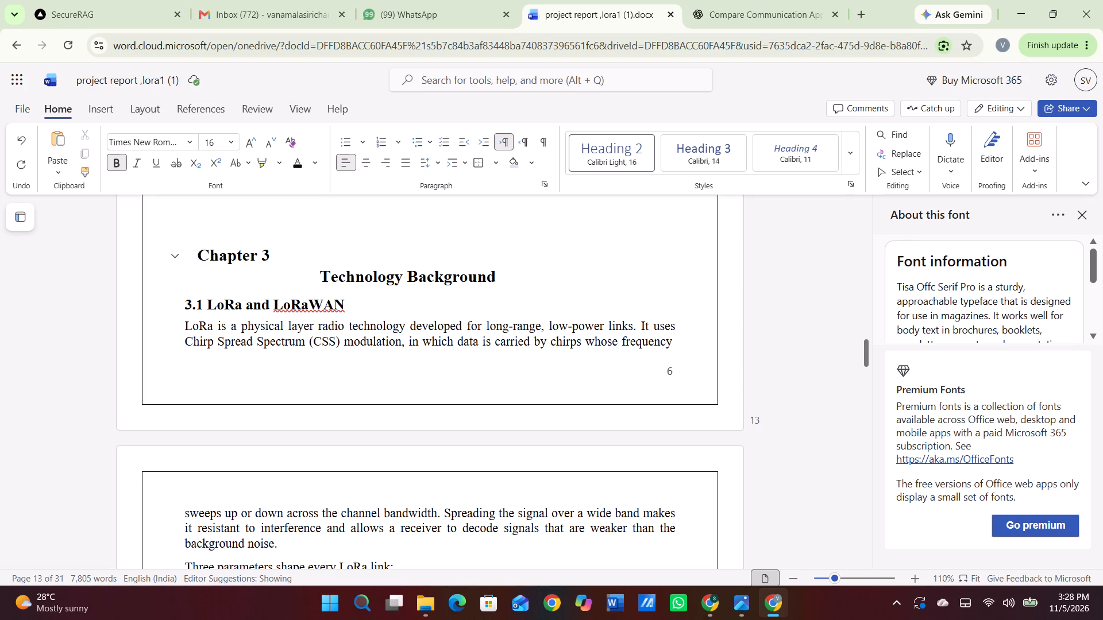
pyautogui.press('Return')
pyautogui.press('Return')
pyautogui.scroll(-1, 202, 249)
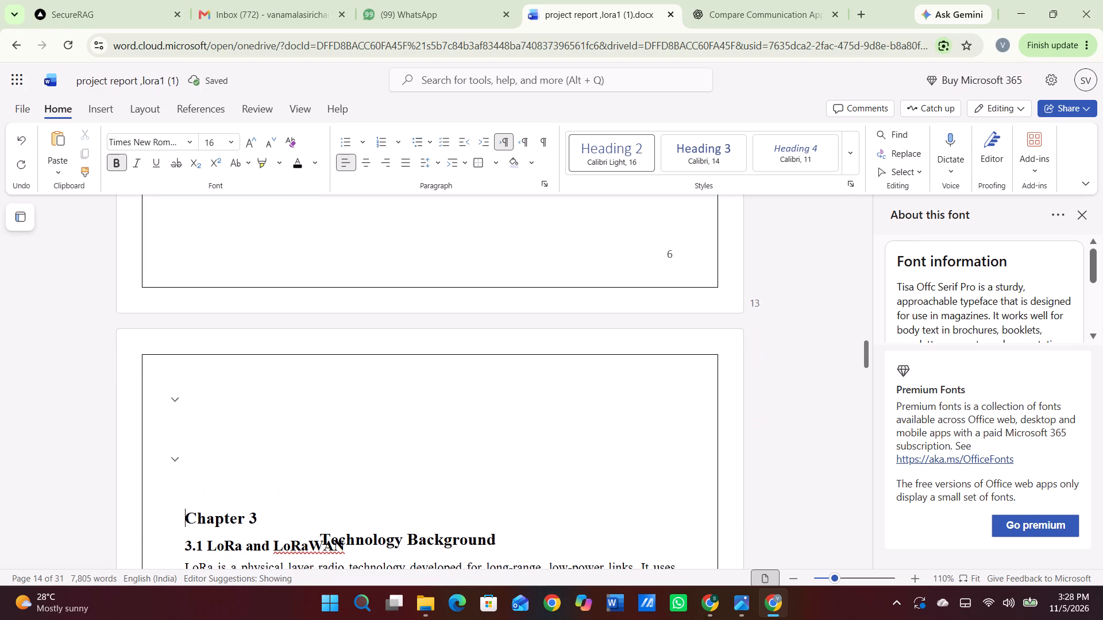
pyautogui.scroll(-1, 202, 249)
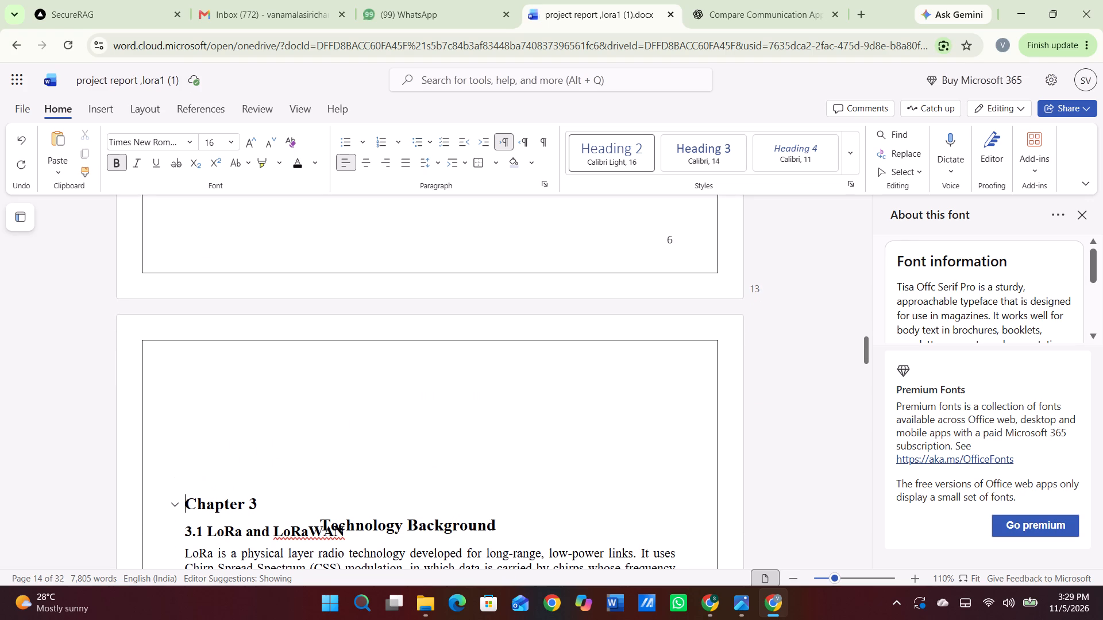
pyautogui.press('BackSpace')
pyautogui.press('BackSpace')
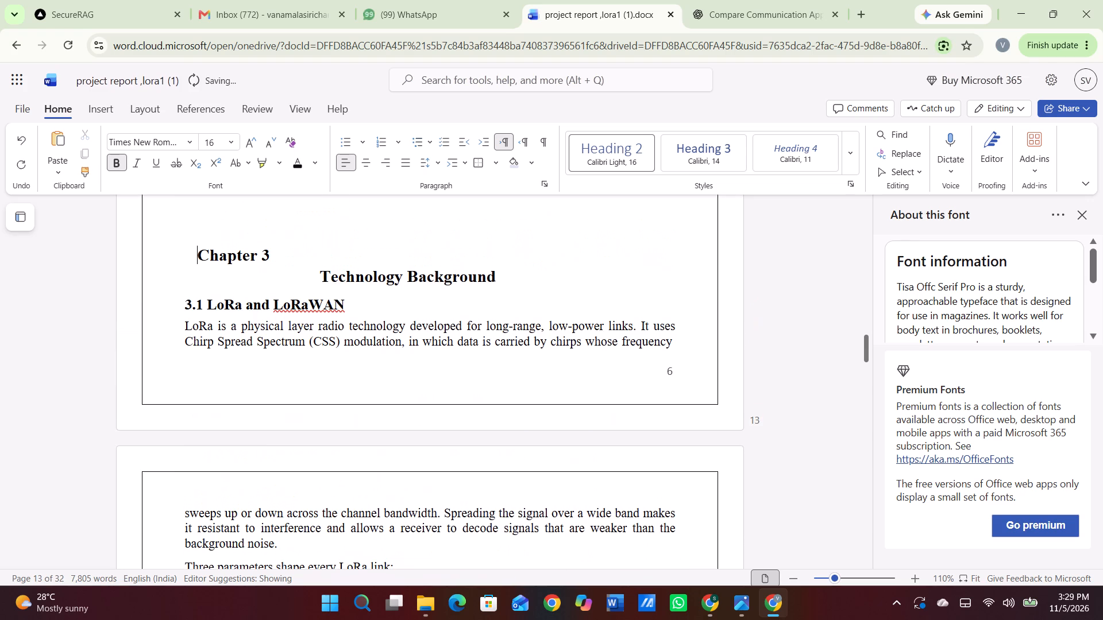
# Insert two blank lines directly before the Chapter 3 text and delete one blank line above it.
pyautogui.press('Return')
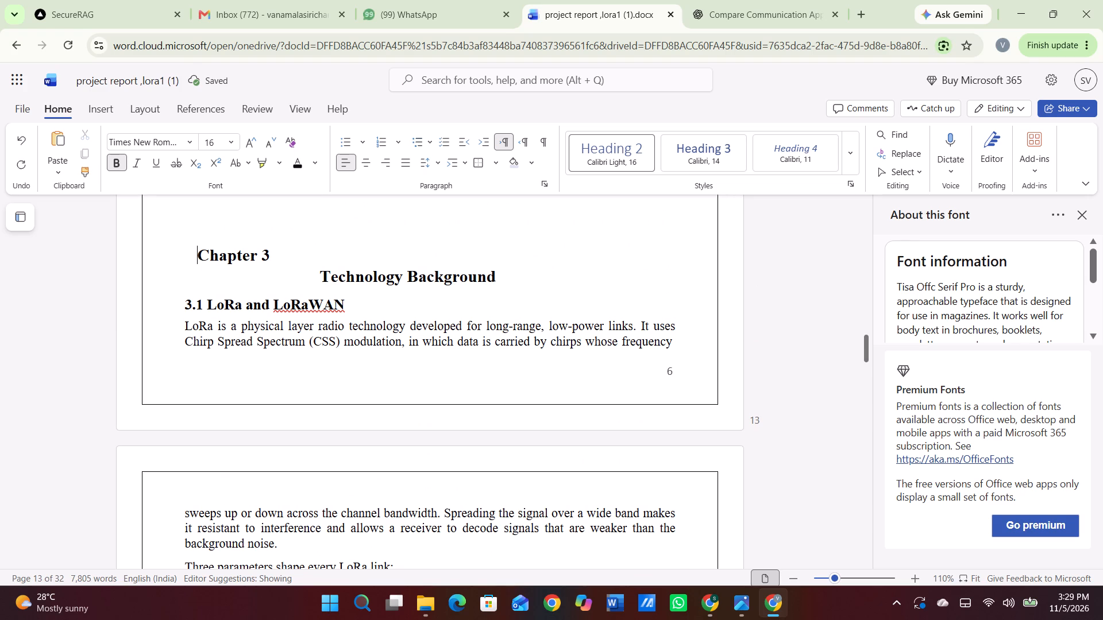
pyautogui.press('Return')
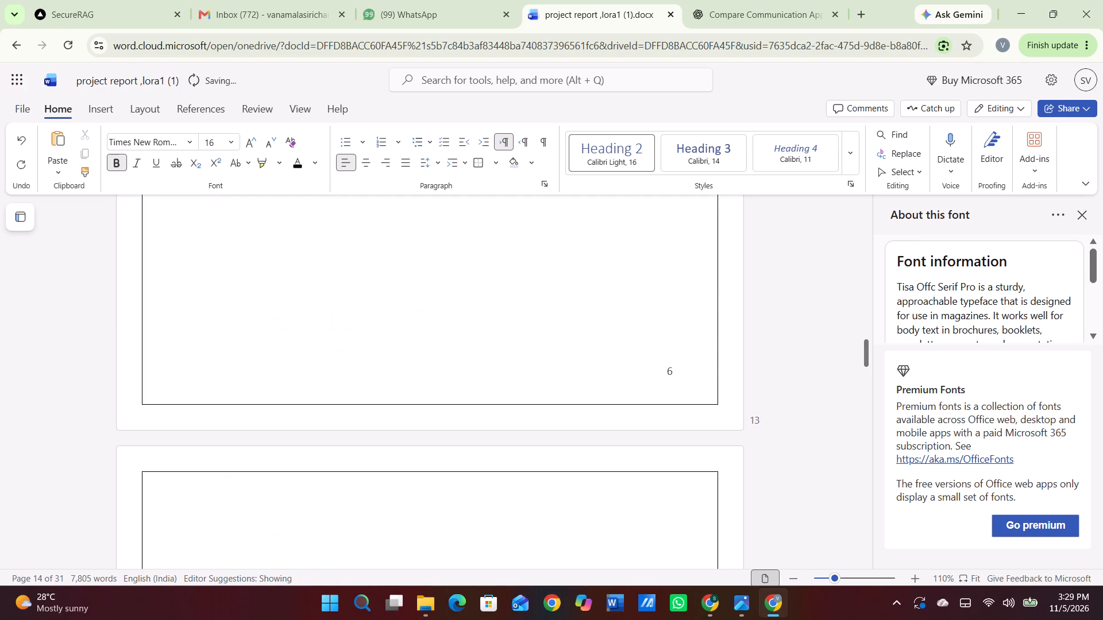
pyautogui.scroll(-2, 287, 466)
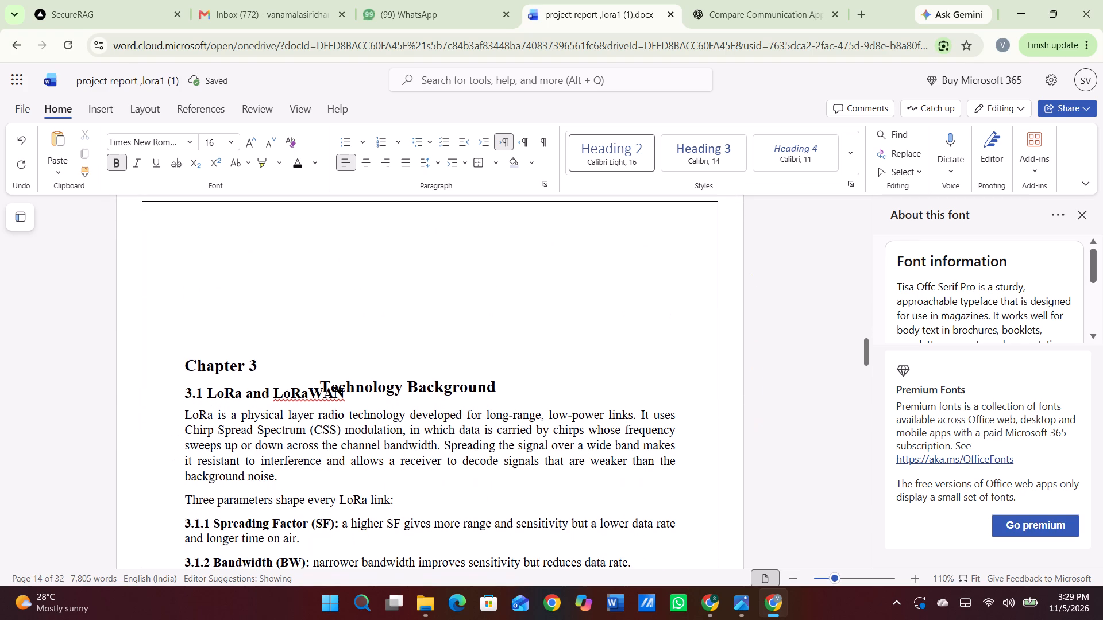
pyautogui.click(271, 280)
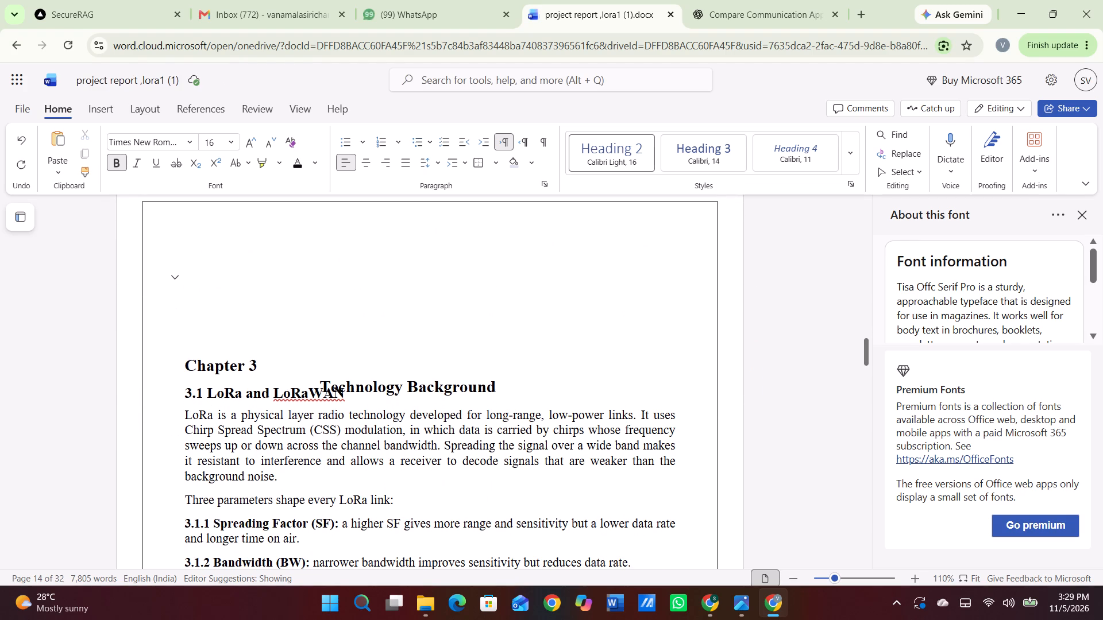
pyautogui.press('BackSpace')
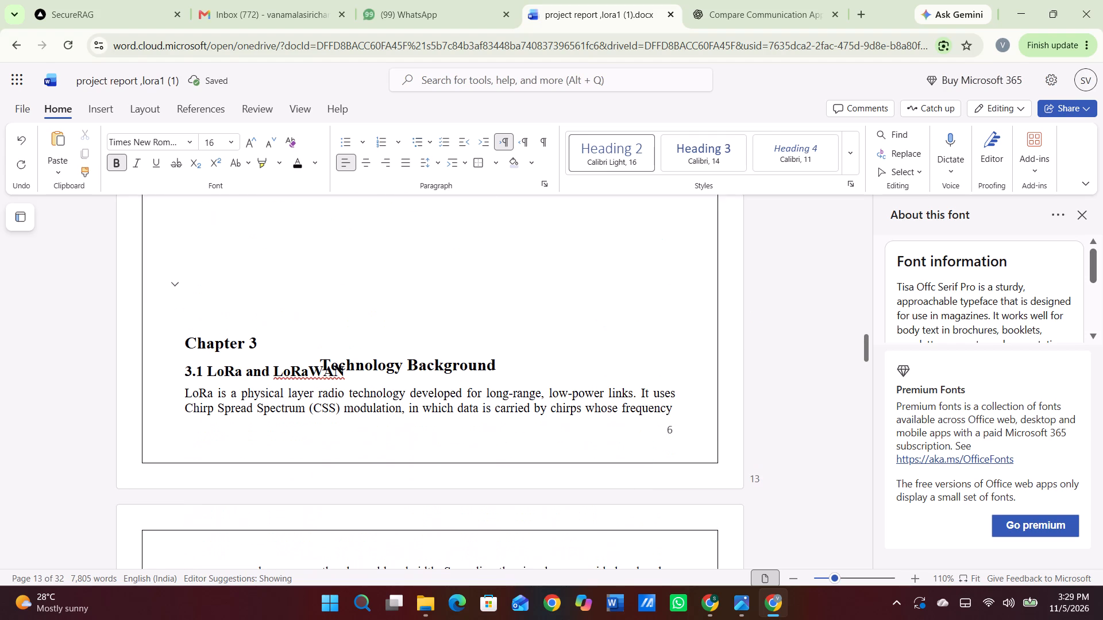
# Add one space before the Technology Background title to shift it along its line.
pyautogui.click(302, 357)
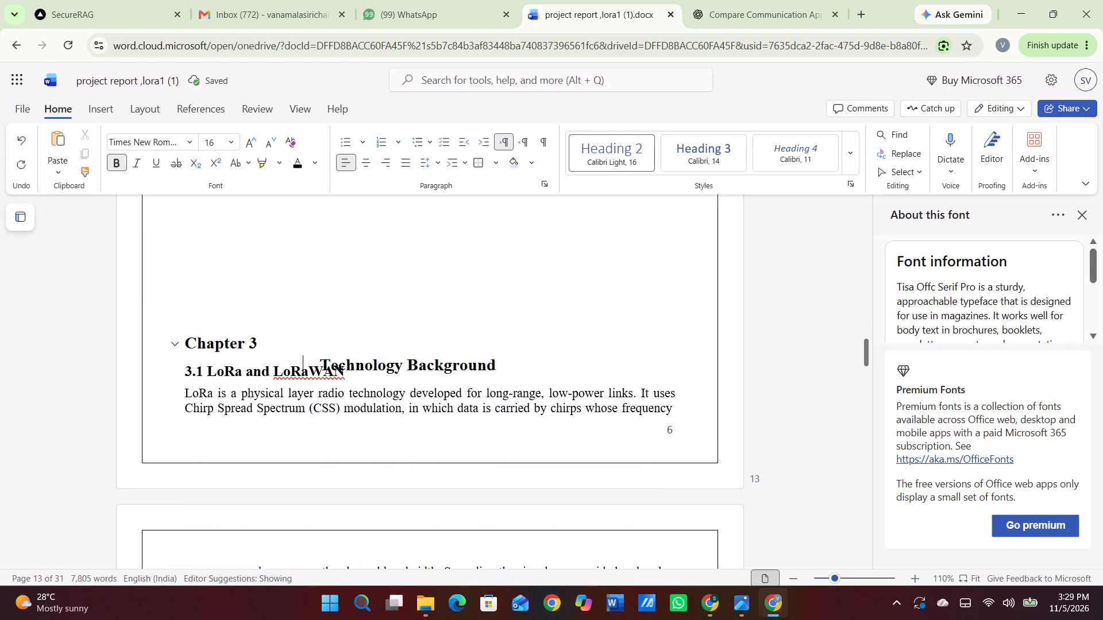
pyautogui.click(344, 377)
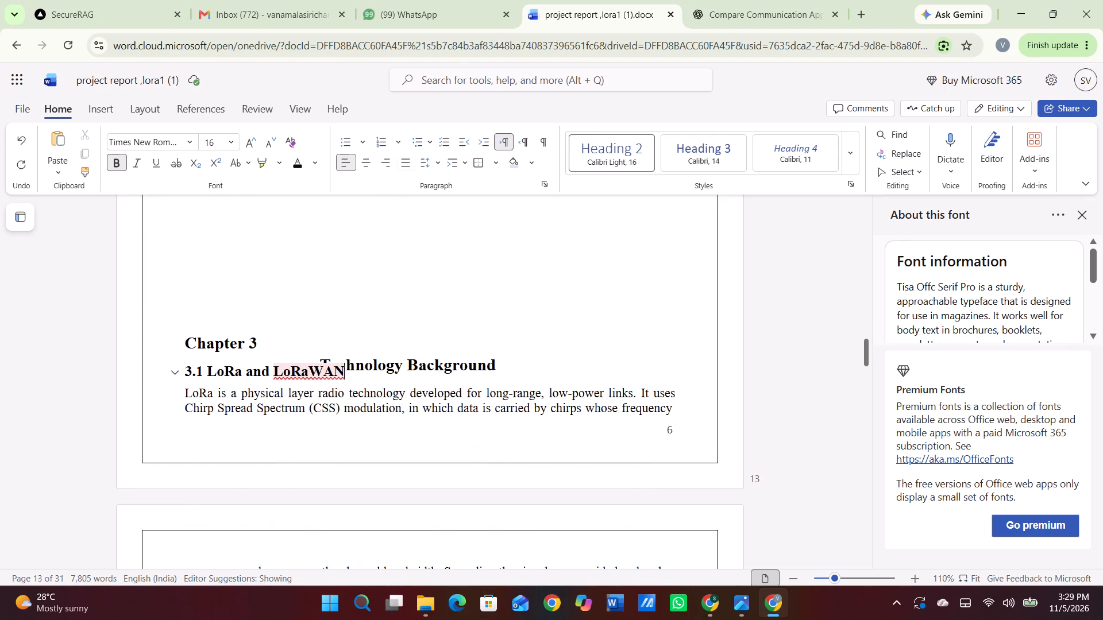
pyautogui.click(272, 344)
pyautogui.click(316, 359)
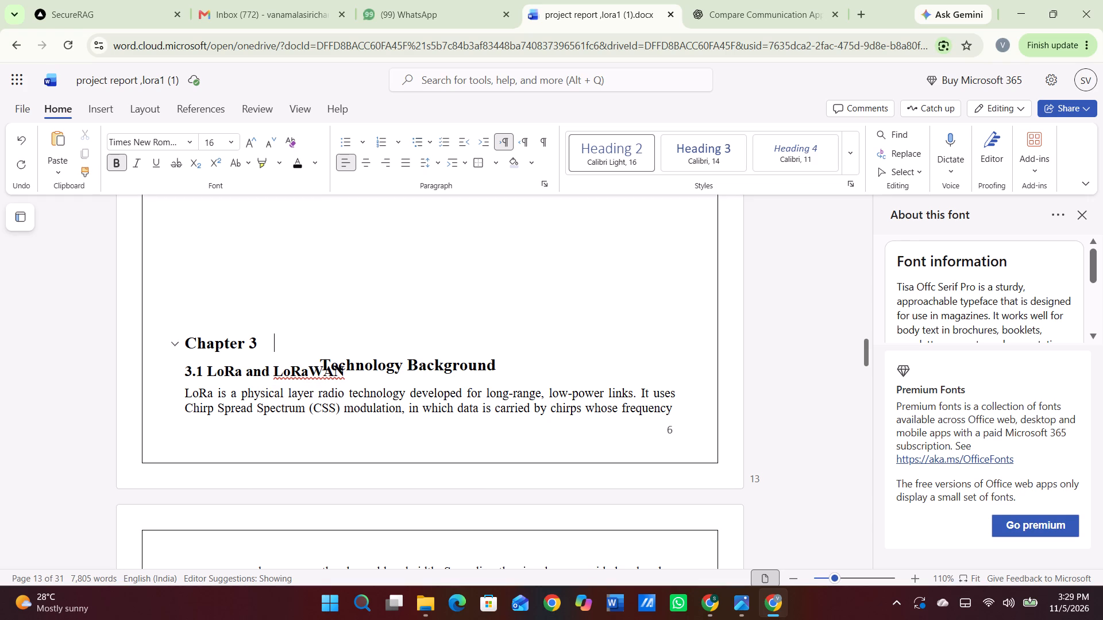
pyautogui.press('space')
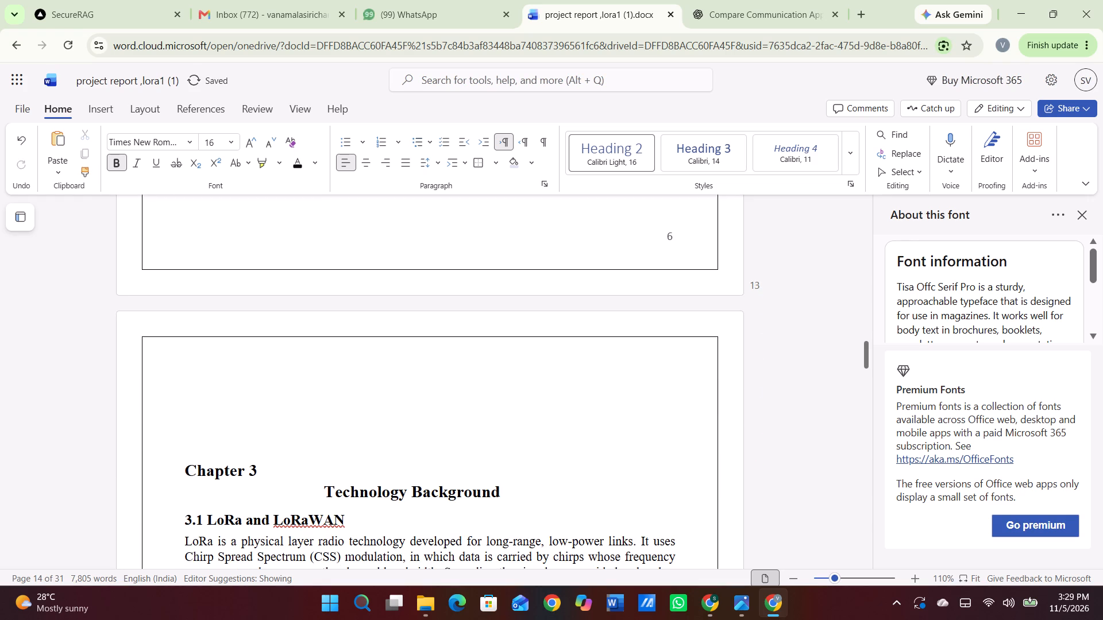
# Delete the blank line directly above the Chapter 3 heading.
pyautogui.click(257, 377)
pyautogui.click(183, 470)
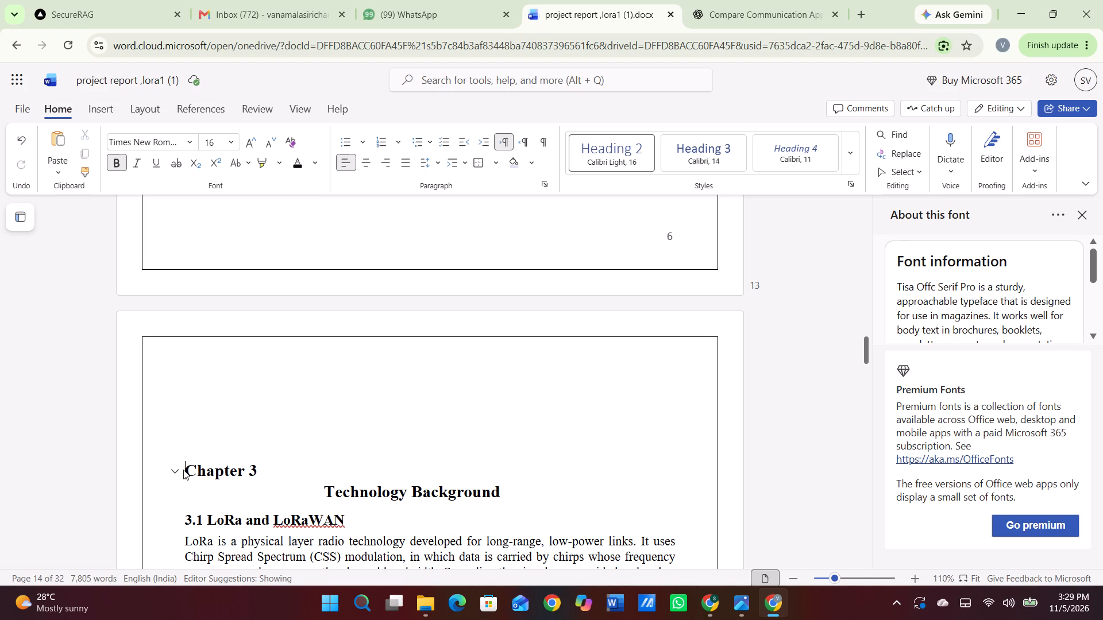
pyautogui.press('BackSpace')
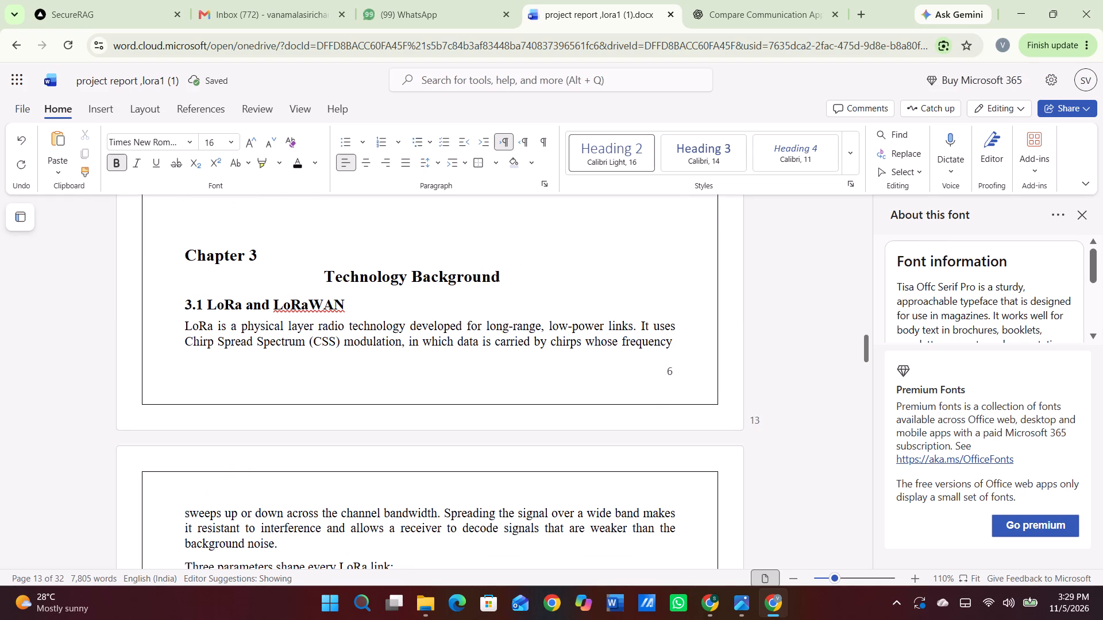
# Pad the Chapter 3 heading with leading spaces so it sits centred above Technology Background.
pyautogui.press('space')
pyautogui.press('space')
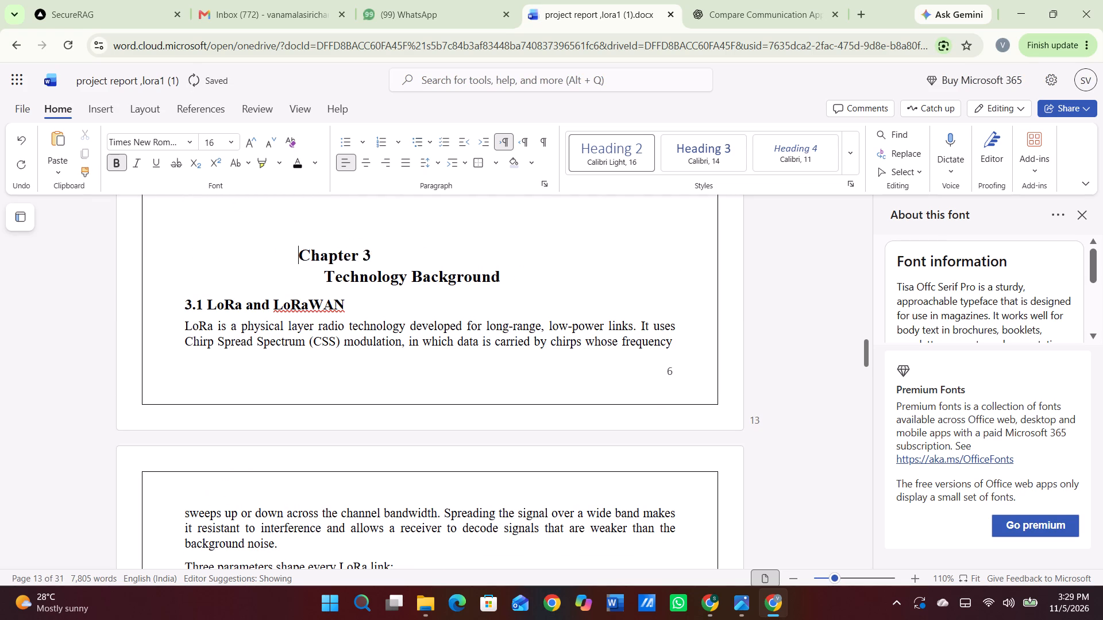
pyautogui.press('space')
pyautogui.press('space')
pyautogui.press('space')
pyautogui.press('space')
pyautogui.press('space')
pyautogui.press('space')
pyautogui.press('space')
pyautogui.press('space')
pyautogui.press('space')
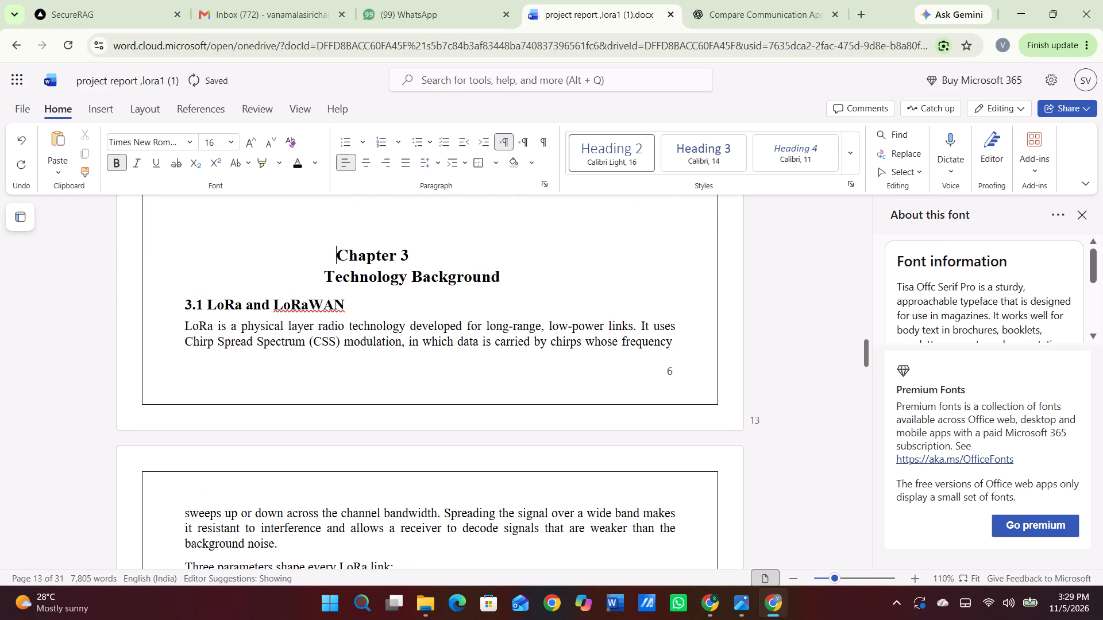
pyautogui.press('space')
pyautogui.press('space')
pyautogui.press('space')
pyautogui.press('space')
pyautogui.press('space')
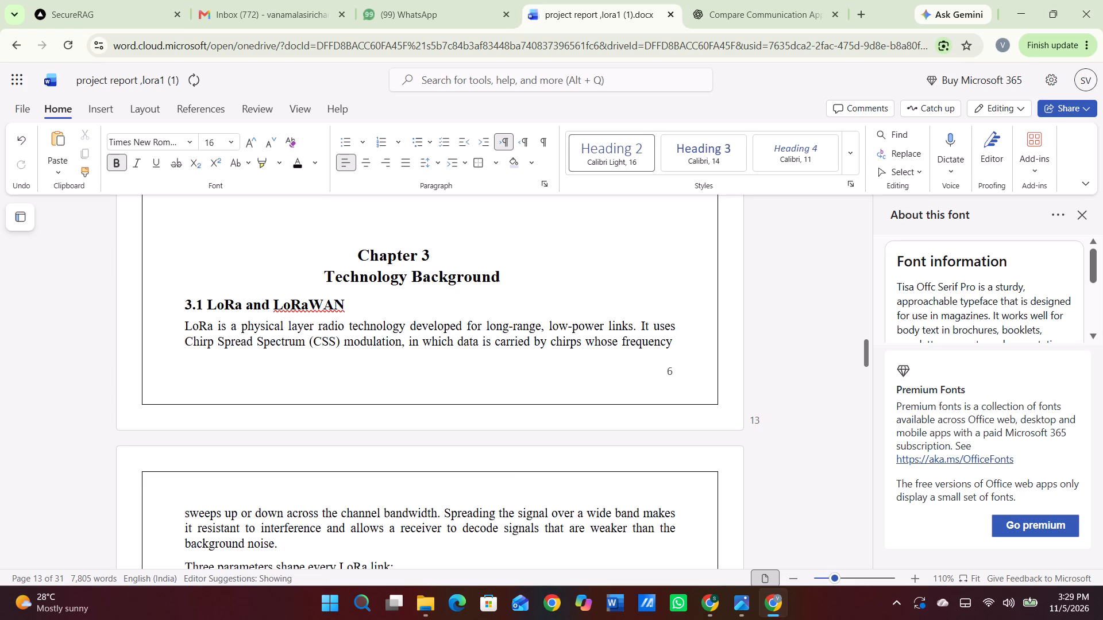
# Insert two line breaks directly before the Chapter 3 text to move it onto the next page.
pyautogui.press('Return')
pyautogui.press('Return')
pyautogui.scroll(-4, 183, 470)
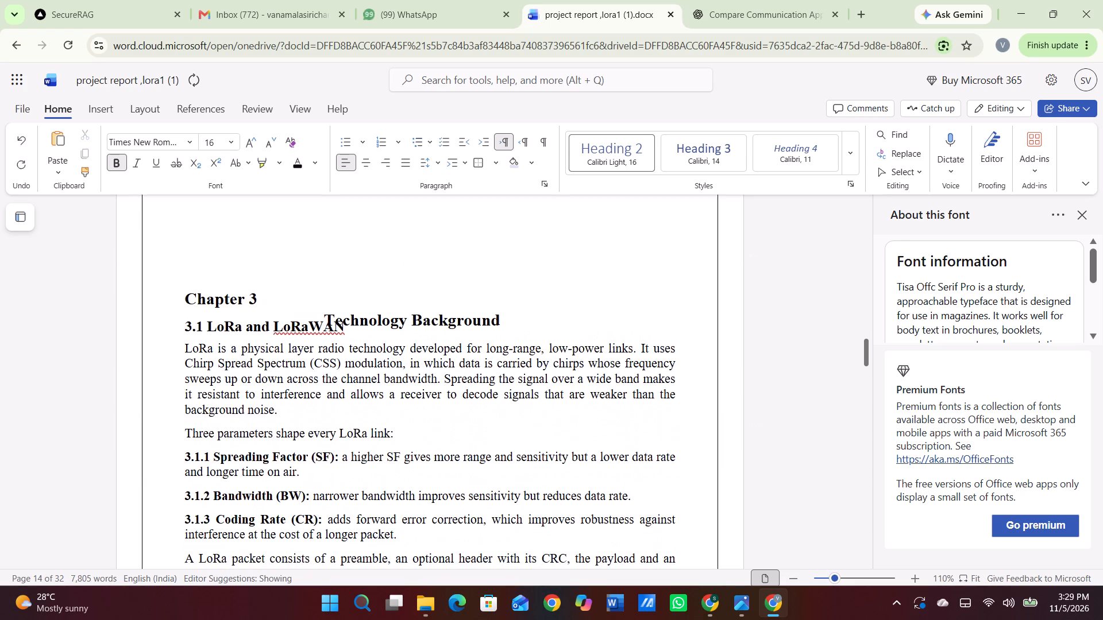
# Insert a line break between Chapter 3 and Technology Background to separate the title from the 3.1 heading.
pyautogui.click(315, 309)
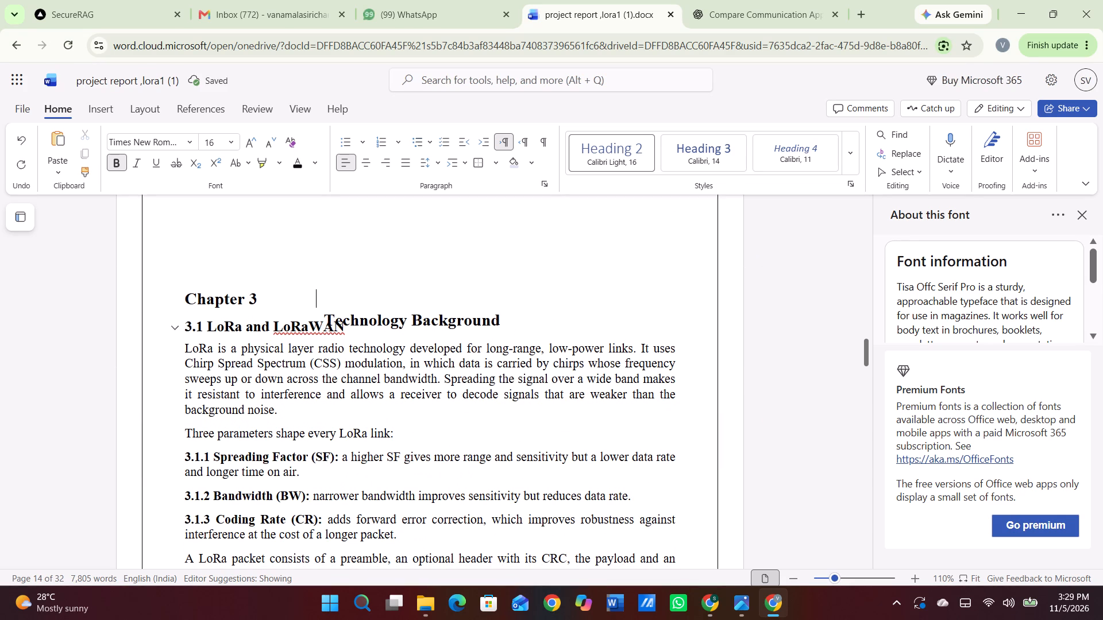
pyautogui.click(184, 324)
pyautogui.press('Return')
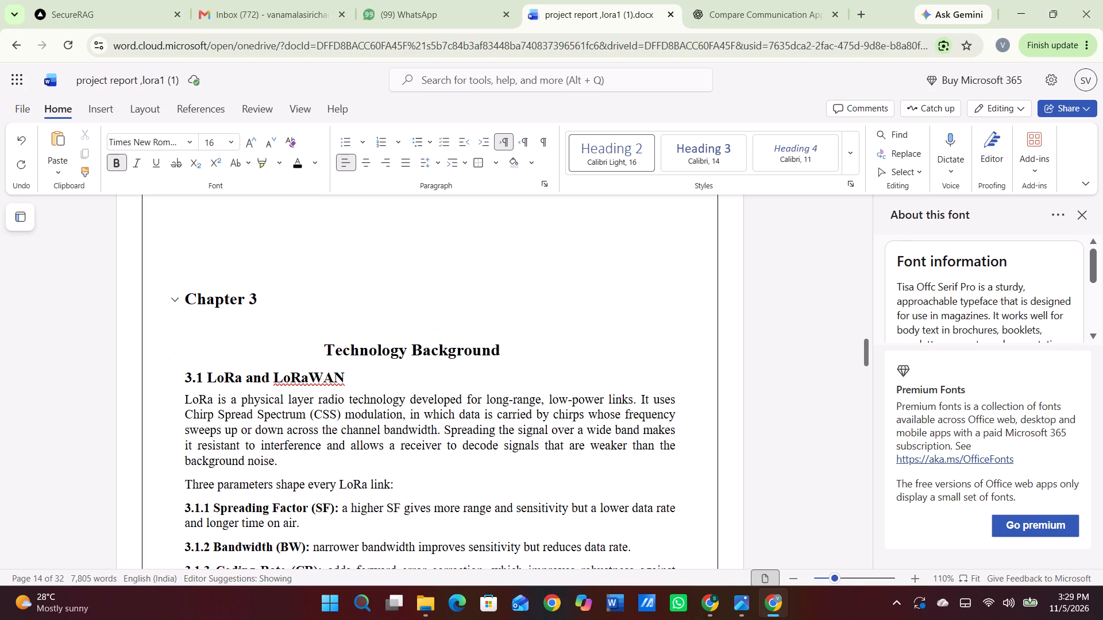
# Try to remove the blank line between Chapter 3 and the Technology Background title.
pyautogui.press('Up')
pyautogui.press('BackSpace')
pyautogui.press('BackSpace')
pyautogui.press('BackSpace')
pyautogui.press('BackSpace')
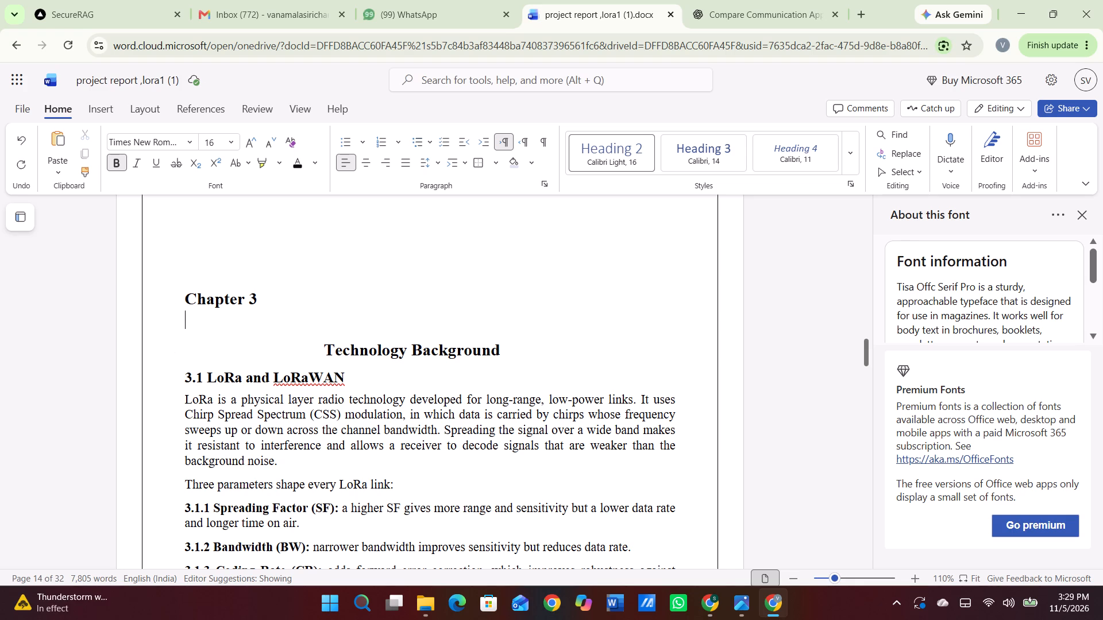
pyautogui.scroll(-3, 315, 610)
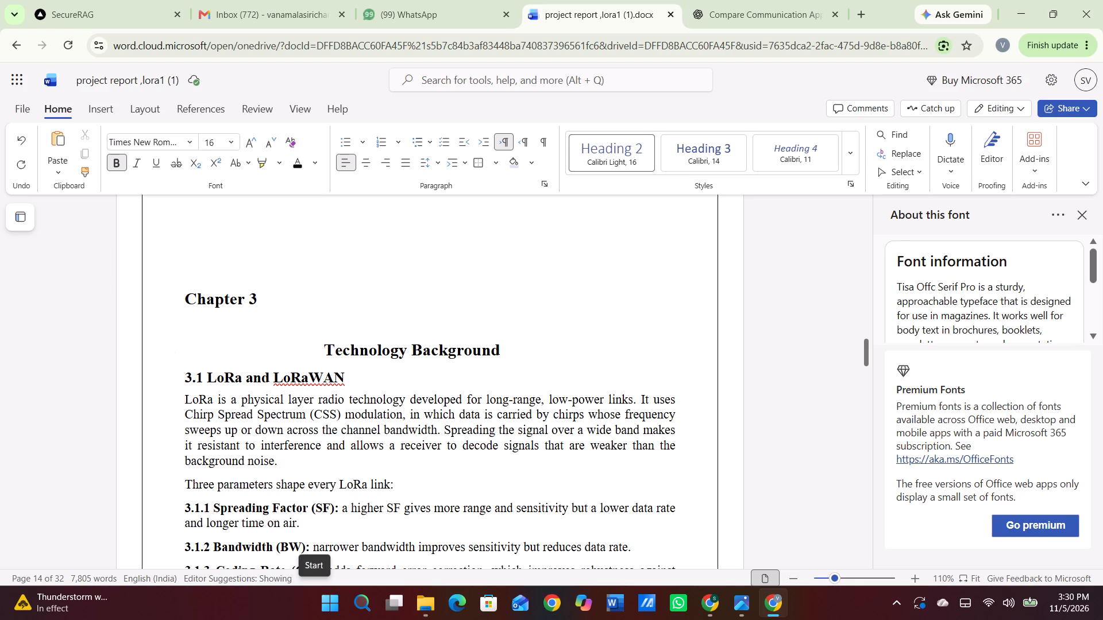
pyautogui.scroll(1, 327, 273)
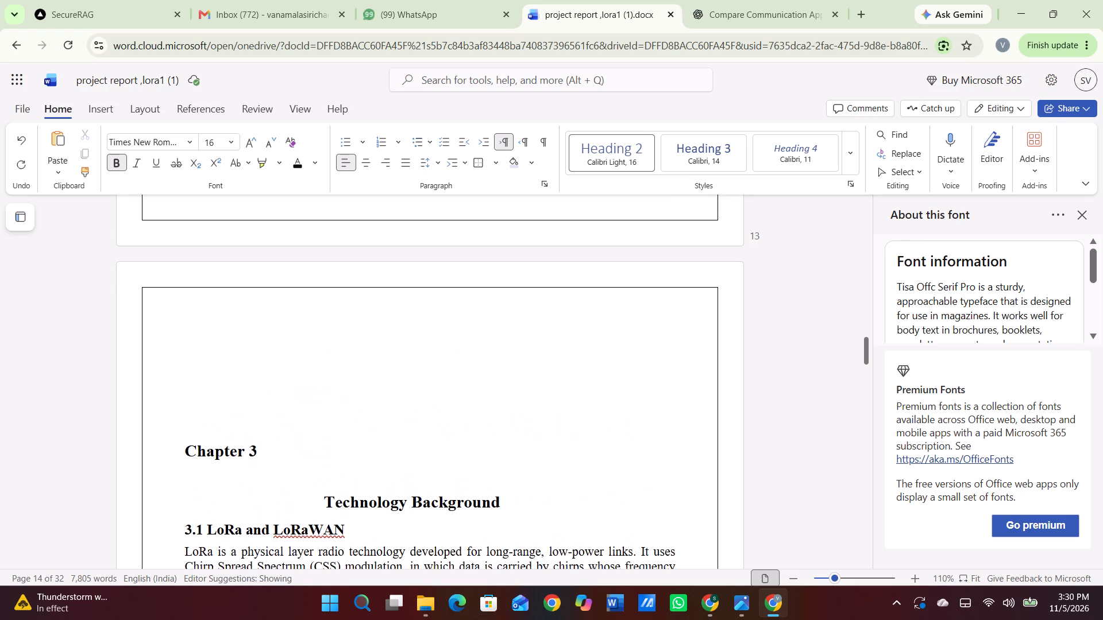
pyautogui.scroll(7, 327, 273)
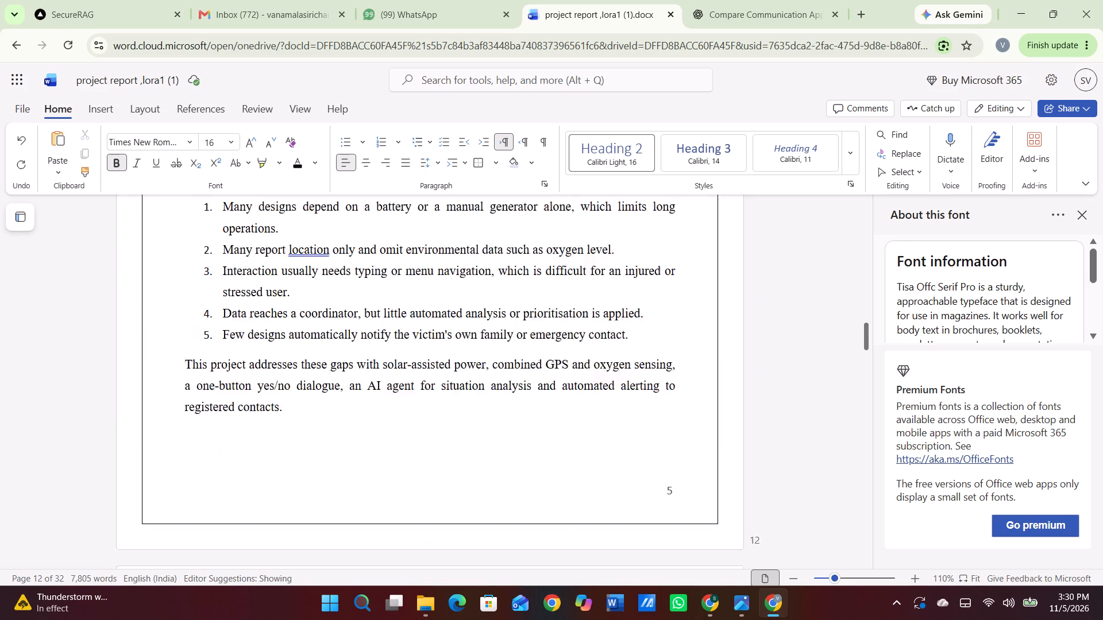
# Delete the stray leading spaces and blank lines in the gap above the Chapter 3 heading.
pyautogui.scroll(-7, 327, 273)
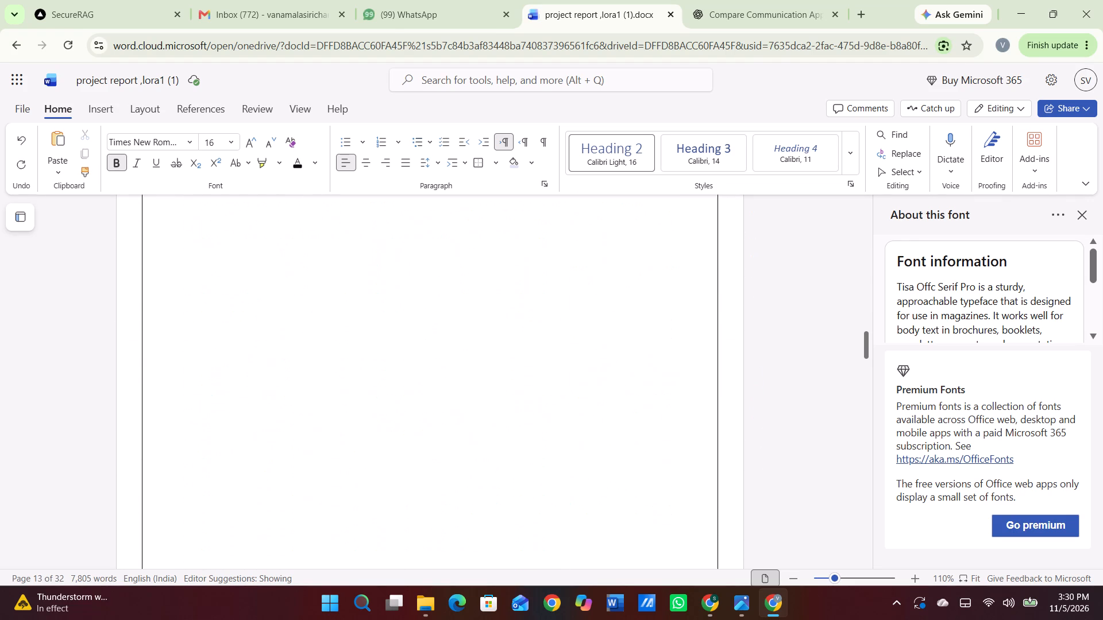
pyautogui.scroll(-2, 327, 273)
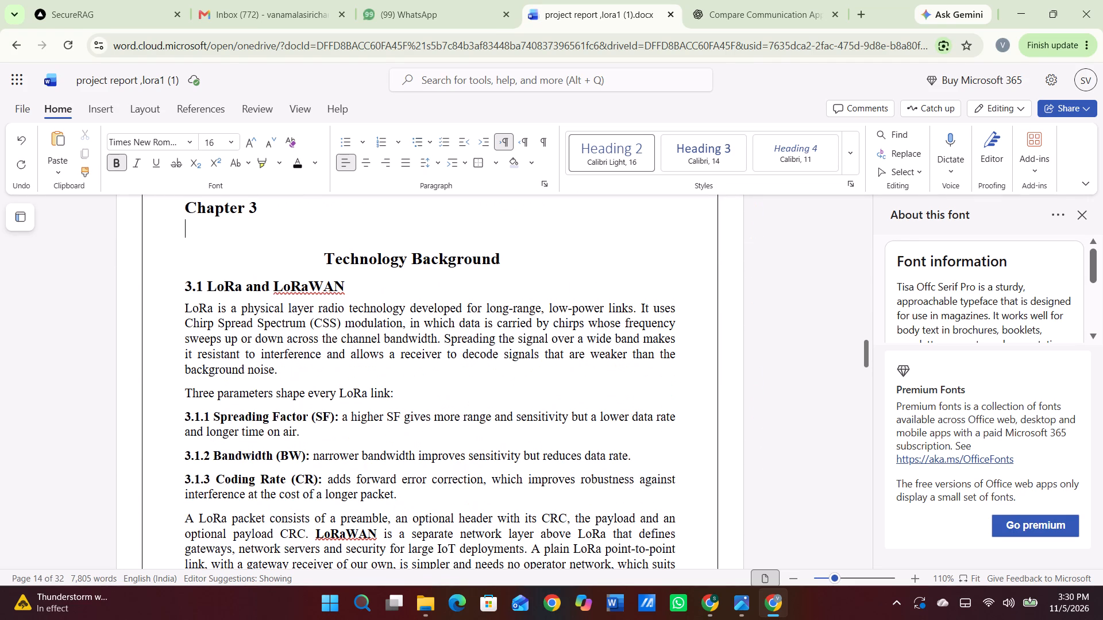
pyautogui.scroll(1, 325, 305)
pyautogui.click(247, 255)
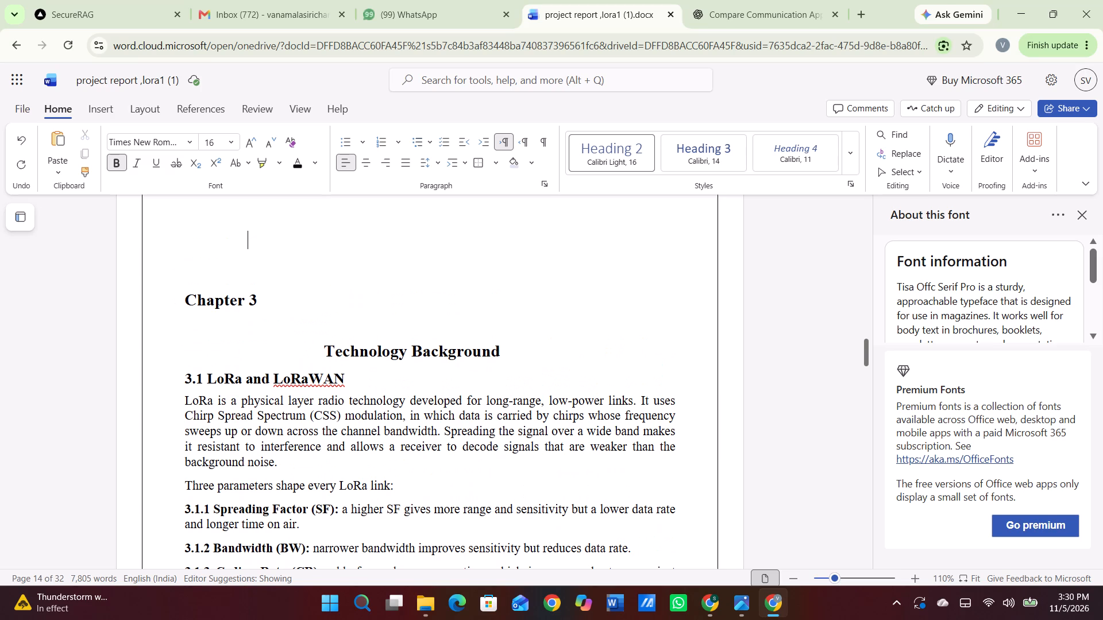
pyautogui.scroll(3, 247, 255)
pyautogui.press('BackSpace')
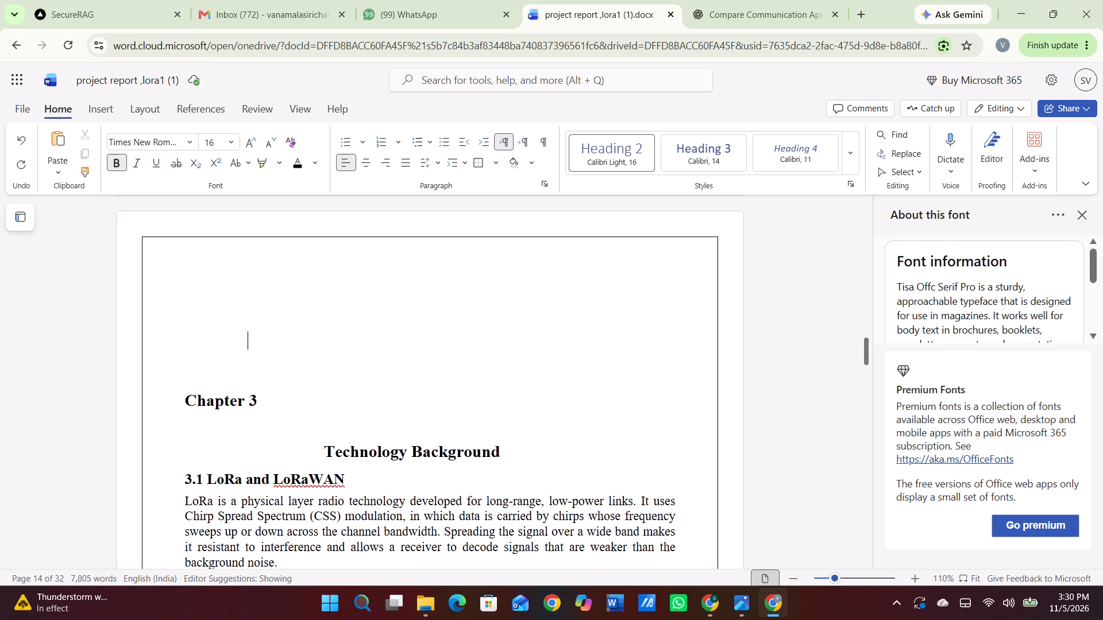
pyautogui.press('BackSpace')
pyautogui.press('BackSpace')
pyautogui.press('BackSpace')
pyautogui.press('BackSpace')
pyautogui.press('BackSpace')
pyautogui.press('BackSpace')
pyautogui.press('BackSpace')
pyautogui.press('BackSpace')
pyautogui.press('BackSpace')
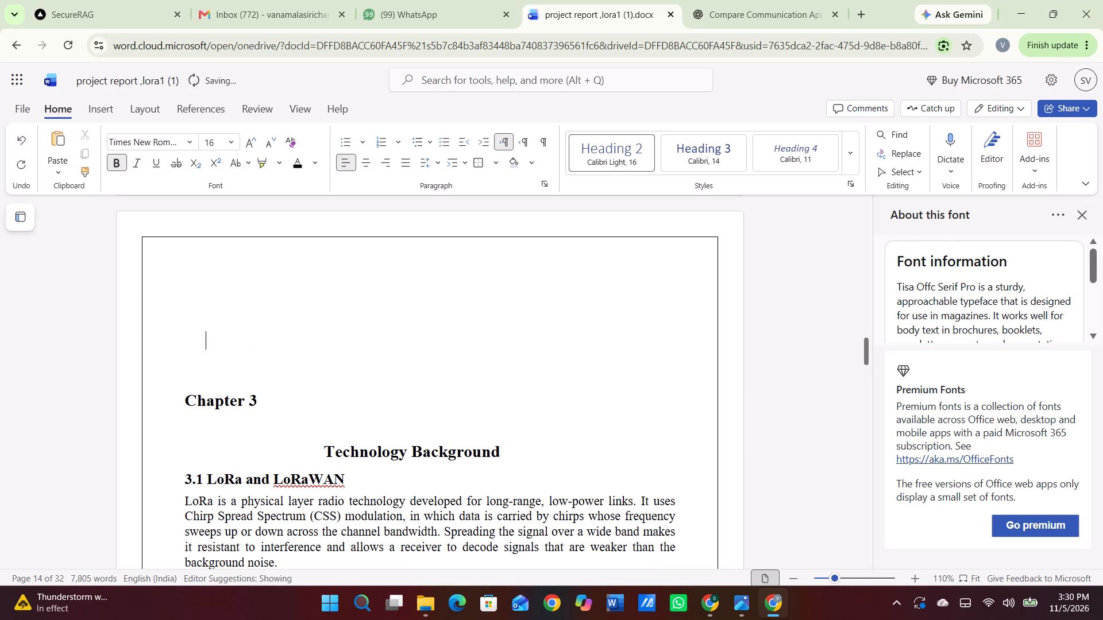
pyautogui.press('BackSpace')
pyautogui.press('BackSpace')
pyautogui.press('BackSpace')
pyautogui.press('BackSpace')
pyautogui.press('BackSpace')
pyautogui.press('+')
pyautogui.press('BackSpace')
pyautogui.press('BackSpace')
pyautogui.press('BackSpace')
pyautogui.press('BackSpace')
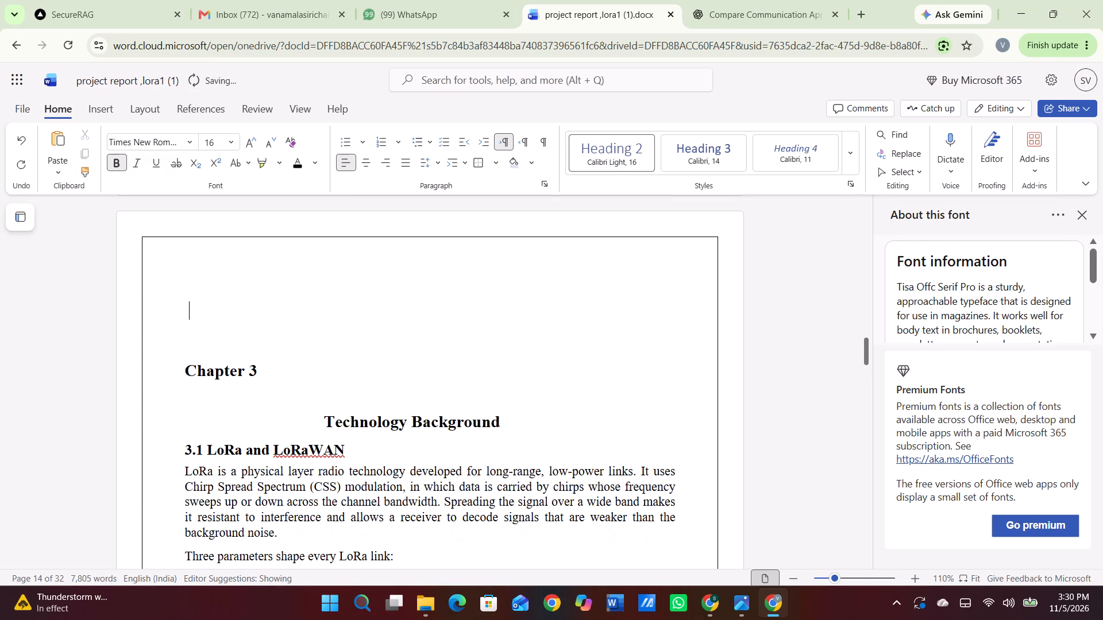
pyautogui.press('BackSpace')
pyautogui.press('BackSpace')
pyautogui.press('BackSpace')
pyautogui.press('BackSpace')
pyautogui.press('BackSpace')
pyautogui.press('BackSpace')
pyautogui.press('BackSpace')
pyautogui.press('BackSpace')
pyautogui.press('BackSpace')
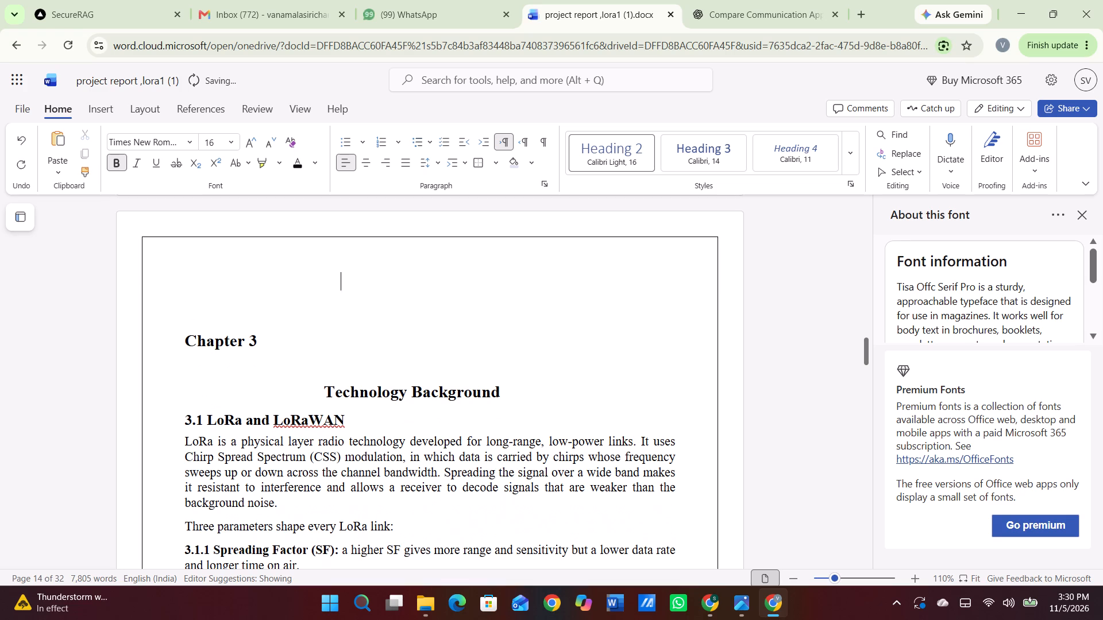
pyautogui.press('BackSpace')
pyautogui.press('BackSpace')
pyautogui.press('BackSpace')
pyautogui.press('BackSpace')
pyautogui.press('BackSpace')
pyautogui.press('BackSpace')
pyautogui.press('BackSpace')
pyautogui.press('BackSpace')
pyautogui.press('BackSpace')
pyautogui.press('BackSpace')
pyautogui.press('BackSpace')
pyautogui.press('BackSpace')
pyautogui.press('BackSpace')
pyautogui.press('BackSpace')
pyautogui.press('BackSpace')
pyautogui.press('BackSpace')
pyautogui.press('BackSpace')
pyautogui.press('BackSpace')
pyautogui.press('BackSpace')
pyautogui.press('BackSpace')
pyautogui.press('BackSpace')
pyautogui.press('BackSpace')
pyautogui.press('BackSpace')
pyautogui.press('BackSpace')
pyautogui.press('BackSpace')
pyautogui.press('BackSpace')
pyautogui.press('BackSpace')
pyautogui.press('BackSpace')
pyautogui.press('BackSpace')
pyautogui.press('BackSpace')
pyautogui.press('BackSpace')
pyautogui.press('BackSpace')
pyautogui.press('BackSpace')
pyautogui.press('BackSpace')
pyautogui.press('BackSpace')
pyautogui.press('BackSpace')
pyautogui.press('BackSpace')
pyautogui.press('BackSpace')
pyautogui.press('BackSpace')
pyautogui.press('BackSpace')
pyautogui.press('BackSpace')
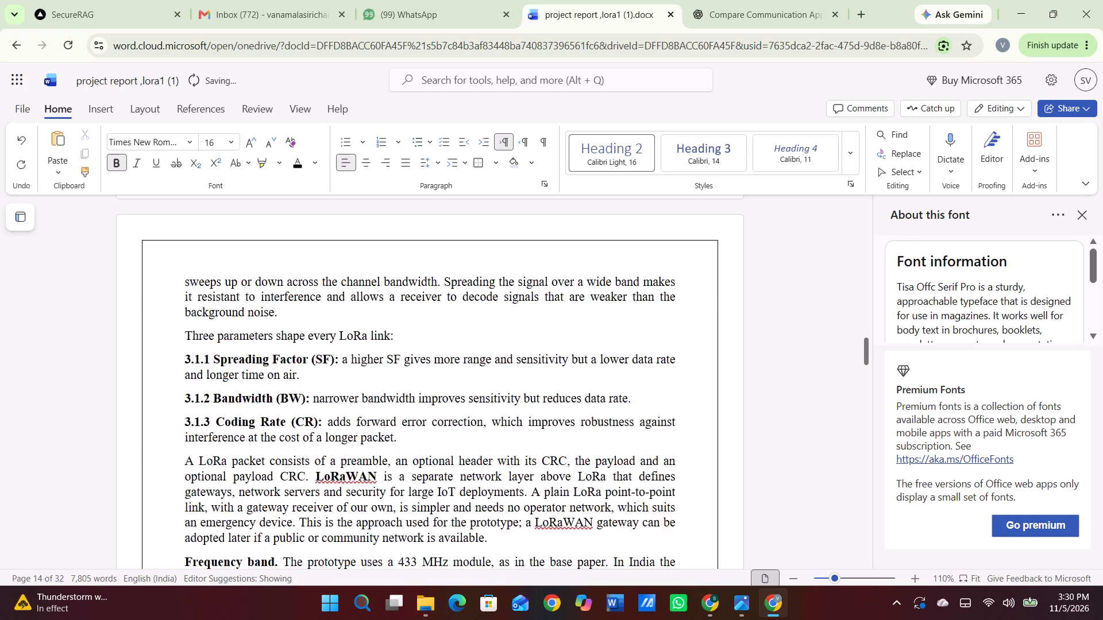
# Insert four line breaks above the Chapter 3 heading to push it back onto a new page.
pyautogui.press('Return')
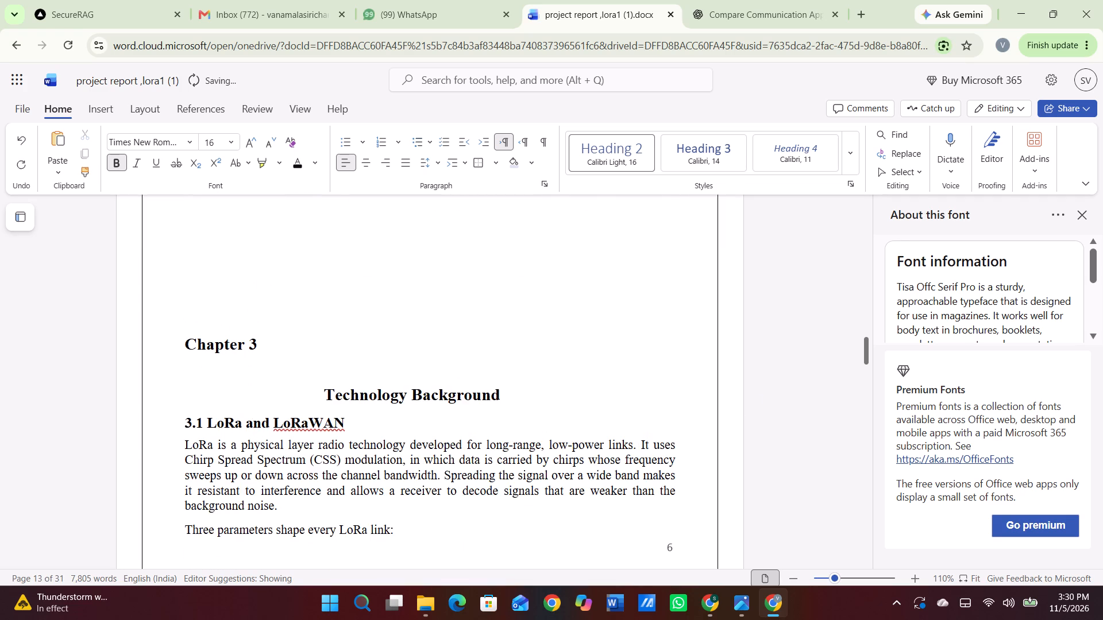
pyautogui.press('Return')
pyautogui.press('Return')
pyautogui.press('Return')
pyautogui.scroll(-1, 247, 255)
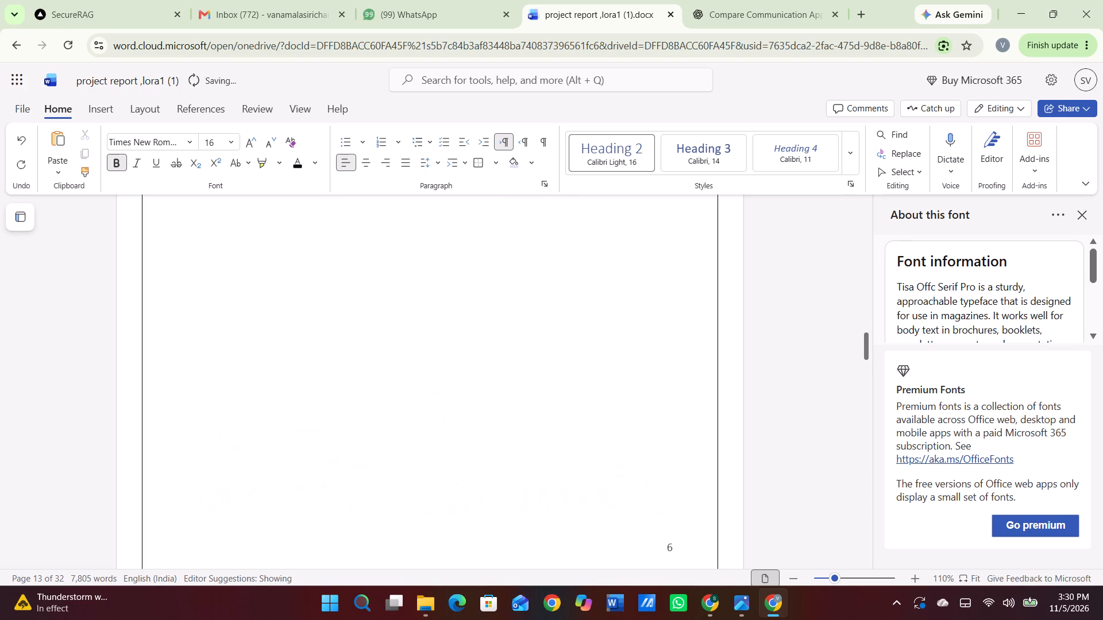
pyautogui.scroll(-3, 247, 255)
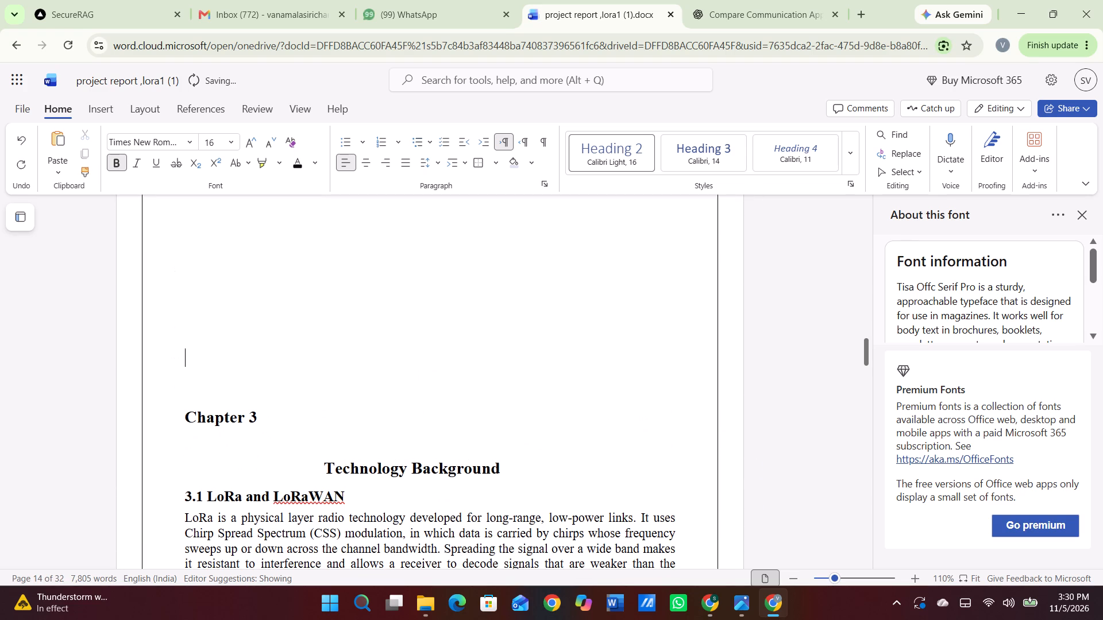
# Replace the two line breaks directly before the Chapter 3 text with three, so the chapter begins on the next page.
pyautogui.click(184, 415)
pyautogui.press('BackSpace')
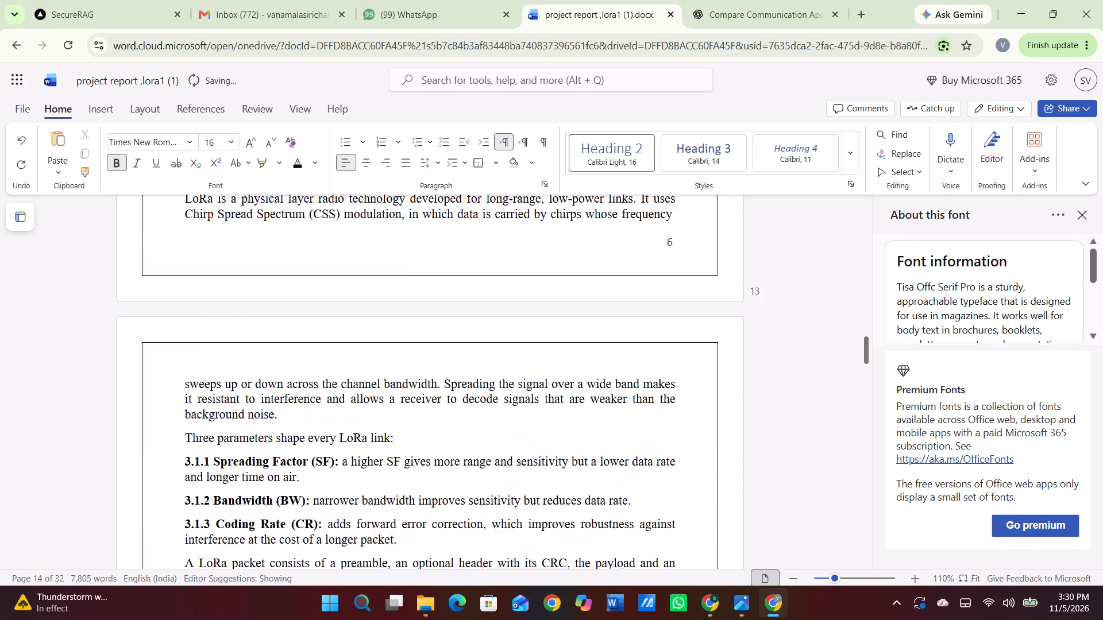
pyautogui.press('BackSpace')
pyautogui.press('Return')
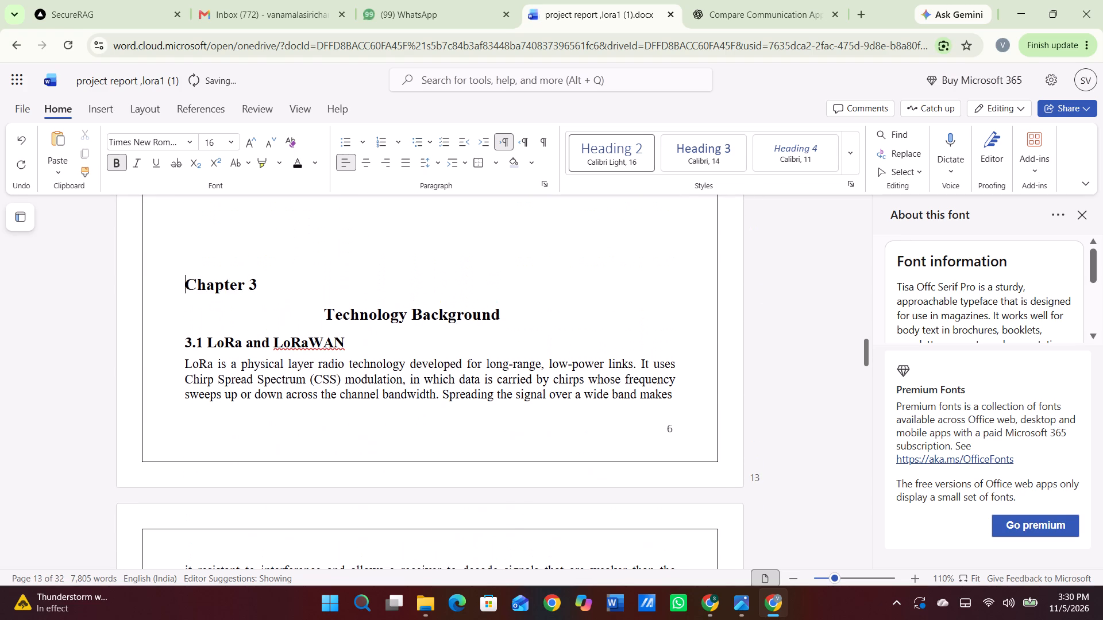
pyautogui.press('Return')
pyautogui.press('Return')
pyautogui.scroll(-1, 184, 415)
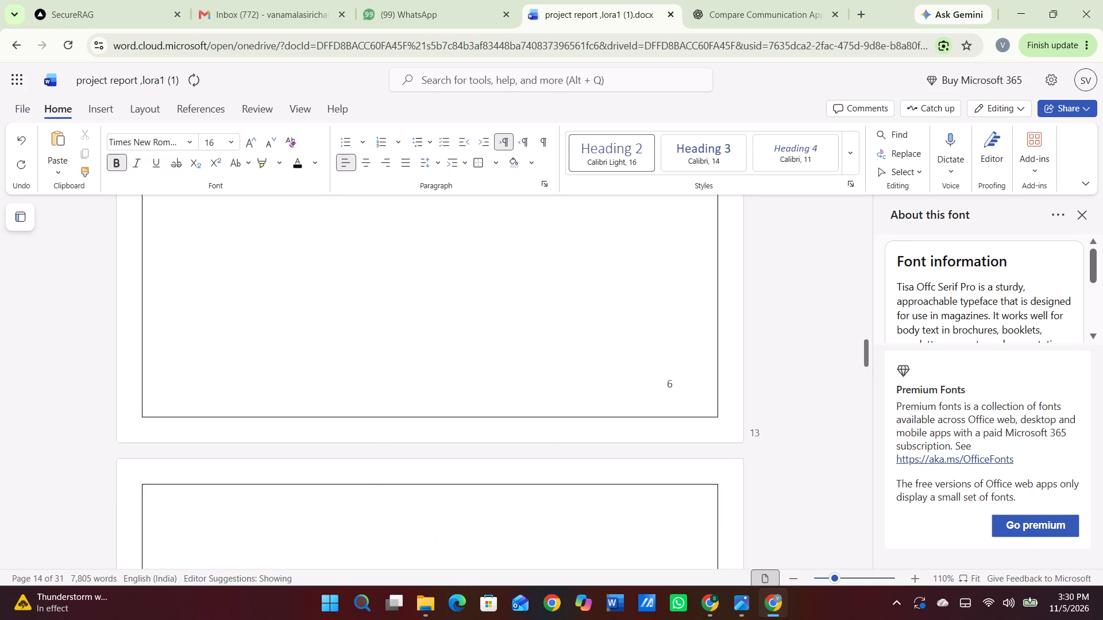
pyautogui.scroll(-1, 184, 415)
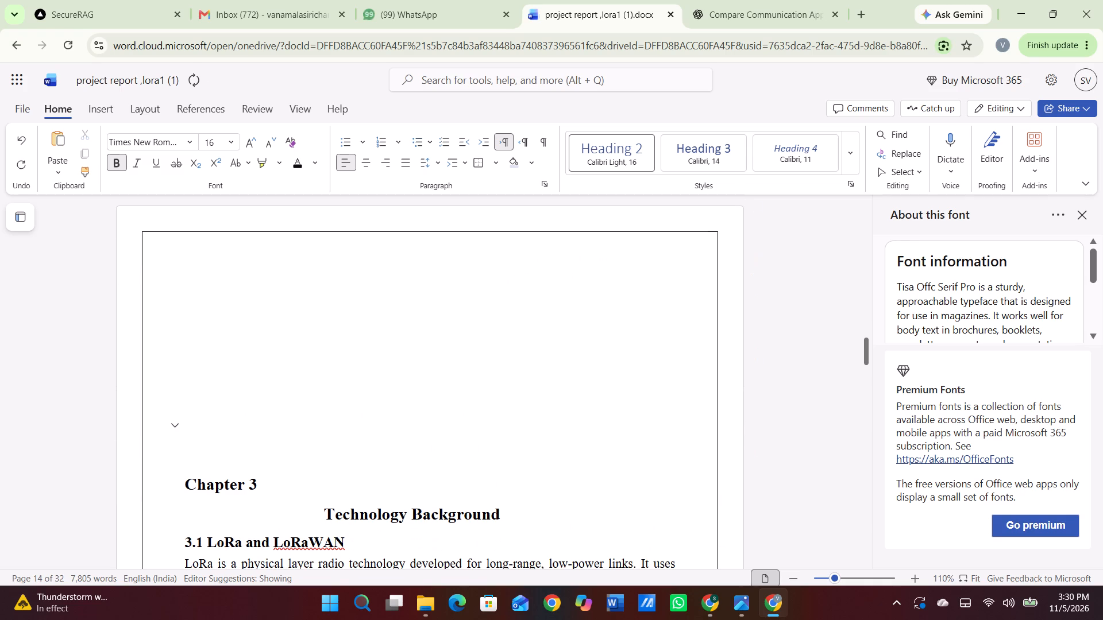
# Remove one blank line from the gap above the Chapter 3 heading.
pyautogui.click(265, 427)
pyautogui.press('BackSpace')
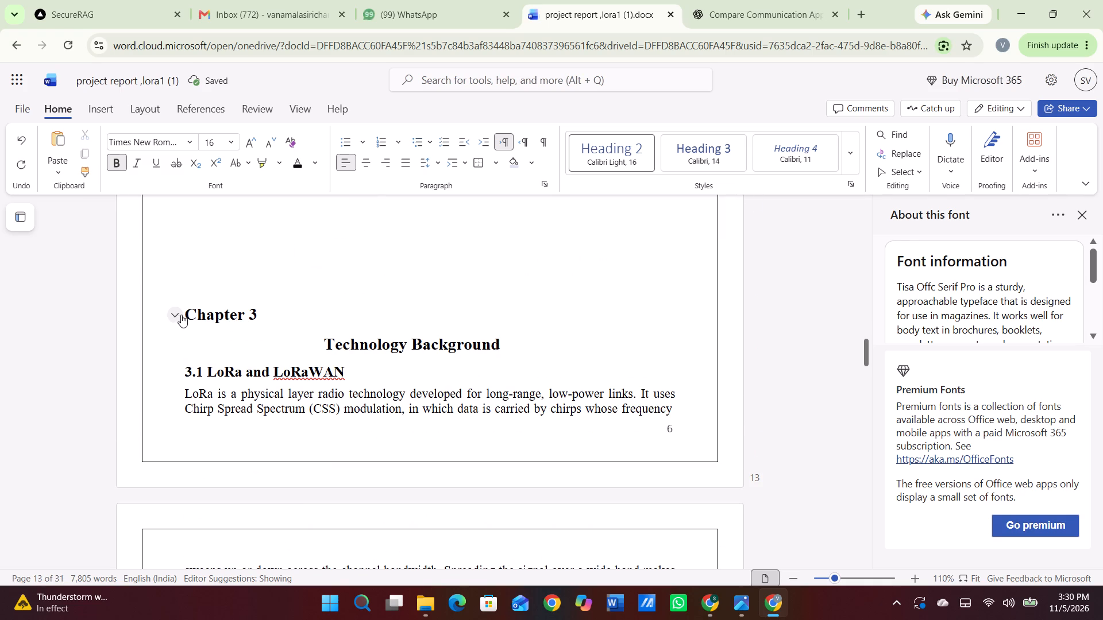
# Insert a single space directly before the Chapter 3 heading text.
pyautogui.click(182, 314)
pyautogui.press('space')
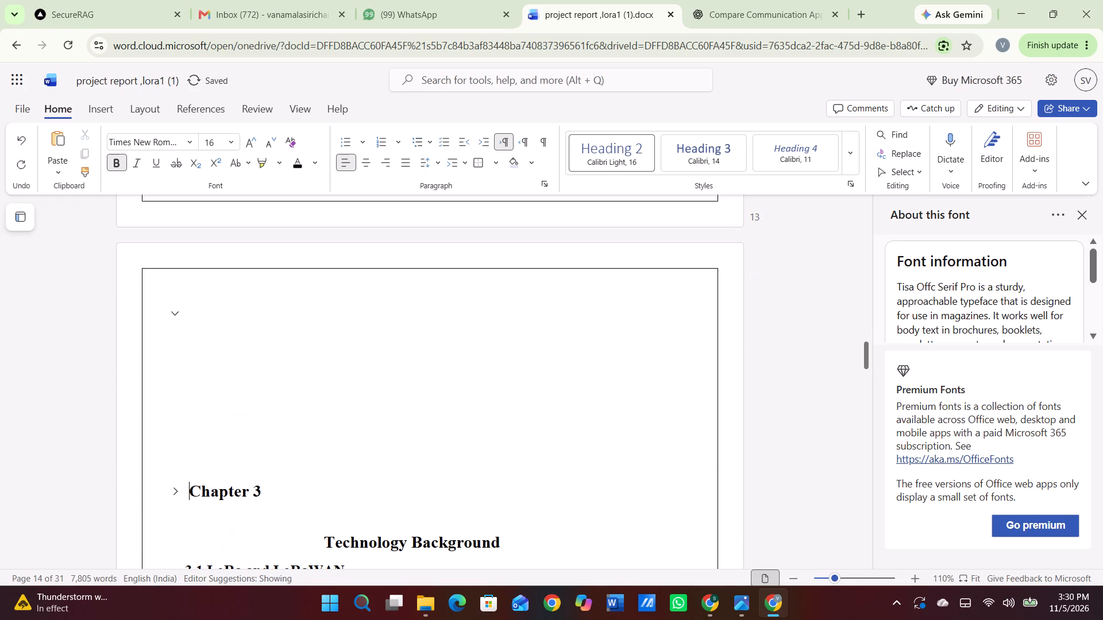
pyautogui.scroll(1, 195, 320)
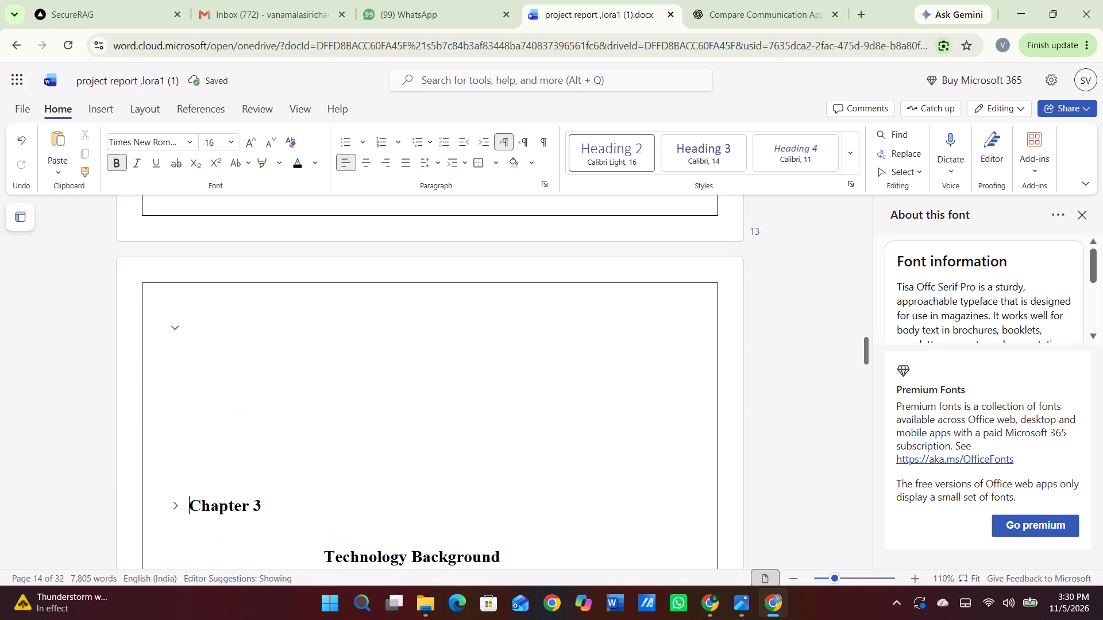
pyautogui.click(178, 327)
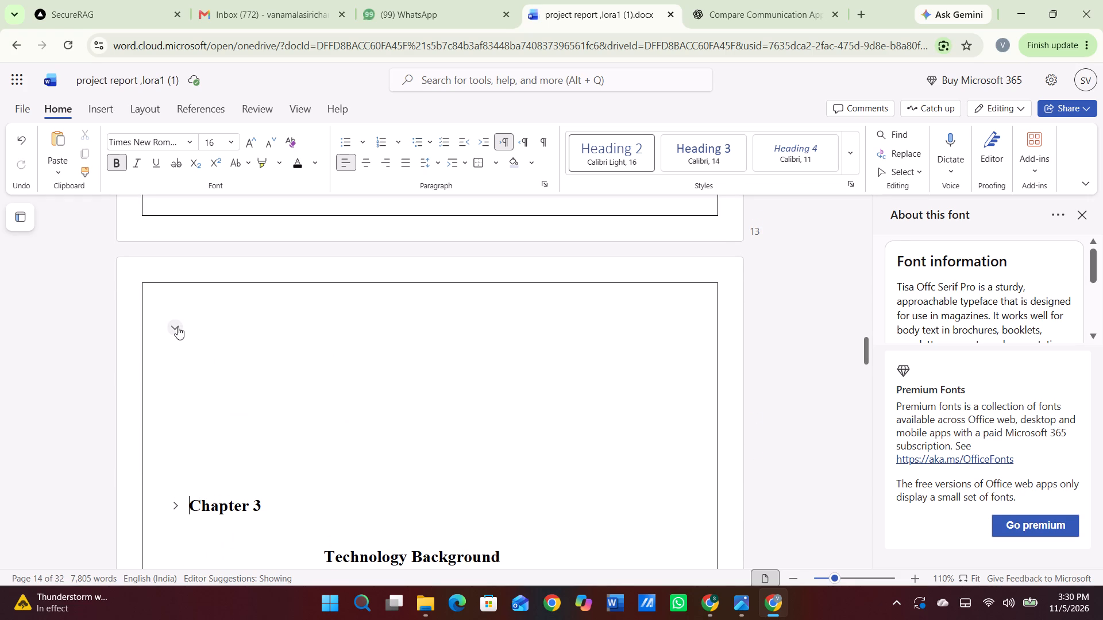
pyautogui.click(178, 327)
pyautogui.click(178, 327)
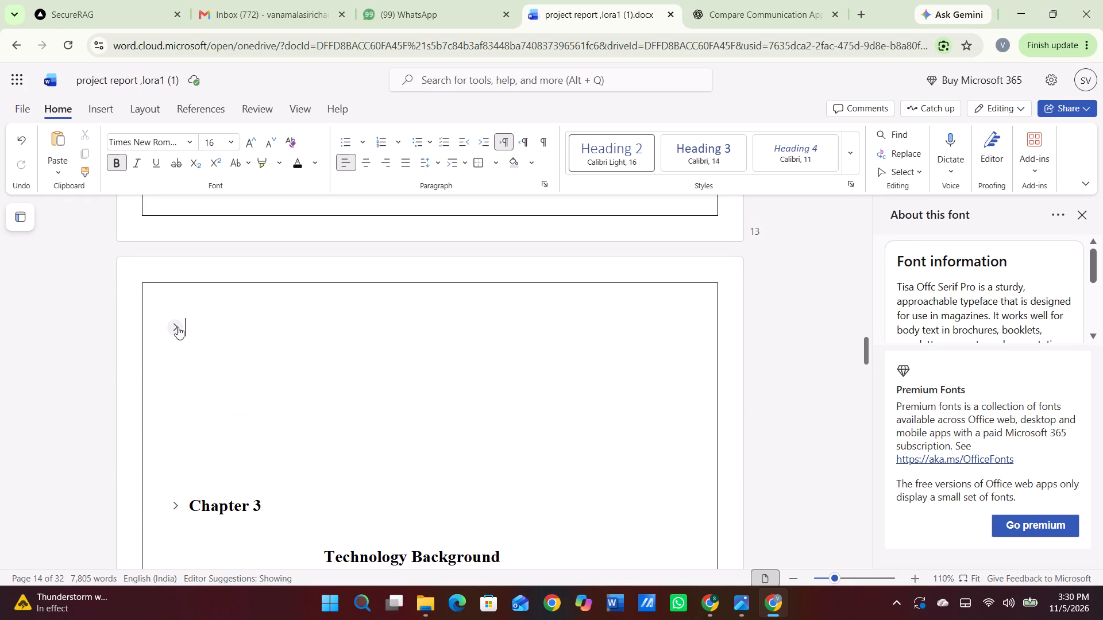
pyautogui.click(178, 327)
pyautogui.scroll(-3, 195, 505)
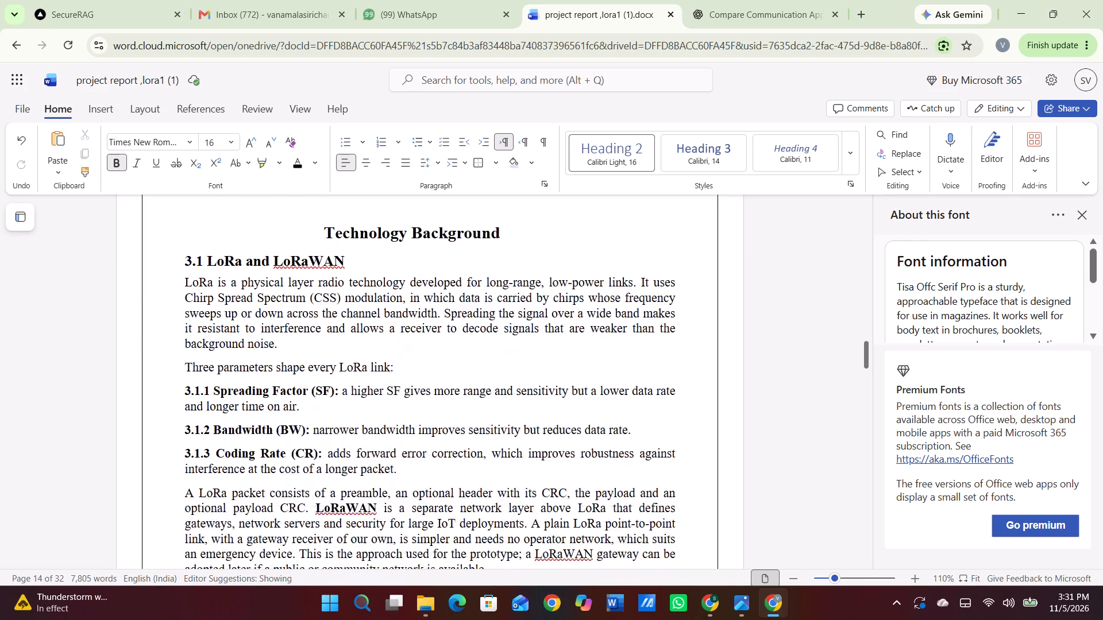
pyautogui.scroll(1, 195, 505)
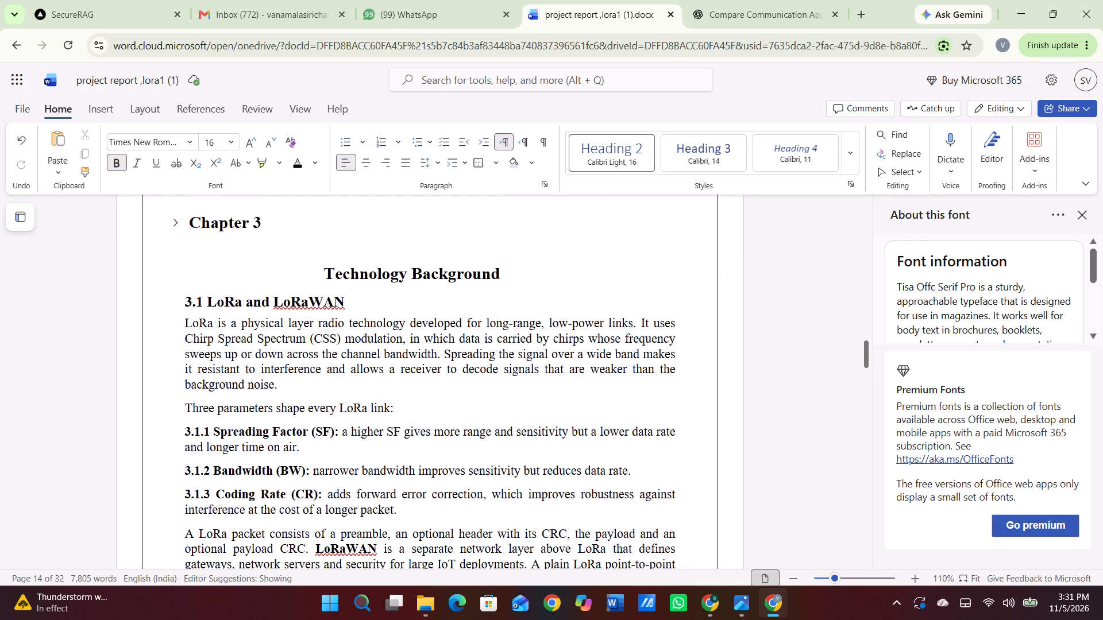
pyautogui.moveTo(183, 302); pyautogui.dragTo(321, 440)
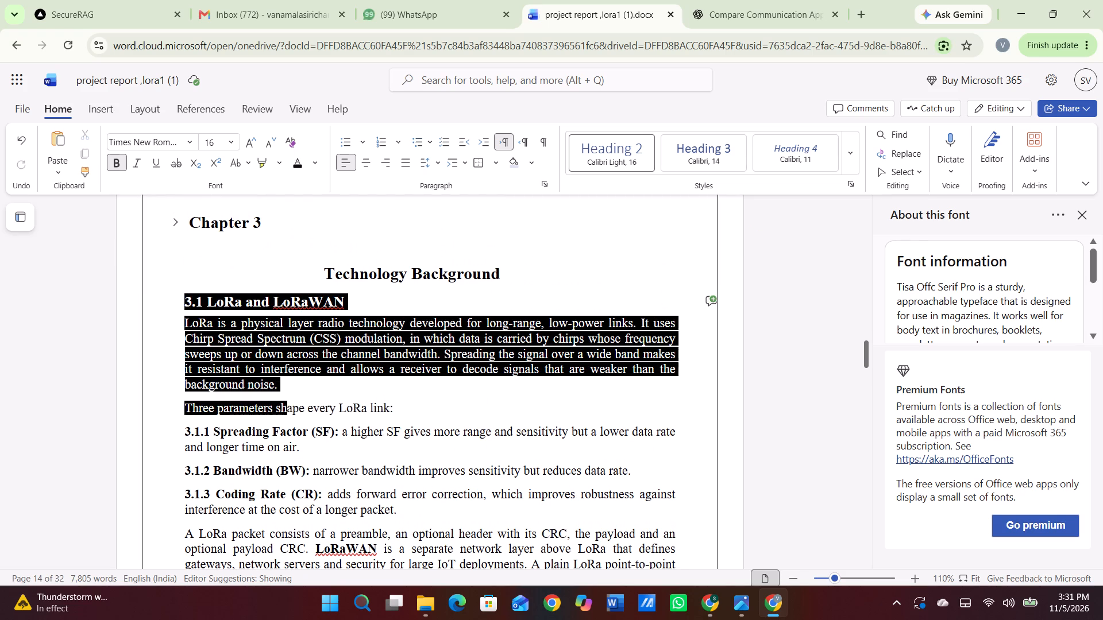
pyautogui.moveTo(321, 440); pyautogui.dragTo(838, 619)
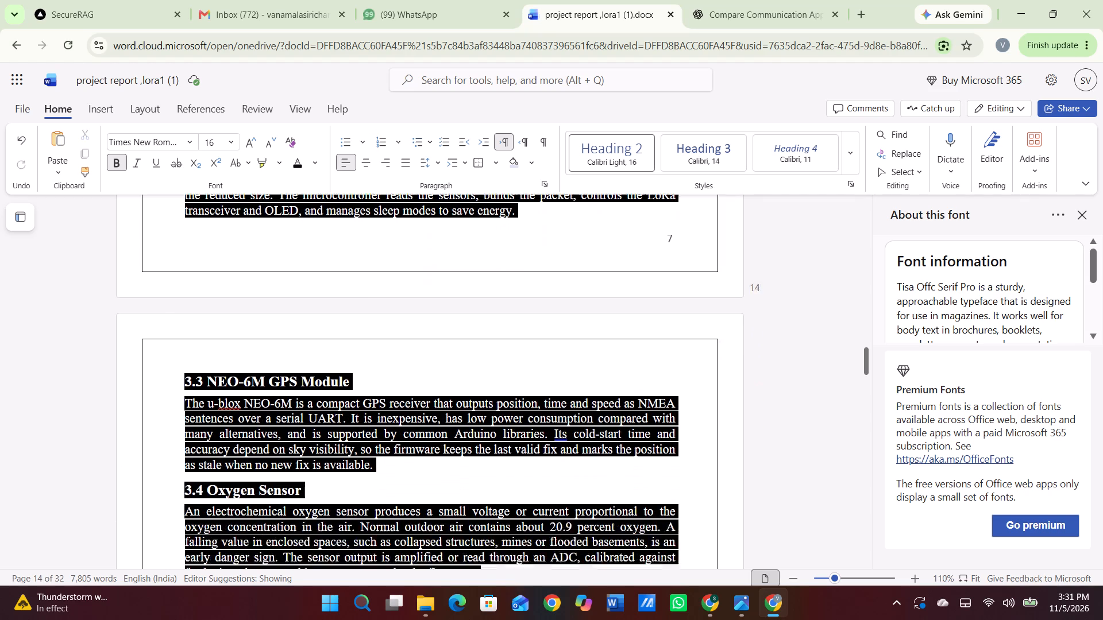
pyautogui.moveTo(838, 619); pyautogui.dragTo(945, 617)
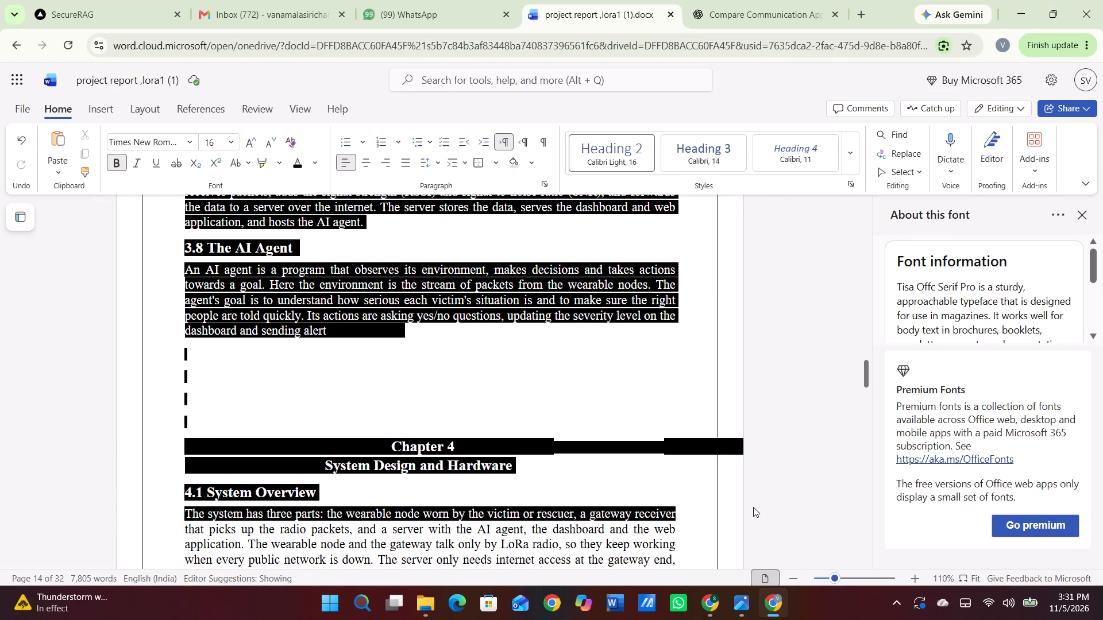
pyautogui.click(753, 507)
# Examine the pages from section 2.3.5 through the opening of Chapter 3 for line spacing, blank gaps and heading placement.
pyautogui.scroll(6, 395, 380)
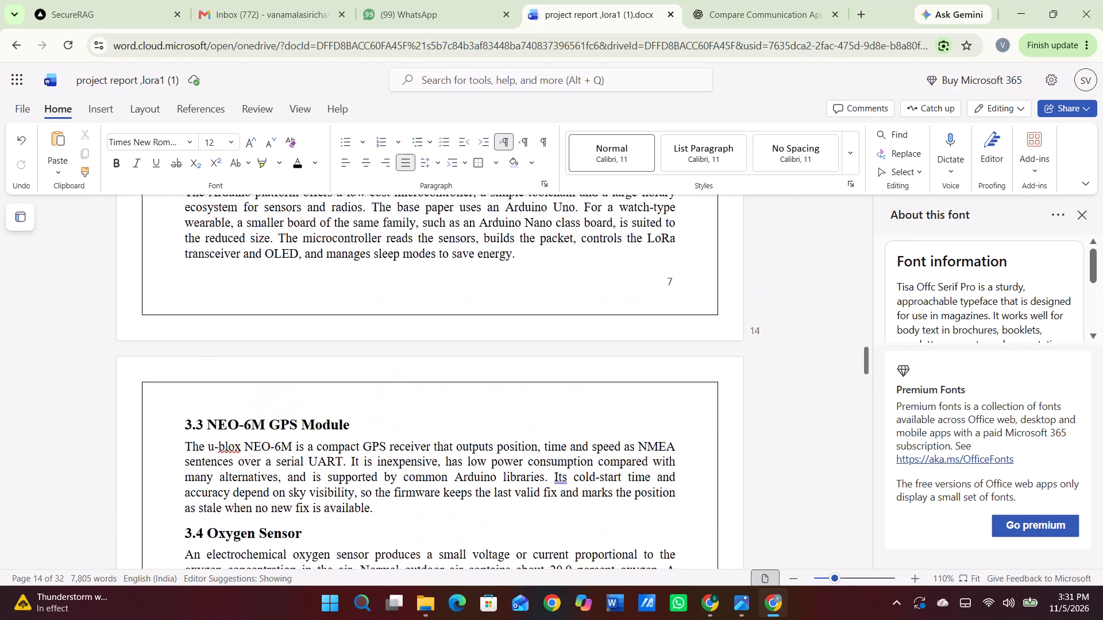
pyautogui.scroll(4, 395, 380)
pyautogui.scroll(-4, 395, 380)
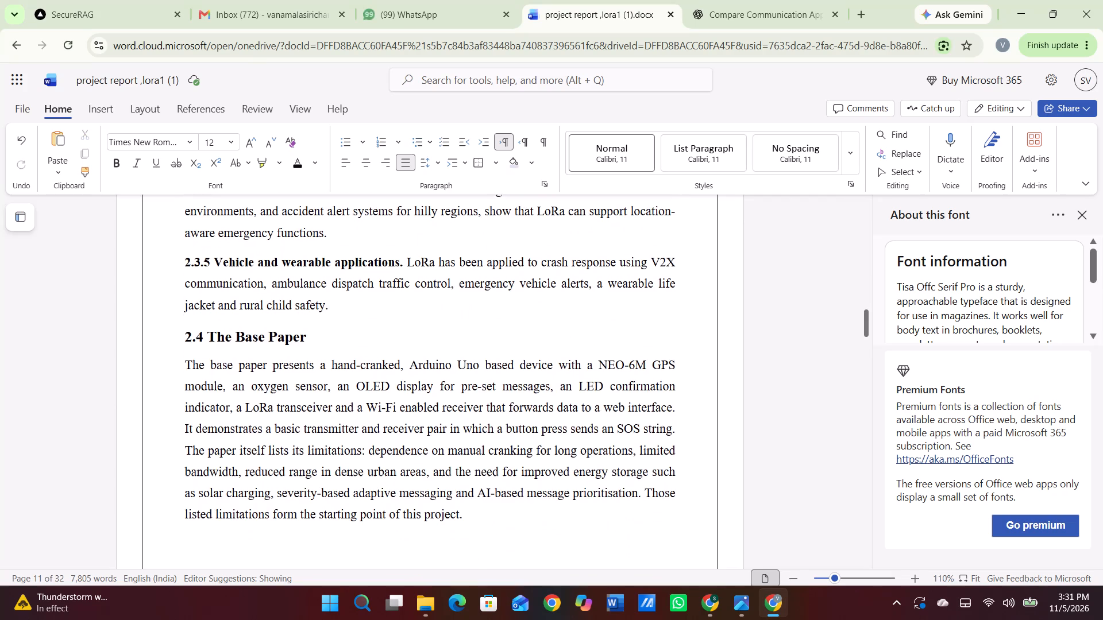
pyautogui.scroll(-4, 395, 379)
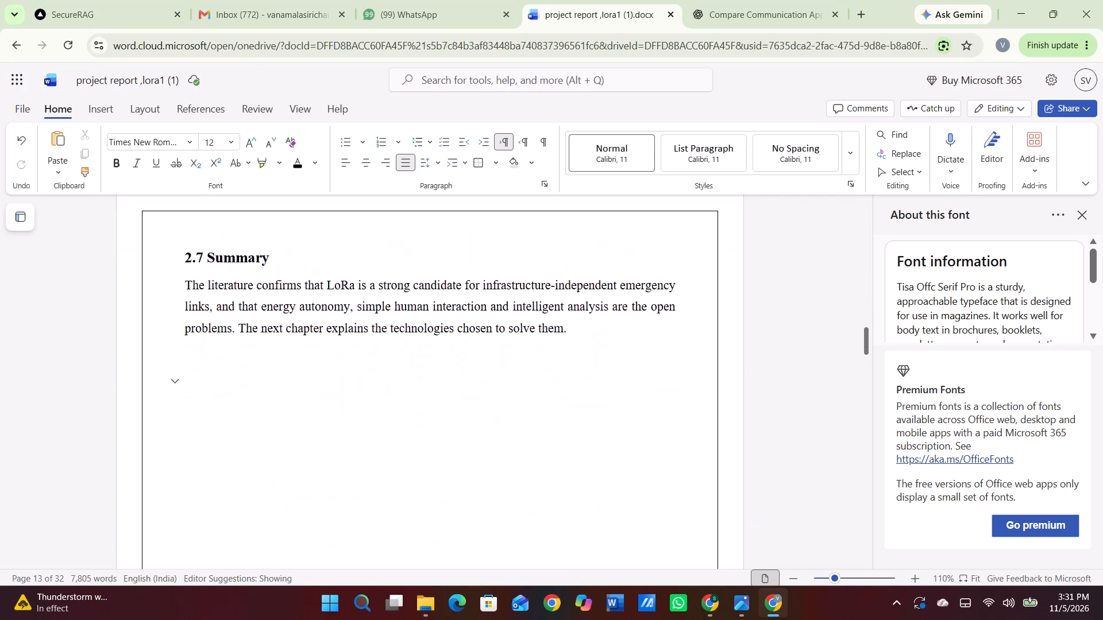
pyautogui.scroll(-1, 395, 379)
pyautogui.scroll(1, 395, 379)
pyautogui.scroll(-2, 395, 379)
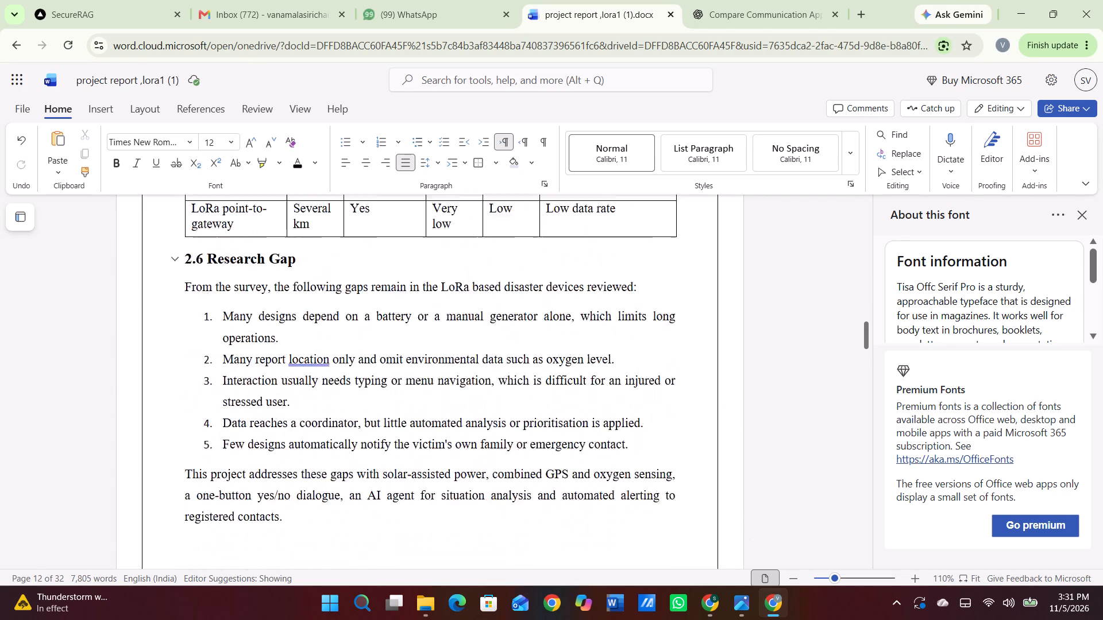
pyautogui.scroll(-4, 395, 379)
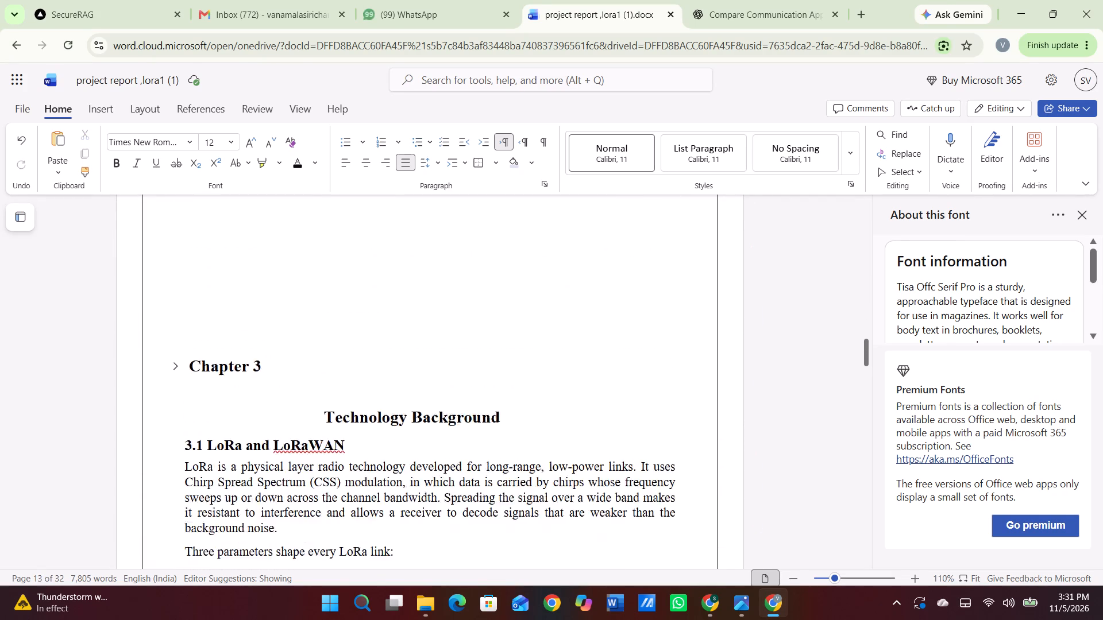
pyautogui.scroll(-1, 395, 379)
pyautogui.scroll(5, 395, 379)
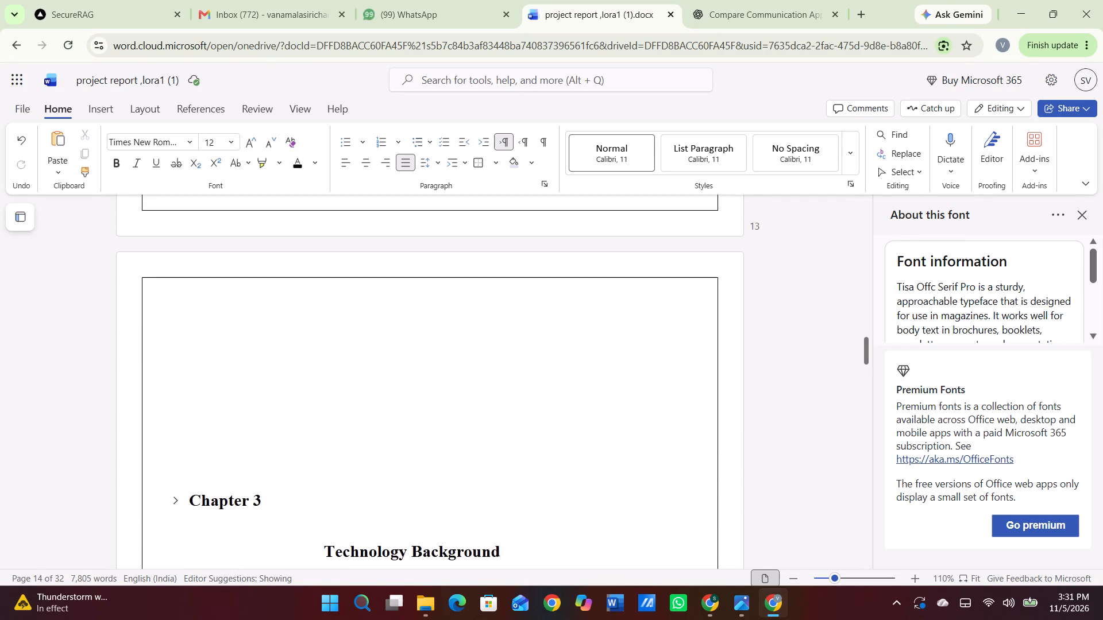
pyautogui.scroll(4, 395, 379)
pyautogui.scroll(-1, 395, 379)
pyautogui.scroll(1, 395, 379)
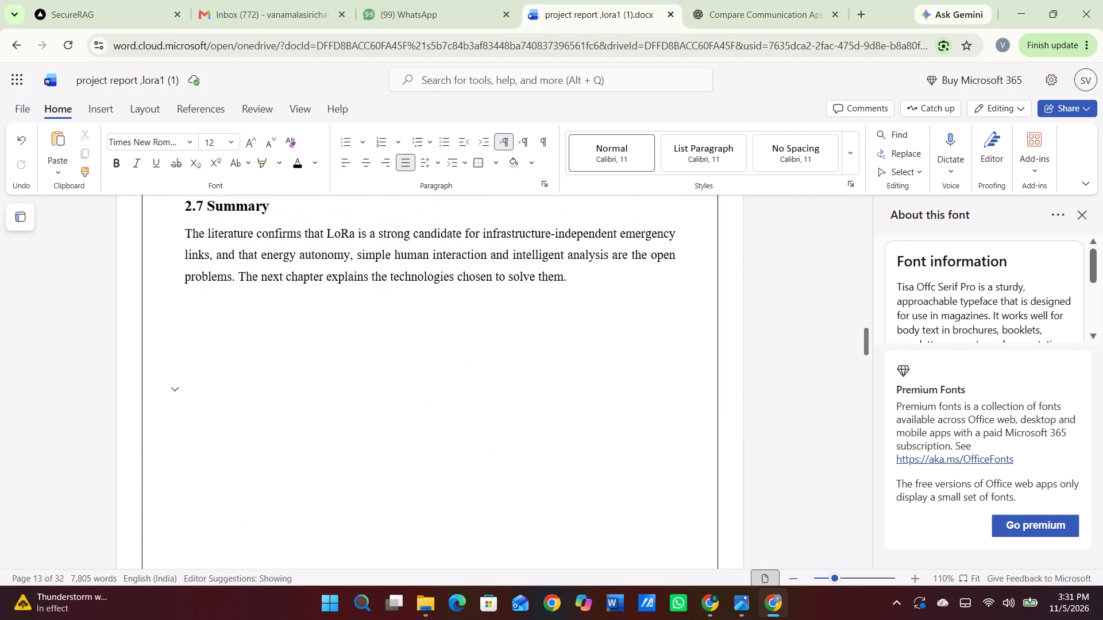
# Delete the 2.7 Summary heading, its paragraph and the blank lines selected below it.
pyautogui.scroll(2, 395, 379)
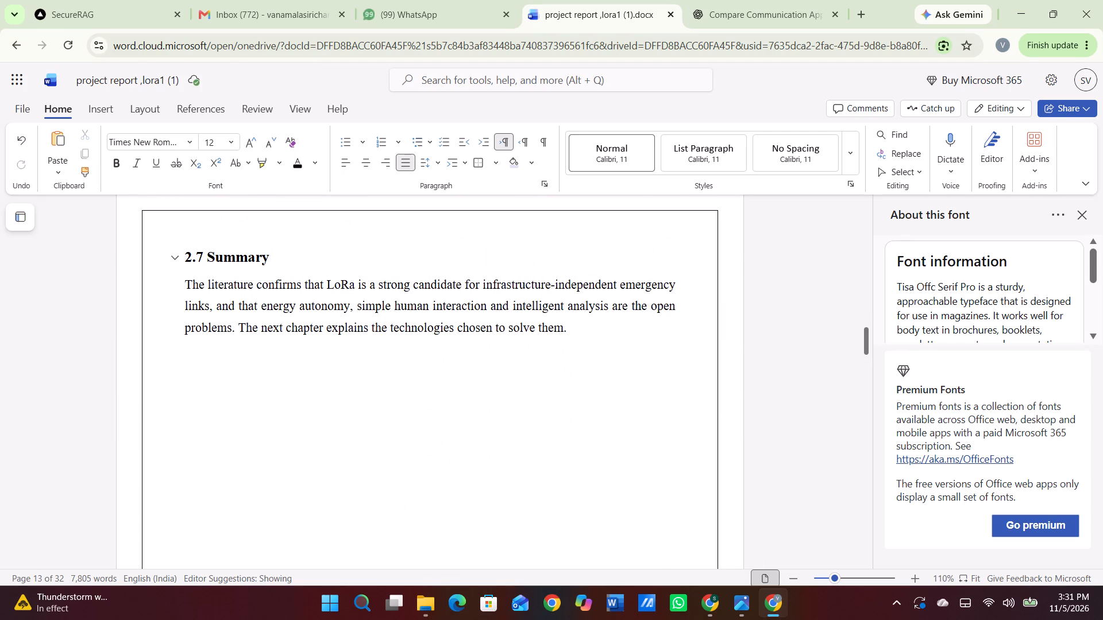
pyautogui.moveTo(186, 251); pyautogui.dragTo(582, 383)
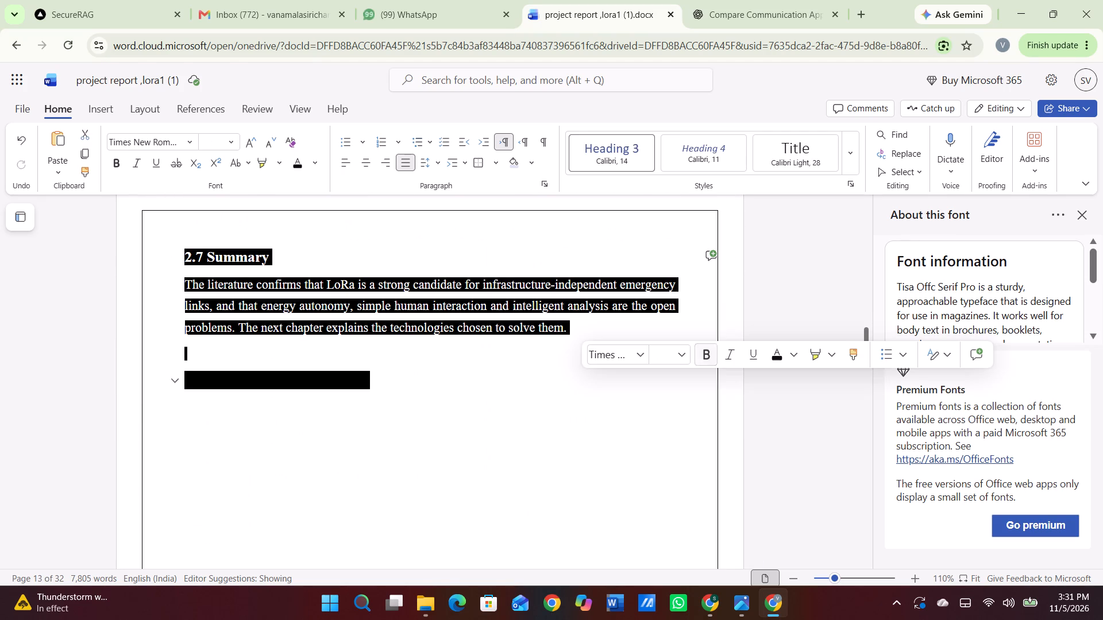
pyautogui.press('BackSpace')
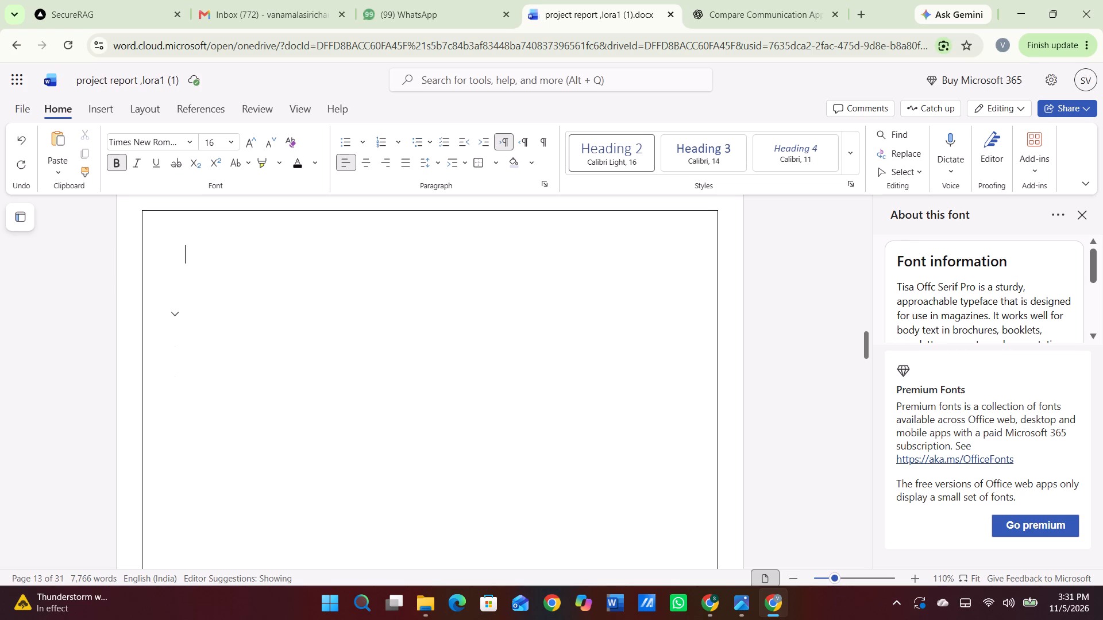
pyautogui.press('BackSpace')
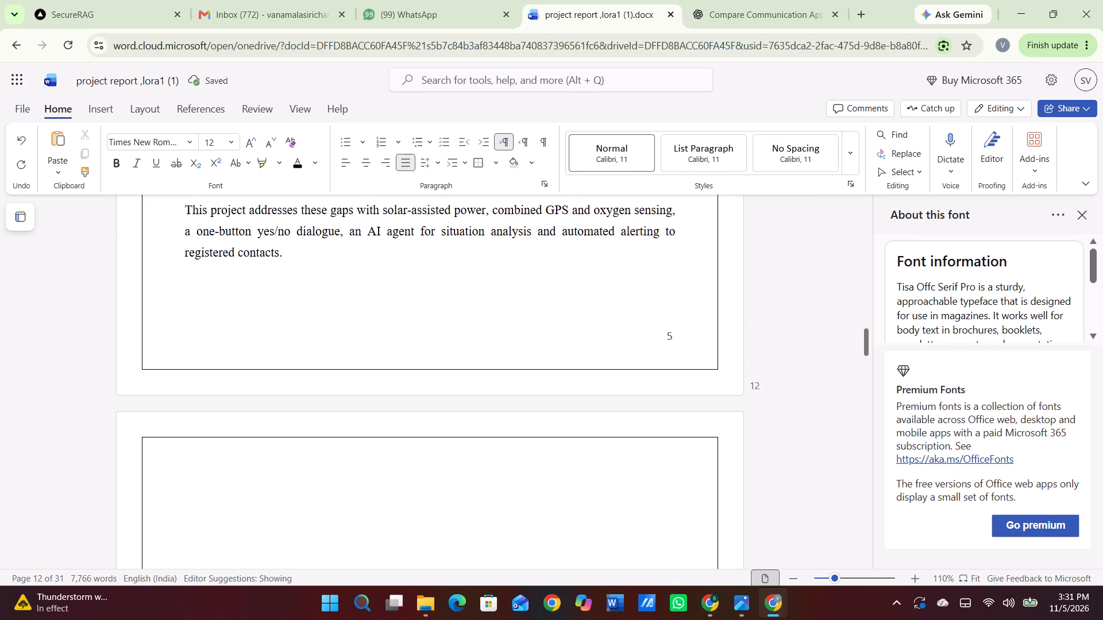
# Delete the spaces and blank lines before the Chapter 3 heading, back to "cont" in the preceding paragraph's last line.
pyautogui.scroll(-4, 634, 365)
pyautogui.scroll(1, 634, 365)
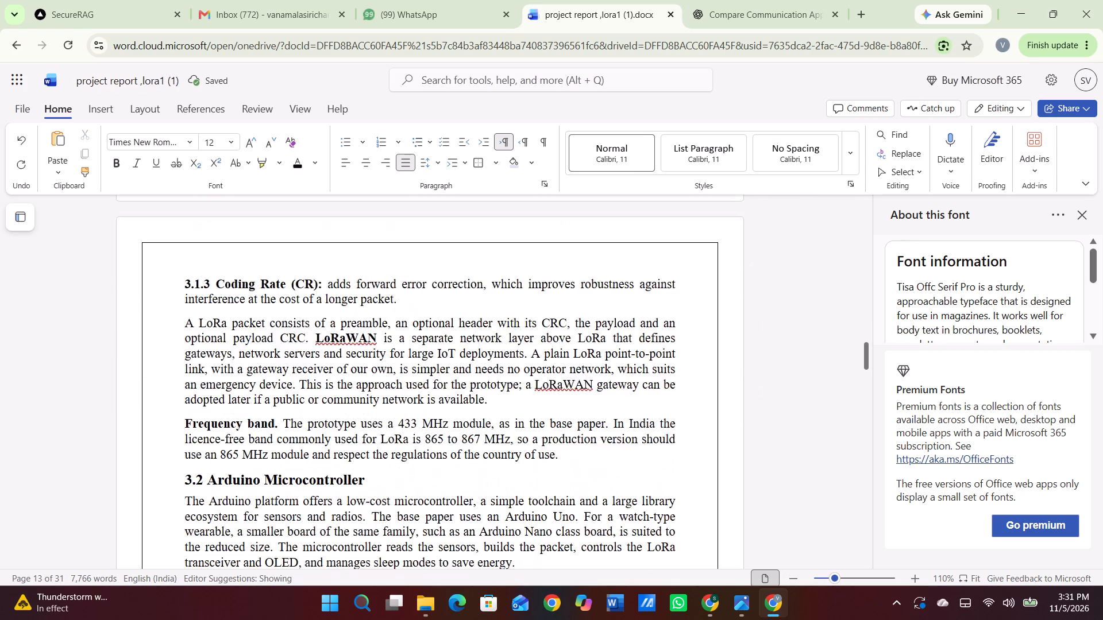
pyautogui.scroll(1, 634, 365)
pyautogui.scroll(-3, 634, 365)
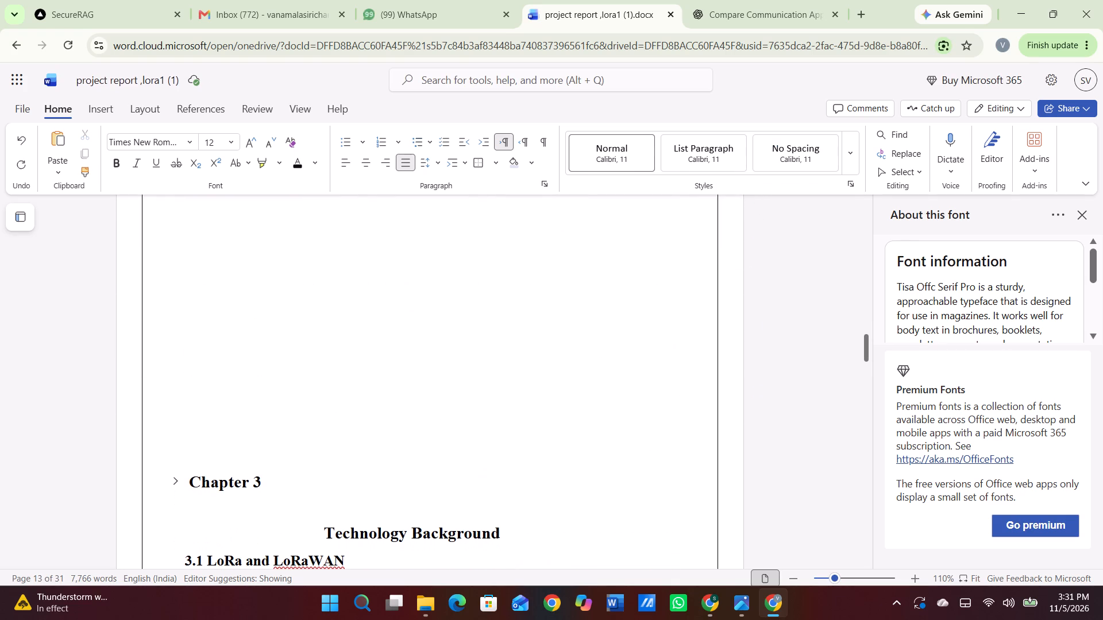
pyautogui.click(191, 473)
pyautogui.press('BackSpace')
pyautogui.press('BackSpace')
pyautogui.press('BackSpace')
pyautogui.press('BackSpace')
pyautogui.press('BackSpace')
pyautogui.press('BackSpace')
pyautogui.press('BackSpace')
pyautogui.press('BackSpace')
pyautogui.press('BackSpace')
pyautogui.press('BackSpace')
pyautogui.press('BackSpace')
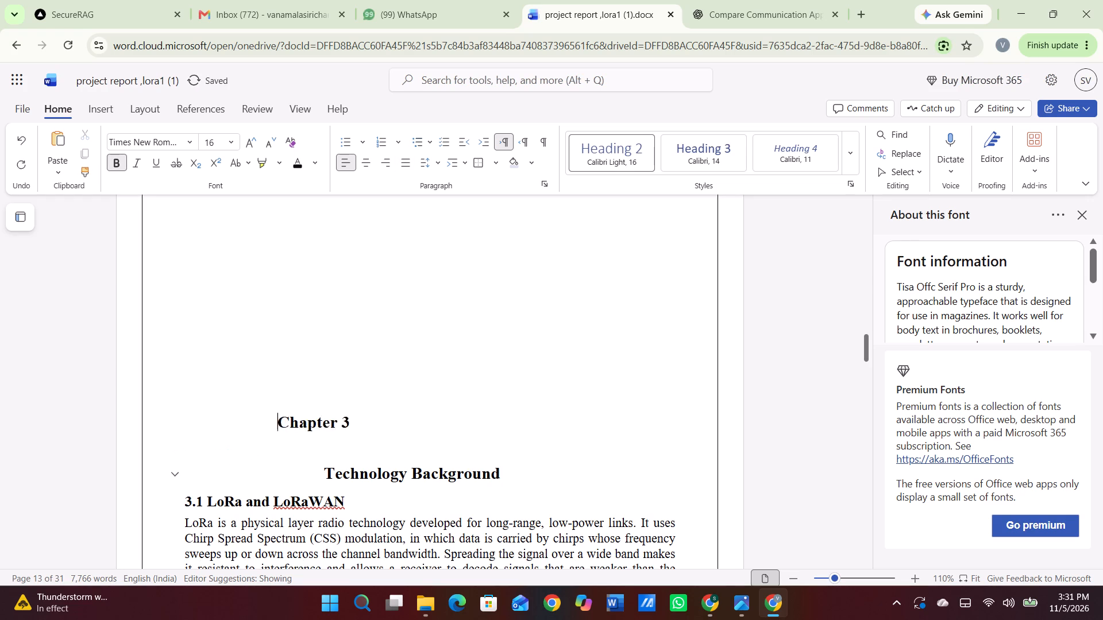
pyautogui.press('BackSpace')
pyautogui.press('BackSpace')
pyautogui.press('BackSpace')
pyautogui.press('BackSpace')
pyautogui.press('BackSpace')
pyautogui.press('BackSpace')
pyautogui.press('BackSpace')
pyautogui.press('BackSpace')
pyautogui.press('BackSpace')
pyautogui.press('BackSpace')
pyautogui.press('BackSpace')
pyautogui.press('BackSpace')
pyautogui.press('BackSpace')
pyautogui.press('BackSpace')
pyautogui.press('BackSpace')
pyautogui.press('BackSpace')
pyautogui.press('BackSpace')
pyautogui.press('BackSpace')
pyautogui.press('BackSpace')
pyautogui.press('BackSpace')
pyautogui.press('BackSpace')
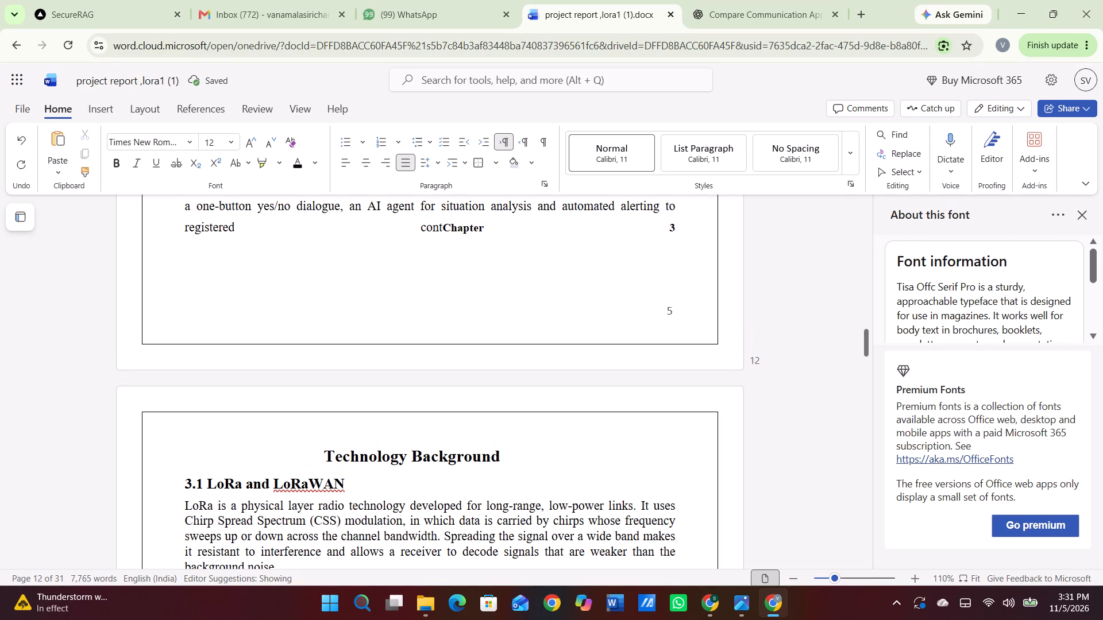
# Insert three paragraph breaks between "registered cont" and the Chapter 3 heading text.
pyautogui.press('Return')
pyautogui.press('Return')
pyautogui.press('Return')
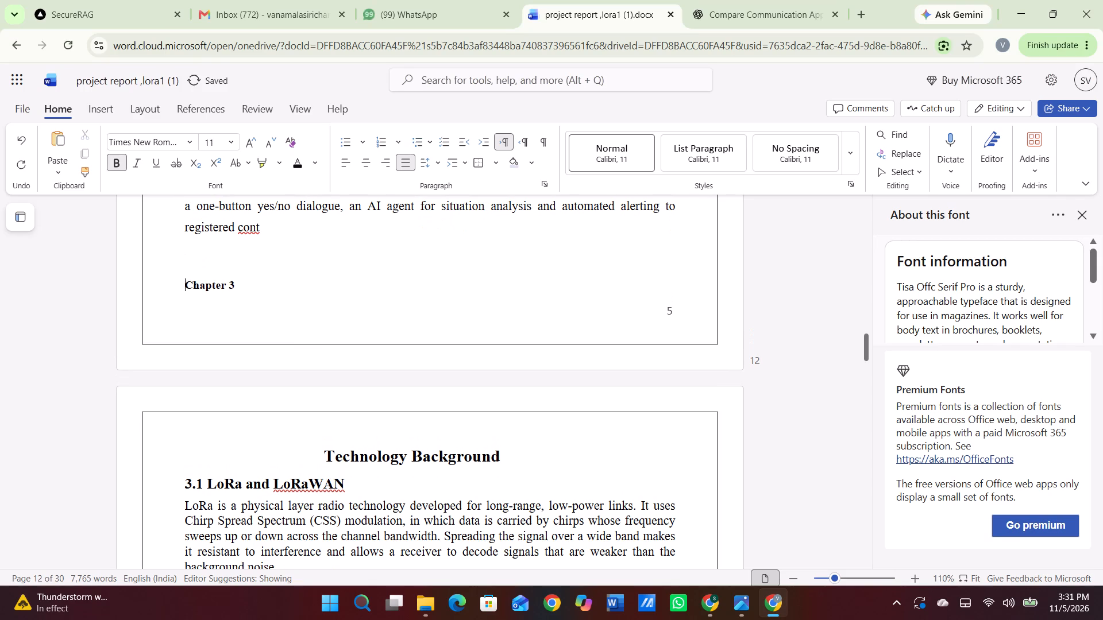
# Adjust the leading spaces before Chapter 3 so the heading sits indented on the next page, above Technology Background.
pyautogui.press('space')
pyautogui.press('space')
pyautogui.press('space')
pyautogui.press('space')
pyautogui.press('space')
pyautogui.press('space')
pyautogui.press('space')
pyautogui.press('space')
pyautogui.press('space')
pyautogui.press('space')
pyautogui.press('space')
pyautogui.press('space')
pyautogui.press('space')
pyautogui.press('space')
pyautogui.press('space')
pyautogui.press('space')
pyautogui.press('space')
pyautogui.press('space')
pyautogui.press('space')
pyautogui.press('space')
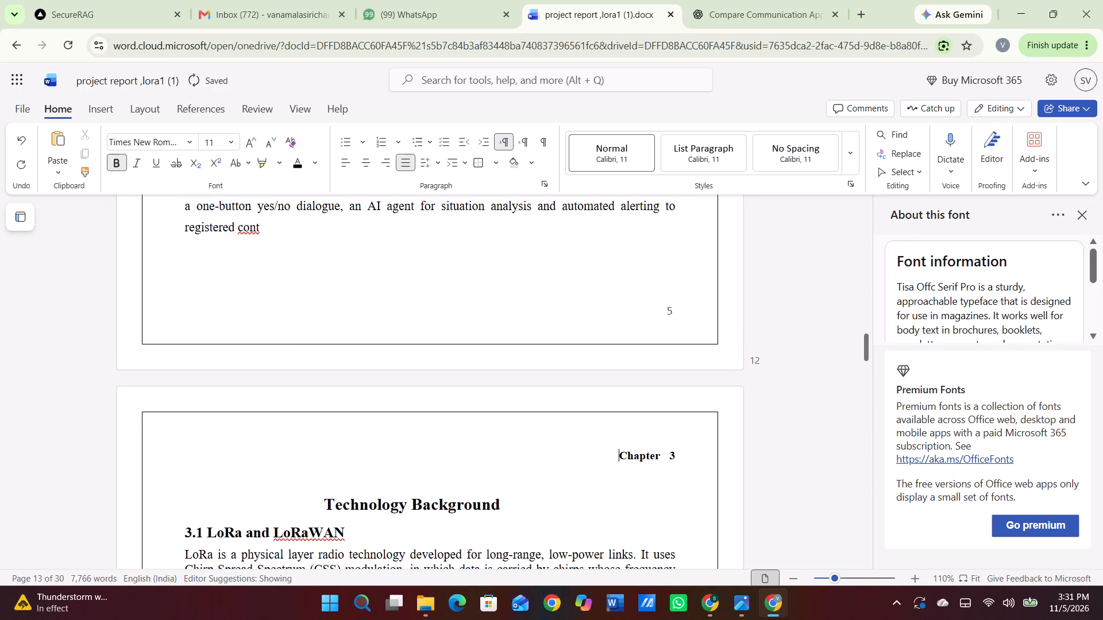
pyautogui.press('BackSpace')
pyautogui.press('BackSpace')
pyautogui.press('BackSpace')
pyautogui.press('BackSpace')
pyautogui.press('BackSpace')
pyautogui.press('BackSpace')
pyautogui.press('BackSpace')
pyautogui.press('BackSpace')
pyautogui.press('BackSpace')
pyautogui.press('BackSpace')
pyautogui.press('BackSpace')
pyautogui.press('BackSpace')
pyautogui.press('BackSpace')
pyautogui.press('BackSpace')
pyautogui.press('BackSpace')
pyautogui.press('BackSpace')
pyautogui.press('BackSpace')
pyautogui.press('BackSpace')
pyautogui.press('BackSpace')
pyautogui.press('BackSpace')
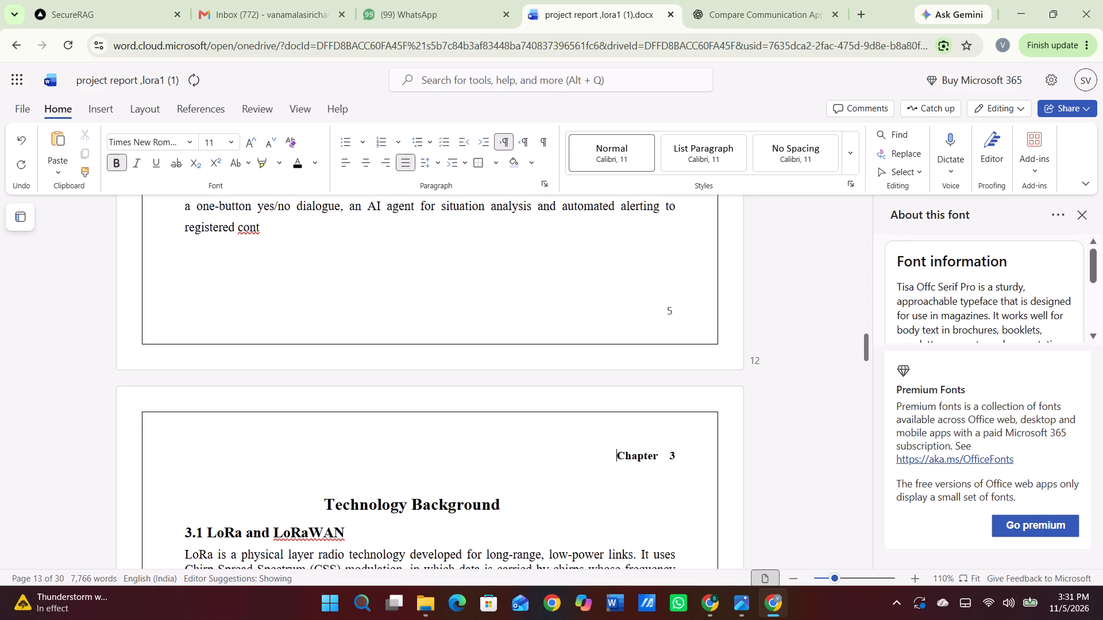
pyautogui.press('space')
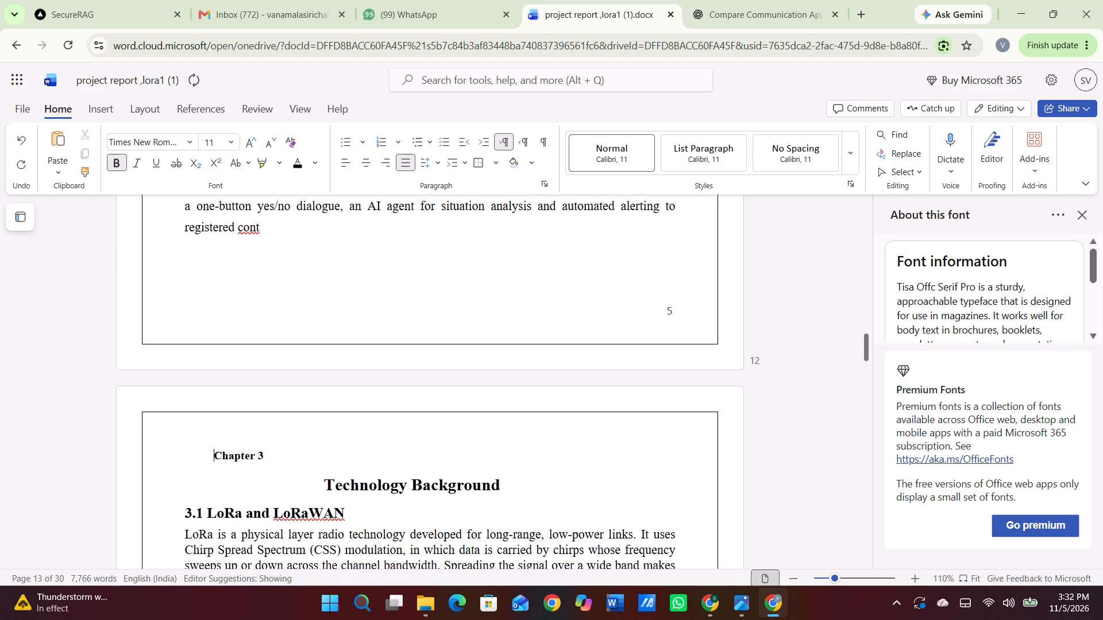
pyautogui.press('space')
pyautogui.press('space')
pyautogui.press('space')
pyautogui.press('space')
pyautogui.press('space')
pyautogui.press('space')
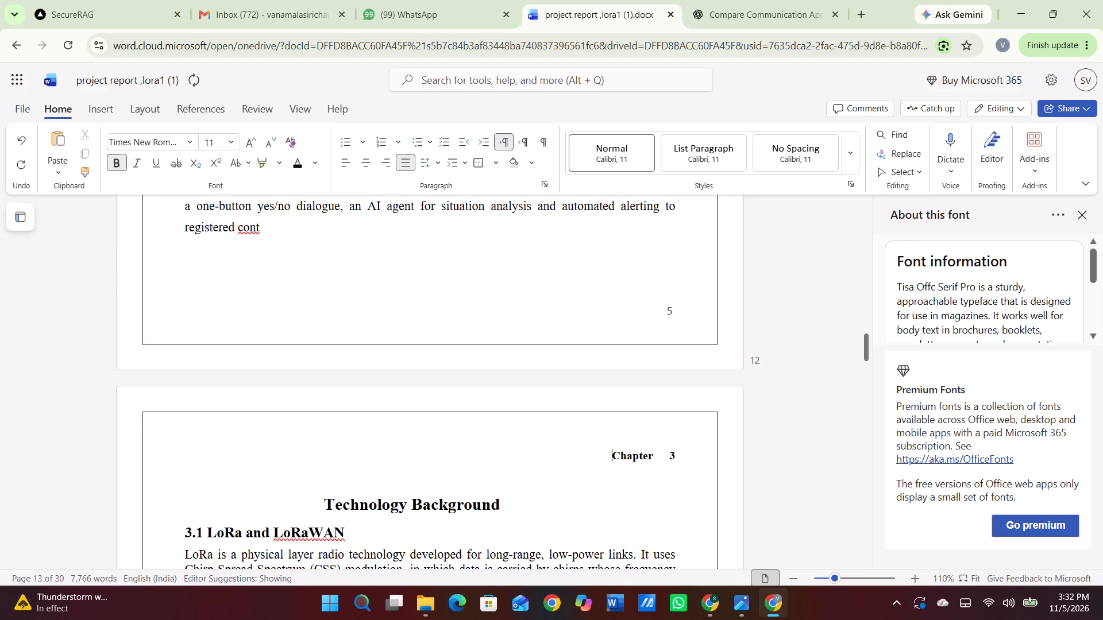
pyautogui.press('BackSpace')
pyautogui.press('BackSpace')
pyautogui.press('BackSpace')
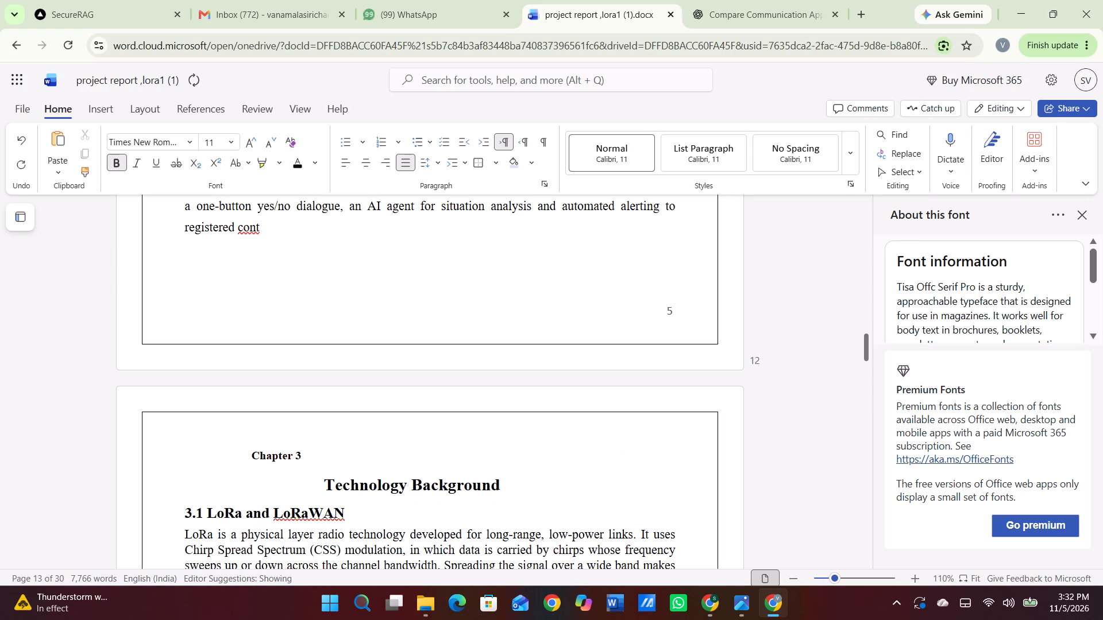
# Set the font size to 14 from the Chapter 3 heading through the first letters of the Technology Background title.
pyautogui.moveTo(244, 449); pyautogui.dragTo(328, 468)
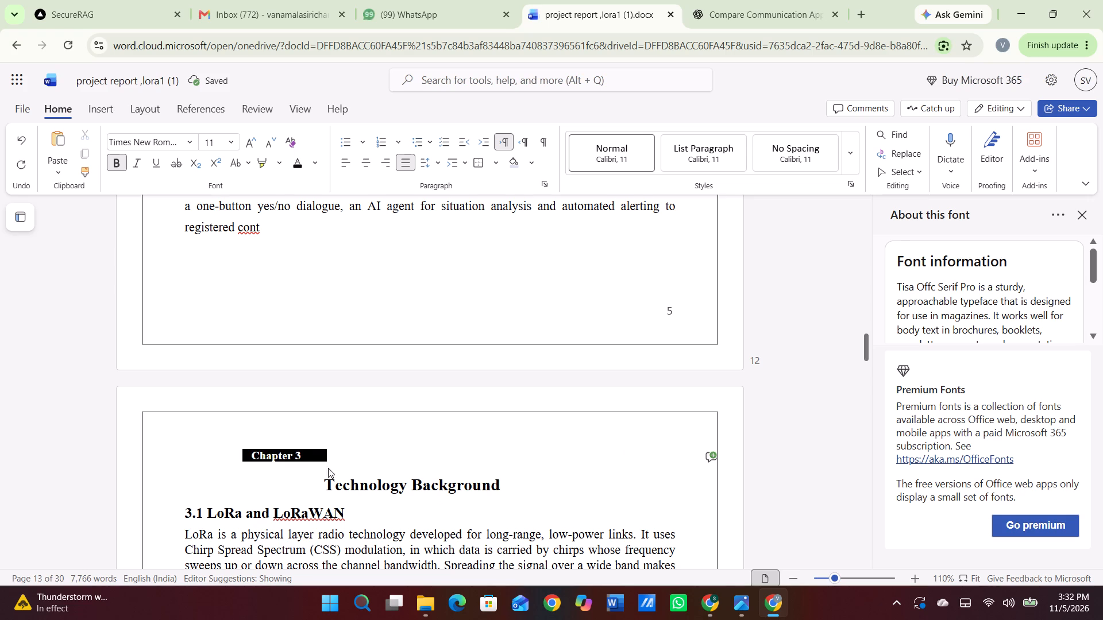
pyautogui.moveTo(328, 468); pyautogui.dragTo(339, 471)
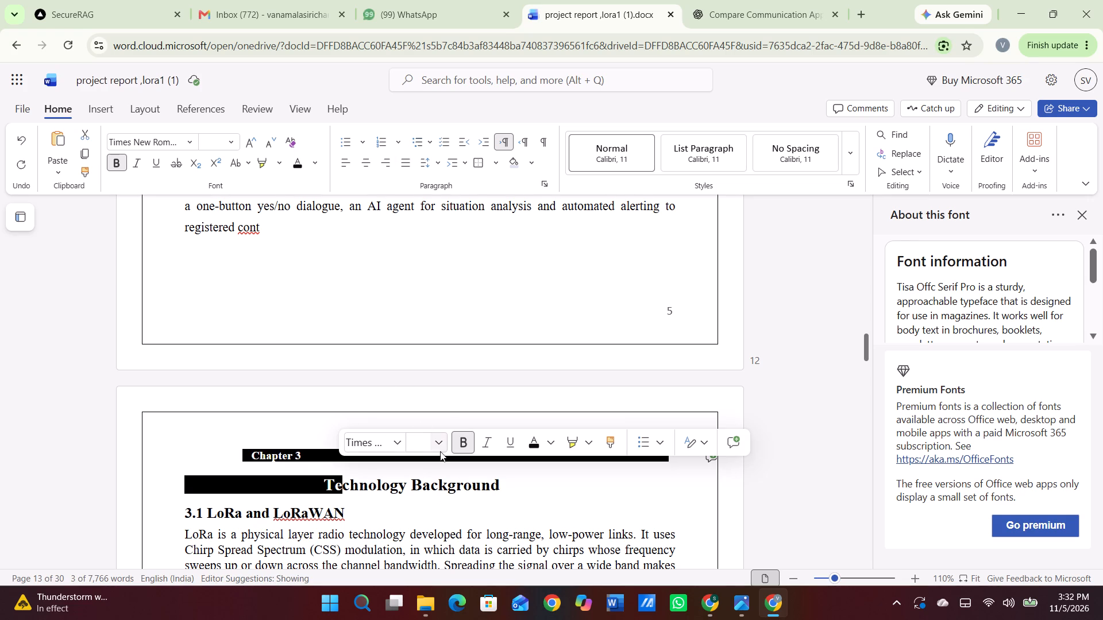
pyautogui.click(441, 439)
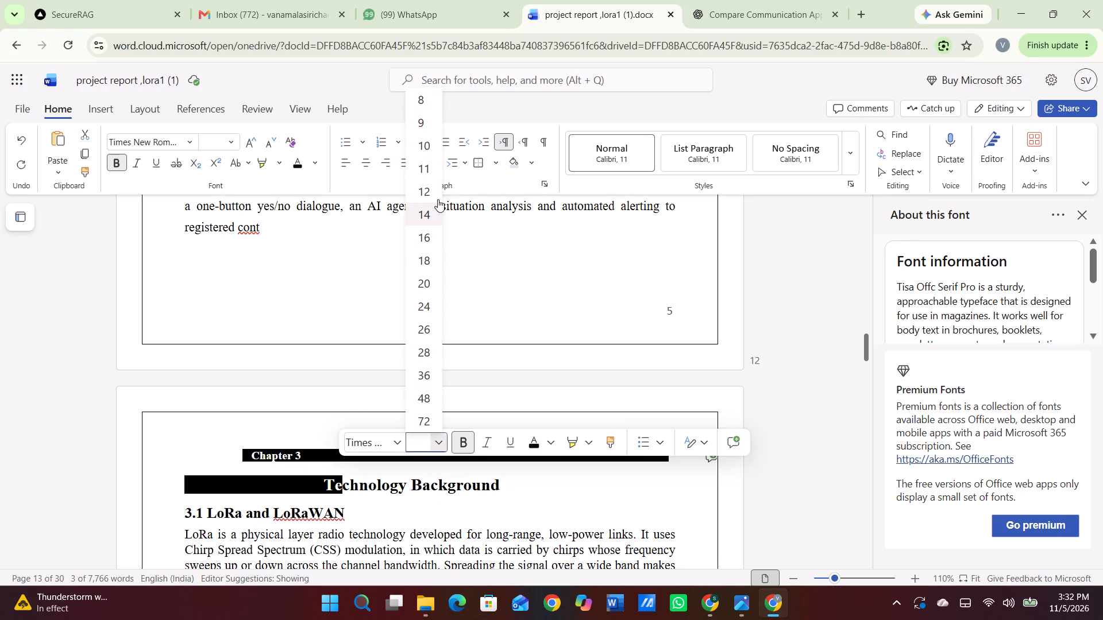
pyautogui.click(423, 221)
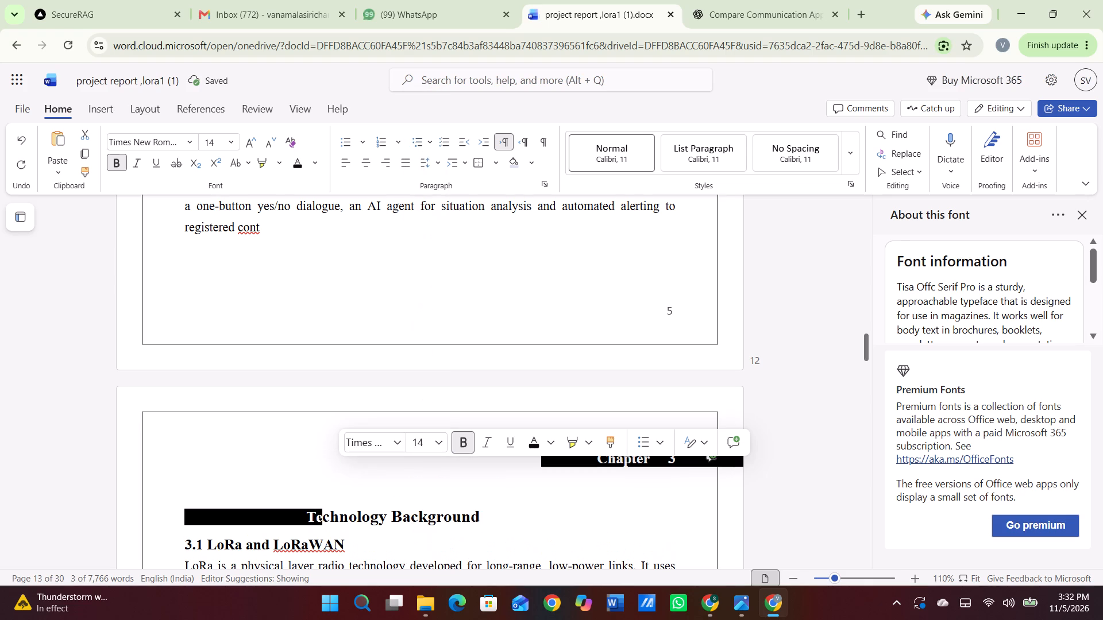
pyautogui.click(307, 474)
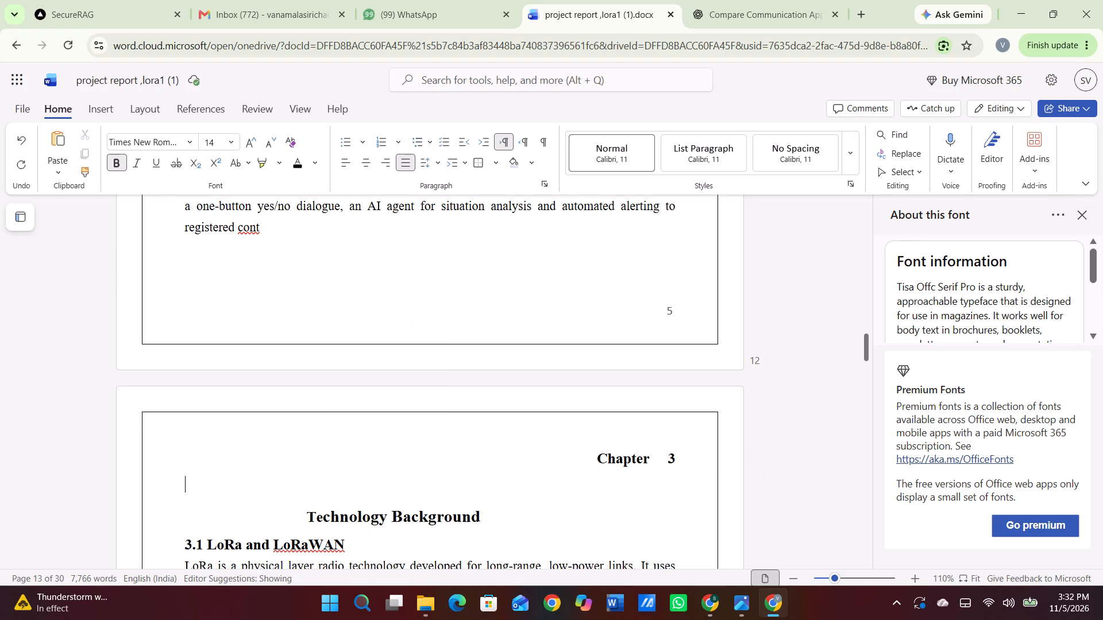
# Replace the letters "un" in "Background" of the chapter title with a capital "U".
pyautogui.click(463, 502)
pyautogui.press('BackSpace')
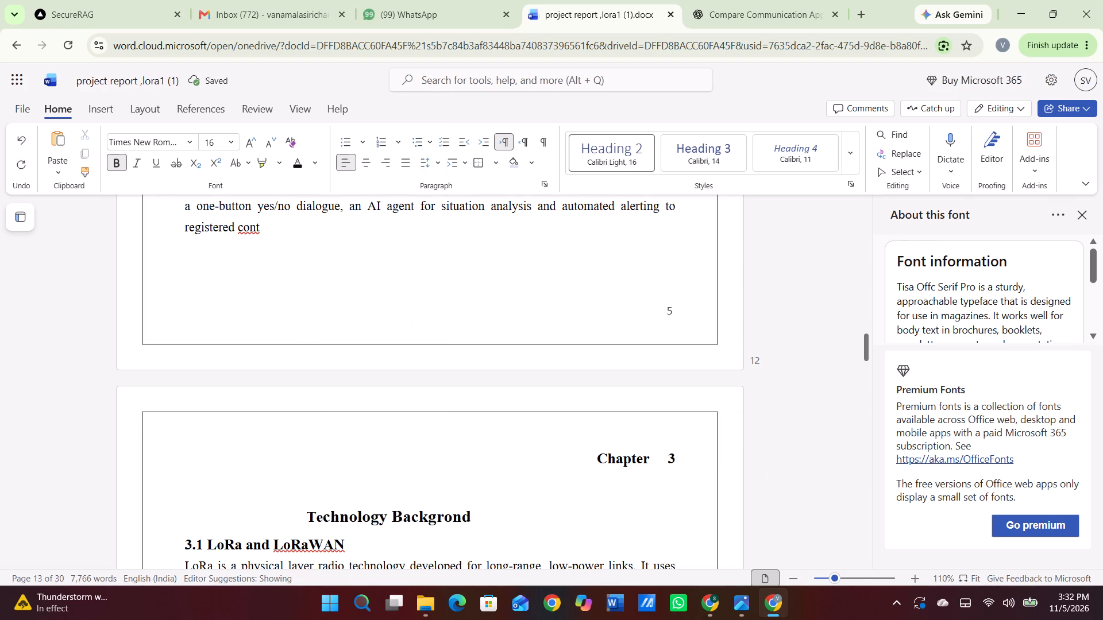
pyautogui.press('u')
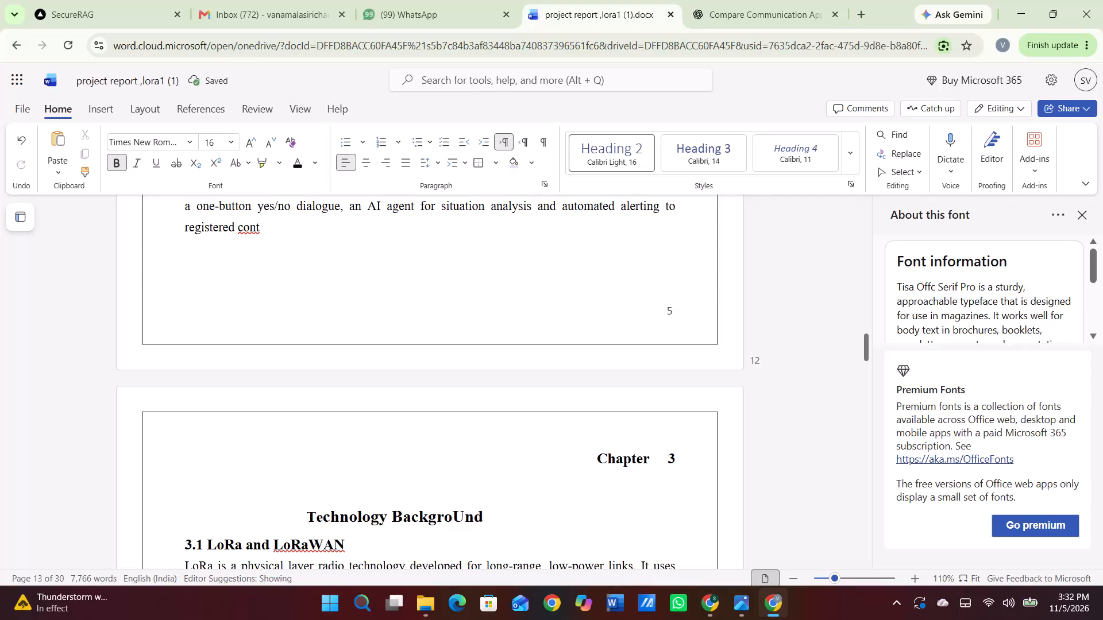
pyautogui.press('Delete')
pyautogui.press('BackSpace')
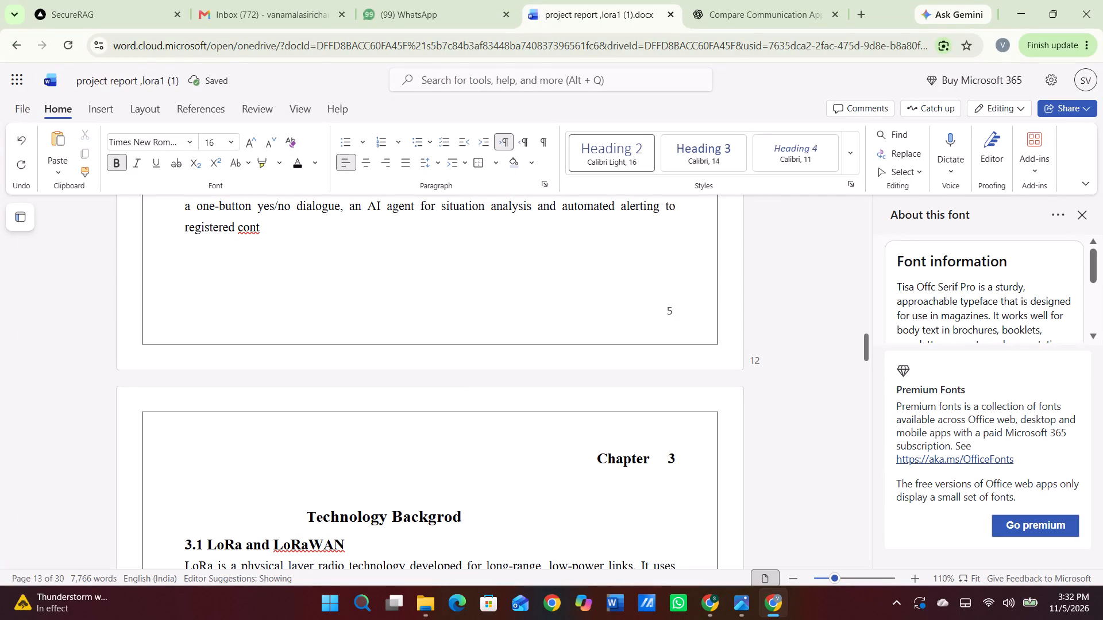
pyautogui.press('u')
# Set the font size of the blank line between Chapter 3 and its title to 12.
pyautogui.rightClick(504, 499)
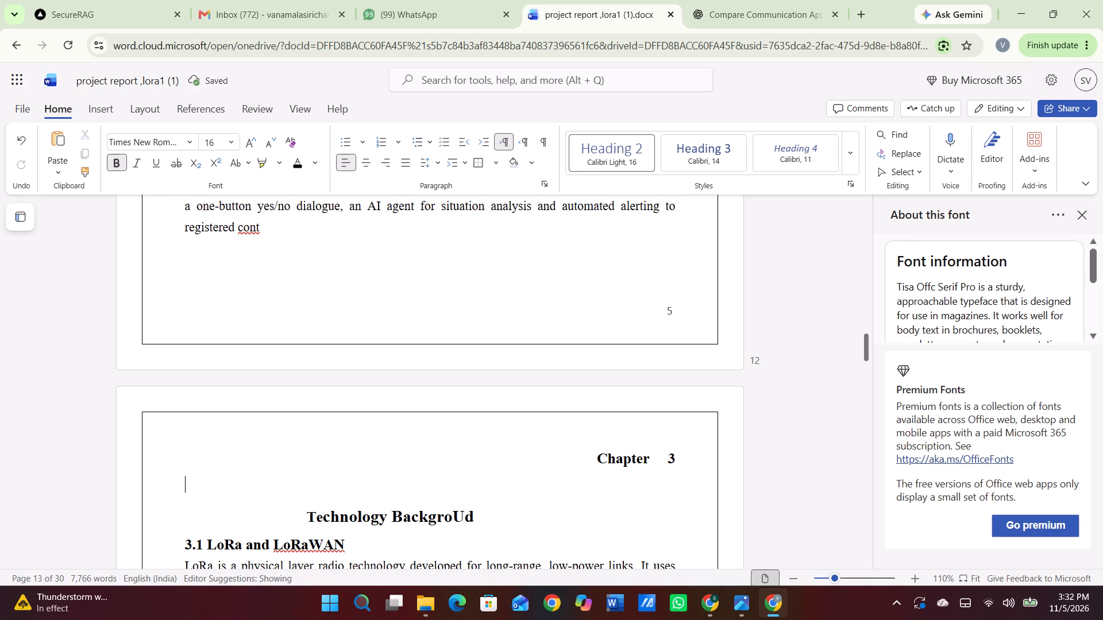
pyautogui.click(601, 518)
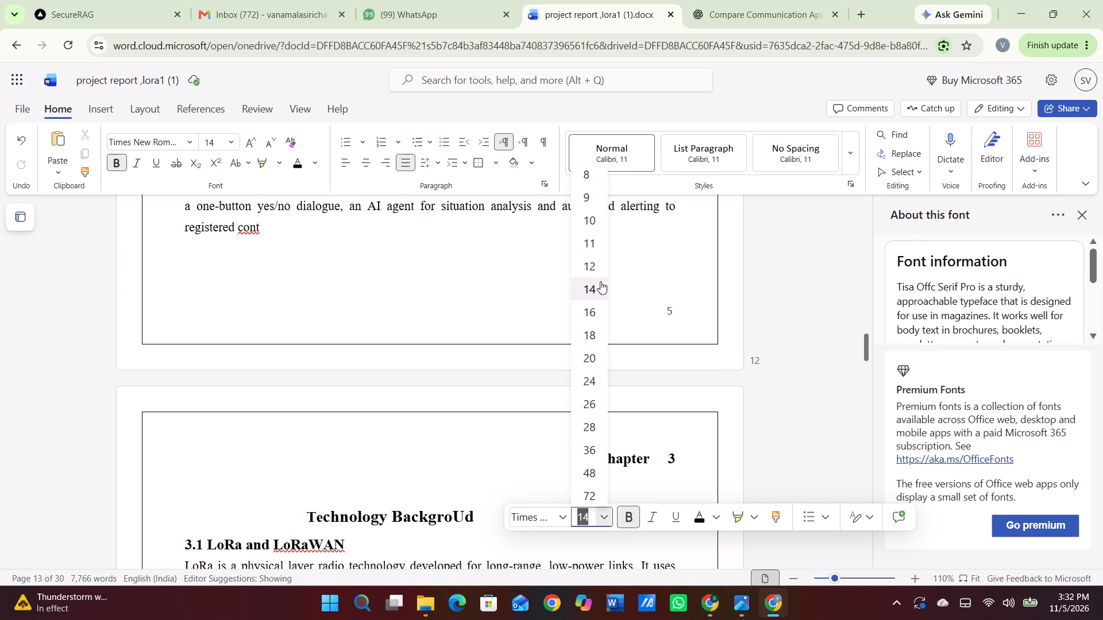
pyautogui.click(604, 261)
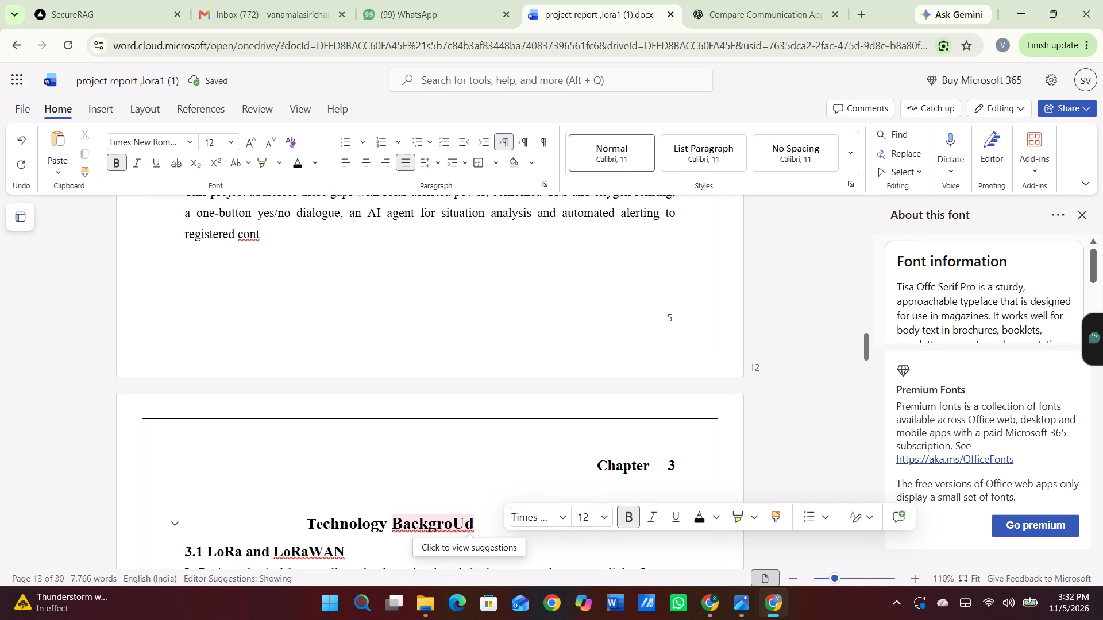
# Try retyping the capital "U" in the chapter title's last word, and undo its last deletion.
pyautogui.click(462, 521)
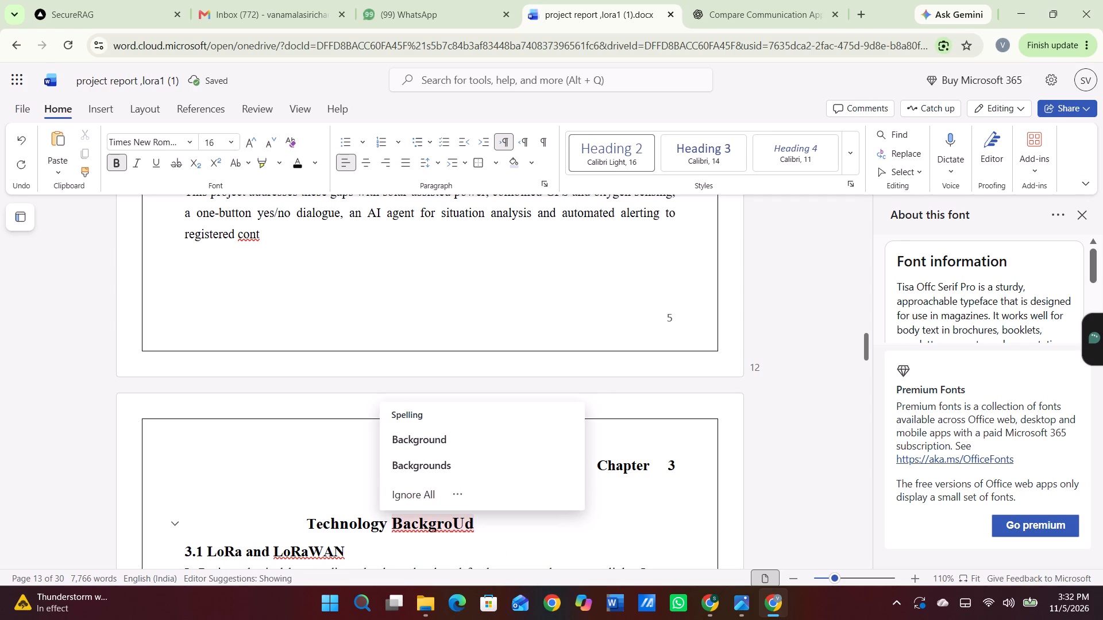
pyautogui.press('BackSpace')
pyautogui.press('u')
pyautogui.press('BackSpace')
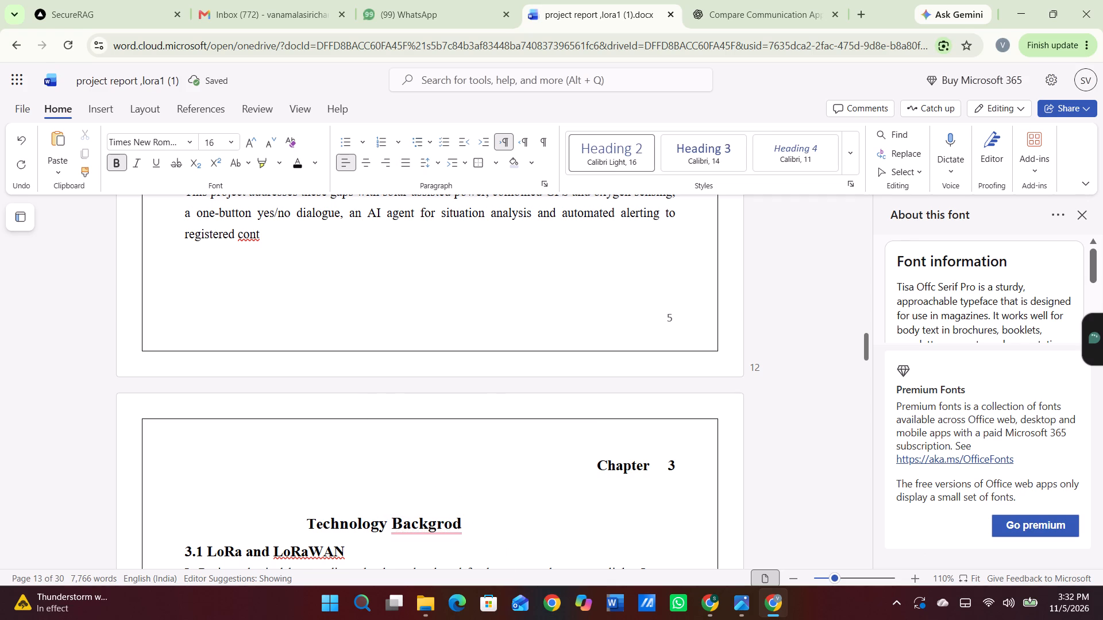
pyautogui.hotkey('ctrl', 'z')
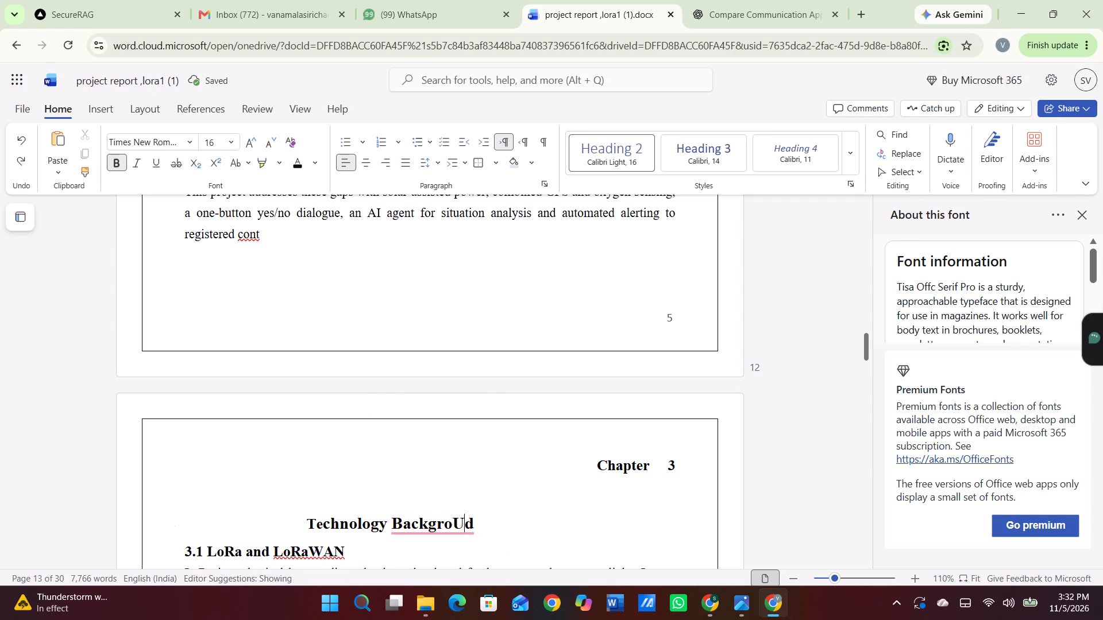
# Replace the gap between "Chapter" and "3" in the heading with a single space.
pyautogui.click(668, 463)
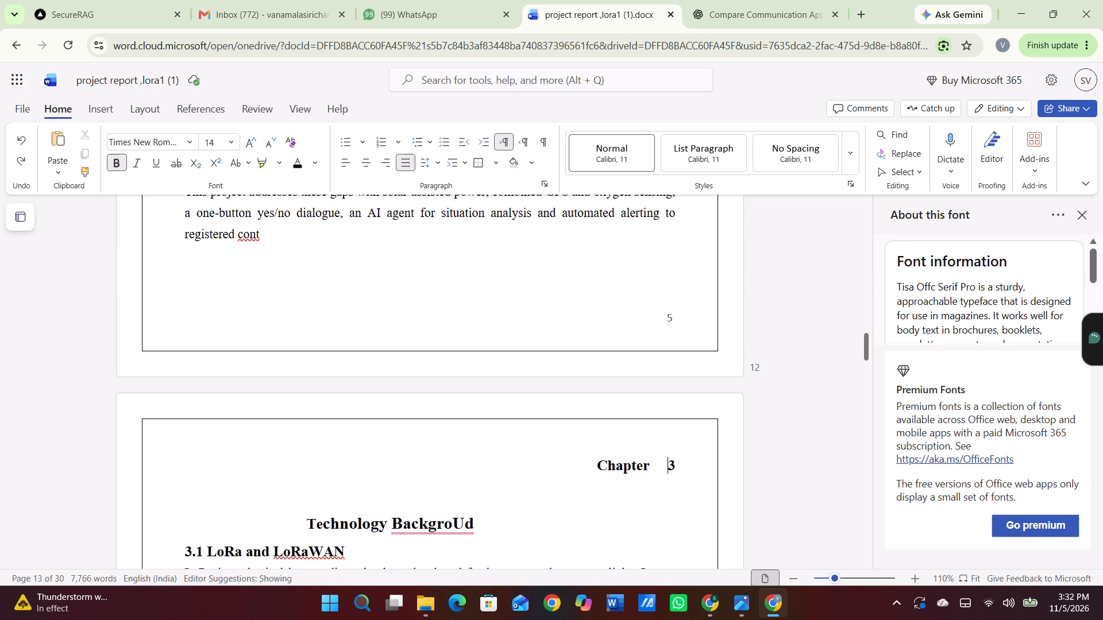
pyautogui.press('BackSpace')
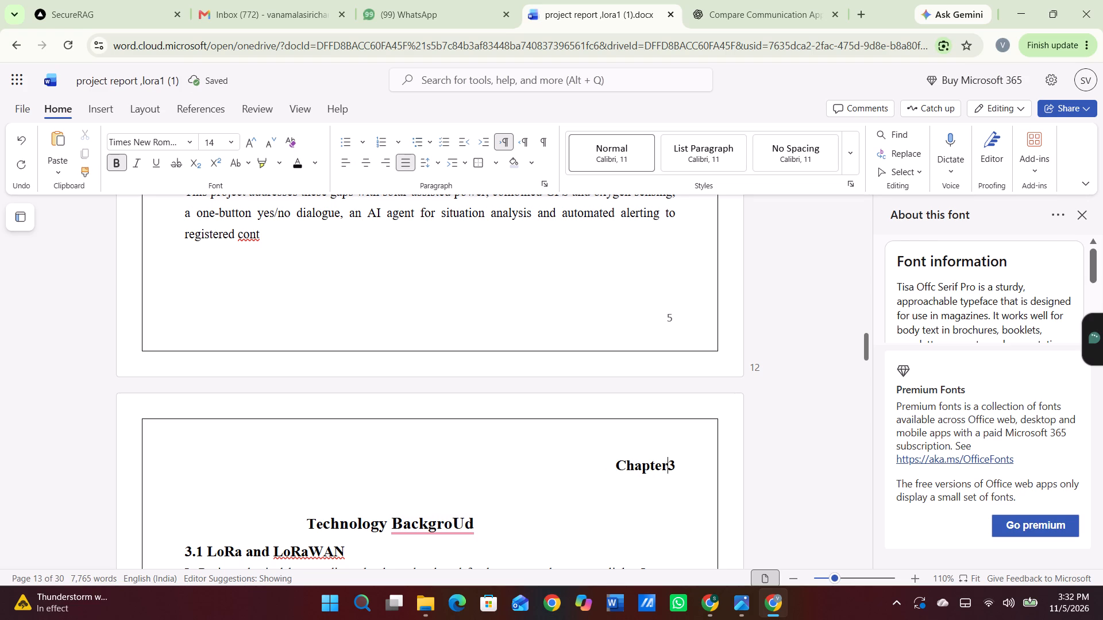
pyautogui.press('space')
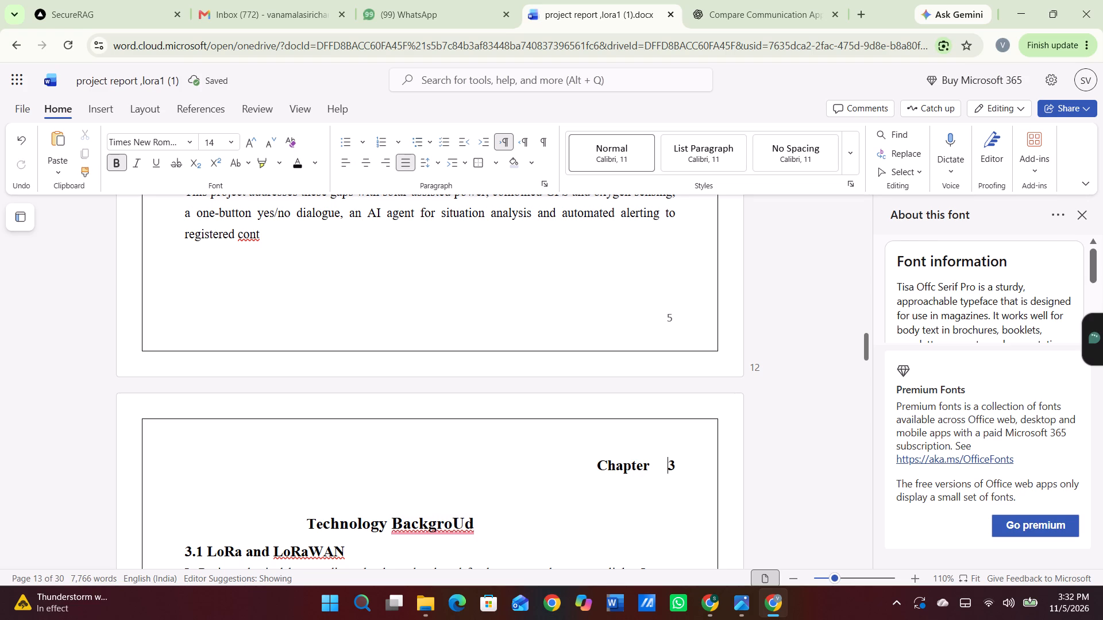
# Set the line spacing of the Chapter 3 heading and its title to 1.5, keeping them justified.
pyautogui.moveTo(167, 446); pyautogui.dragTo(338, 517)
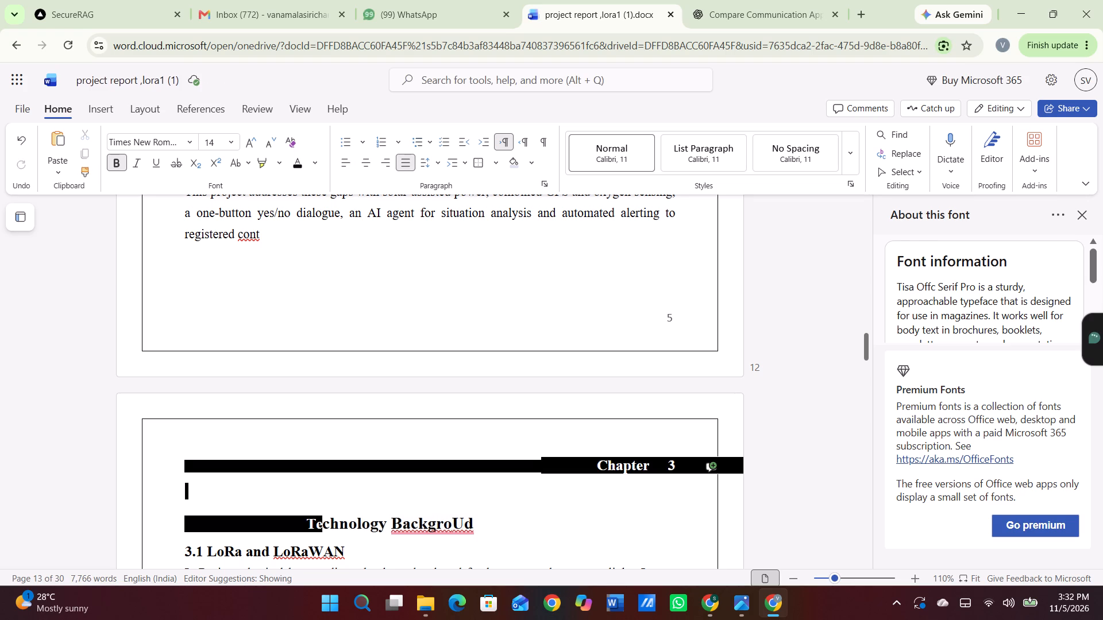
pyautogui.moveTo(338, 517); pyautogui.dragTo(537, 521)
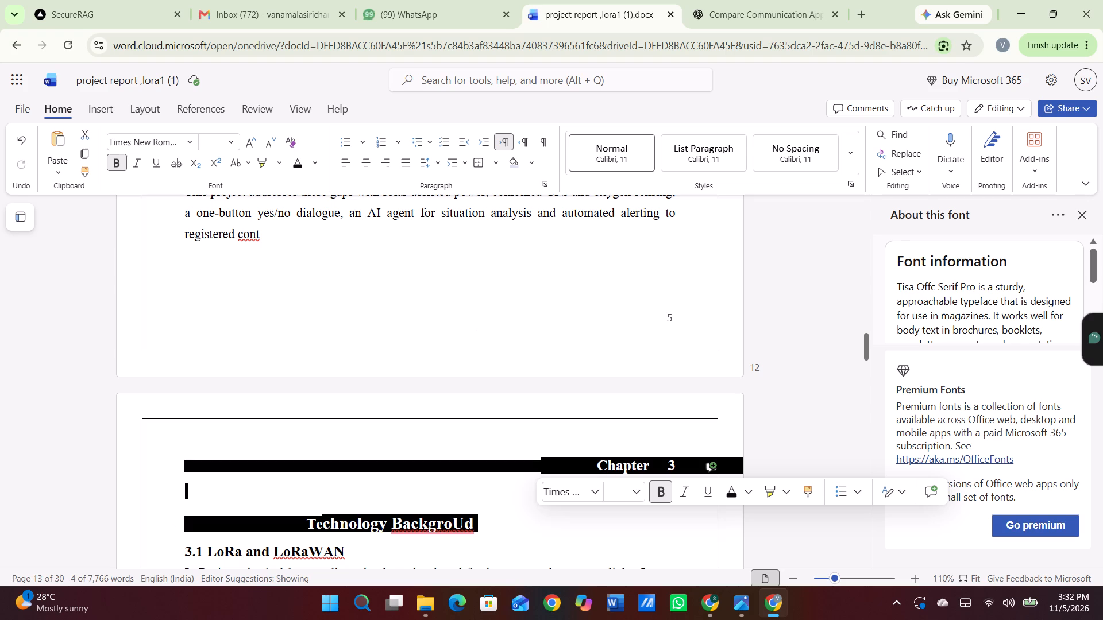
pyautogui.click(410, 160)
pyautogui.click(410, 160)
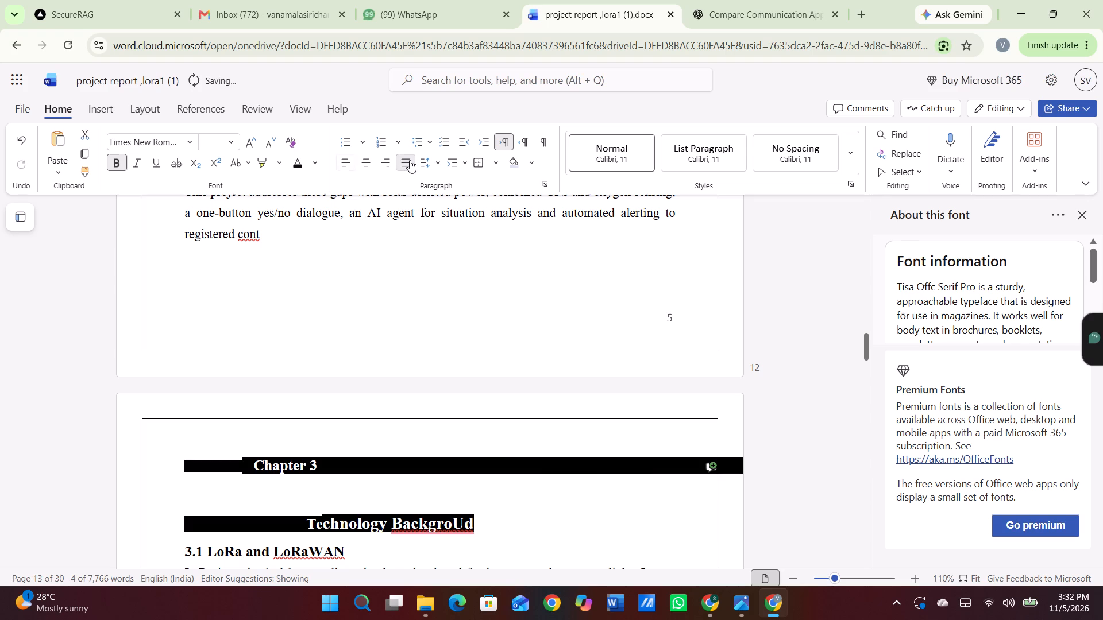
pyautogui.click(435, 160)
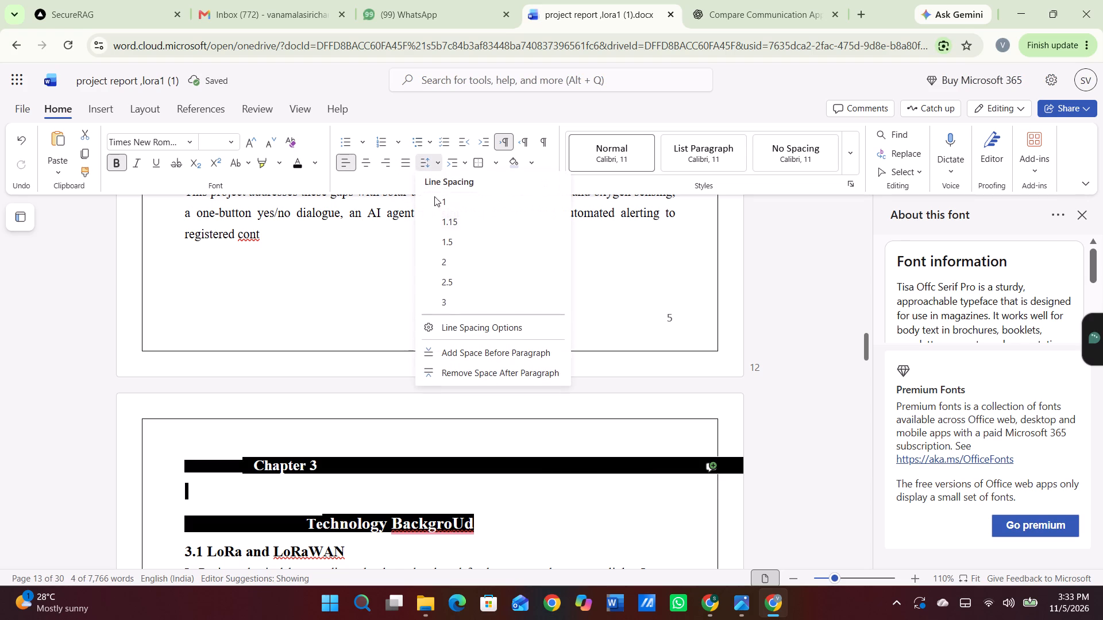
pyautogui.click(439, 241)
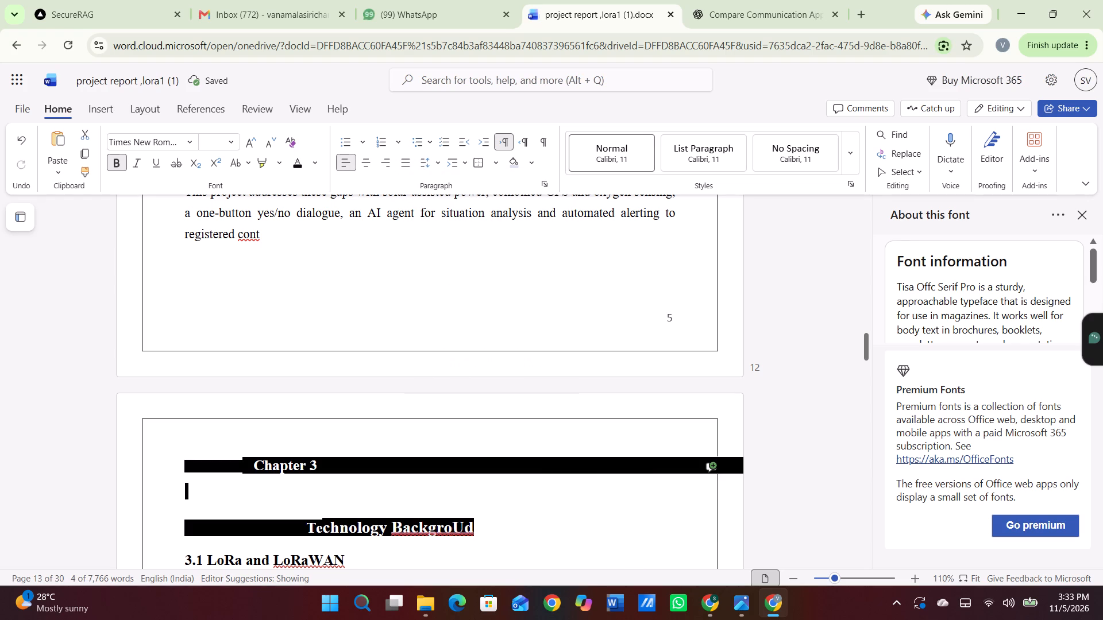
pyautogui.click(346, 158)
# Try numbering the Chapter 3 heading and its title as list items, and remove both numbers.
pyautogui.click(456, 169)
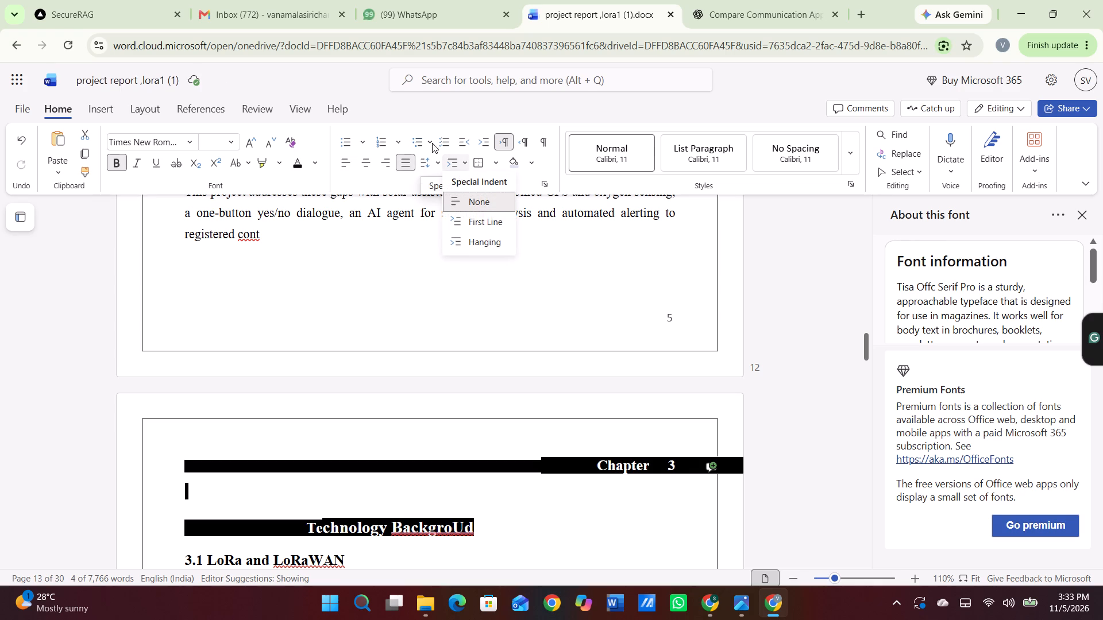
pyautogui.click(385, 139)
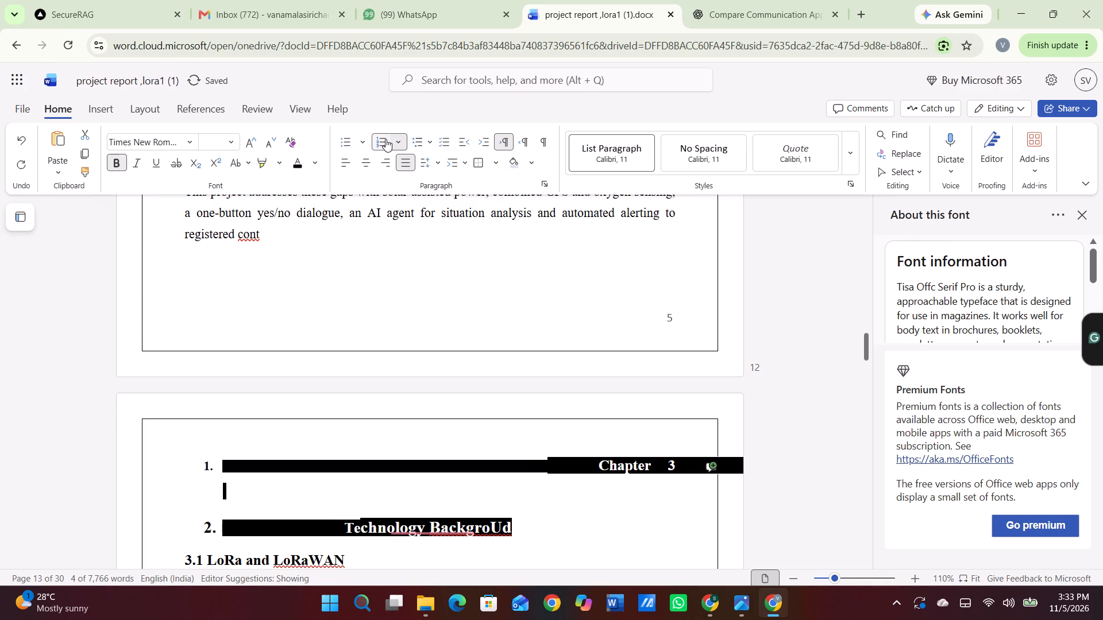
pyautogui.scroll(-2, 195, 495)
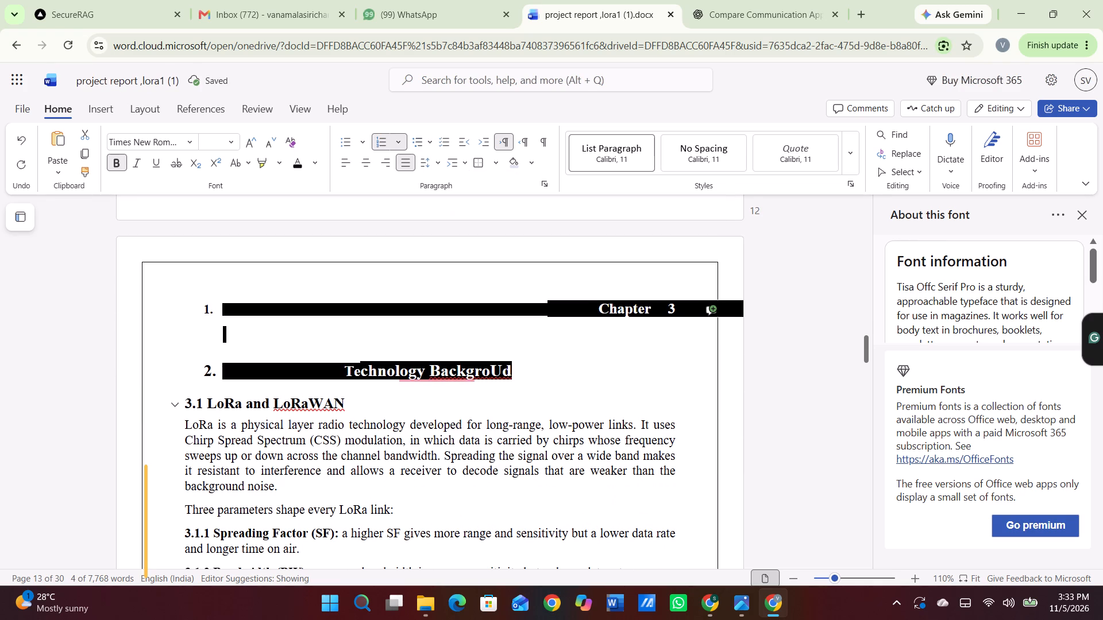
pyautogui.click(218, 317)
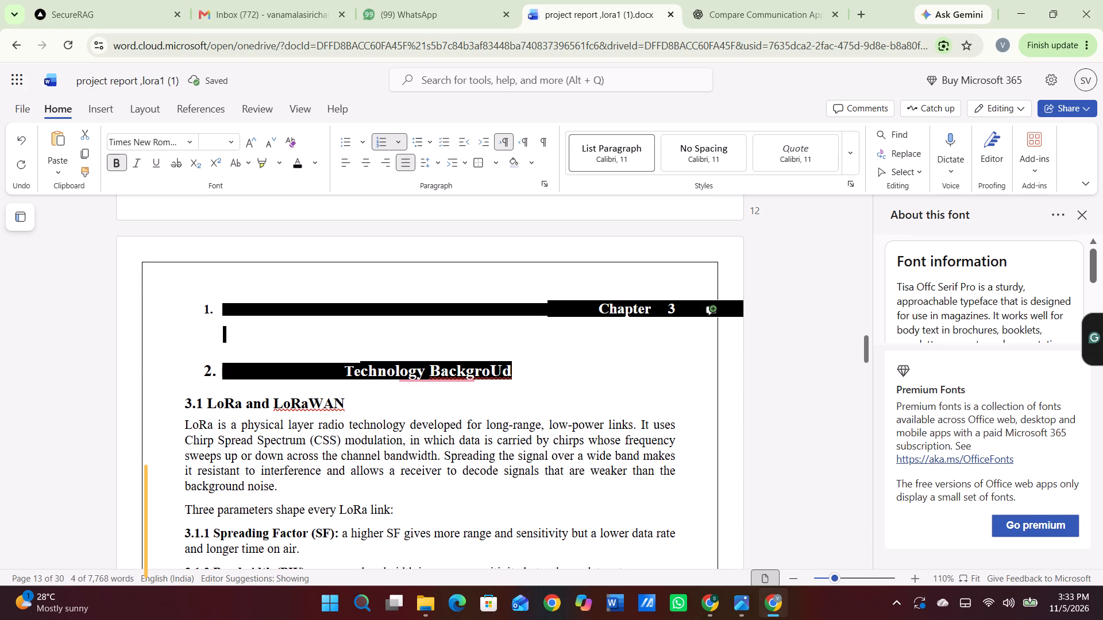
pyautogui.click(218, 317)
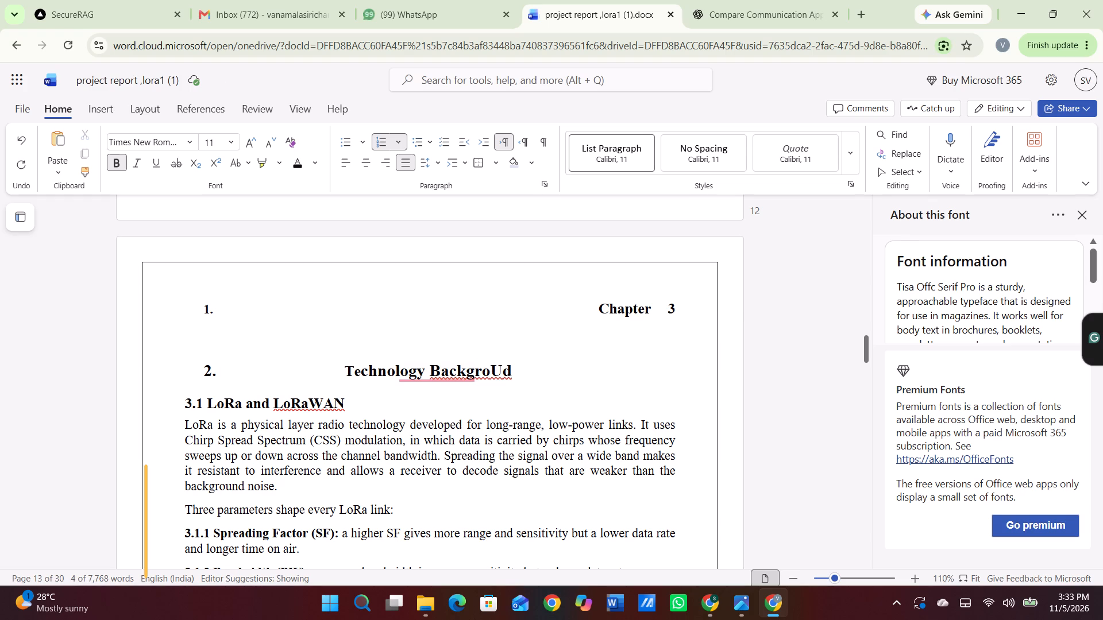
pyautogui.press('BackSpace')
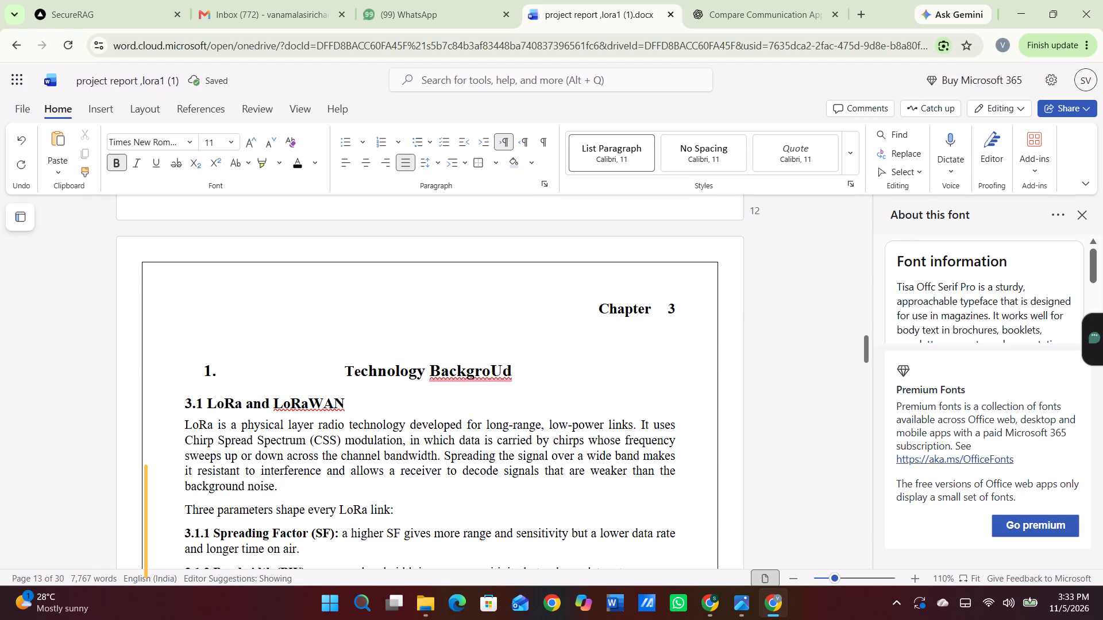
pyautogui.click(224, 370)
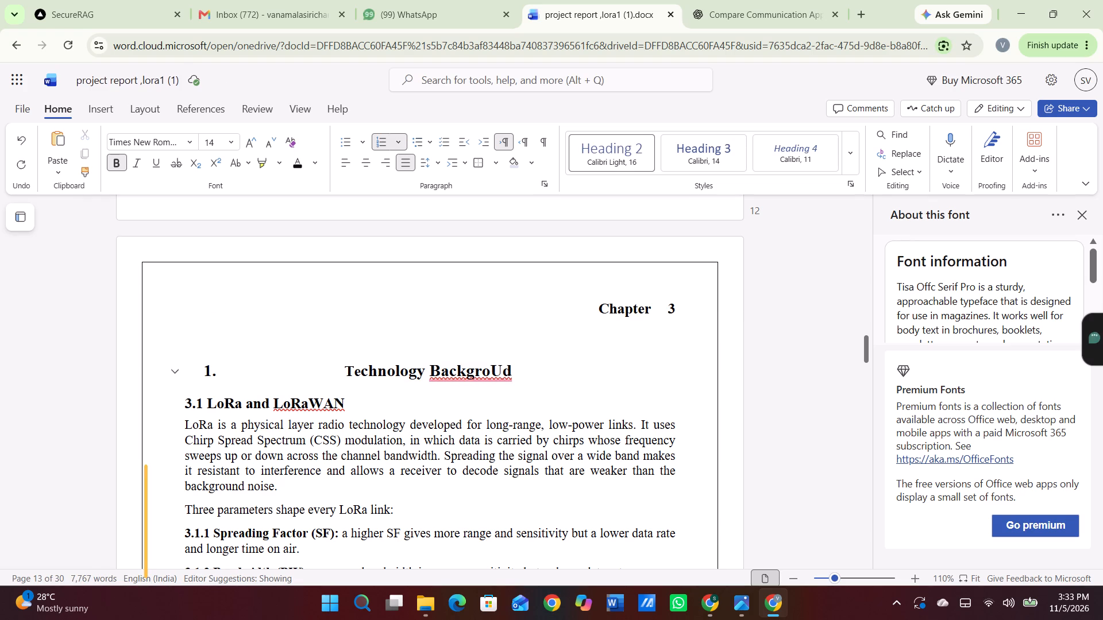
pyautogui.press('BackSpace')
# Delete the blank line between the Chapter 3 heading and its title.
pyautogui.press('BackSpace')
pyautogui.press('BackSpace')
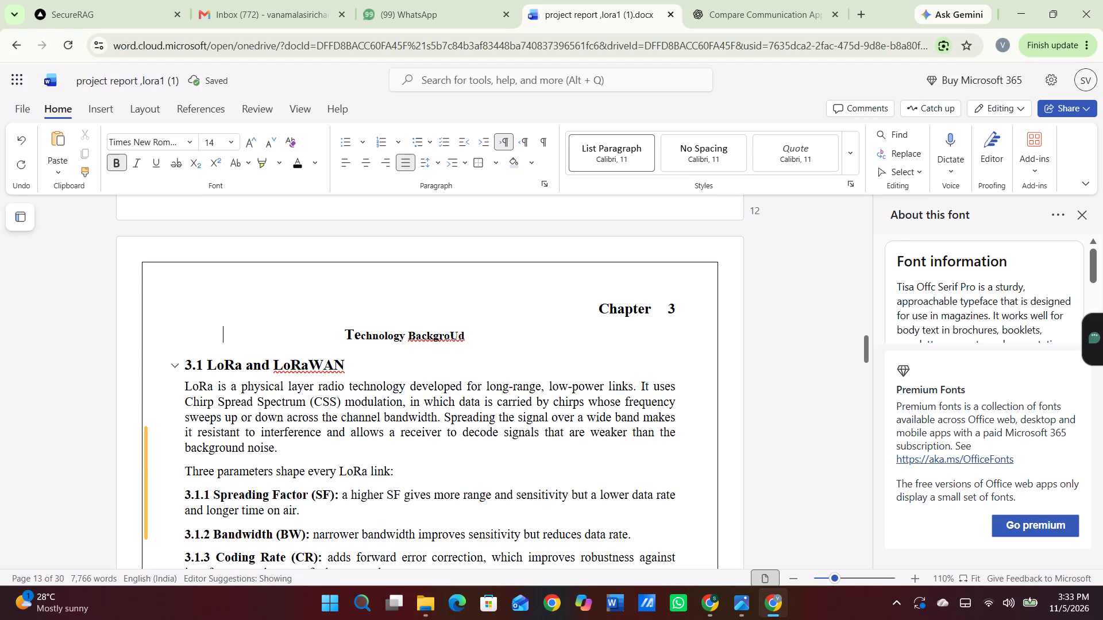
# Set the font size of the whole Chapter 3 title line to 14.
pyautogui.click(597, 301)
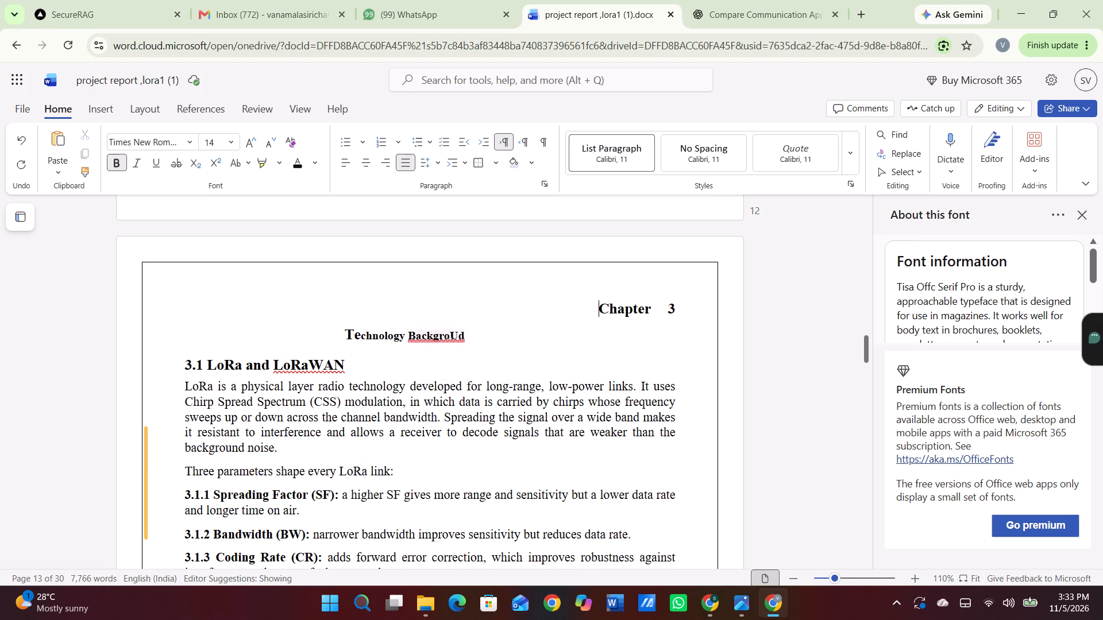
pyautogui.click(337, 333)
pyautogui.moveTo(338, 332); pyautogui.dragTo(477, 348)
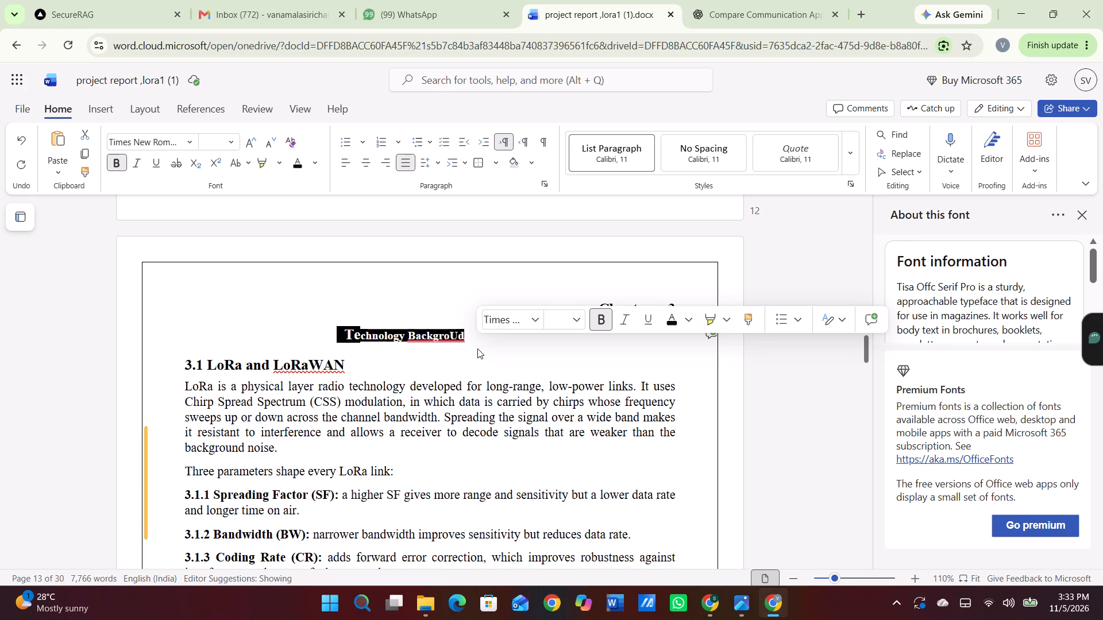
pyautogui.click(576, 327)
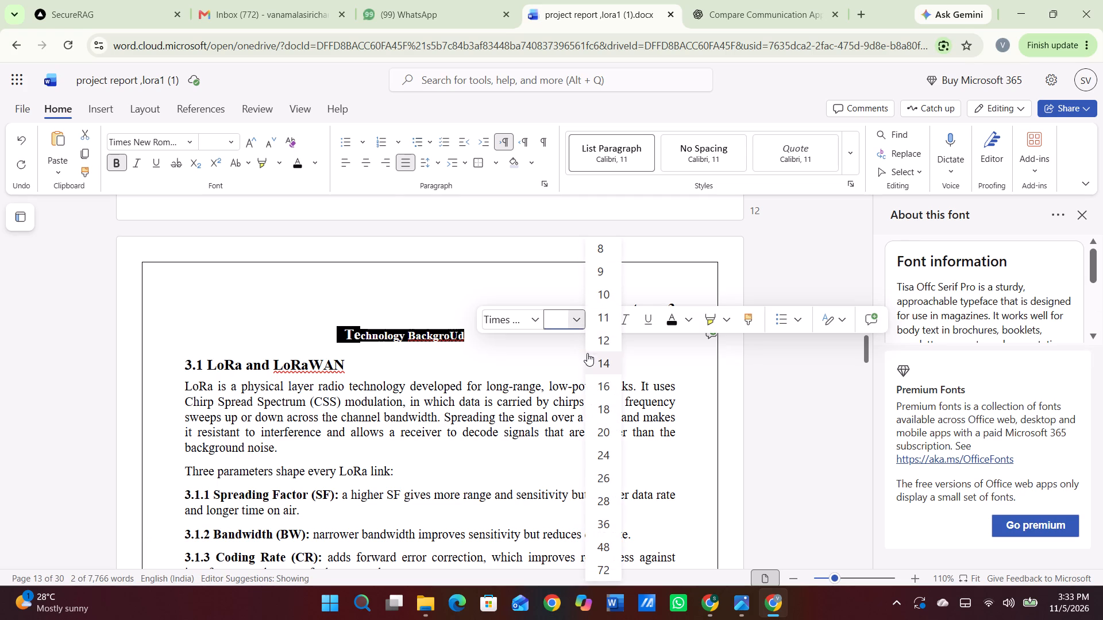
pyautogui.click(597, 357)
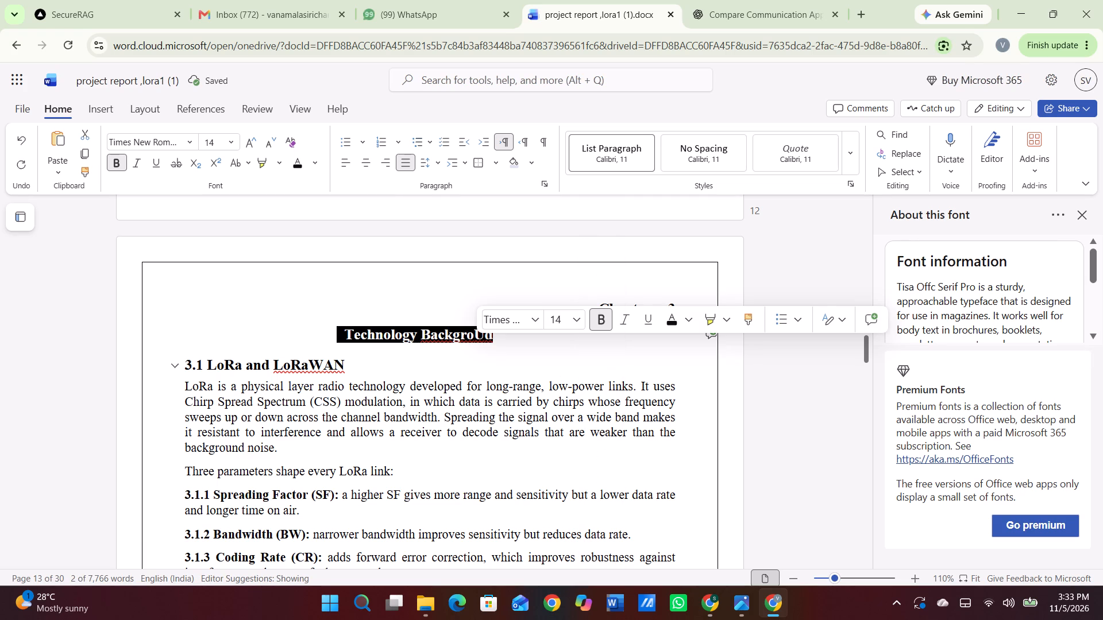
pyautogui.click(515, 372)
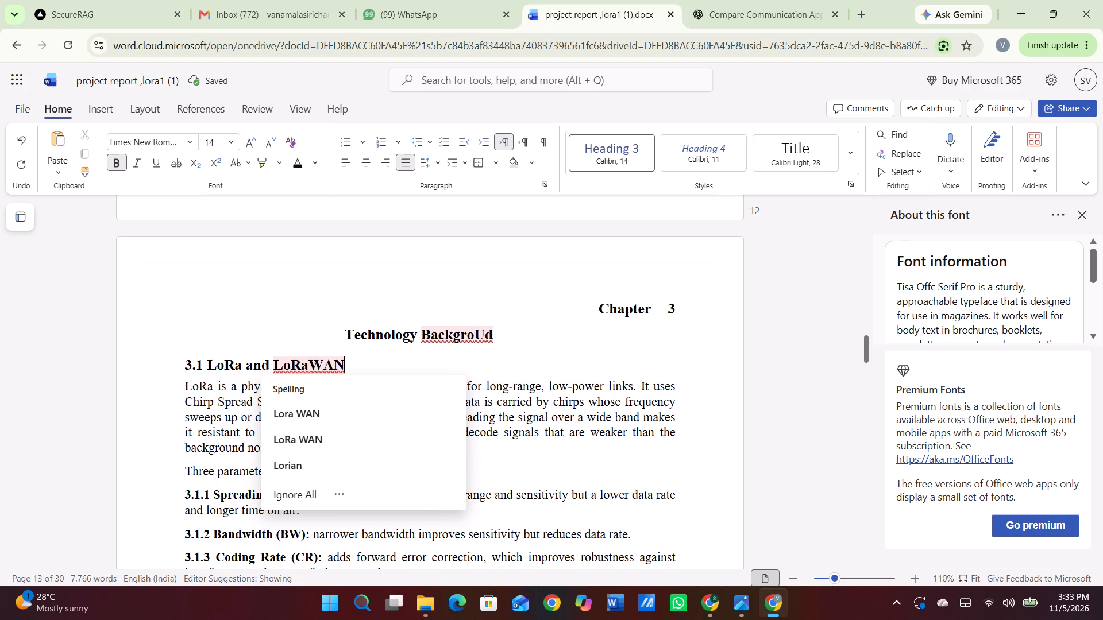
# Replace the capital "U" in the last word of the Chapter 3 title with a lowercase "u".
pyautogui.click(485, 331)
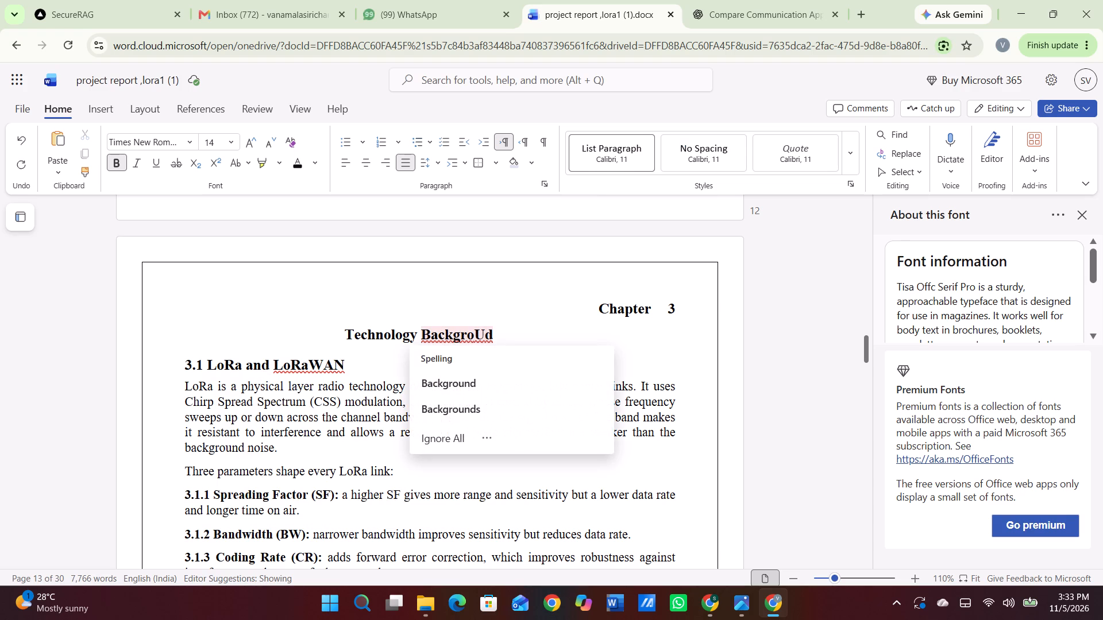
pyautogui.press('BackSpace')
pyautogui.press('u')
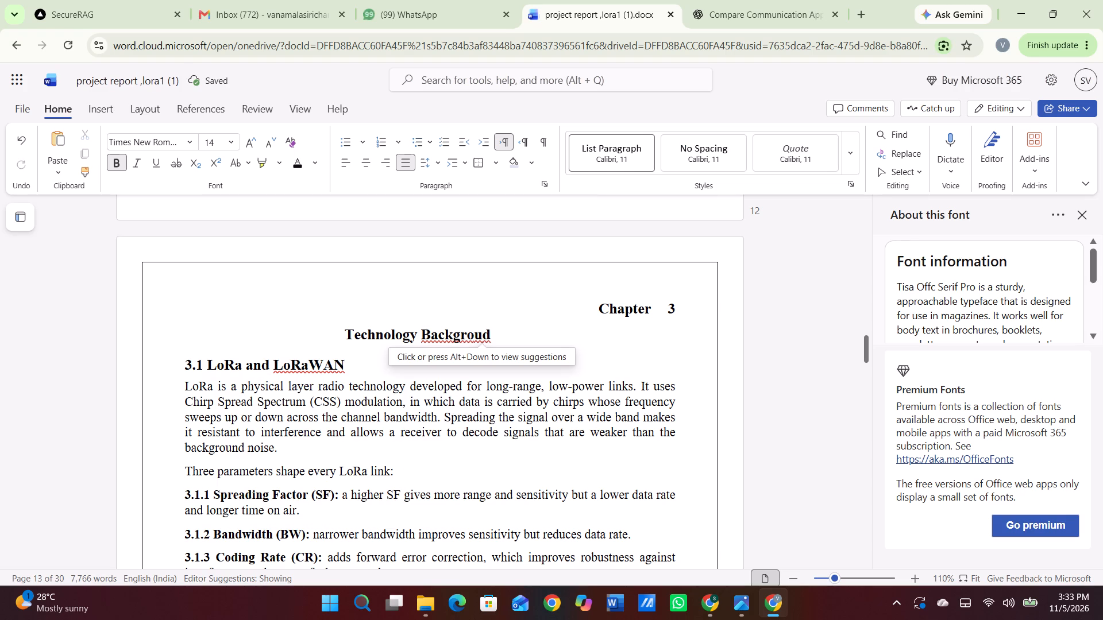
# Move the "Chapter 3" text along its line so it sits above the chapter title.
pyautogui.moveTo(599, 311); pyautogui.dragTo(693, 310)
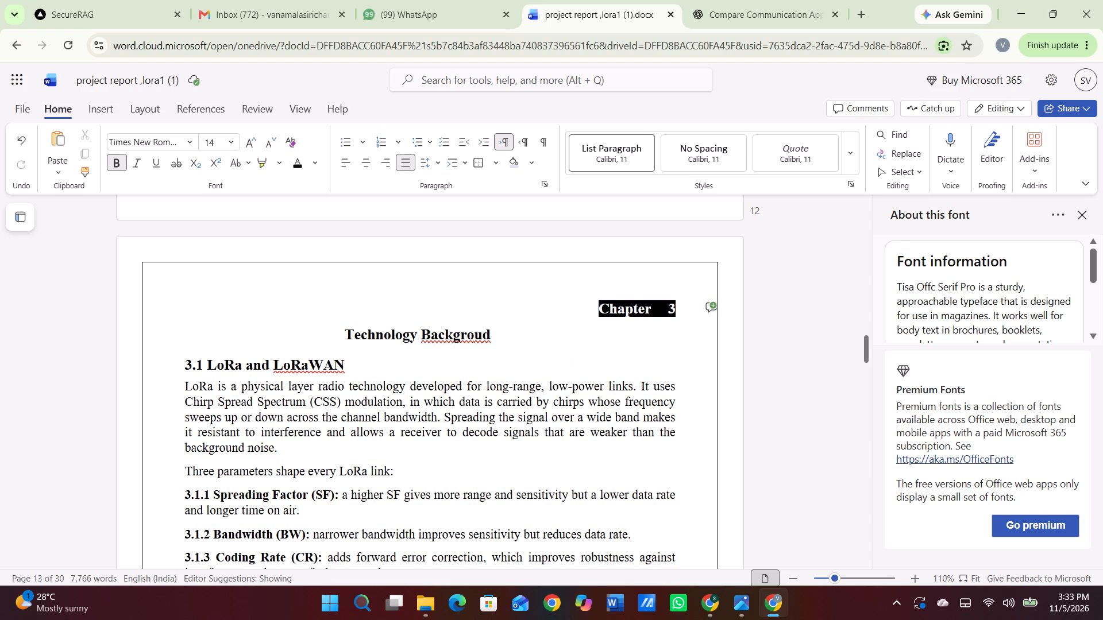
pyautogui.hotkey('ctrl', 'c')
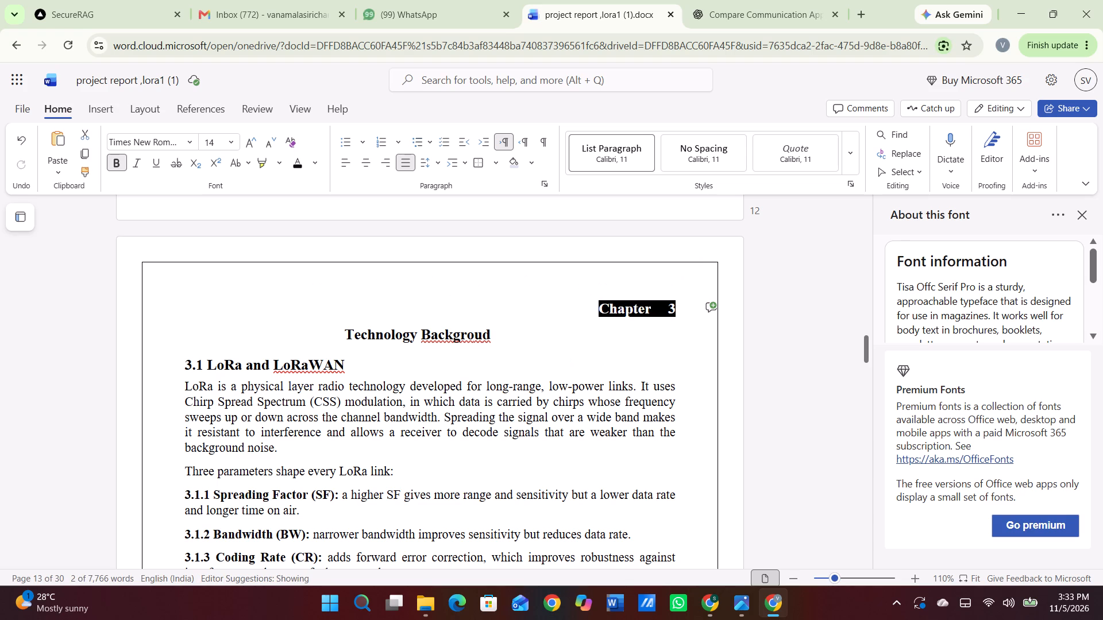
pyautogui.press('BackSpace')
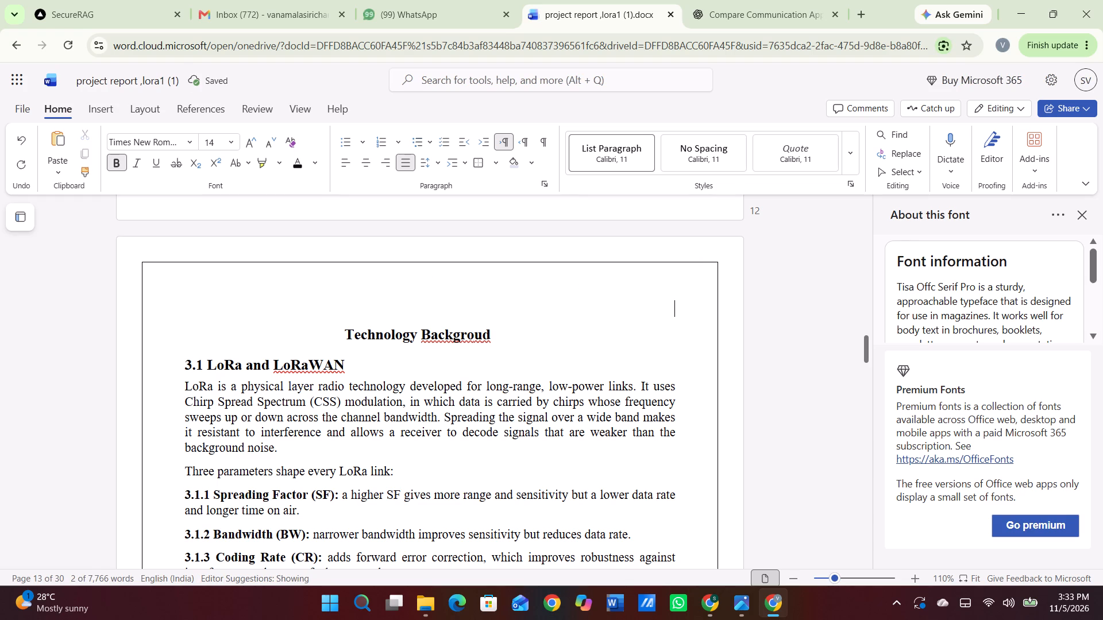
pyautogui.click(371, 308)
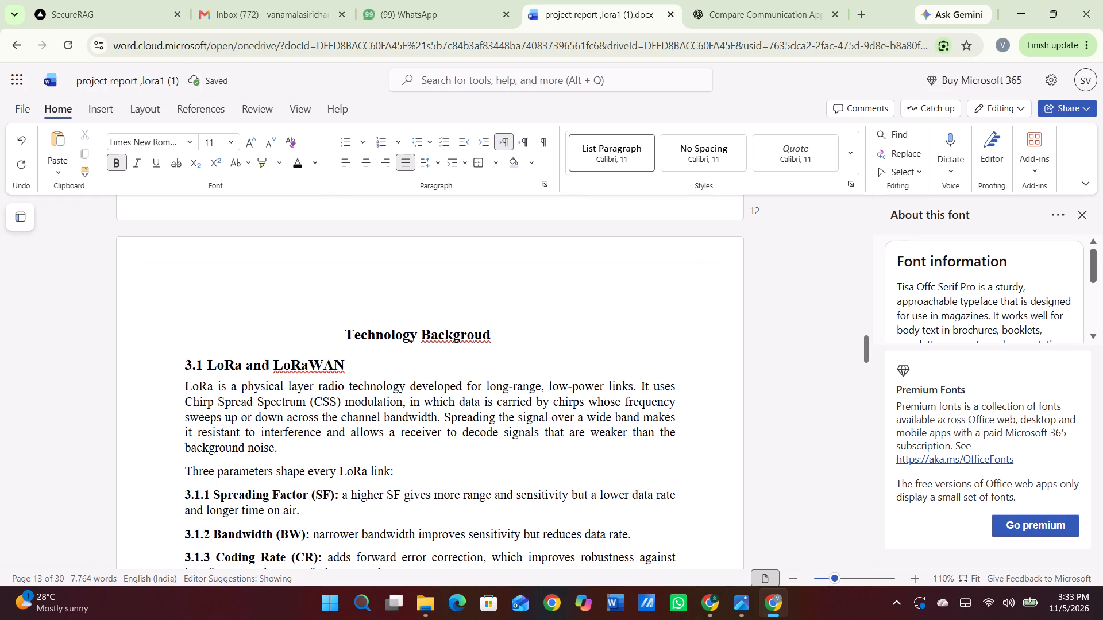
pyautogui.hotkey('ctrl', 'v')
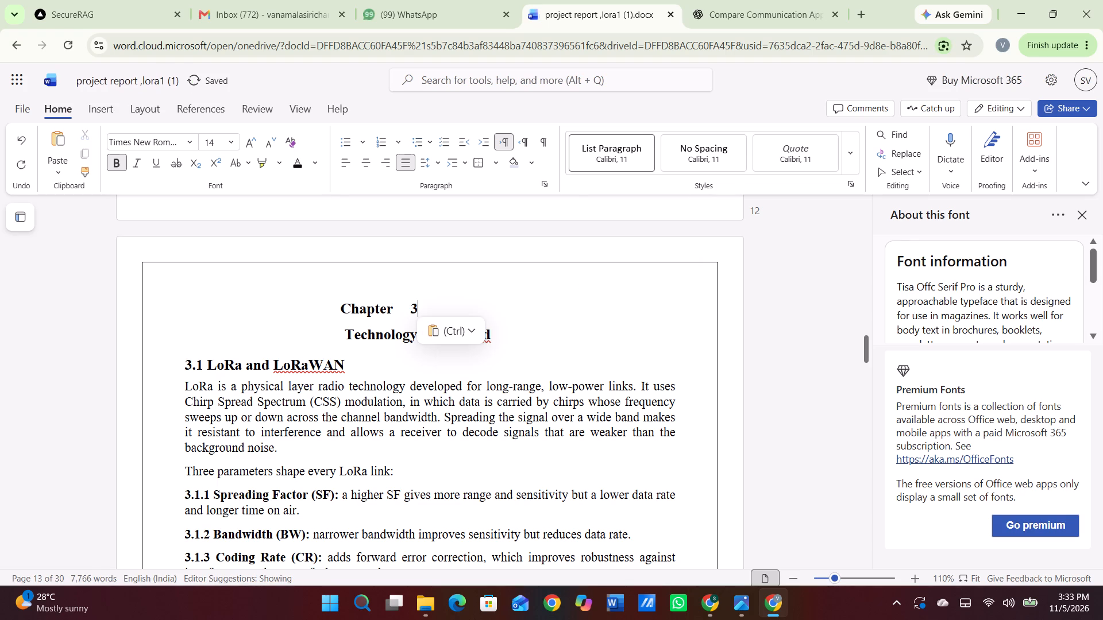
# Delete the "3" and the gap after "Chapter" in the heading, and insert three spaces after the word.
pyautogui.press('BackSpace')
pyautogui.press('BackSpace')
pyautogui.press('space')
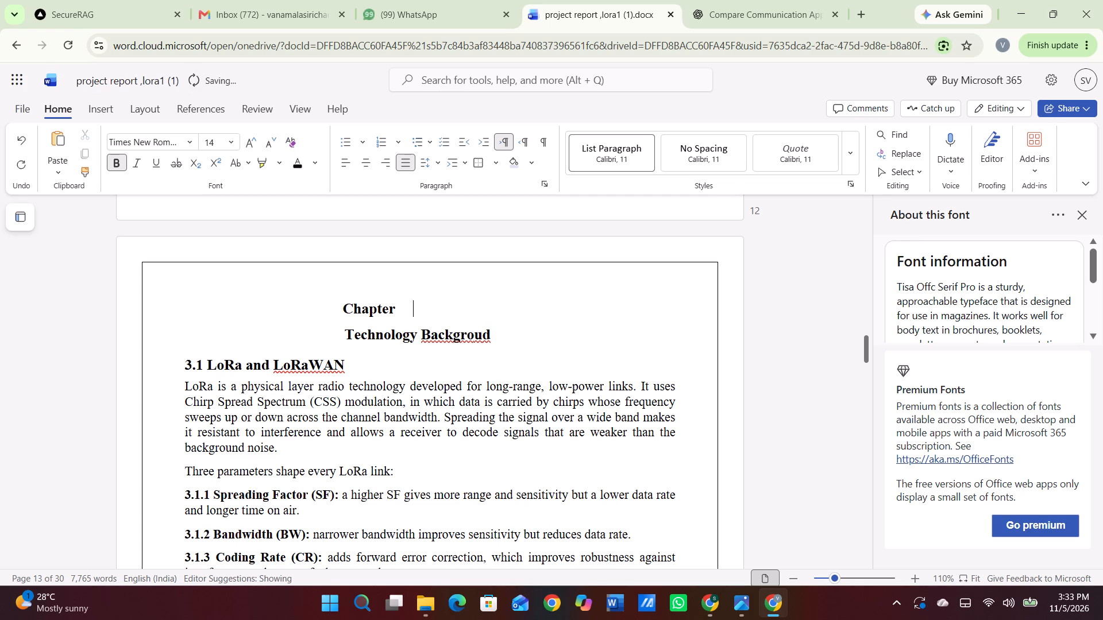
pyautogui.press('BackSpace')
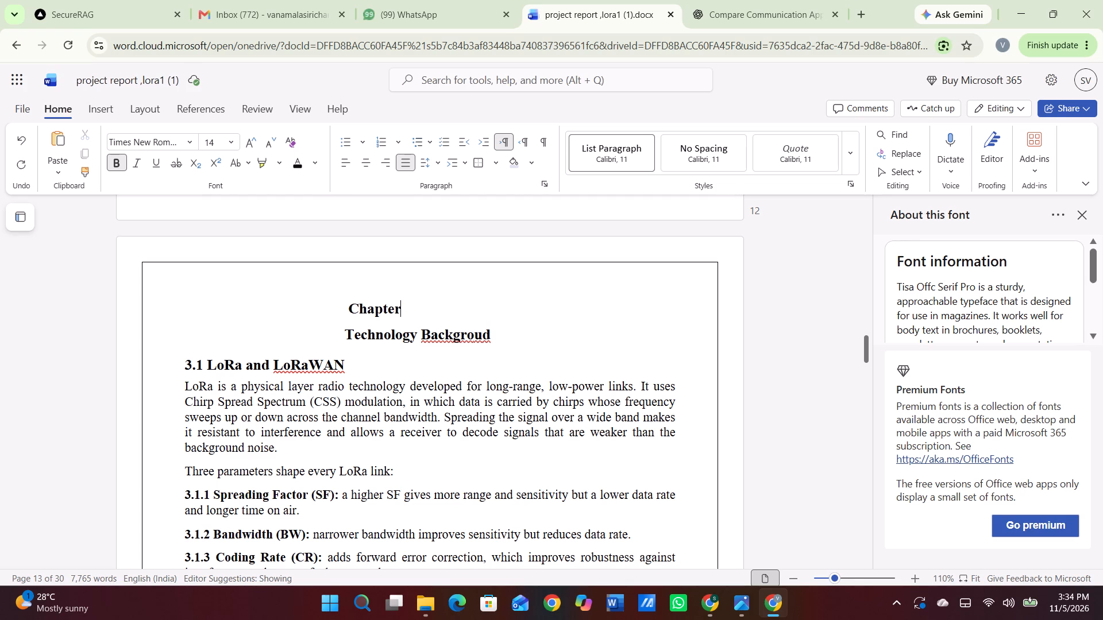
pyautogui.press('space')
pyautogui.press('space')
pyautogui.press('space')
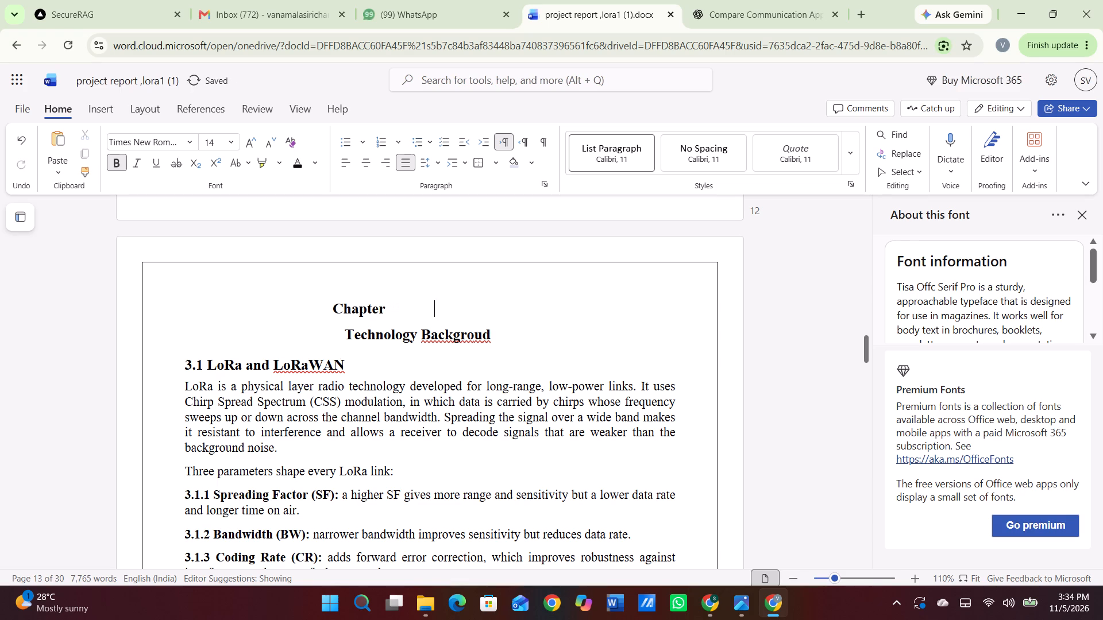
# Insert five spaces before "Chapter" in the Chapter 3 heading to move the word closer to the centre.
pyautogui.click(315, 303)
pyautogui.press('space')
pyautogui.press('space')
pyautogui.press('space')
pyautogui.press('space')
pyautogui.press('space')
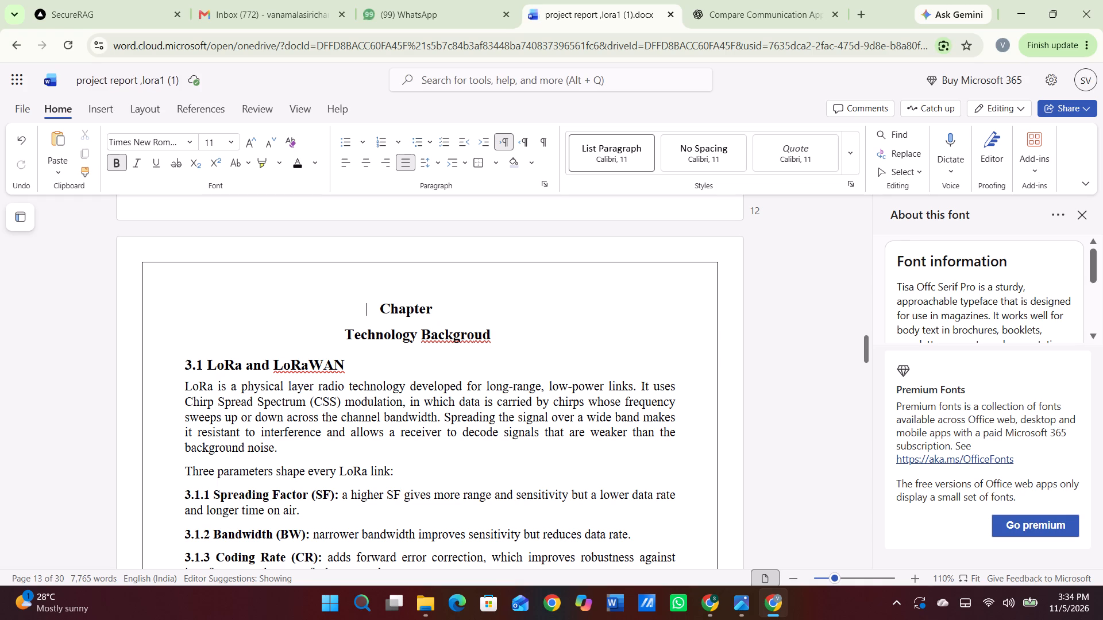
# Add the number 3 after the word "Chapter" in the heading above "Technology Backgroud".
pyautogui.press('Right')
pyautogui.press('Right')
pyautogui.press('Right')
pyautogui.press('Right')
pyautogui.press('Right')
pyautogui.press('Right')
pyautogui.press('Right')
pyautogui.press('Right')
pyautogui.press('Right')
pyautogui.press('Right')
pyautogui.press('Right')
pyautogui.press('Right')
pyautogui.press('Right')
pyautogui.press('Left')
pyautogui.press('Left')
pyautogui.press('Left')
pyautogui.press('Left')
pyautogui.press('Left')
pyautogui.press('Right')
pyautogui.press('3')
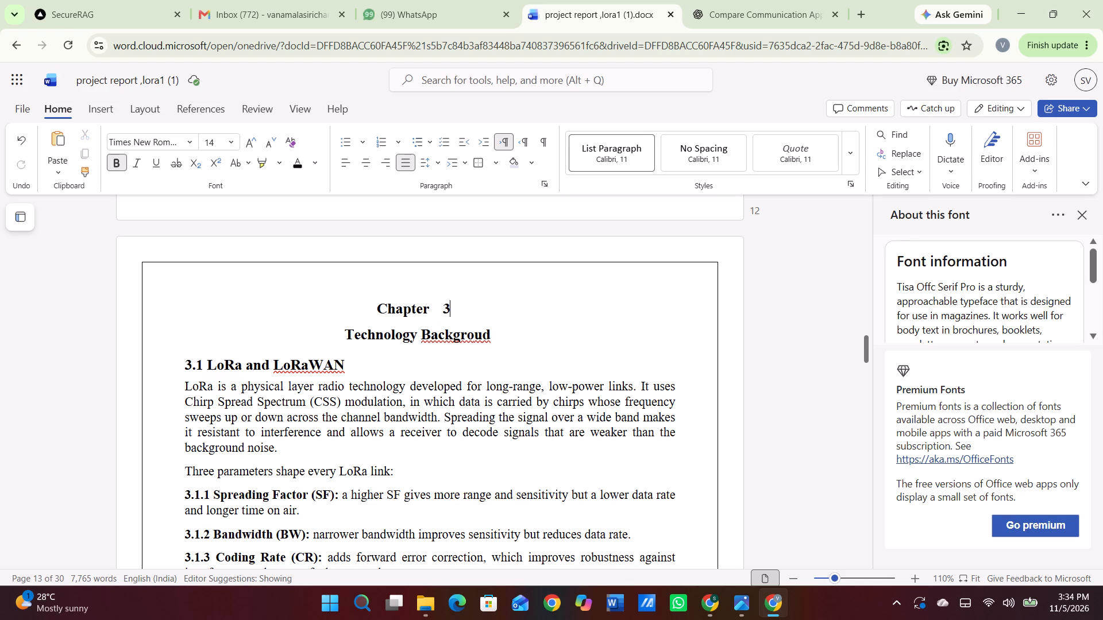
# Set line spacing to 1.5 from the "3.1 LoRa and LoRaWAN" heading through the paragraph about the LoRa packet.
pyautogui.scroll(2, 377, 294)
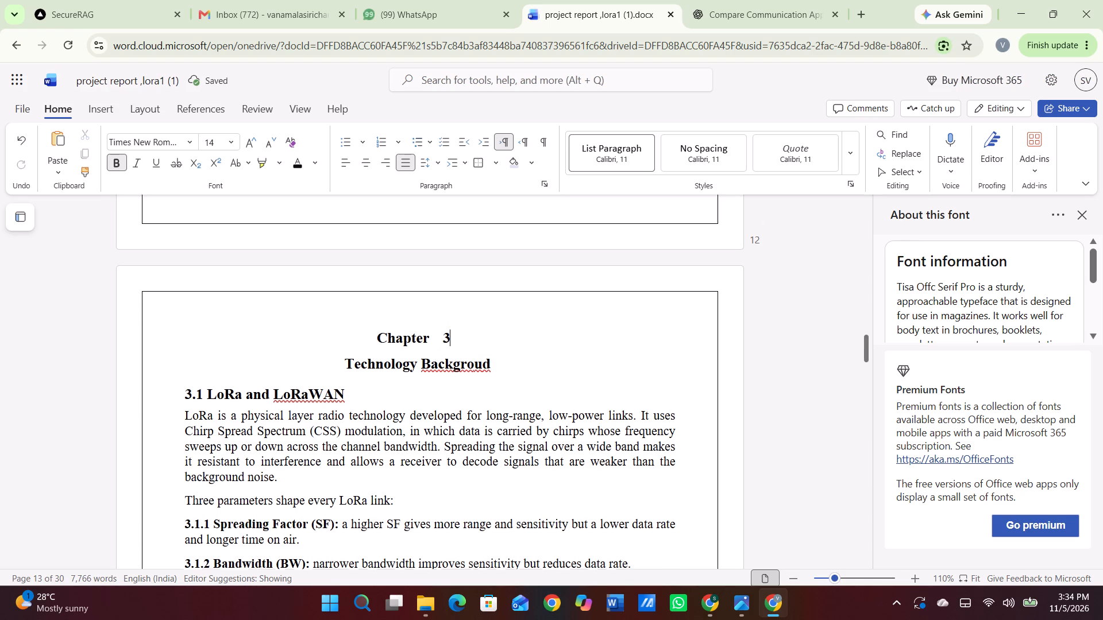
pyautogui.scroll(8, 377, 294)
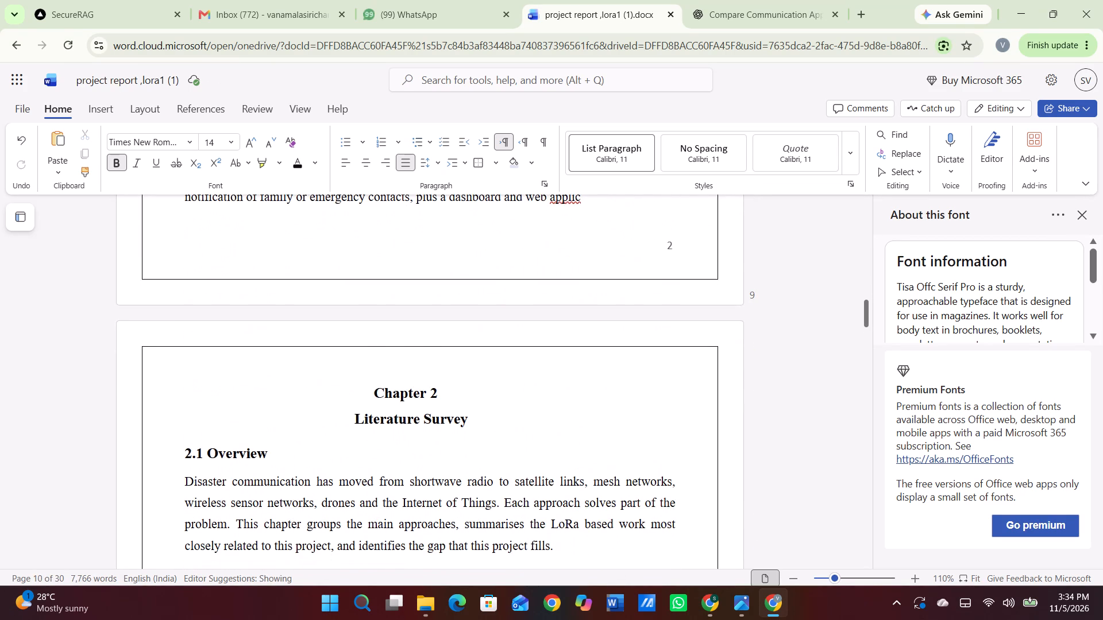
pyautogui.scroll(-5, 423, 406)
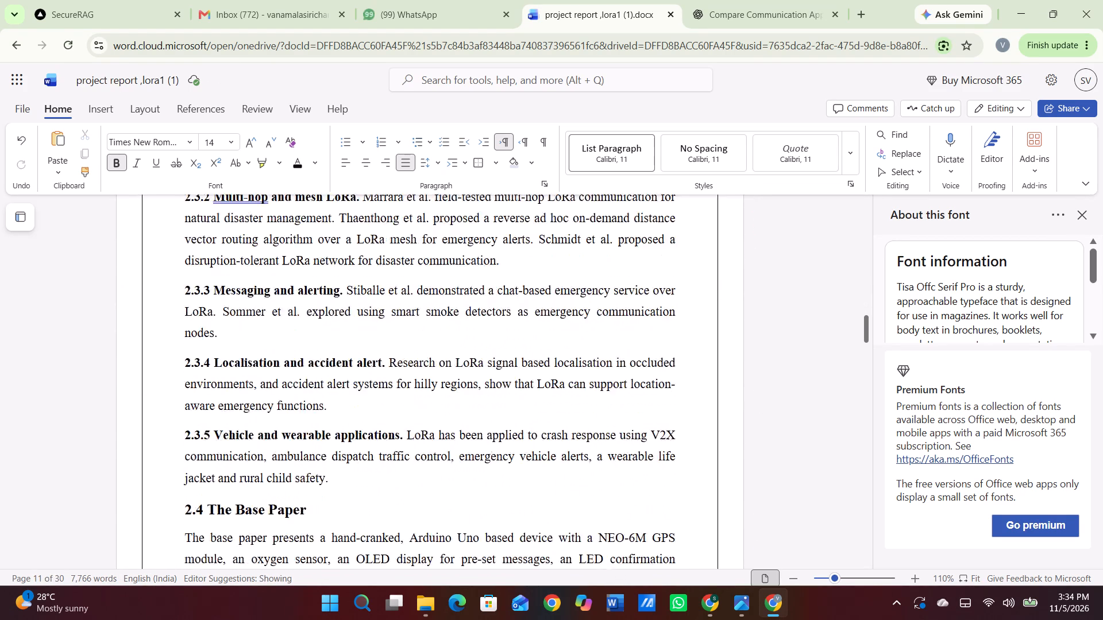
pyautogui.scroll(-4, 423, 406)
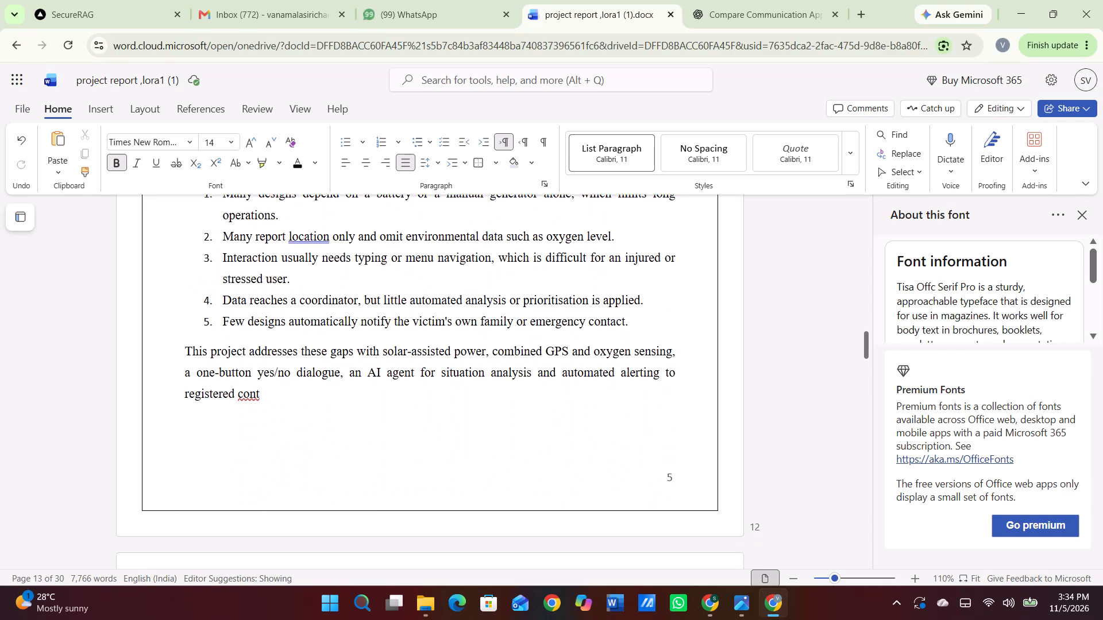
pyautogui.scroll(-3, 423, 406)
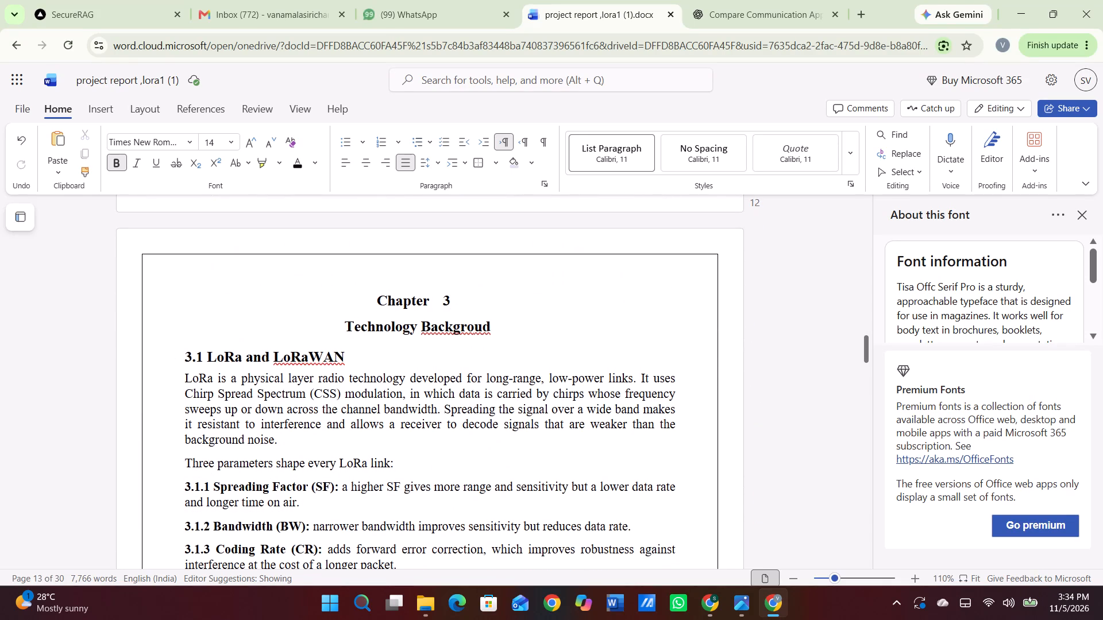
pyautogui.scroll(-1, 437, 343)
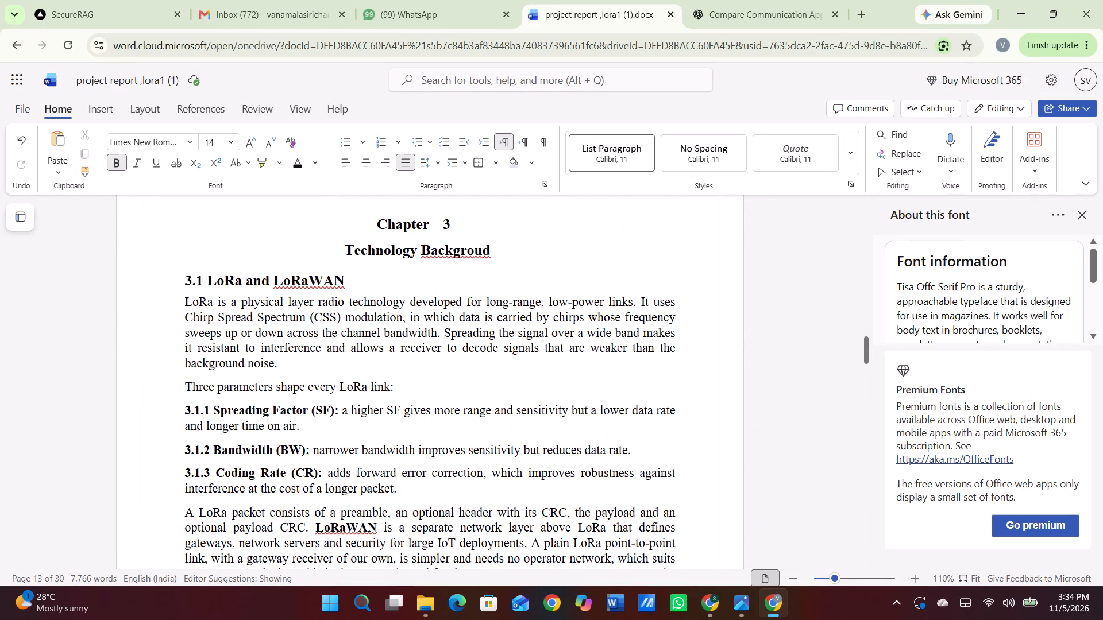
pyautogui.moveTo(188, 276); pyautogui.dragTo(253, 331)
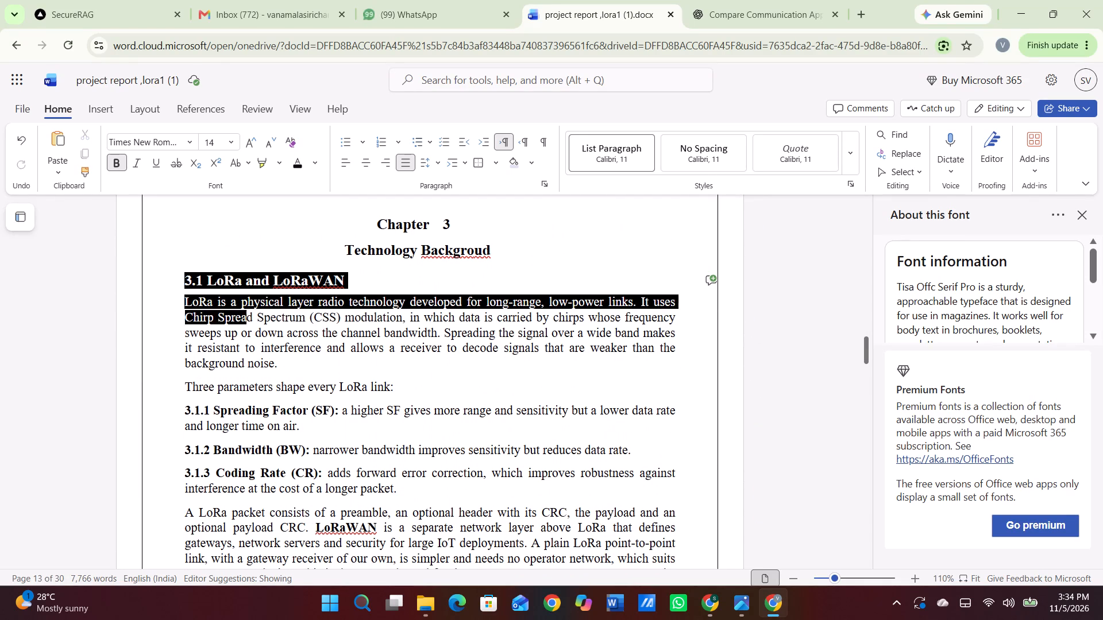
pyautogui.moveTo(253, 331); pyautogui.dragTo(615, 460)
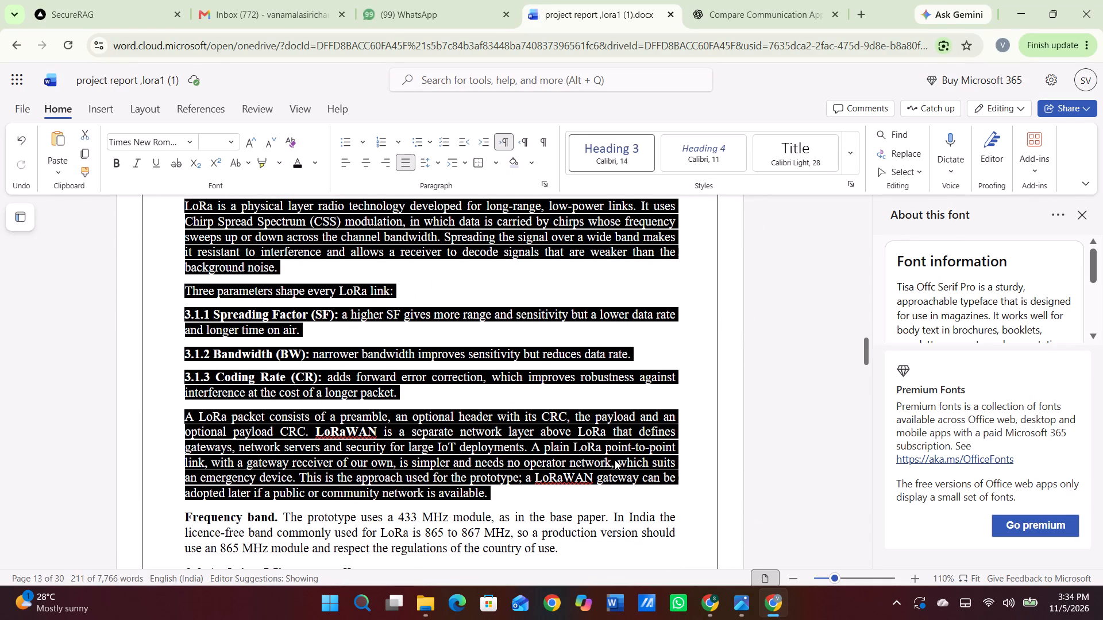
pyautogui.moveTo(615, 460); pyautogui.dragTo(677, 522)
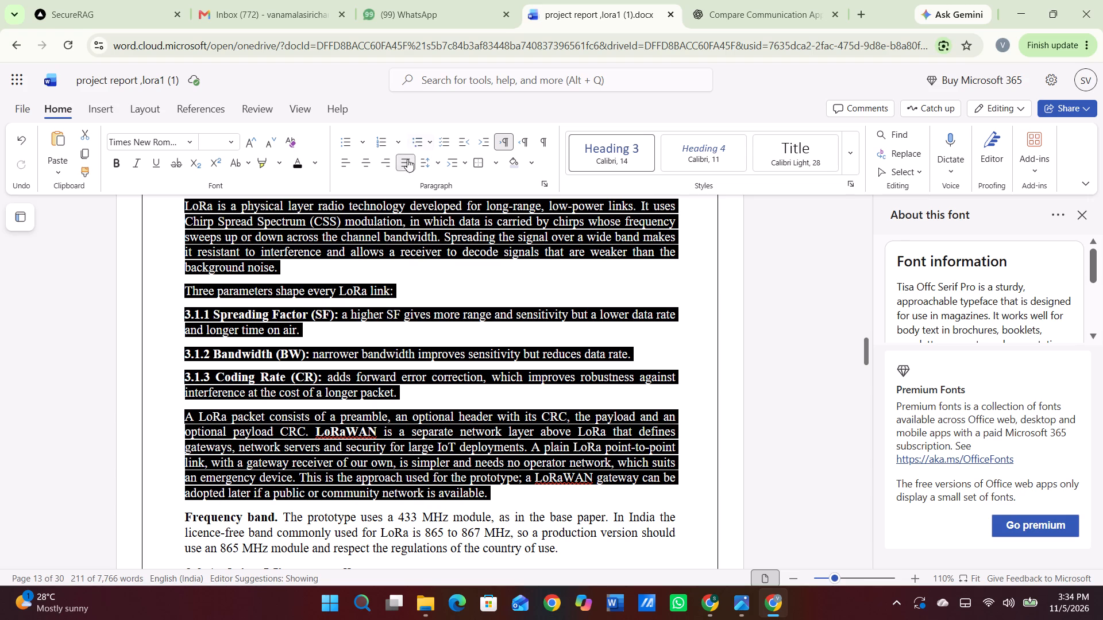
pyautogui.click(439, 165)
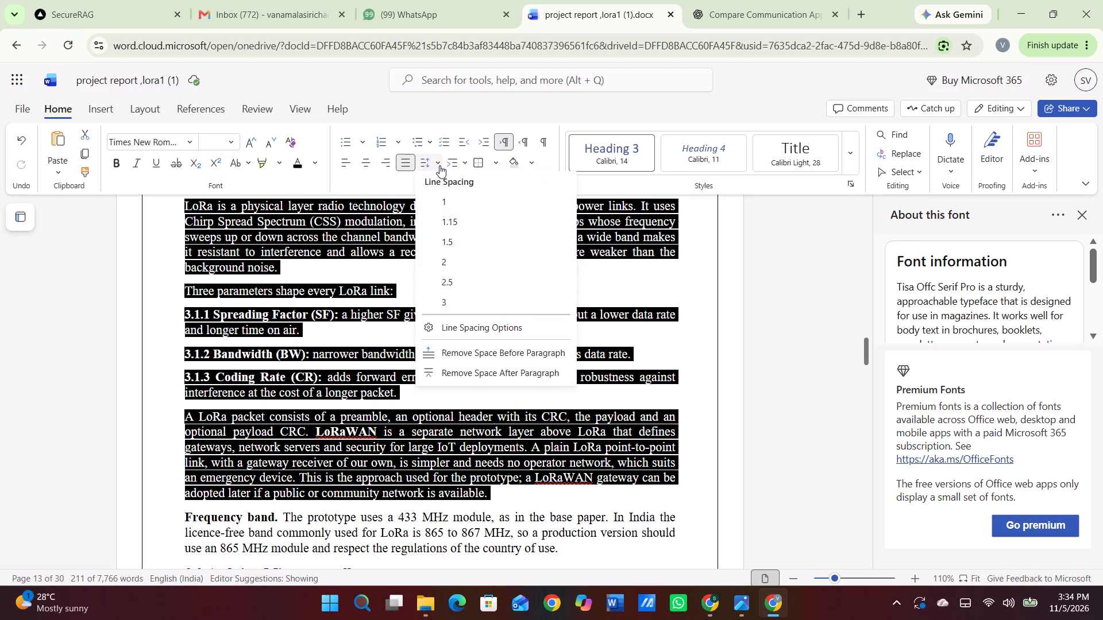
pyautogui.click(448, 238)
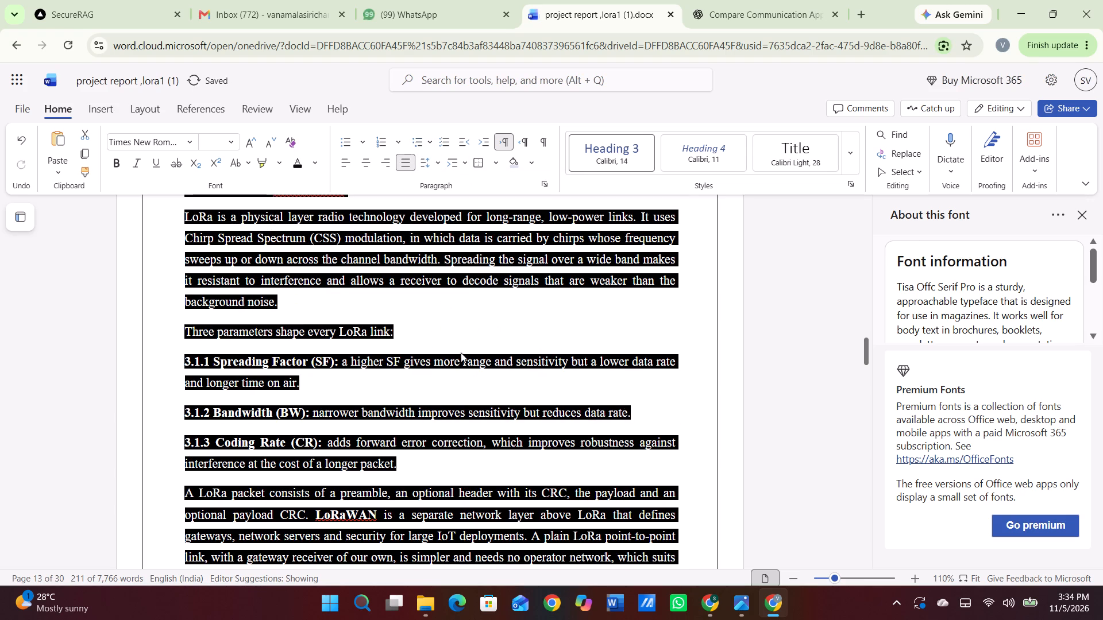
pyautogui.scroll(-2, 442, 414)
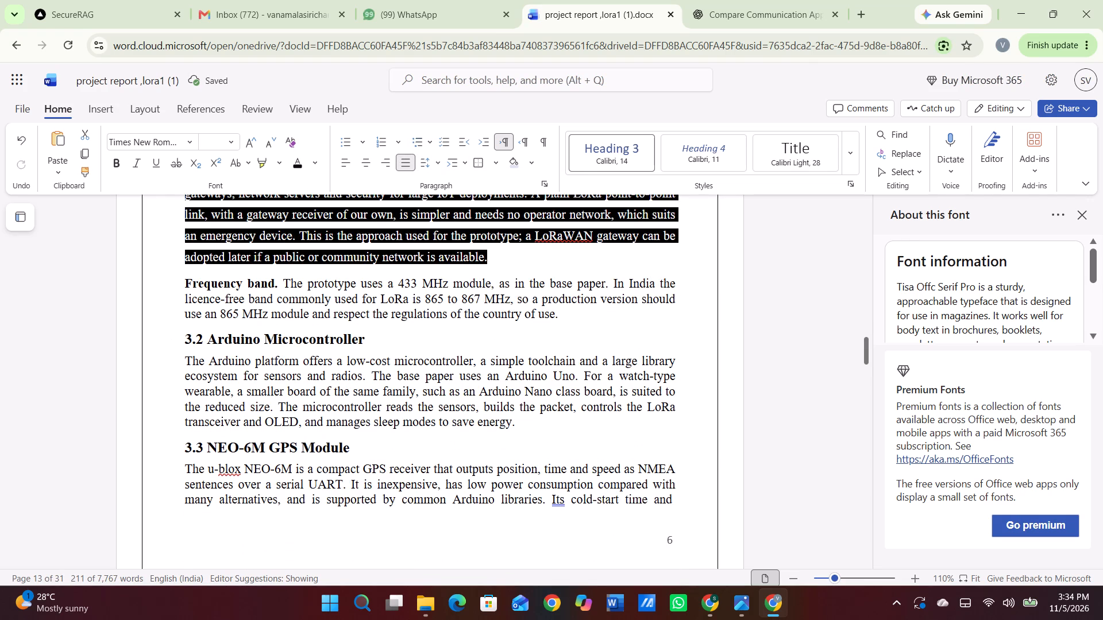
pyautogui.click(276, 304)
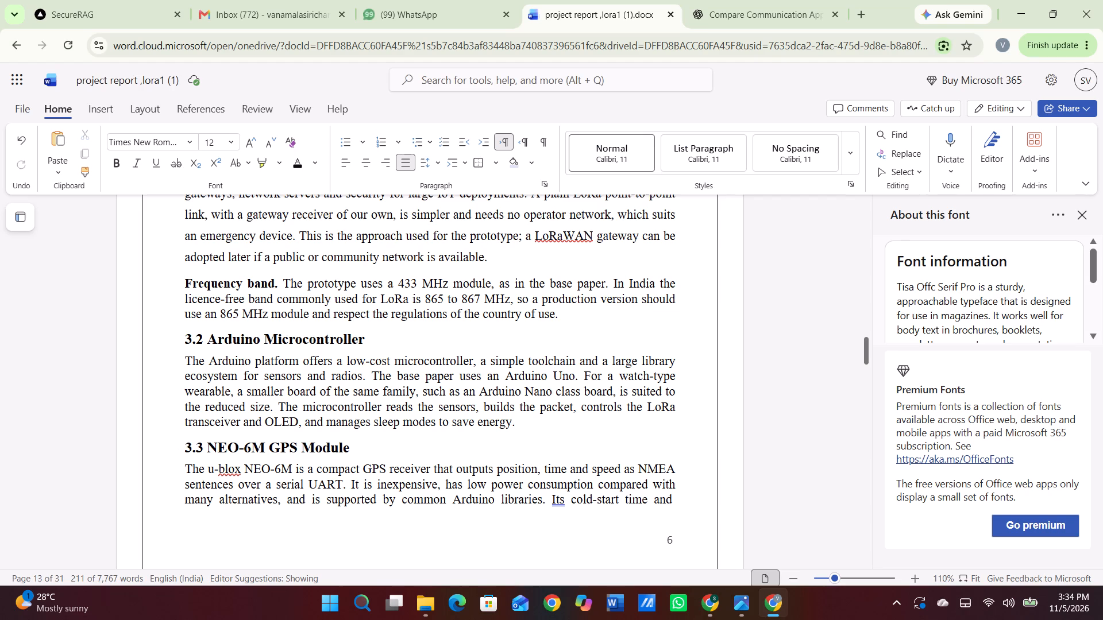
# Number the "Frequency band." paragraph by adding "3.3.4" and a space before its bold title.
pyautogui.scroll(2, 291, 469)
pyautogui.scroll(-1, 291, 469)
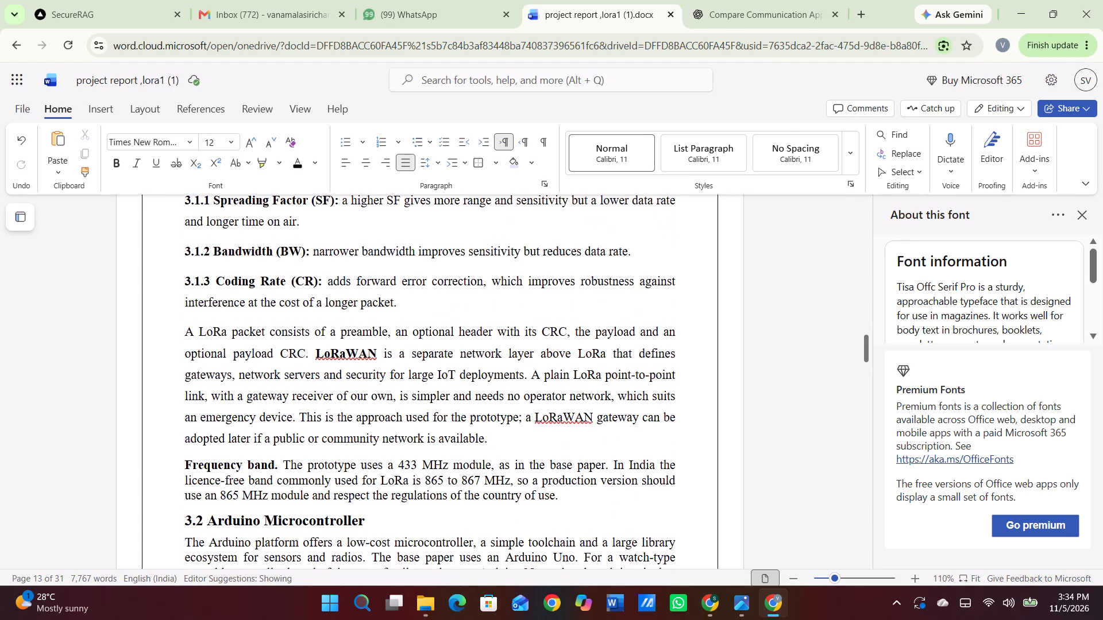
pyautogui.scroll(-1, 291, 469)
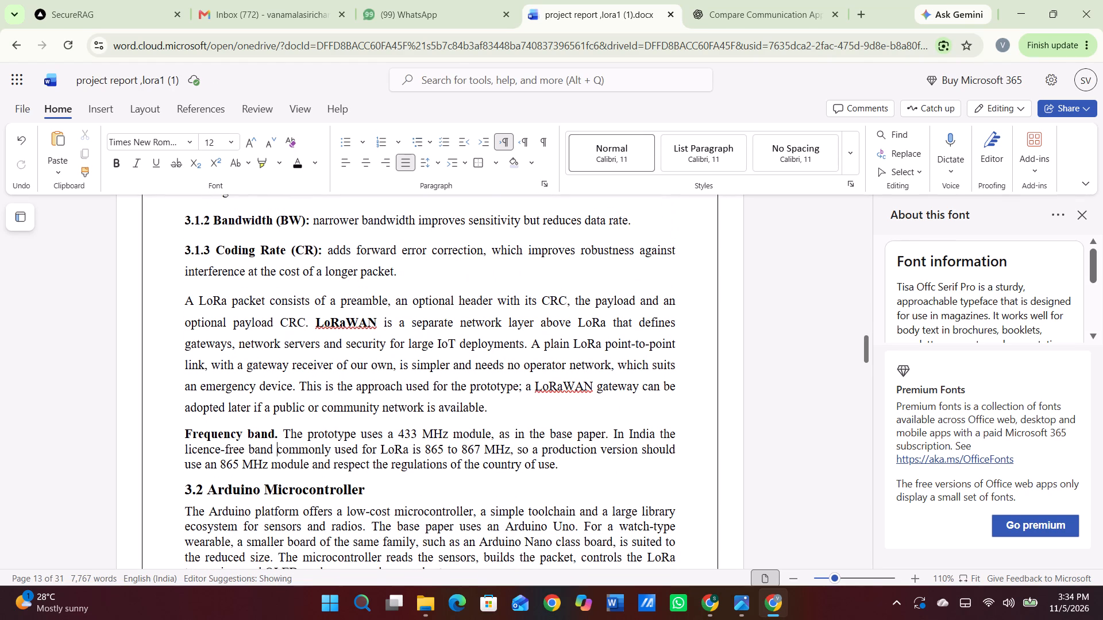
pyautogui.click(182, 431)
pyautogui.press('3')
pyautogui.write('.3.')
pyautogui.press('4')
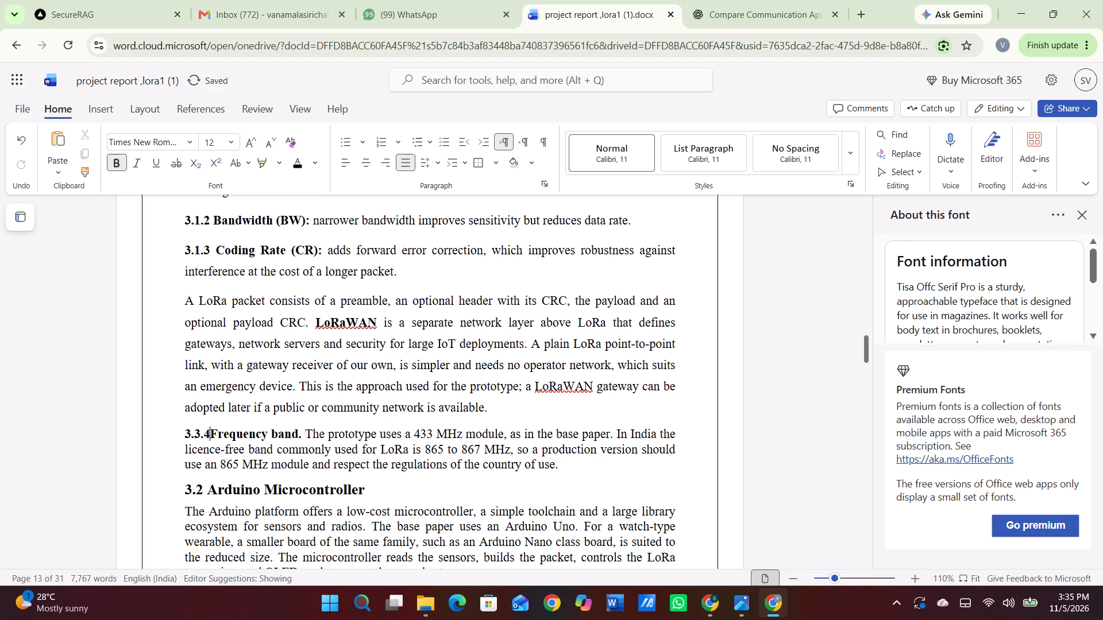
pyautogui.press('space')
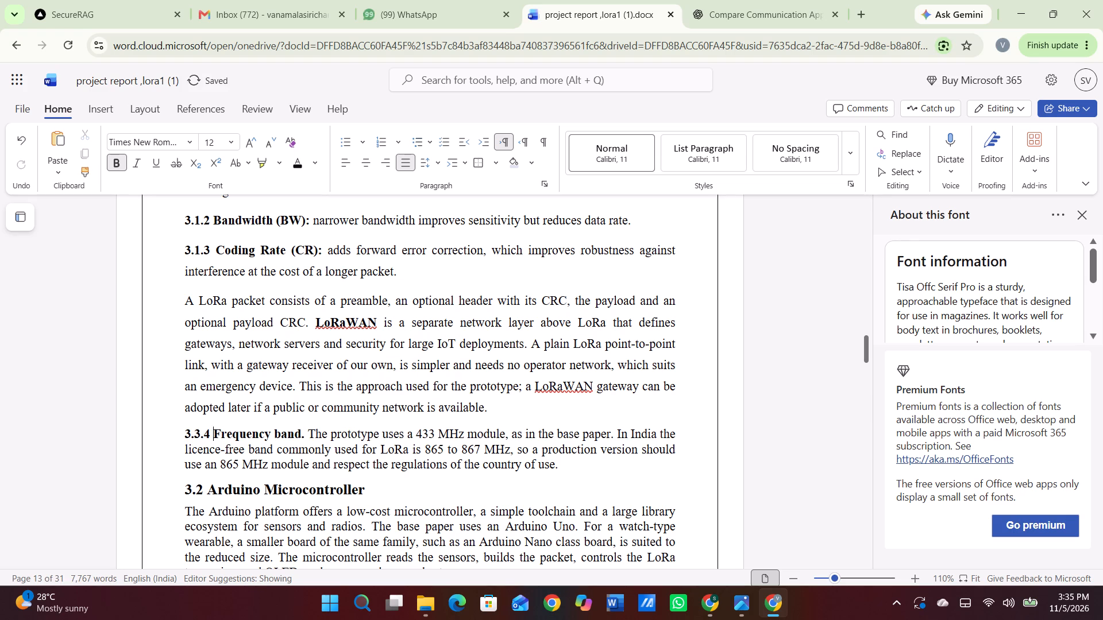
# Set line spacing to 1.5 from the "Frequency band" paragraph through section 3.2 and the "3.3 NEO-6M GPS Module" heading.
pyautogui.moveTo(182, 432); pyautogui.dragTo(426, 542)
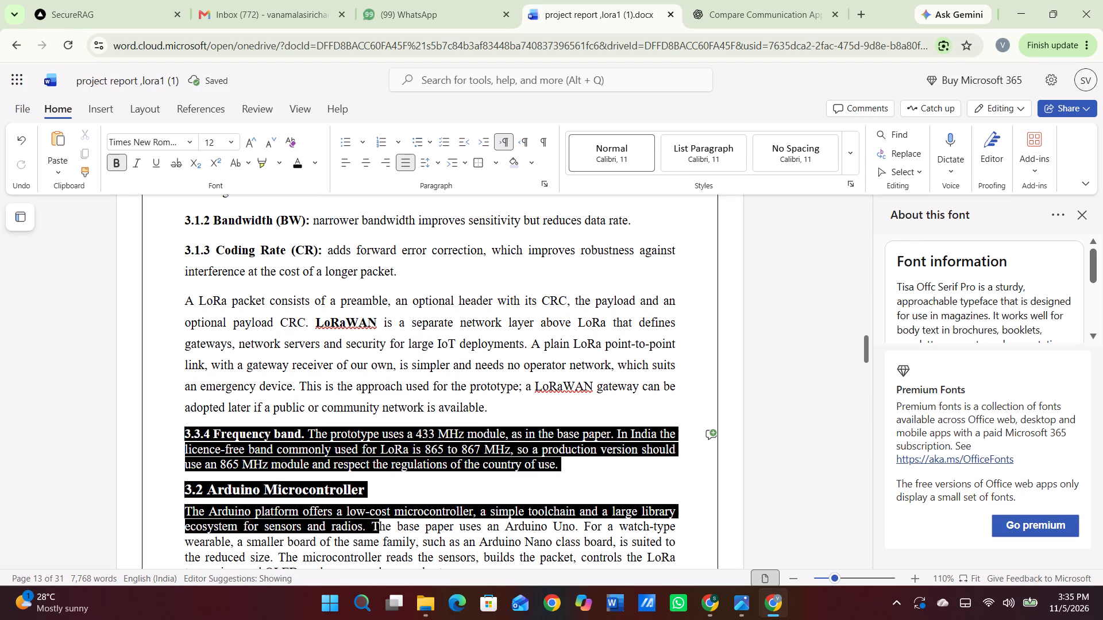
pyautogui.moveTo(426, 542); pyautogui.dragTo(586, 603)
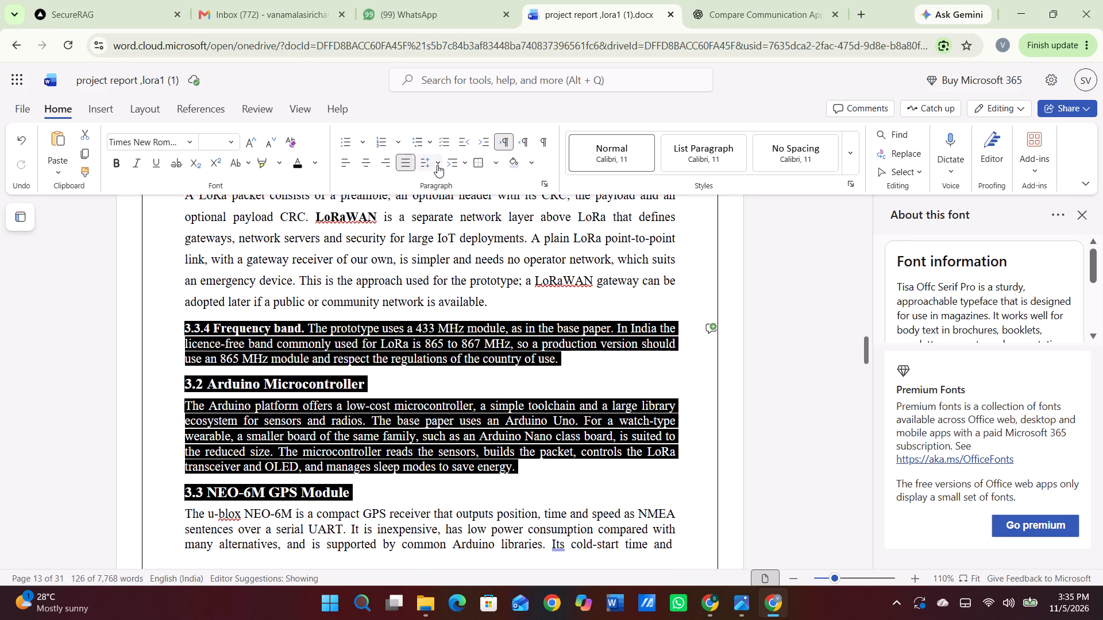
pyautogui.click(437, 165)
pyautogui.click(443, 240)
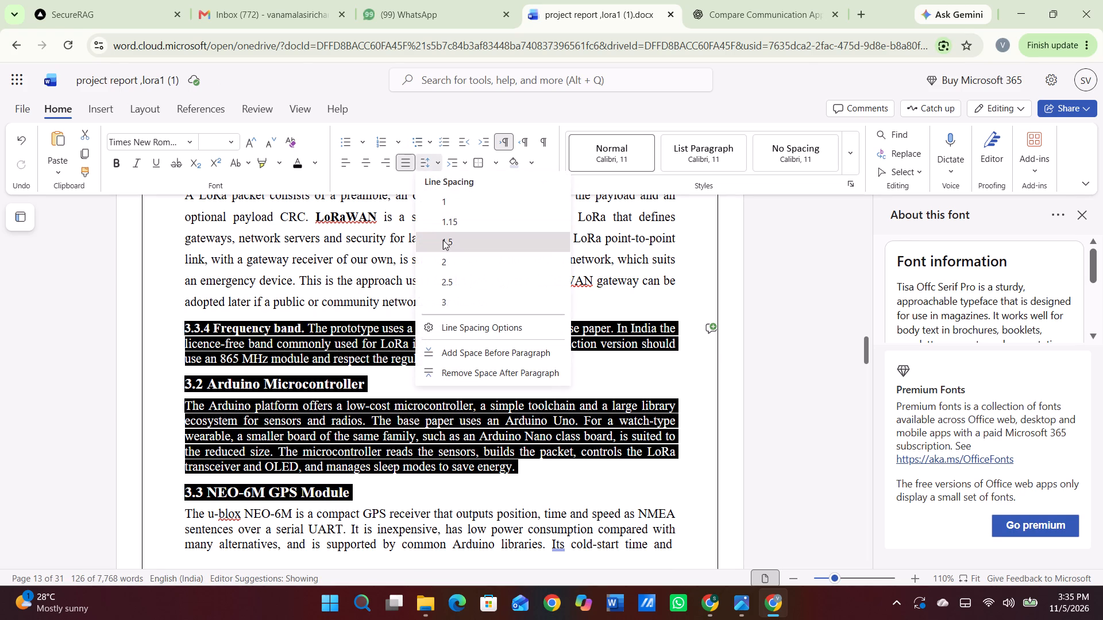
pyautogui.click(338, 414)
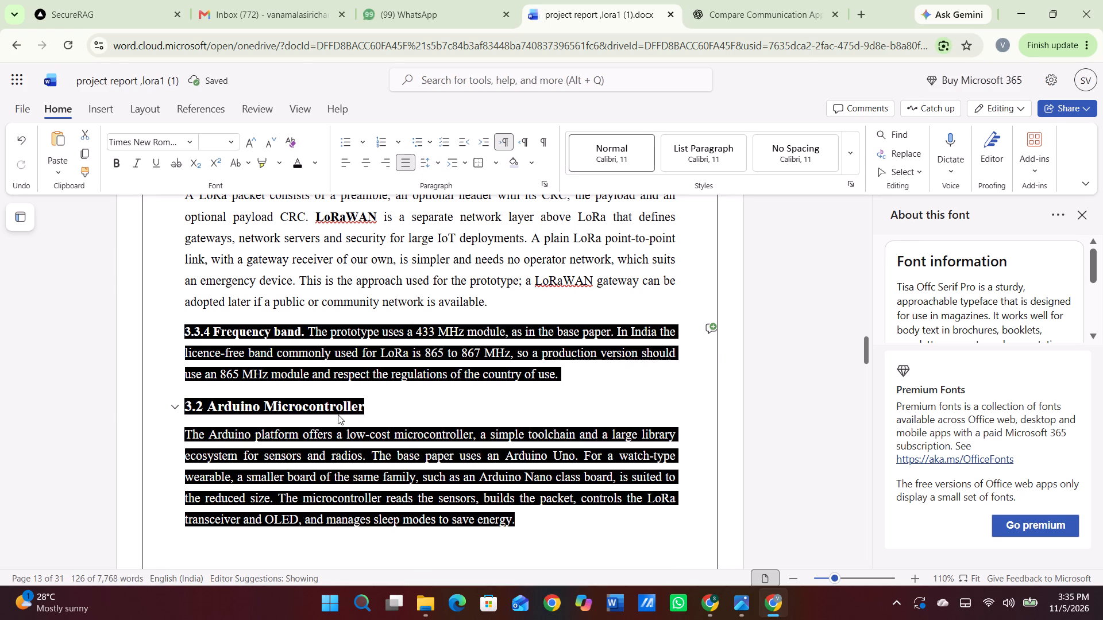
# Set line spacing to 1.5 from the "3.3 NEO-6M GPS Module" heading through the gateway paragraph just before section 3.8.
pyautogui.scroll(-4, 338, 414)
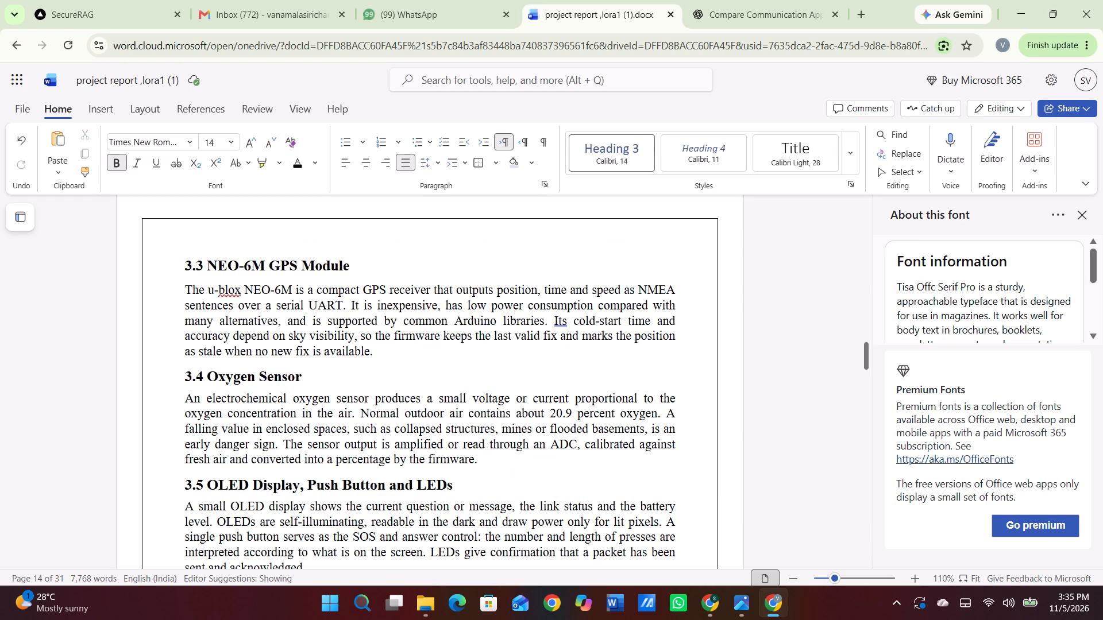
pyautogui.moveTo(179, 258); pyautogui.dragTo(654, 619)
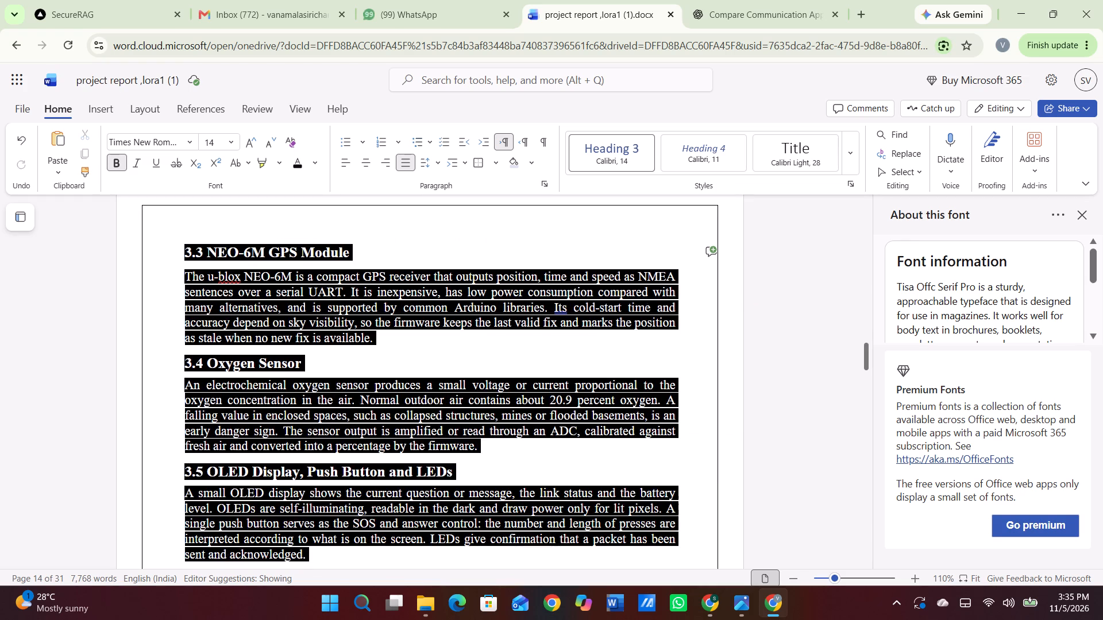
pyautogui.moveTo(654, 619); pyautogui.dragTo(664, 491)
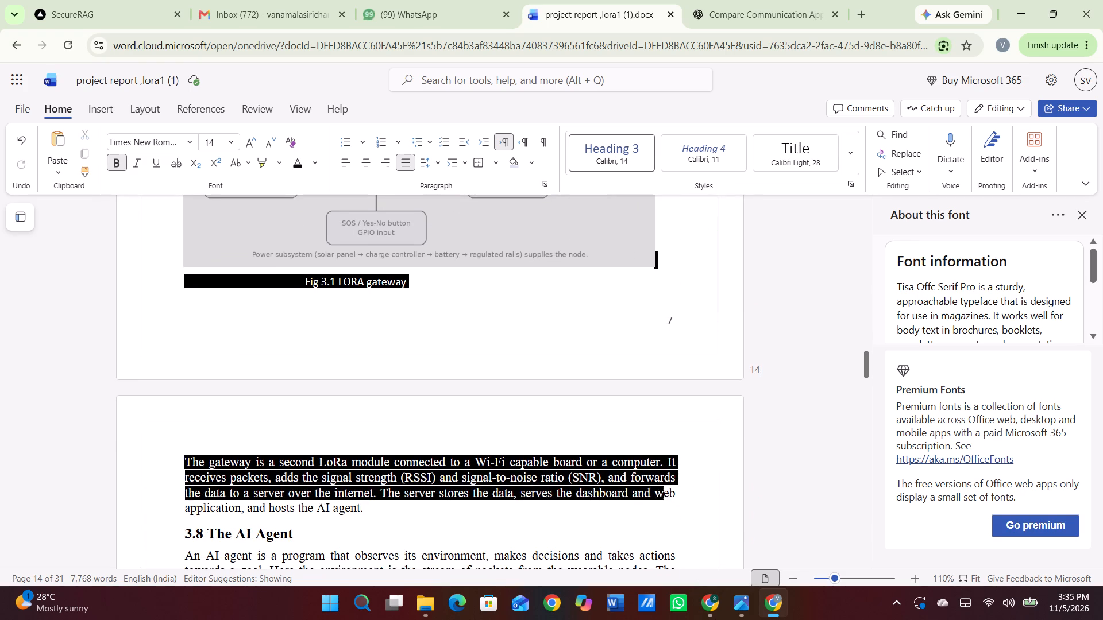
pyautogui.moveTo(664, 491); pyautogui.dragTo(676, 506)
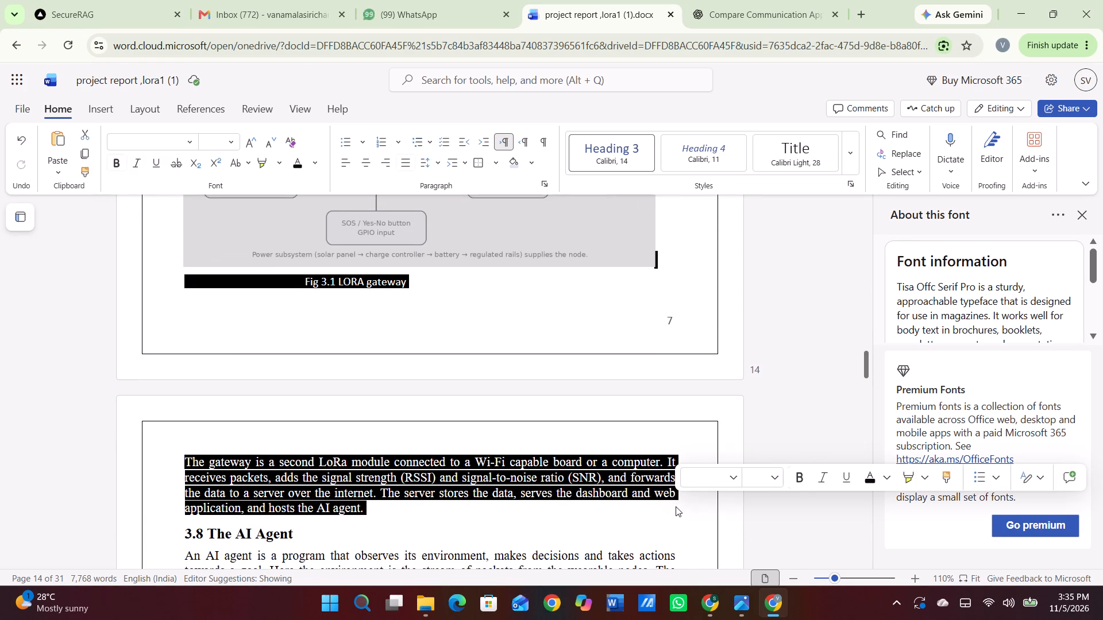
pyautogui.click(433, 163)
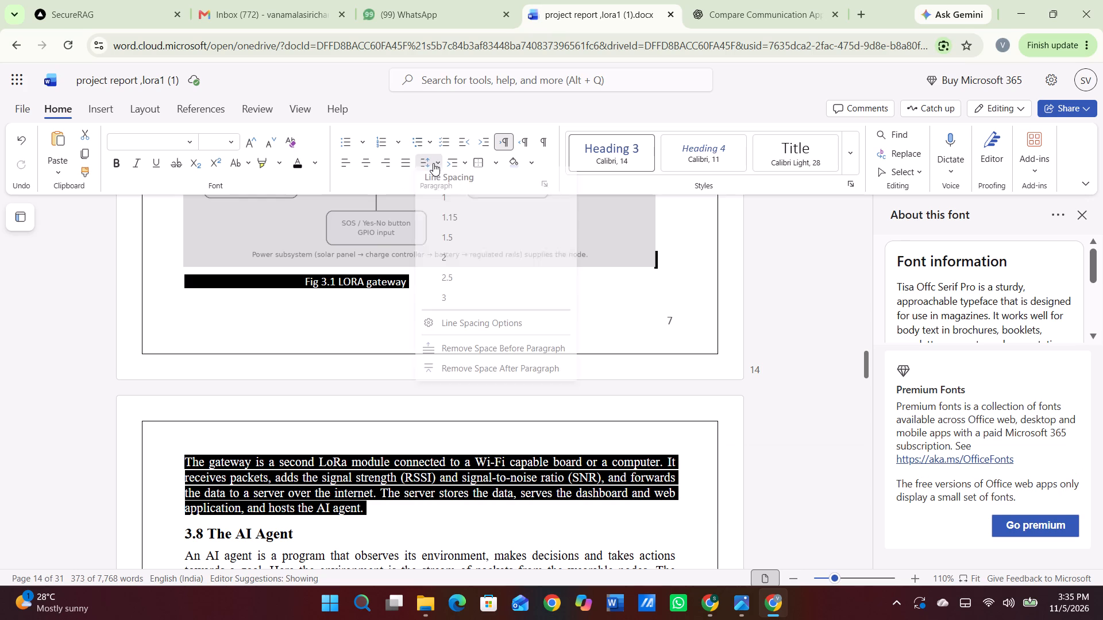
pyautogui.click(438, 244)
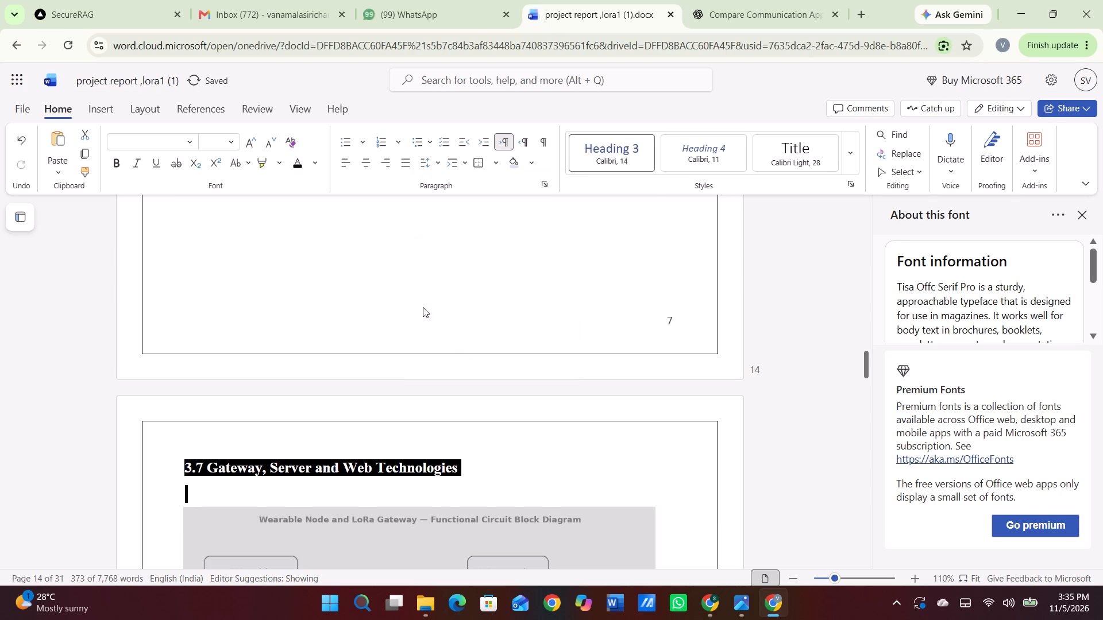
pyautogui.scroll(5, 416, 314)
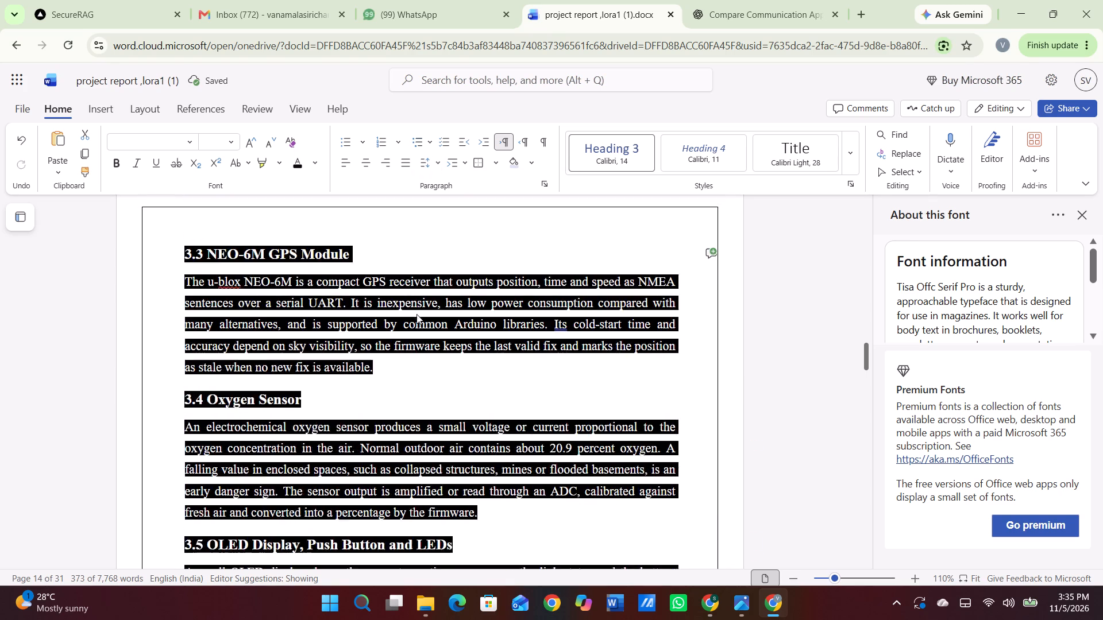
# Set line spacing to 1.5 for the "3.8 The AI Agent" heading, its paragraph and the blank lines below it.
pyautogui.scroll(1, 416, 314)
pyautogui.click(390, 345)
pyautogui.scroll(-2, 390, 345)
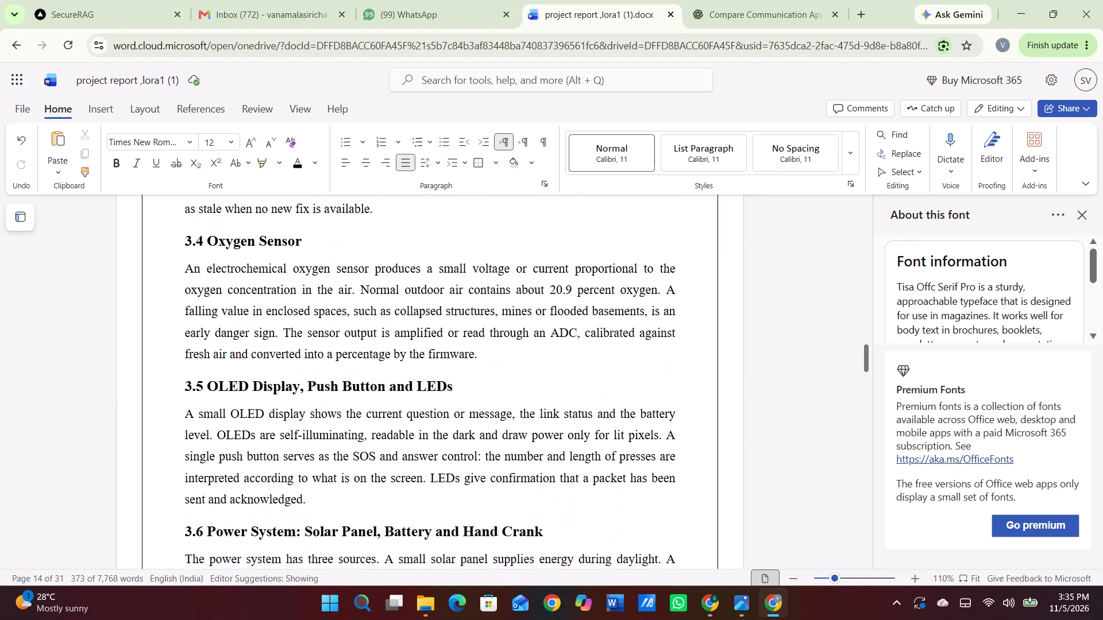
pyautogui.scroll(-6, 390, 345)
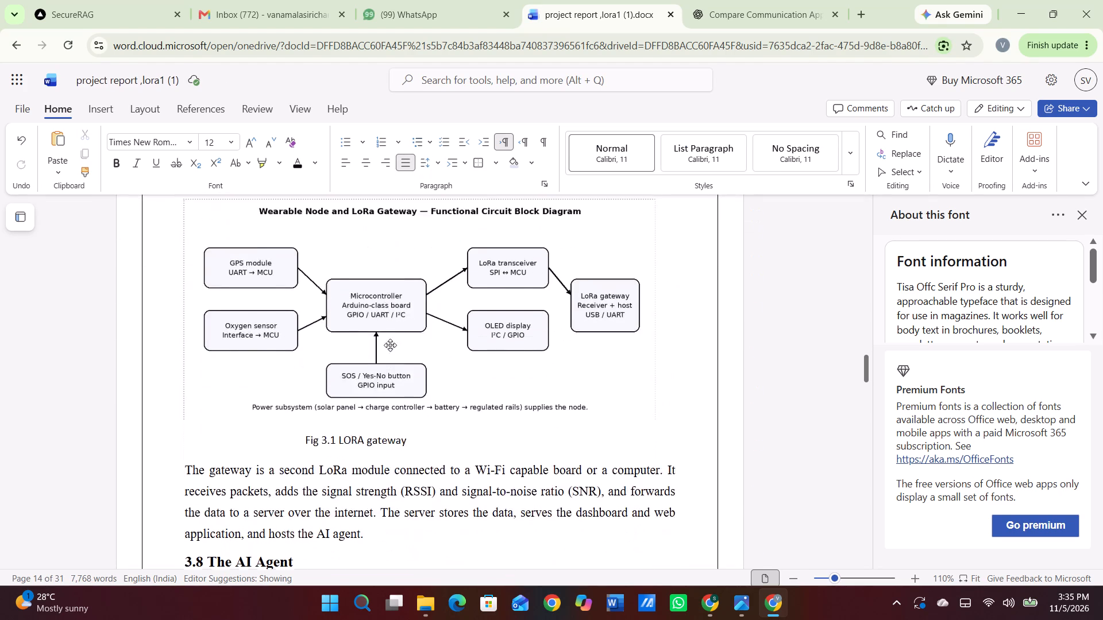
pyautogui.scroll(-4, 390, 345)
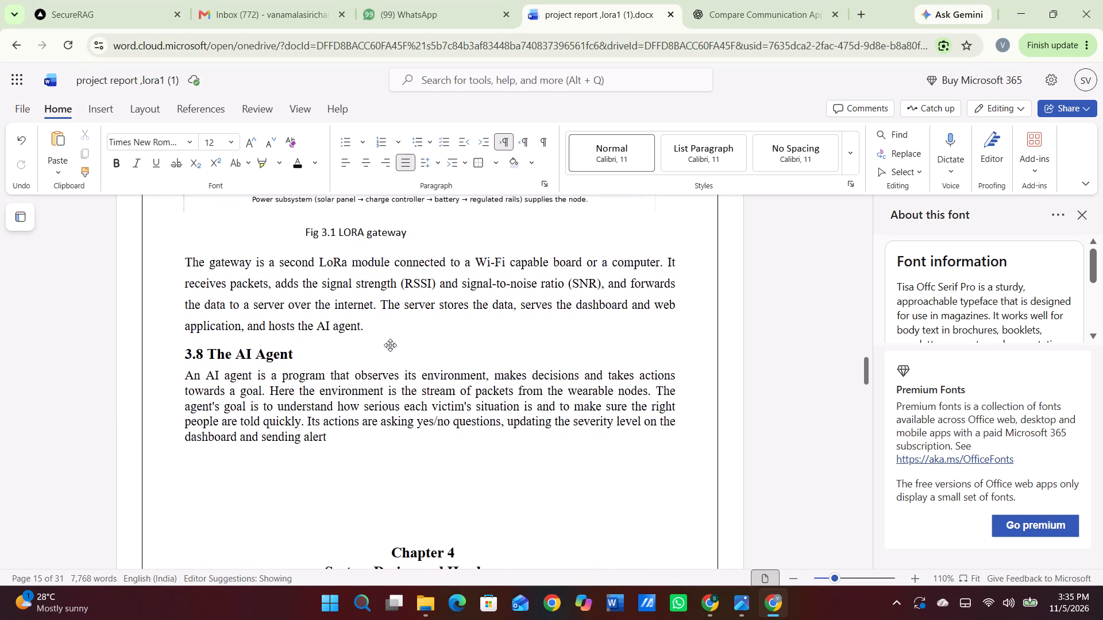
pyautogui.moveTo(182, 354); pyautogui.dragTo(257, 409)
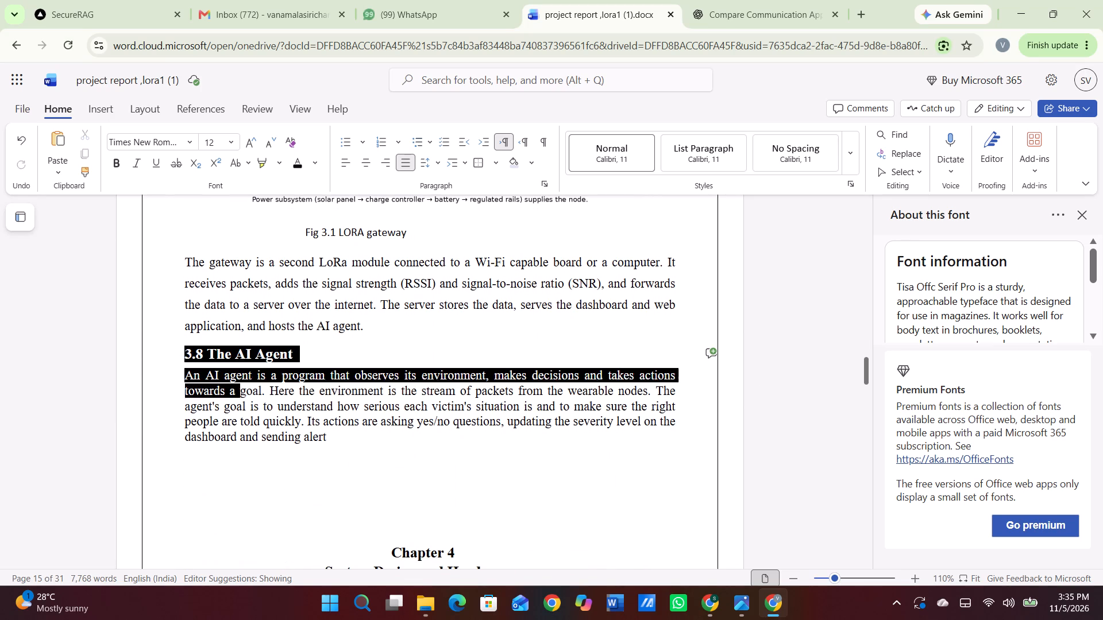
pyautogui.moveTo(257, 409); pyautogui.dragTo(444, 514)
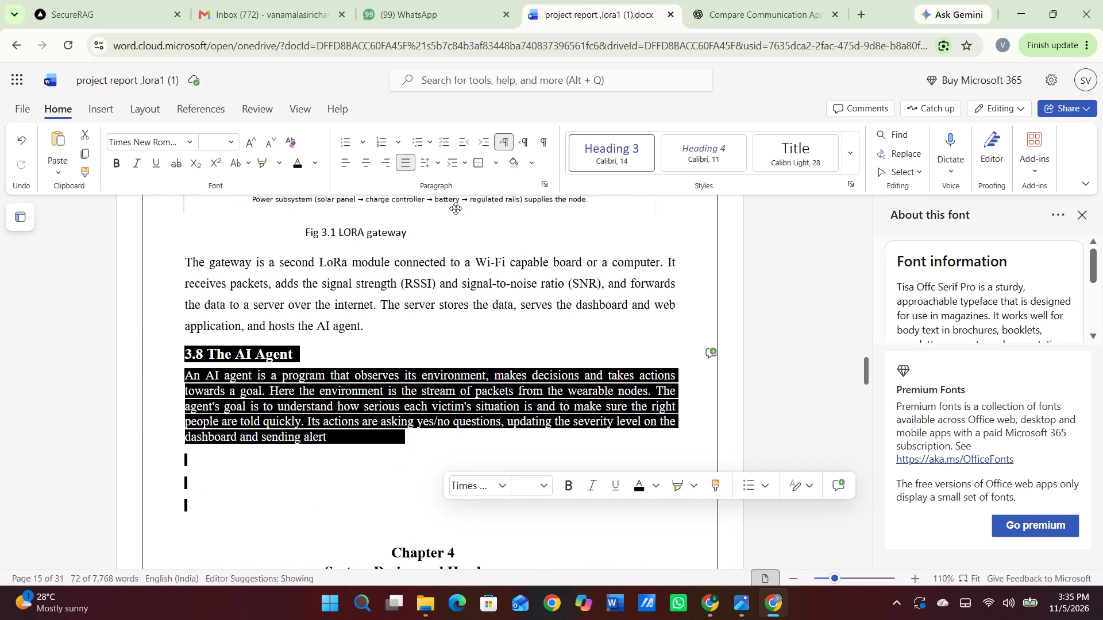
pyautogui.click(439, 159)
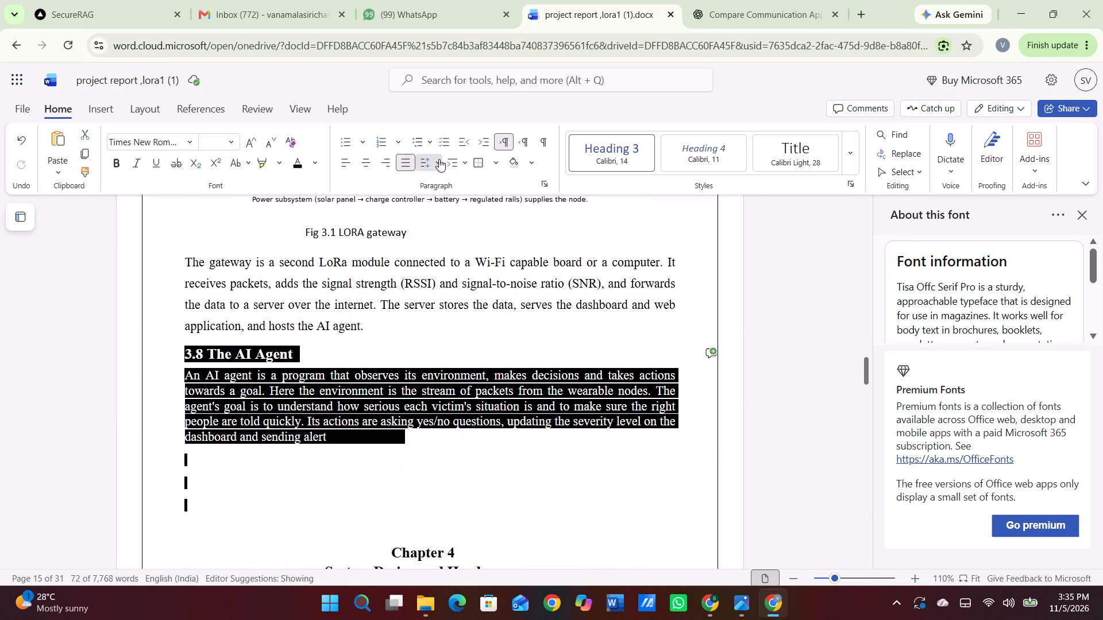
pyautogui.click(444, 246)
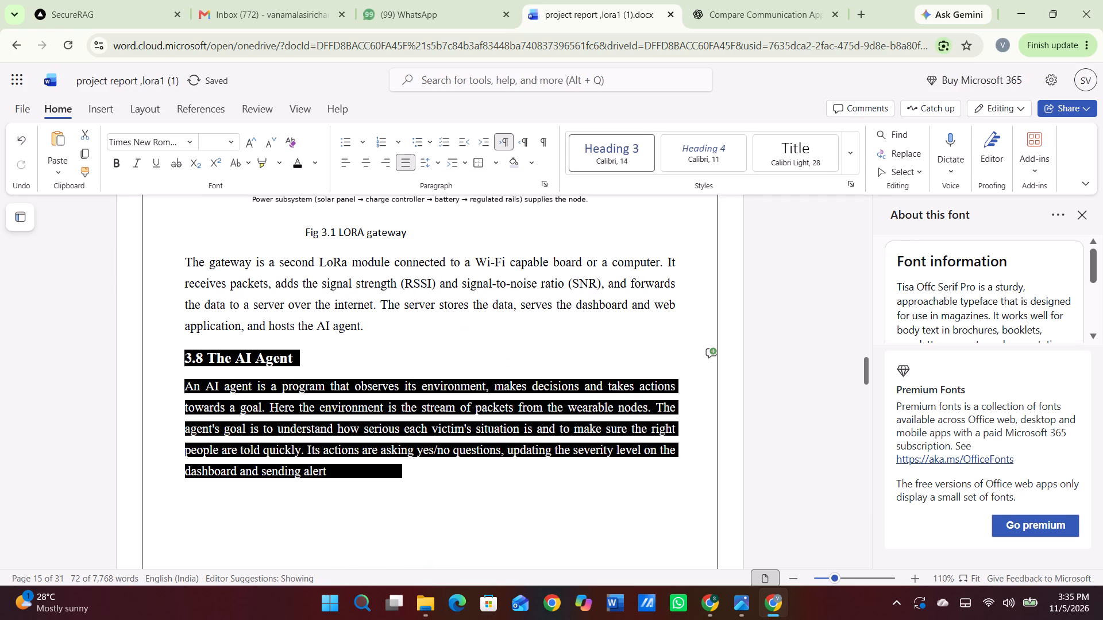
pyautogui.click(391, 447)
# Insert blank lines before the "Chapter 4" heading so that it starts on a new page.
pyautogui.scroll(-6, 391, 447)
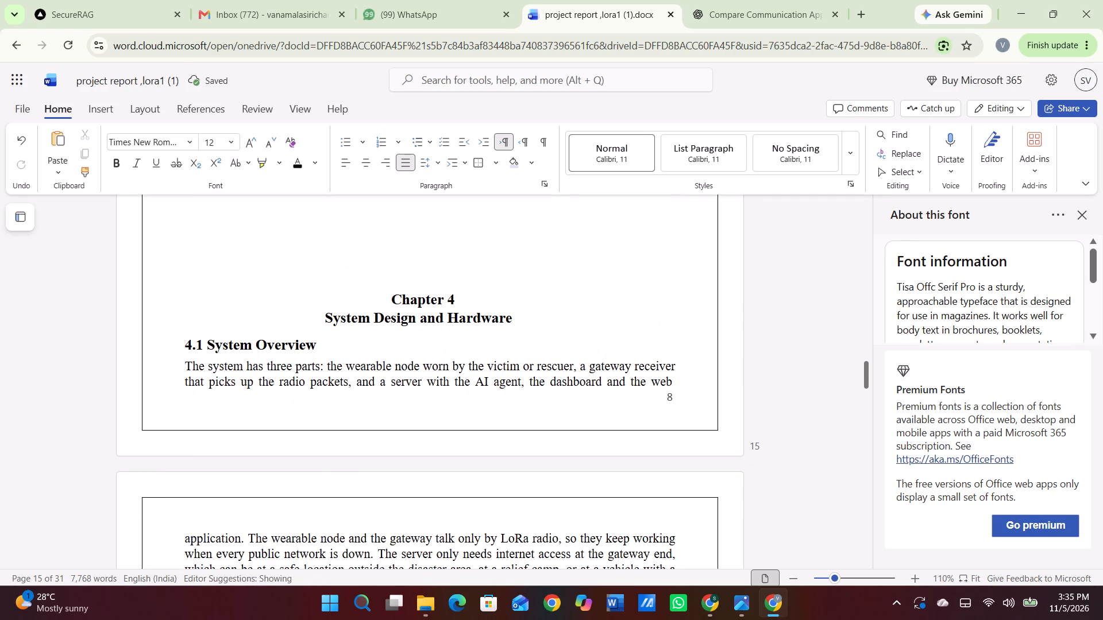
pyautogui.click(388, 296)
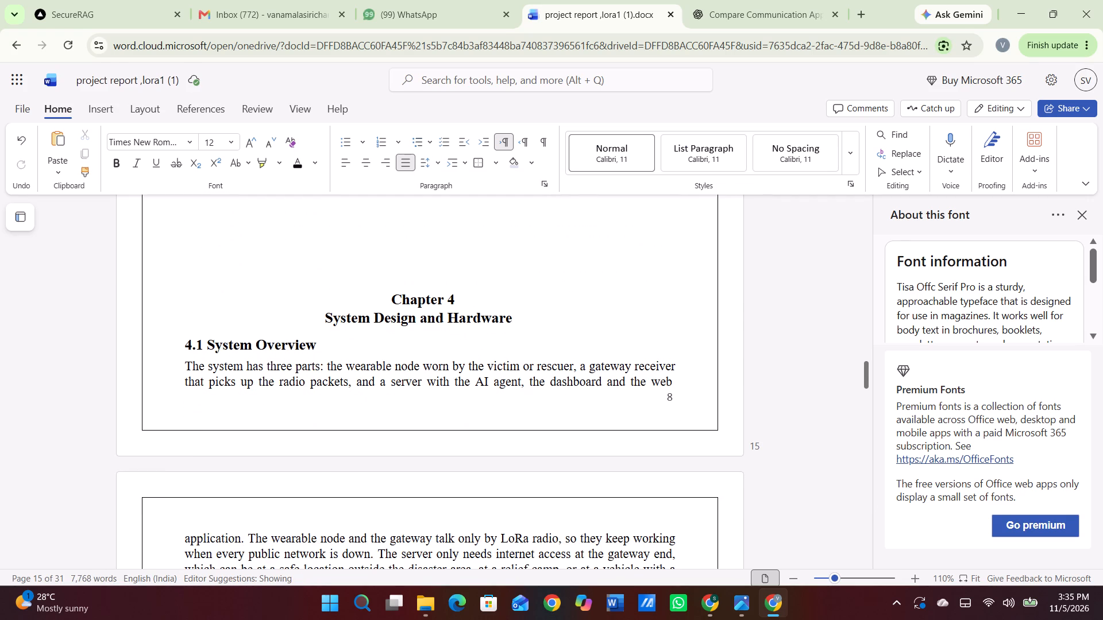
pyautogui.press('Return')
pyautogui.press('Return')
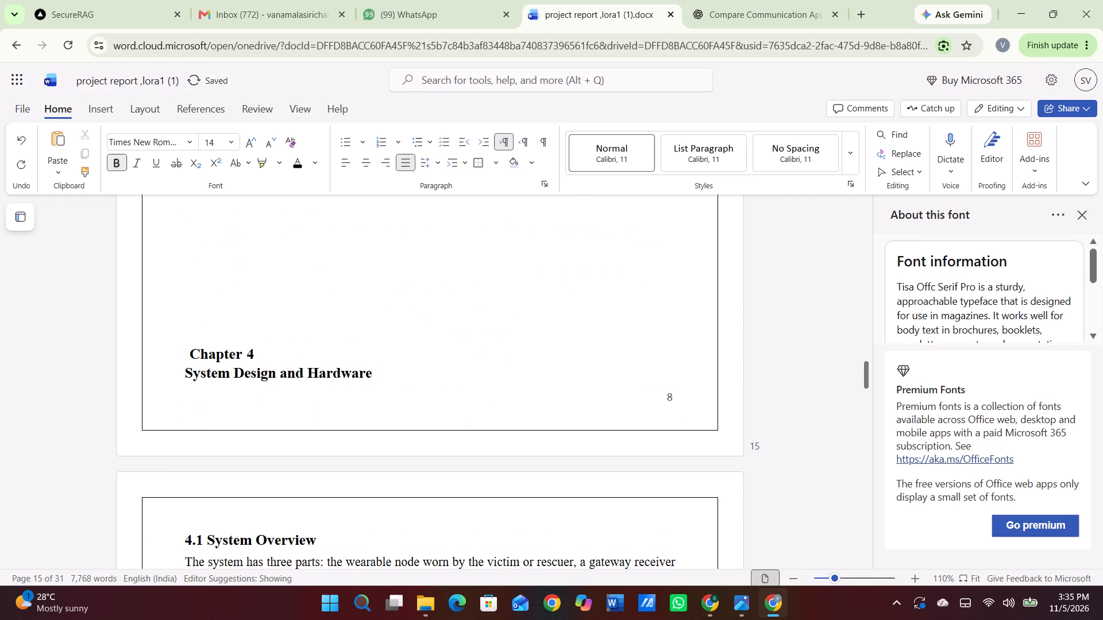
pyautogui.press('Return')
# Insert spaces before "Chapter 4" to shift it toward the centre, above "System Design and Hardware".
pyautogui.press('space')
pyautogui.press('space')
pyautogui.press('space')
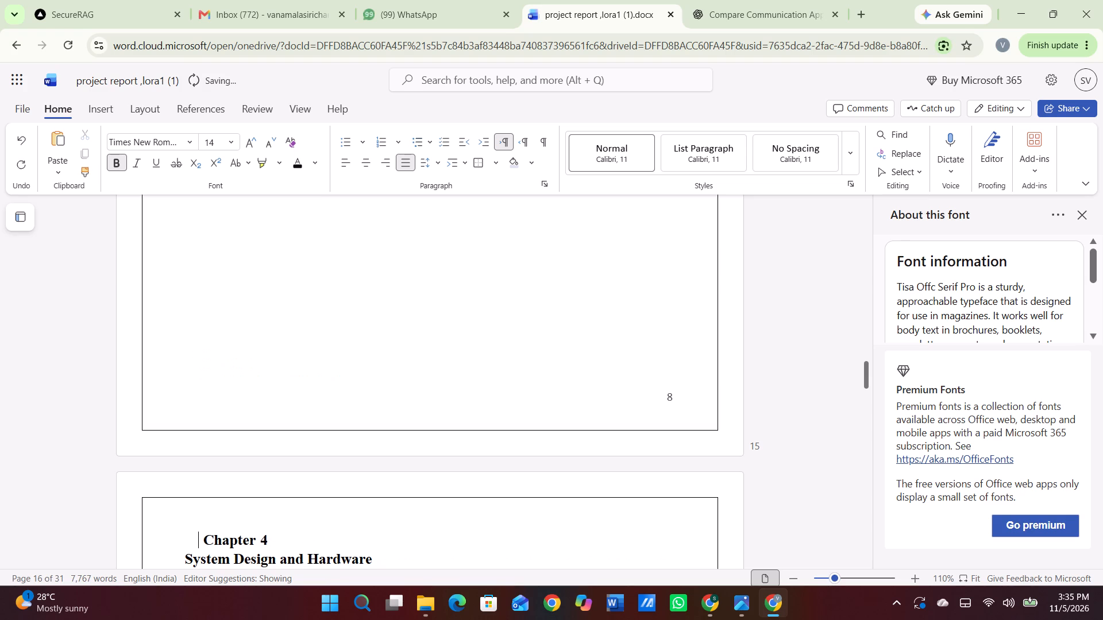
pyautogui.press('space')
pyautogui.press('space')
pyautogui.press('space')
pyautogui.press('space')
pyautogui.press('space')
pyautogui.press('space')
pyautogui.press('space')
pyautogui.press('space')
pyautogui.press('space')
pyautogui.press('space')
pyautogui.press('space')
pyautogui.press('space')
pyautogui.press('space')
pyautogui.press('space')
pyautogui.press('space')
pyautogui.press('space')
pyautogui.press('space')
pyautogui.press('space')
pyautogui.press('space')
pyautogui.press('space')
pyautogui.press('space')
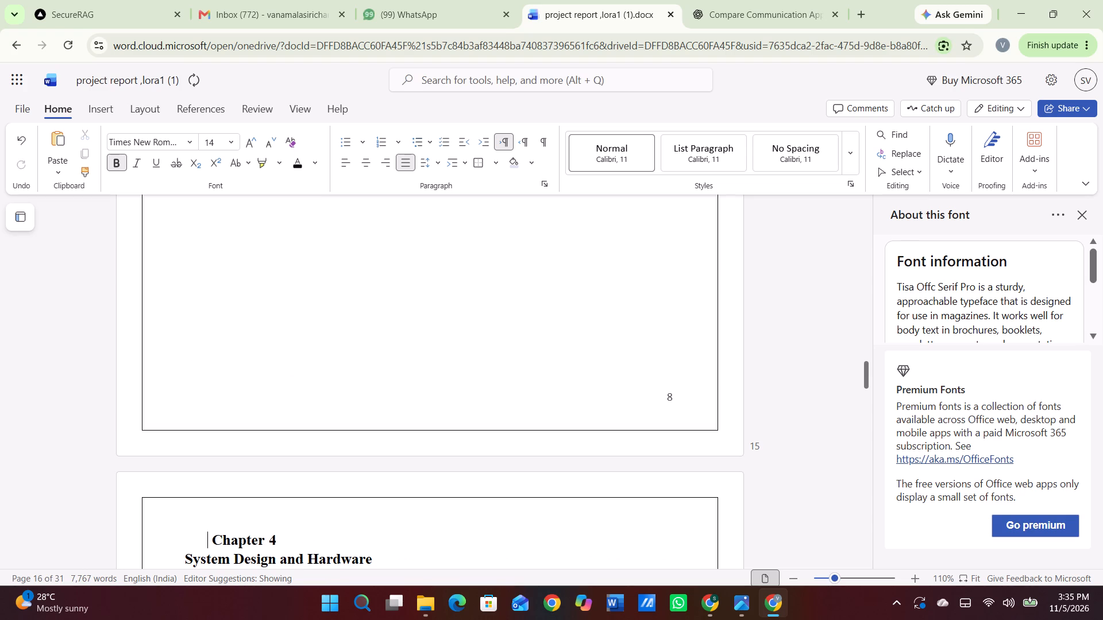
pyautogui.press('space')
pyautogui.press('space')
pyautogui.press('space')
pyautogui.press('space')
pyautogui.press('space')
pyautogui.press('space')
pyautogui.press('space')
pyautogui.press('space')
pyautogui.press('space')
pyautogui.press('space')
pyautogui.press('space')
pyautogui.press('space')
pyautogui.press('space')
pyautogui.press('space')
pyautogui.press('space')
pyautogui.press('space')
pyautogui.press('space')
pyautogui.press('space')
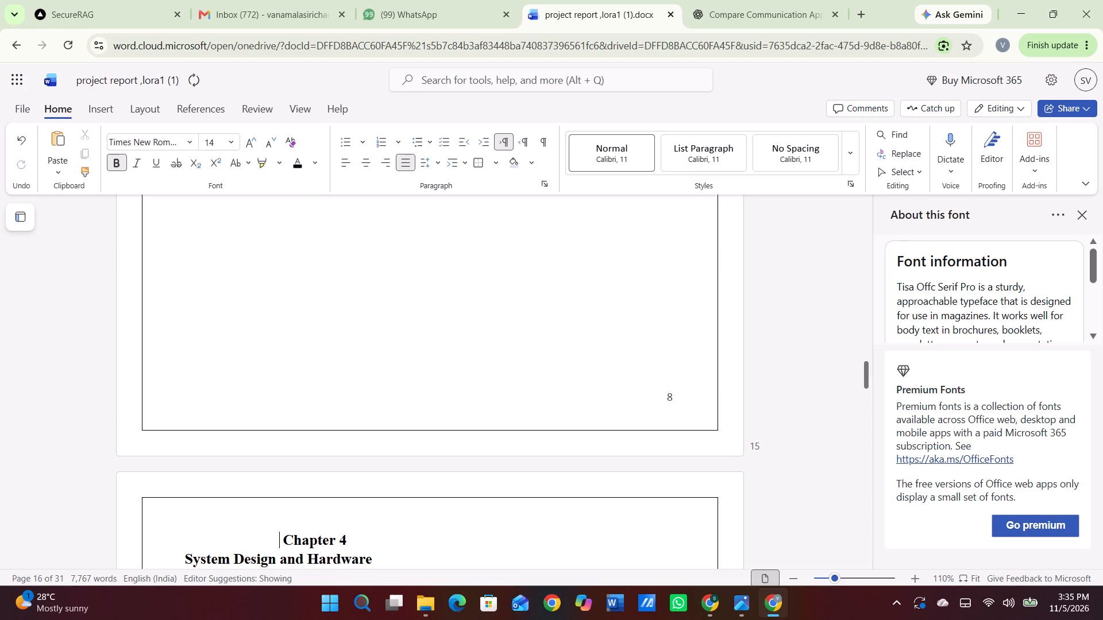
# Set line spacing to 1.5 from the "4.1 System Overview" heading through section 4.1.1 and the block diagram in section 4.2.
pyautogui.scroll(-1, 388, 296)
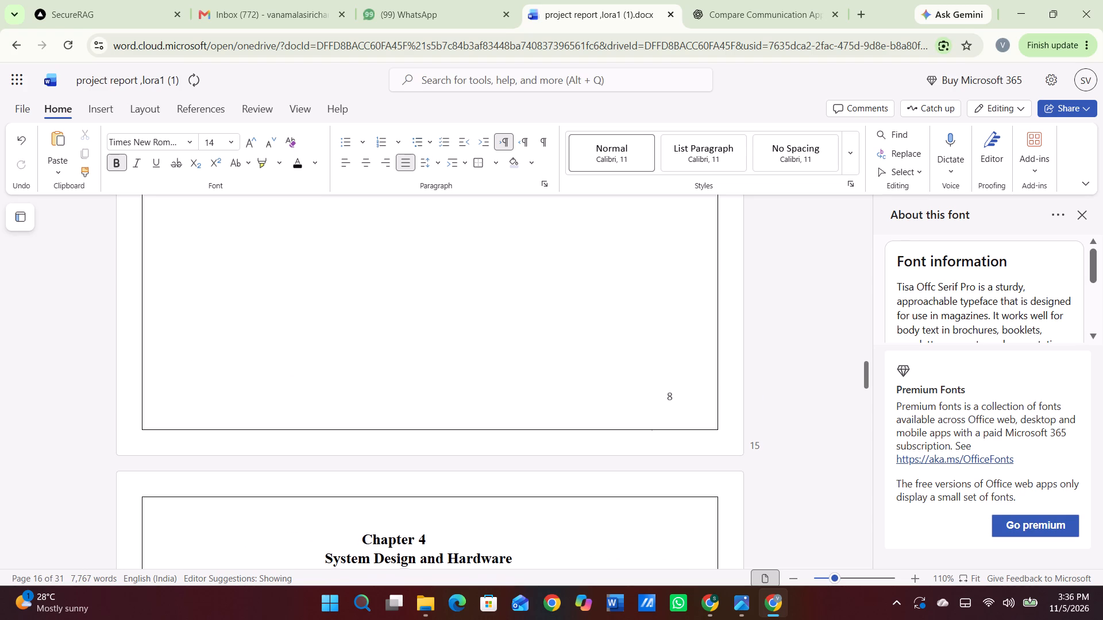
pyautogui.scroll(-3, 388, 296)
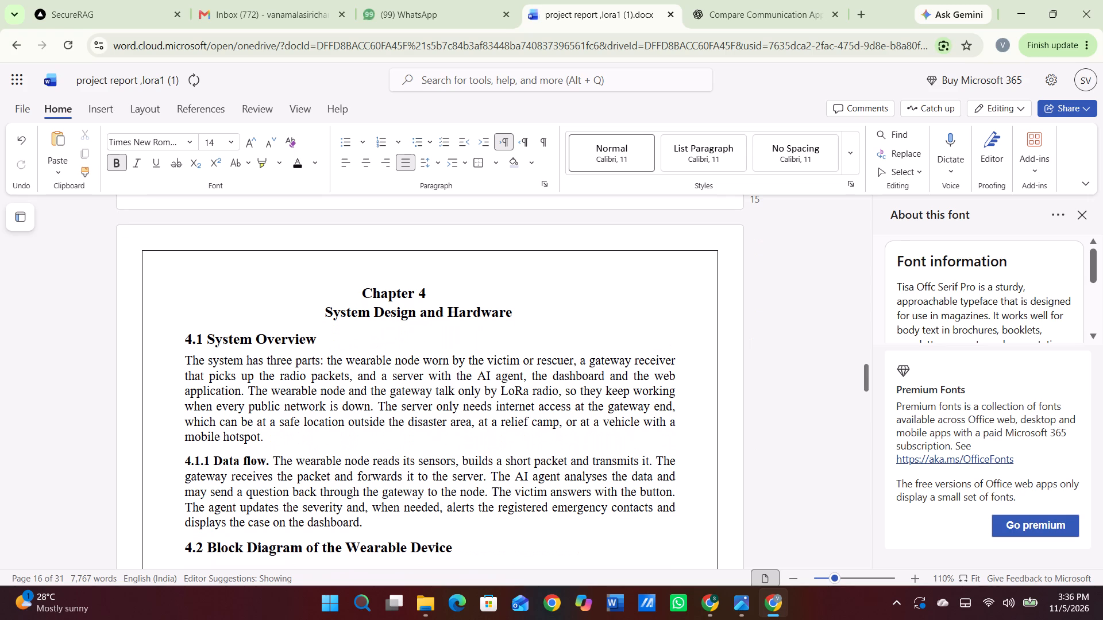
pyautogui.moveTo(178, 326); pyautogui.dragTo(621, 614)
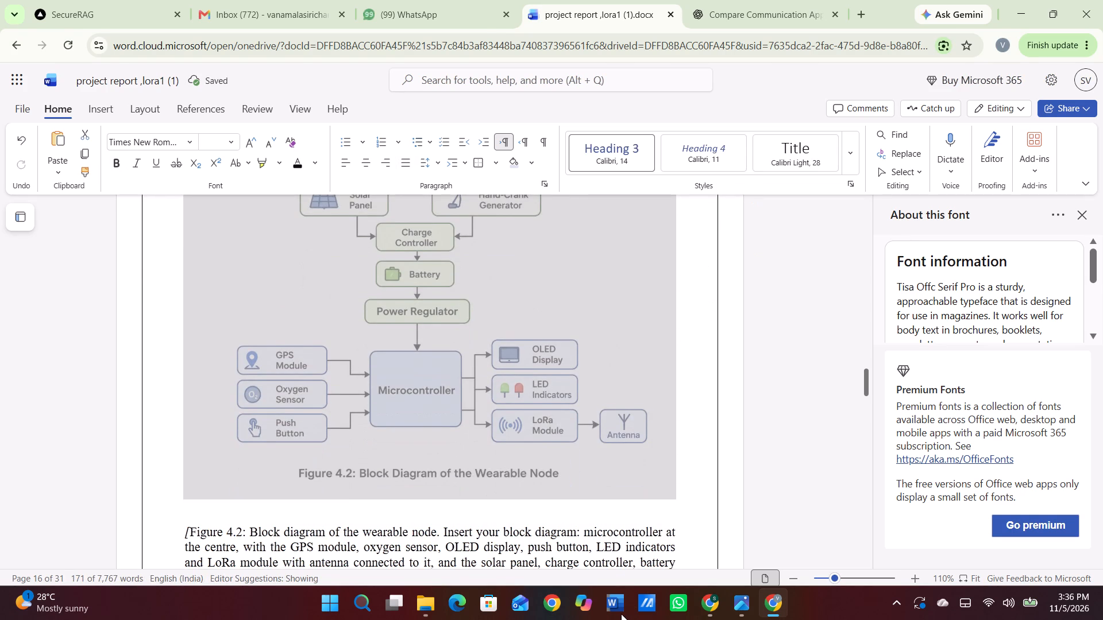
pyautogui.moveTo(621, 614); pyautogui.dragTo(639, 619)
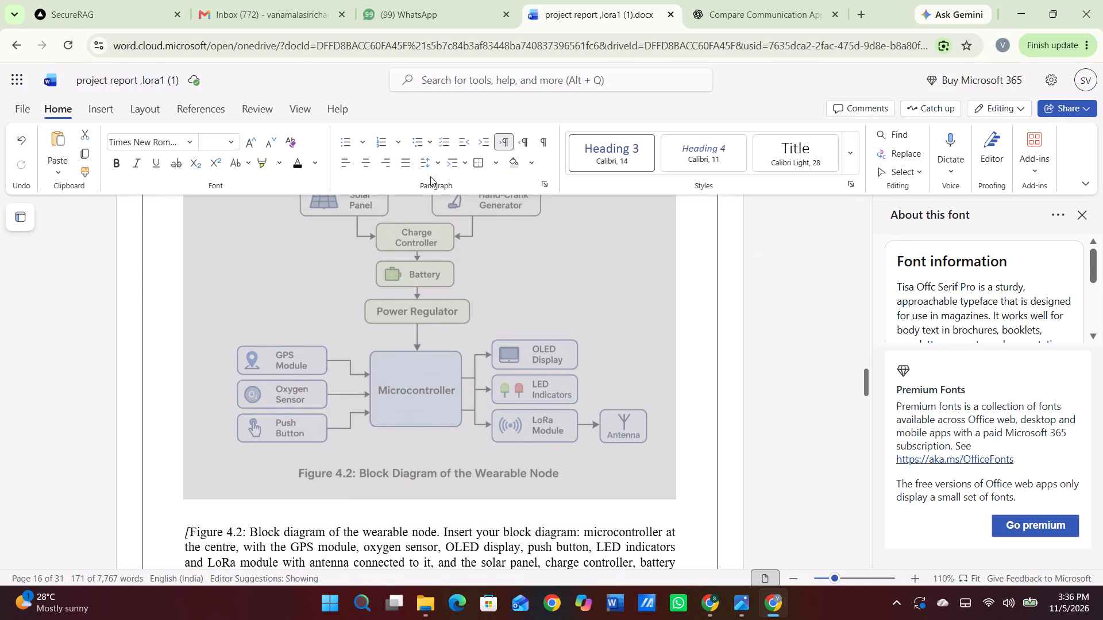
pyautogui.click(433, 163)
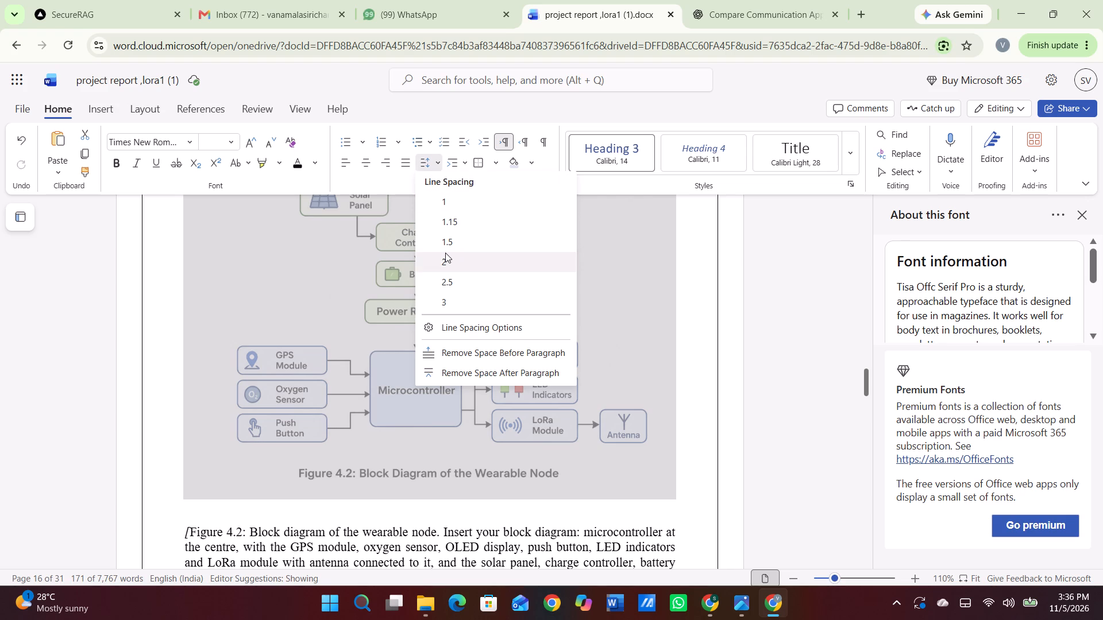
pyautogui.click(452, 245)
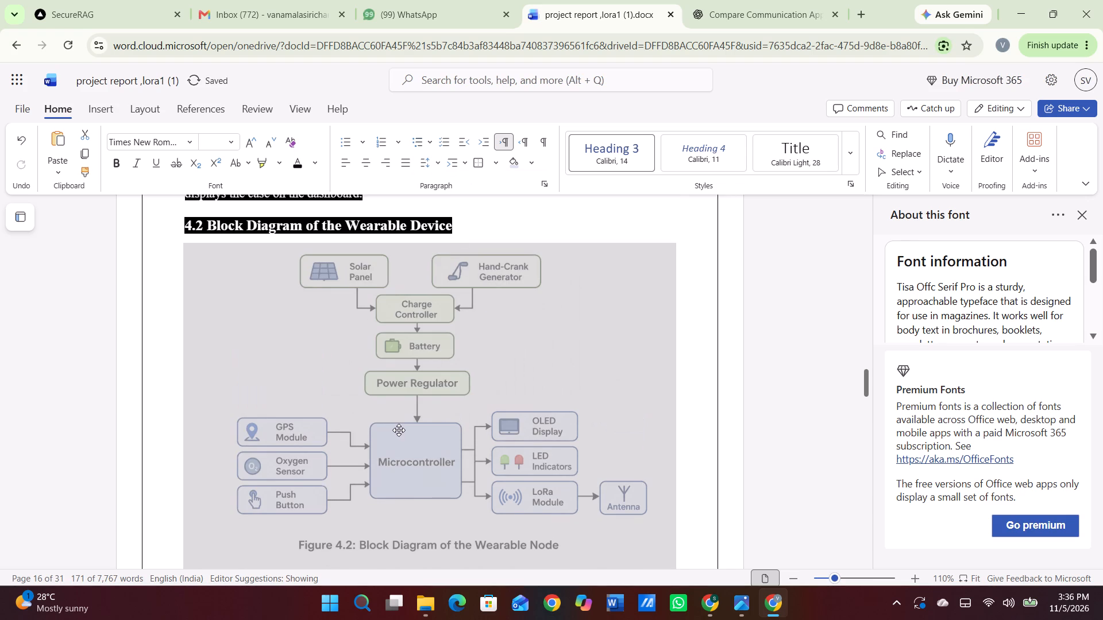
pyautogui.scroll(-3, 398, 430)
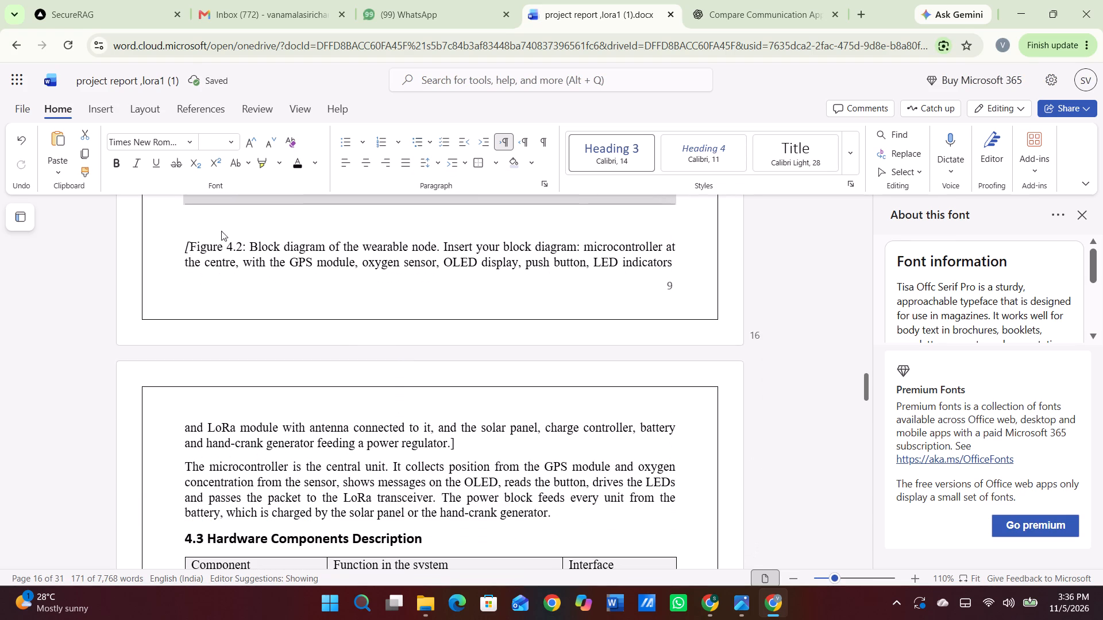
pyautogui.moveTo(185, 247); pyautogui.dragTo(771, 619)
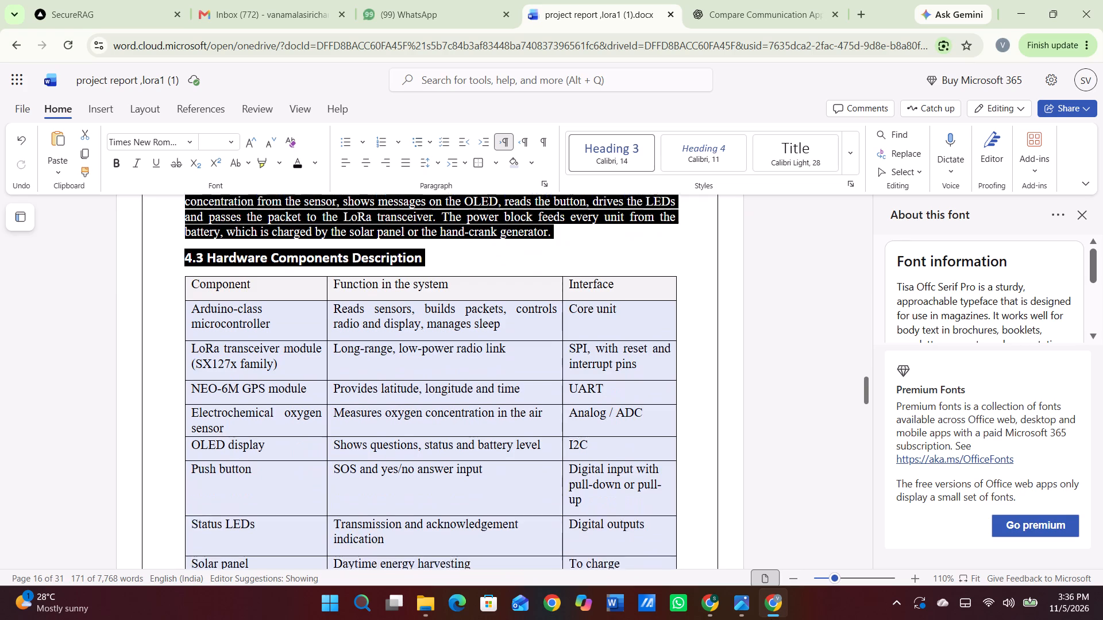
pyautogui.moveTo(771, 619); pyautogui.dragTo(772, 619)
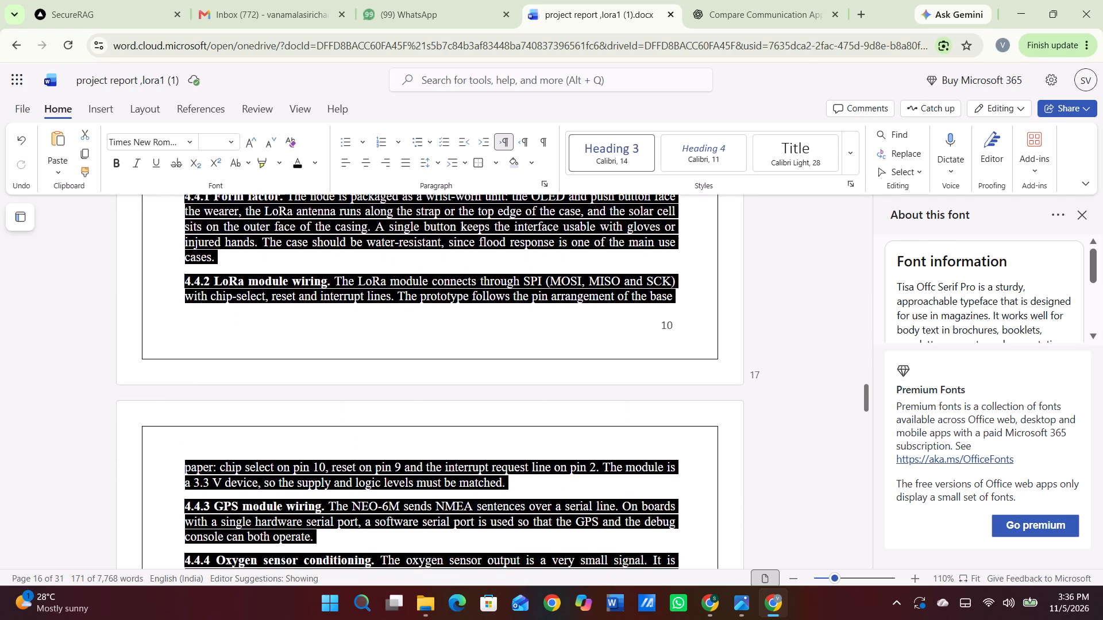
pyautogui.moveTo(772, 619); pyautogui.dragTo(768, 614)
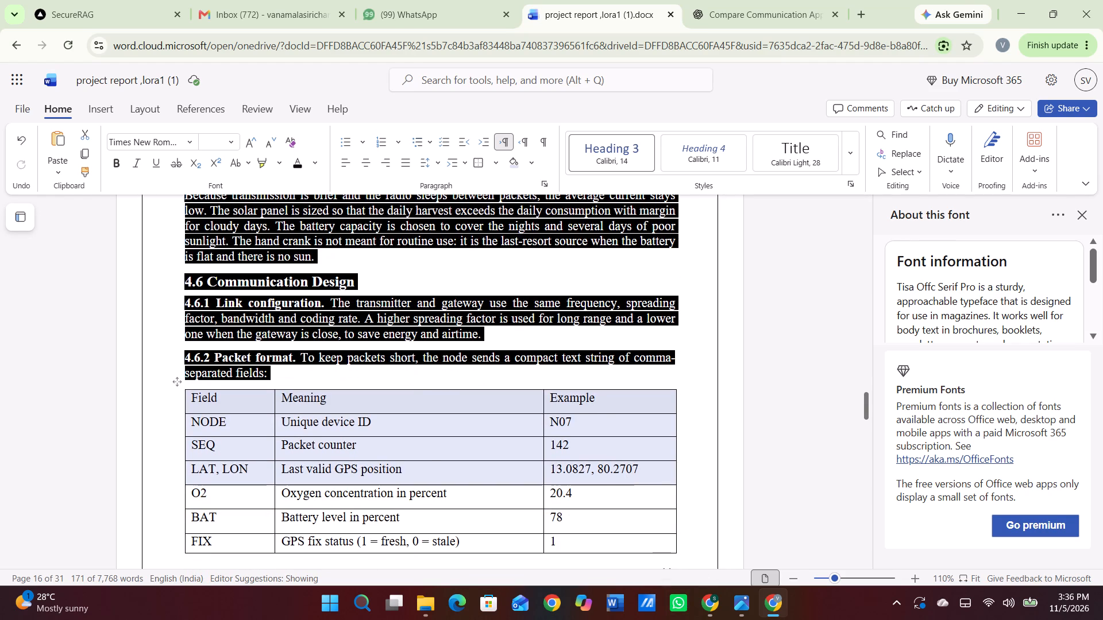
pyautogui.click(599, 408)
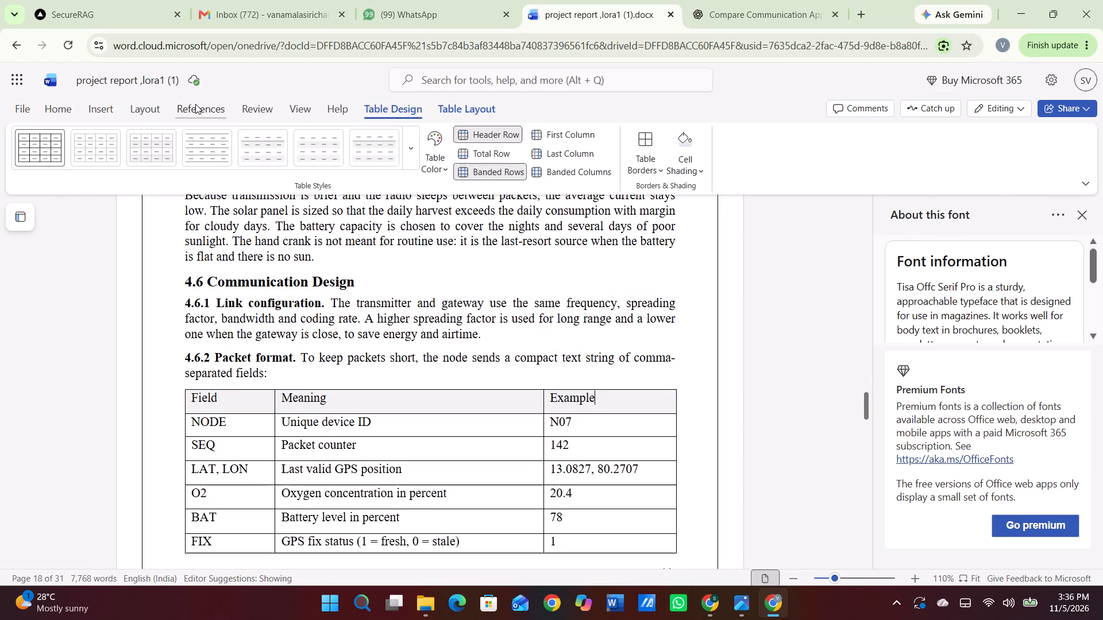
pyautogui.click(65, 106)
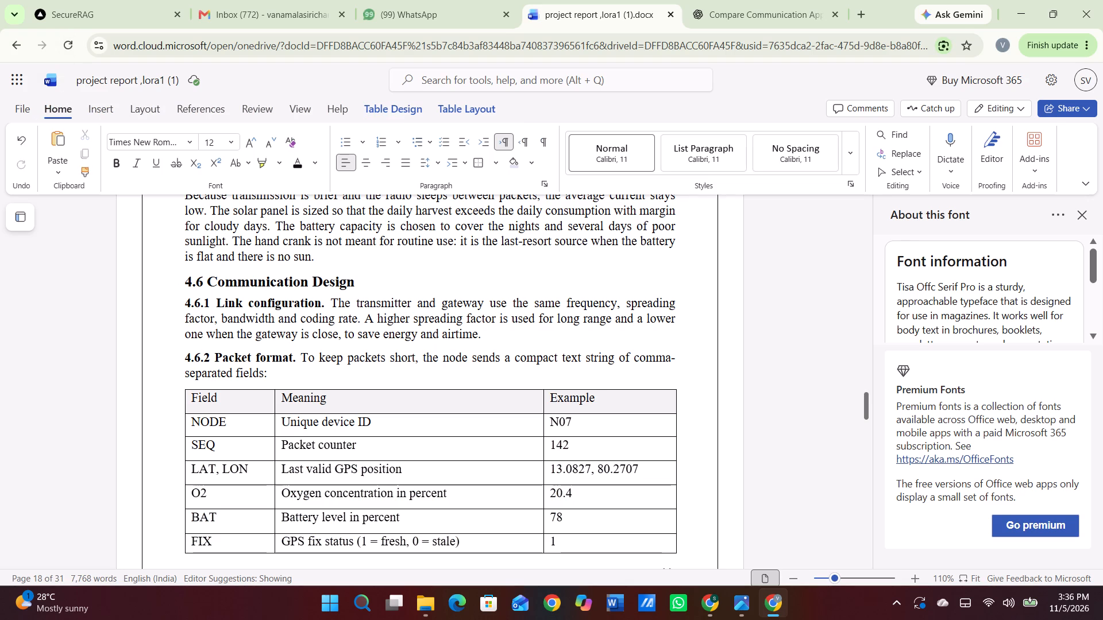
# Examine the line spacing and layout of the Chapter 4 sections, from the system overview to the communication design tables.
pyautogui.scroll(5, 339, 313)
pyautogui.scroll(-2, 339, 313)
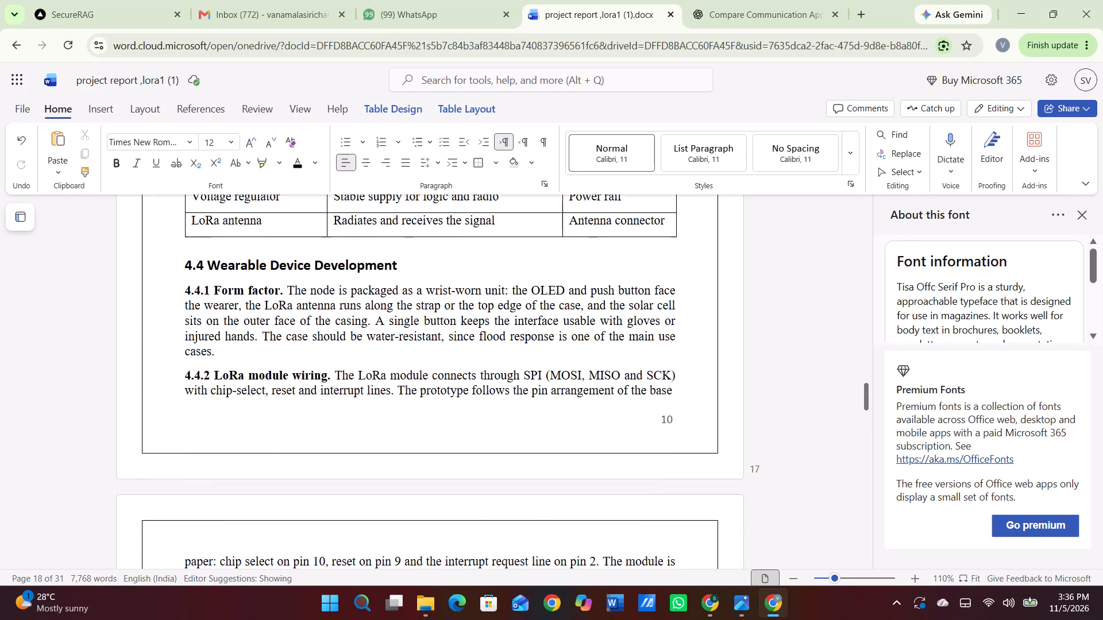
pyautogui.scroll(5, 339, 313)
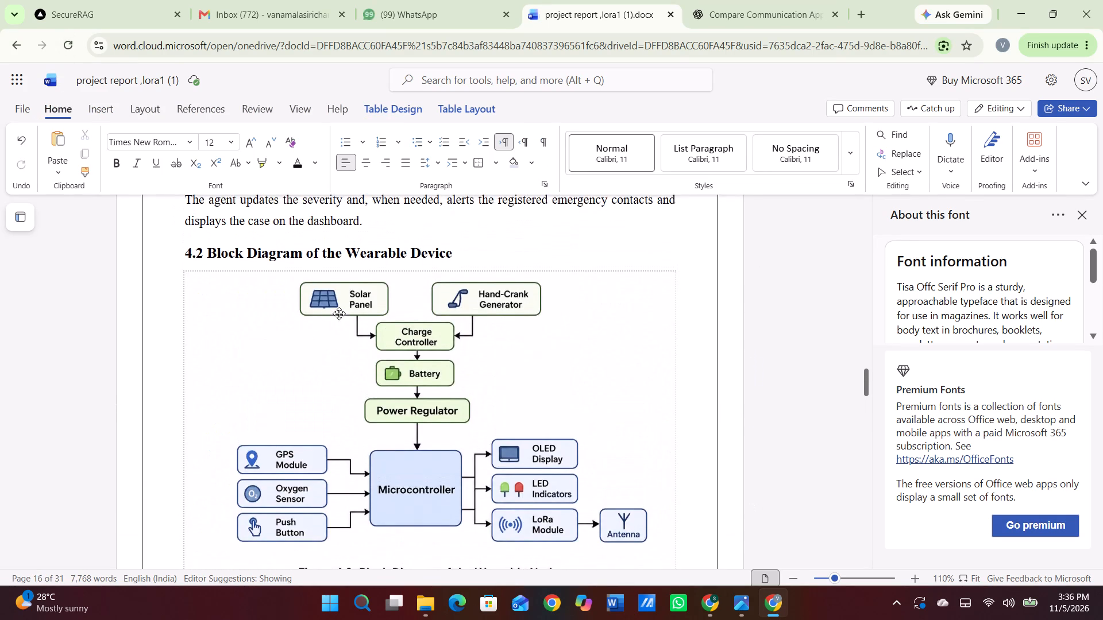
pyautogui.scroll(4, 339, 313)
pyautogui.scroll(-1, 339, 313)
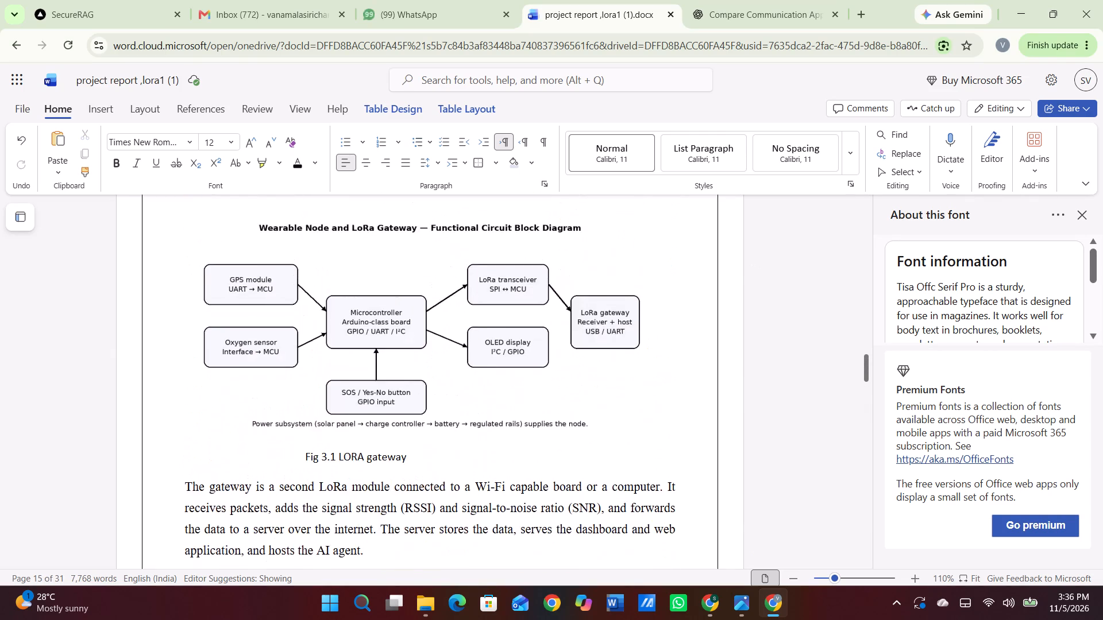
pyautogui.scroll(-4, 339, 313)
pyautogui.scroll(1, 339, 313)
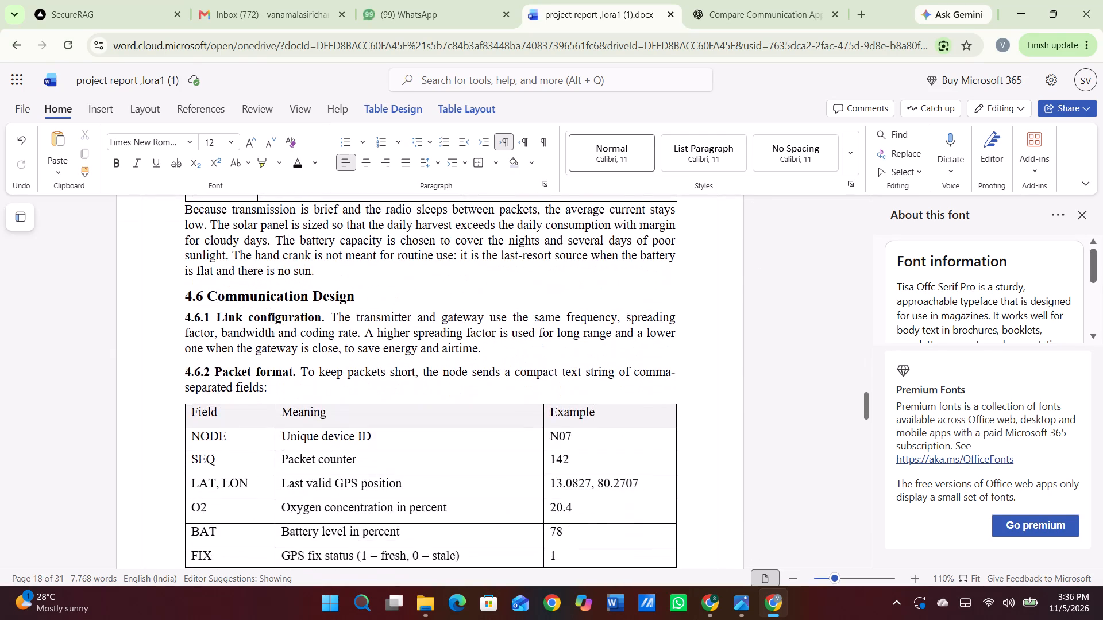
pyautogui.scroll(3, 339, 313)
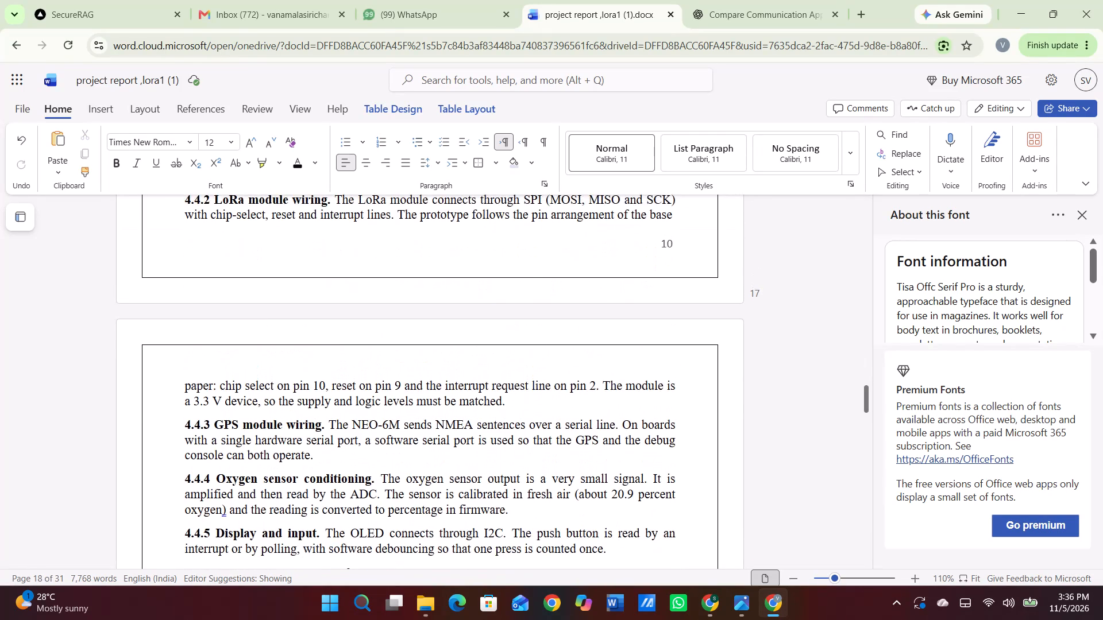
pyautogui.scroll(9, 339, 313)
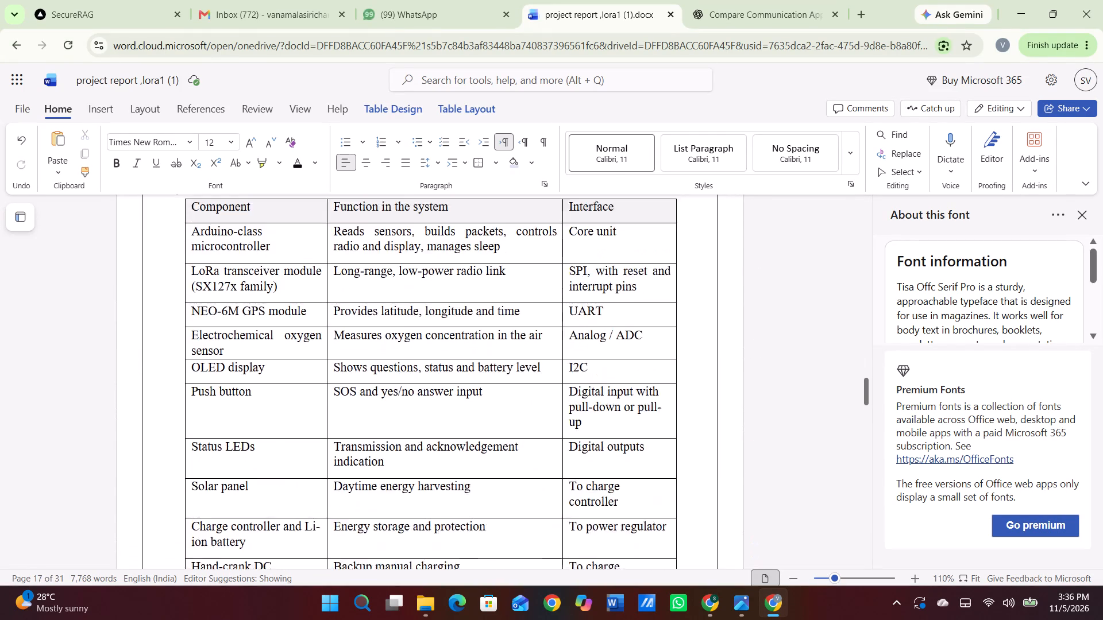
pyautogui.scroll(1, 339, 313)
pyautogui.scroll(-1, 339, 313)
pyautogui.scroll(3, 339, 313)
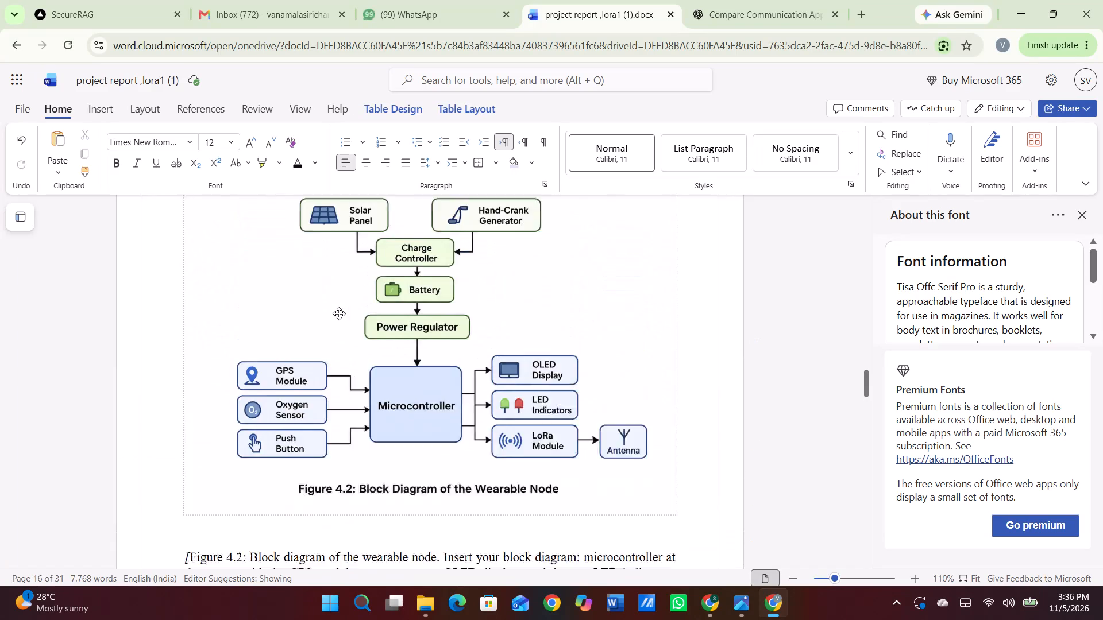
pyautogui.scroll(2, 339, 313)
pyautogui.scroll(-3, 339, 313)
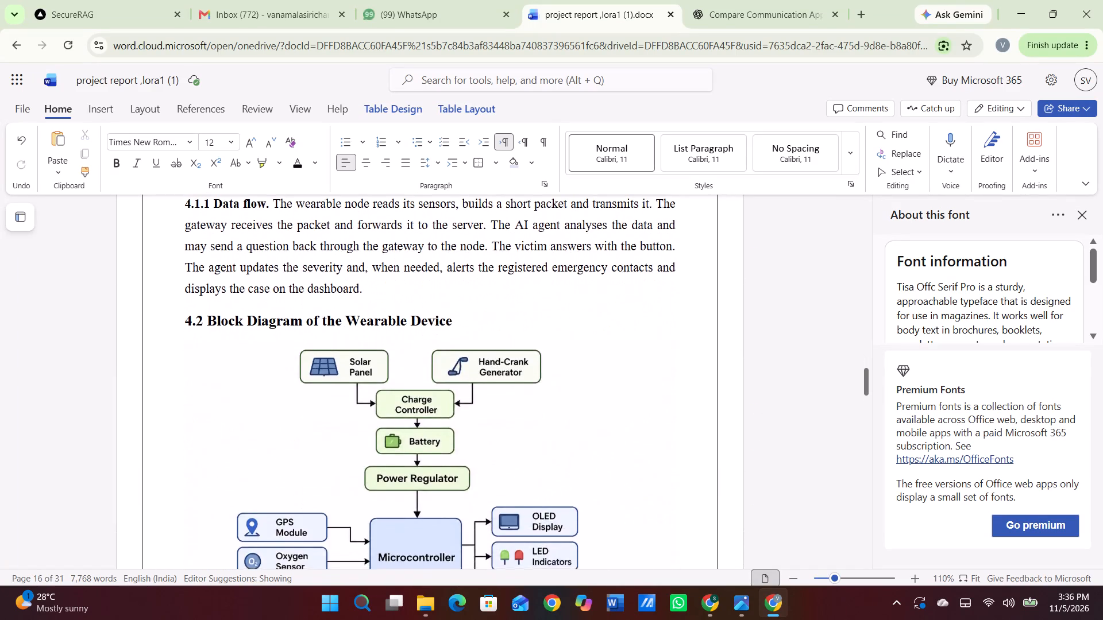
pyautogui.scroll(-1, 339, 313)
pyautogui.scroll(6, 339, 313)
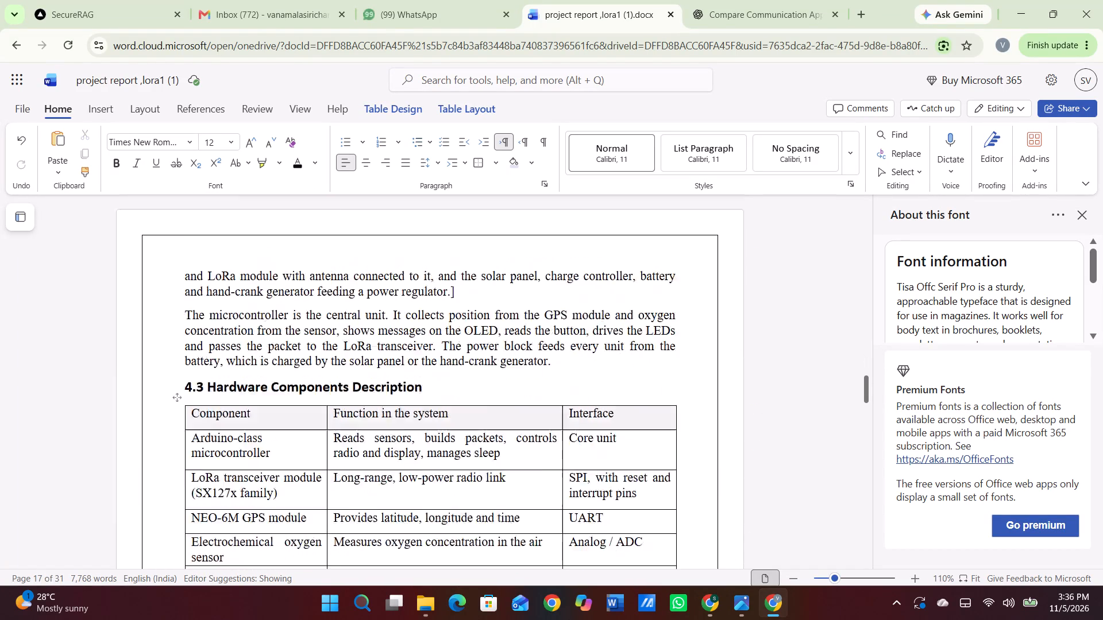
# Set line spacing to 1.5 for the Figure 4.2 description, the microcontroller paragraph and the "4.3 Hardware Components Description" heading.
pyautogui.scroll(2, 339, 313)
pyautogui.moveTo(178, 369); pyautogui.dragTo(636, 503)
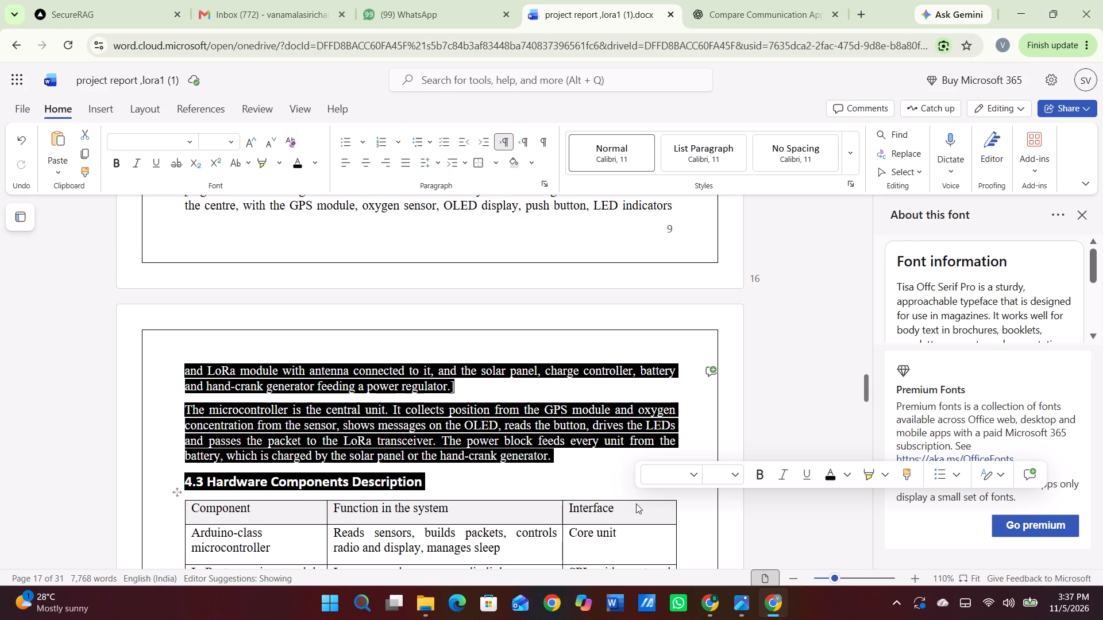
pyautogui.click(436, 163)
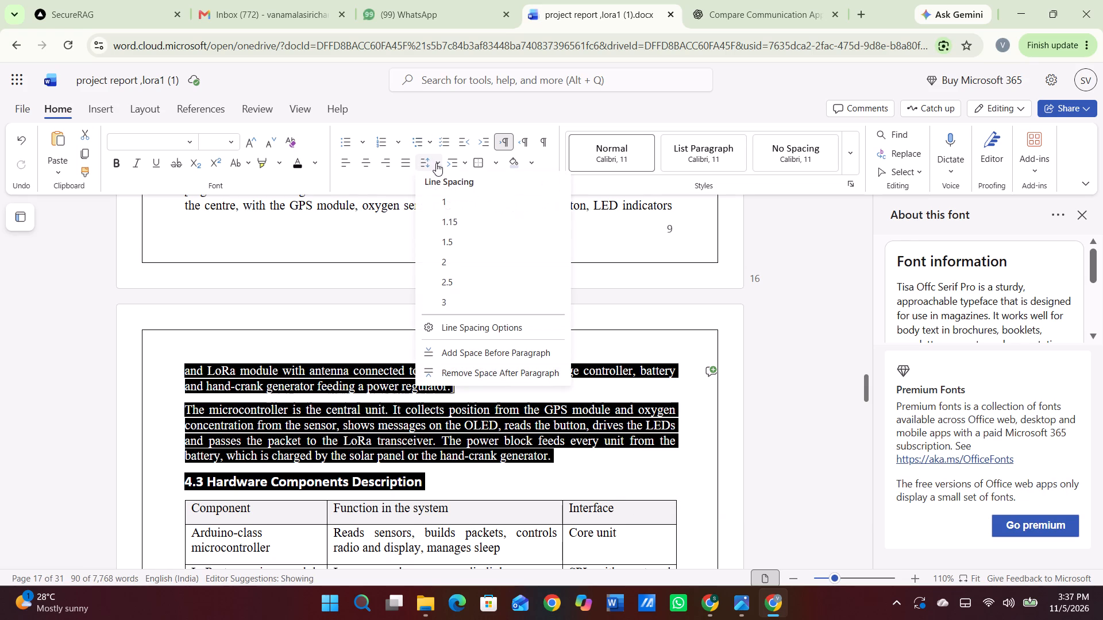
pyautogui.click(448, 245)
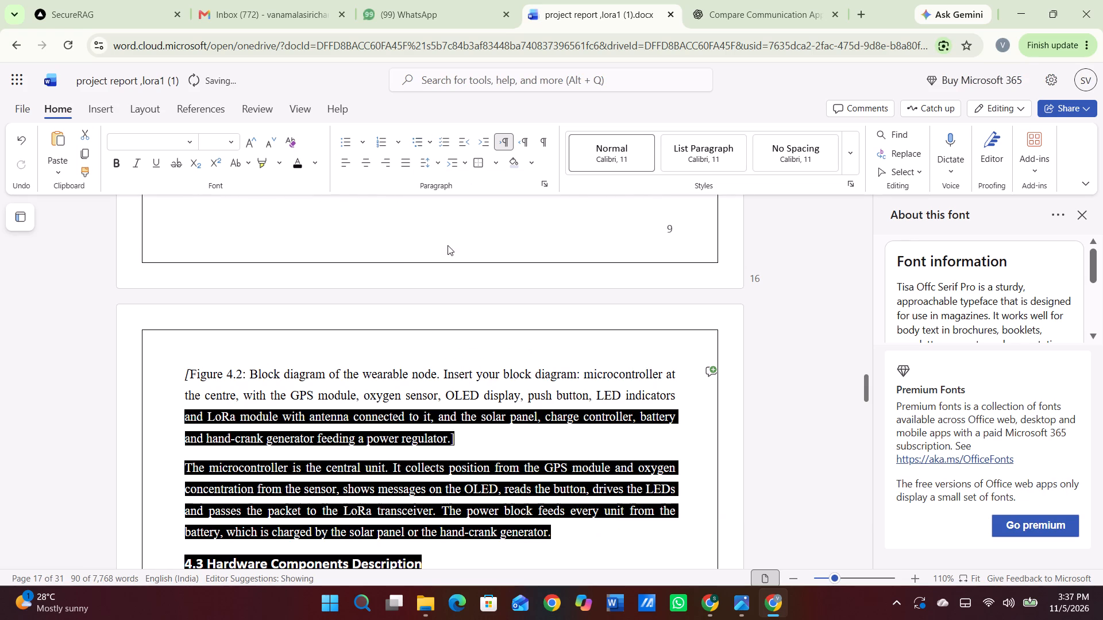
pyautogui.click(413, 449)
pyautogui.scroll(-3, 413, 449)
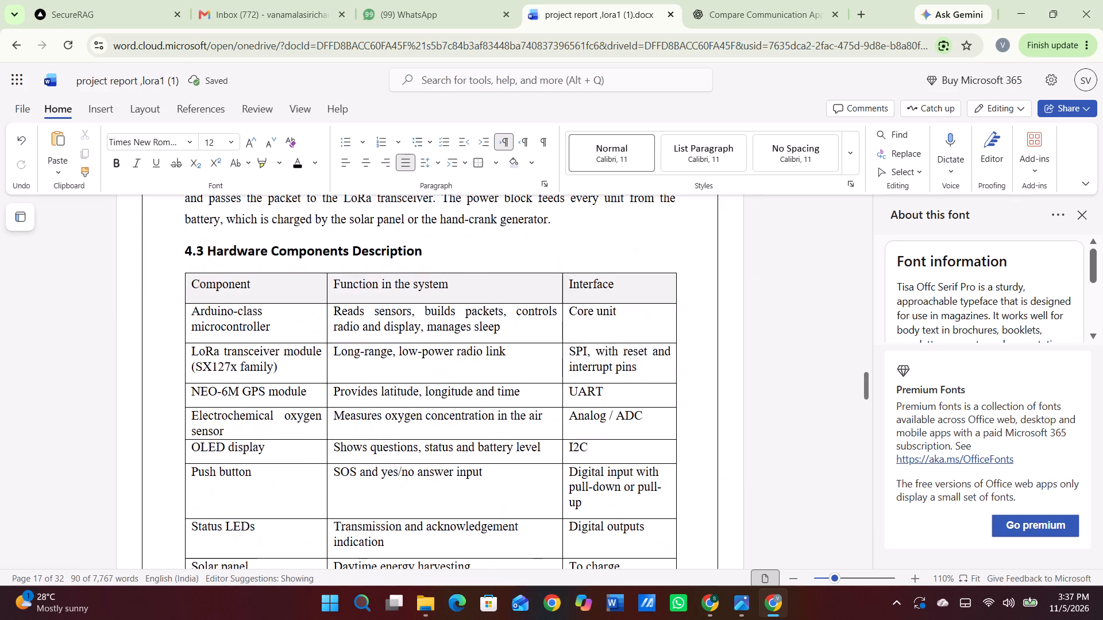
# Reapply 1.5 line spacing from the first paragraph of section 4.1 through the block diagram in section 4.2.
pyautogui.scroll(6, 413, 449)
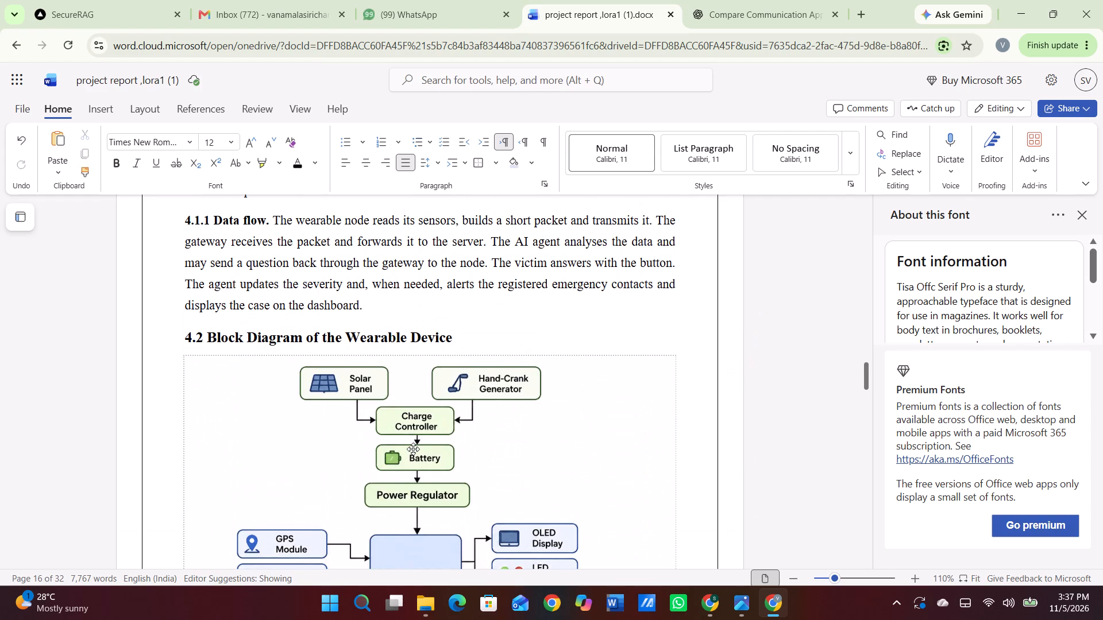
pyautogui.scroll(3, 413, 449)
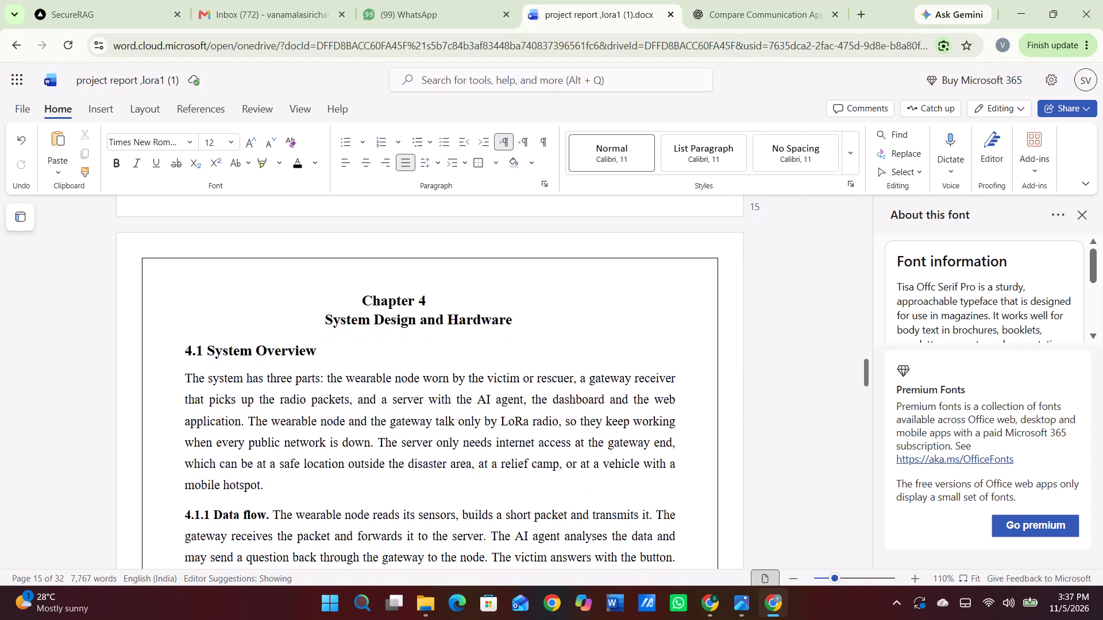
pyautogui.moveTo(181, 370); pyautogui.dragTo(666, 592)
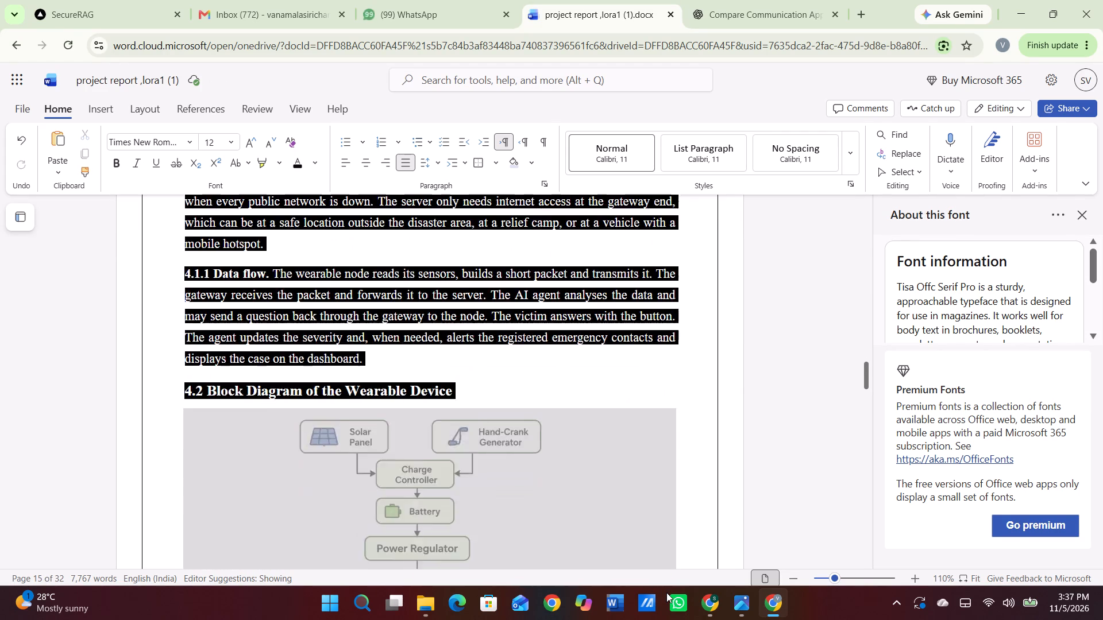
pyautogui.moveTo(666, 592); pyautogui.dragTo(637, 540)
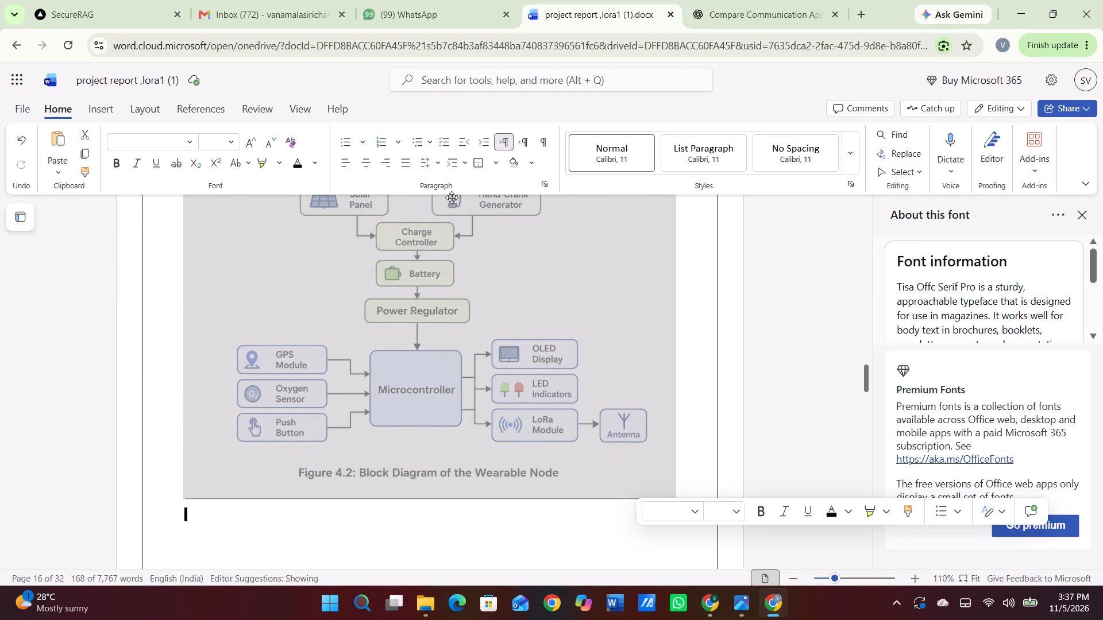
pyautogui.click(435, 160)
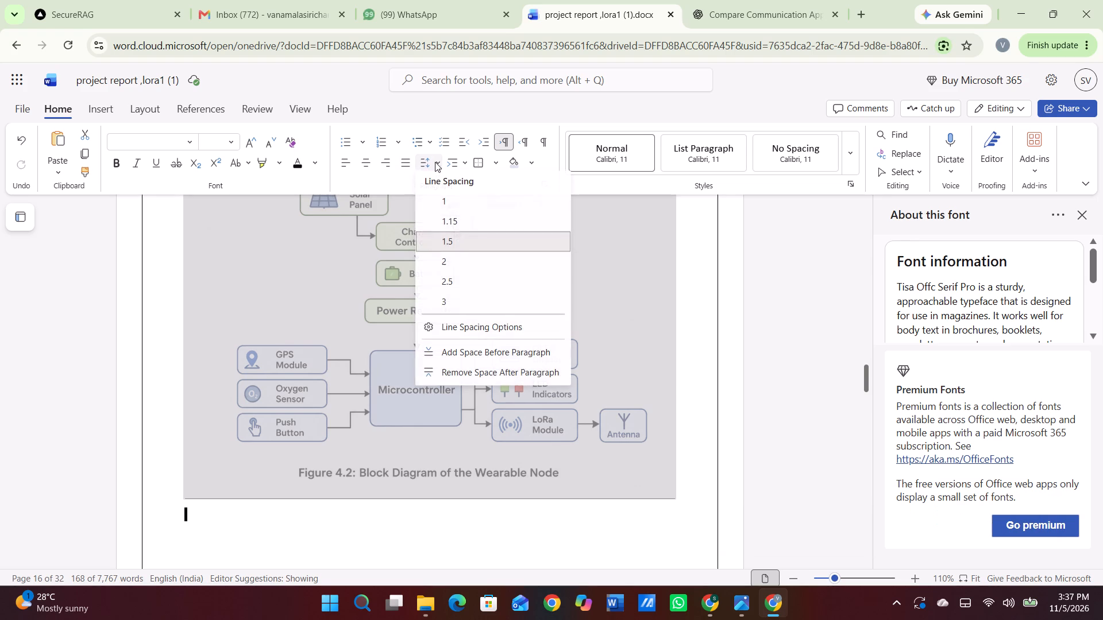
pyautogui.click(441, 240)
pyautogui.scroll(1, 406, 275)
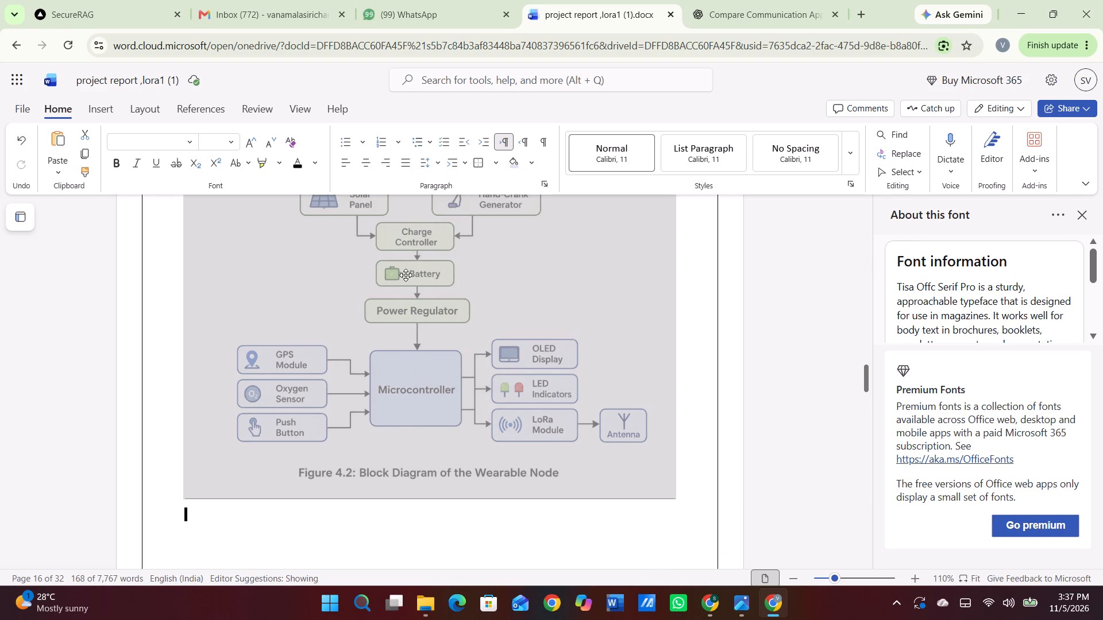
pyautogui.scroll(3, 406, 275)
pyautogui.scroll(-1, 406, 275)
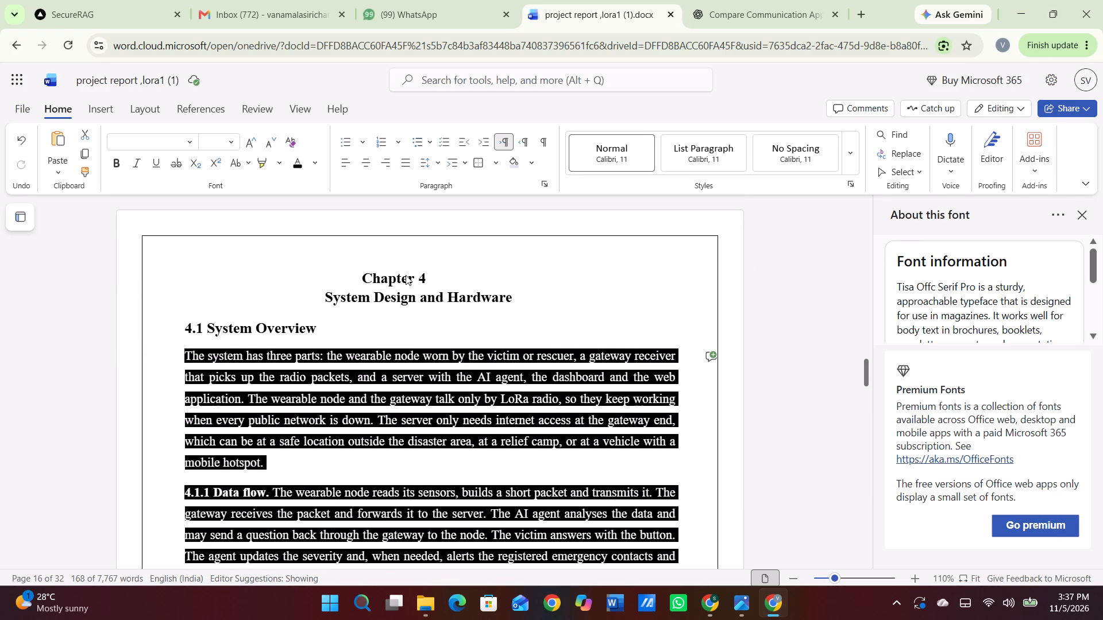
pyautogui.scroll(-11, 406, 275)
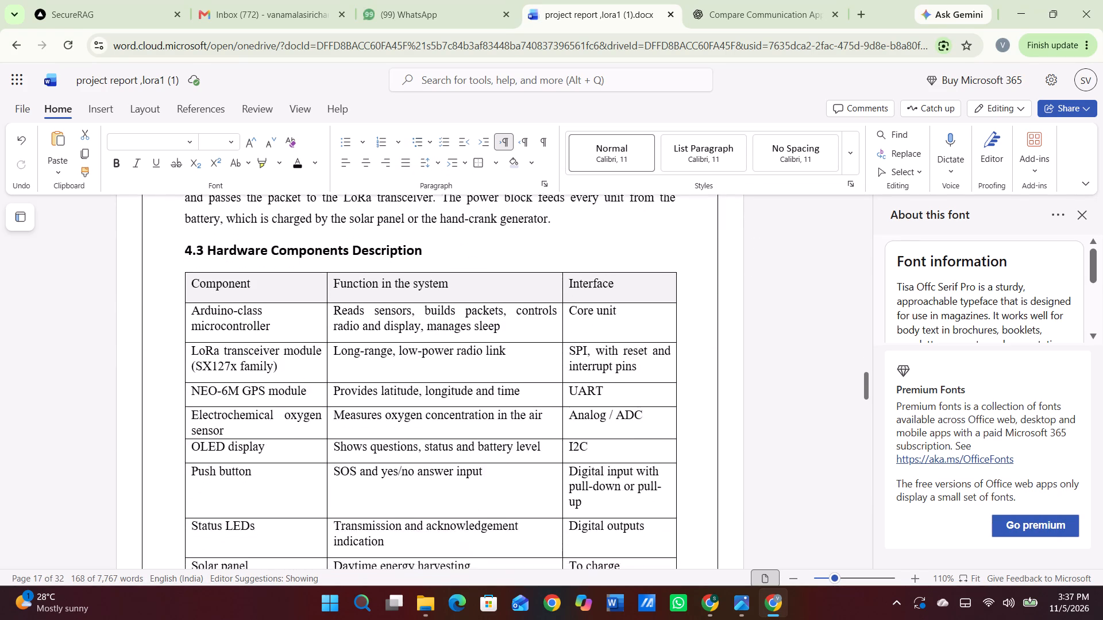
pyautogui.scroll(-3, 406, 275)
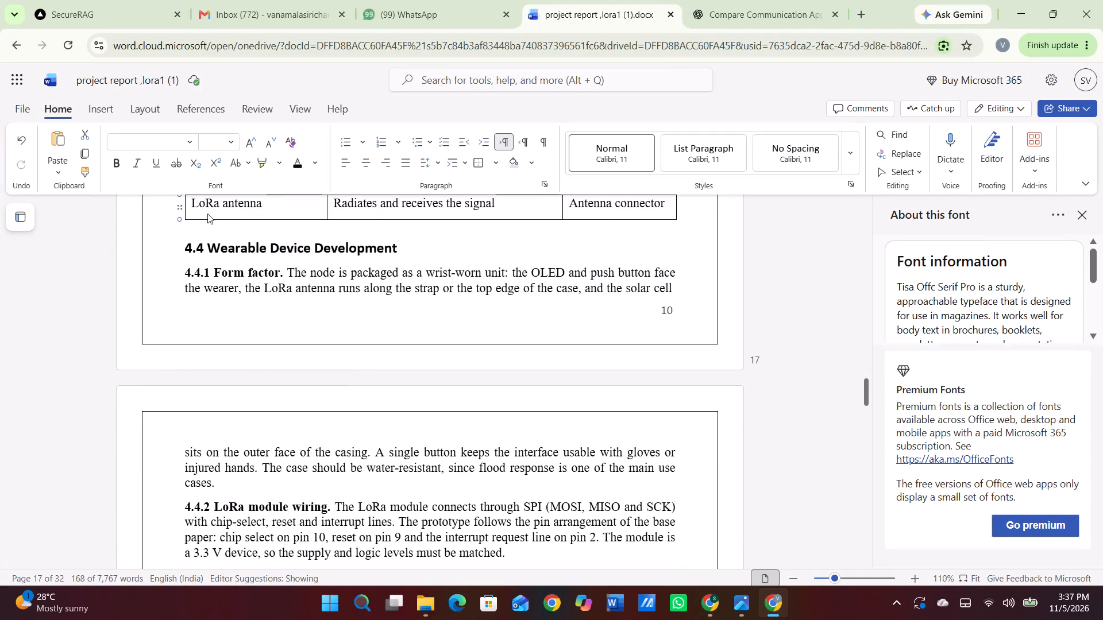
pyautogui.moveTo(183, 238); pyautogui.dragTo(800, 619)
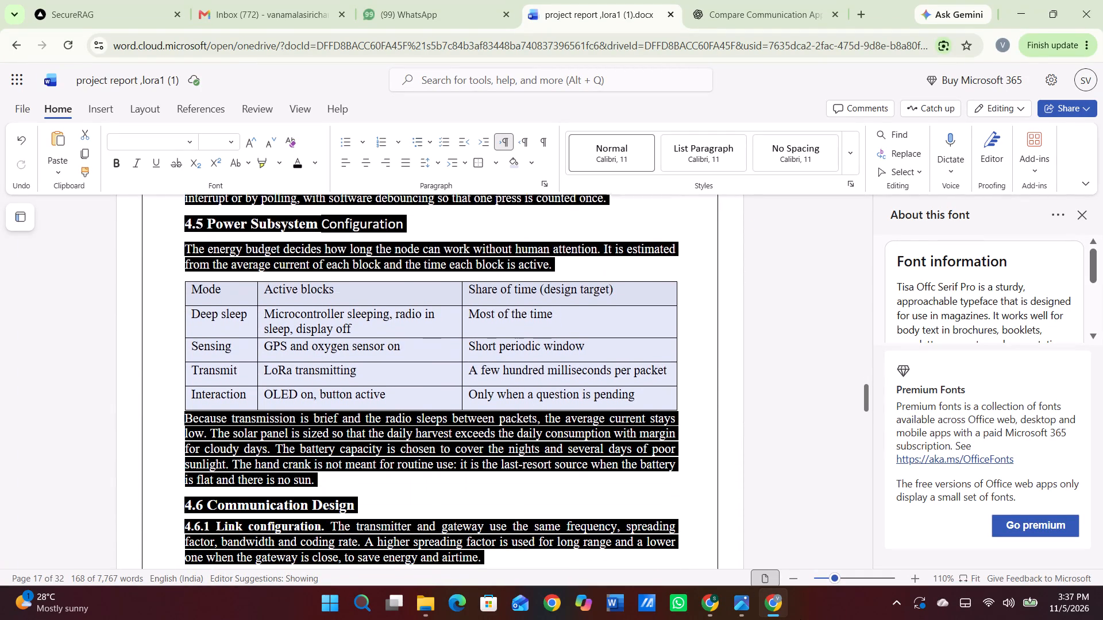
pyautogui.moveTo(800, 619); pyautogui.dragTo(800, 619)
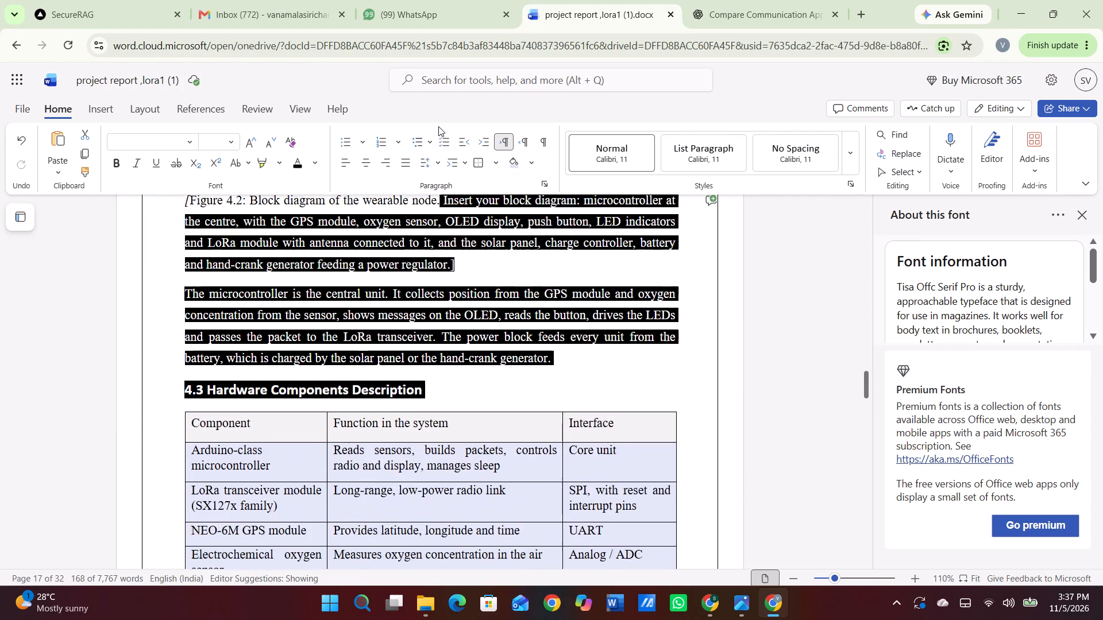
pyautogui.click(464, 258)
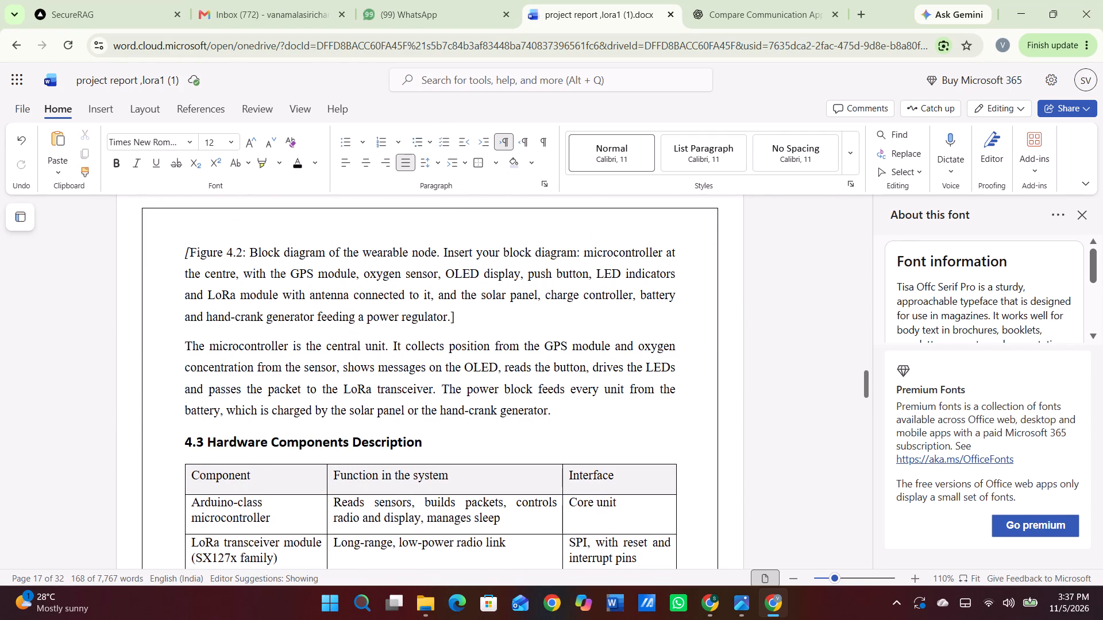
# Reapply 1.5 line spacing from the start of the Figure 4.2 description through the "4.3 Hardware Components Description" heading.
pyautogui.scroll(4, 475, 378)
pyautogui.scroll(-3, 475, 378)
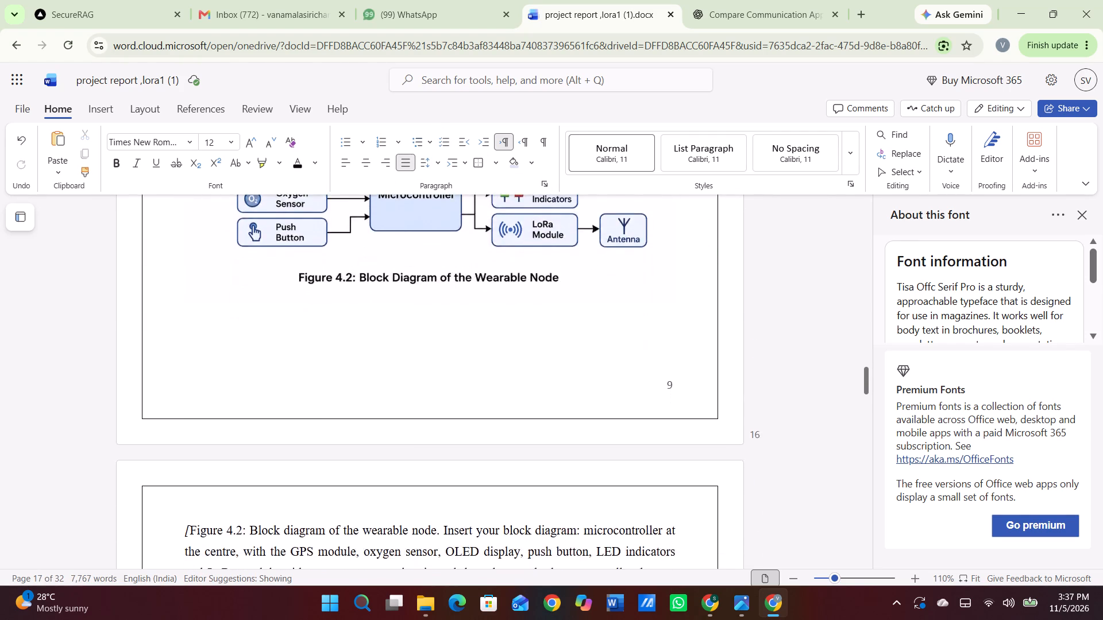
pyautogui.scroll(-1, 475, 378)
pyautogui.scroll(1, 475, 378)
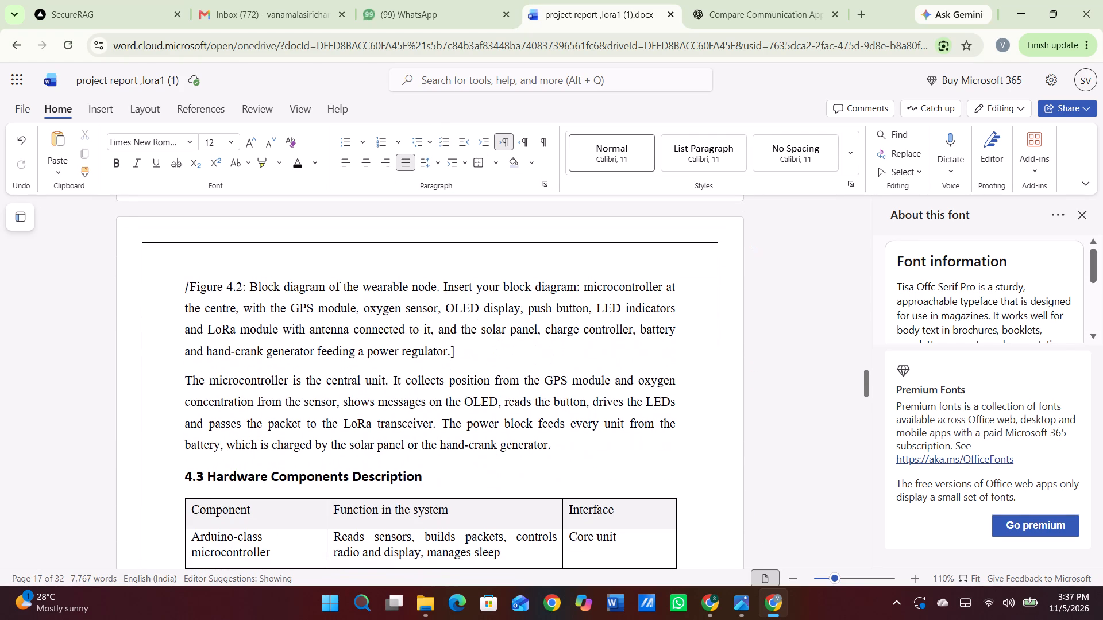
pyautogui.moveTo(184, 280); pyautogui.dragTo(498, 425)
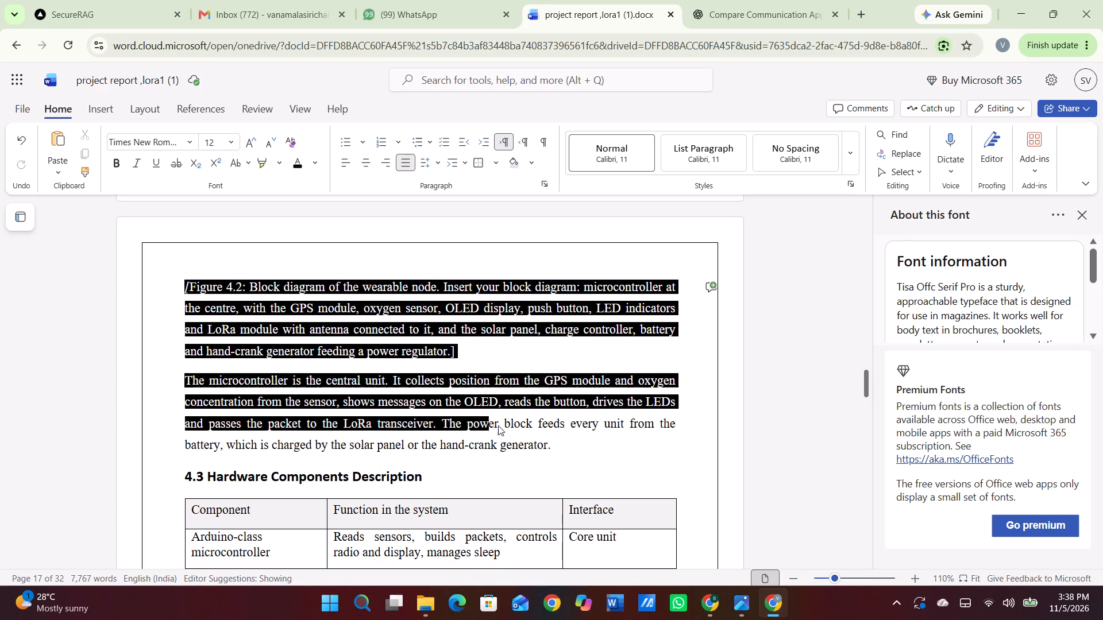
pyautogui.moveTo(498, 425); pyautogui.dragTo(570, 481)
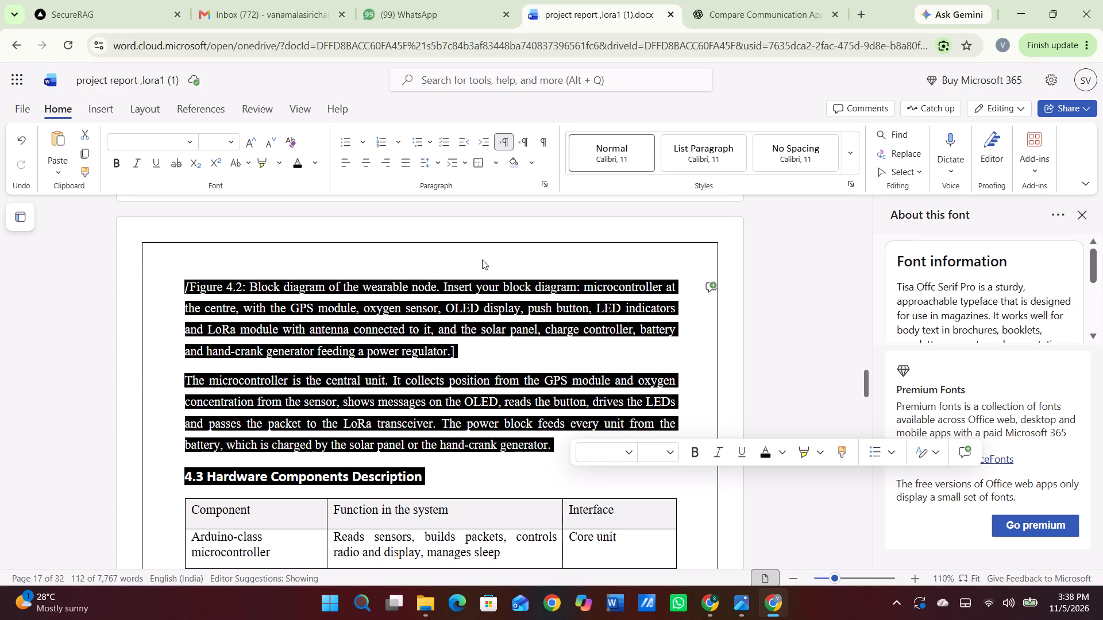
pyautogui.click(438, 164)
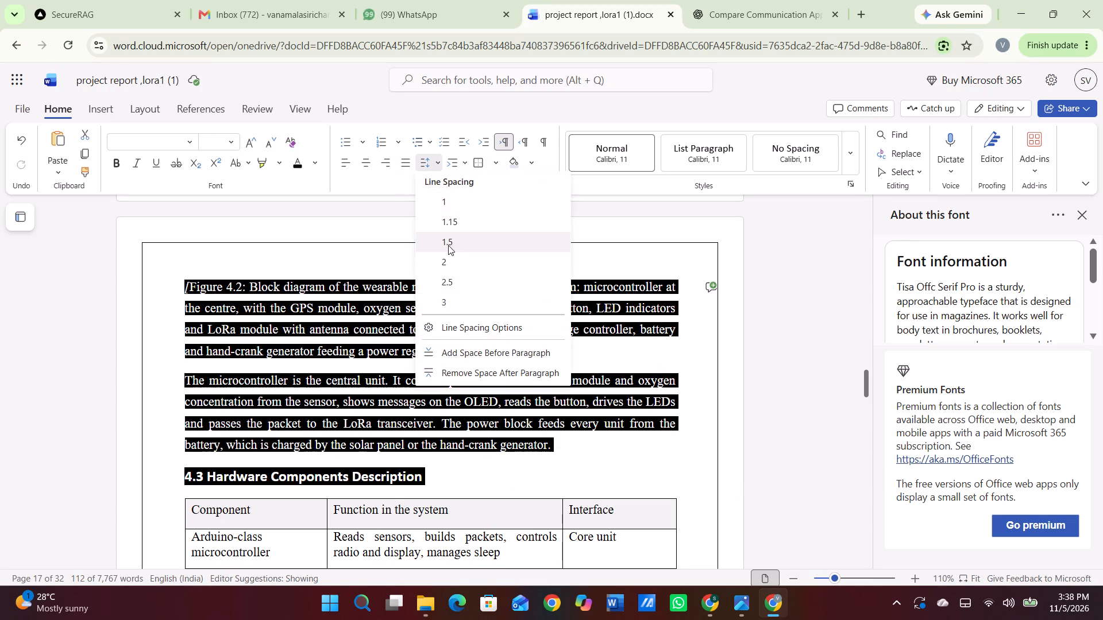
pyautogui.click(448, 245)
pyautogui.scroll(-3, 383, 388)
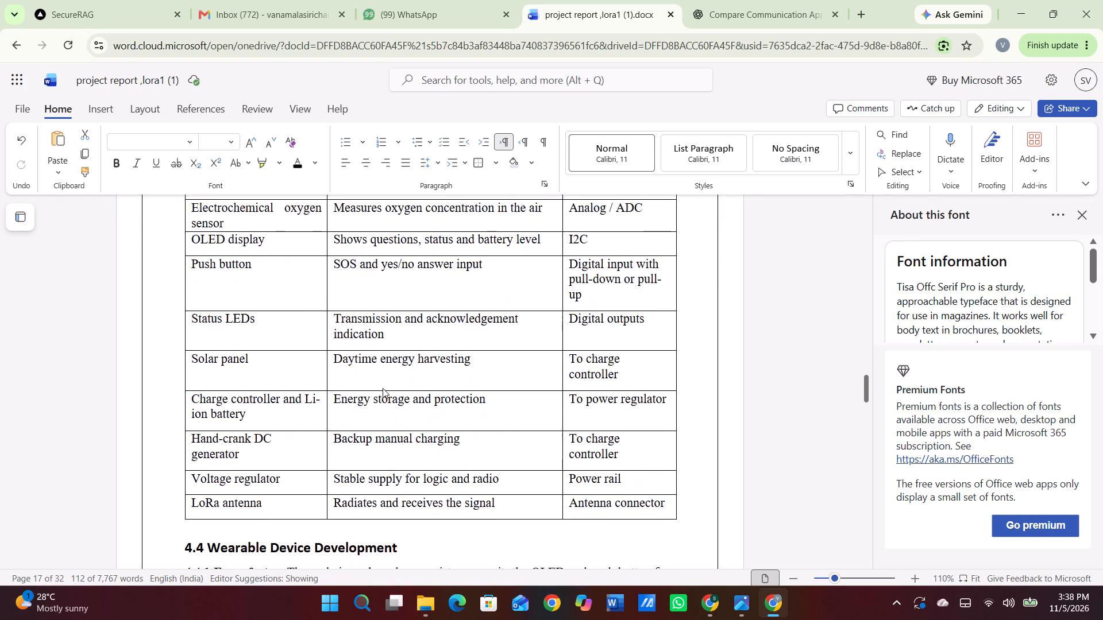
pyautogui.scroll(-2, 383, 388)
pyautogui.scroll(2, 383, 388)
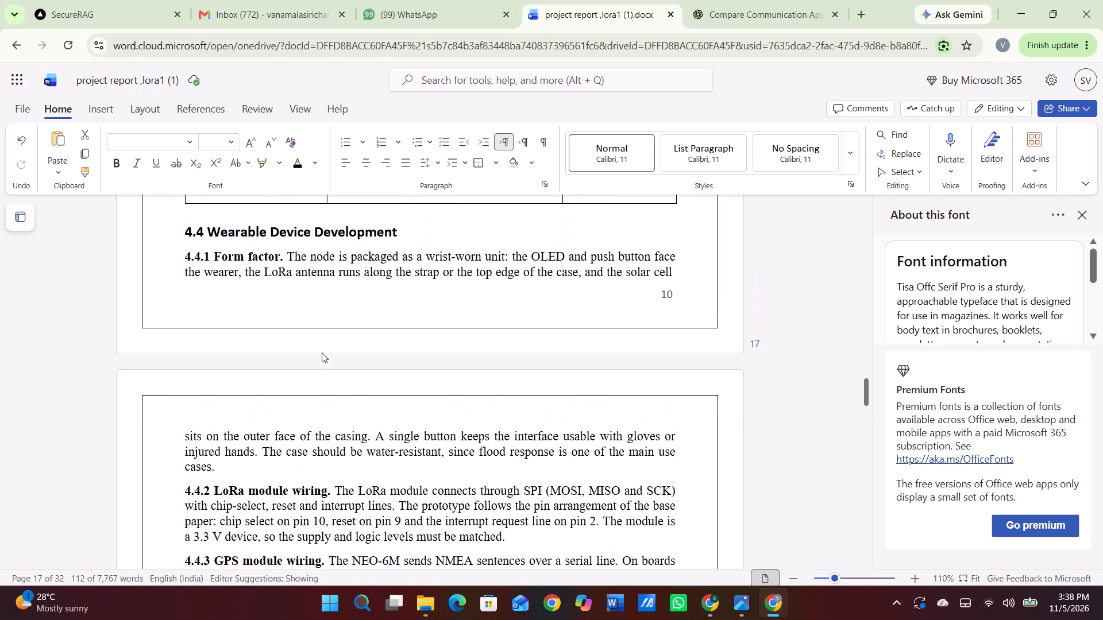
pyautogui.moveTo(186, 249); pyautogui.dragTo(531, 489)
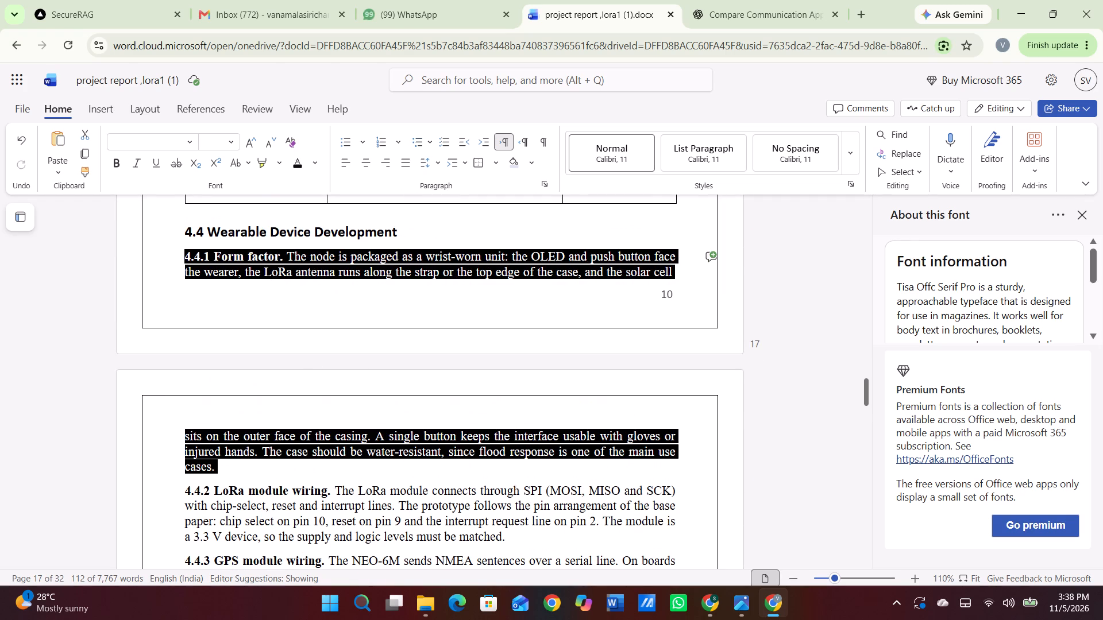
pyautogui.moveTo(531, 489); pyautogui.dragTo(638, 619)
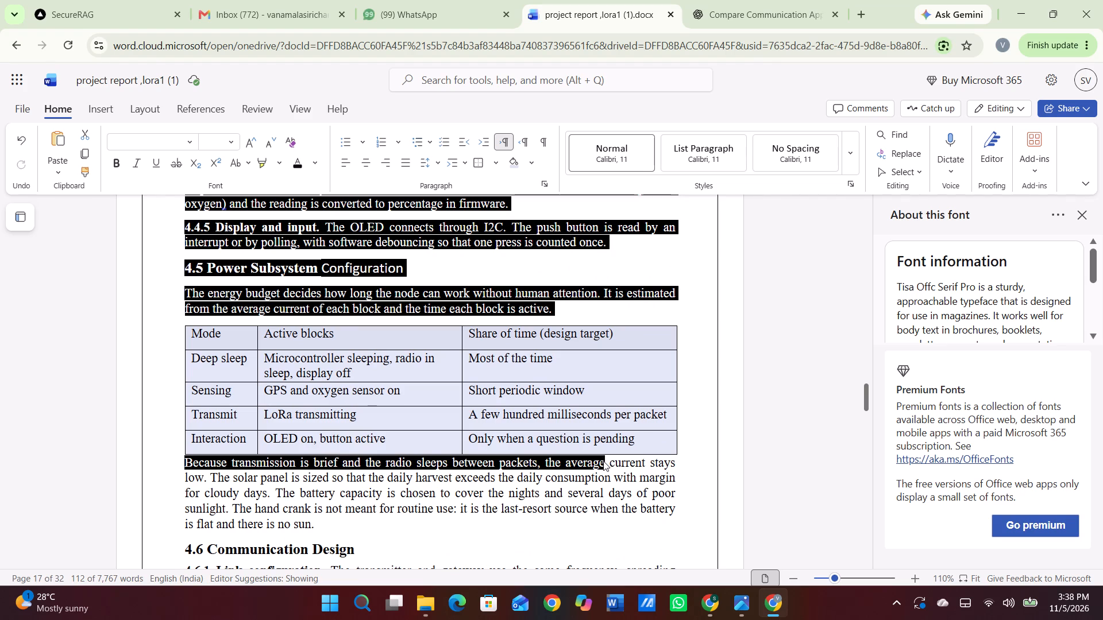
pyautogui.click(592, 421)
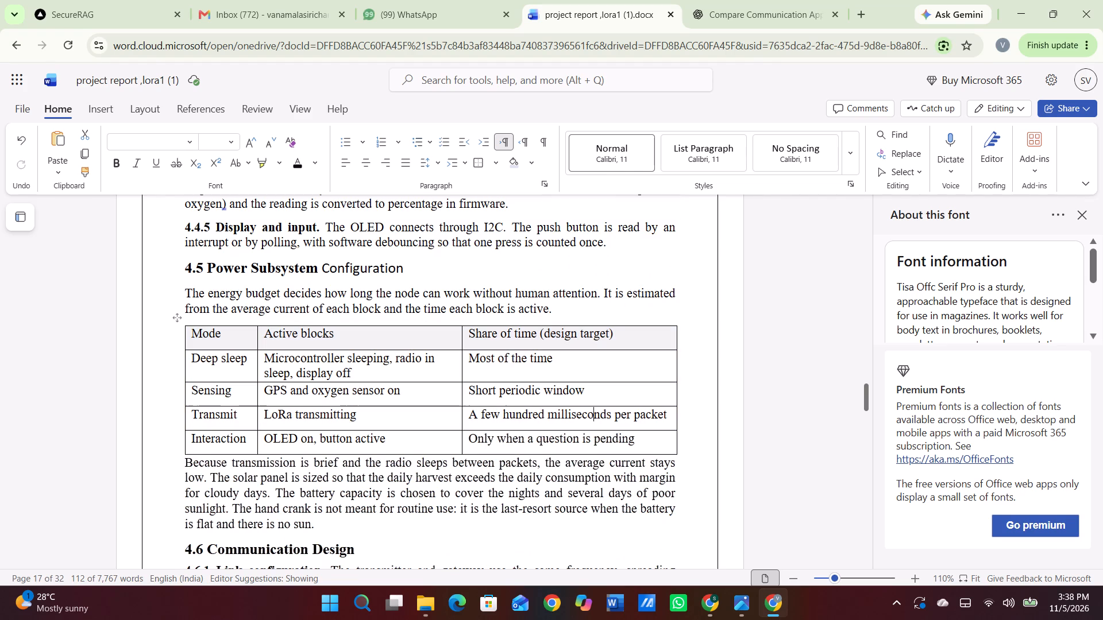
# Set line spacing to 1.5 for the "4.4.1 Form factor" paragraph under 4.4 Wearable Device Development.
pyautogui.scroll(3, 524, 334)
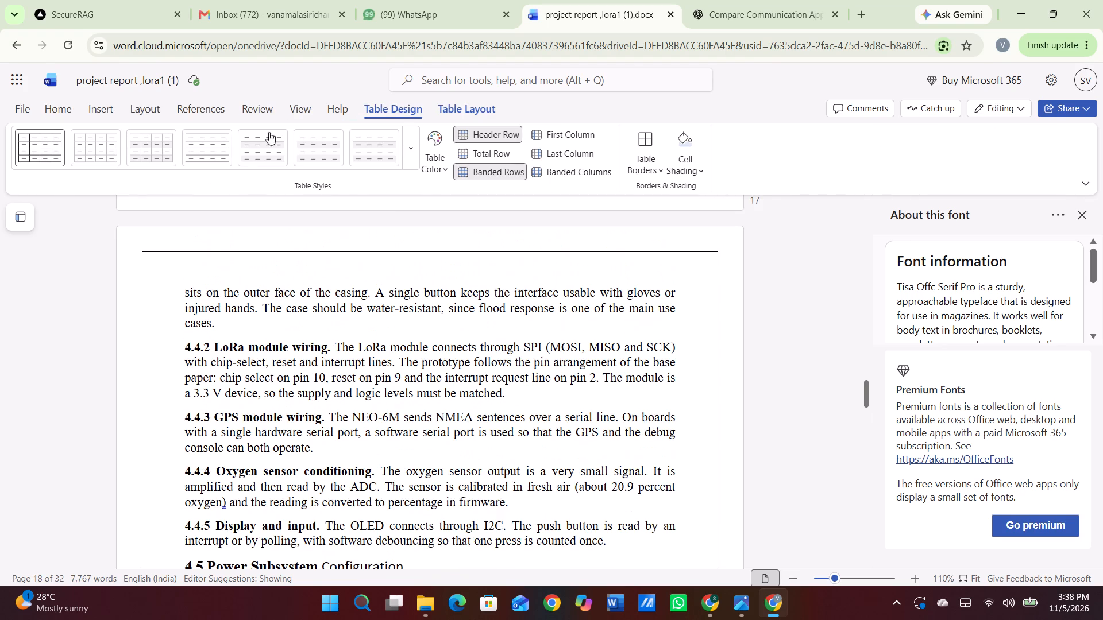
pyautogui.click(57, 107)
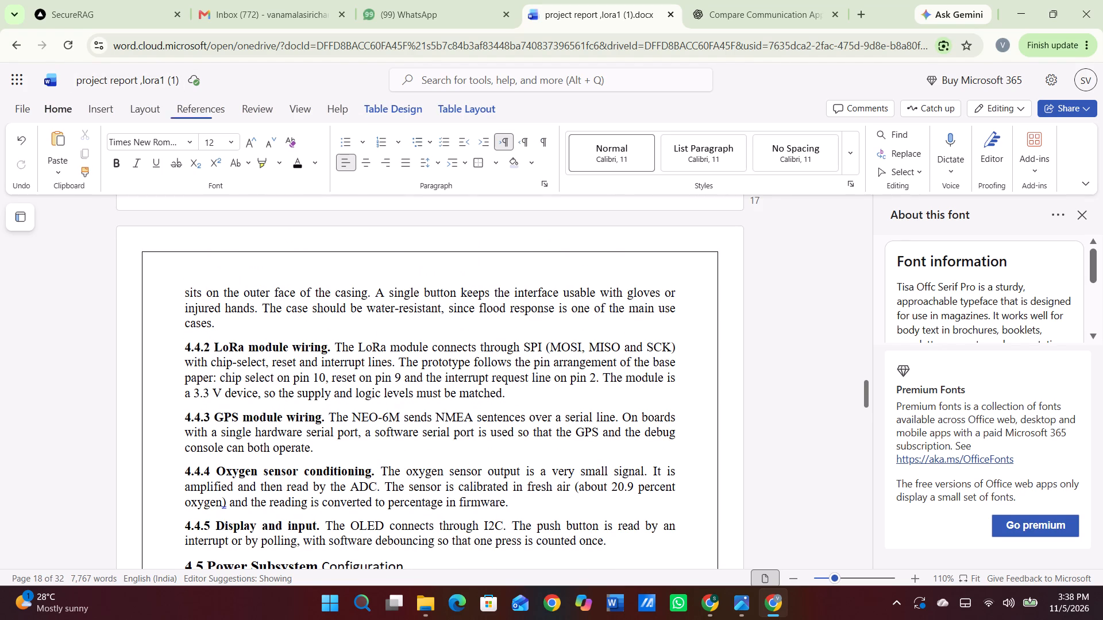
pyautogui.scroll(2, 268, 303)
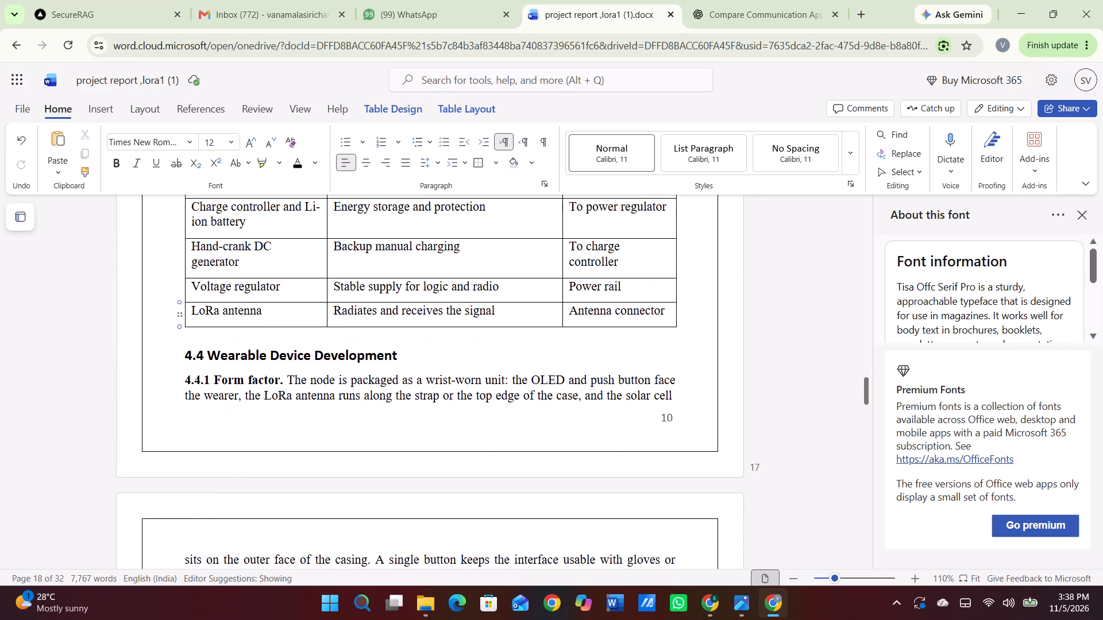
pyautogui.moveTo(181, 374); pyautogui.dragTo(645, 478)
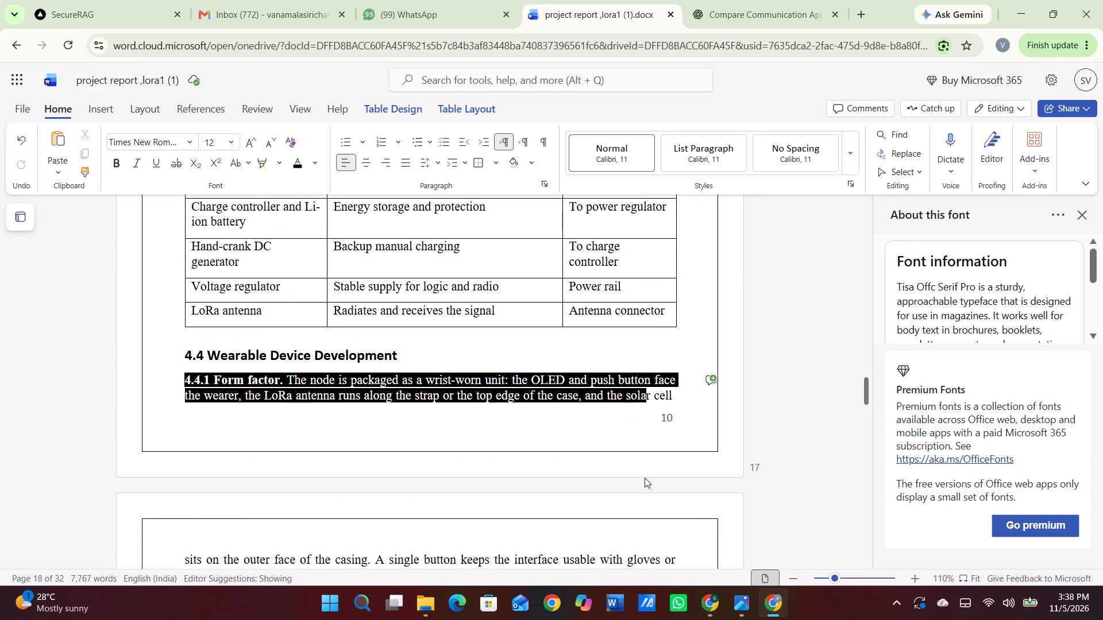
pyautogui.moveTo(645, 478); pyautogui.dragTo(645, 544)
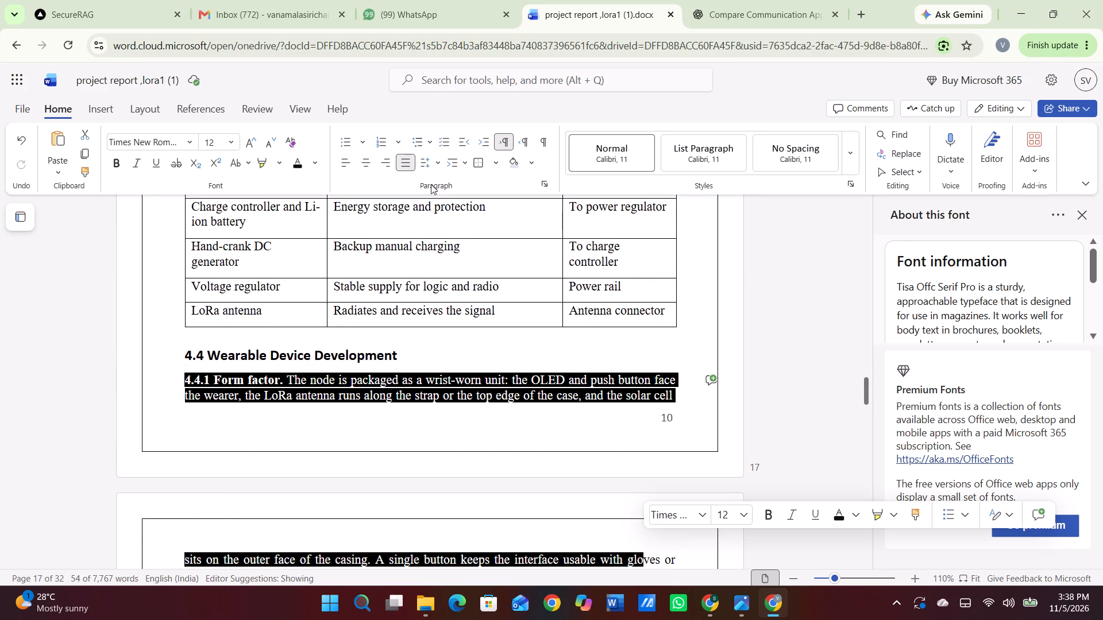
pyautogui.click(442, 161)
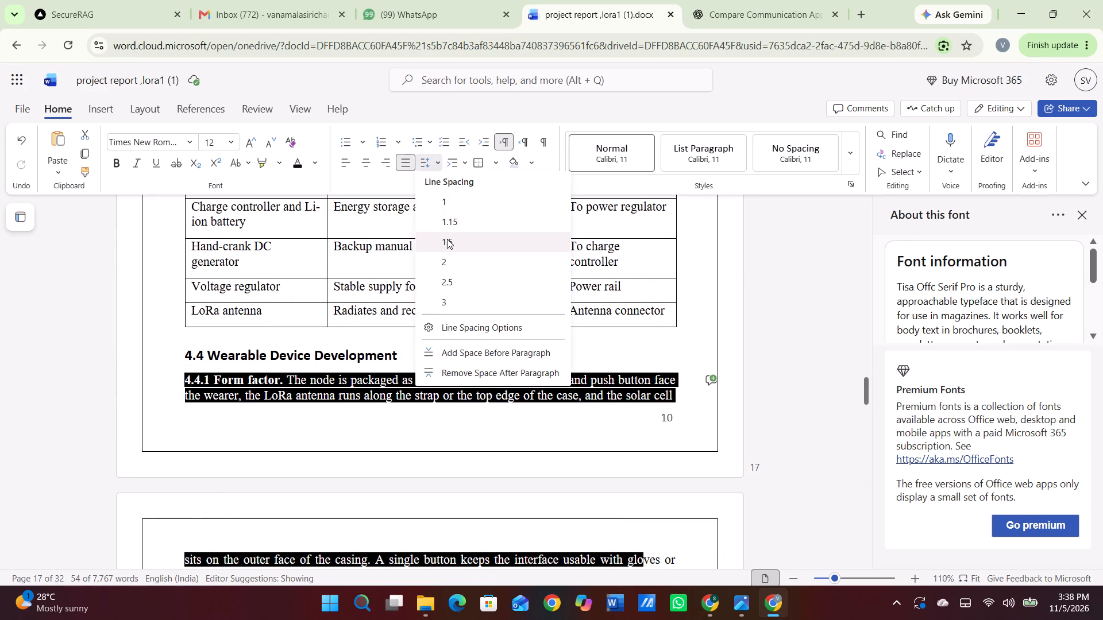
pyautogui.click(447, 239)
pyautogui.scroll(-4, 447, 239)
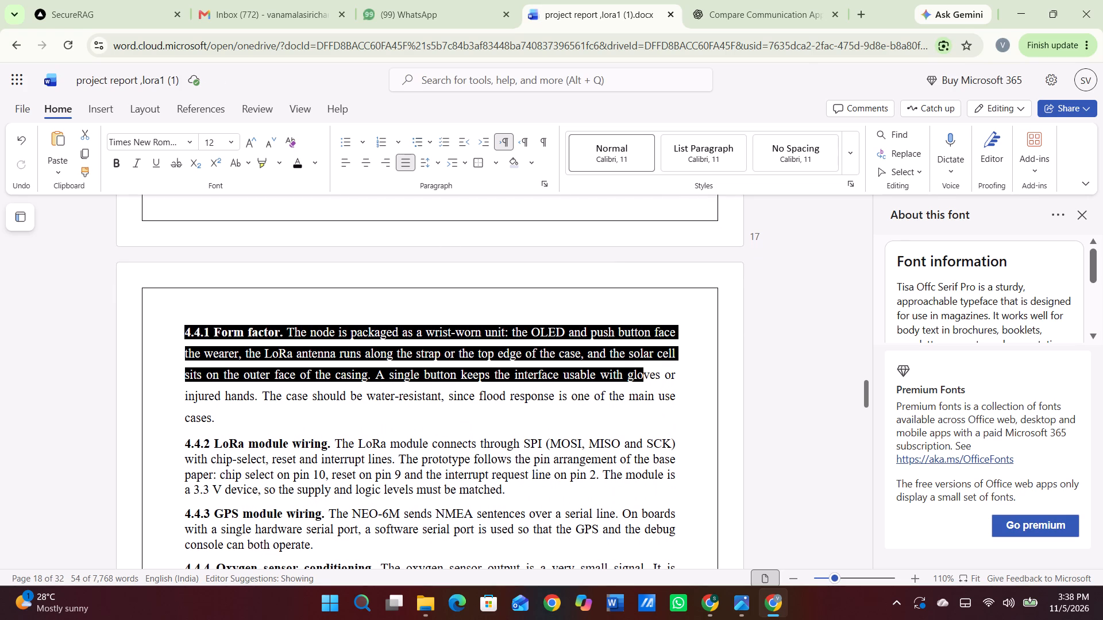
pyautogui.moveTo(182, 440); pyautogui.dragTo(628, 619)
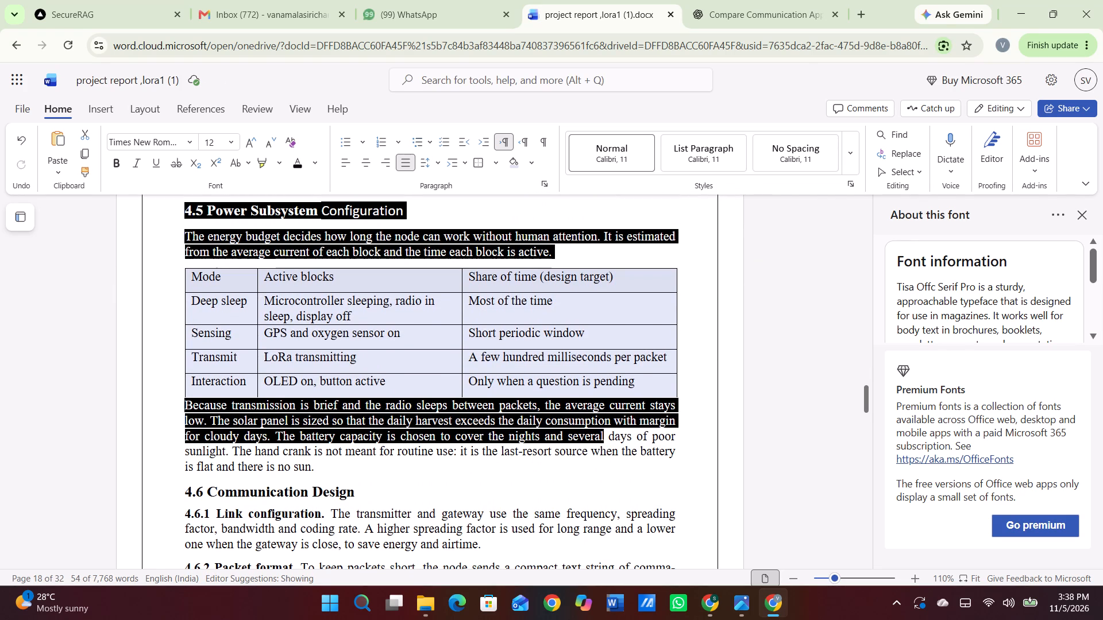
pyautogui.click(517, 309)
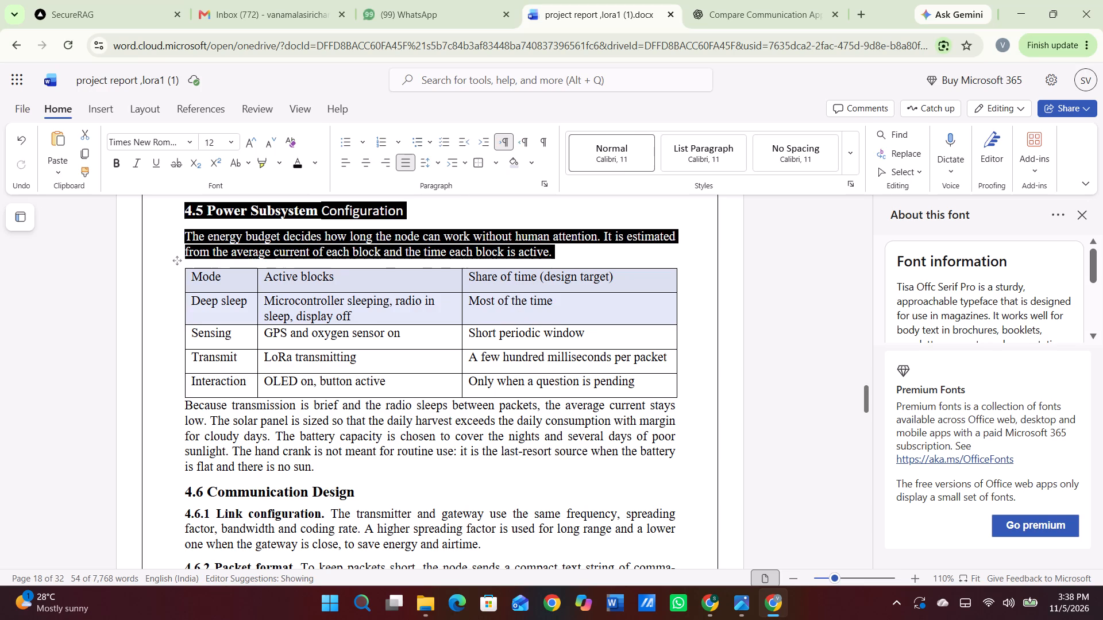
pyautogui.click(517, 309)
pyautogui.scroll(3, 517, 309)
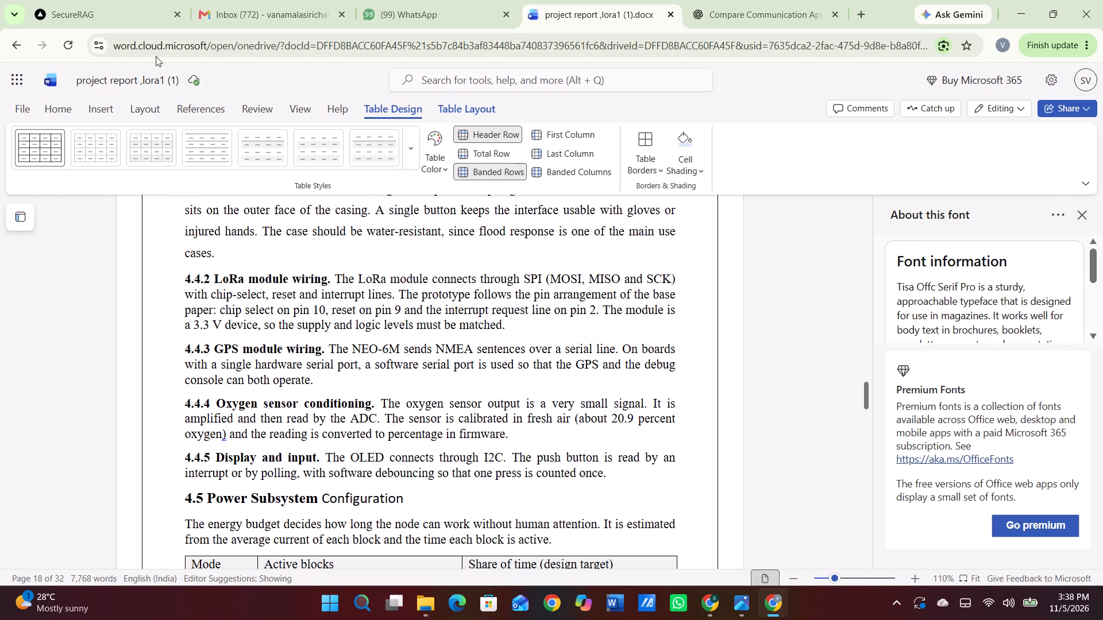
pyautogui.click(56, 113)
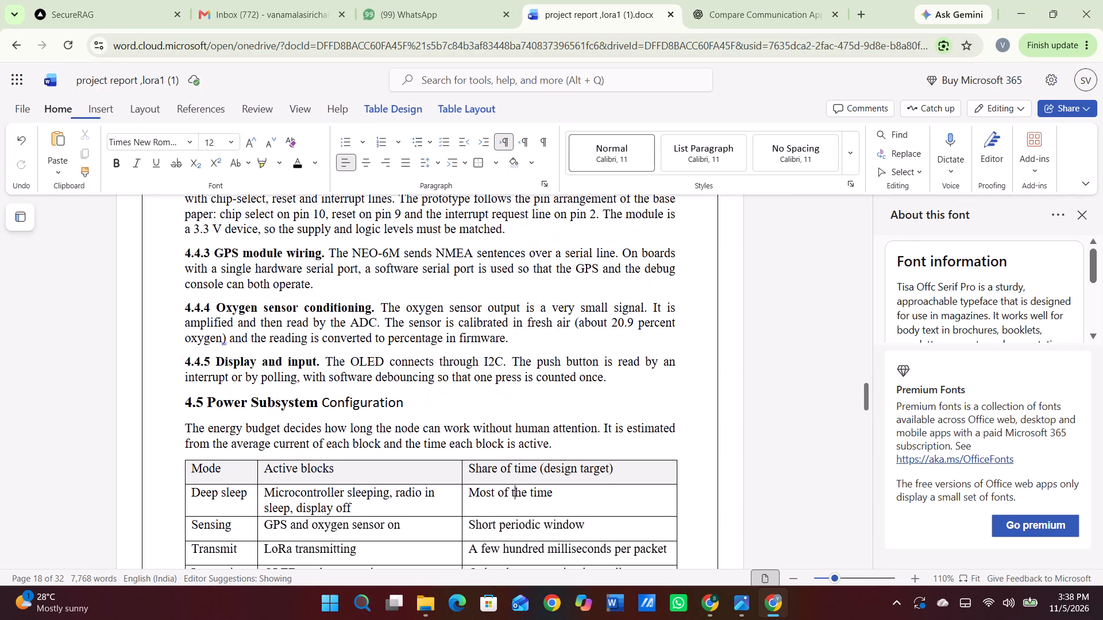
# Examine the line spacing and layout backwards from the hardware components table through Chapter 3 to the end of Chapter 2.
pyautogui.scroll(3, 340, 264)
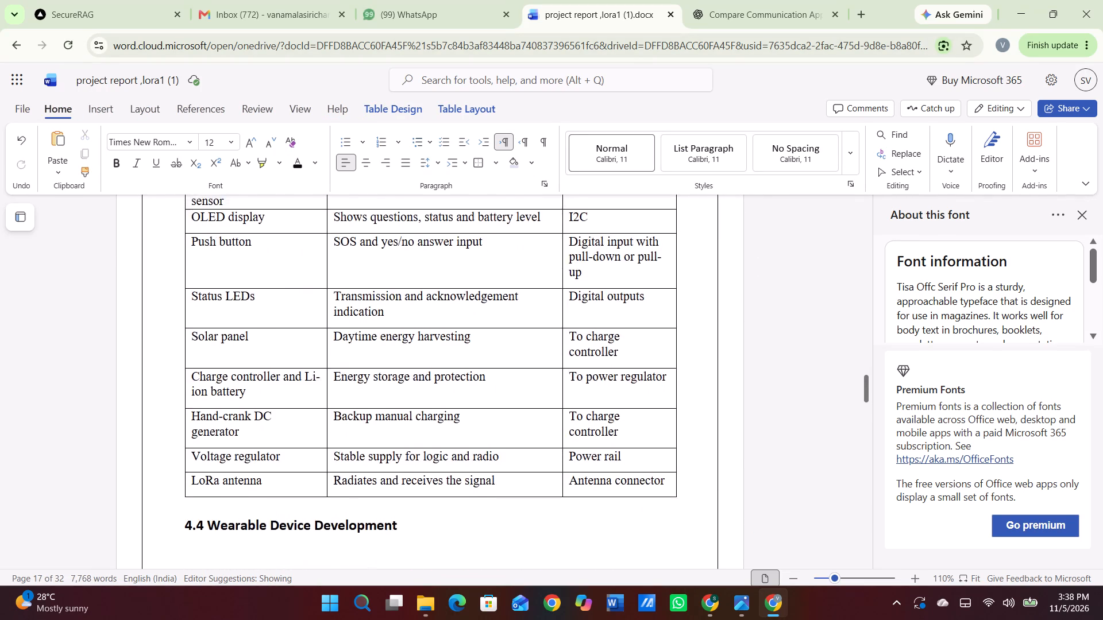
pyautogui.scroll(1, 340, 264)
pyautogui.scroll(-3, 340, 264)
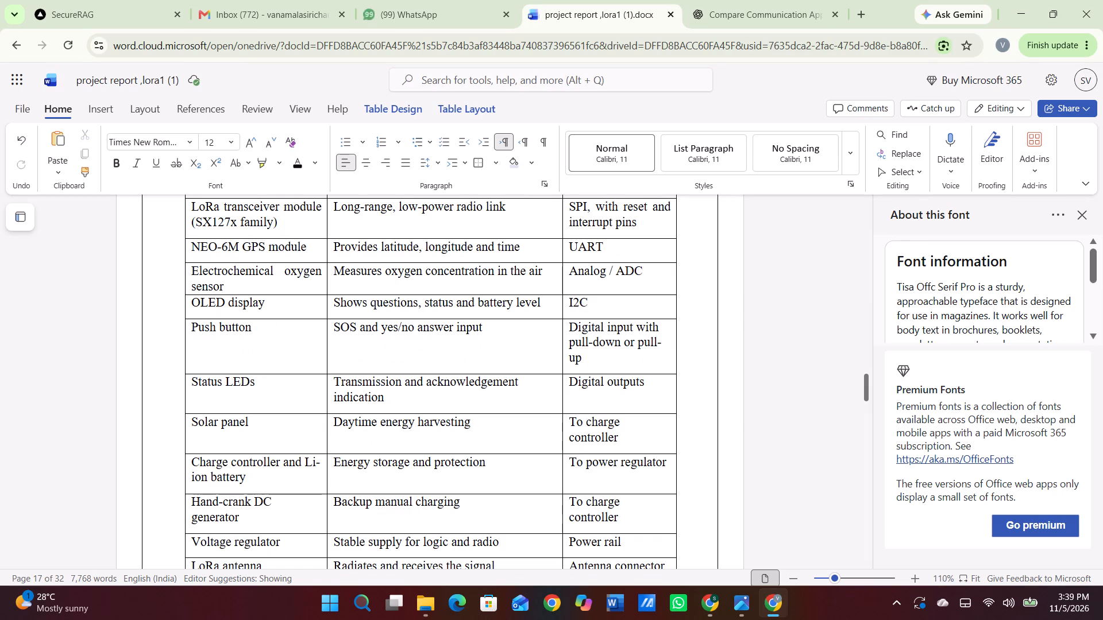
pyautogui.scroll(4, 511, 297)
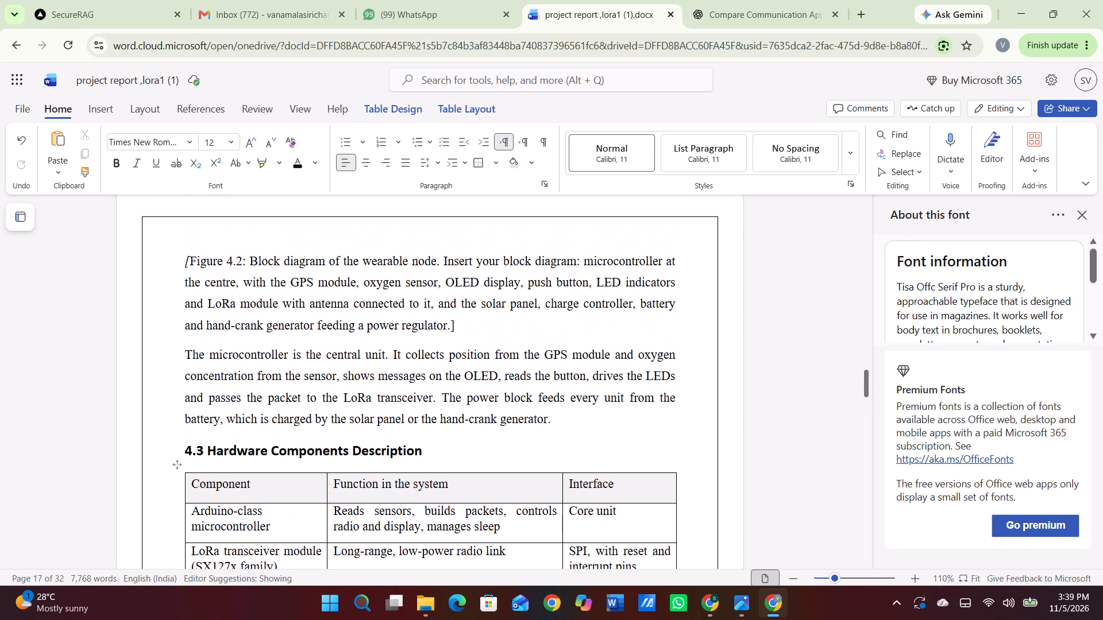
pyautogui.scroll(3, 511, 297)
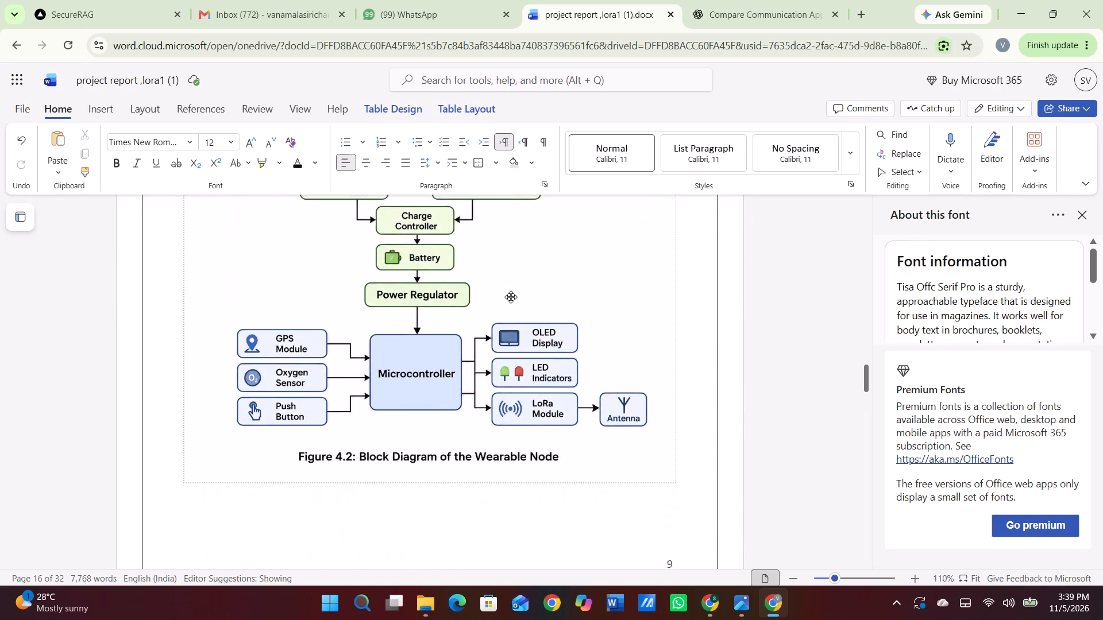
pyautogui.scroll(4, 511, 297)
pyautogui.scroll(-1, 511, 297)
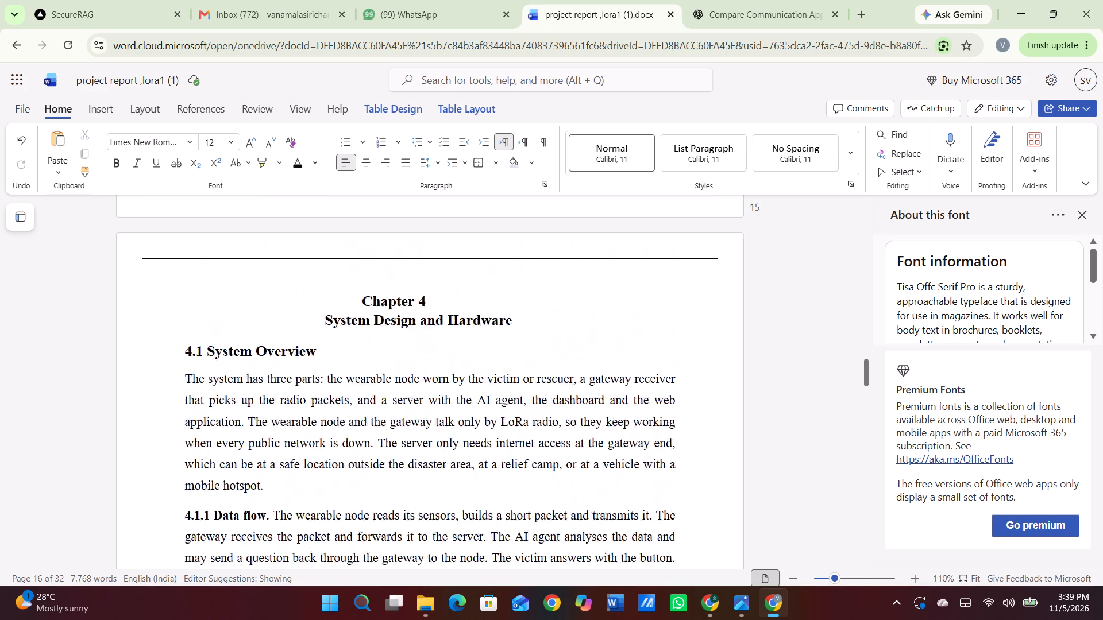
pyautogui.scroll(-1, 511, 297)
pyautogui.scroll(4, 511, 297)
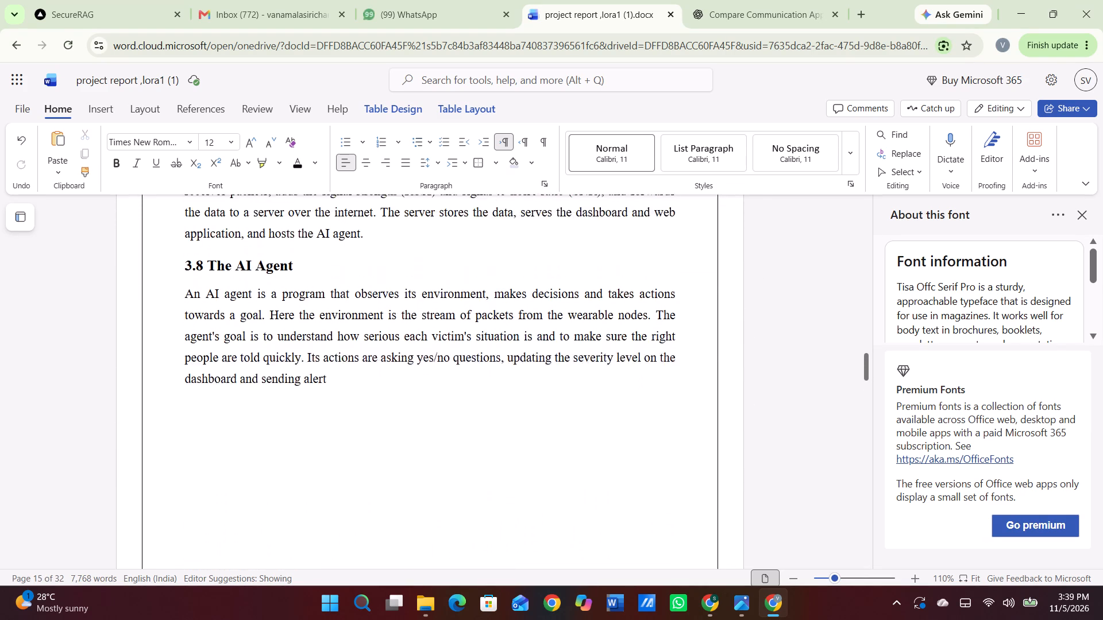
pyautogui.scroll(4, 511, 297)
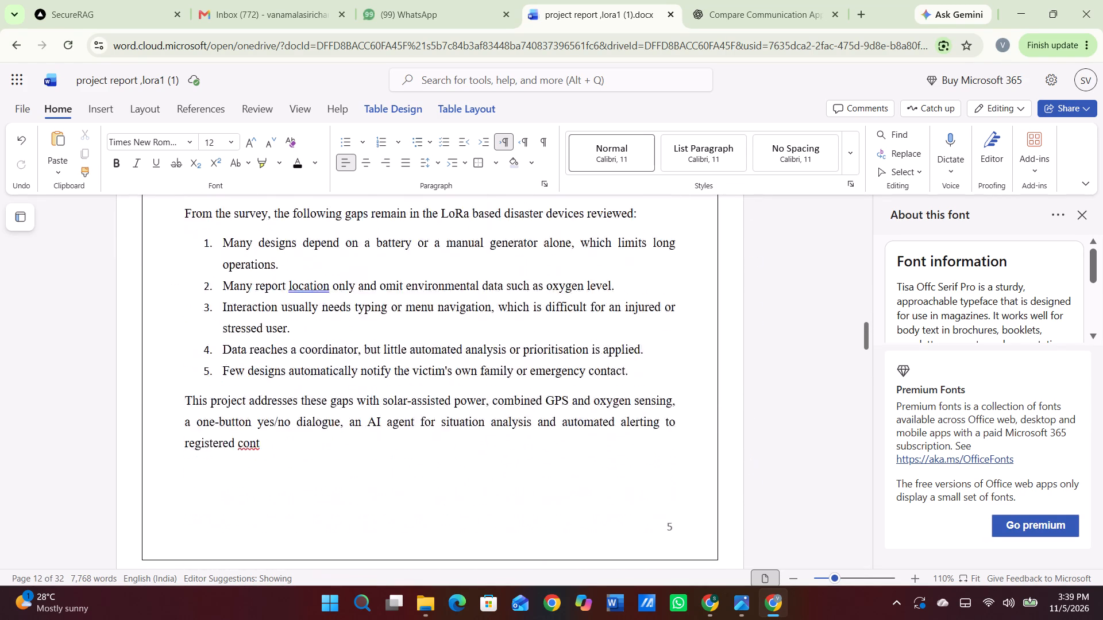
pyautogui.scroll(-1, 511, 297)
pyautogui.scroll(1, 511, 297)
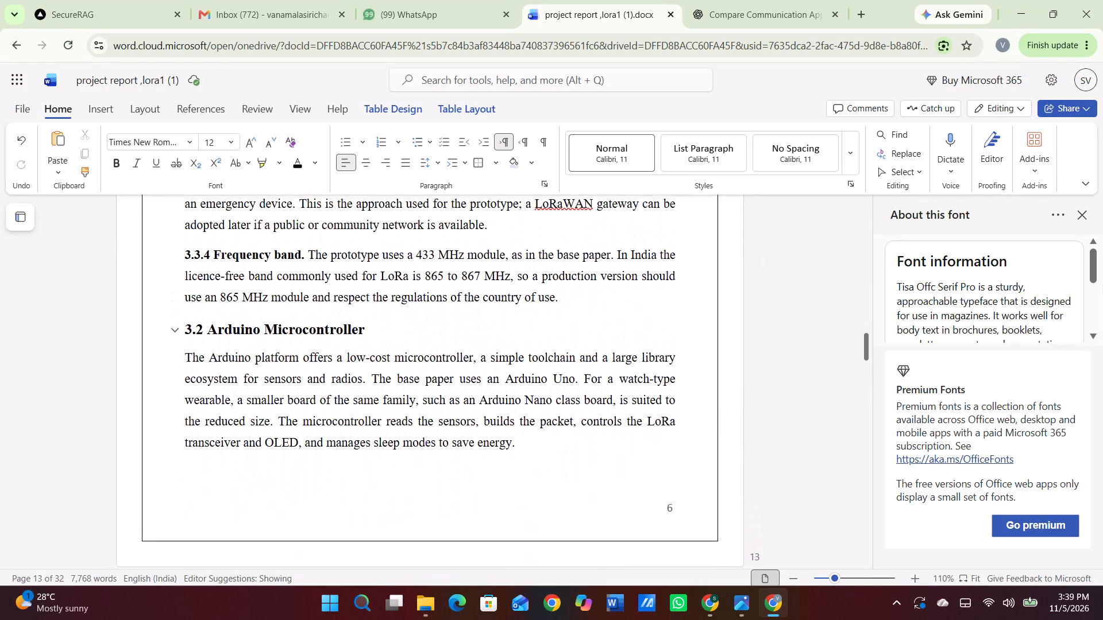
pyautogui.scroll(2, 511, 297)
pyautogui.scroll(-2, 511, 297)
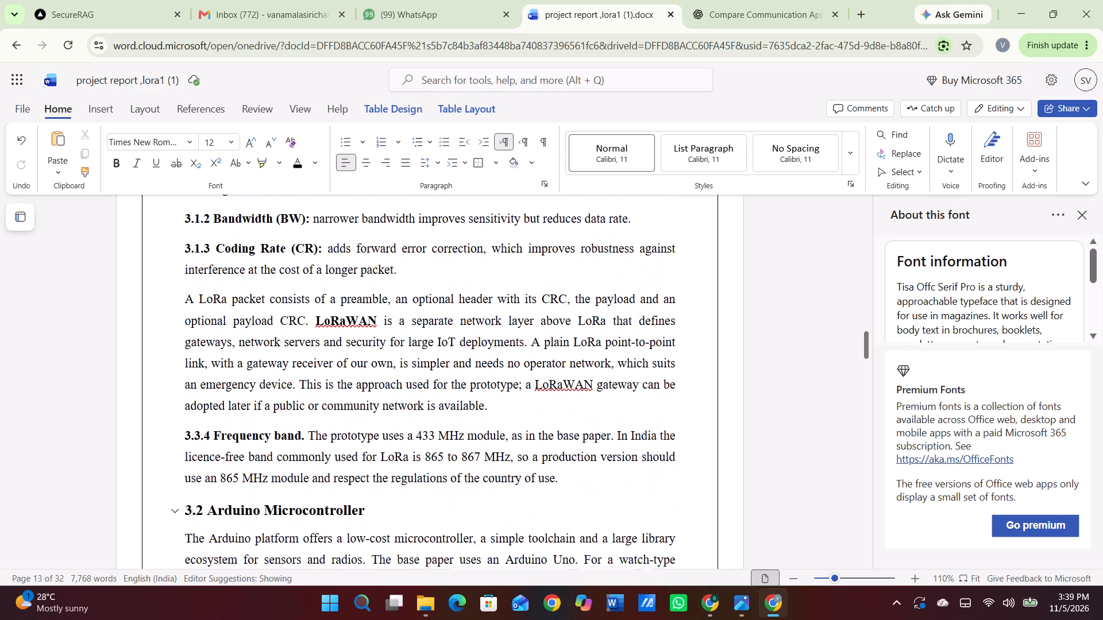
pyautogui.scroll(-2, 511, 297)
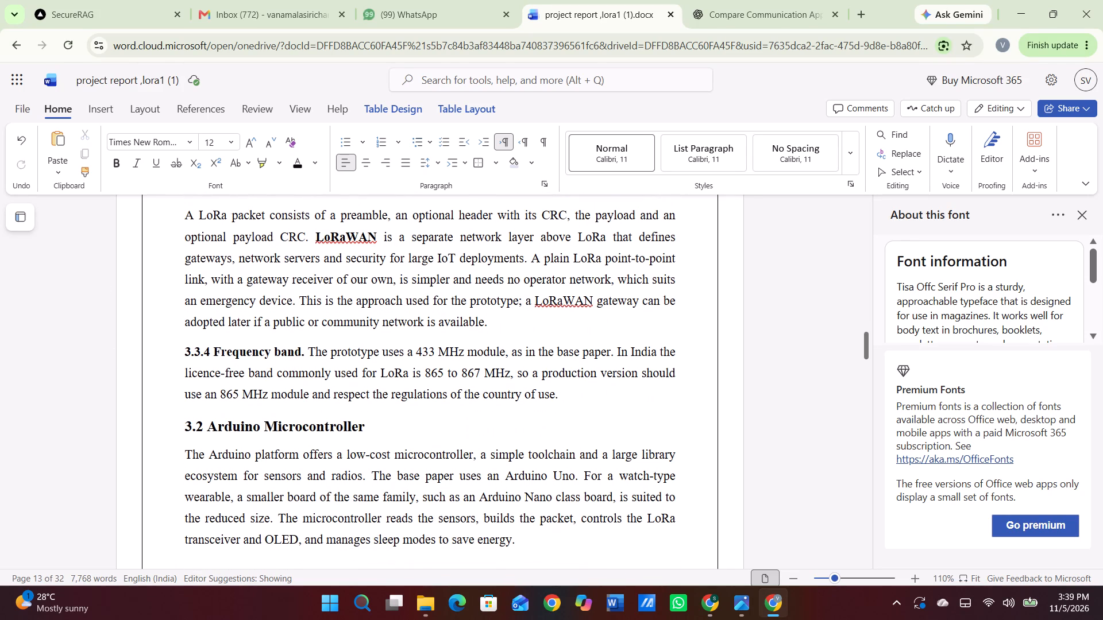
# Reapply 1.5 line spacing from the "3.3.4 Frequency band" paragraph through the "3.2 Arduino Microcontroller" section.
pyautogui.moveTo(180, 351); pyautogui.dragTo(540, 604)
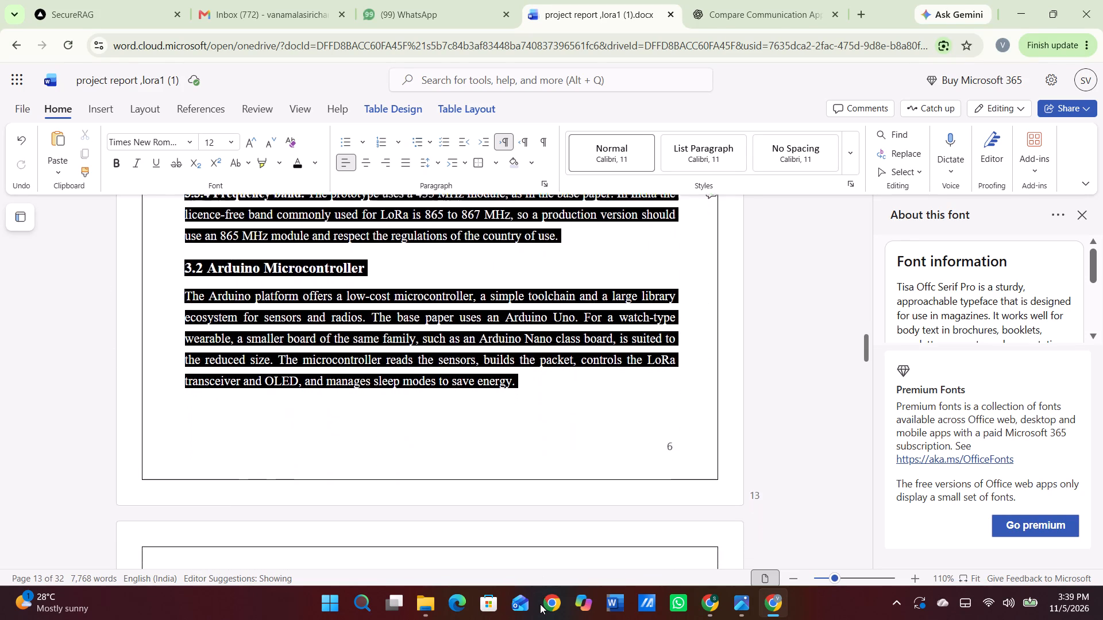
pyautogui.click(551, 451)
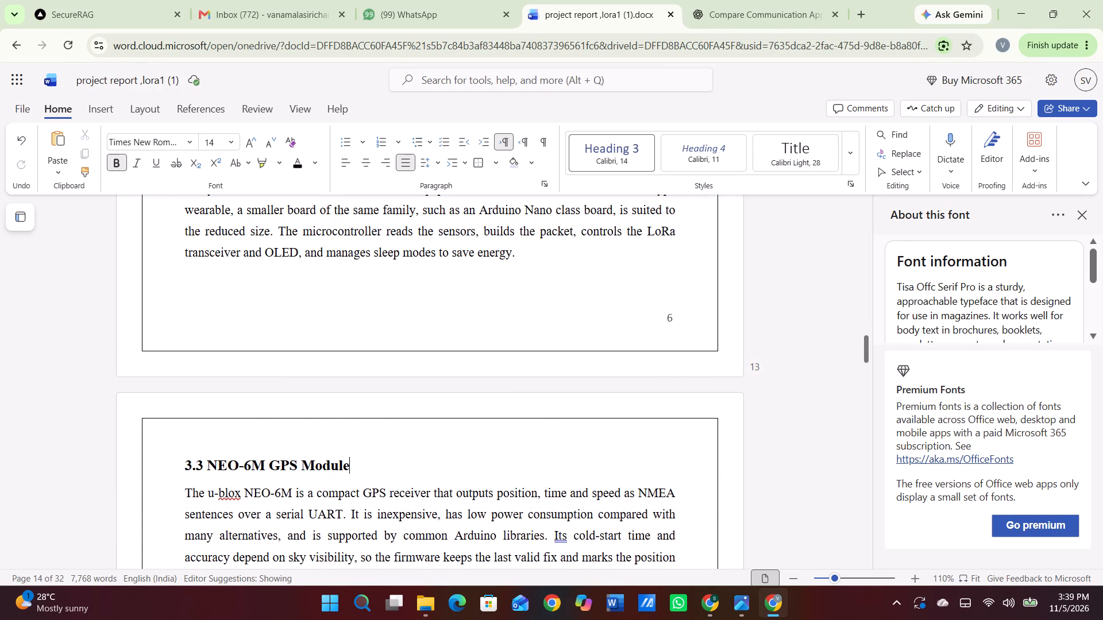
pyautogui.scroll(5, 259, 265)
pyautogui.scroll(-1, 259, 265)
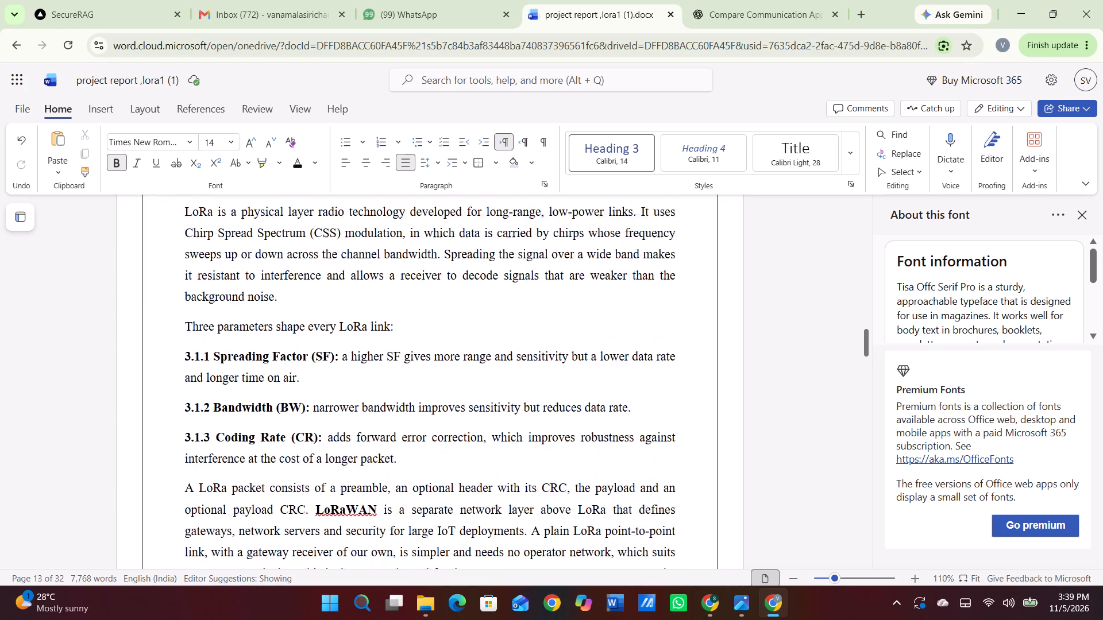
pyautogui.scroll(-1, 259, 265)
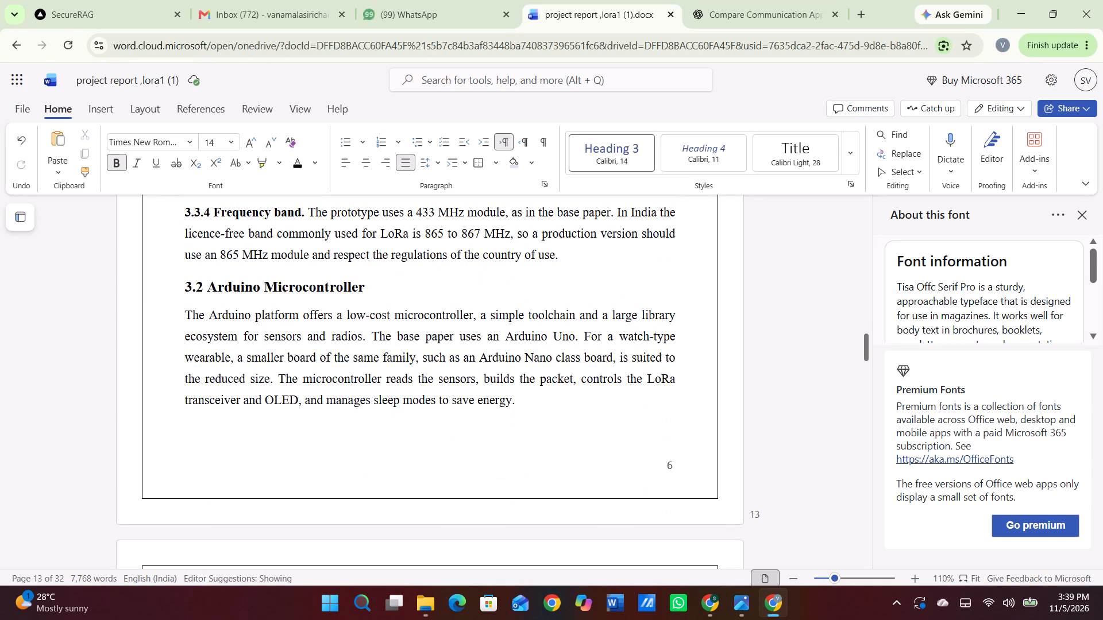
pyautogui.moveTo(182, 206); pyautogui.dragTo(490, 424)
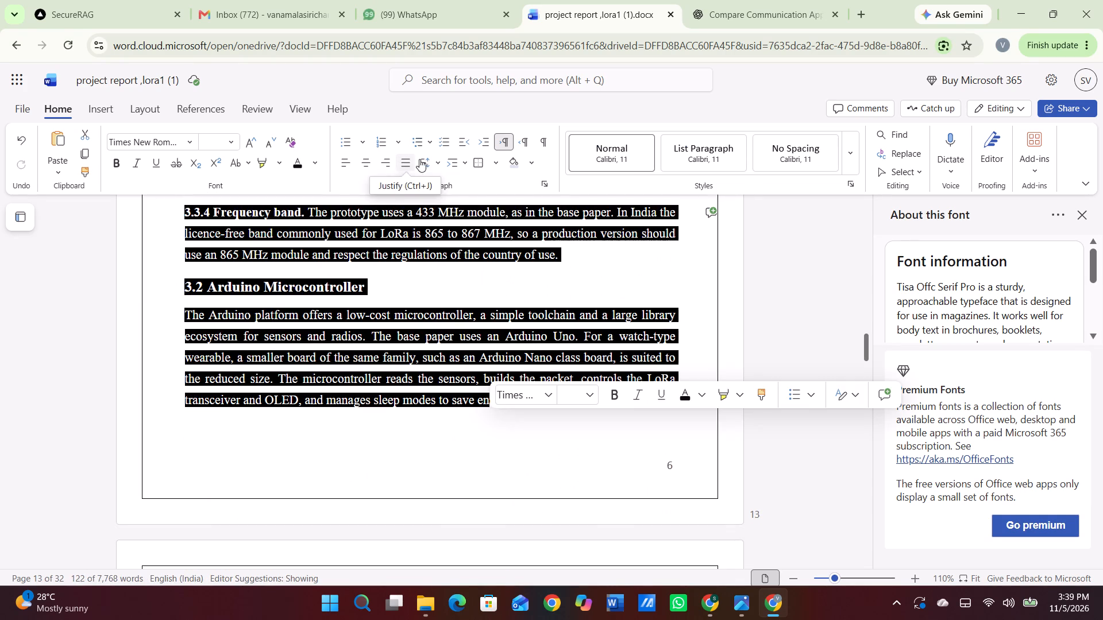
pyautogui.click(432, 166)
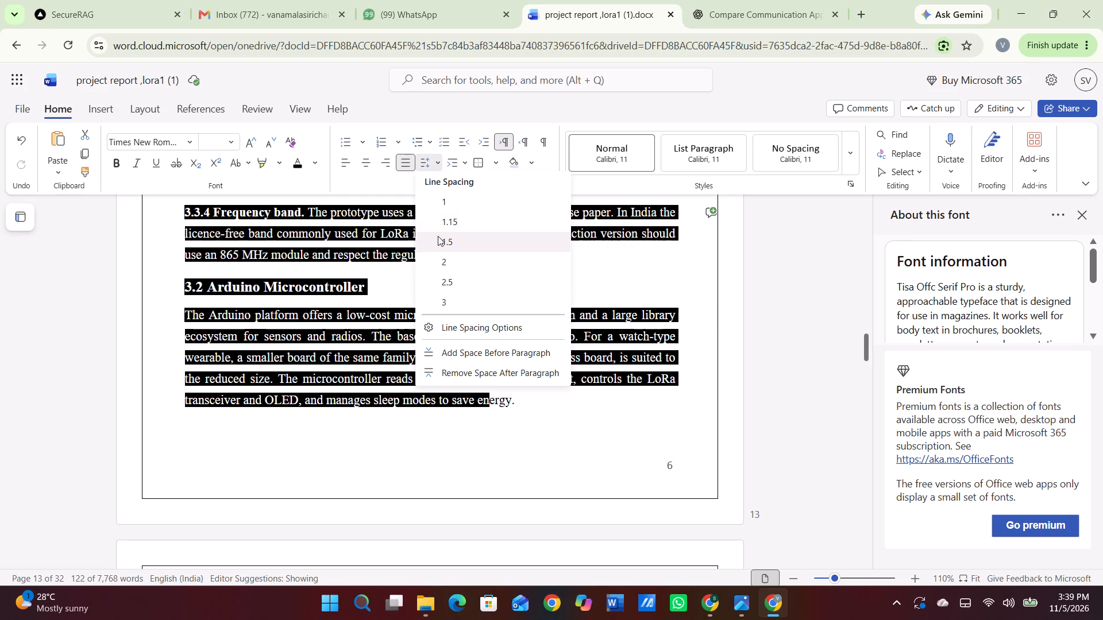
pyautogui.click(438, 241)
# Reapply 1.5 line spacing from the "3.3 NEO-6M GPS Module" heading through the paragraph under "3.4 Oxygen Sensor".
pyautogui.scroll(-1, 461, 353)
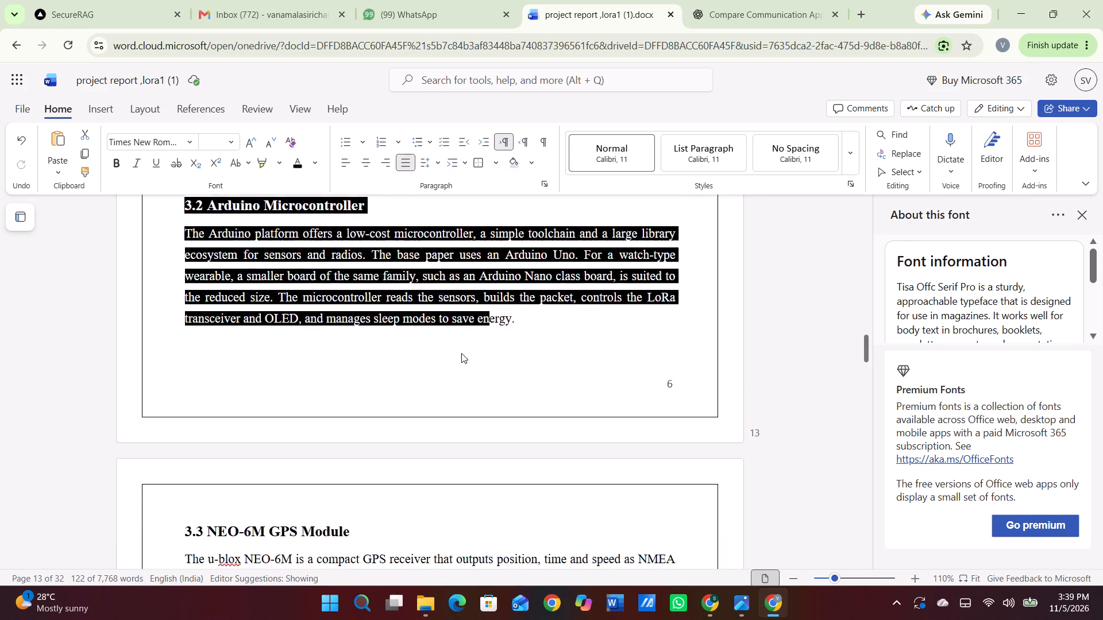
pyautogui.scroll(-2, 461, 353)
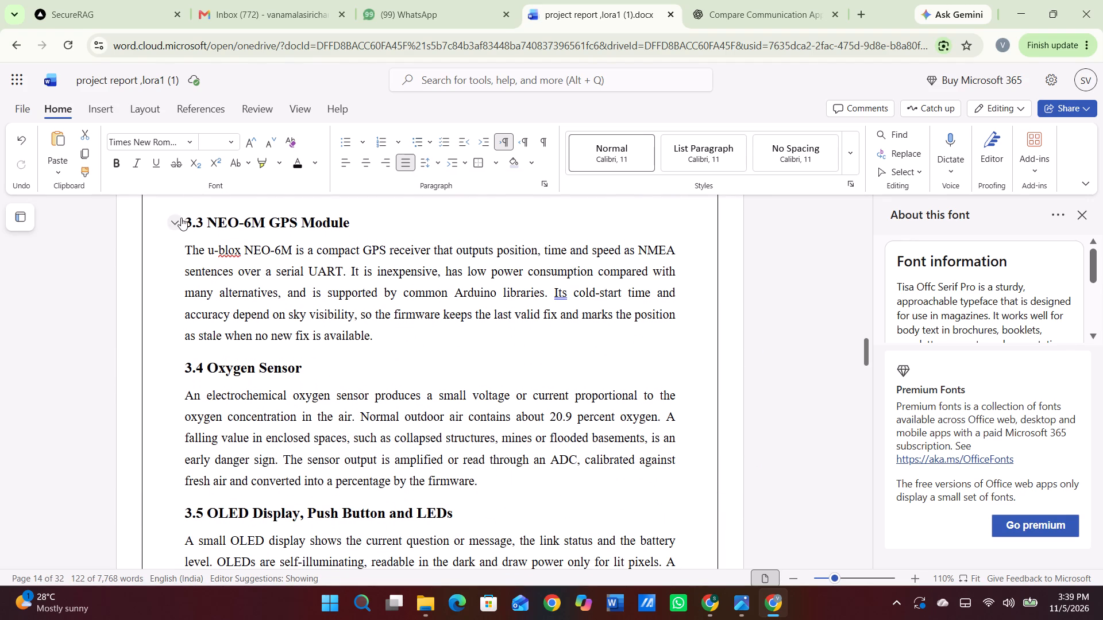
pyautogui.moveTo(181, 218); pyautogui.dragTo(656, 596)
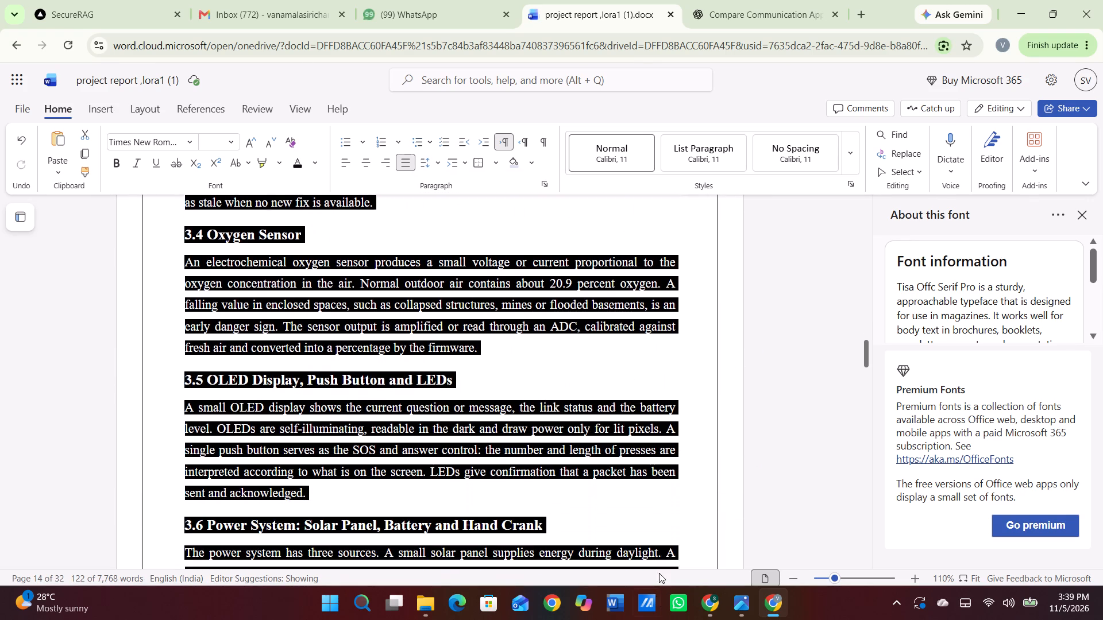
pyautogui.click(652, 517)
pyautogui.scroll(2, 652, 517)
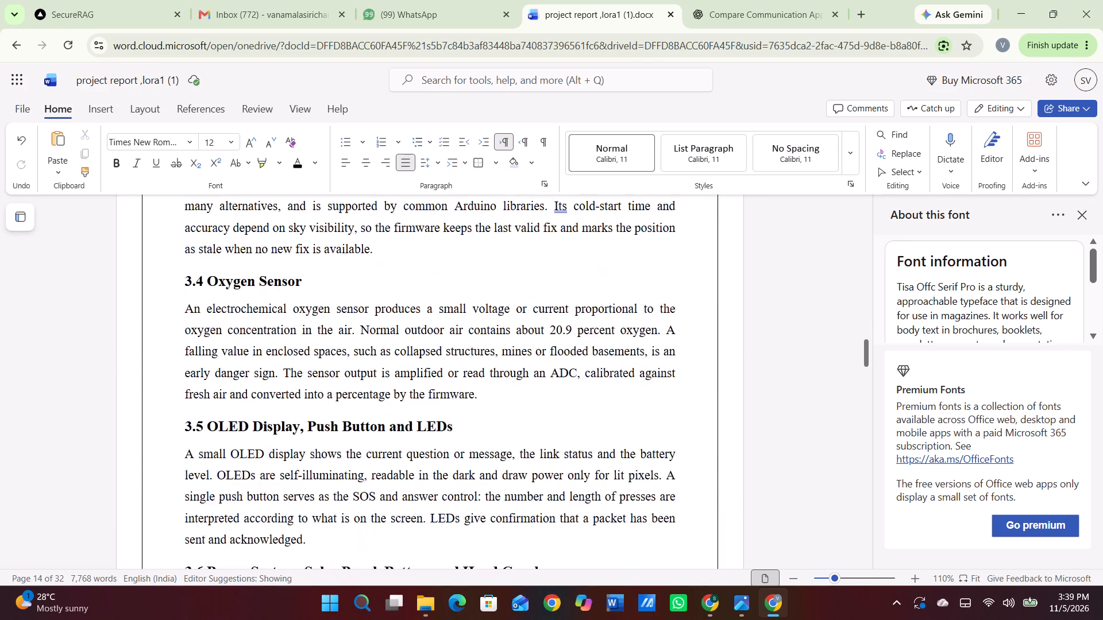
pyautogui.scroll(3, 652, 517)
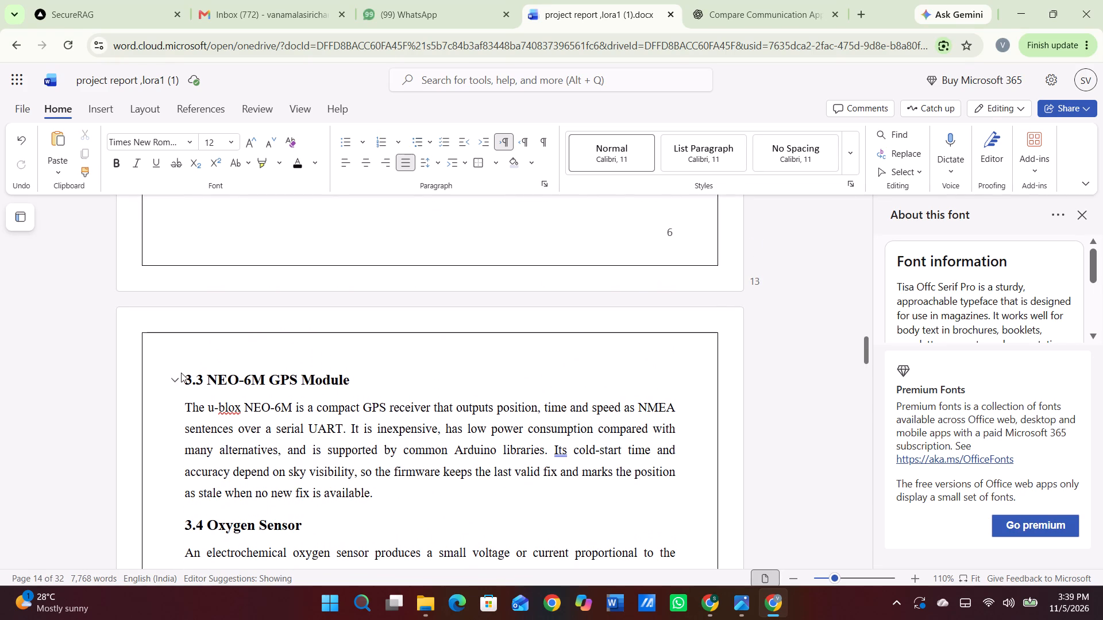
pyautogui.moveTo(181, 373); pyautogui.dragTo(682, 619)
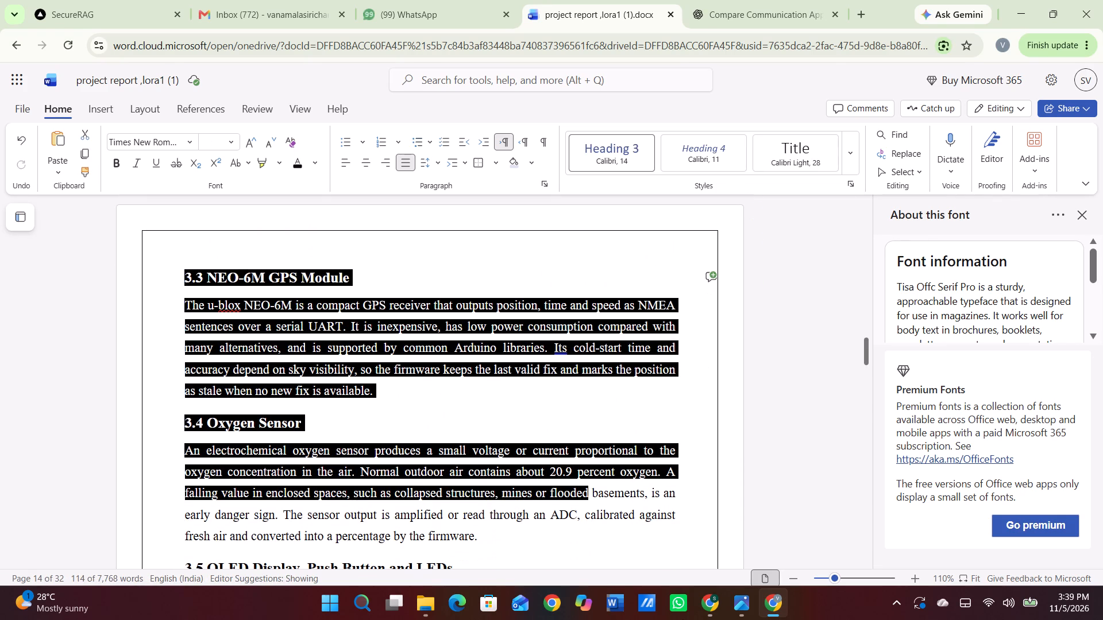
pyautogui.click(433, 168)
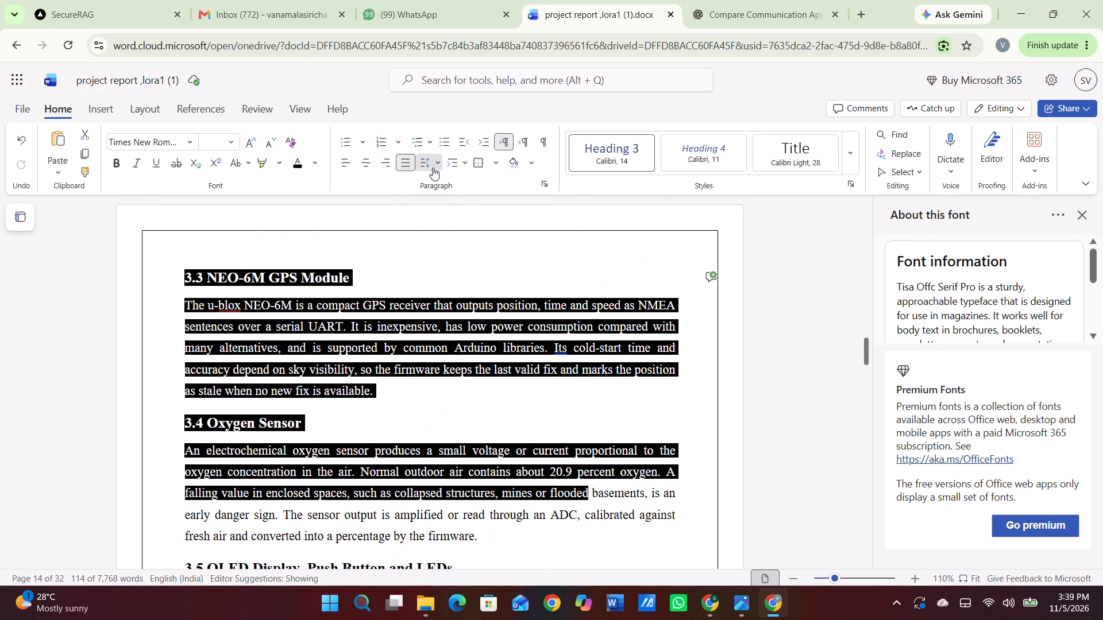
pyautogui.click(442, 240)
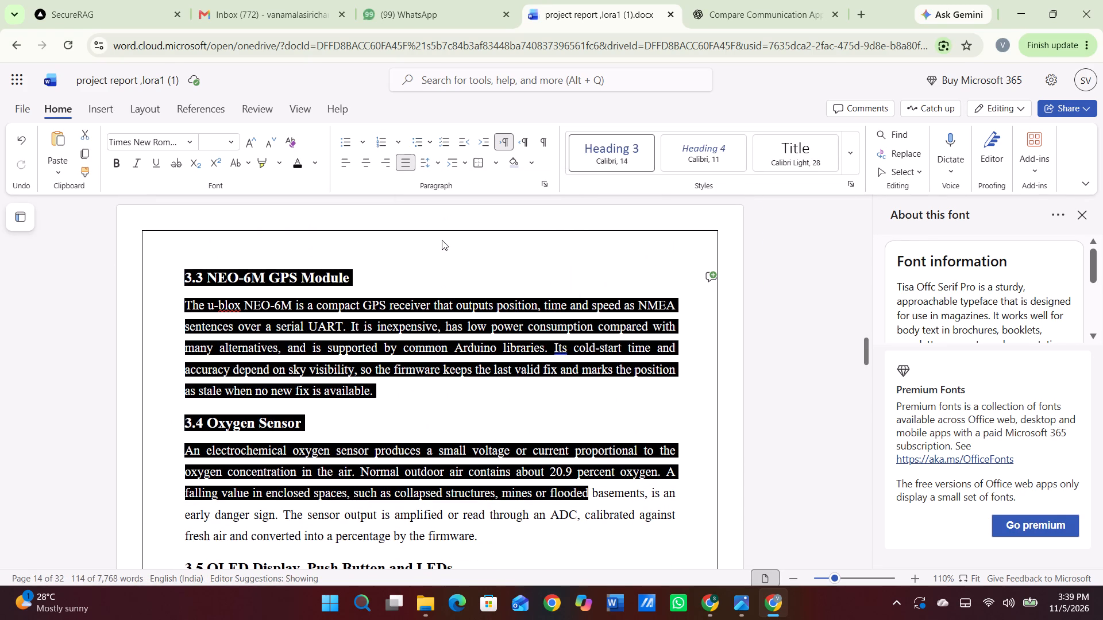
# Reapply 1.5 line spacing from the "3.3 NEO-6M GPS Module" section through the paragraph under "3.5 OLED Display, Push Button and LEDs".
pyautogui.scroll(-2, 442, 240)
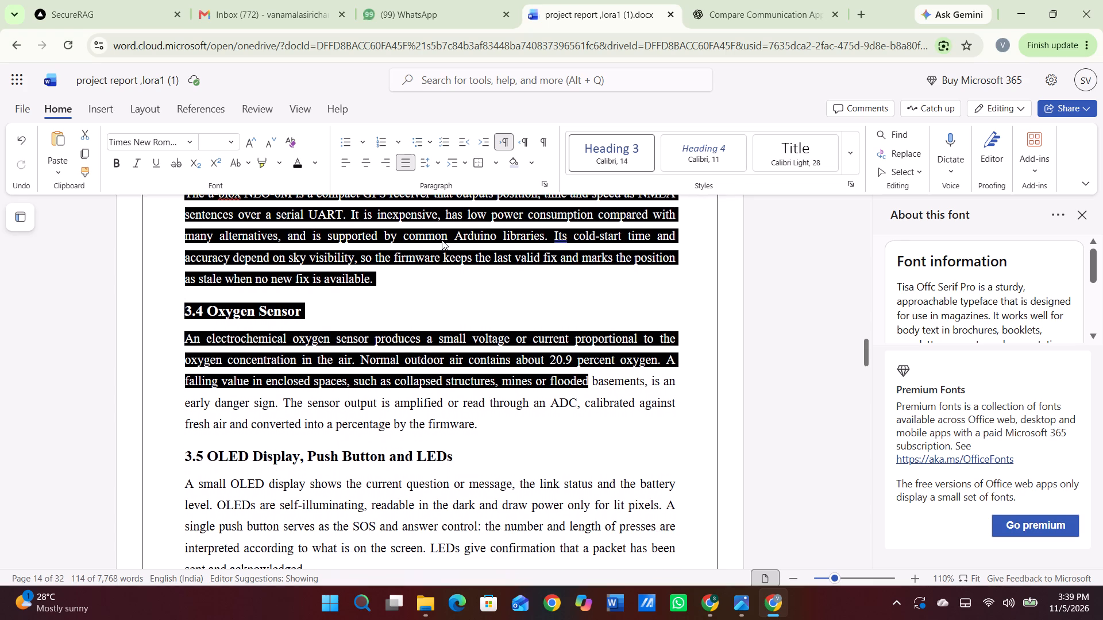
pyautogui.click(438, 163)
pyautogui.click(448, 242)
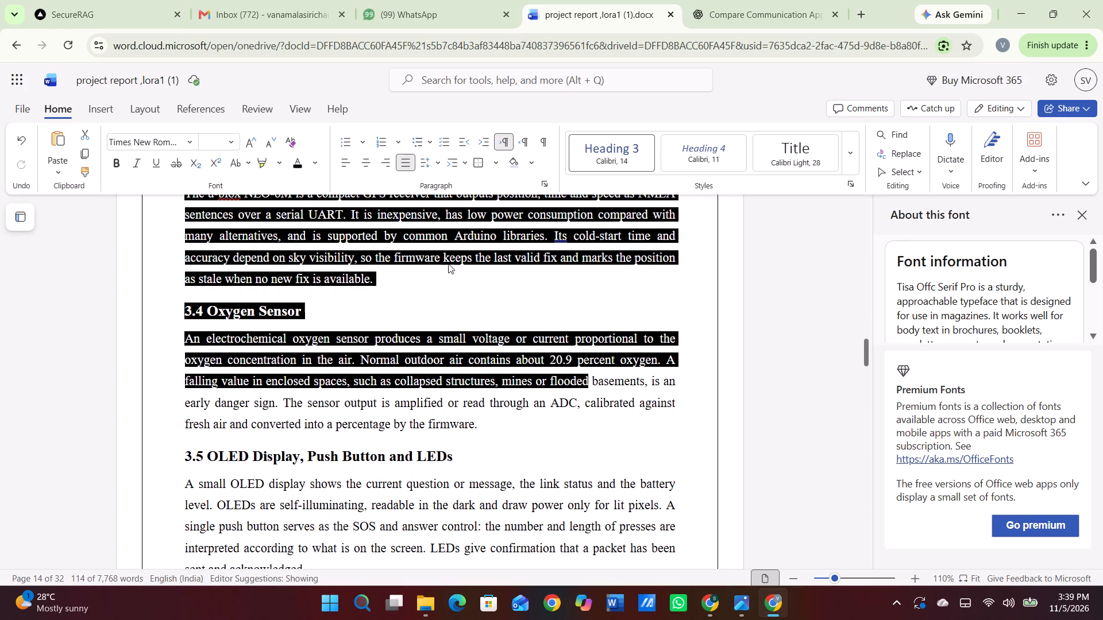
pyautogui.click(187, 401)
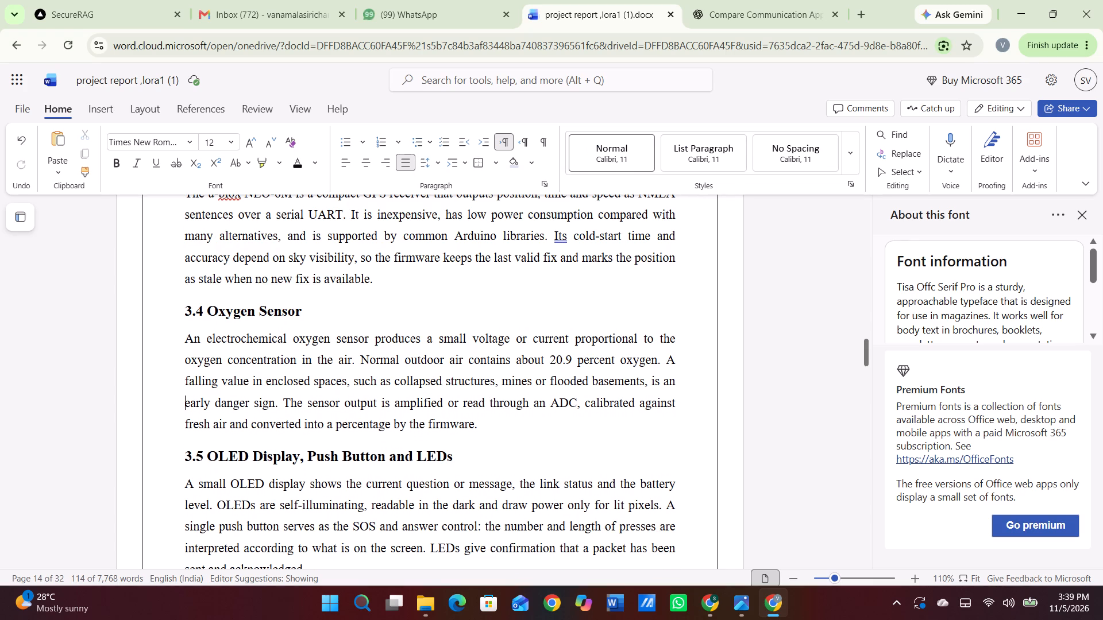
pyautogui.moveTo(183, 400); pyautogui.dragTo(500, 555)
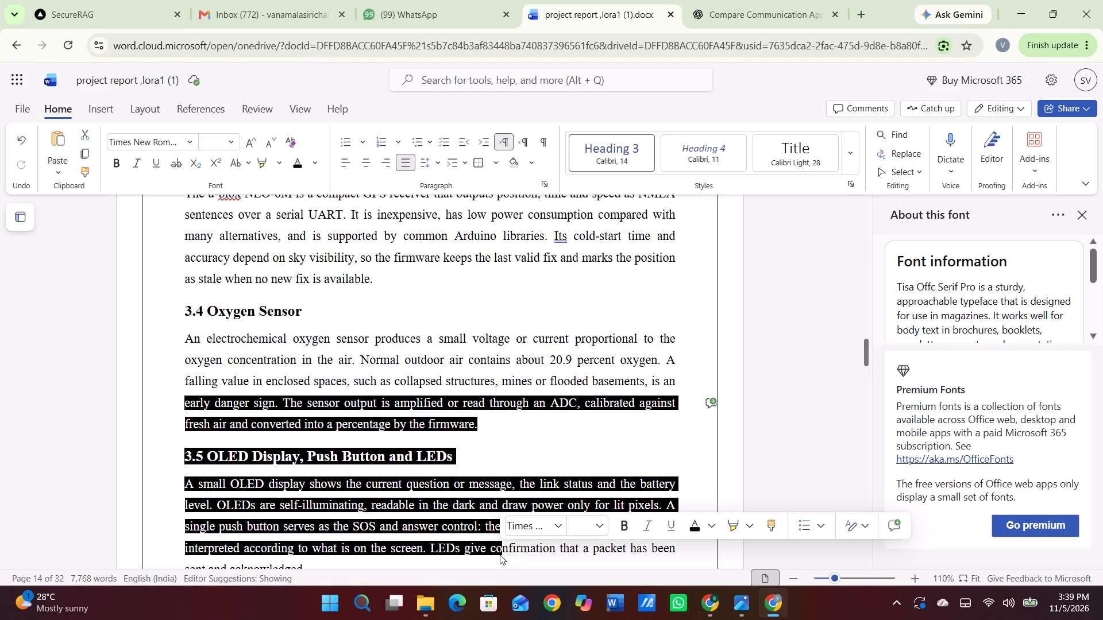
pyautogui.click(439, 168)
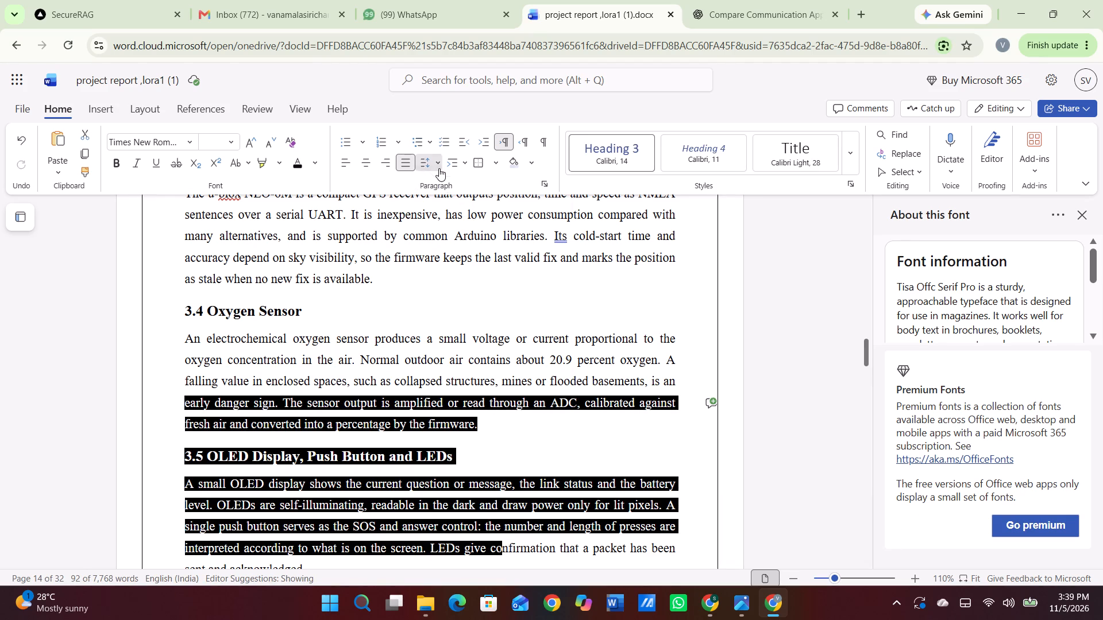
pyautogui.click(446, 232)
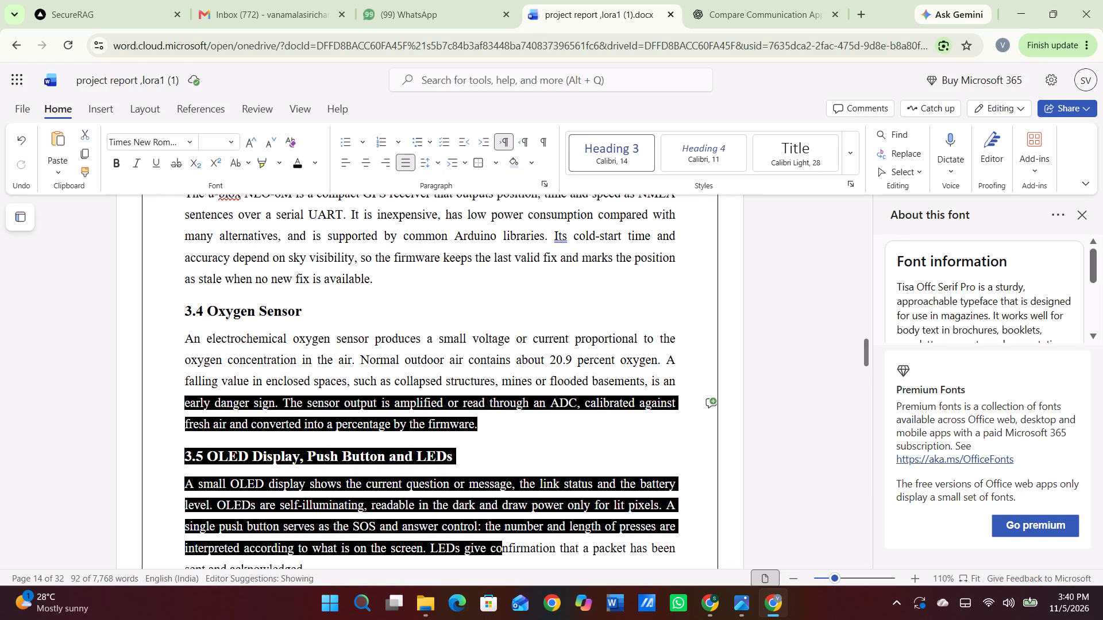
# Reapply 1.5 line spacing to the "3.6 Power System: Solar Panel, Battery and Hand Crank" heading and its paragraph.
pyautogui.scroll(-4, 458, 355)
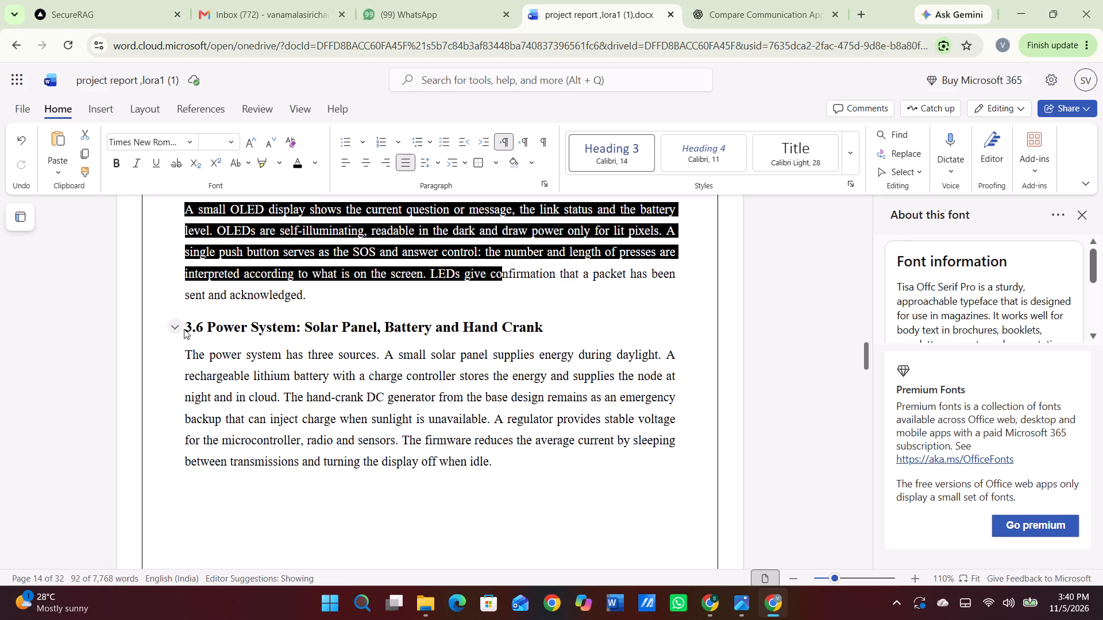
pyautogui.moveTo(187, 327); pyautogui.dragTo(483, 580)
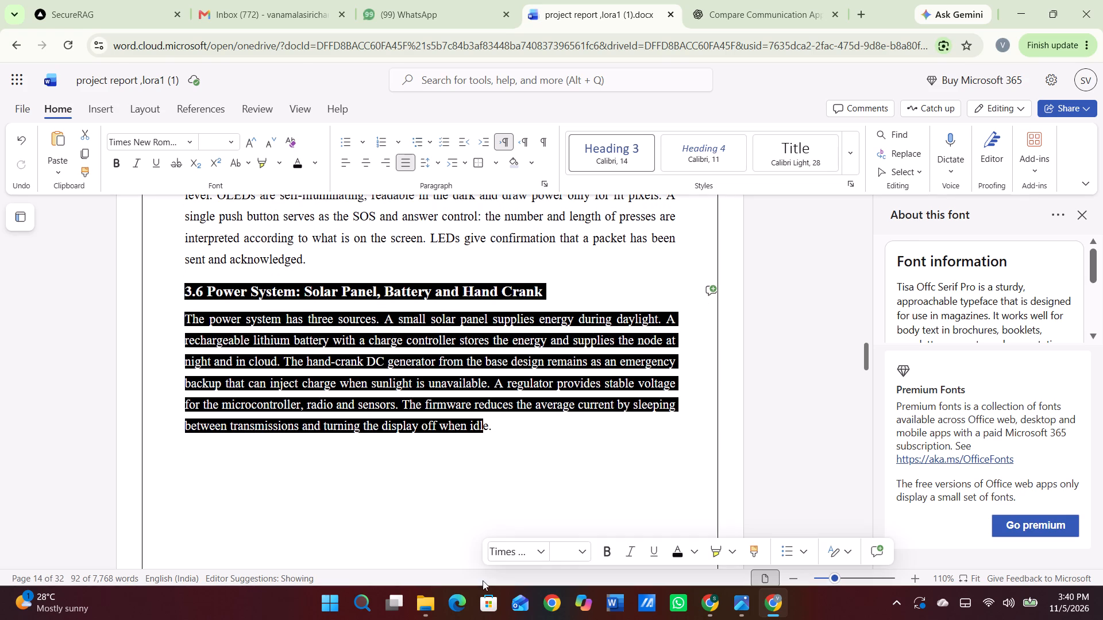
pyautogui.click(438, 165)
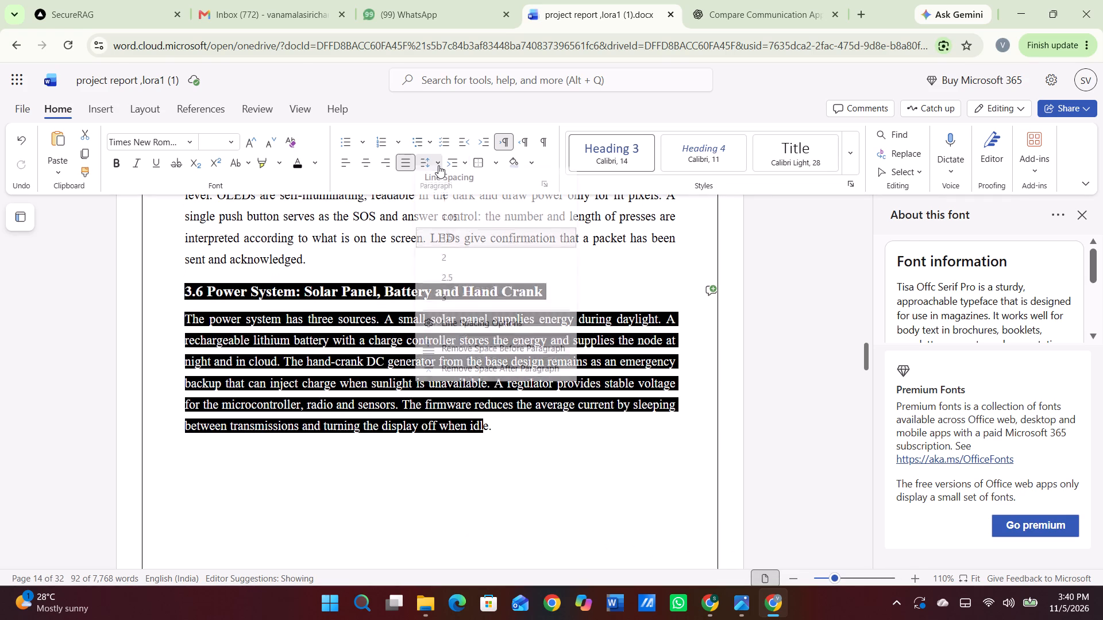
pyautogui.click(455, 246)
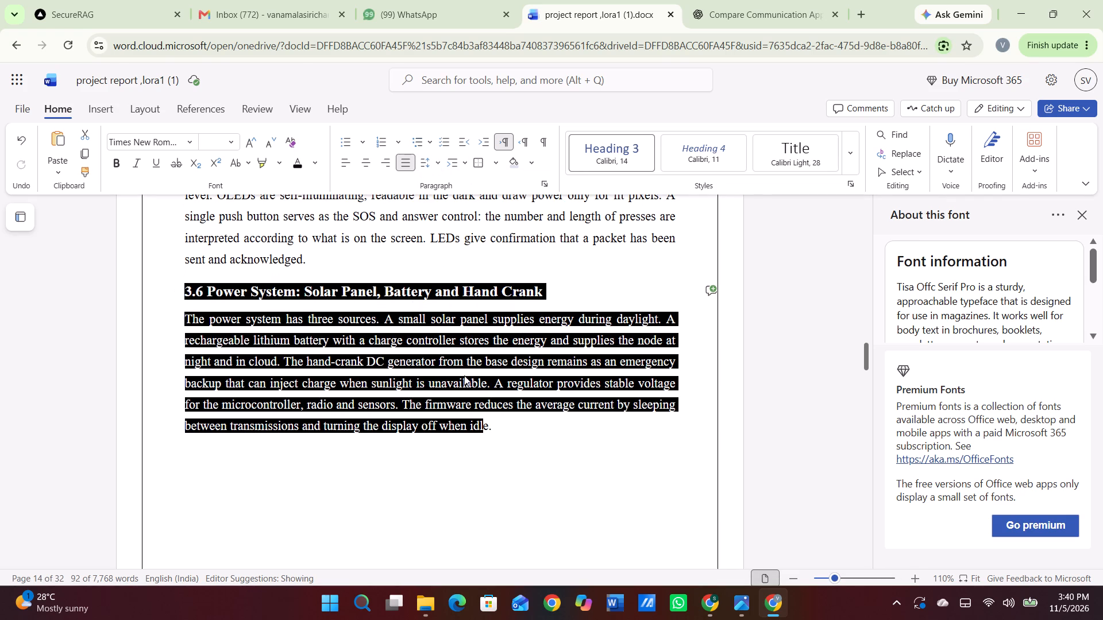
# Set line spacing to 1.5 from the gateway paragraph below Fig 3.1 through the "3.8 The AI Agent" section.
pyautogui.scroll(-4, 466, 388)
pyautogui.scroll(2, 466, 388)
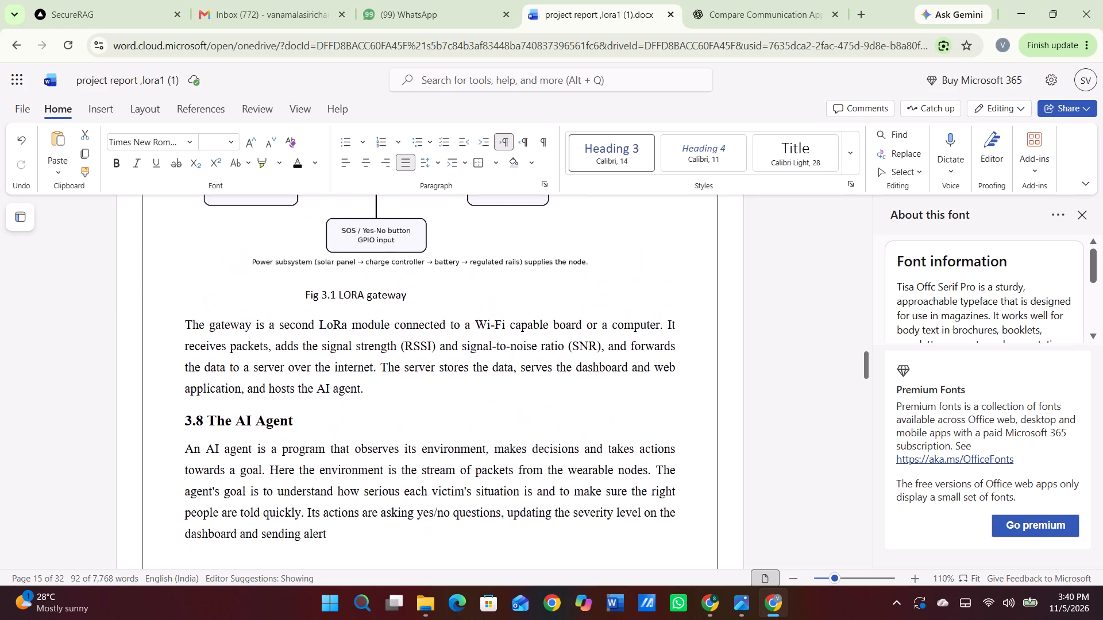
pyautogui.scroll(1, 466, 388)
pyautogui.scroll(-2, 466, 388)
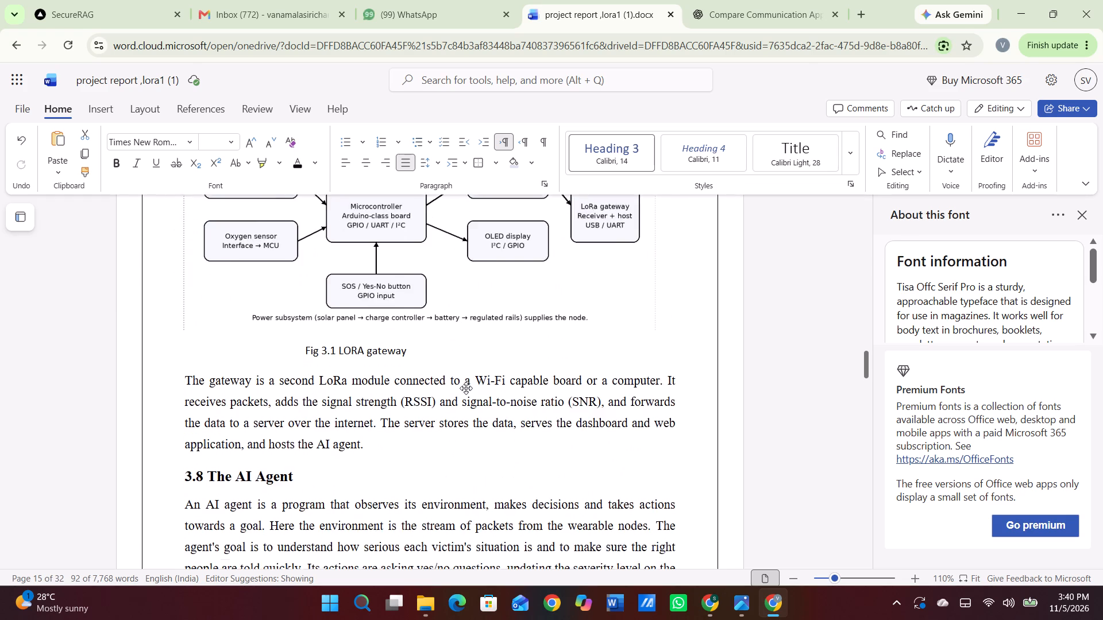
pyautogui.scroll(-3, 466, 388)
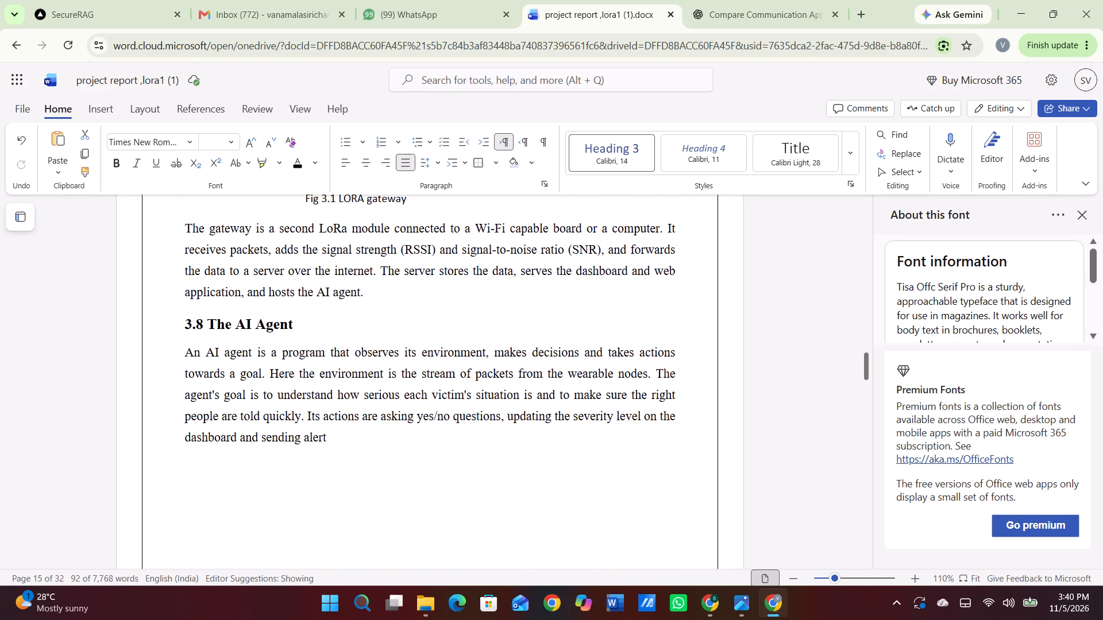
pyautogui.moveTo(182, 220); pyautogui.dragTo(496, 444)
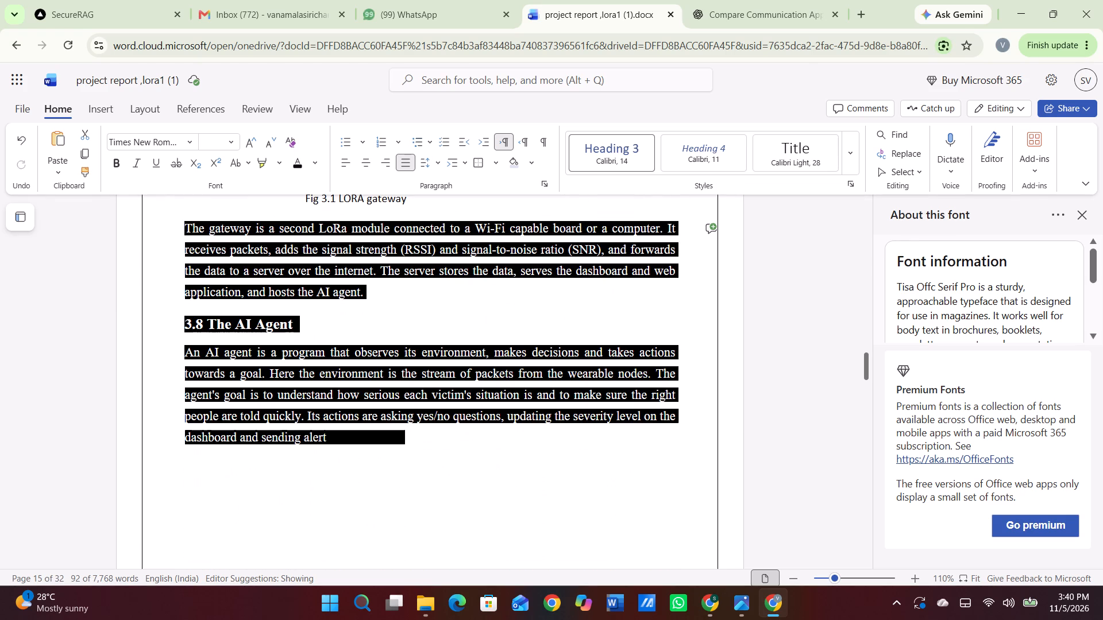
pyautogui.moveTo(496, 444); pyautogui.dragTo(535, 461)
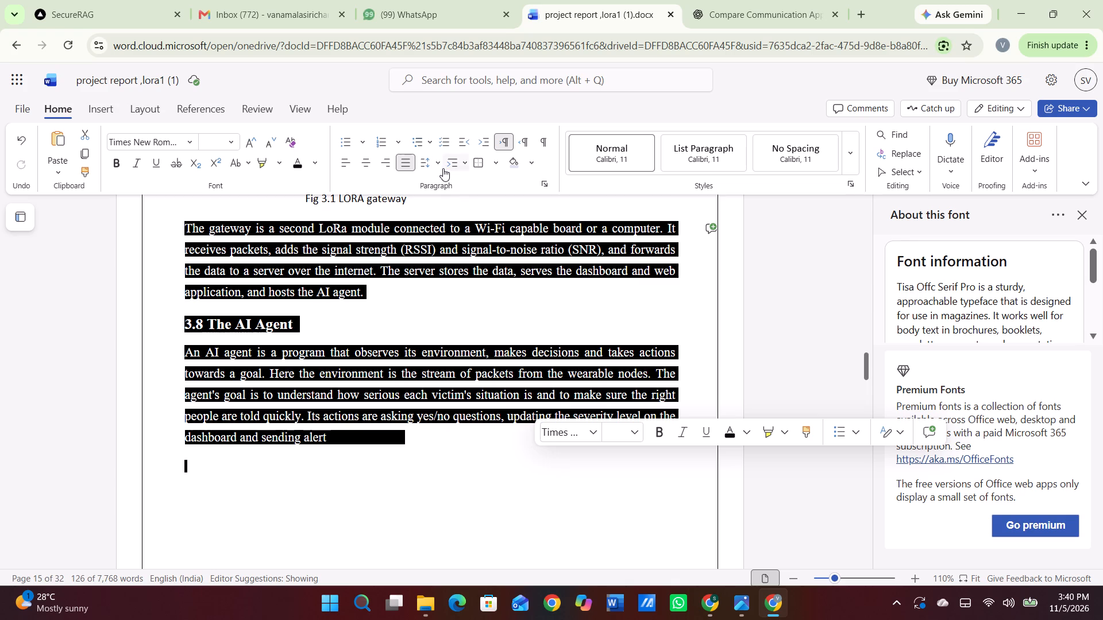
pyautogui.click(435, 162)
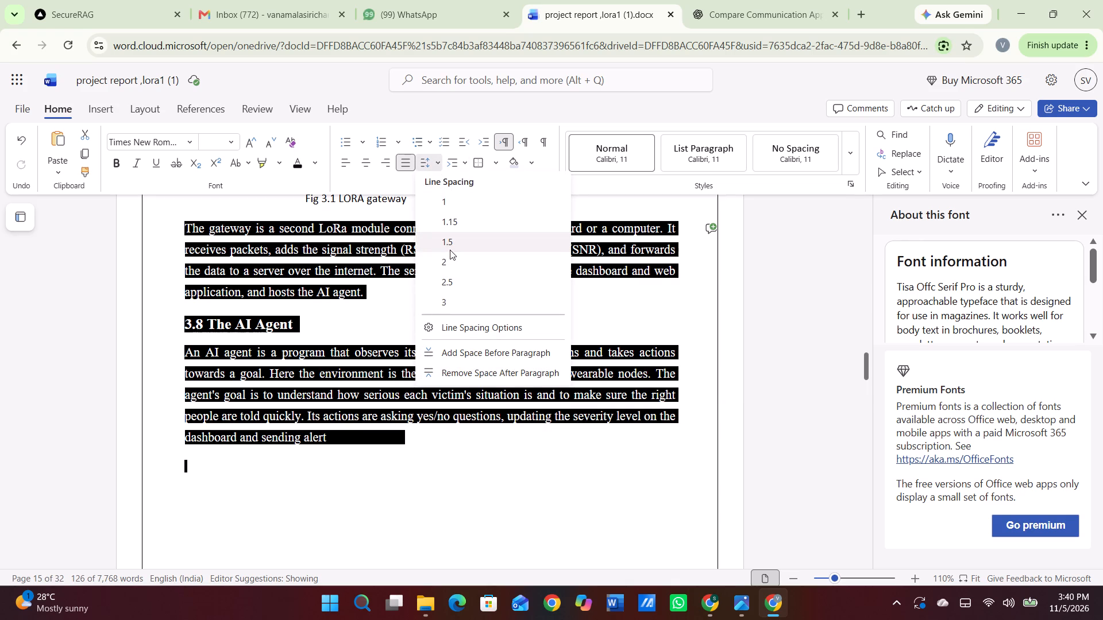
pyautogui.click(451, 246)
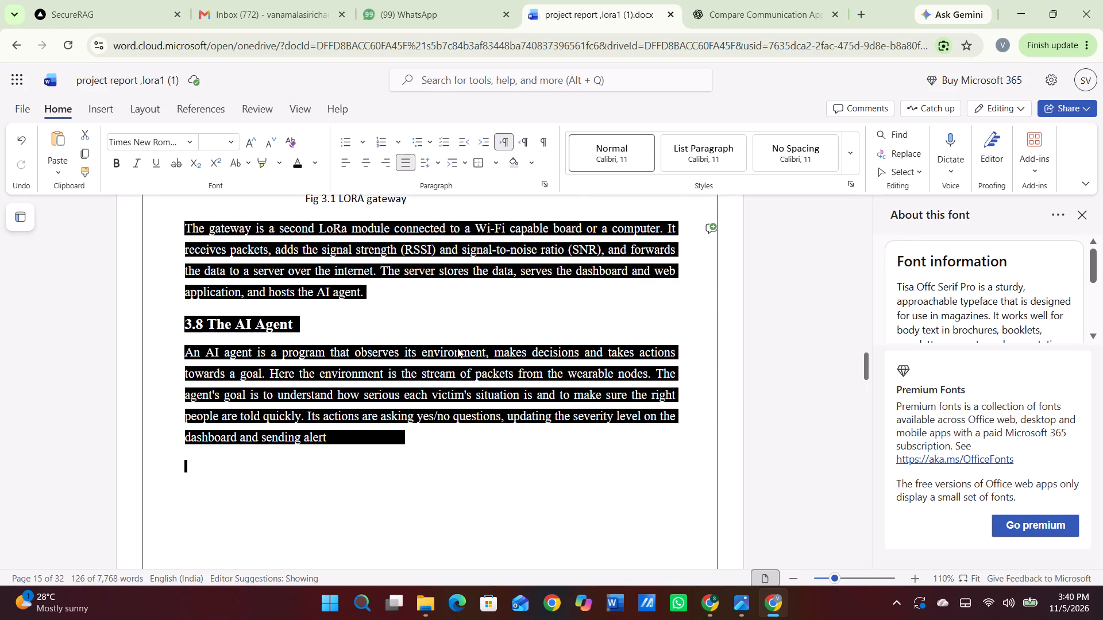
# Check the line spacing of the "4.1 System Overview" paragraph and the "4.1.1 Data flow" paragraph.
pyautogui.scroll(-3, 457, 348)
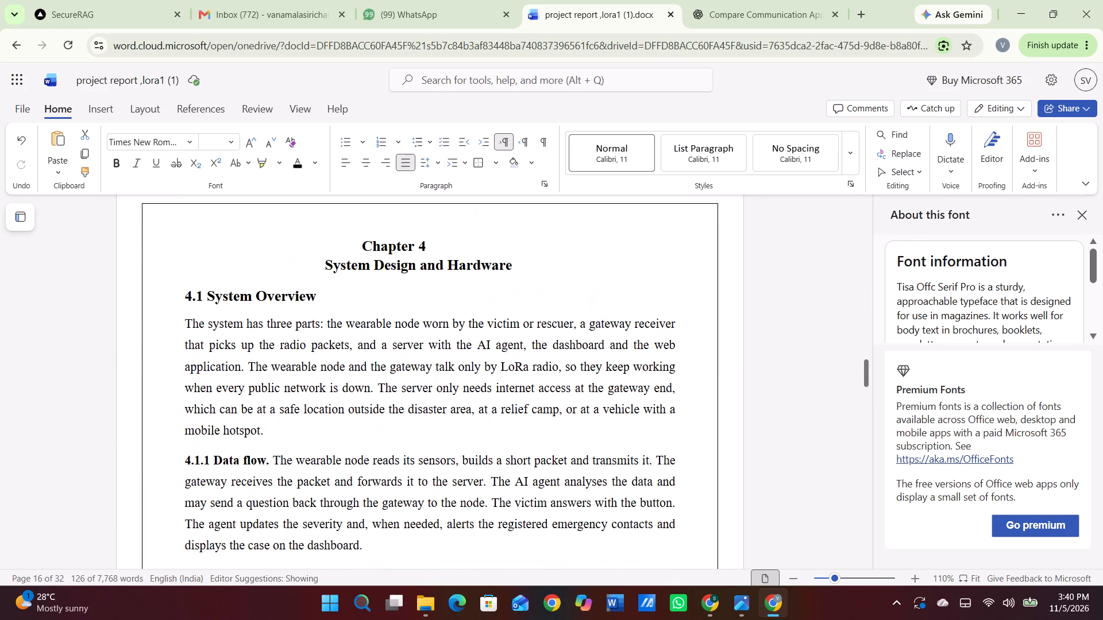
pyautogui.moveTo(184, 319); pyautogui.dragTo(548, 603)
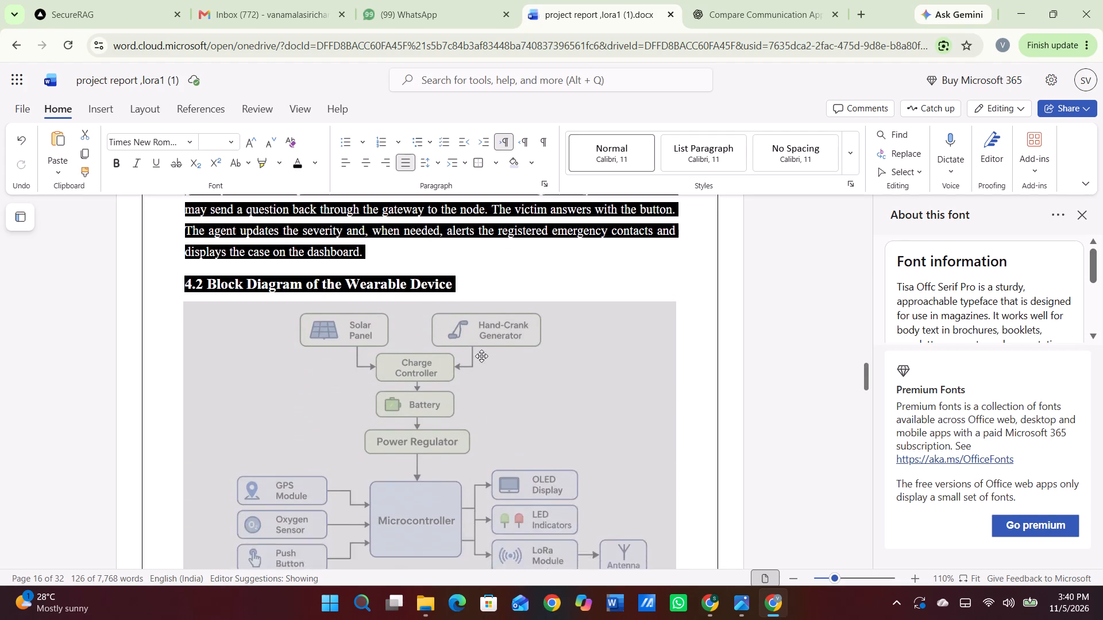
pyautogui.click(481, 356)
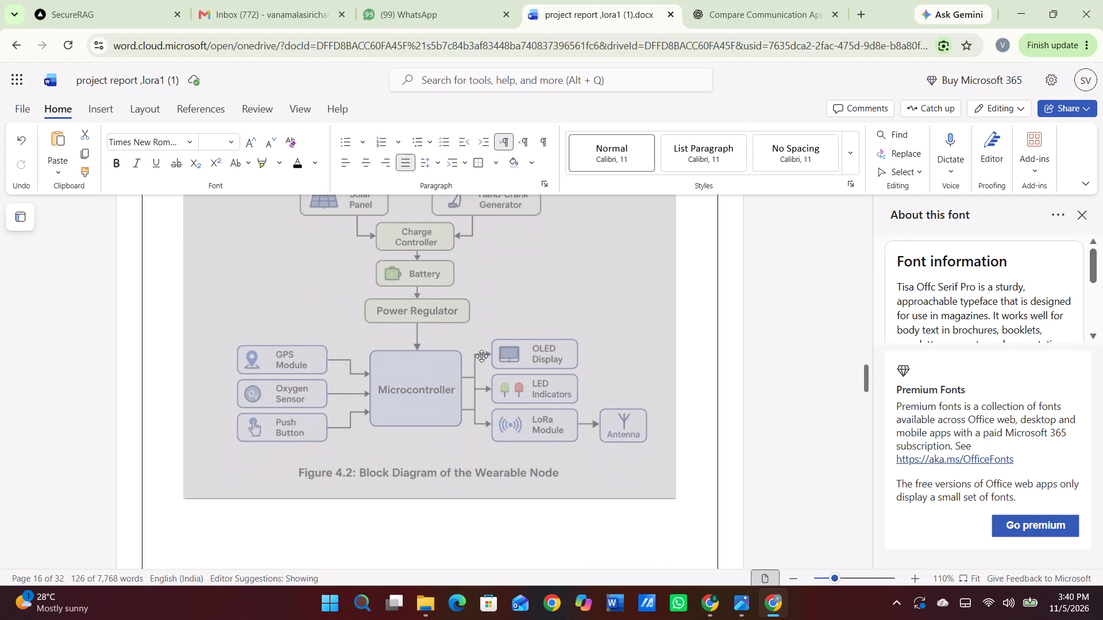
pyautogui.scroll(4, 481, 356)
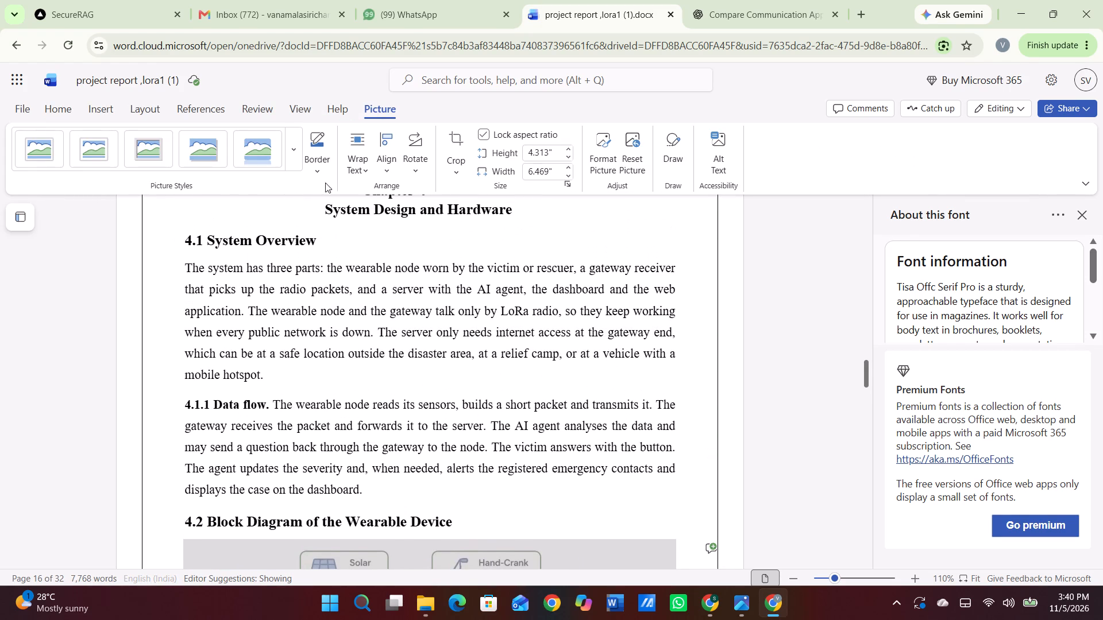
pyautogui.click(50, 108)
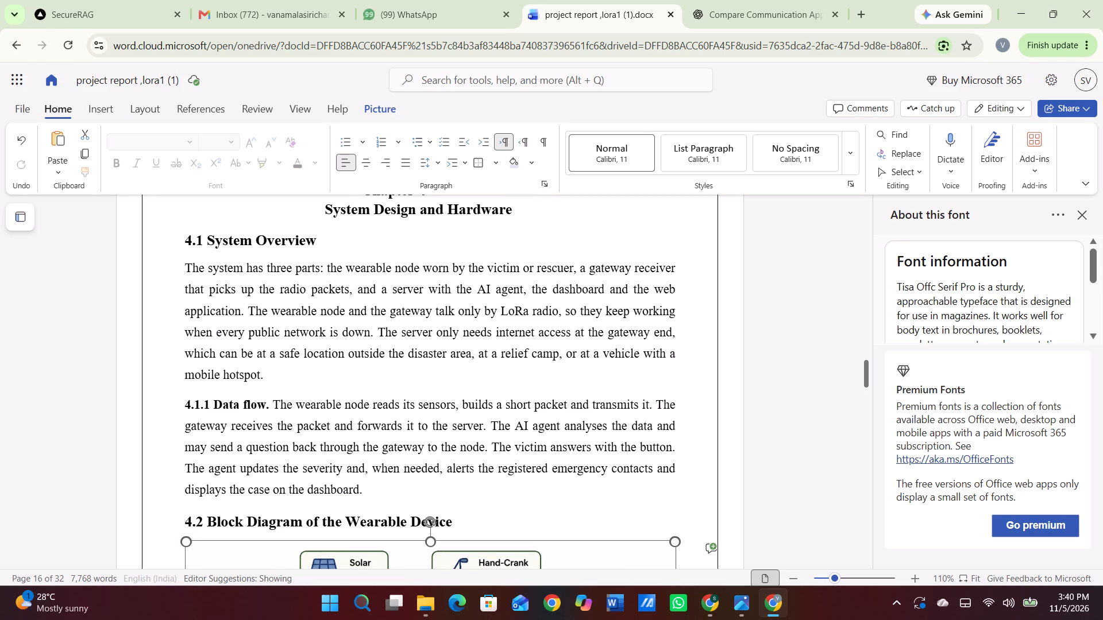
pyautogui.moveTo(184, 262); pyautogui.dragTo(551, 477)
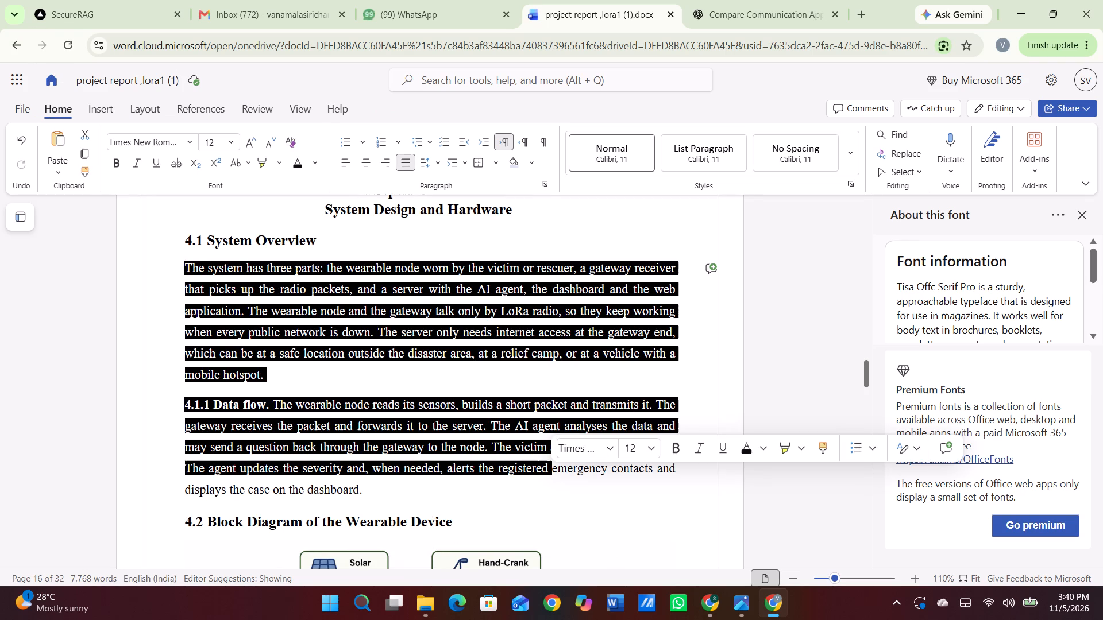
pyautogui.click(441, 163)
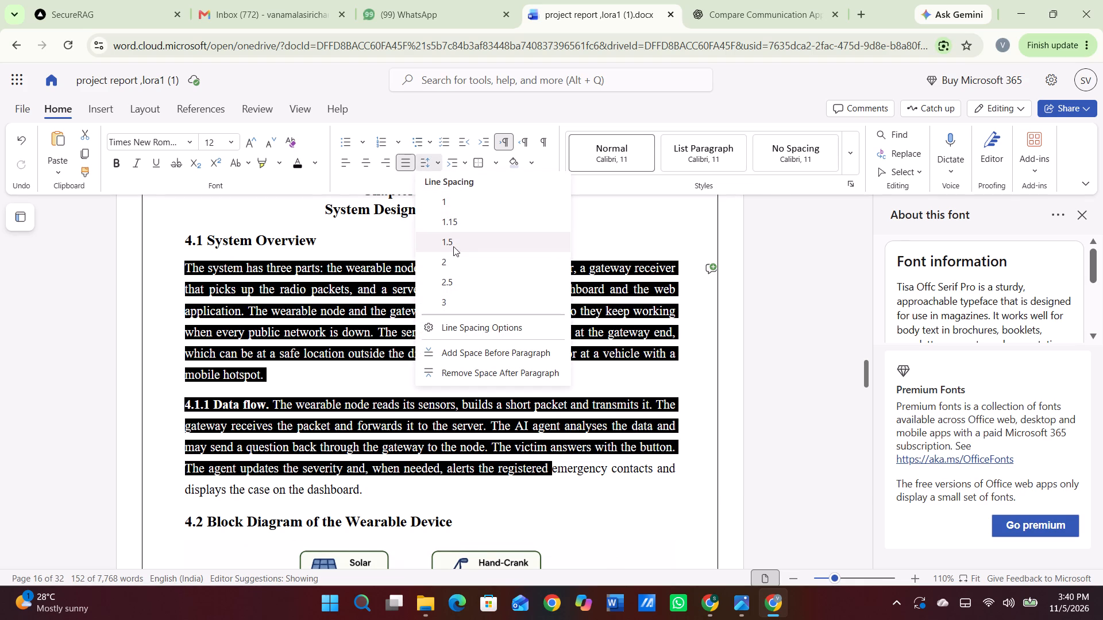
pyautogui.rightClick(607, 458)
pyautogui.scroll(-2, 607, 458)
pyautogui.click(479, 359)
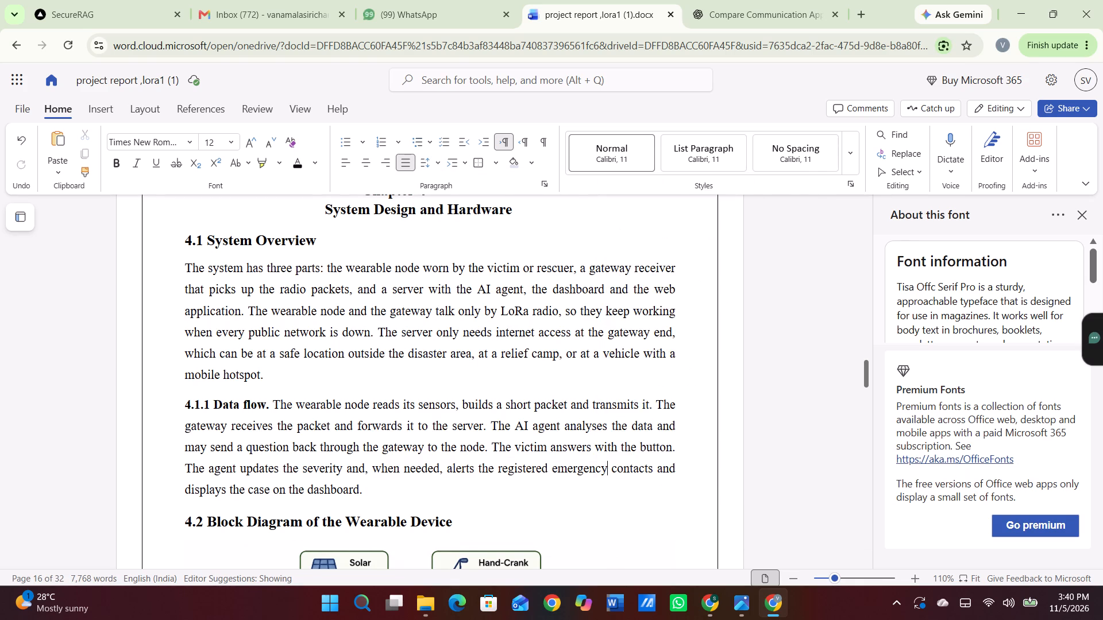
# Reapply 1.5 line spacing to the Figure 4.2 description and the microcontroller paragraph above "4.3 Hardware Components Description".
pyautogui.scroll(-4, 479, 359)
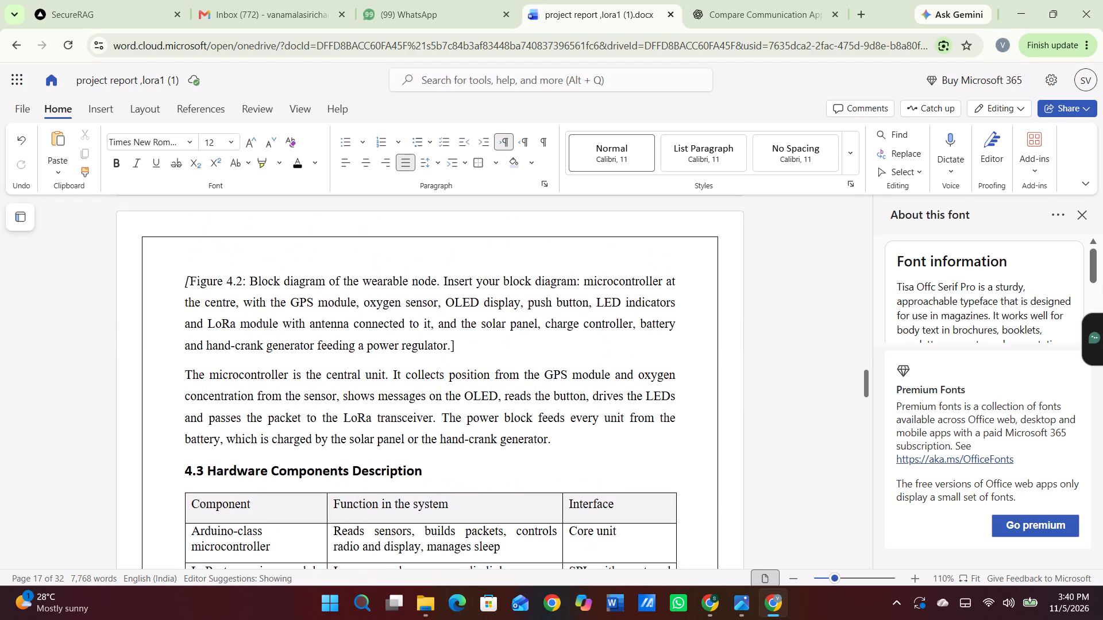
pyautogui.moveTo(186, 279); pyautogui.dragTo(556, 447)
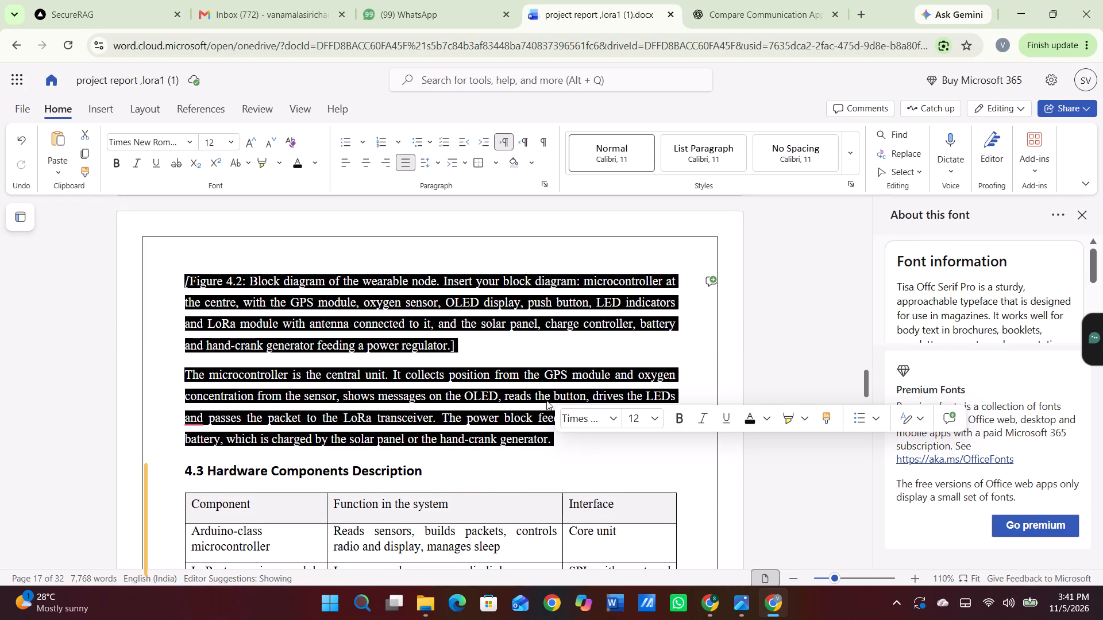
pyautogui.click(438, 157)
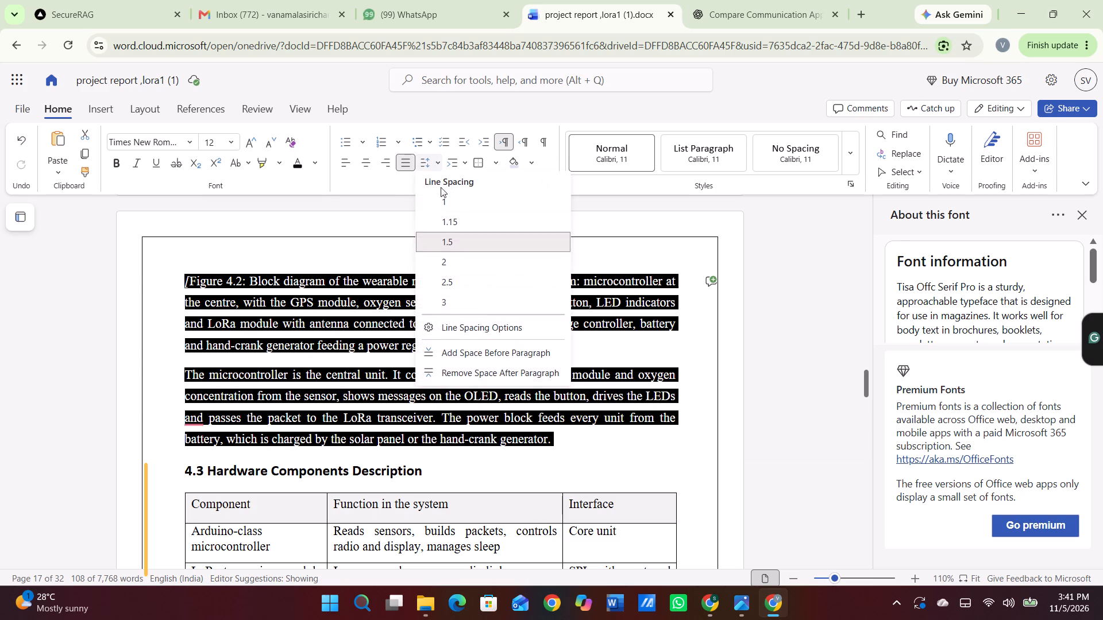
pyautogui.click(450, 244)
pyautogui.click(441, 338)
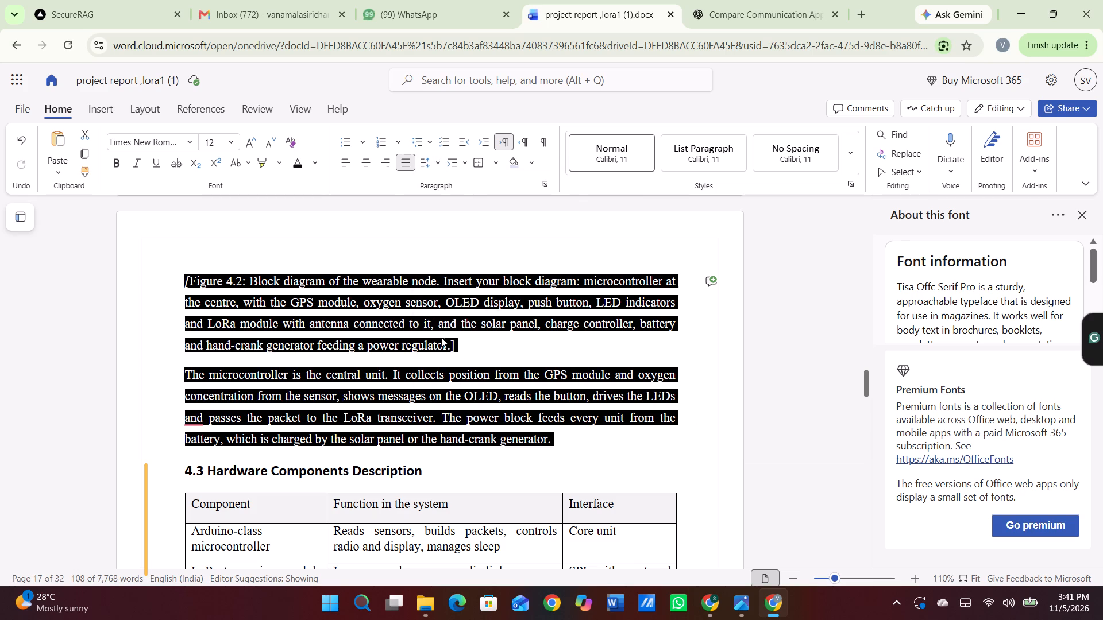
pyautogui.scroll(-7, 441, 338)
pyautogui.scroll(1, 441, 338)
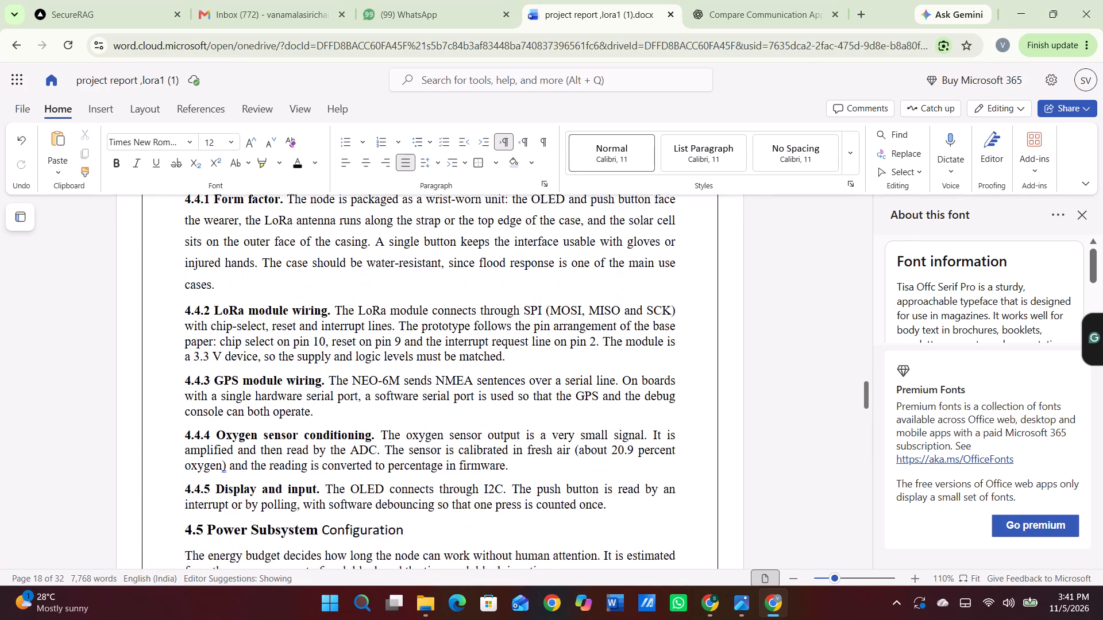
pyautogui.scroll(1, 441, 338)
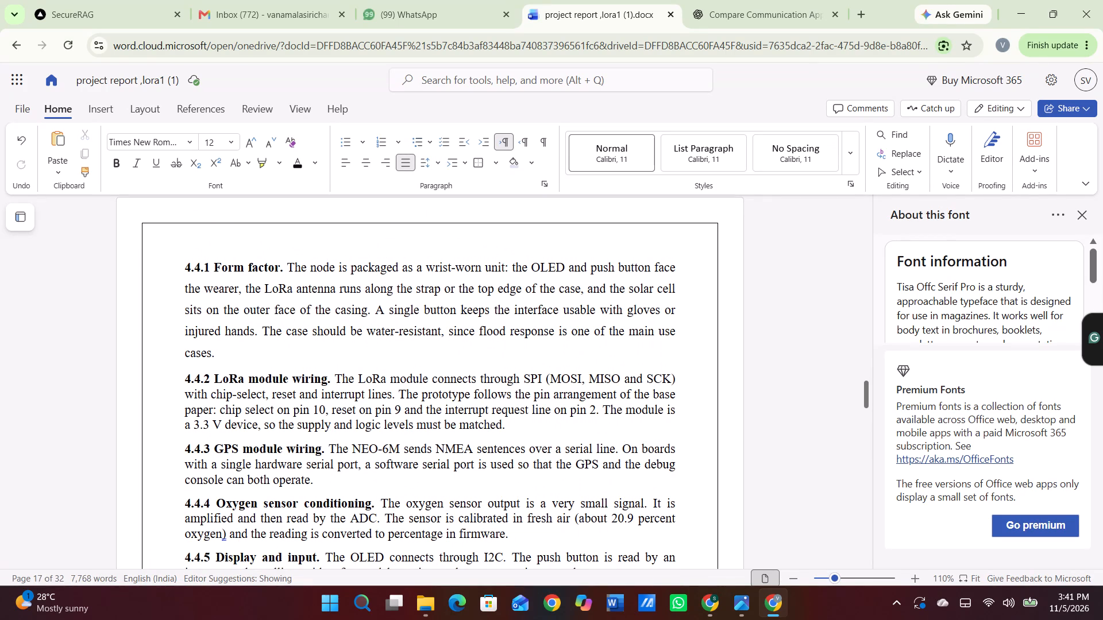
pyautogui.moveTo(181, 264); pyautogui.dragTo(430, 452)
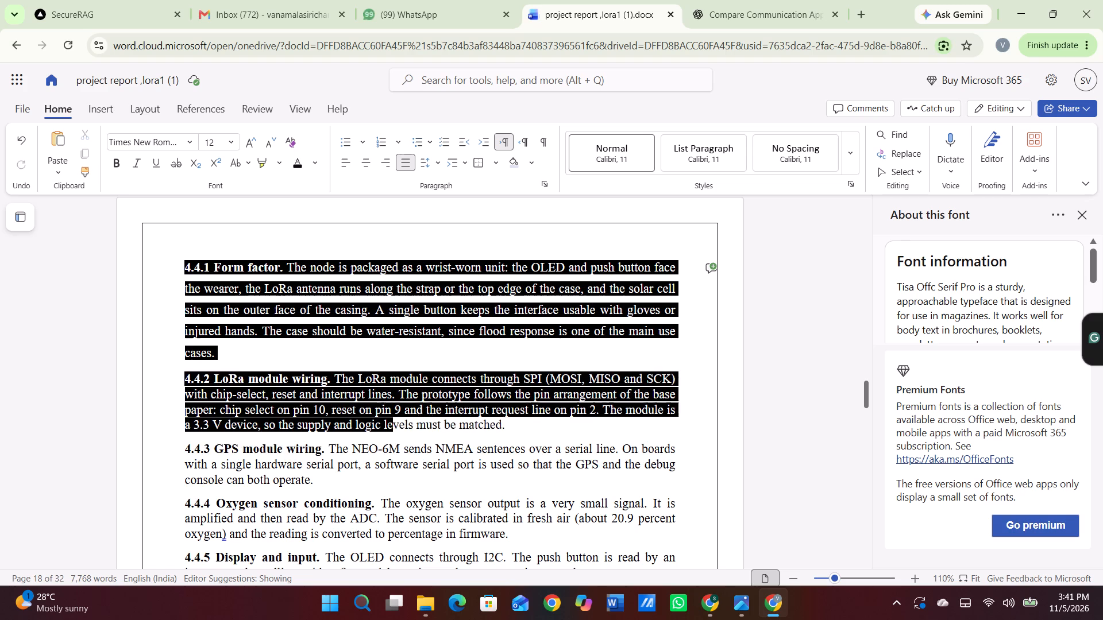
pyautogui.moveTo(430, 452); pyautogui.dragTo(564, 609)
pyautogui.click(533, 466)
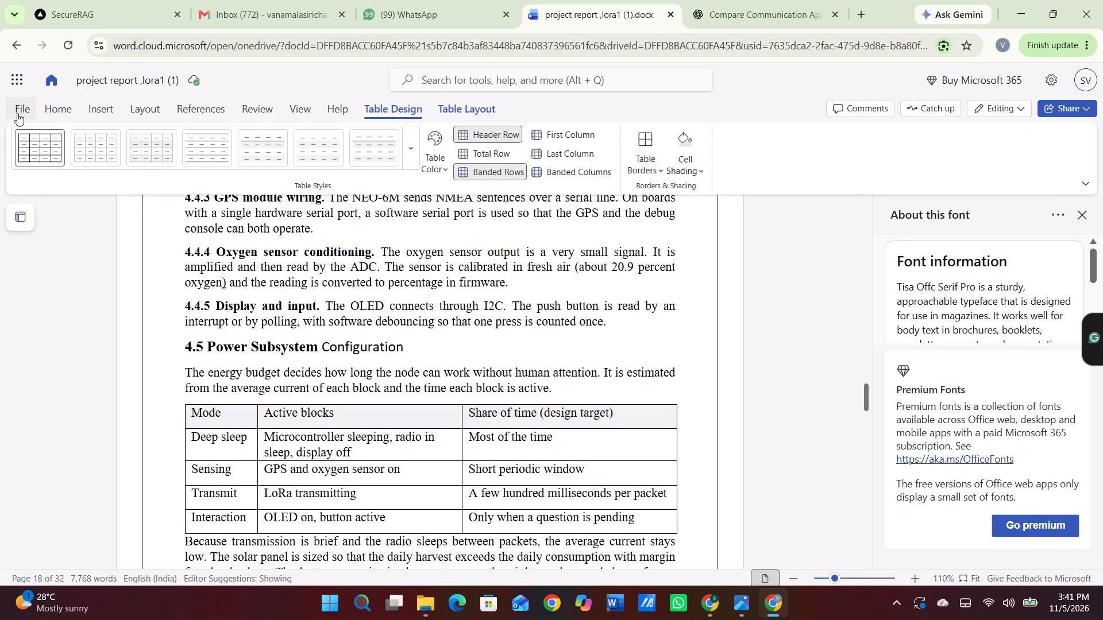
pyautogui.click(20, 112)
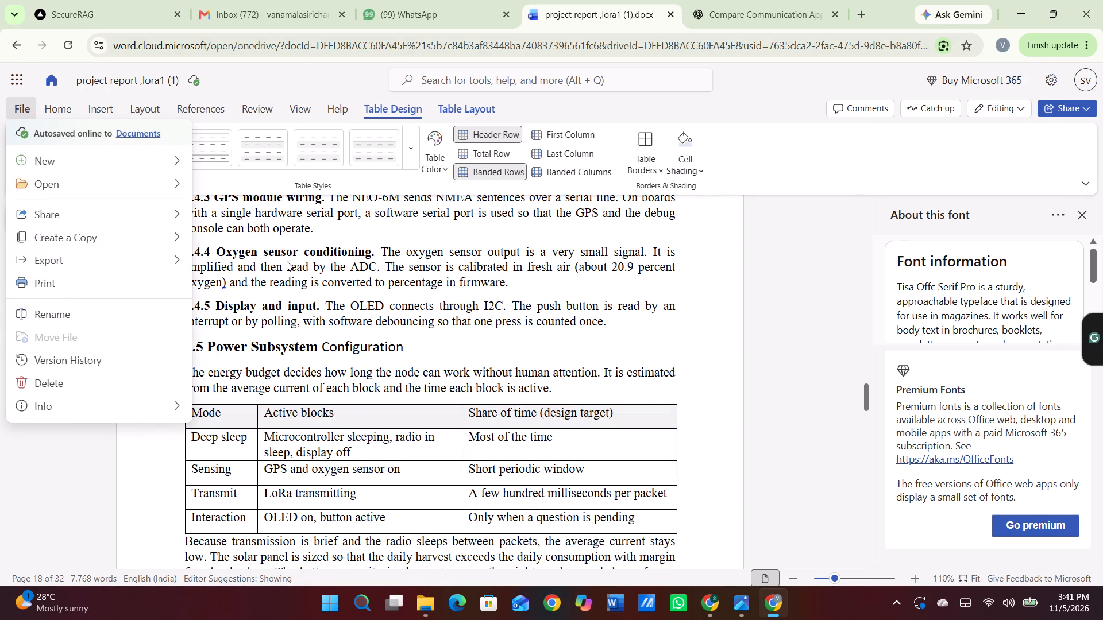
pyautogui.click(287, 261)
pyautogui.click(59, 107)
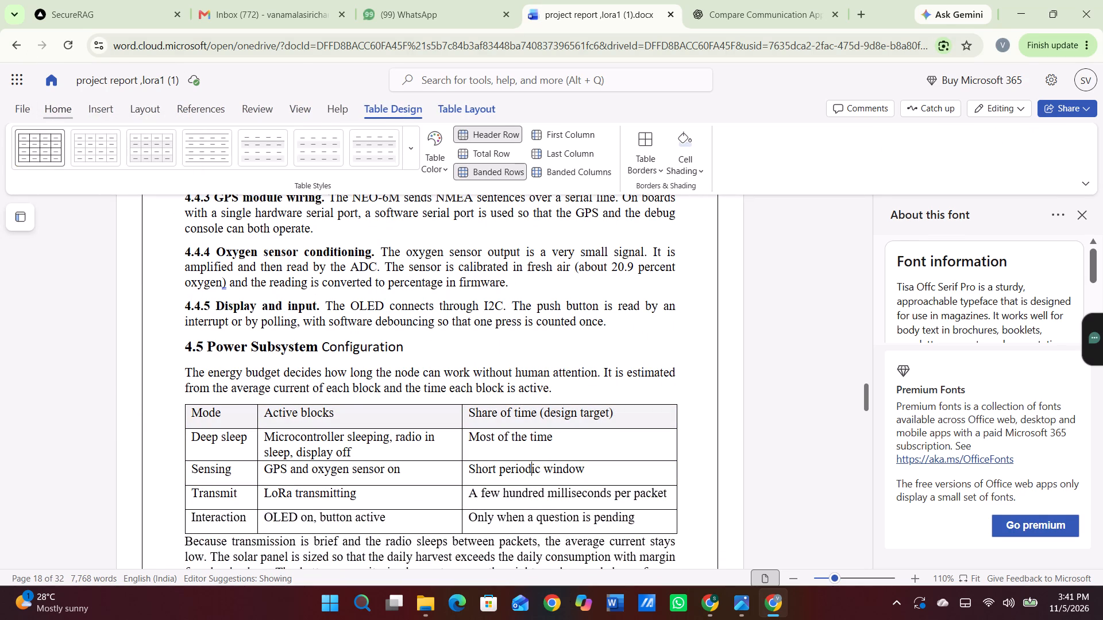
# Insert three paragraph breaks before the "4.4 Wearable Device Development" heading to move it onto the next page with its text.
pyautogui.scroll(4, 249, 223)
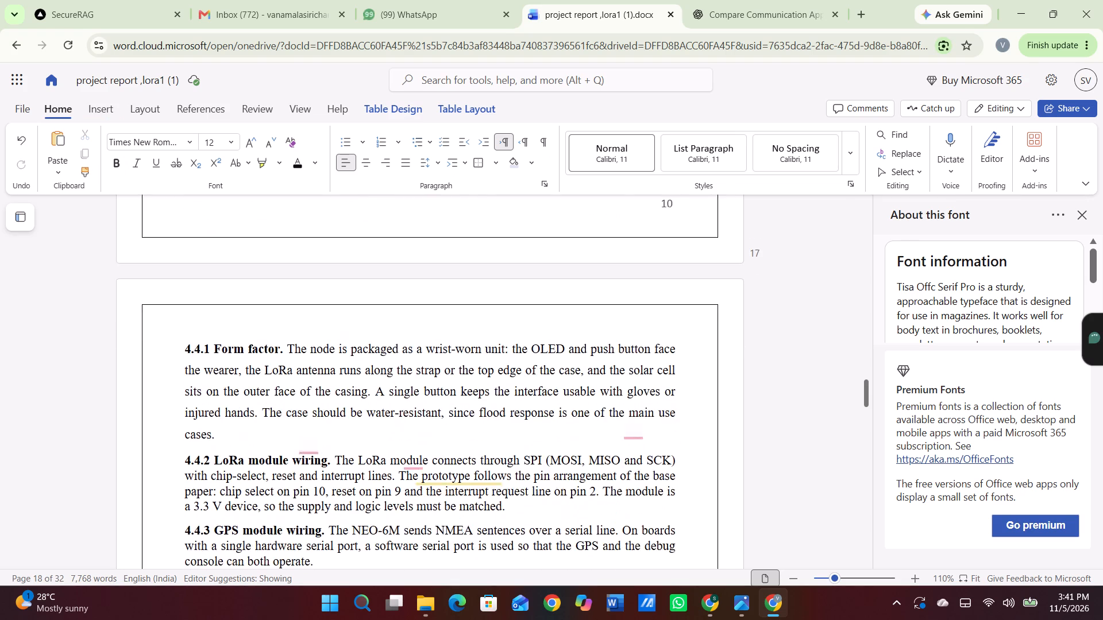
pyautogui.scroll(3, 249, 223)
pyautogui.scroll(-1, 249, 223)
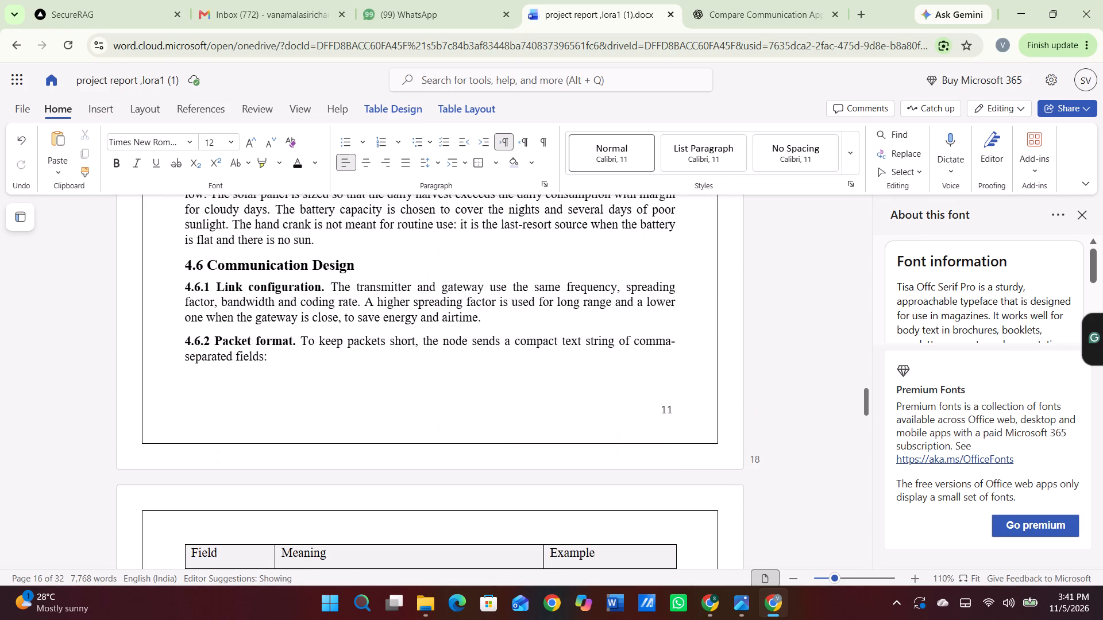
pyautogui.scroll(-1, 249, 223)
pyautogui.scroll(3, 249, 223)
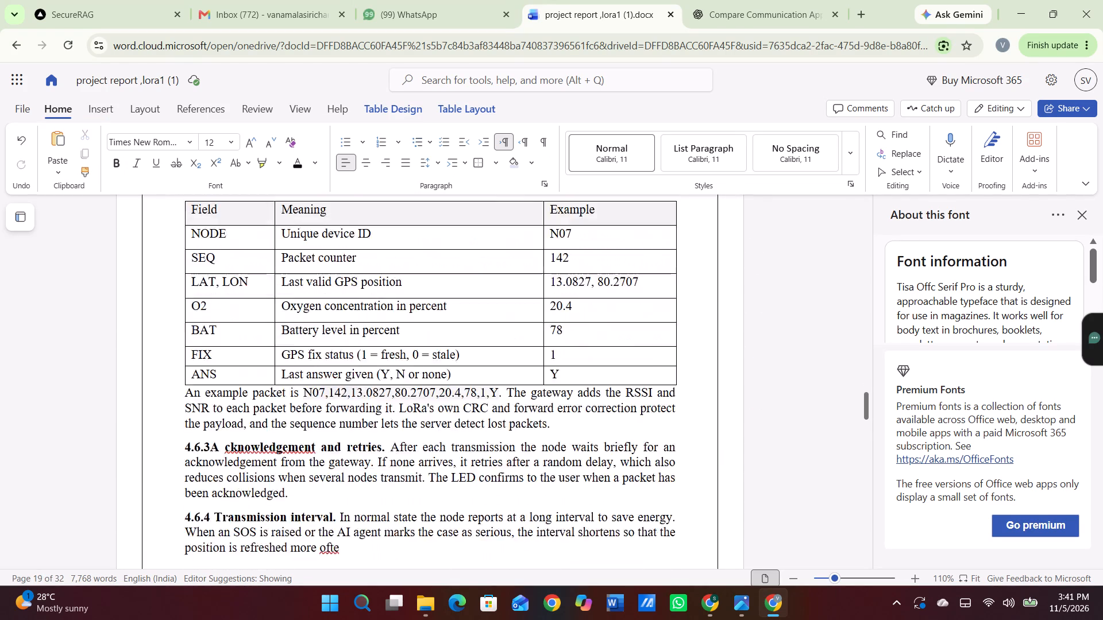
pyautogui.scroll(2, 249, 223)
pyautogui.scroll(1, 284, 382)
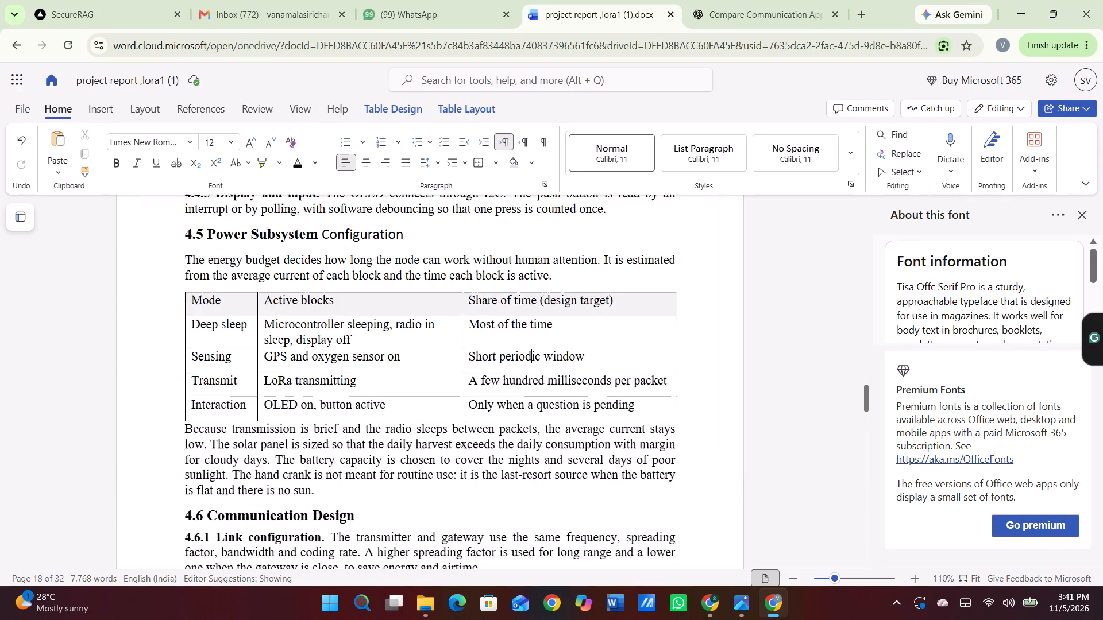
pyautogui.scroll(4, 284, 382)
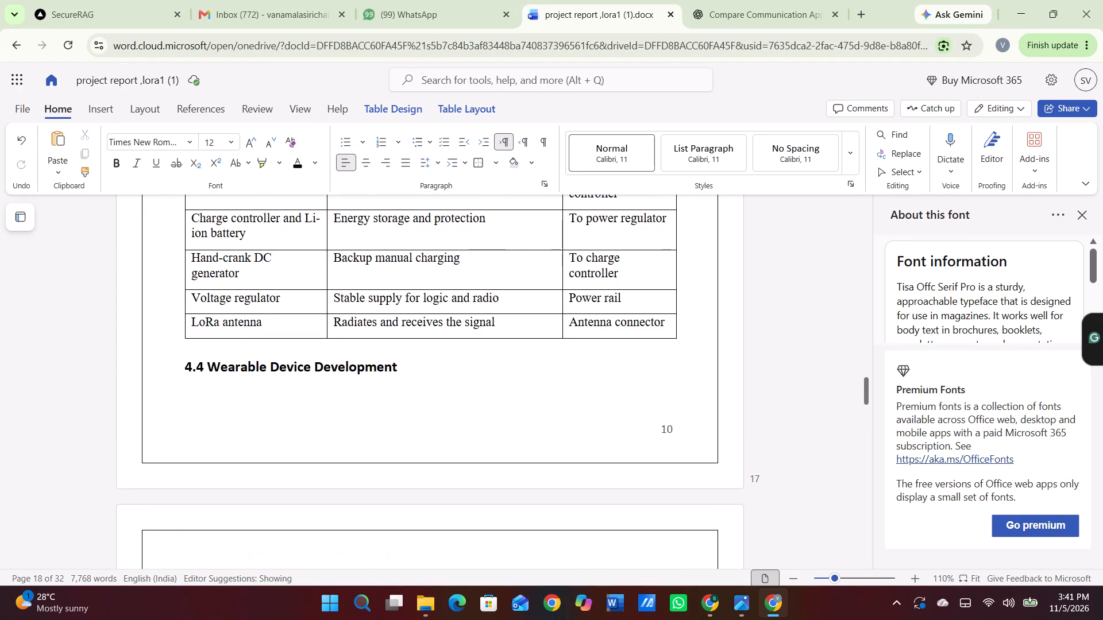
pyautogui.click(183, 367)
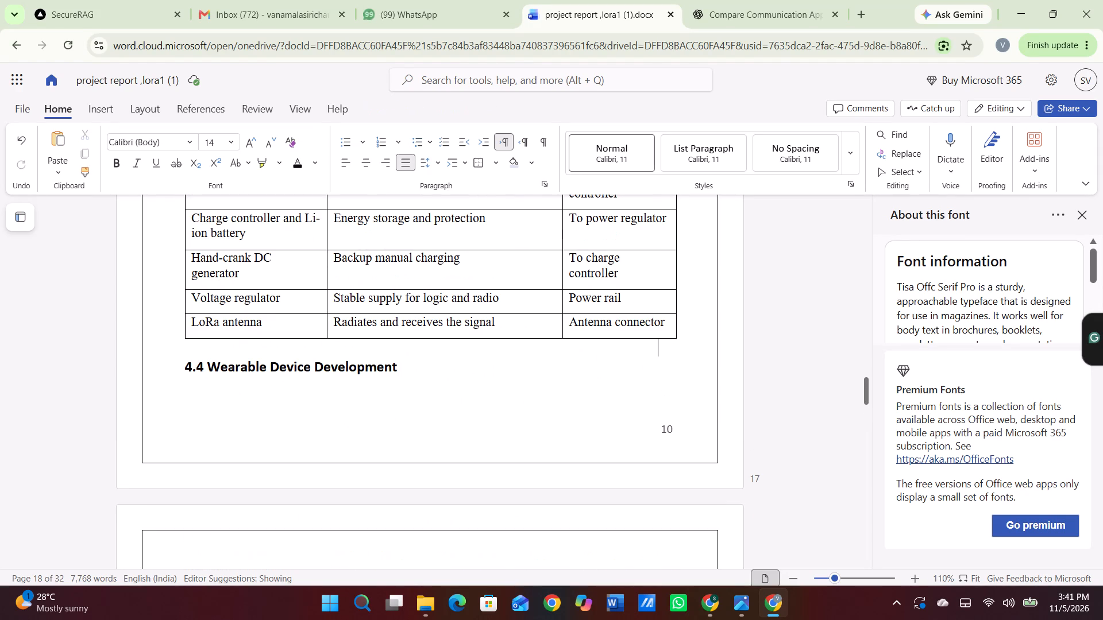
pyautogui.press('Return')
pyautogui.press('Return')
pyautogui.press('Return')
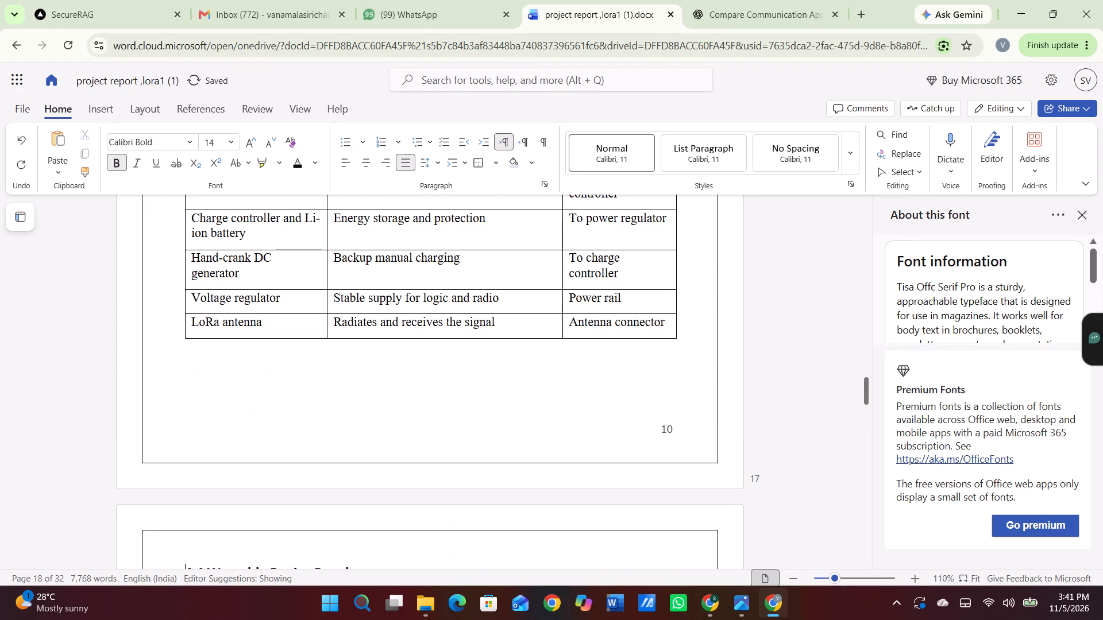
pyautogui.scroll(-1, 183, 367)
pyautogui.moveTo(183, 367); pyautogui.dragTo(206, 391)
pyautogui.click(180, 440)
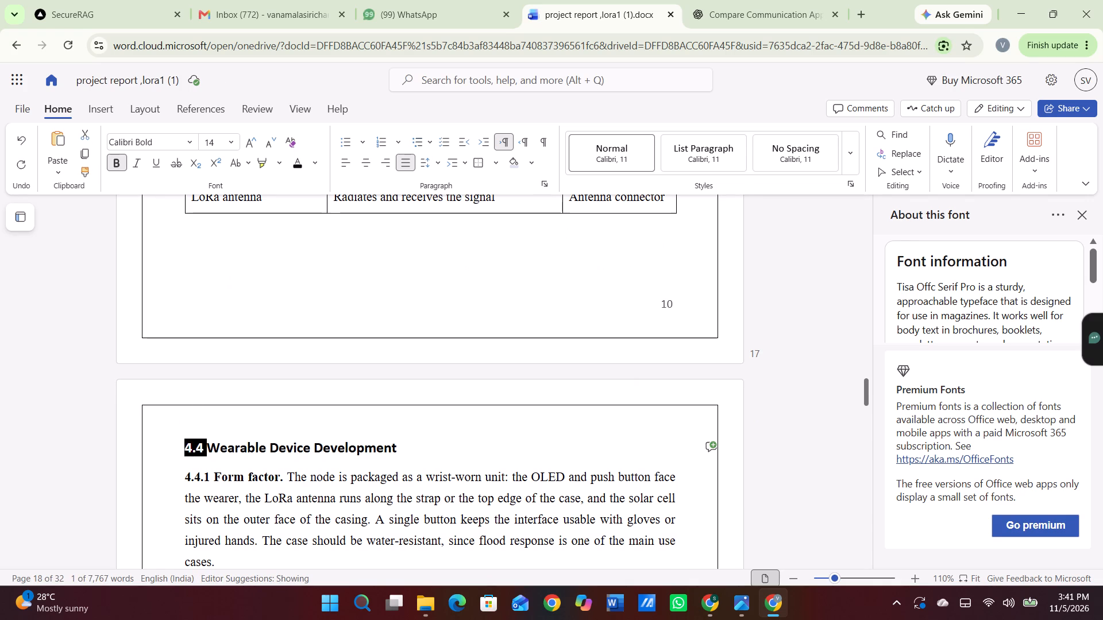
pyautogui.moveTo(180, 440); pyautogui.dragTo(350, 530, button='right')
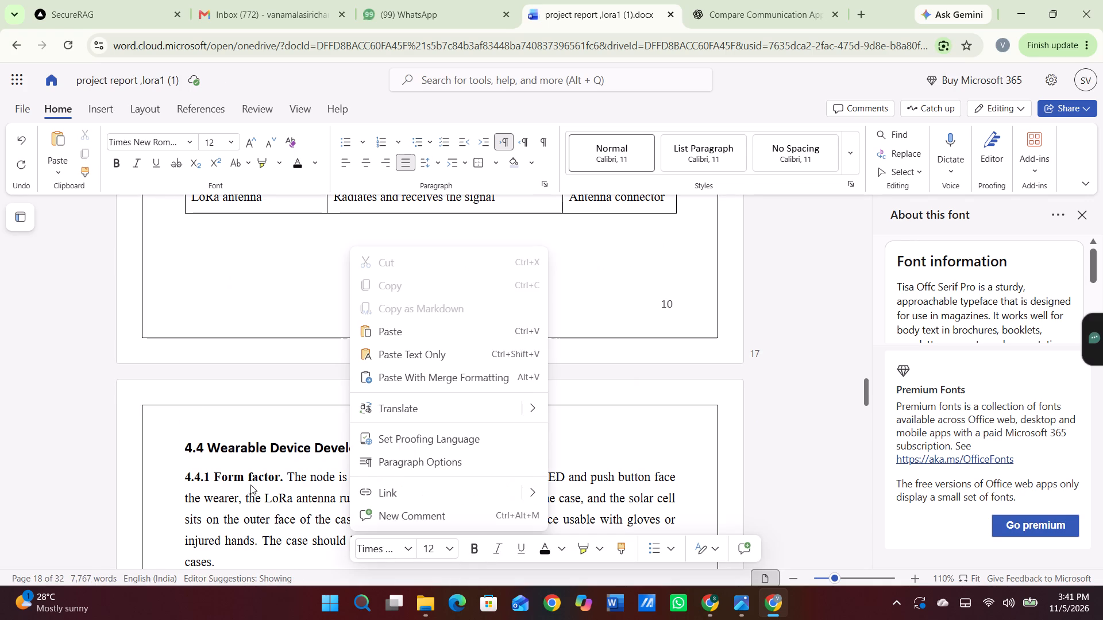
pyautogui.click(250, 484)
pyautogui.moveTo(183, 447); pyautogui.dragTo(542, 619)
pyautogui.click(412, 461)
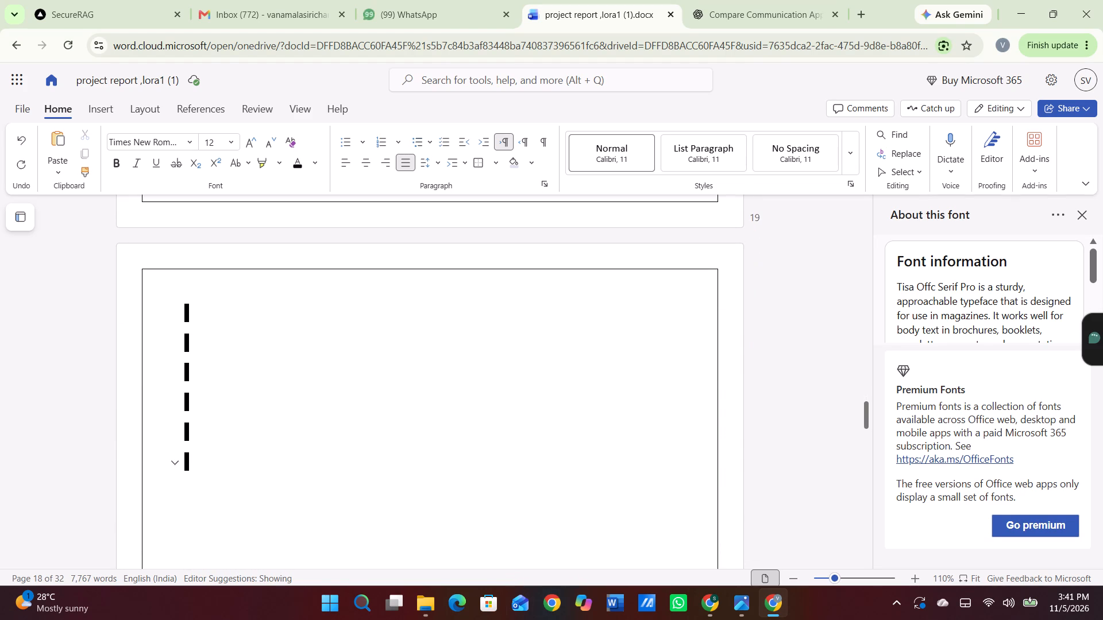
# Set line spacing to 1.5 for the "4.4.2 LoRa module wiring", "4.4.3 GPS module wiring" and "4.4.4 Oxygen sensor conditioning" paragraphs.
pyautogui.scroll(8, 412, 461)
pyautogui.scroll(-1, 412, 461)
pyautogui.scroll(1, 412, 461)
pyautogui.scroll(-1, 412, 461)
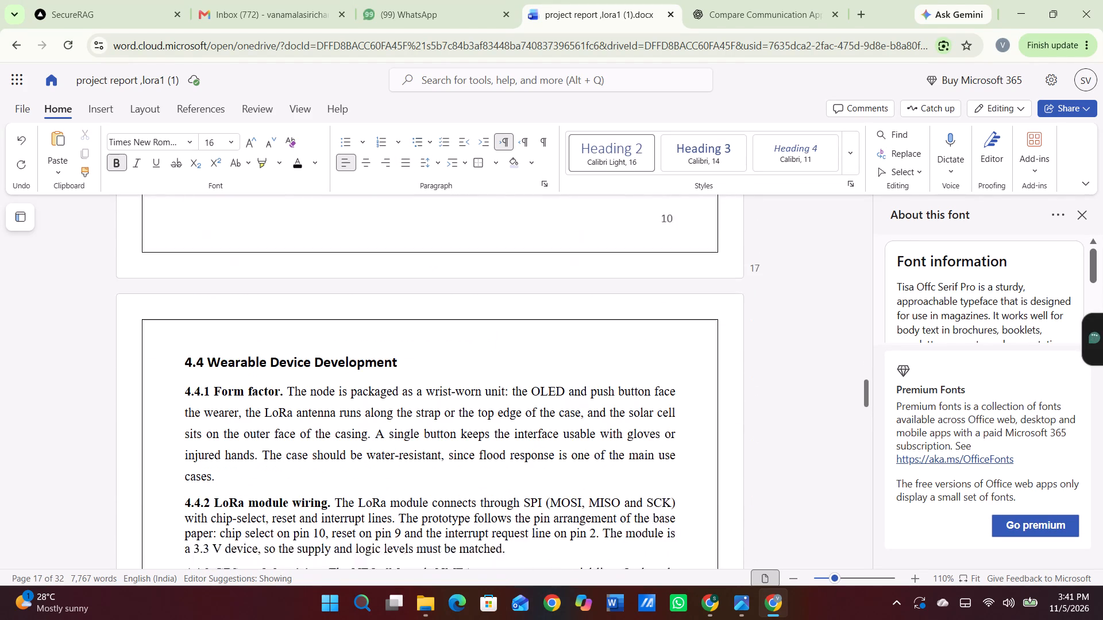
pyautogui.scroll(-1, 304, 394)
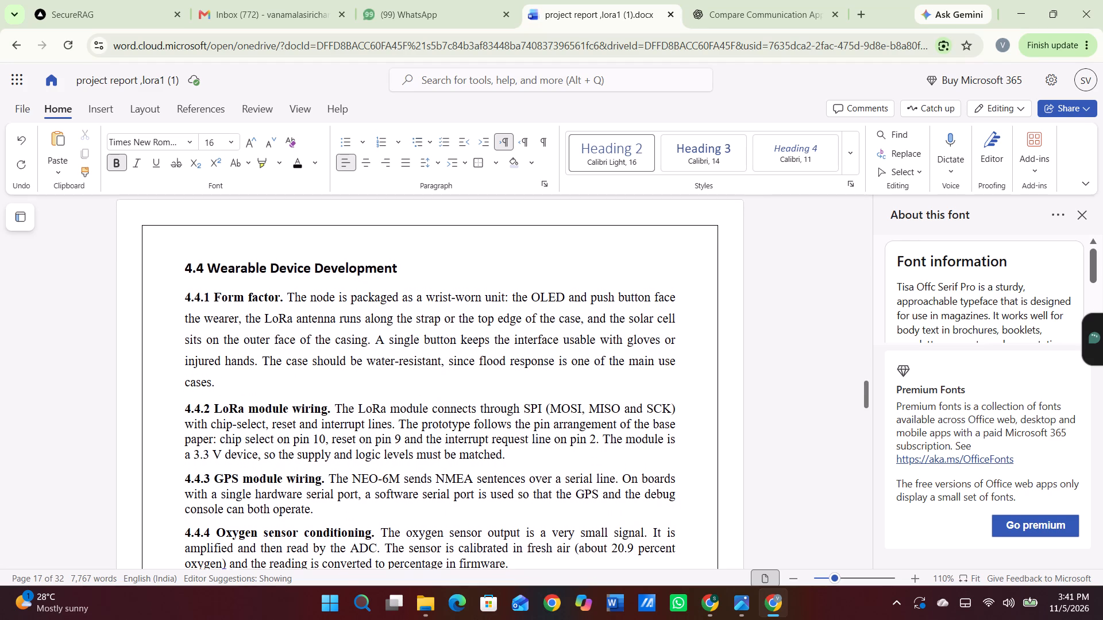
pyautogui.scroll(-1, 304, 394)
pyautogui.moveTo(176, 402); pyautogui.dragTo(529, 546)
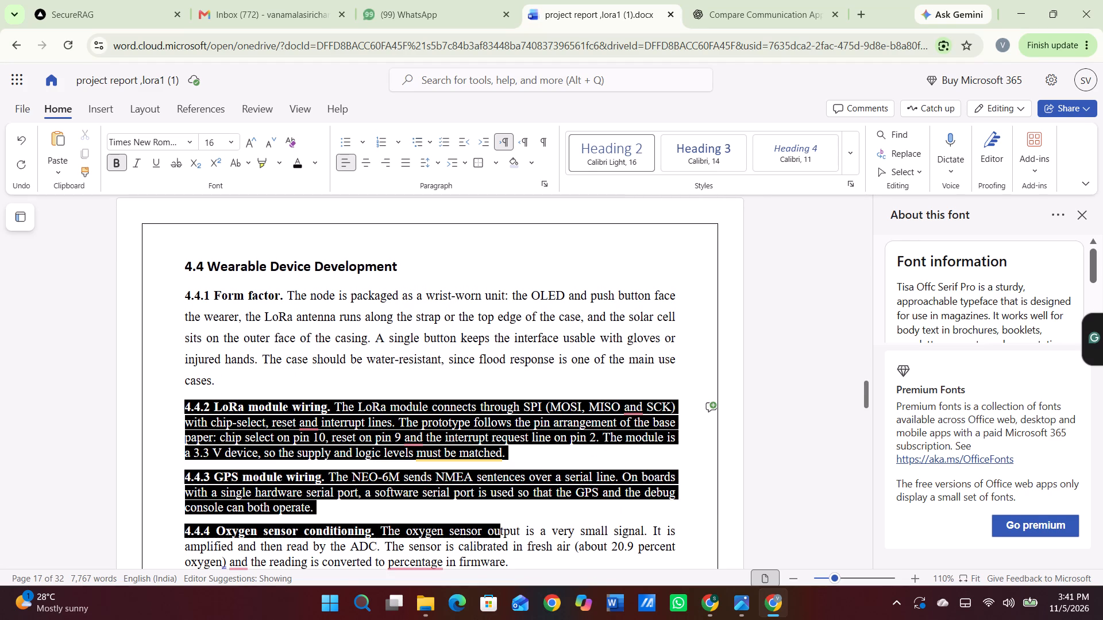
pyautogui.moveTo(529, 546); pyautogui.dragTo(539, 548)
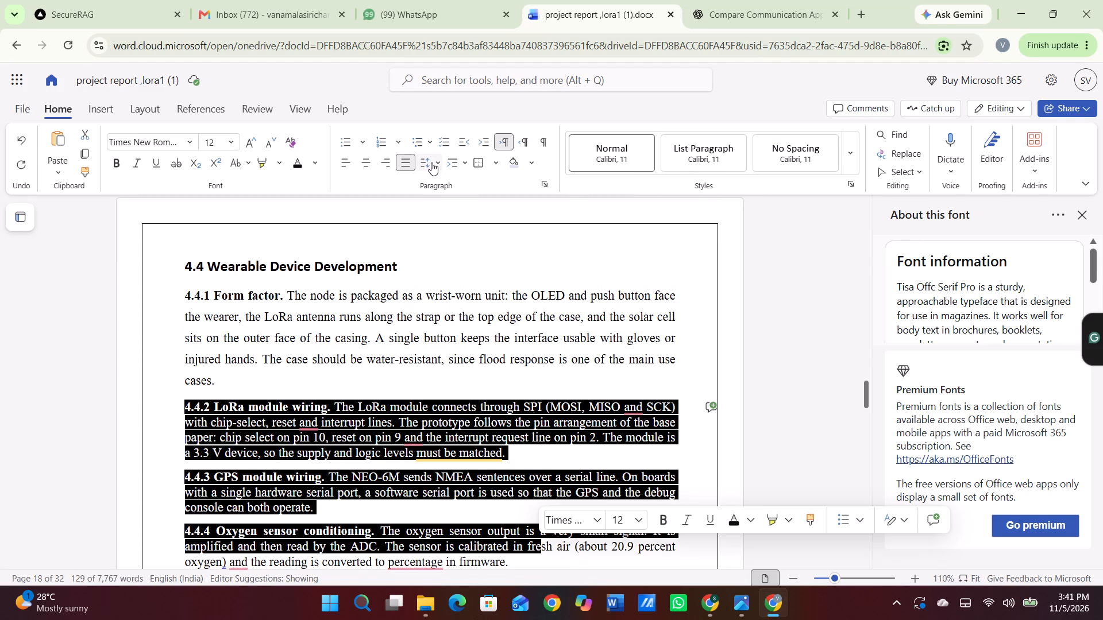
pyautogui.click(431, 162)
pyautogui.click(448, 246)
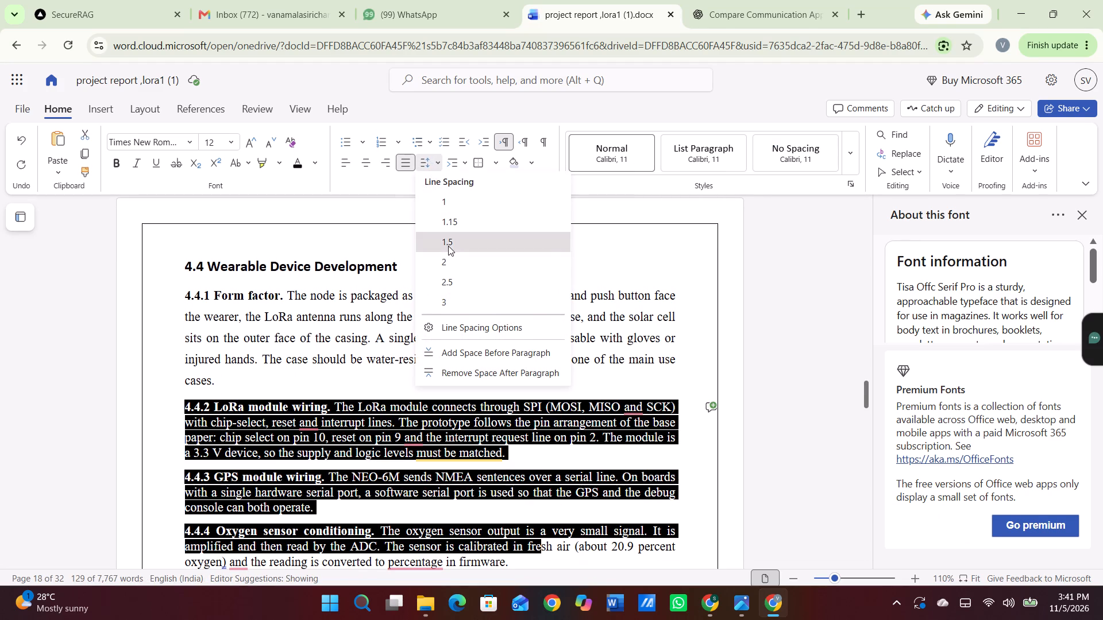
# Set line spacing to 1.5 from the "4.4.5 Display and input" paragraph through the Deep sleep row of the section 4.5 table.
pyautogui.scroll(-2, 465, 343)
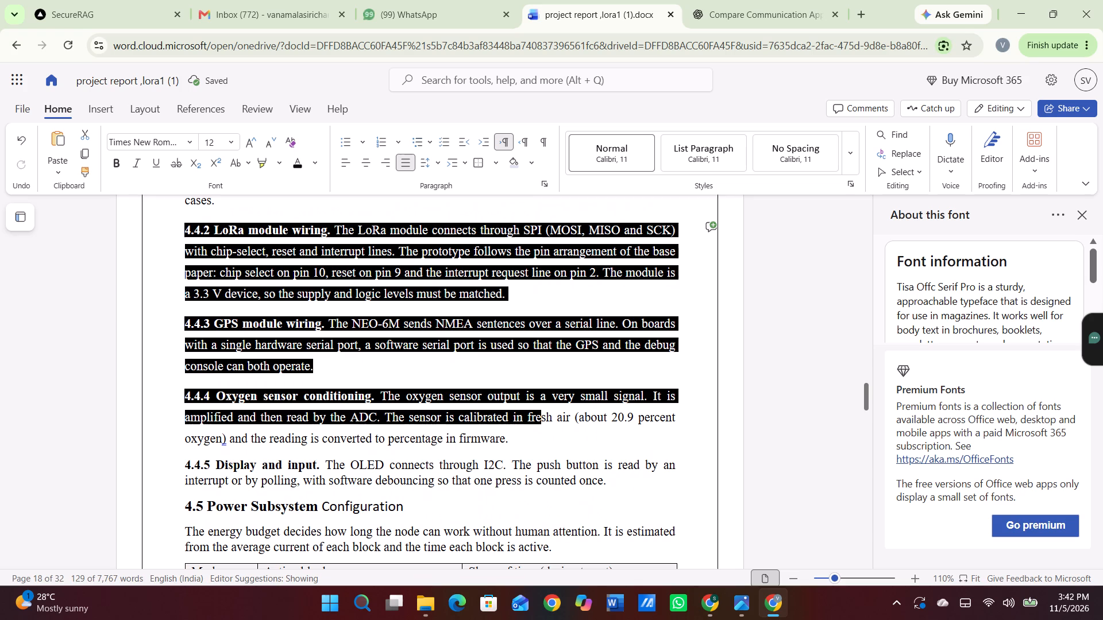
pyautogui.moveTo(182, 460); pyautogui.dragTo(549, 619)
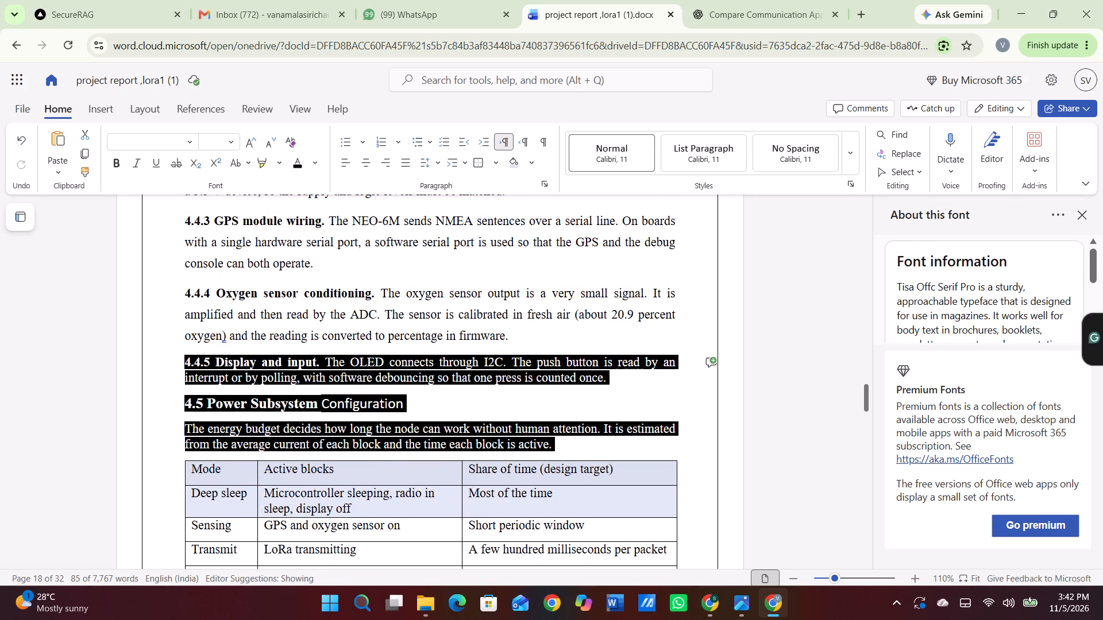
pyautogui.click(438, 161)
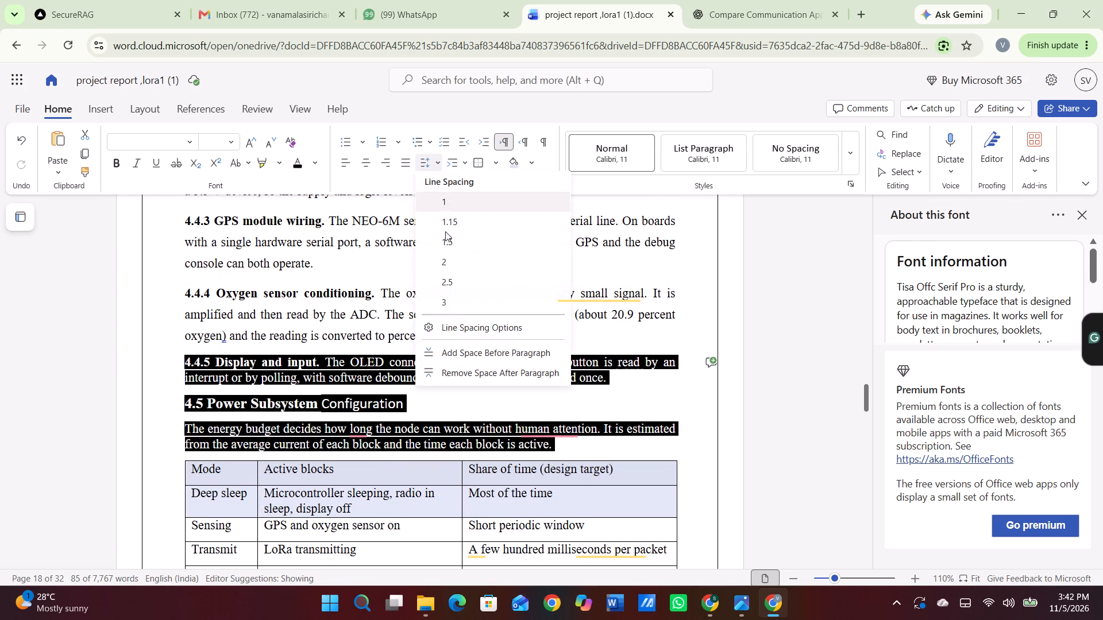
pyautogui.click(444, 237)
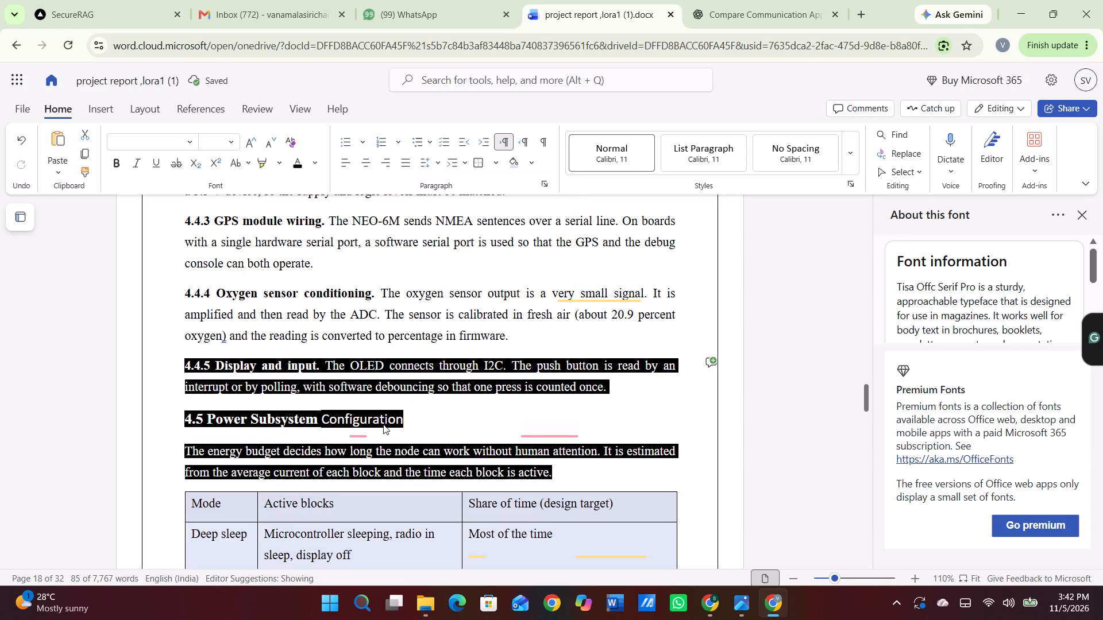
pyautogui.click(381, 425)
# Set line spacing to 1.5 for the "Because transmission is brief" paragraph below the section 4.5 table.
pyautogui.scroll(-3, 381, 425)
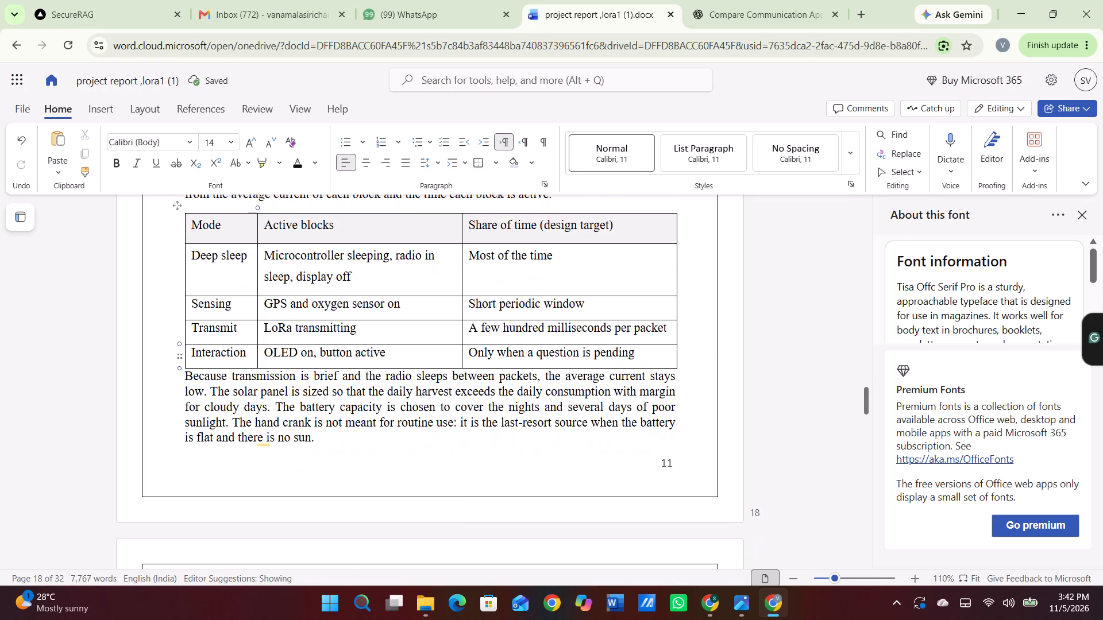
pyautogui.moveTo(182, 374); pyautogui.dragTo(300, 464)
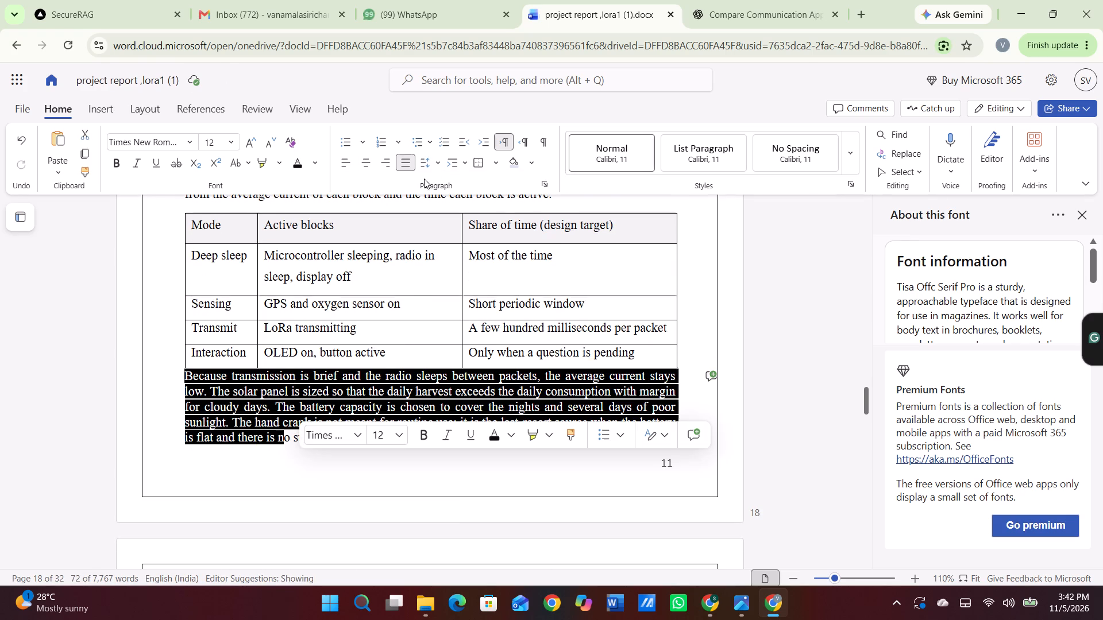
pyautogui.click(440, 158)
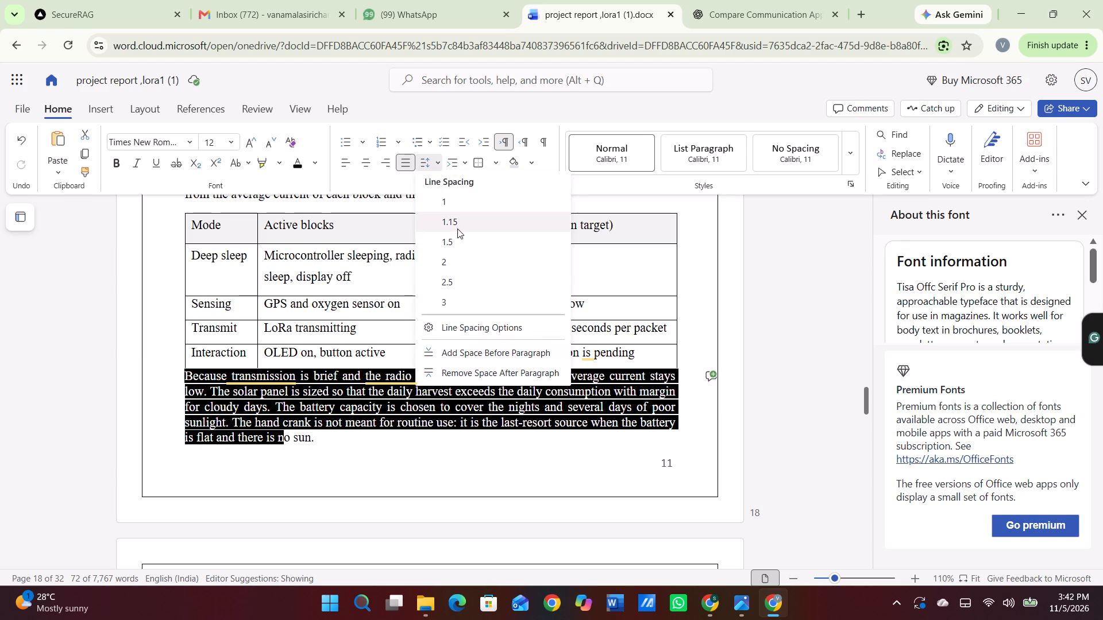
pyautogui.click(456, 235)
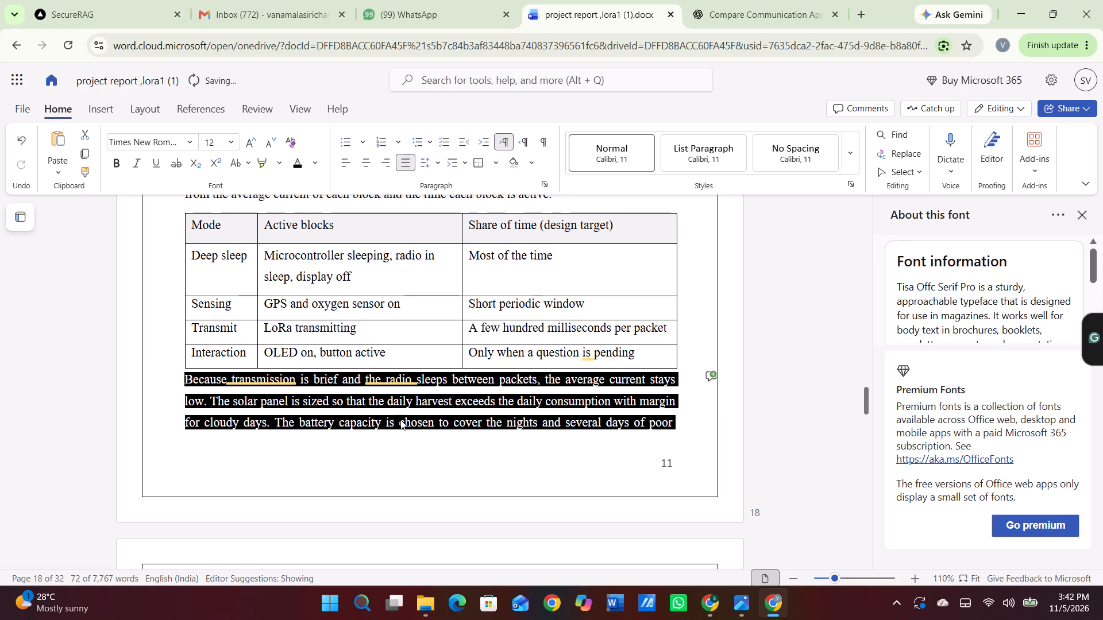
pyautogui.click(400, 420)
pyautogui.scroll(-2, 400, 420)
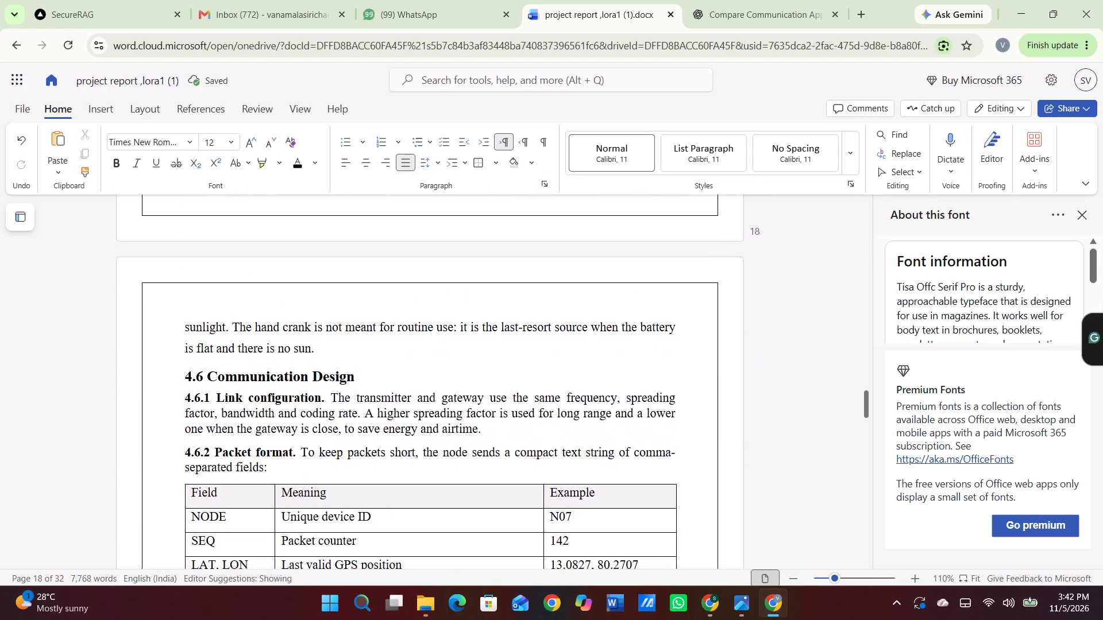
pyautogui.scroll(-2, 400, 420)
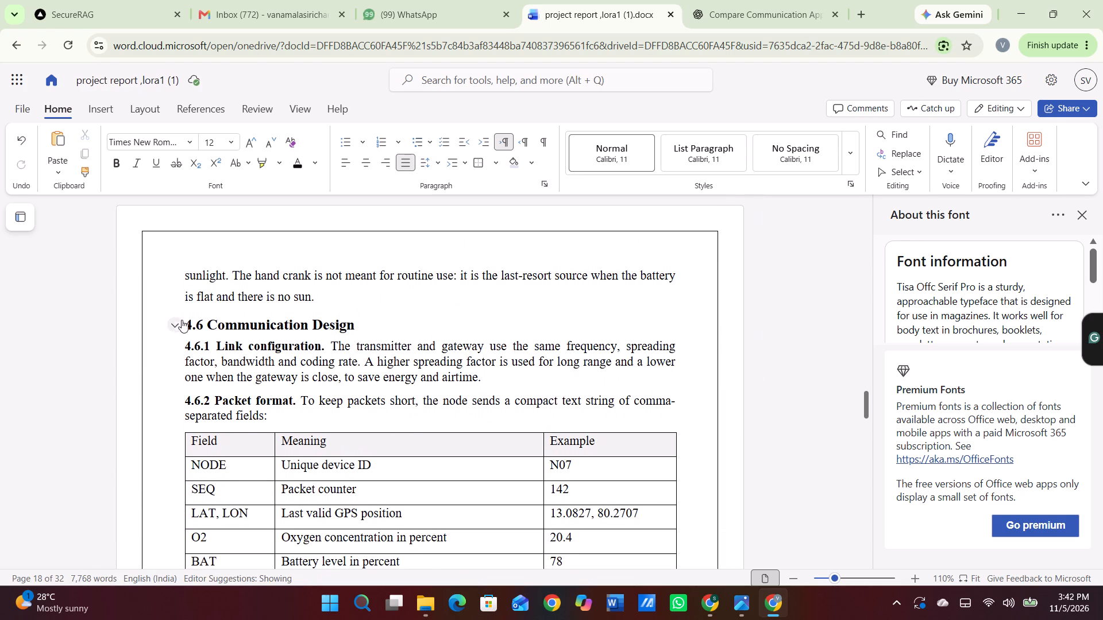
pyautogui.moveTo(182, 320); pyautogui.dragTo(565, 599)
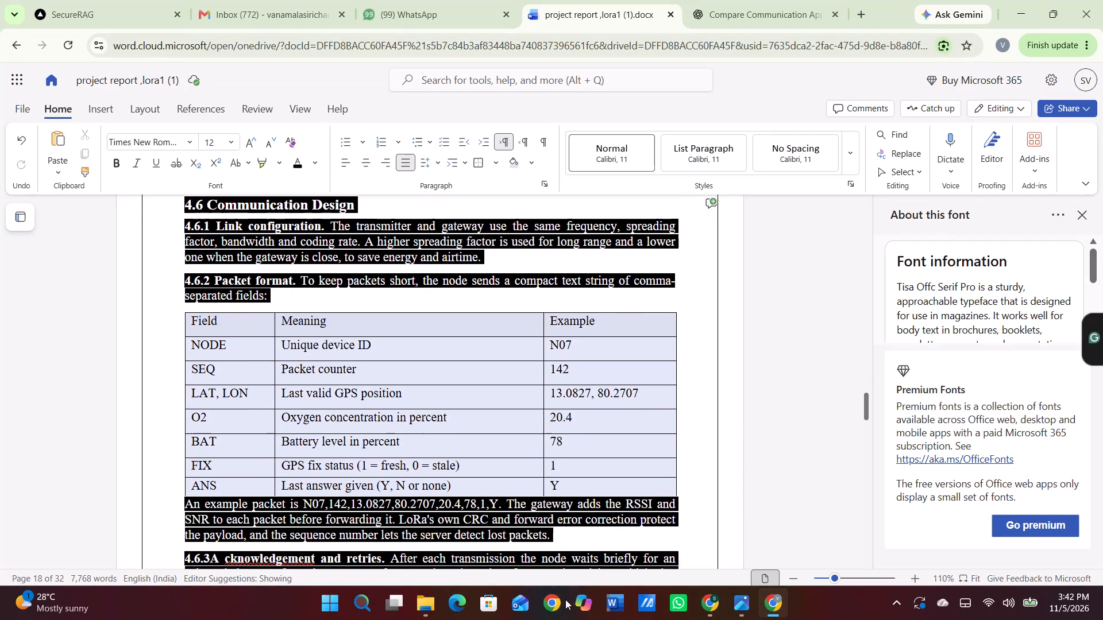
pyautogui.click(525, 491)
# Set line spacing to 1.5 for the "4.6.1 Link configuration" and "4.6.2 Packet format" paragraphs.
pyautogui.scroll(2, 525, 491)
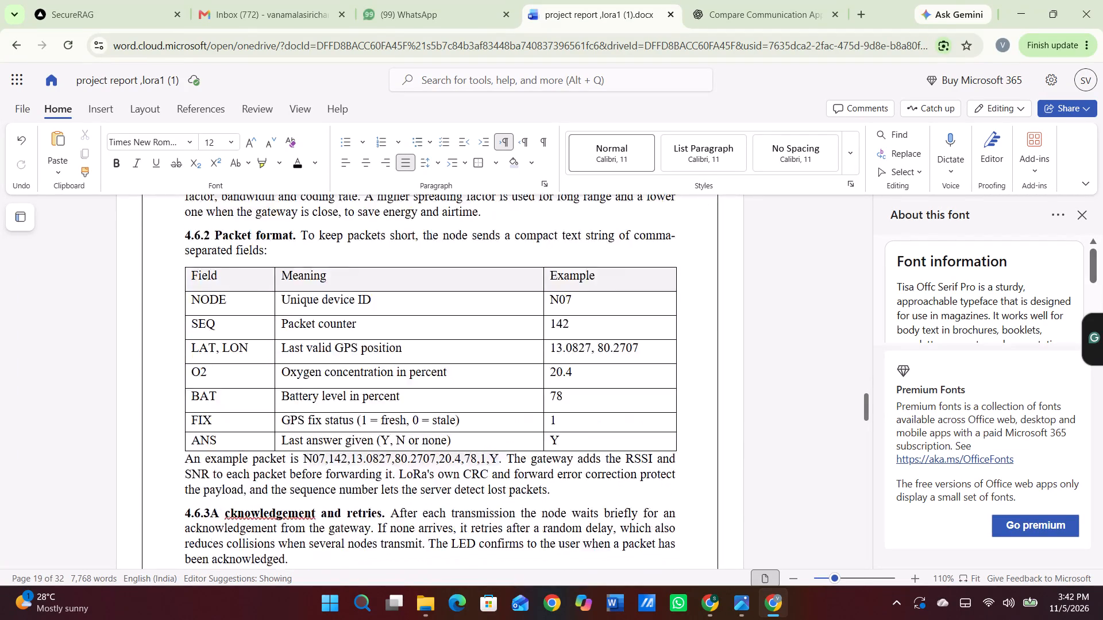
pyautogui.scroll(2, 525, 491)
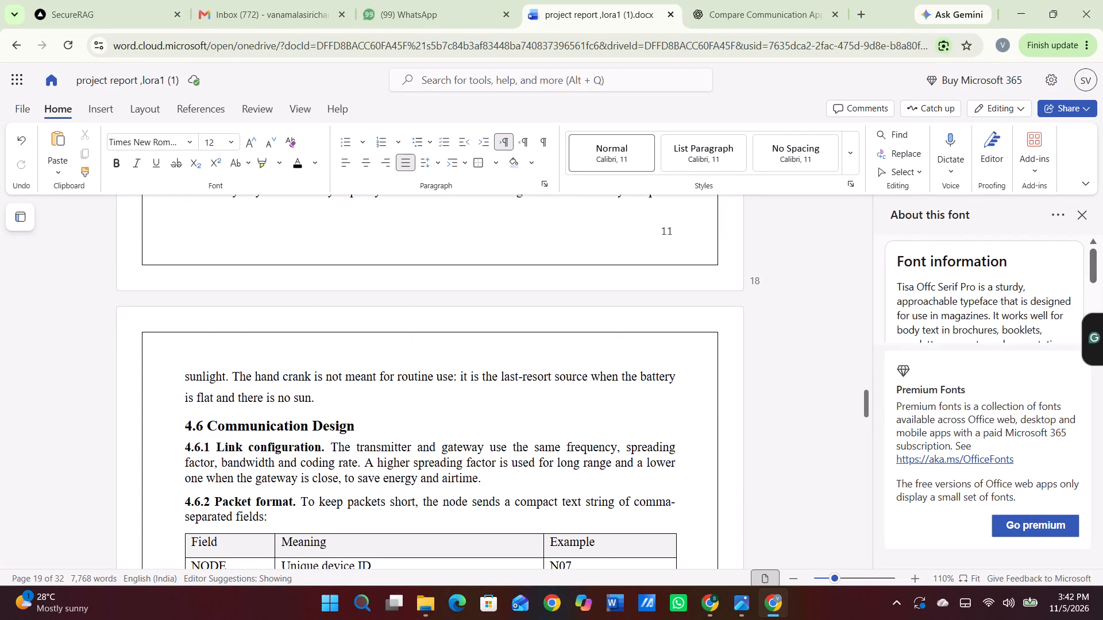
pyautogui.moveTo(187, 444); pyautogui.dragTo(595, 509)
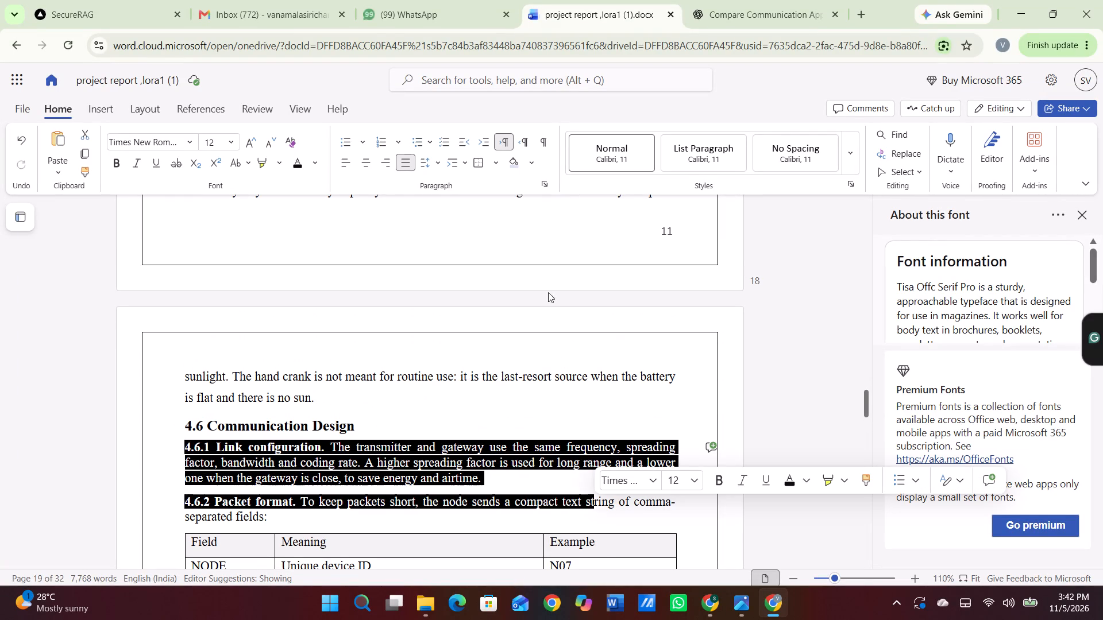
pyautogui.click(457, 166)
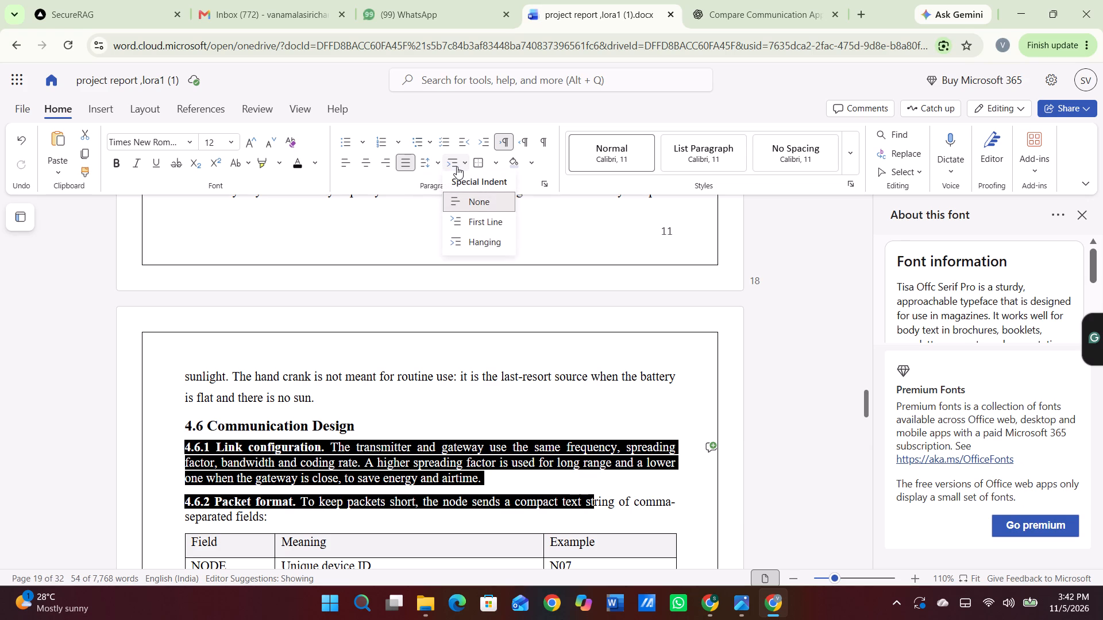
pyautogui.click(438, 160)
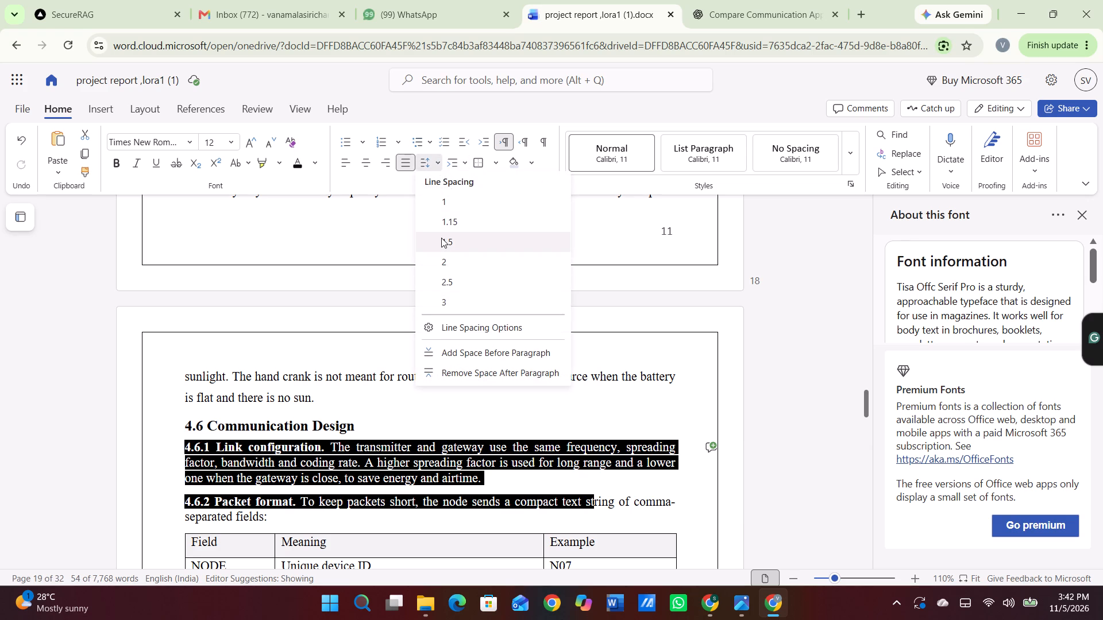
pyautogui.click(441, 238)
# Set line spacing to 1.5 from the "An example packet" paragraph through the "4.6.4 Transmission interval" paragraph.
pyautogui.scroll(-2, 442, 412)
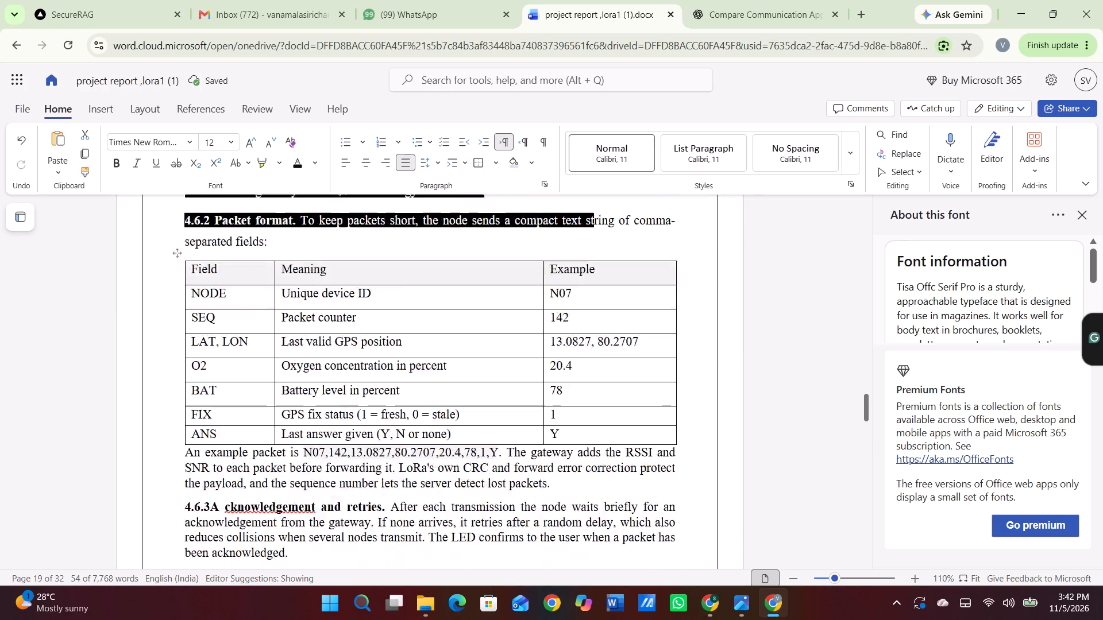
pyautogui.scroll(-2, 442, 412)
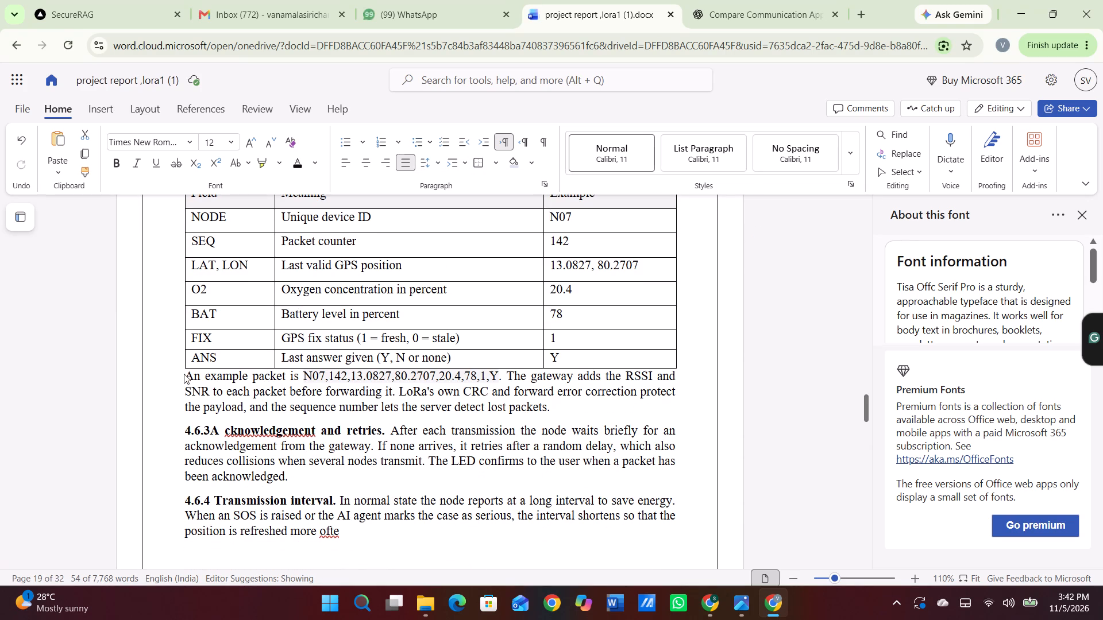
pyautogui.moveTo(184, 373); pyautogui.dragTo(577, 553)
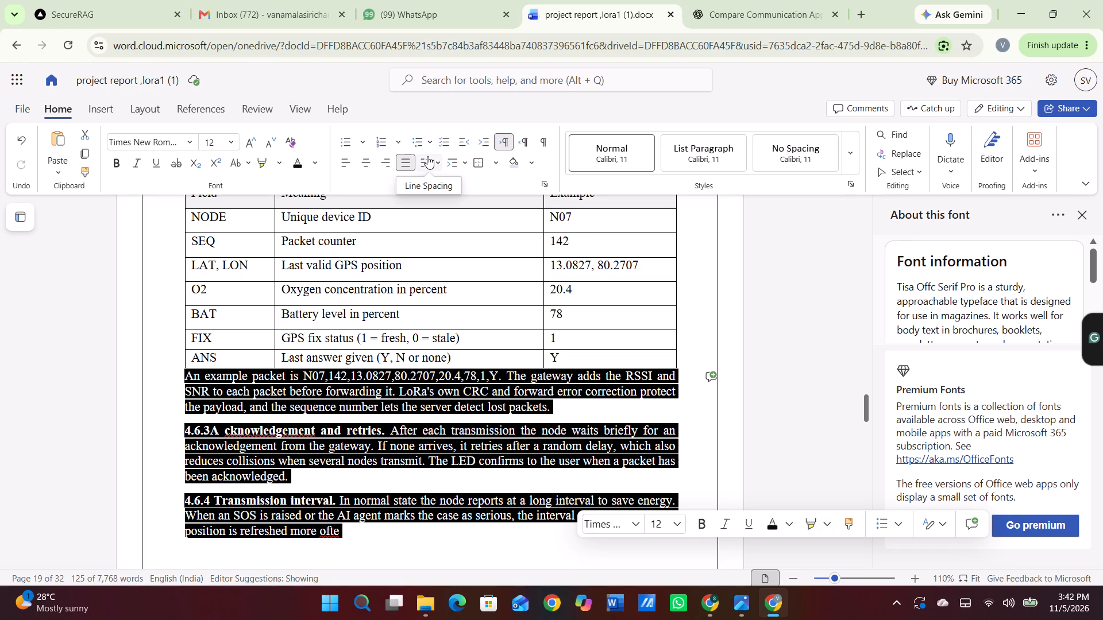
pyautogui.click(437, 167)
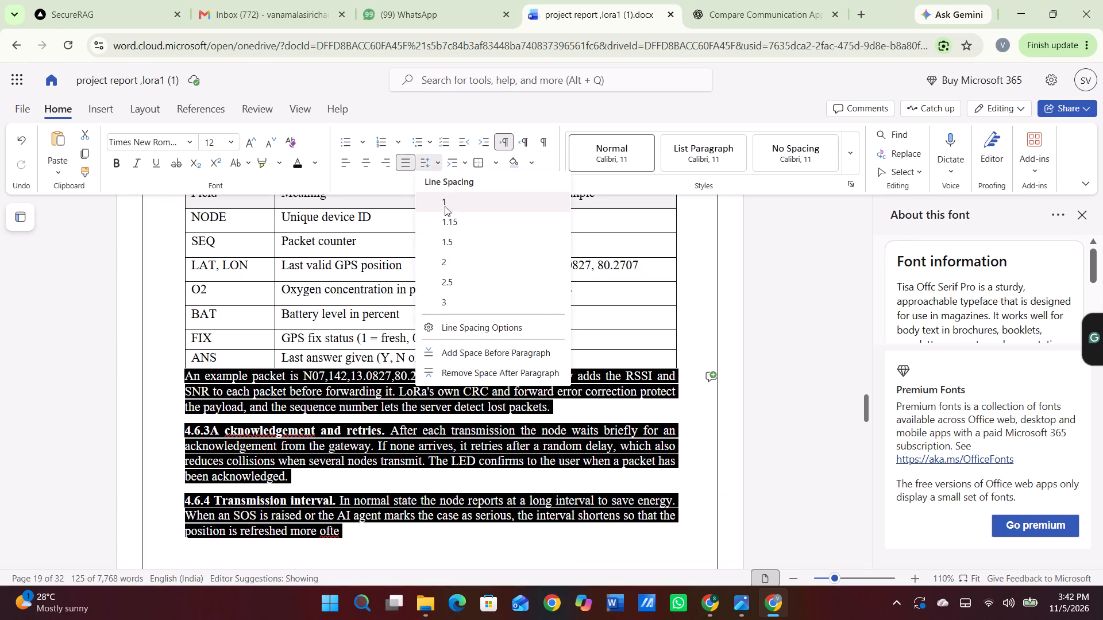
pyautogui.click(443, 237)
# Delete the selected text from the "An example packet" paragraph through the "4.6.4 Transmission interval" paragraph.
pyautogui.scroll(-1, 460, 375)
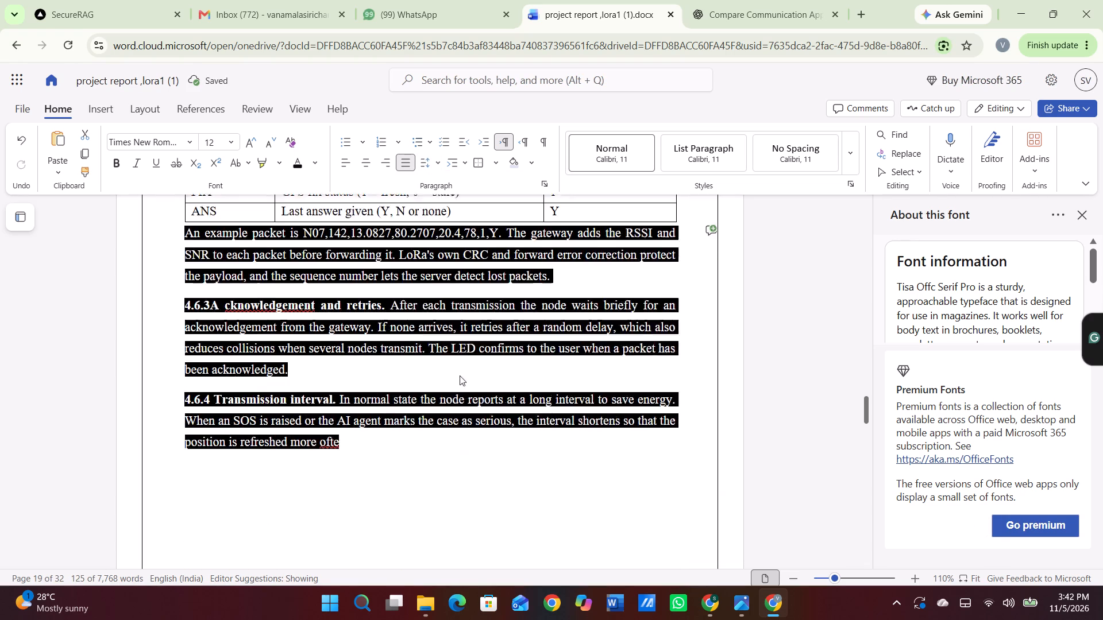
pyautogui.scroll(-3, 460, 375)
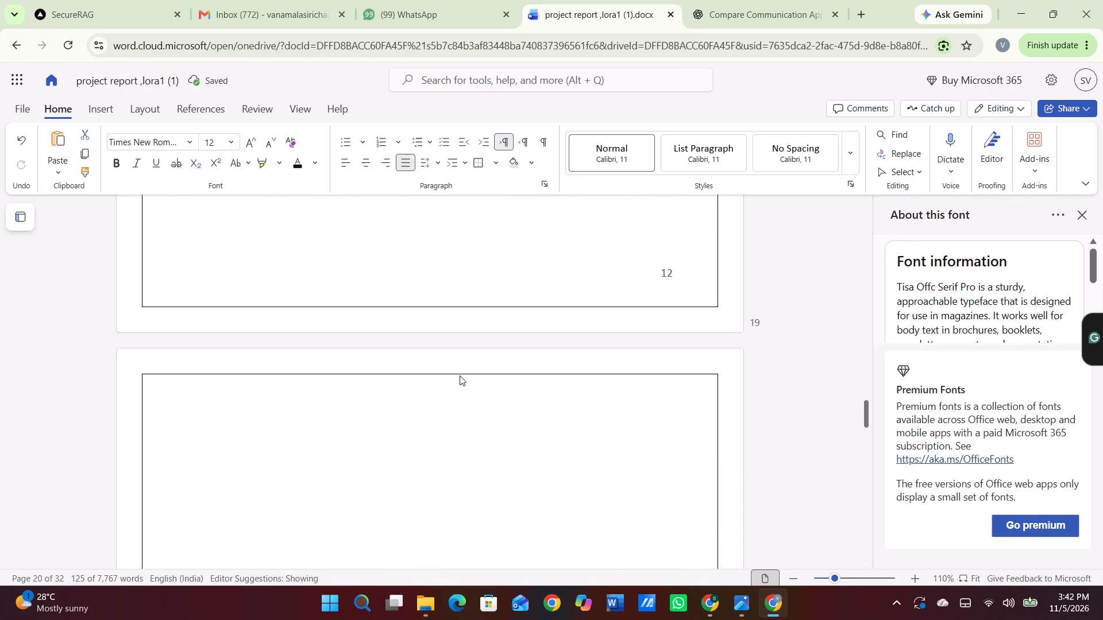
pyautogui.scroll(-1, 460, 375)
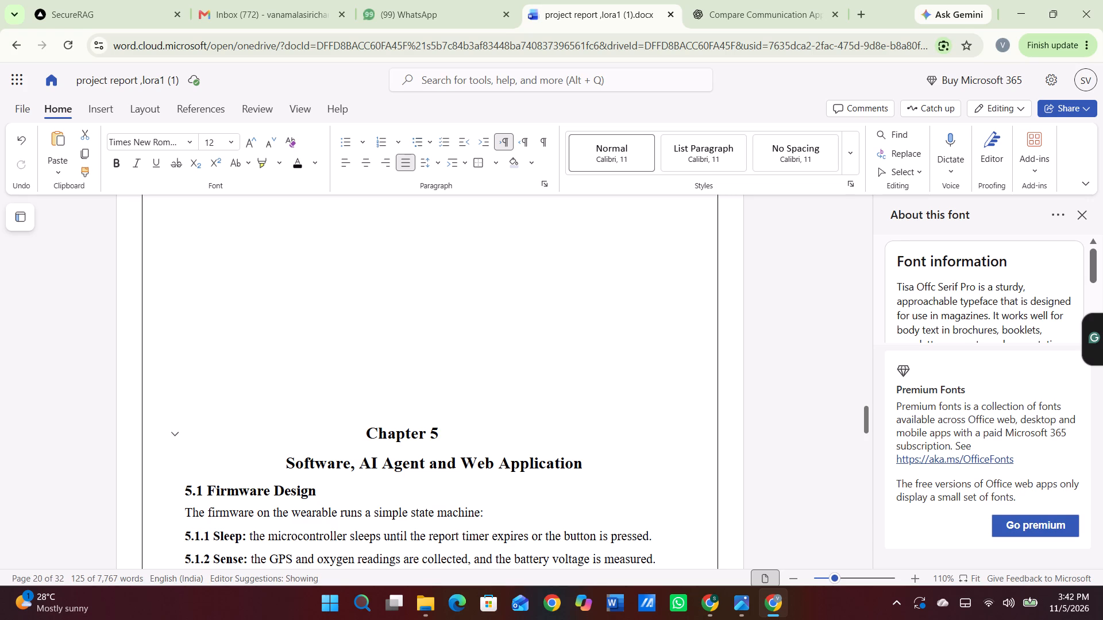
pyautogui.press('BackSpace')
pyautogui.press('BackSpace')
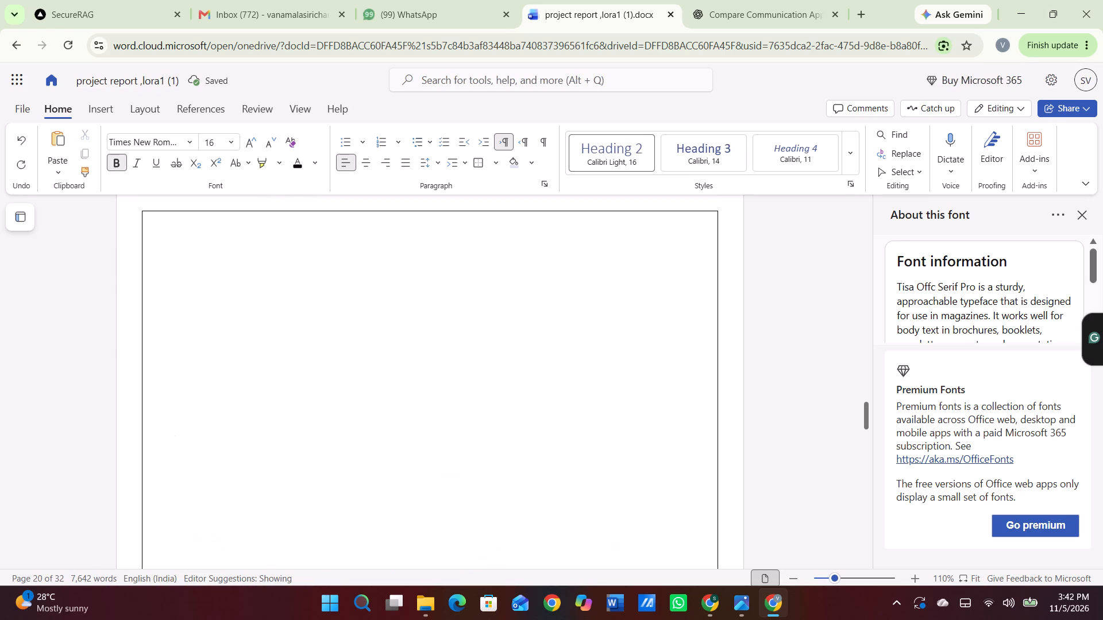
# Delete the run of spaces and the blank space before "Chapter 5" so the heading follows the packet format table.
pyautogui.scroll(-1, 395, 450)
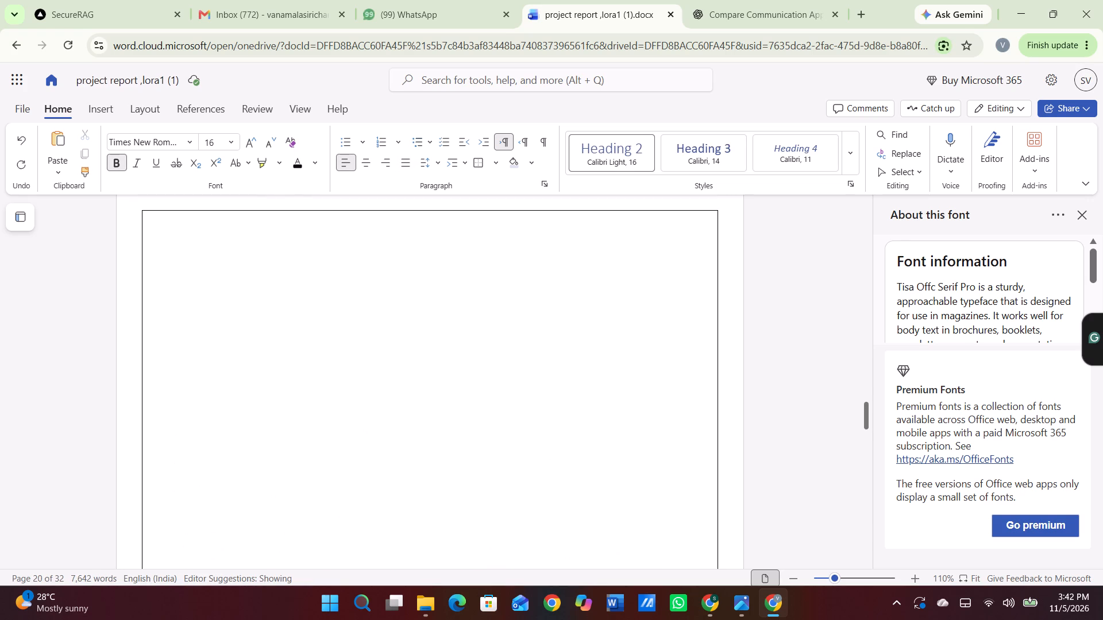
pyautogui.scroll(-2, 395, 450)
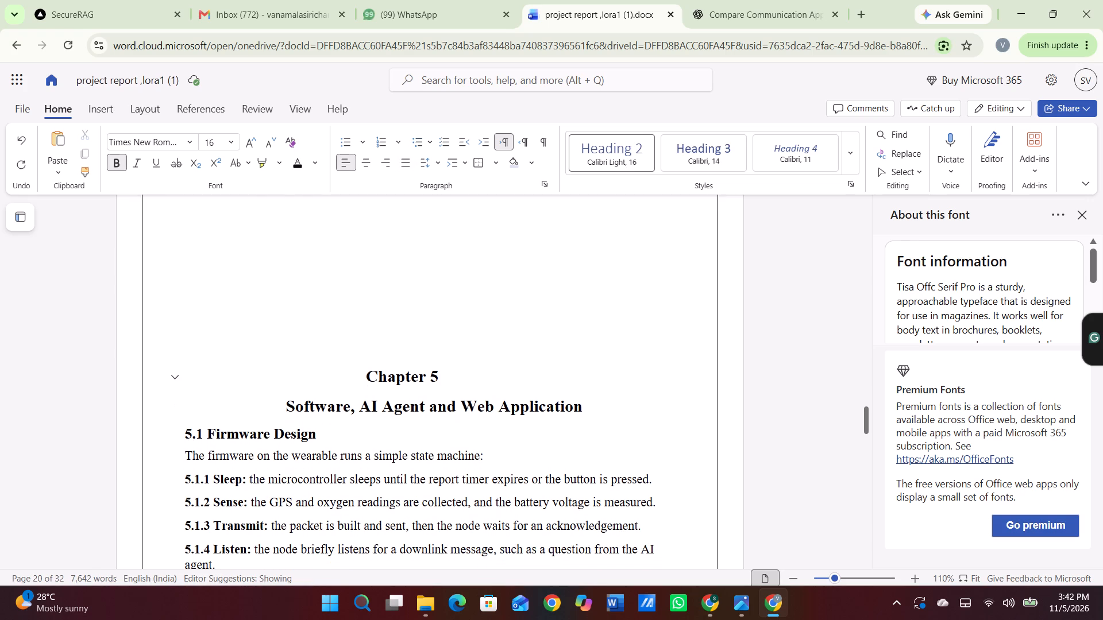
pyautogui.click(358, 375)
pyautogui.press('BackSpace')
pyautogui.press('BackSpace')
pyautogui.press('BackSpace')
pyautogui.press('BackSpace')
pyautogui.press('BackSpace')
pyautogui.press('BackSpace')
pyautogui.press('BackSpace')
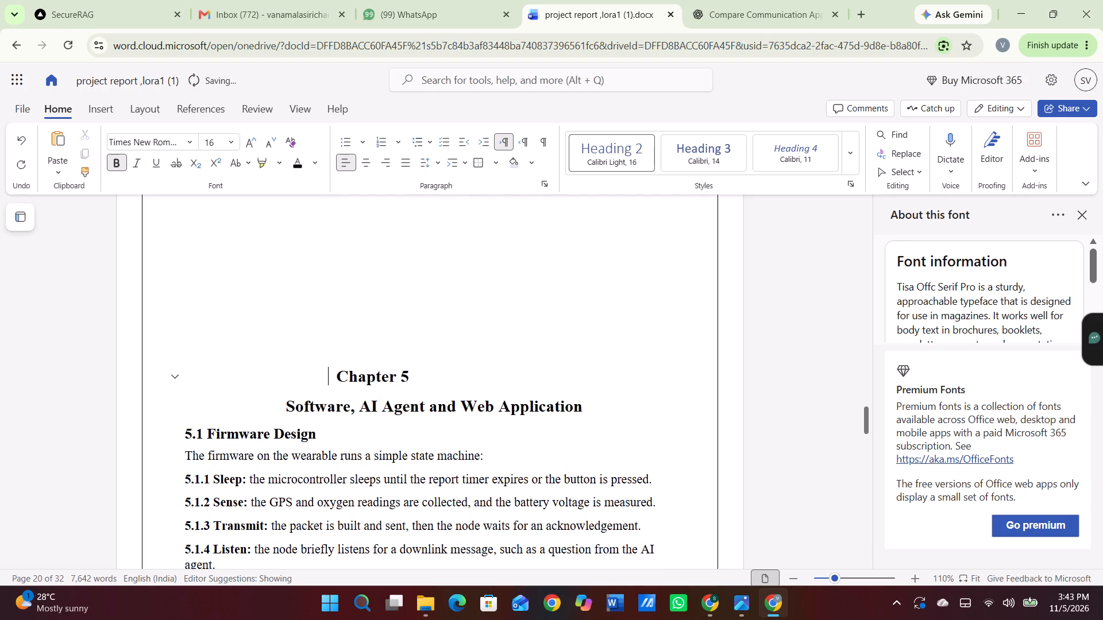
pyautogui.press('BackSpace')
pyautogui.press('BackSpace')
pyautogui.press('BackSpace')
pyautogui.press('BackSpace')
pyautogui.press('BackSpace')
pyautogui.press('BackSpace')
pyautogui.press('BackSpace')
pyautogui.press('BackSpace')
pyautogui.press('BackSpace')
pyautogui.press('BackSpace')
pyautogui.press('BackSpace')
pyautogui.press('BackSpace')
pyautogui.press('BackSpace')
pyautogui.press('BackSpace')
pyautogui.press('BackSpace')
pyautogui.press('BackSpace')
pyautogui.press('BackSpace')
pyautogui.press('BackSpace')
pyautogui.press('BackSpace')
pyautogui.press('BackSpace')
pyautogui.press('BackSpace')
pyautogui.press('BackSpace')
pyautogui.press('BackSpace')
pyautogui.press('BackSpace')
pyautogui.press('BackSpace')
pyautogui.press('BackSpace')
pyautogui.press('BackSpace')
pyautogui.press('BackSpace')
pyautogui.press('BackSpace')
pyautogui.press('BackSpace')
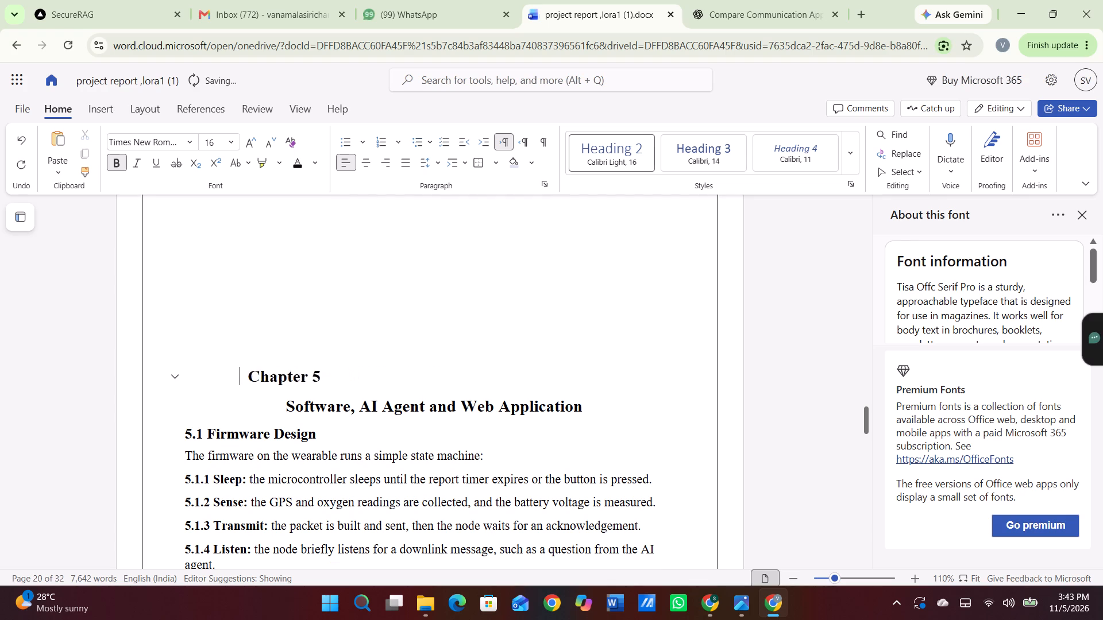
pyautogui.press('BackSpace')
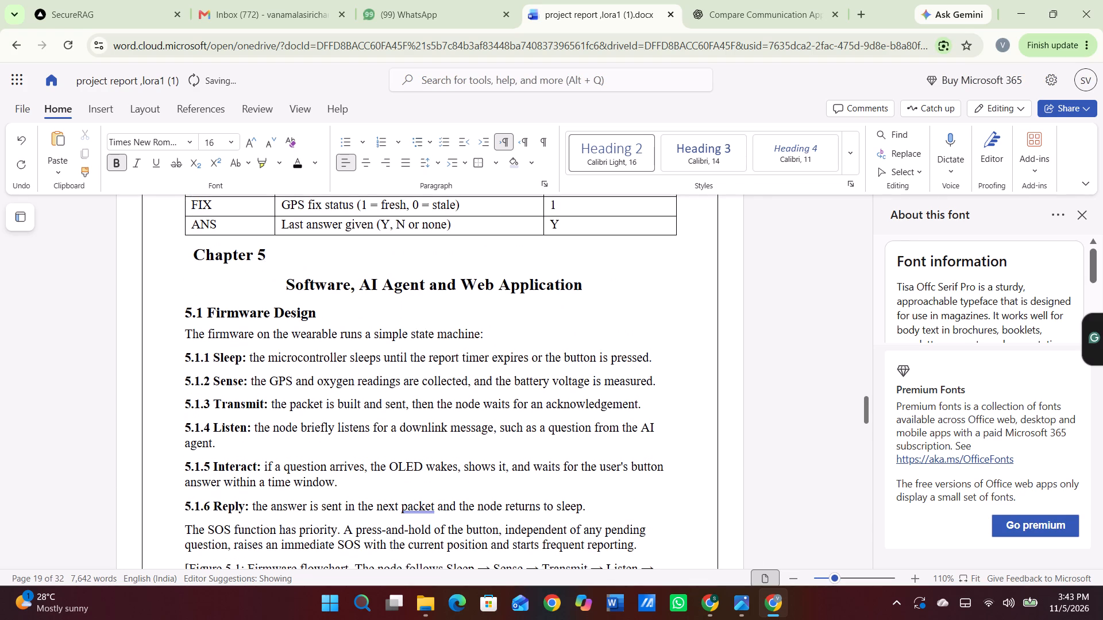
# Insert ten paragraph breaks directly before the "Chapter 5" heading text to push it onto the next page.
pyautogui.press('Right')
pyautogui.press('Right')
pyautogui.press('Return')
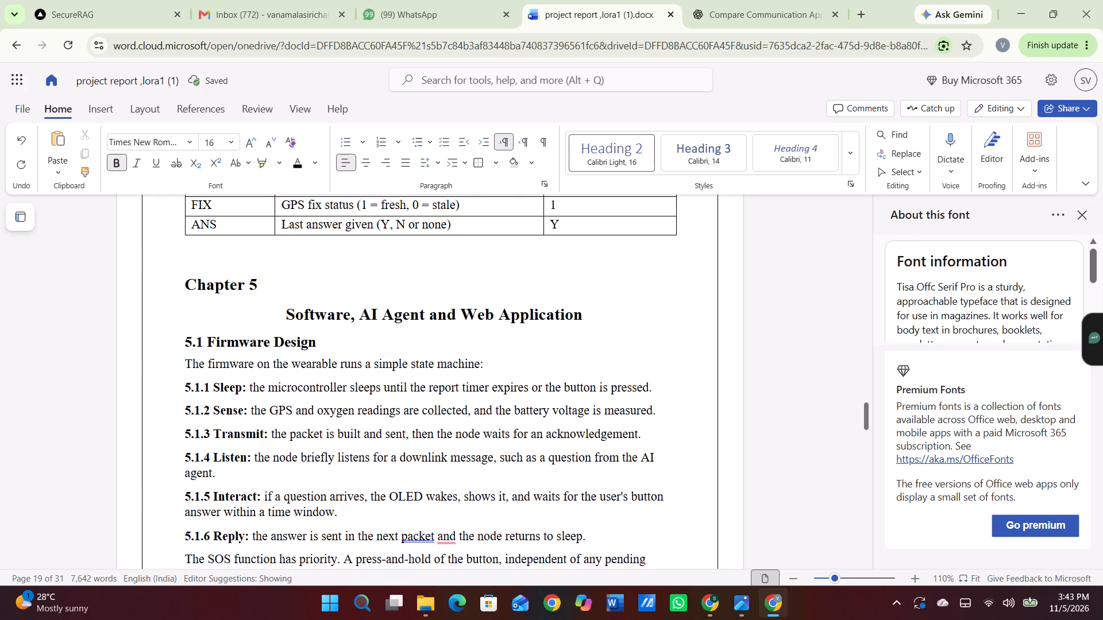
pyautogui.press('Return')
pyautogui.press('Return')
pyautogui.press('Return')
pyautogui.press('Return')
pyautogui.press('Return')
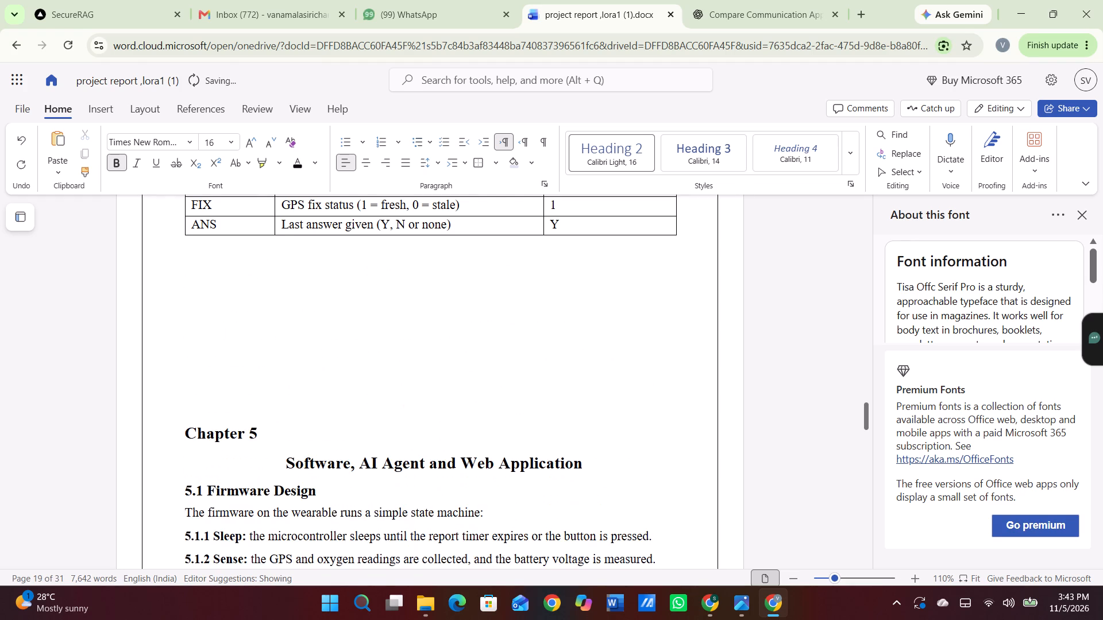
pyautogui.press('Return')
pyautogui.press('Return')
pyautogui.press('Return')
pyautogui.scroll(-5, 358, 375)
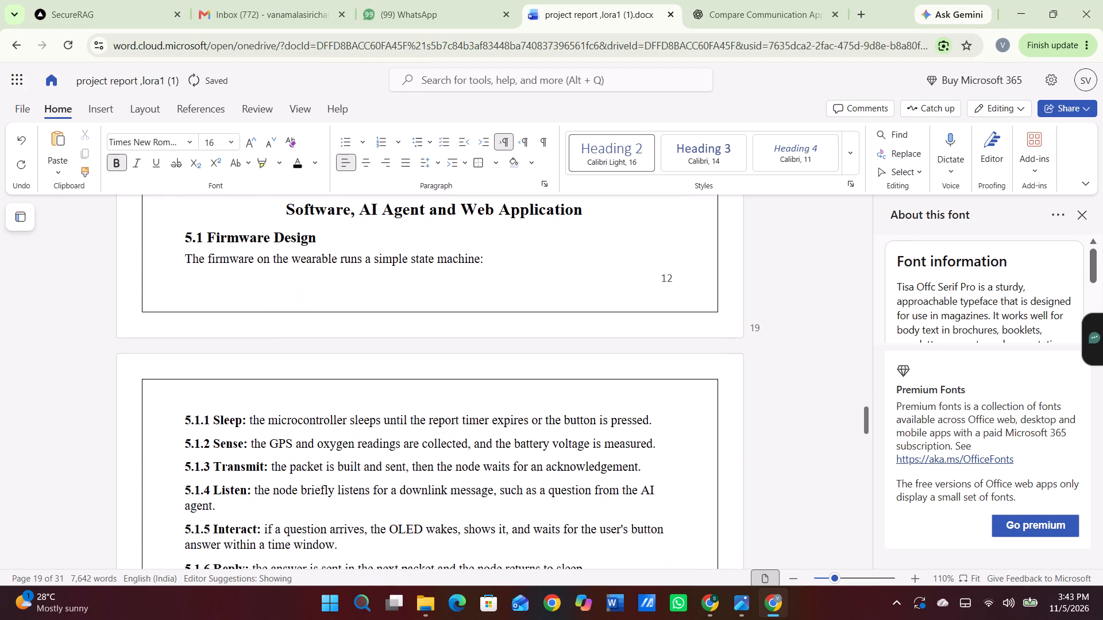
pyautogui.scroll(1, 358, 375)
pyautogui.press('Return')
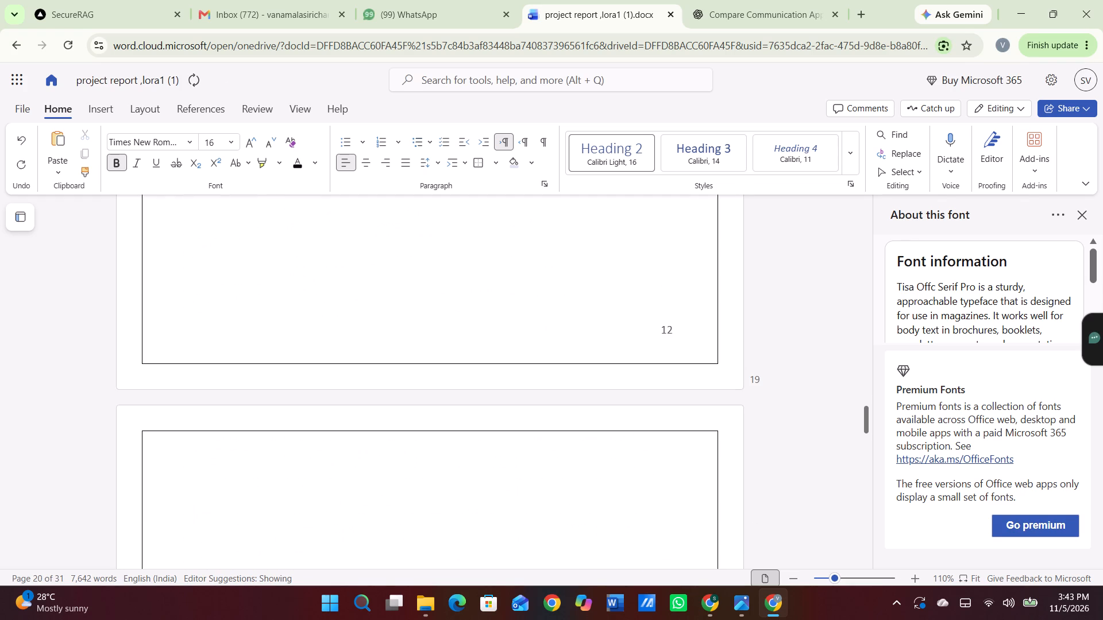
# Remove one blank paragraph before the "Chapter 5" heading to pull it back onto the preceding page.
pyautogui.scroll(-2, 358, 375)
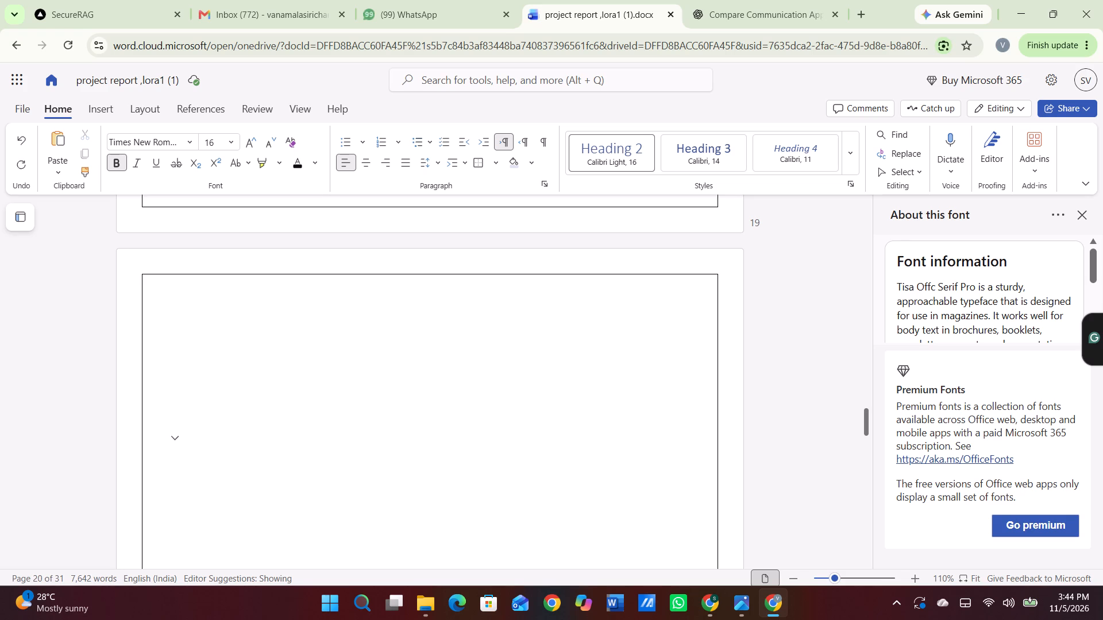
pyautogui.scroll(1, 564, 371)
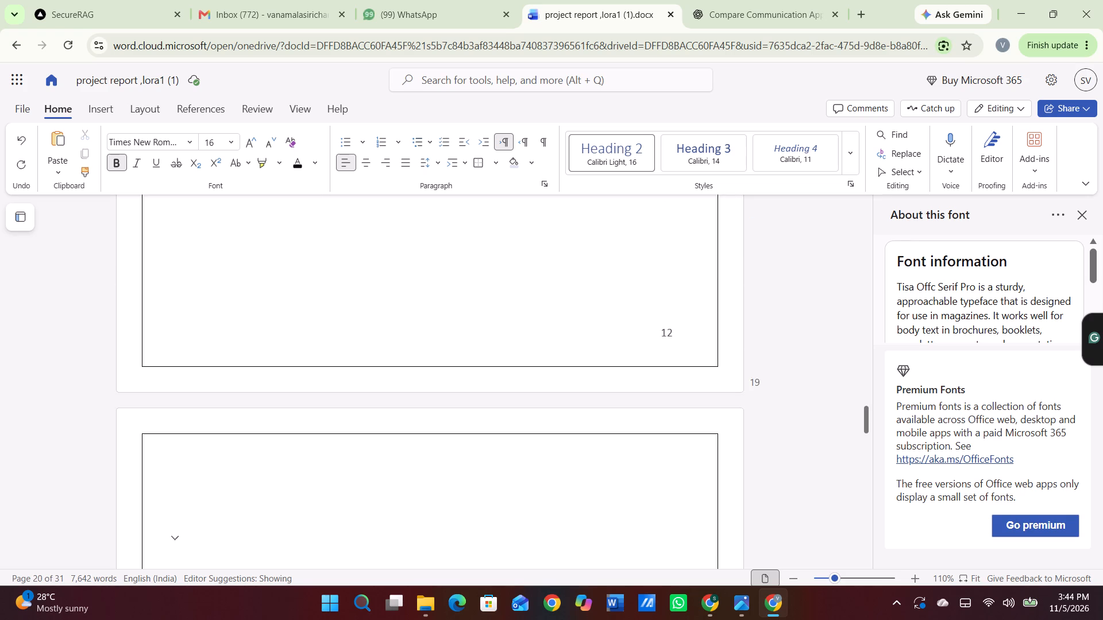
pyautogui.scroll(7, 564, 371)
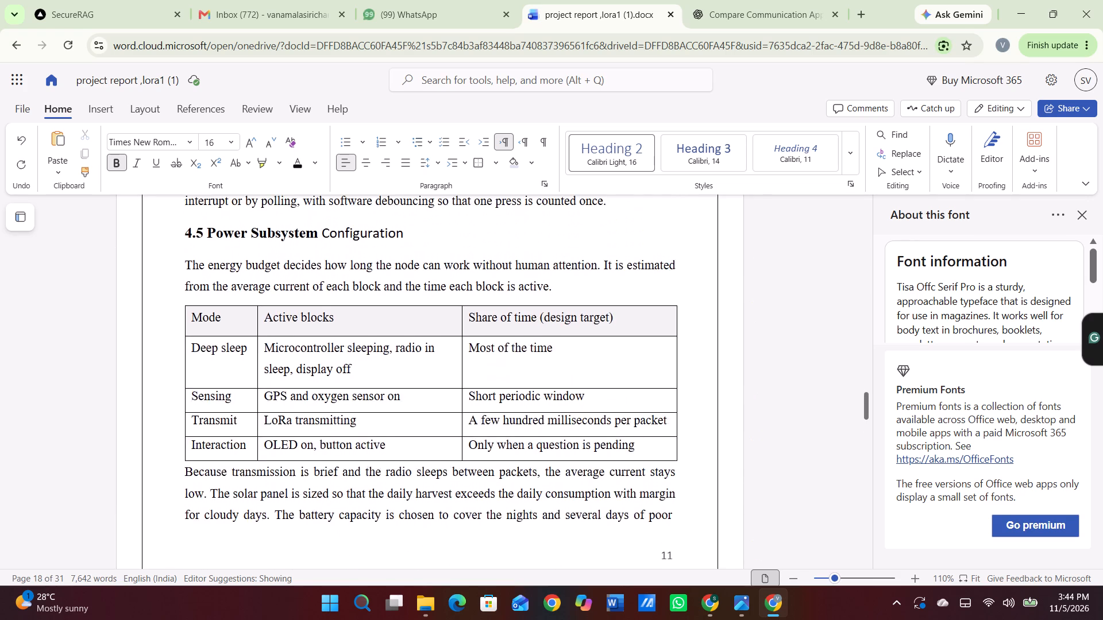
pyautogui.scroll(-3, 564, 371)
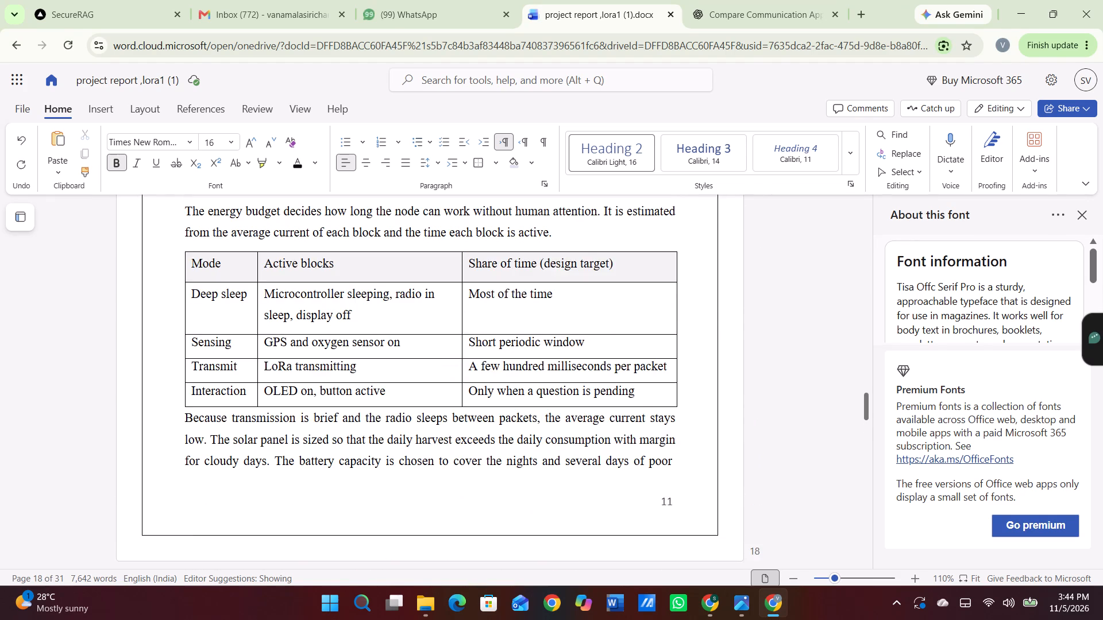
pyautogui.scroll(-3, 564, 371)
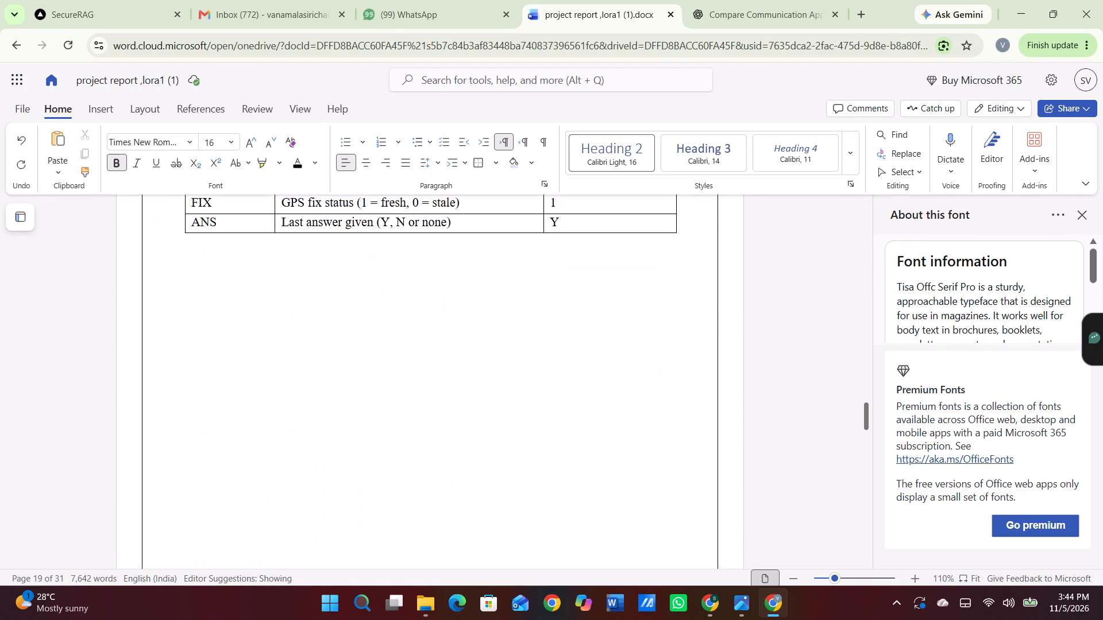
pyautogui.scroll(-3, 564, 371)
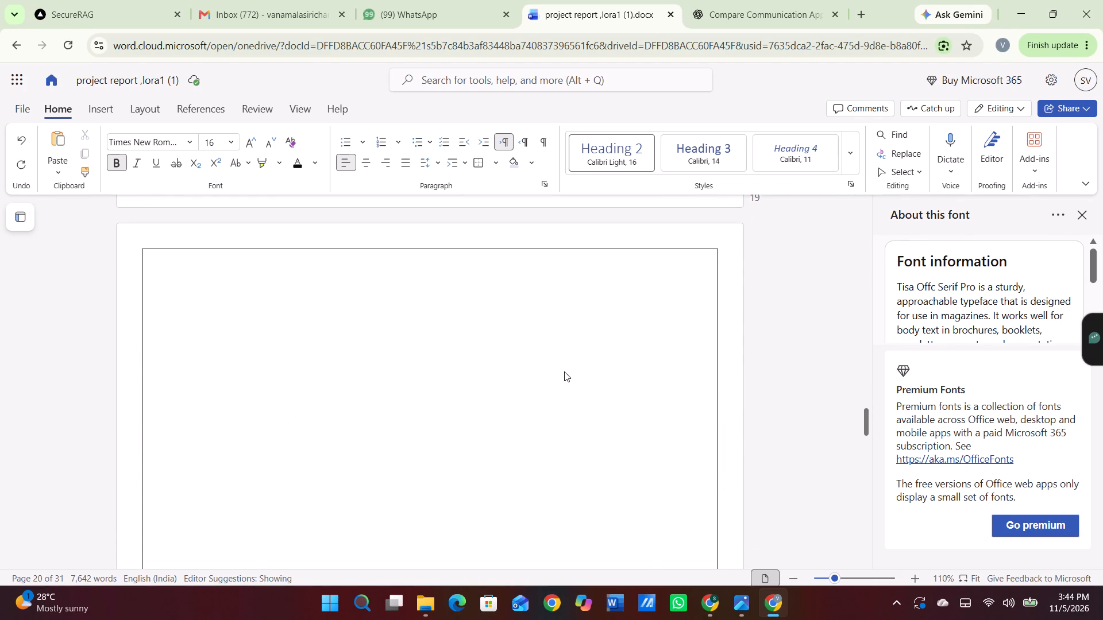
pyautogui.scroll(-1, 564, 371)
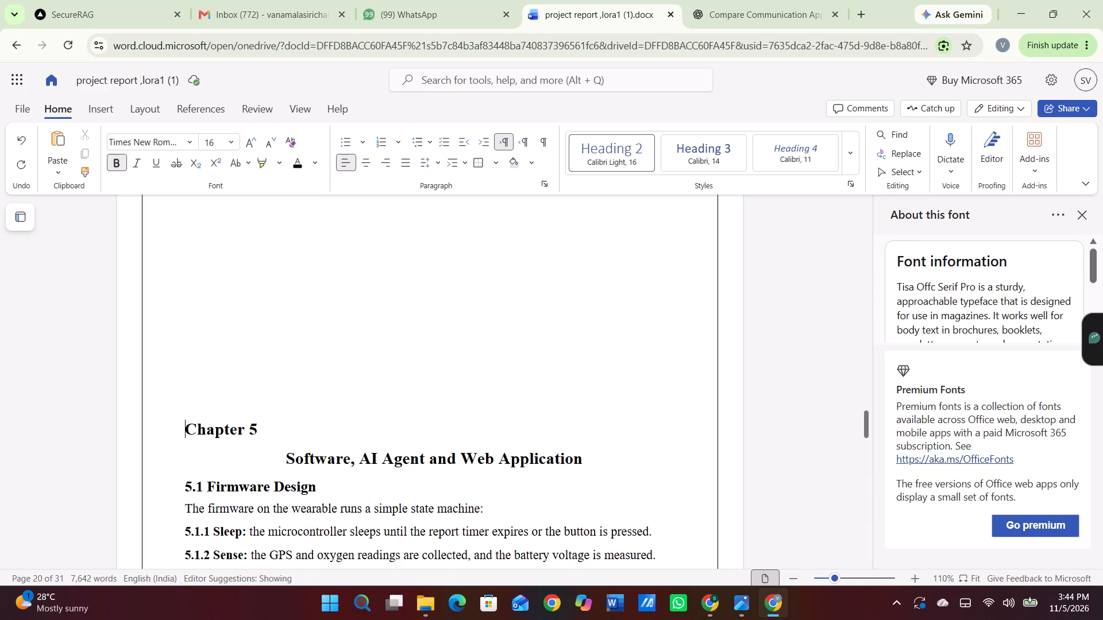
pyautogui.press('BackSpace')
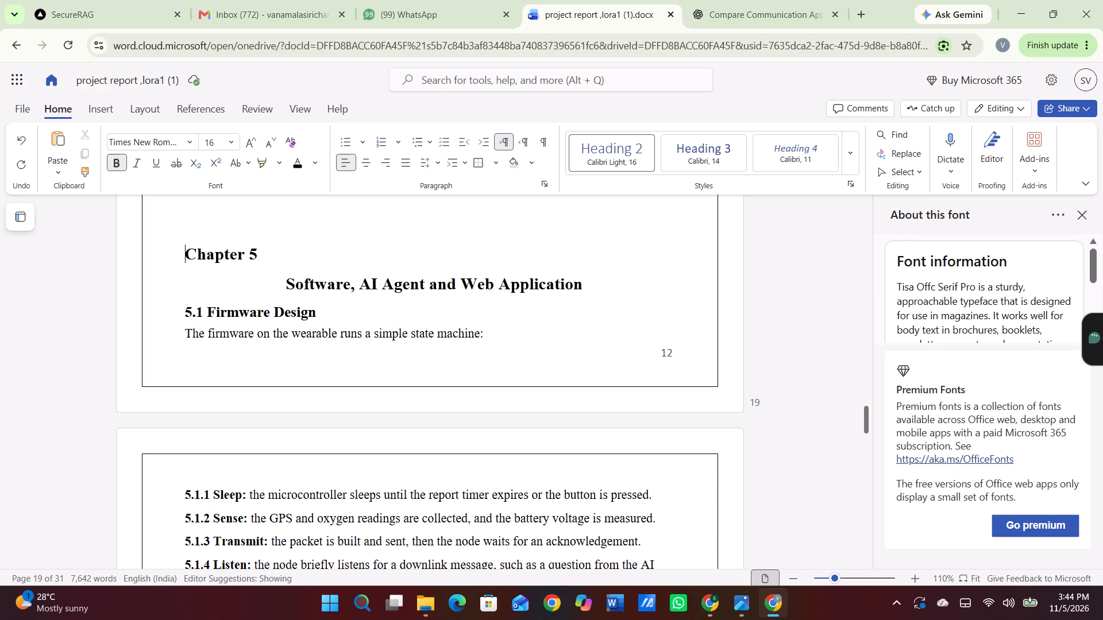
# Insert four paragraph breaks before the "5.1.1 Sleep:" paragraph at the start of its page.
pyautogui.click(176, 493)
pyautogui.press('Return')
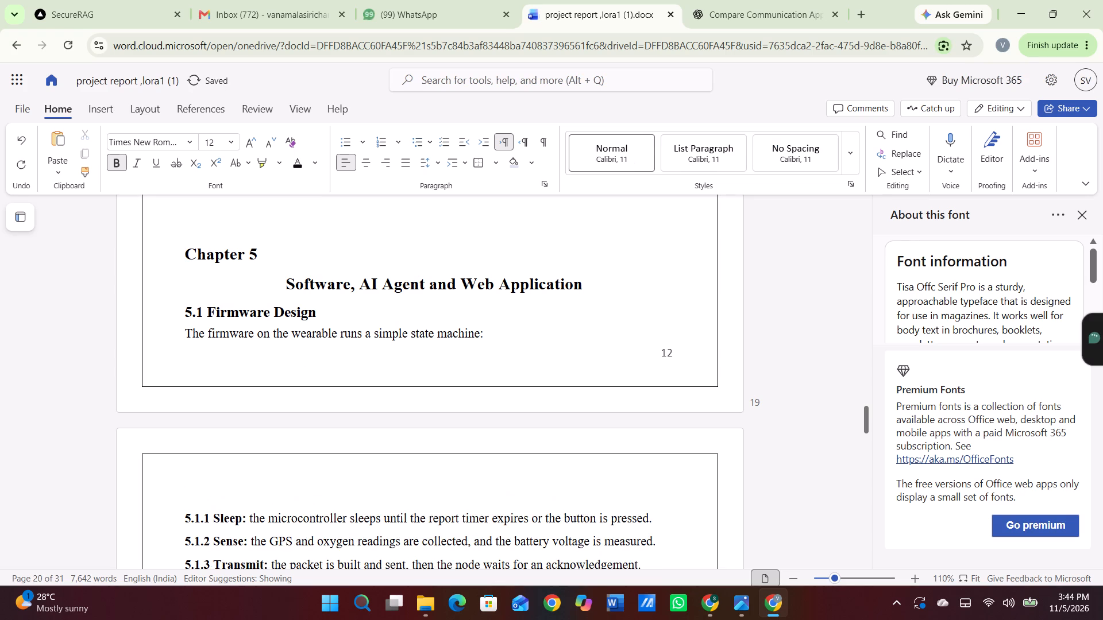
pyautogui.press('Return')
pyautogui.press('Return')
pyautogui.press('Return')
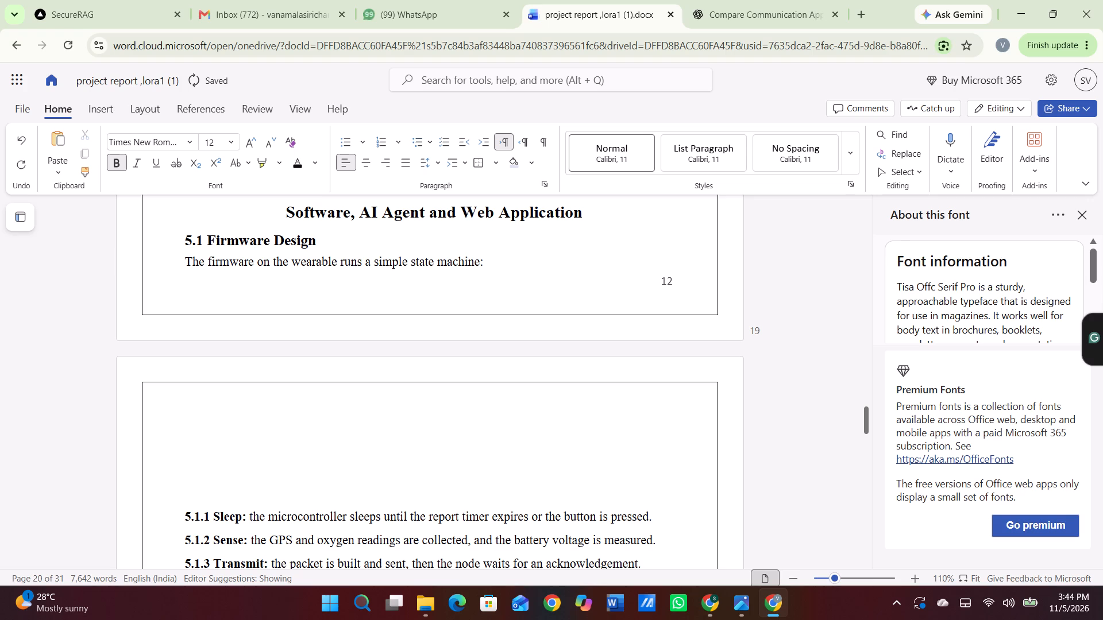
# Insert four paragraph breaks before "The firmware on the wearable runs a simple state machine:" under the 5.1 Firmware Design heading.
pyautogui.scroll(1, 209, 336)
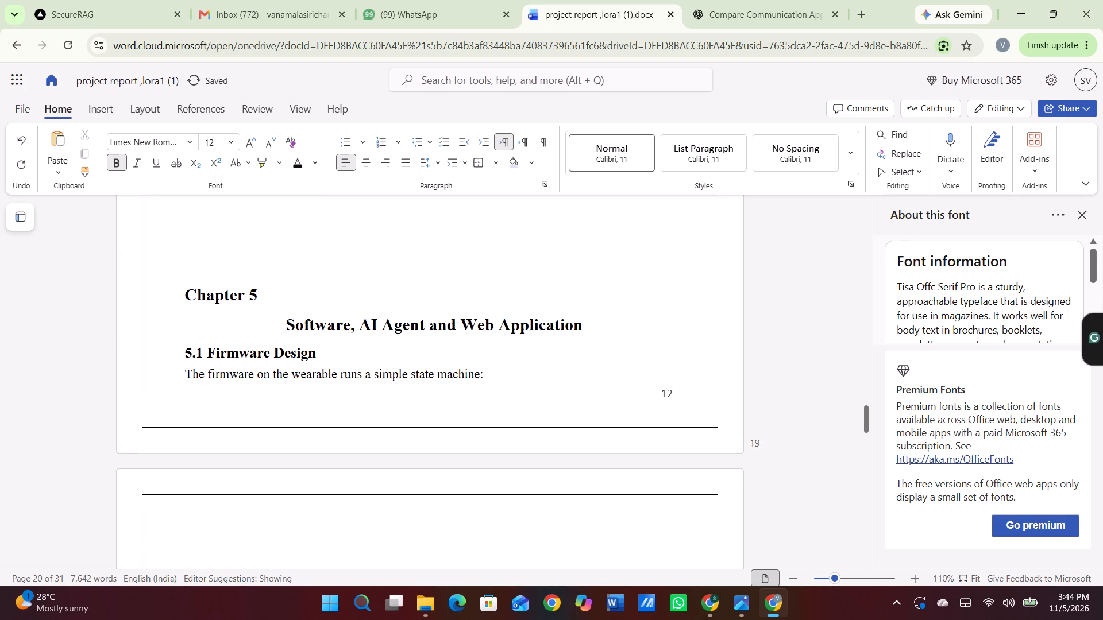
pyautogui.click(182, 363)
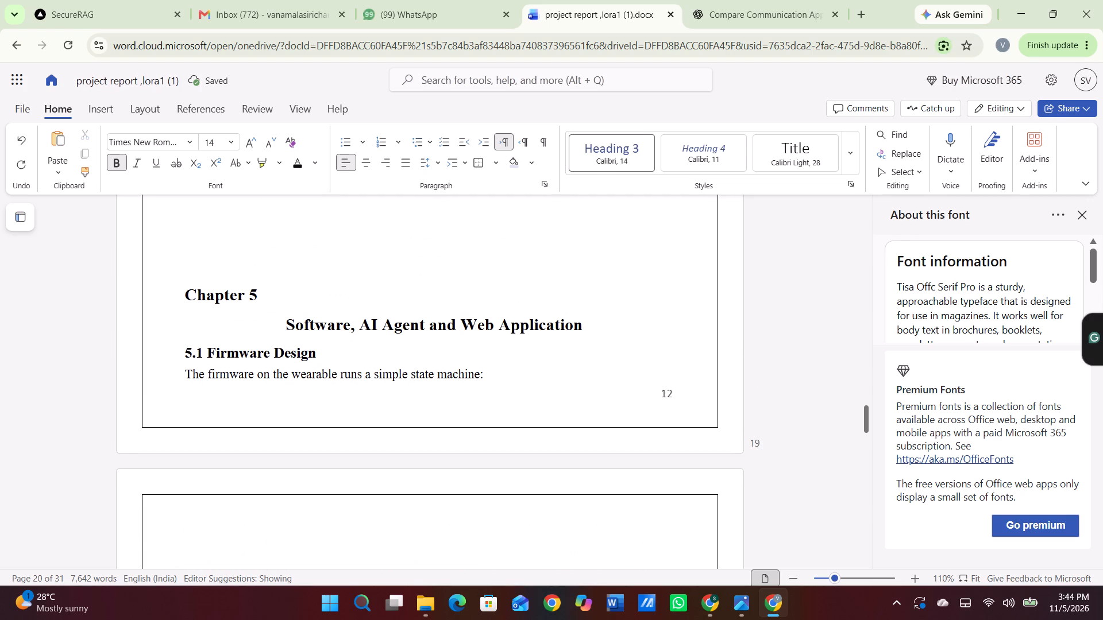
pyautogui.click(181, 374)
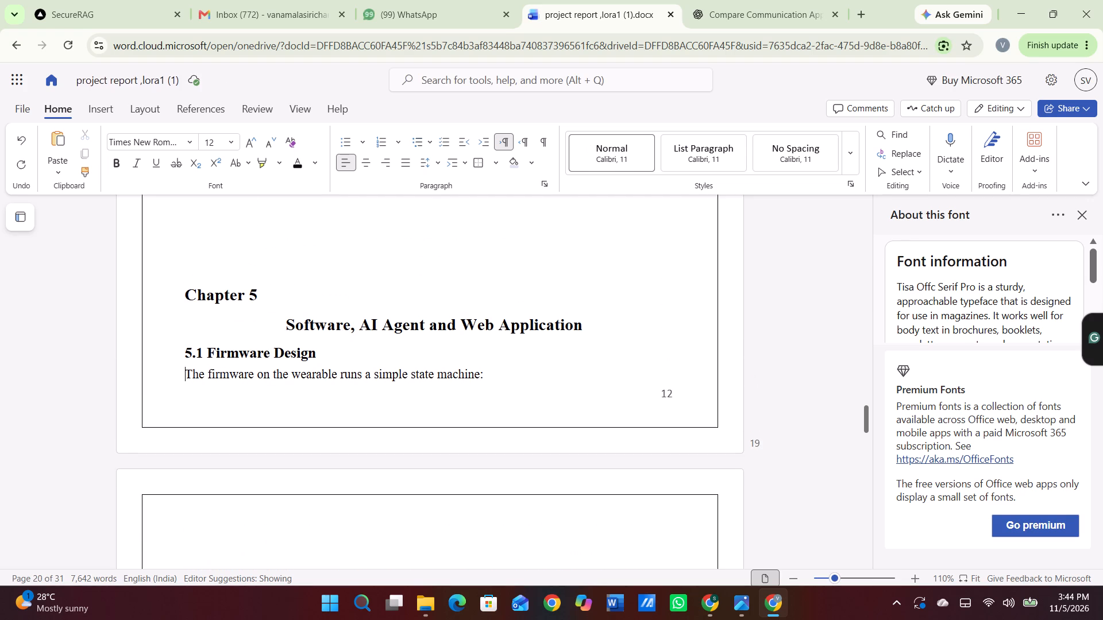
pyautogui.press('Return')
pyautogui.press('Return')
pyautogui.scroll(-1, 181, 374)
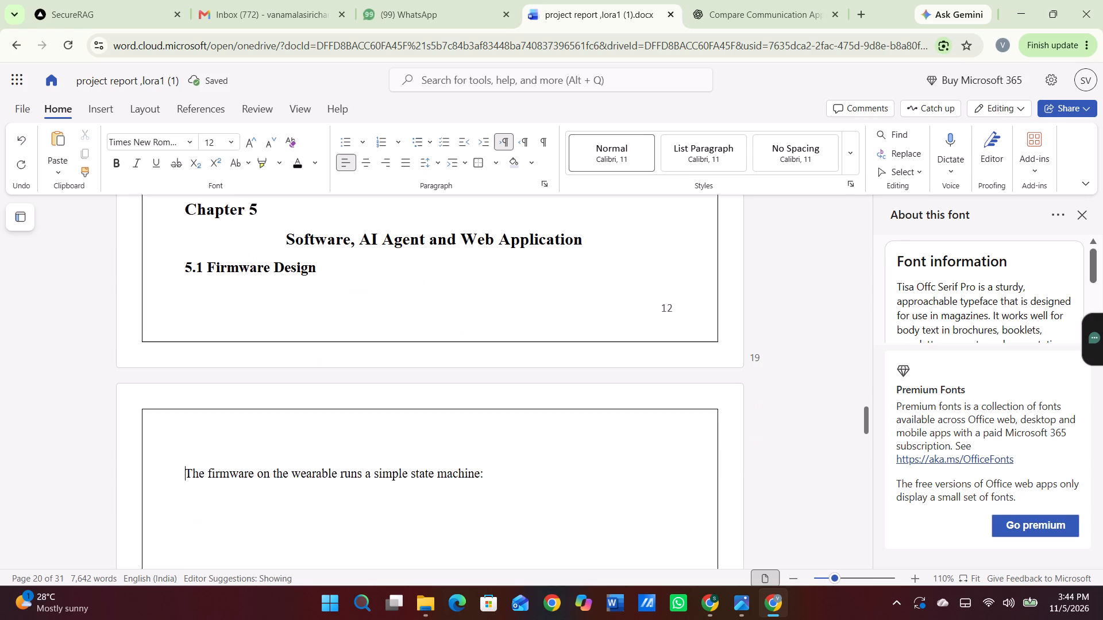
pyautogui.scroll(-1, 181, 374)
pyautogui.press('Return')
pyautogui.press('Return')
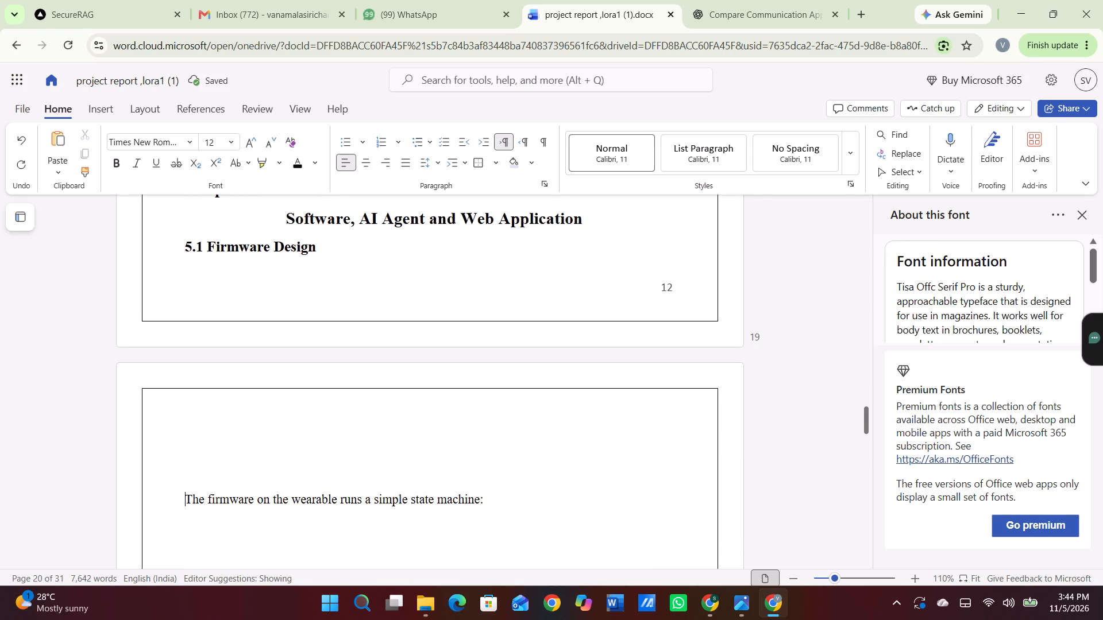
# Delete the four blank paragraphs directly before "5.1.1 Sleep:" so the list follows the state machine sentence.
pyautogui.scroll(-3, 181, 374)
pyautogui.click(253, 365)
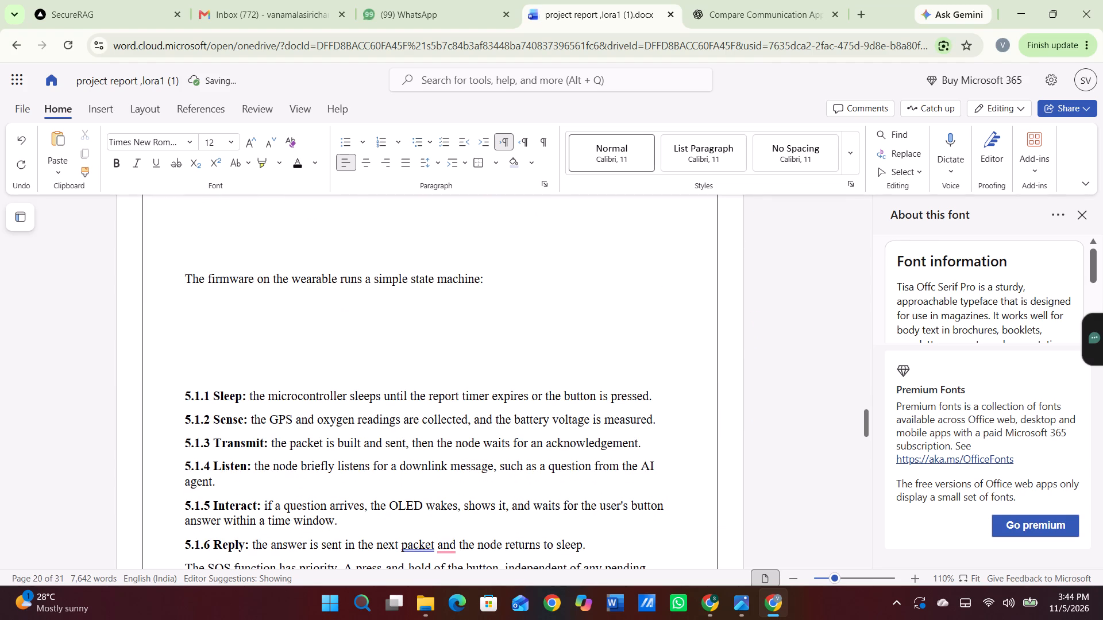
pyautogui.press('BackSpace')
pyautogui.press('BackSpace')
pyautogui.press('BackSpace')
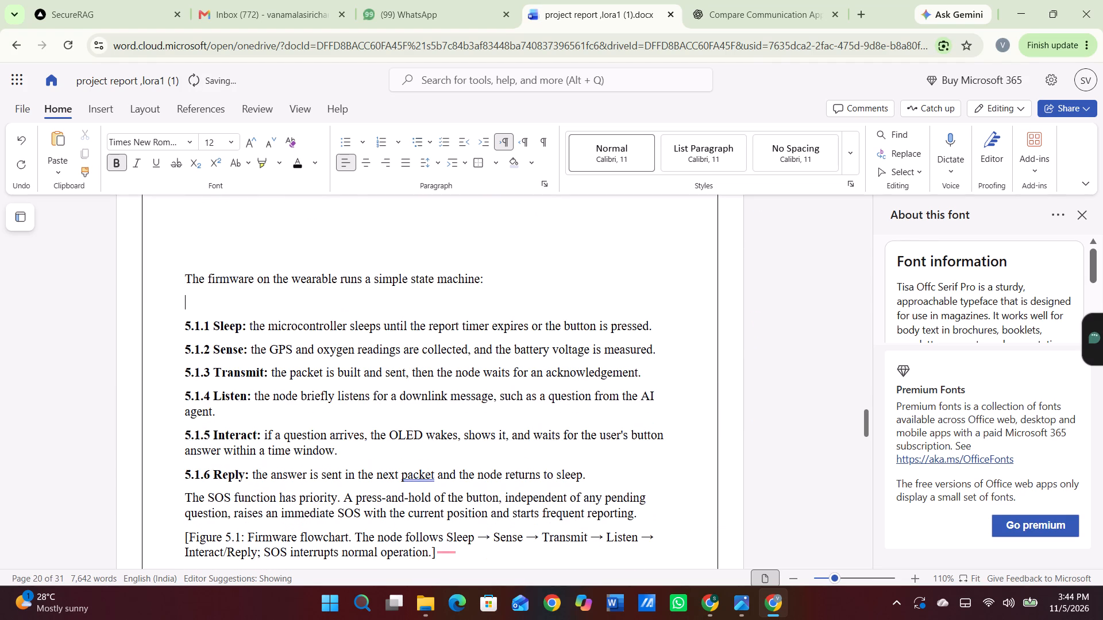
pyautogui.press('BackSpace')
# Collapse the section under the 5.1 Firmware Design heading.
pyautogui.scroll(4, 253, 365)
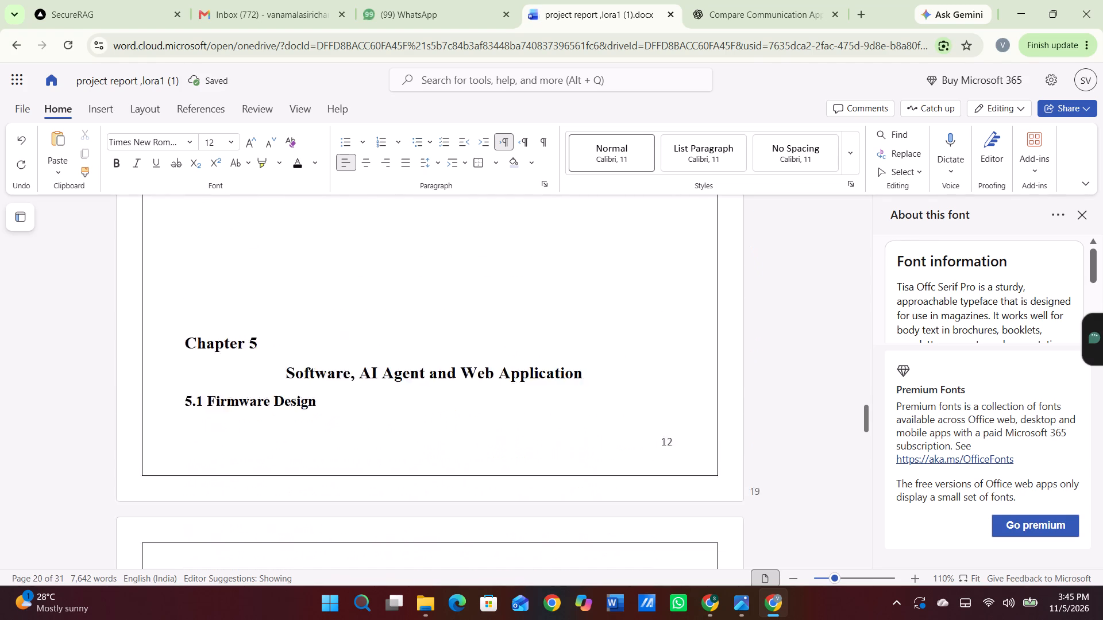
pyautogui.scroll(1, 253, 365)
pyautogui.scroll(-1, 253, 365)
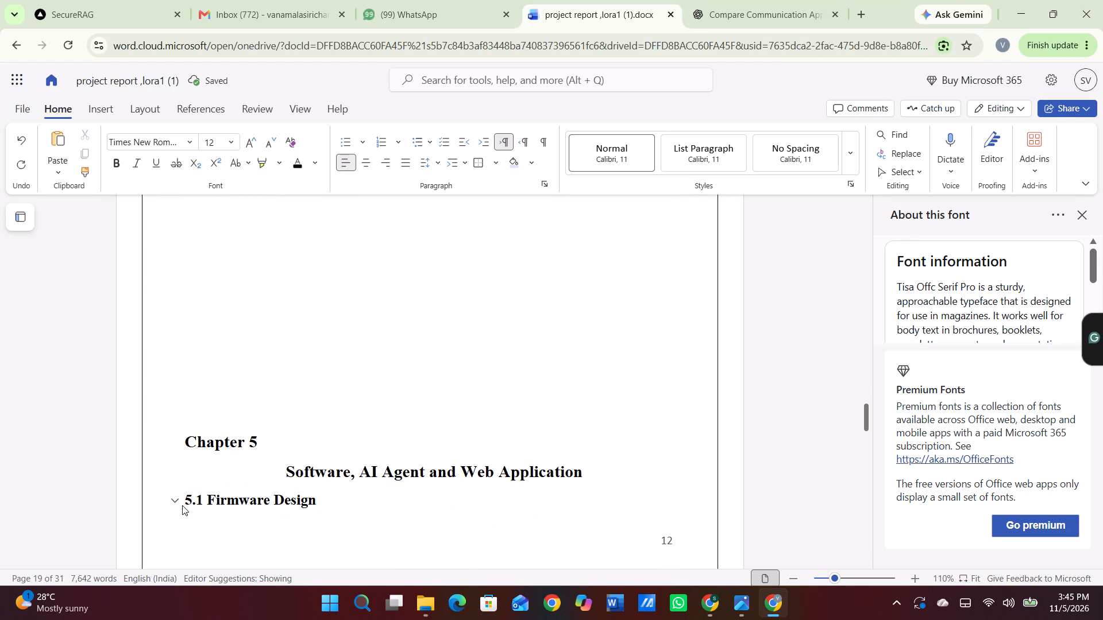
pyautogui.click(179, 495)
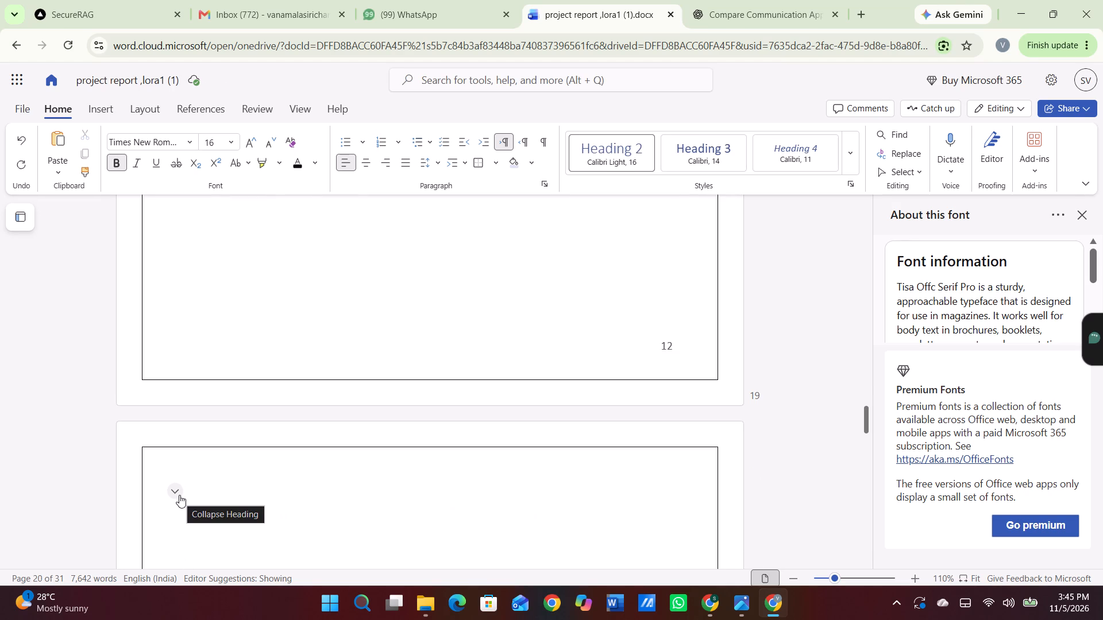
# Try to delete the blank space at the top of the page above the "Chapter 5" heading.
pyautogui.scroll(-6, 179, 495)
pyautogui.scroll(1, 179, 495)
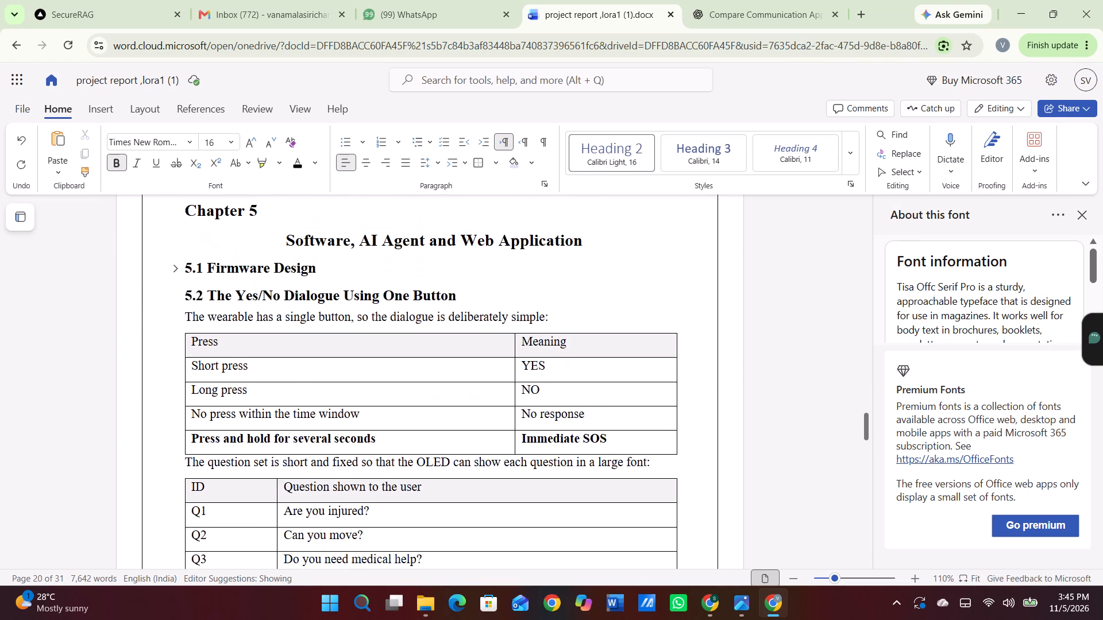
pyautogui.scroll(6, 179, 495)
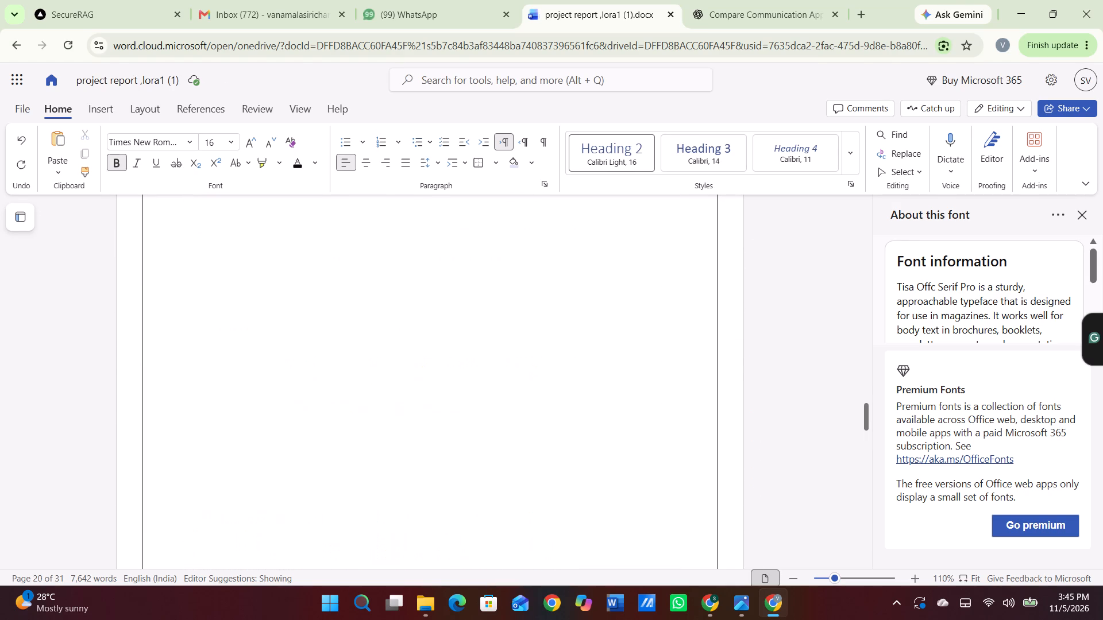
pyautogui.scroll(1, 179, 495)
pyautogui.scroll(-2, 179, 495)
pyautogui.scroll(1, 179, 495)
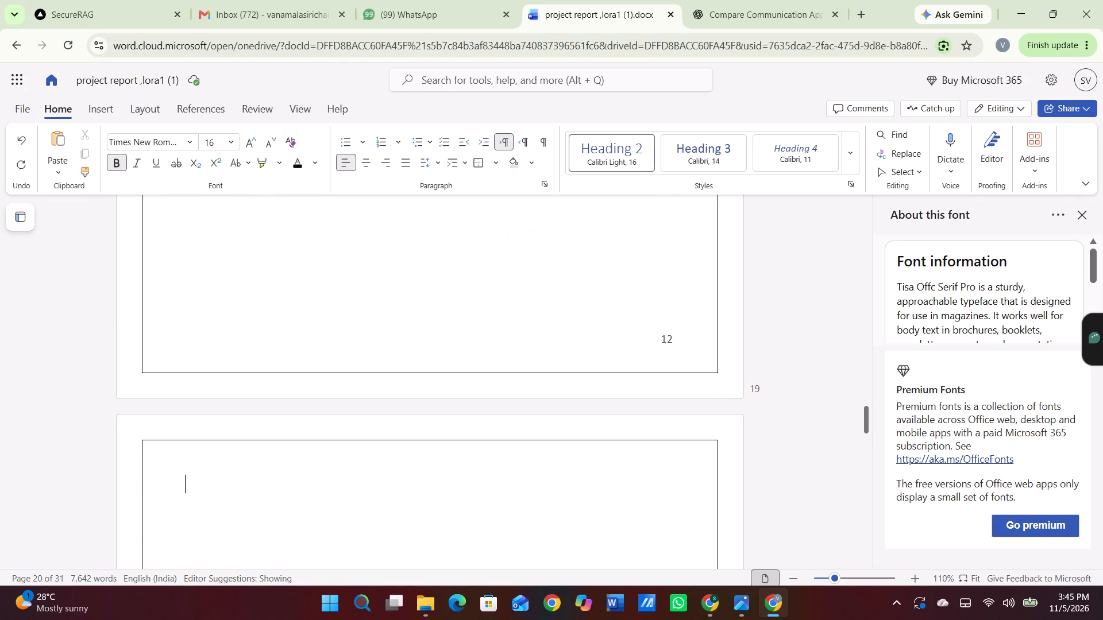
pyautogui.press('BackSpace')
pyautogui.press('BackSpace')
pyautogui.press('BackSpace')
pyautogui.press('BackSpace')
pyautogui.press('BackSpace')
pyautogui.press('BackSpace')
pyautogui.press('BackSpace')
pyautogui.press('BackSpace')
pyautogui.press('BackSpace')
# Delete two blank paragraphs directly above the "Chapter 5" heading to pull it back onto the preceding page.
pyautogui.scroll(-2, 179, 495)
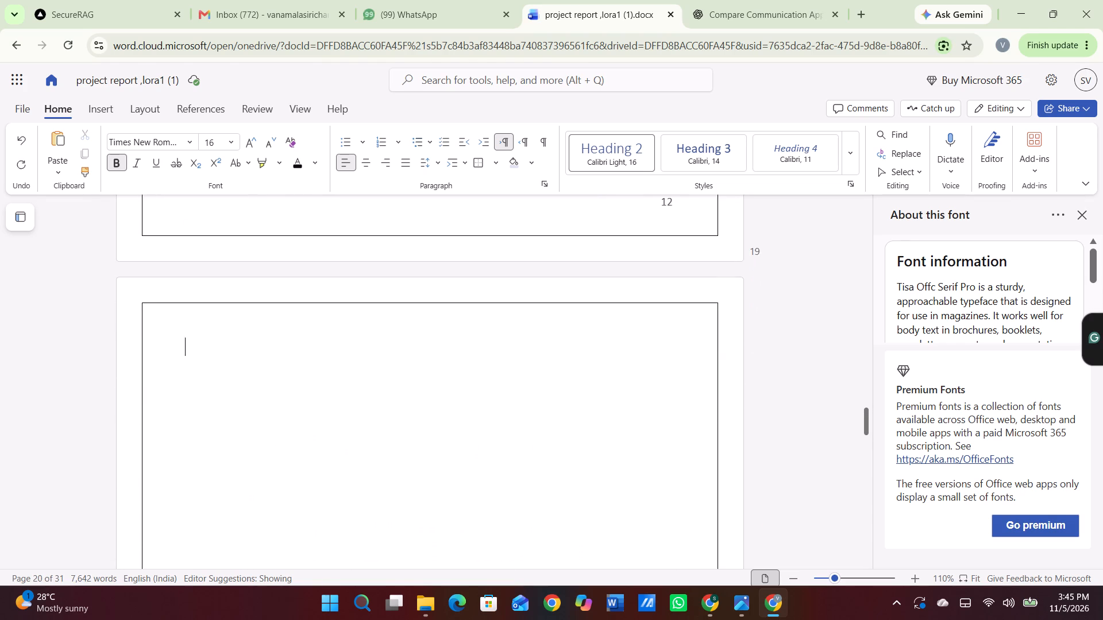
pyautogui.scroll(-3, 179, 495)
pyautogui.click(216, 464)
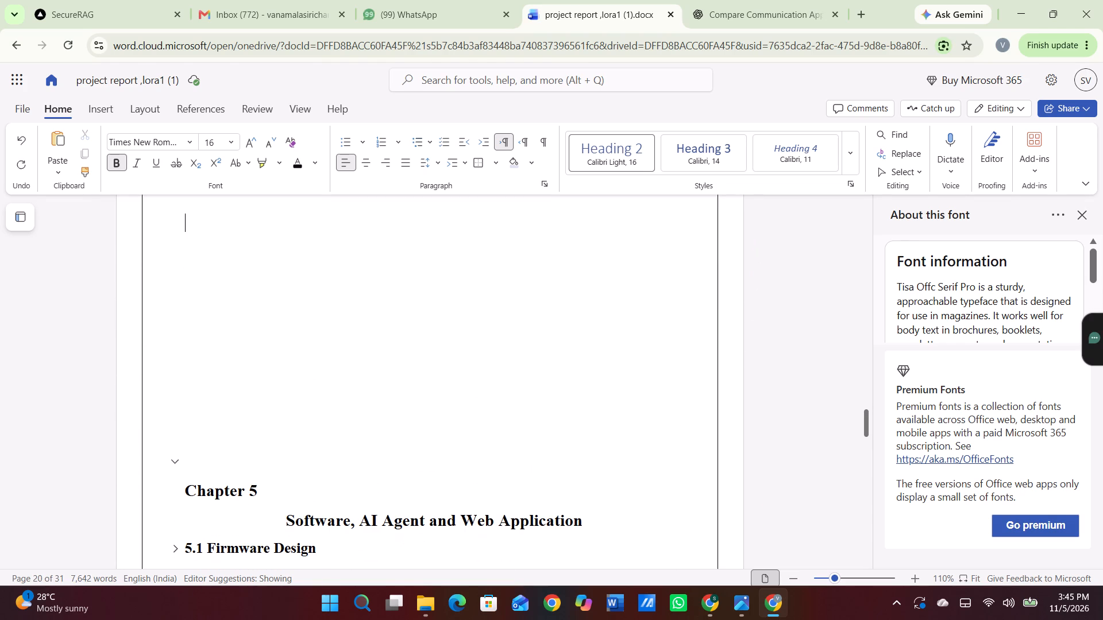
pyautogui.press('BackSpace')
pyautogui.press('BackSpace')
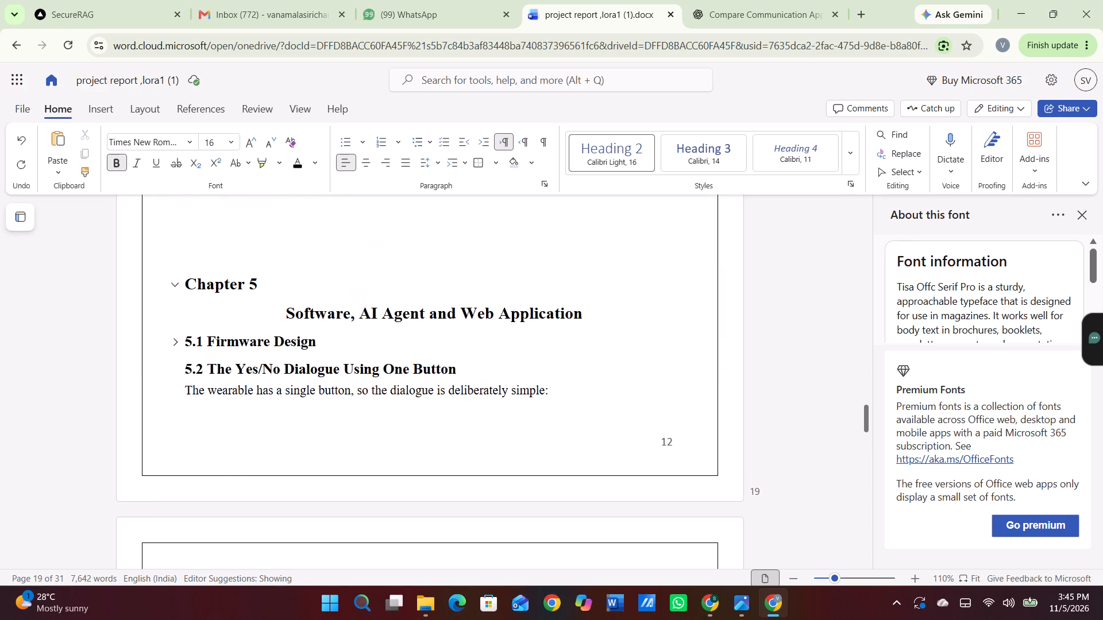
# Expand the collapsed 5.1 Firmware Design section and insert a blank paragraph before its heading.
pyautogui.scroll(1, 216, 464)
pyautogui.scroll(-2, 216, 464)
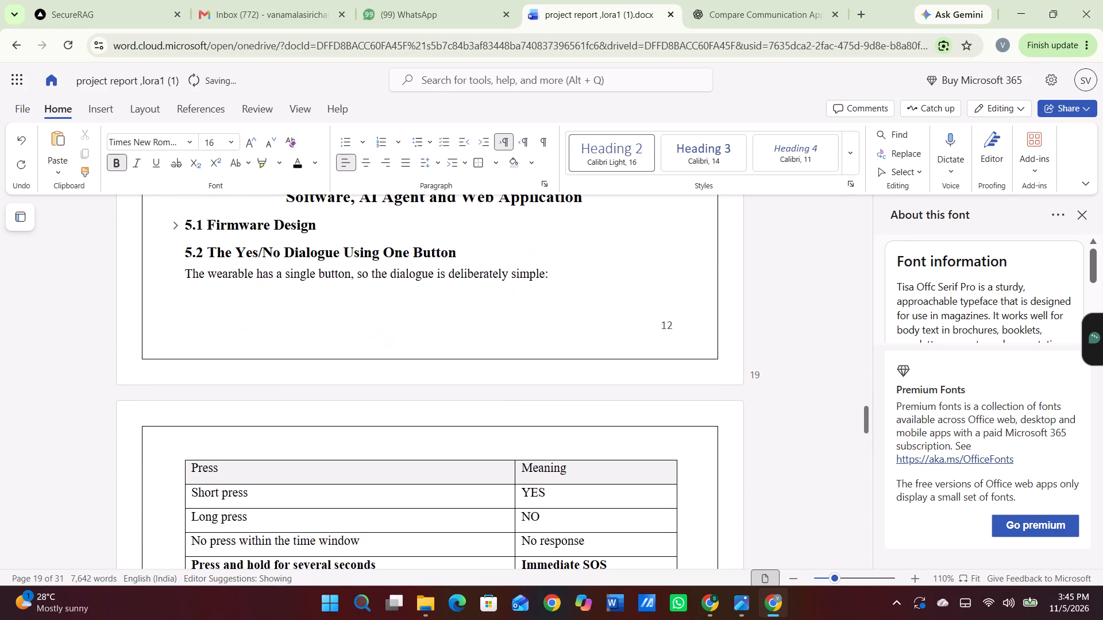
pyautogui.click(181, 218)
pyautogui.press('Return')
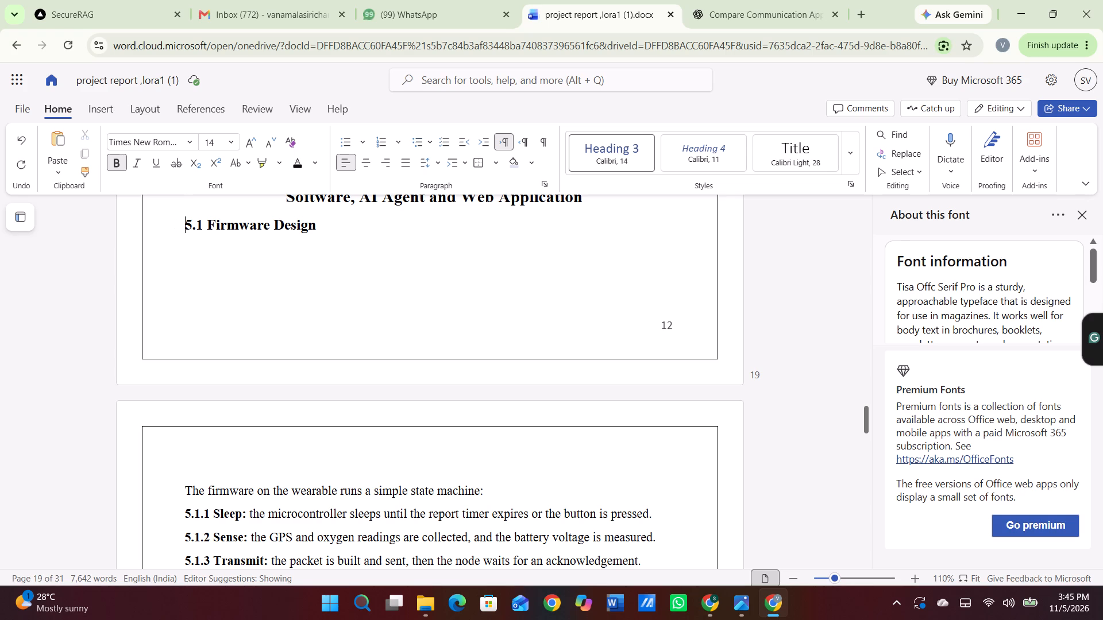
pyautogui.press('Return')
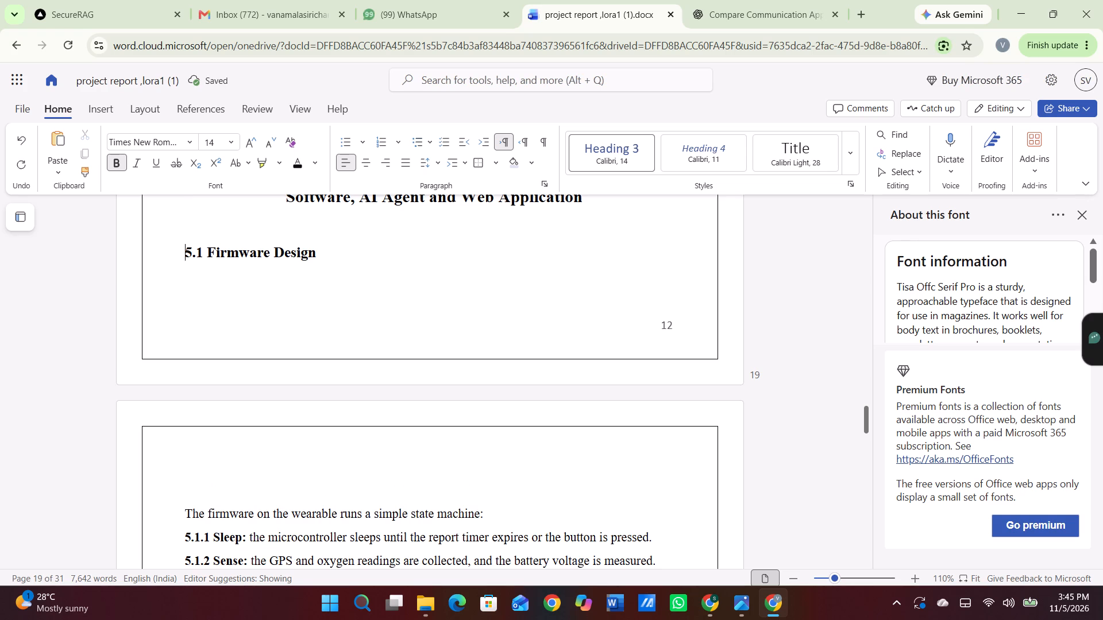
# Insert a paragraph break in the blank space above the state machine sentence at the start of its page.
pyautogui.click(192, 465)
pyautogui.press('Return')
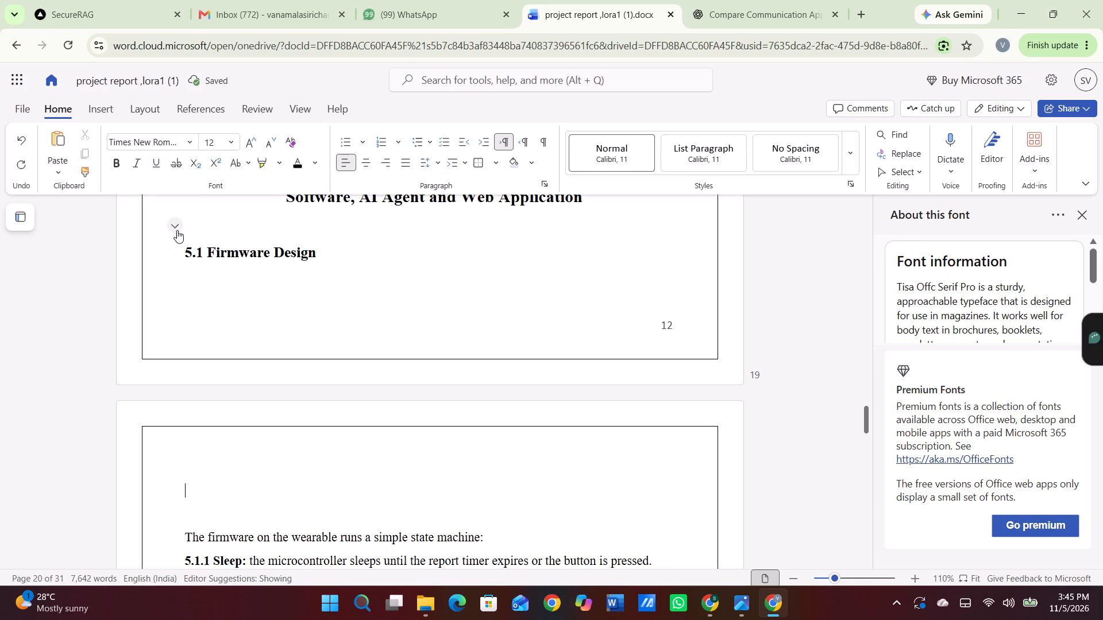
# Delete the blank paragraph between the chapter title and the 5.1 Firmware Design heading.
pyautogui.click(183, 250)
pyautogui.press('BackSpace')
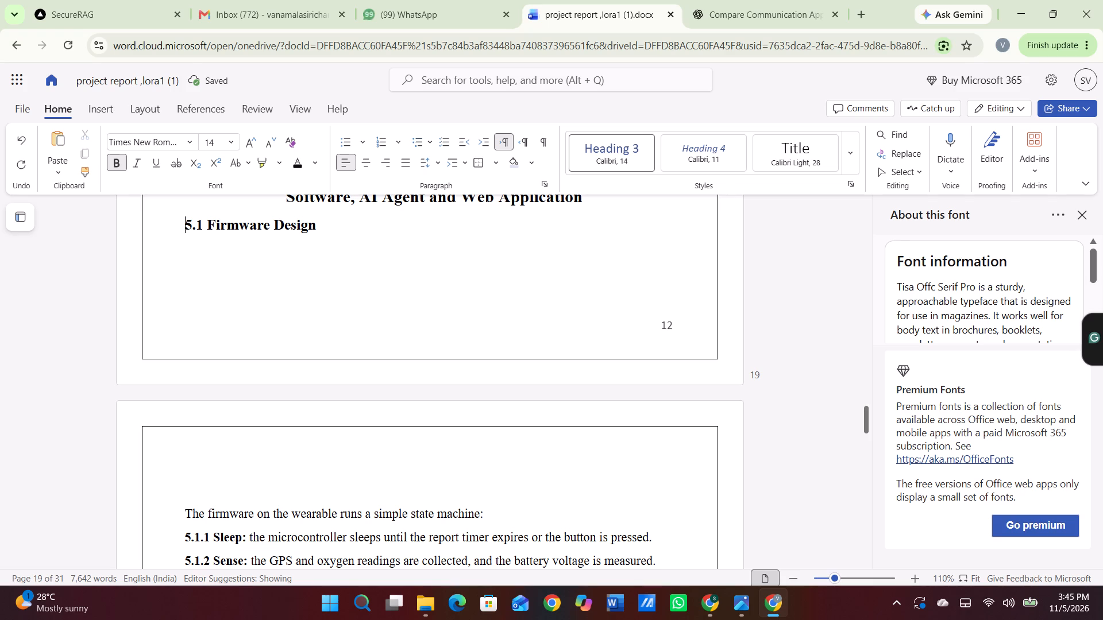
# Insert two more paragraph breaks in the blank space above the state machine sentence.
pyautogui.scroll(2, 183, 250)
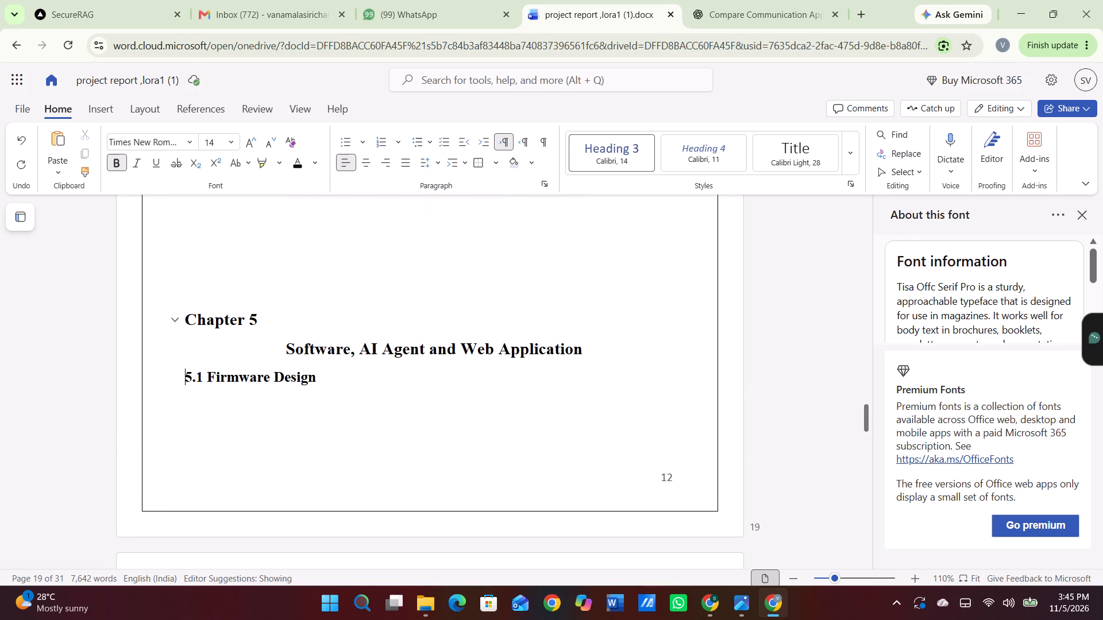
pyautogui.scroll(-1, 185, 385)
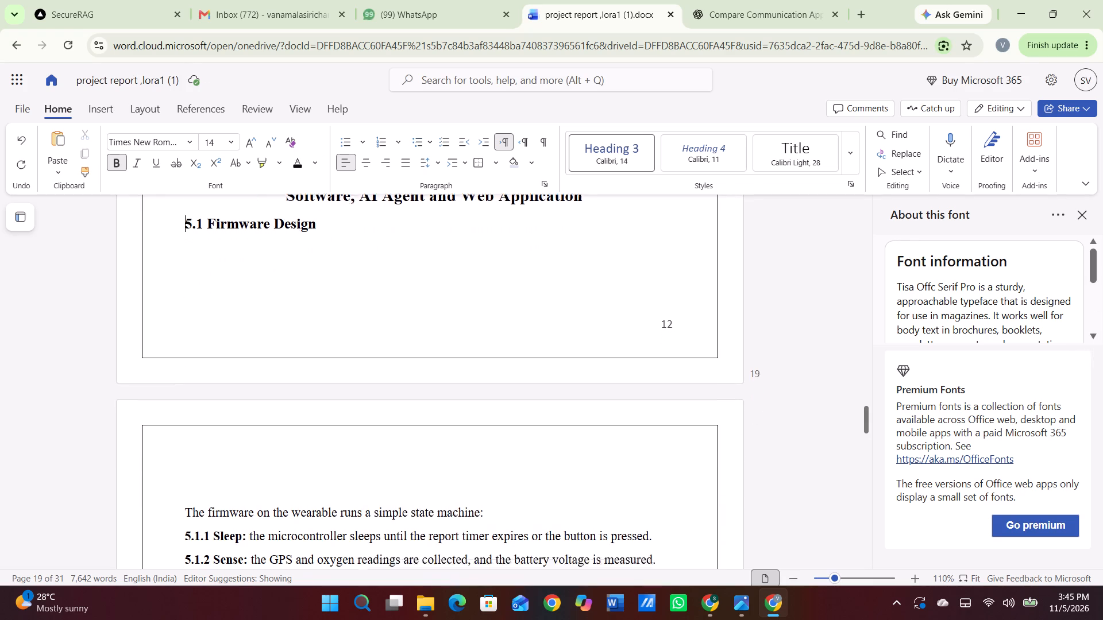
pyautogui.scroll(-1, 185, 385)
pyautogui.click(221, 461)
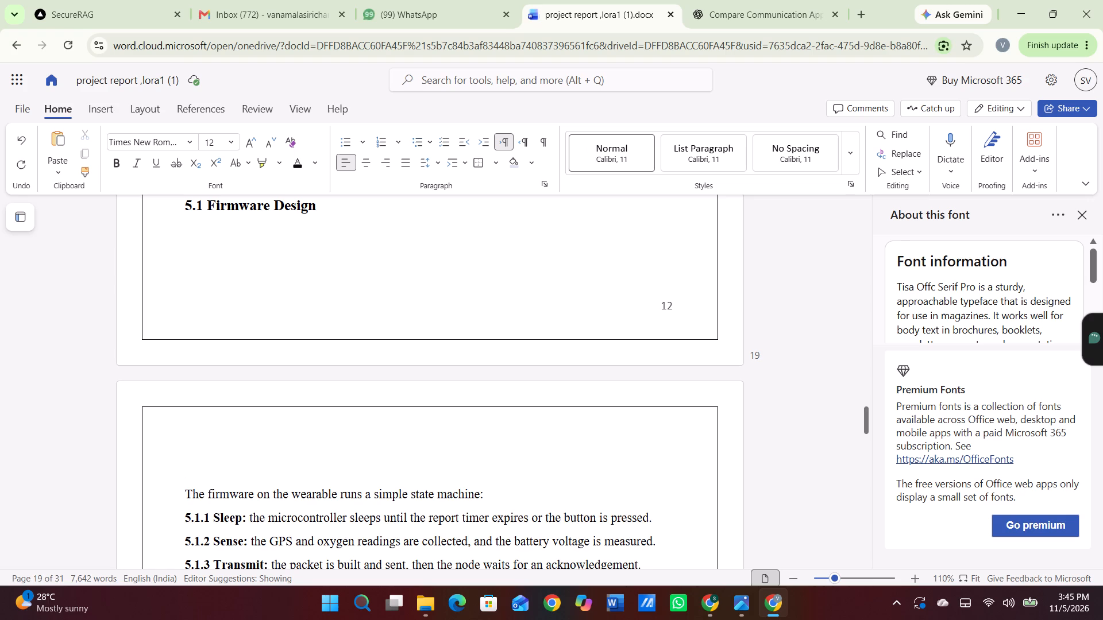
pyautogui.press('Return')
pyautogui.press('Return')
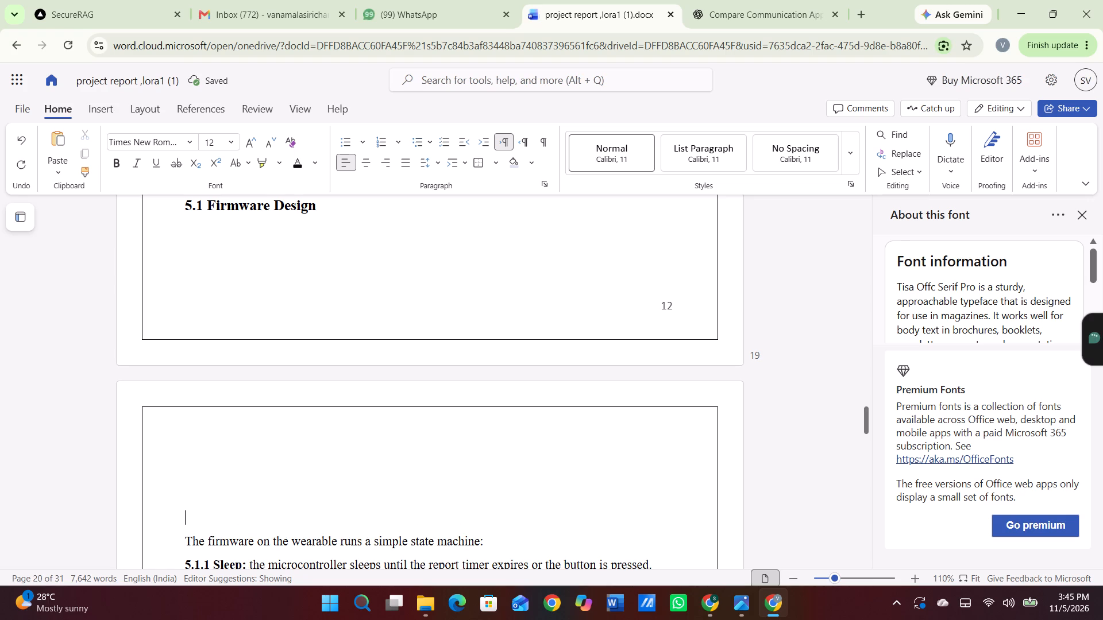
# Insert three paragraph breaks directly before the 5.1 Firmware Design heading.
pyautogui.click(186, 204)
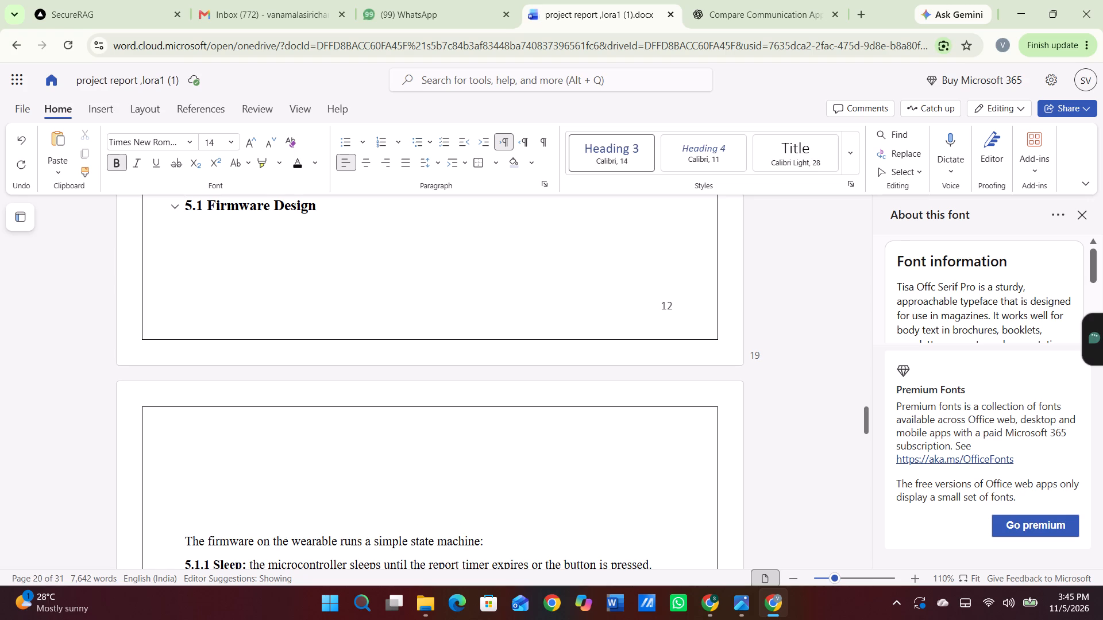
pyautogui.press('Return')
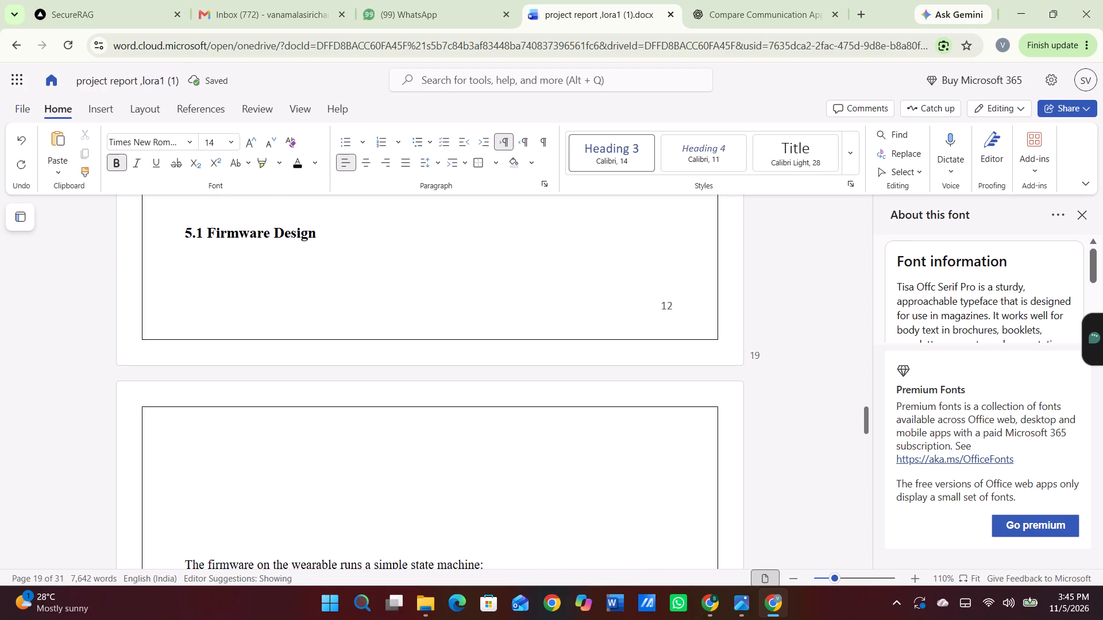
pyautogui.press('Return')
pyautogui.press('Return')
# Delete two of the blank paragraphs between the chapter title "Software, AI Agent and Web Application" and heading 5.1.
pyautogui.scroll(-1, 186, 204)
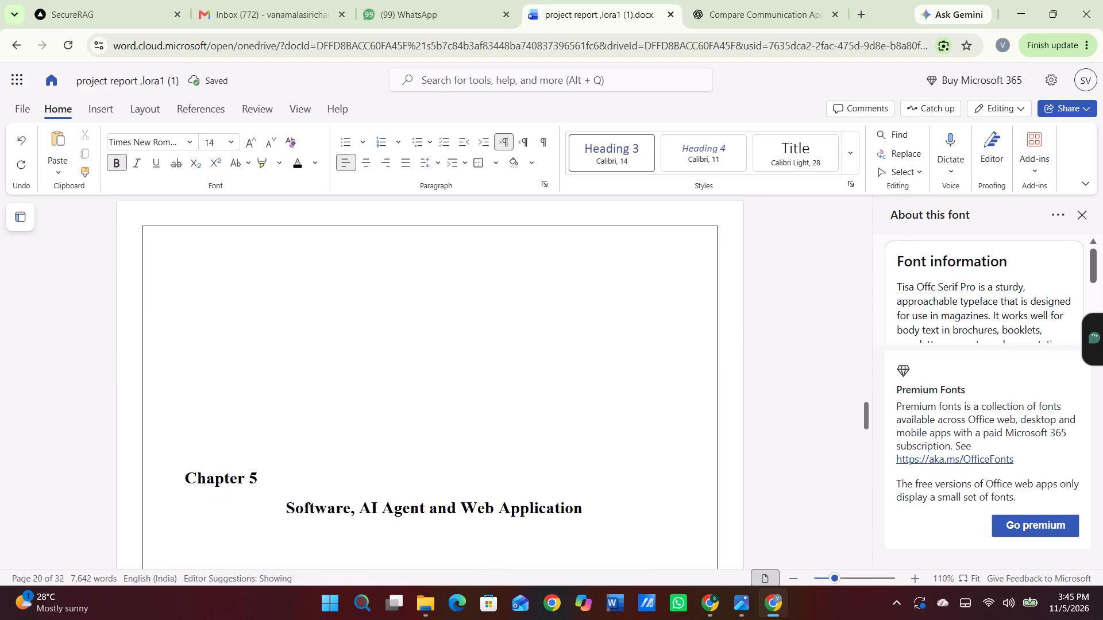
pyautogui.scroll(-5, 186, 204)
pyautogui.scroll(1, 186, 204)
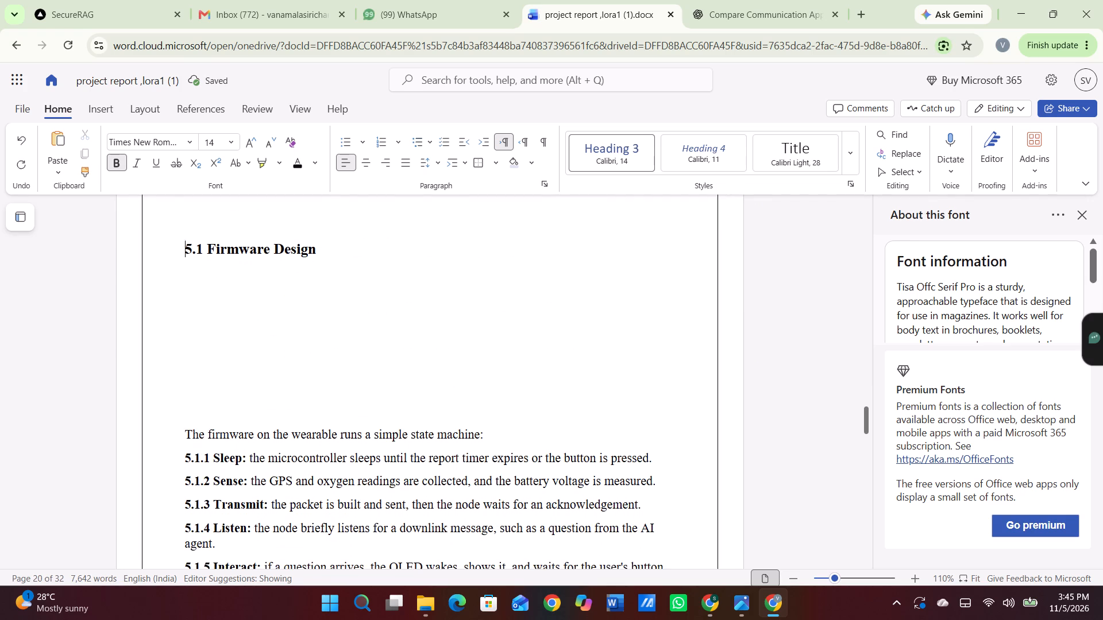
pyautogui.scroll(2, 186, 204)
pyautogui.scroll(-1, 186, 204)
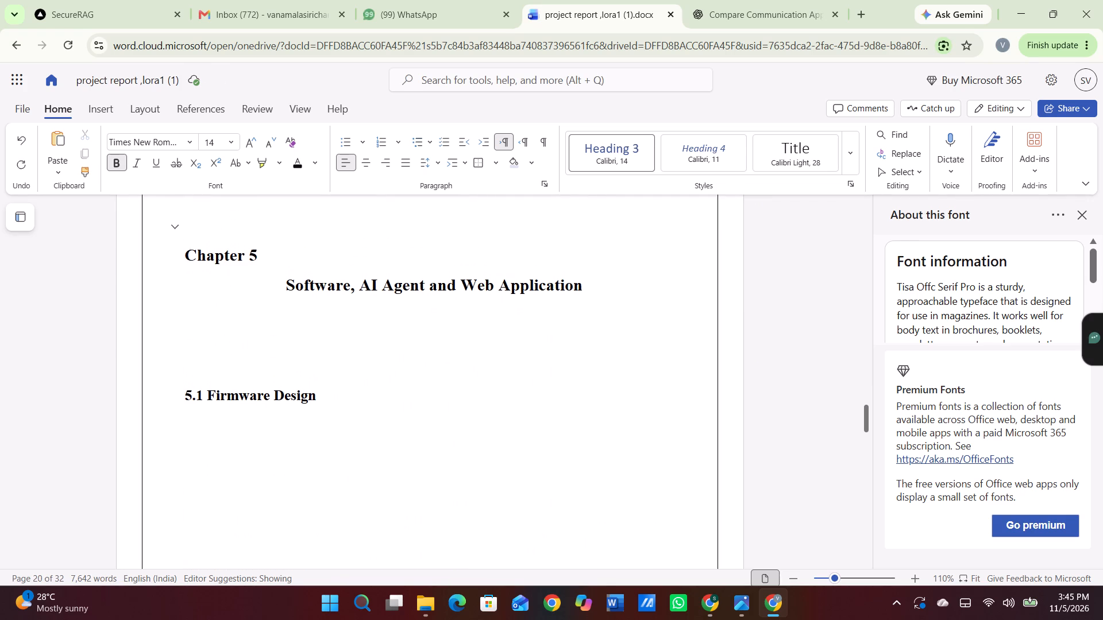
pyautogui.scroll(-1, 186, 204)
pyautogui.click(325, 355)
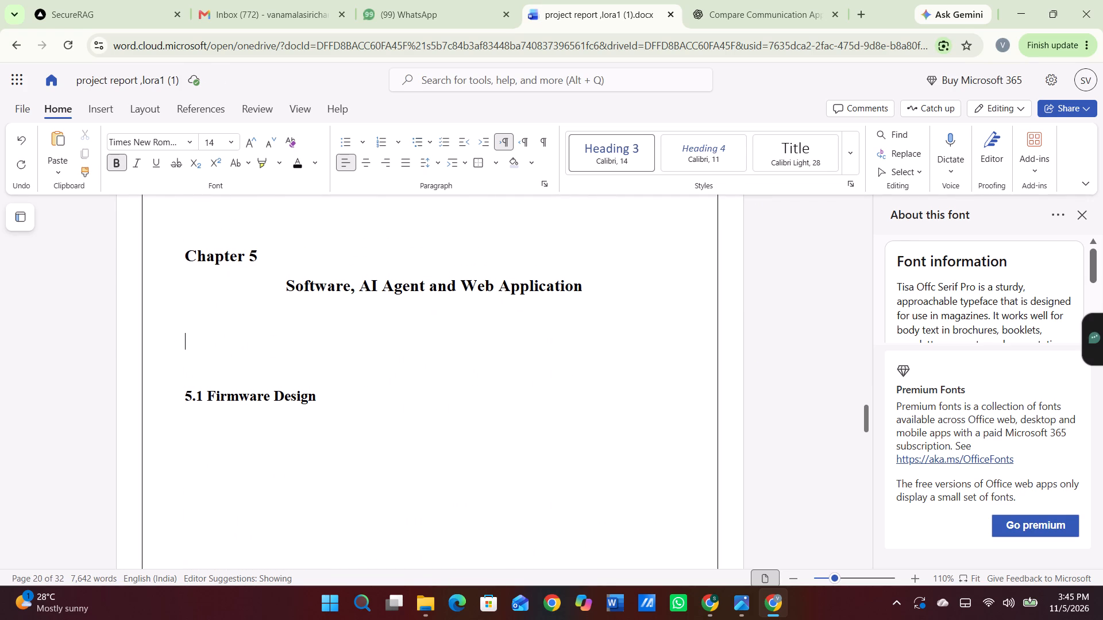
pyautogui.press('BackSpace')
pyautogui.press('BackSpace')
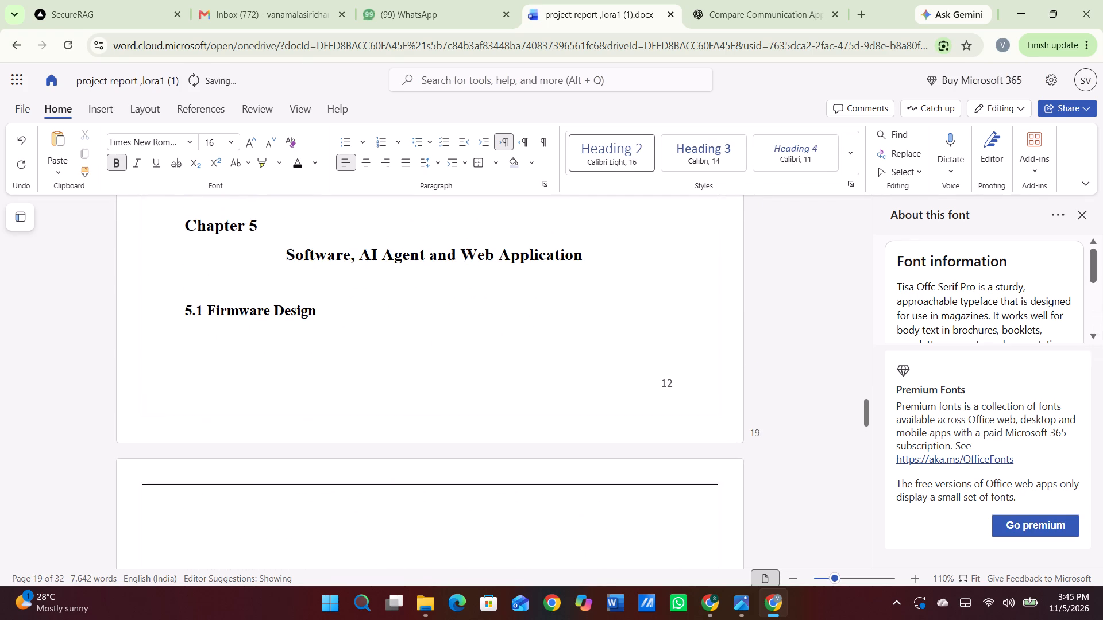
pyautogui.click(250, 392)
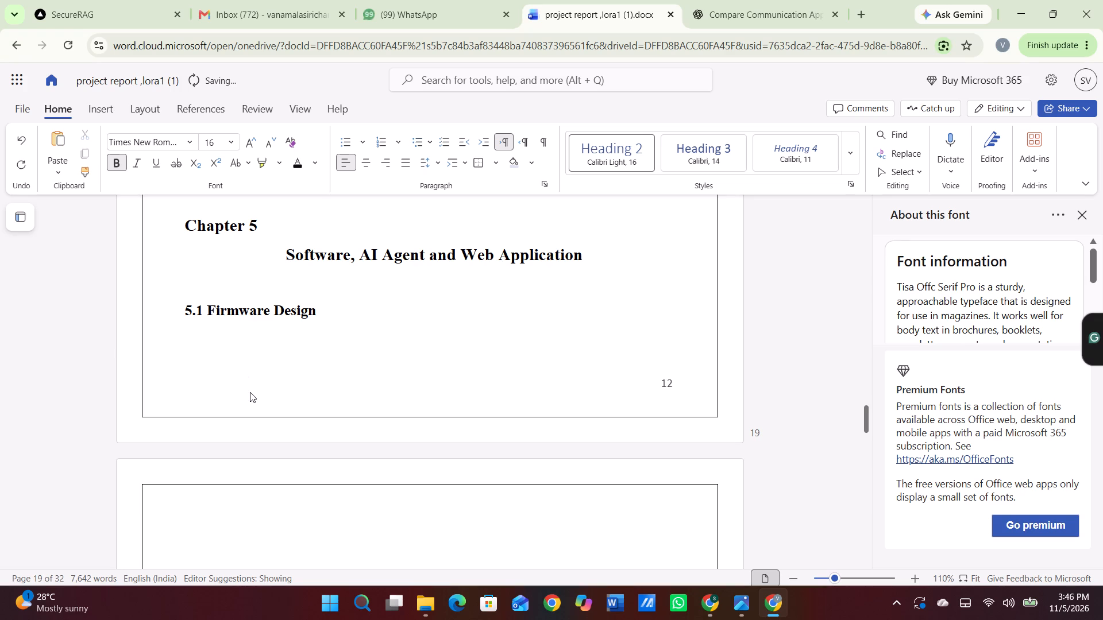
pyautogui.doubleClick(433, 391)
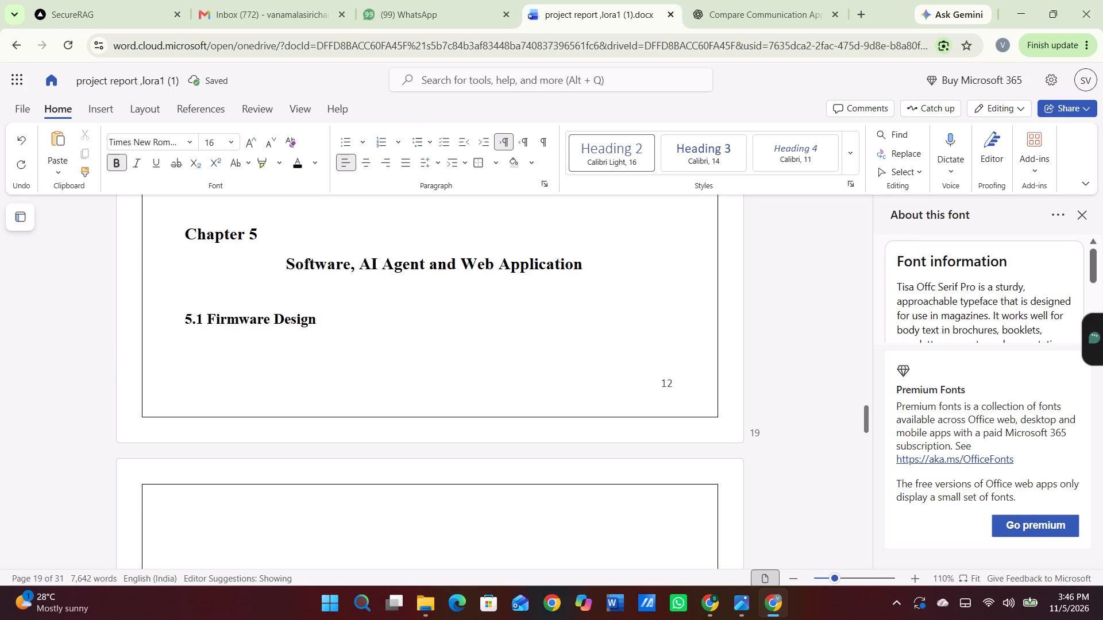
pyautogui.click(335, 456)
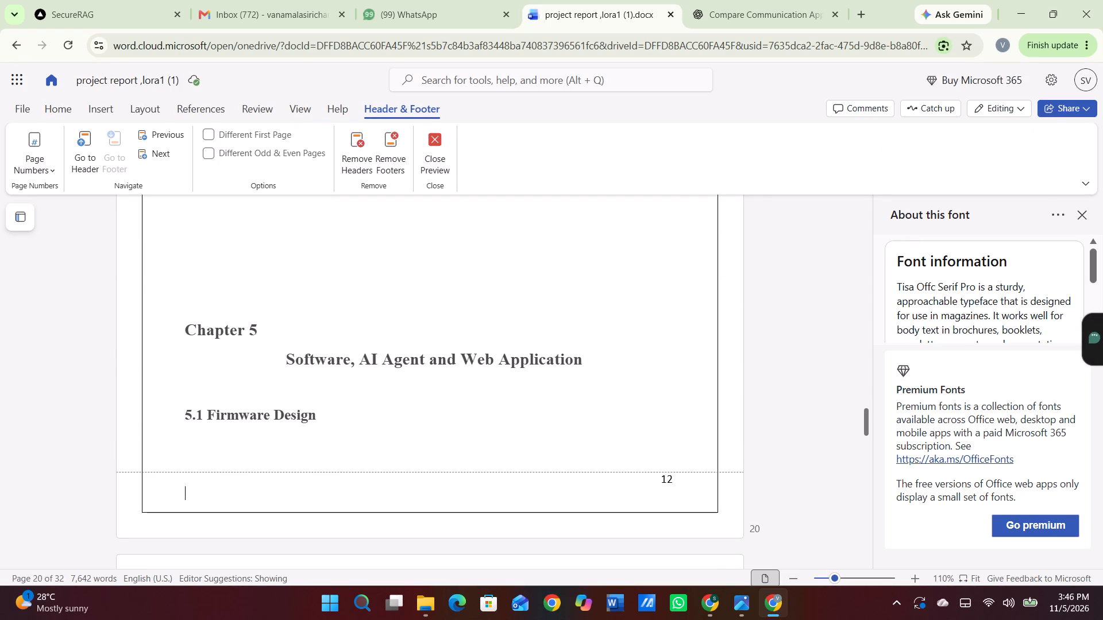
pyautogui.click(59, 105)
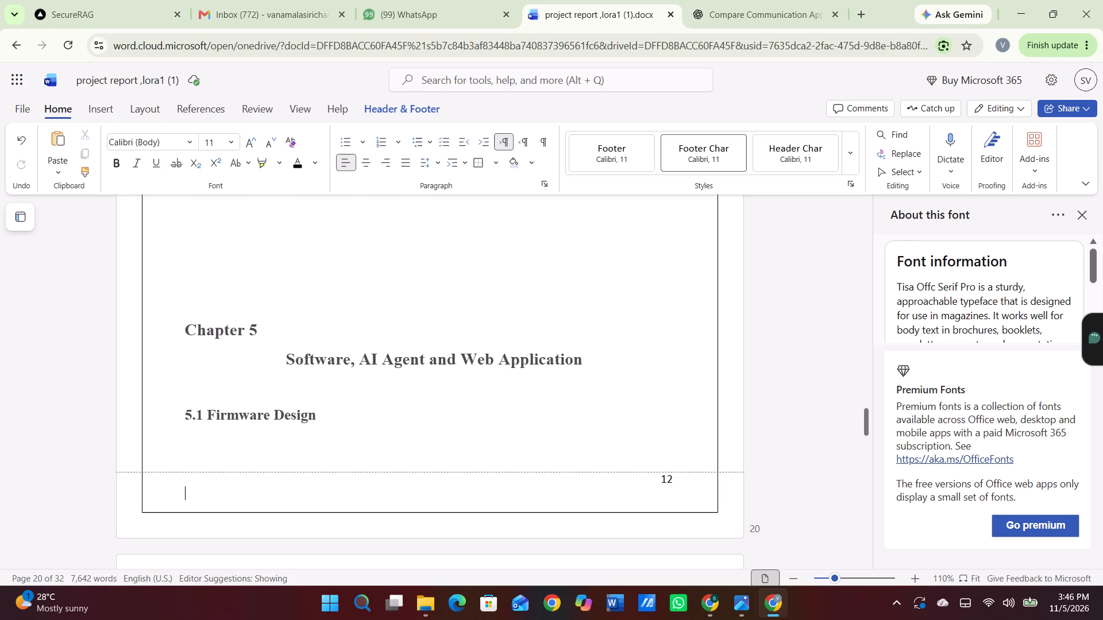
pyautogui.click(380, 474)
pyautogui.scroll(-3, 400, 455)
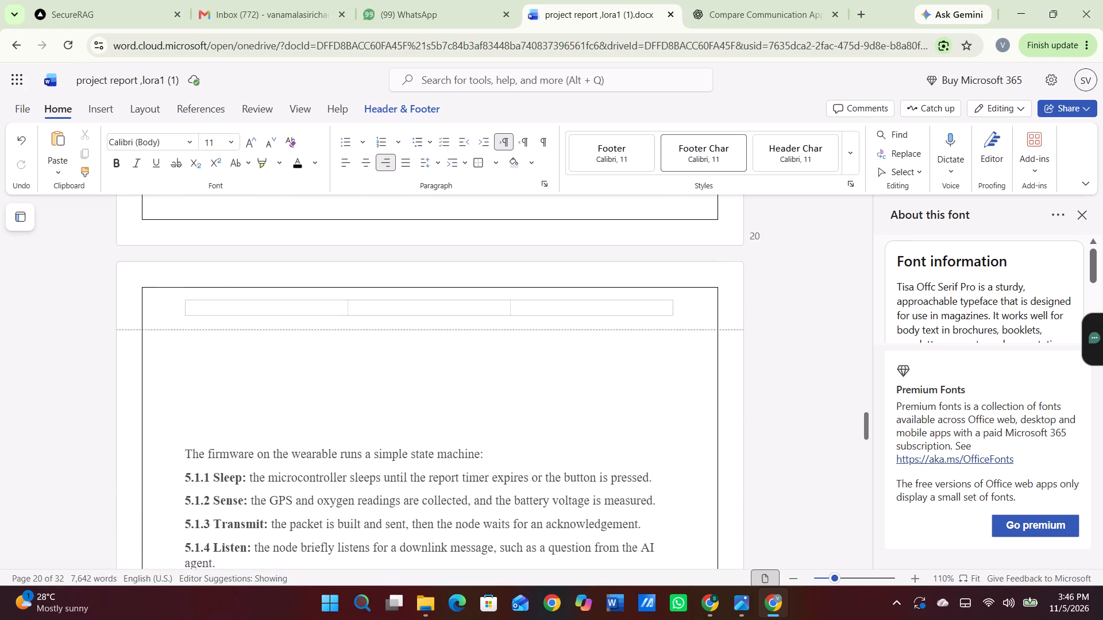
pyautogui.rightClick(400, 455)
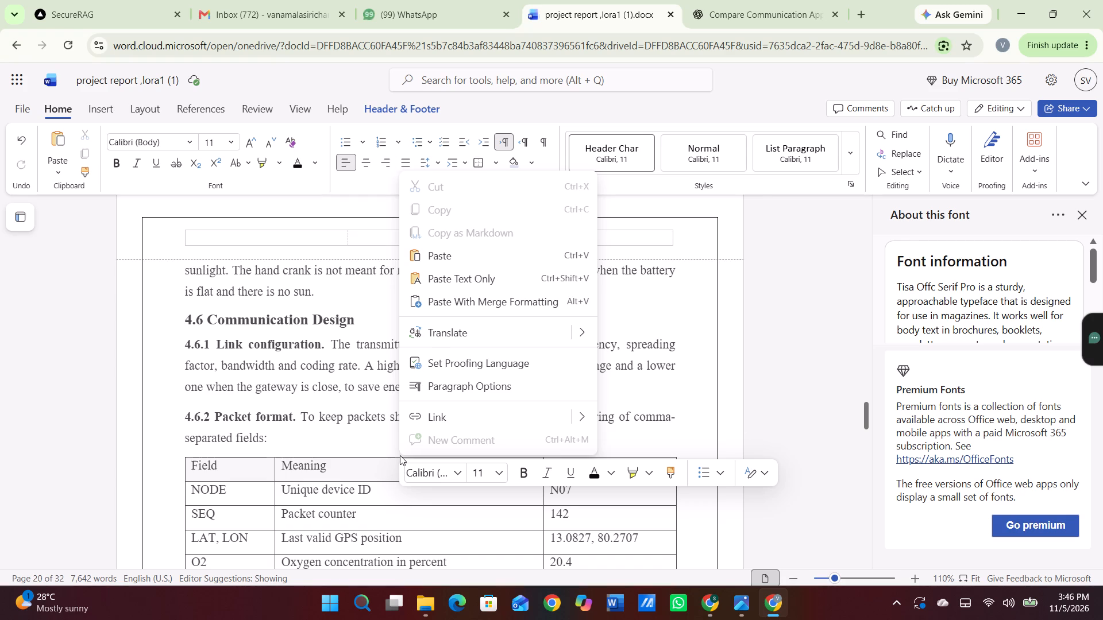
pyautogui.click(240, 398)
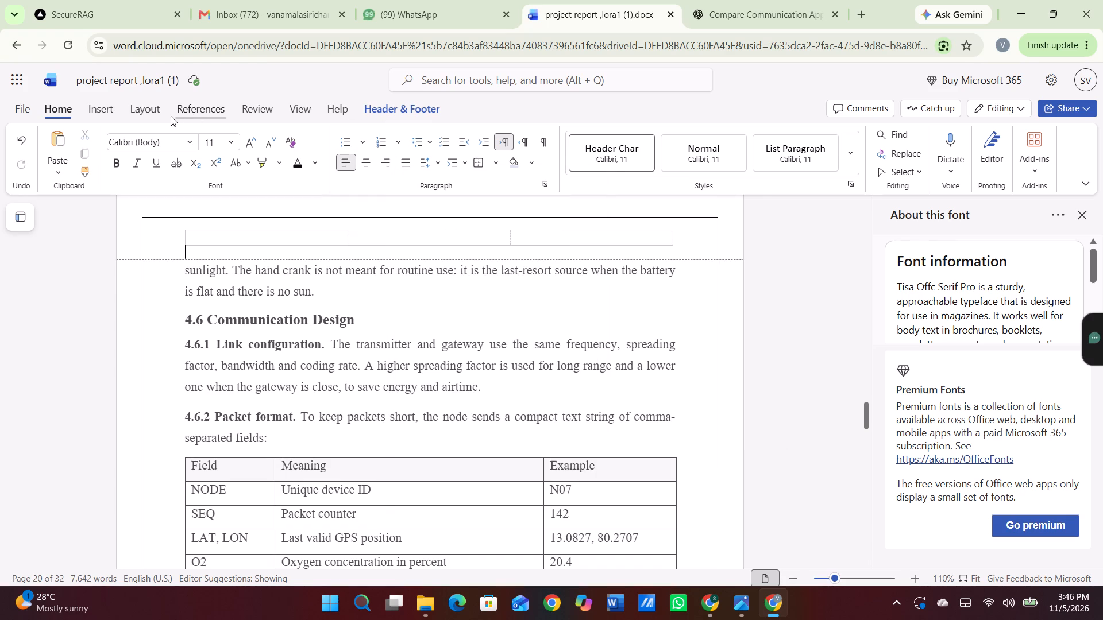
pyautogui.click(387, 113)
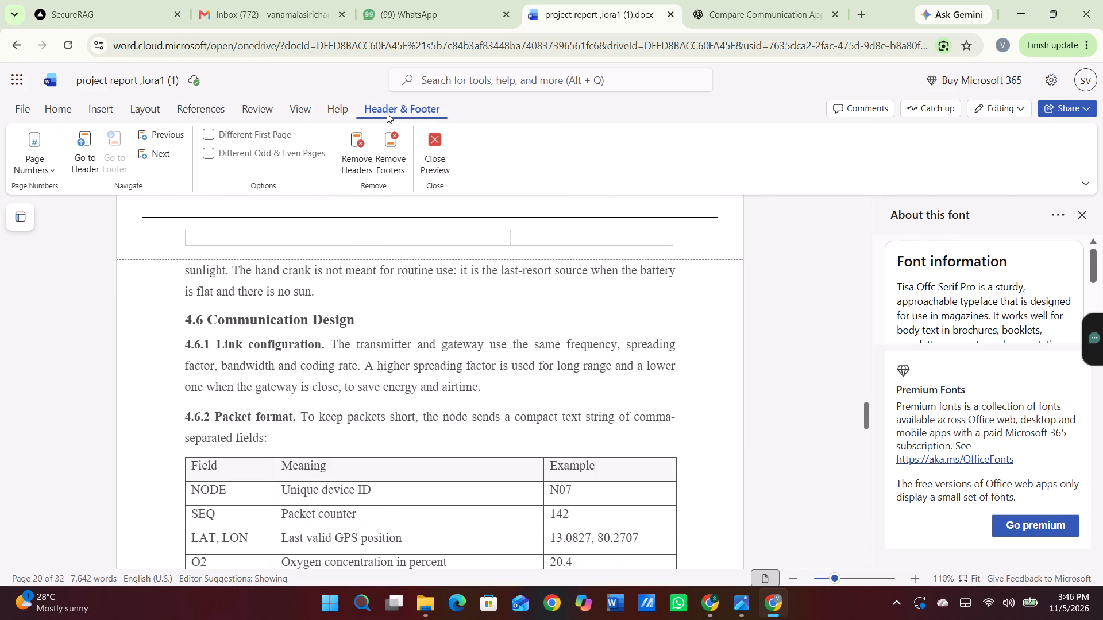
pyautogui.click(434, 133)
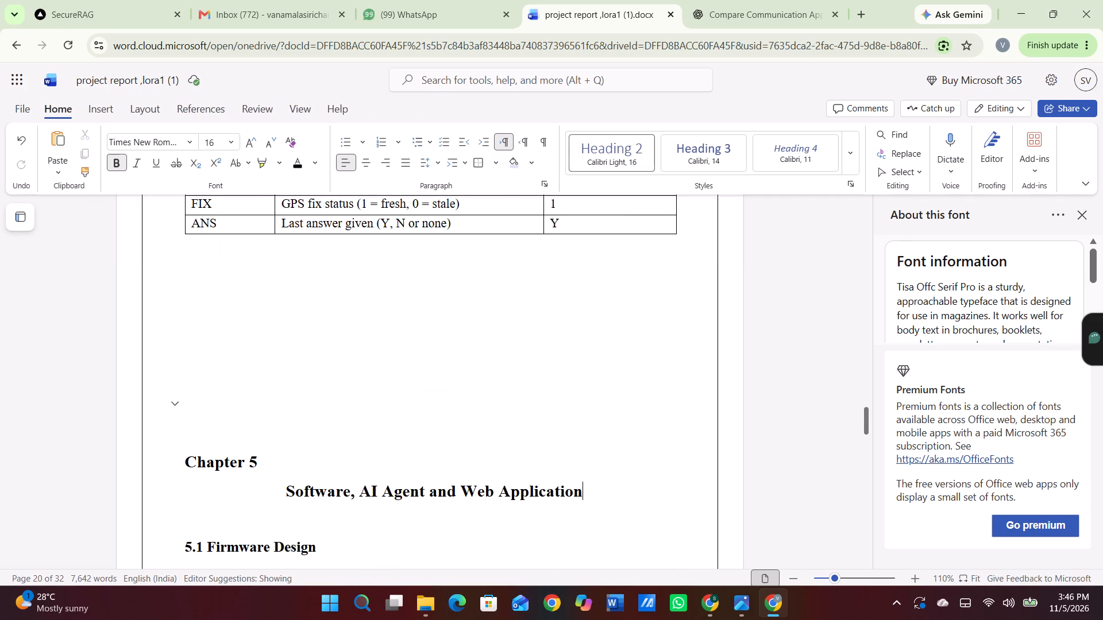
# Delete the run of blank paragraphs above the Chapter 5 heading, below the packet format table.
pyautogui.hscroll(-2, 366, 392)
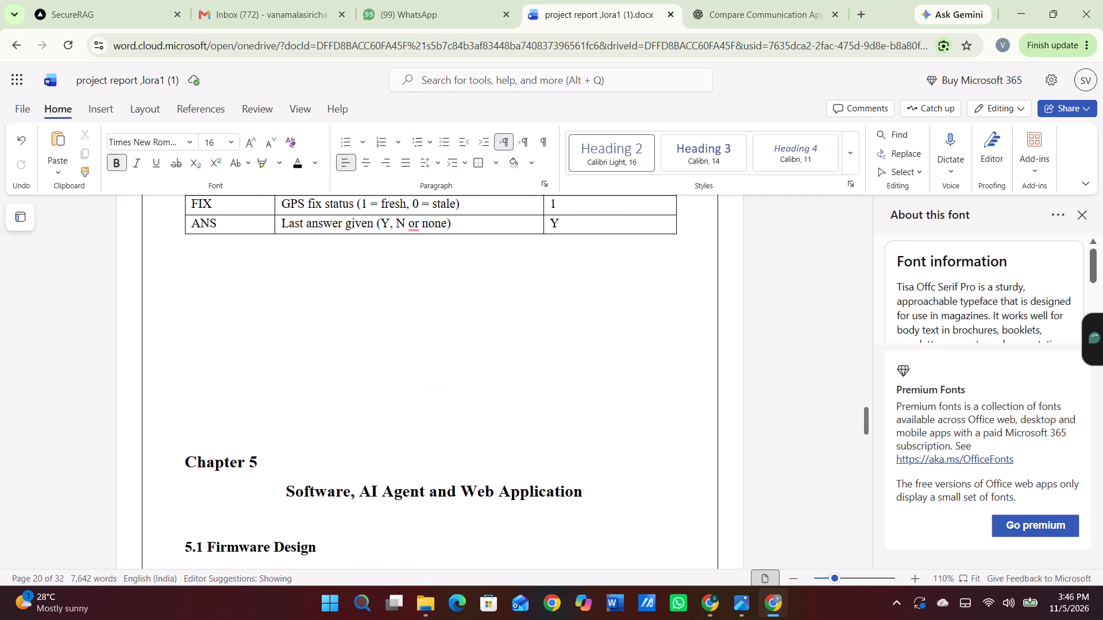
pyautogui.click(206, 405)
pyautogui.press('BackSpace')
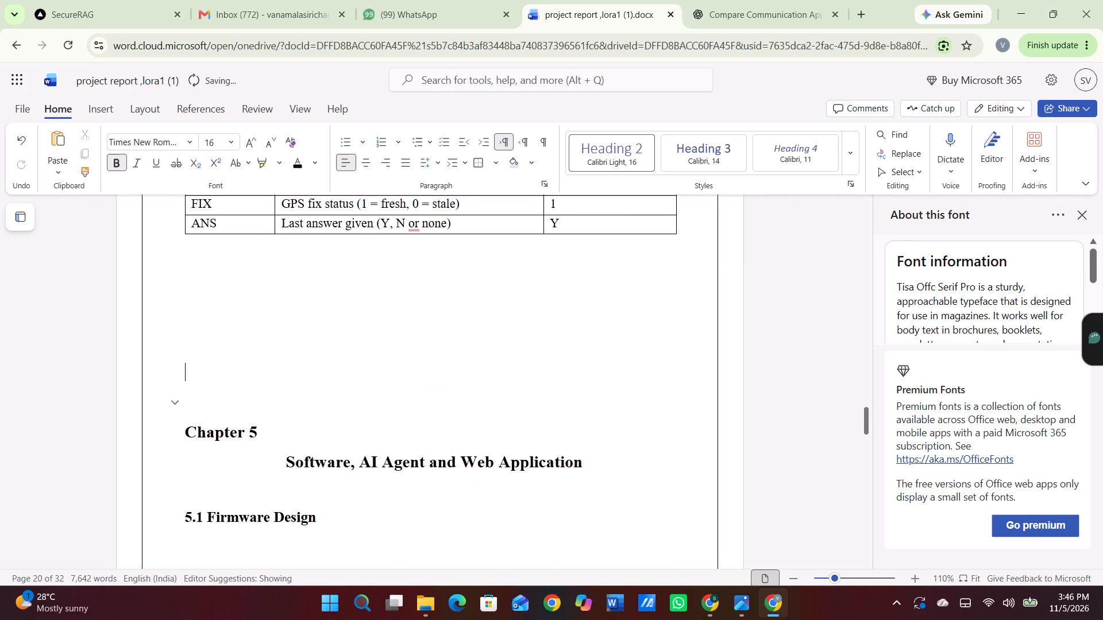
pyautogui.press('BackSpace')
pyautogui.press('BackSpace')
pyautogui.press('BackSpace')
pyautogui.press('BackSpace')
pyautogui.press('BackSpace')
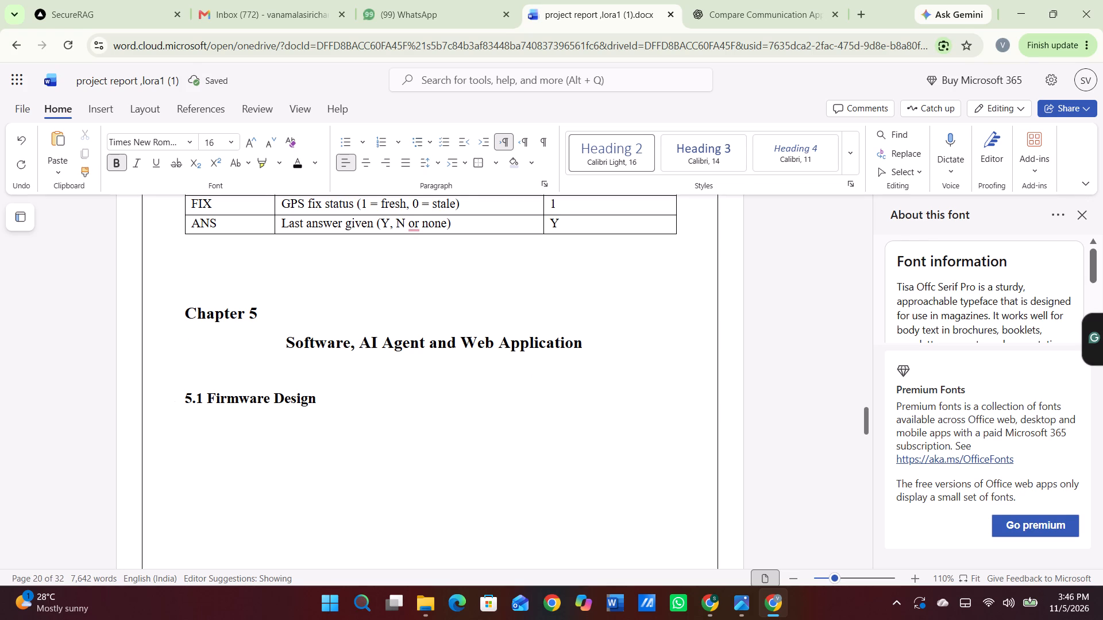
# Insert one paragraph break directly before the sentence "The firmware on the wearable runs a simple state machine:".
pyautogui.scroll(-4, 308, 521)
pyautogui.scroll(1, 308, 521)
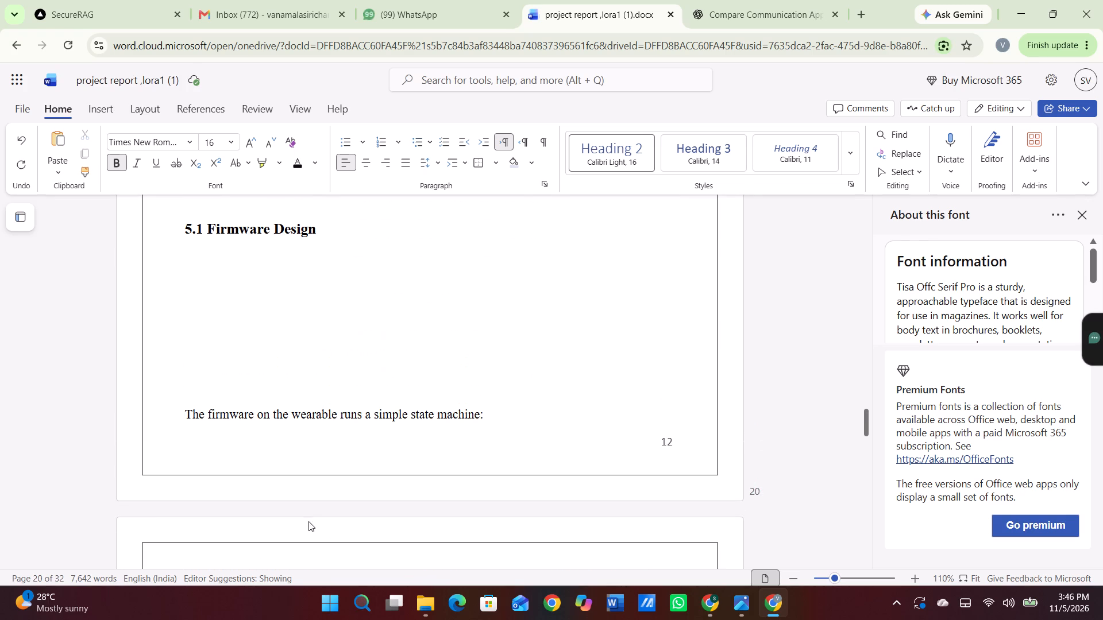
pyautogui.scroll(1, 308, 521)
pyautogui.click(183, 404)
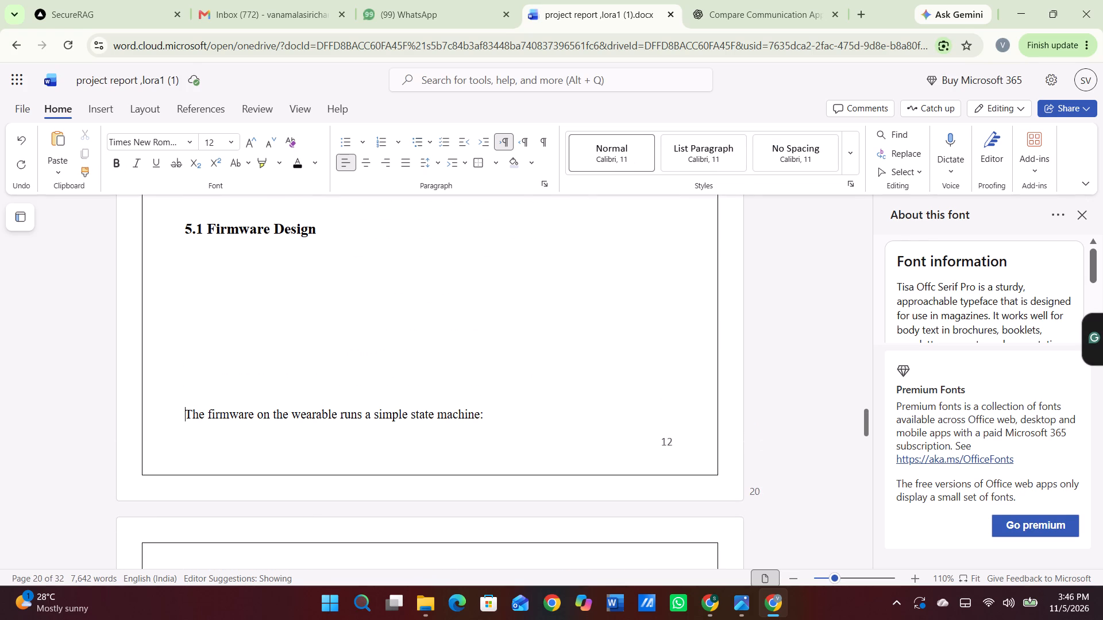
pyautogui.press('Return')
pyautogui.scroll(-2, 183, 404)
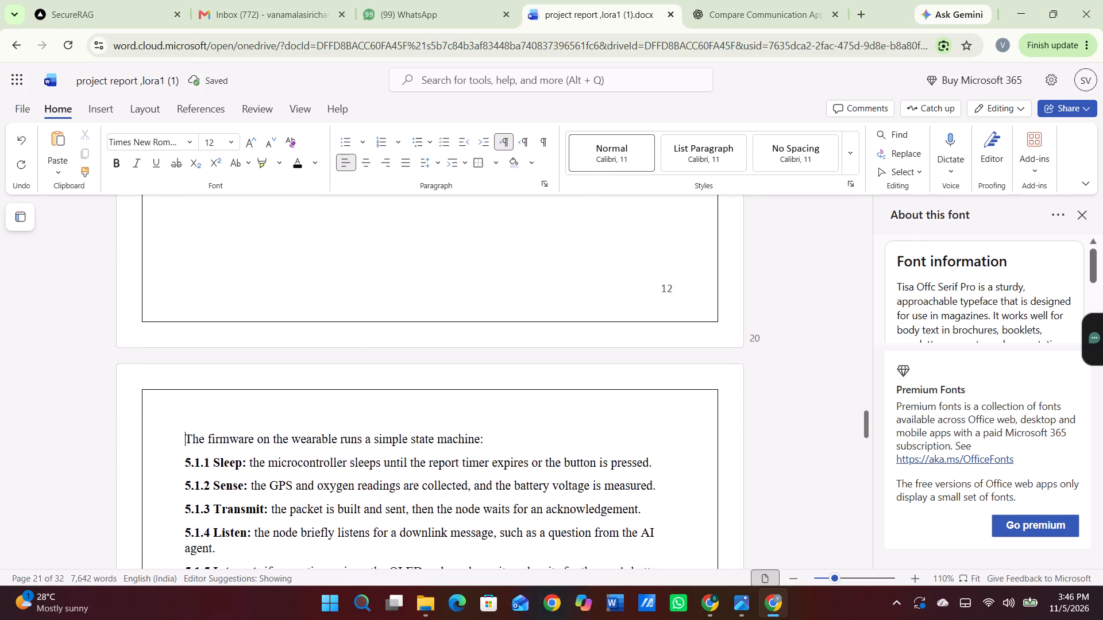
# Insert seven paragraph breaks directly before the 5.1 Firmware Design heading.
pyautogui.scroll(5, 183, 404)
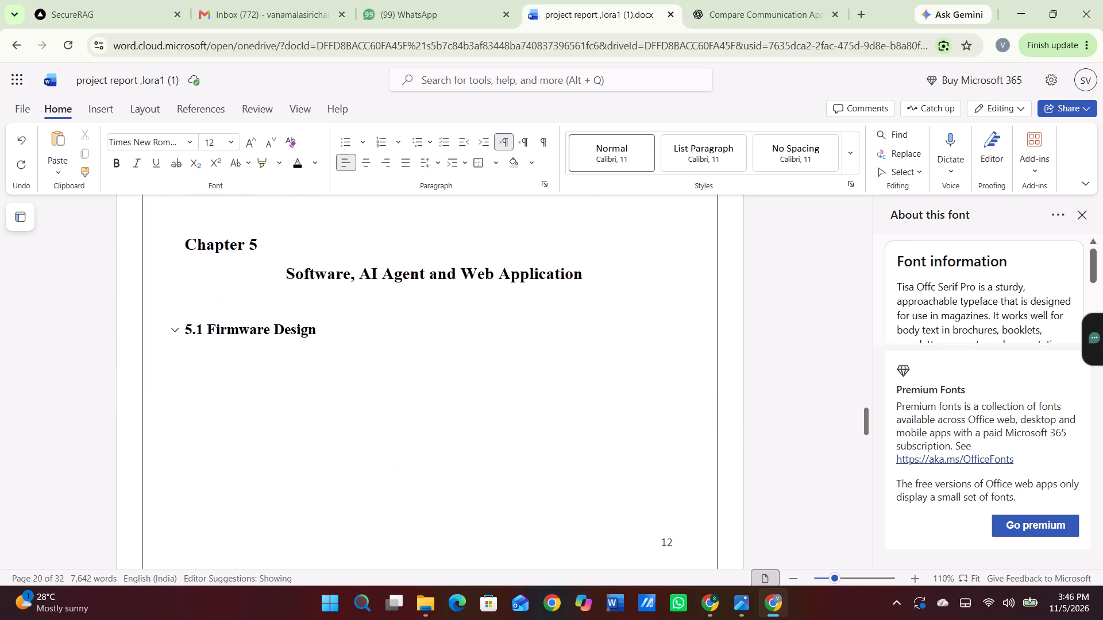
pyautogui.click(184, 327)
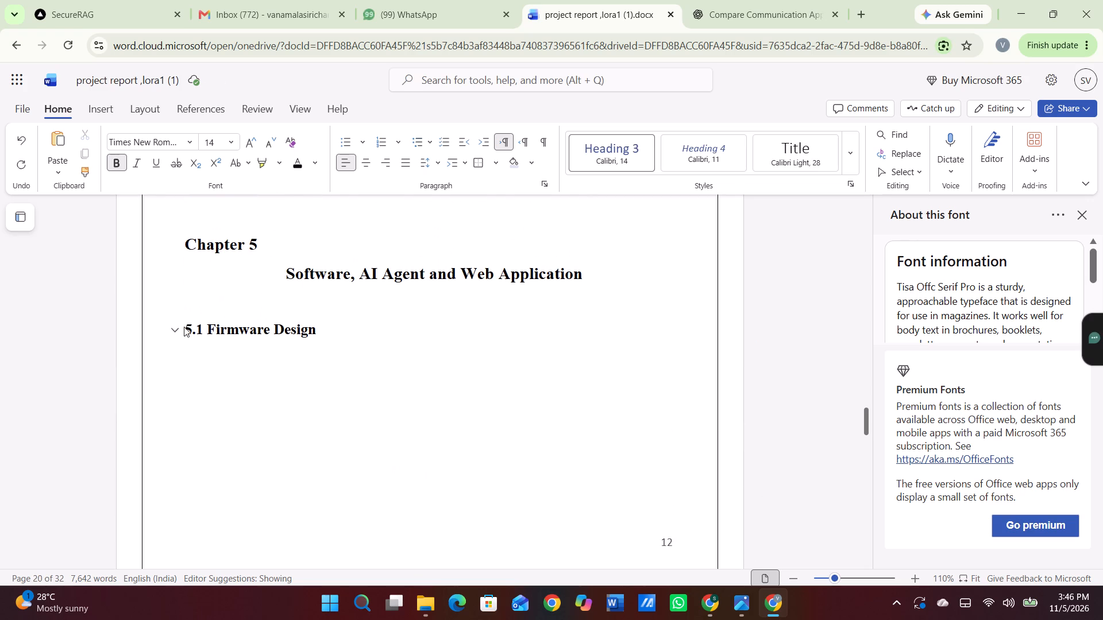
pyautogui.press('Return')
pyautogui.press('Return')
pyautogui.press('Return')
pyautogui.press('Return')
pyautogui.press('Return')
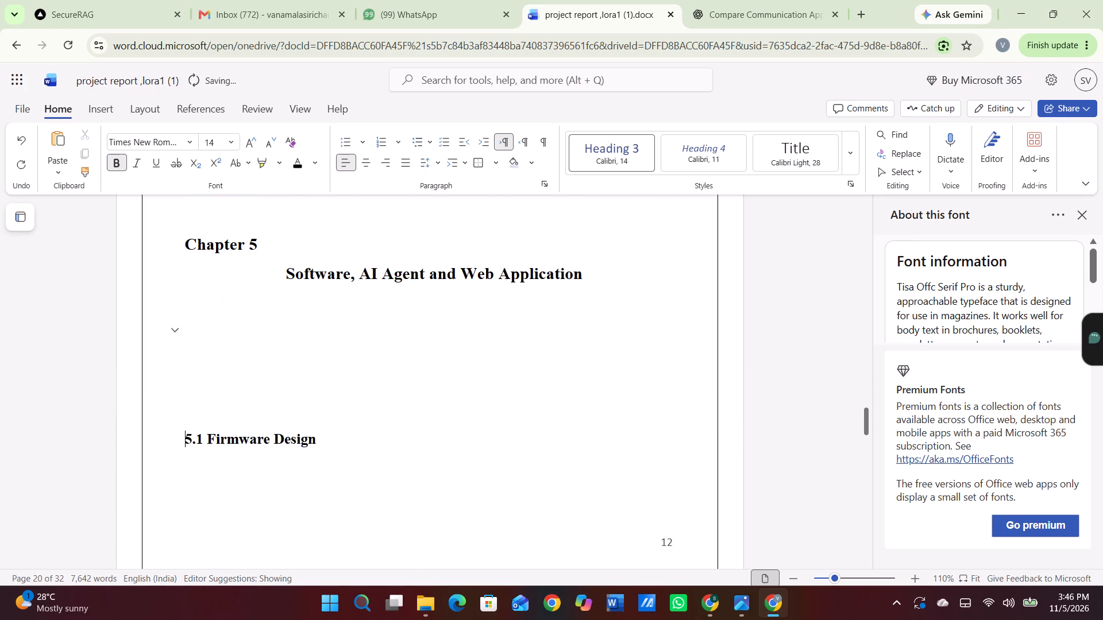
pyautogui.press('Return')
pyautogui.press('Return')
pyautogui.scroll(-4, 184, 327)
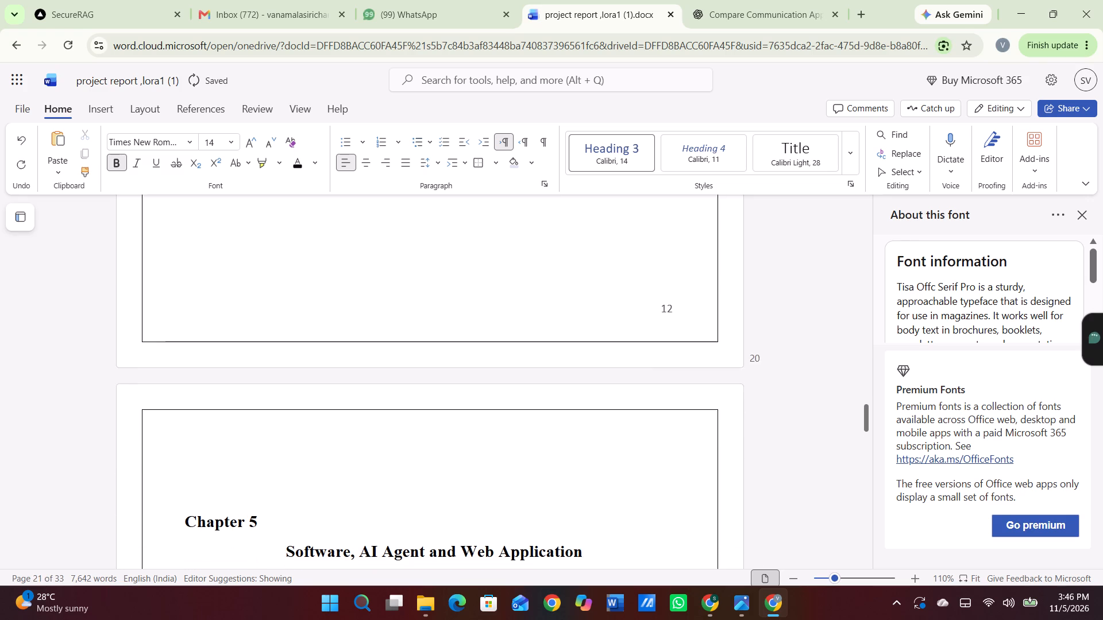
pyautogui.scroll(-4, 184, 327)
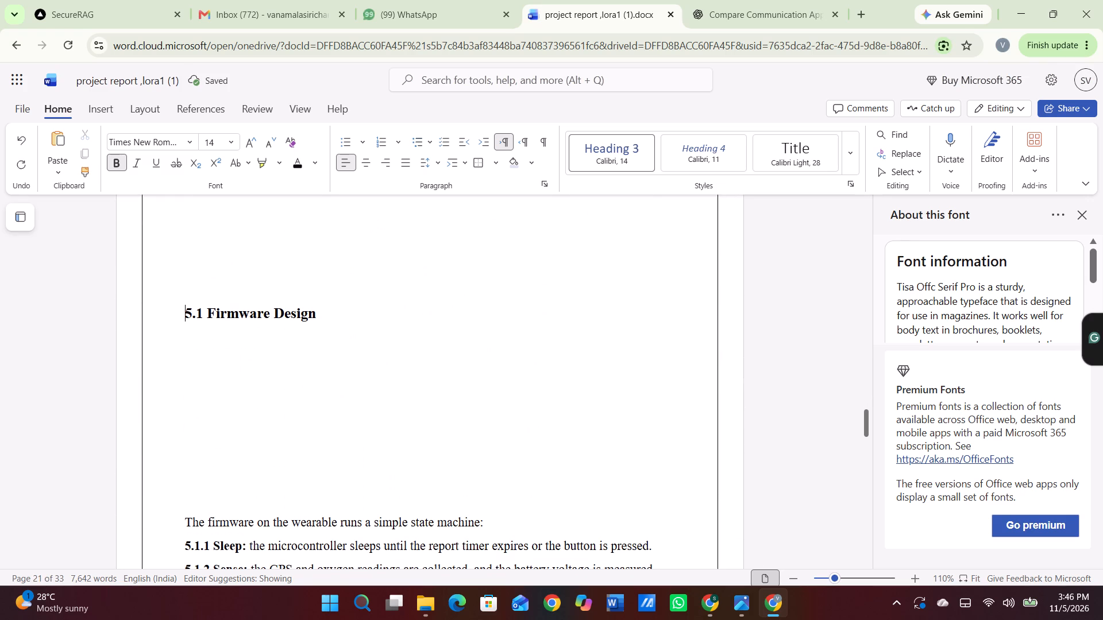
# Copy and remove the block from the Chapter 5 heading through 5.1 Firmware Design and the blank lines just below it.
pyautogui.scroll(2, 281, 474)
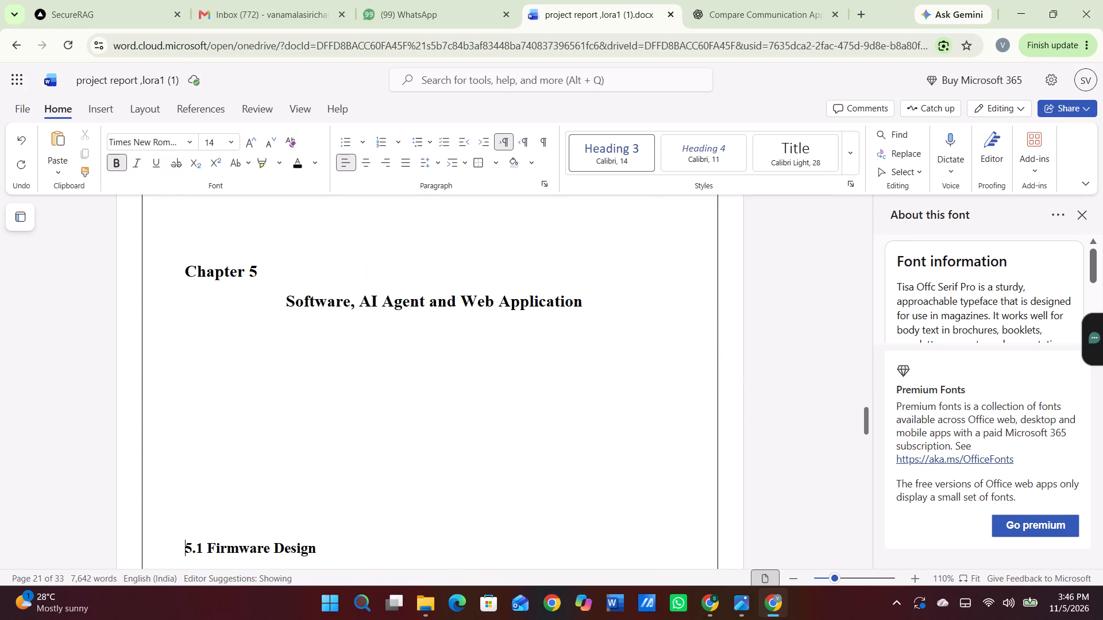
pyautogui.moveTo(185, 268); pyautogui.dragTo(422, 603)
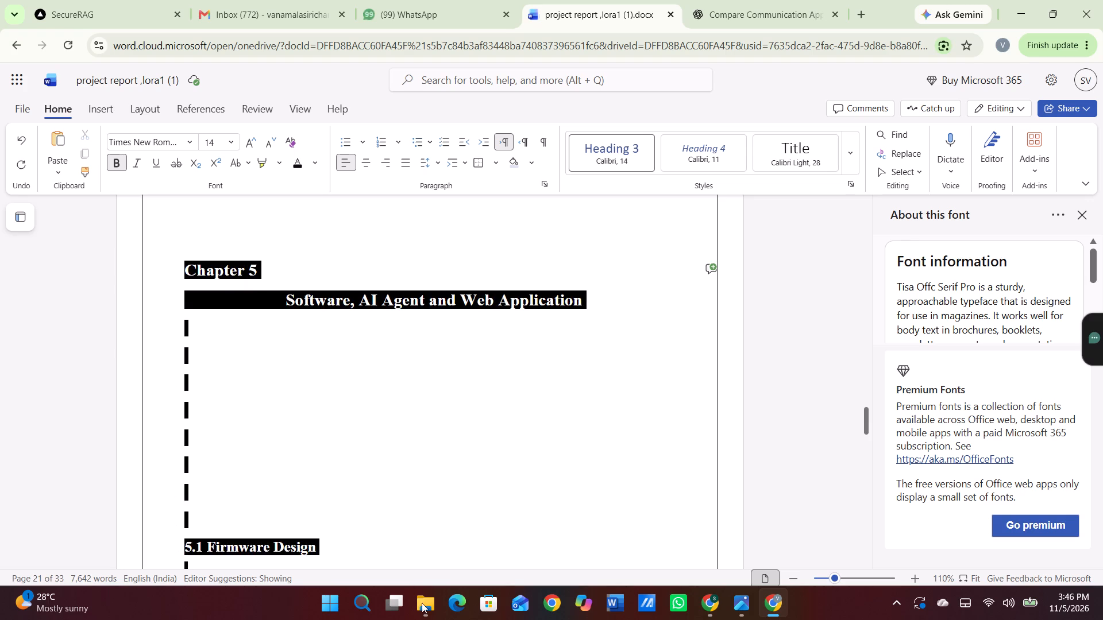
pyautogui.moveTo(422, 603); pyautogui.dragTo(442, 614)
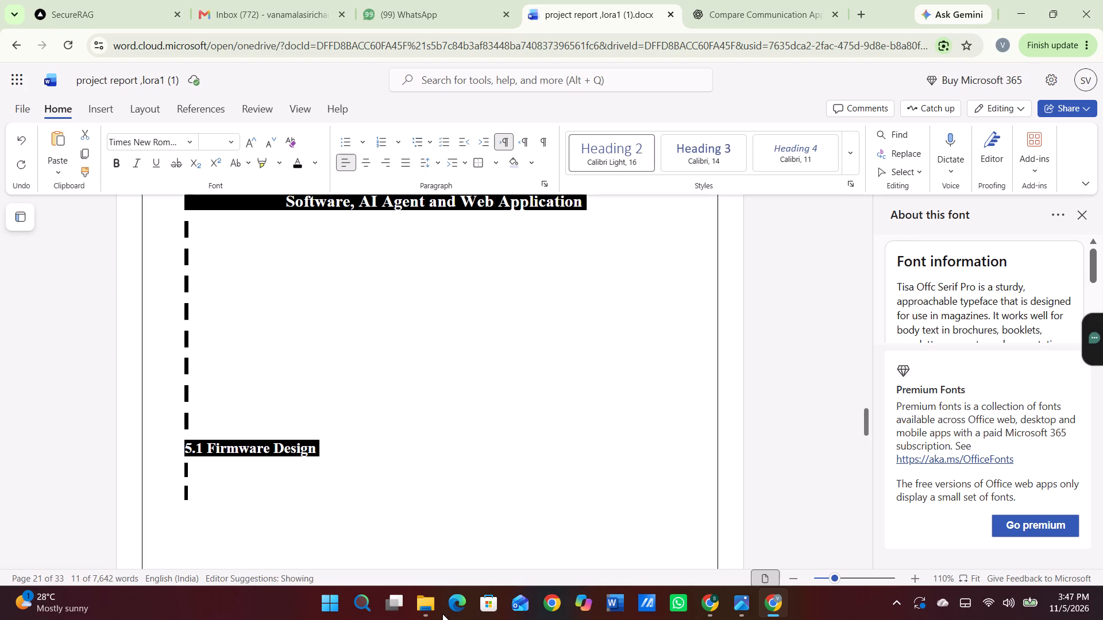
pyautogui.hotkey('ctrl', 'c')
pyautogui.press('BackSpace')
# Delete the blank paragraphs between the packet format table and the text position where the Chapter 5 block was removed.
pyautogui.scroll(1, 472, 619)
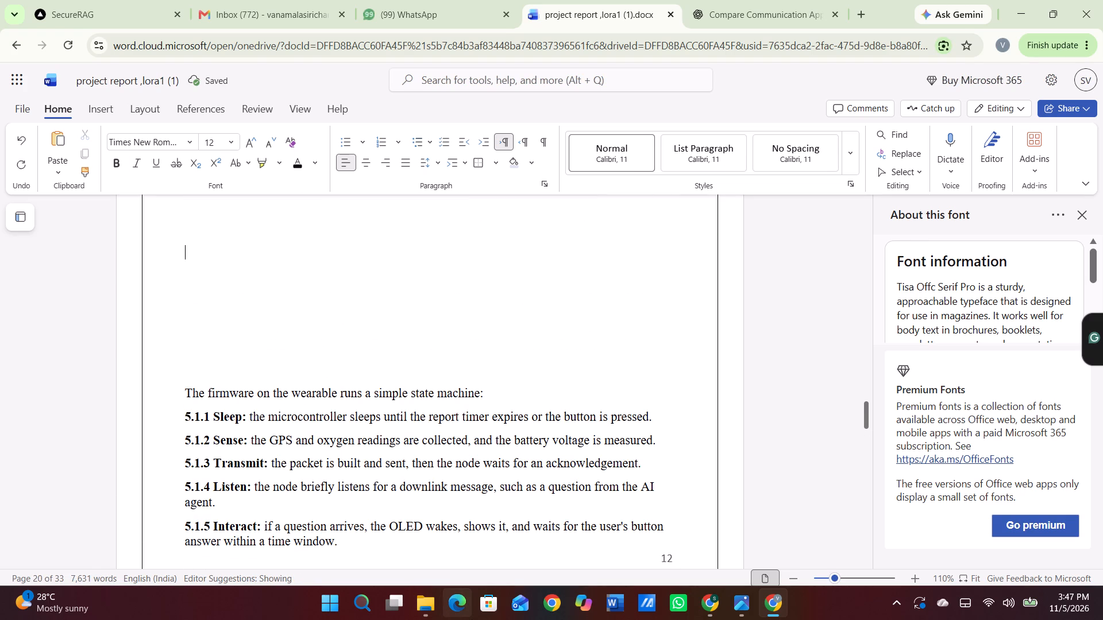
pyautogui.scroll(2, 472, 619)
pyautogui.scroll(1, 529, 292)
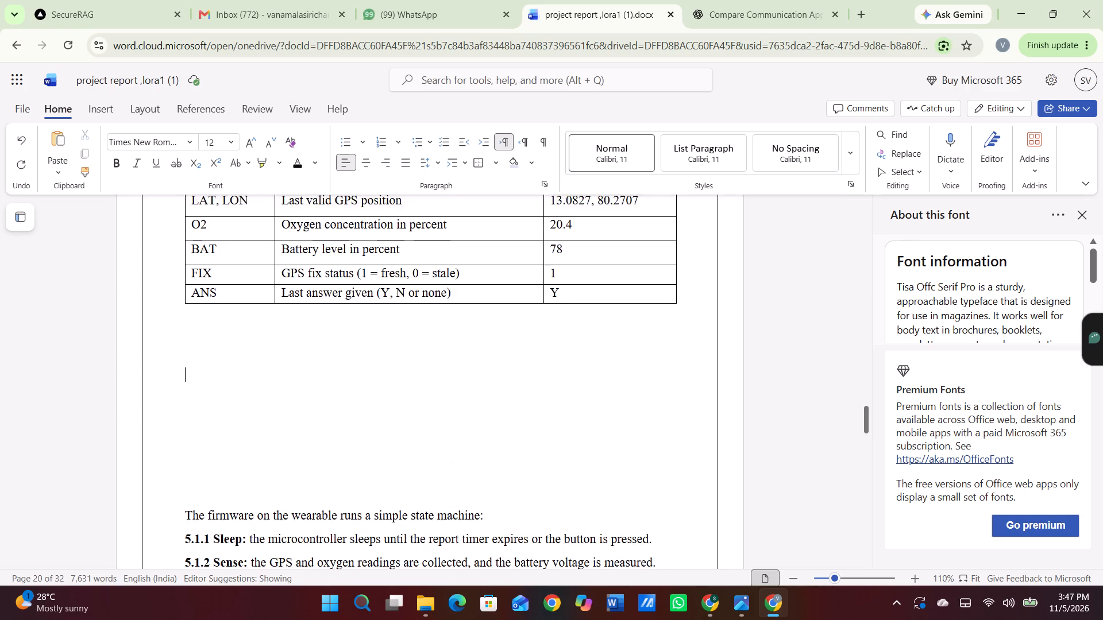
pyautogui.scroll(2, 529, 292)
pyautogui.press('BackSpace')
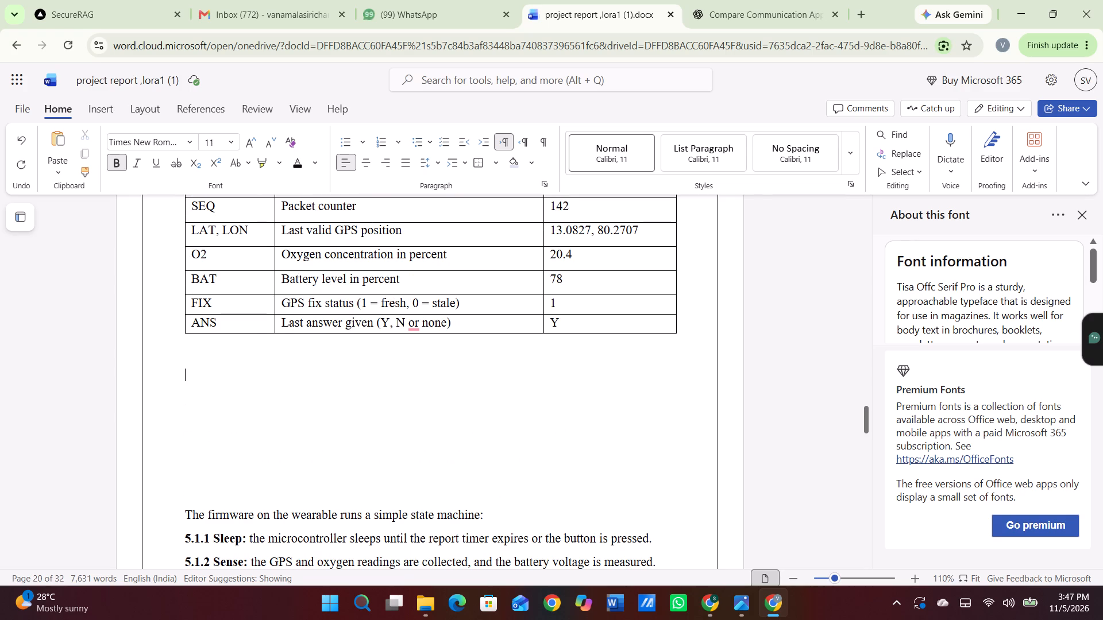
pyautogui.press('BackSpace')
pyautogui.press('BackSpace')
pyautogui.press('BackSpace')
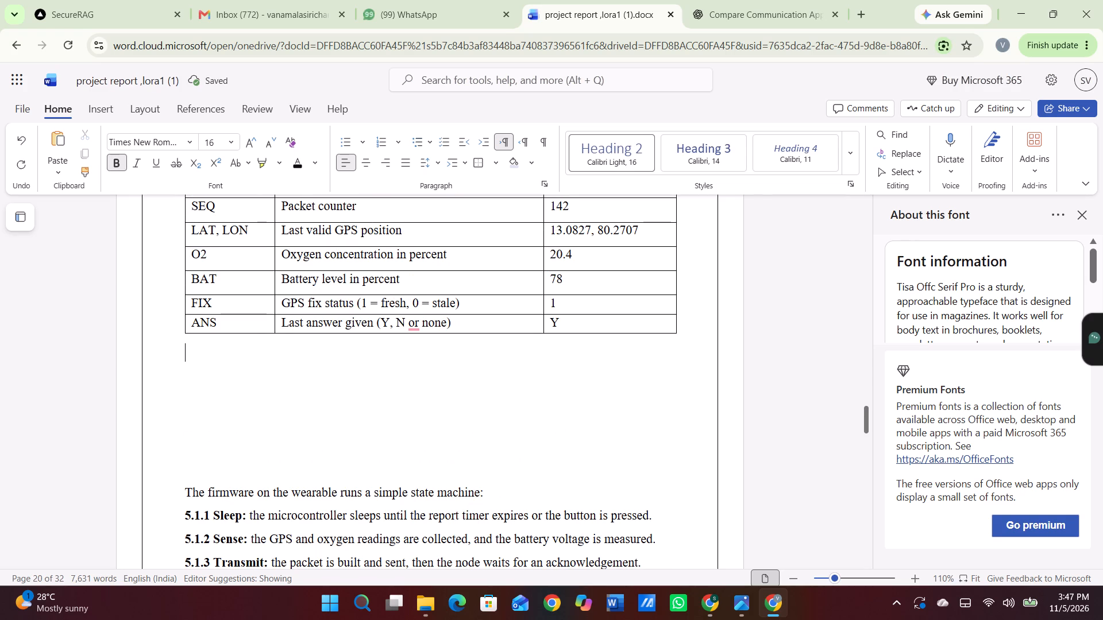
# Insert nine paragraph breaks directly before the state machine sentence so that it starts on the next page.
pyautogui.press('Down')
pyautogui.press('Down')
pyautogui.press('Down')
pyautogui.press('Down')
pyautogui.press('Down')
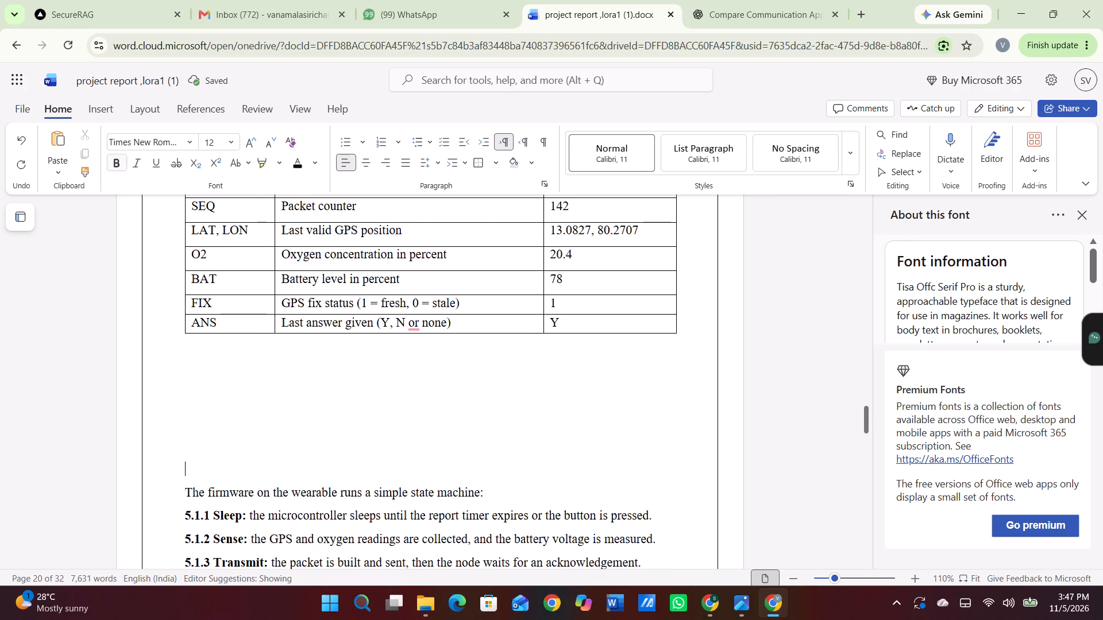
pyautogui.press('Down')
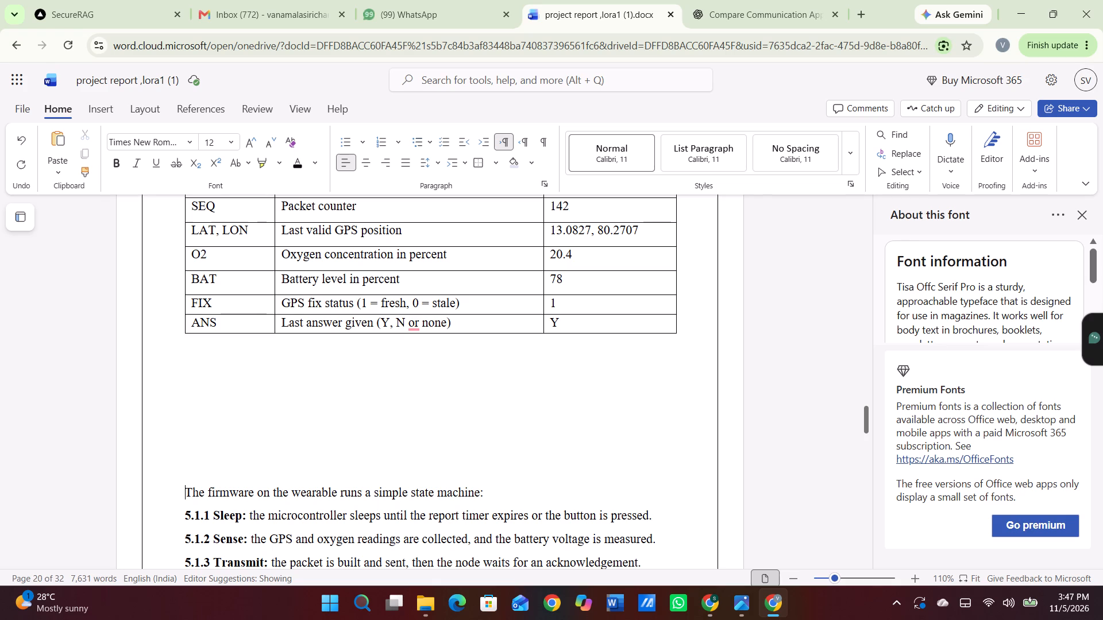
pyautogui.press('Return')
pyautogui.press('Return')
pyautogui.press('Return')
pyautogui.press('Return')
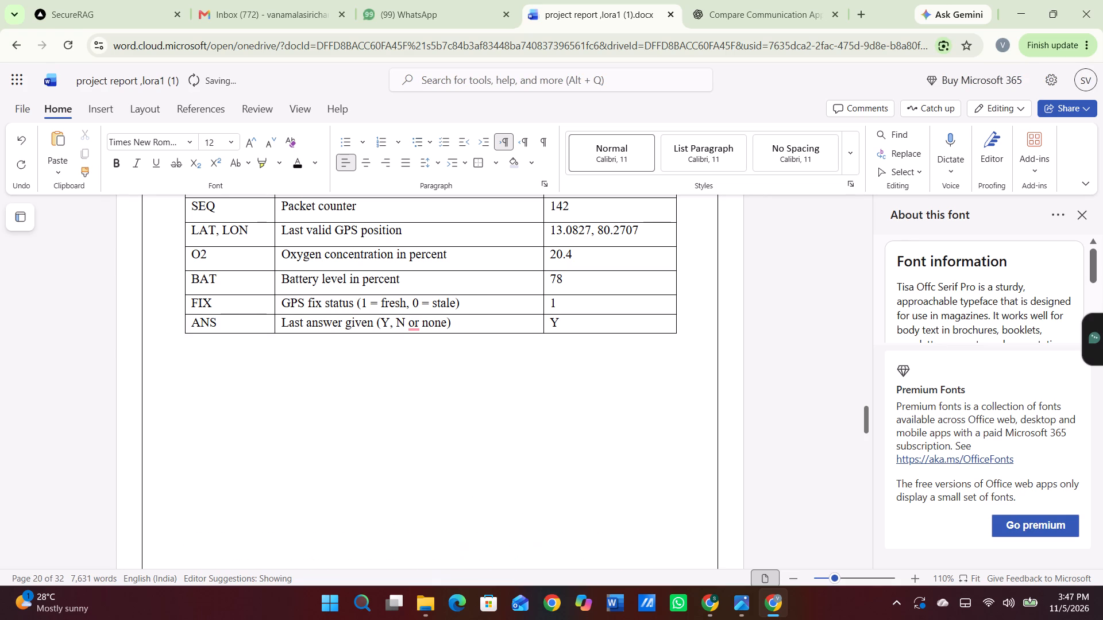
pyautogui.scroll(-4, 529, 292)
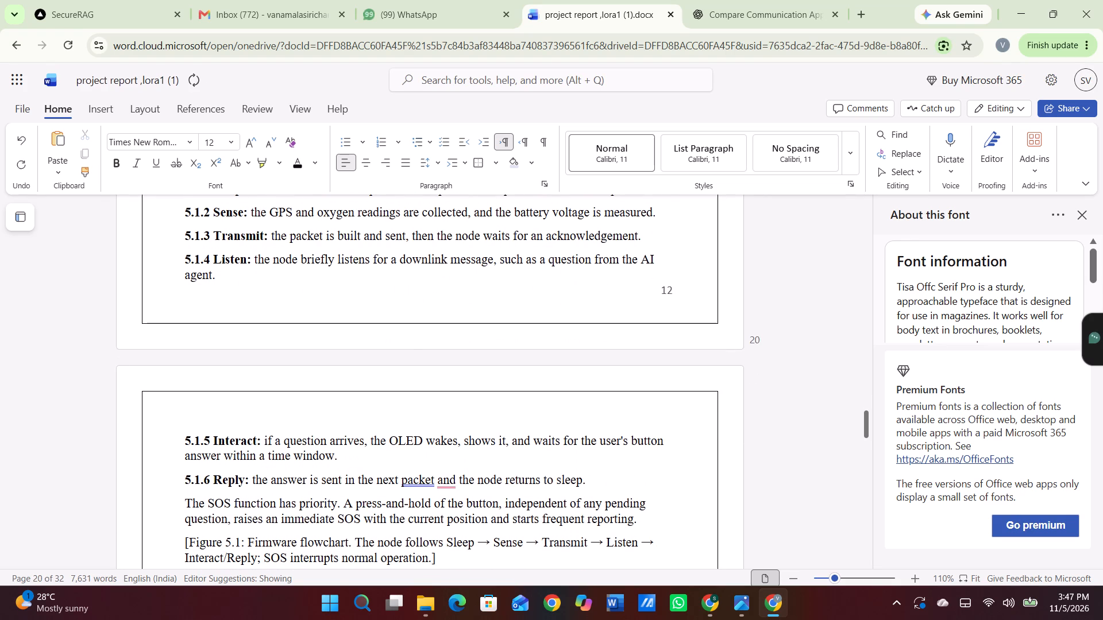
pyautogui.press('Return')
pyautogui.press('Return')
pyautogui.press('Return')
pyautogui.press('Return')
pyautogui.press('Return')
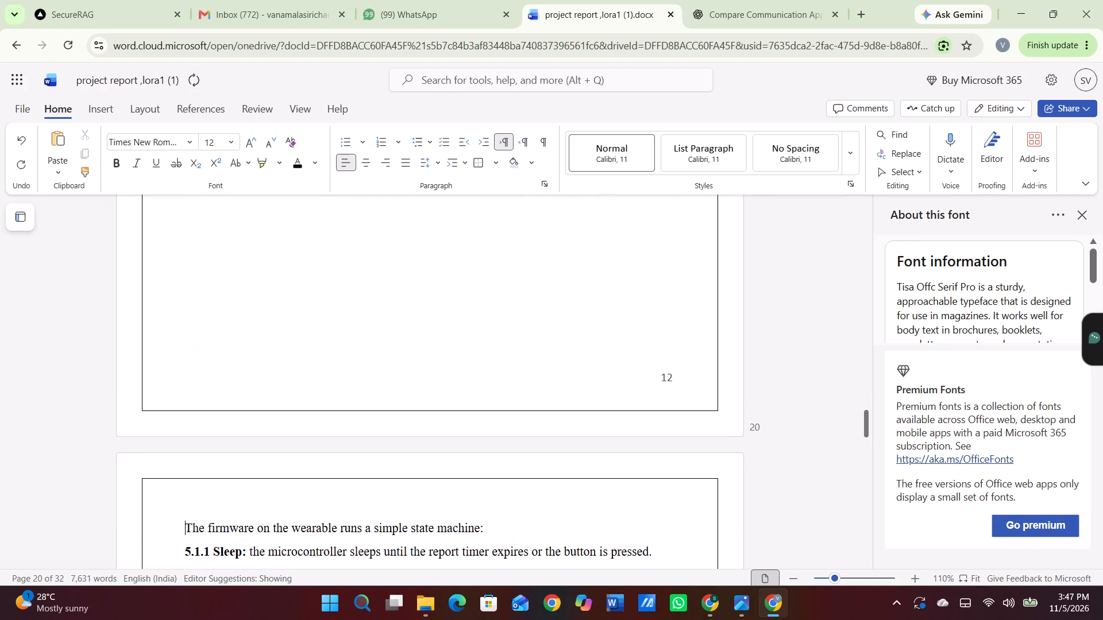
# Paste the copied Chapter 5 heading, title and 5.1 Firmware Design block directly before the state machine sentence.
pyautogui.hotkey('ctrl', 'v')
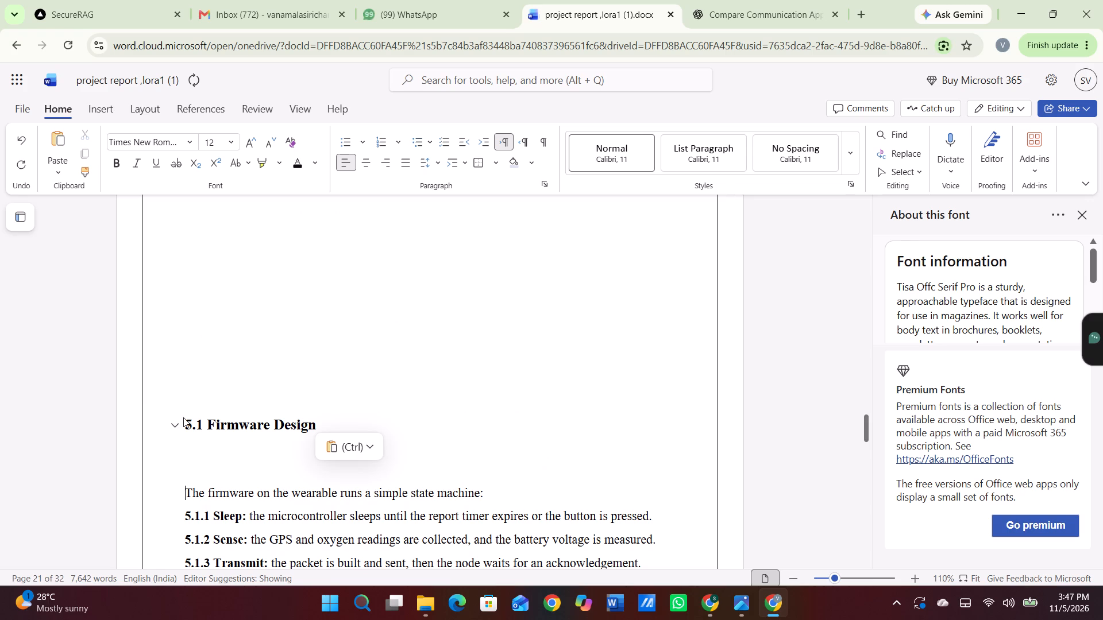
# Move the 5.1 Firmware Design heading to the empty line directly below the Chapter 5 title.
pyautogui.moveTo(181, 420); pyautogui.dragTo(334, 413)
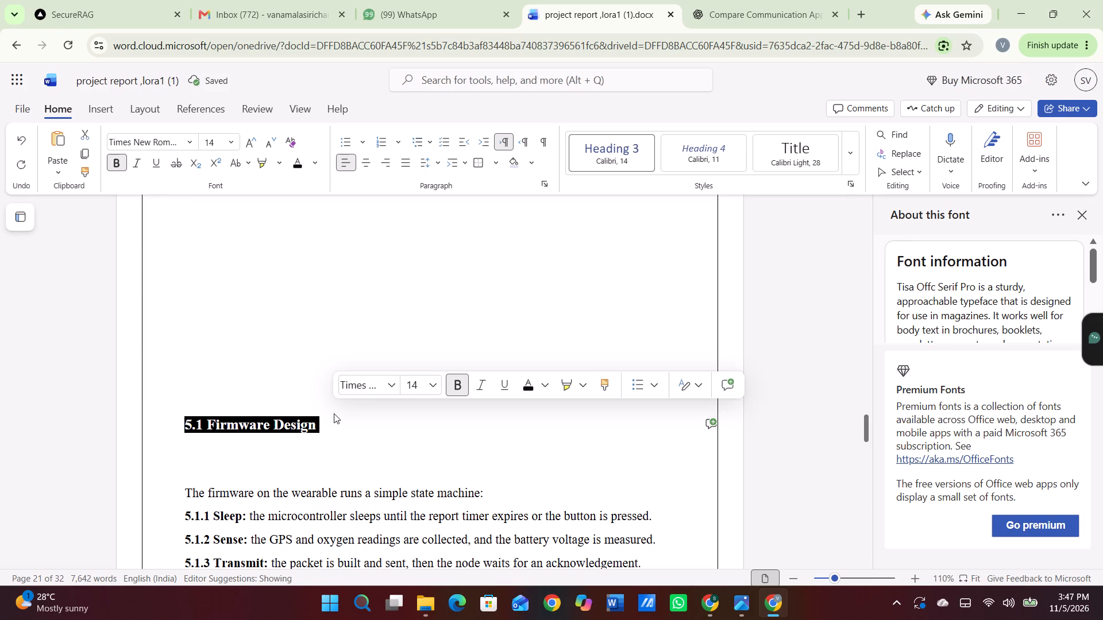
pyautogui.hotkey('ctrl', 'c')
pyautogui.press('BackSpace')
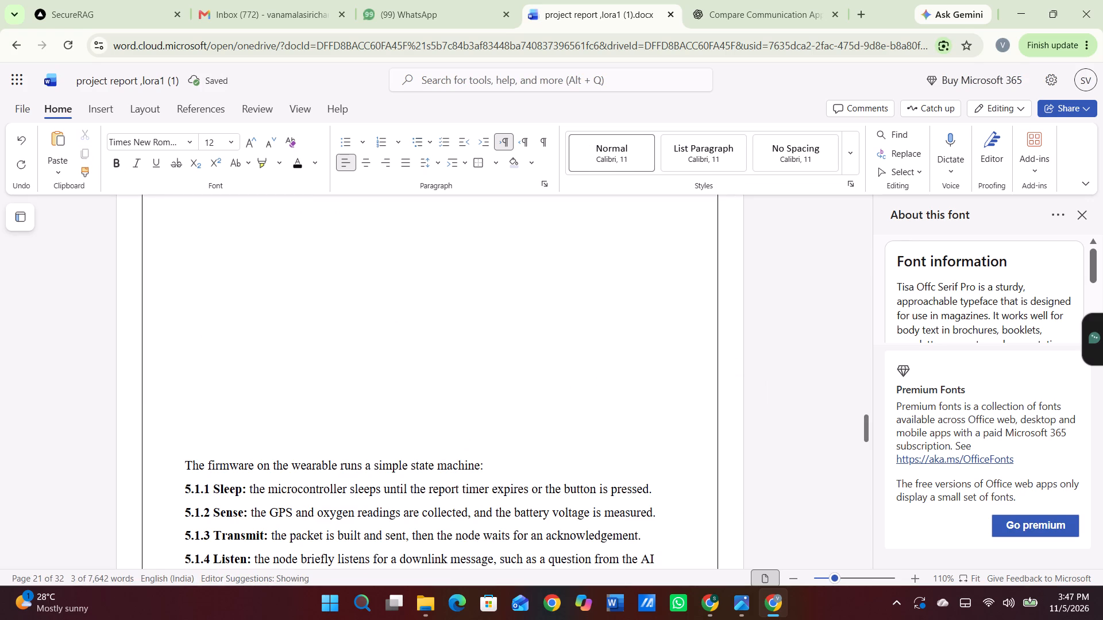
pyautogui.scroll(2, 198, 443)
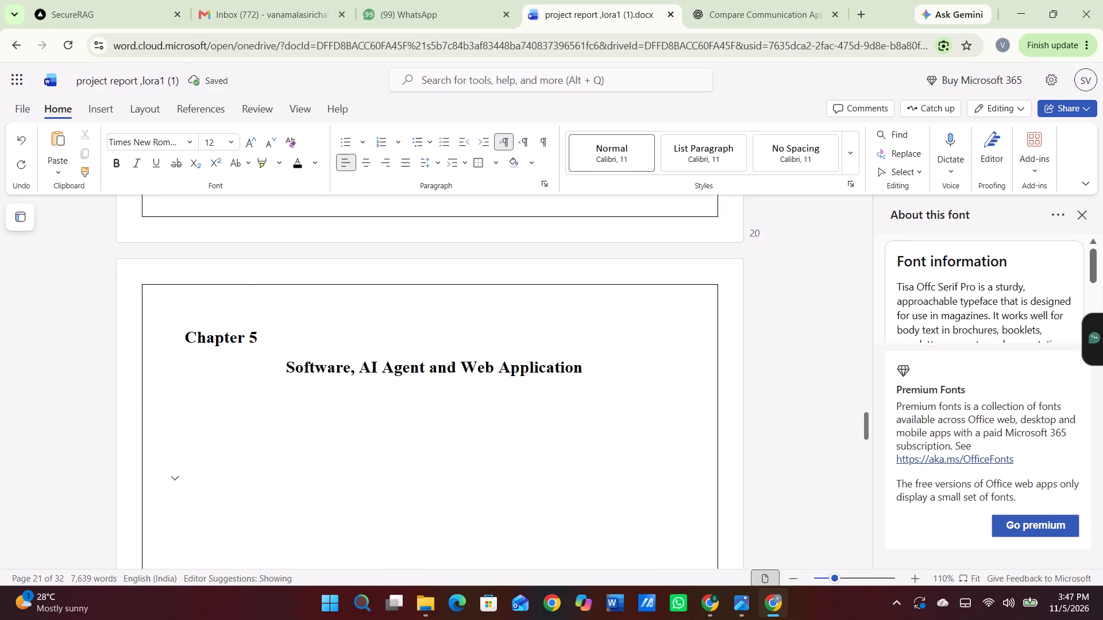
pyautogui.click(203, 397)
pyautogui.hotkey('ctrl', 'v')
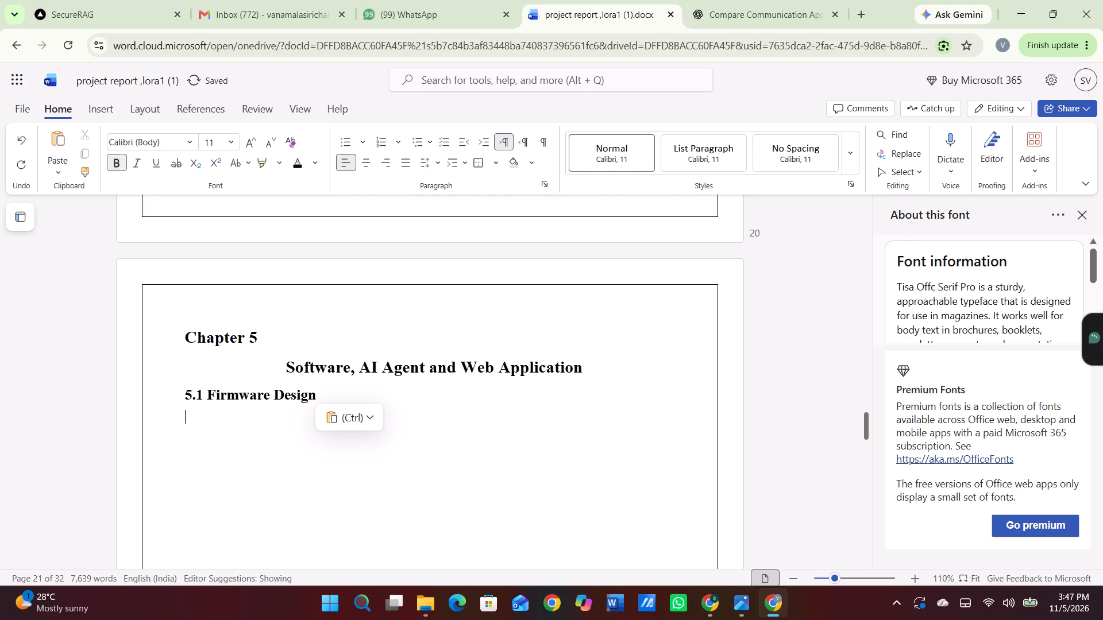
# Delete the blank paragraphs between the 5.1 Firmware Design heading and the state machine sentence.
pyautogui.scroll(-2, 213, 467)
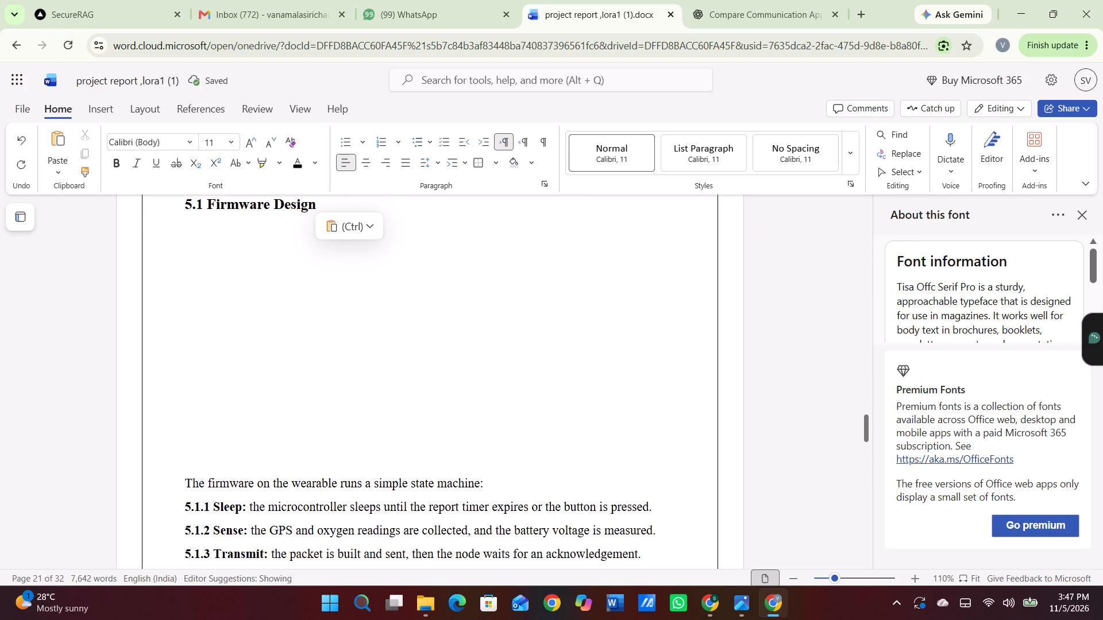
pyautogui.click(199, 466)
pyautogui.press('BackSpace')
pyautogui.press('BackSpace')
pyautogui.press('BackSpace')
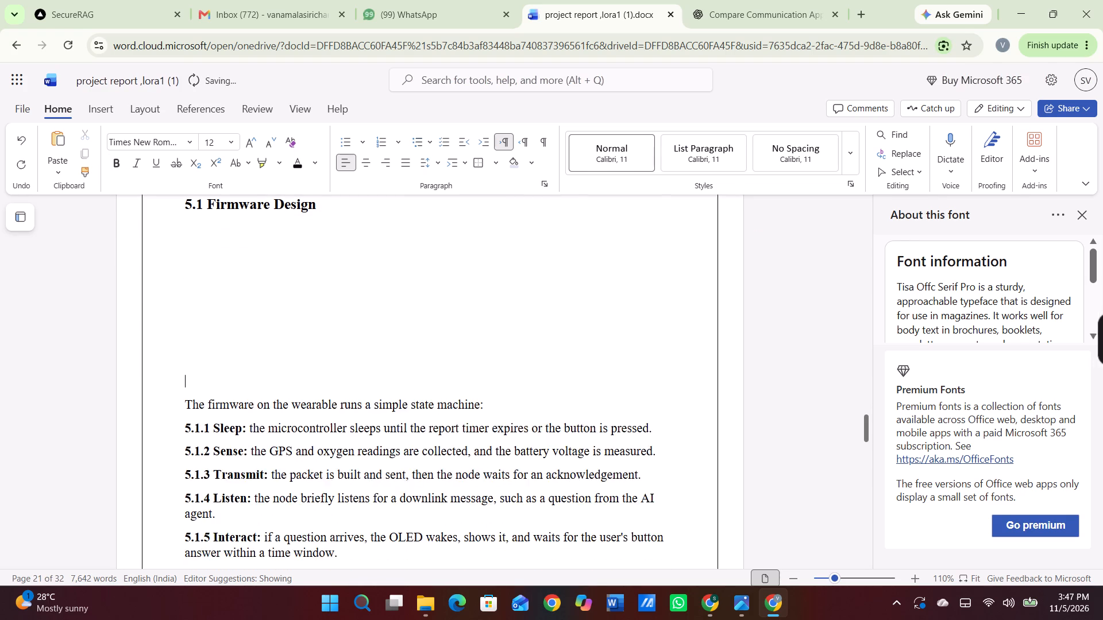
pyautogui.press('BackSpace')
pyautogui.press('BackSpace')
pyautogui.press('BackSpace')
pyautogui.press('BackSpace')
pyautogui.press('BackSpace')
pyautogui.press('BackSpace')
pyautogui.press('BackSpace')
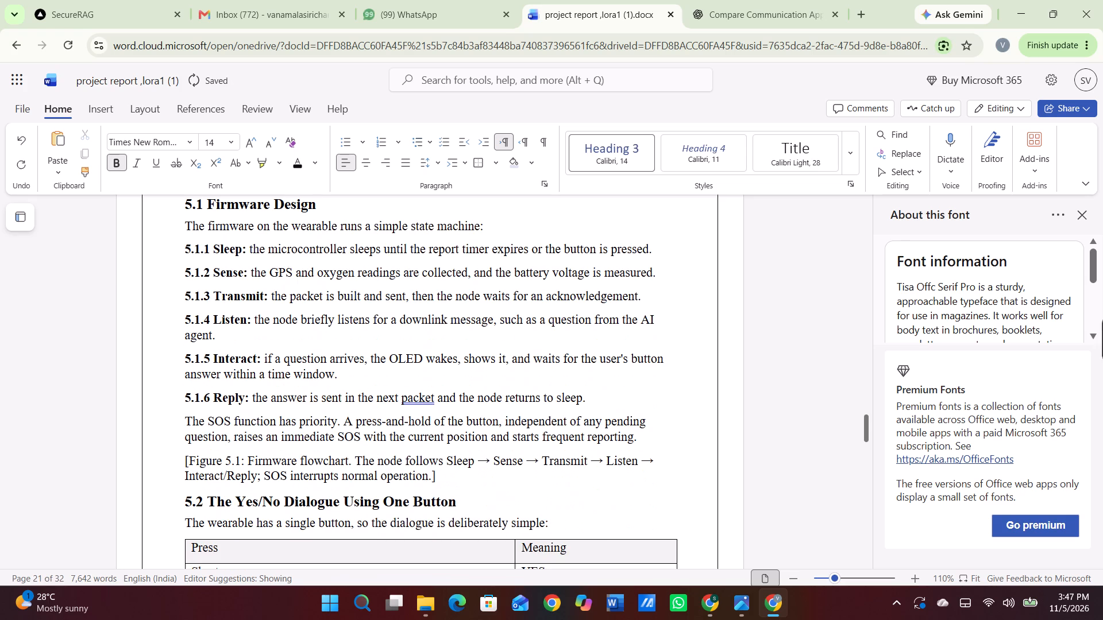
# Centre the Chapter 5 heading above its title by inserting spaces in front of it.
pyautogui.scroll(3, 199, 466)
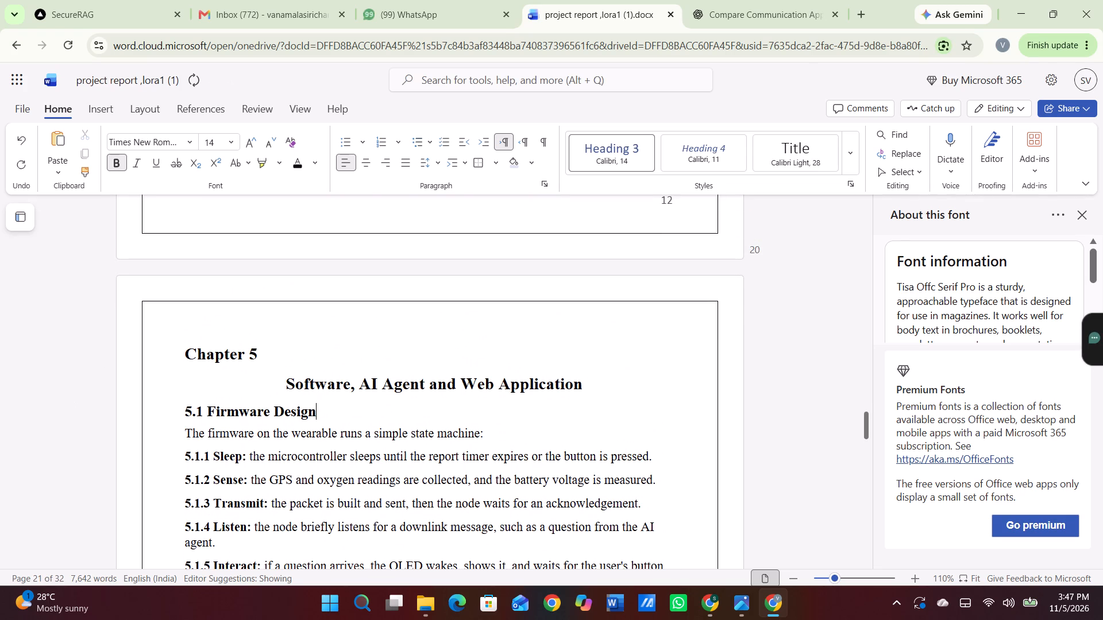
pyautogui.click(186, 352)
pyautogui.press('space')
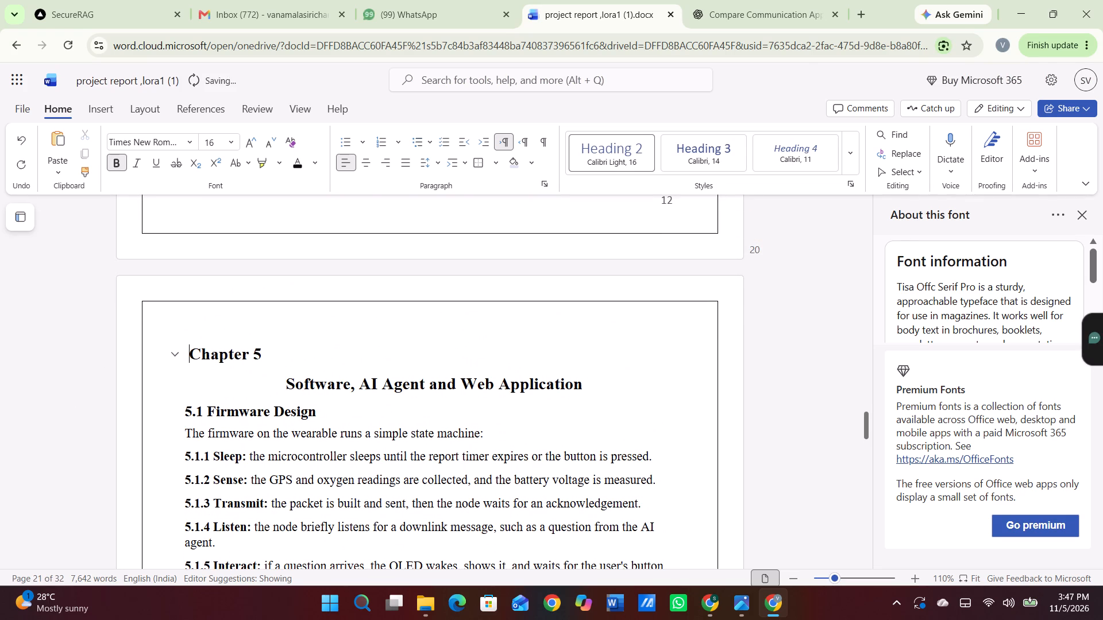
pyautogui.press('space')
pyautogui.press('space')
pyautogui.press('space')
pyautogui.press('space')
pyautogui.press('space')
pyautogui.press('space')
pyautogui.press('space')
pyautogui.press('space')
pyautogui.press('space')
pyautogui.press('space')
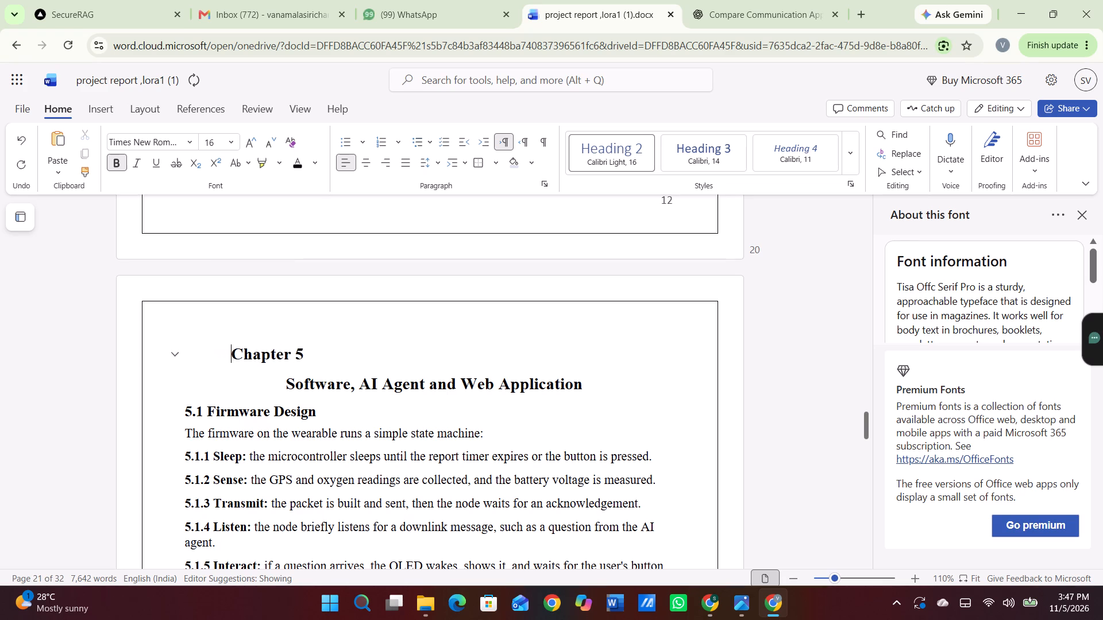
pyautogui.press('space')
pyautogui.press('space')
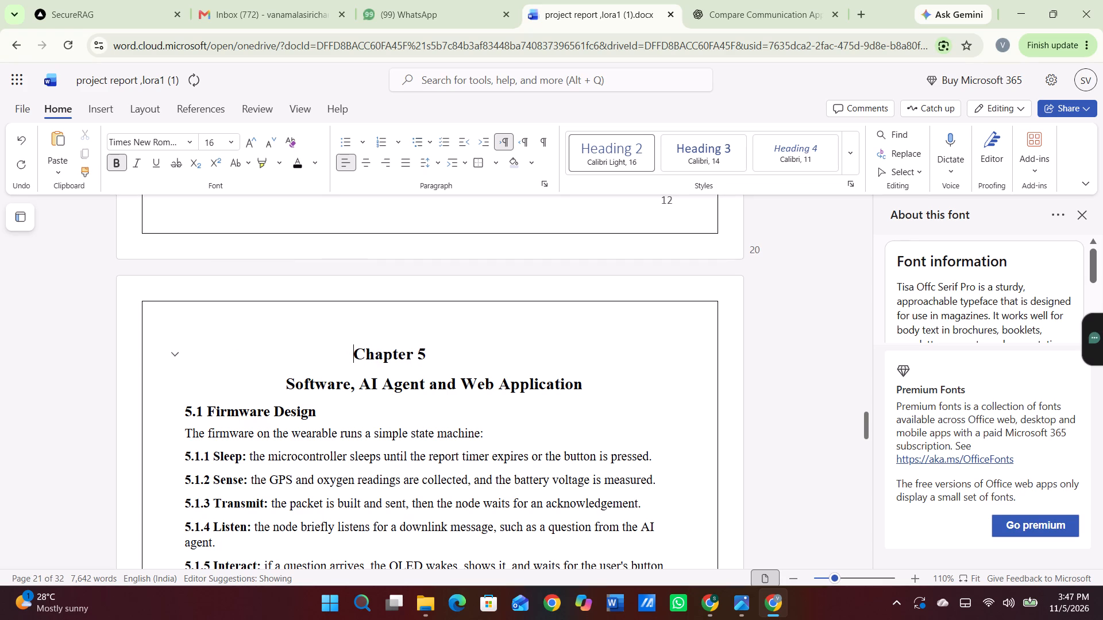
pyautogui.press('space')
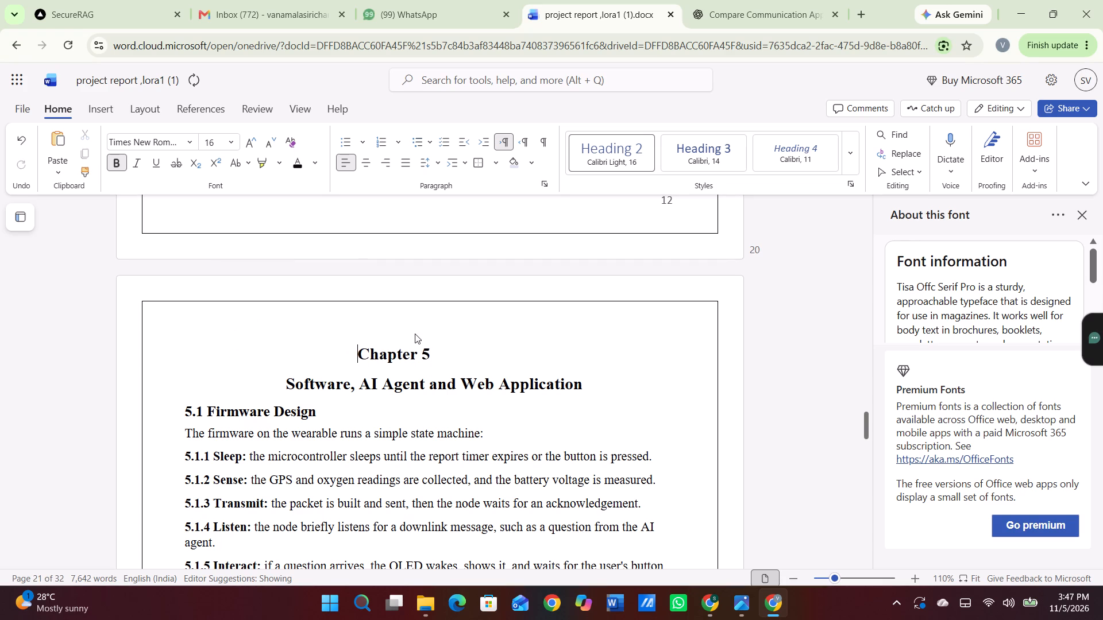
# Set 1.5 line spacing on the text from the state machine sentence through 5.1.3 Transmit.
pyautogui.scroll(-2, 415, 334)
pyautogui.scroll(1, 415, 334)
pyautogui.scroll(-1, 415, 334)
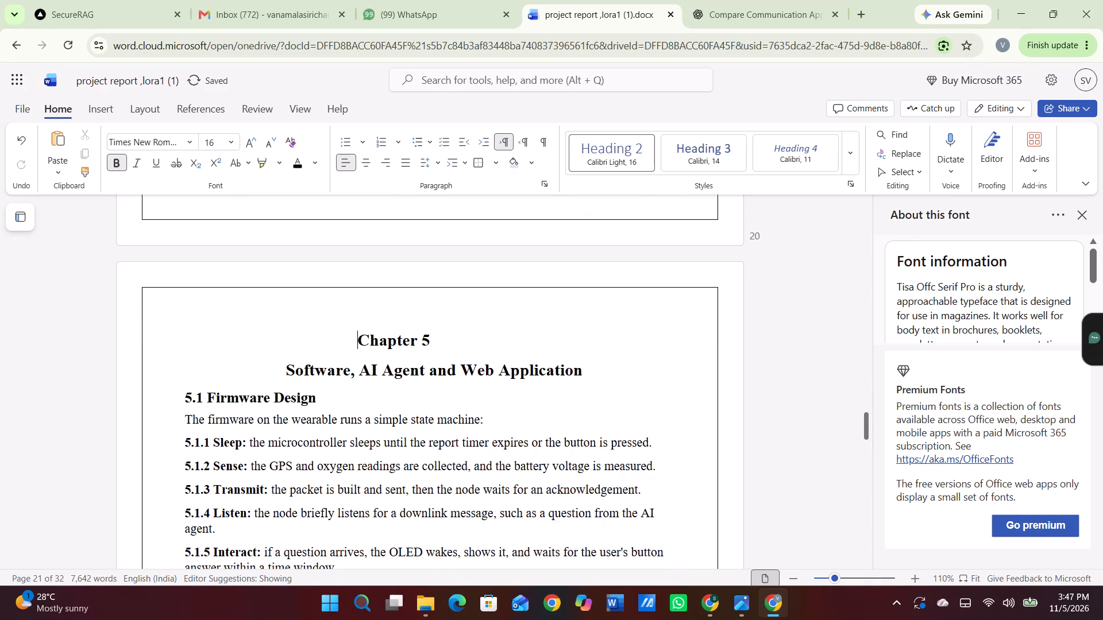
pyautogui.scroll(-1, 415, 334)
pyautogui.moveTo(183, 412); pyautogui.dragTo(615, 488)
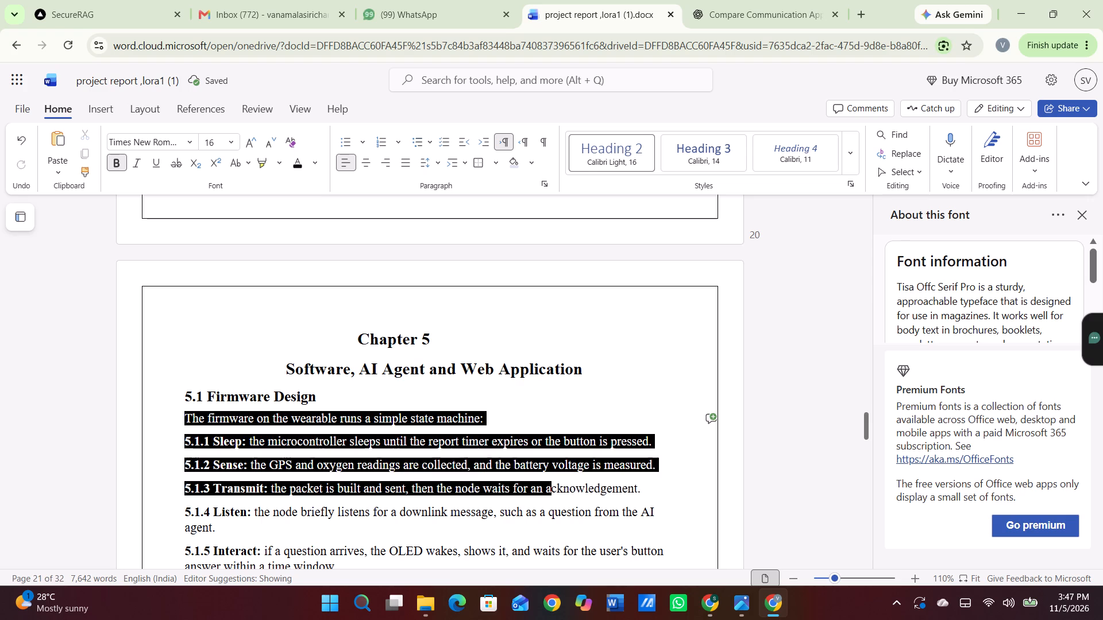
pyautogui.moveTo(615, 488); pyautogui.dragTo(702, 493)
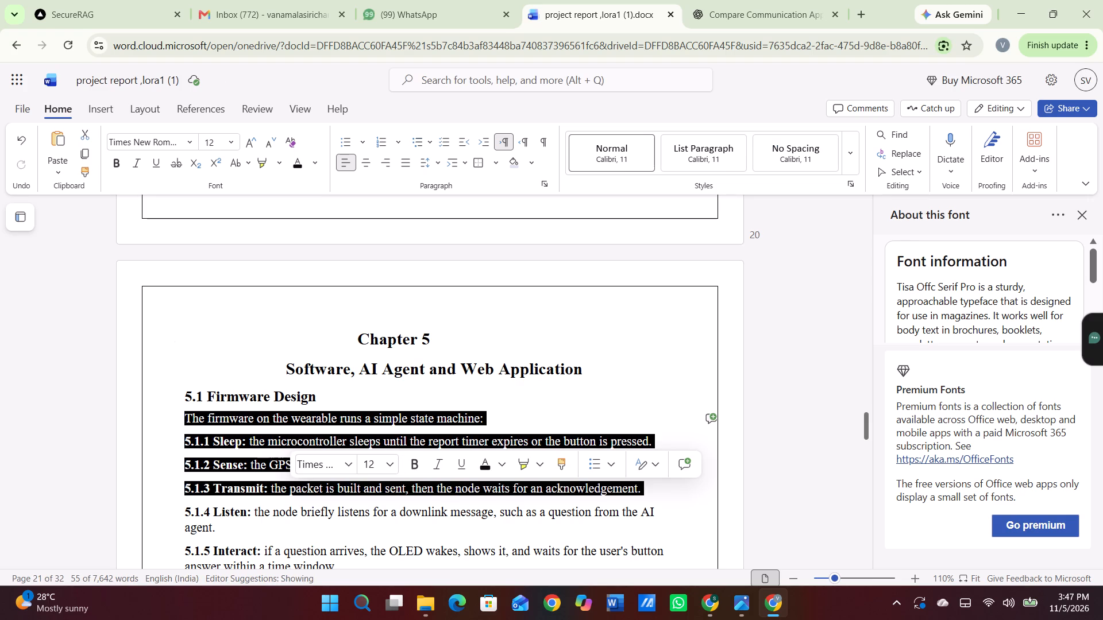
pyautogui.click(428, 164)
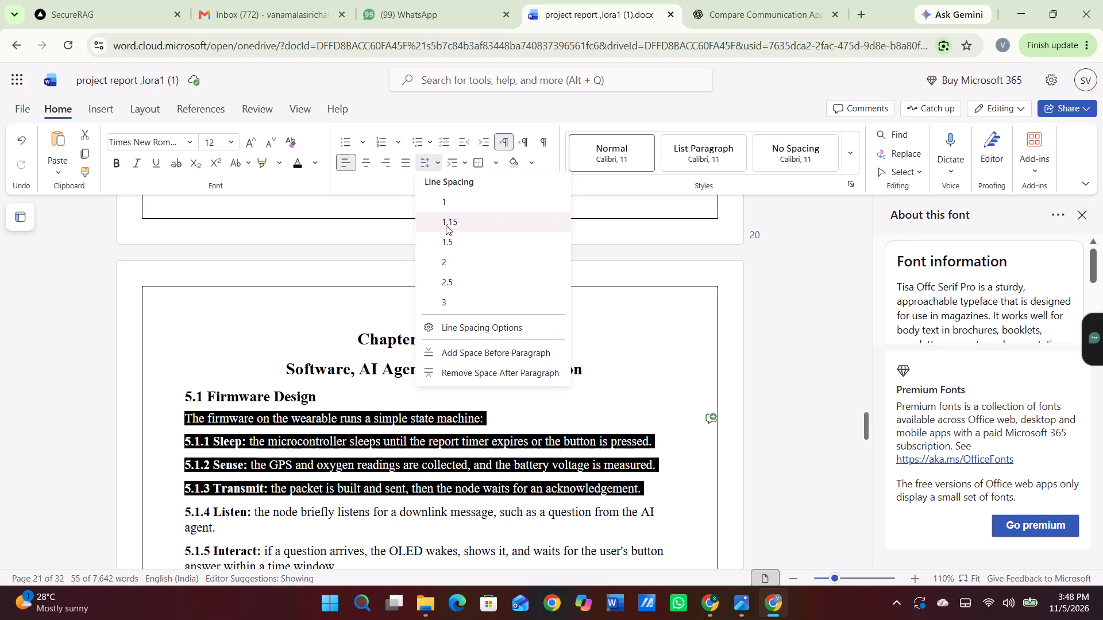
pyautogui.click(445, 235)
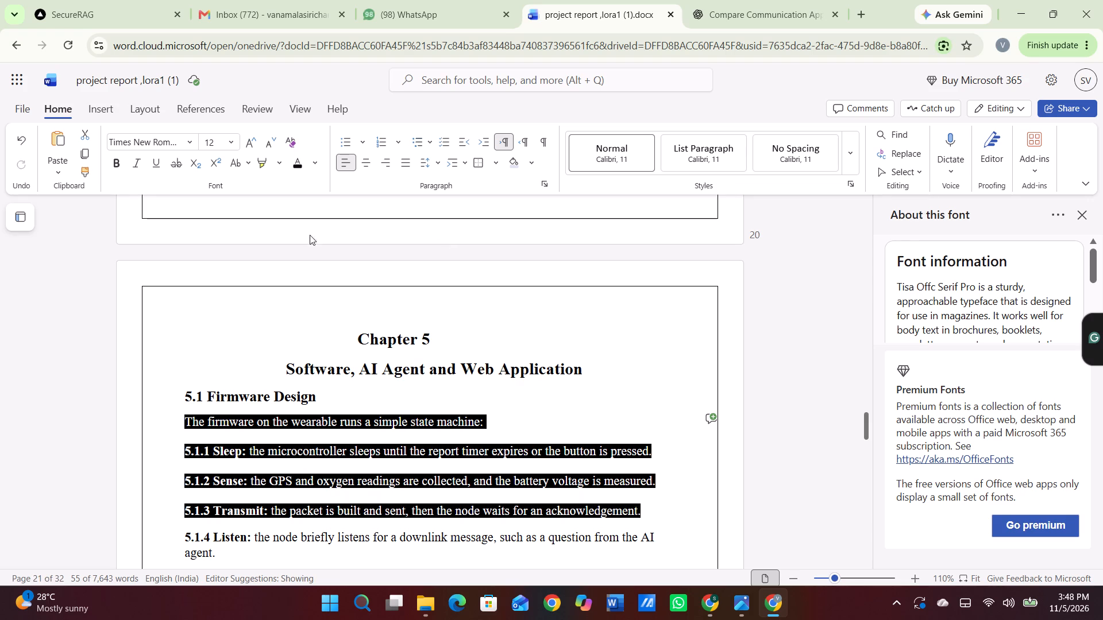
pyautogui.click(281, 419)
# Set 1.5 line spacing from 5.1.4 Listen through the sentence introducing the single-button dialogue under heading 5.2.
pyautogui.scroll(-2, 281, 419)
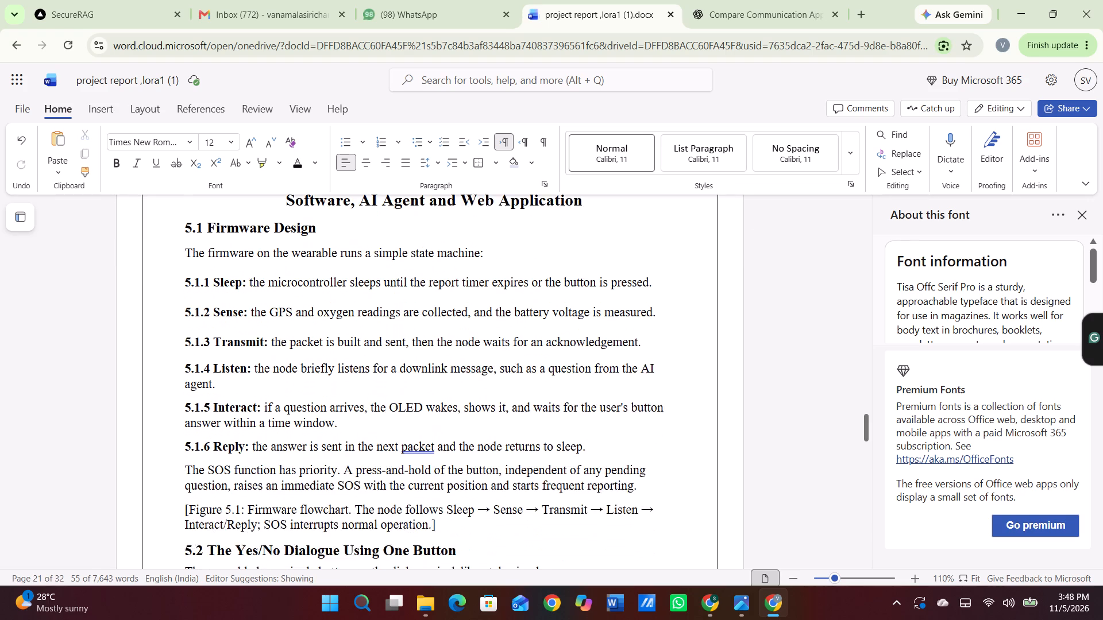
pyautogui.scroll(-2, 281, 419)
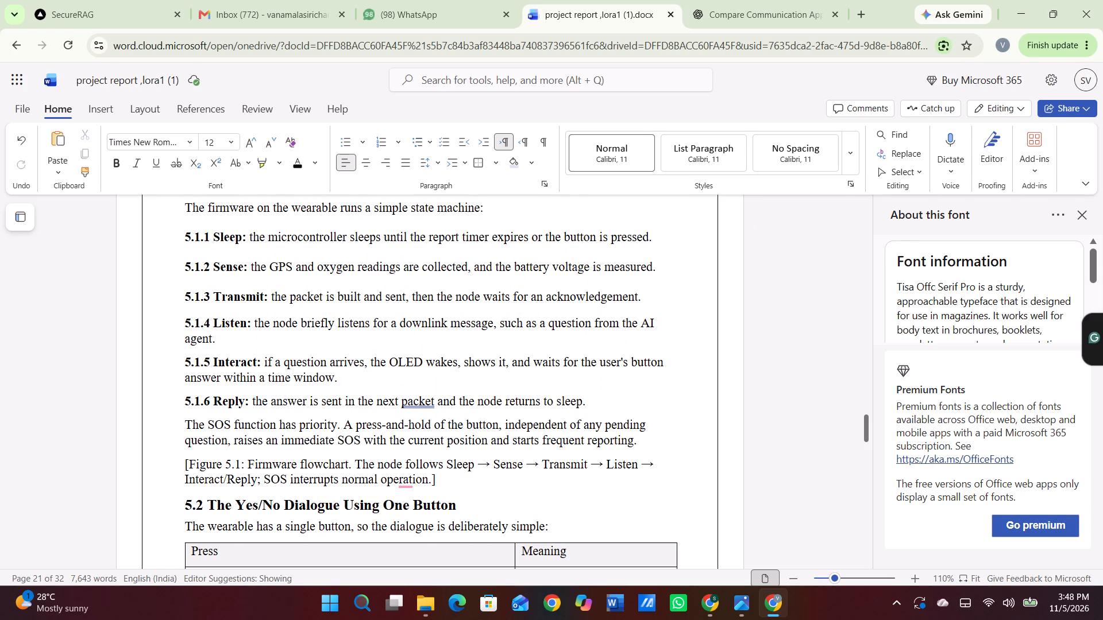
pyautogui.moveTo(181, 350); pyautogui.dragTo(497, 535)
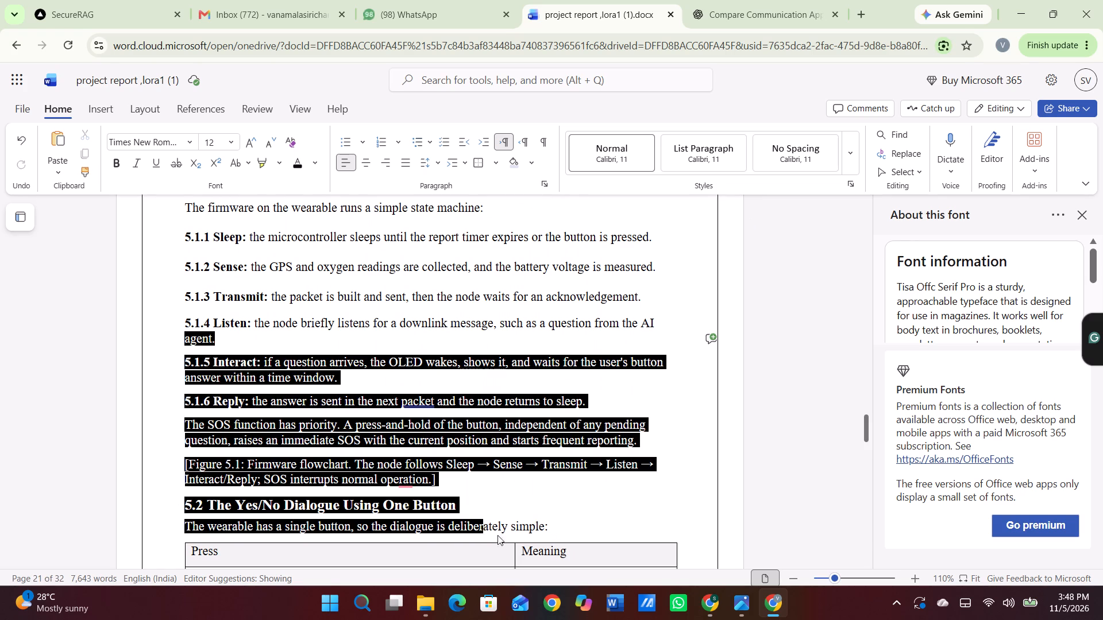
pyautogui.moveTo(497, 535); pyautogui.dragTo(562, 536)
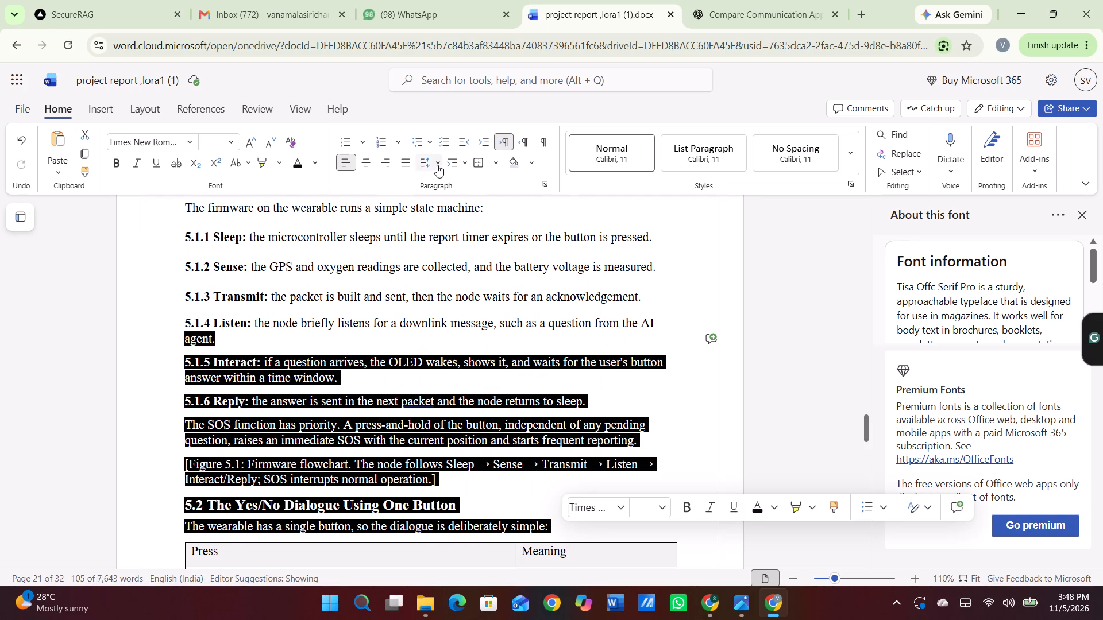
pyautogui.click(437, 165)
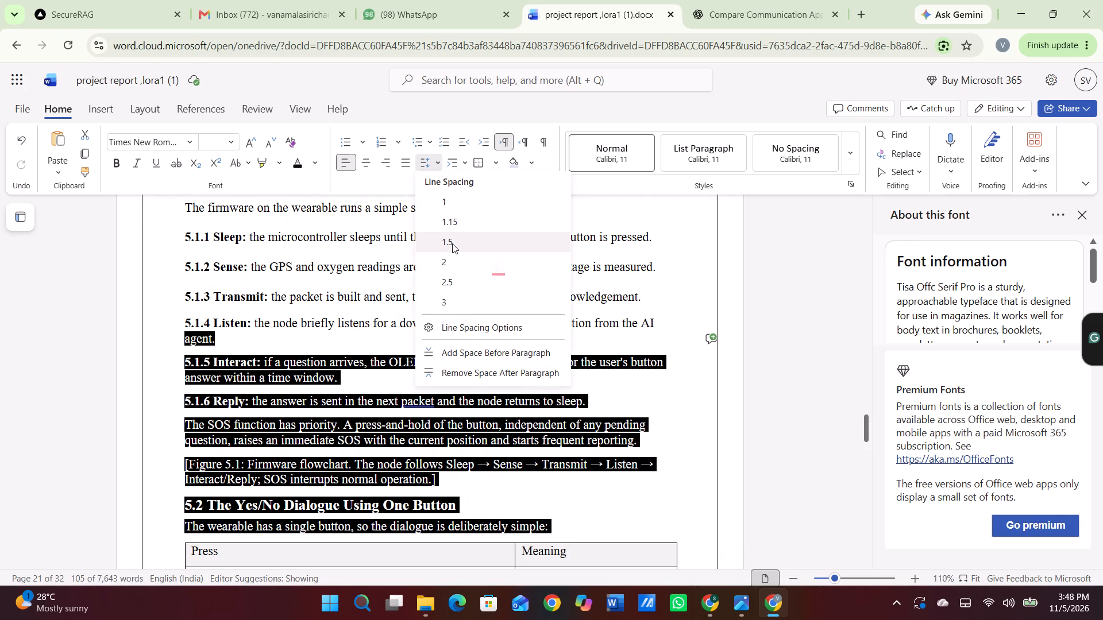
pyautogui.click(452, 242)
pyautogui.scroll(-1, 397, 428)
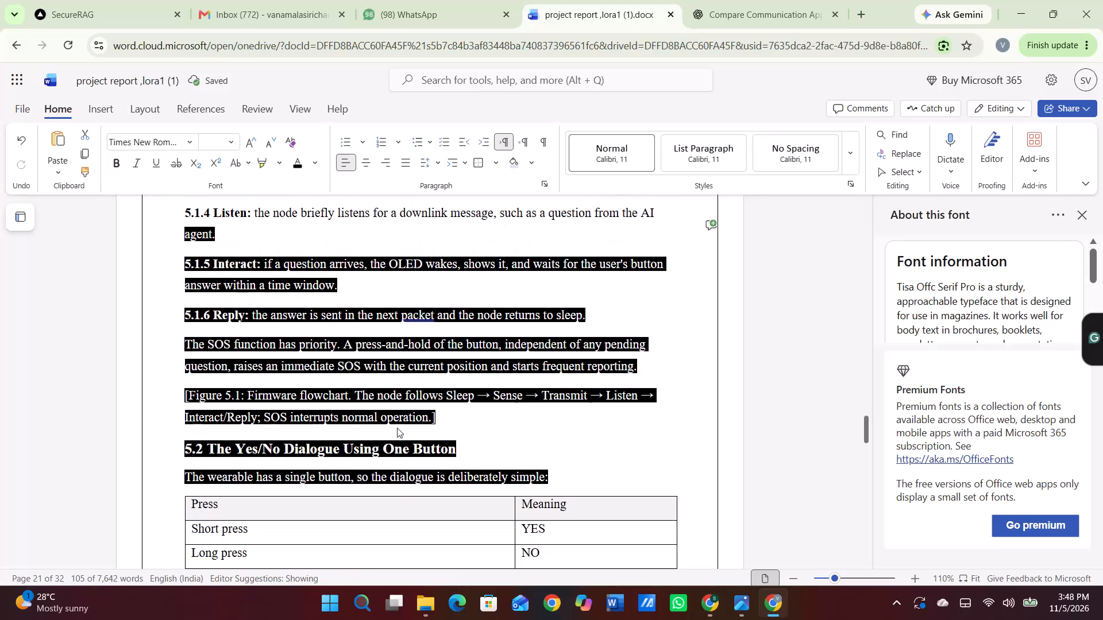
pyautogui.scroll(-1, 397, 428)
pyautogui.click(397, 428)
# Set 1.5 line spacing from the paragraph below the question table through 5.3.1 Inputs.
pyautogui.scroll(-1, 397, 428)
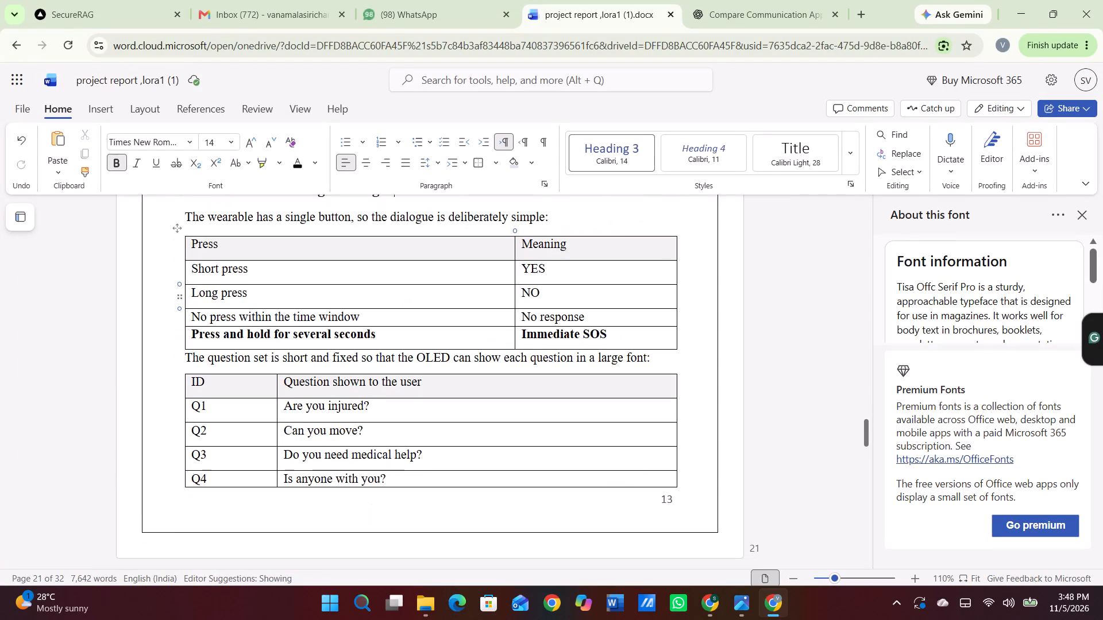
pyautogui.scroll(-4, 397, 428)
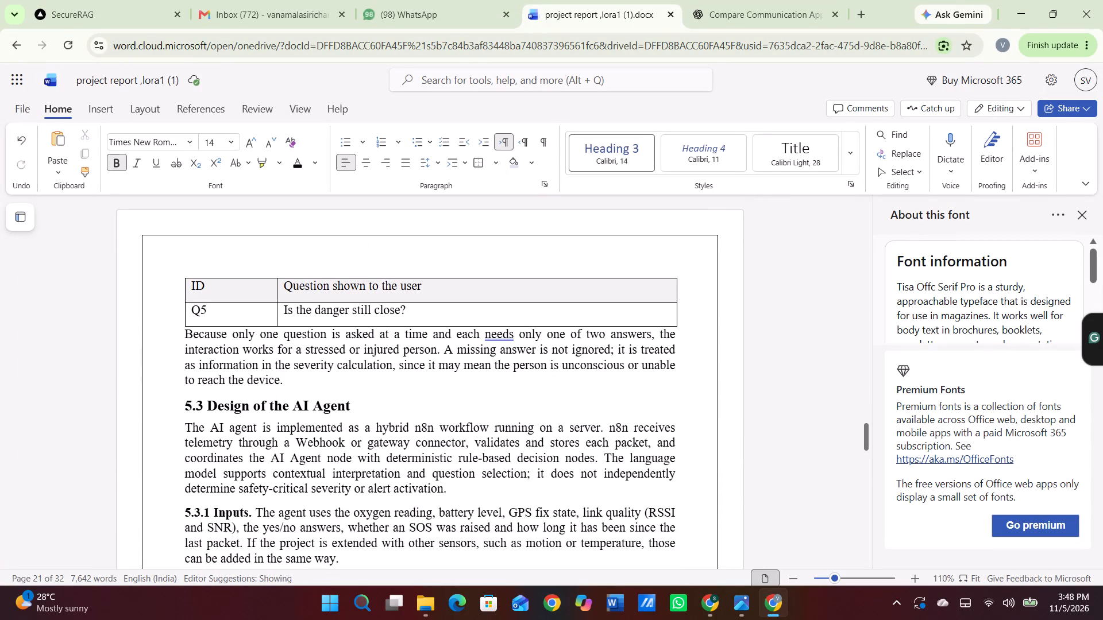
pyautogui.moveTo(183, 331); pyautogui.dragTo(571, 526)
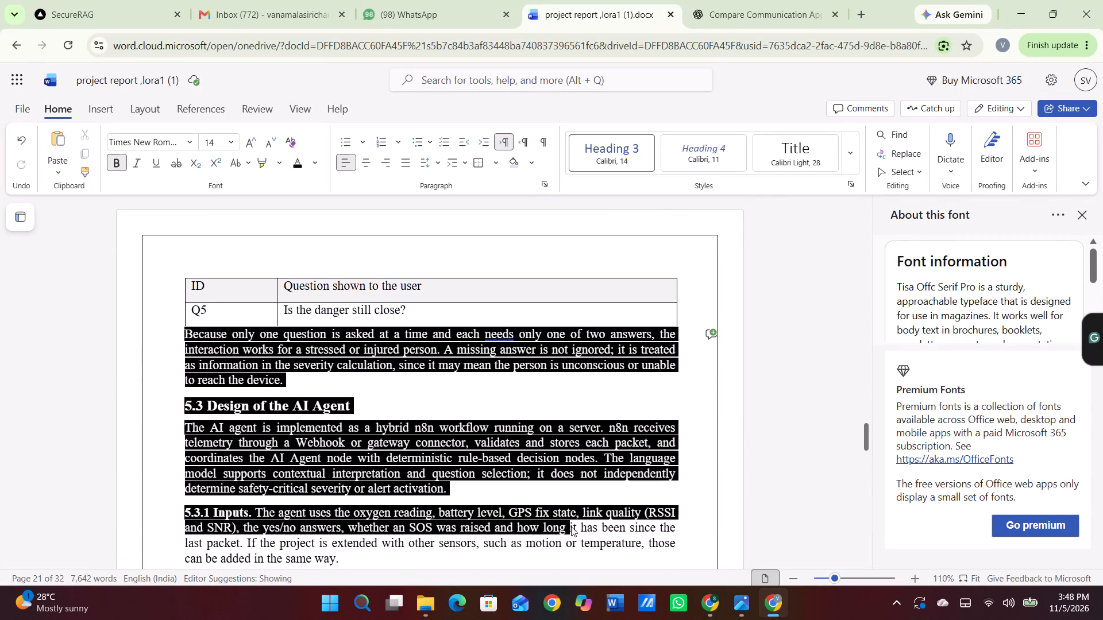
pyautogui.moveTo(571, 526); pyautogui.dragTo(655, 562)
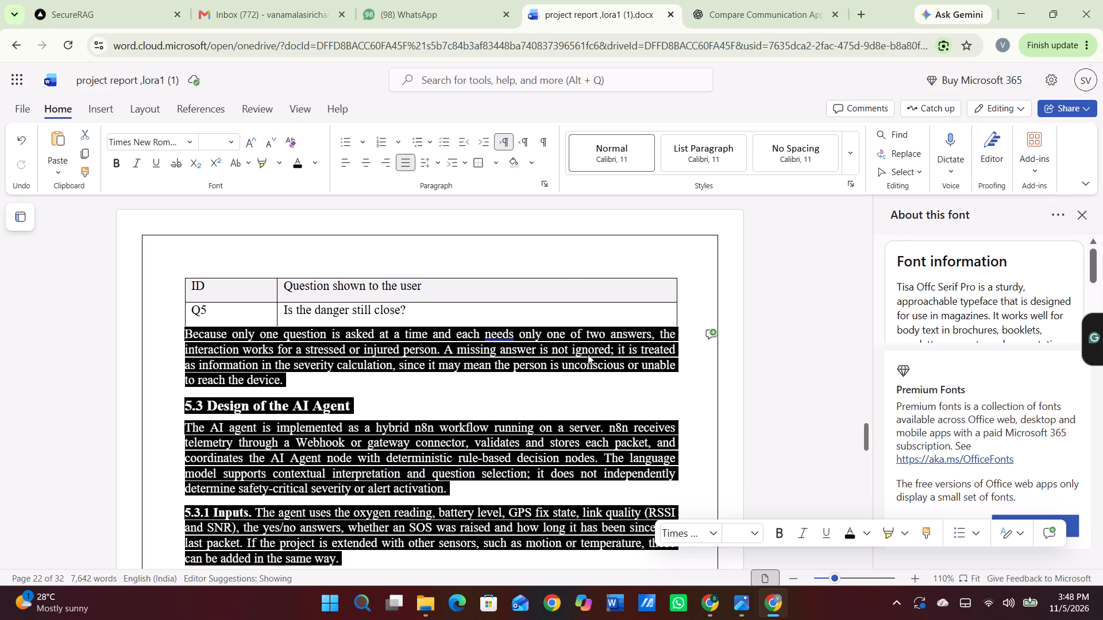
pyautogui.click(433, 156)
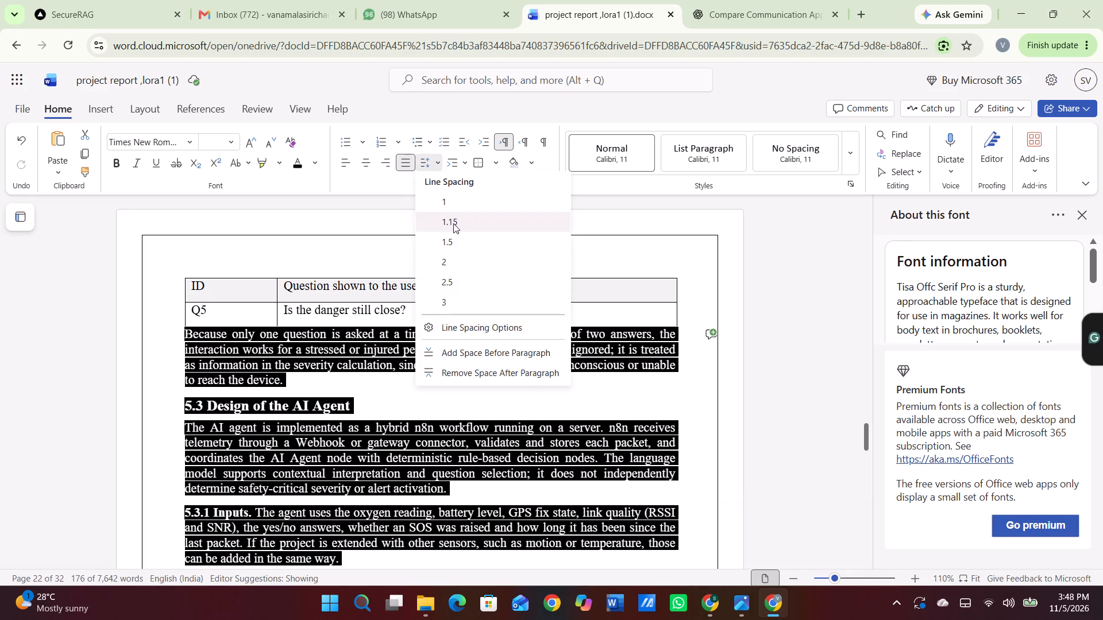
pyautogui.click(454, 234)
# Set 1.5 line spacing from 5.3.2 Decisions through the severity factor table and the 0 to 1 row of the total points table.
pyautogui.scroll(-1, 454, 234)
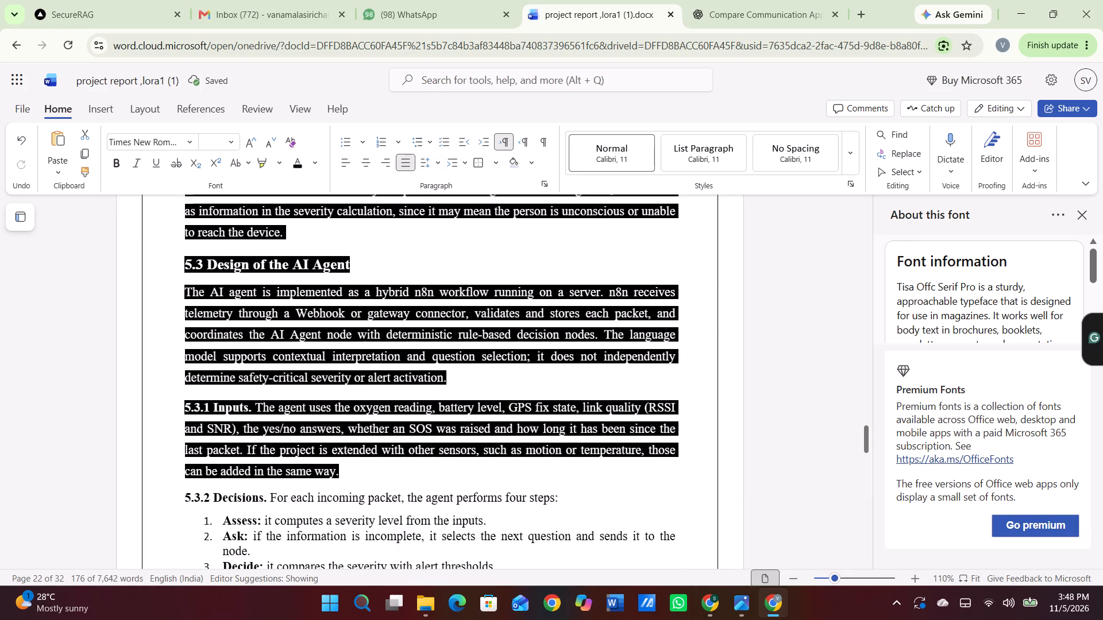
pyautogui.scroll(-2, 454, 234)
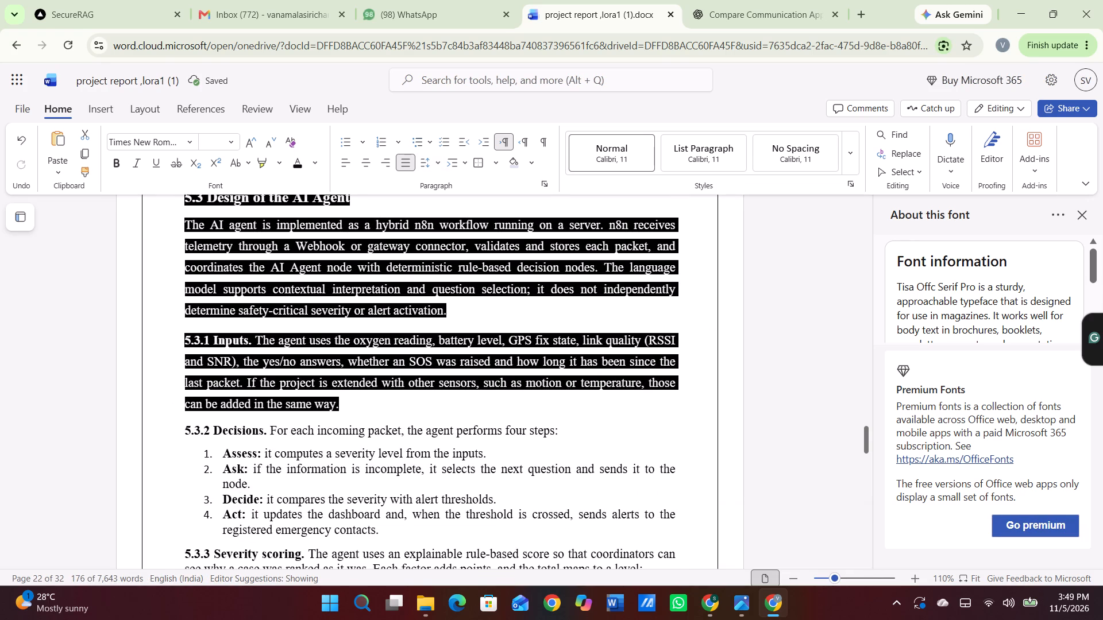
pyautogui.click(188, 430)
pyautogui.moveTo(184, 426); pyautogui.dragTo(315, 475)
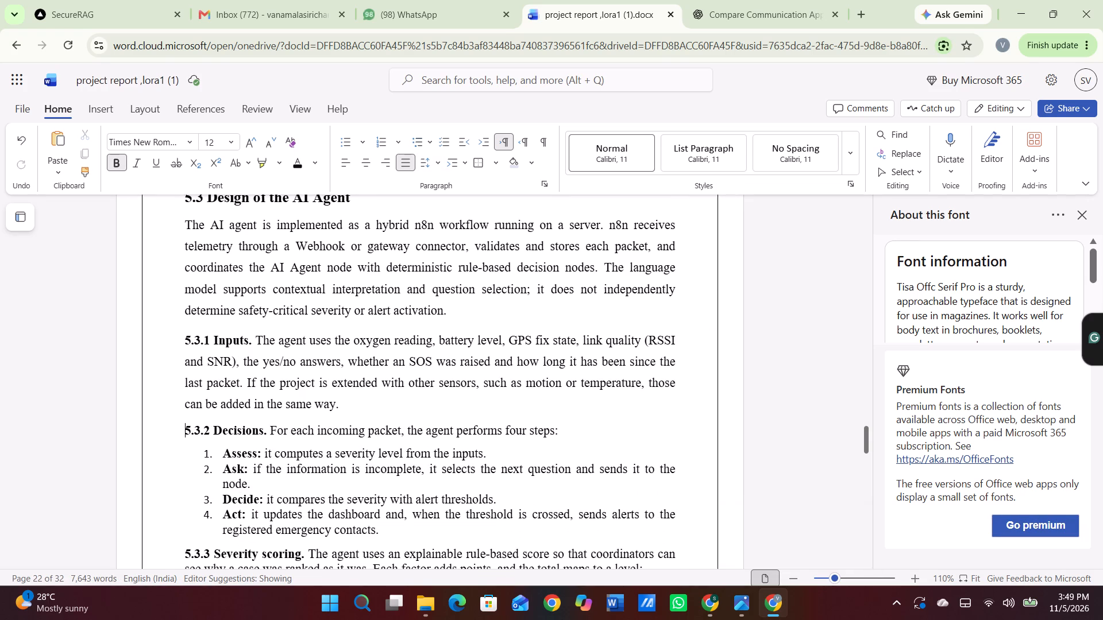
pyautogui.moveTo(315, 475); pyautogui.dragTo(596, 527)
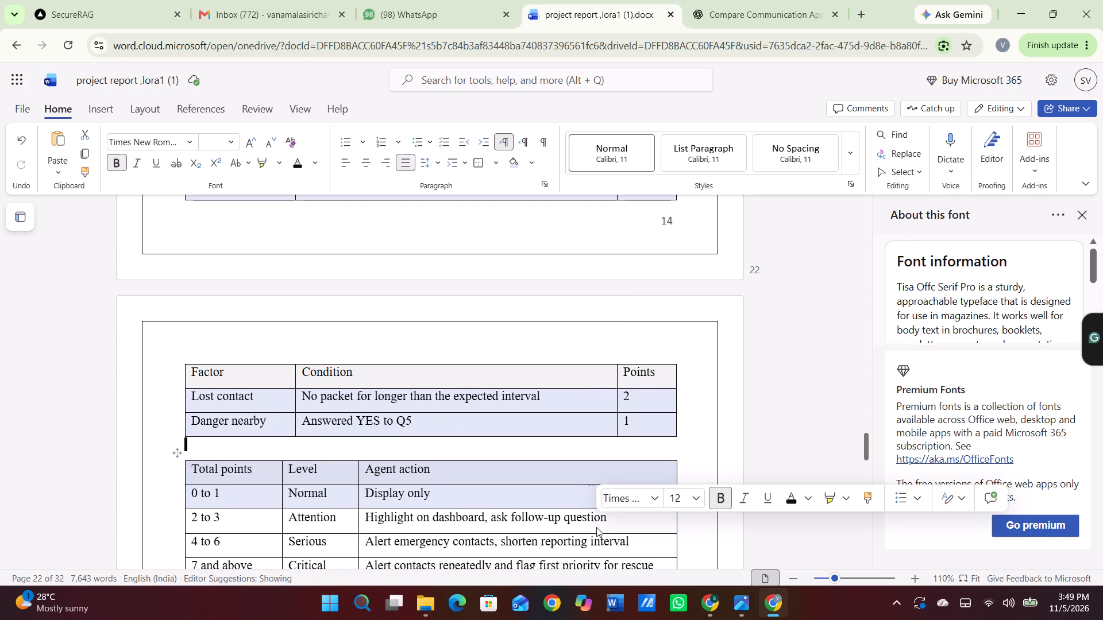
pyautogui.click(437, 164)
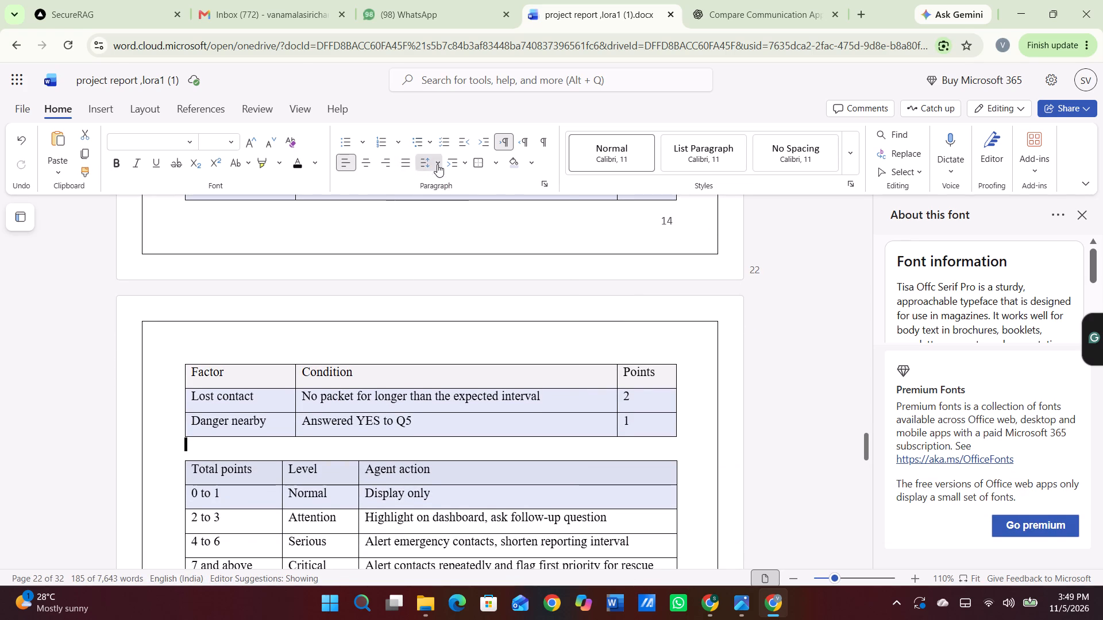
pyautogui.click(446, 236)
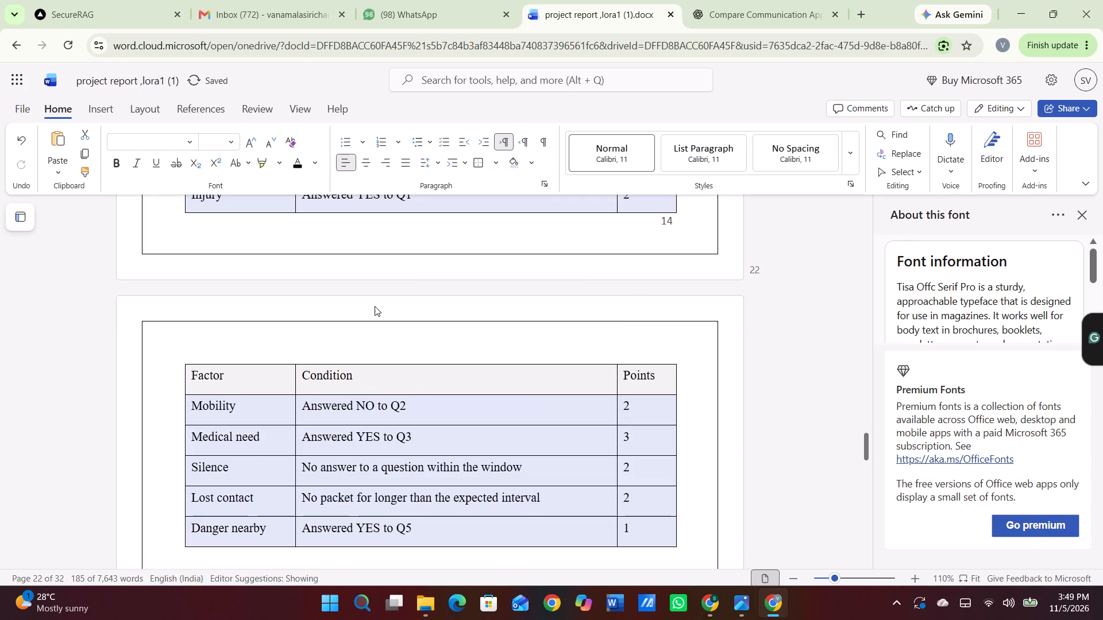
pyautogui.scroll(3, 375, 306)
pyautogui.scroll(-2, 375, 306)
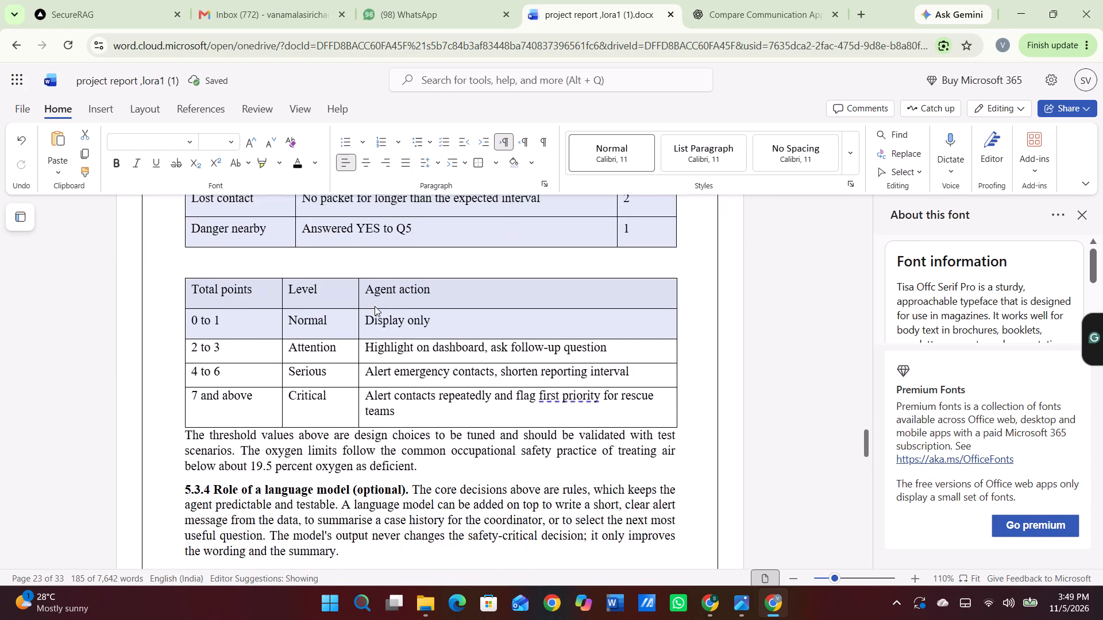
# Set 1.5 line spacing from the 2 to 3 row of the total points table through heading 5.4 Emergency Alert Mechanism.
pyautogui.scroll(-2, 375, 306)
pyautogui.click(255, 321)
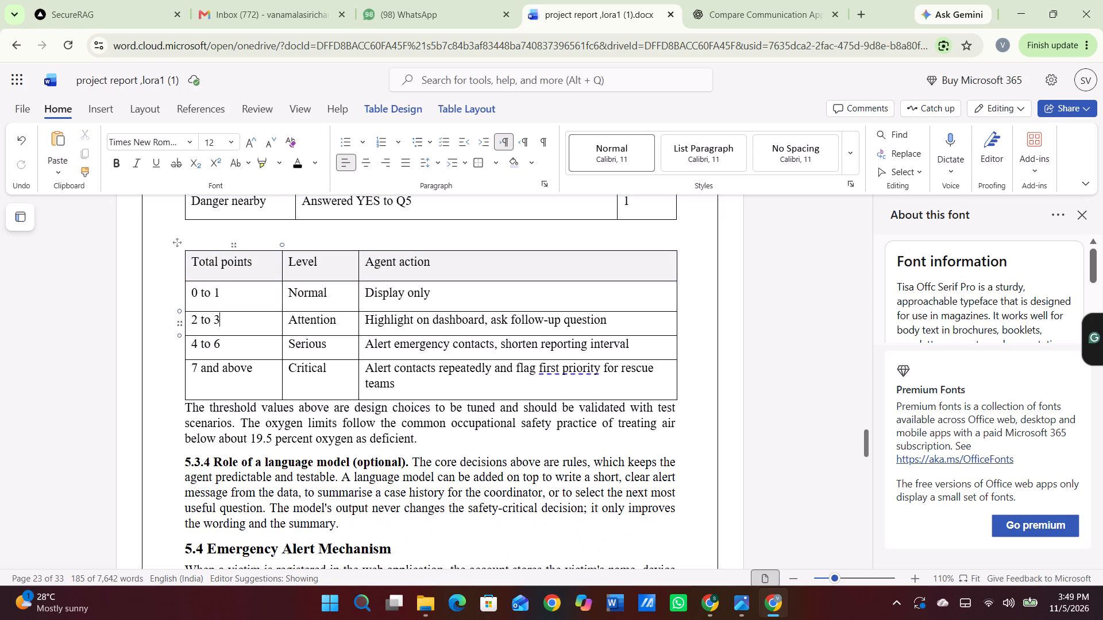
pyautogui.moveTo(186, 320); pyautogui.dragTo(557, 560)
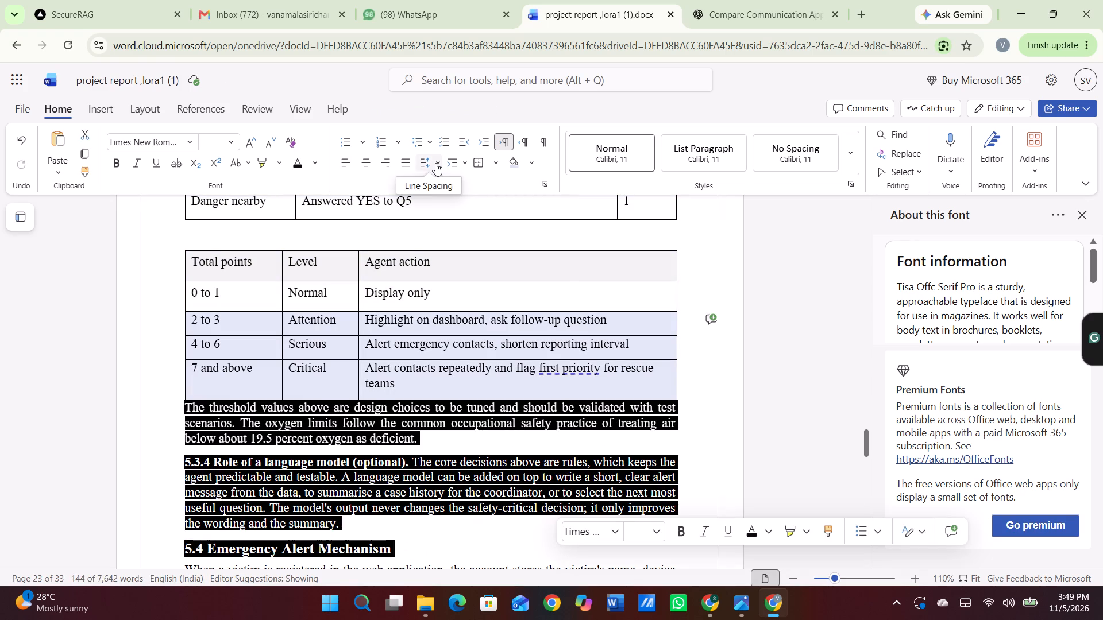
pyautogui.click(435, 163)
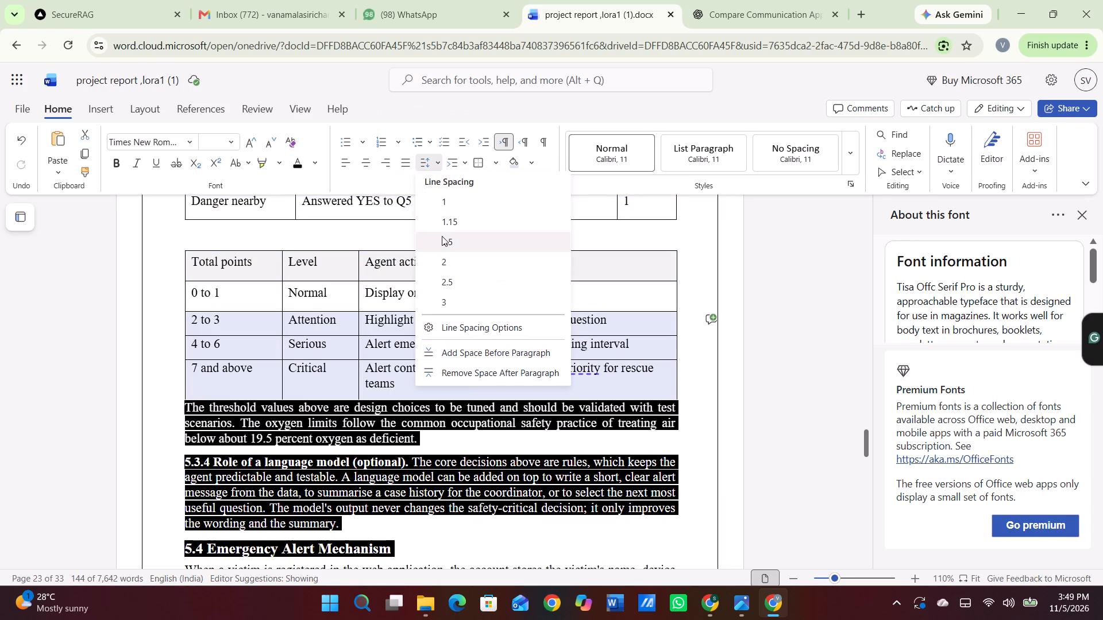
pyautogui.click(442, 236)
# Set 1.5 line spacing on the paragraphs under heading 5.4, through the one about avoiding flooding contacts.
pyautogui.scroll(-2, 418, 408)
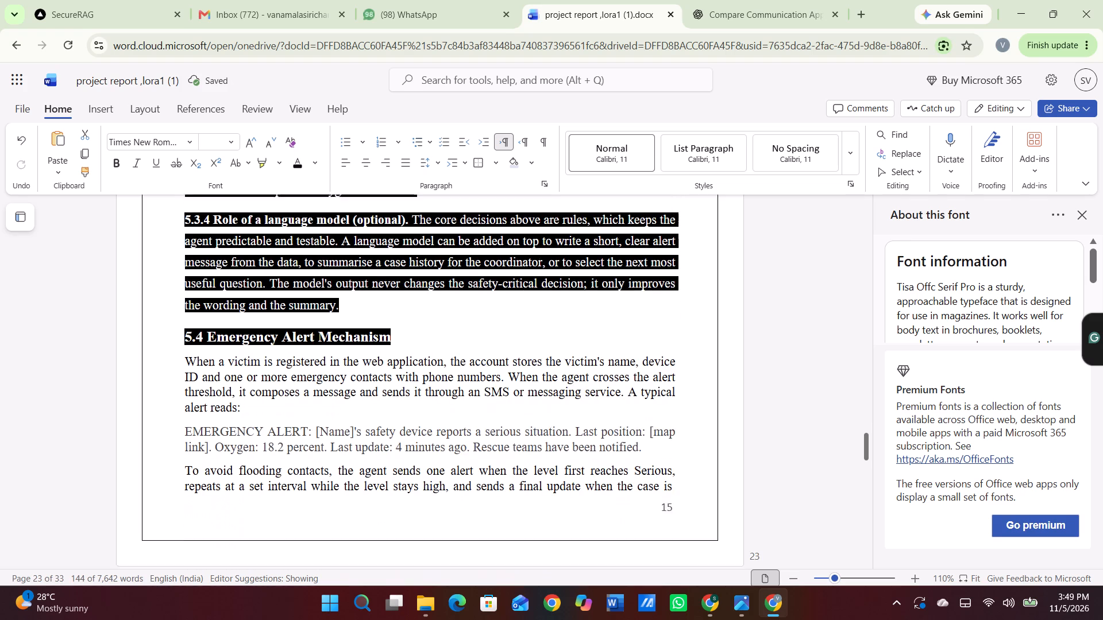
pyautogui.scroll(-1, 418, 408)
pyautogui.moveTo(184, 350); pyautogui.dragTo(675, 480)
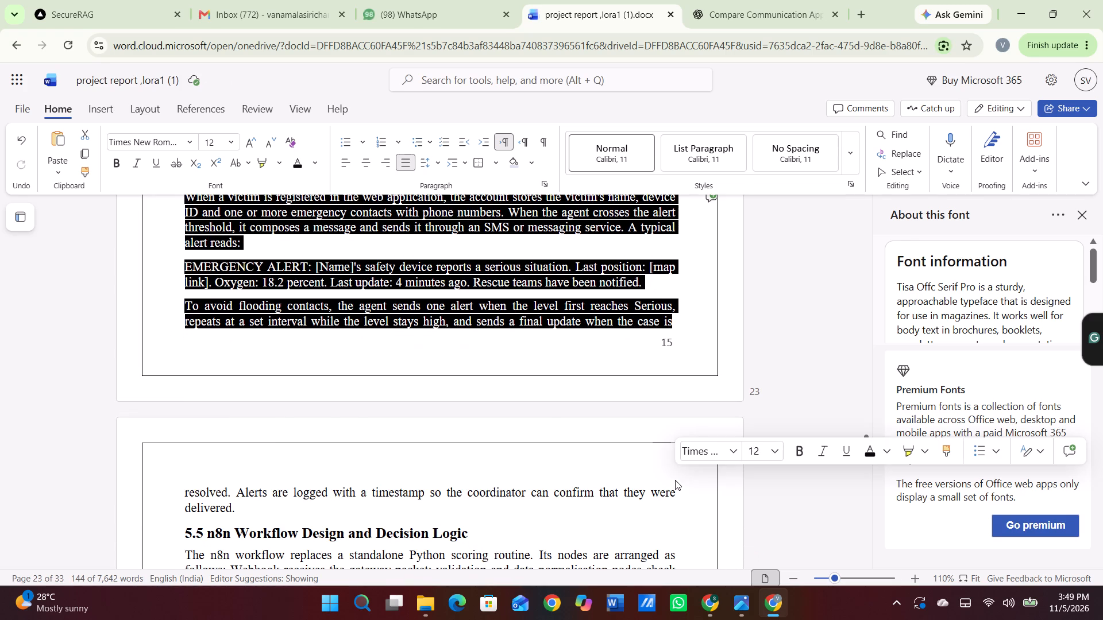
pyautogui.click(431, 161)
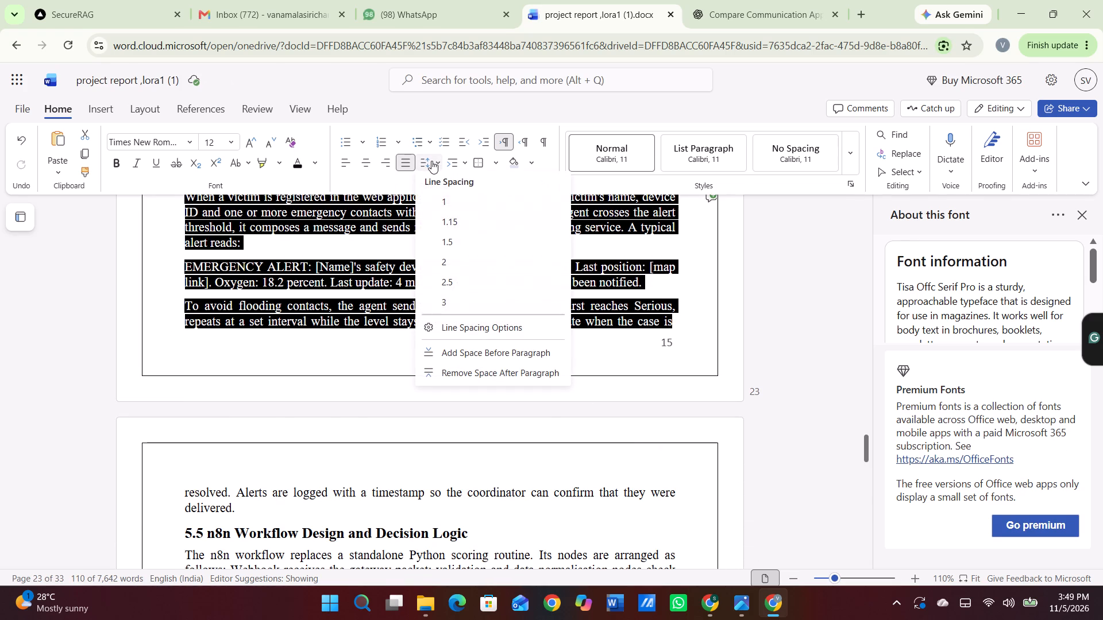
pyautogui.click(454, 241)
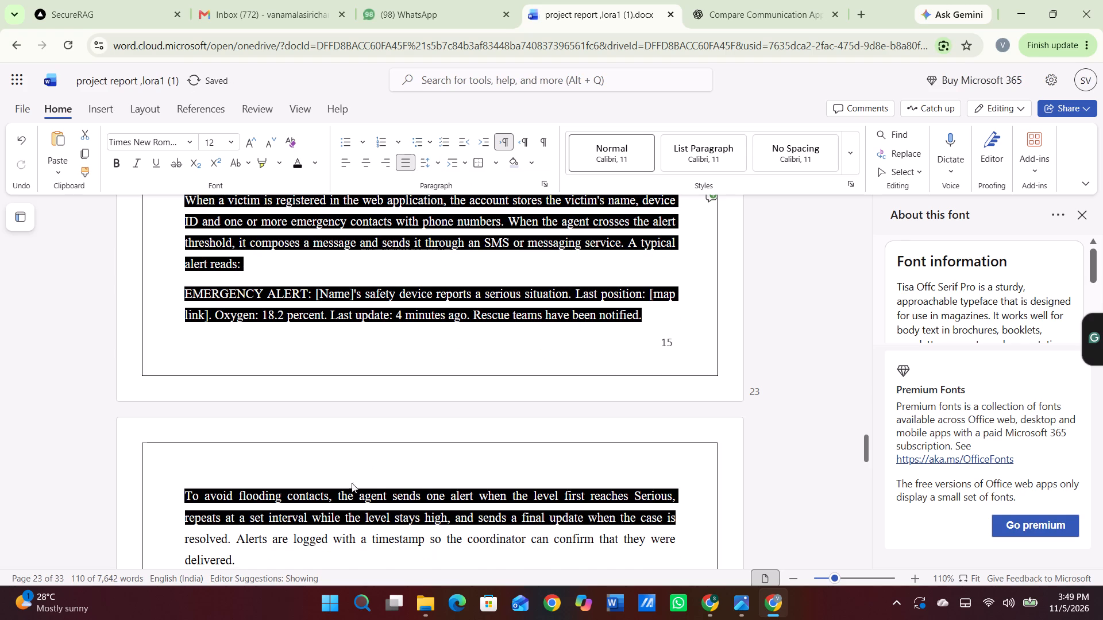
pyautogui.click(336, 489)
# Set 1.5 line spacing from heading 5.5 n8n Workflow Design and Decision Logic through the 5.7.1 Coordinators and rescue teams line.
pyautogui.scroll(-4, 336, 489)
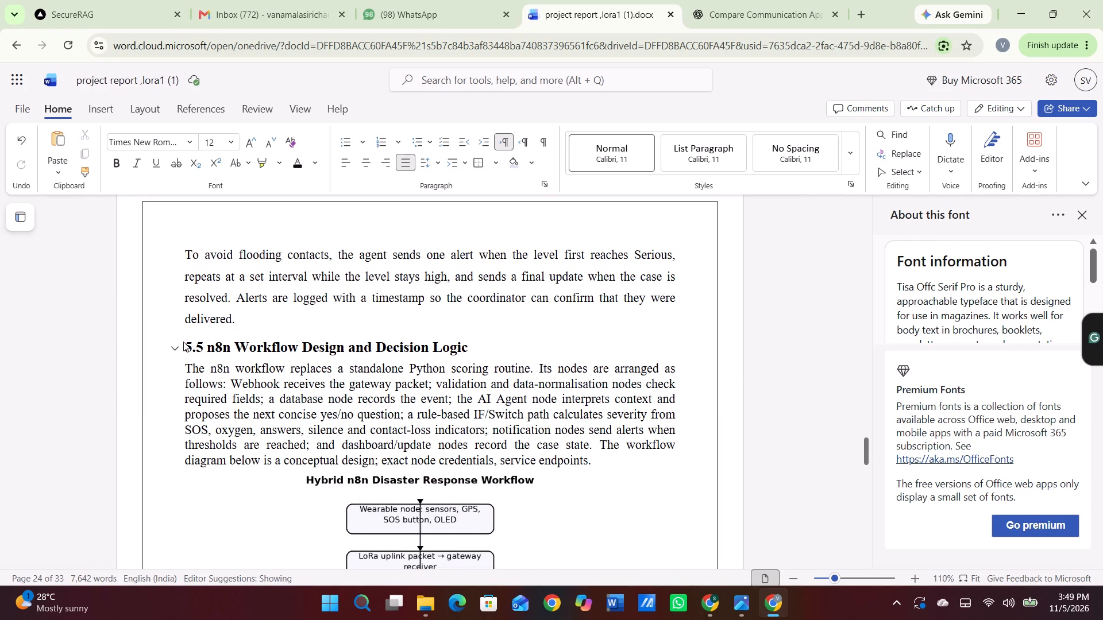
pyautogui.moveTo(190, 342); pyautogui.dragTo(496, 565)
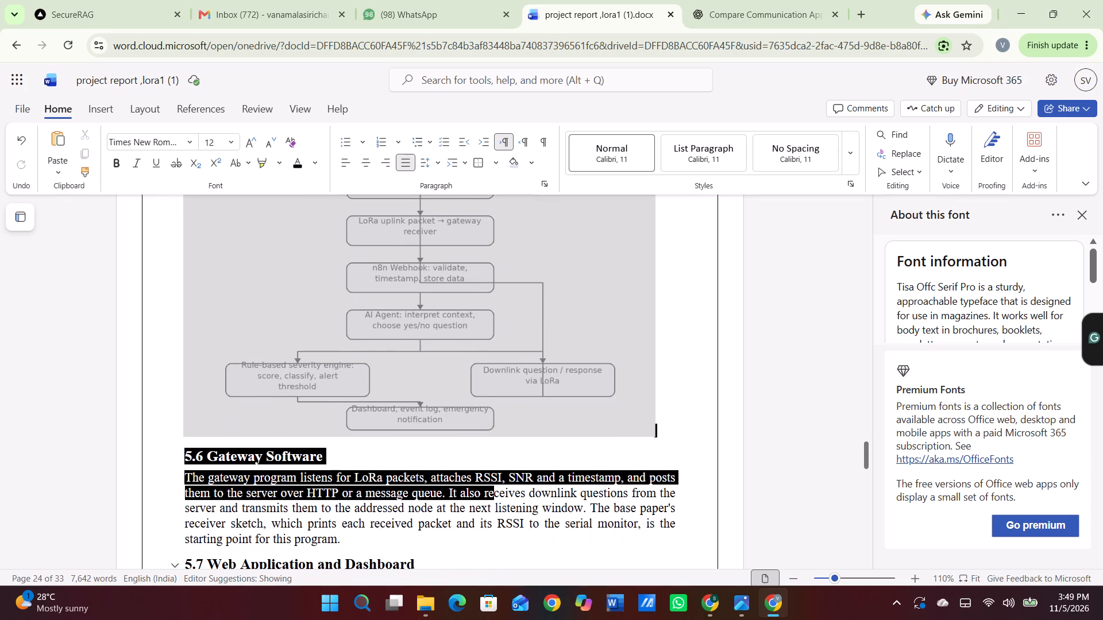
pyautogui.moveTo(496, 565); pyautogui.dragTo(562, 559)
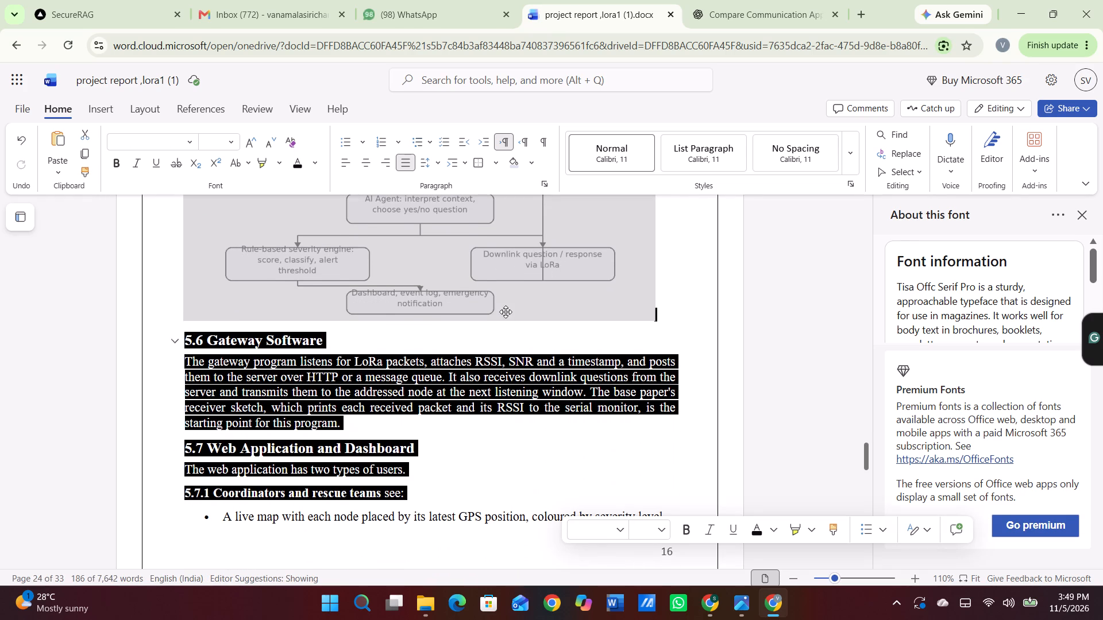
pyautogui.click(439, 163)
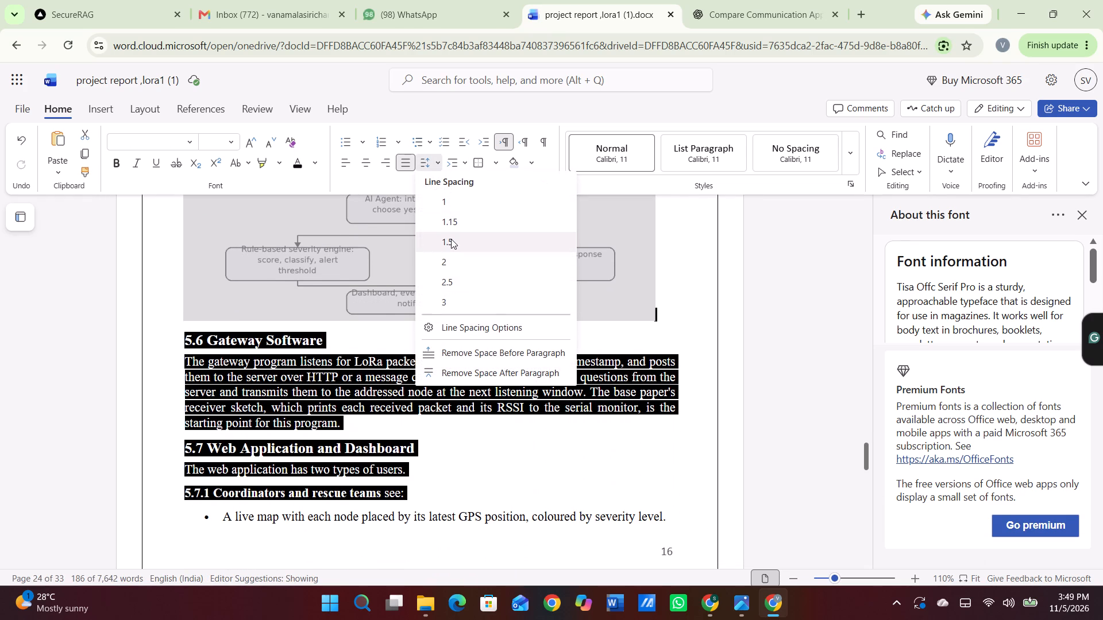
pyautogui.click(451, 239)
# Set 1.5 line spacing from the bullet list under 5.7.1 through the cases row of the 5.8 Data Storage table.
pyautogui.scroll(-2, 421, 359)
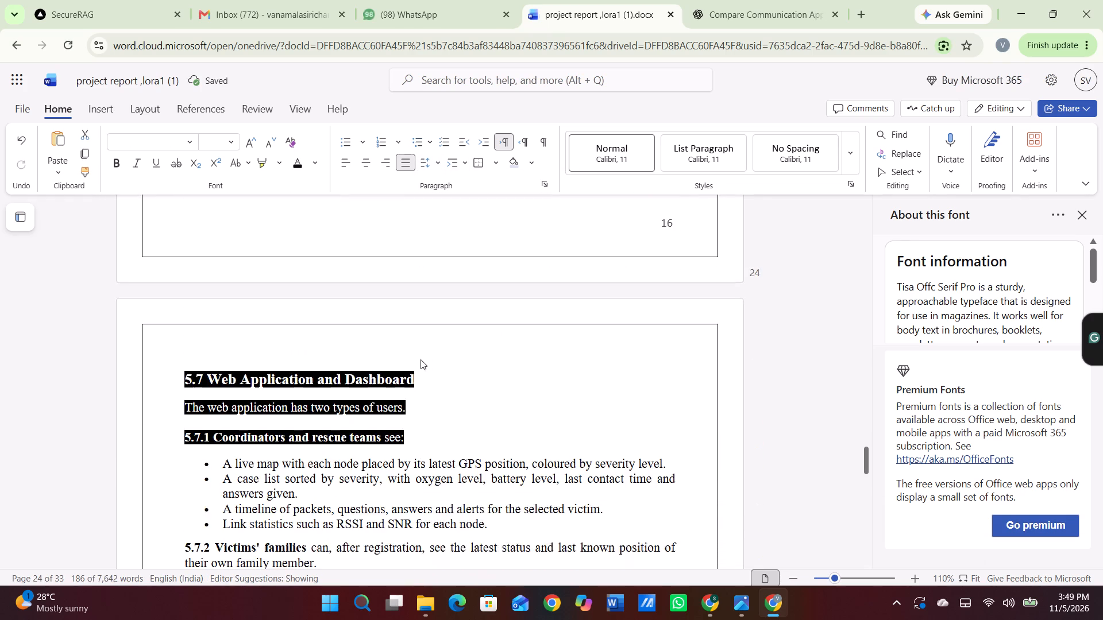
pyautogui.scroll(-1, 421, 359)
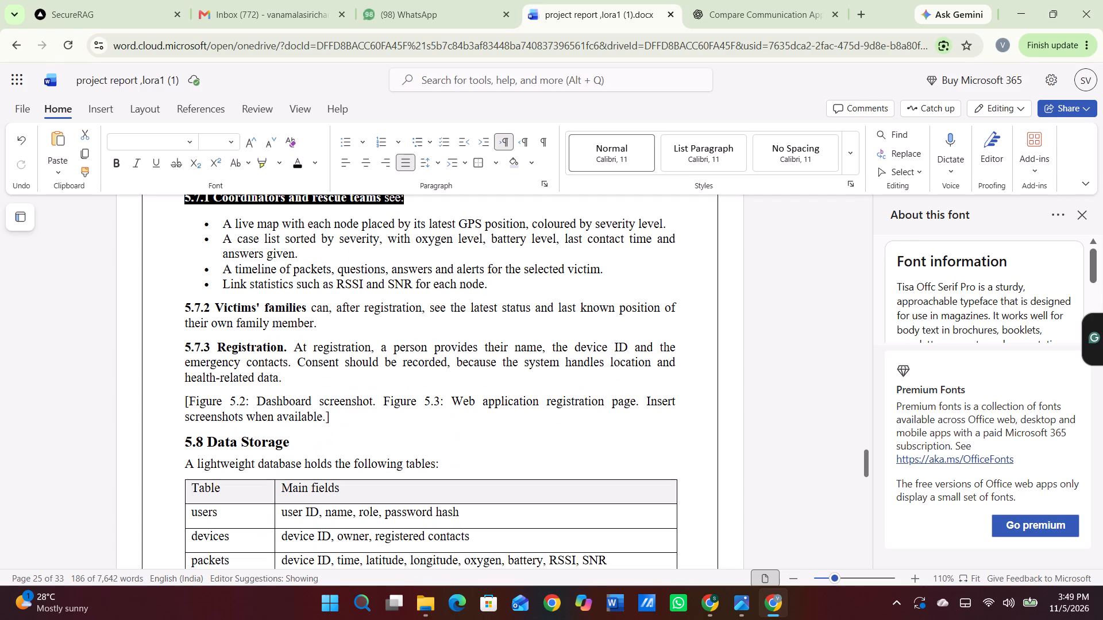
pyautogui.moveTo(203, 219); pyautogui.dragTo(692, 619)
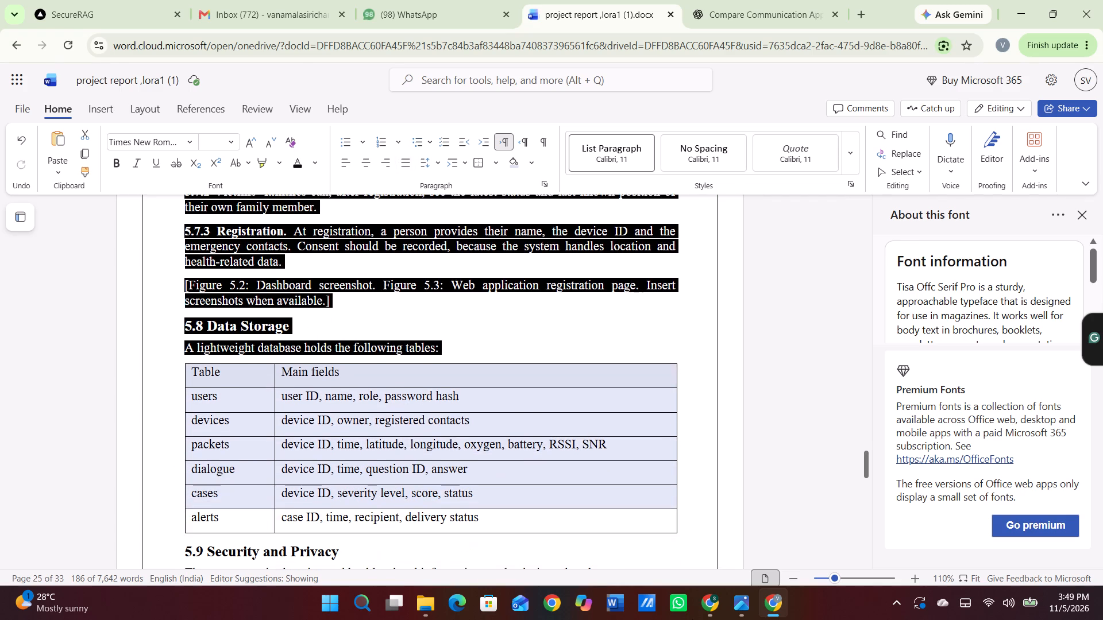
pyautogui.click(433, 163)
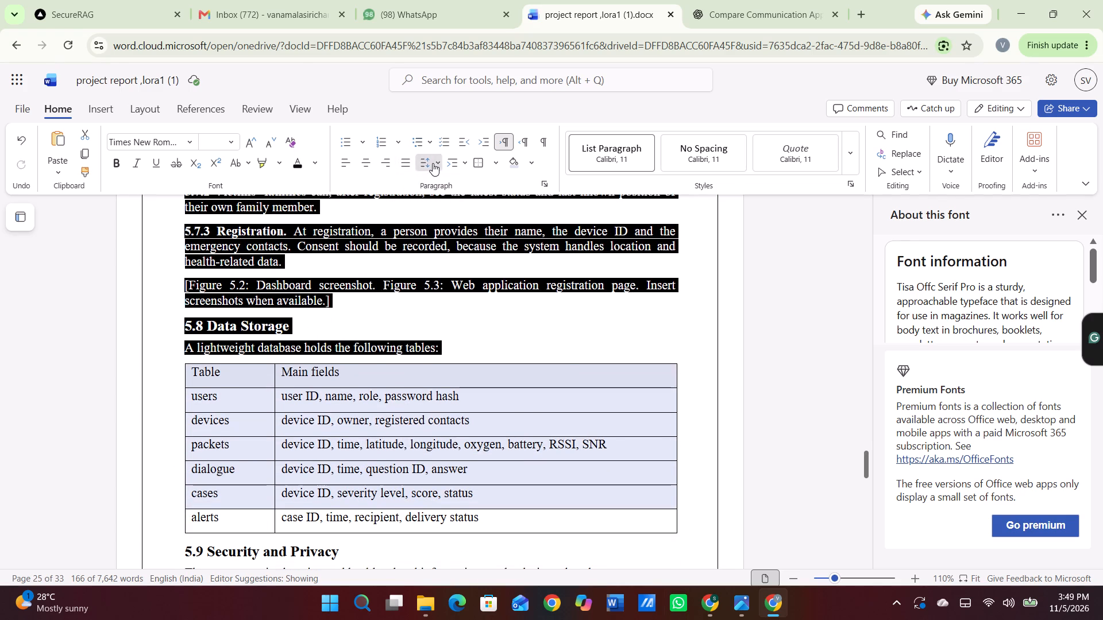
pyautogui.click(460, 249)
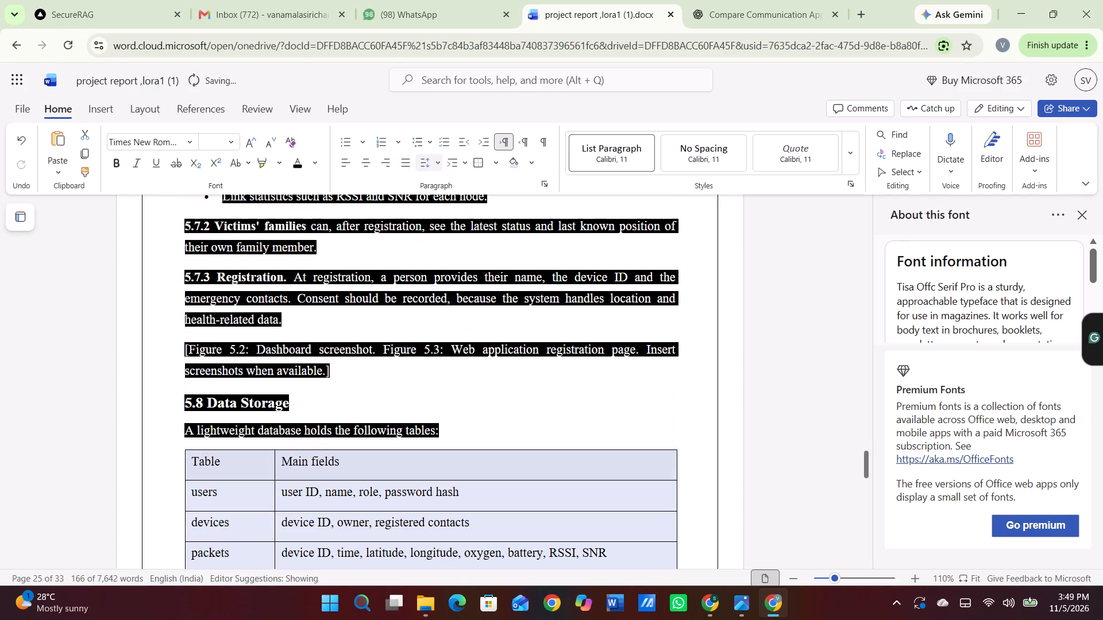
# Set 1.5 line spacing on heading 5.9 Security and Privacy and its paragraph.
pyautogui.scroll(-3, 400, 401)
pyautogui.click(400, 401)
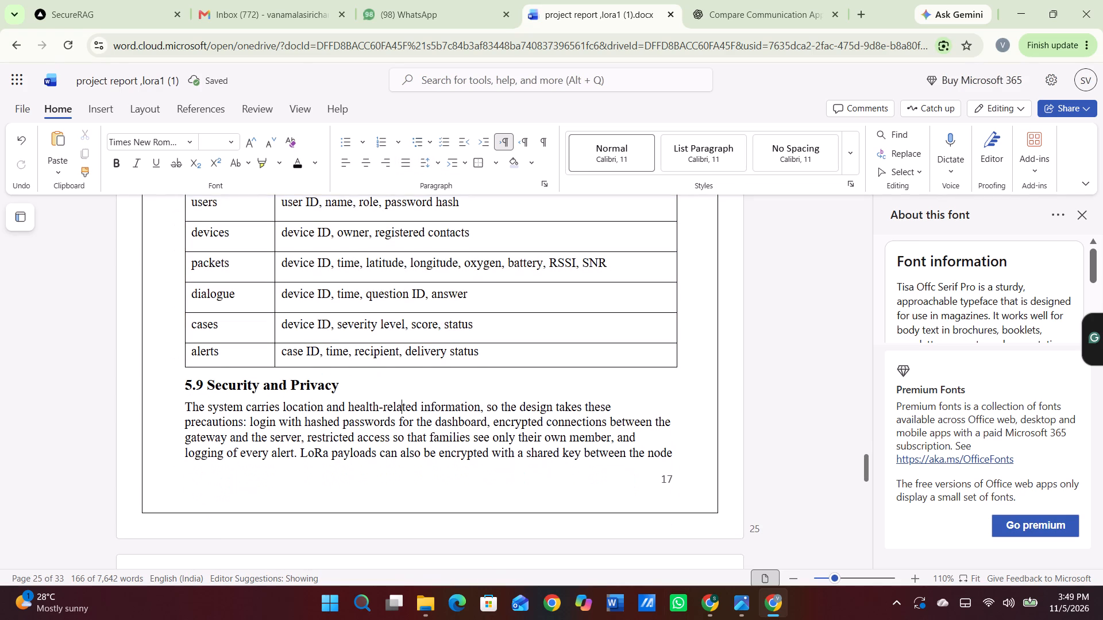
pyautogui.moveTo(183, 379); pyautogui.dragTo(545, 550)
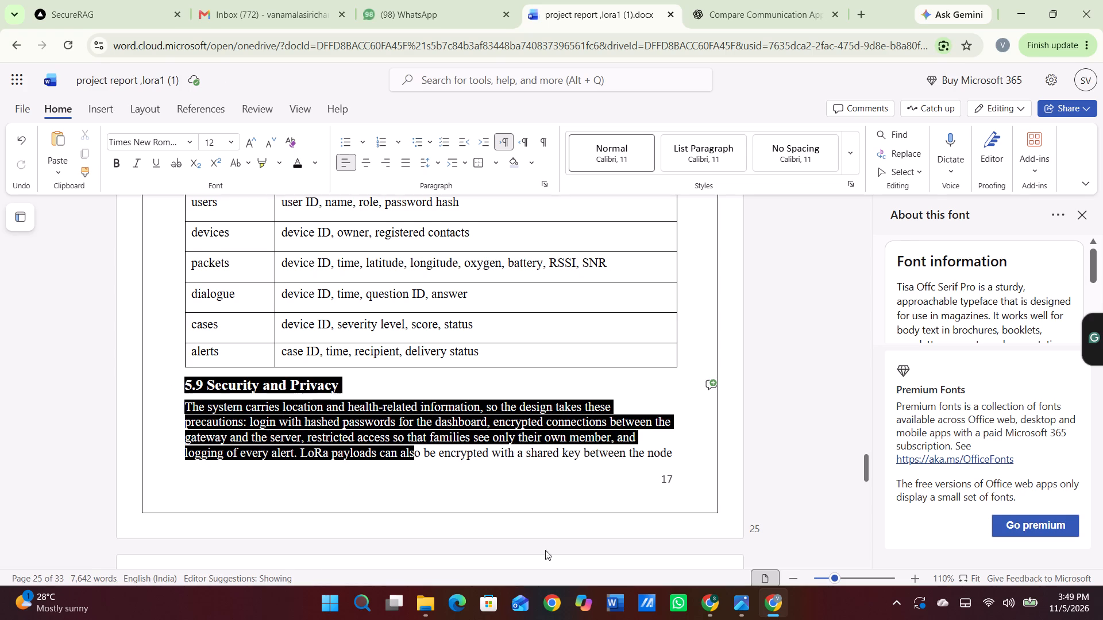
pyautogui.moveTo(545, 550); pyautogui.dragTo(741, 614)
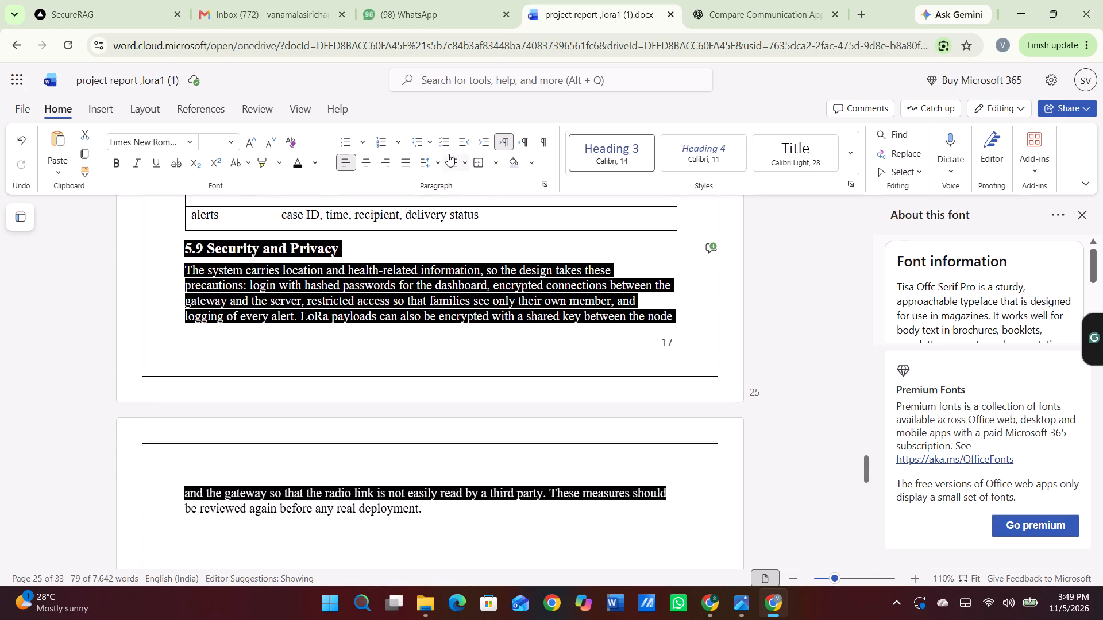
pyautogui.click(438, 160)
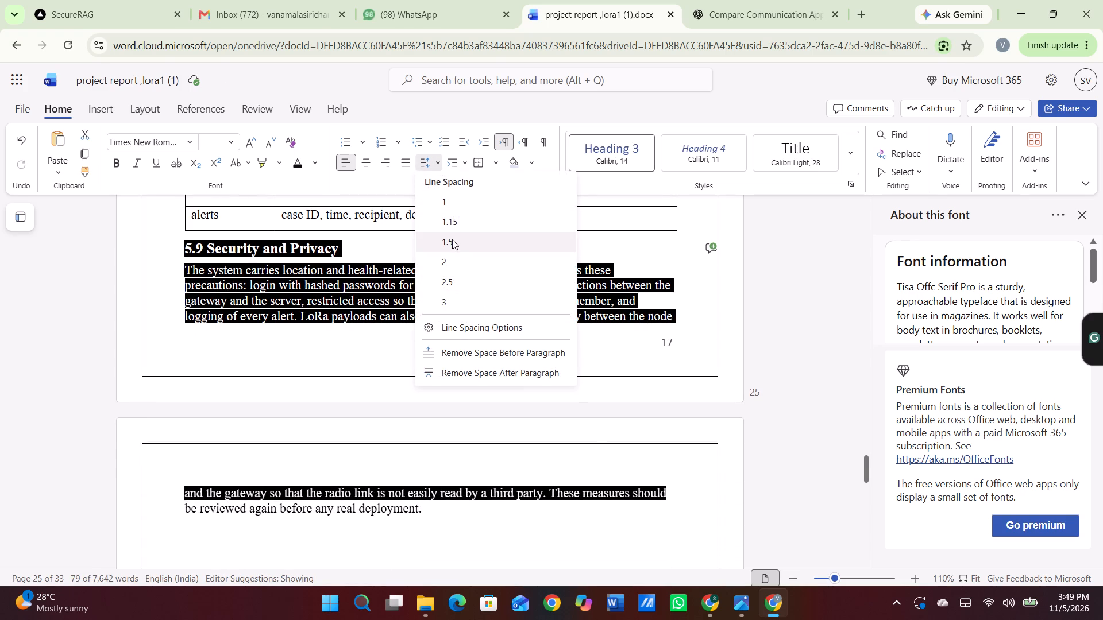
pyautogui.click(452, 239)
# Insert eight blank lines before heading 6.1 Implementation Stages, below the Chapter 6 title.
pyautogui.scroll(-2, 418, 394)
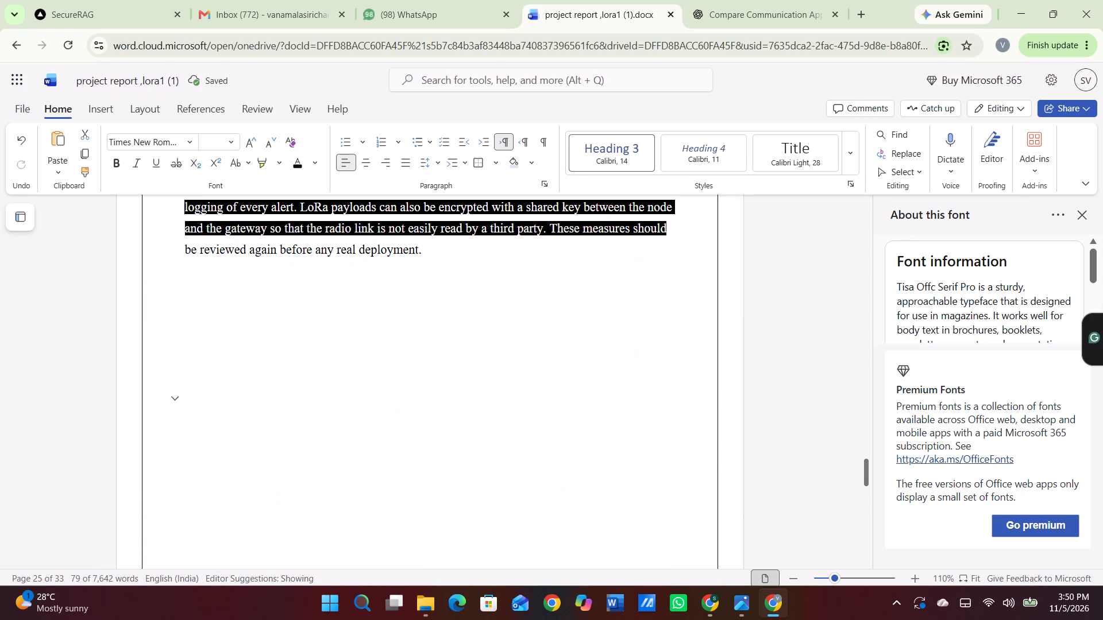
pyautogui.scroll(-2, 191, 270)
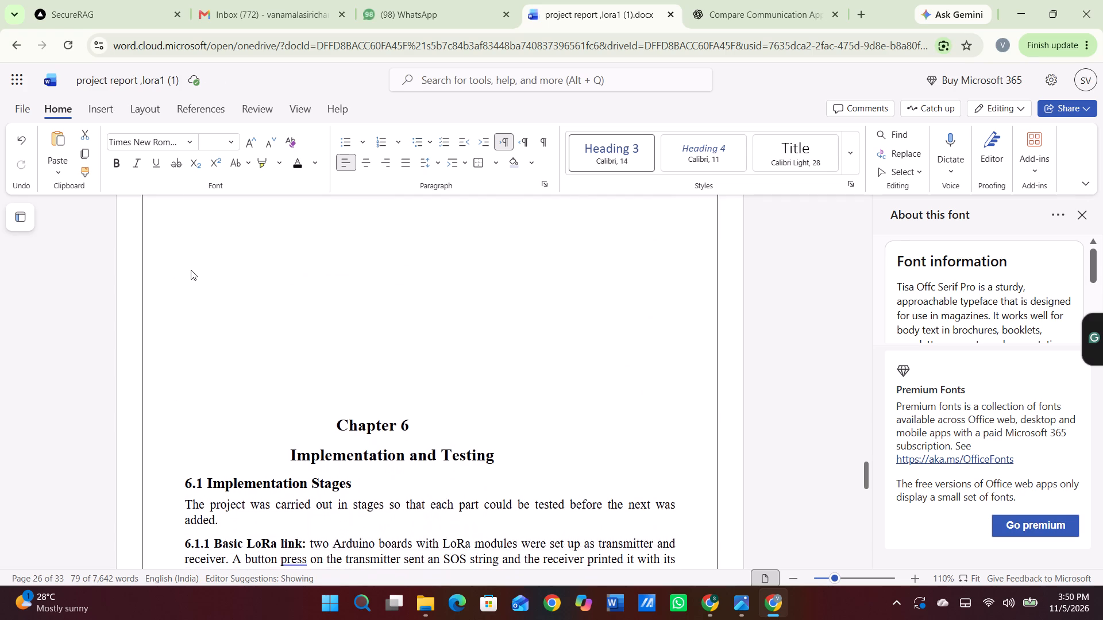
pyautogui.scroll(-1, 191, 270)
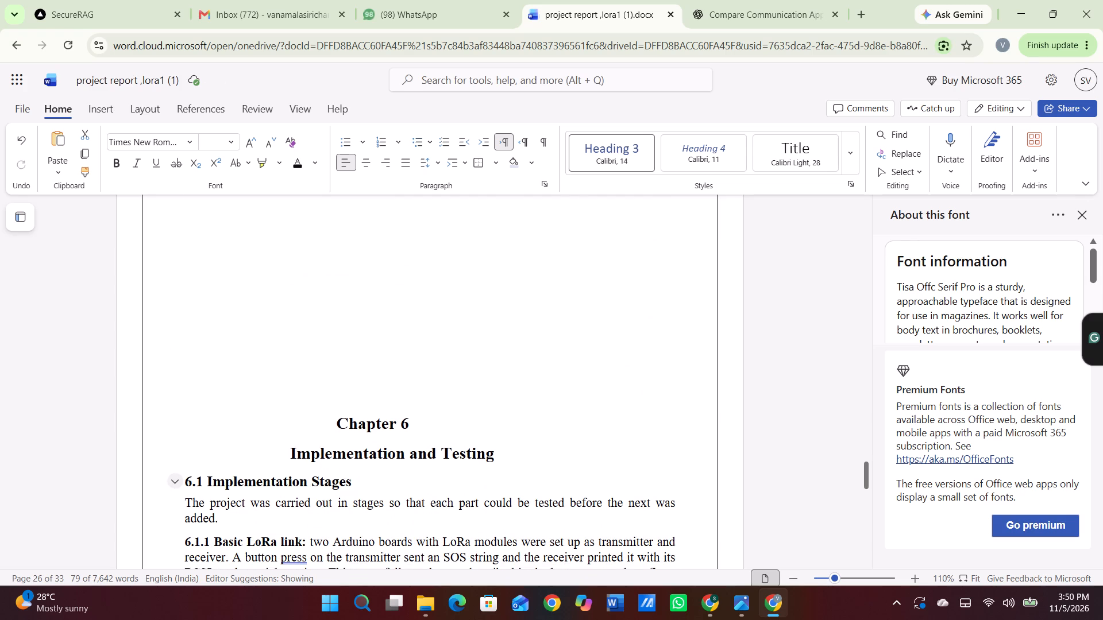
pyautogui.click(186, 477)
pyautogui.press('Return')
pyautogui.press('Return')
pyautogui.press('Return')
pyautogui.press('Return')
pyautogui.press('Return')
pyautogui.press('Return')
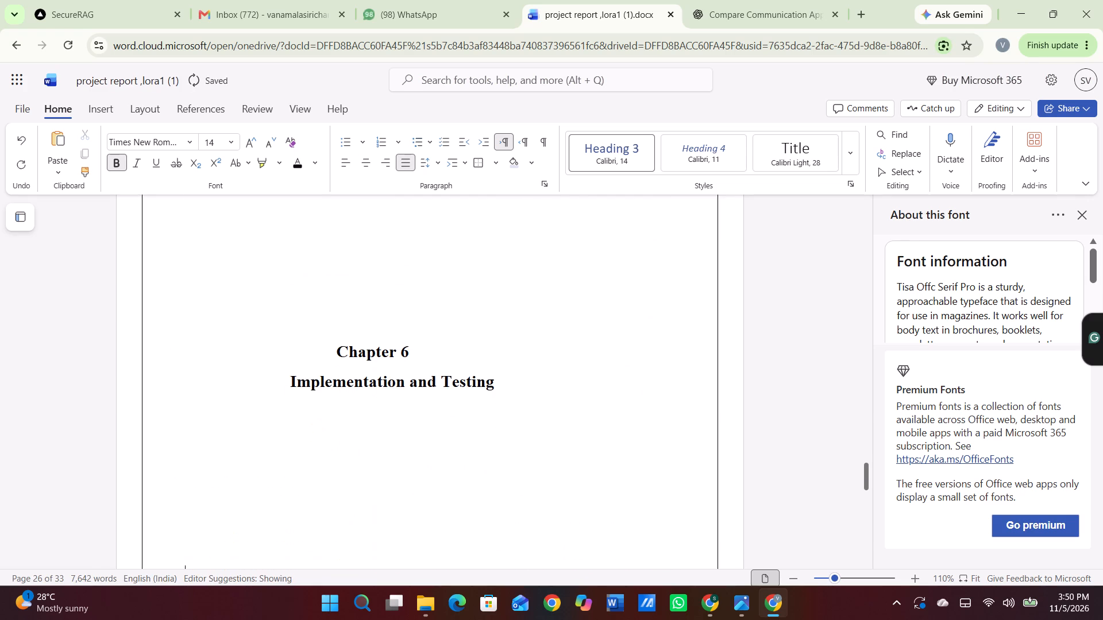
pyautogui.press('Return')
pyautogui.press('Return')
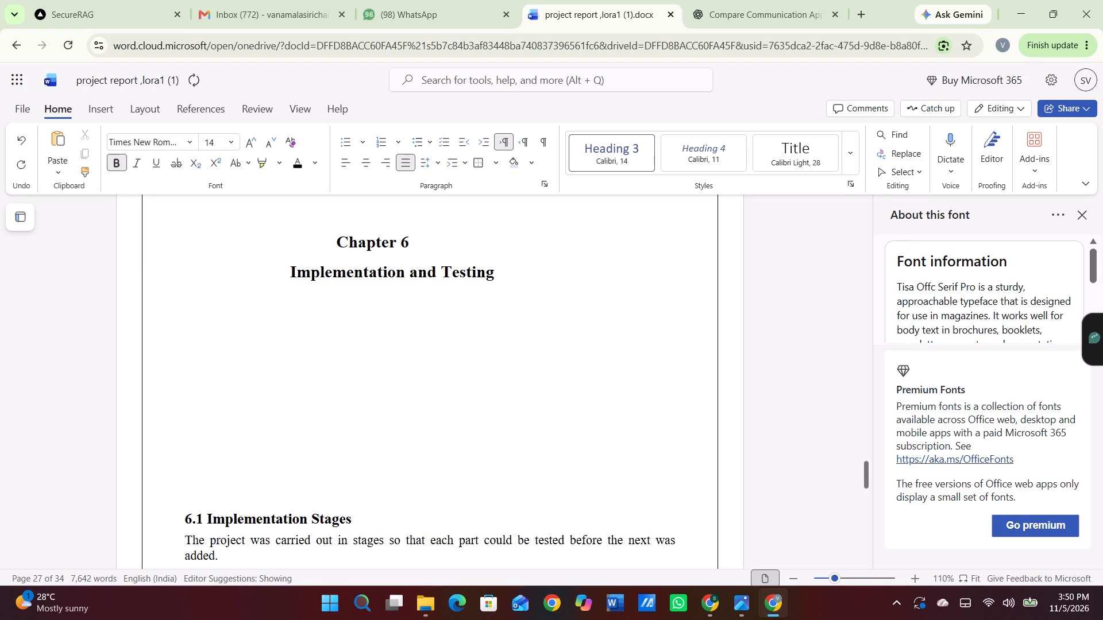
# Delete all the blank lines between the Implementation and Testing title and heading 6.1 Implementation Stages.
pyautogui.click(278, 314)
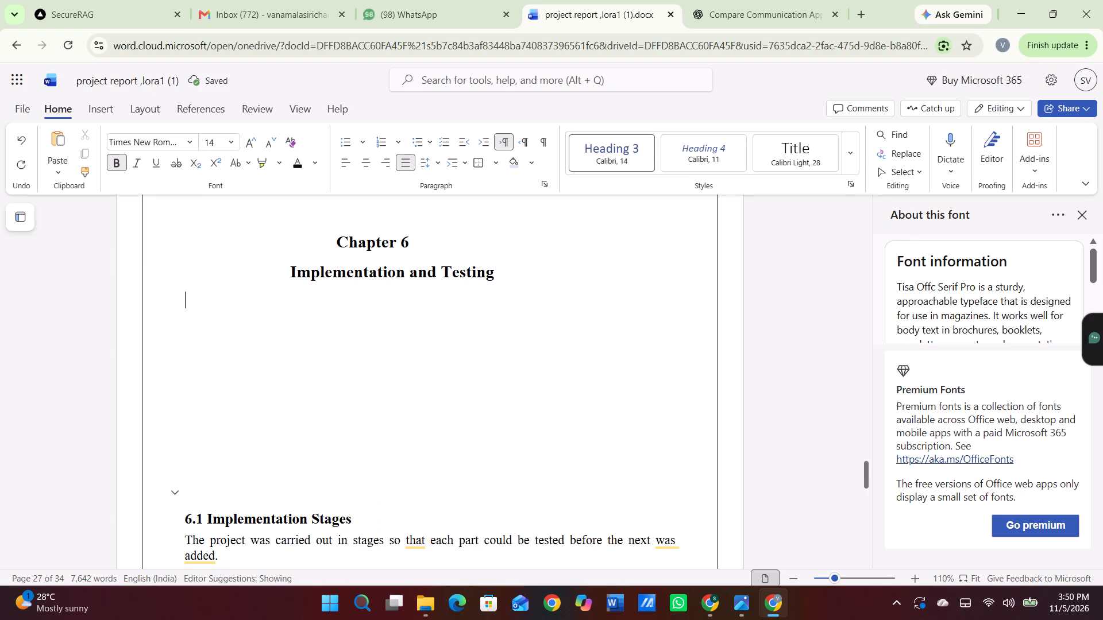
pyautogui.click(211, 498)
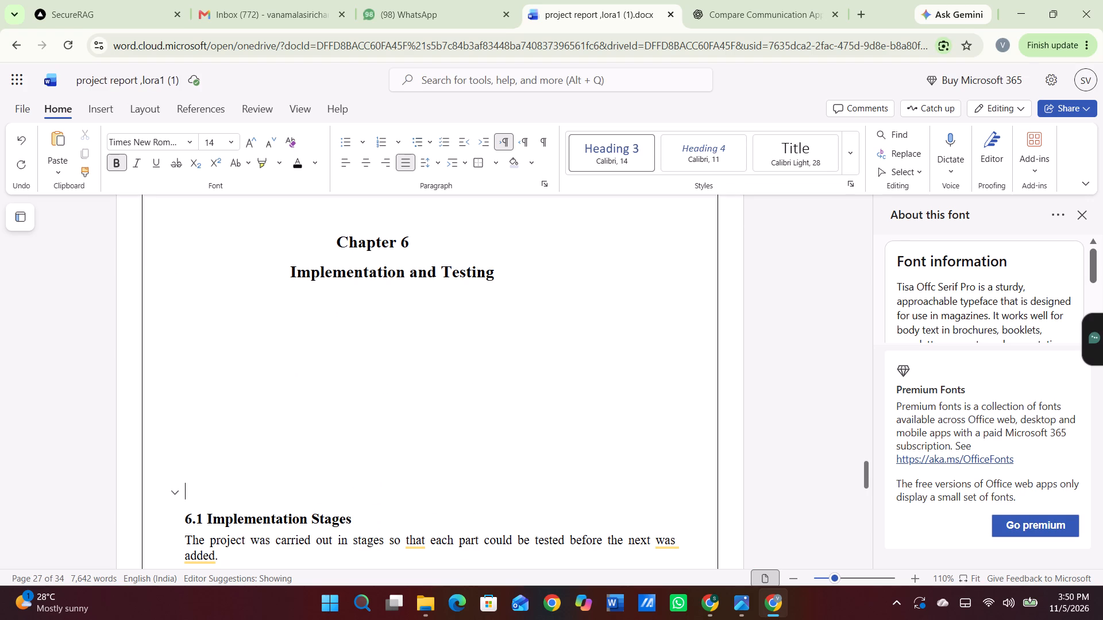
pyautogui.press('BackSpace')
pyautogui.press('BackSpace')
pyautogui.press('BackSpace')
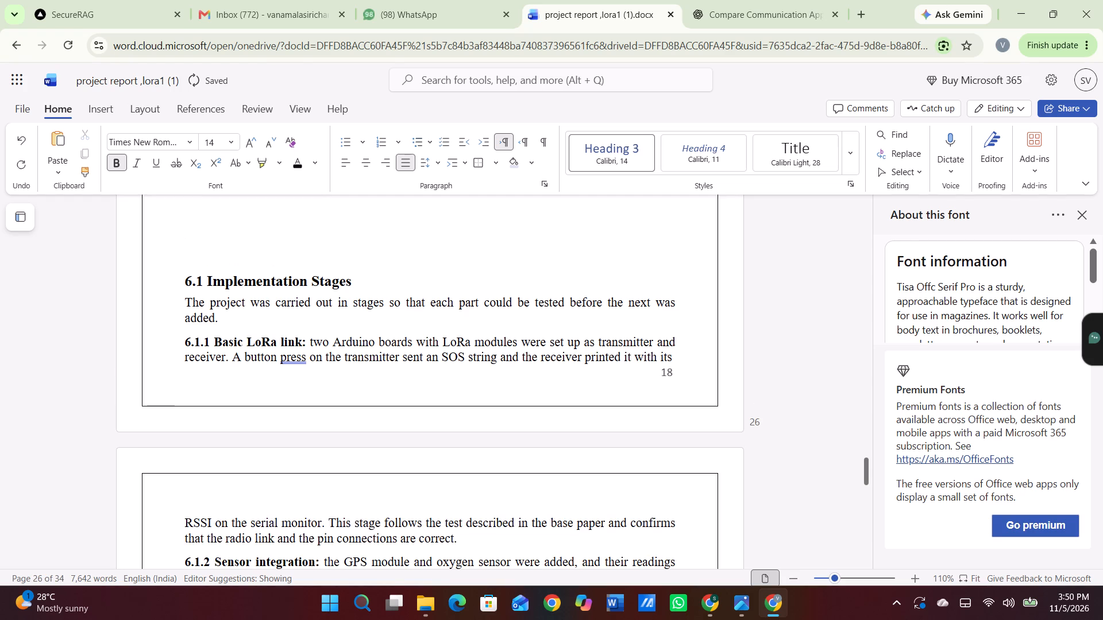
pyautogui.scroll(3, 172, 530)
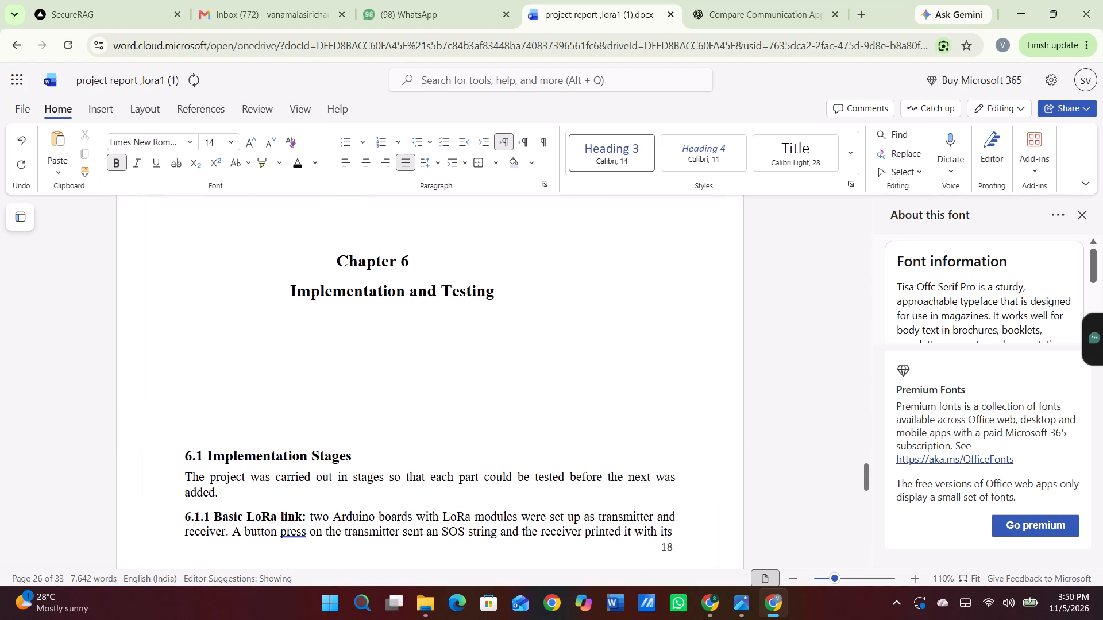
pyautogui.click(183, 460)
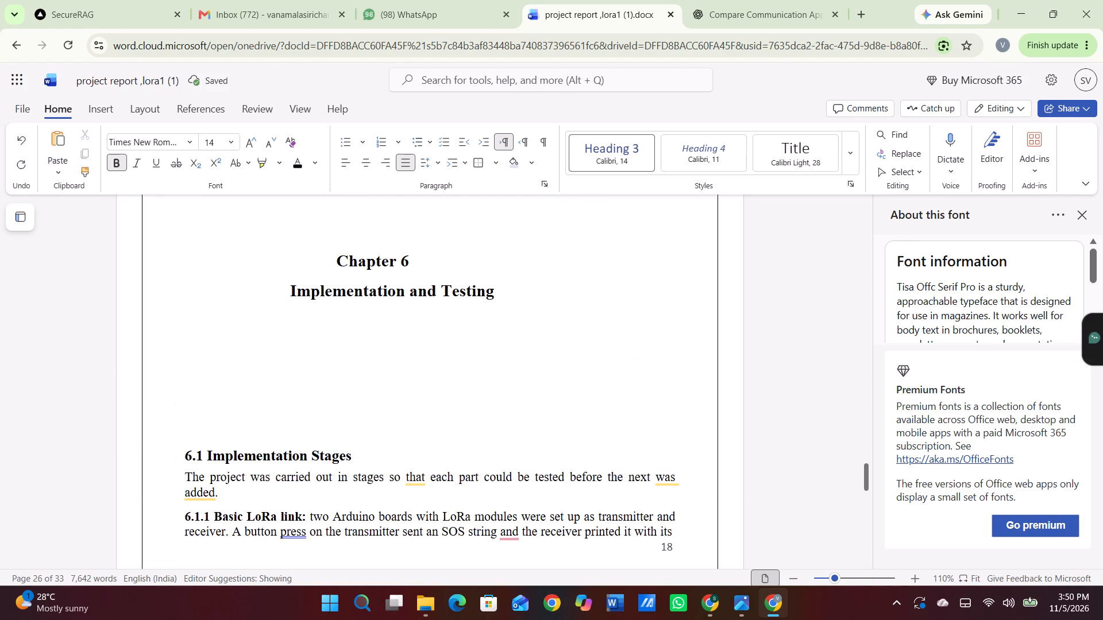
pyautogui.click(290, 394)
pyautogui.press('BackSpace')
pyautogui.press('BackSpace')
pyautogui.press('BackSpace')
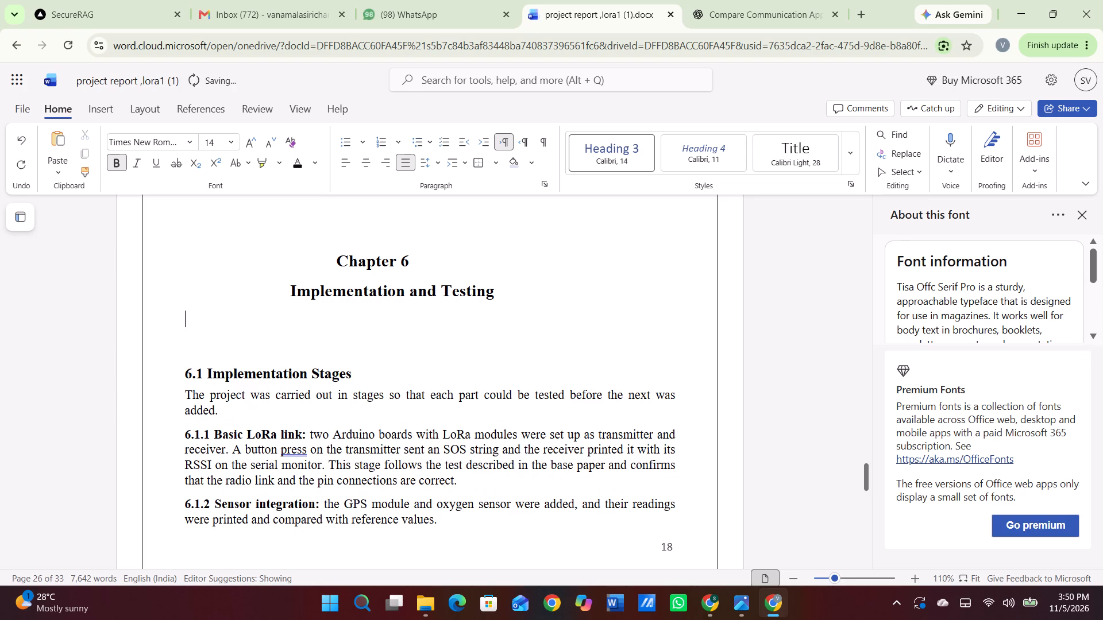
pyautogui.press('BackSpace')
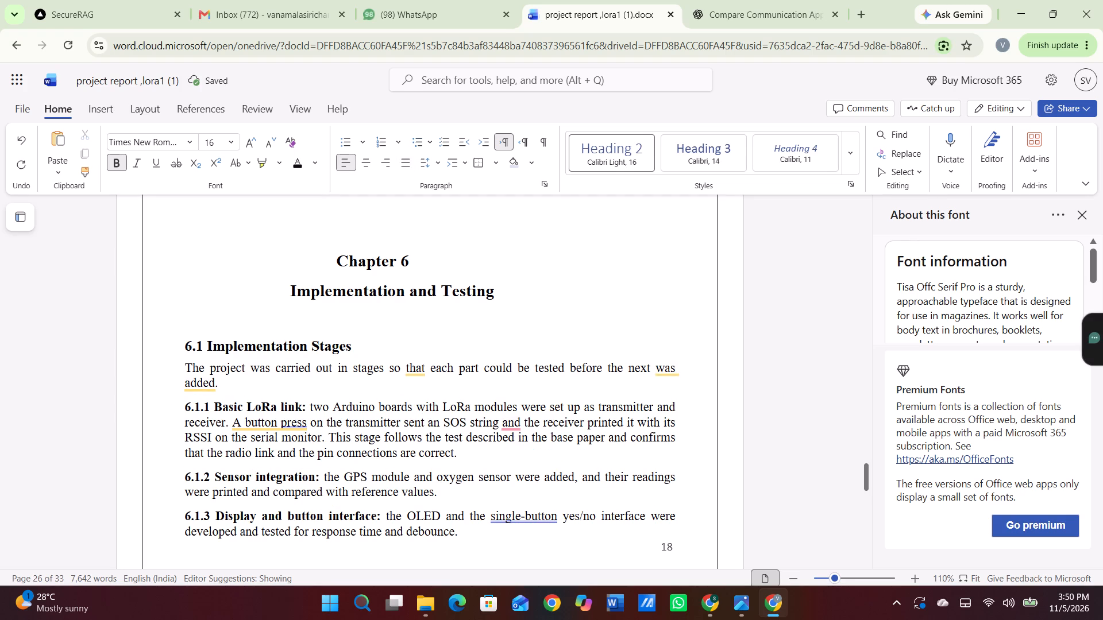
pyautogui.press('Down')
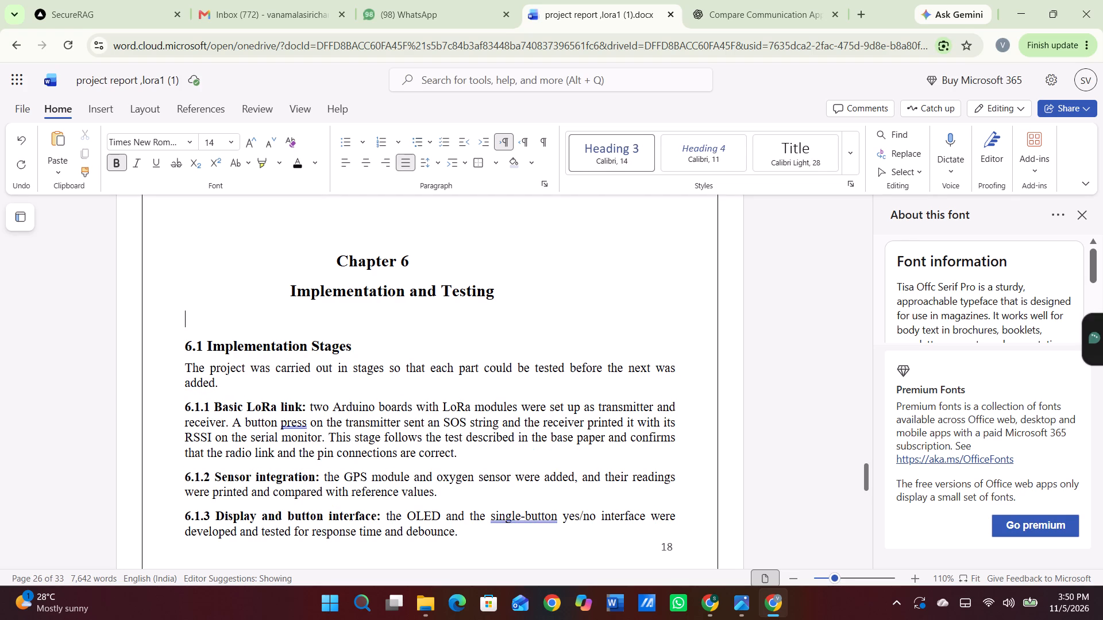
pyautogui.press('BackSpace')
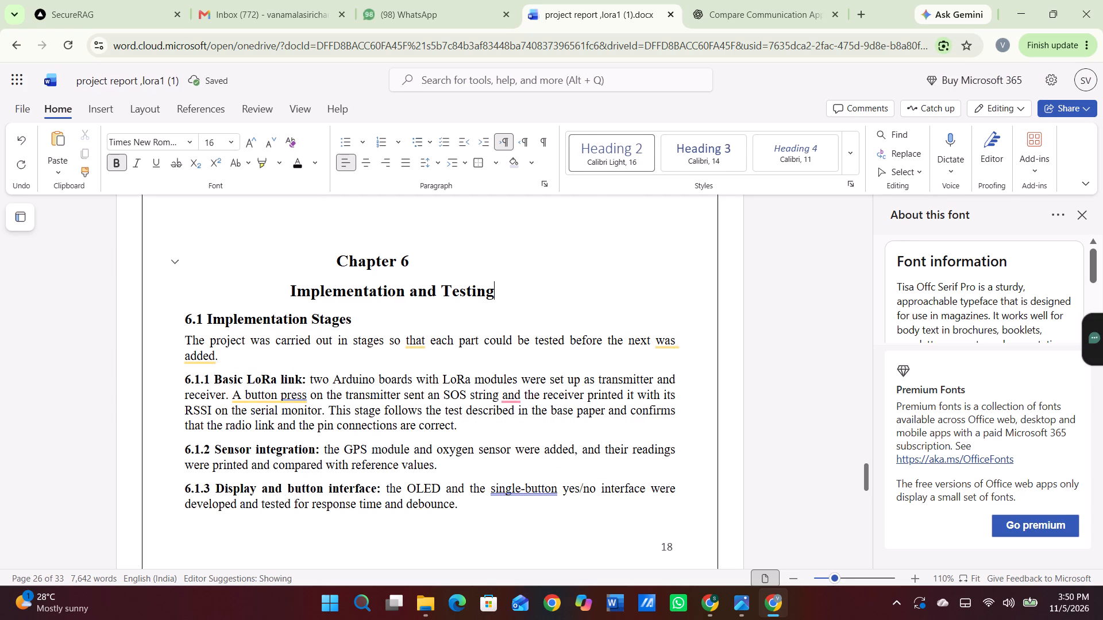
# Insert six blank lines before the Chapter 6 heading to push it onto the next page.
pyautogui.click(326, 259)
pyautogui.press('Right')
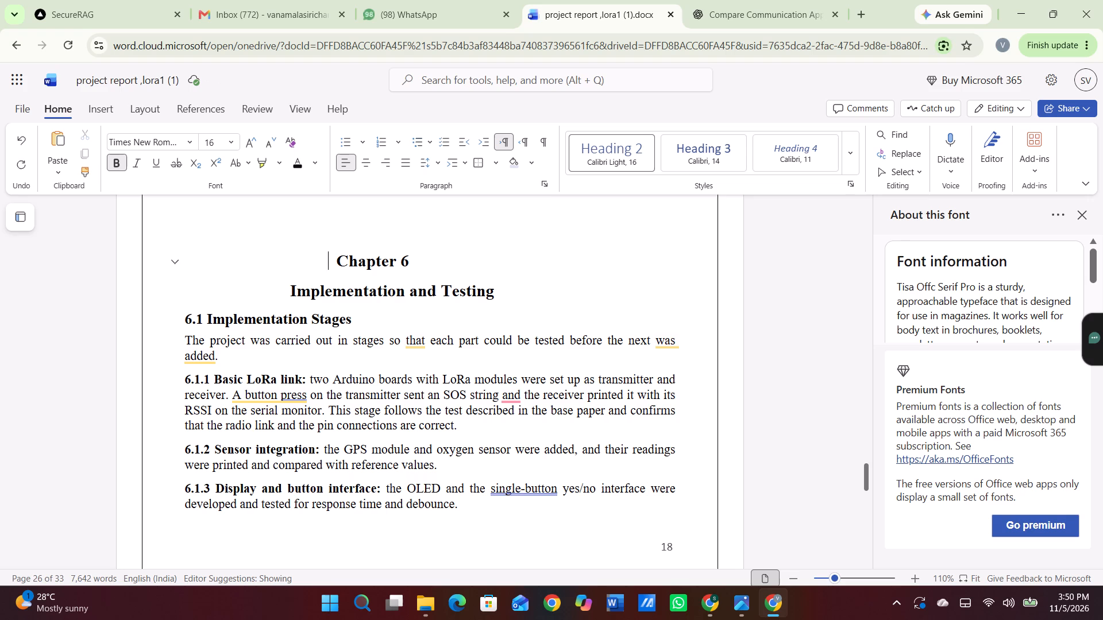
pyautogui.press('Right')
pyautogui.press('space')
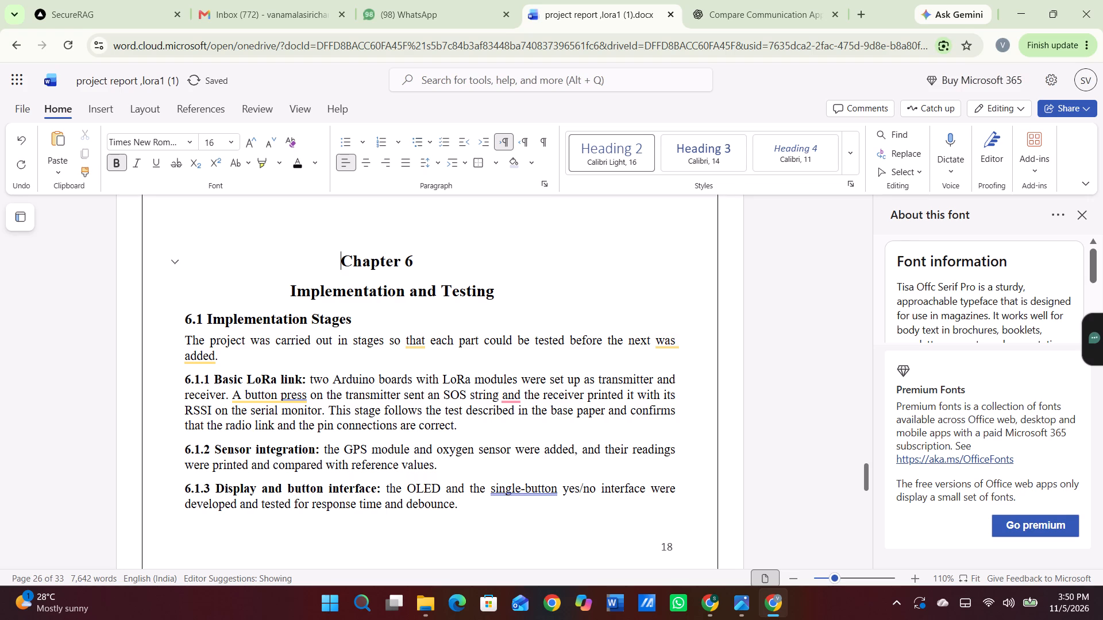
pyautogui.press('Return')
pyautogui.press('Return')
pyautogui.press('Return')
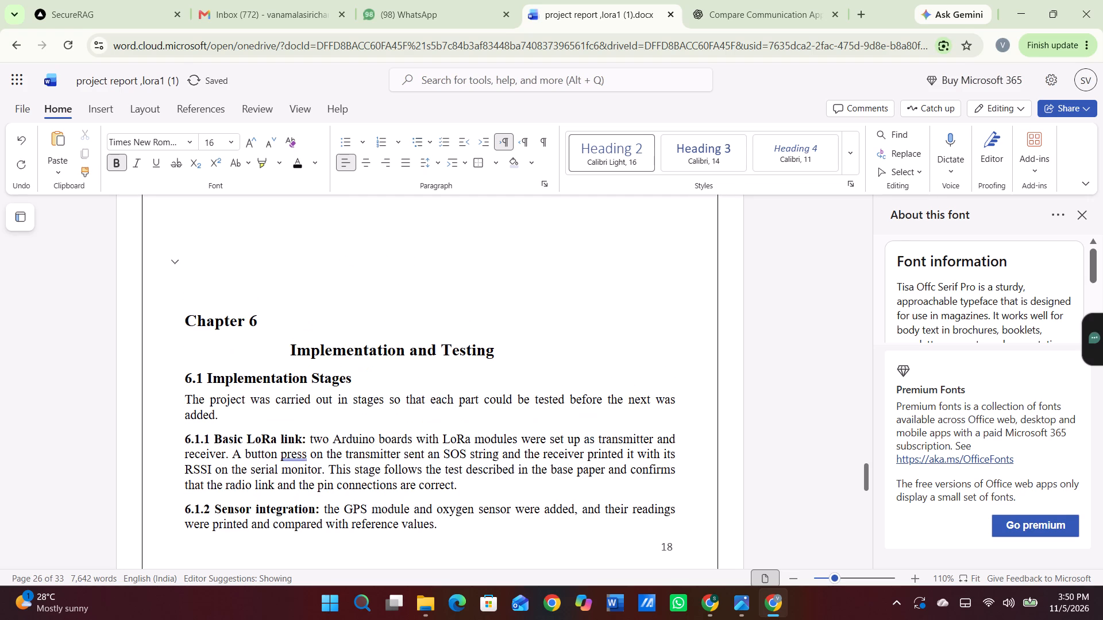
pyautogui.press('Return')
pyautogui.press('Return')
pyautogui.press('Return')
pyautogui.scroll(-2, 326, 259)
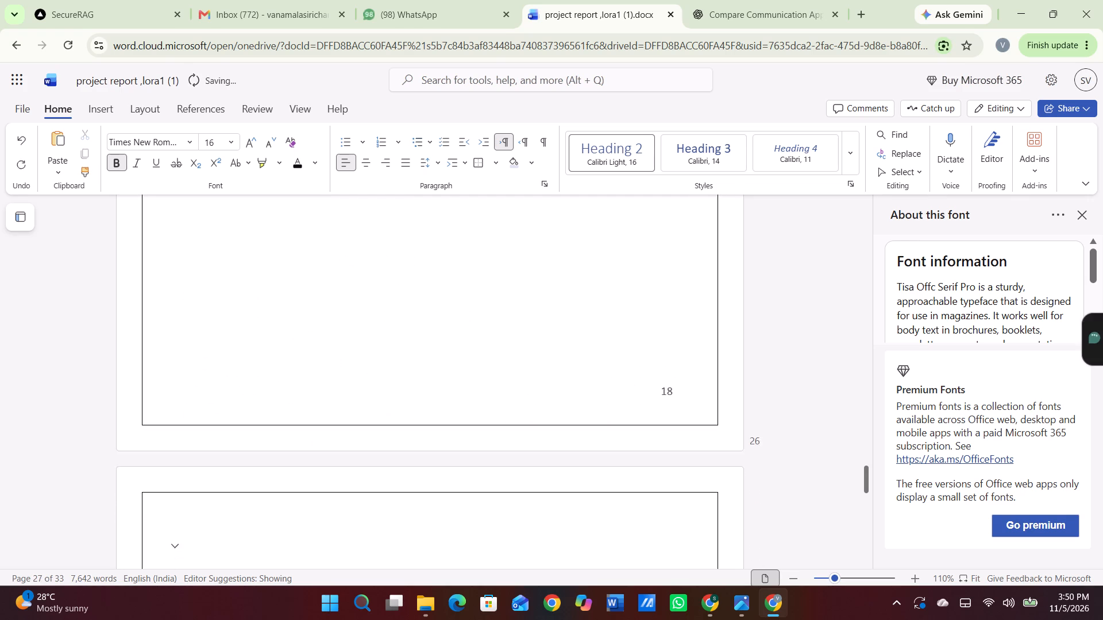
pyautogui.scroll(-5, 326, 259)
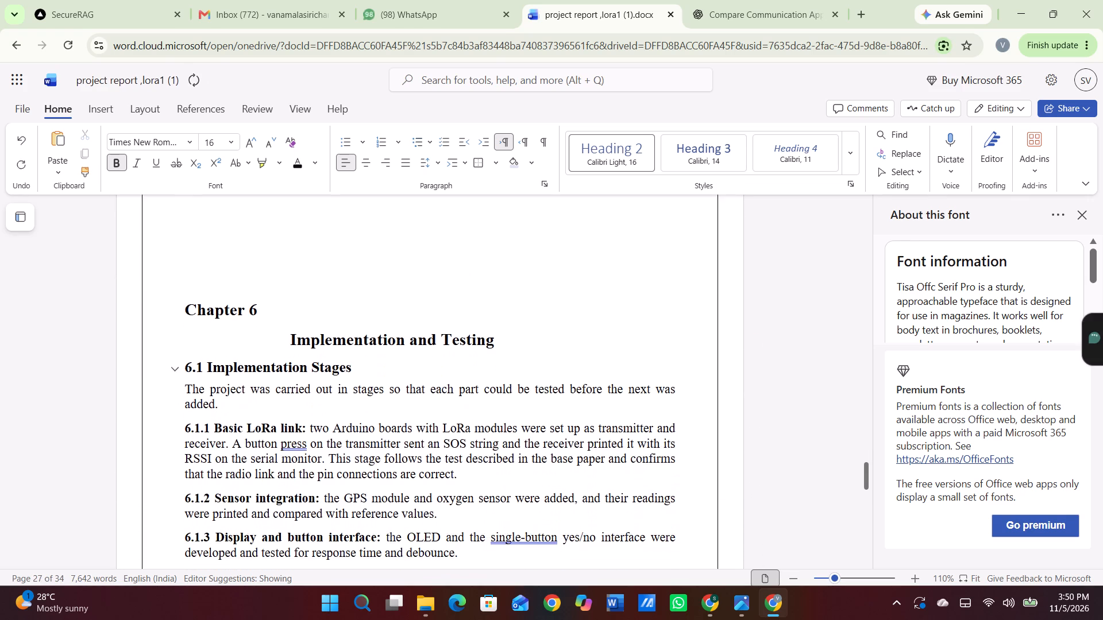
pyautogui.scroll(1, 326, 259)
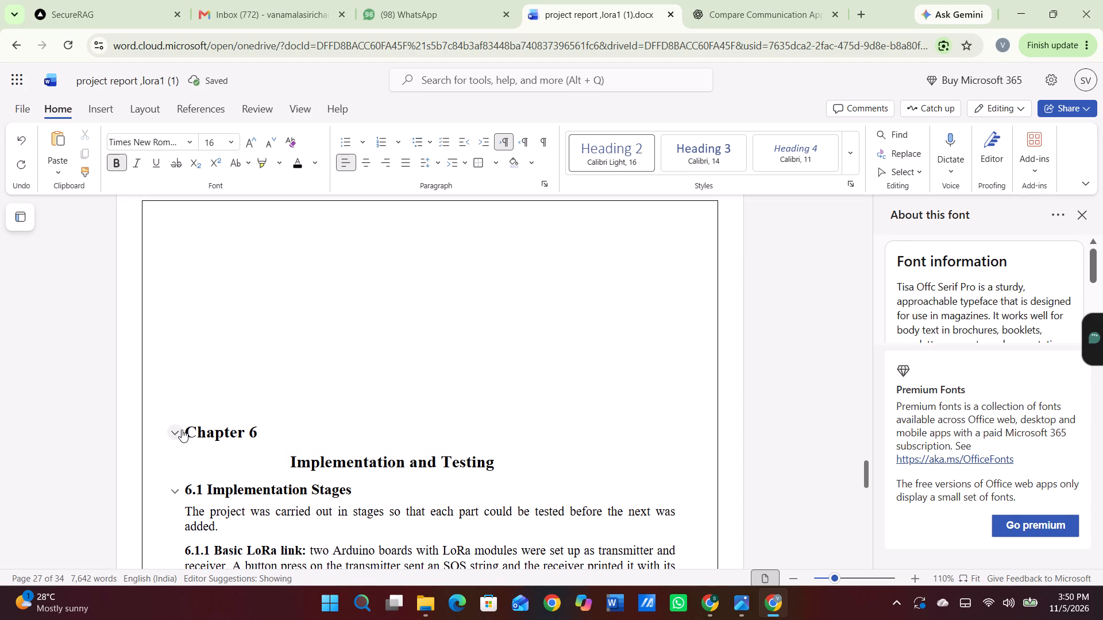
# Move the Chapter 6 heading text up to the indented line at the start of the new page.
pyautogui.moveTo(181, 429); pyautogui.dragTo(260, 418)
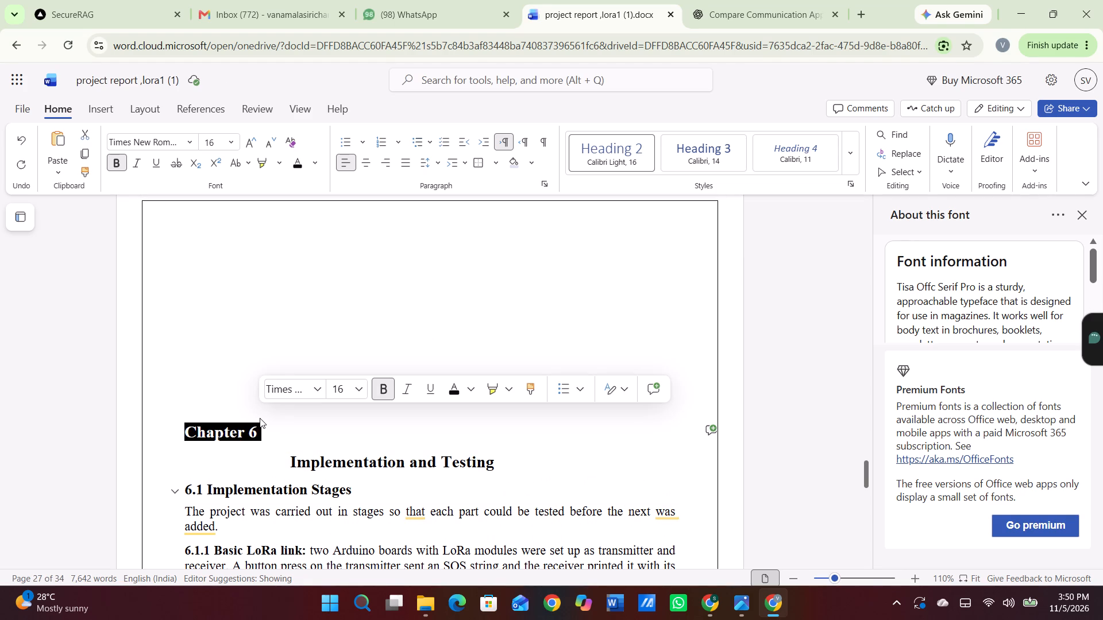
pyautogui.hotkey('ctrl', 'c')
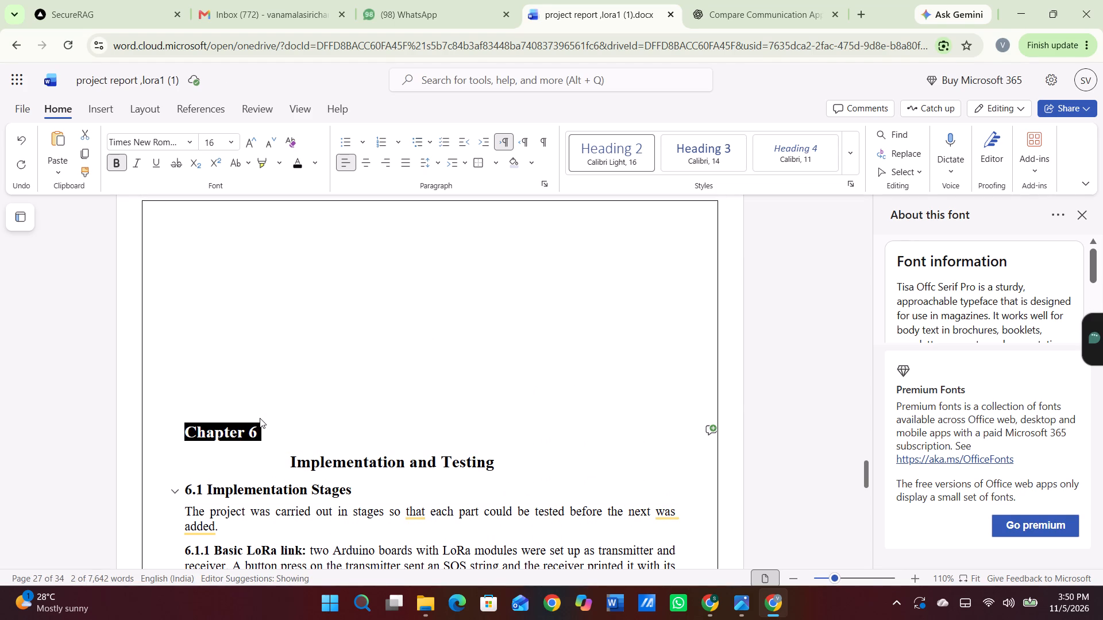
pyautogui.press('BackSpace')
pyautogui.scroll(1, 260, 418)
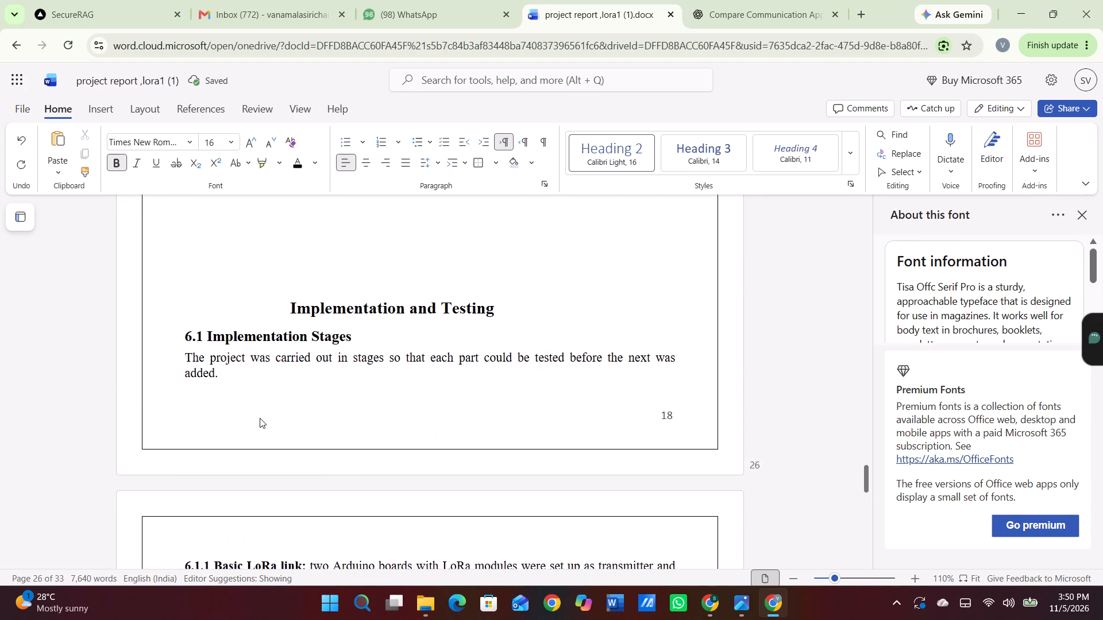
pyautogui.scroll(1, 260, 418)
pyautogui.press('Return')
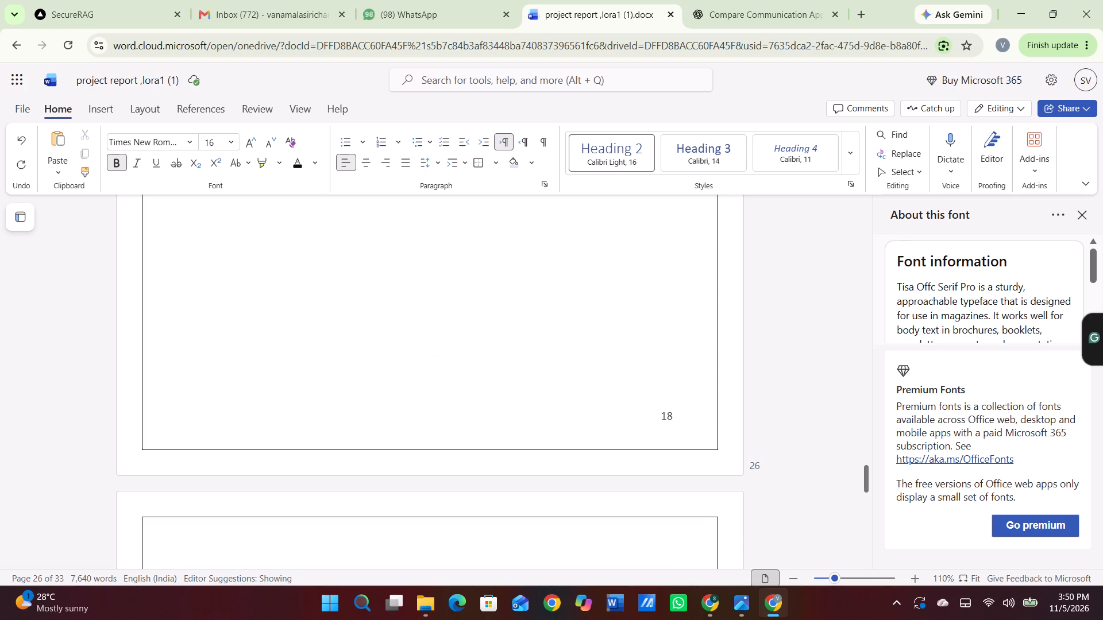
pyautogui.scroll(-2, 154, 516)
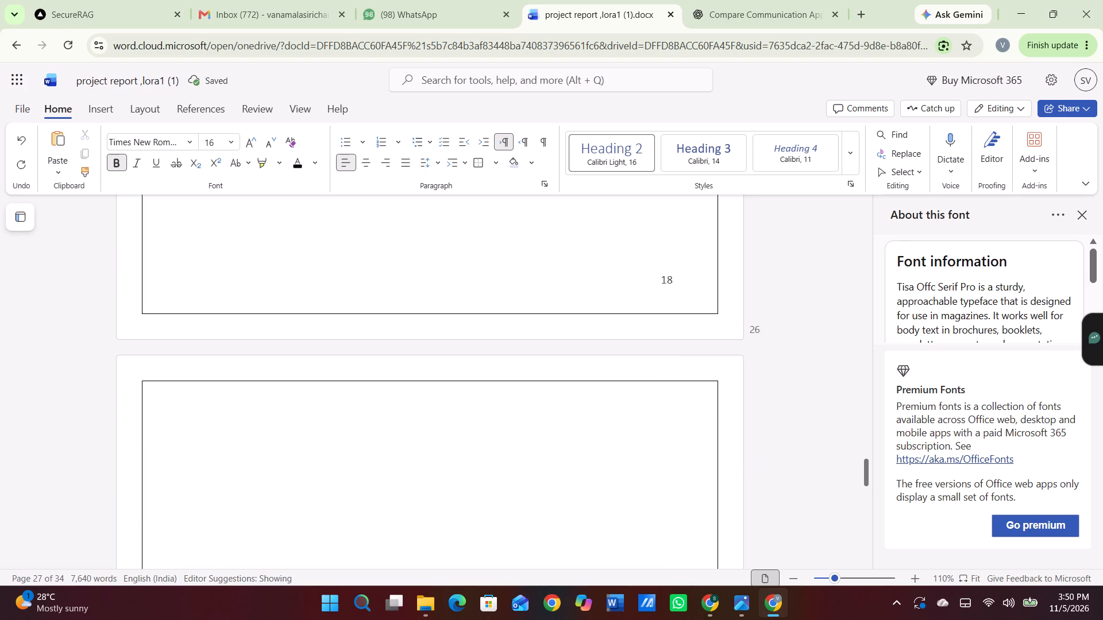
pyautogui.scroll(-1, 154, 516)
pyautogui.click(331, 335)
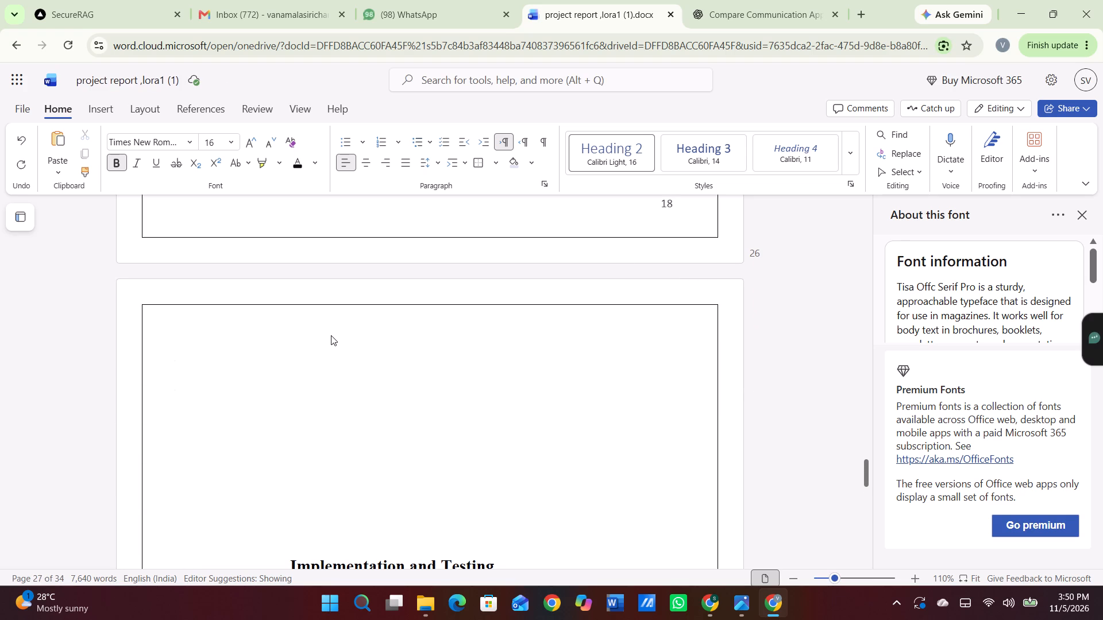
pyautogui.click(328, 358)
pyautogui.hotkey('ctrl', 'v')
pyautogui.scroll(-1, 376, 292)
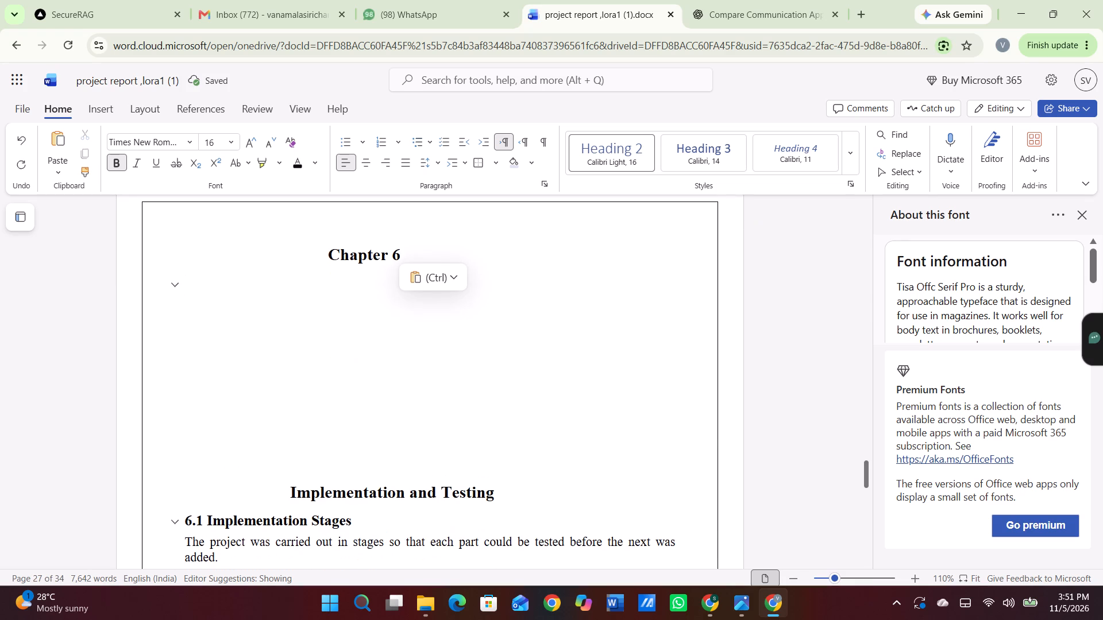
# Copy the Implementation and Testing title and paste it directly below the Chapter 6 heading.
pyautogui.moveTo(287, 498); pyautogui.dragTo(508, 507)
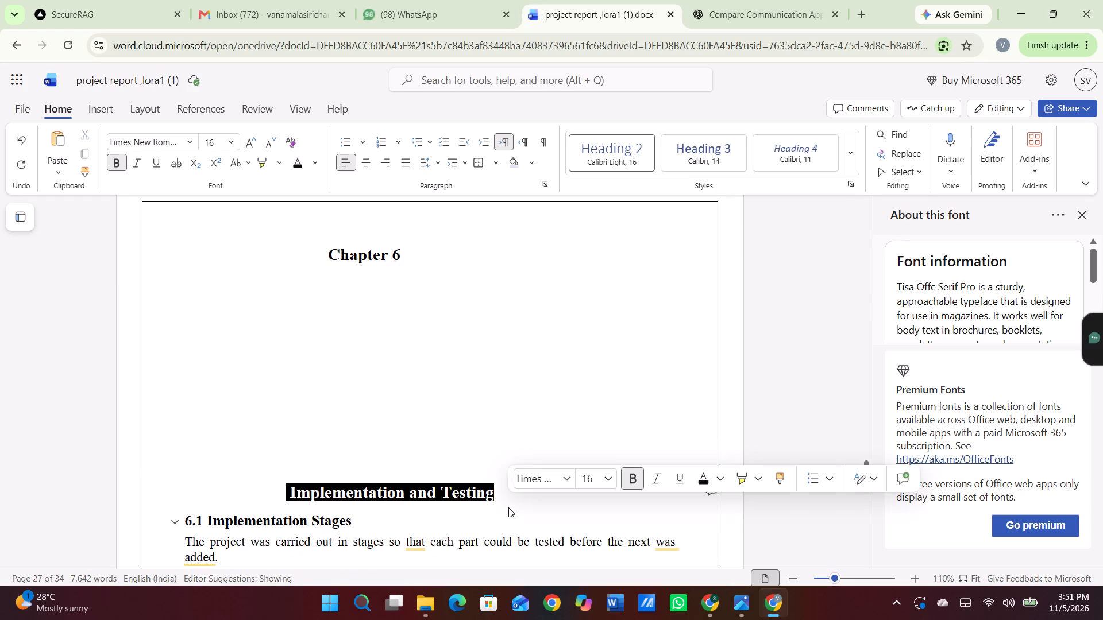
pyautogui.hotkey('ctrl', 'c')
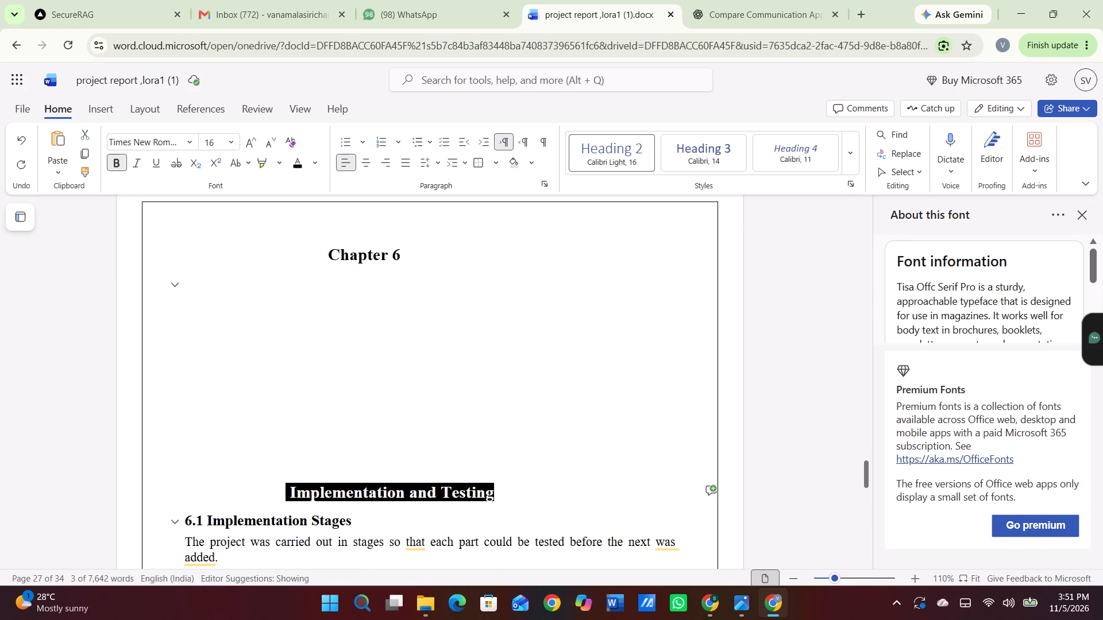
pyautogui.click(328, 284)
pyautogui.hotkey('ctrl', 'v')
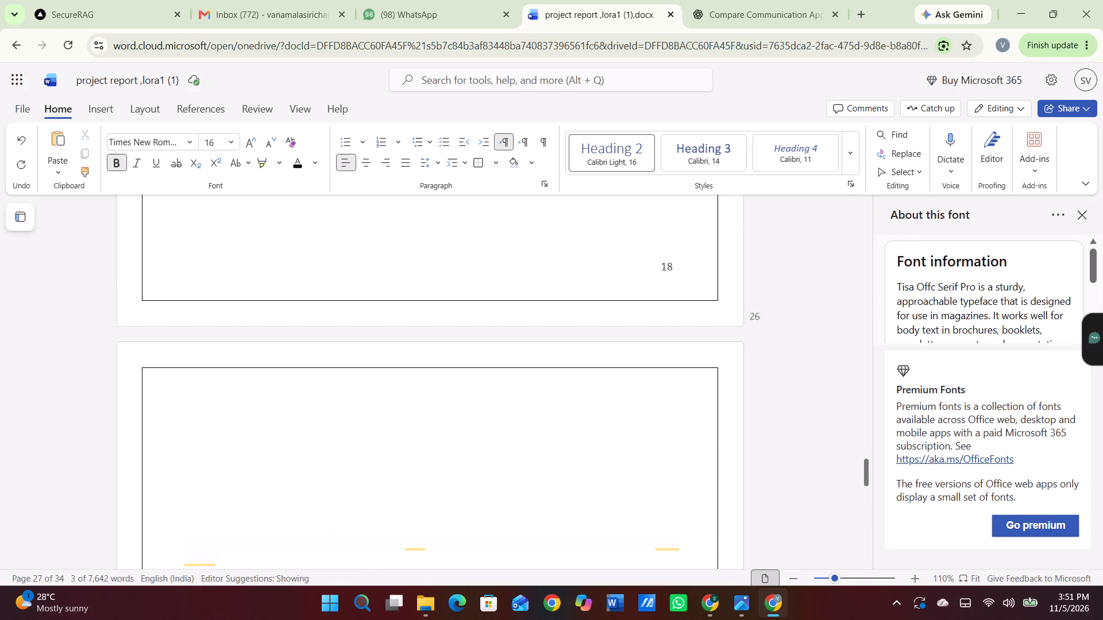
pyautogui.scroll(6, 328, 284)
pyautogui.scroll(-3, 328, 284)
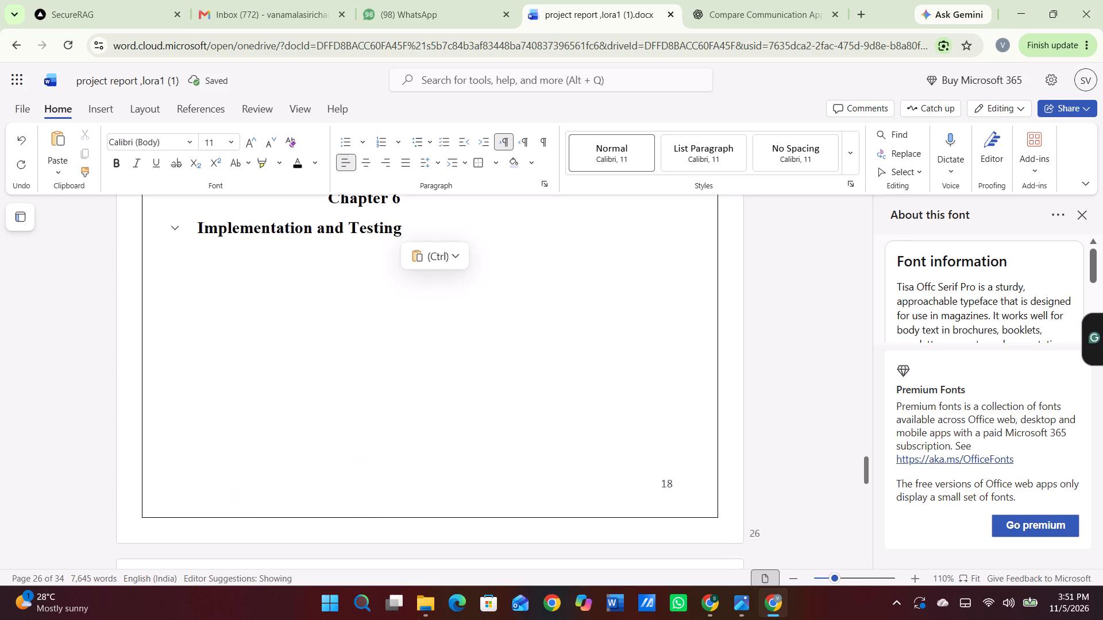
pyautogui.scroll(-3, 328, 284)
pyautogui.scroll(1, 345, 415)
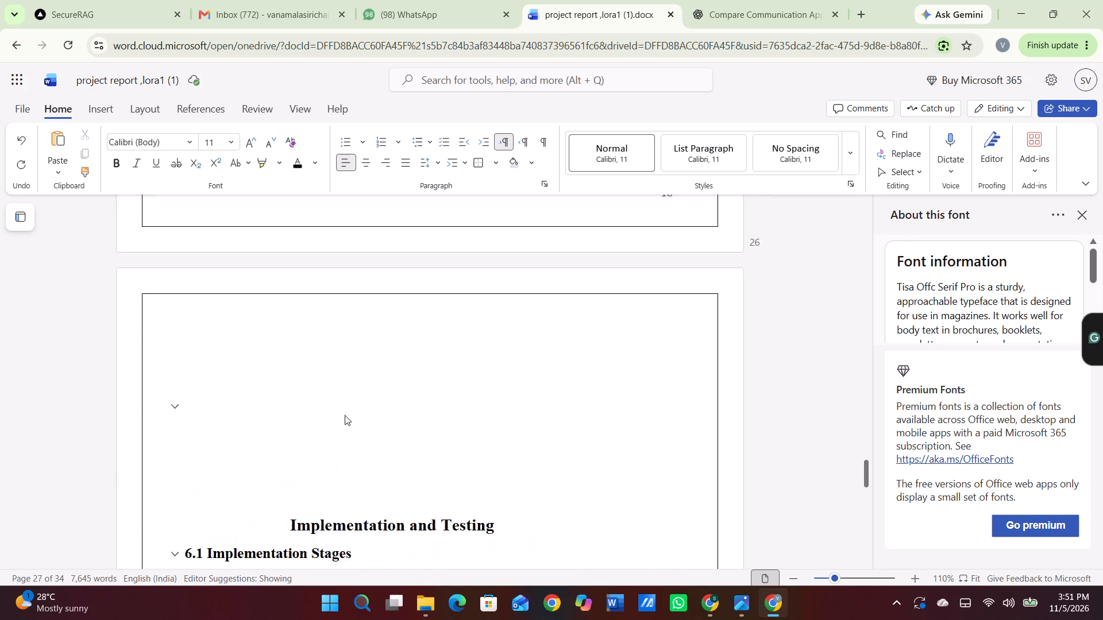
pyautogui.scroll(3, 345, 415)
pyautogui.scroll(-1, 345, 415)
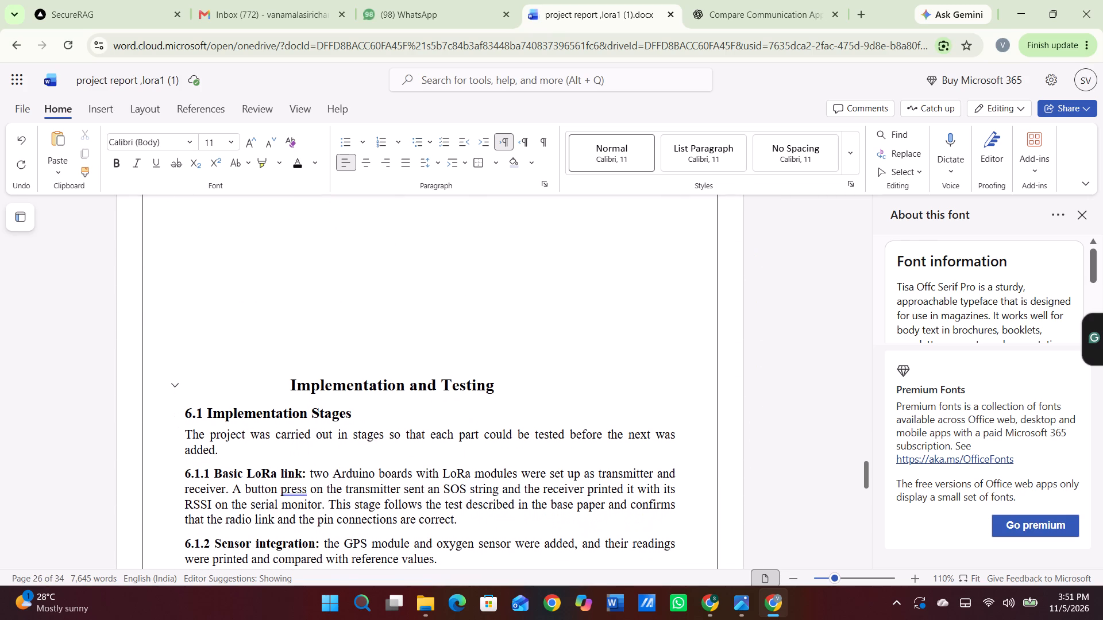
# Delete two blank lines above the lower Implementation and Testing title and split the title from its leading spaces onto a new line.
pyautogui.click(302, 350)
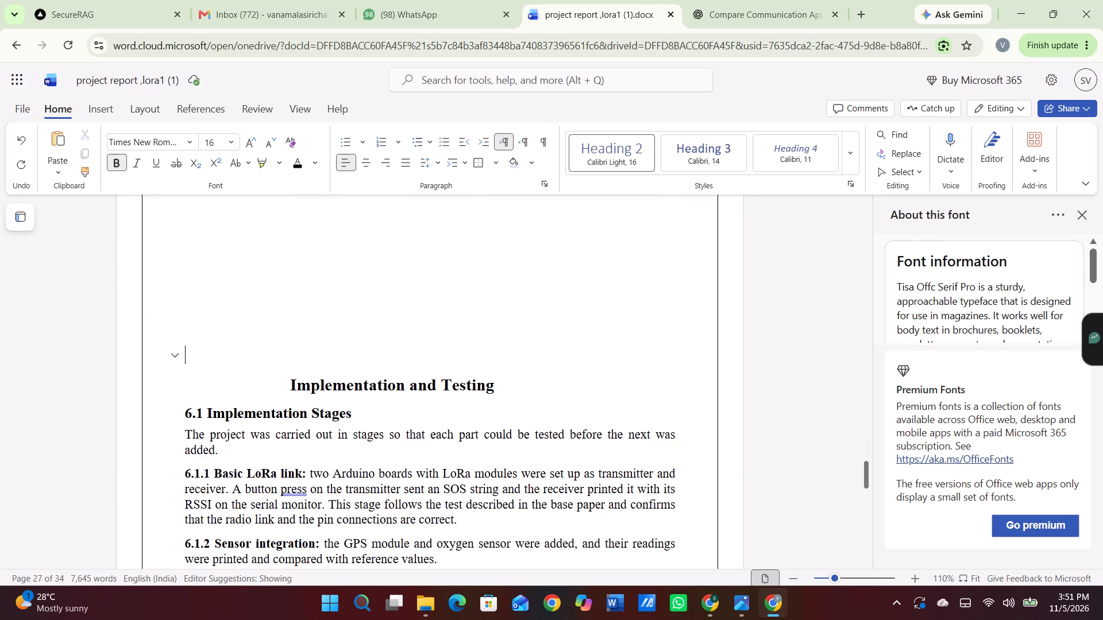
pyautogui.press('BackSpace')
pyautogui.press('BackSpace')
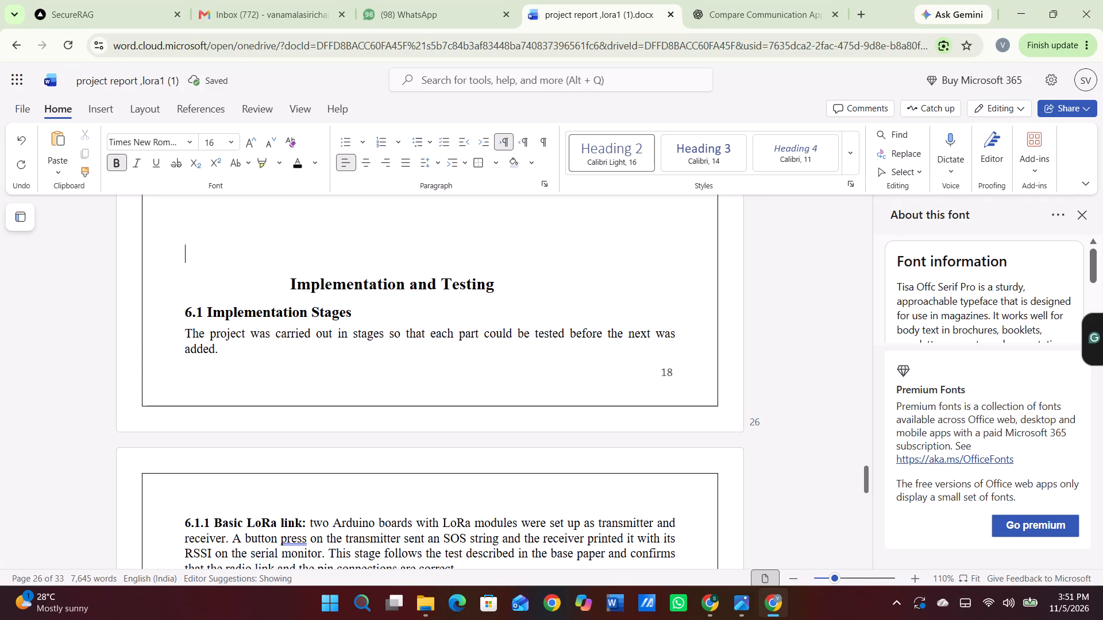
pyautogui.click(288, 283)
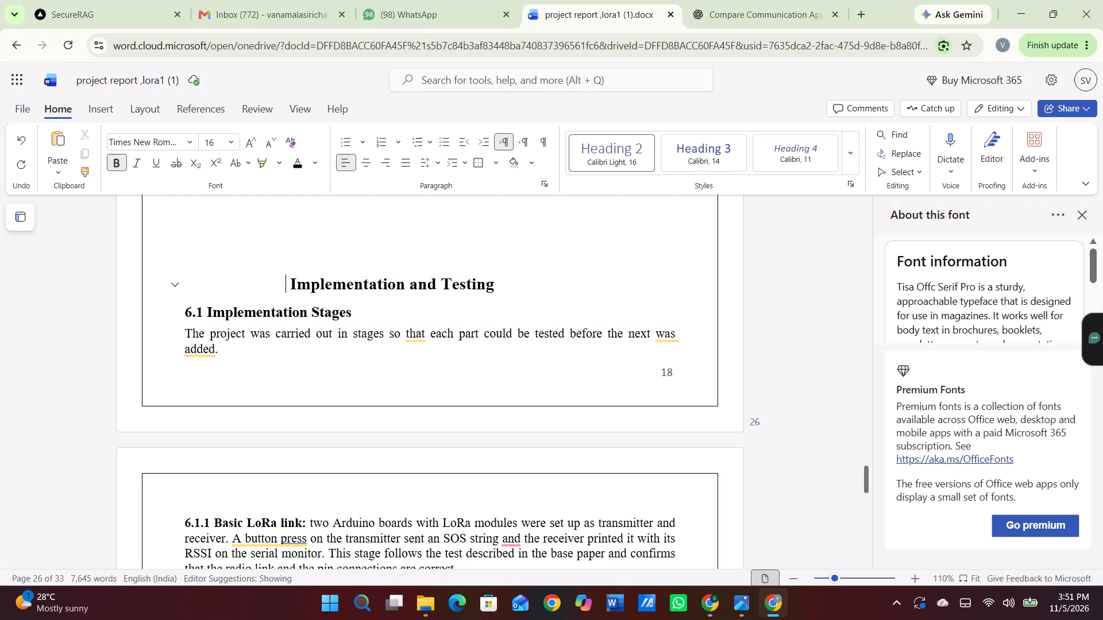
pyautogui.press('Return')
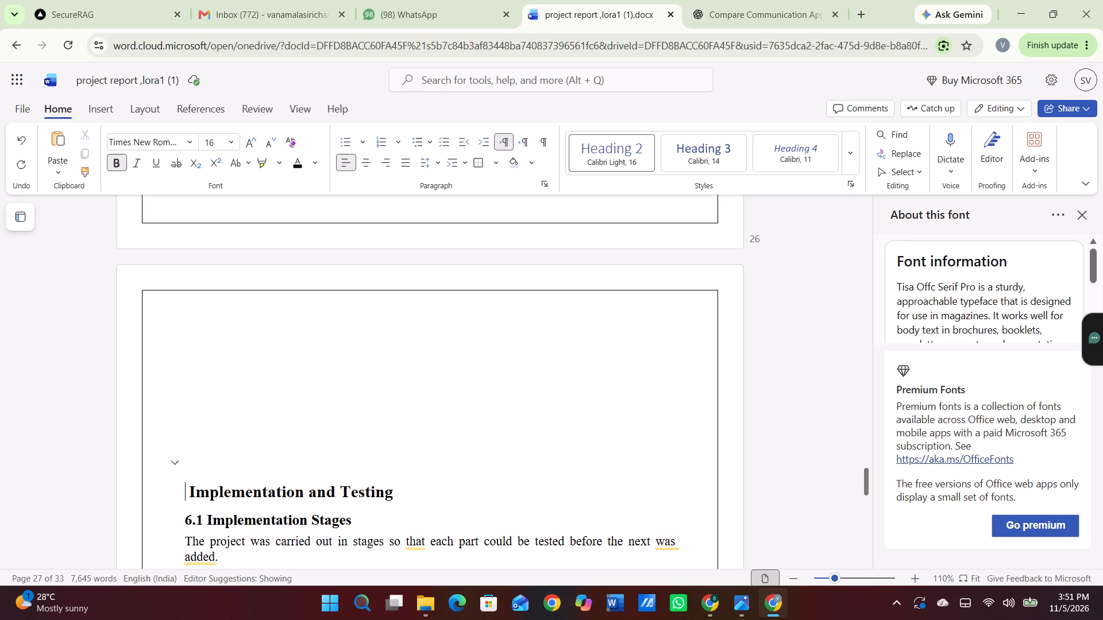
# Delete the empty lines between the pasted Implementation and Testing title and its lower duplicate.
pyautogui.click(300, 413)
pyautogui.press('BackSpace')
pyautogui.scroll(3, 300, 413)
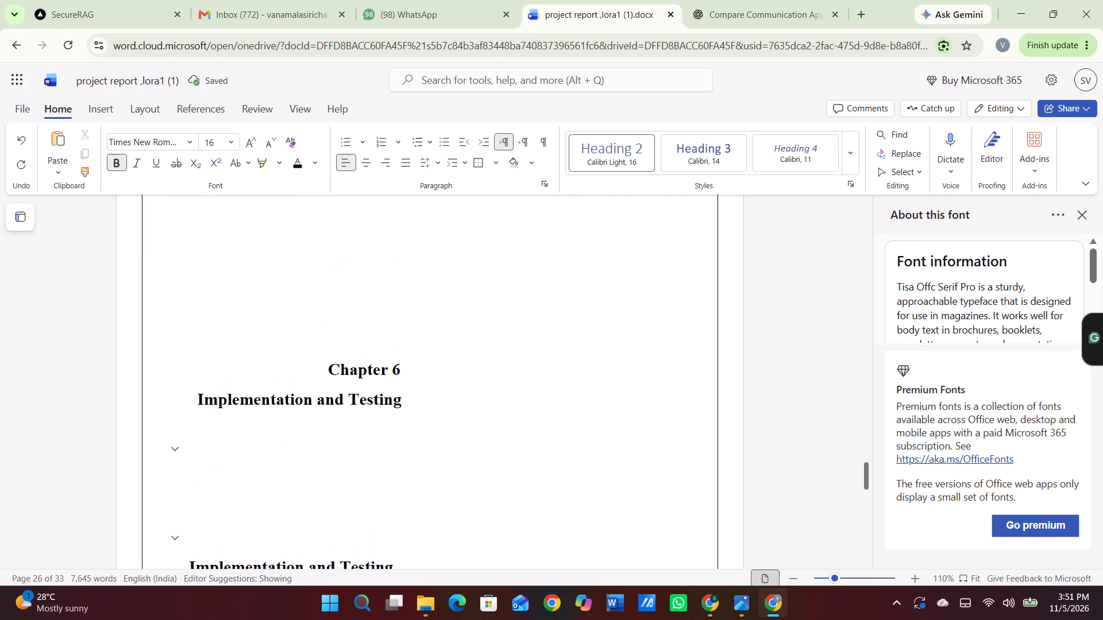
pyautogui.click(400, 432)
pyautogui.press('BackSpace')
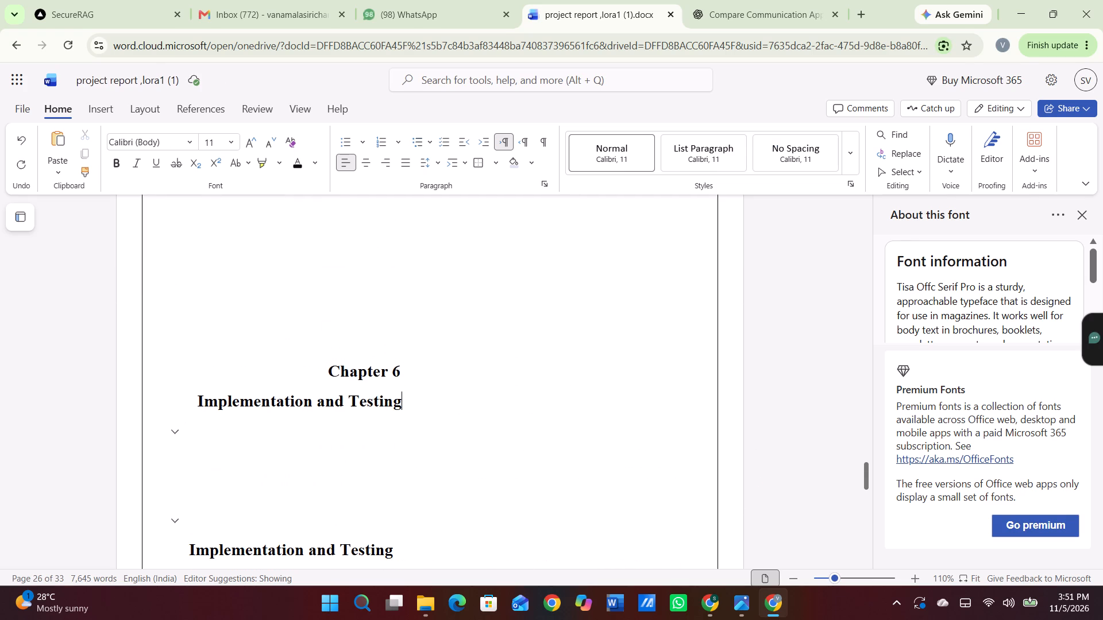
pyautogui.press('Down')
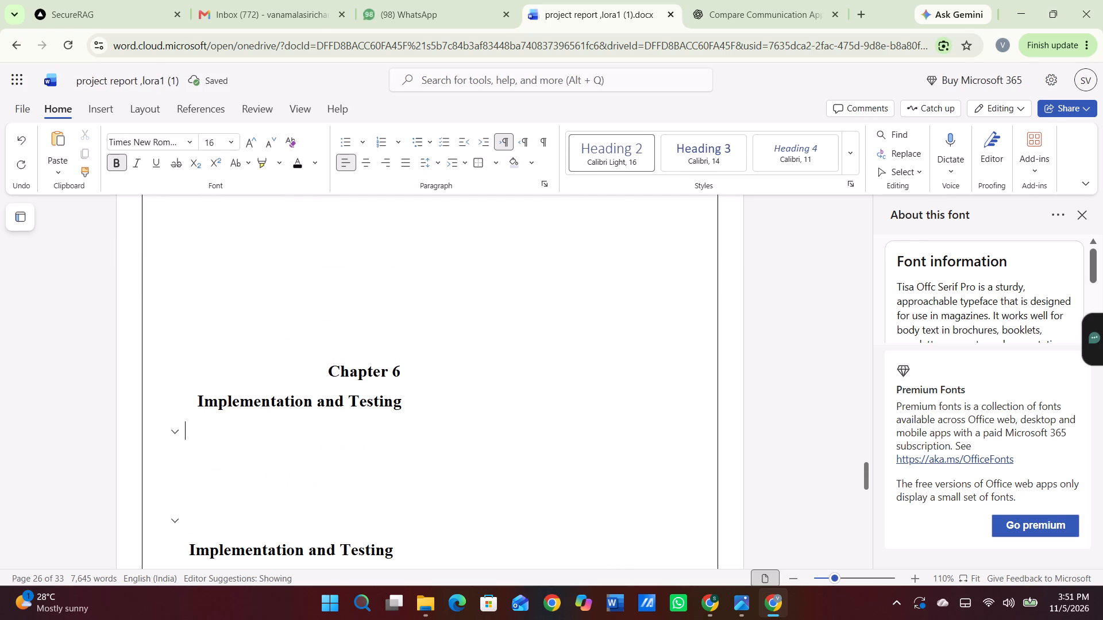
pyautogui.press('BackSpace')
pyautogui.press('Down')
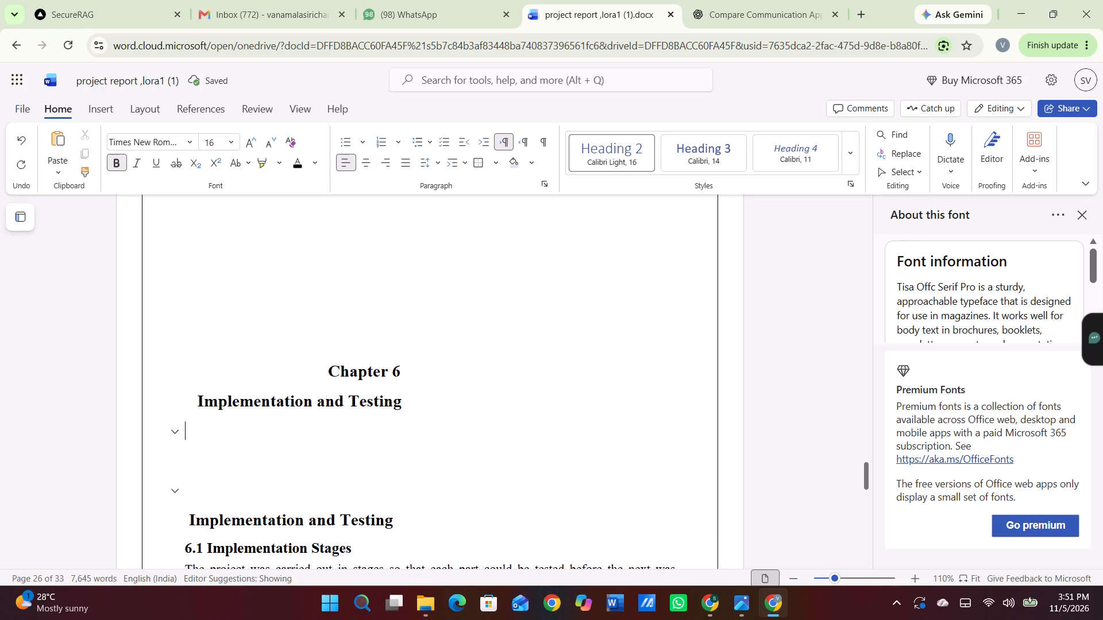
pyautogui.press('BackSpace')
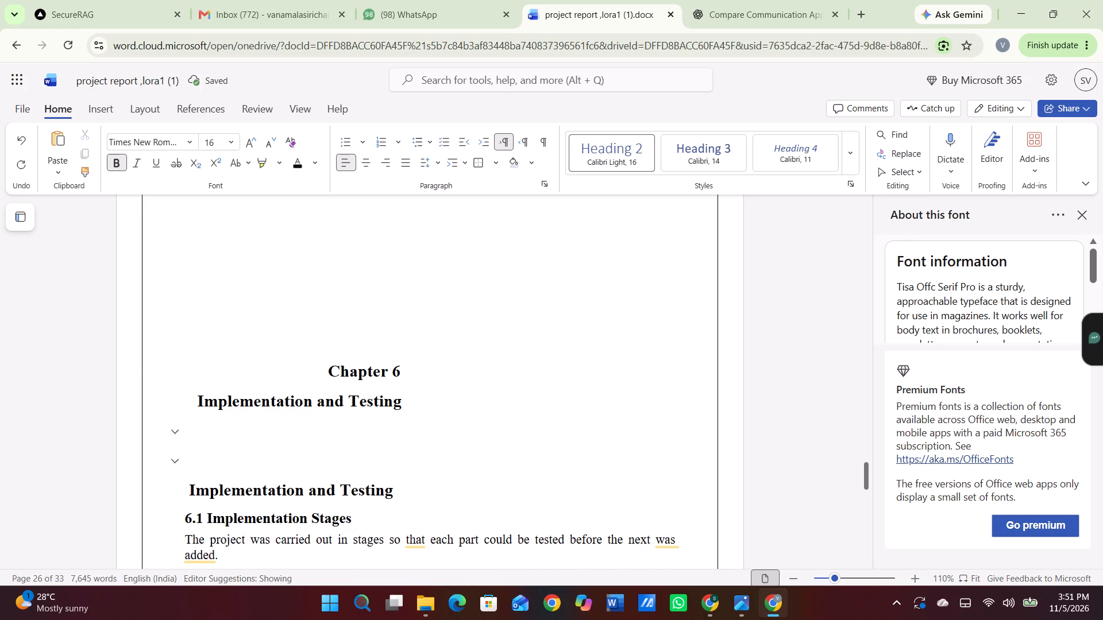
pyautogui.press('Down')
pyautogui.press('BackSpace')
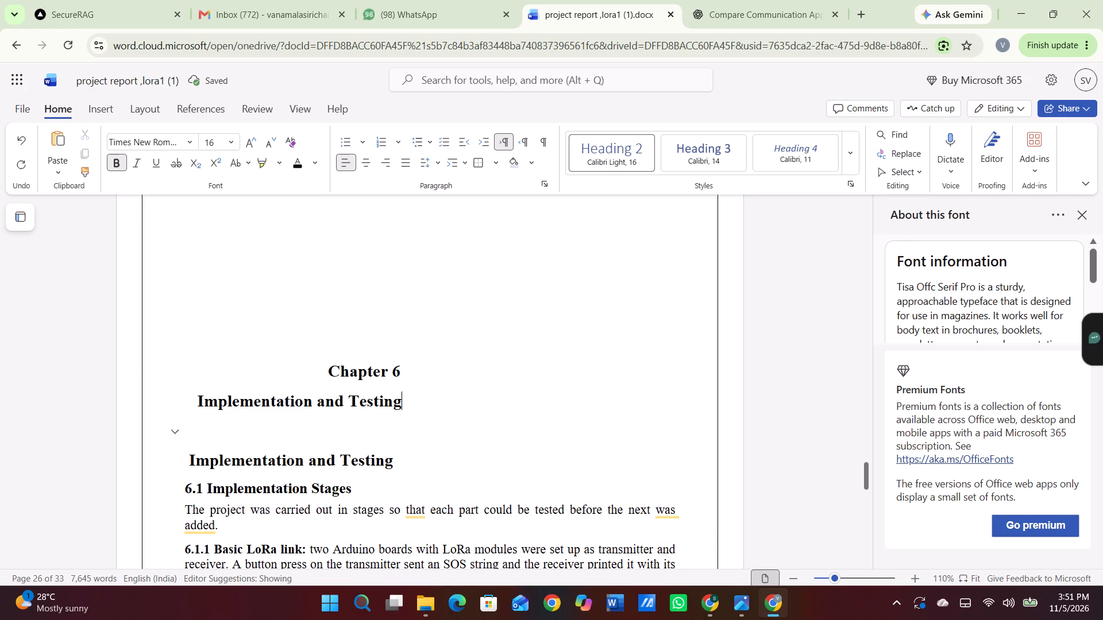
# Delete the leftover line of indent spaces between the two Implementation and Testing titles.
pyautogui.press('Down')
pyautogui.press('BackSpace')
pyautogui.press('BackSpace')
pyautogui.press('BackSpace')
pyautogui.press('BackSpace')
pyautogui.press('BackSpace')
pyautogui.press('BackSpace')
pyautogui.press('BackSpace')
pyautogui.press('BackSpace')
pyautogui.press('BackSpace')
pyautogui.press('BackSpace')
pyautogui.press('BackSpace')
pyautogui.press('BackSpace')
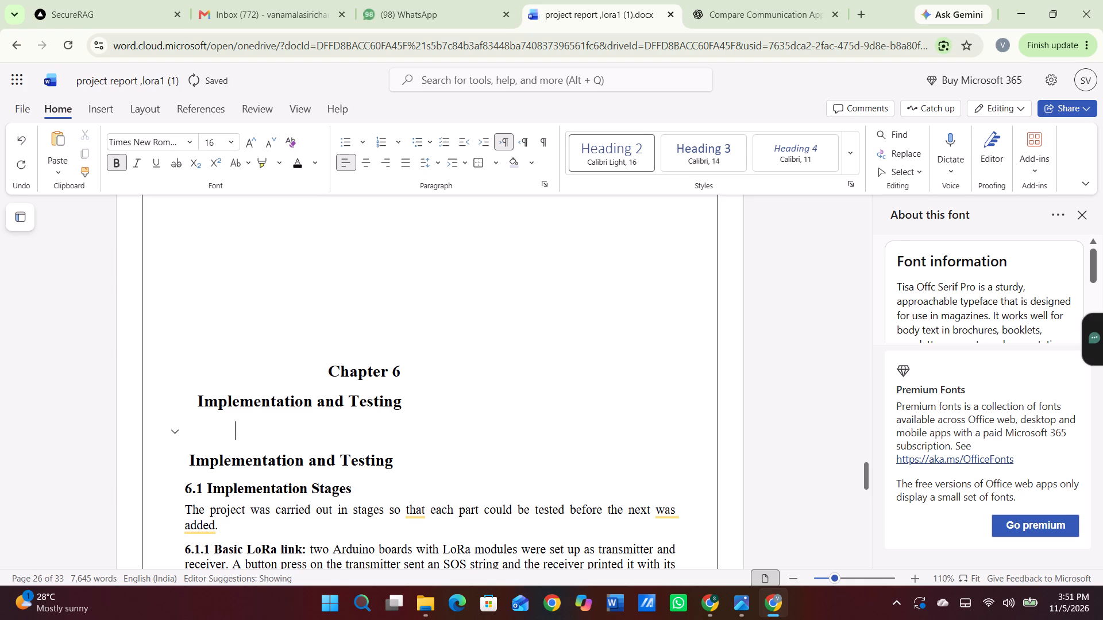
pyautogui.press('BackSpace')
pyautogui.press('BackSpace')
pyautogui.press('BackSpace')
pyautogui.press('BackSpace')
pyautogui.press('BackSpace')
pyautogui.press('BackSpace')
pyautogui.press('BackSpace')
pyautogui.press('BackSpace')
pyautogui.press('BackSpace')
pyautogui.press('BackSpace')
pyautogui.press('BackSpace')
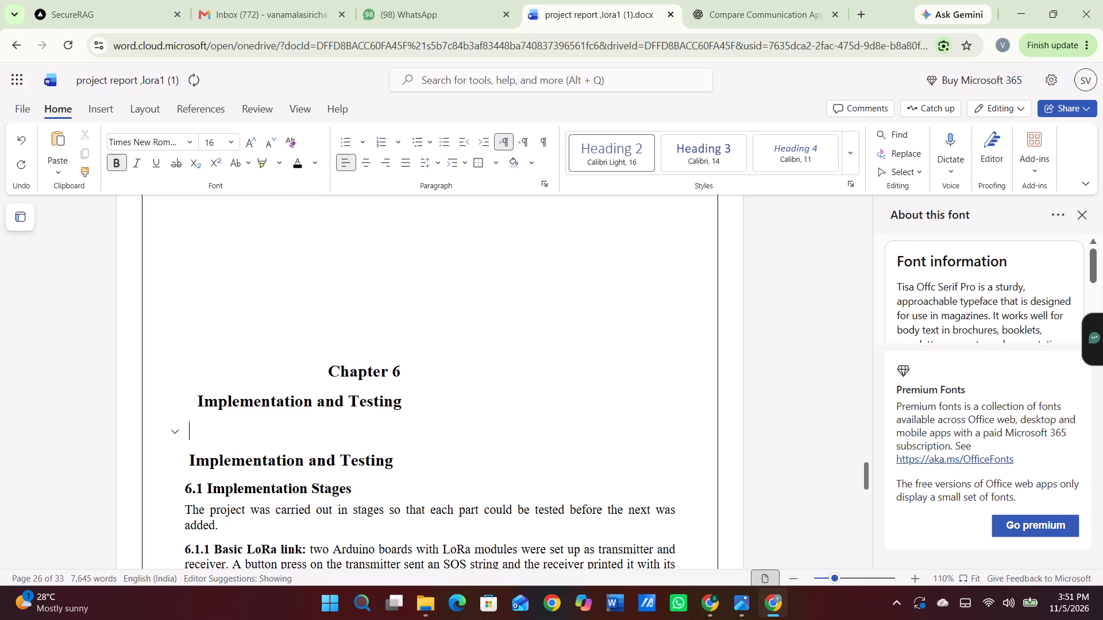
pyautogui.press('BackSpace')
pyautogui.press('BackSpace')
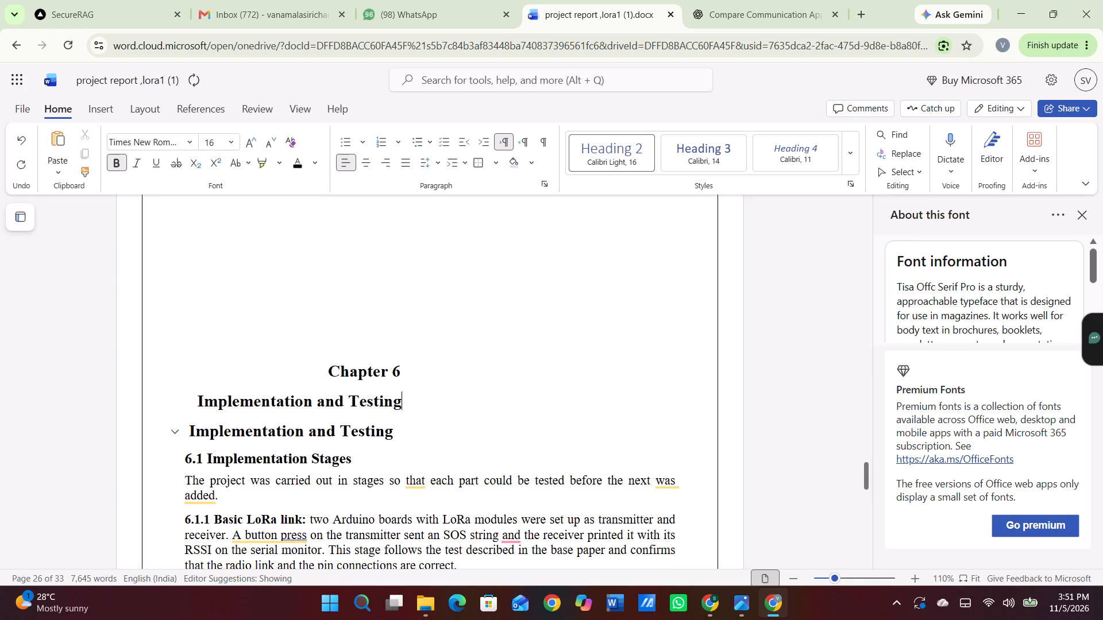
# Delete the lower duplicate Implementation and Testing title above section 6.1.
pyautogui.click(403, 431)
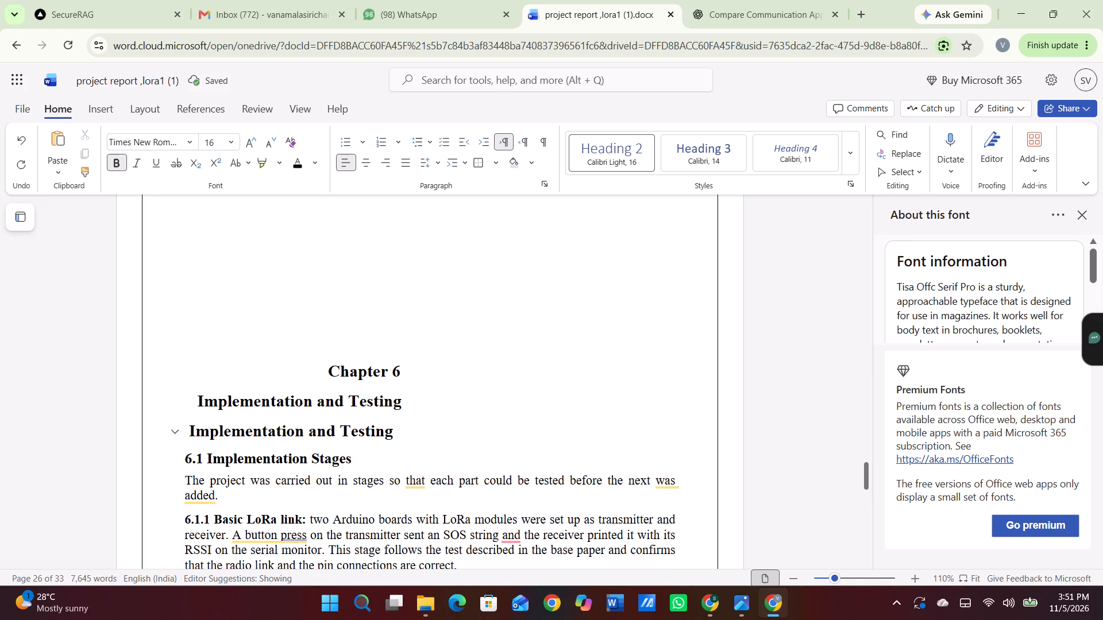
pyautogui.press('BackSpace')
pyautogui.press('BackSpace')
pyautogui.press('BackSpace')
pyautogui.press('BackSpace')
pyautogui.press('BackSpace')
pyautogui.press('BackSpace')
pyautogui.press('BackSpace')
pyautogui.press('BackSpace')
pyautogui.press('BackSpace')
pyautogui.press('BackSpace')
pyautogui.press('BackSpace')
pyautogui.press('BackSpace')
pyautogui.press('BackSpace')
pyautogui.press('BackSpace')
pyautogui.press('BackSpace')
pyautogui.press('BackSpace')
pyautogui.press('BackSpace')
pyautogui.press('BackSpace')
pyautogui.press('BackSpace')
pyautogui.press('BackSpace')
pyautogui.press('BackSpace')
pyautogui.press('BackSpace')
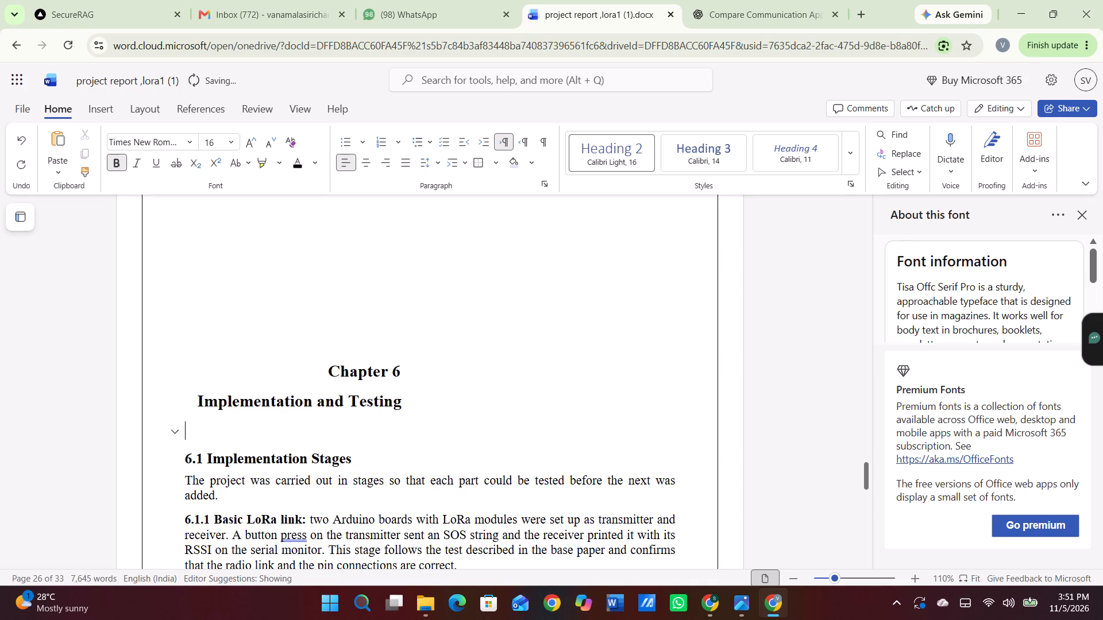
# Insert six line breaks directly before the Chapter 6 heading text to push it onto a new page.
pyautogui.click(324, 371)
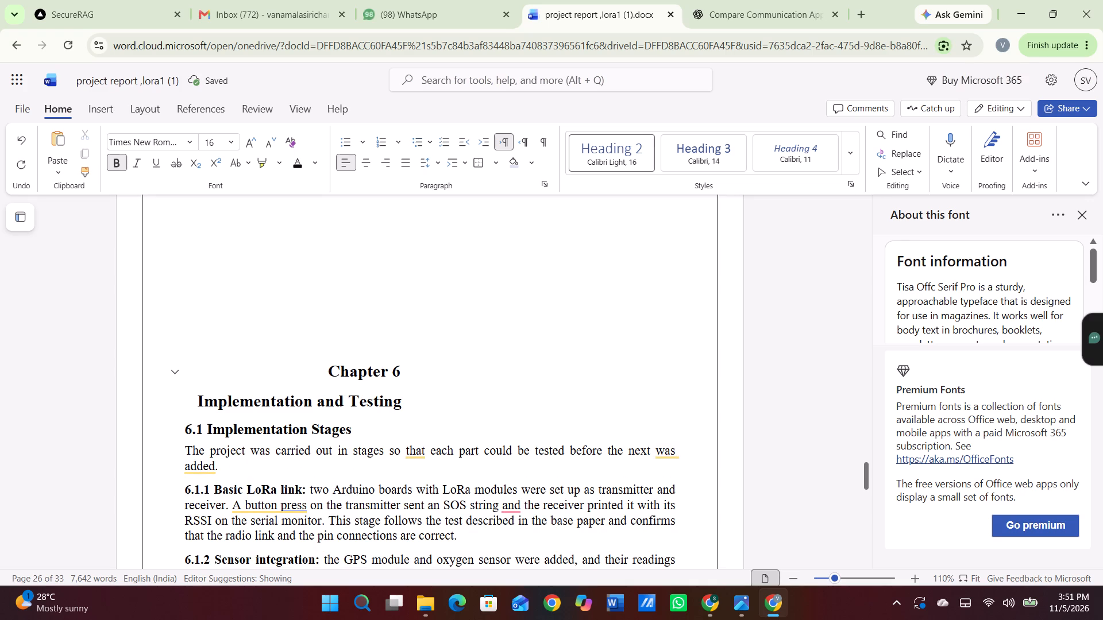
pyautogui.press('Return')
pyautogui.press('Return')
pyautogui.press('Return')
pyautogui.press('Return')
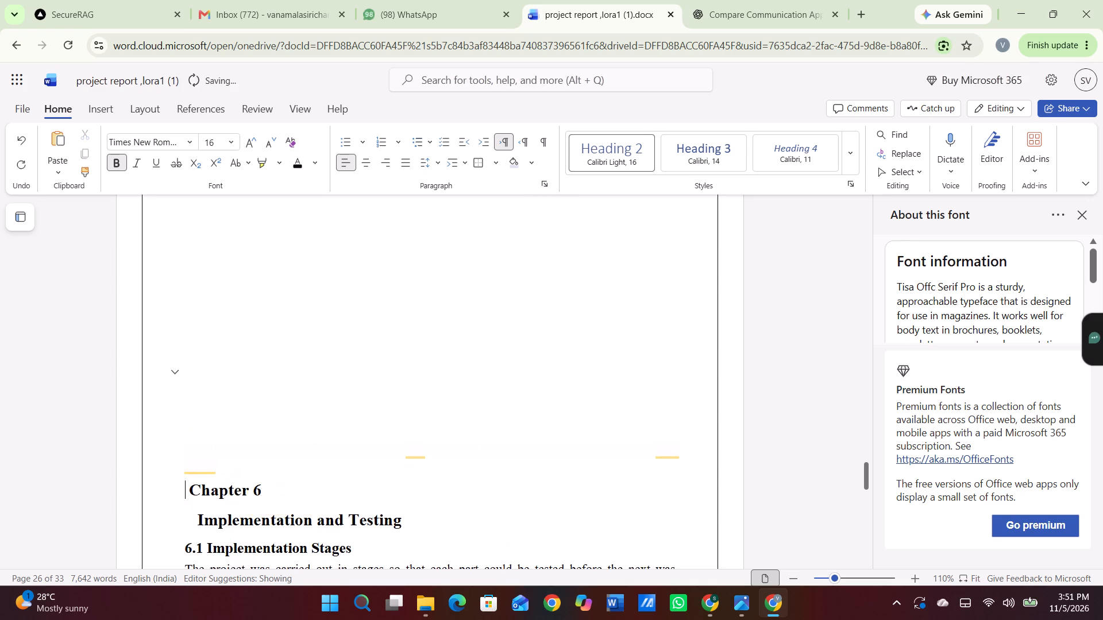
pyautogui.press('Return')
pyautogui.press('Return')
# Remove two of the line breaks directly above the Chapter 6 heading.
pyautogui.scroll(-2, 324, 371)
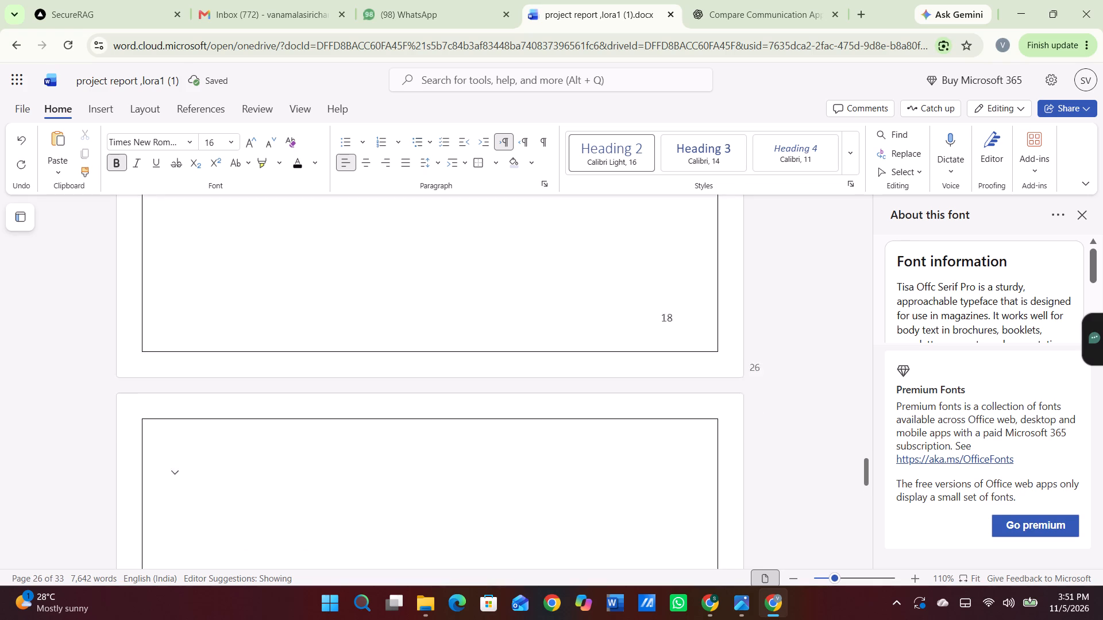
pyautogui.scroll(-3, 324, 371)
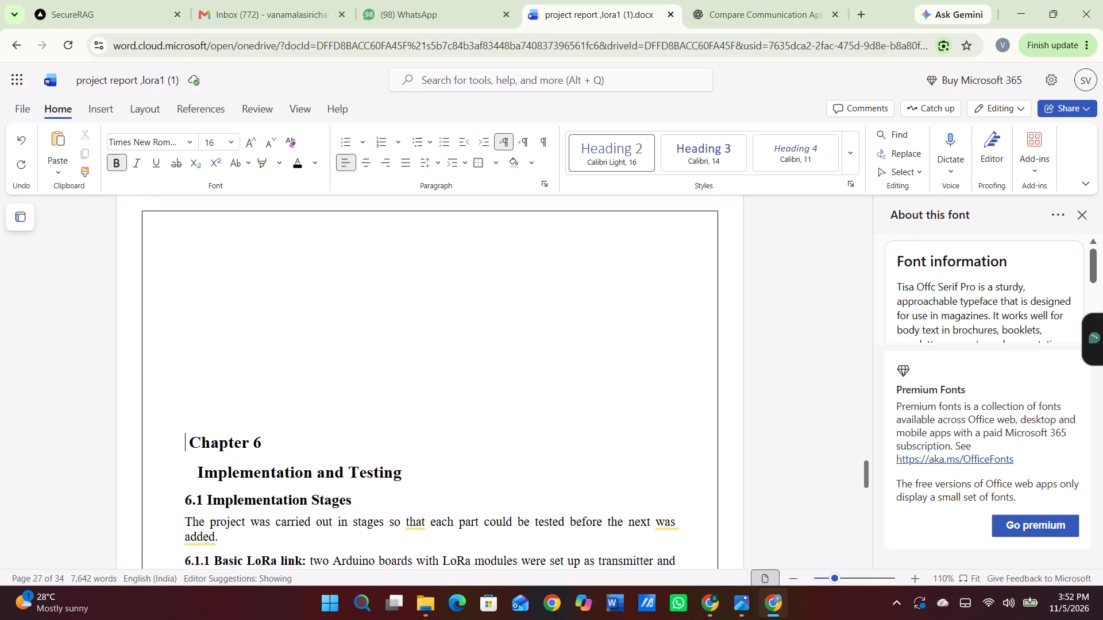
pyautogui.press('BackSpace')
pyautogui.press('BackSpace')
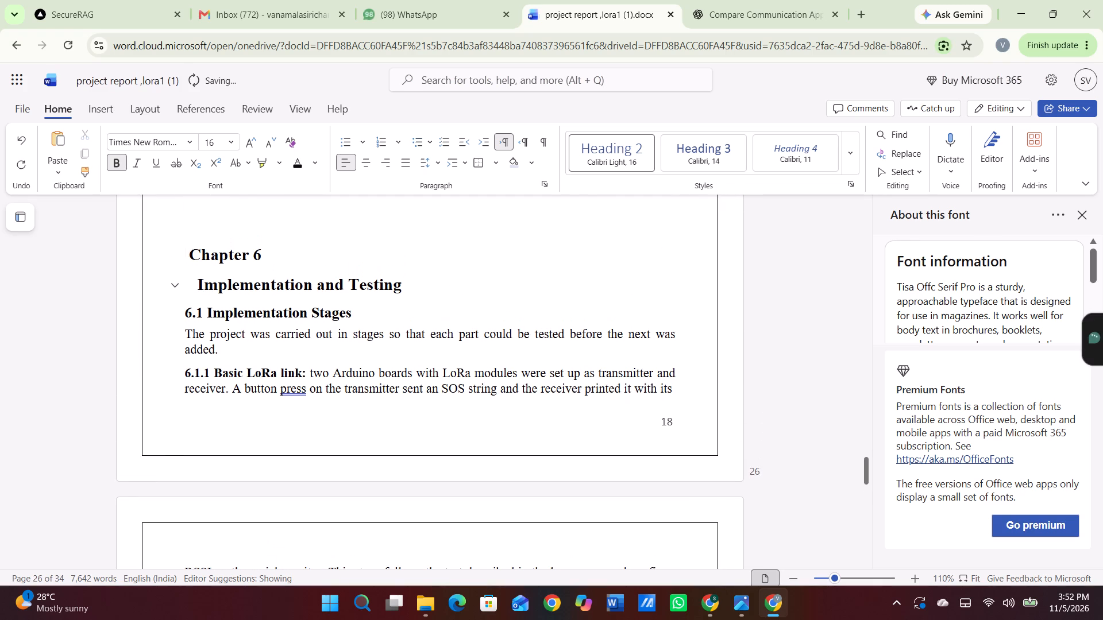
# Insert four blank lines between the Implementation and Testing title and the 6.1 Implementation Stages heading.
pyautogui.click(182, 310)
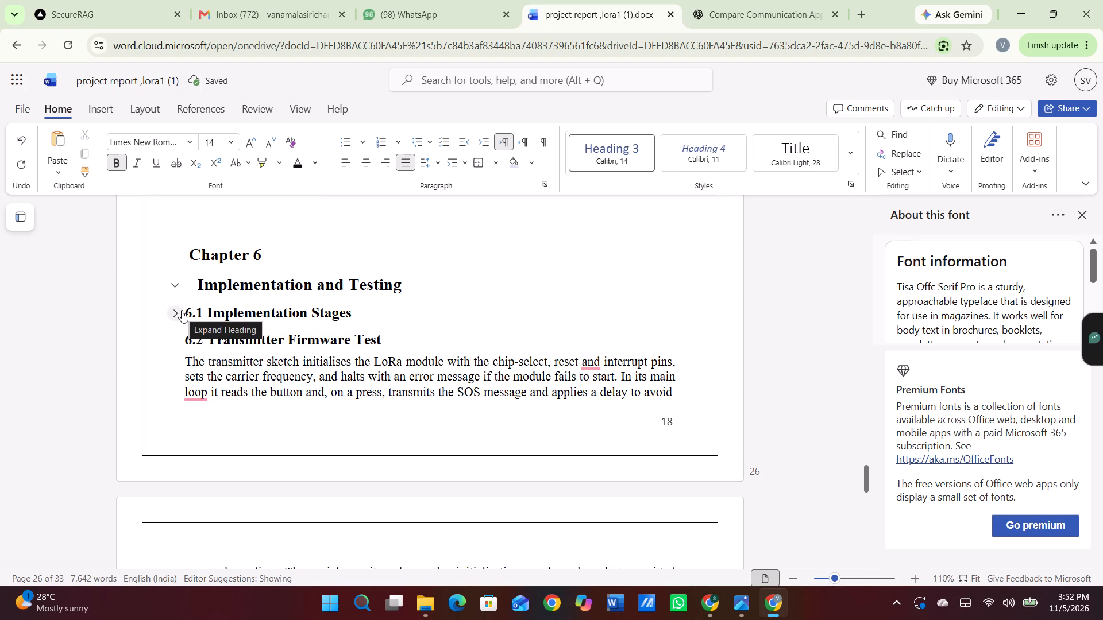
pyautogui.press('Return')
pyautogui.press('Return')
pyautogui.press('Return')
pyautogui.press('Return')
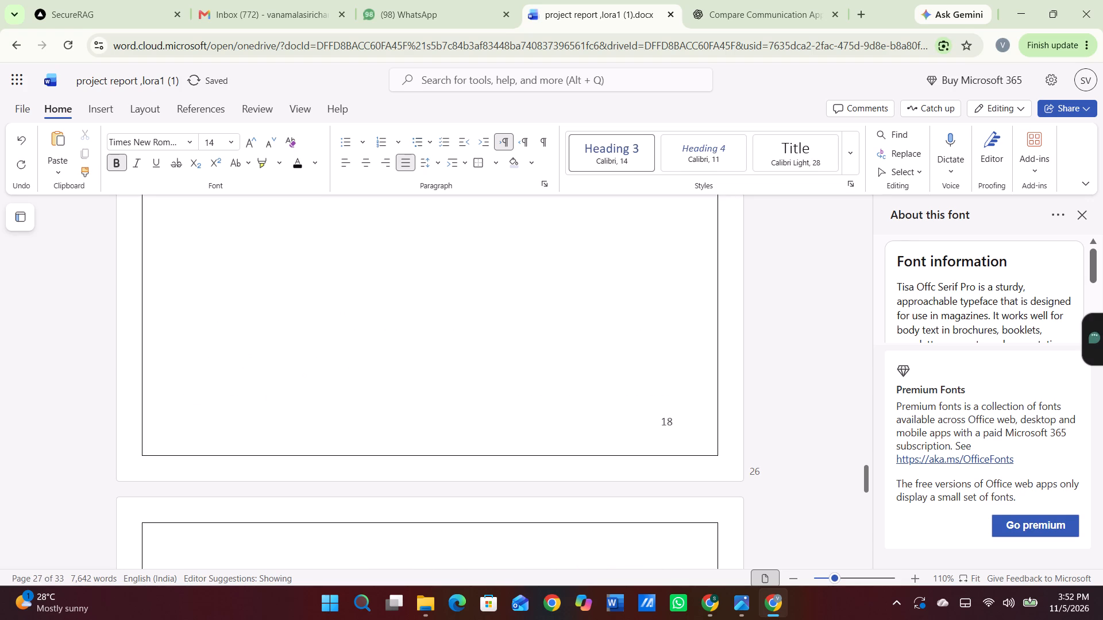
# Check the page break and spacing around the Chapter 6 heading, its title and section 6.1.
pyautogui.scroll(-6, 182, 310)
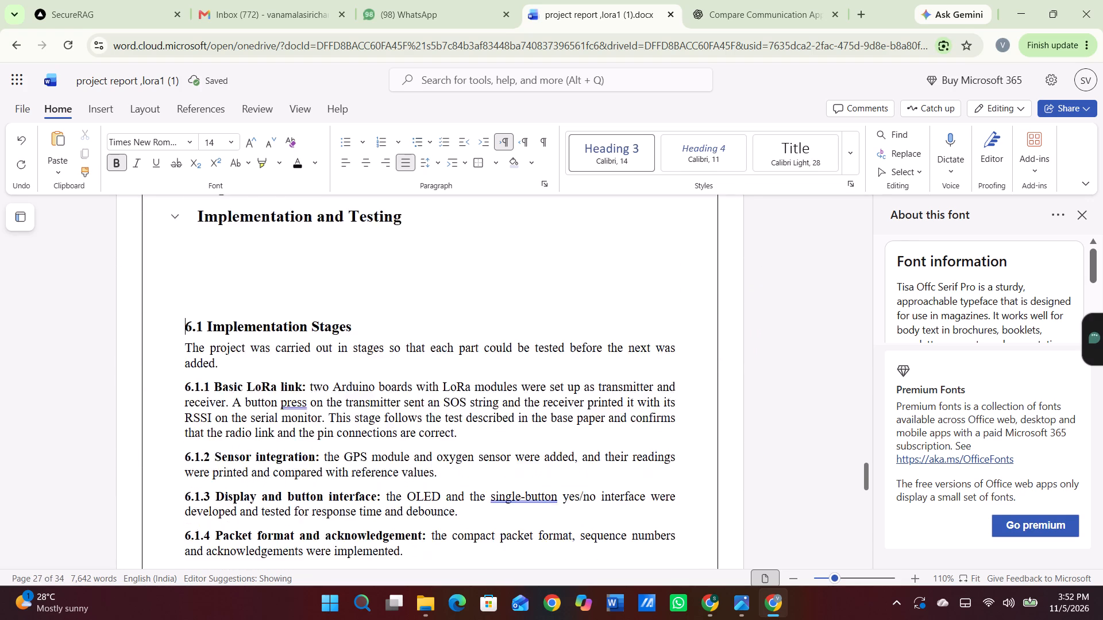
pyautogui.scroll(-1, 182, 310)
pyautogui.scroll(5, 182, 310)
pyautogui.scroll(-1, 182, 310)
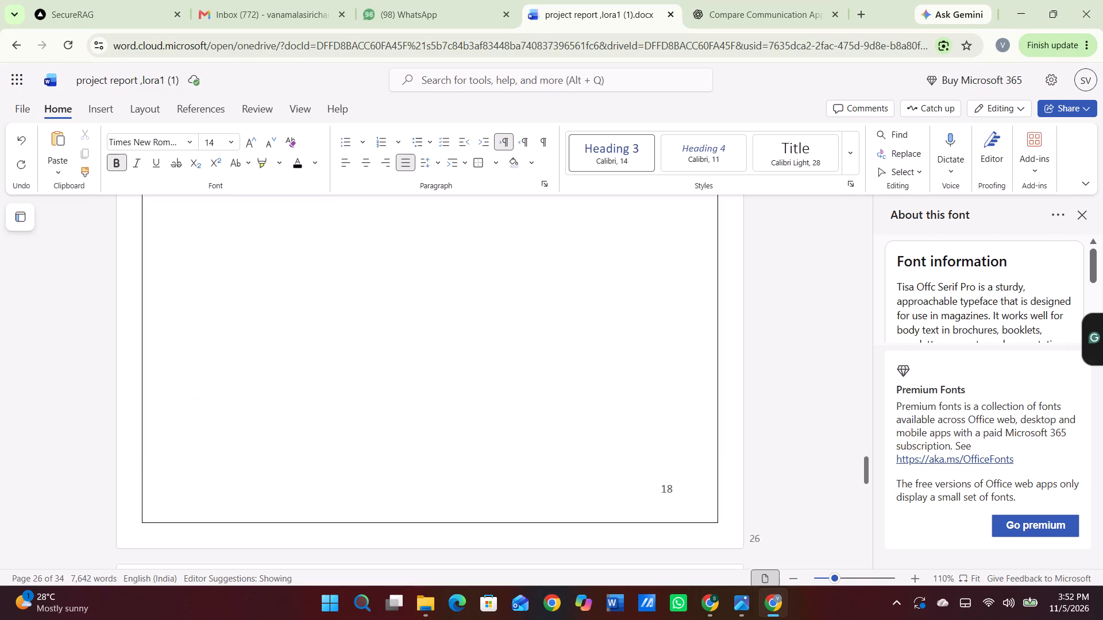
pyautogui.scroll(-1, 182, 310)
pyautogui.scroll(4, 182, 310)
pyautogui.scroll(-1, 182, 310)
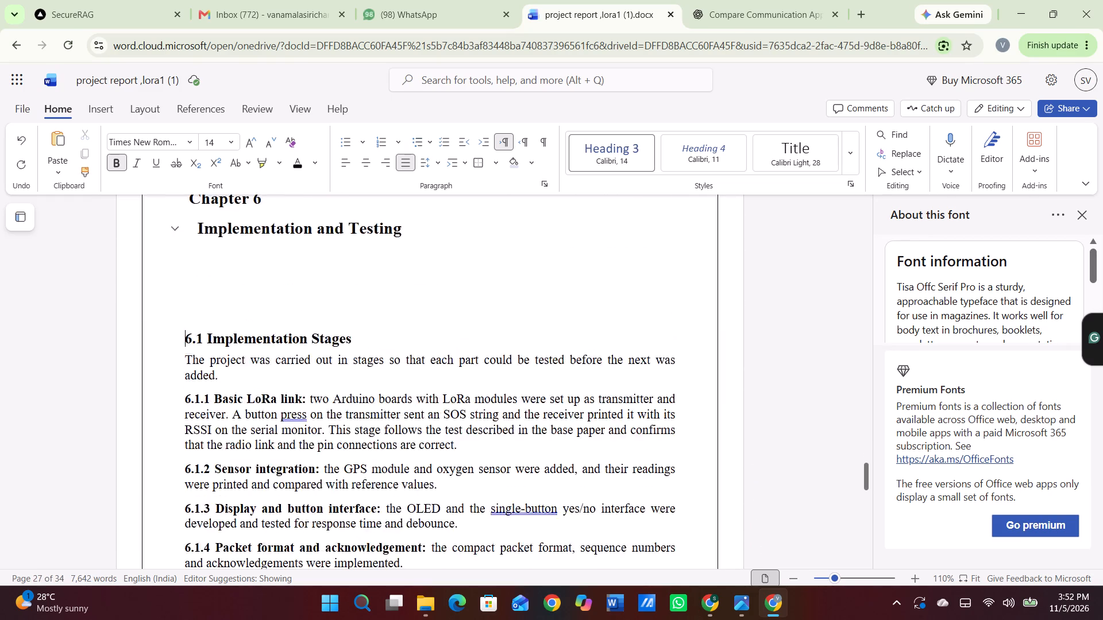
pyautogui.scroll(-1, 182, 310)
pyautogui.scroll(3, 182, 310)
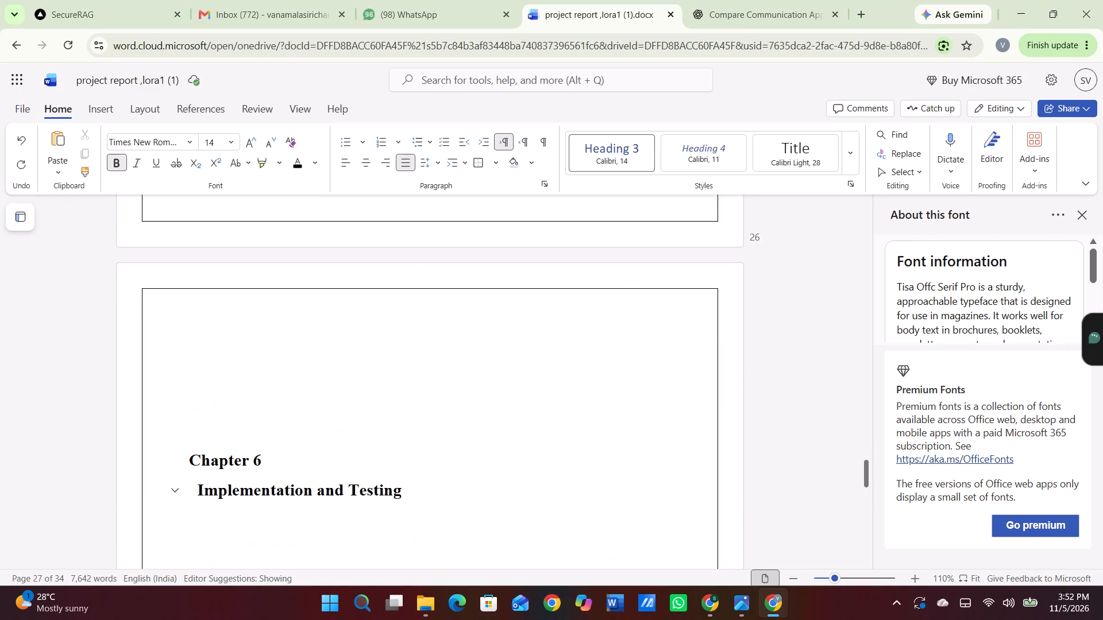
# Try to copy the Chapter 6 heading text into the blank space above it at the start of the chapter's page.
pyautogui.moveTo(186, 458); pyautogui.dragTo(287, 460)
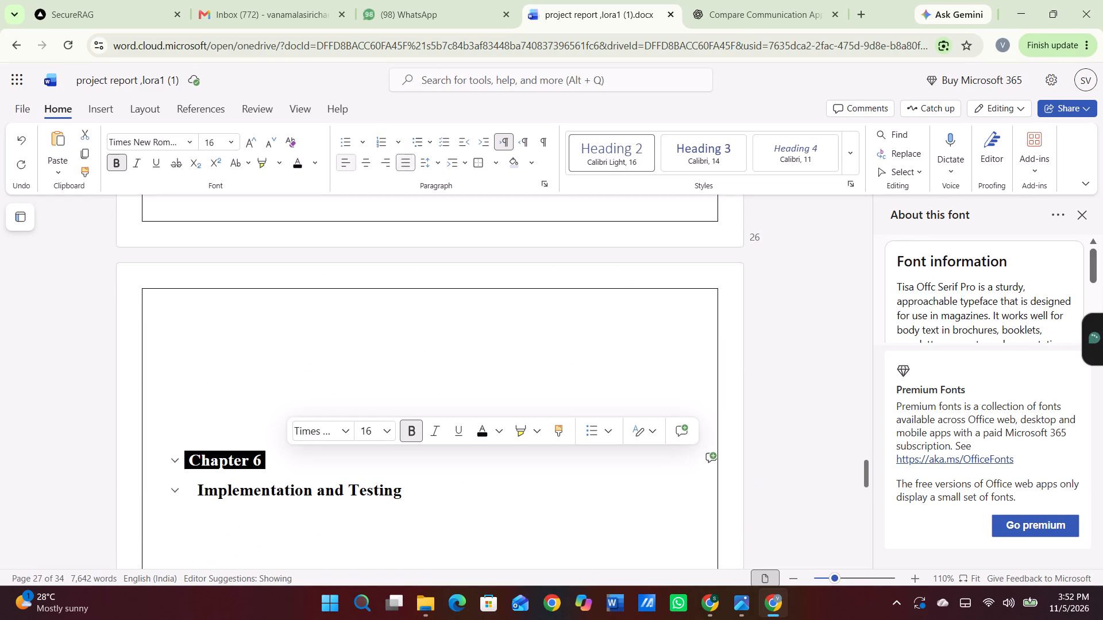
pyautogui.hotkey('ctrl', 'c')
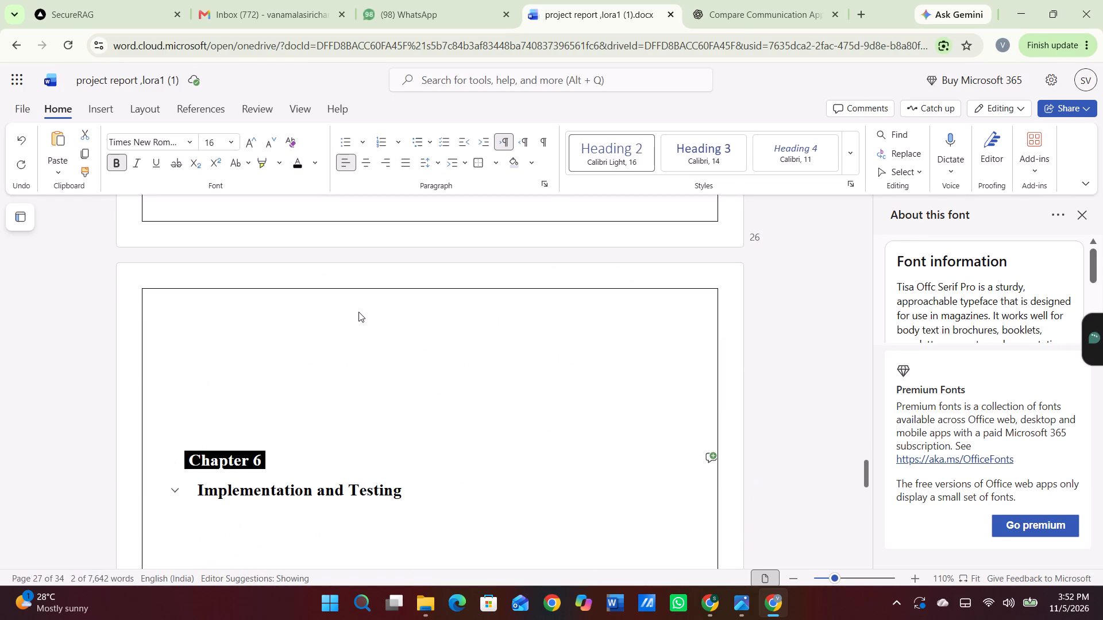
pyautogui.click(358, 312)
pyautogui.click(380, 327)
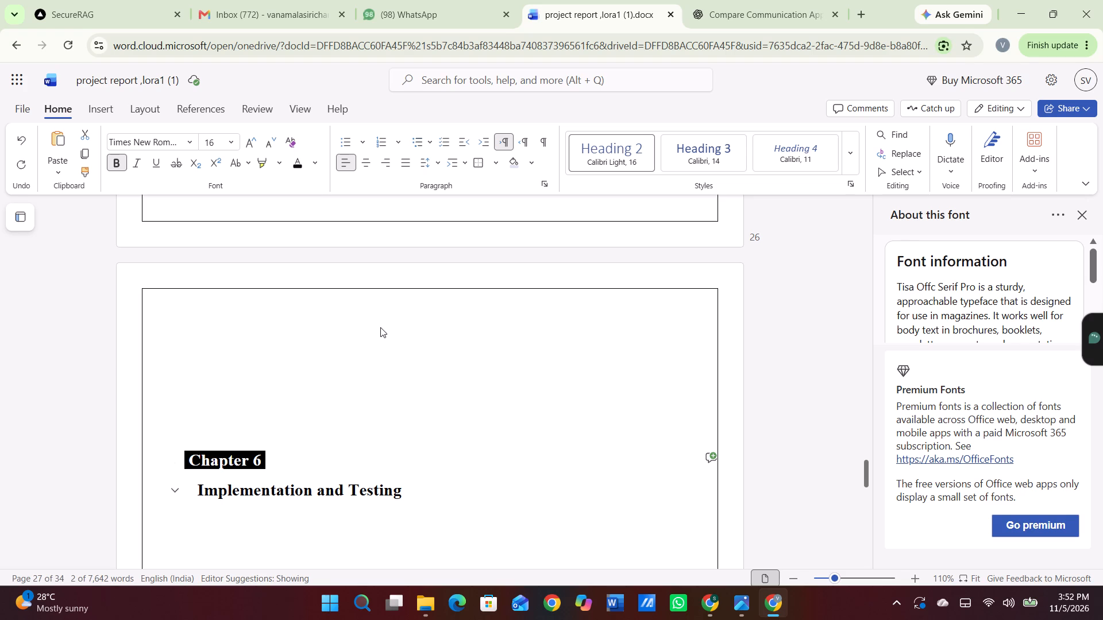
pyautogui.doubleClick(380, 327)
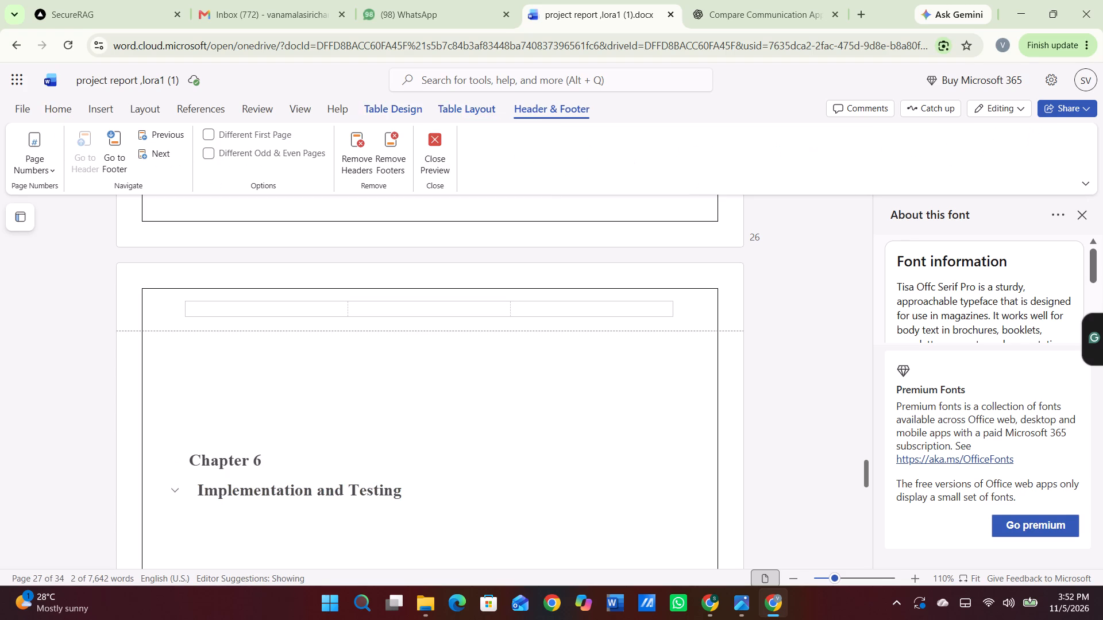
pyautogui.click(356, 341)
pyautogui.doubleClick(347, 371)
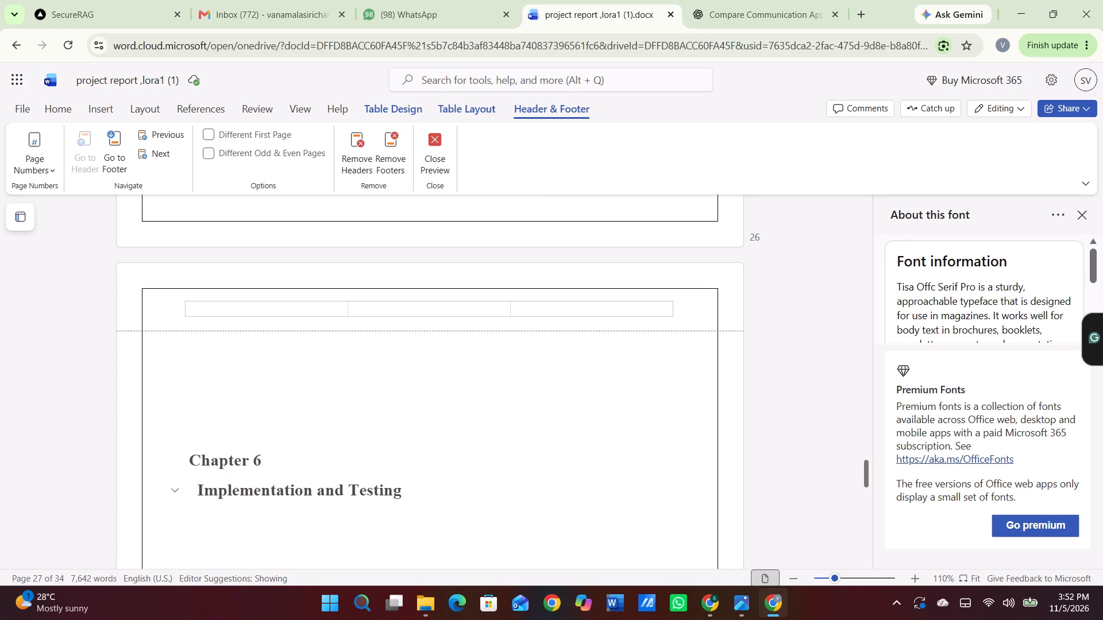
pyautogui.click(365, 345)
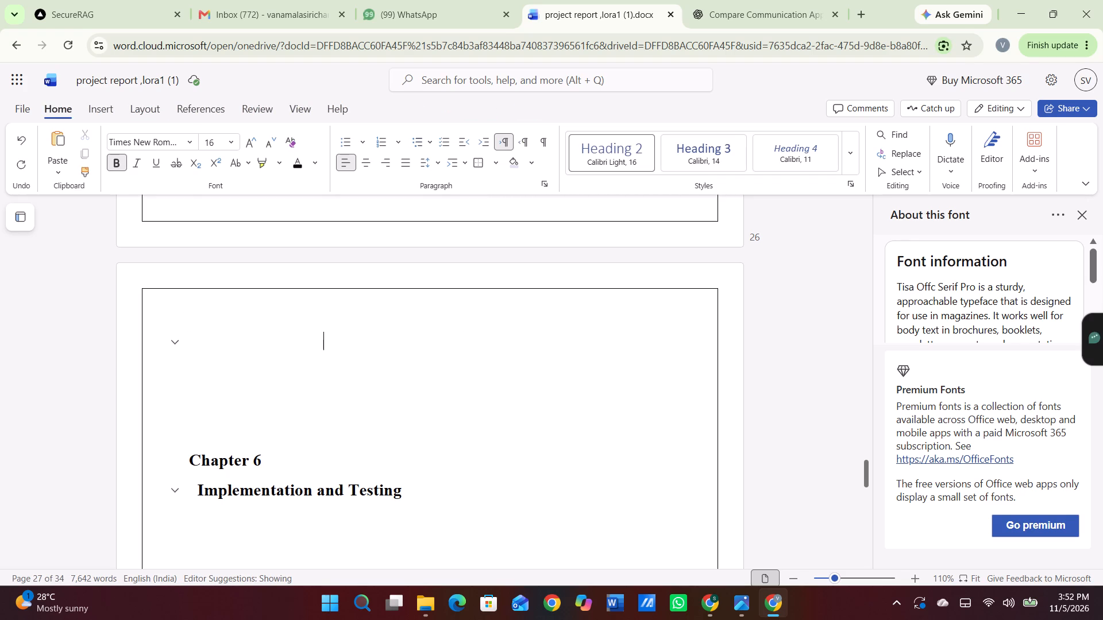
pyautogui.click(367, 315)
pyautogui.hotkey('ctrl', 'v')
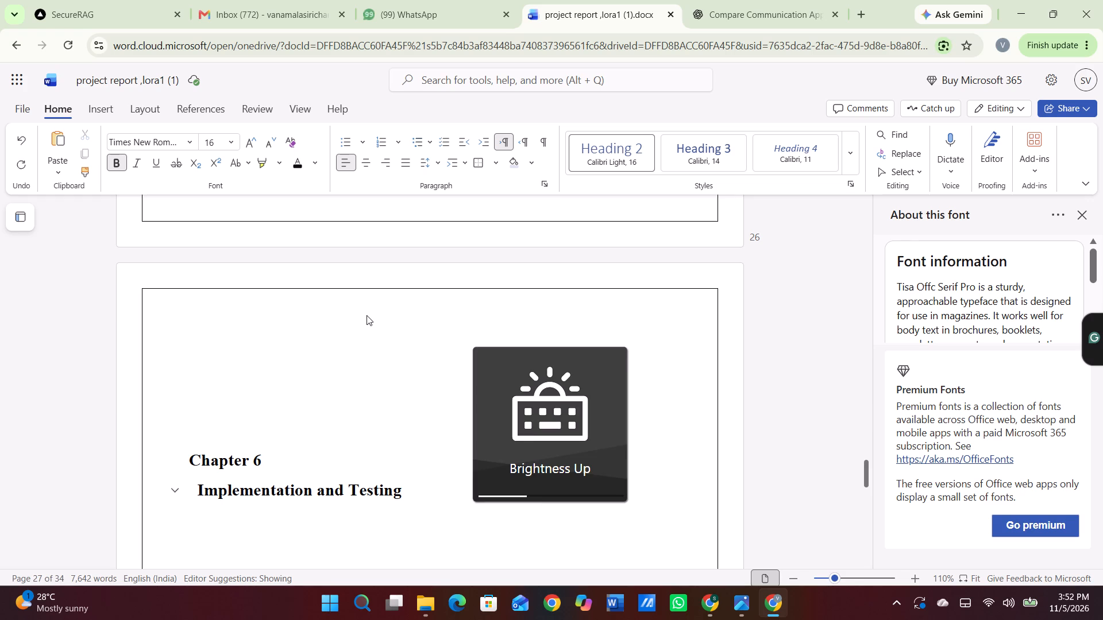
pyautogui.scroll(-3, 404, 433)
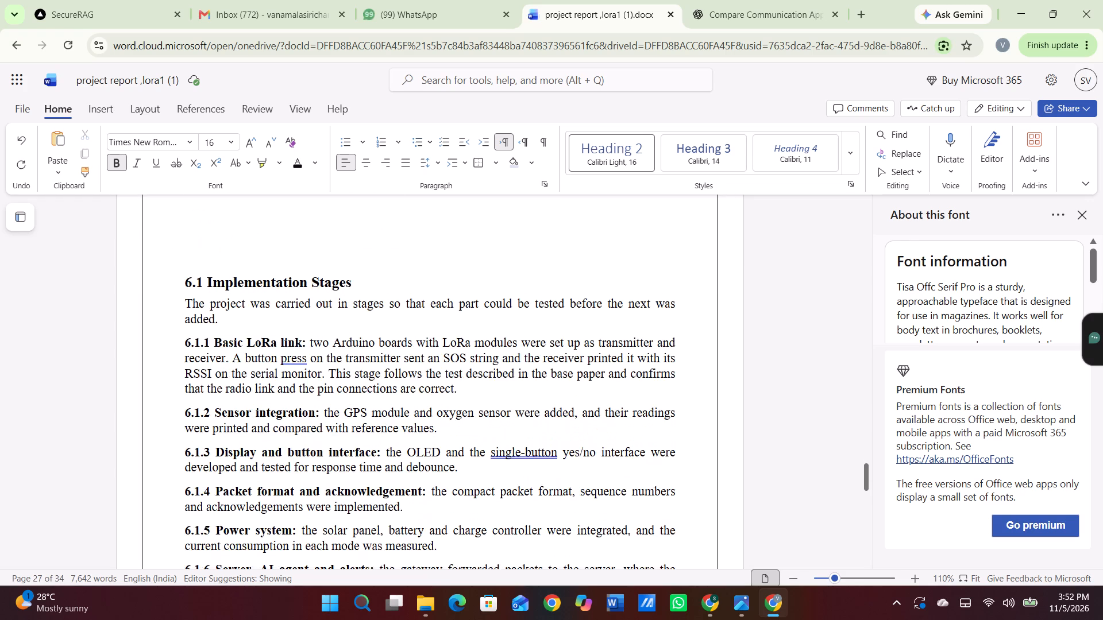
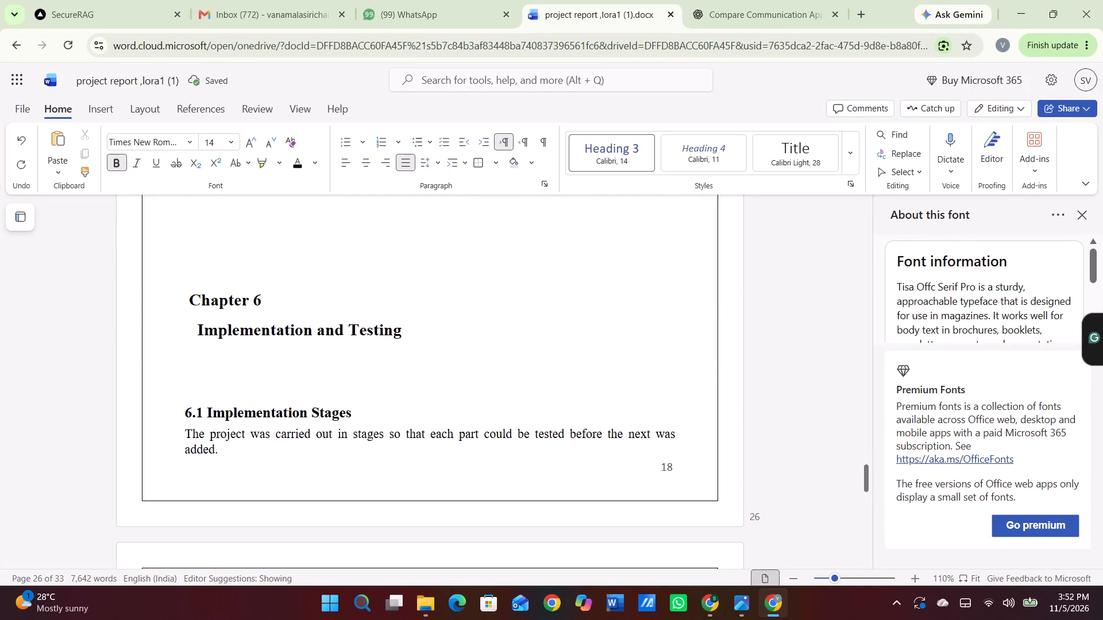
# Collapse the 6.1 Implementation Stages section in Chapter 6 and check where the chapter heading and following sections fall.
pyautogui.click(173, 412)
pyautogui.scroll(-1, 179, 414)
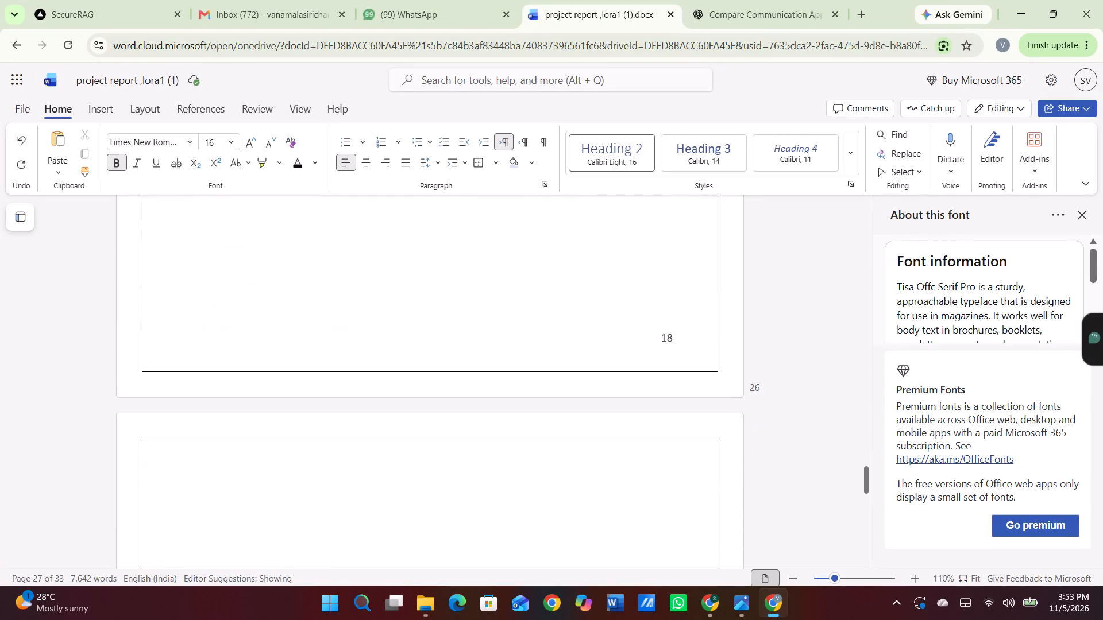
pyautogui.scroll(-1, 179, 414)
pyautogui.scroll(-1, 204, 255)
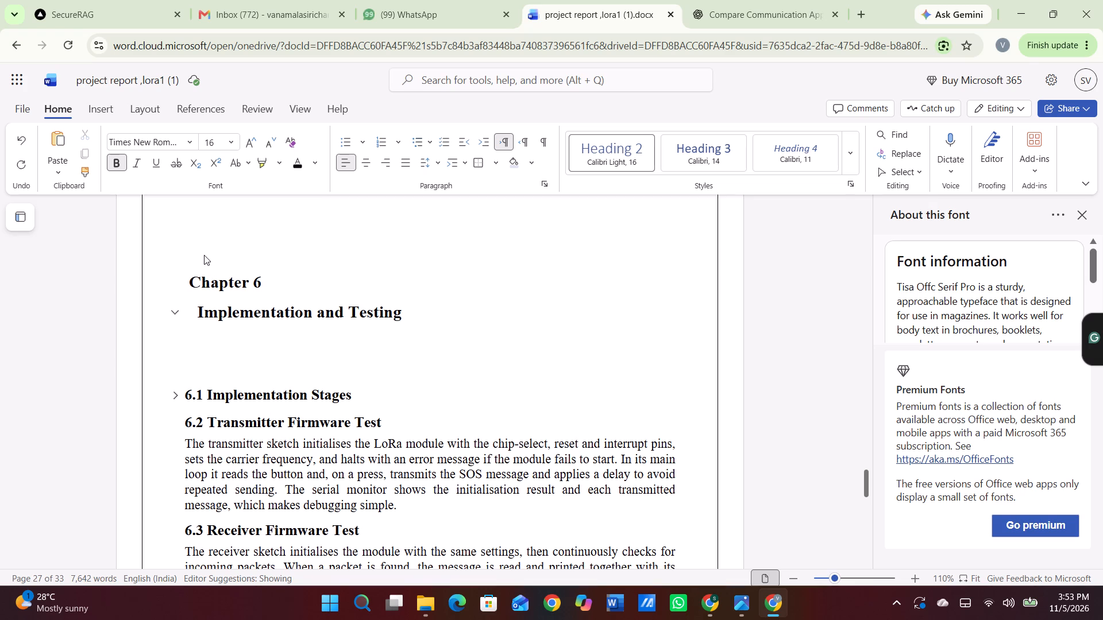
pyautogui.scroll(-1, 204, 255)
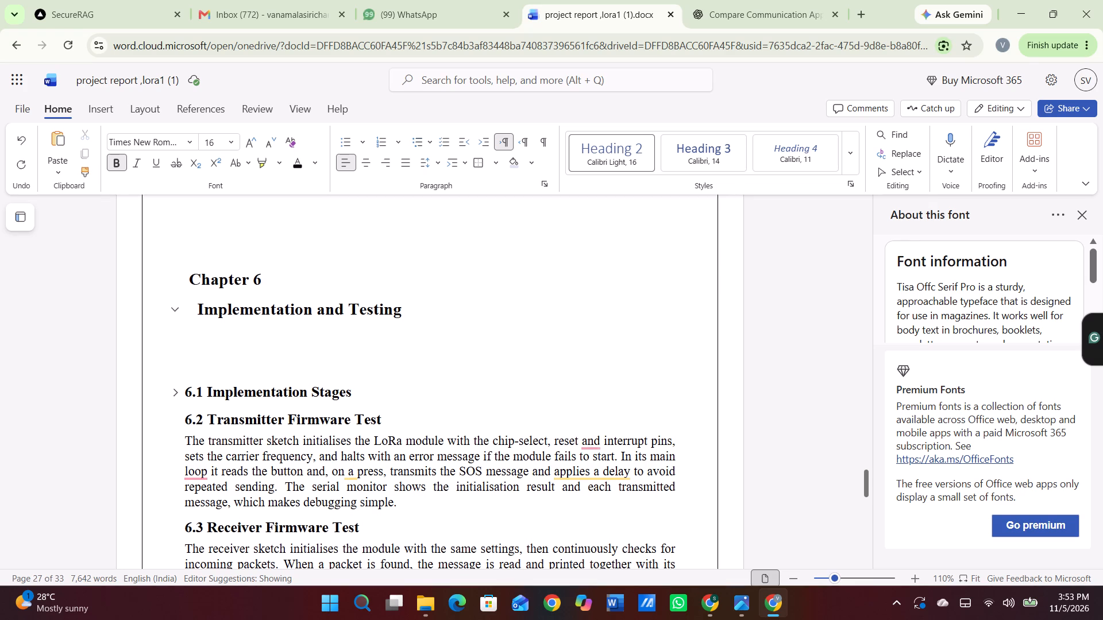
# Expand section 6.1 Implementation Stages and delete the blank lines between the Chapter 6 title Implementation and Testing and that heading.
pyautogui.click(178, 389)
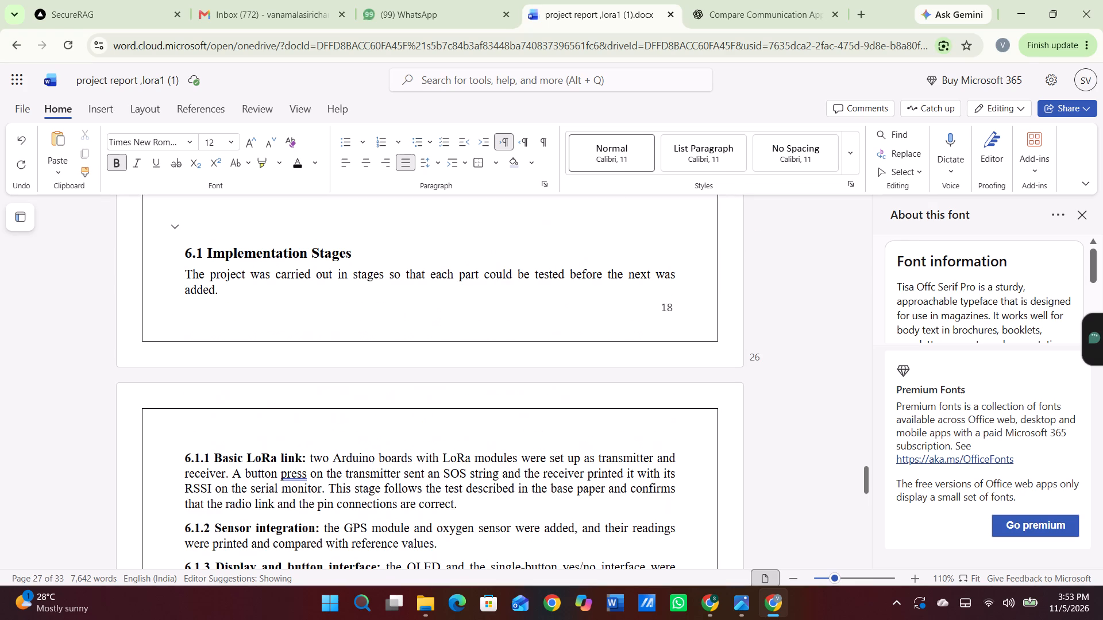
pyautogui.scroll(1, 178, 389)
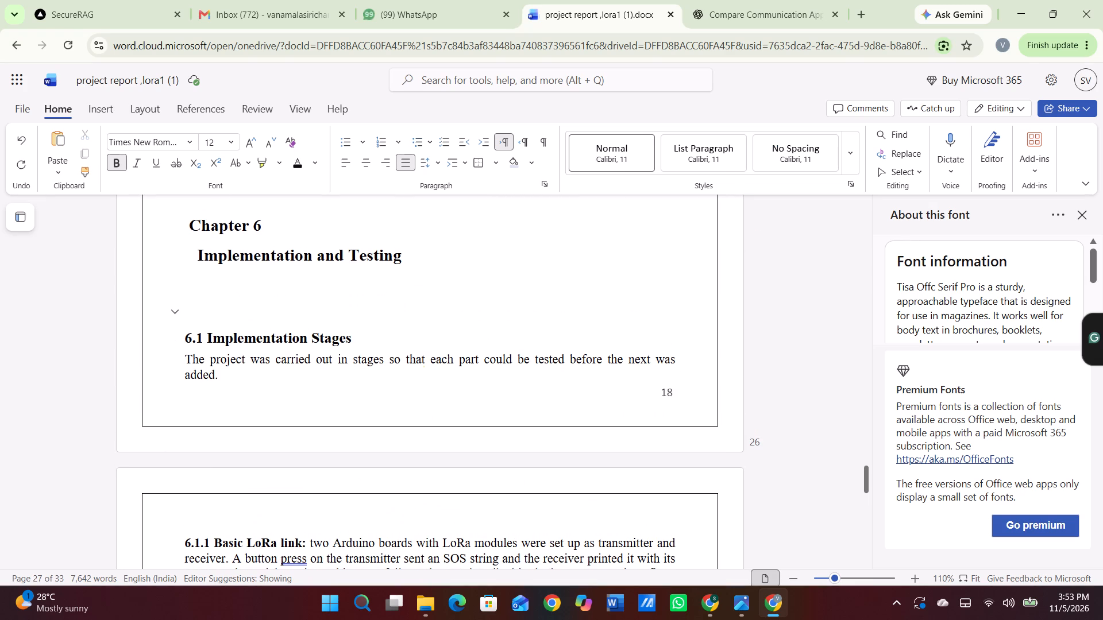
pyautogui.click(214, 305)
pyautogui.press('BackSpace')
pyautogui.press('BackSpace')
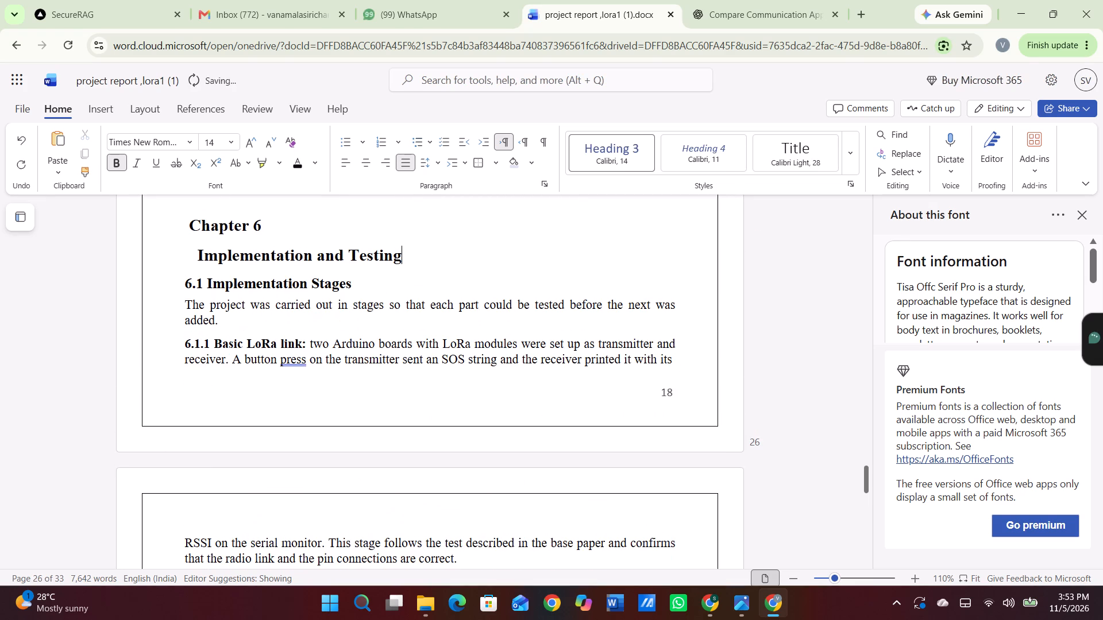
pyautogui.scroll(2, 214, 305)
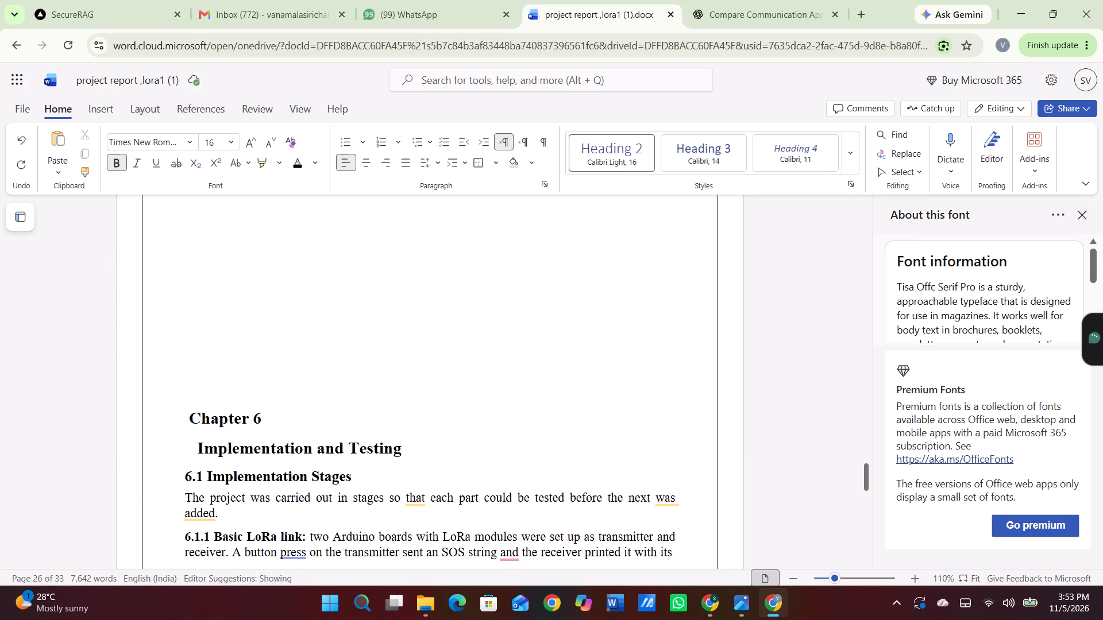
pyautogui.scroll(-3, 136, 327)
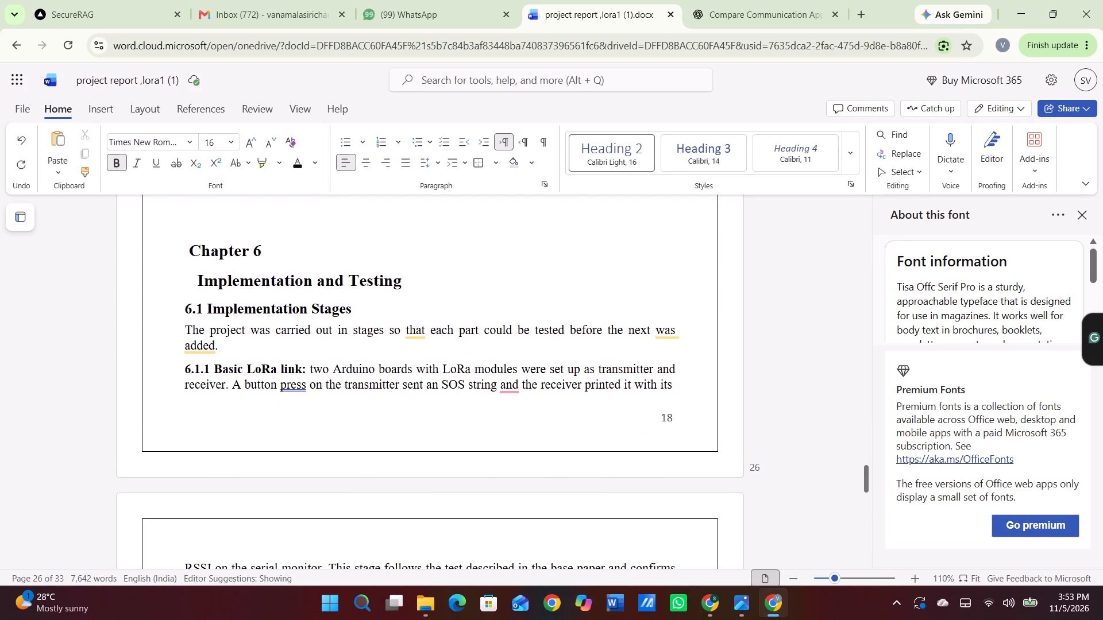
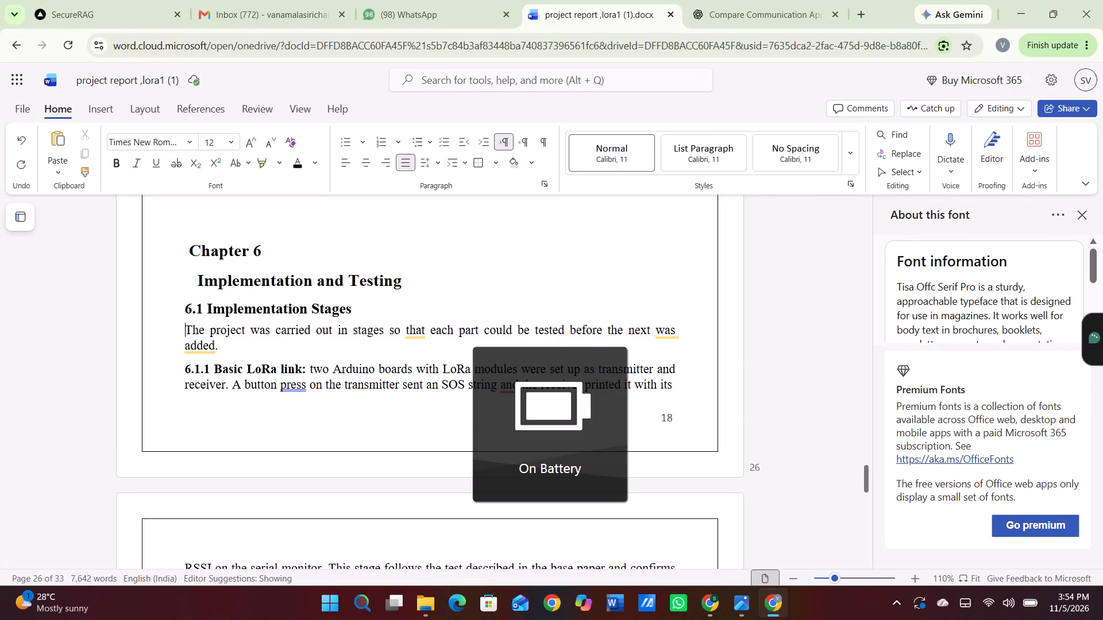
# Break the 6.1.1 Basic LoRa link paragraph before "RSSI on the serial monitor" and add blank lines above that text.
pyautogui.scroll(-1, 185, 329)
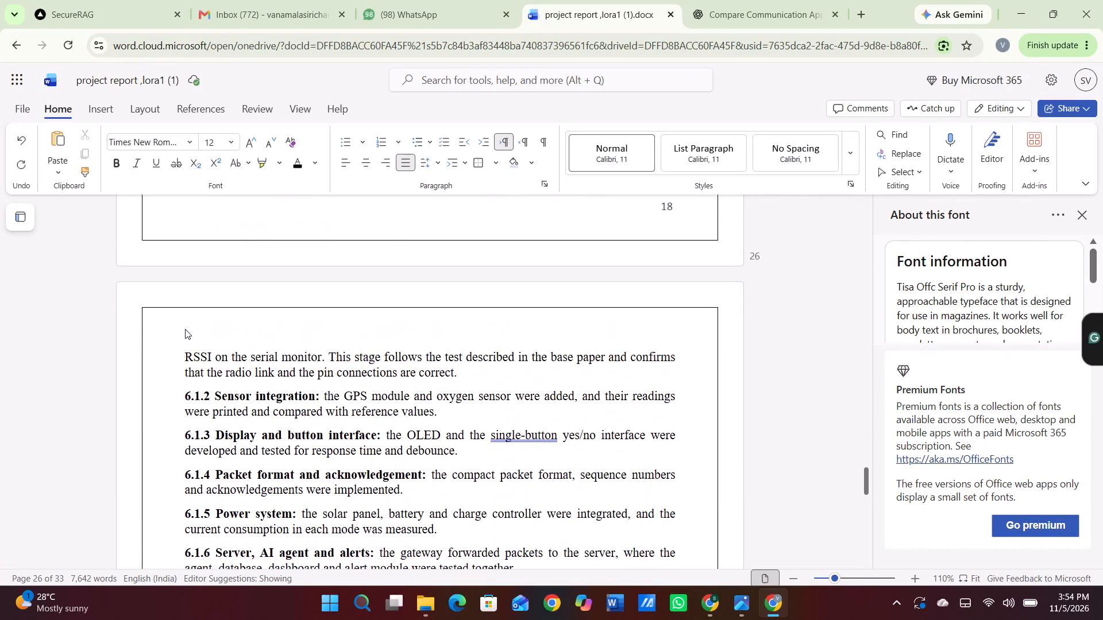
pyautogui.scroll(-1, 185, 329)
pyautogui.click(173, 373)
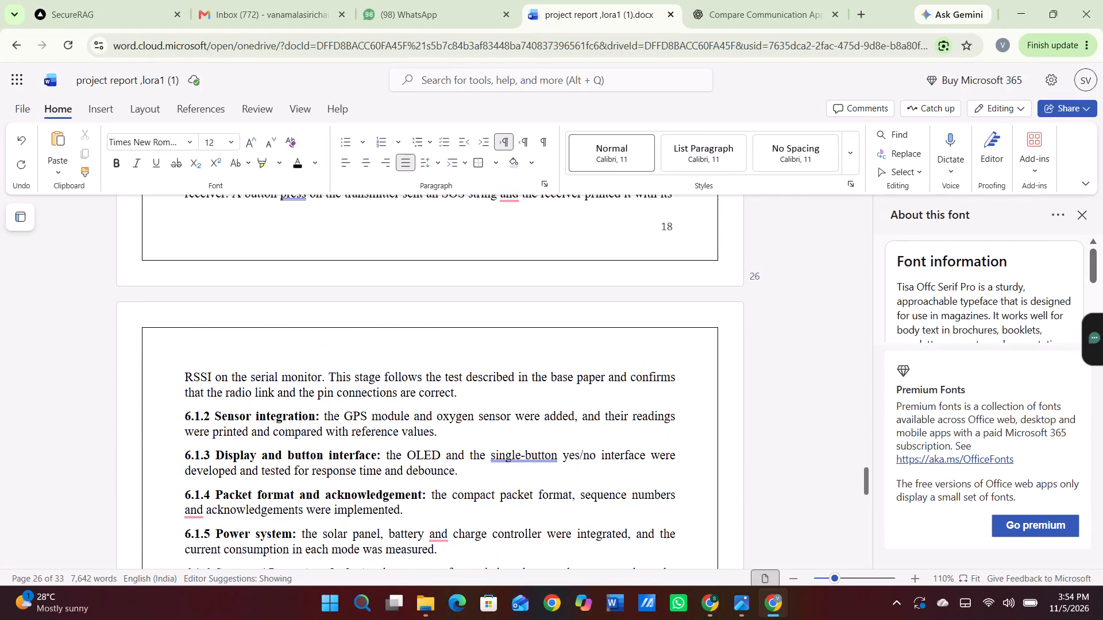
pyautogui.press('Return')
pyautogui.press('Return')
pyautogui.press('Return')
pyautogui.press('Return')
pyautogui.press('Return')
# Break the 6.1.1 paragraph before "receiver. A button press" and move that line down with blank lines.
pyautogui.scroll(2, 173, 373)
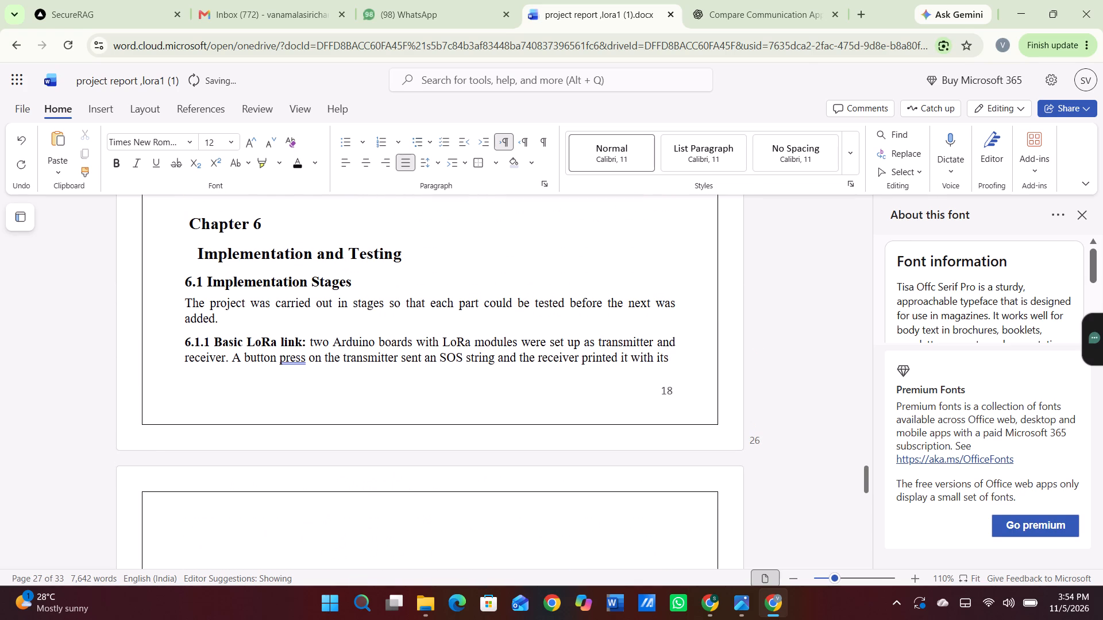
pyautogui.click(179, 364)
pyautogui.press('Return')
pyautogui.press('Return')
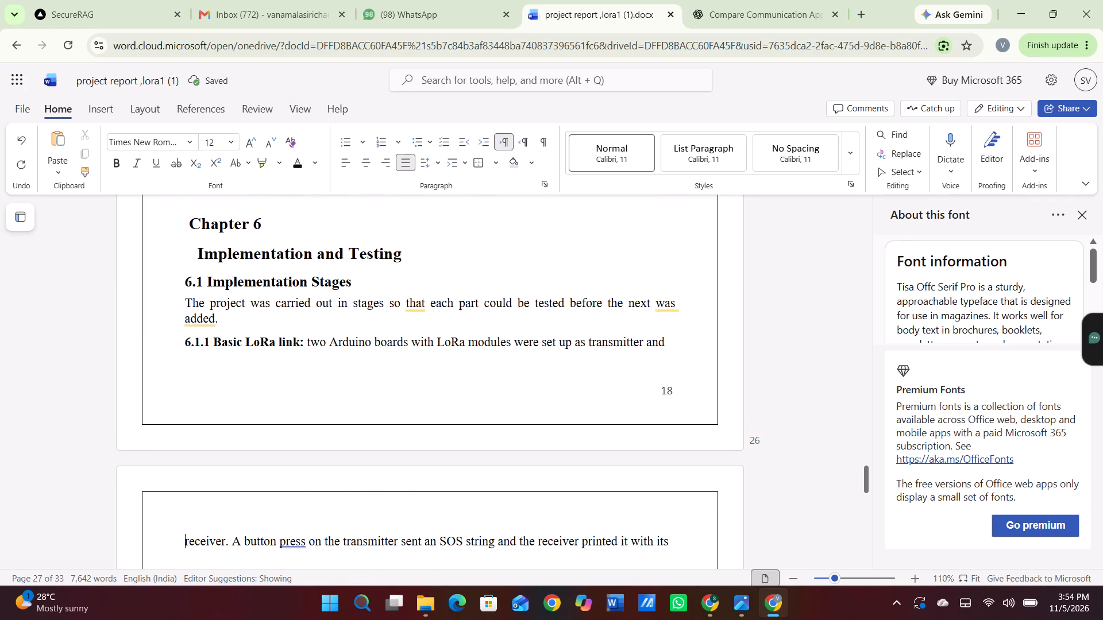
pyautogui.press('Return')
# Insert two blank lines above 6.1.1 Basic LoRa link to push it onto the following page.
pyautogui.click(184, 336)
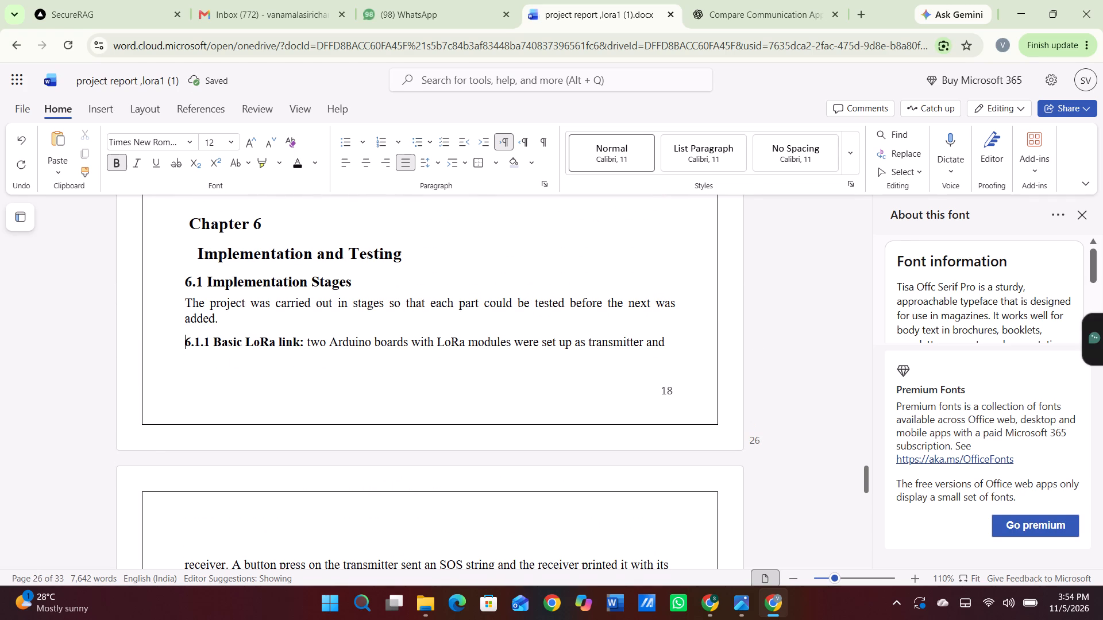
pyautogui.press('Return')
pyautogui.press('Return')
# Remove the blank lines above "RSSI on the serial monitor", keeping that text on its own line under the 6.1.1 text.
pyautogui.scroll(-3, 184, 336)
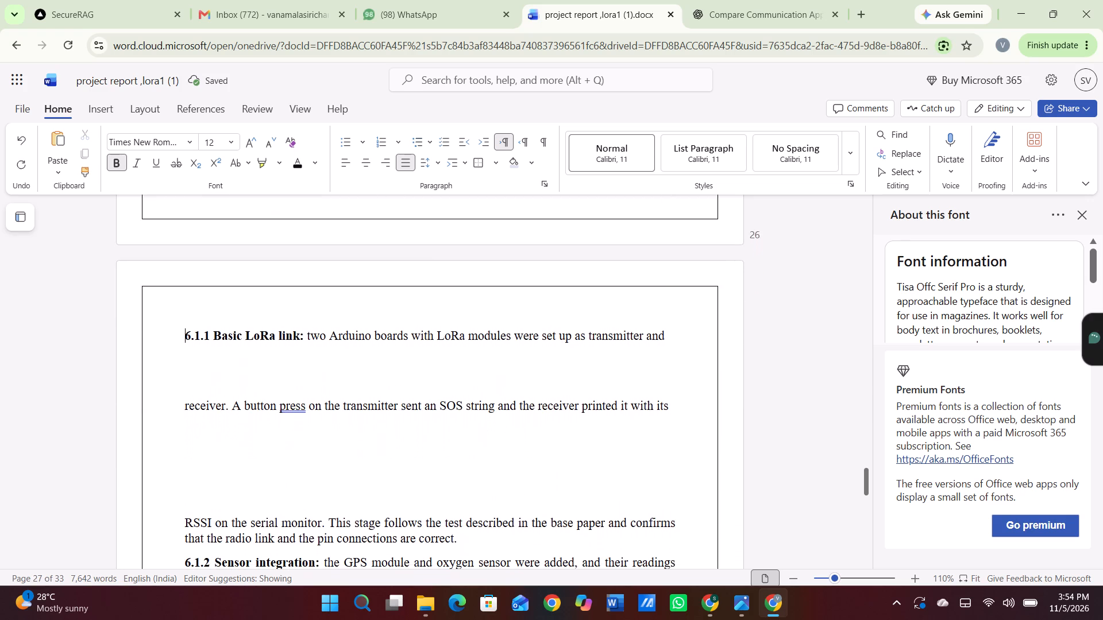
pyautogui.click(180, 521)
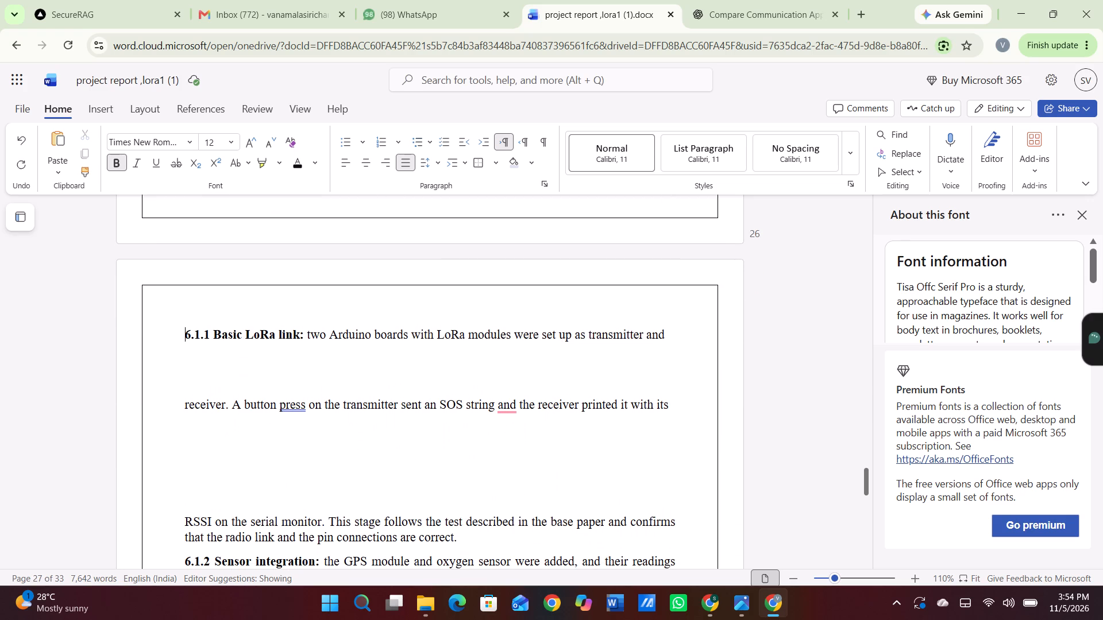
pyautogui.press('BackSpace')
pyautogui.press('BackSpace')
pyautogui.press('BackSpace')
pyautogui.press('BackSpace')
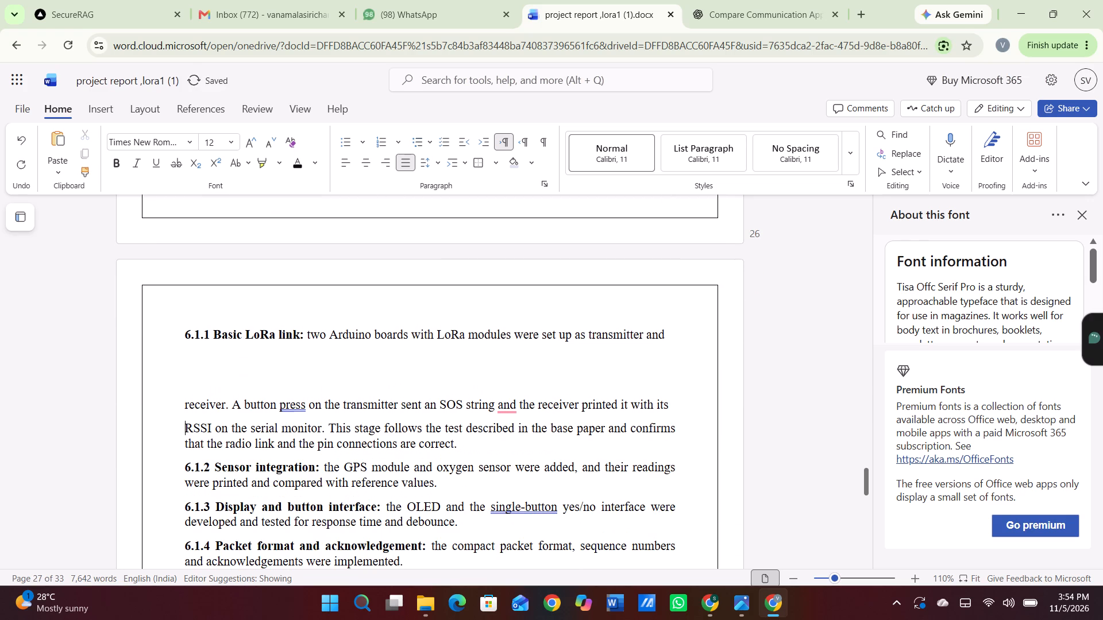
pyautogui.press('BackSpace')
pyautogui.press('Return')
# Delete the blank lines above "receiver. A button press" and rejoin that line with the 6.1.1 Basic LoRa link text.
pyautogui.click(182, 327)
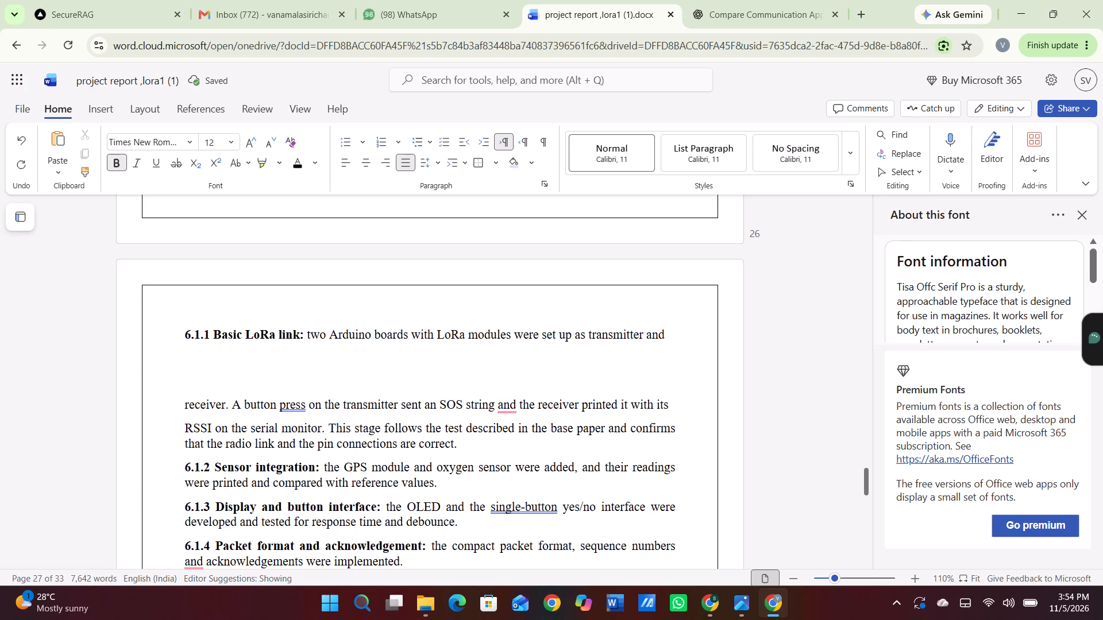
pyautogui.click(183, 393)
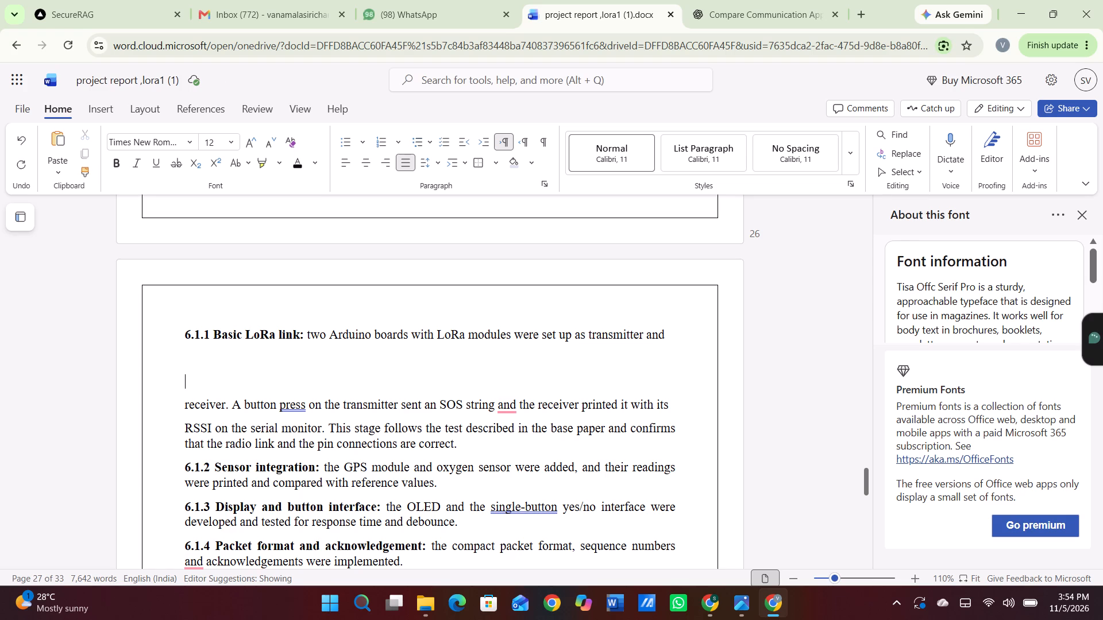
pyautogui.press('Down')
pyautogui.press('Down')
pyautogui.press('Up')
pyautogui.press('BackSpace')
pyautogui.press('BackSpace')
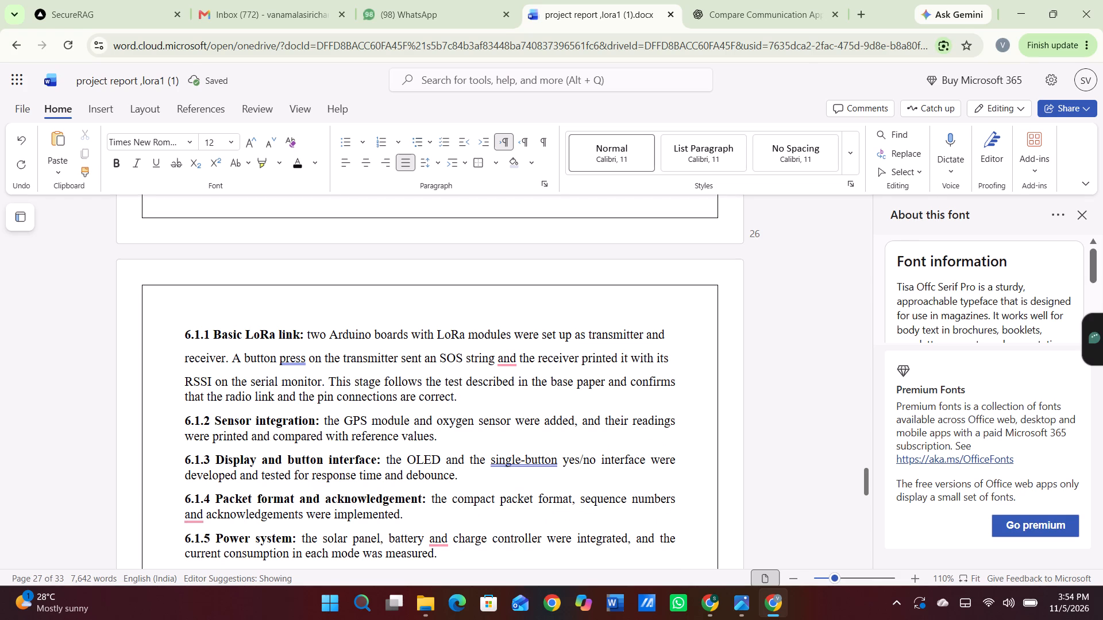
pyautogui.press('BackSpace')
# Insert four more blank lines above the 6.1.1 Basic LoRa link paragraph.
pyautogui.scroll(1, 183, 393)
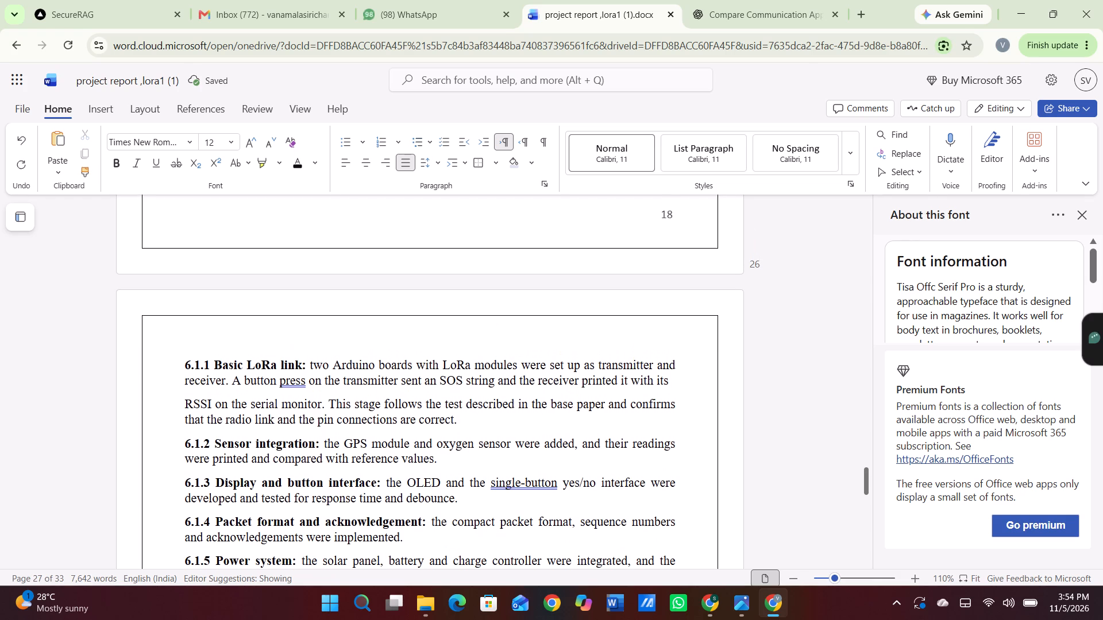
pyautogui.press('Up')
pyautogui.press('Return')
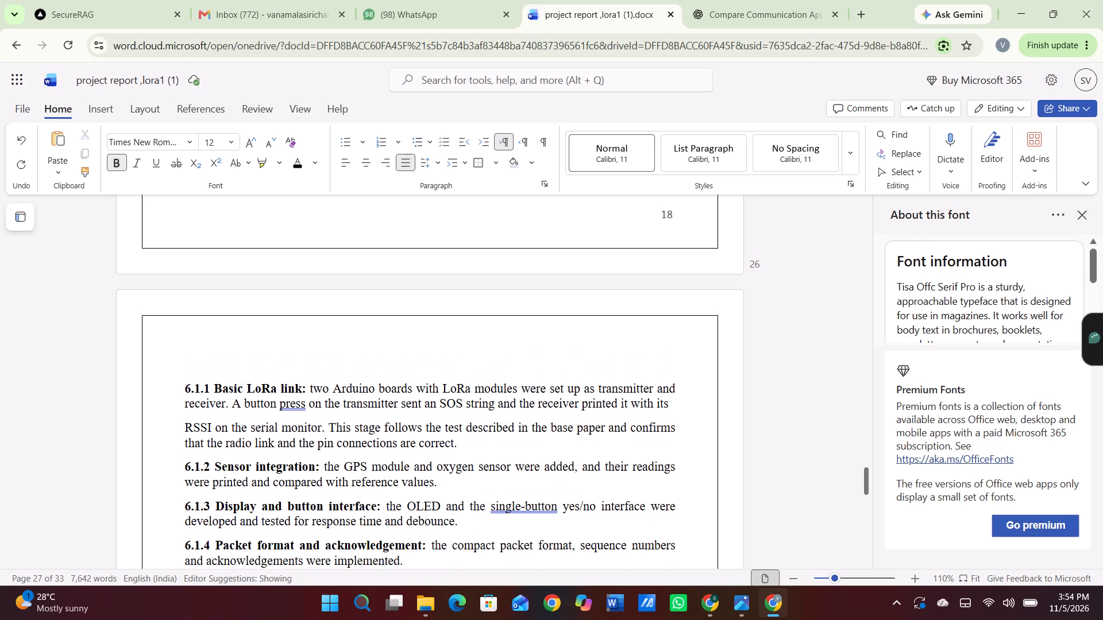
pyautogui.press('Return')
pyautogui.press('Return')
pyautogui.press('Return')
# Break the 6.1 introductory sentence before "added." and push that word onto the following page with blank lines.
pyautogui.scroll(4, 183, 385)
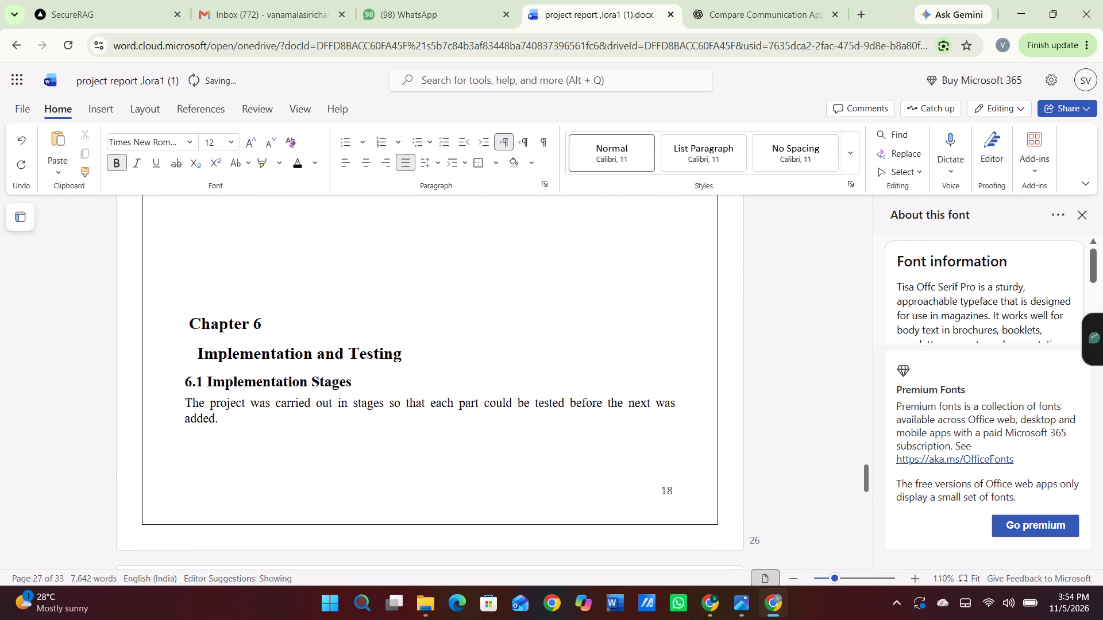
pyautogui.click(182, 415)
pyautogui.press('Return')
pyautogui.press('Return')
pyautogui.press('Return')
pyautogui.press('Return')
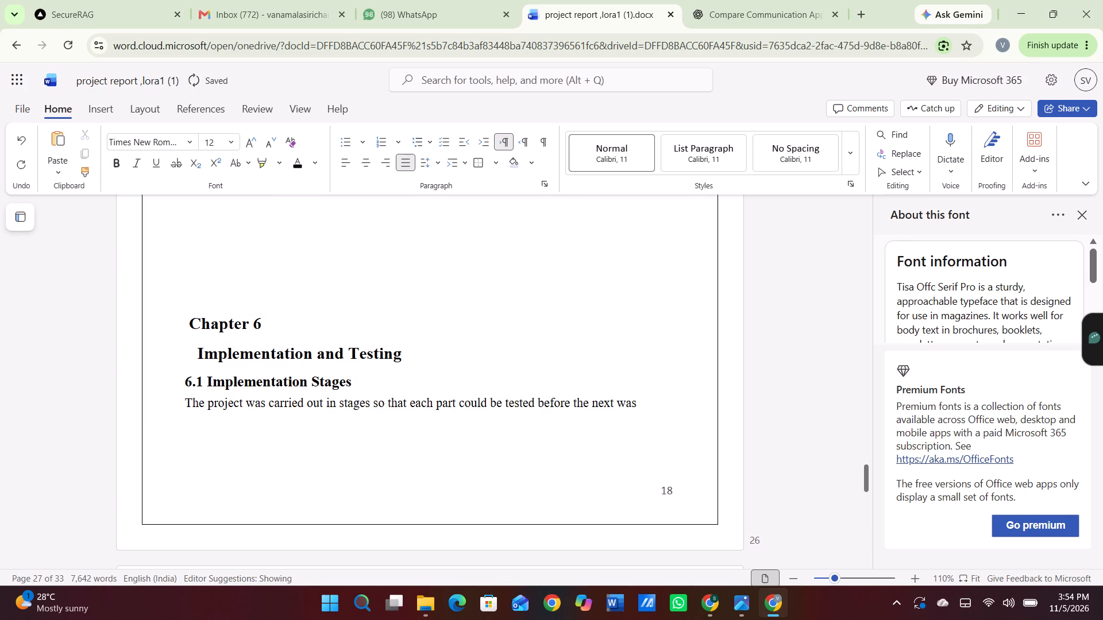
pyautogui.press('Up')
# Insert four blank lines above "The project was carried out in stages" to push it onto the following page.
pyautogui.scroll(-2, 182, 415)
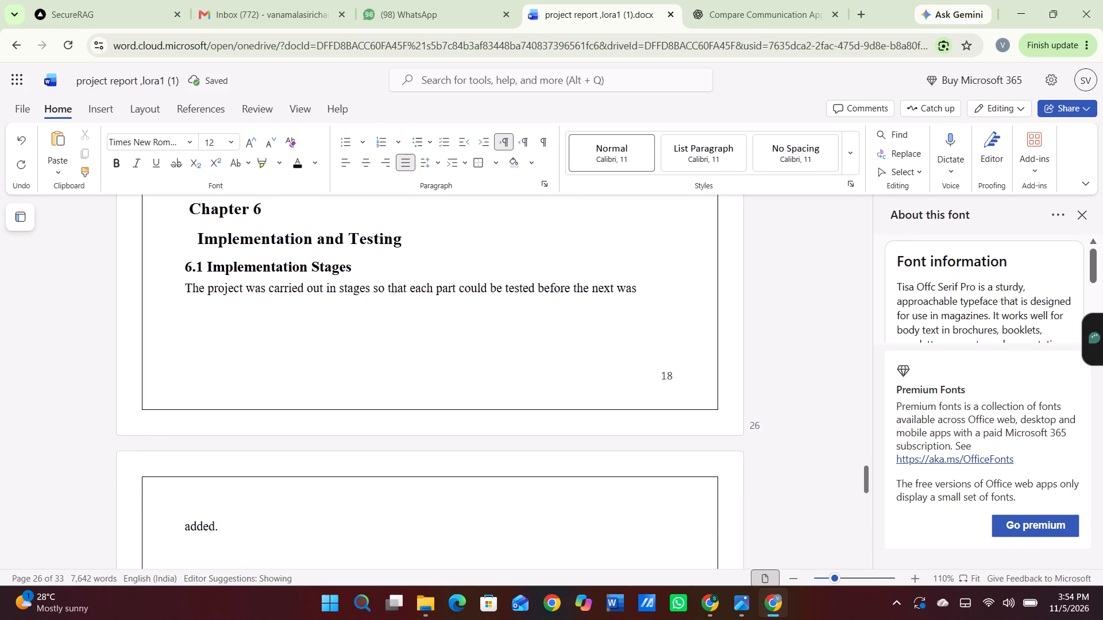
pyautogui.click(178, 289)
pyautogui.press('Return')
pyautogui.press('Return')
pyautogui.press('Return')
pyautogui.press('Return')
# Delete the blank lines between "added." and the 6.1.1 Basic LoRa link paragraph.
pyautogui.scroll(-1, 178, 289)
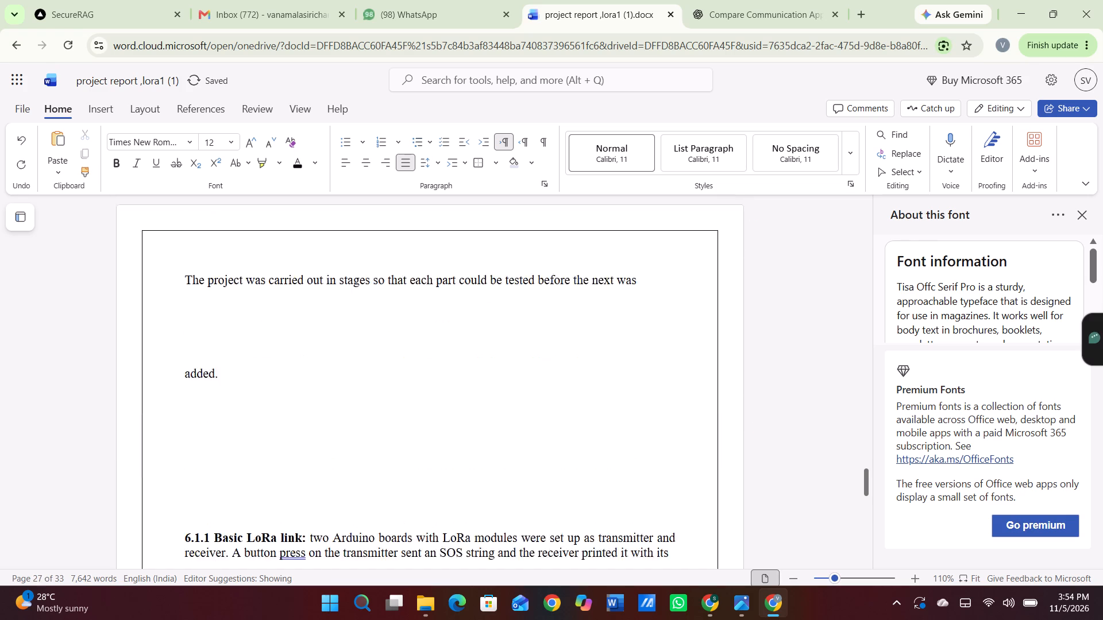
pyautogui.scroll(-2, 178, 289)
pyautogui.click(170, 416)
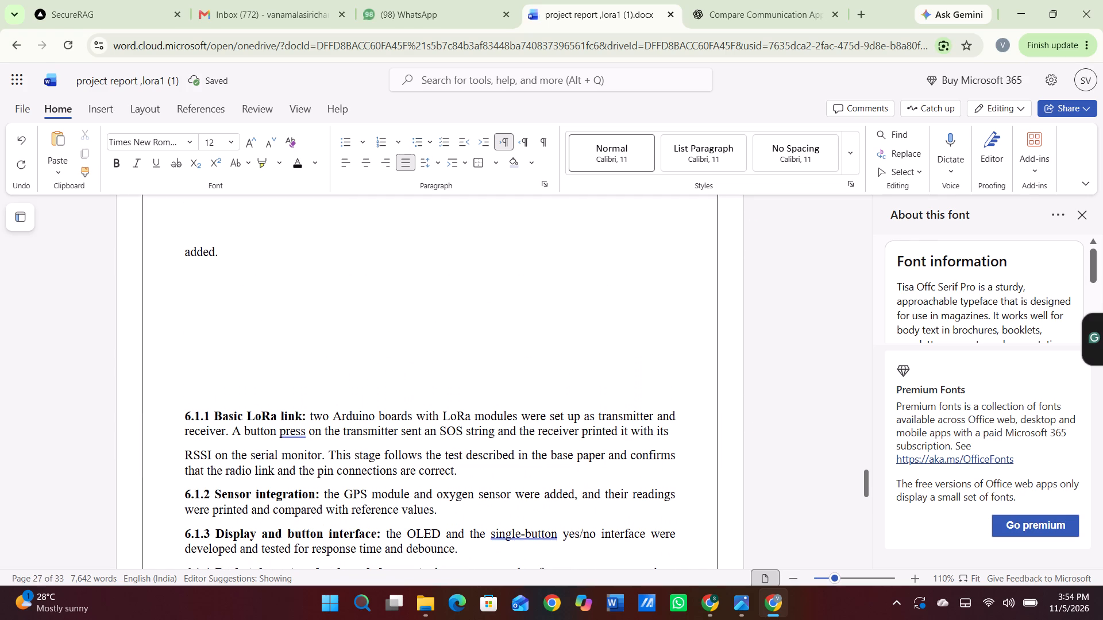
pyautogui.press('BackSpace')
pyautogui.press('BackSpace')
pyautogui.press('BackSpace')
pyautogui.press('BackSpace')
pyautogui.press('BackSpace')
pyautogui.press('BackSpace')
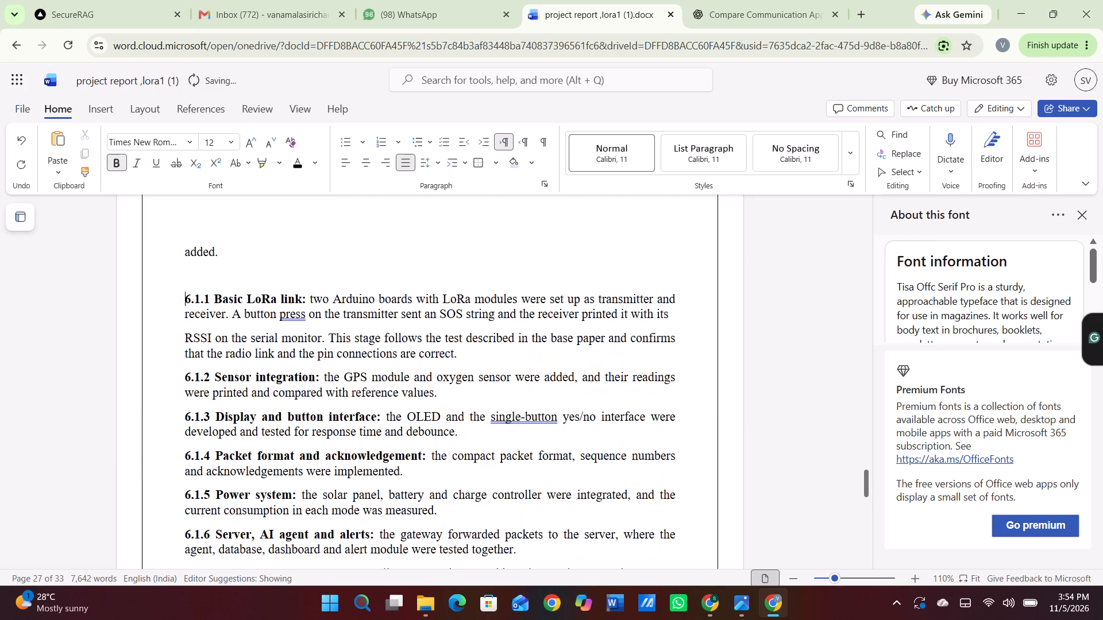
# Delete the blank lines above "added." and rejoin the word with the 6.1 introductory sentence.
pyautogui.scroll(2, 170, 416)
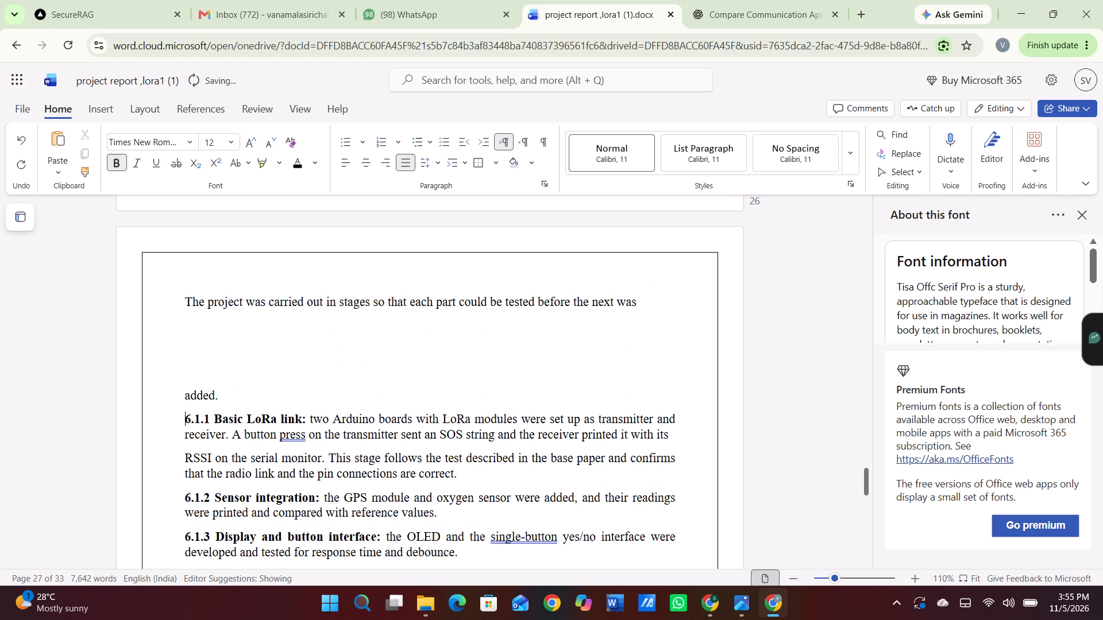
pyautogui.click(180, 393)
pyautogui.press('BackSpace')
pyautogui.press('BackSpace')
pyautogui.press('BackSpace')
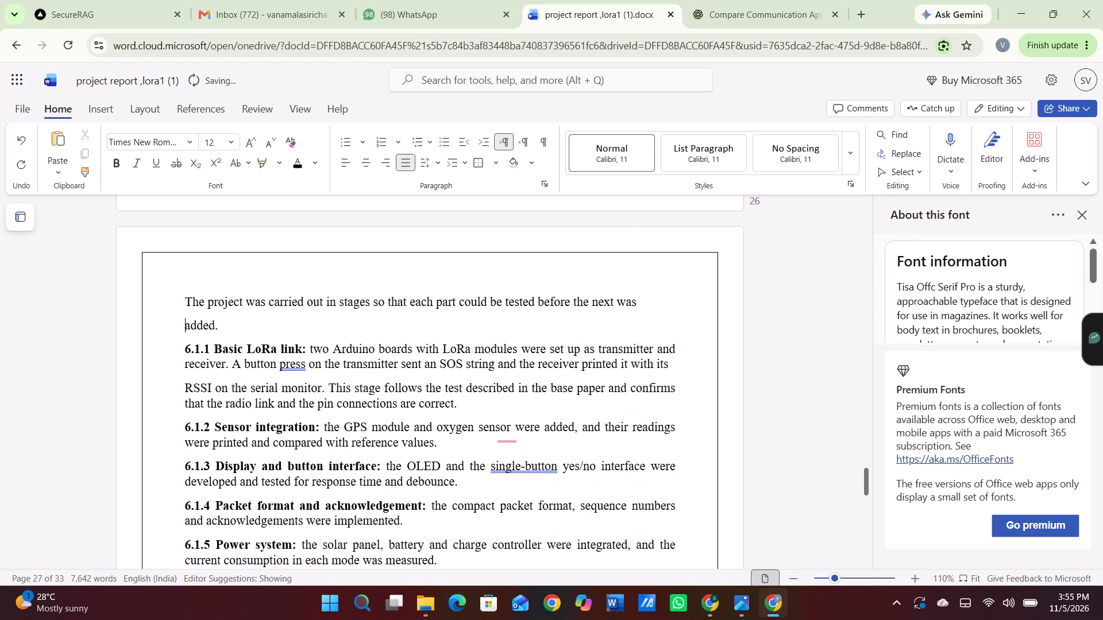
pyautogui.press('BackSpace')
# Insert four more blank lines above the introductory paragraph of section 6.1.
pyautogui.scroll(1, 180, 393)
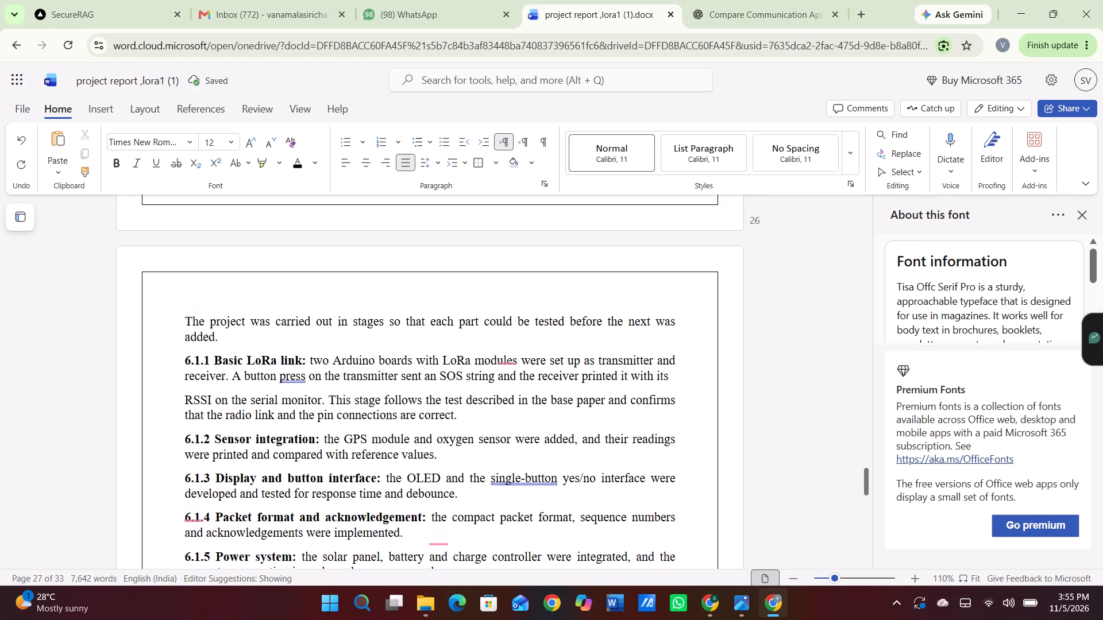
pyautogui.scroll(1, 180, 393)
pyautogui.press('Up')
pyautogui.press('Return')
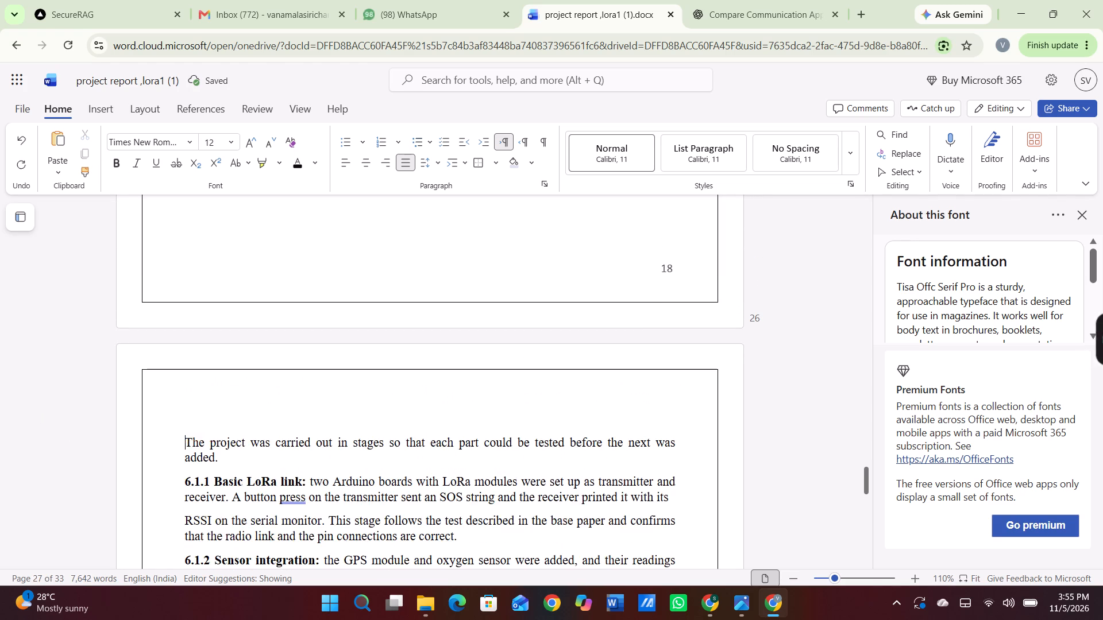
pyautogui.press('Return')
pyautogui.press('Return')
pyautogui.press('Return')
# Insert four blank lines above the 6.1 Implementation Stages heading to push it onto the following page.
pyautogui.scroll(1, 69, 429)
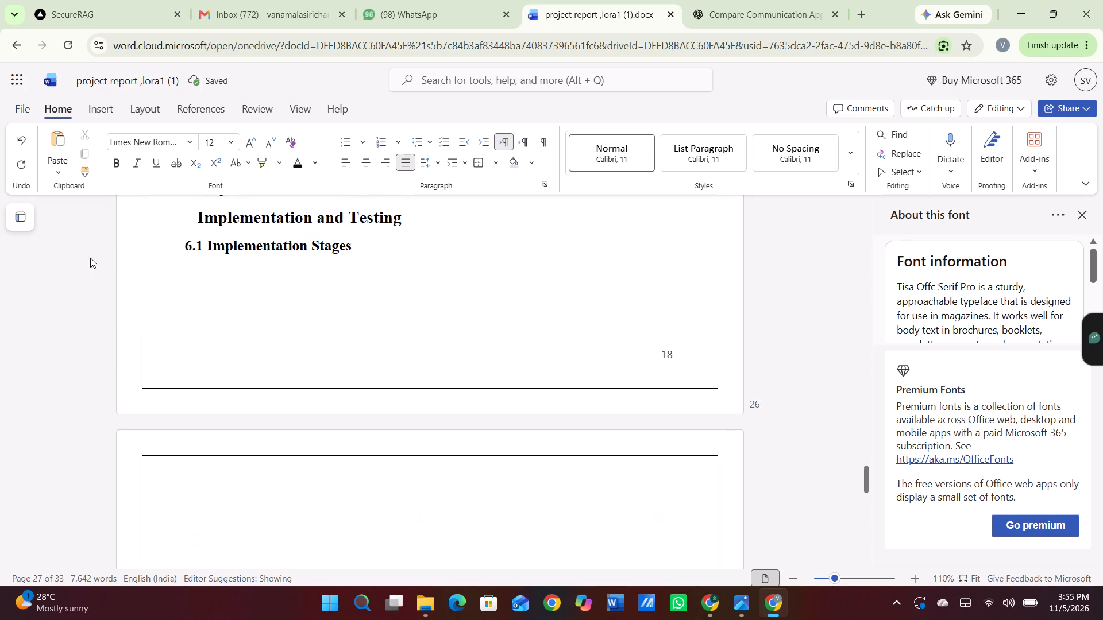
pyautogui.click(173, 242)
pyautogui.click(173, 242)
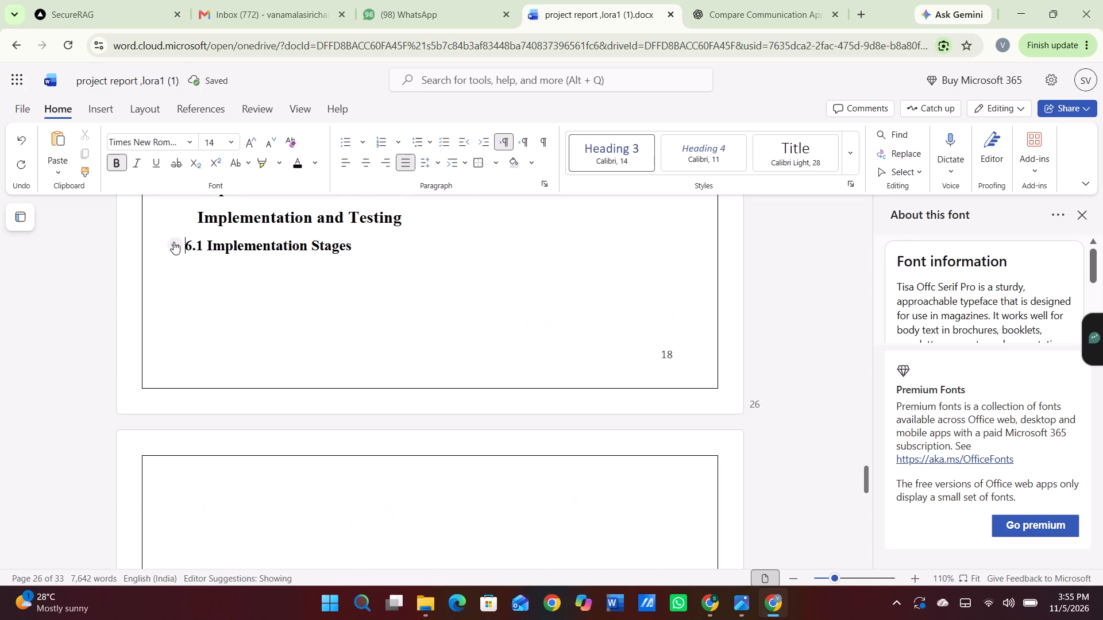
pyautogui.click(187, 245)
pyautogui.scroll(-1, 187, 245)
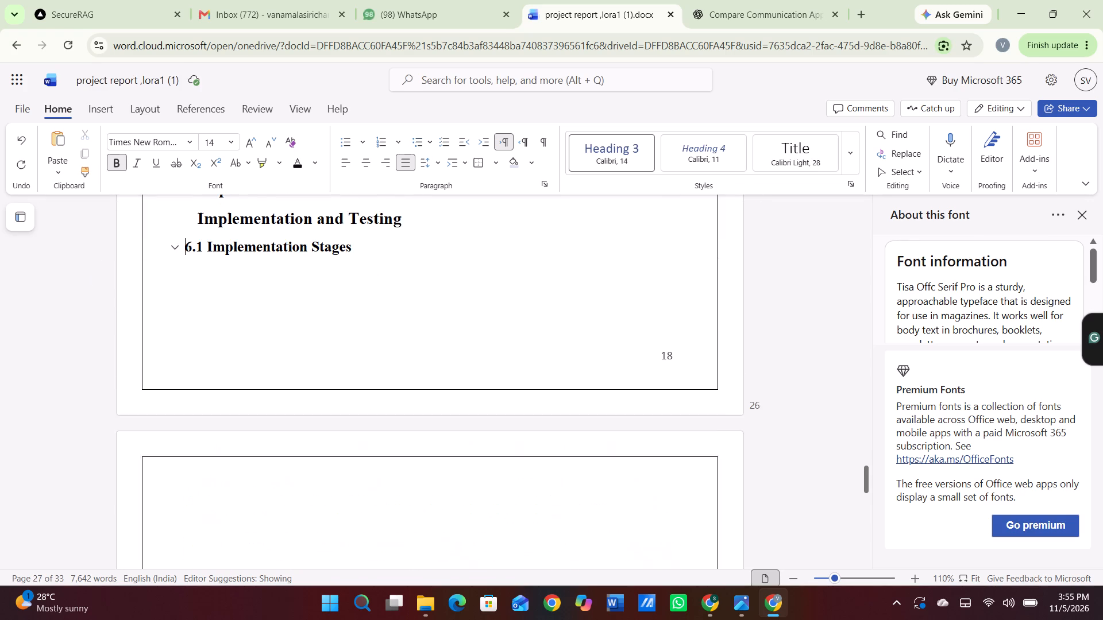
pyautogui.scroll(-1, 187, 245)
pyautogui.press('Return')
pyautogui.press('Return')
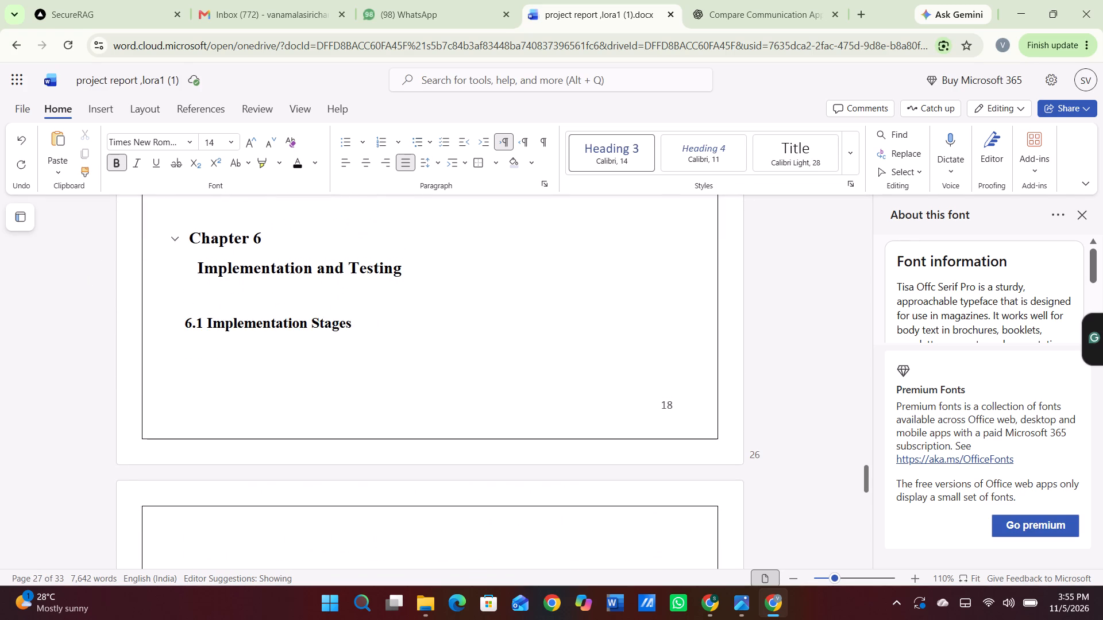
pyautogui.press('Return')
pyautogui.press('Return')
# Delete the blank lines between the 6.1 Implementation Stages heading and its introductory paragraph beginning "The project was carried out in stages".
pyautogui.scroll(-1, 187, 245)
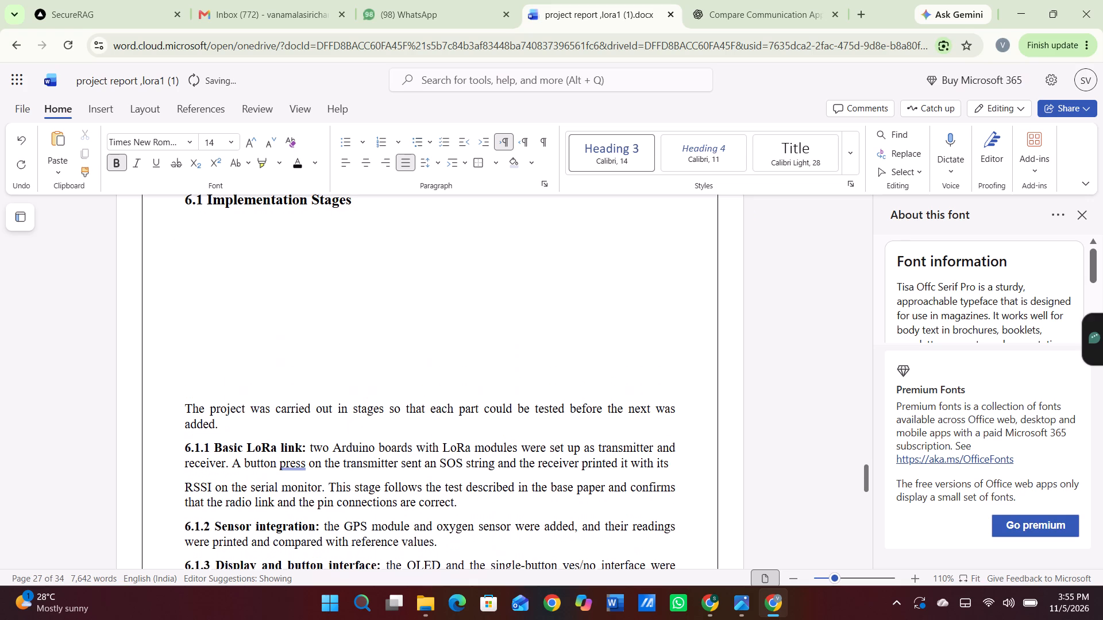
pyautogui.scroll(-1, 187, 245)
pyautogui.click(171, 432)
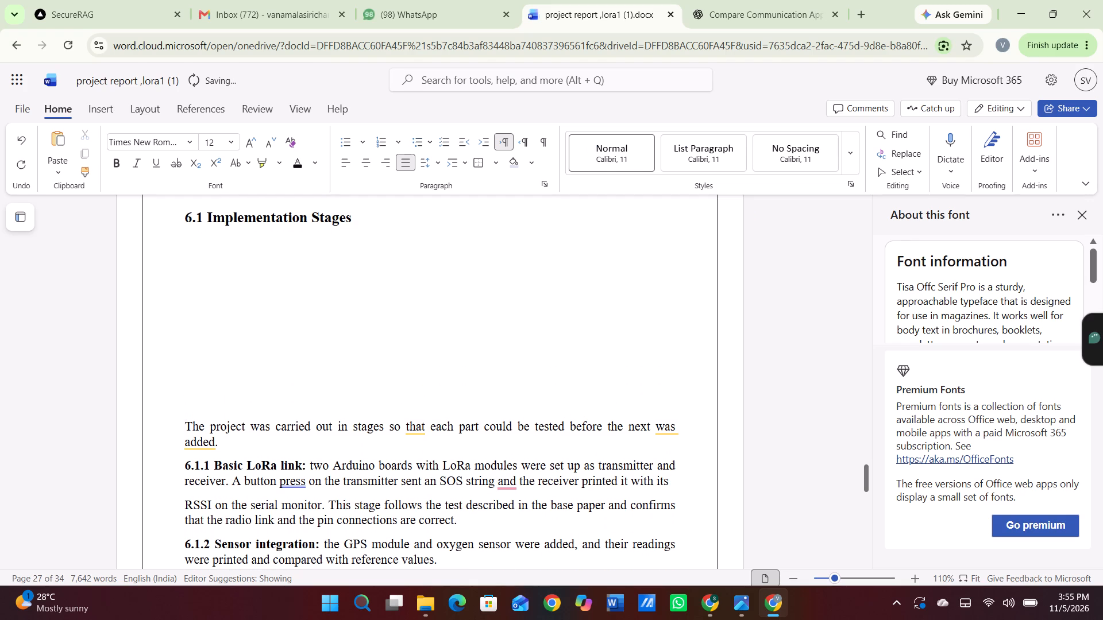
pyautogui.press('BackSpace')
pyautogui.press('BackSpace')
pyautogui.press('BackSpace')
pyautogui.press('BackSpace')
pyautogui.press('BackSpace')
pyautogui.press('BackSpace')
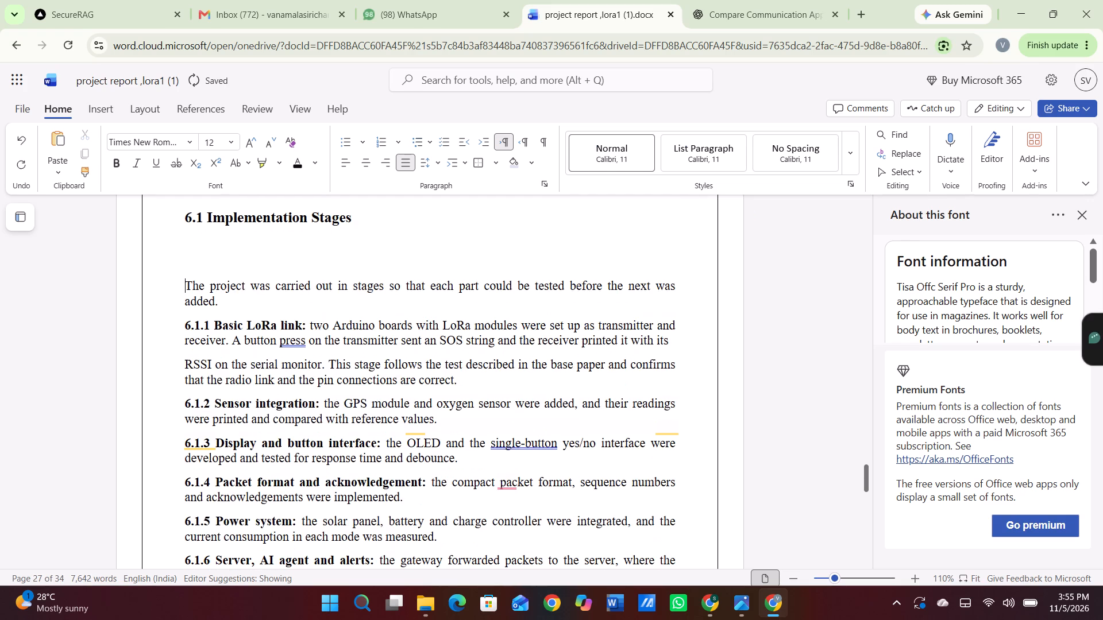
pyautogui.press('BackSpace')
pyautogui.press('BackSpace')
# Reduce the gap above the 6.1 Implementation Stages heading by one blank line, keeping Chapter 6 on the following page.
pyautogui.scroll(3, 171, 432)
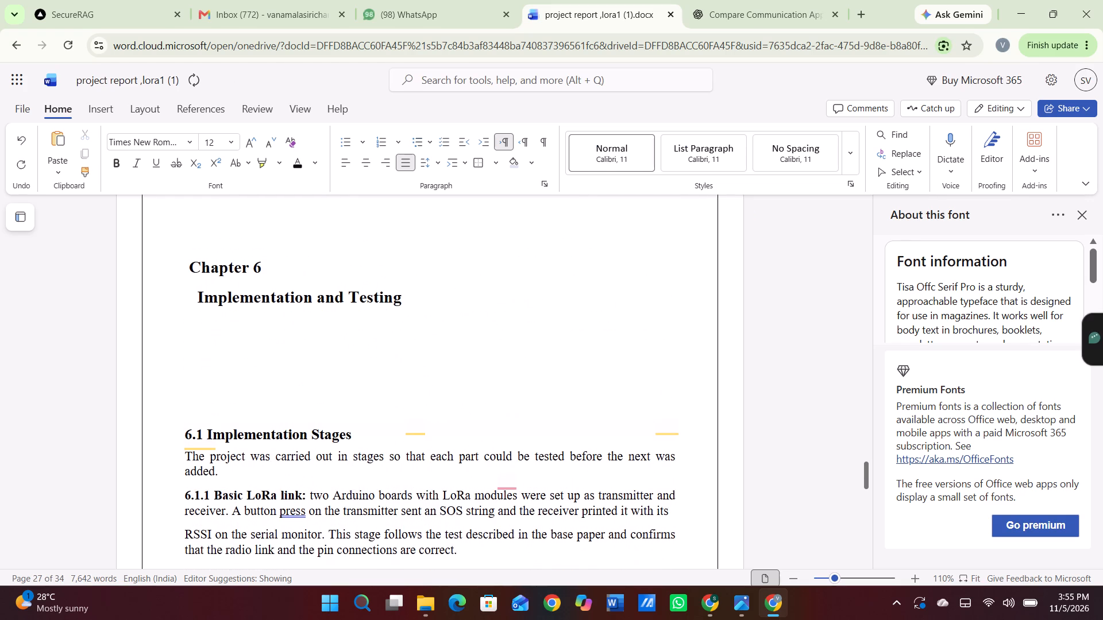
pyautogui.scroll(1, 171, 432)
pyautogui.press('Up')
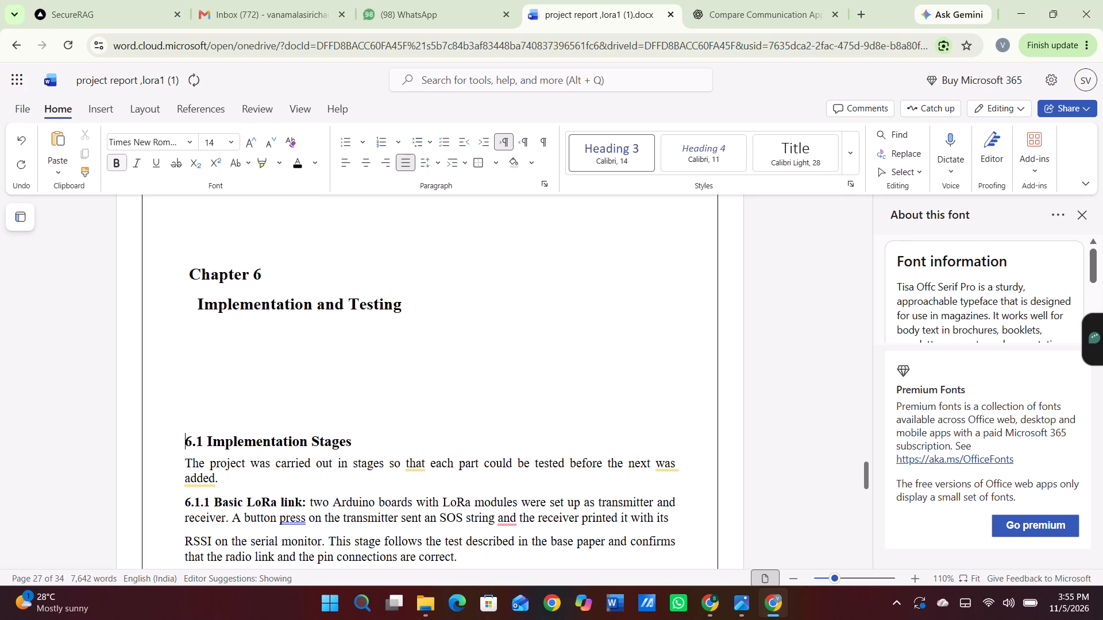
pyautogui.press('BackSpace')
pyautogui.press('BackSpace')
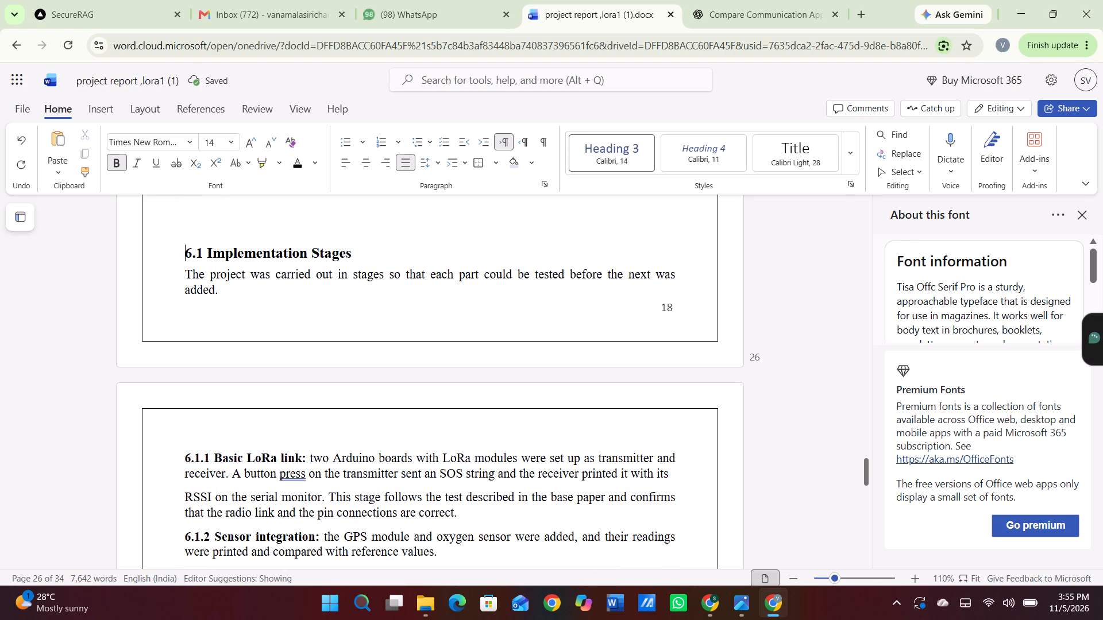
pyautogui.press('Return')
# Insert one blank line between the 6.1 Implementation Stages heading and its introductory paragraph.
pyautogui.scroll(-1, 173, 425)
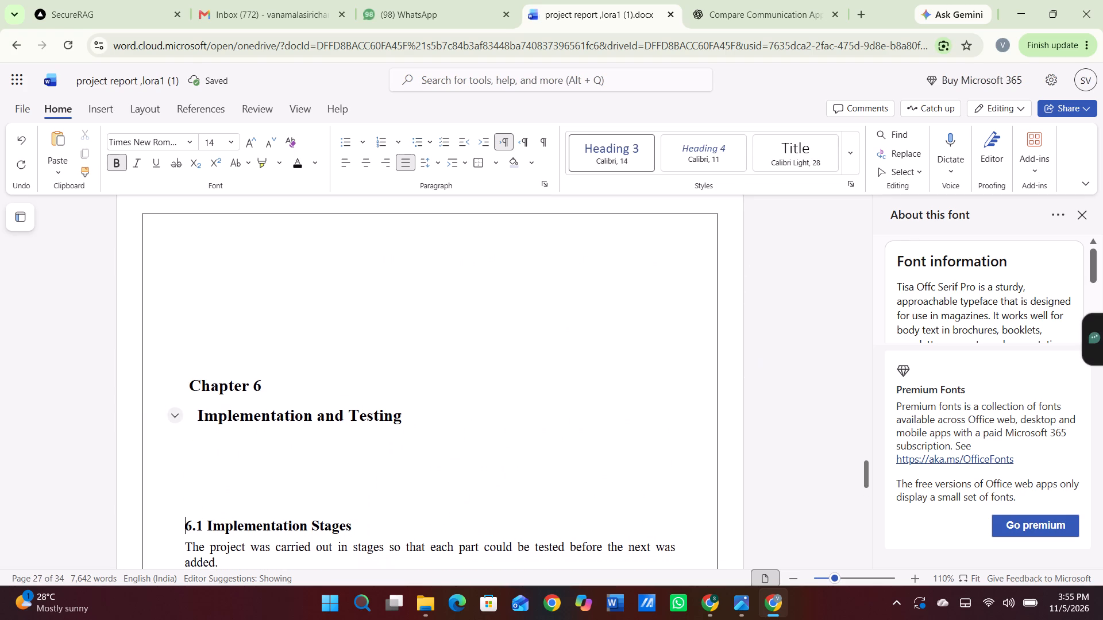
pyautogui.scroll(-1, 173, 425)
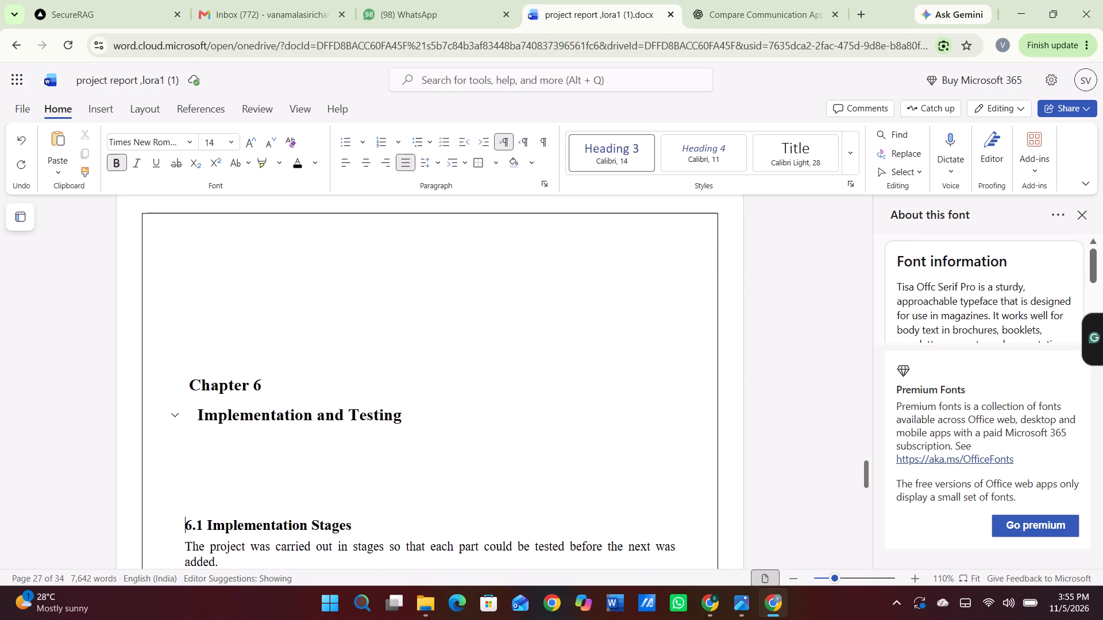
pyautogui.click(186, 535)
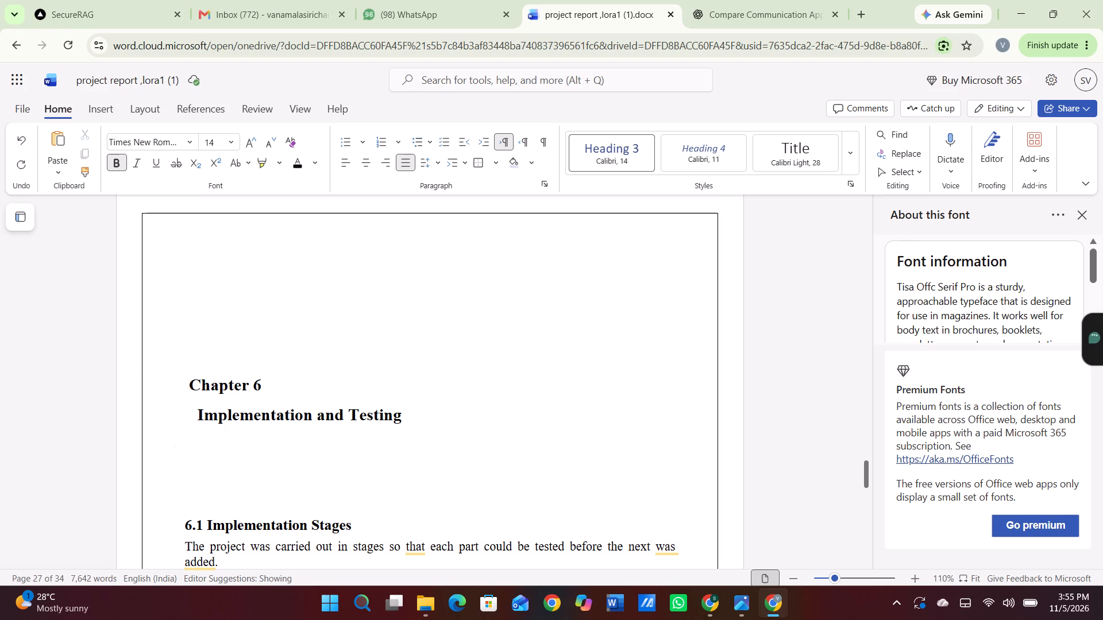
pyautogui.click(185, 537)
pyautogui.press('Down')
pyautogui.press('Return')
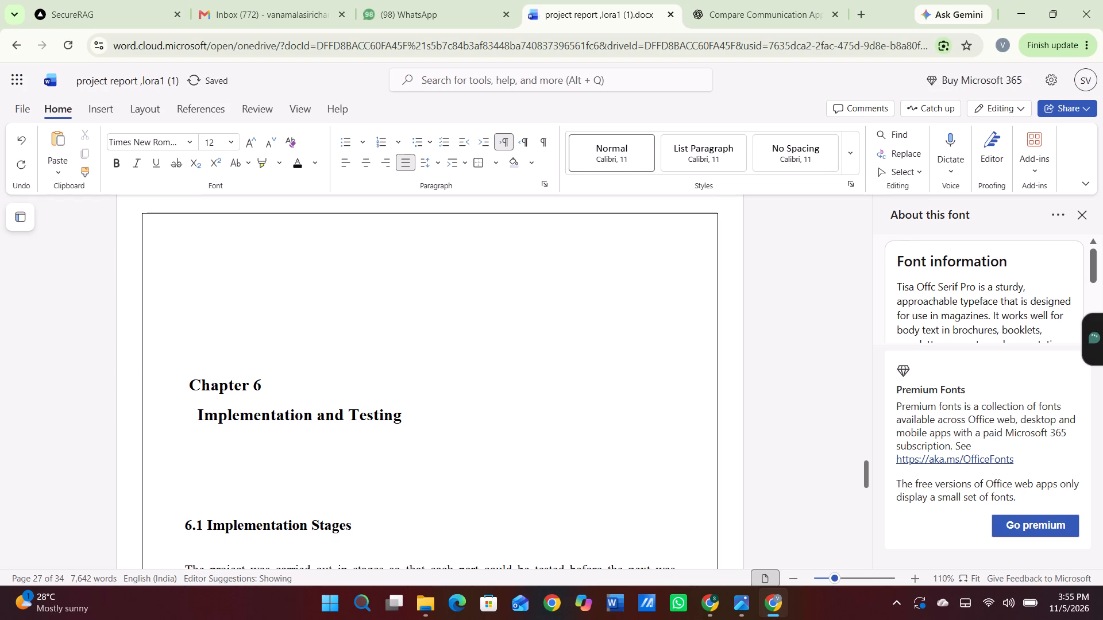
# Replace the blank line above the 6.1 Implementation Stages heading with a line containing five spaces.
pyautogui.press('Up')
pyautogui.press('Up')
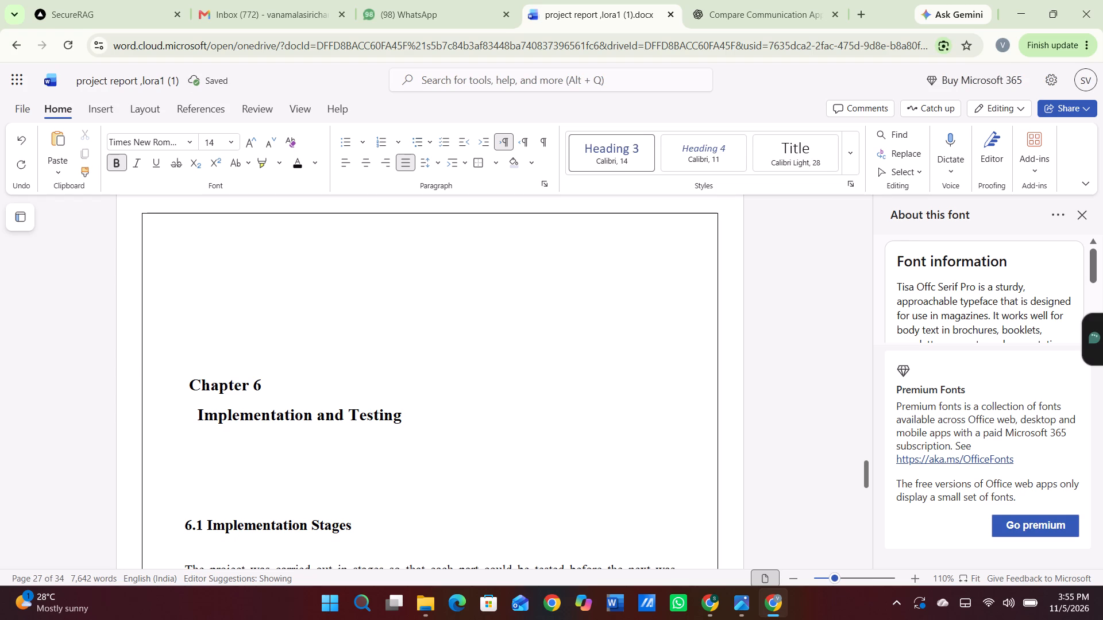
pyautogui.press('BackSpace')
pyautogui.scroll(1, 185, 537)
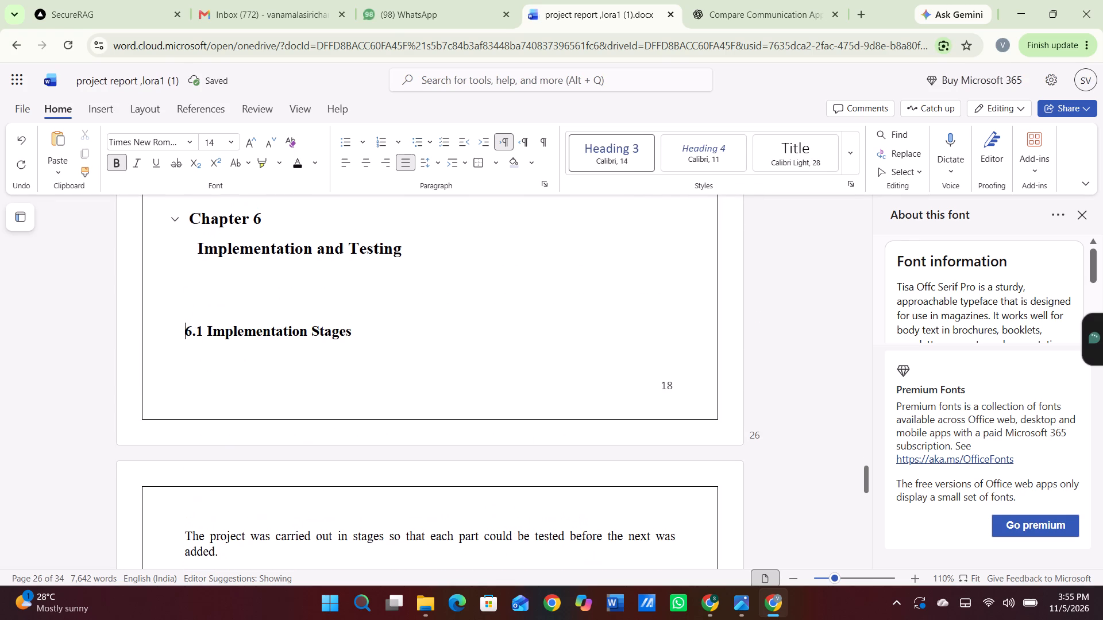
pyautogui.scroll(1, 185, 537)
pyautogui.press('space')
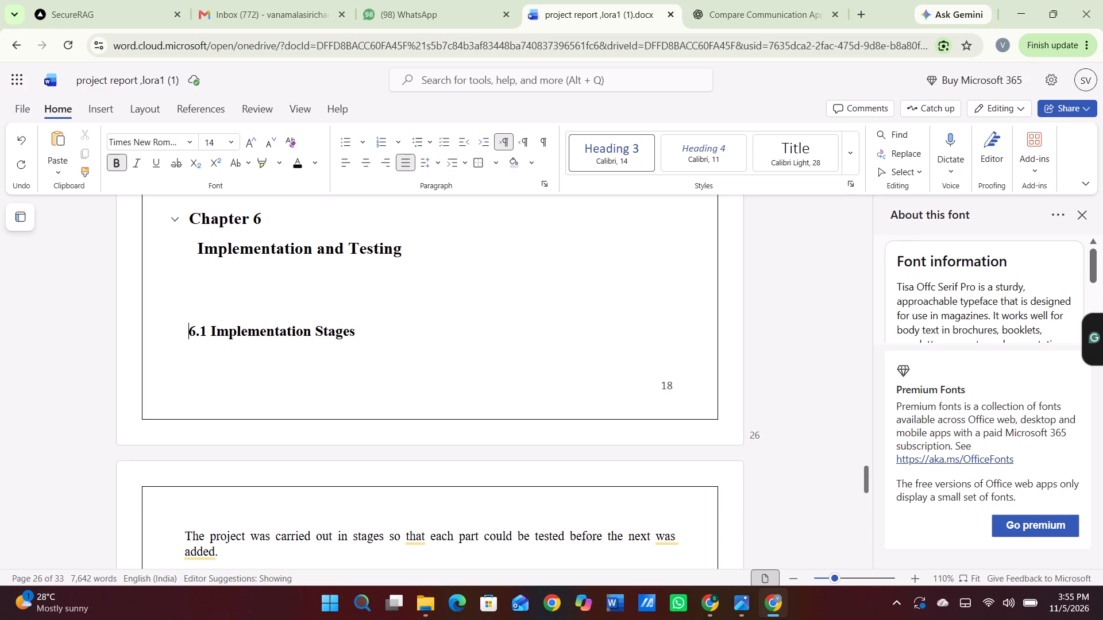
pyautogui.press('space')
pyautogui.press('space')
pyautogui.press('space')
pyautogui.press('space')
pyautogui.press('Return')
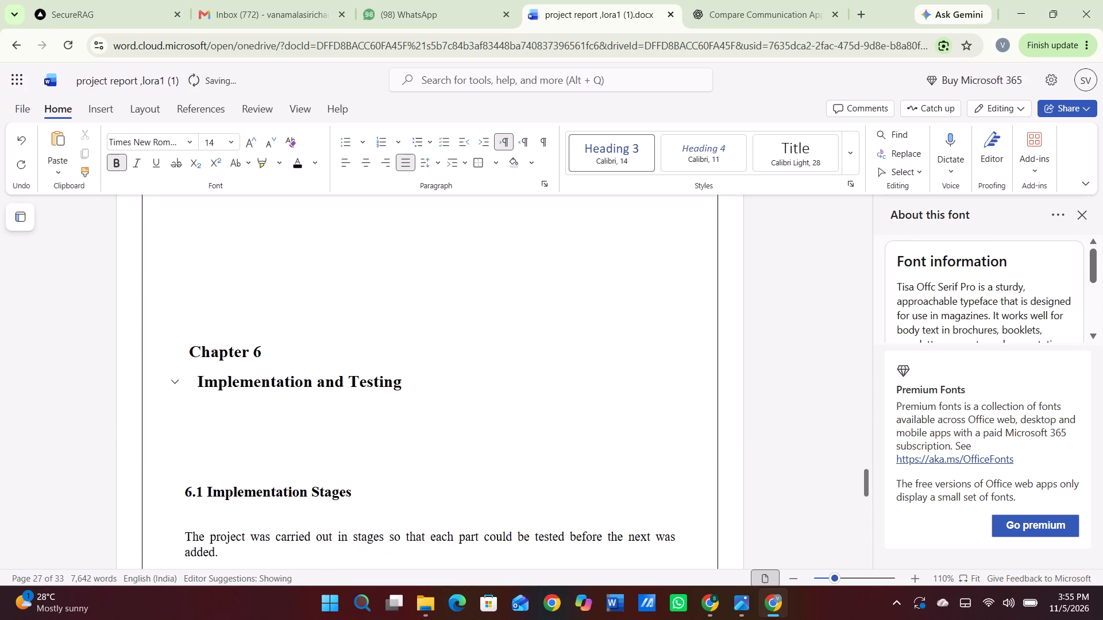
# Delete one blank line above the Chapter 6 heading.
pyautogui.click(186, 343)
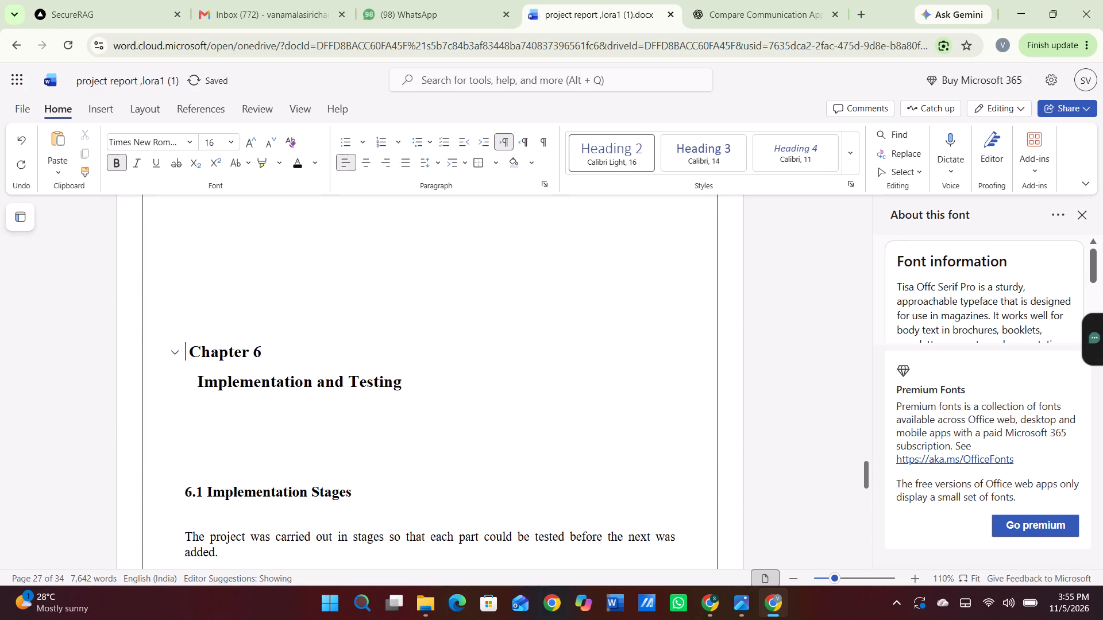
pyautogui.press('BackSpace')
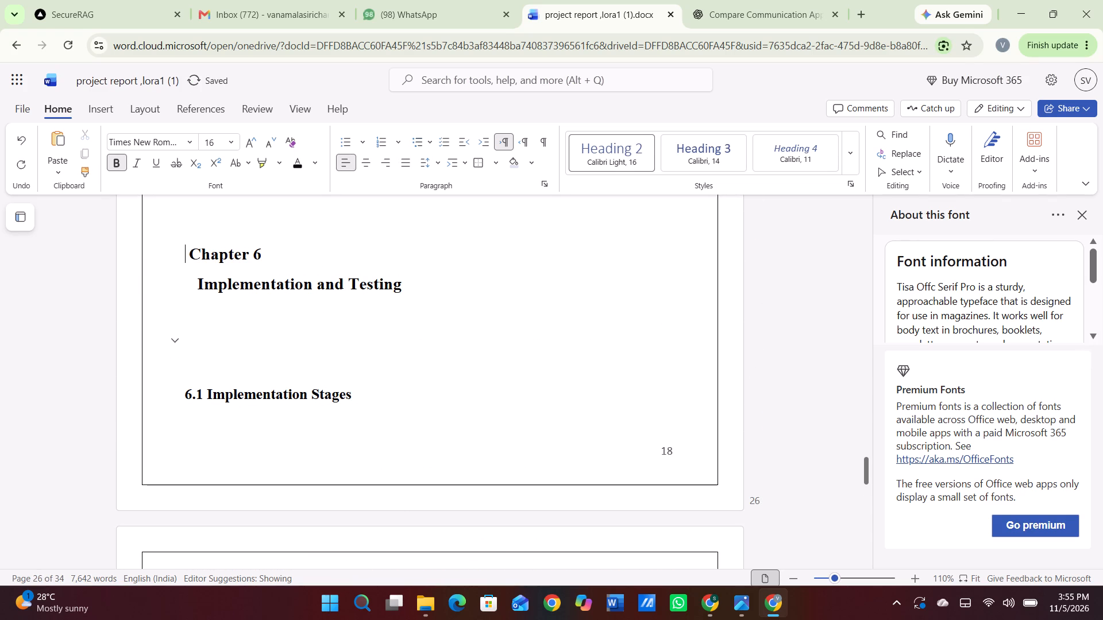
# Delete the spaces and blank lines between the "Implementation and Testing" title and the 6.1 Implementation Stages heading.
pyautogui.press('Down')
pyautogui.press('Down')
pyautogui.press('Down')
pyautogui.press('Down')
pyautogui.press('Down')
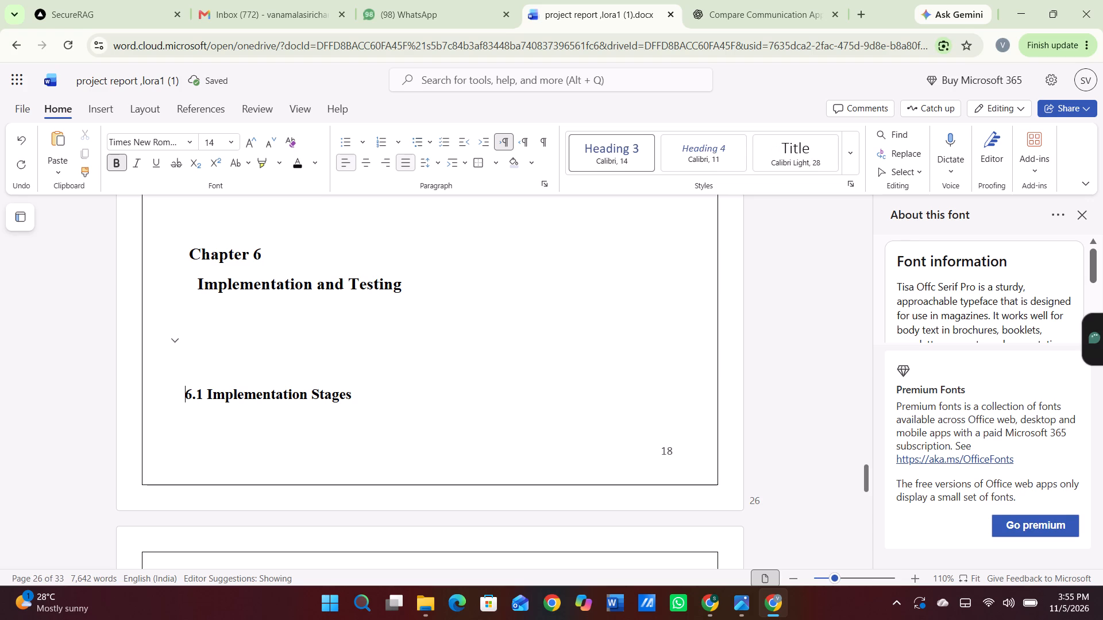
pyautogui.press('BackSpace')
pyautogui.press('BackSpace')
pyautogui.press('BackSpace')
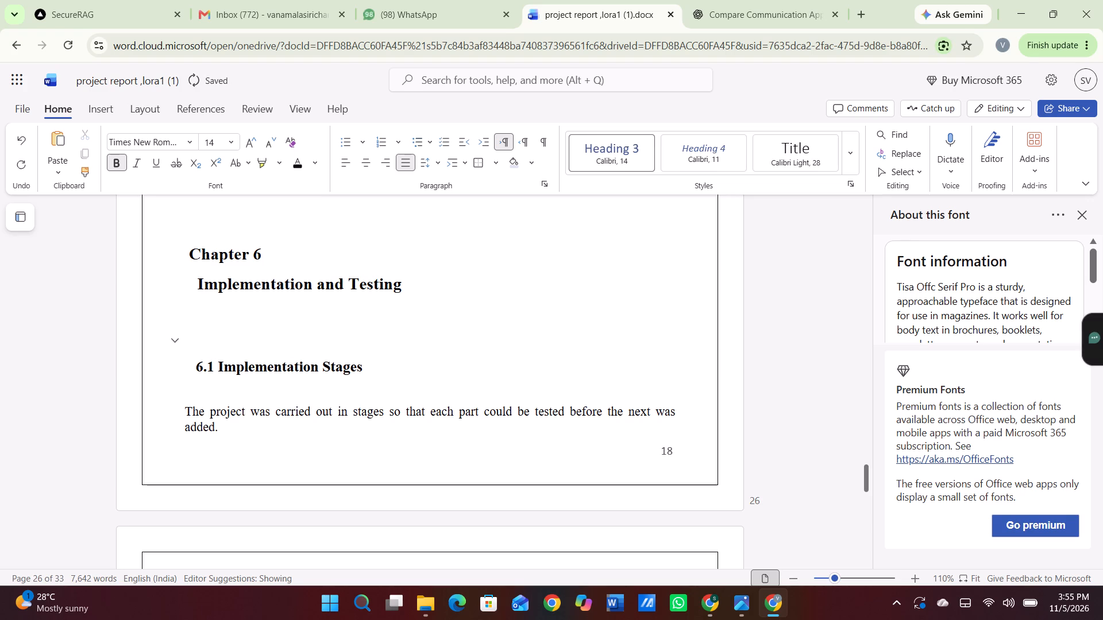
pyautogui.press('BackSpace')
pyautogui.press('BackSpace')
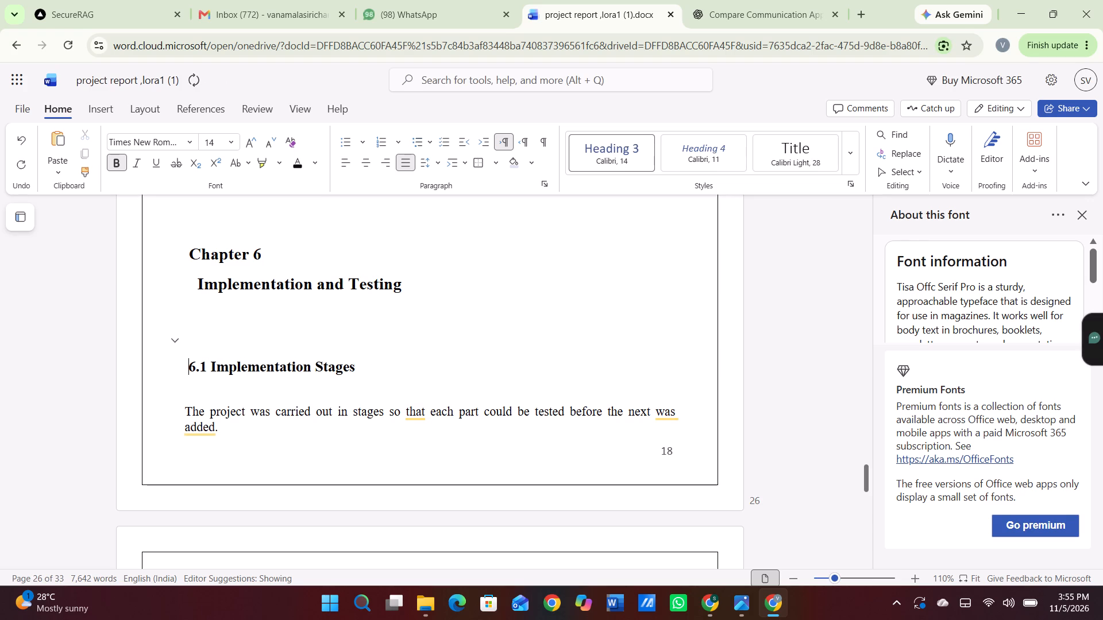
pyautogui.press('BackSpace')
pyautogui.press('BackSpace')
pyautogui.press('BackSpace')
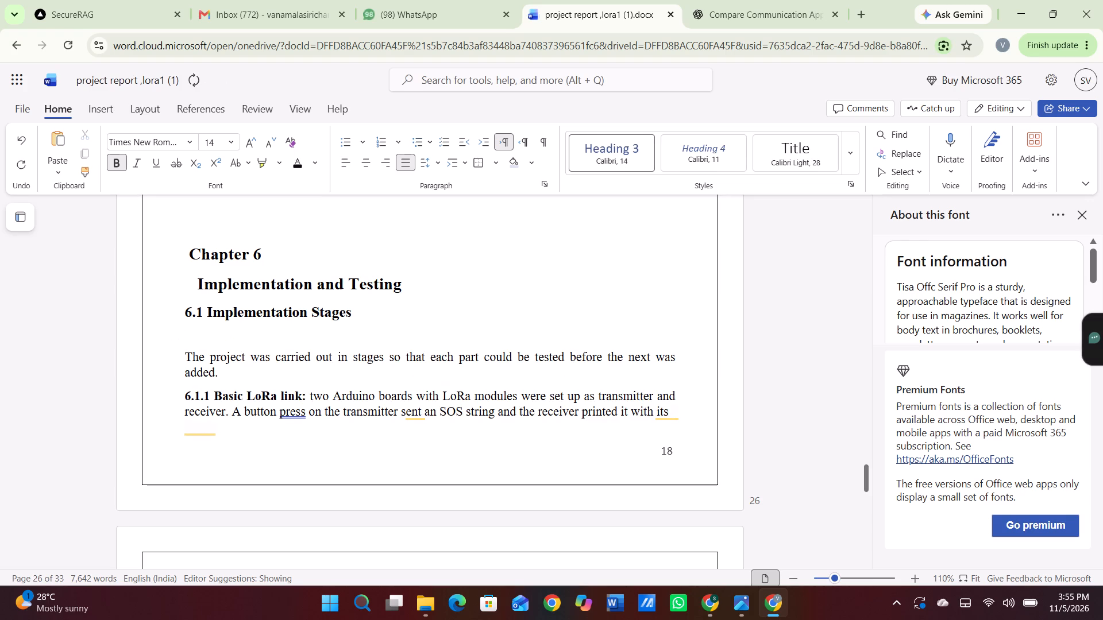
# Insert four blank lines between the Chapter 6 heading and the "Implementation and Testing" title.
pyautogui.press('Down')
pyautogui.press('Down')
pyautogui.press('Up')
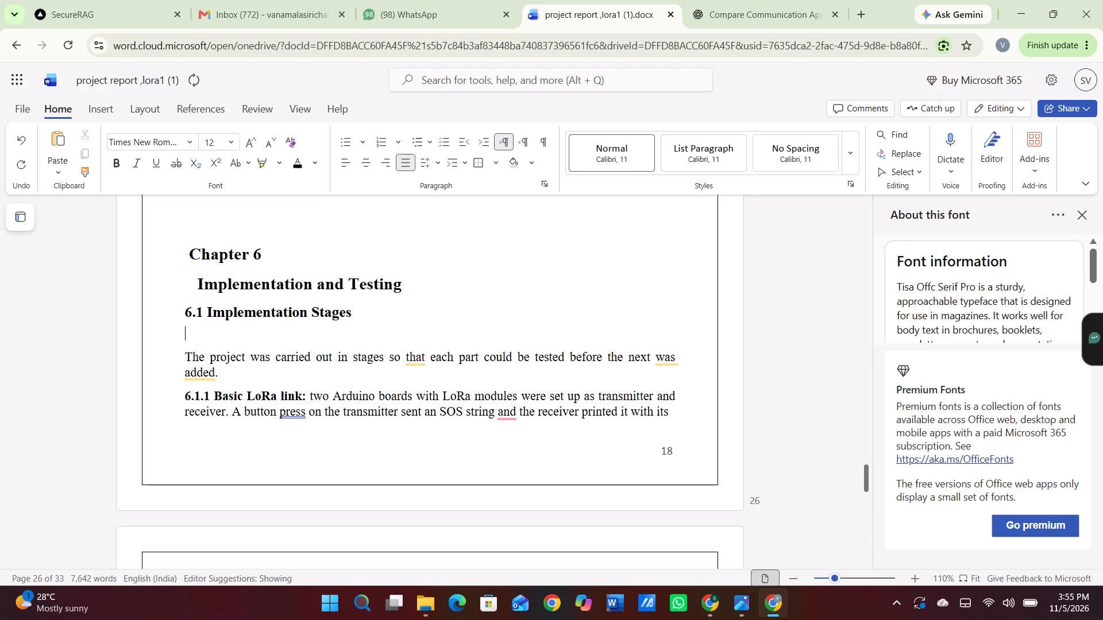
pyautogui.press('Up')
pyautogui.press('Up')
pyautogui.press('Return')
pyautogui.press('Return')
pyautogui.press('Return')
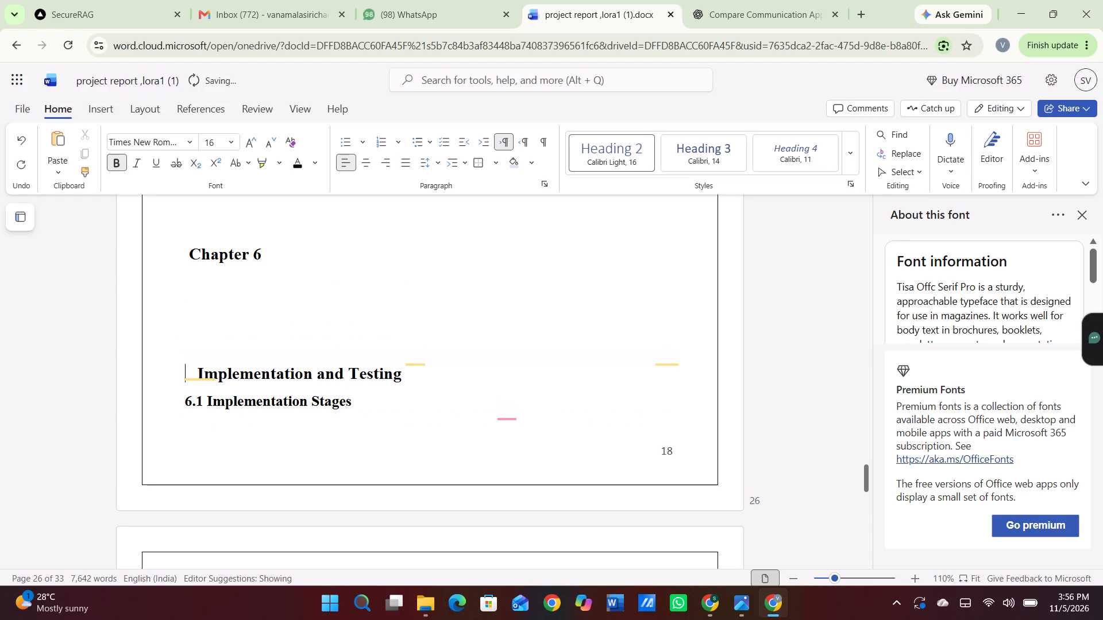
pyautogui.press('Return')
# Remove the leading spaces before the "Implementation and Testing" title so it aligns with the left text margin, keeping the line breaks above it.
pyautogui.scroll(-4, 186, 343)
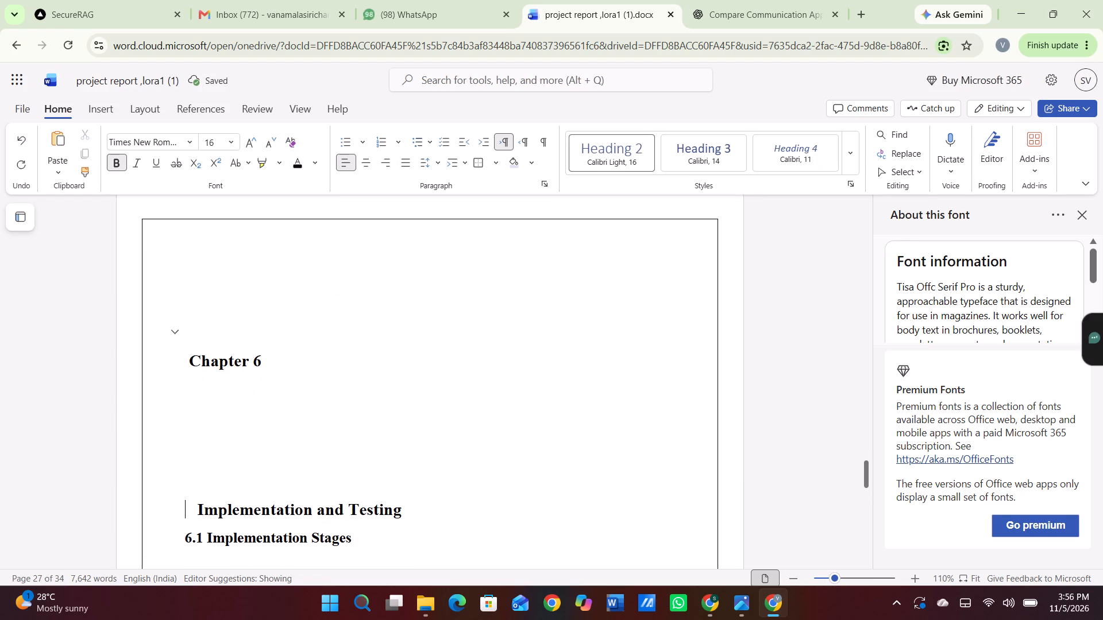
pyautogui.click(194, 501)
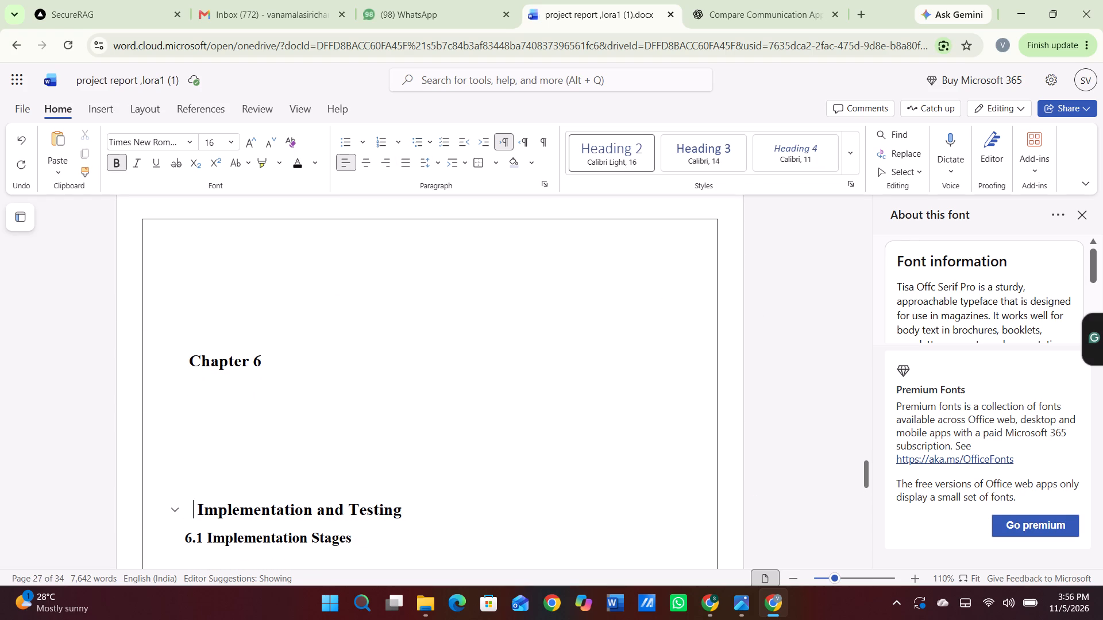
pyautogui.press('BackSpace')
pyautogui.press('BackSpace')
pyautogui.press('BackSpace')
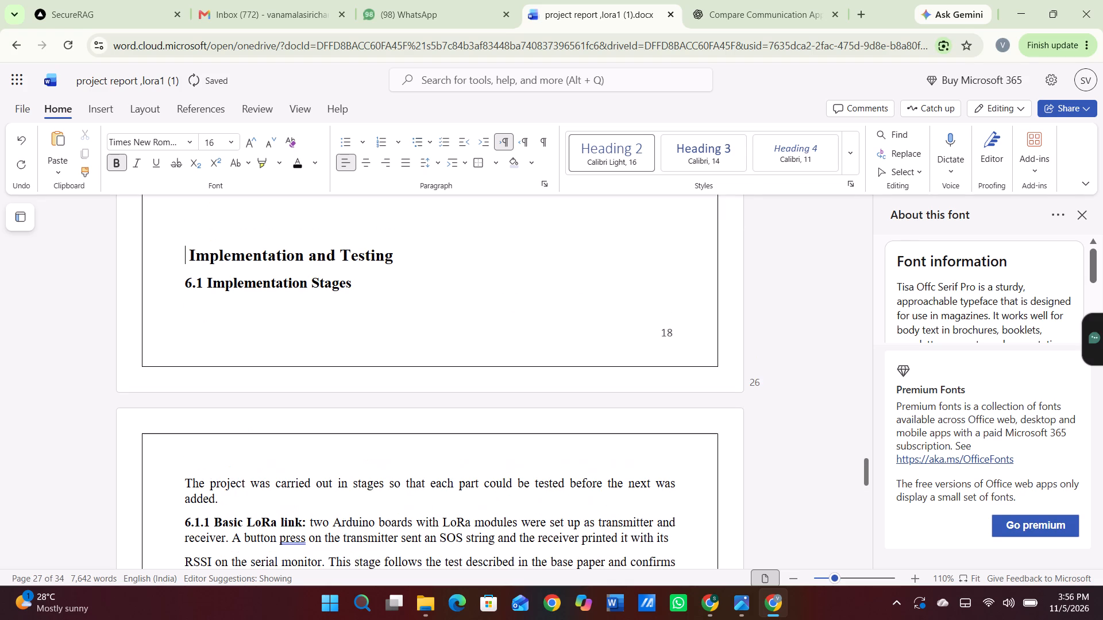
pyautogui.press('Return')
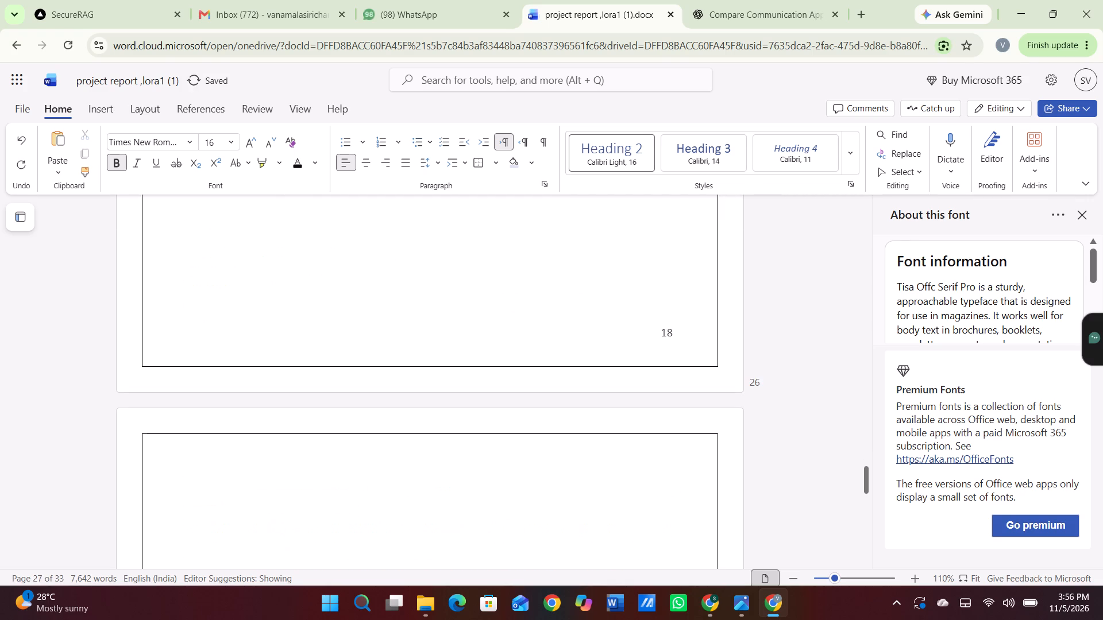
pyautogui.scroll(-3, 194, 501)
pyautogui.click(190, 405)
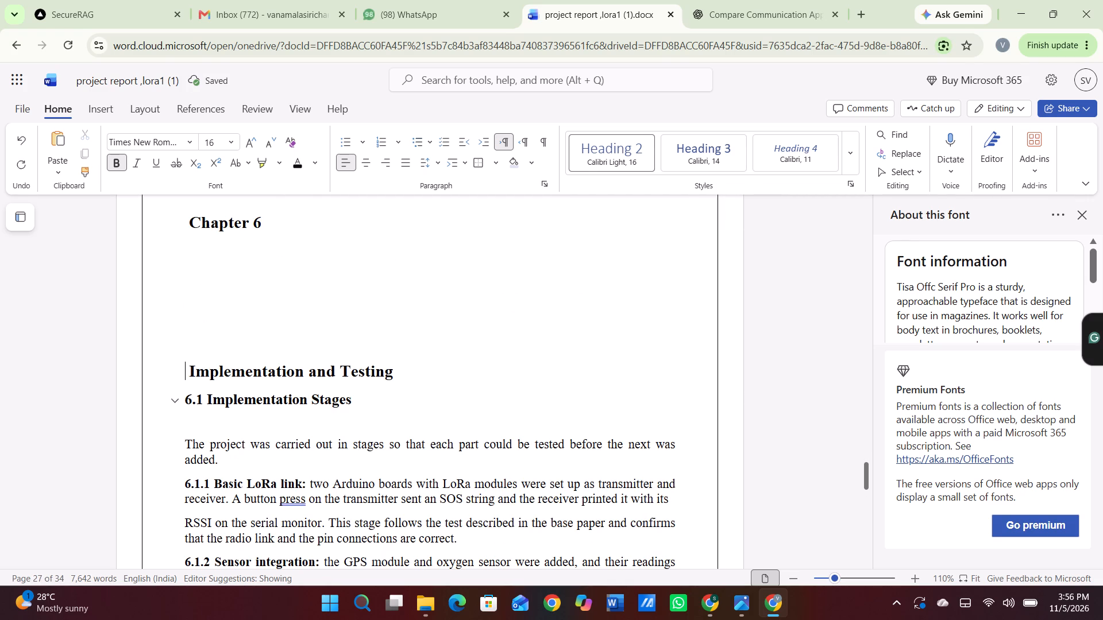
pyautogui.scroll(1, 190, 405)
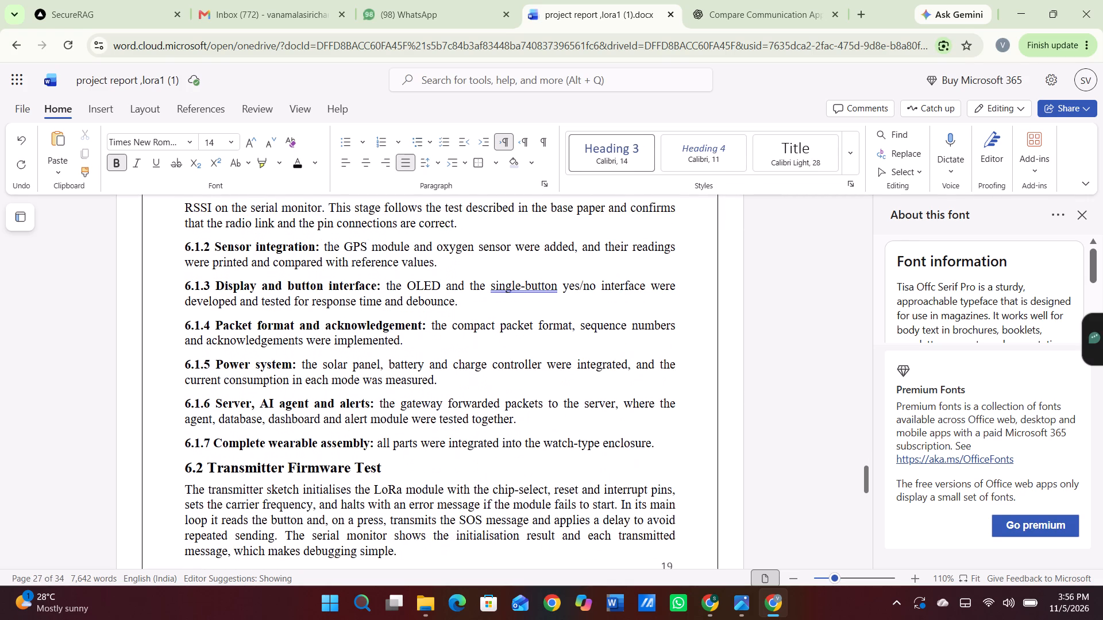
pyautogui.scroll(1, 190, 405)
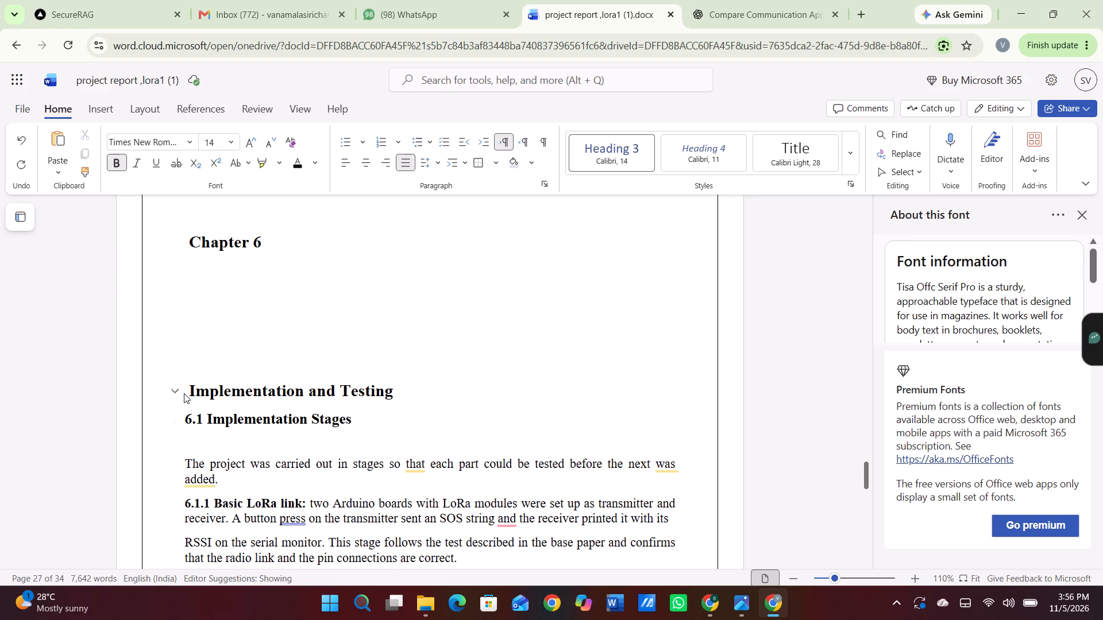
pyautogui.click(188, 392)
pyautogui.press('BackSpace')
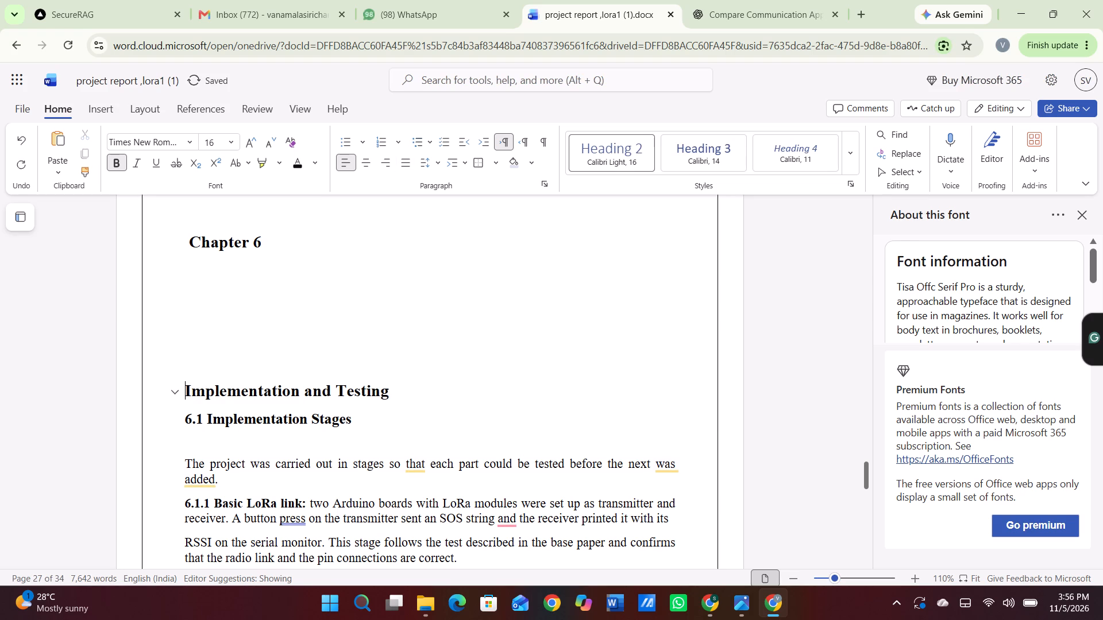
pyautogui.press('BackSpace')
pyautogui.press('Return')
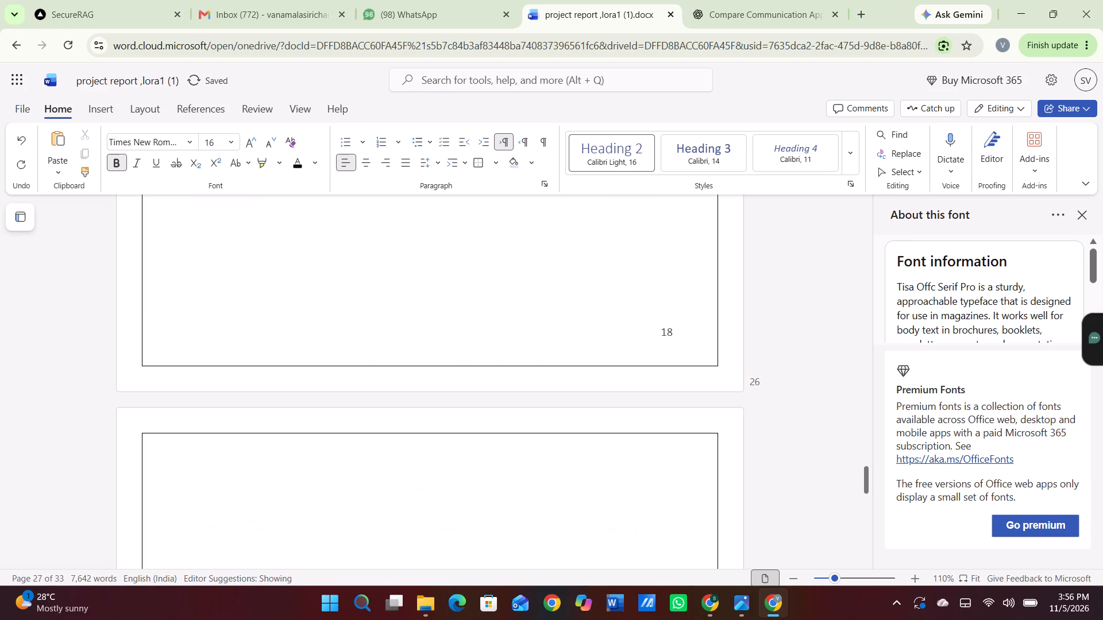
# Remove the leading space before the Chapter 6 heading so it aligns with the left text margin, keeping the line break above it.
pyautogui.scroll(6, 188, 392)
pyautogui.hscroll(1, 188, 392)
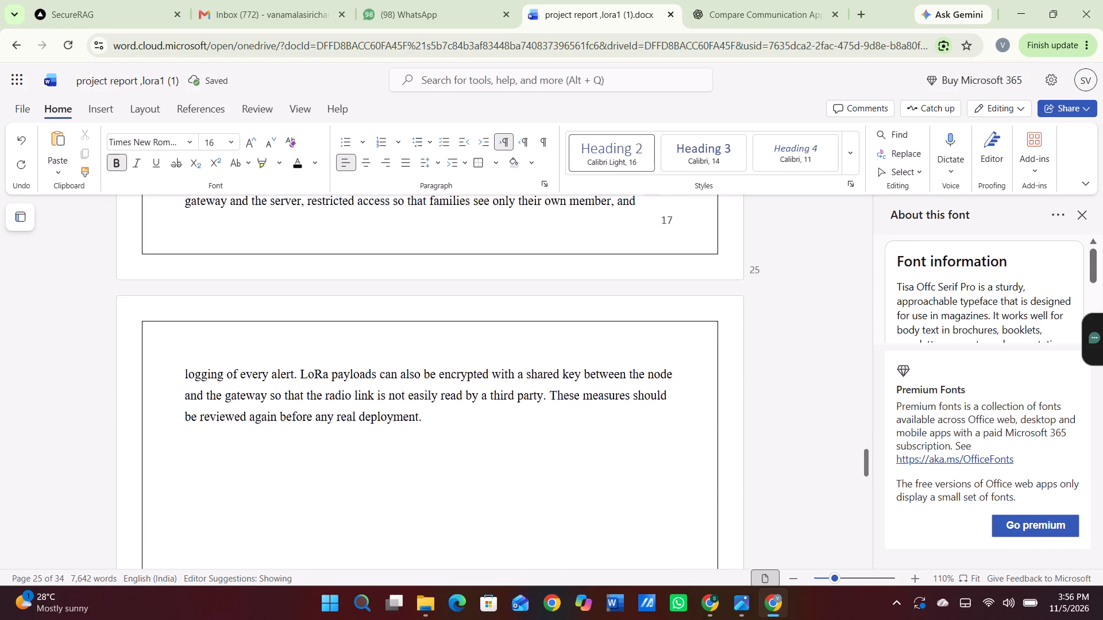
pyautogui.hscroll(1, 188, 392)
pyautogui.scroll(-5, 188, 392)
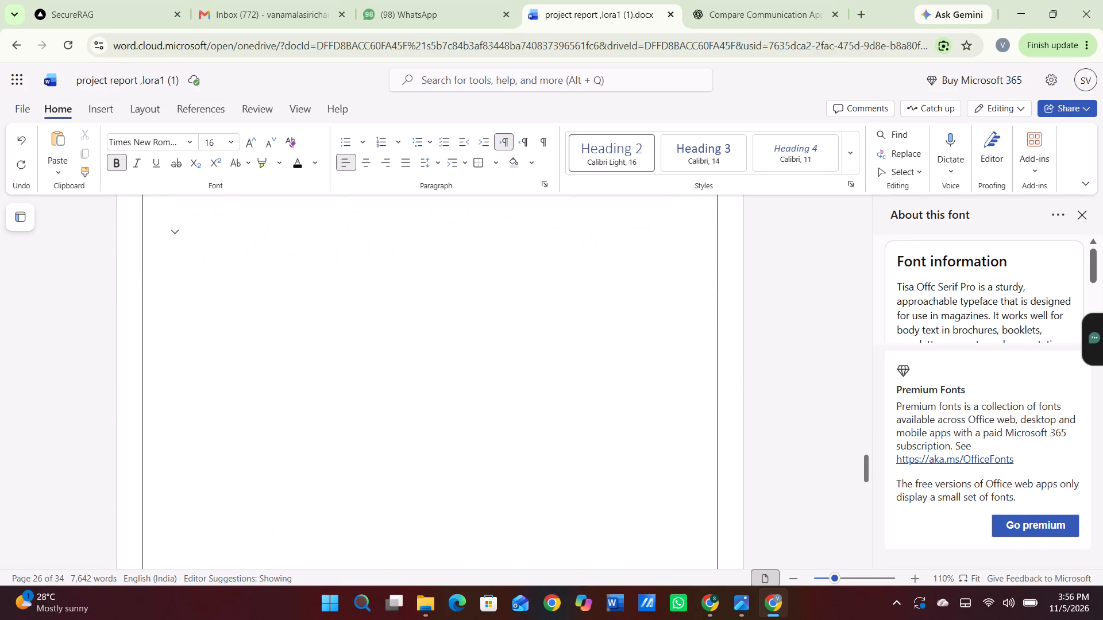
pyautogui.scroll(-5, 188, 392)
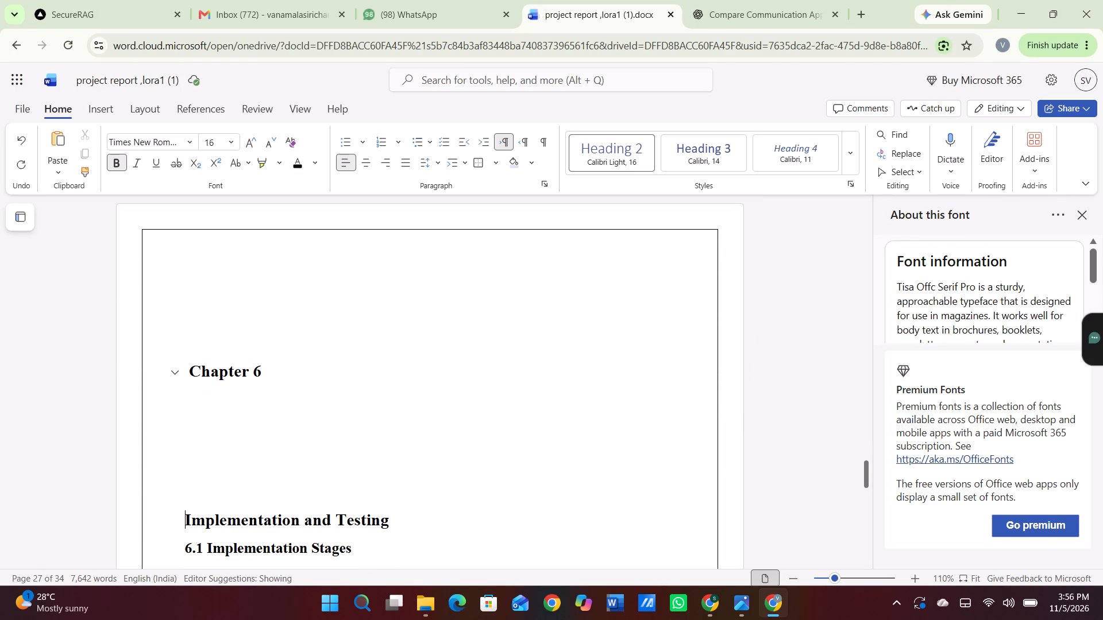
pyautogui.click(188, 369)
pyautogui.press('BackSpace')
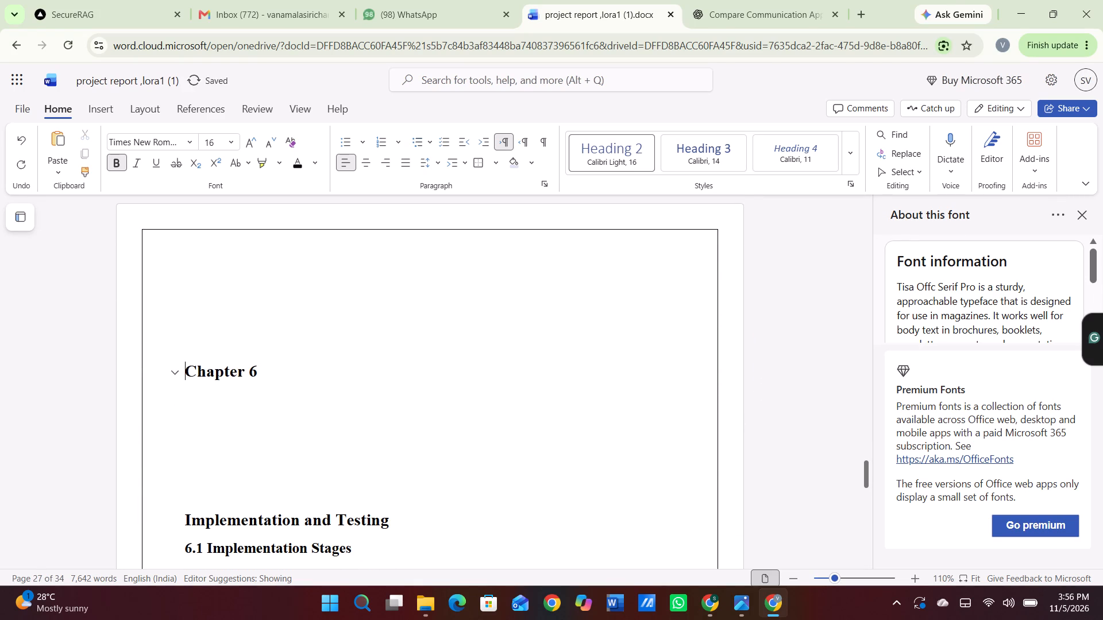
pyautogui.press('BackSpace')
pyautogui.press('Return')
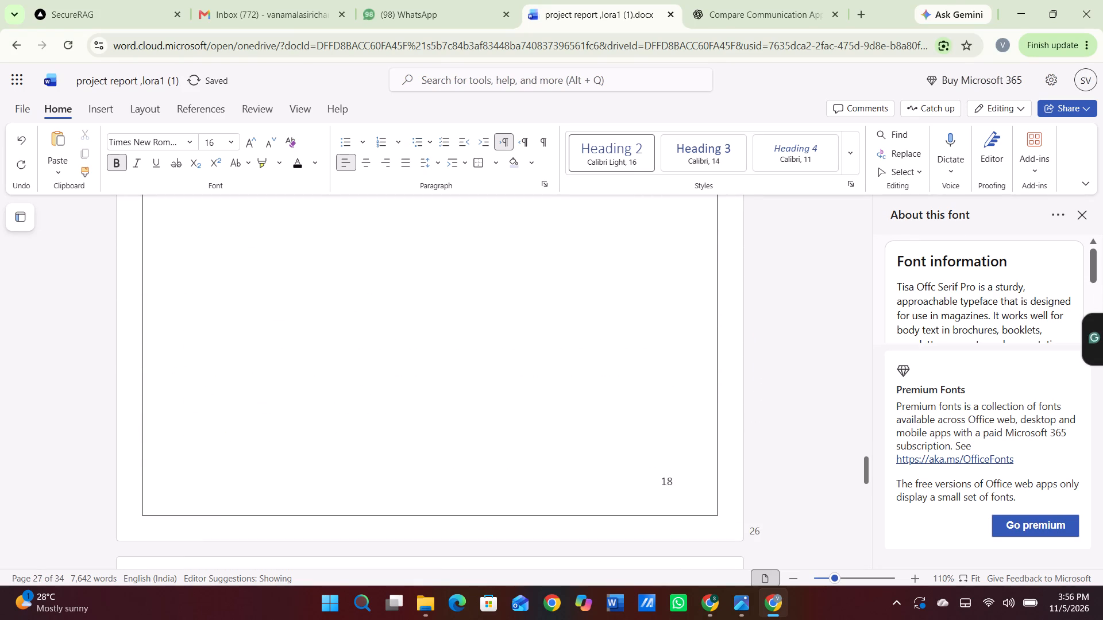
# Indent the Chapter 6 heading with leading spaces until it sits near the middle of the line.
pyautogui.scroll(-3, 188, 369)
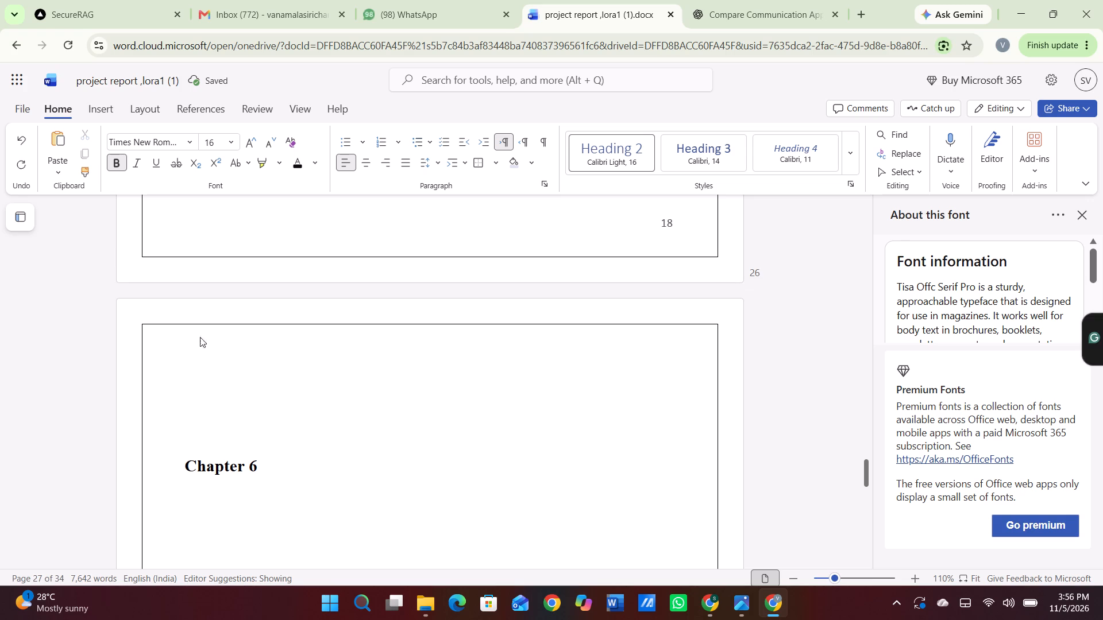
pyautogui.scroll(-3, 202, 354)
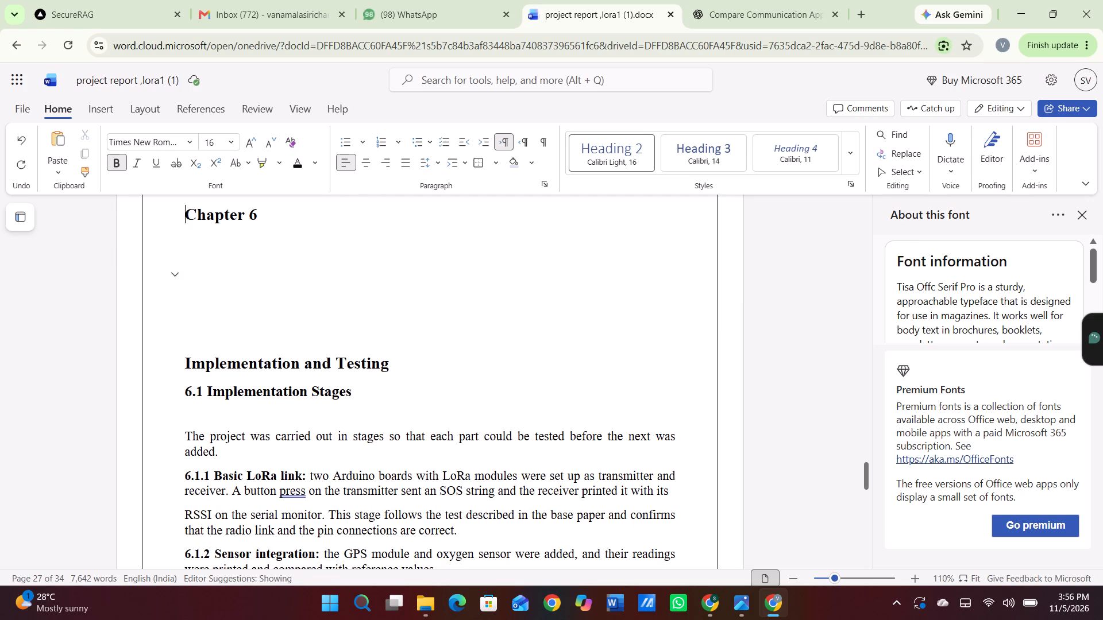
pyautogui.press('Right')
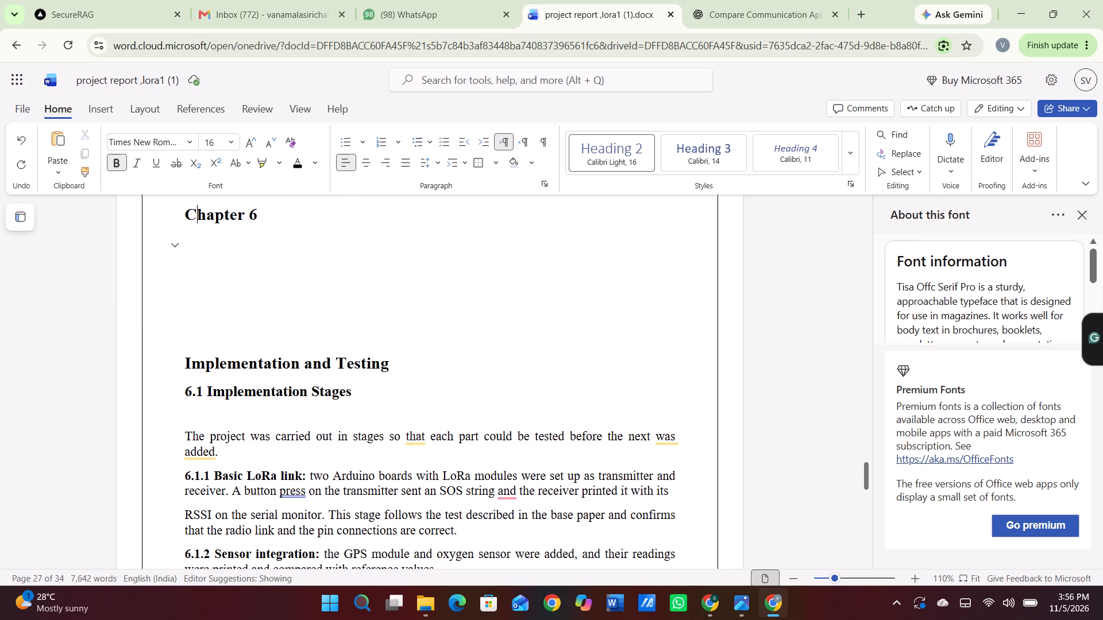
pyautogui.press('Right')
pyautogui.tripleClick(195, 236)
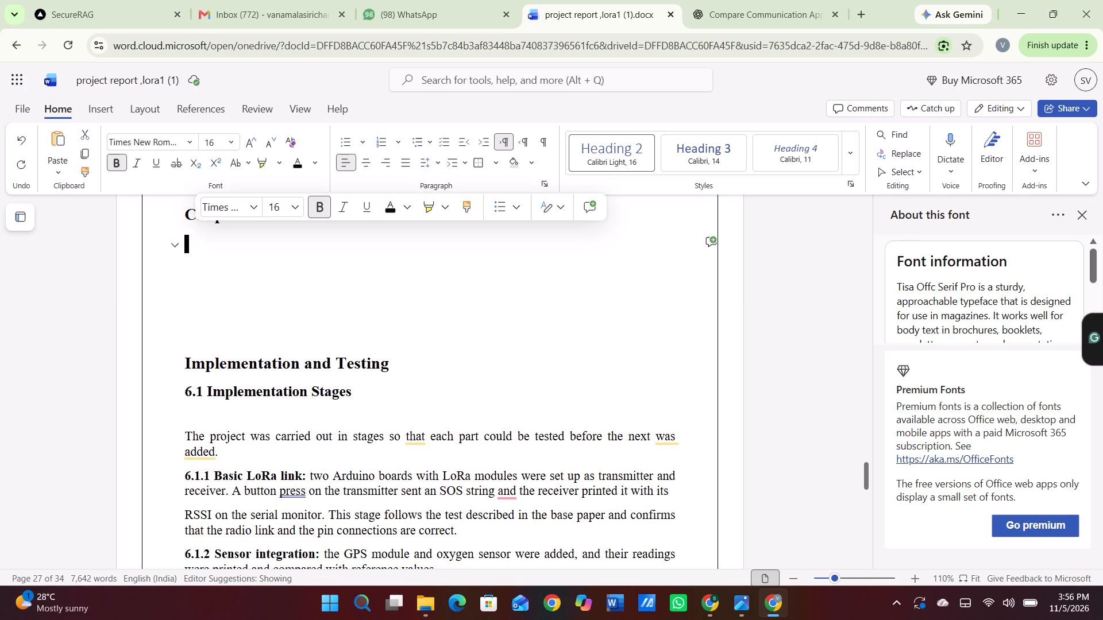
pyautogui.doubleClick(179, 215)
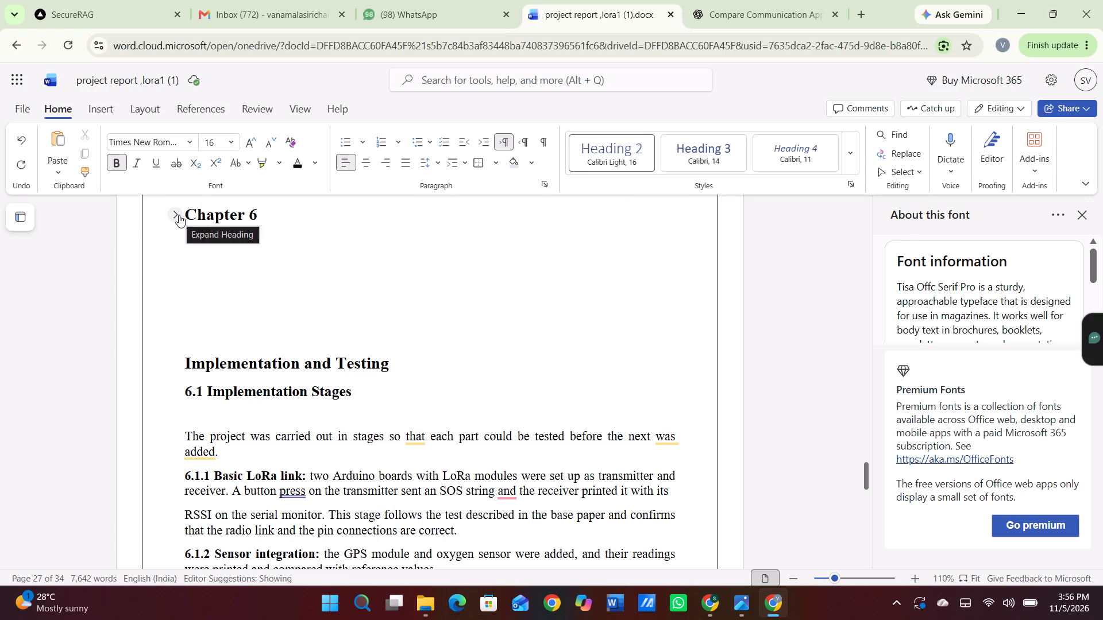
pyautogui.click(196, 210)
pyautogui.press('space')
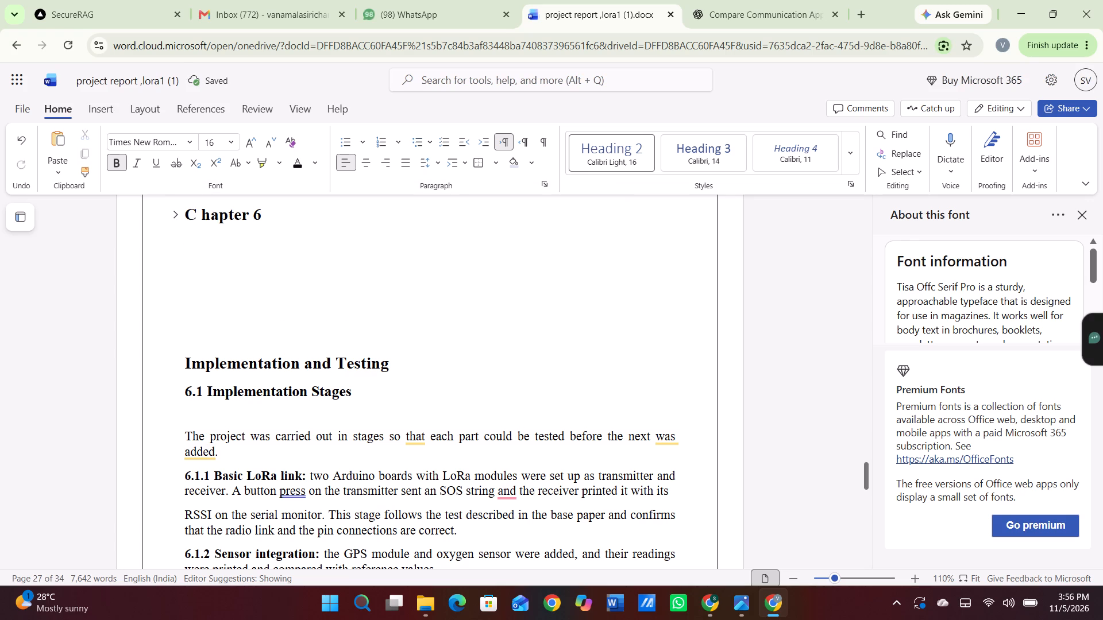
pyautogui.press('BackSpace')
pyautogui.press('Left')
pyautogui.press('space')
pyautogui.press('space')
pyautogui.press('space')
pyautogui.press('space')
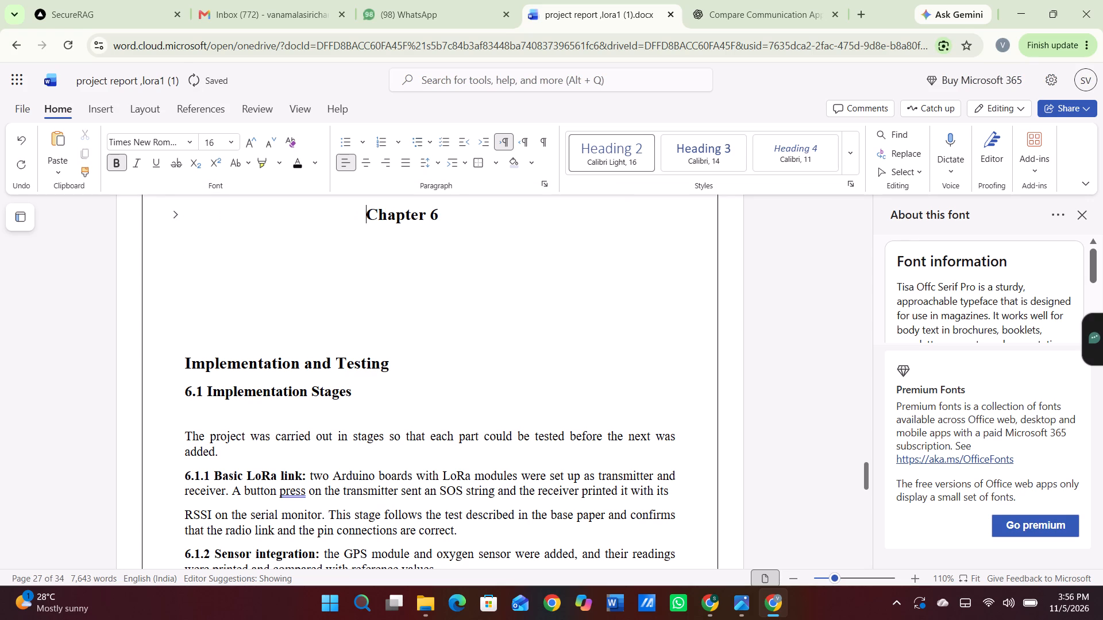
# Delete the four blank lines between the Chapter 6 heading and the "Implementation and Testing" title, keeping the heading text "Chapter 6" intact.
pyautogui.click(182, 367)
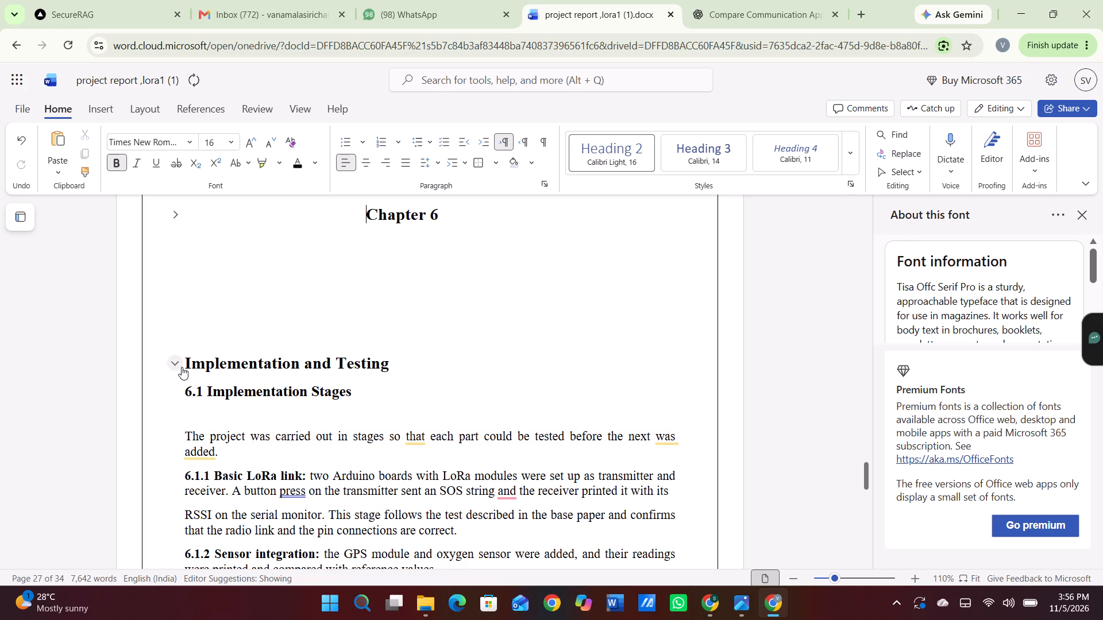
pyautogui.click(182, 367)
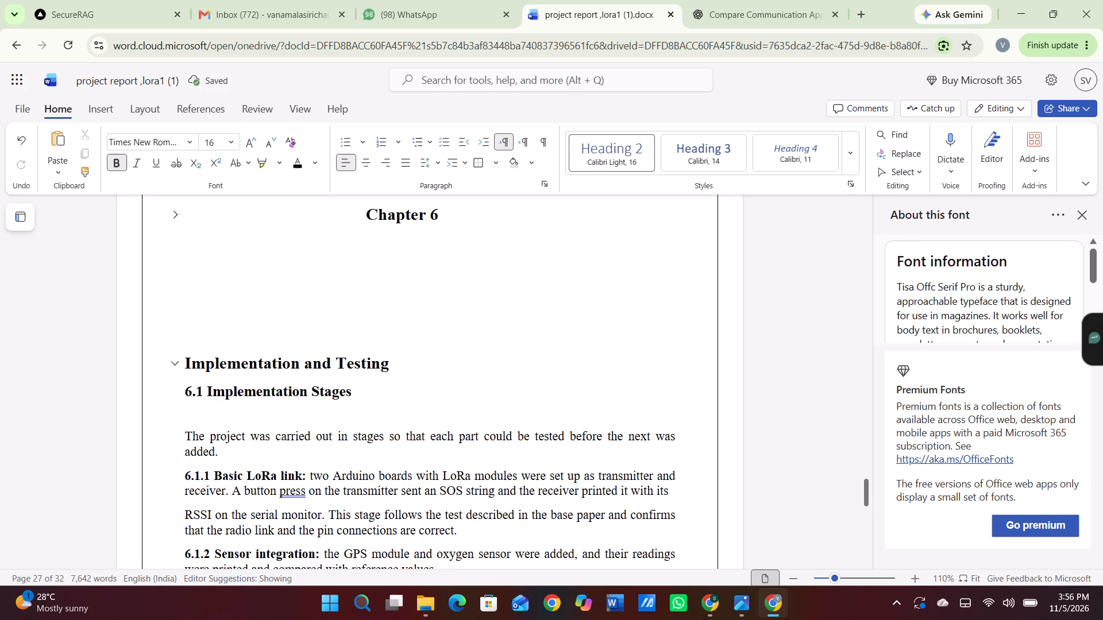
pyautogui.press('BackSpace')
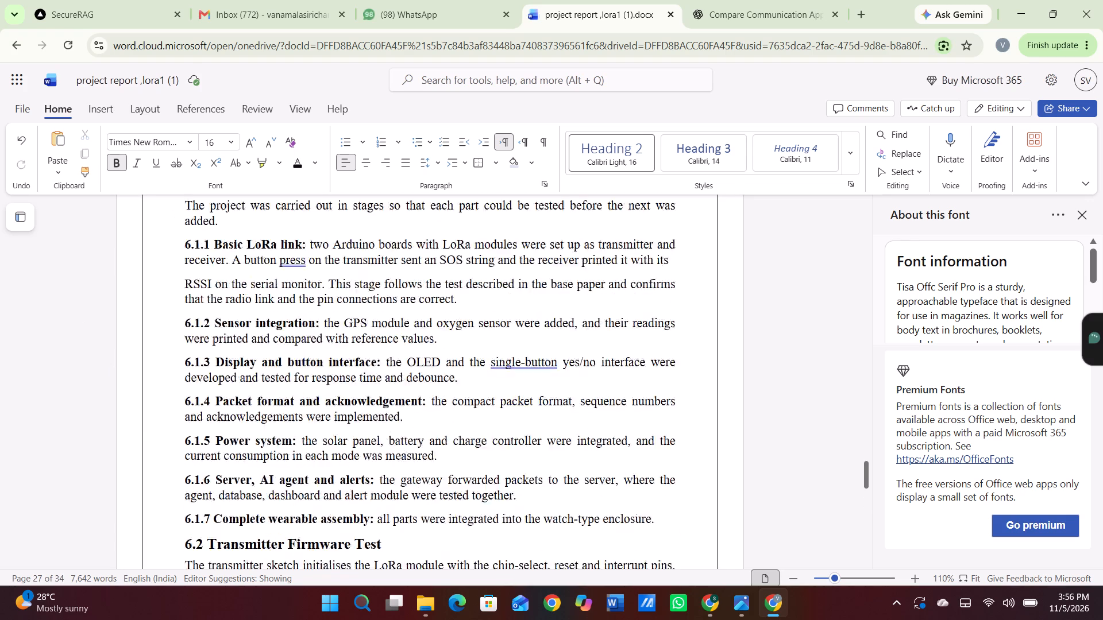
pyautogui.scroll(1, 186, 364)
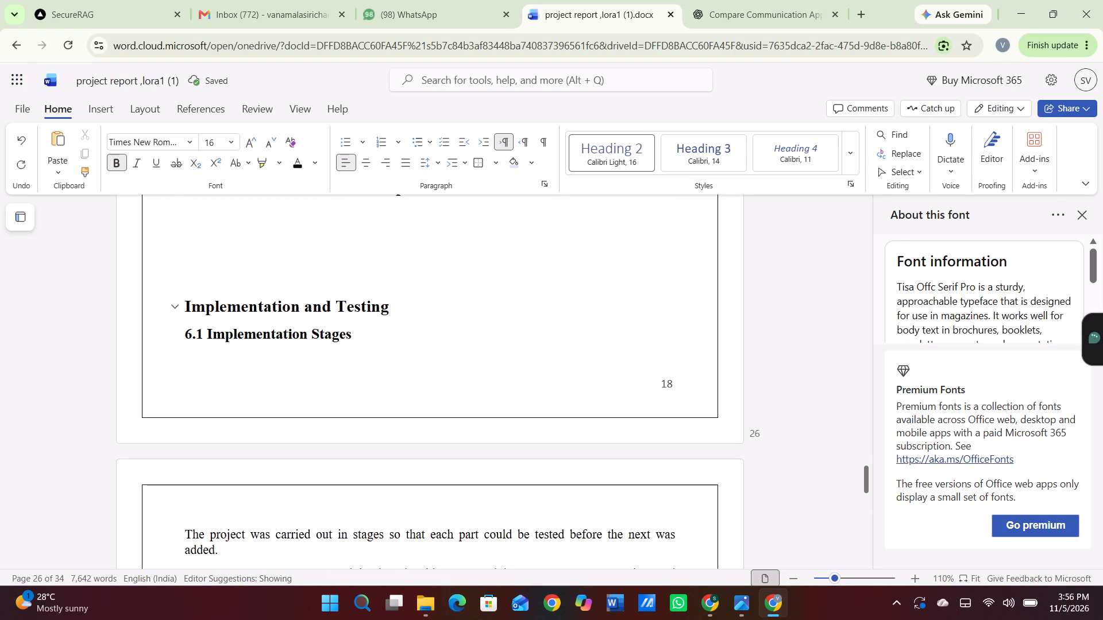
pyautogui.scroll(2, 186, 364)
pyautogui.click(340, 296)
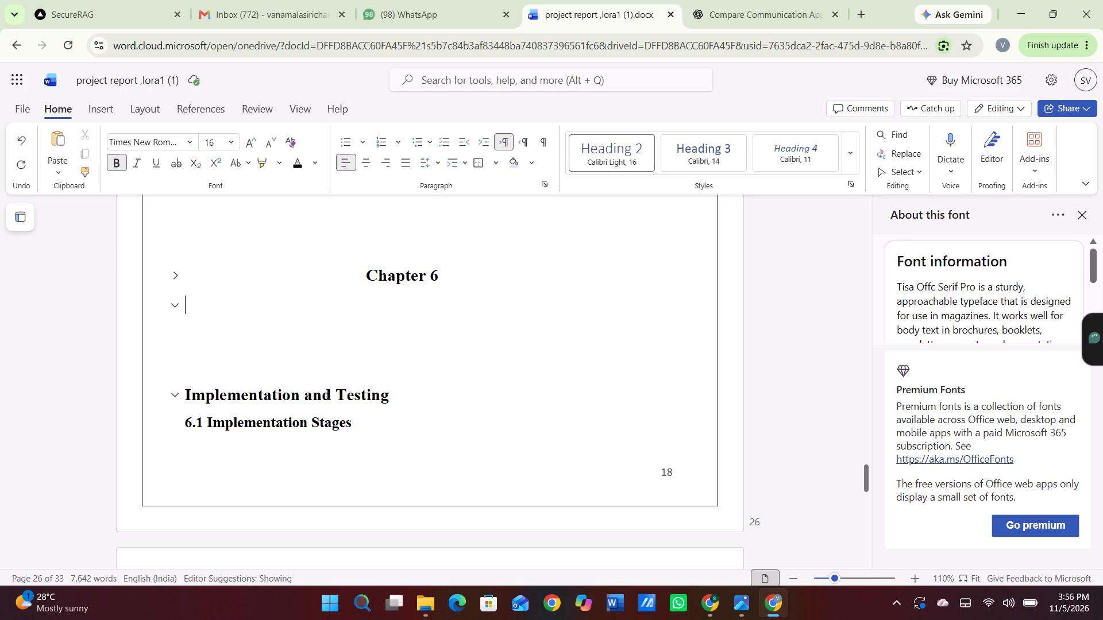
pyautogui.press('BackSpace')
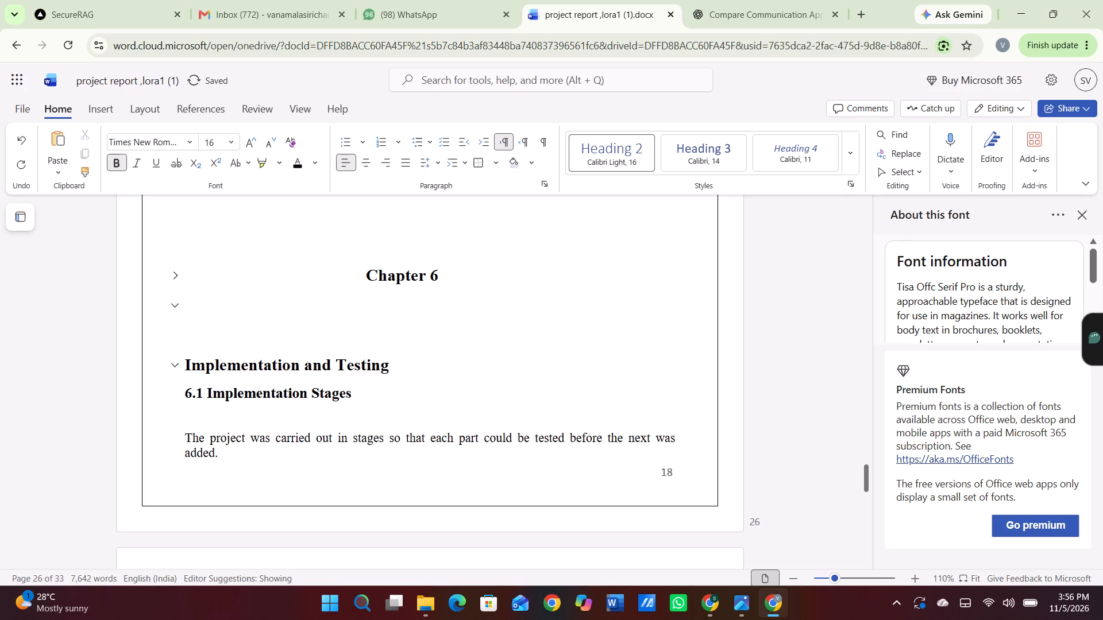
pyautogui.press('BackSpace')
pyautogui.press('6')
pyautogui.press('Down')
pyautogui.press('BackSpace')
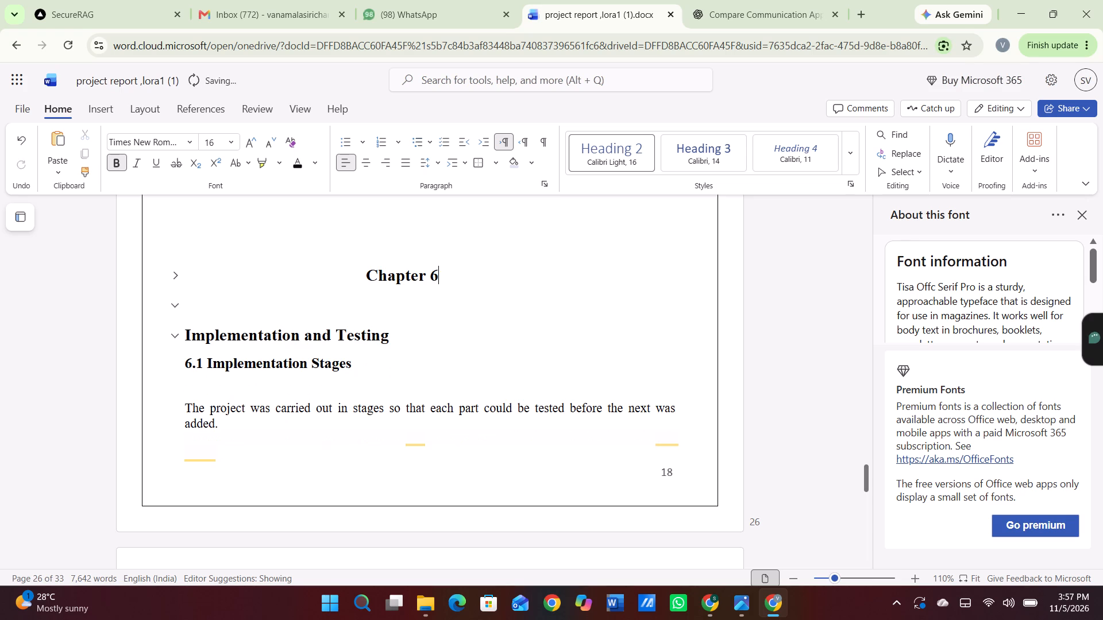
pyautogui.press('Down')
pyautogui.press('BackSpace')
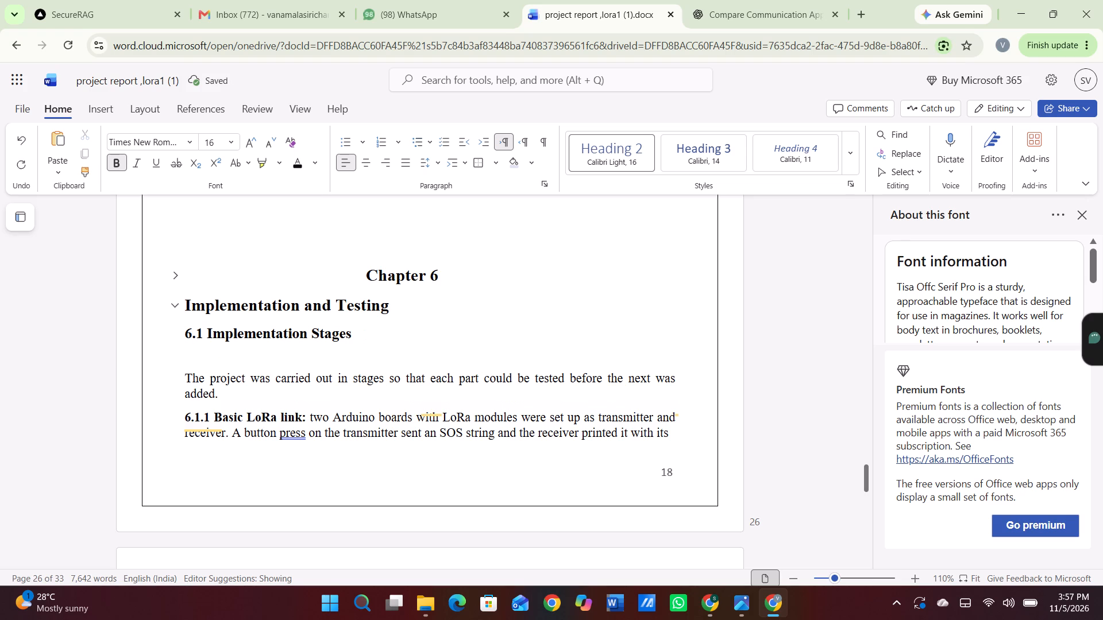
# Push the Chapter 6 heading to the top of a new page with blank lines above it, trimming the excess ones.
pyautogui.click(342, 270)
pyautogui.press('Return')
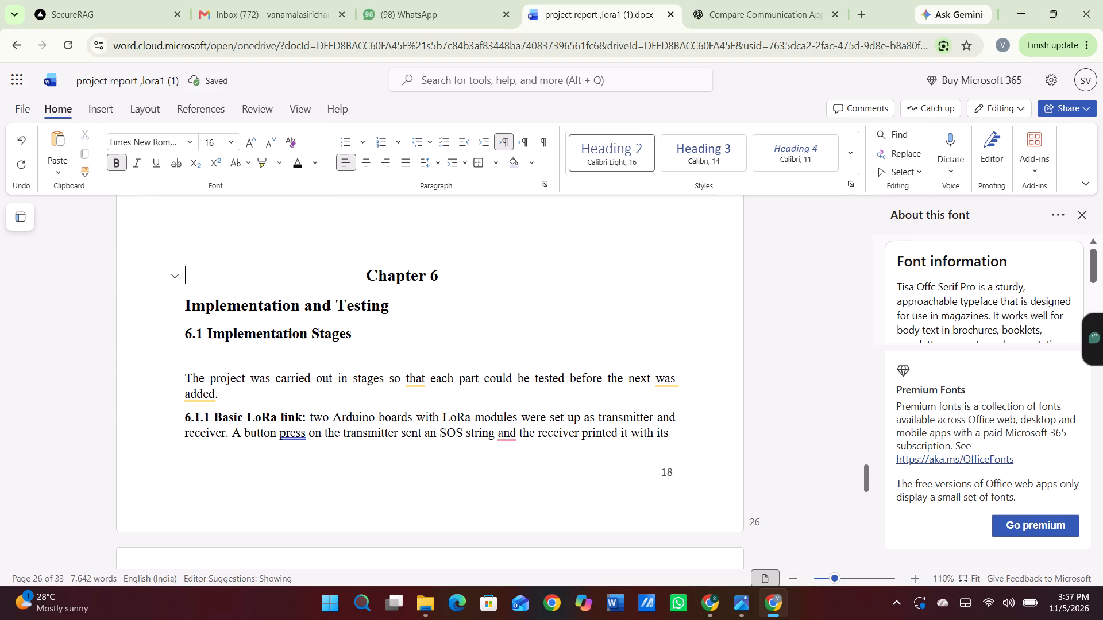
pyautogui.press('Return')
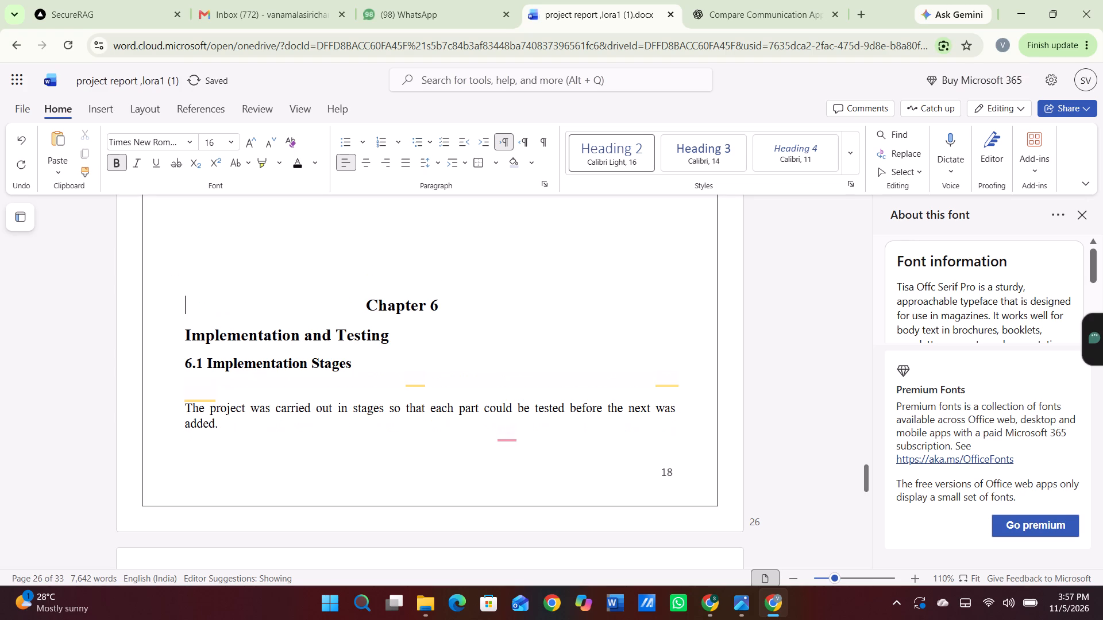
pyautogui.press('Return')
pyautogui.press('Return')
pyautogui.press('Return')
pyautogui.scroll(-6, 342, 270)
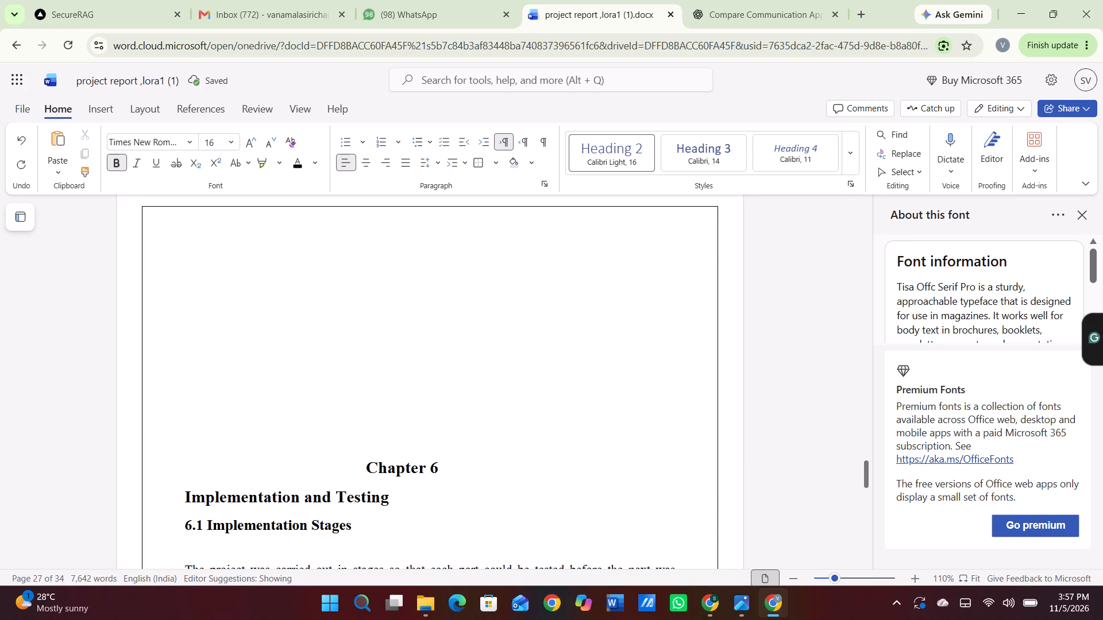
pyautogui.click(355, 450)
pyautogui.press('BackSpace')
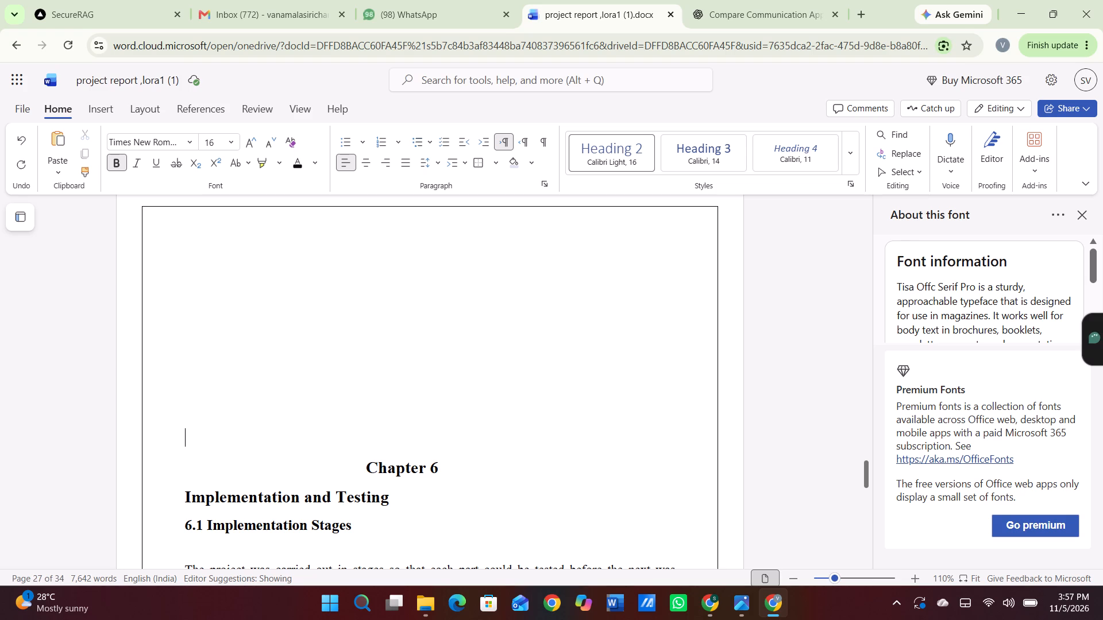
pyautogui.press('Return')
# Look over the page layout from the Chapter 6 heading through the Chapter 7 results tables.
pyautogui.scroll(-1, 355, 450)
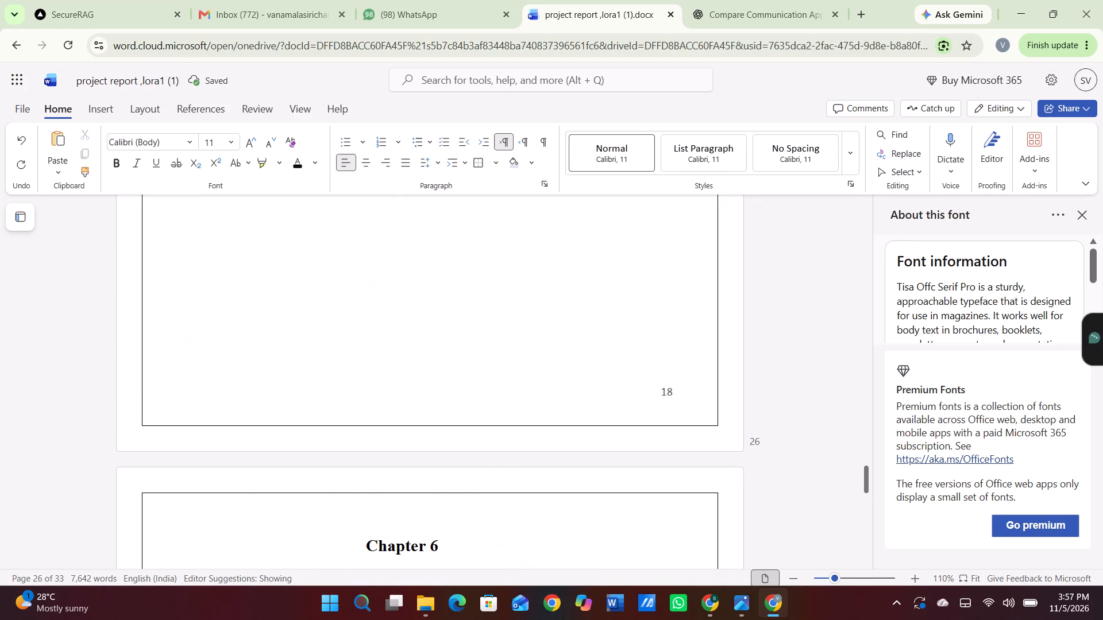
pyautogui.scroll(-5, 355, 450)
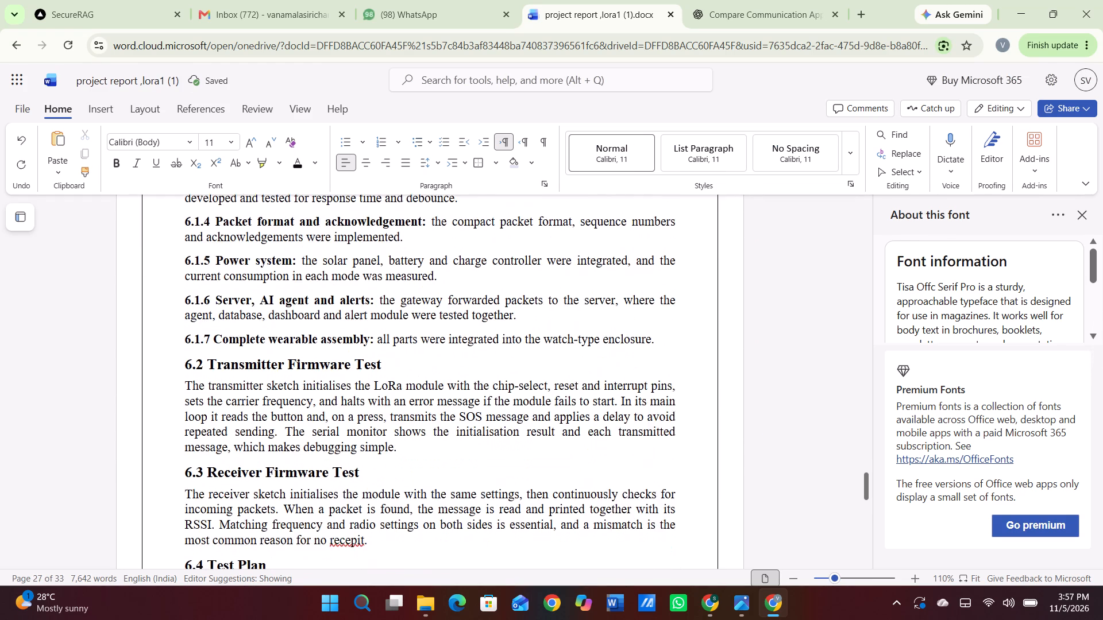
pyautogui.scroll(6, 355, 450)
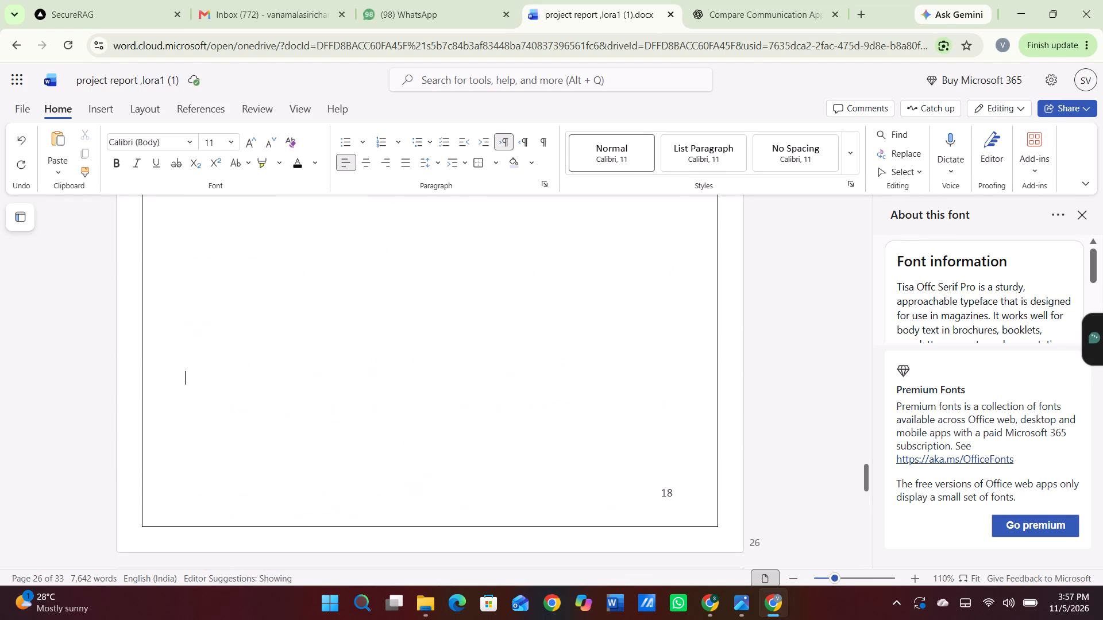
pyautogui.scroll(-5, 355, 450)
pyautogui.scroll(1, 355, 450)
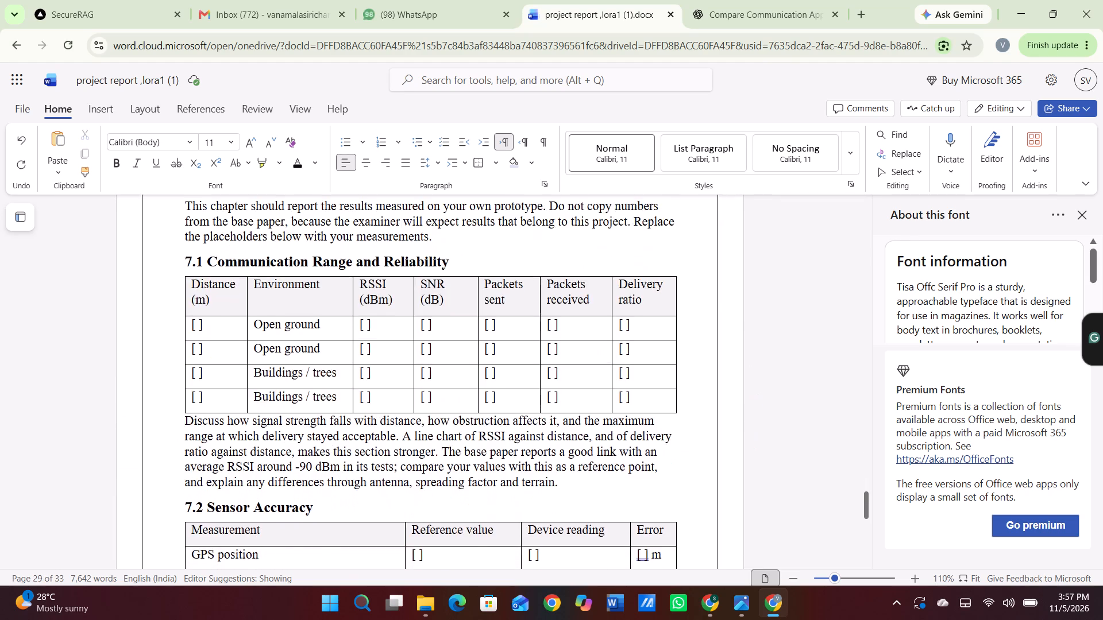
pyautogui.scroll(15, 355, 450)
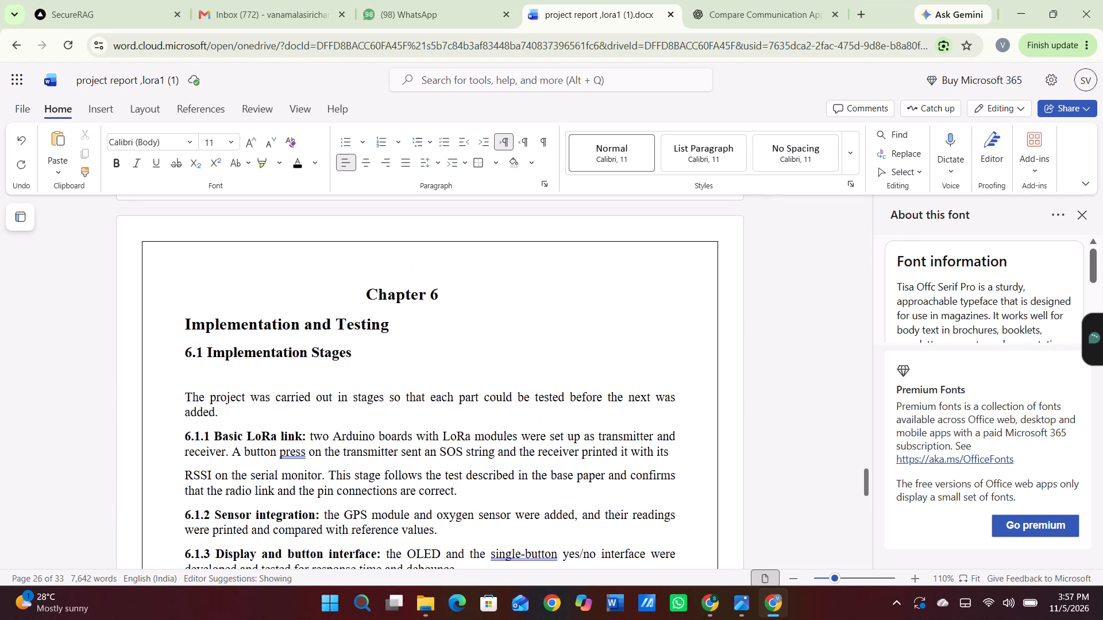
# Delete the blank line between the 6.1 Implementation Stages heading and its first paragraph.
pyautogui.click(186, 397)
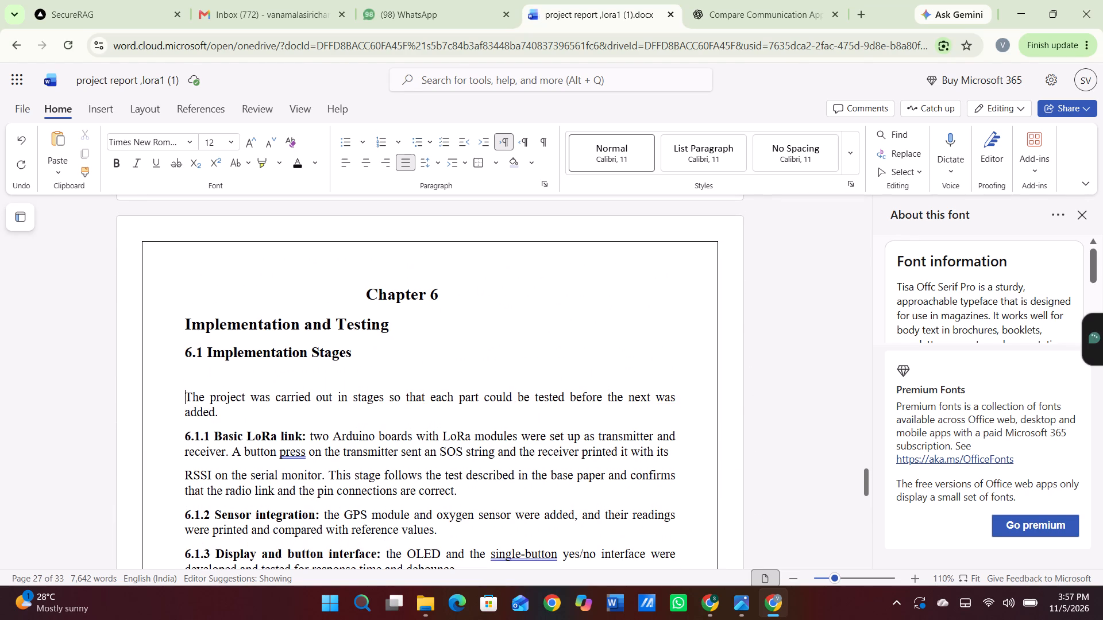
pyautogui.press('BackSpace')
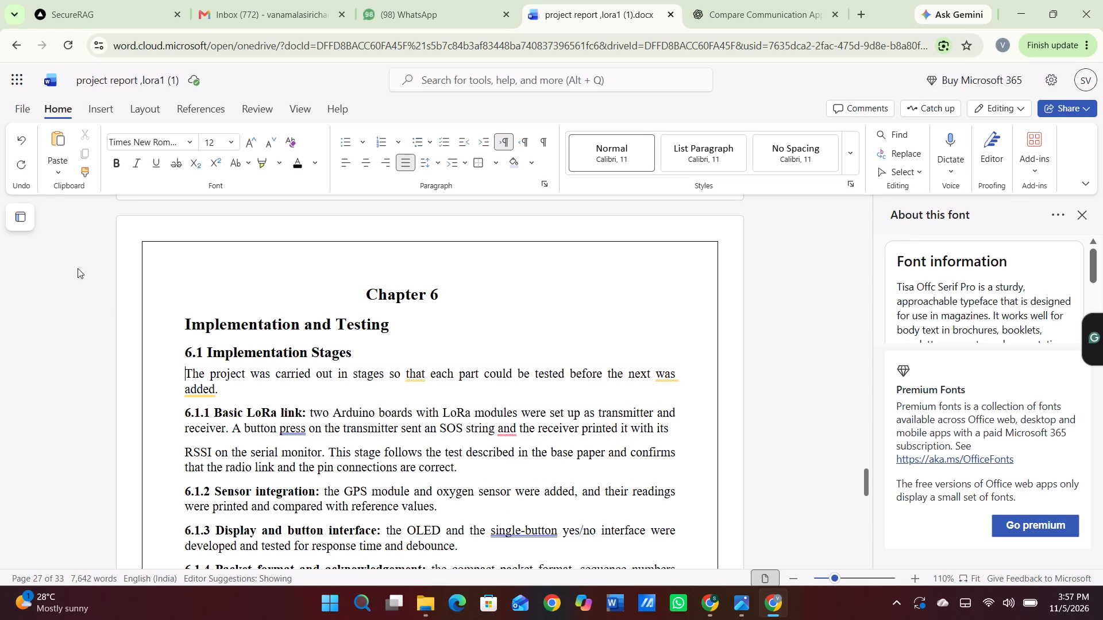
# Shift the "Implementation and Testing" title to the centre beneath the Chapter 6 heading by adding leading spaces.
pyautogui.click(183, 321)
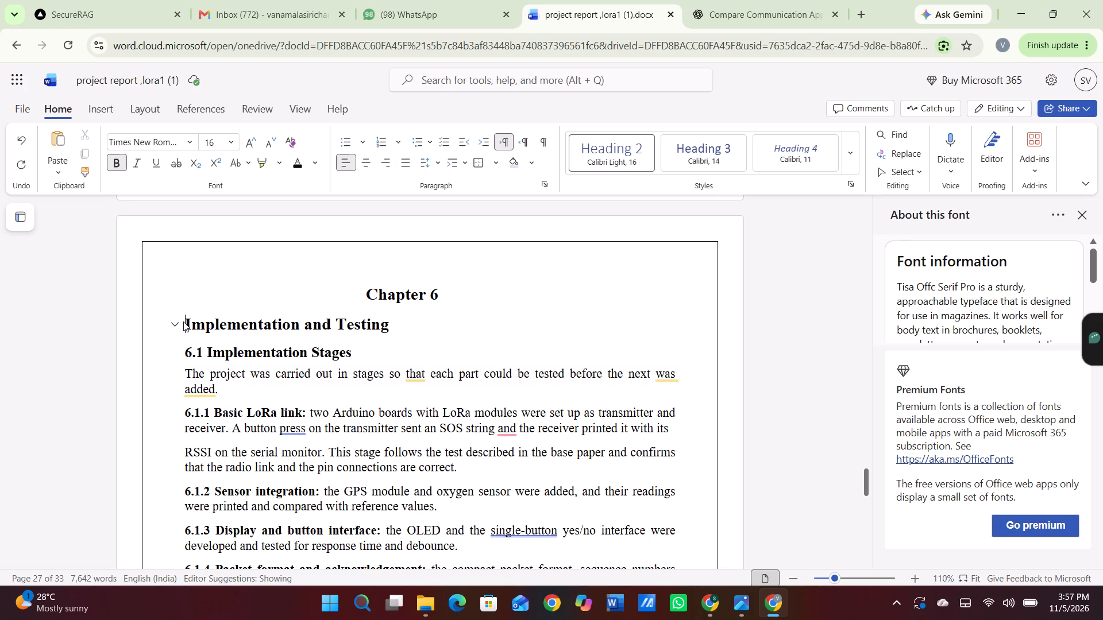
pyautogui.press('space')
pyautogui.press('space')
pyautogui.press('space')
pyautogui.press('space')
pyautogui.press('space')
pyautogui.press('space')
pyautogui.press('space')
pyautogui.press('space')
pyautogui.press('space')
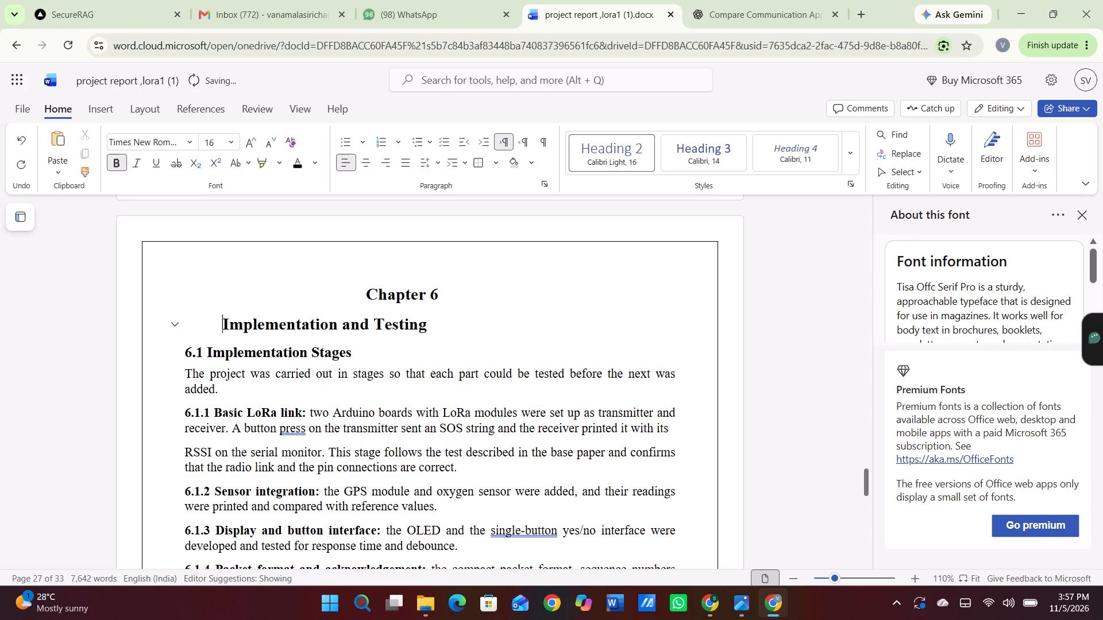
pyautogui.press('space')
pyautogui.press('space')
pyautogui.press('space')
pyautogui.press('space')
pyautogui.press('space')
pyautogui.press('space')
pyautogui.press('space')
pyautogui.press('space')
pyautogui.press('space')
pyautogui.press('space')
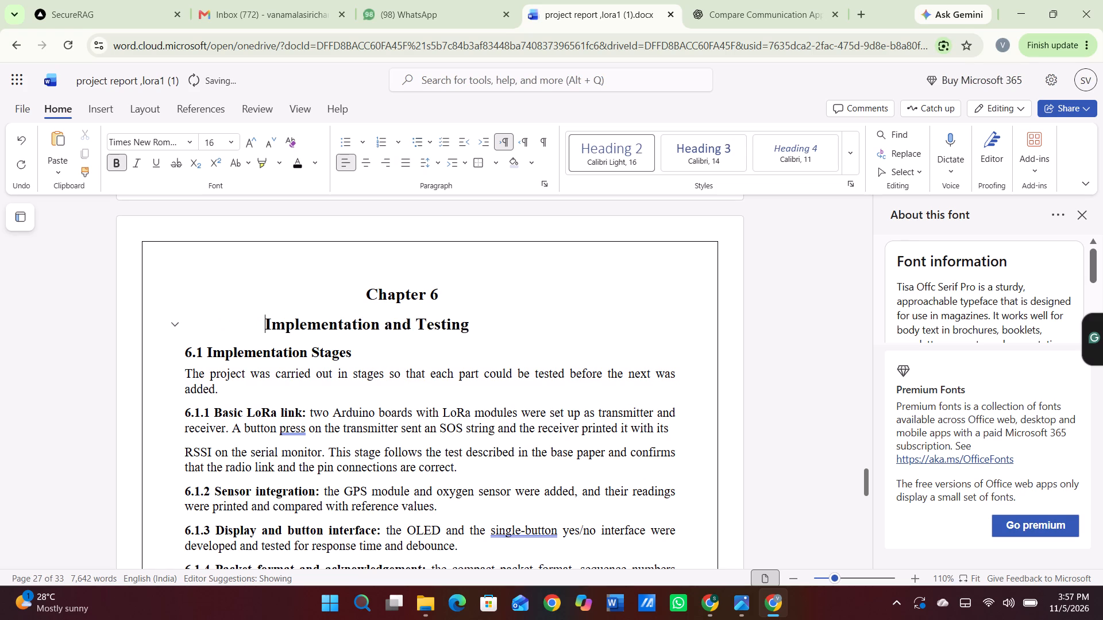
pyautogui.press('space')
pyautogui.press('space')
pyautogui.press('space')
pyautogui.press('space')
pyautogui.press('space')
pyautogui.press('space')
pyautogui.press('space')
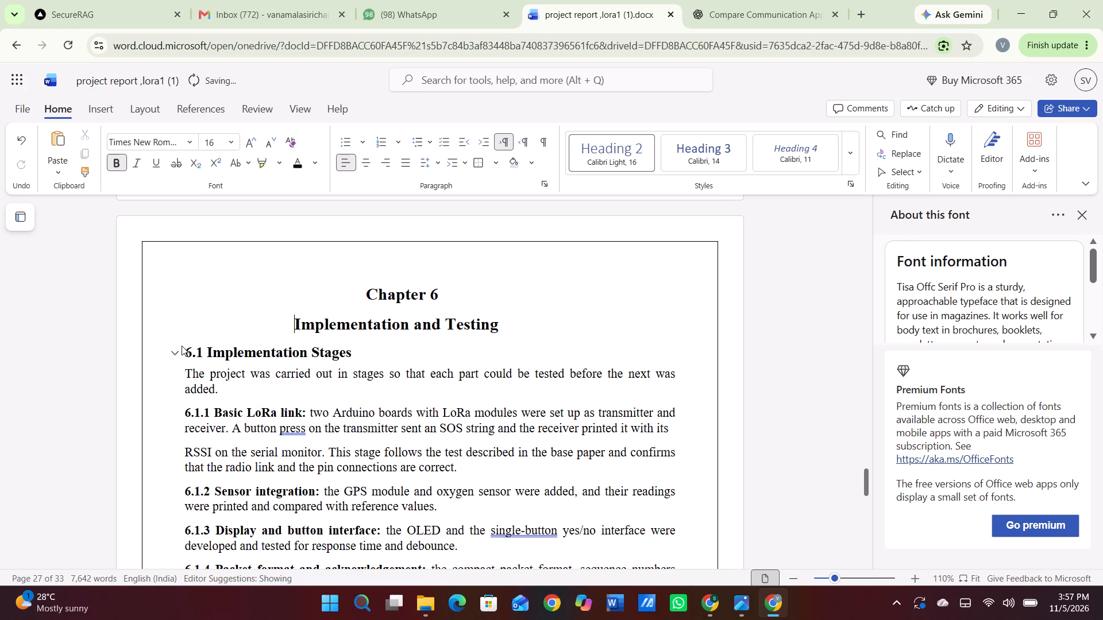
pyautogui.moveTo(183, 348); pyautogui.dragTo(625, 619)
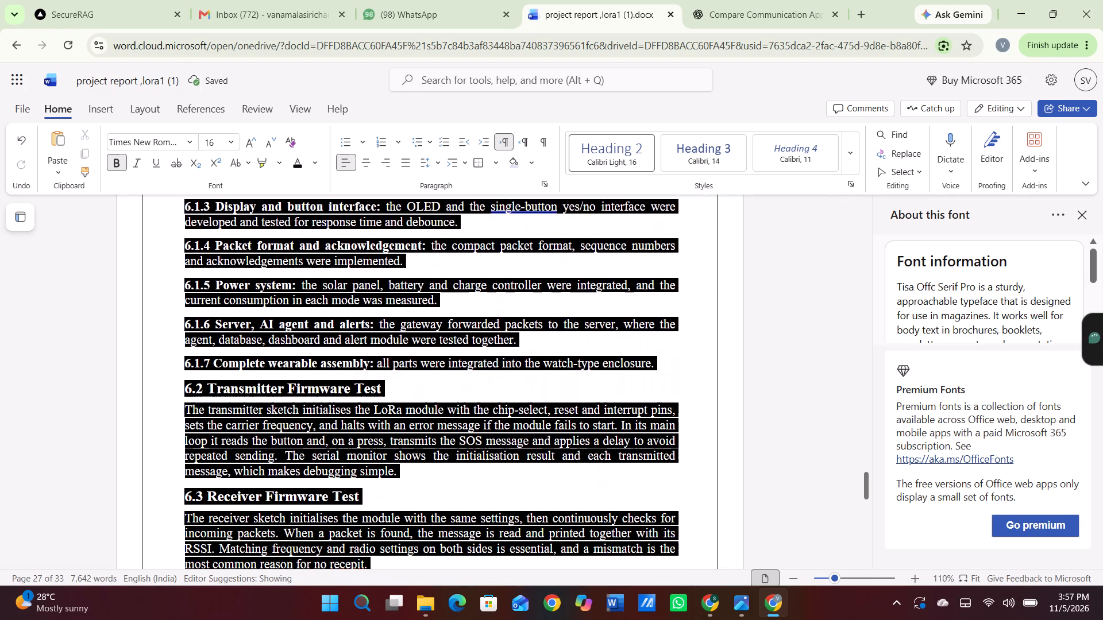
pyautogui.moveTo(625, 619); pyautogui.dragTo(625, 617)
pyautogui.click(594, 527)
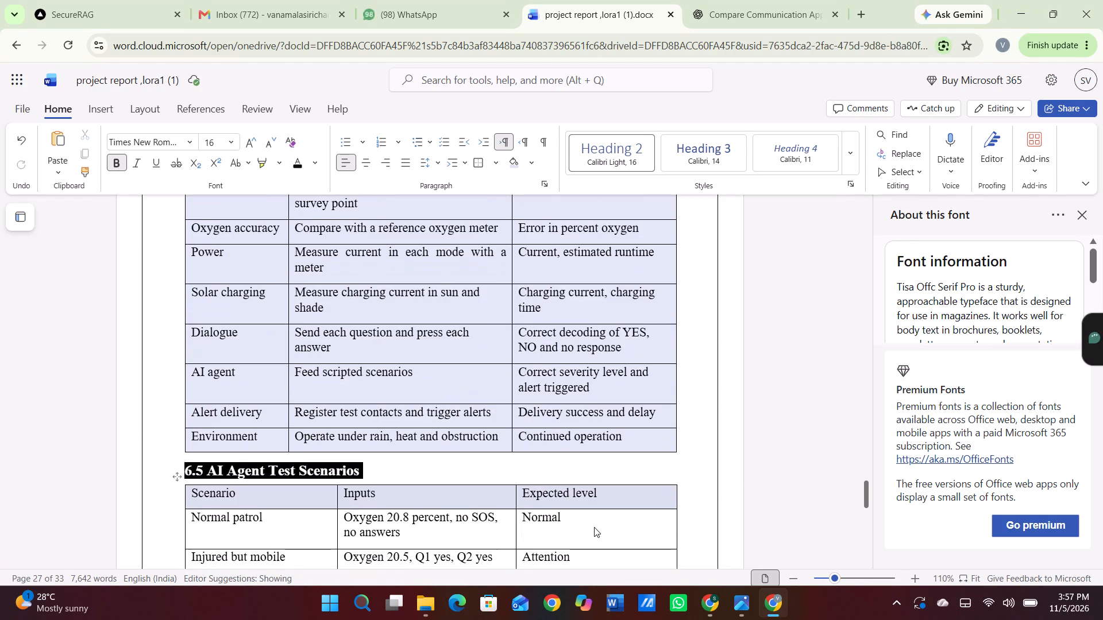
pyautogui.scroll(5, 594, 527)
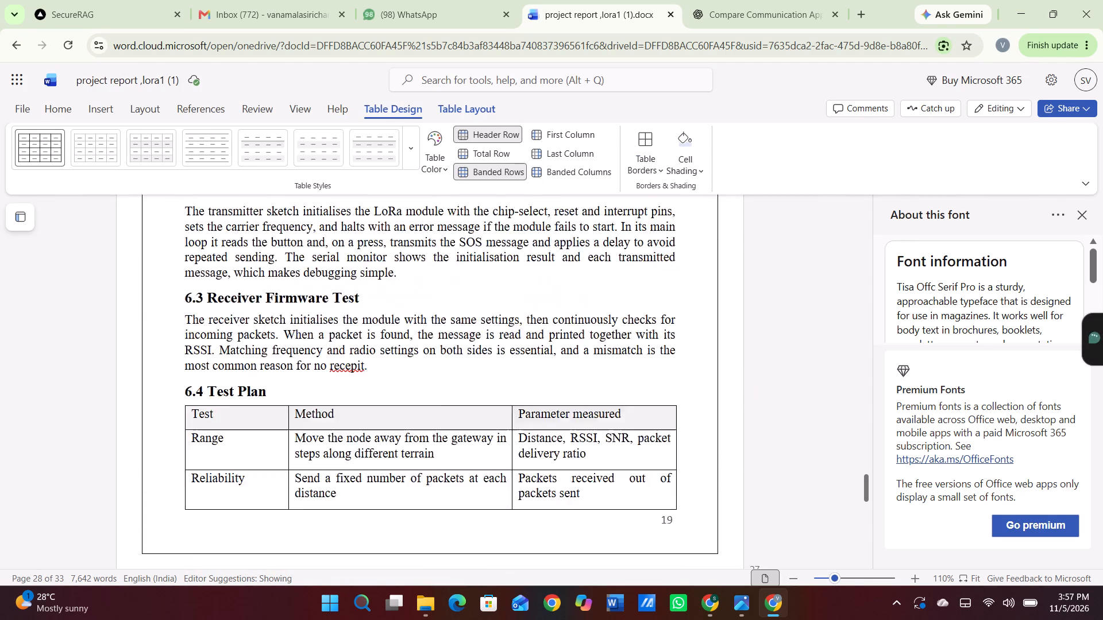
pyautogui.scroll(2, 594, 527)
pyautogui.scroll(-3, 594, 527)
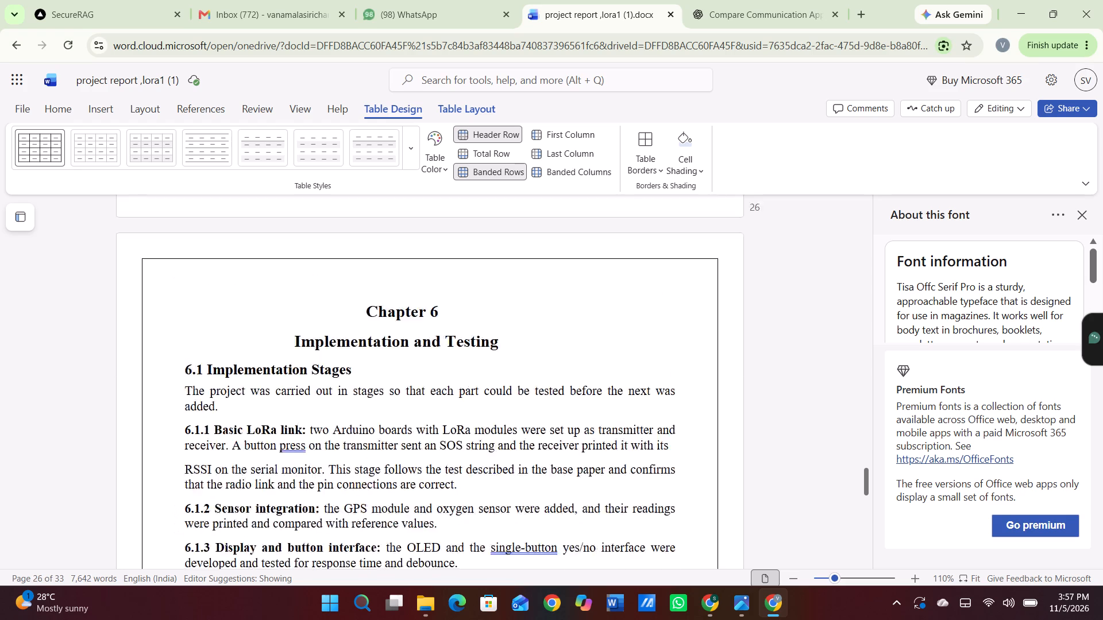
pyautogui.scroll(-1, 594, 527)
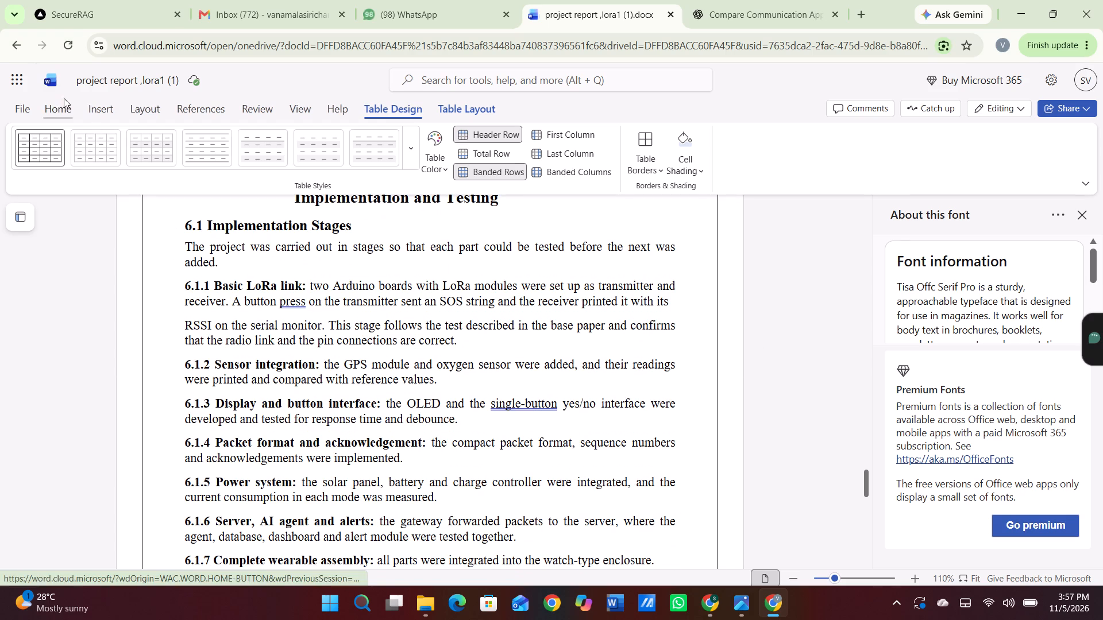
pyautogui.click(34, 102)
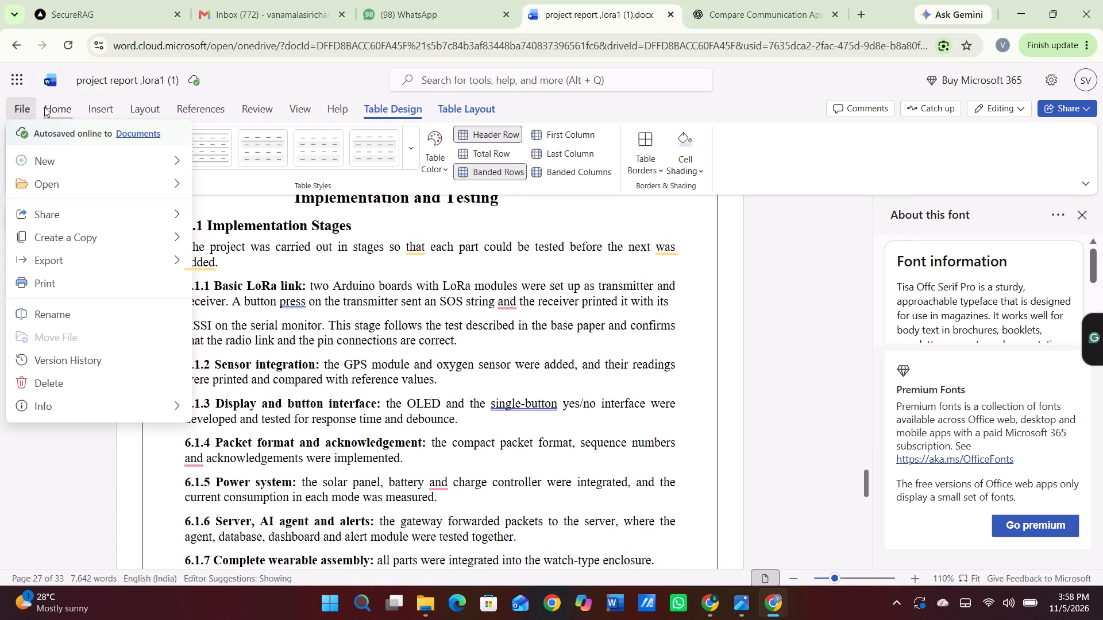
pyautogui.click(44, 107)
# Move the word "The" from the start of the 6.1 Implementation Stages paragraph to before "transmitted" in the 6.2 paragraph.
pyautogui.doubleClick(101, 239)
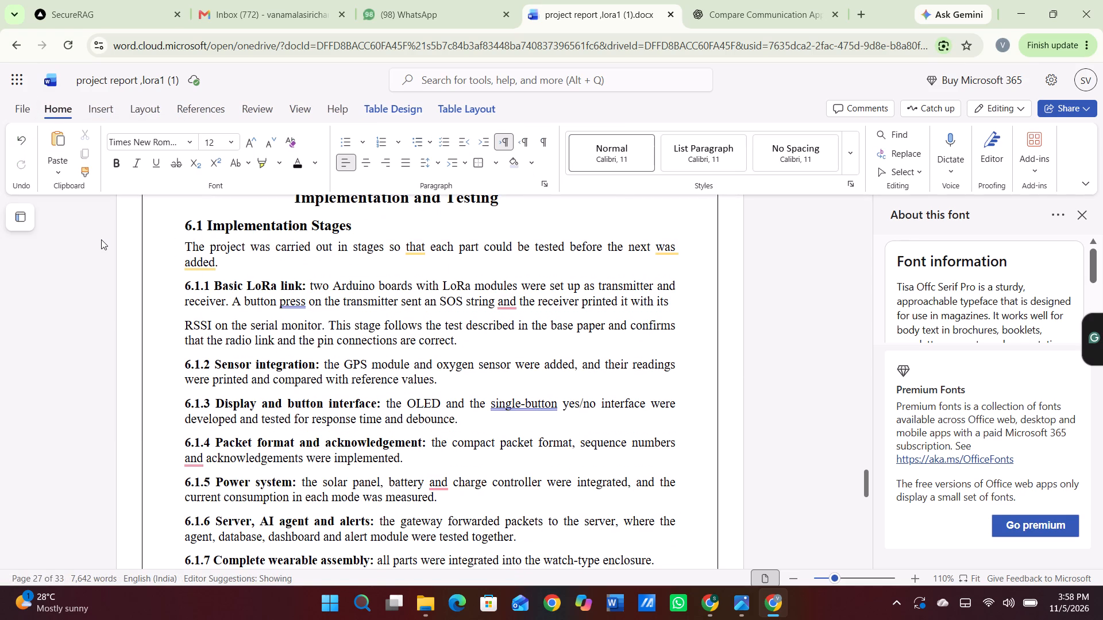
pyautogui.scroll(1, 242, 270)
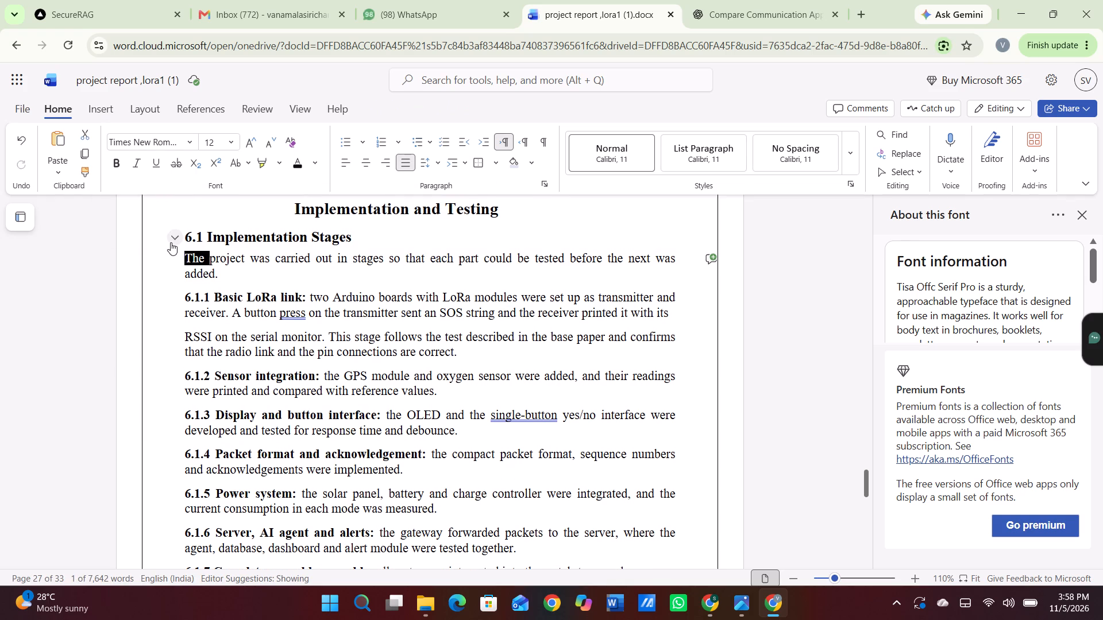
pyautogui.moveTo(183, 251); pyautogui.dragTo(620, 521)
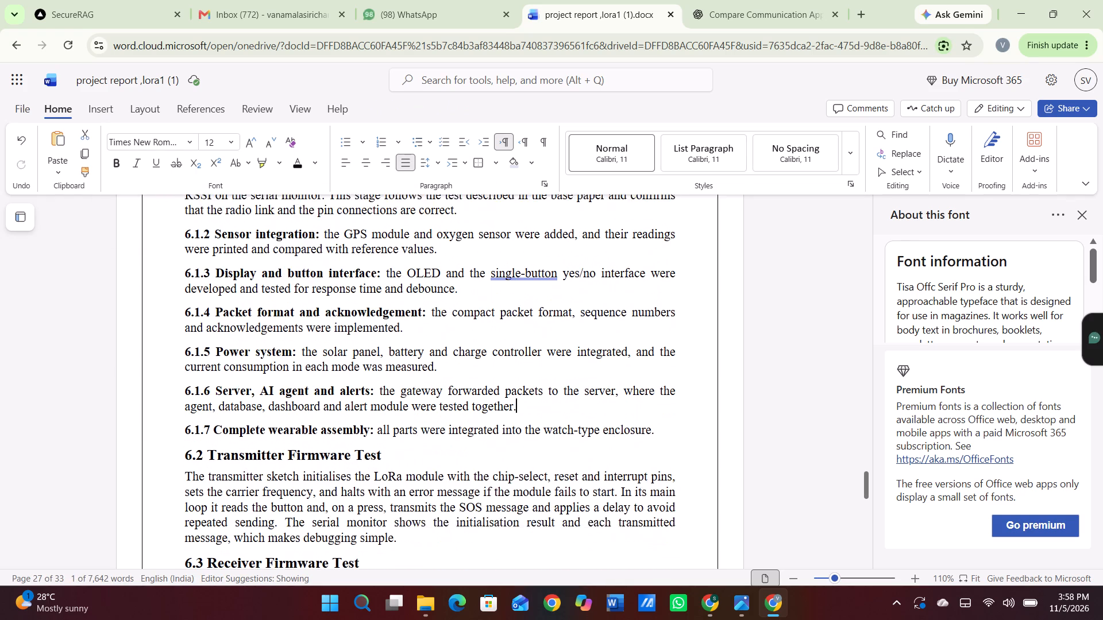
pyautogui.click(393, 403)
# Set the line spacing of the 6.2 Transmitter and 6.3 Receiver Firmware Test headings and paragraphs to 1.5.
pyautogui.scroll(3, 393, 403)
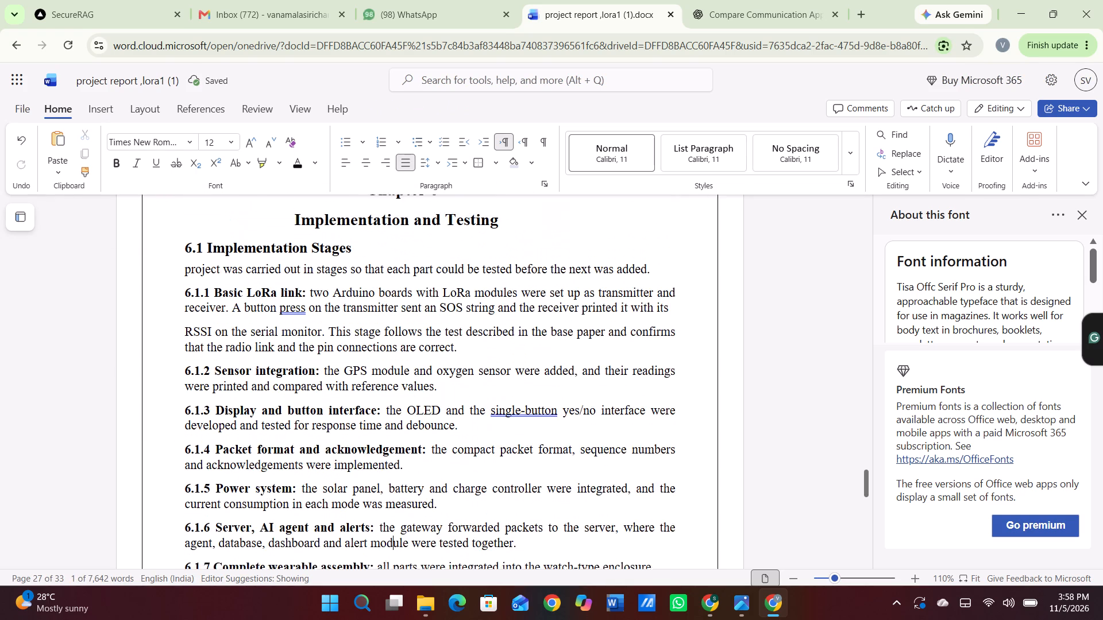
pyautogui.scroll(-3, 393, 403)
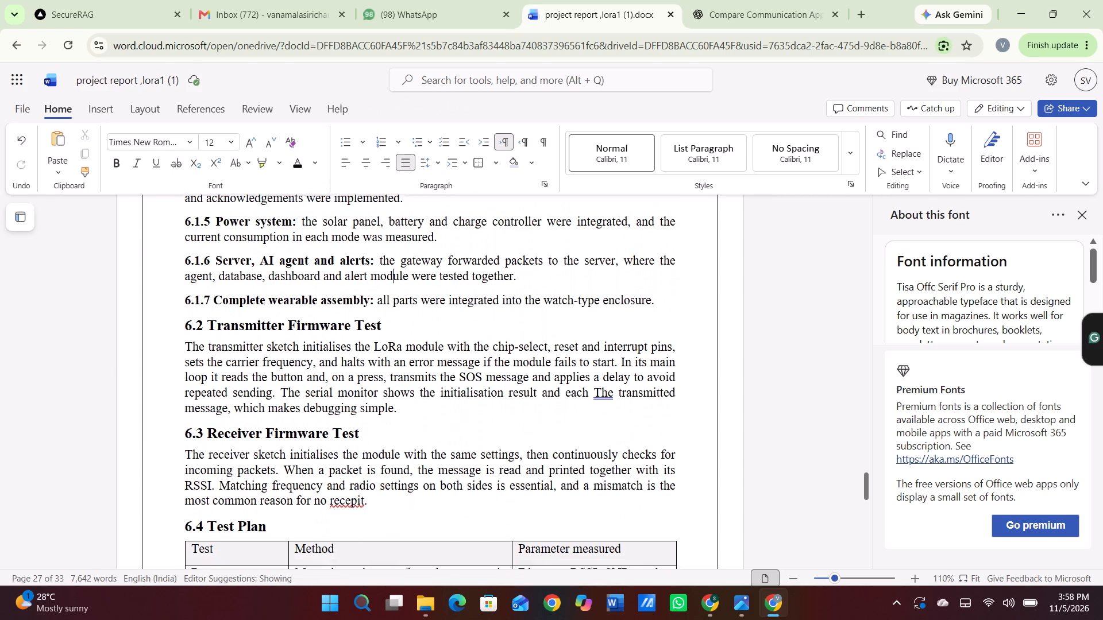
pyautogui.scroll(-2, 393, 403)
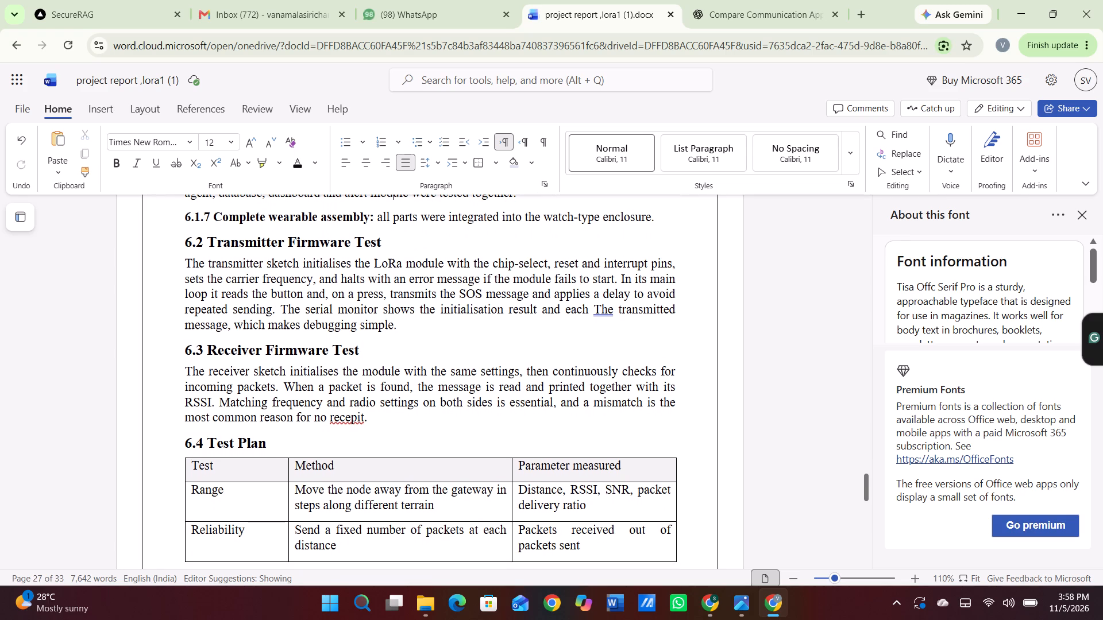
pyautogui.moveTo(180, 236); pyautogui.dragTo(458, 429)
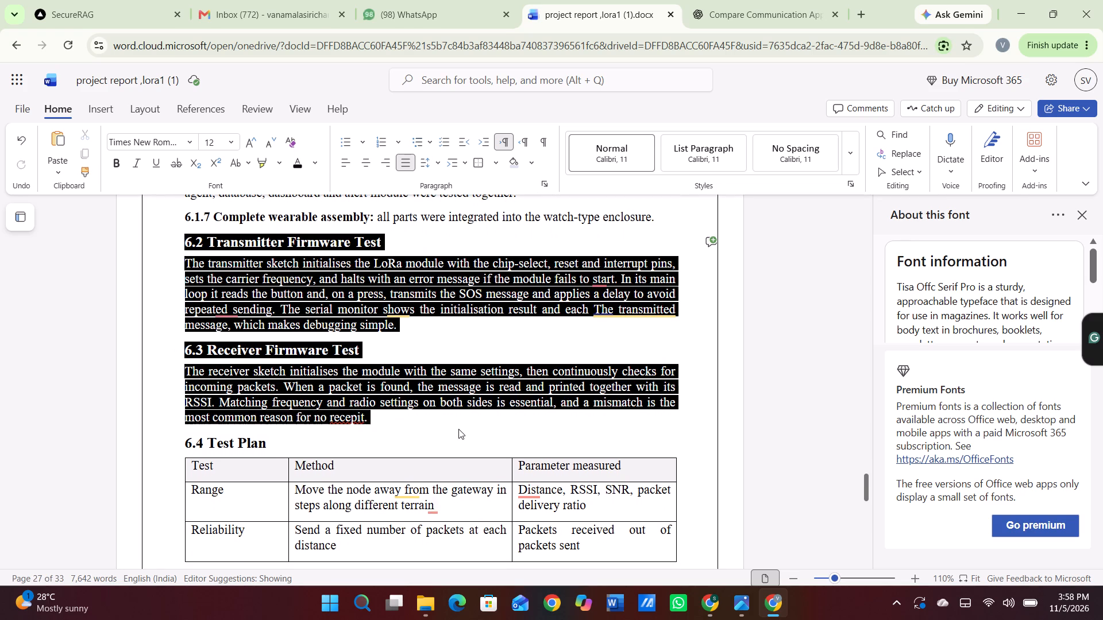
pyautogui.moveTo(458, 429); pyautogui.dragTo(460, 429)
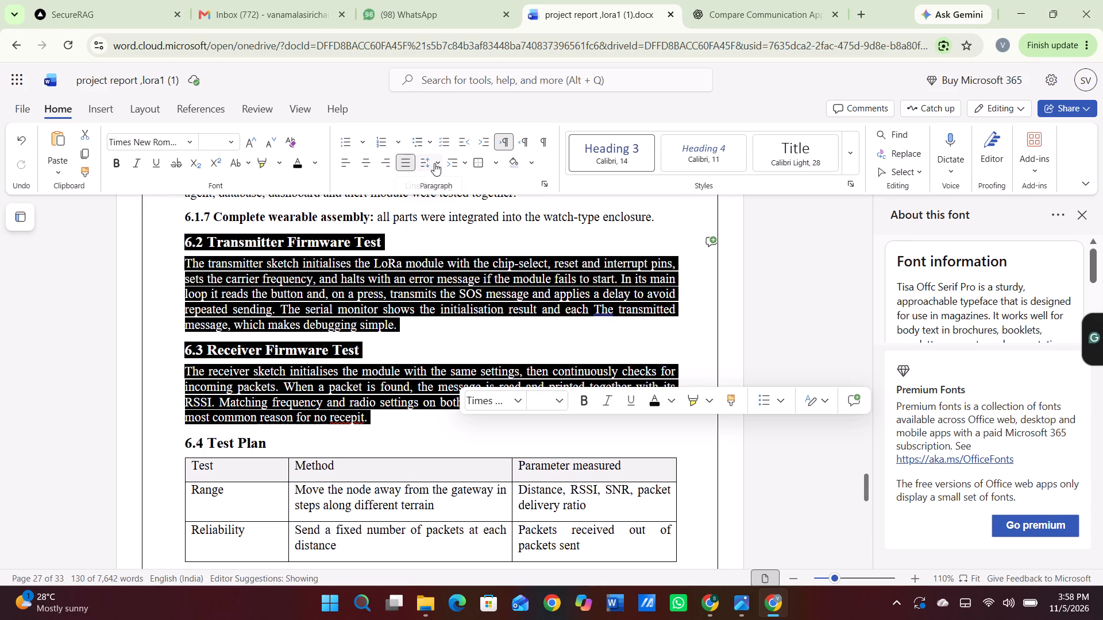
pyautogui.click(434, 163)
pyautogui.click(457, 232)
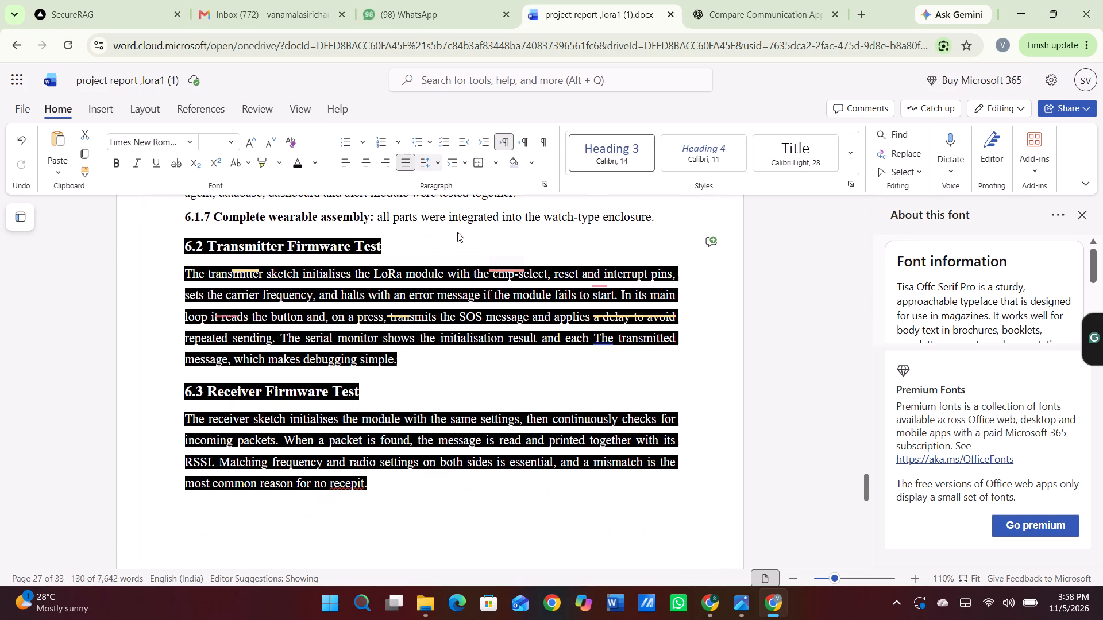
# Set 1.5 line spacing from the 6.4 Test Plan table through the "Normal patrol" row of the 6.5 AI Agent Test Scenarios table.
pyautogui.scroll(-4, 392, 367)
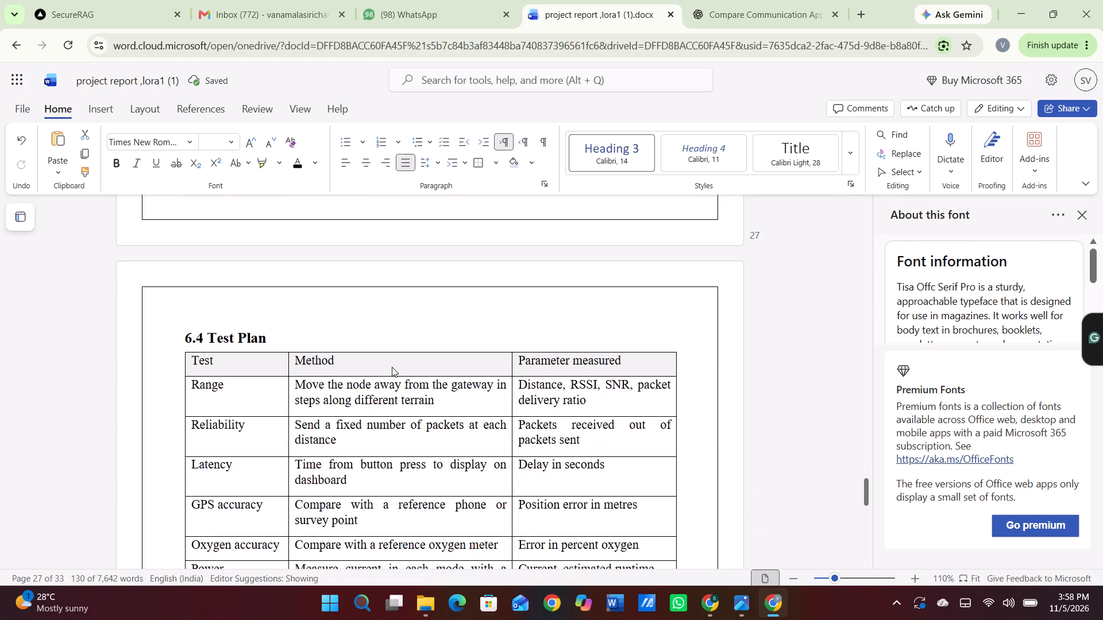
pyautogui.scroll(-2, 392, 367)
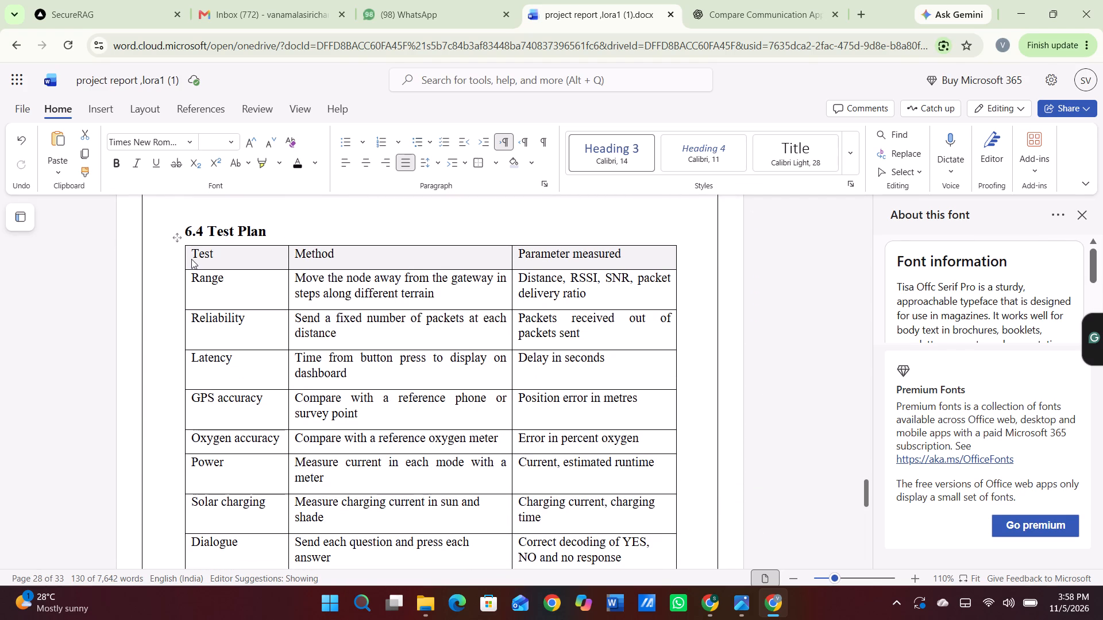
pyautogui.moveTo(191, 247); pyautogui.dragTo(586, 582)
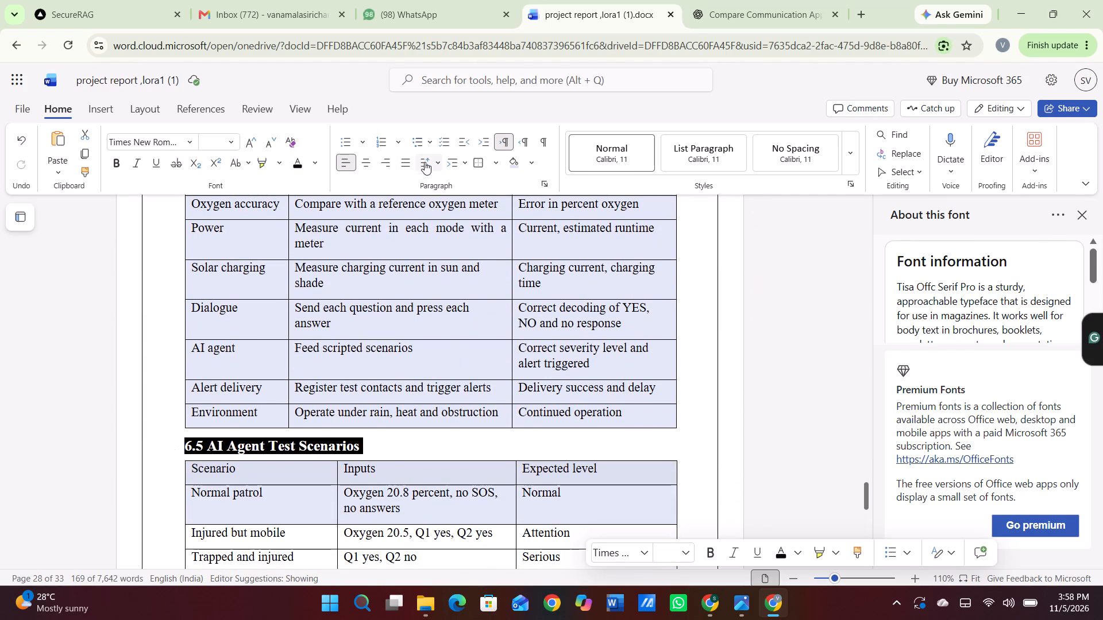
pyautogui.click(432, 163)
pyautogui.click(447, 239)
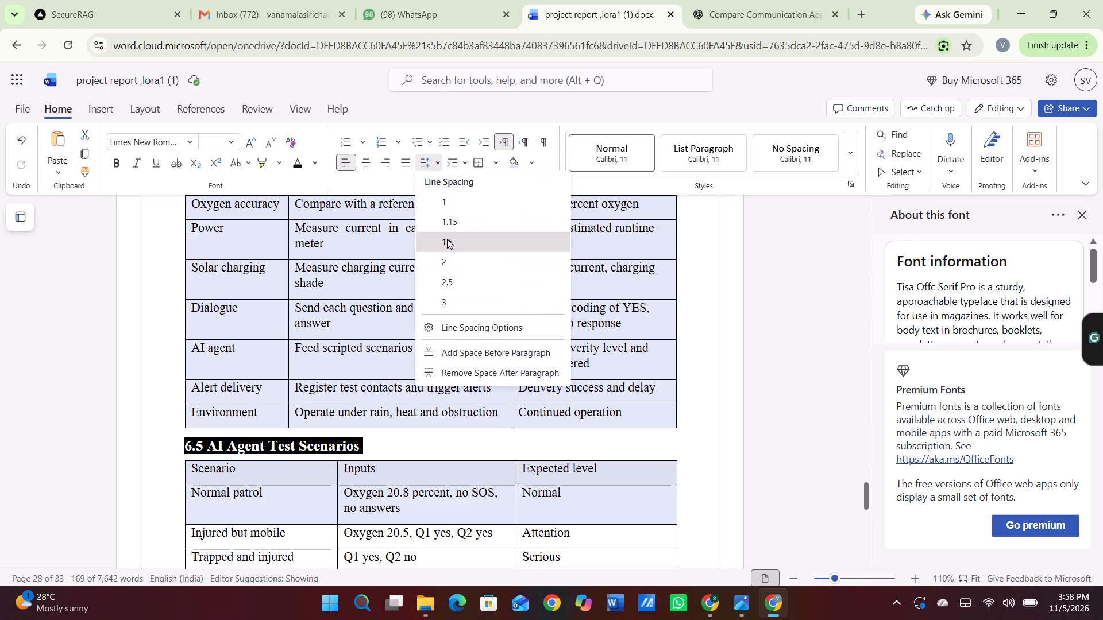
# Set 1.5 line spacing from the "Injured but mobile" row of the 6.5 table through the closing paragraph about expected levels.
pyautogui.scroll(-4, 402, 372)
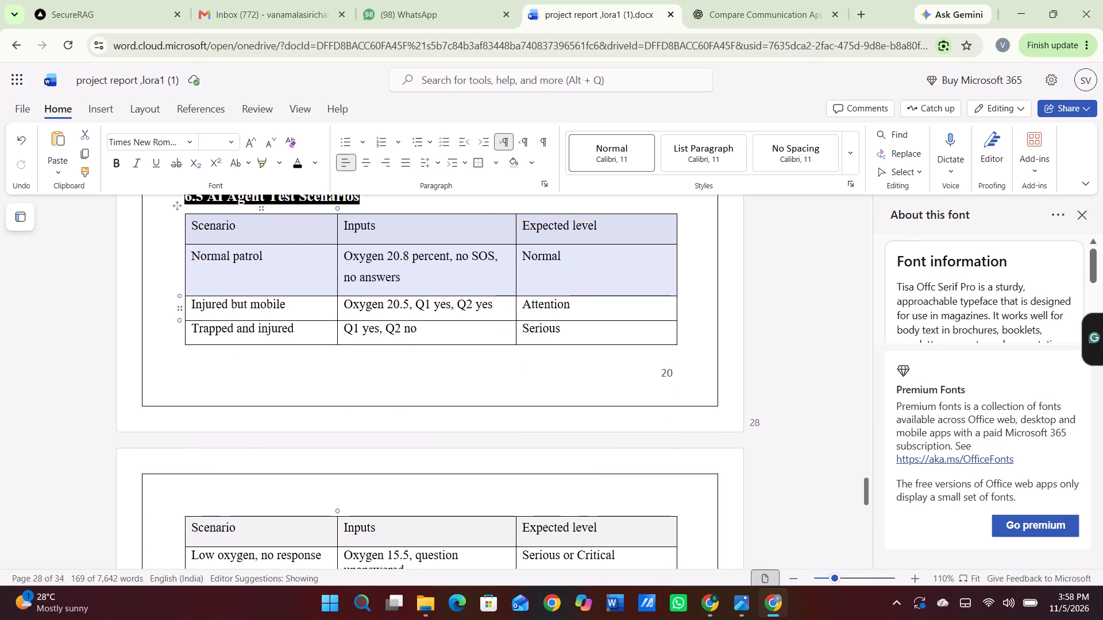
pyautogui.moveTo(195, 300); pyautogui.dragTo(679, 538)
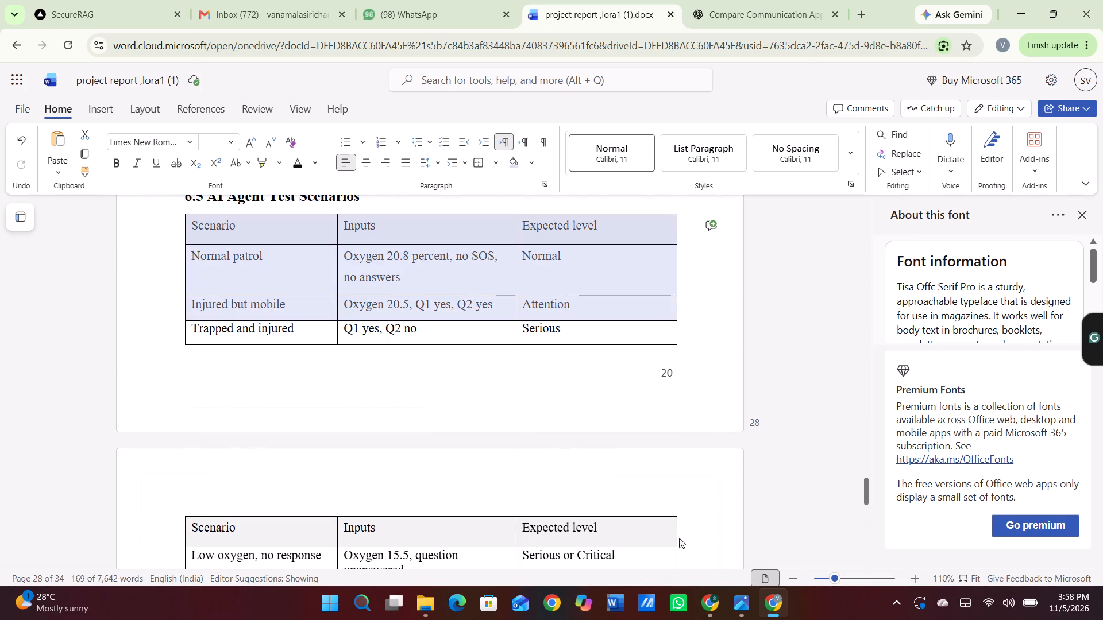
pyautogui.moveTo(679, 538); pyautogui.dragTo(678, 580)
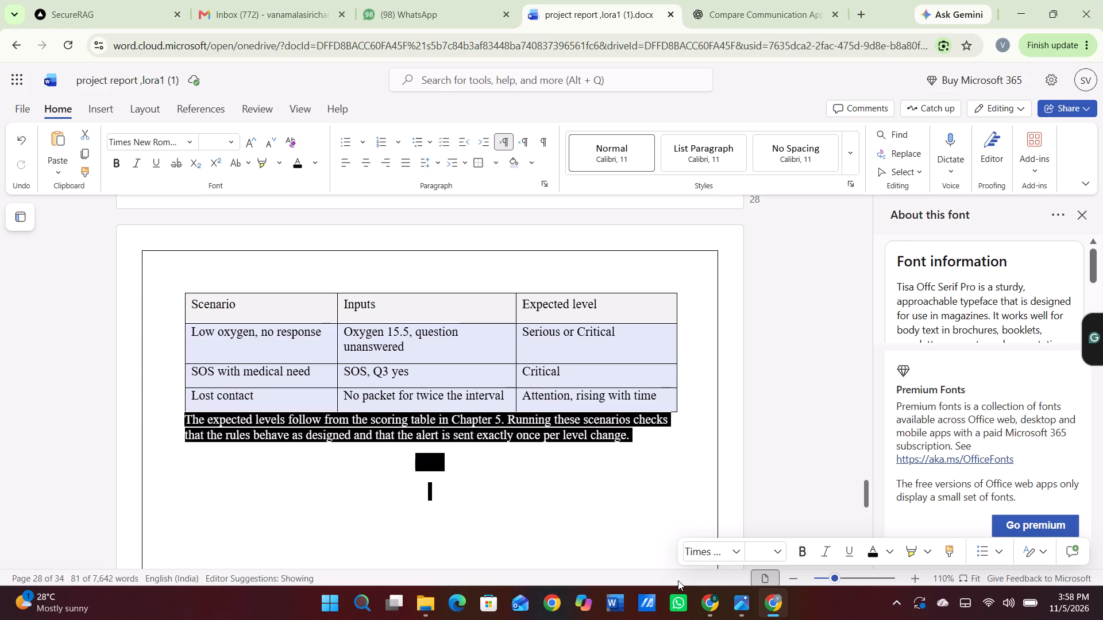
pyautogui.click(430, 164)
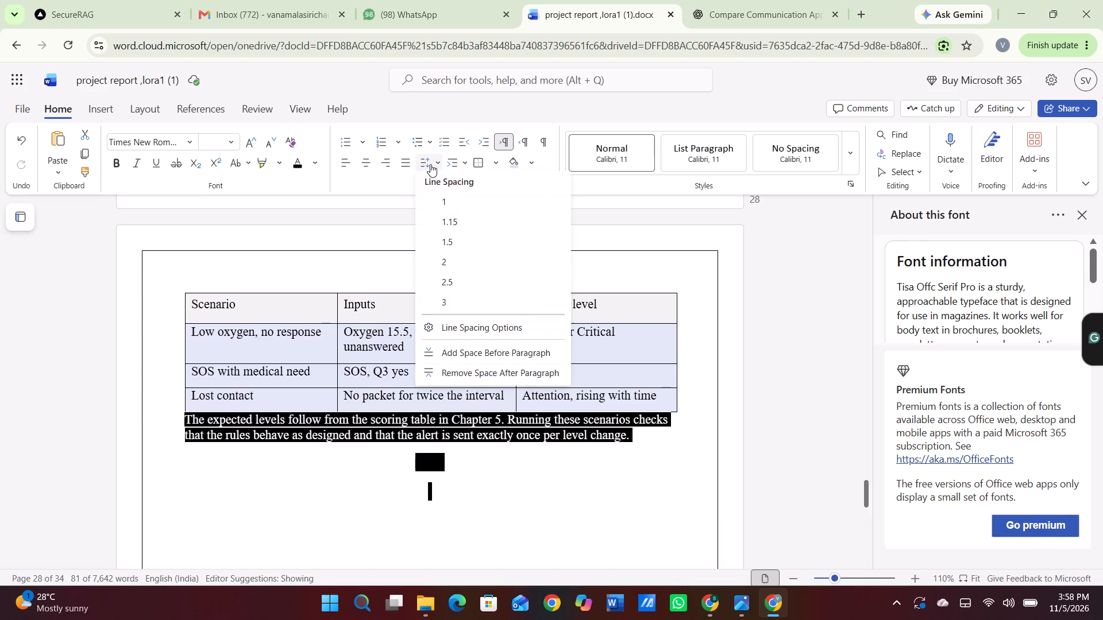
pyautogui.click(448, 240)
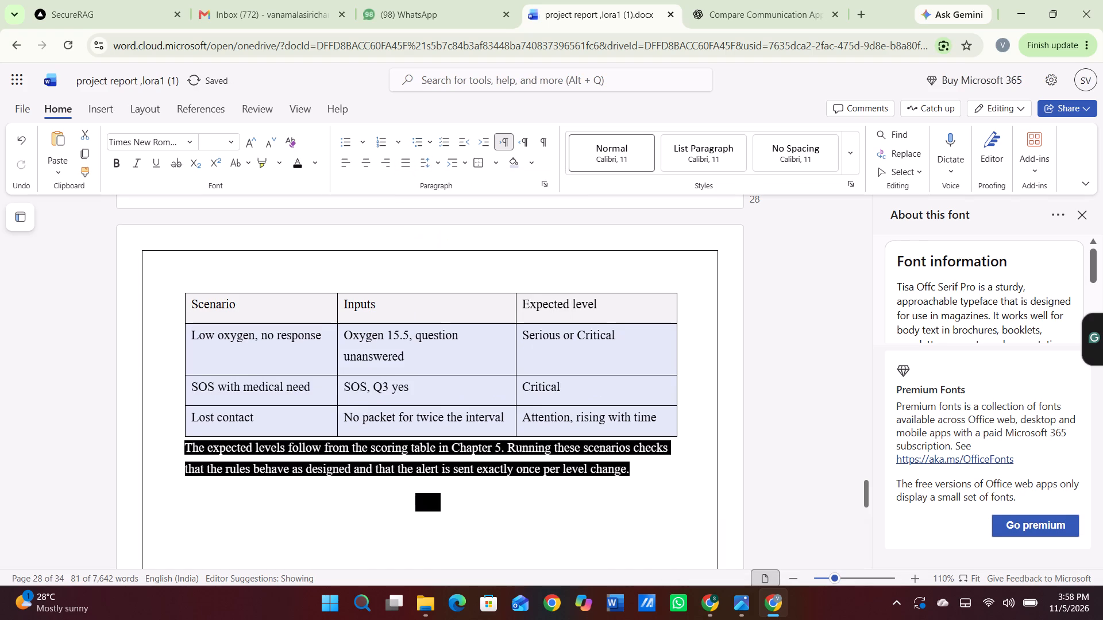
pyautogui.click(373, 389)
# Push the Chapter 7 heading to the top of a new page by adding blank lines above it.
pyautogui.scroll(-5, 373, 389)
pyautogui.scroll(1, 373, 389)
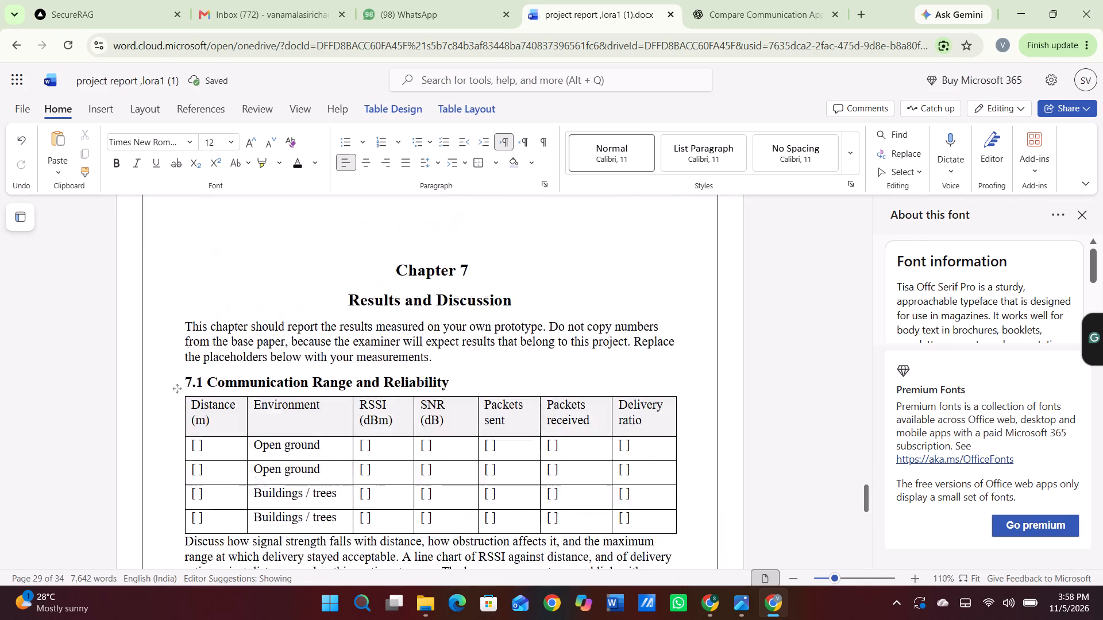
pyautogui.scroll(1, 373, 389)
pyautogui.click(417, 422)
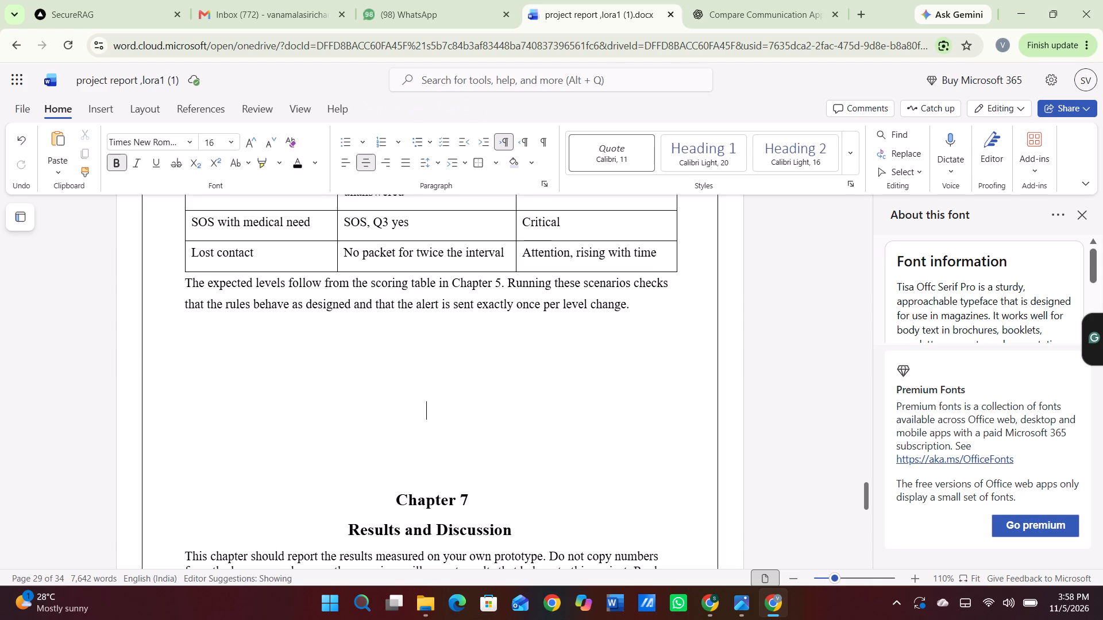
pyautogui.press('Return')
pyautogui.press('Return')
pyautogui.press('Return')
pyautogui.press('Return')
pyautogui.press('Return')
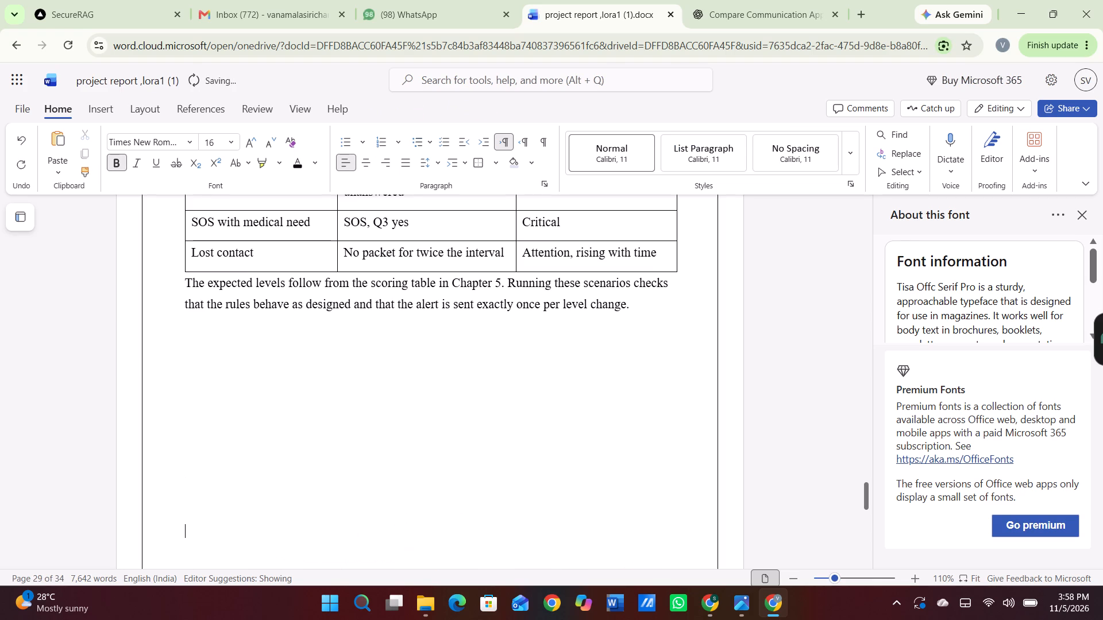
pyautogui.scroll(-5, 417, 422)
pyautogui.scroll(1, 417, 422)
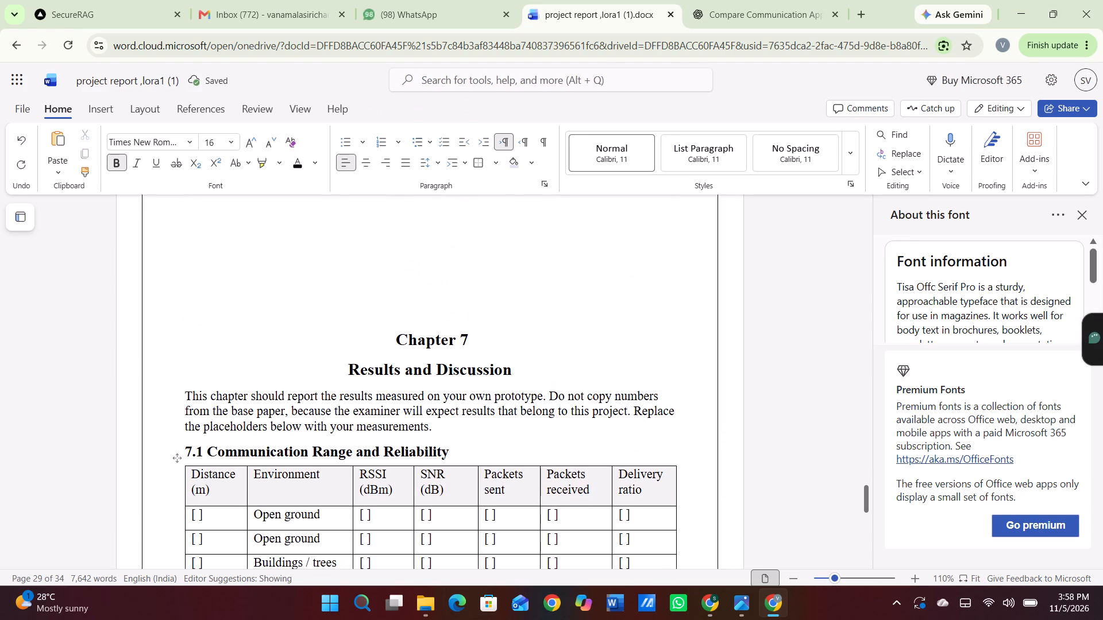
pyautogui.scroll(1, 417, 422)
pyautogui.press('Return')
pyautogui.press('Return')
pyautogui.press('Return')
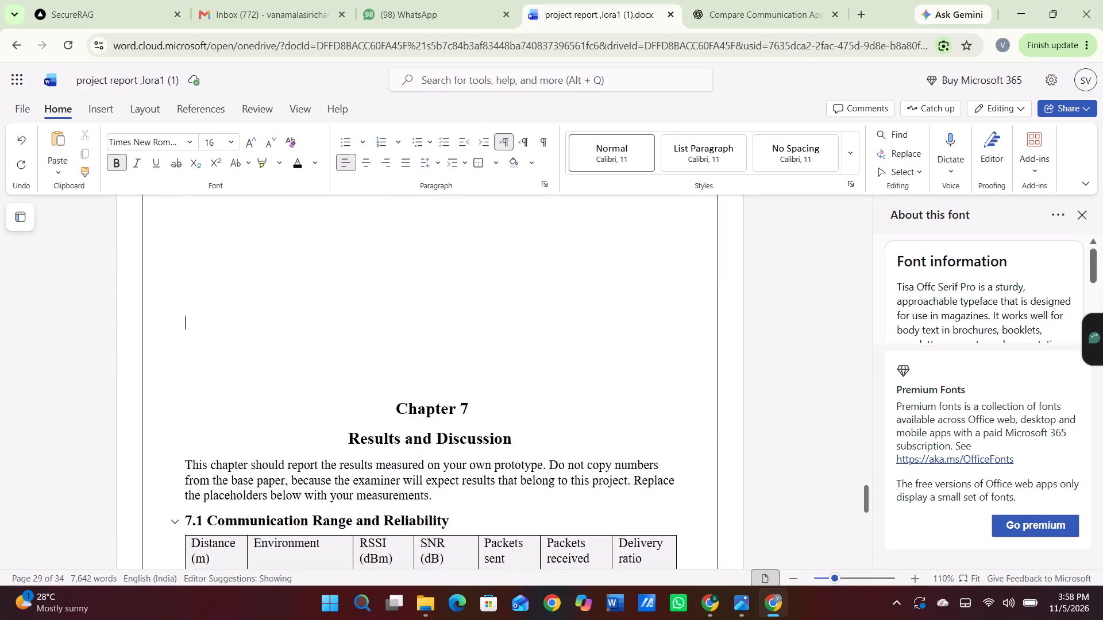
pyautogui.press('Return')
pyautogui.press('Return')
pyautogui.press('Return')
pyautogui.press('Return')
pyautogui.press('Return')
pyautogui.press('Return')
pyautogui.press('Return')
pyautogui.press('Return')
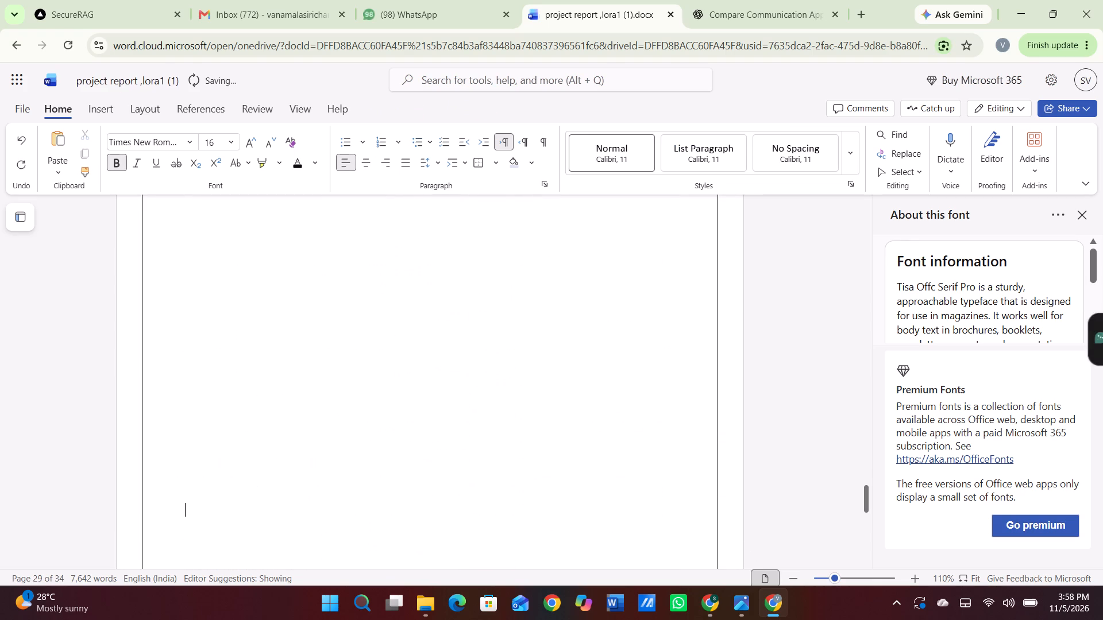
pyautogui.scroll(-3, 435, 516)
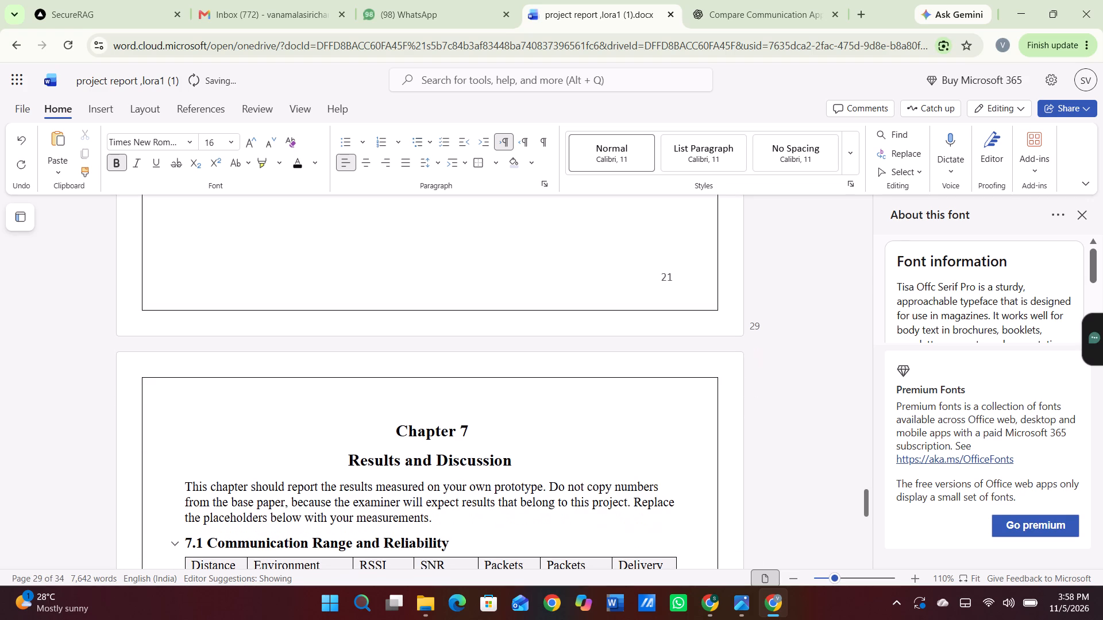
# Set 1.5 line spacing from the Chapter 7 introductory paragraph through the 7.3 Power Consumption and Energy Autonomy heading.
pyautogui.scroll(-1, 435, 516)
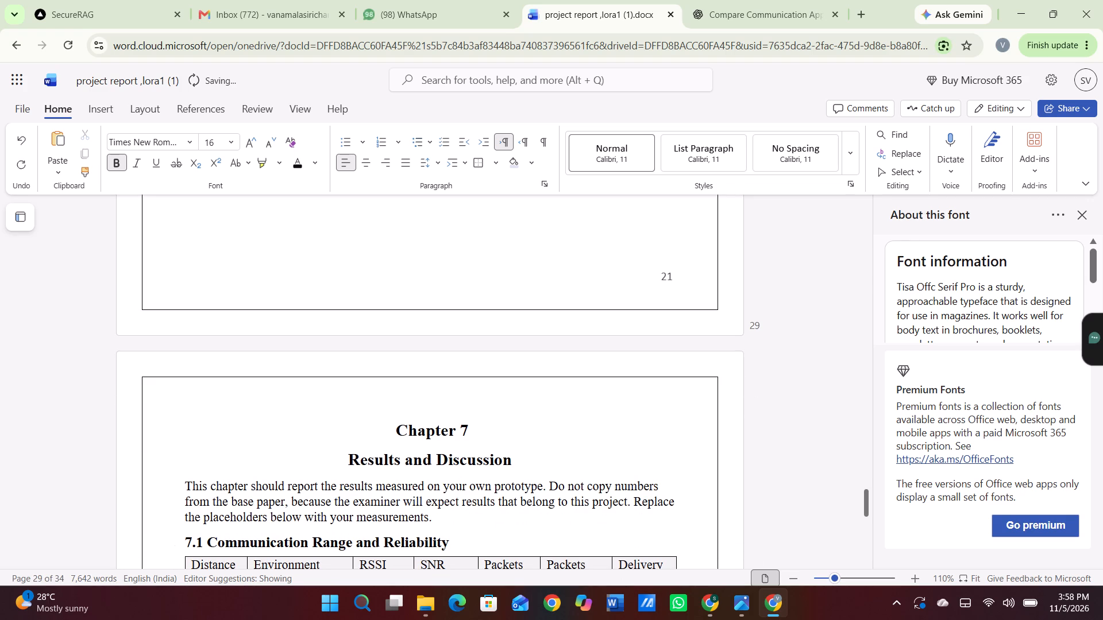
pyautogui.moveTo(183, 486); pyautogui.dragTo(430, 619)
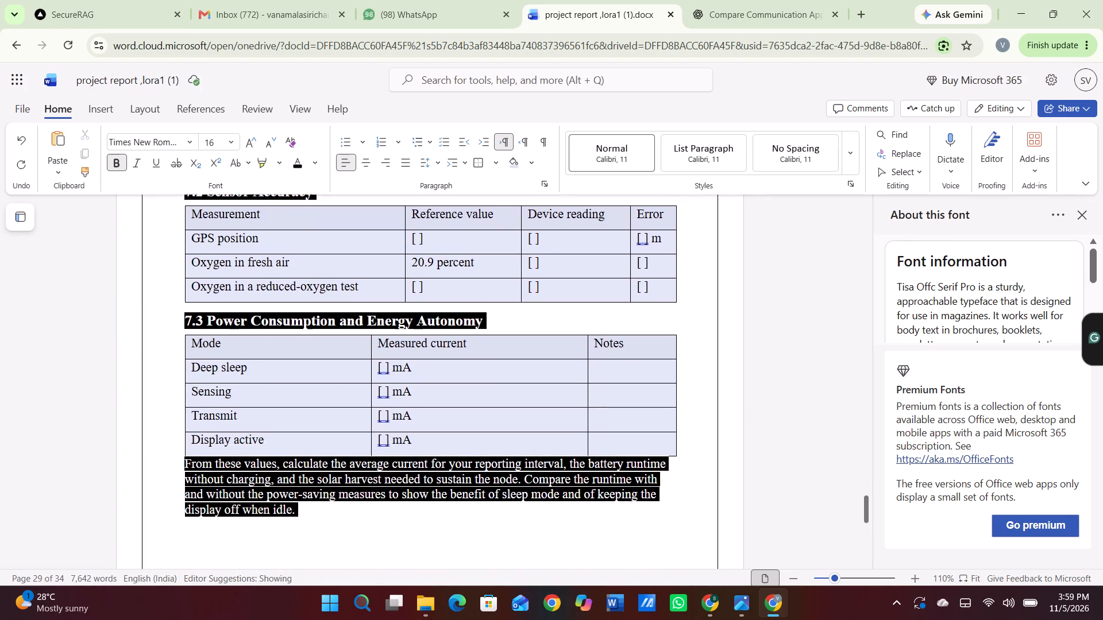
pyautogui.moveTo(430, 619); pyautogui.dragTo(430, 617)
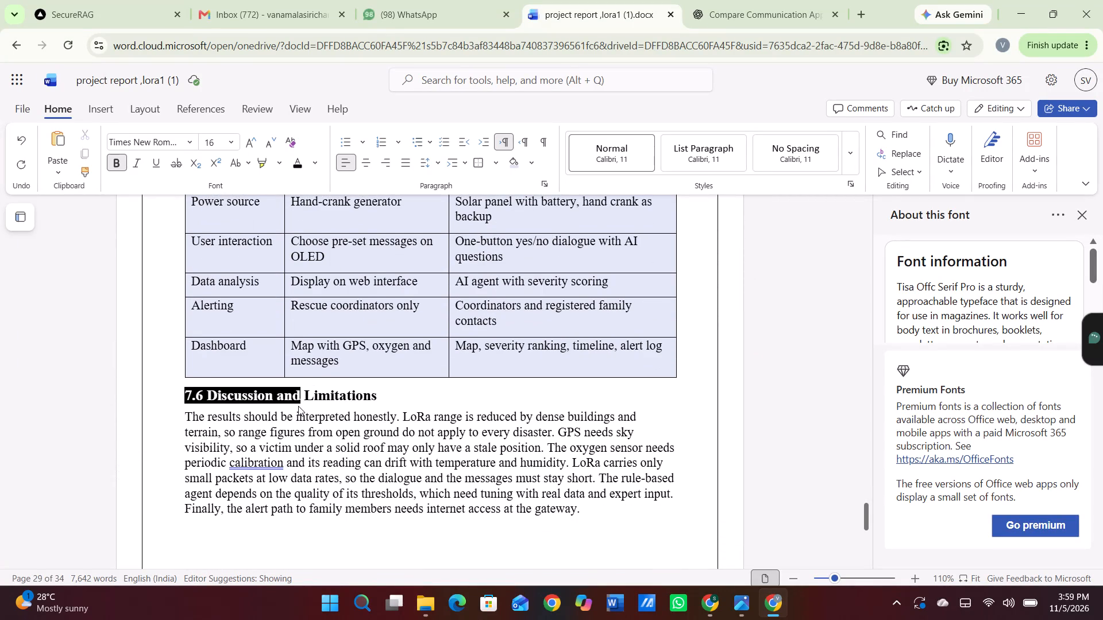
pyautogui.scroll(1, 374, 238)
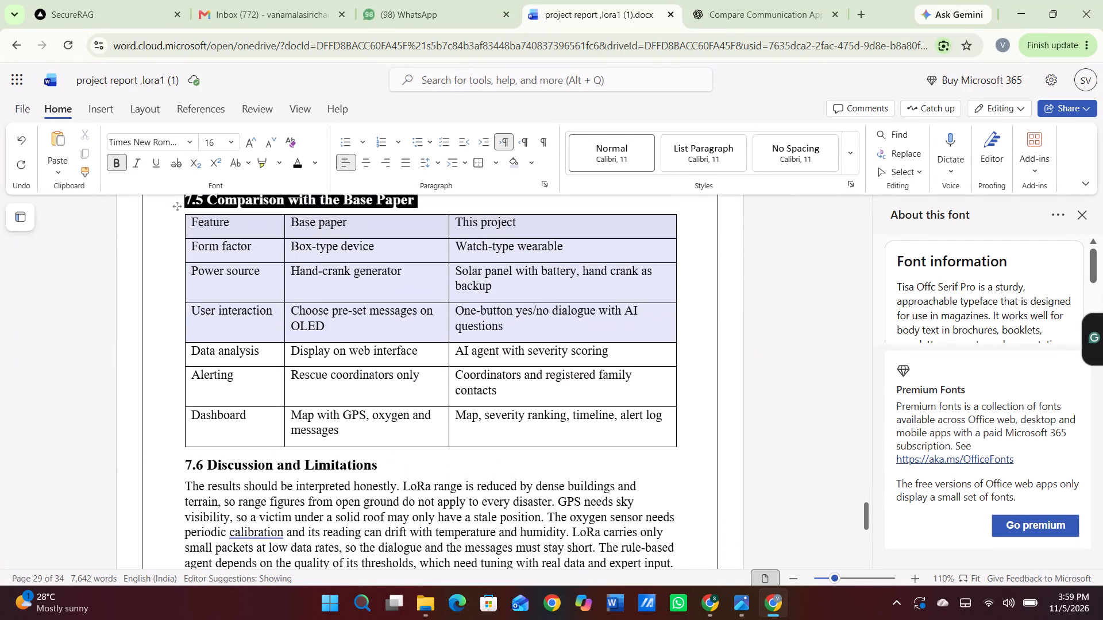
pyautogui.click(456, 163)
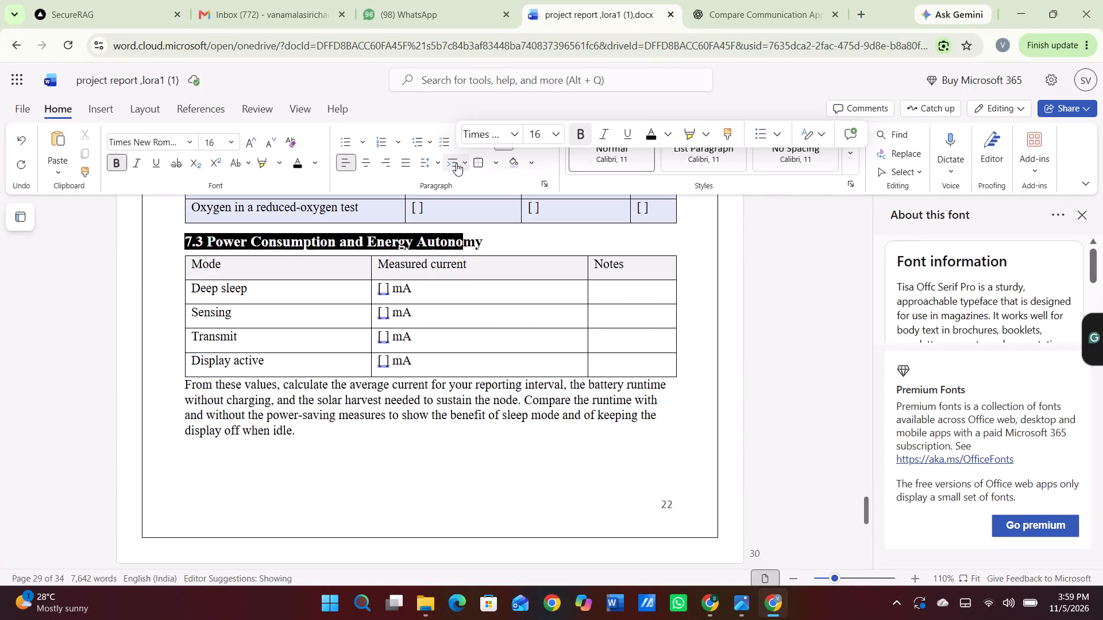
pyautogui.click(433, 158)
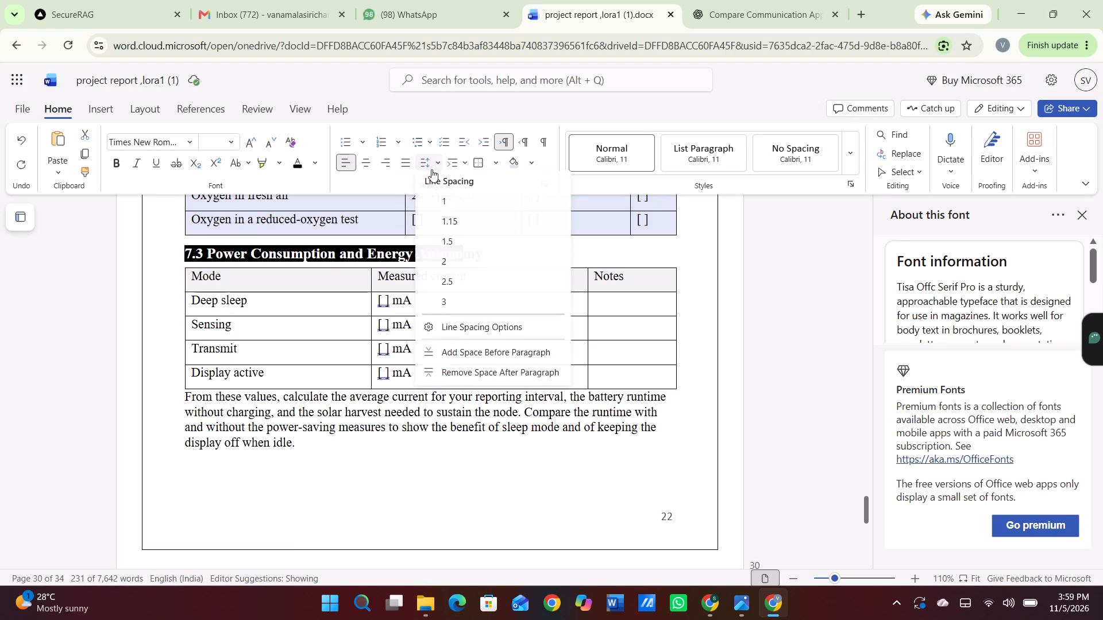
pyautogui.click(445, 238)
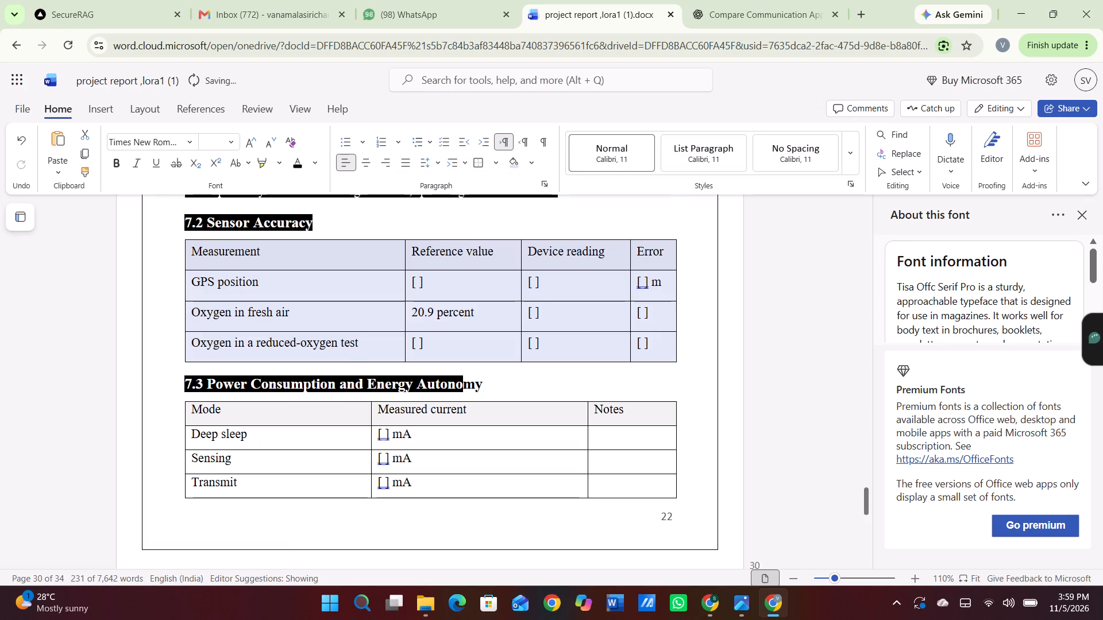
# Set 1.5 line spacing for the measured current and notes cells in the "Display active" row of the 7.3 table.
pyautogui.scroll(-5, 323, 378)
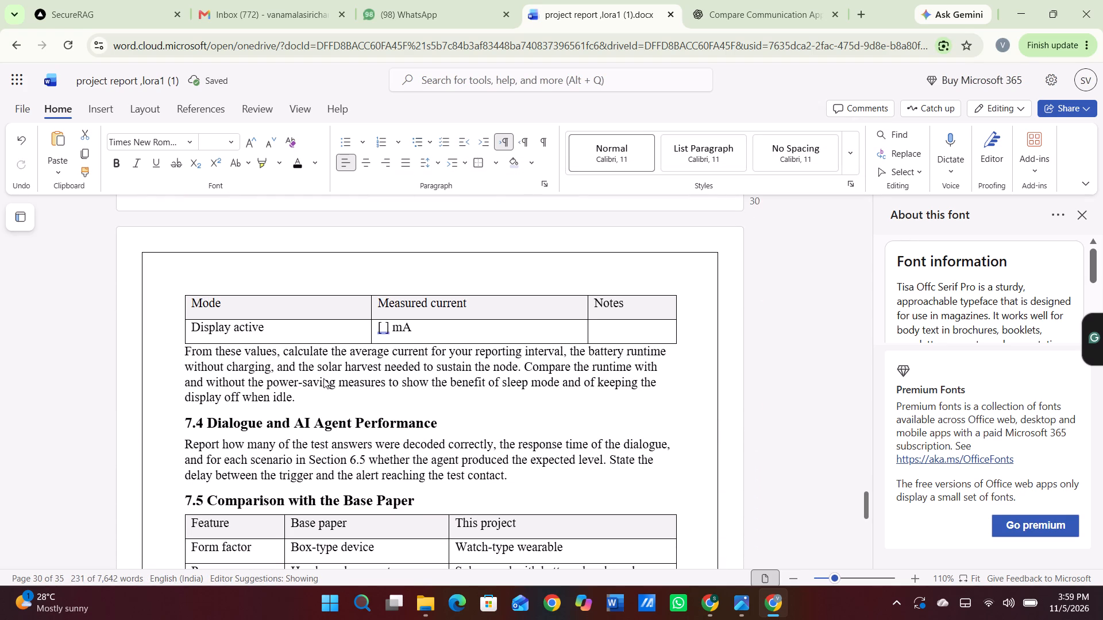
pyautogui.click(180, 345)
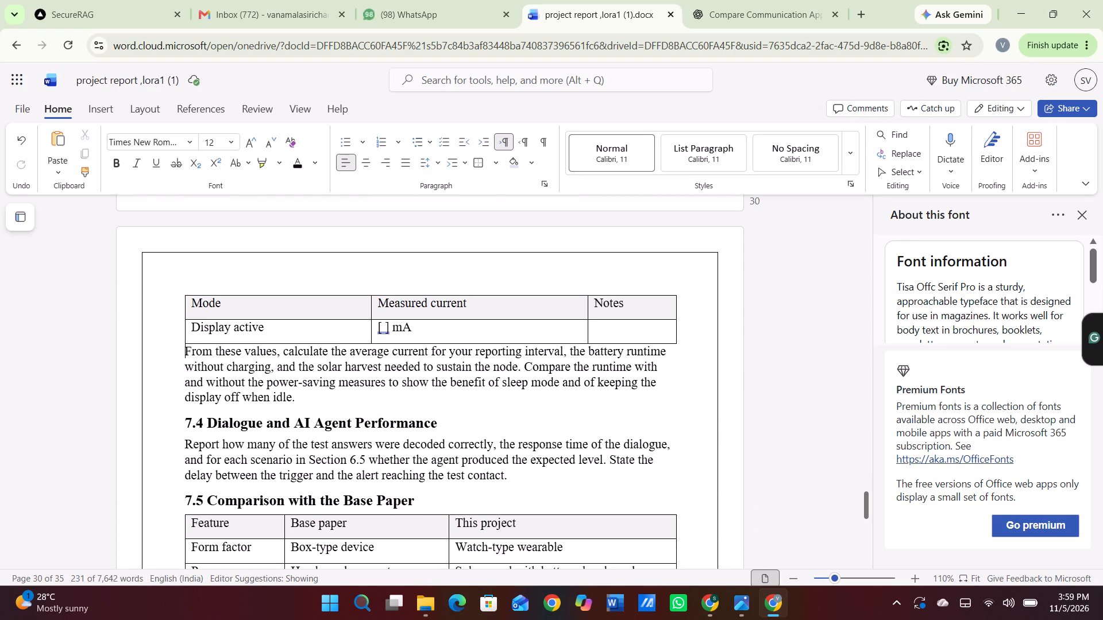
pyautogui.moveTo(184, 350); pyautogui.dragTo(523, 588)
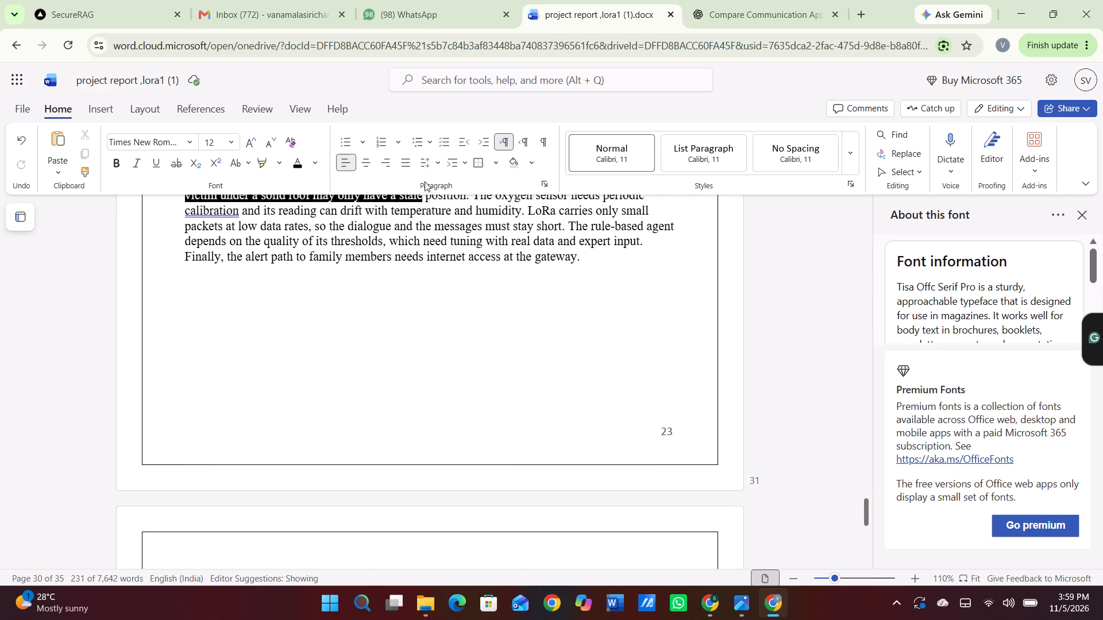
pyautogui.click(434, 168)
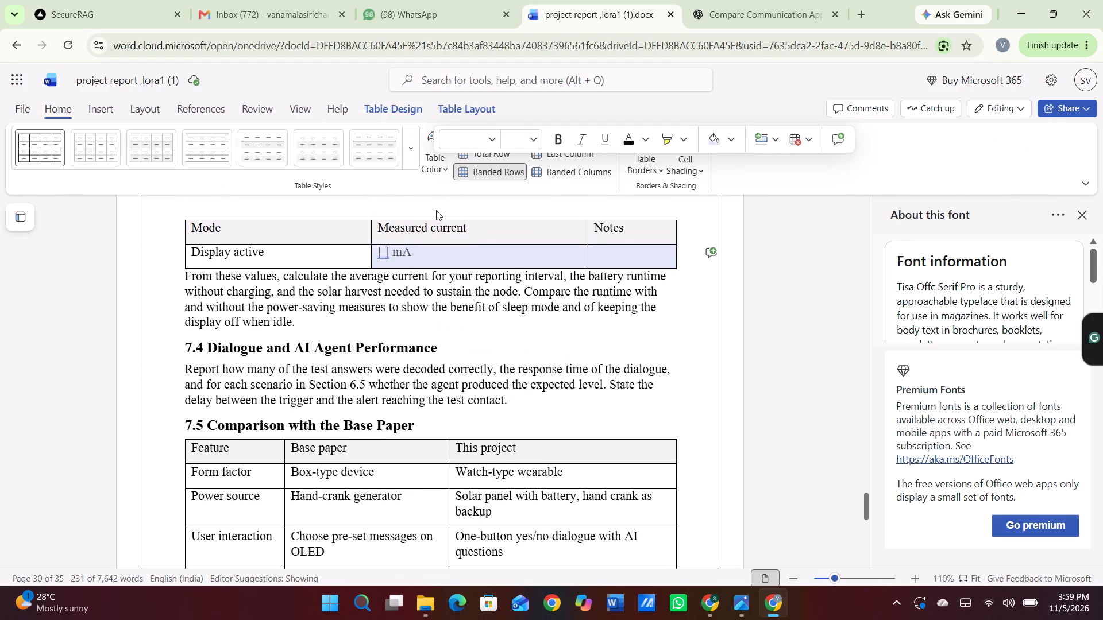
pyautogui.click(44, 108)
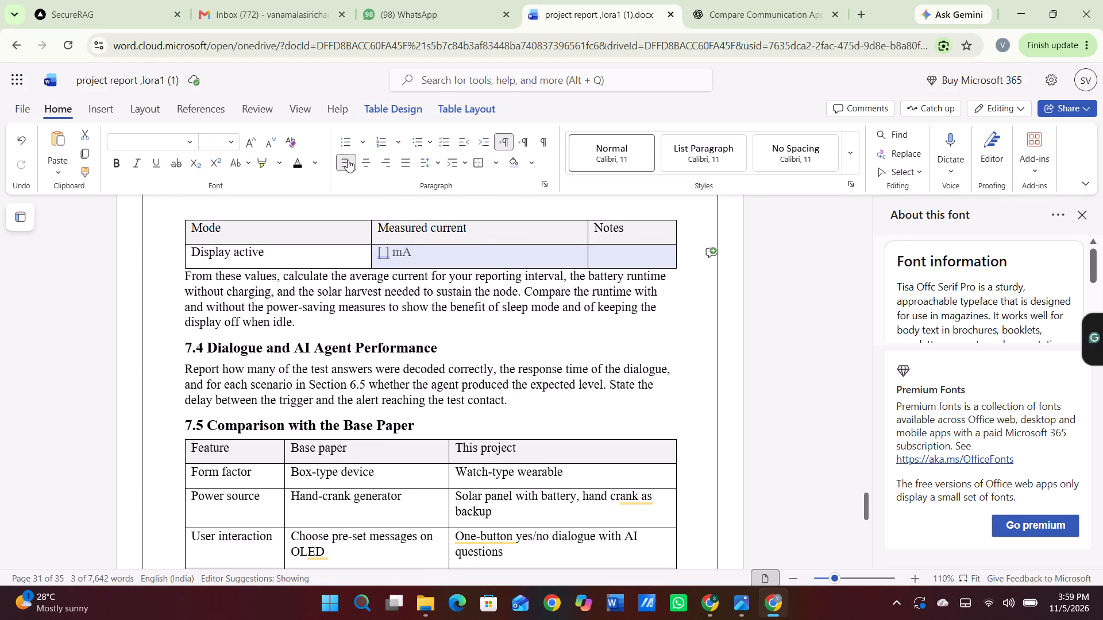
pyautogui.click(426, 164)
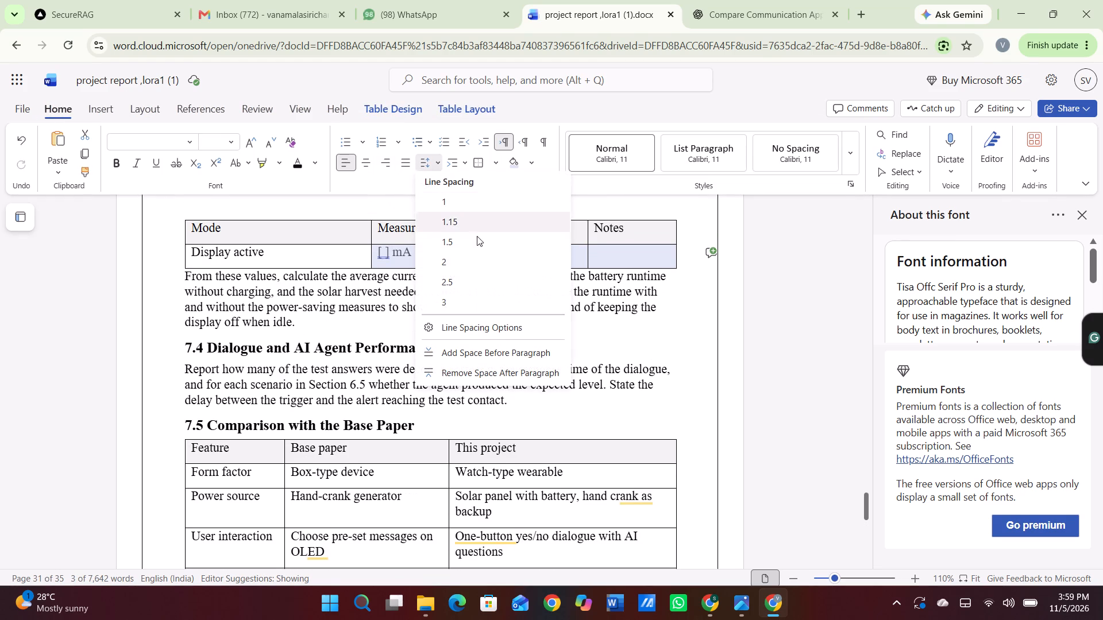
pyautogui.click(468, 238)
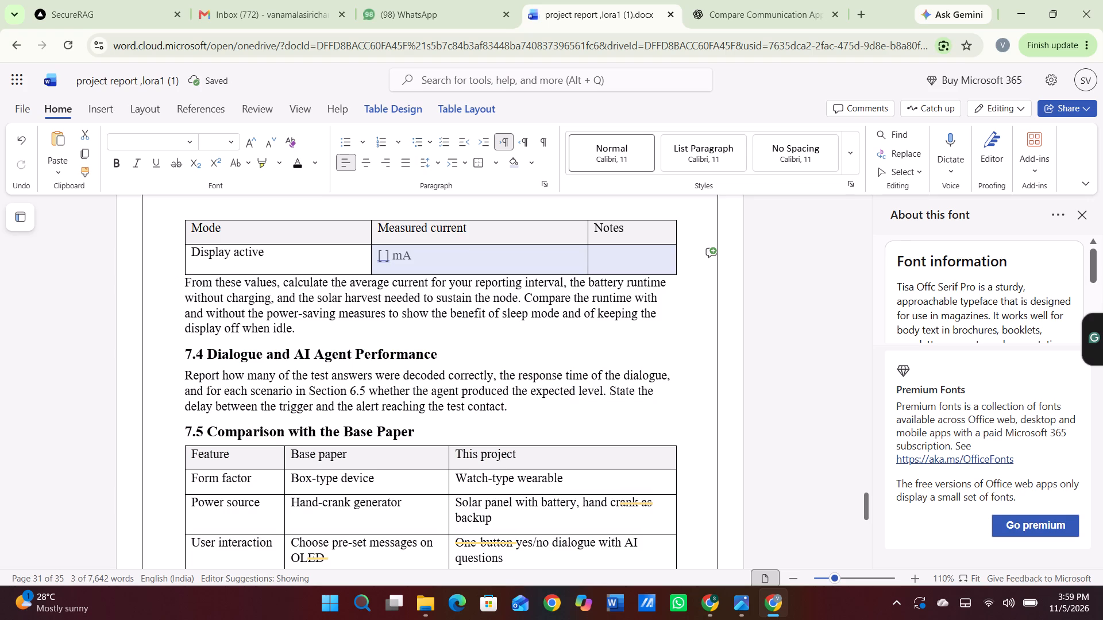
# Set 1.5 line spacing from the "From these values" paragraph through the 7.5 Comparison with the Base Paper heading.
pyautogui.moveTo(187, 280); pyautogui.dragTo(530, 440)
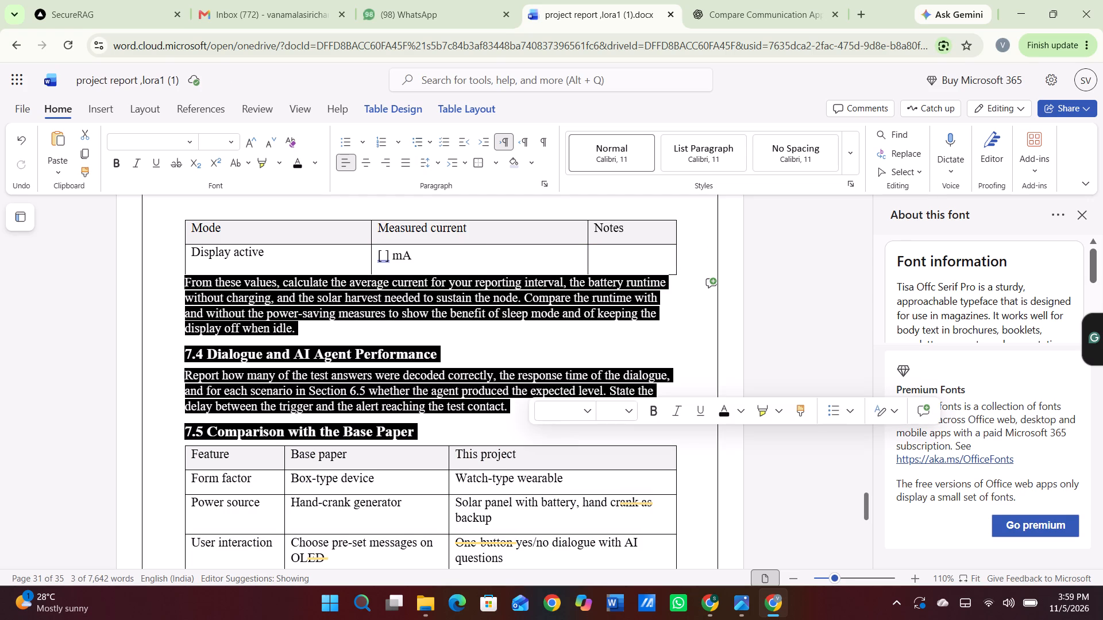
pyautogui.click(431, 159)
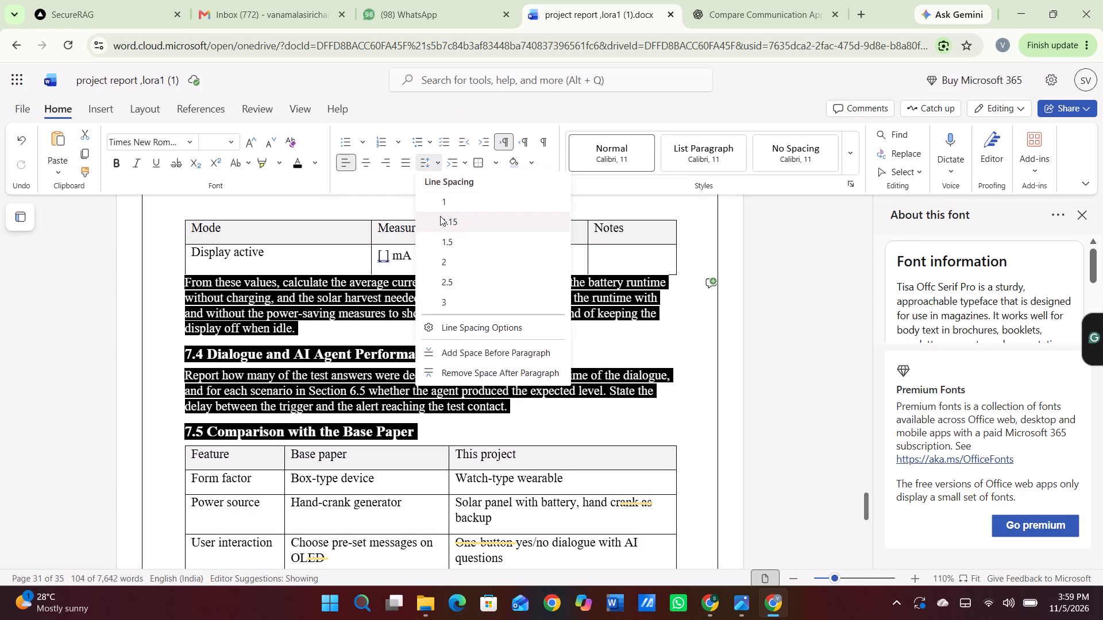
pyautogui.click(440, 216)
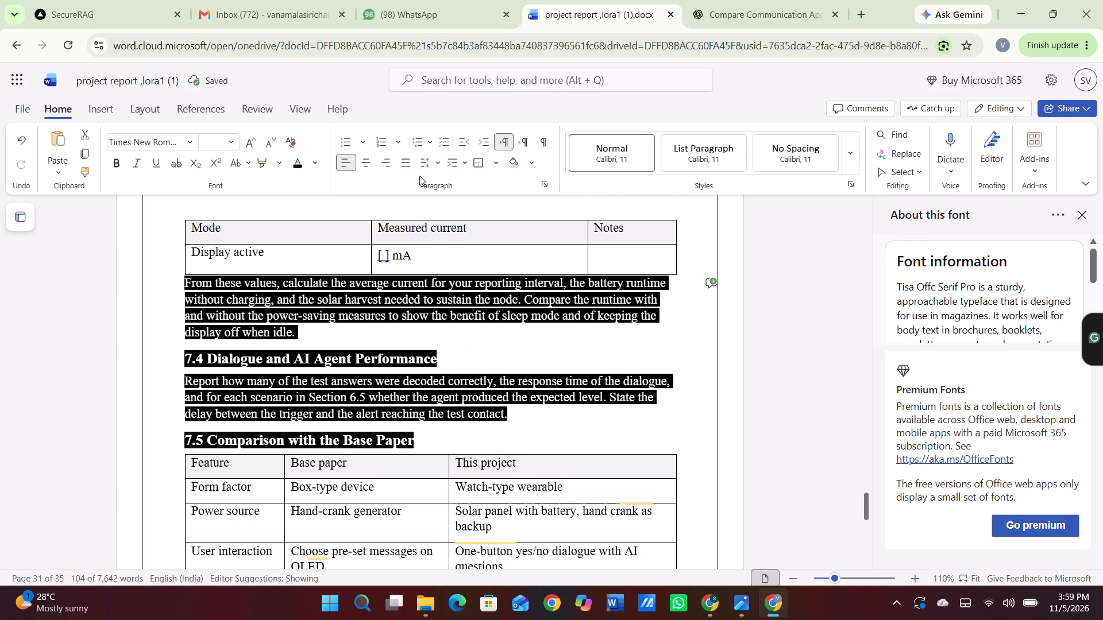
pyautogui.click(434, 158)
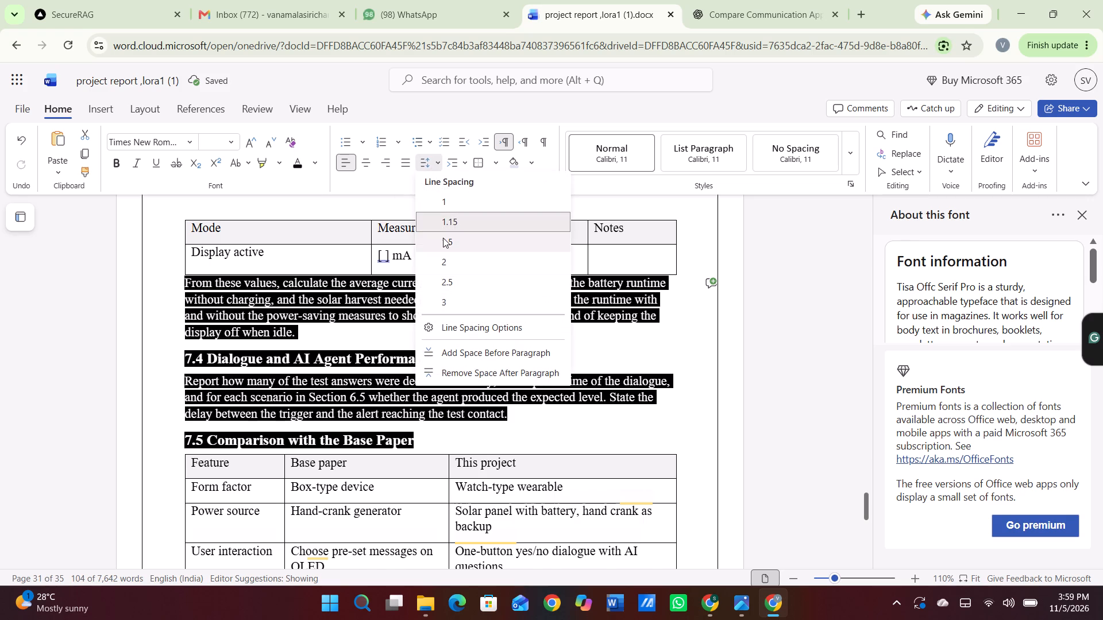
pyautogui.click(443, 238)
pyautogui.click(338, 373)
# Set 1.5 line spacing from the 7.5 comparison table through the end of the 7.6 Discussion and Limitations paragraph.
pyautogui.scroll(-1, 338, 373)
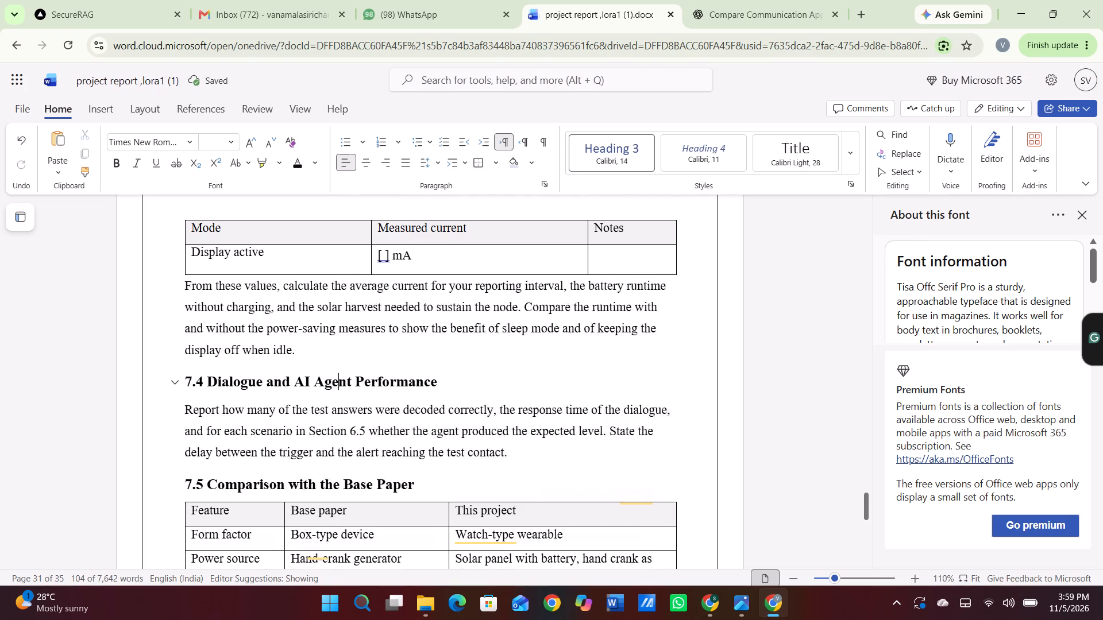
pyautogui.scroll(-3, 338, 373)
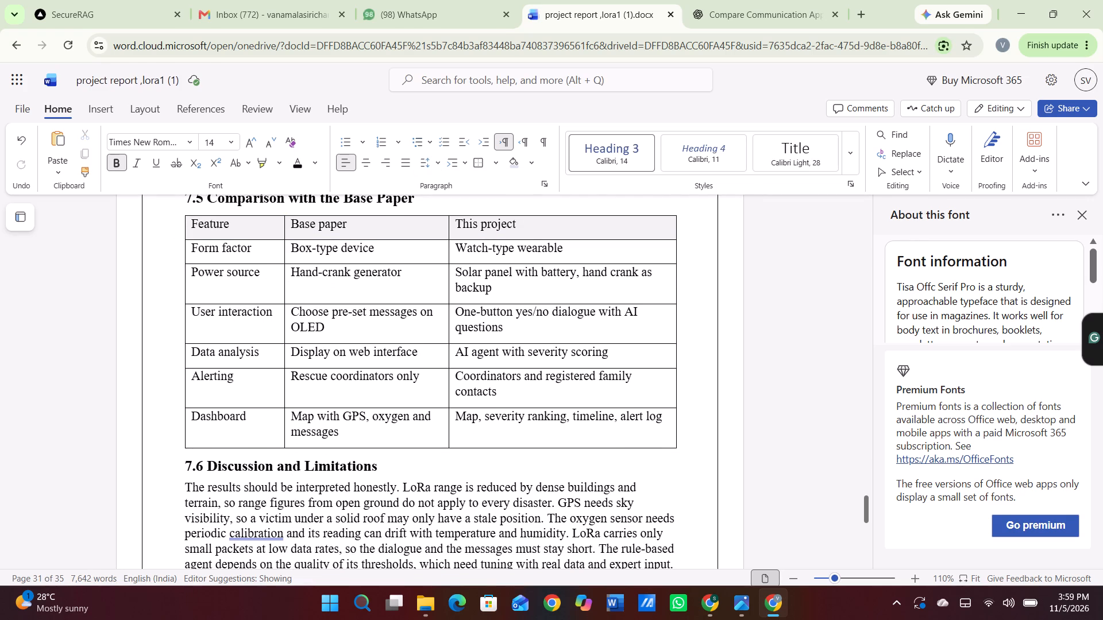
pyautogui.moveTo(188, 225); pyautogui.dragTo(526, 537)
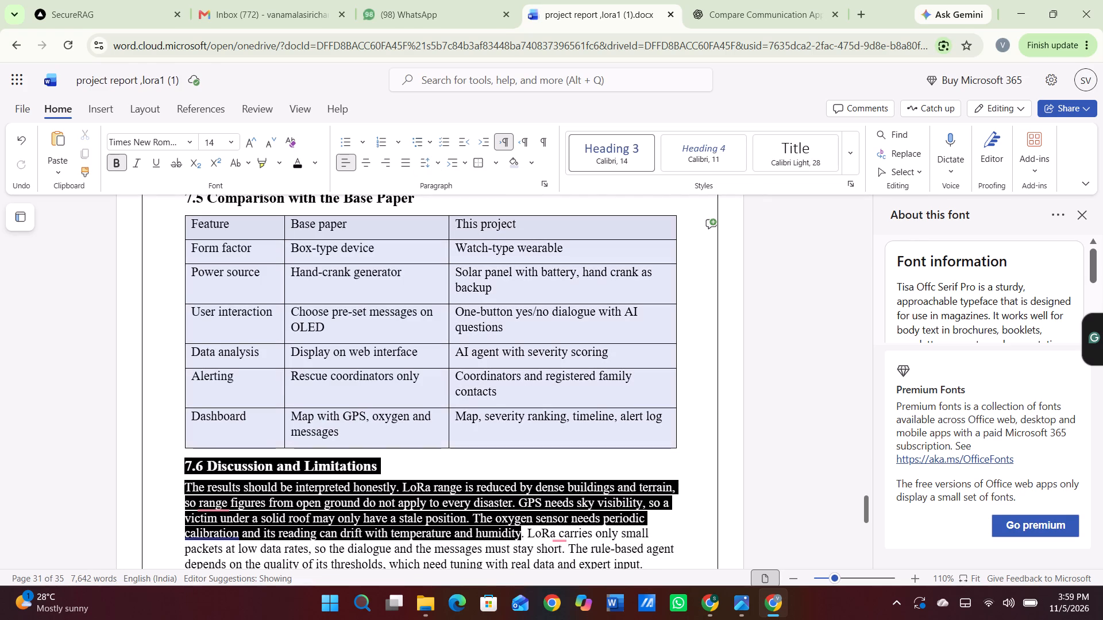
pyautogui.moveTo(526, 537); pyautogui.dragTo(639, 514)
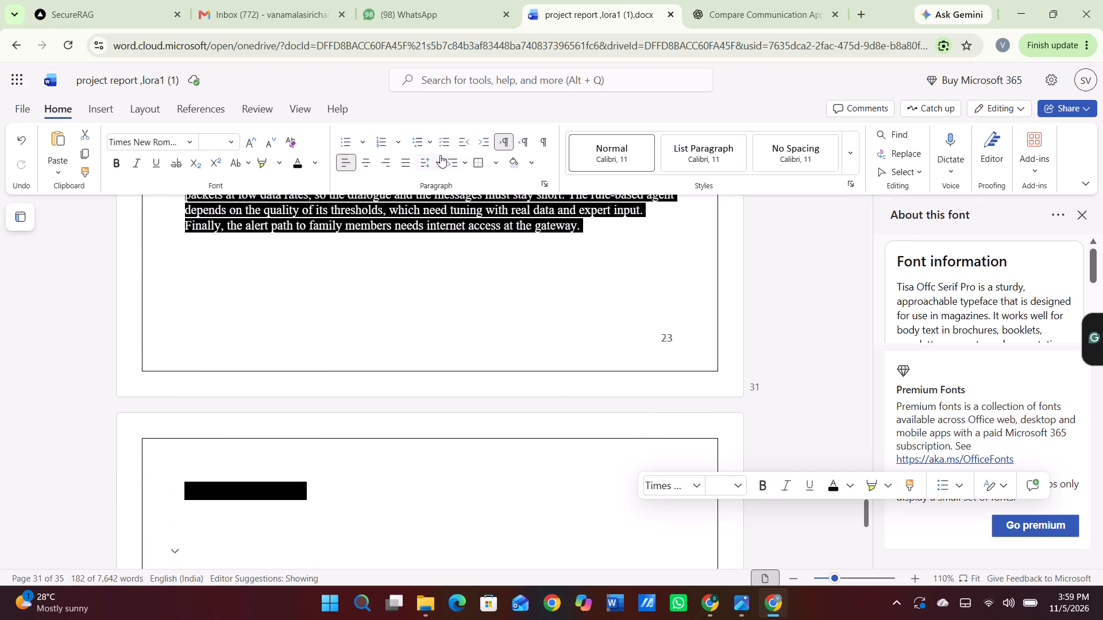
pyautogui.click(435, 168)
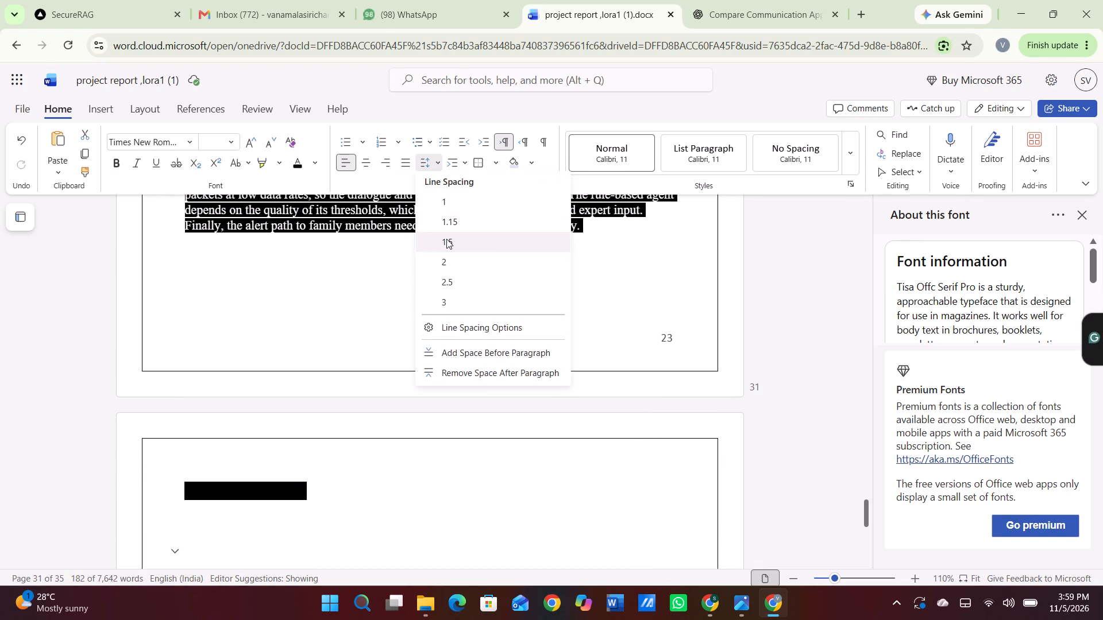
pyautogui.click(446, 239)
pyautogui.scroll(-2, 411, 364)
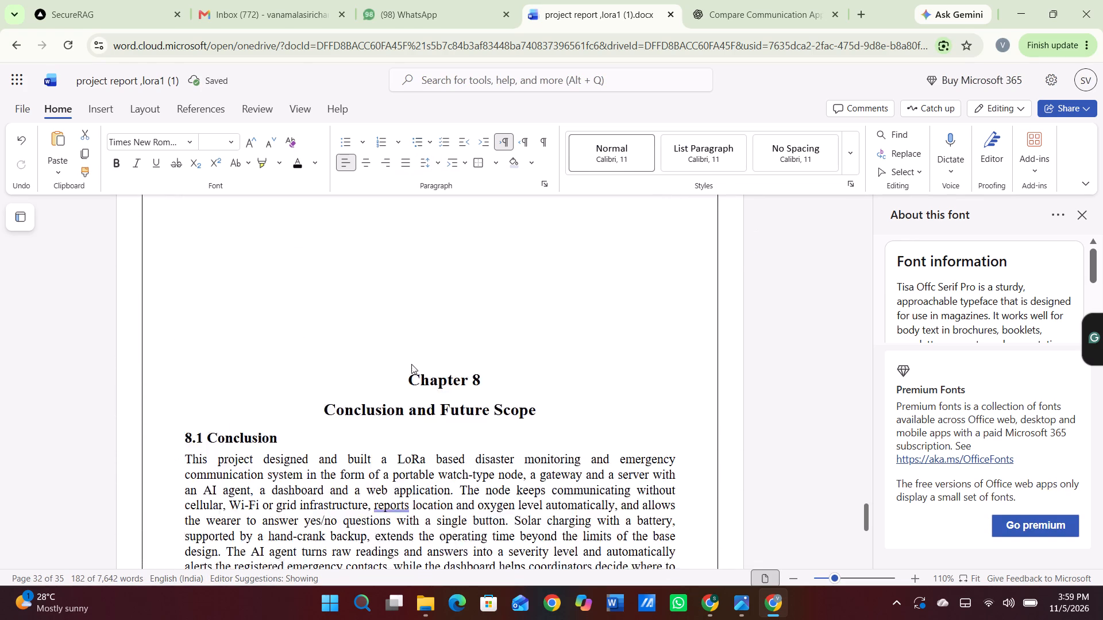
pyautogui.scroll(-1, 411, 364)
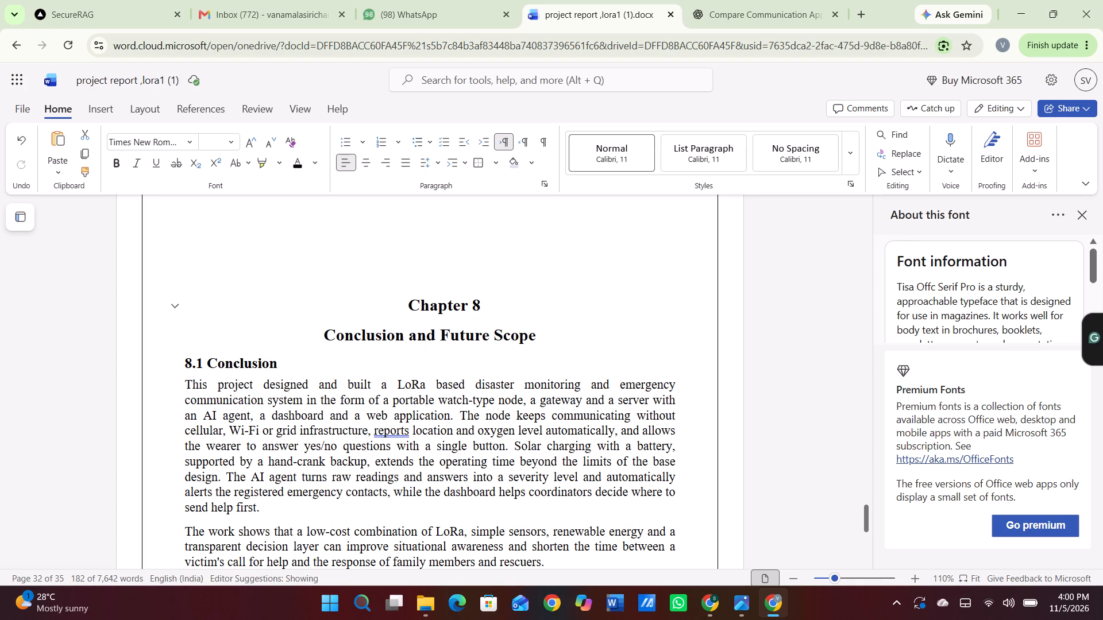
pyautogui.click(403, 301)
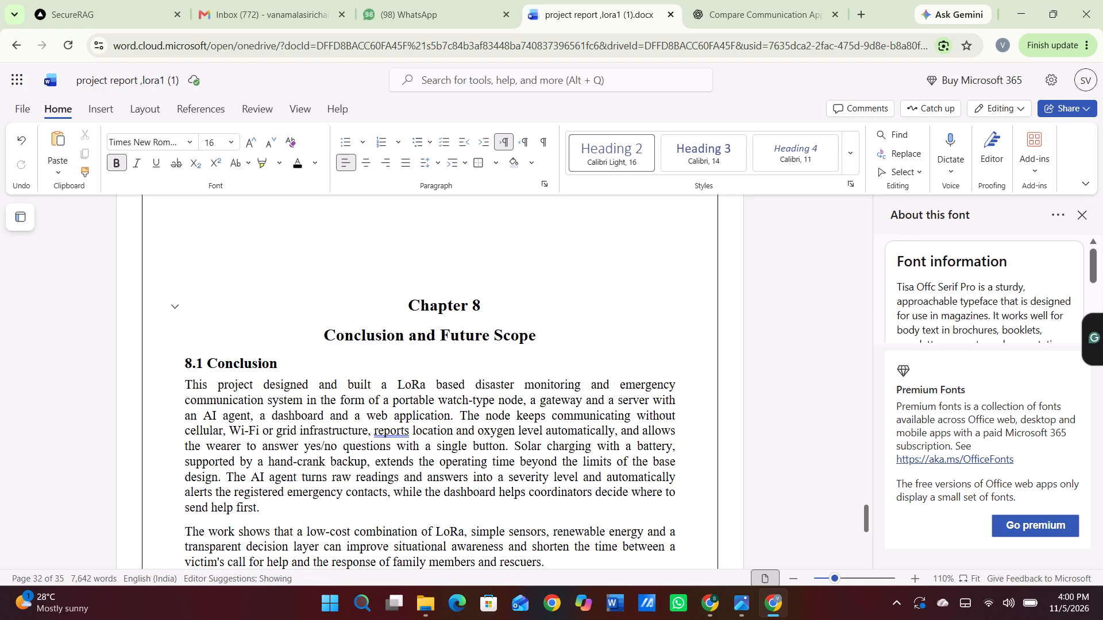
pyautogui.press('Return')
pyautogui.press('Return')
pyautogui.press('Return')
pyautogui.press('Return')
pyautogui.press('Return')
pyautogui.press('Return')
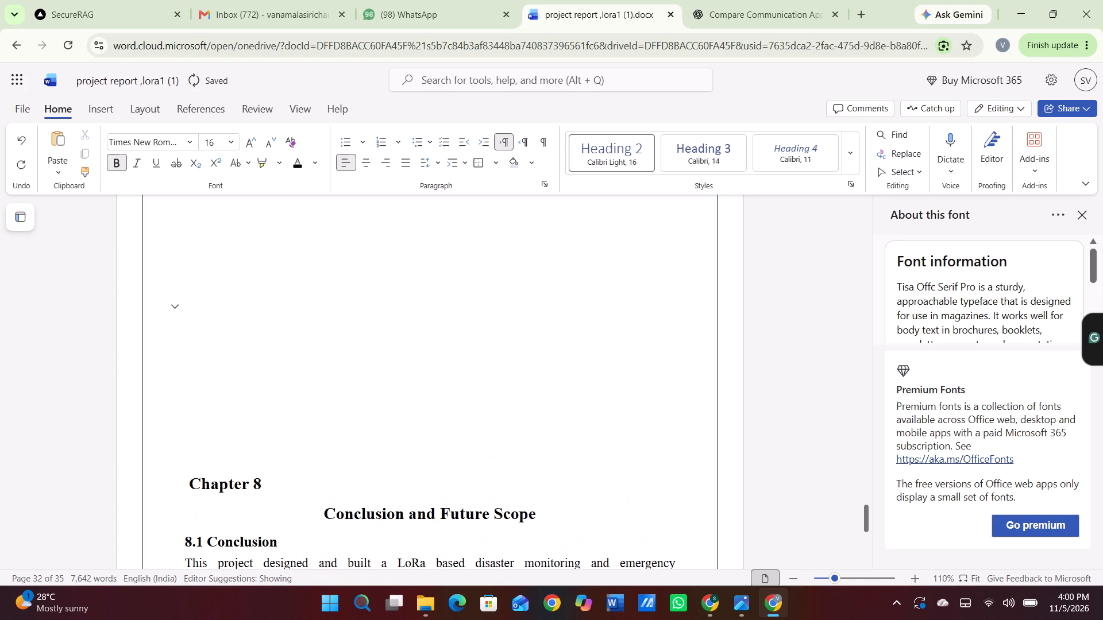
pyautogui.press('Return')
pyautogui.press('Return')
pyautogui.press('Return')
pyautogui.press('Return')
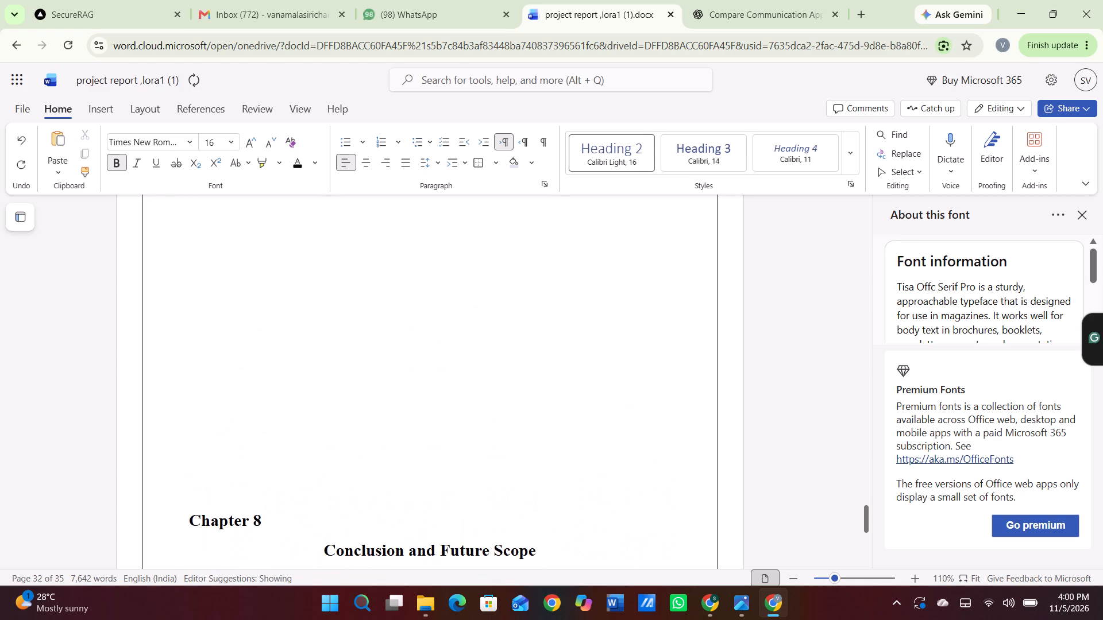
pyautogui.scroll(-3, 403, 301)
pyautogui.press('Return')
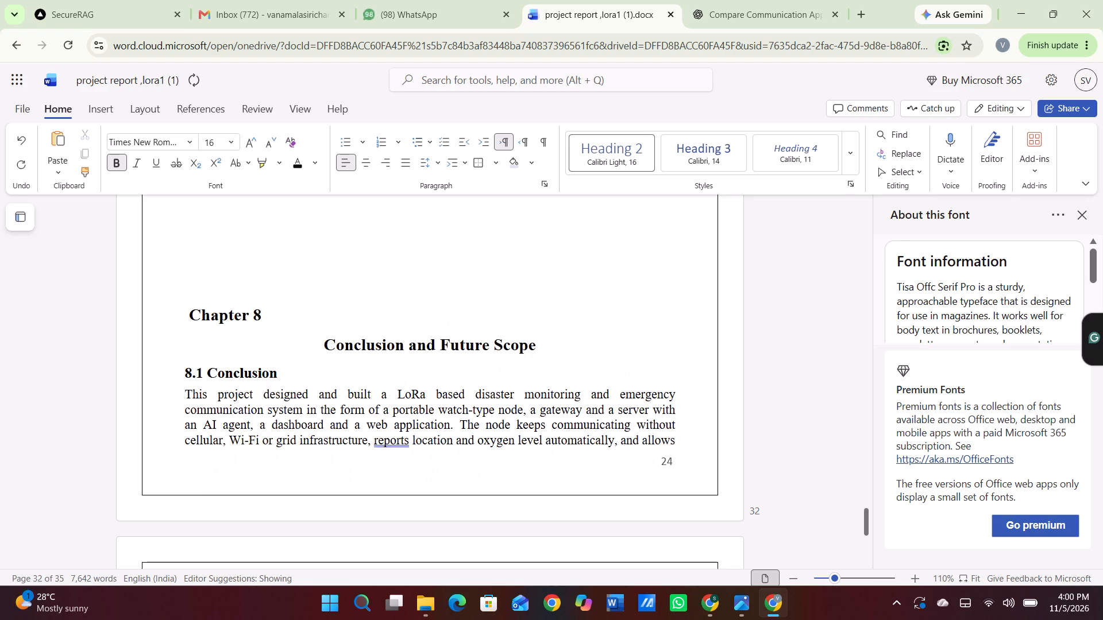
pyautogui.press('Return')
pyautogui.press('Return')
pyautogui.scroll(-3, 403, 301)
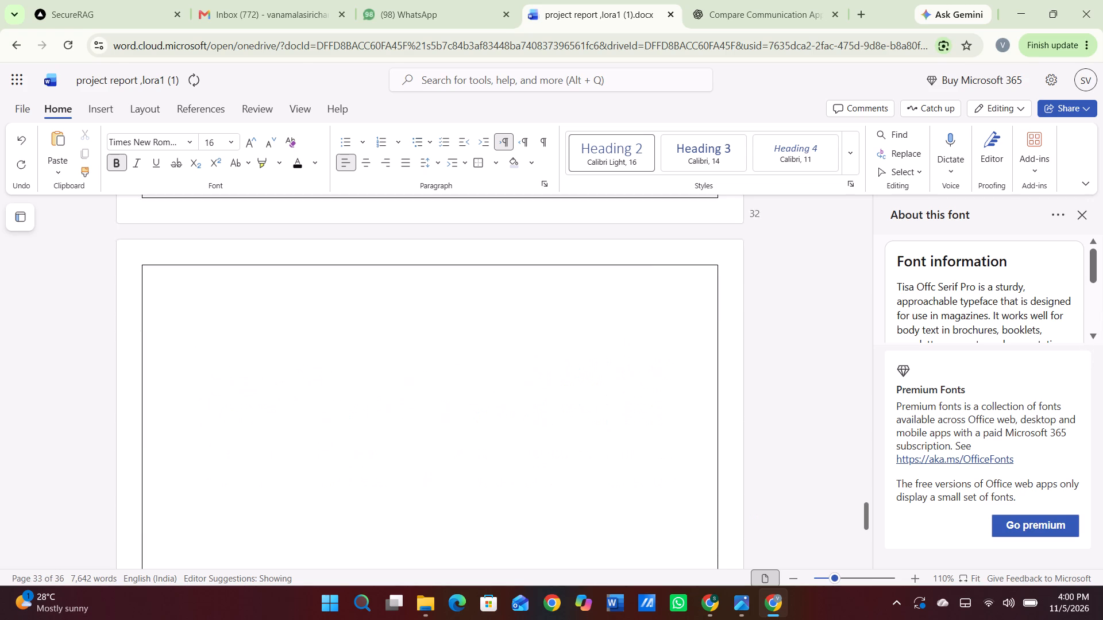
pyautogui.scroll(-3, 403, 301)
pyautogui.scroll(1, 403, 301)
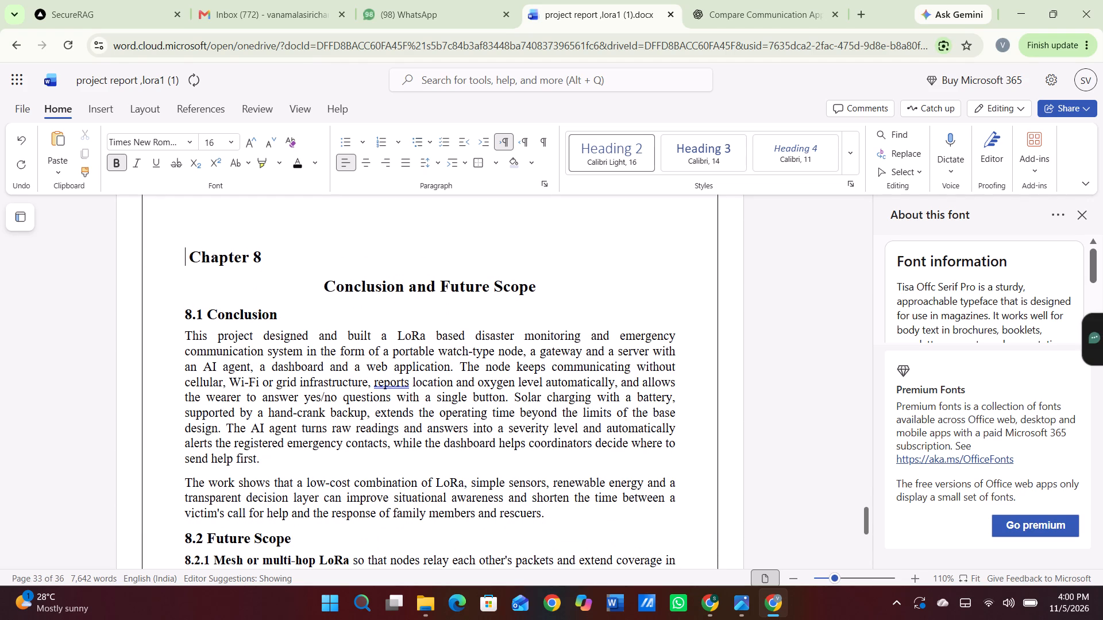
pyautogui.press('BackSpace')
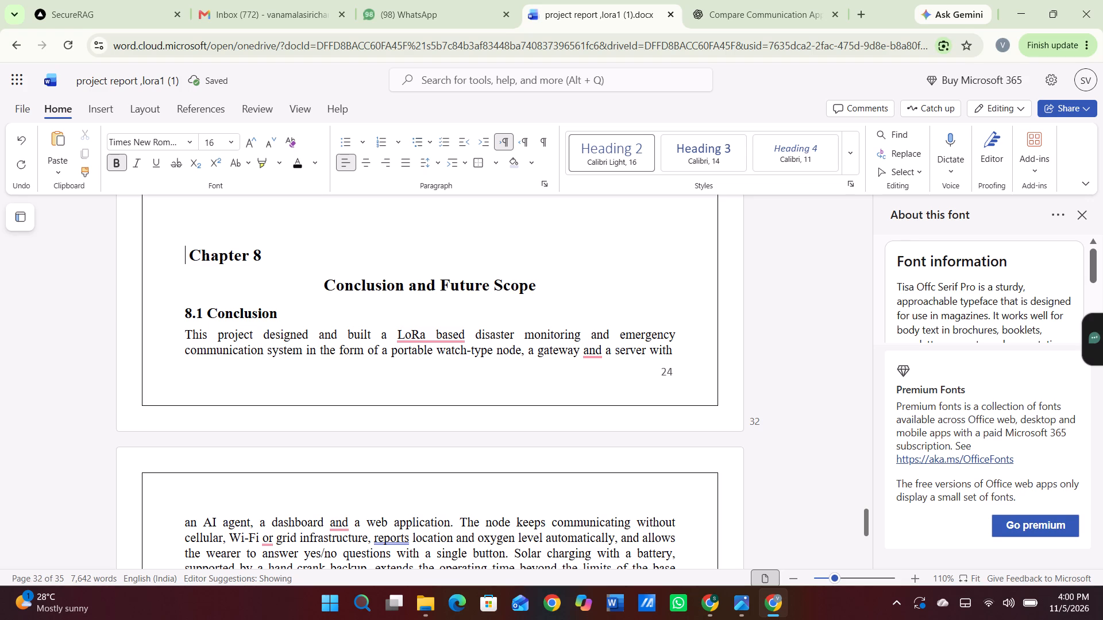
# Collapse the 8.1 Conclusion section.
pyautogui.click(184, 313)
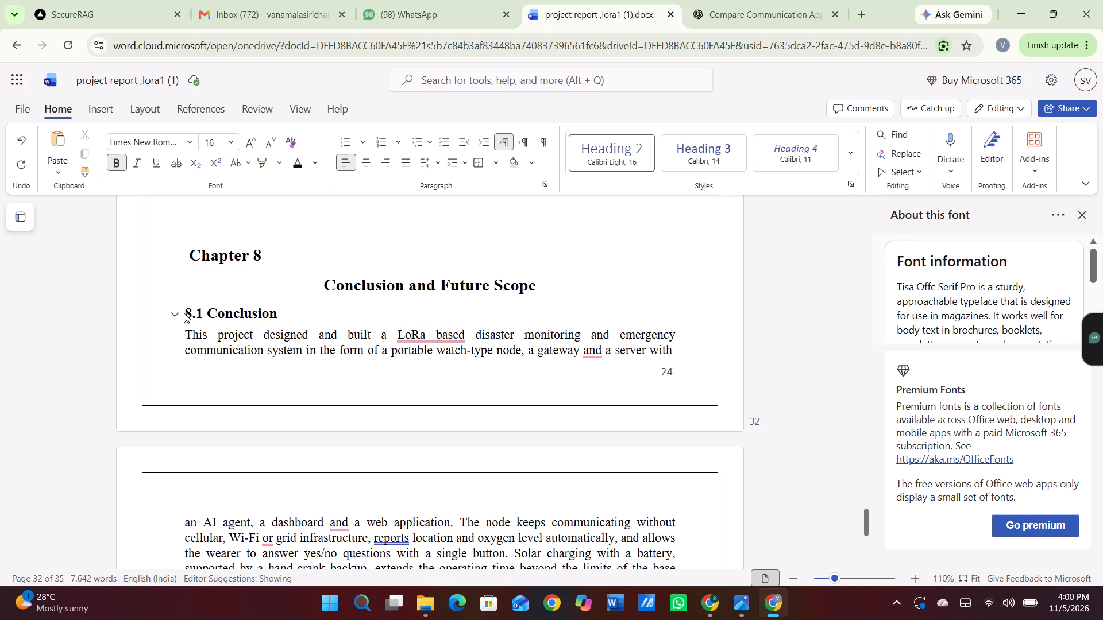
pyautogui.click(182, 311)
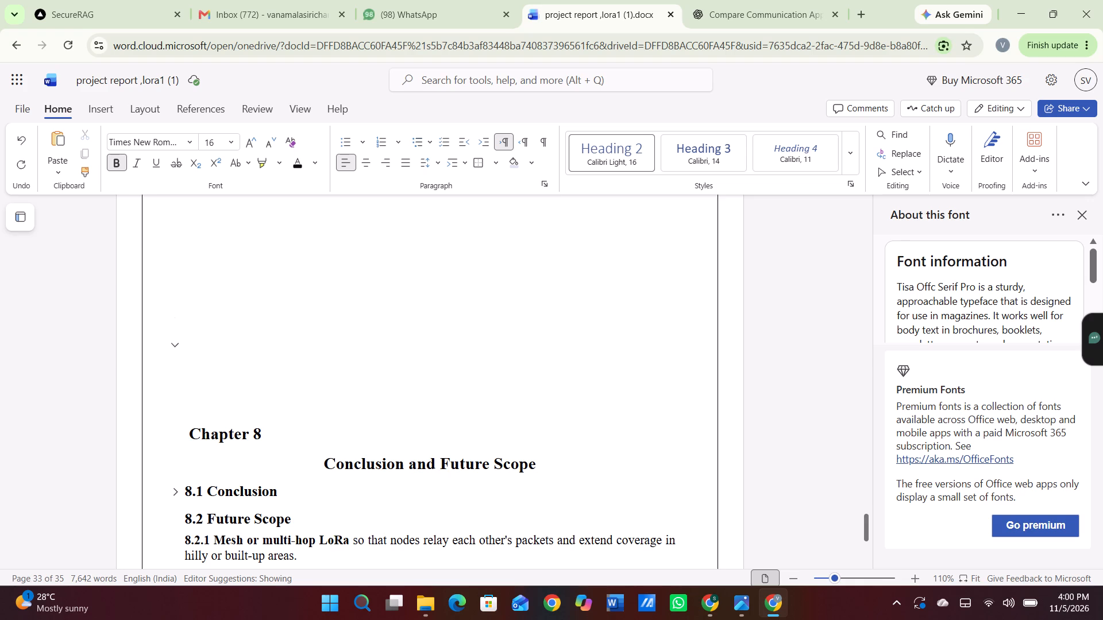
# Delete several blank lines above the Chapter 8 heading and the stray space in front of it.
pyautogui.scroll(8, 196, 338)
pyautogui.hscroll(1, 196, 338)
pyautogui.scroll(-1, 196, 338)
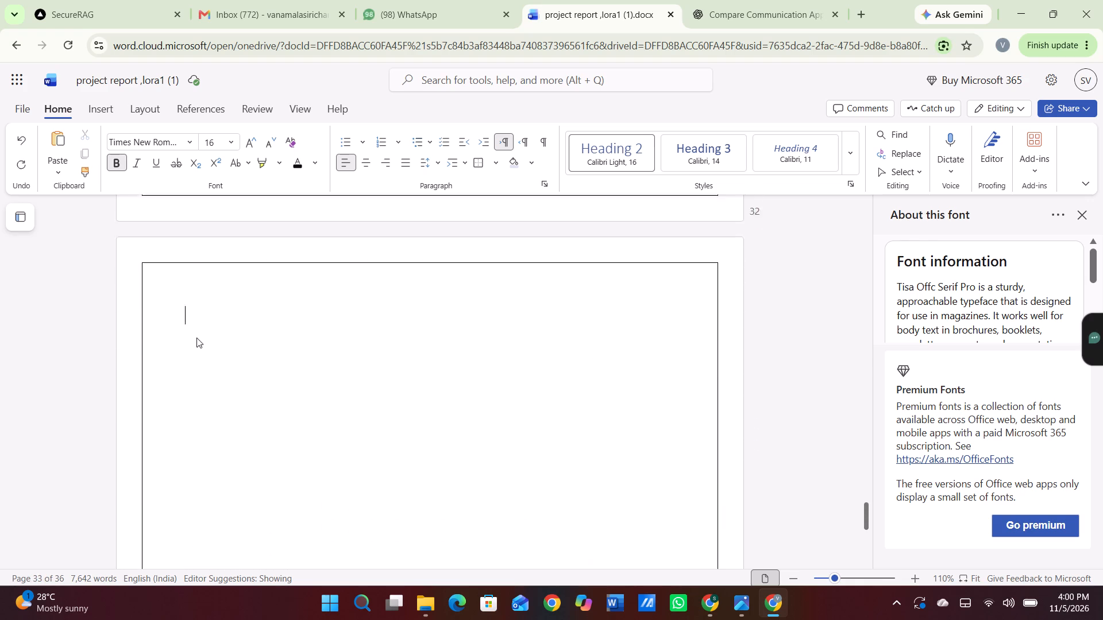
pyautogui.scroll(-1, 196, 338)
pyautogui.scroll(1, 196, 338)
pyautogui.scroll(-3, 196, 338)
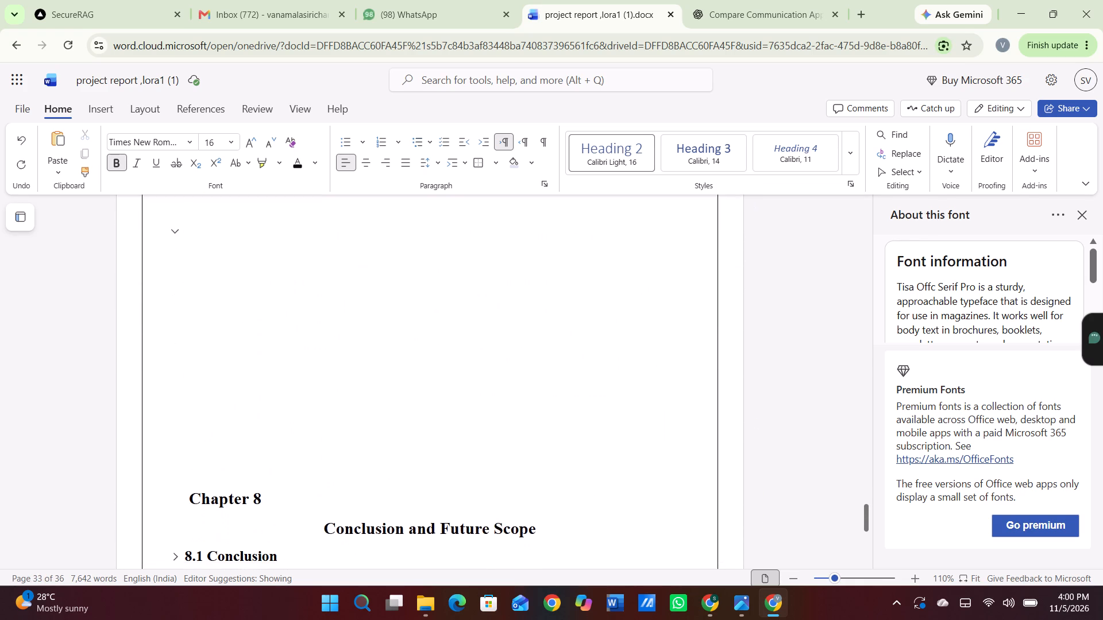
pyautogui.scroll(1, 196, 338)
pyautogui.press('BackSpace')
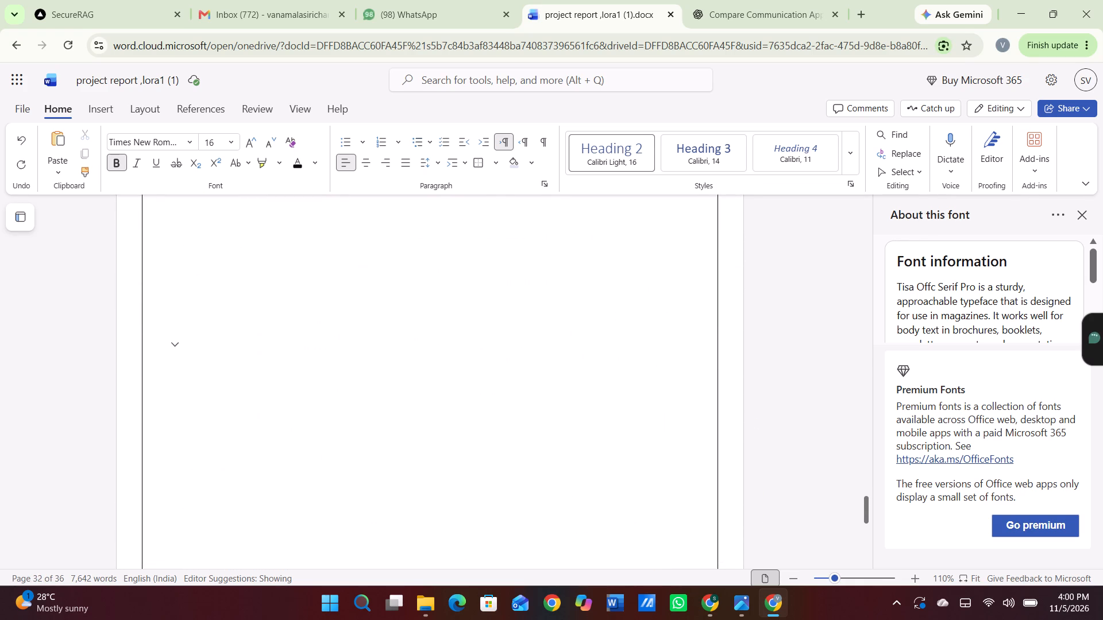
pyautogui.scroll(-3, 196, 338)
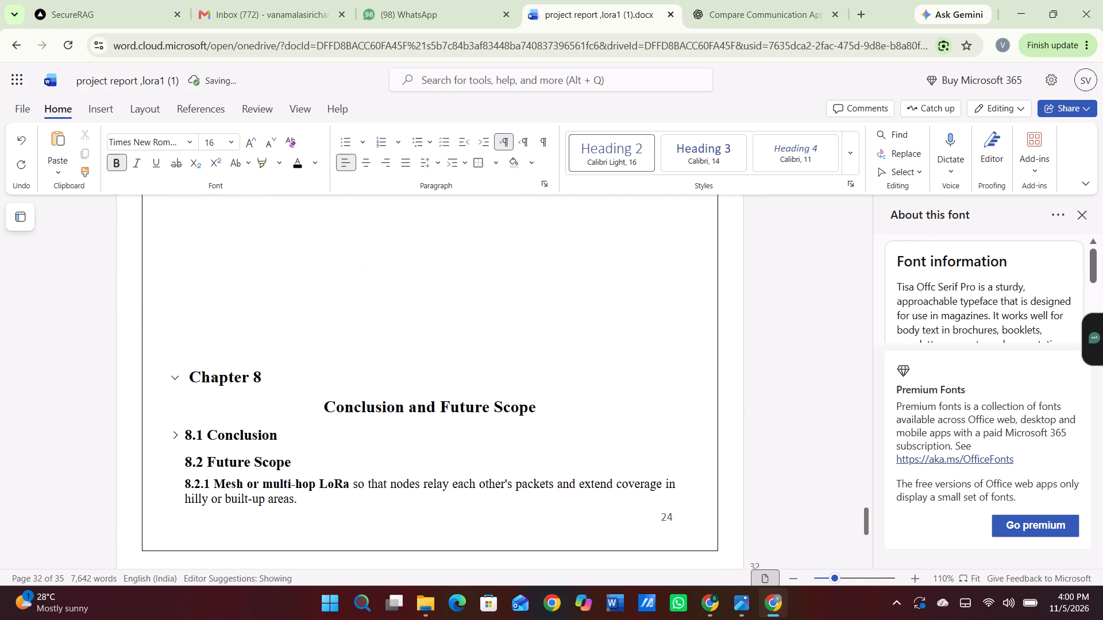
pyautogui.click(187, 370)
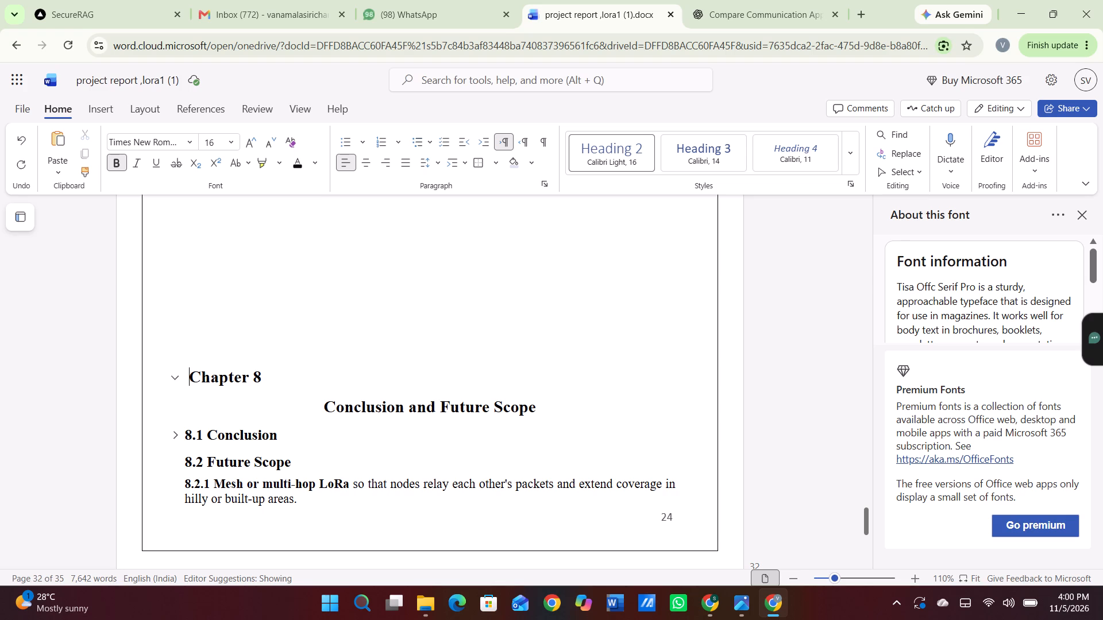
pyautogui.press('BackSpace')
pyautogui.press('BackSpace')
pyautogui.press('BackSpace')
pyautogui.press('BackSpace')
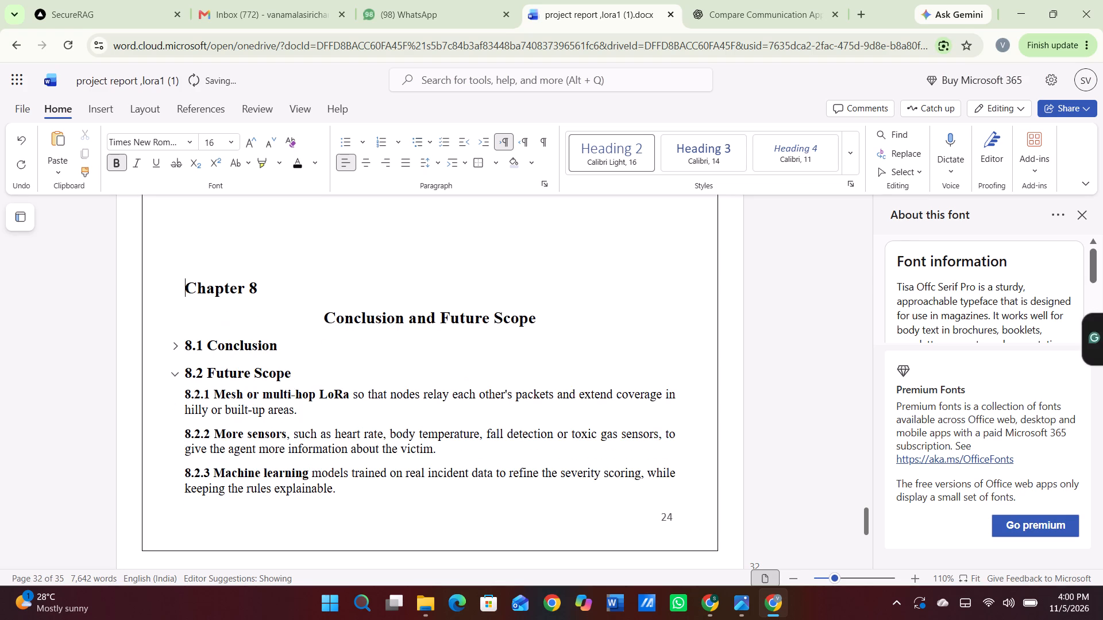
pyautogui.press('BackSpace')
# Insert blank lines above the Chapter 8 heading until it and its title start together at the top of a new page.
pyautogui.scroll(6, 187, 370)
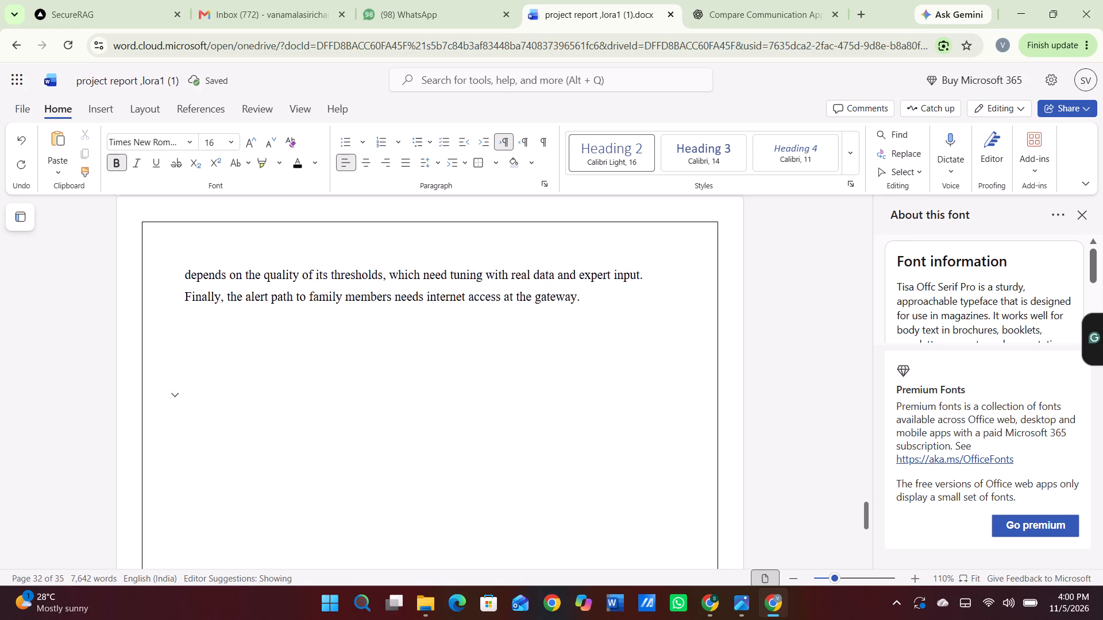
pyautogui.scroll(-4, 187, 370)
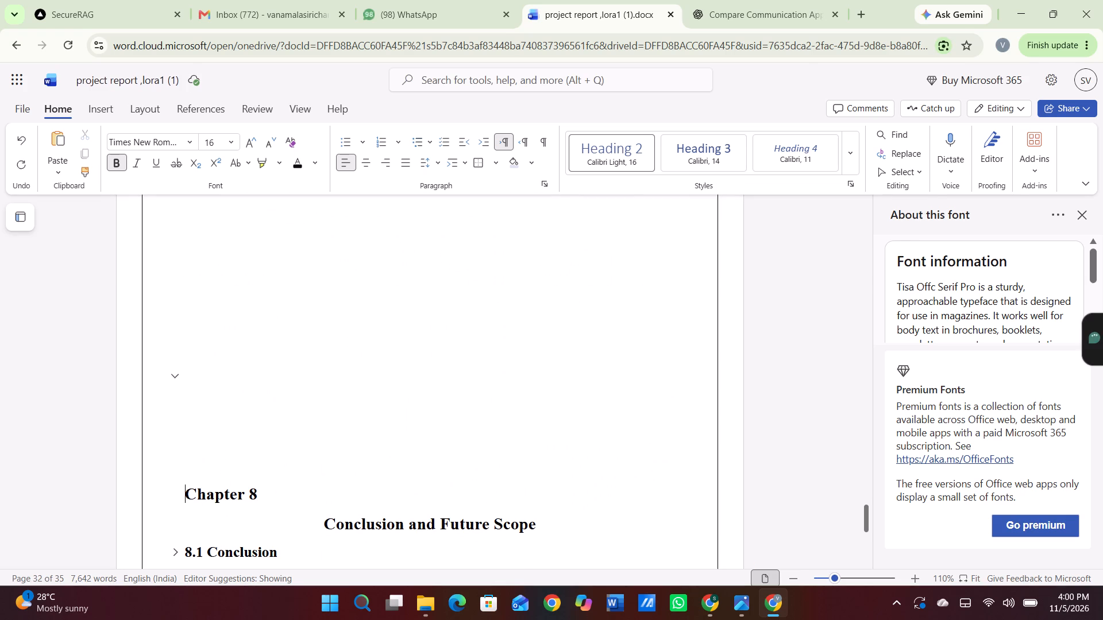
pyautogui.press('Return')
pyautogui.press('Return')
pyautogui.press('Return')
pyautogui.press('Return')
pyautogui.press('Return')
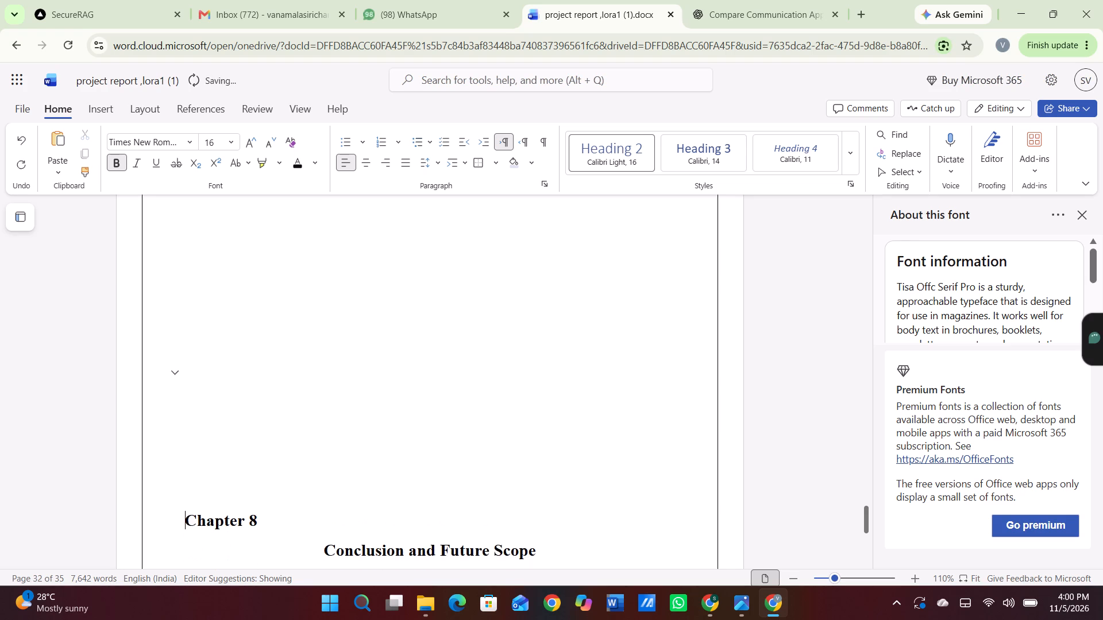
pyautogui.press('Return')
pyautogui.scroll(-3, 187, 370)
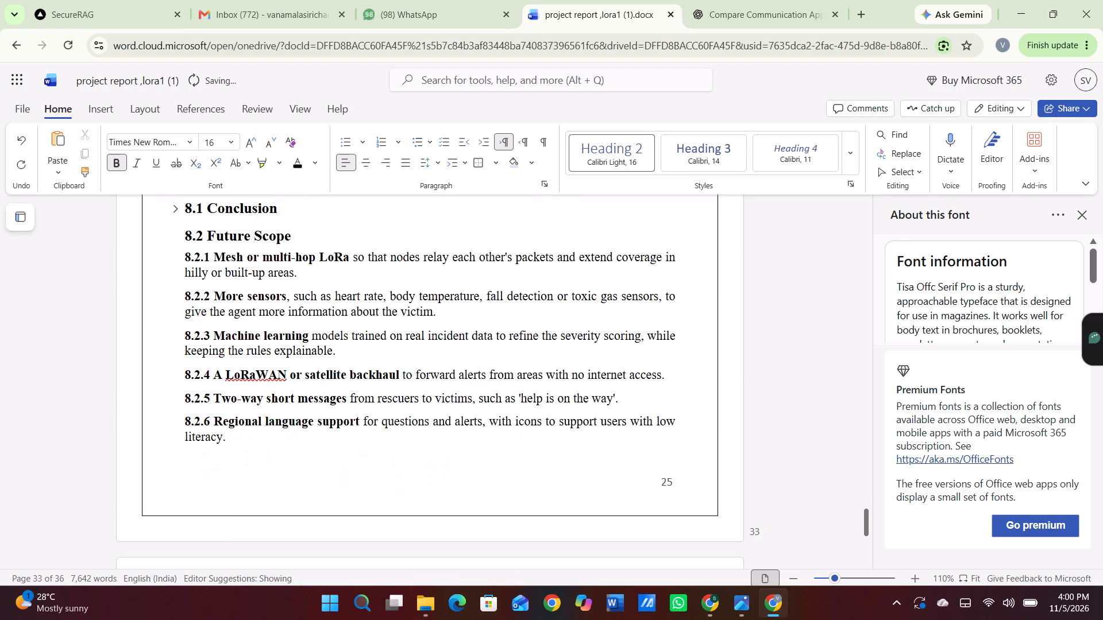
pyautogui.scroll(-1, 187, 370)
pyautogui.scroll(1, 187, 370)
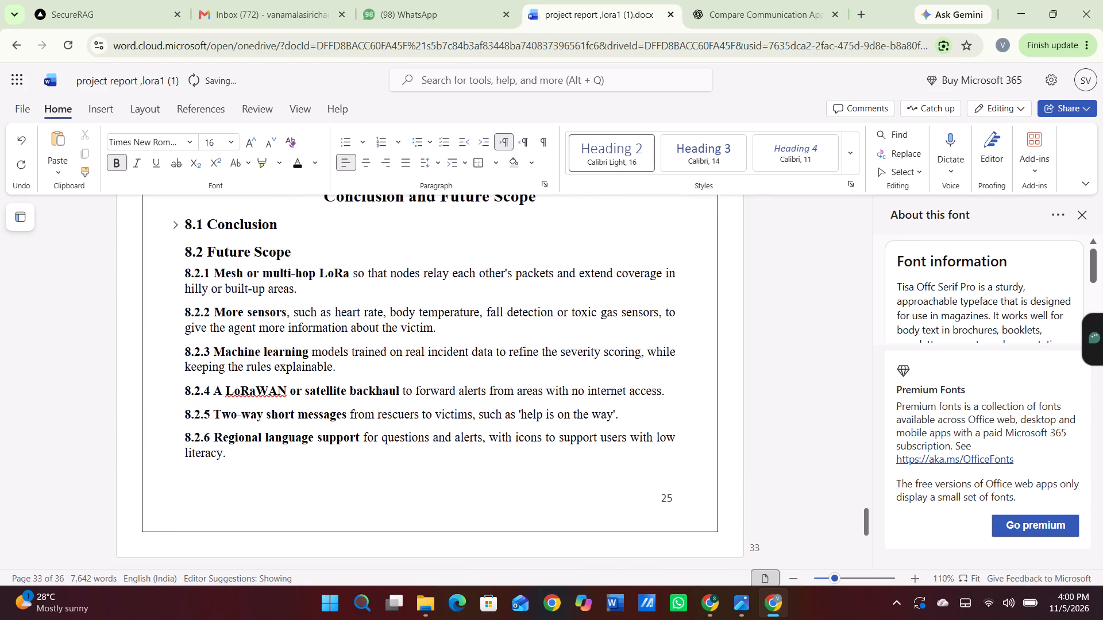
pyautogui.press('Return')
pyautogui.press('Return')
pyautogui.press('Return')
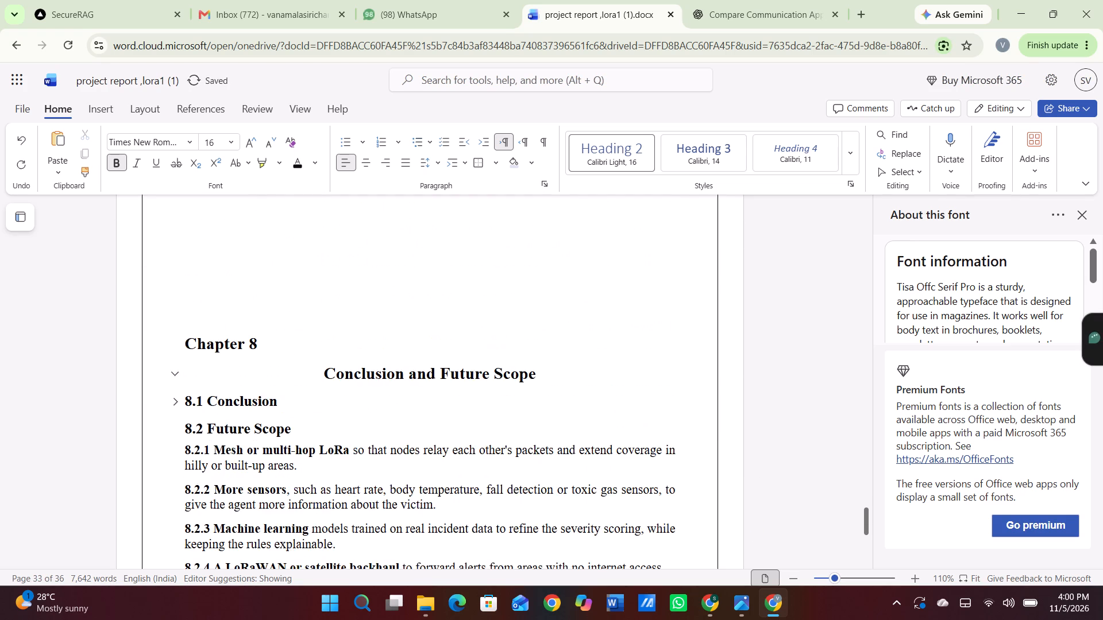
pyautogui.press('Return')
pyautogui.press('Return')
pyautogui.press('Return')
pyautogui.press('Return')
pyautogui.press('Return')
pyautogui.press('Return')
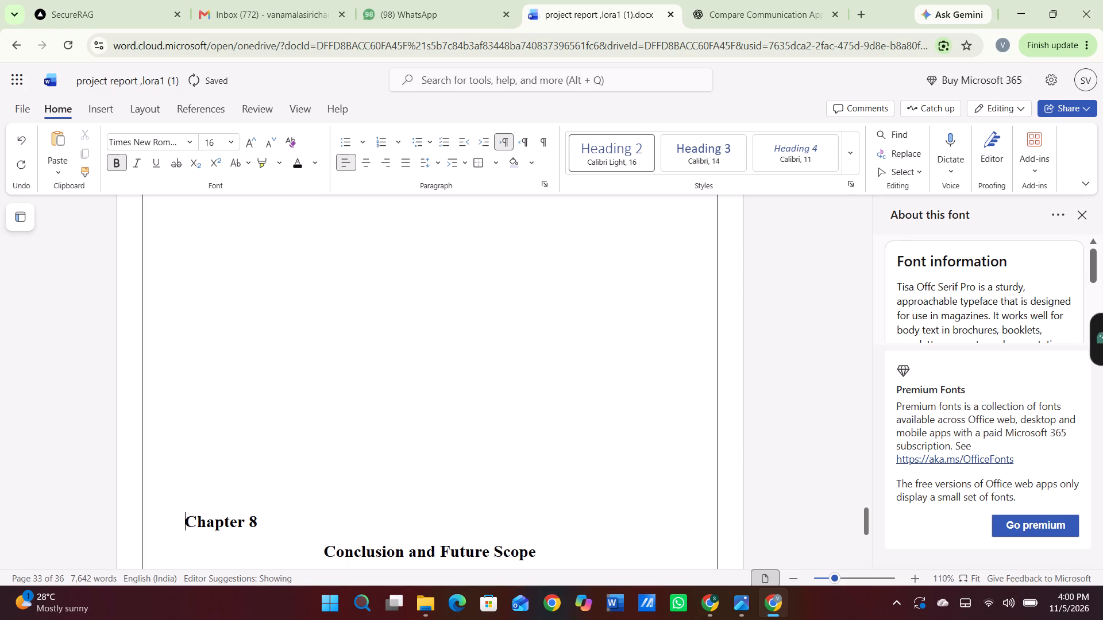
pyautogui.press('Return')
pyautogui.scroll(-3, 187, 370)
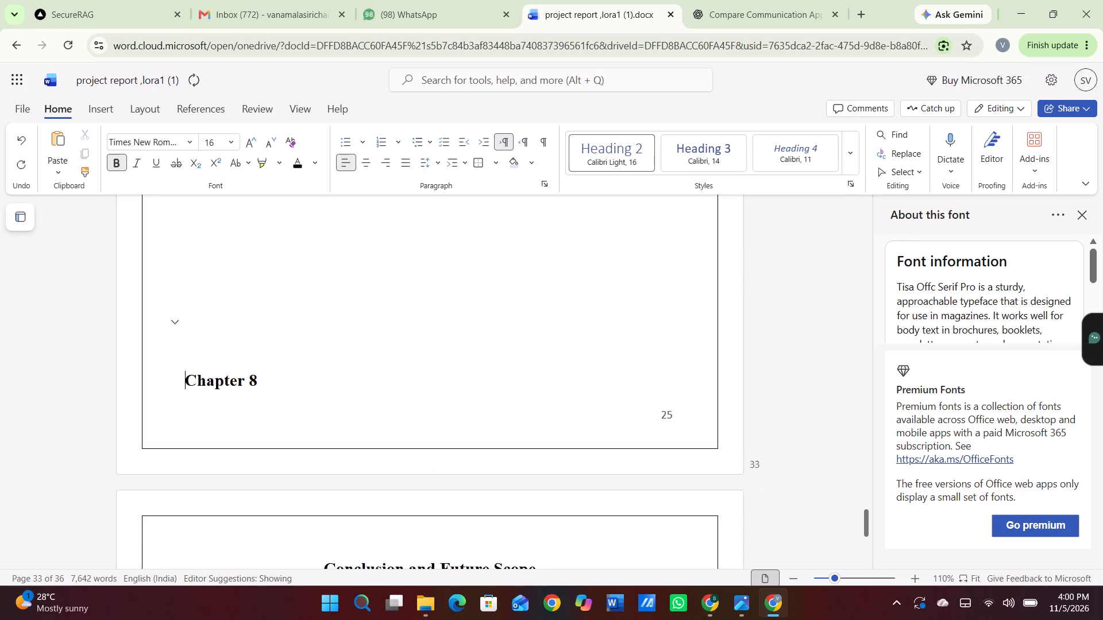
pyautogui.scroll(-2, 187, 370)
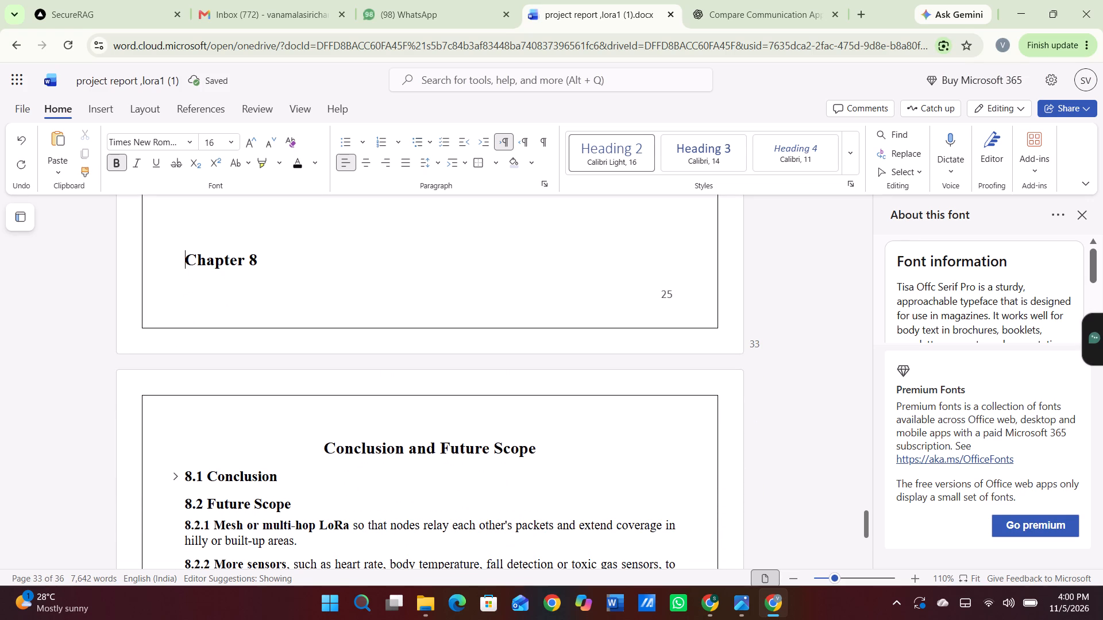
pyautogui.press('Return')
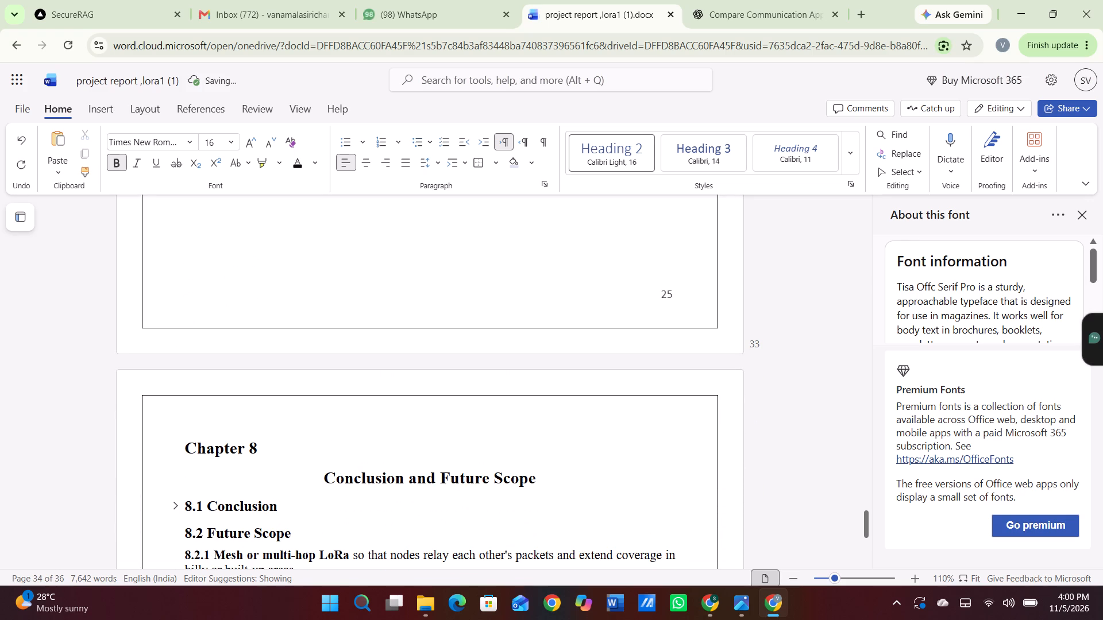
# Pad the Chapter 8 heading with leading spaces to centre it above the Conclusion and Future Scope title.
pyautogui.press('space')
pyautogui.press('space')
pyautogui.press('space')
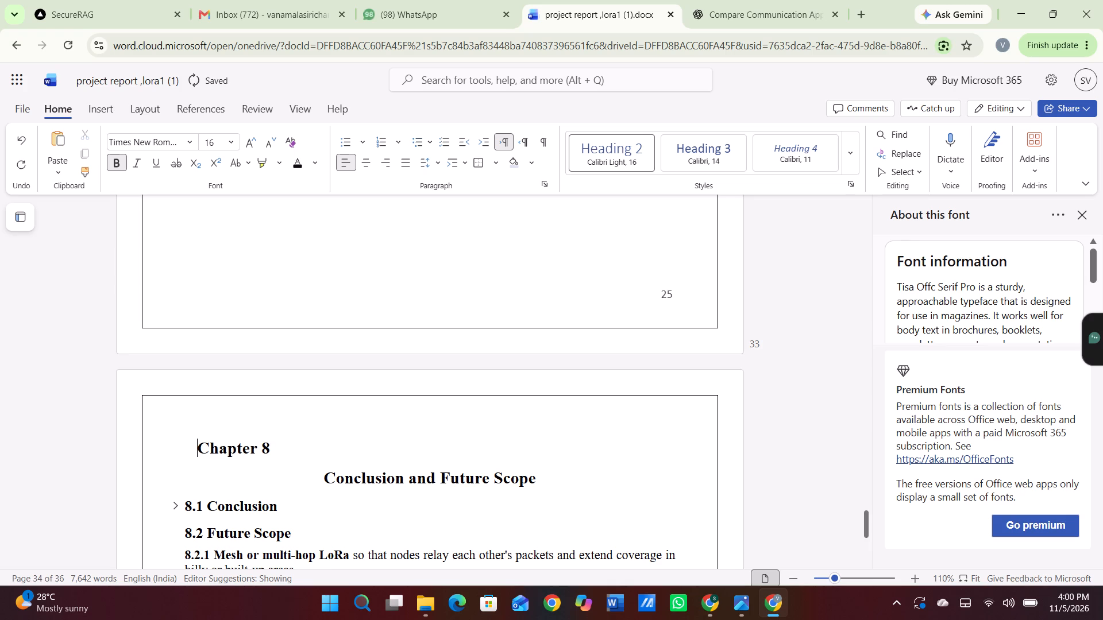
pyautogui.press('space')
pyautogui.press('space')
pyautogui.press('space')
pyautogui.press('space')
pyautogui.press('space')
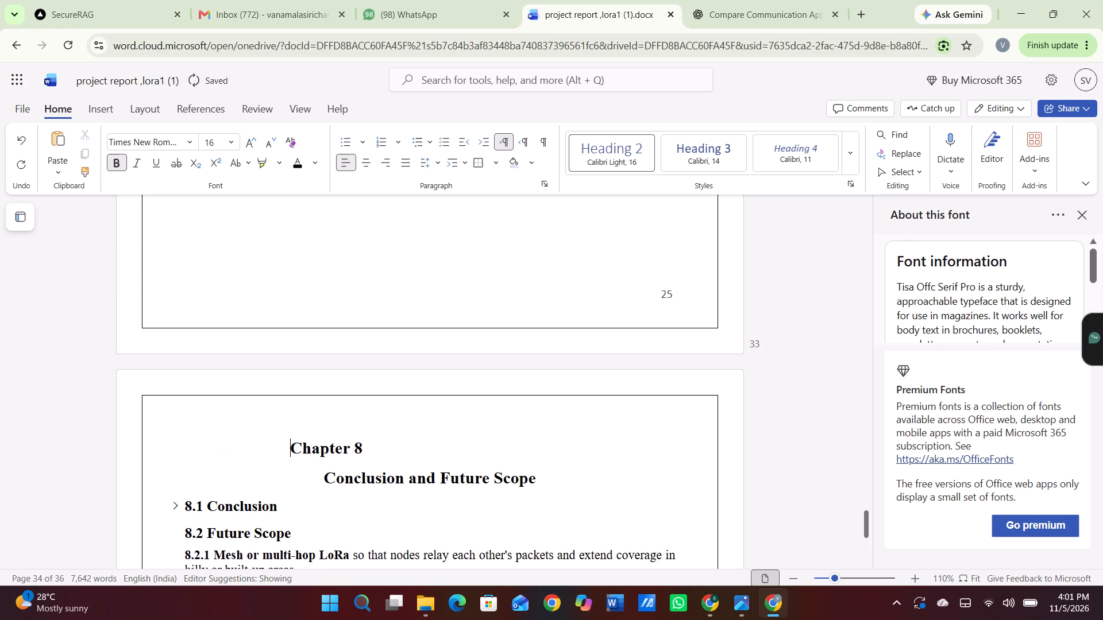
pyautogui.press('space')
pyautogui.press('space')
pyautogui.press('space')
pyautogui.press('space')
pyautogui.press('space')
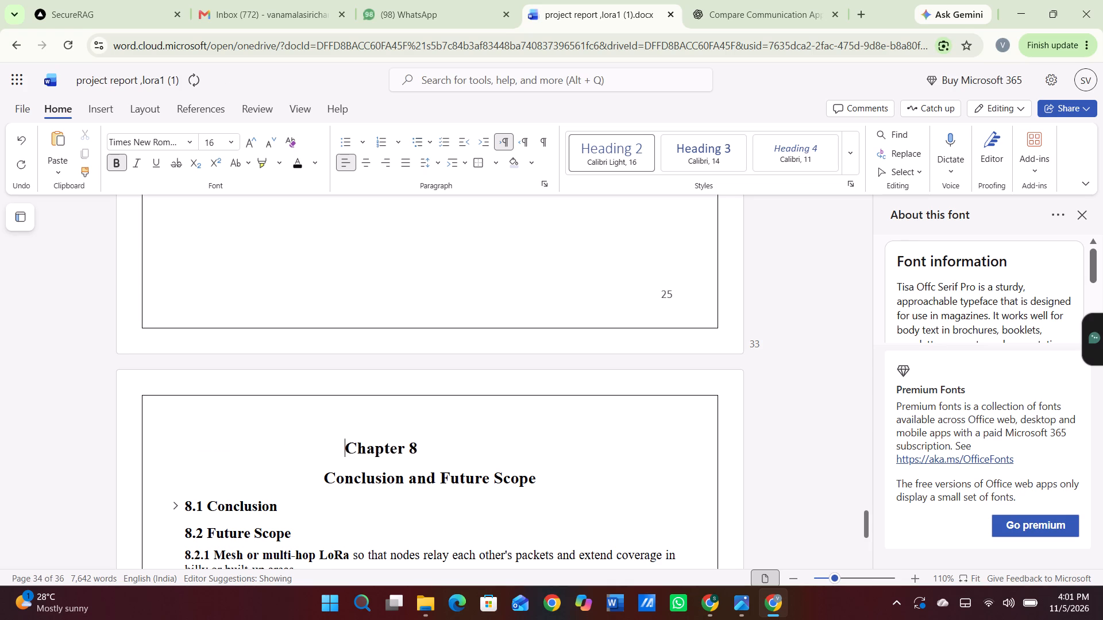
pyautogui.press('space')
pyautogui.press('space')
pyautogui.press('space')
pyautogui.press('space')
pyautogui.press('space')
pyautogui.press('space')
pyautogui.press('space')
pyautogui.press('space')
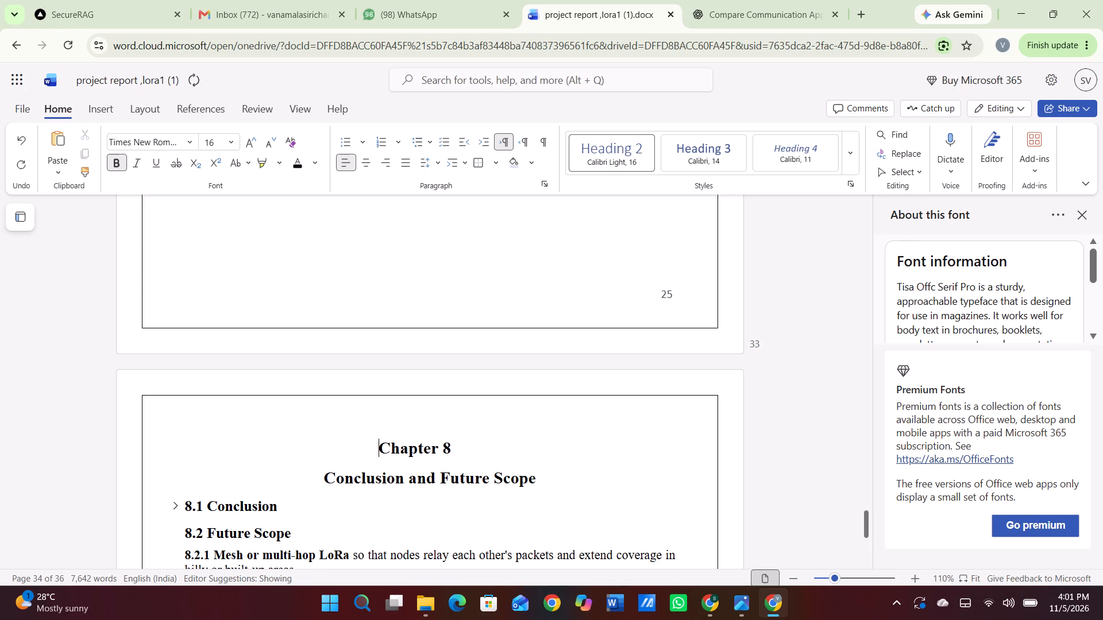
# Set 1.5 line spacing from the 8.1 Conclusion heading through the 8.2.5 Two-way short messages paragraph.
pyautogui.scroll(-2, 187, 370)
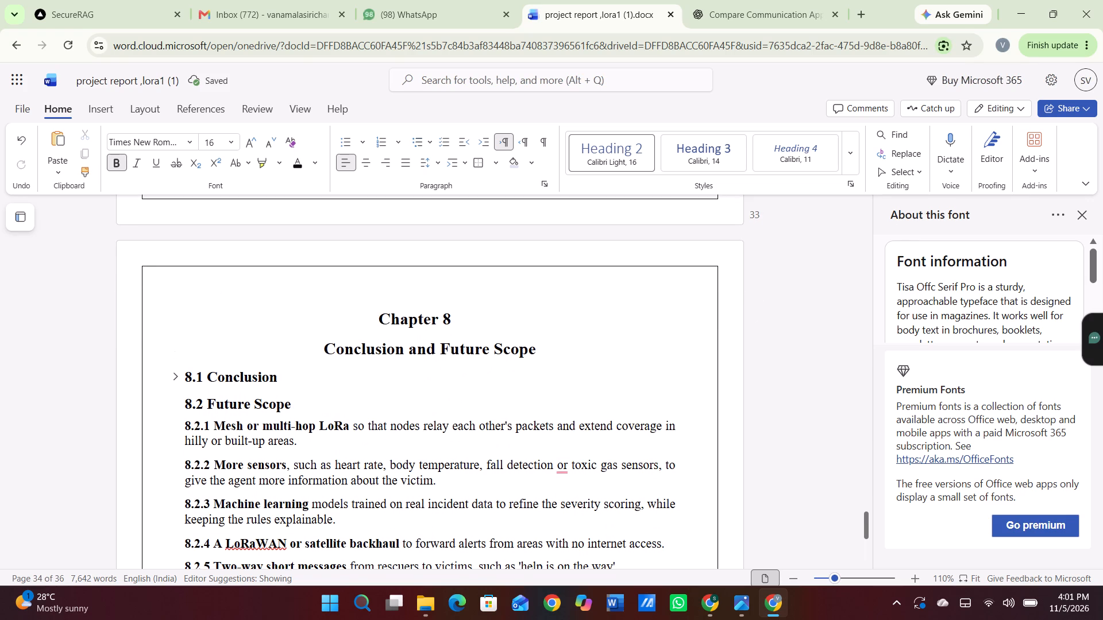
pyautogui.moveTo(184, 371); pyautogui.dragTo(446, 558)
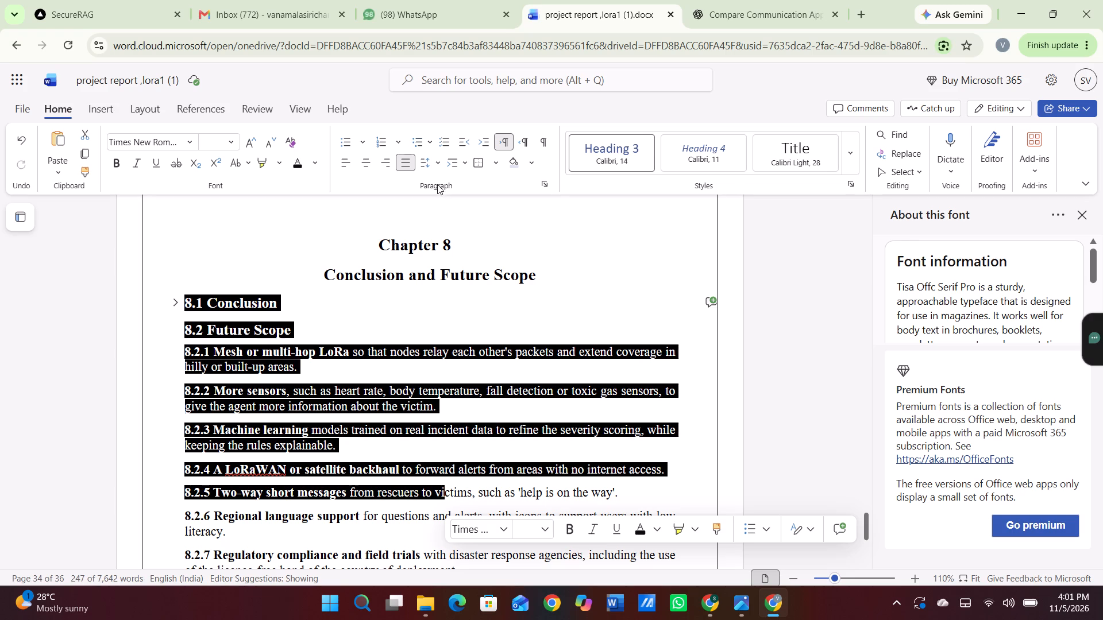
pyautogui.click(440, 156)
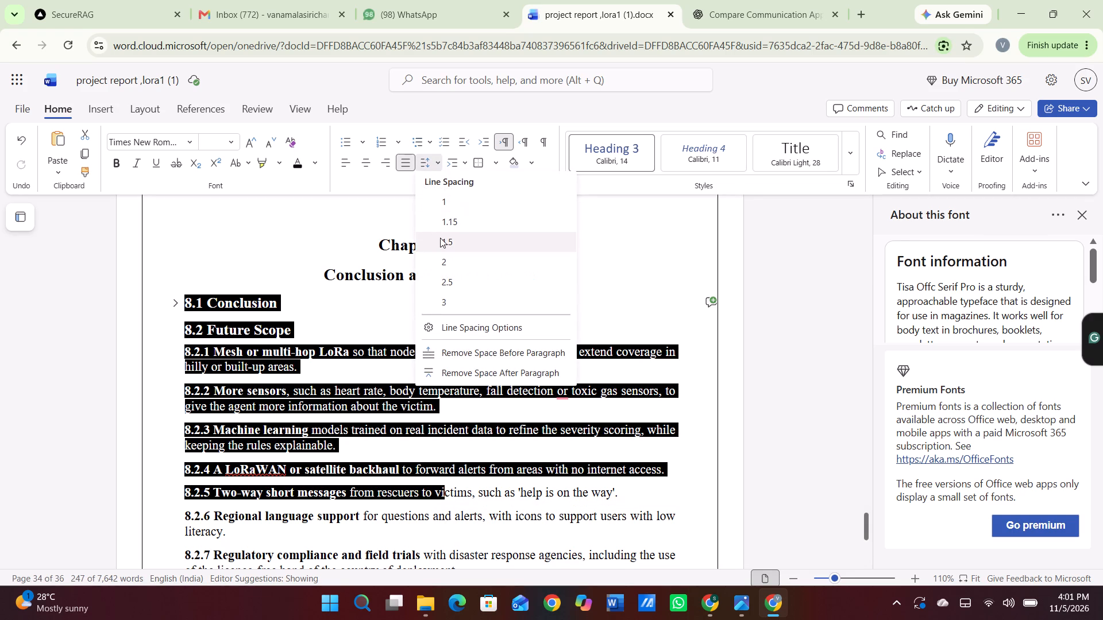
pyautogui.click(440, 238)
# Set 1.5 line spacing from the 8.2.6 Regional language support paragraph through reference [14].
pyautogui.scroll(-3, 364, 376)
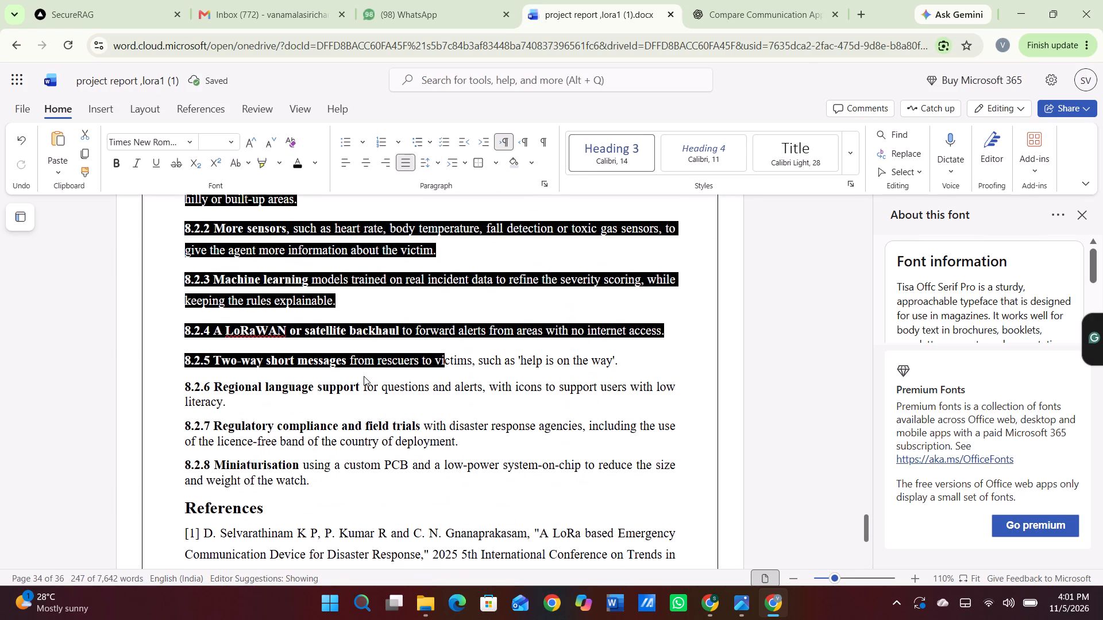
pyautogui.click(185, 382)
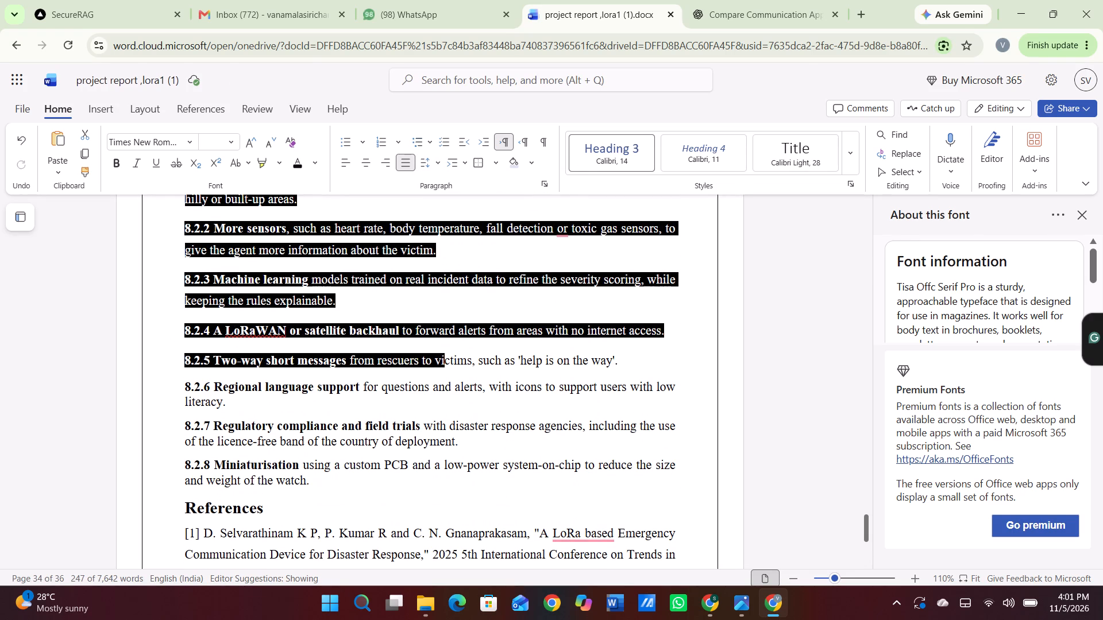
pyautogui.moveTo(184, 383); pyautogui.dragTo(543, 606)
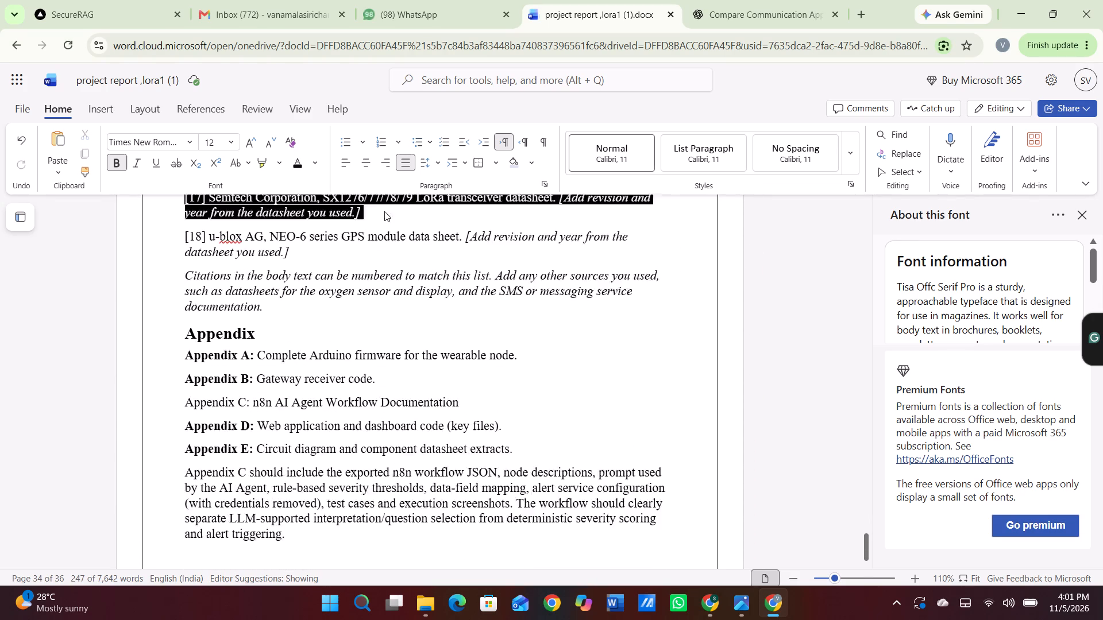
pyautogui.click(431, 159)
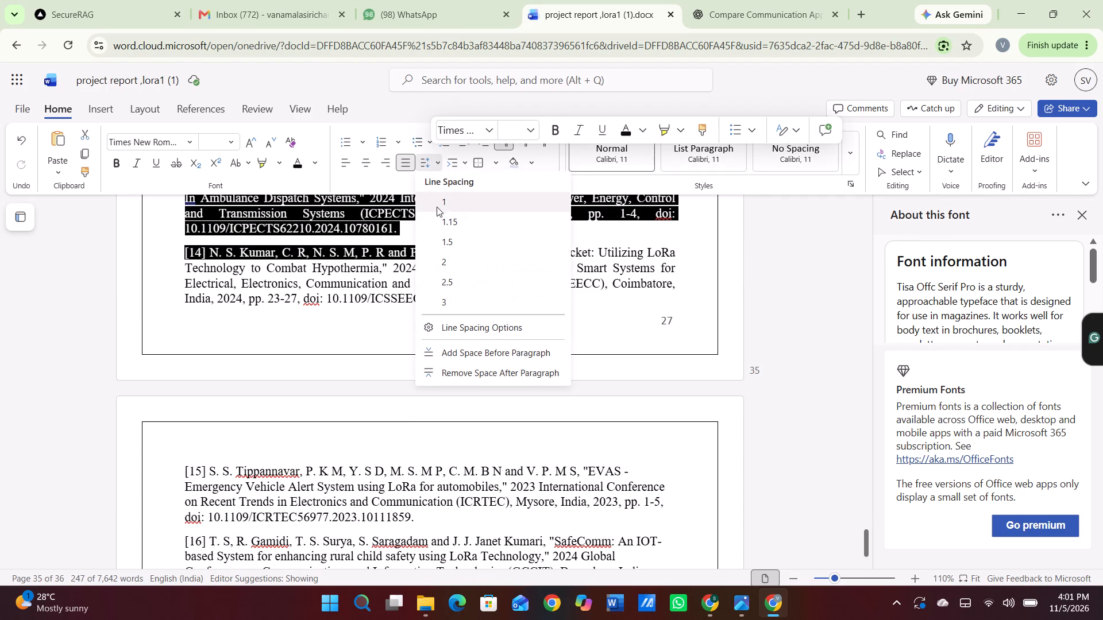
pyautogui.click(448, 234)
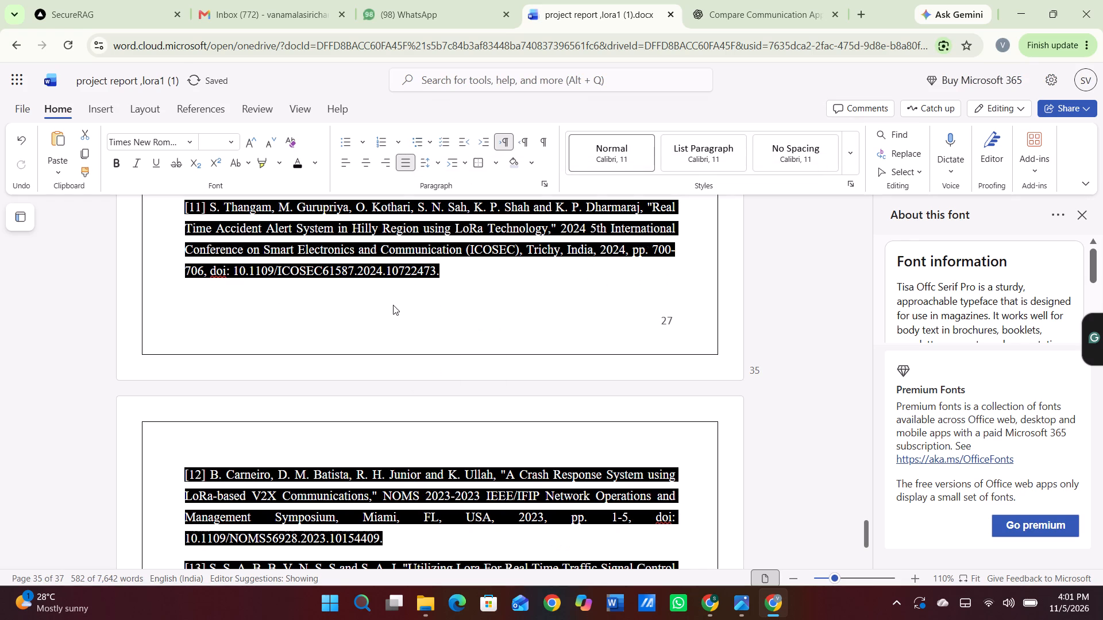
# Set 1.5 line spacing for references [15] through [18].
pyautogui.scroll(-5, 393, 305)
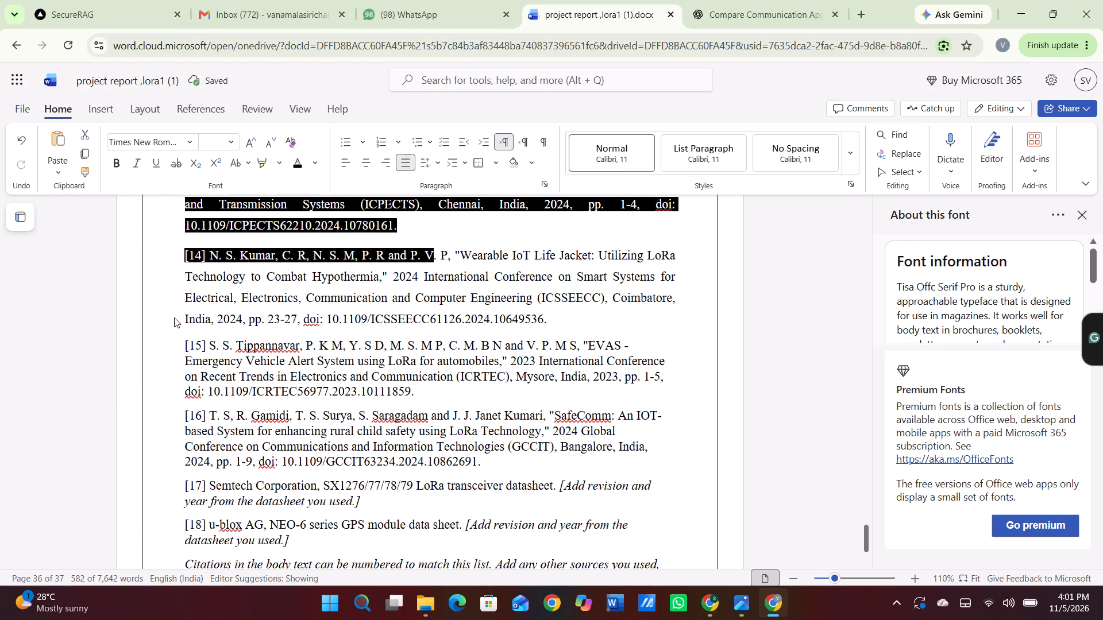
pyautogui.click(180, 320)
pyautogui.moveTo(181, 337); pyautogui.dragTo(482, 619)
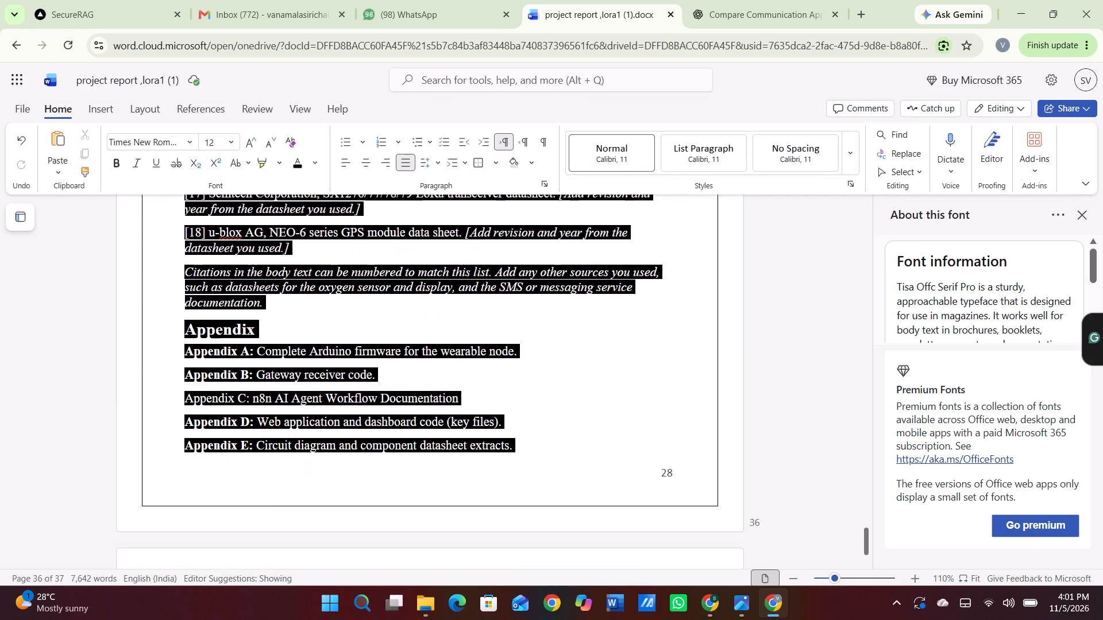
pyautogui.moveTo(482, 619); pyautogui.dragTo(483, 619)
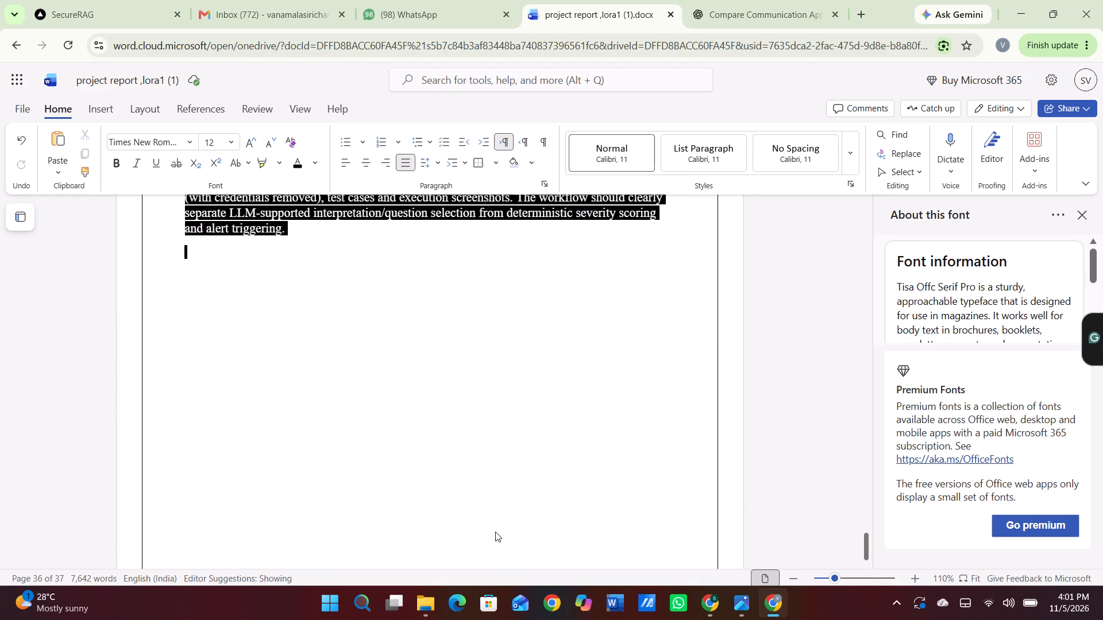
pyautogui.click(441, 169)
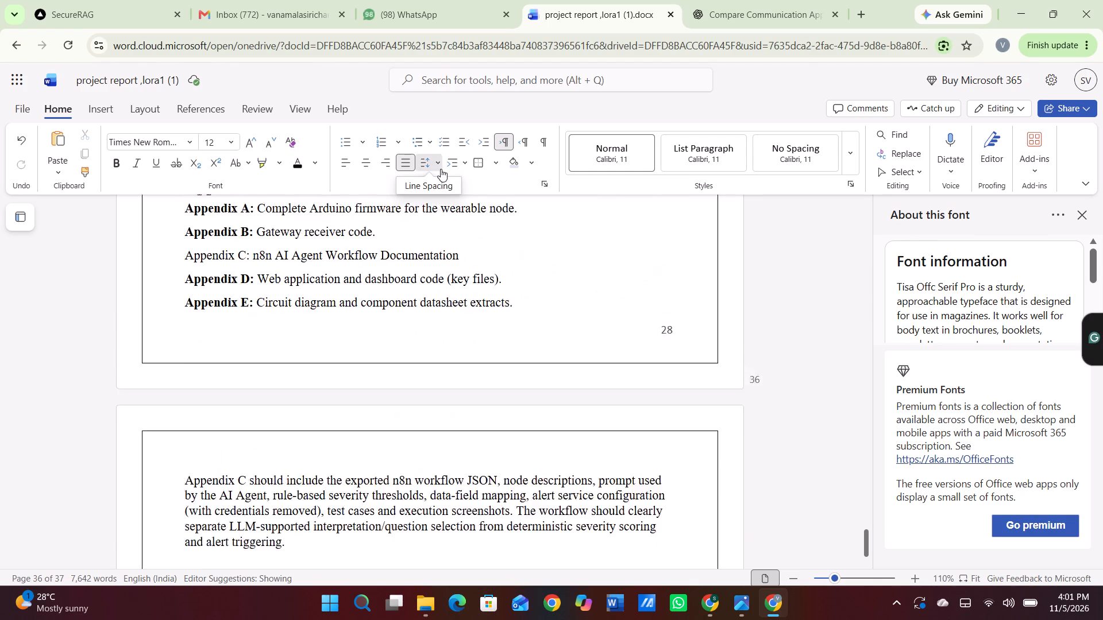
pyautogui.click(436, 239)
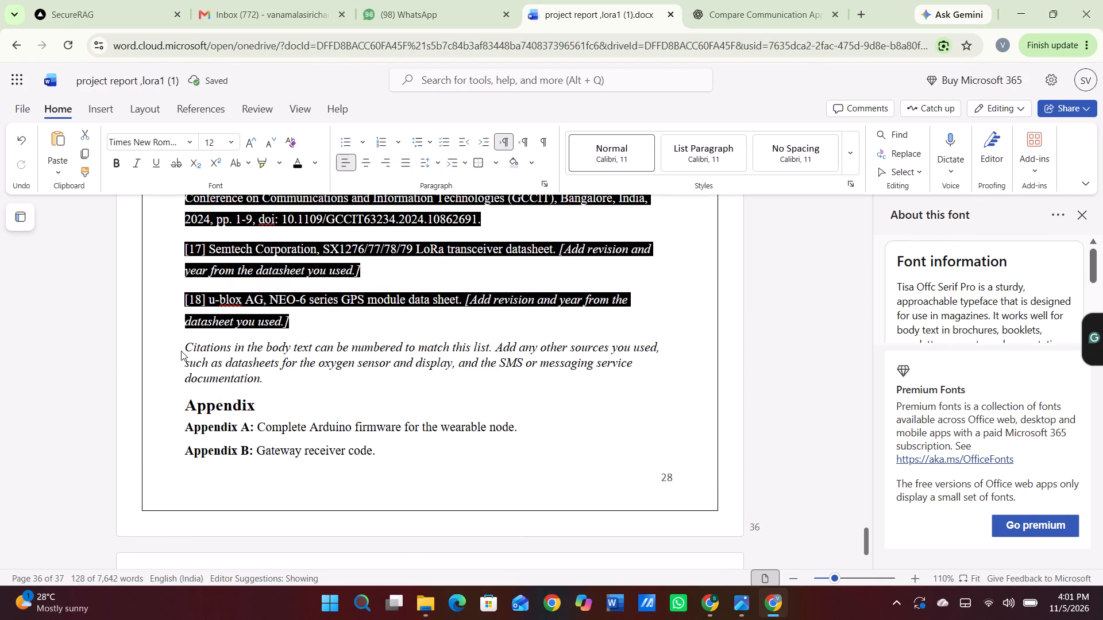
# Set 1.5 line spacing from the italic citations note below reference [18] through the final Appendix C description paragraph.
pyautogui.moveTo(186, 346); pyautogui.dragTo(556, 574)
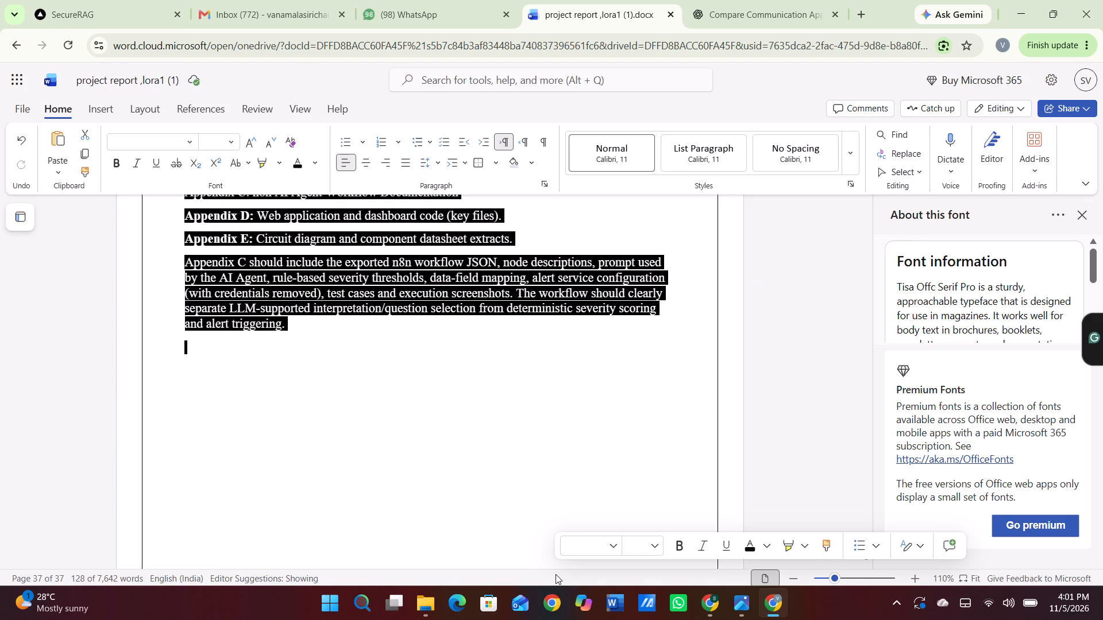
pyautogui.click(437, 165)
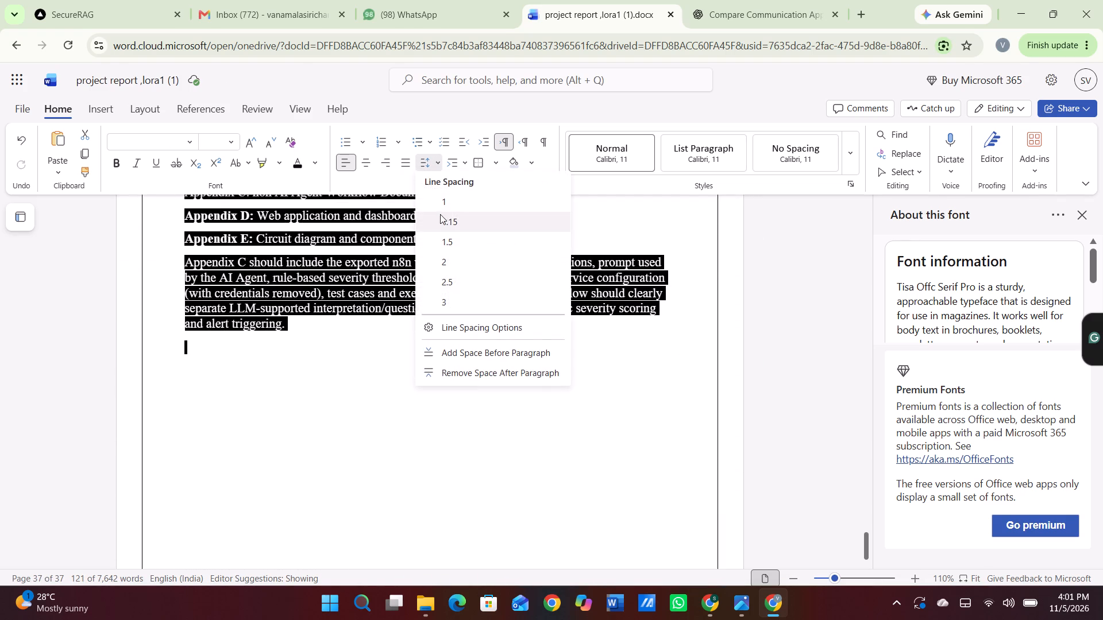
pyautogui.click(441, 218)
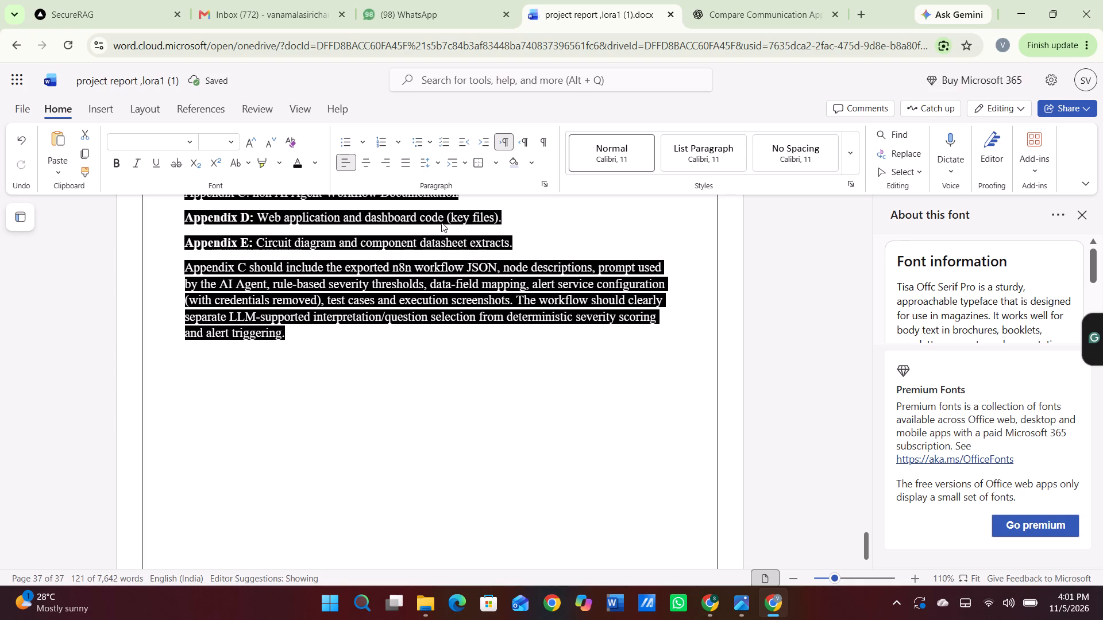
pyautogui.click(434, 166)
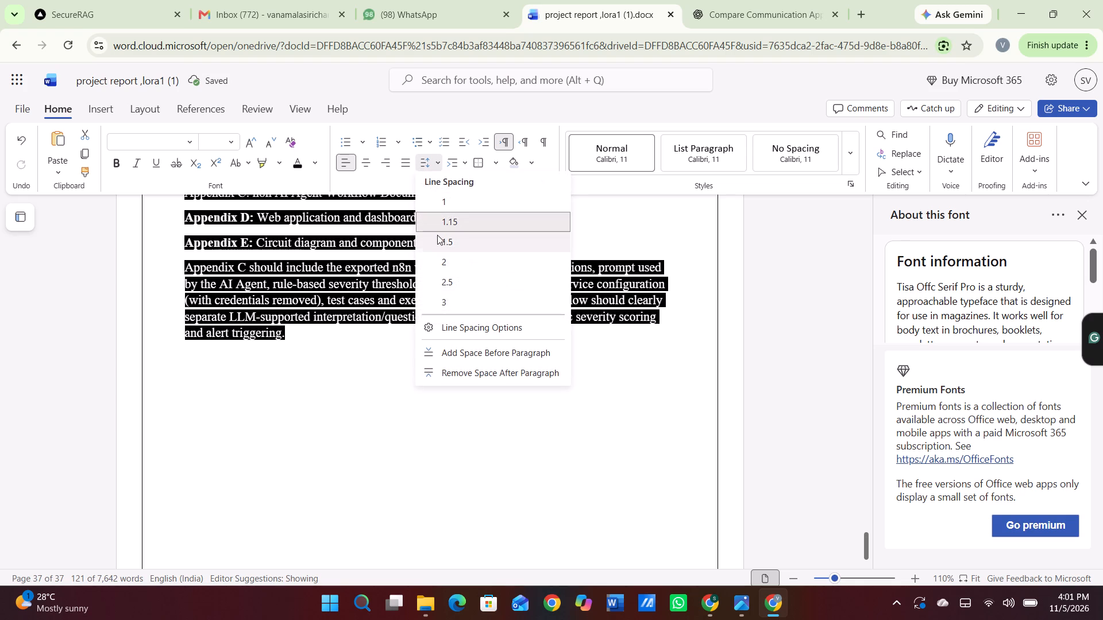
pyautogui.click(439, 242)
pyautogui.click(422, 325)
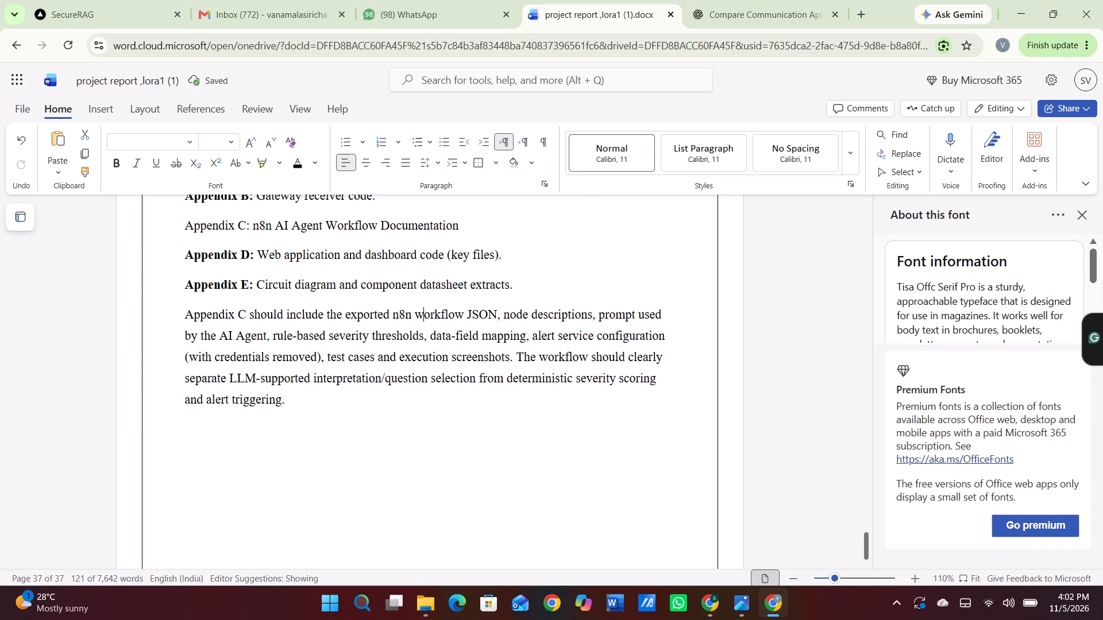
# Justify the final paragraph describing what Appendix C should include.
pyautogui.scroll(3, 422, 325)
pyautogui.scroll(-1, 422, 325)
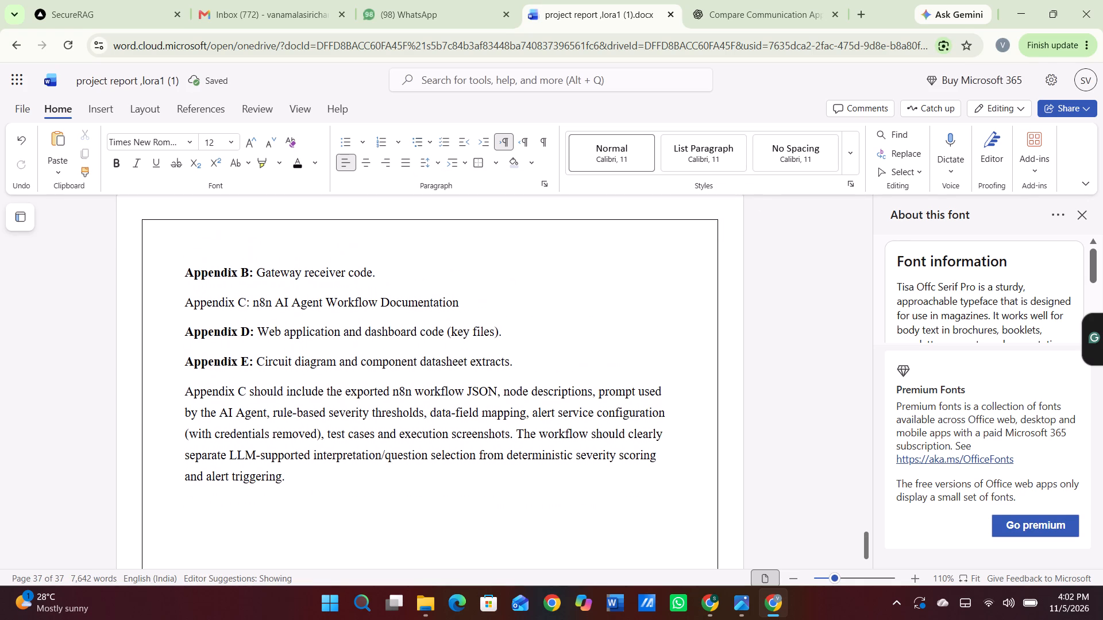
pyautogui.scroll(6, 422, 325)
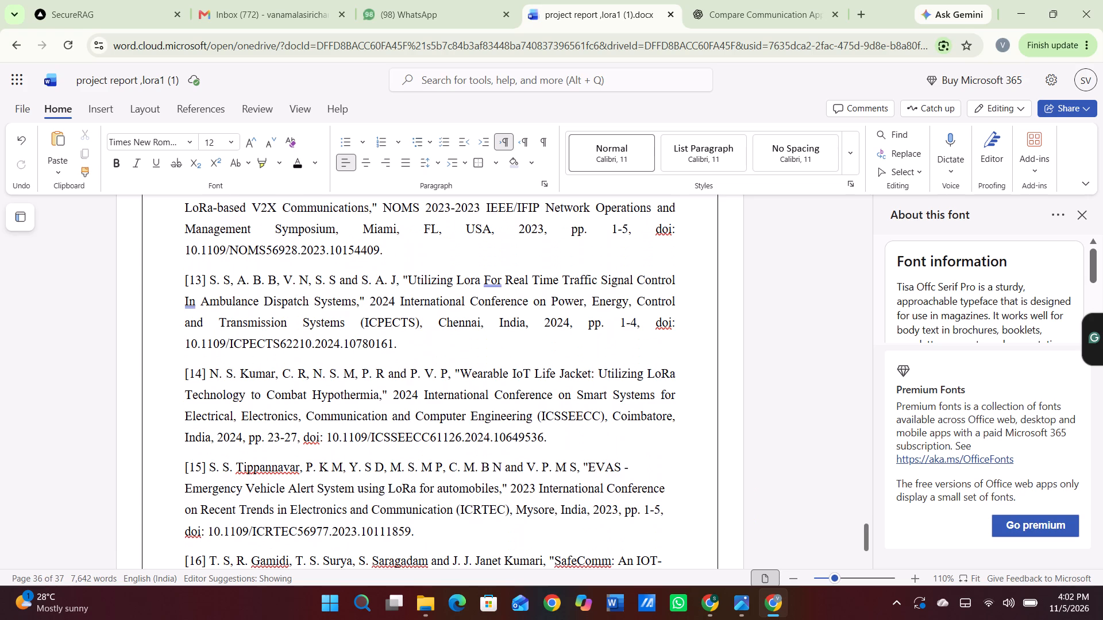
pyautogui.scroll(3, 422, 325)
pyautogui.scroll(-6, 422, 325)
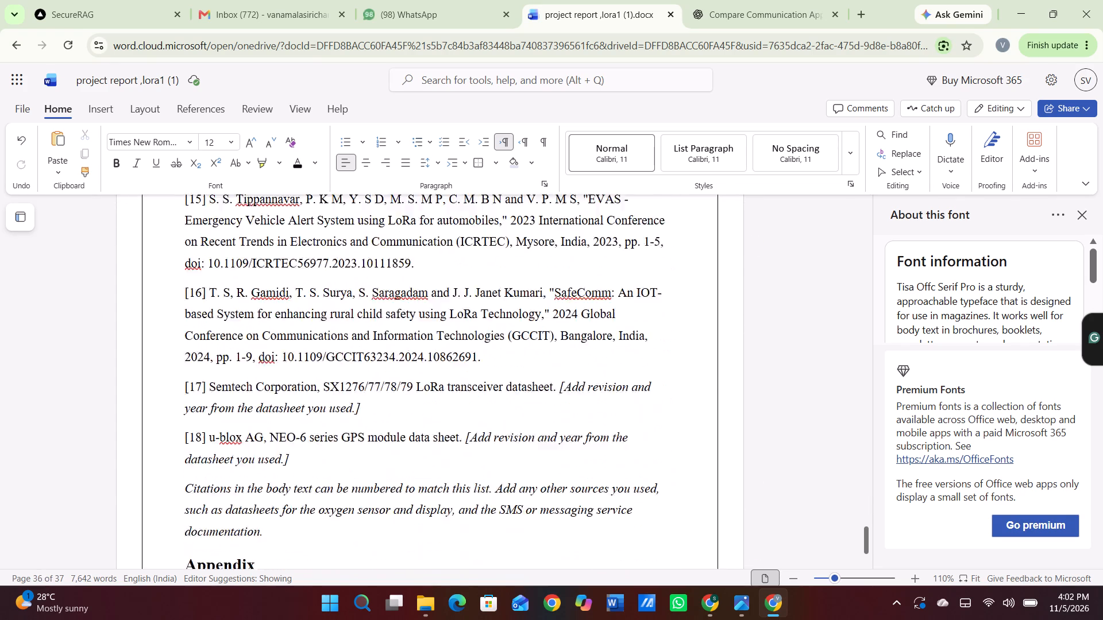
pyautogui.scroll(-4, 422, 325)
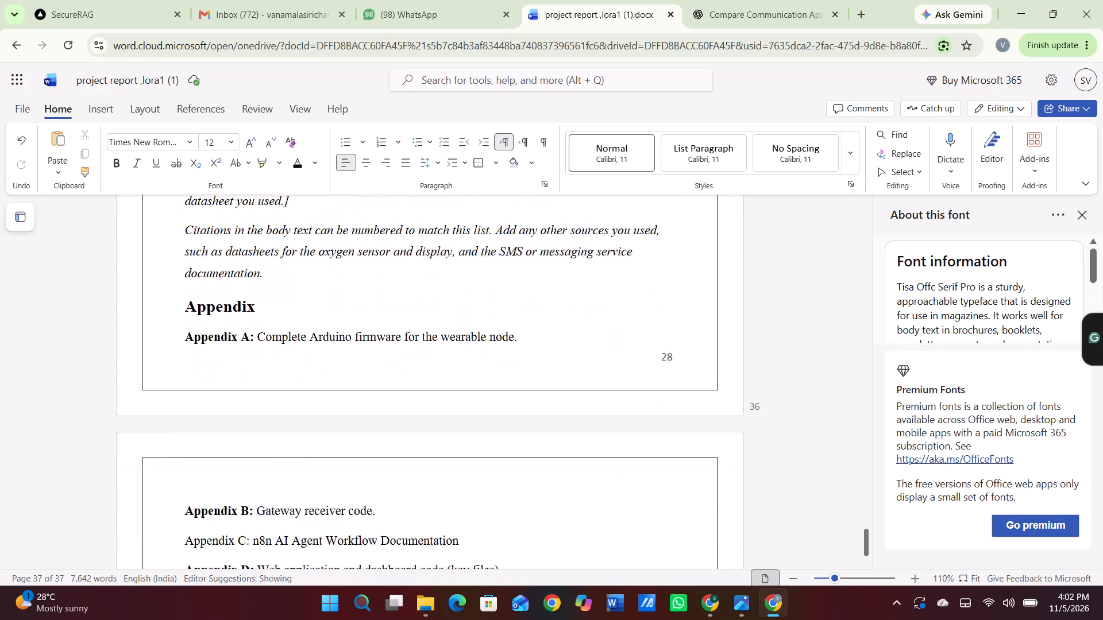
pyautogui.scroll(-2, 422, 325)
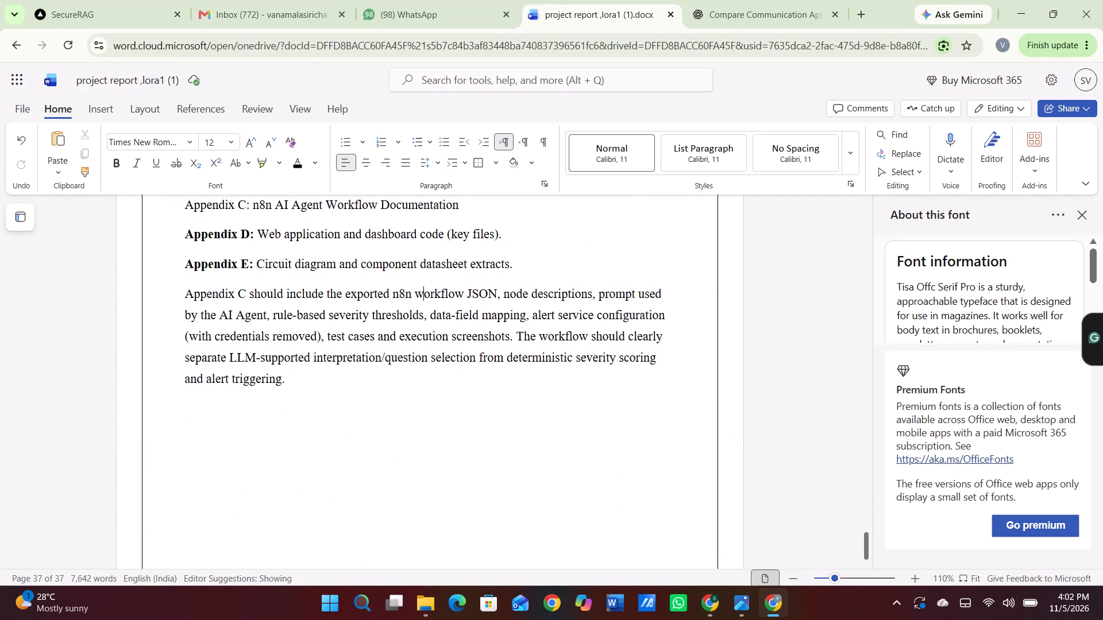
pyautogui.moveTo(184, 288); pyautogui.dragTo(350, 412)
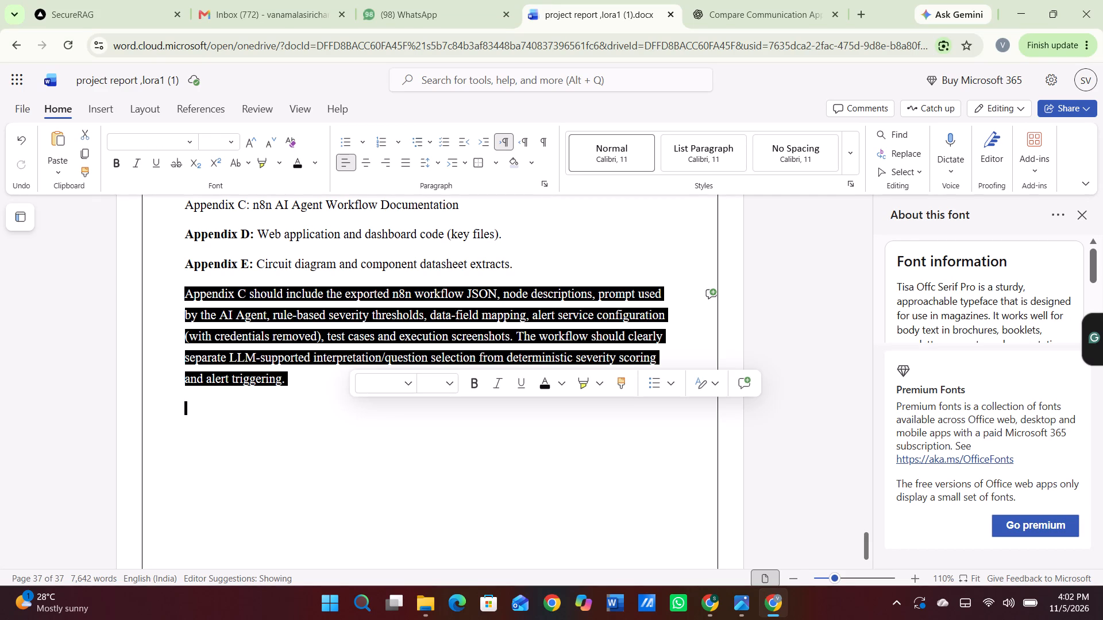
pyautogui.click(402, 172)
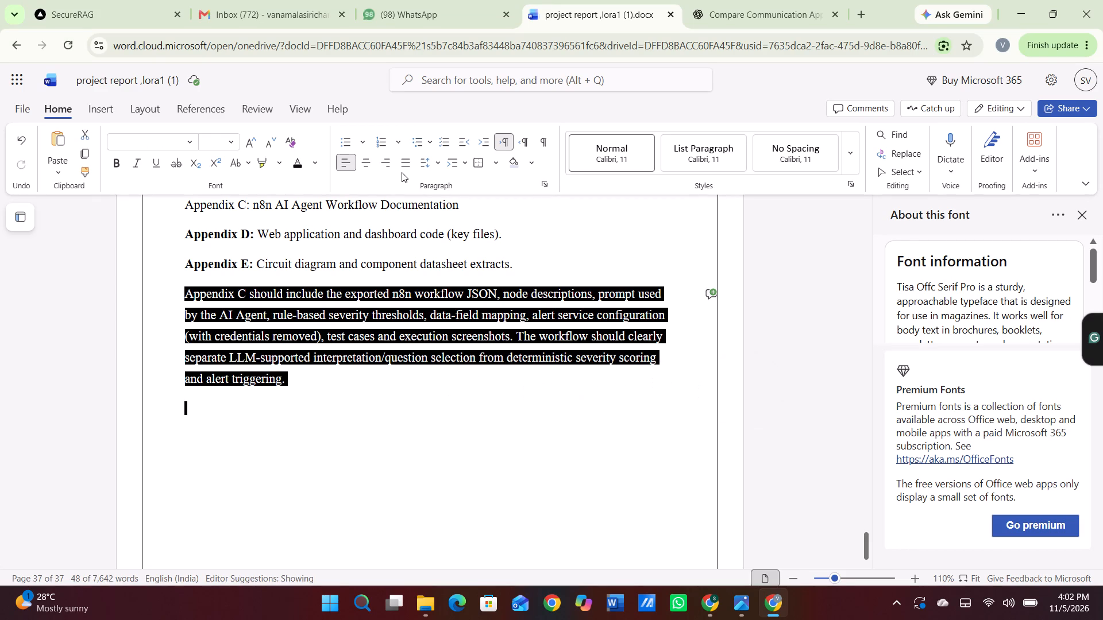
pyautogui.click(402, 170)
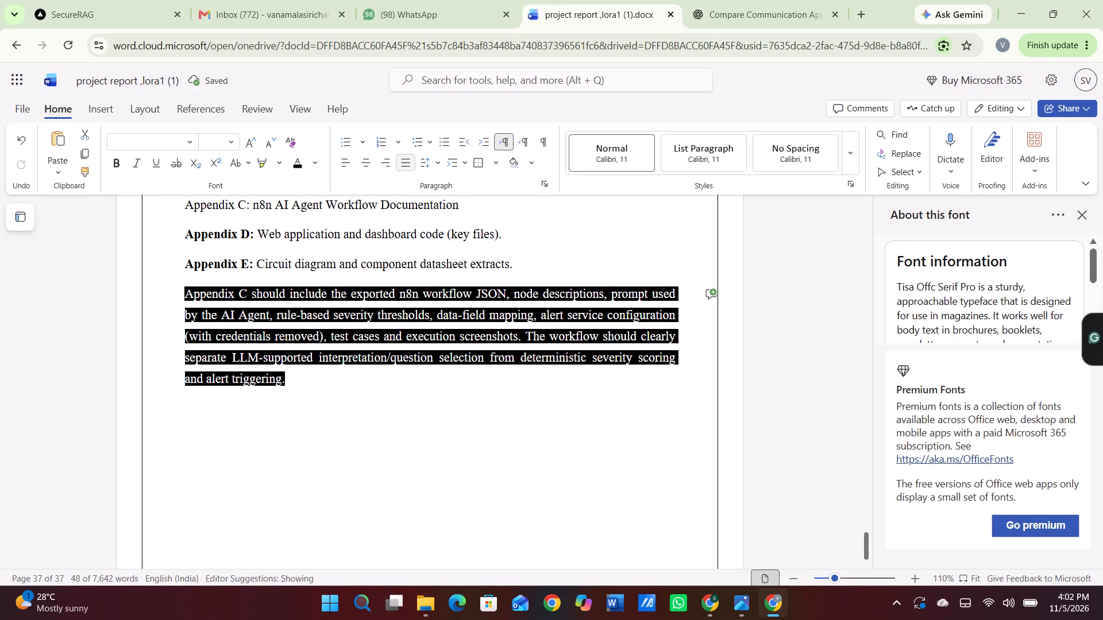
pyautogui.click(400, 326)
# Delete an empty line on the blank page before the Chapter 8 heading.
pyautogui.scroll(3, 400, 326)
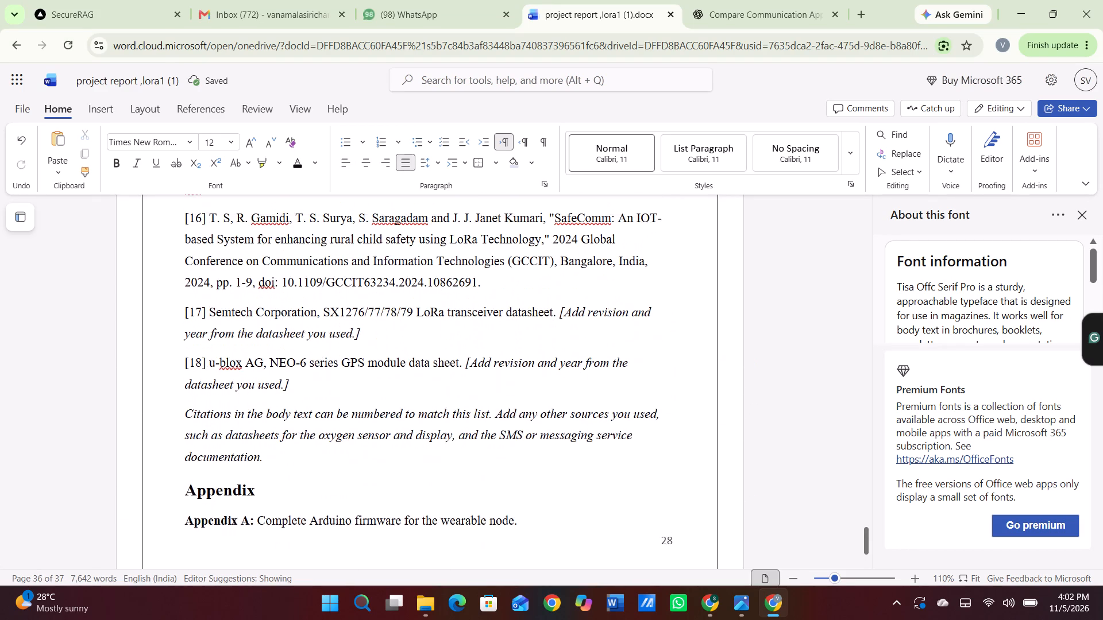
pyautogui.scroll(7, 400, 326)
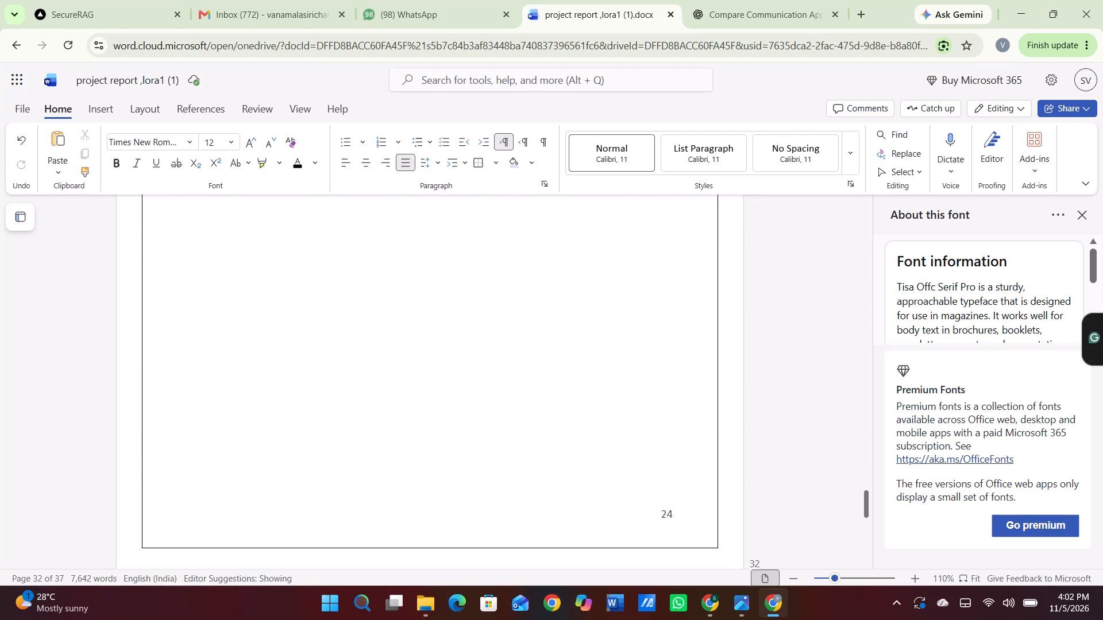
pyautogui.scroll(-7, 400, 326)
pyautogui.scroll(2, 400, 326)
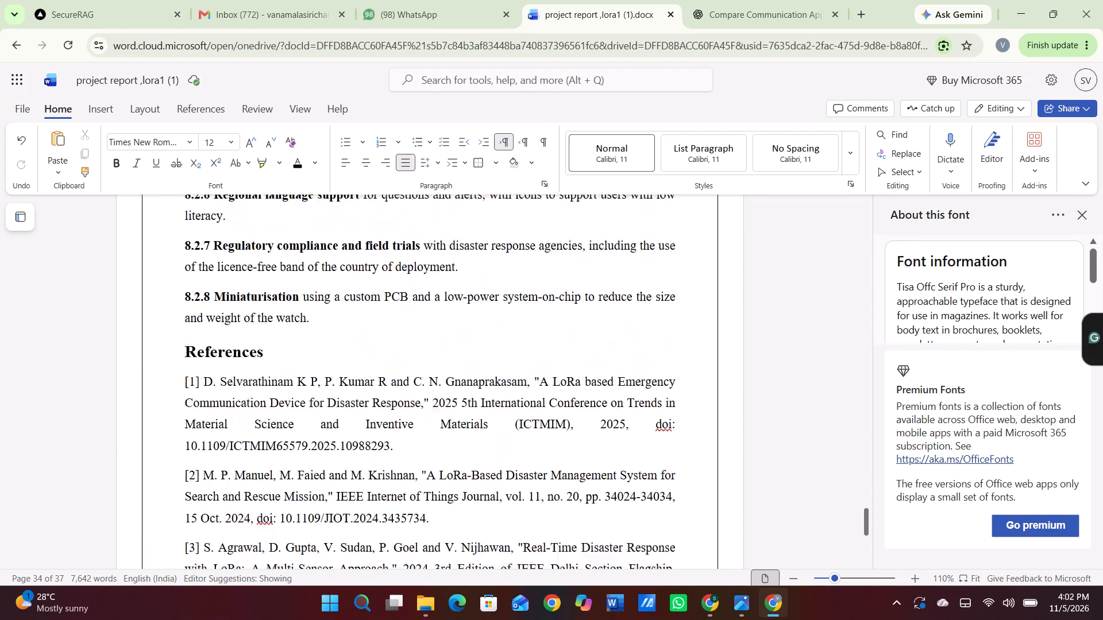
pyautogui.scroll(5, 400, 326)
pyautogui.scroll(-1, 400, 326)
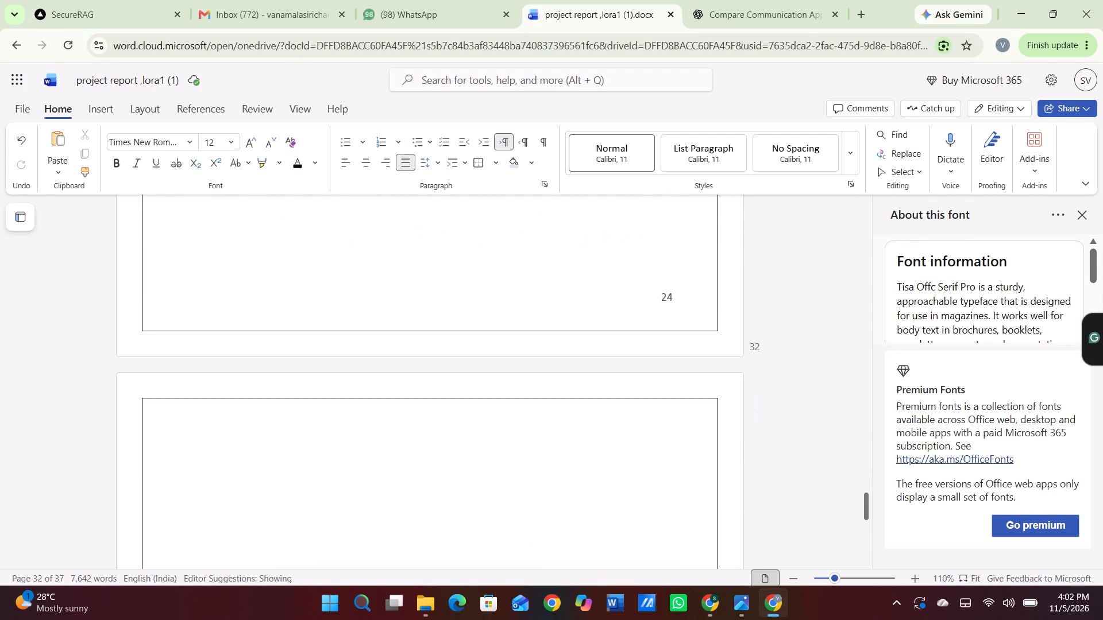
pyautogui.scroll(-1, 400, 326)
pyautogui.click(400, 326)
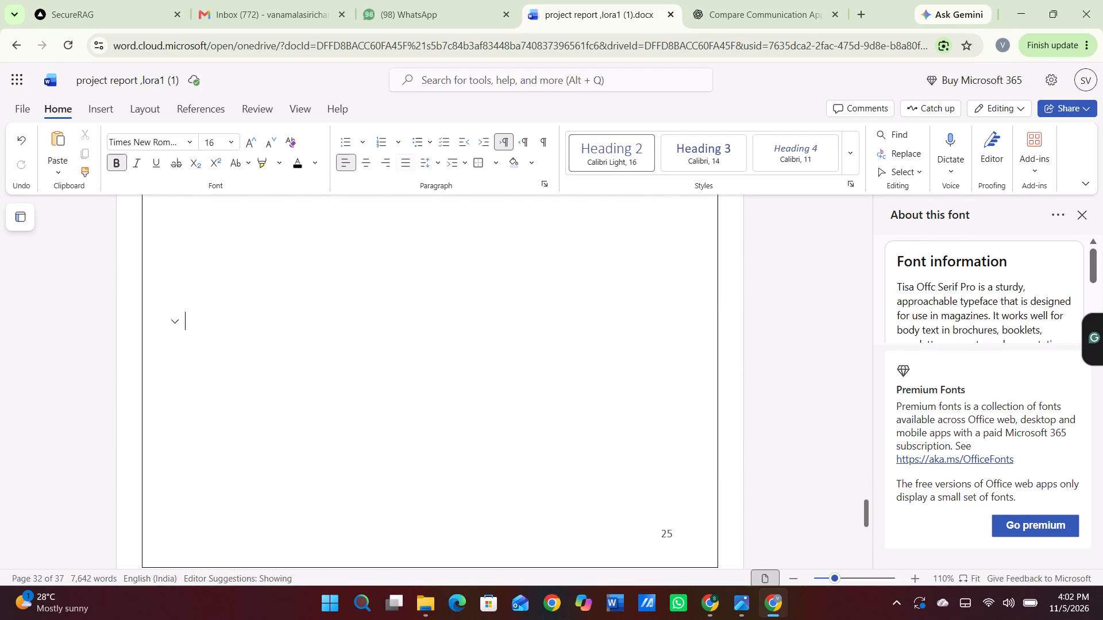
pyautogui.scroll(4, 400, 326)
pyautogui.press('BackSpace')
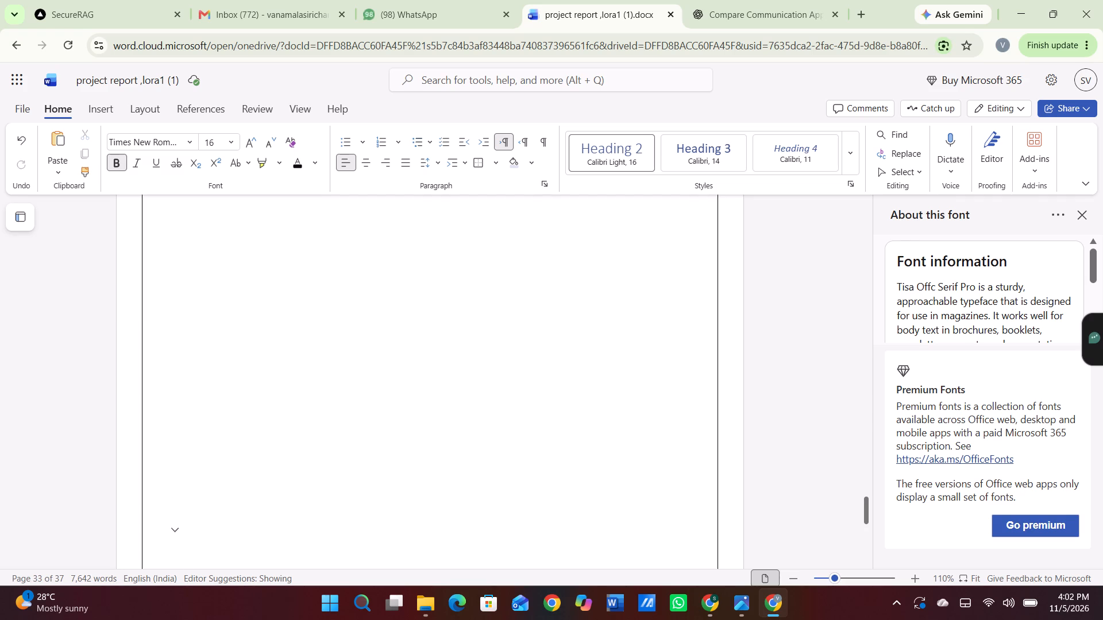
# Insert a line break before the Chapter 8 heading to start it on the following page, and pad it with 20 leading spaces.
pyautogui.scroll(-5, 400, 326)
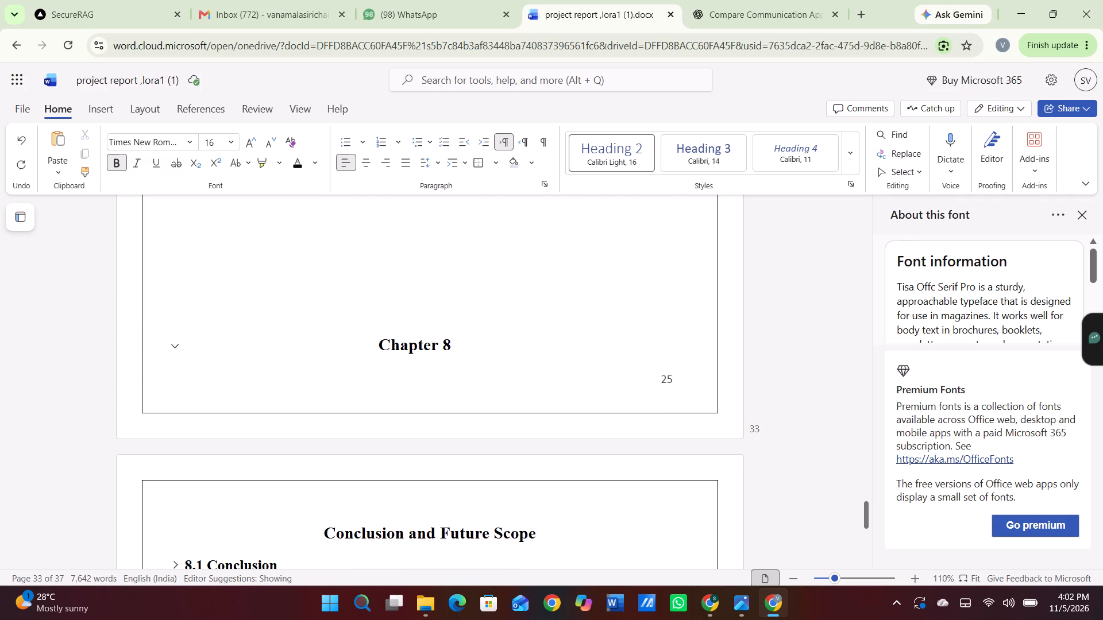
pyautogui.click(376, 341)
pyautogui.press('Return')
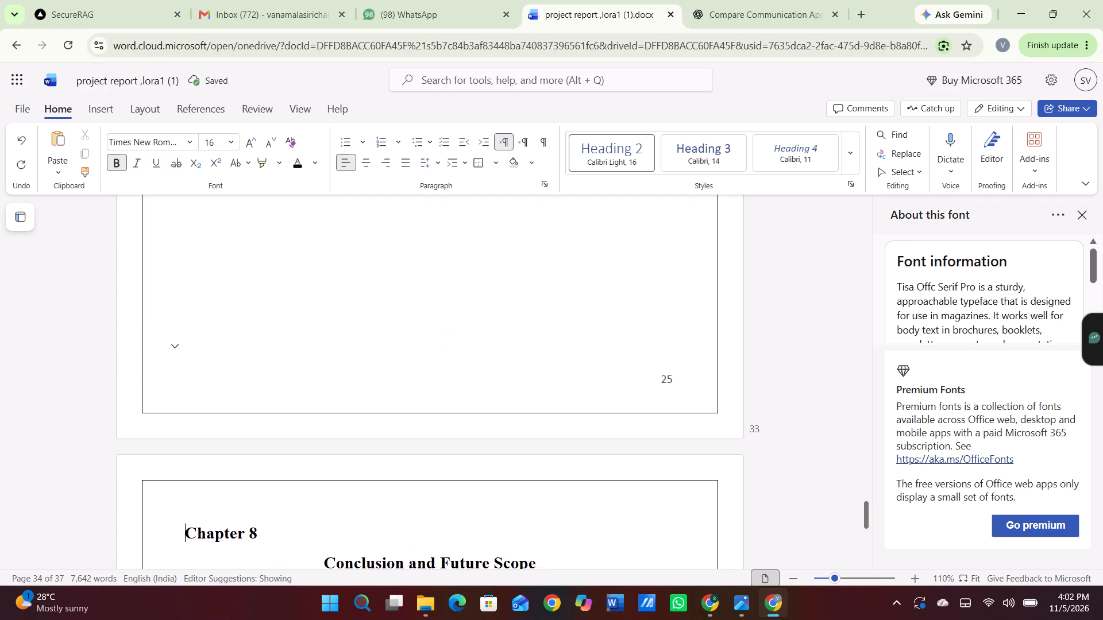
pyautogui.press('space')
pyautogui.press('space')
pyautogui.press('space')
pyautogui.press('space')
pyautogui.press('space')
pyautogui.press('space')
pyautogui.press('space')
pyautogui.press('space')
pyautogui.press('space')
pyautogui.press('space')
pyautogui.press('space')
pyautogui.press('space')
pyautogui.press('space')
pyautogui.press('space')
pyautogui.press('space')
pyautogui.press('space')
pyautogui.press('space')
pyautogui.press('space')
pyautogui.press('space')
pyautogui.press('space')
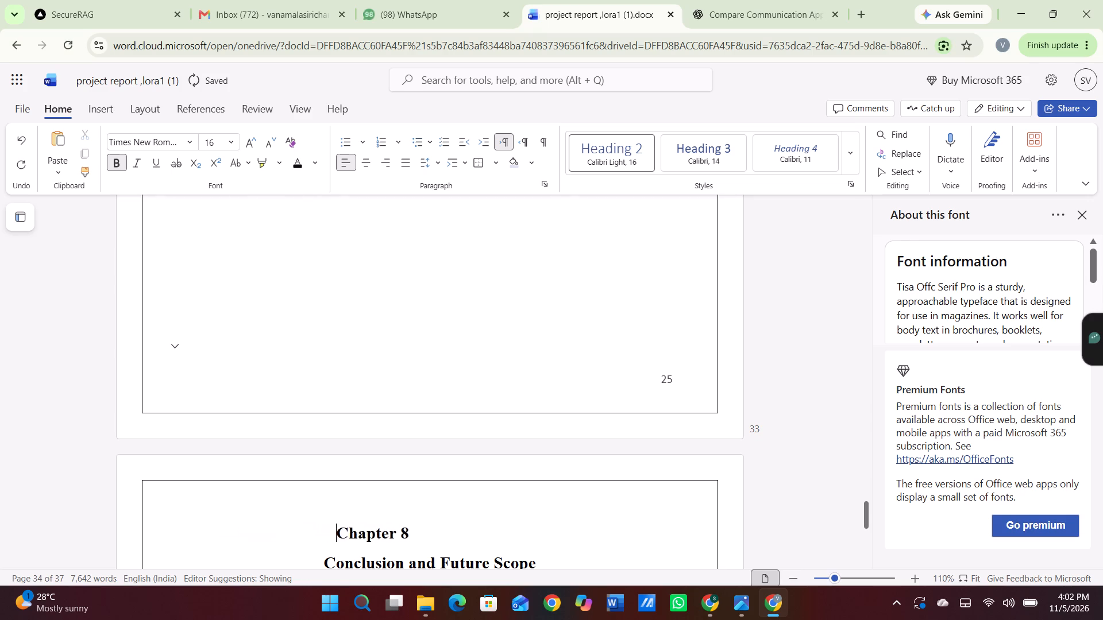
# Delete an empty line at the top of the blank page before Chapter 8.
pyautogui.scroll(5, 376, 341)
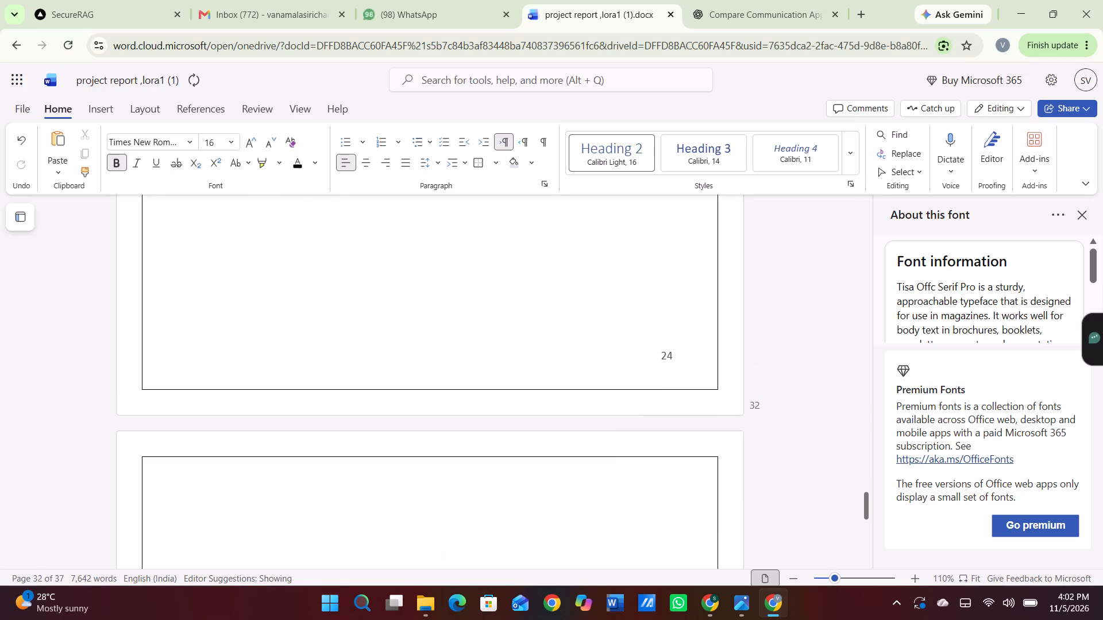
pyautogui.scroll(-1, 376, 341)
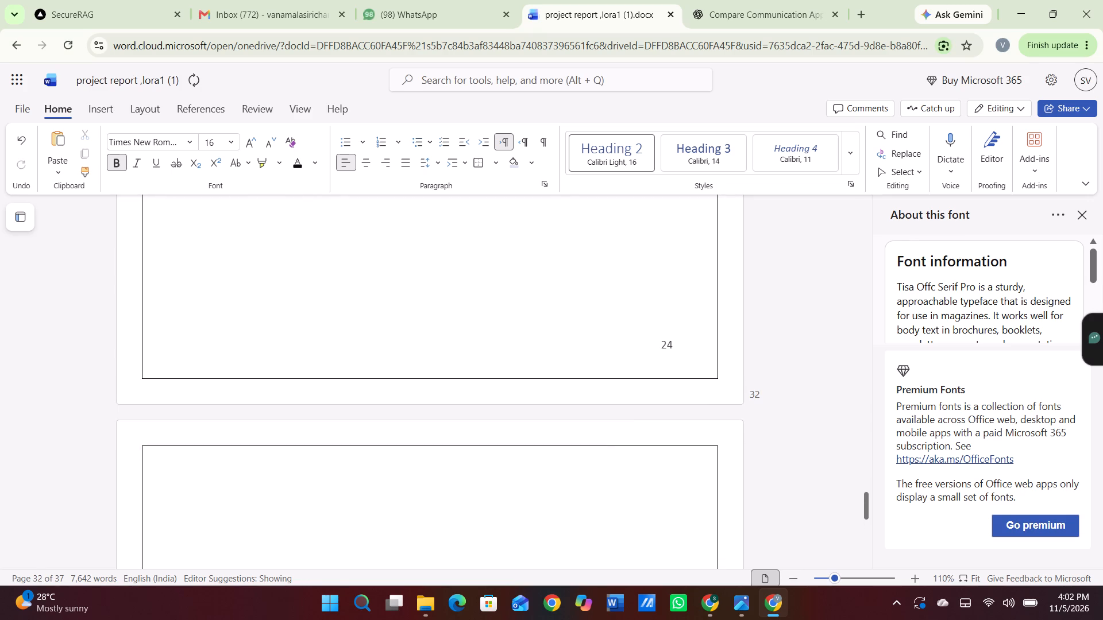
pyautogui.click(160, 459)
pyautogui.press('BackSpace')
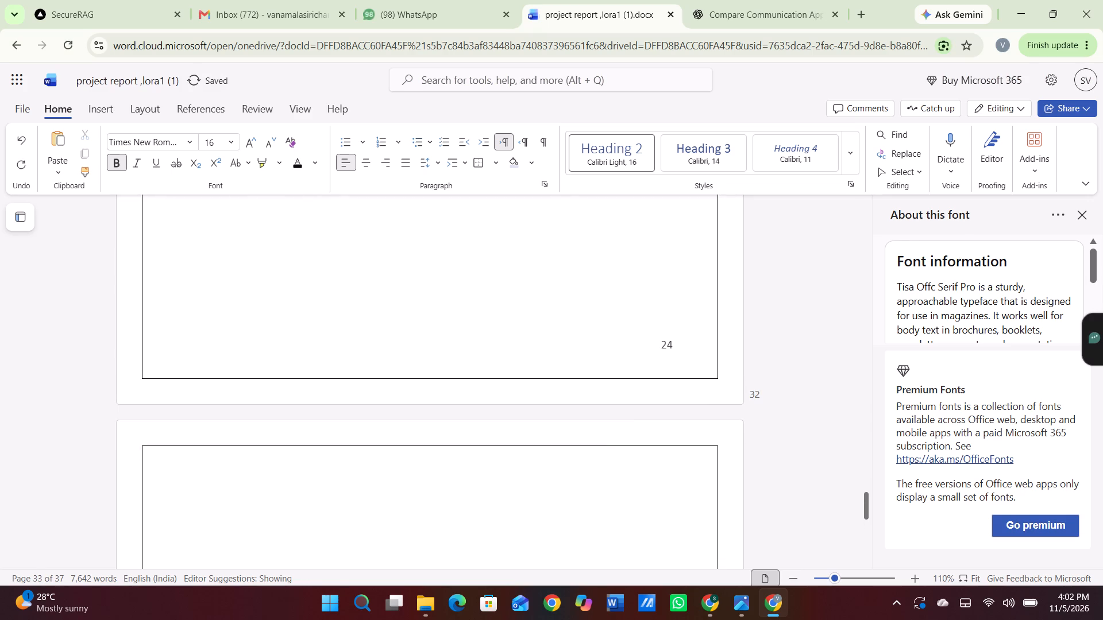
# Examine the blank pages before Chapter 8 and where the Chapter 8 heading and its sections fall.
pyautogui.scroll(-5, 160, 459)
pyautogui.scroll(4, 160, 459)
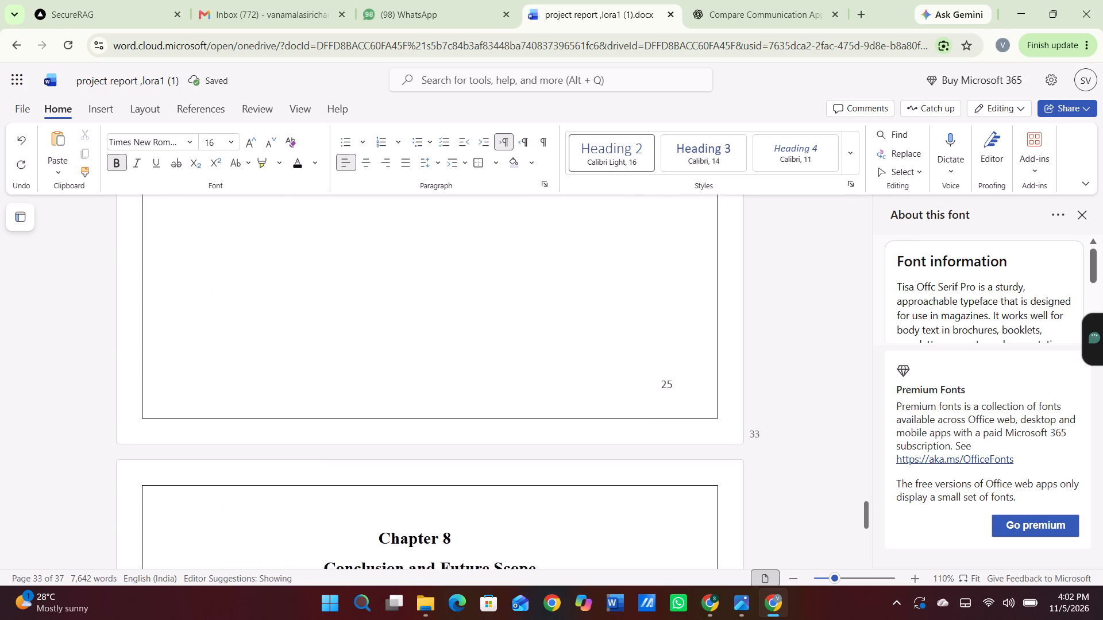
pyautogui.scroll(4, 160, 459)
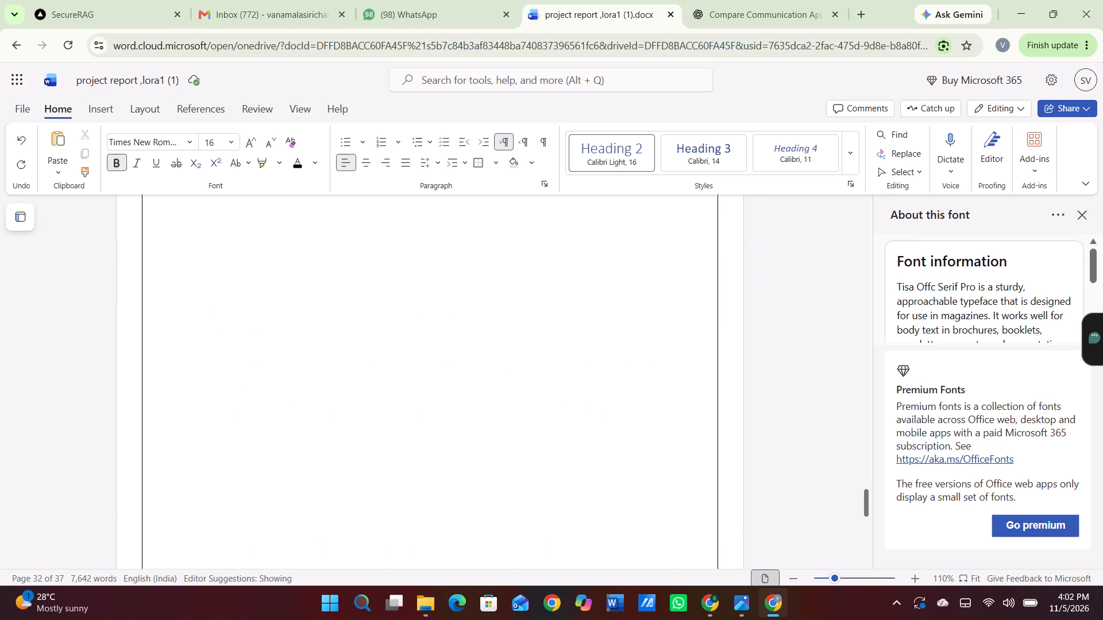
pyautogui.scroll(1, 160, 459)
pyautogui.scroll(-3, 160, 459)
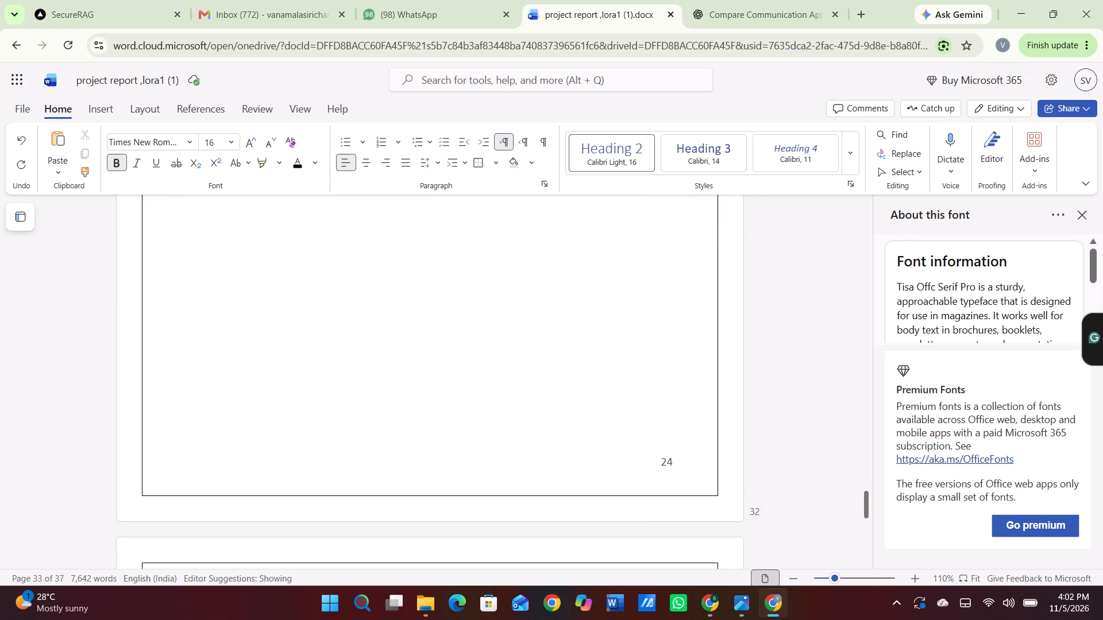
pyautogui.scroll(-2, 160, 459)
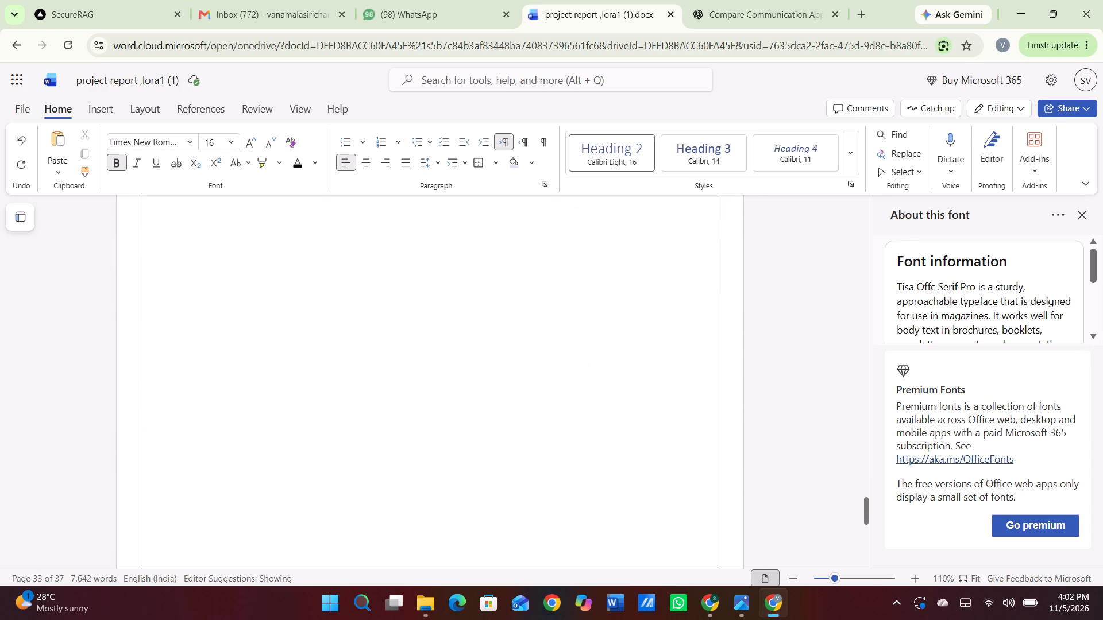
pyautogui.rightClick(160, 459)
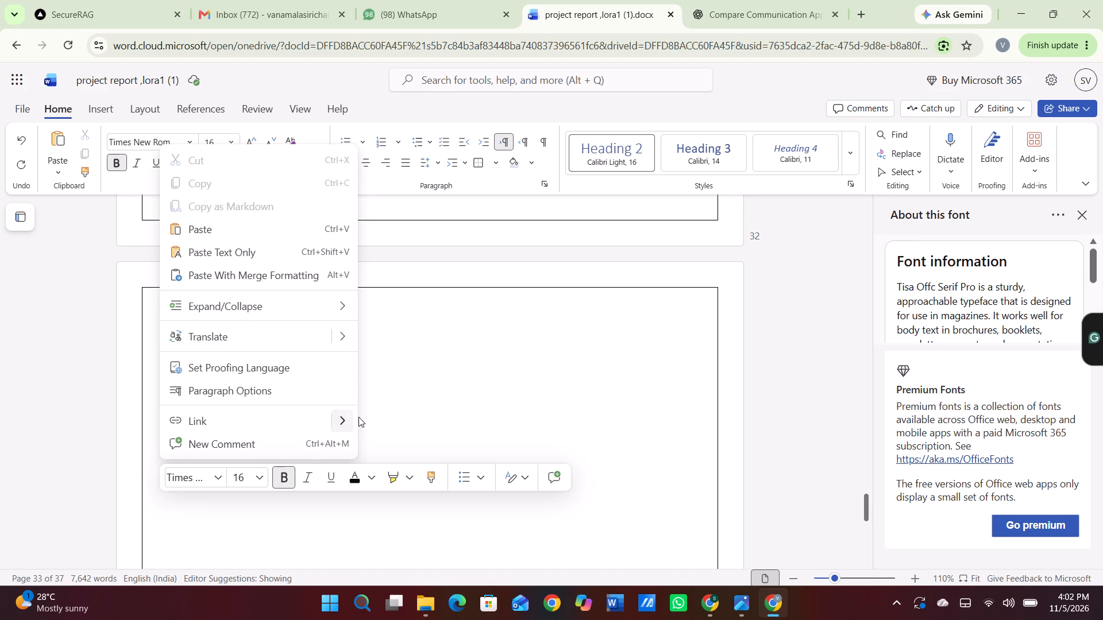
pyautogui.click(426, 410)
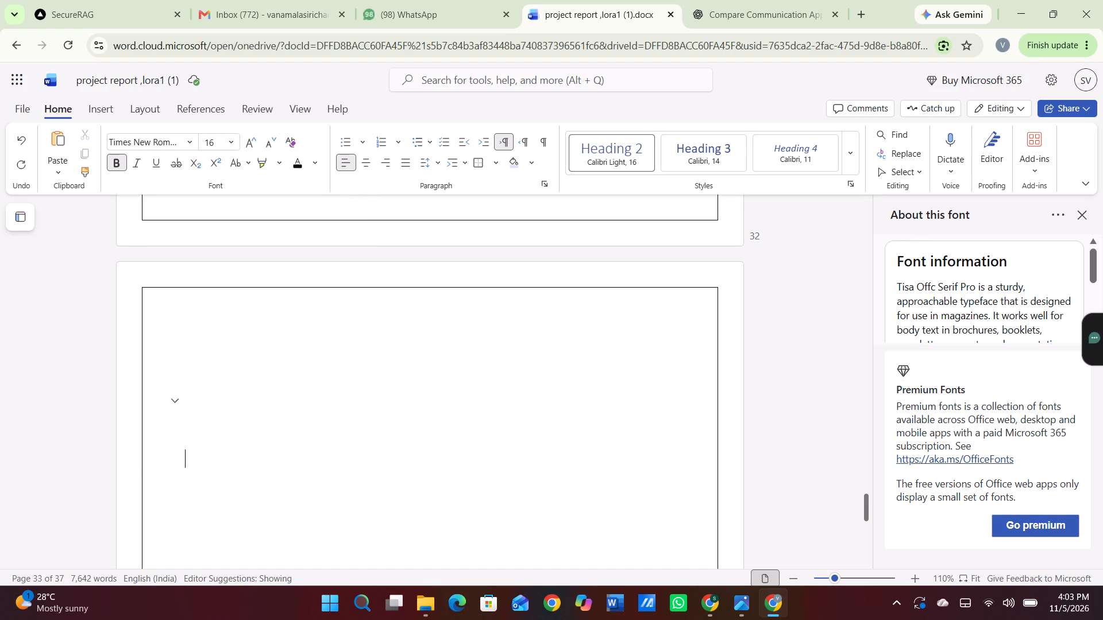
pyautogui.scroll(-7, 426, 410)
pyautogui.scroll(2, 426, 410)
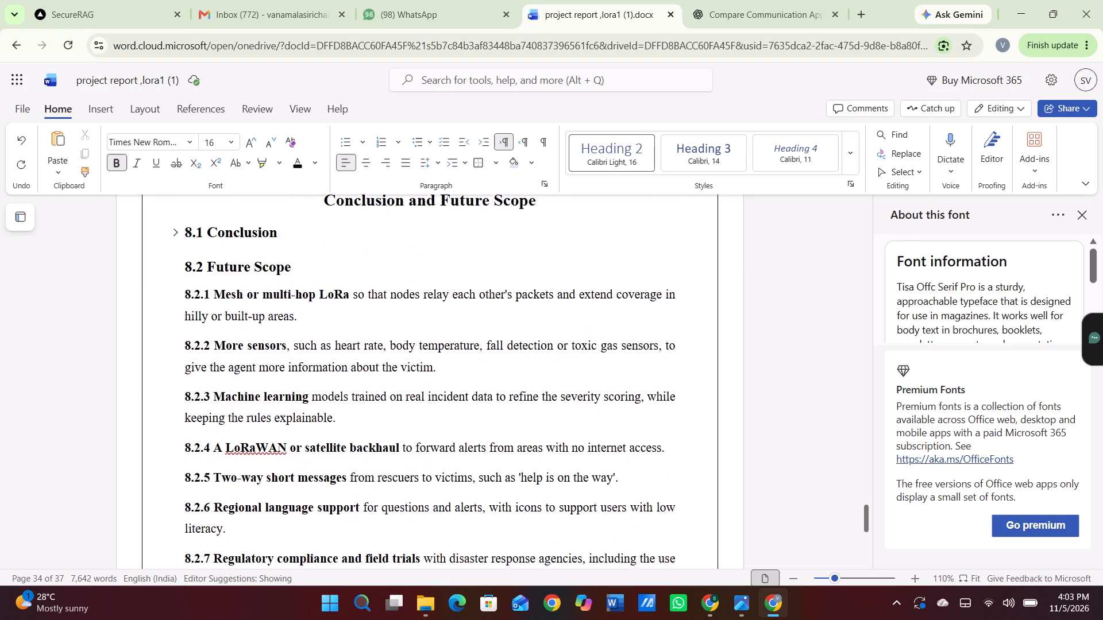
pyautogui.scroll(8, 426, 410)
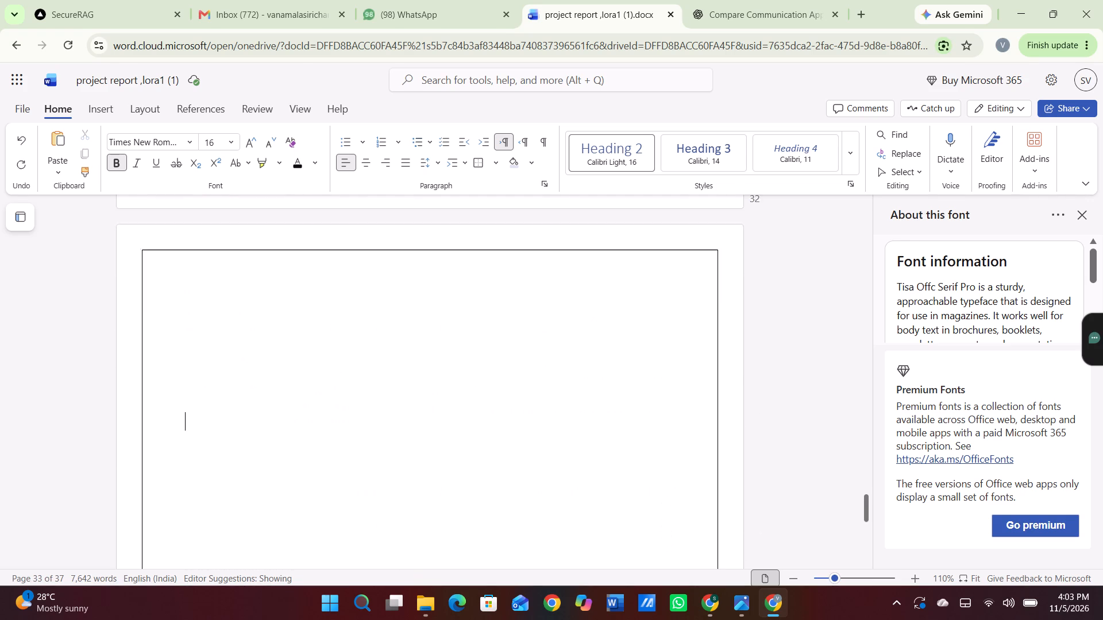
pyautogui.scroll(1, 426, 410)
pyautogui.scroll(-2, 426, 410)
pyautogui.scroll(3, 426, 410)
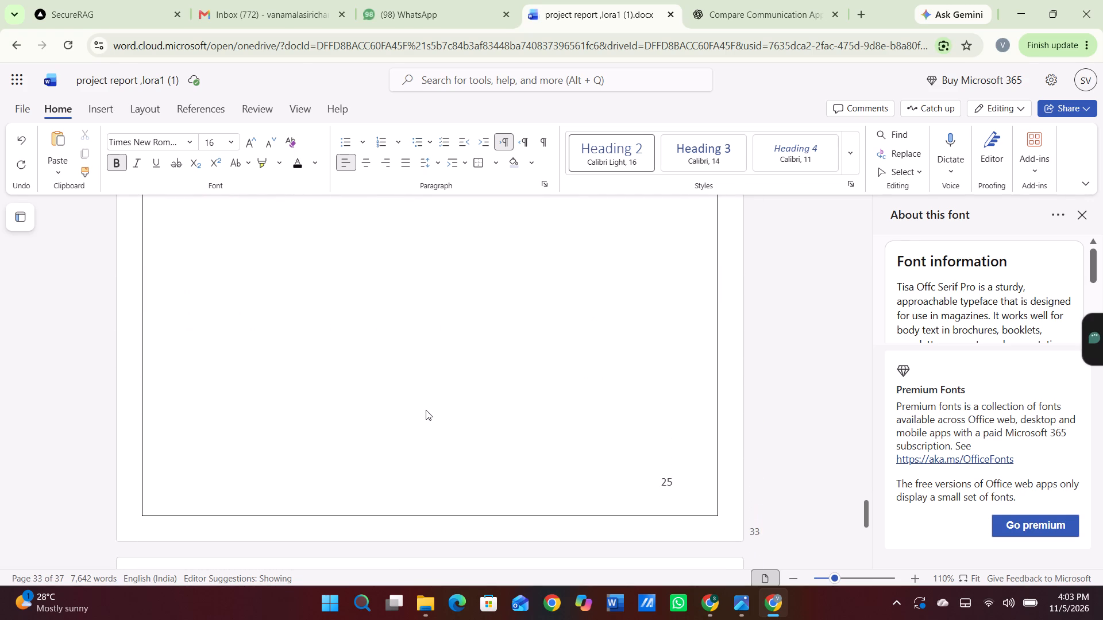
pyautogui.scroll(6, 426, 410)
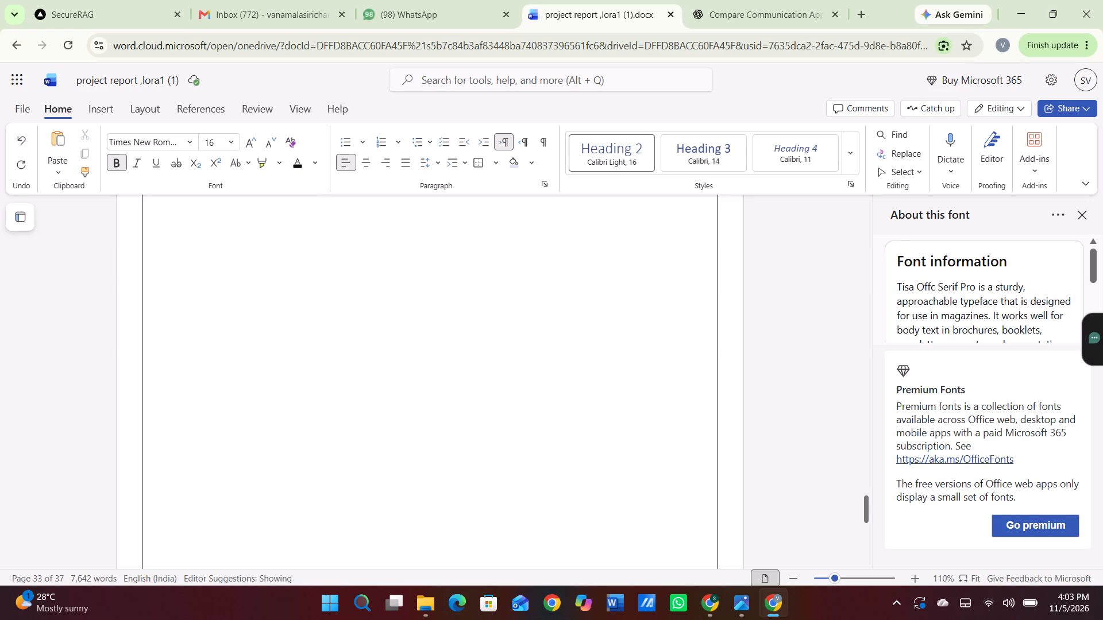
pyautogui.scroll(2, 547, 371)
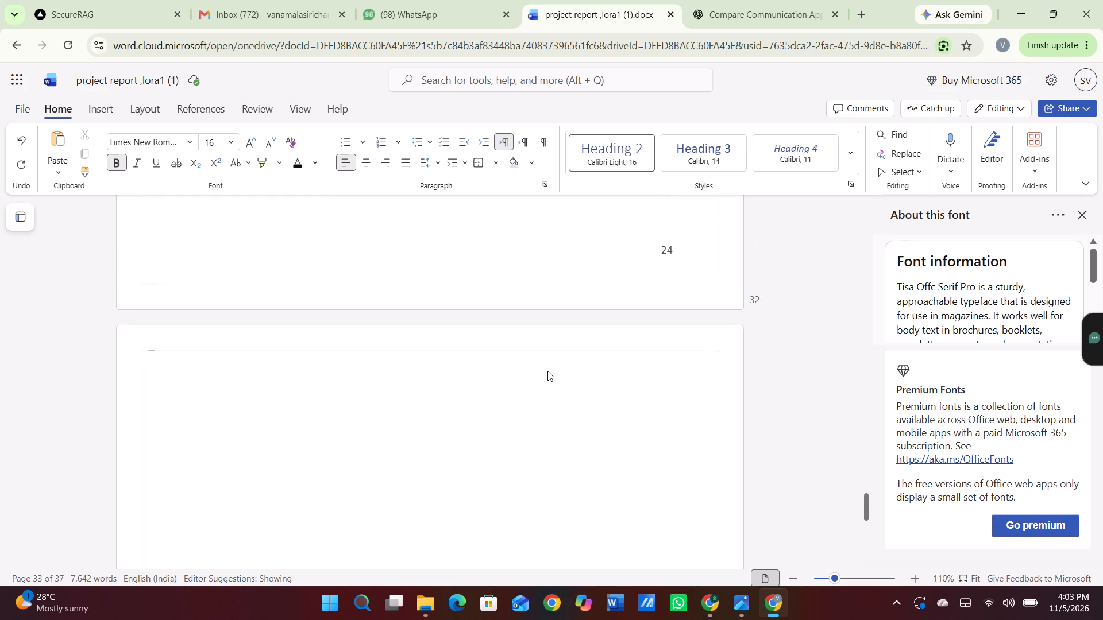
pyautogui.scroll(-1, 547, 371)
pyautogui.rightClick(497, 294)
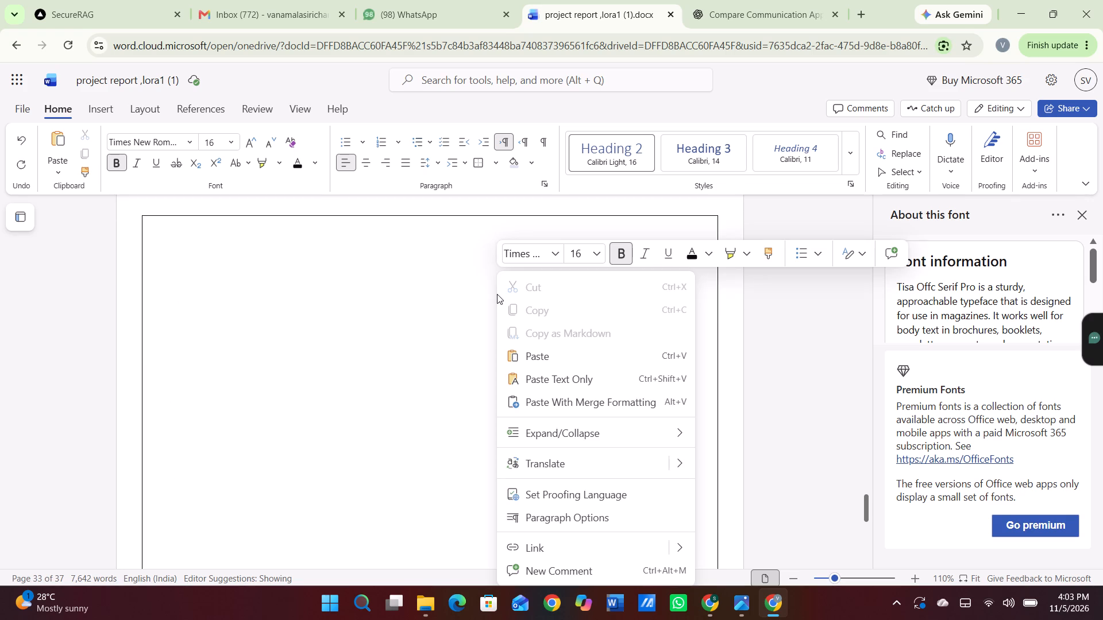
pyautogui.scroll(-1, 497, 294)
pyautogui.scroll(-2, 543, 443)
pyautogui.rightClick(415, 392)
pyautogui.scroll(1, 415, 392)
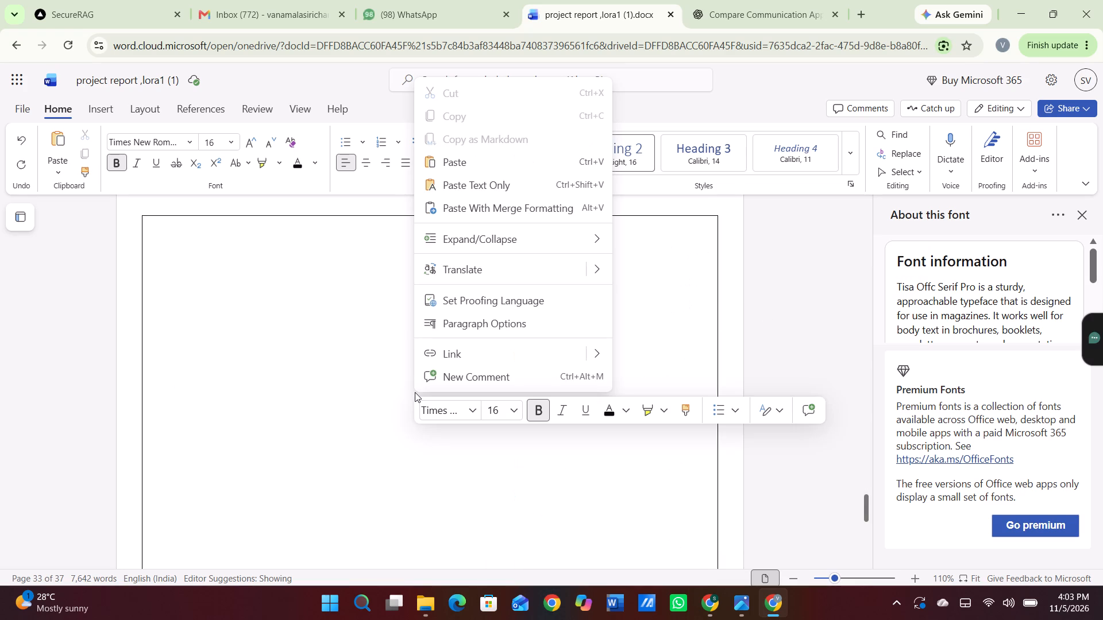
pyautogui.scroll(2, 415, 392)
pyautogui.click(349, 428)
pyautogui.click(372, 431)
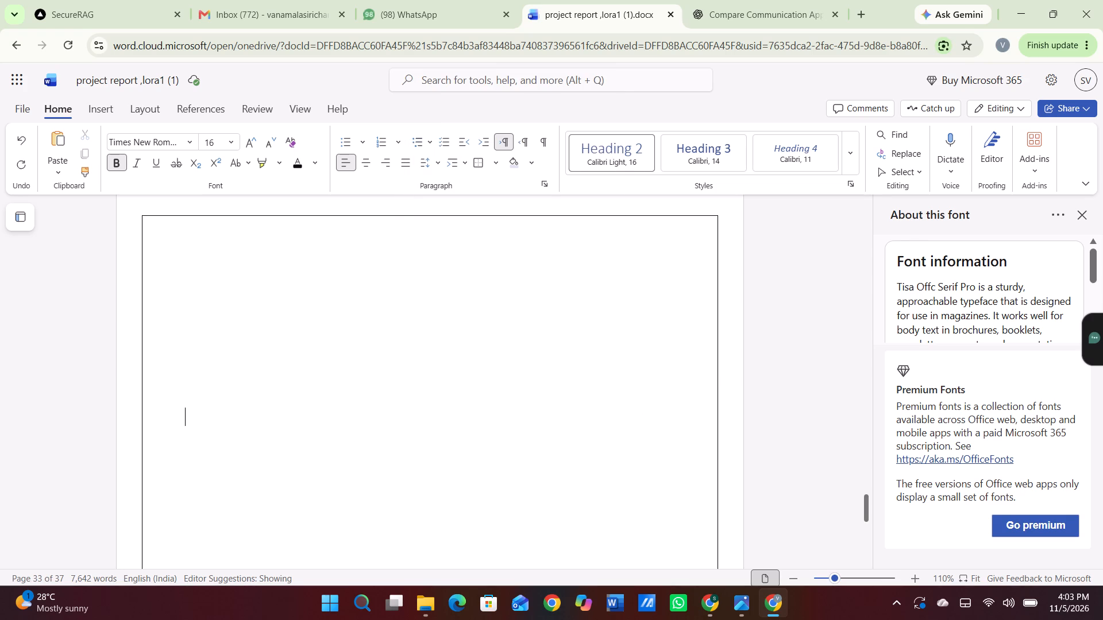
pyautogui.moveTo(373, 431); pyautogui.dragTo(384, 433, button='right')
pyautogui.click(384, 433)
# Examine the blank page between the end of the preceding chapter's text and the Chapter 8 heading.
pyautogui.scroll(-2, 384, 433)
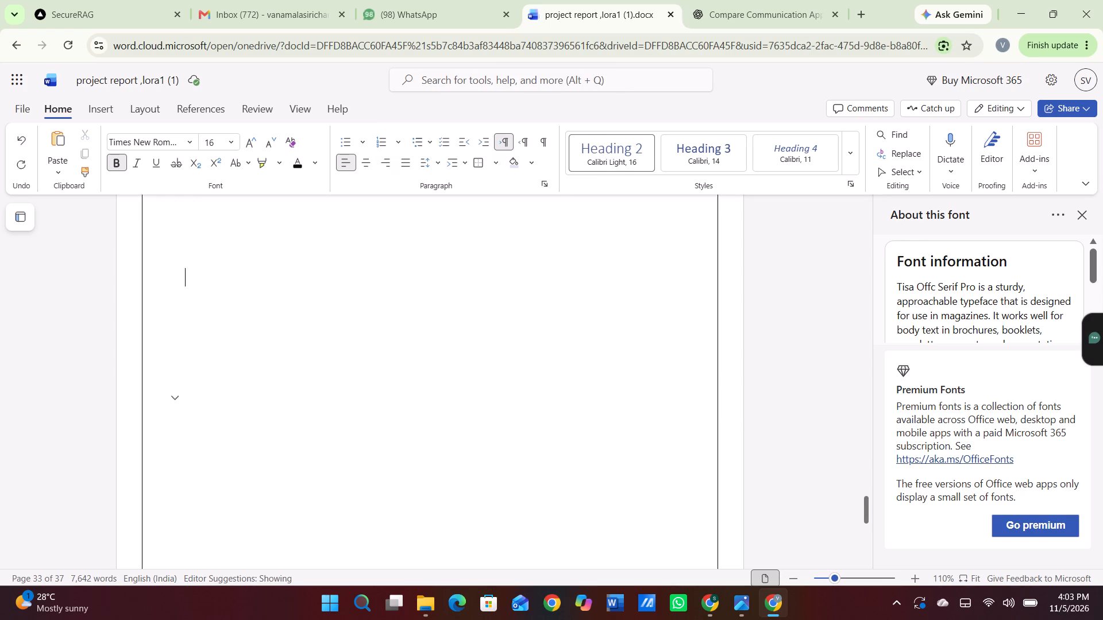
pyautogui.scroll(12, 218, 361)
pyautogui.scroll(-4, 218, 361)
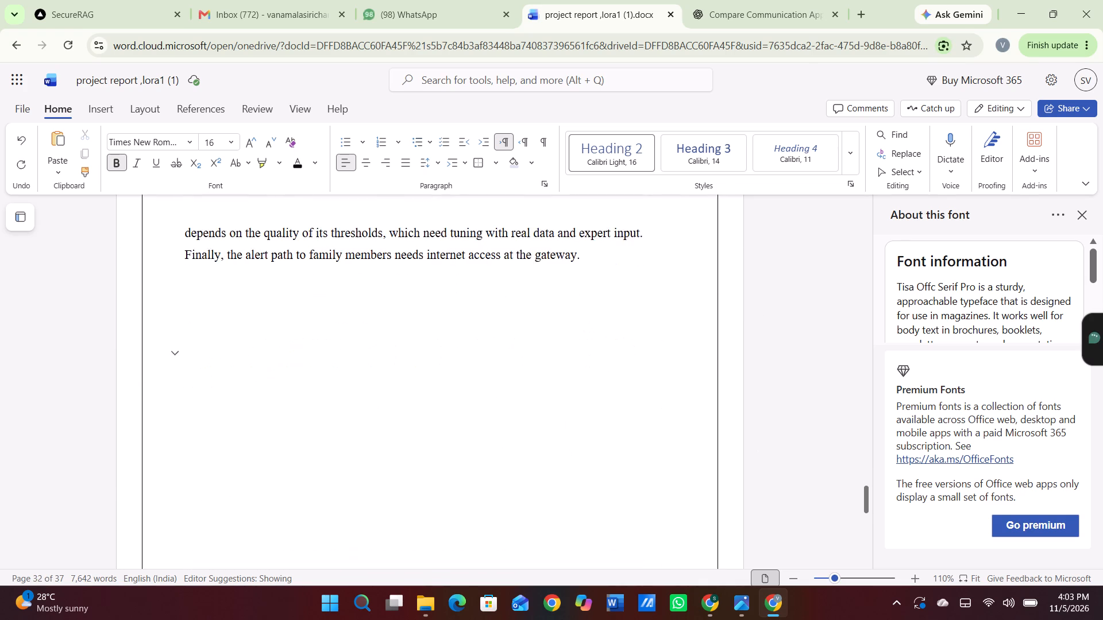
pyautogui.scroll(-6, 218, 361)
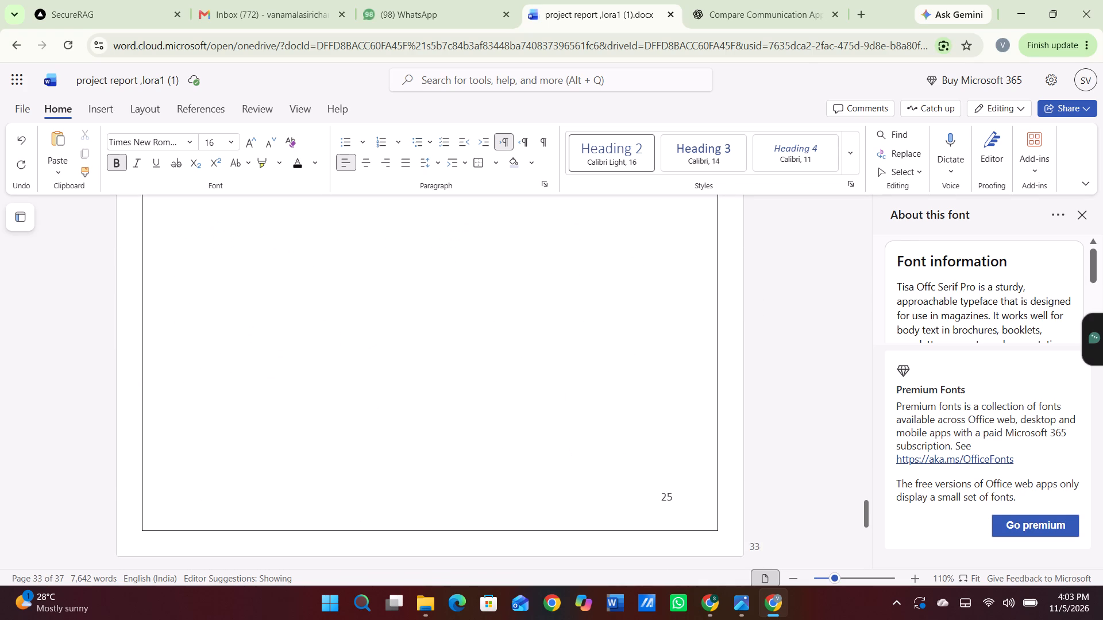
pyautogui.scroll(-2, 218, 361)
pyautogui.scroll(4, 218, 361)
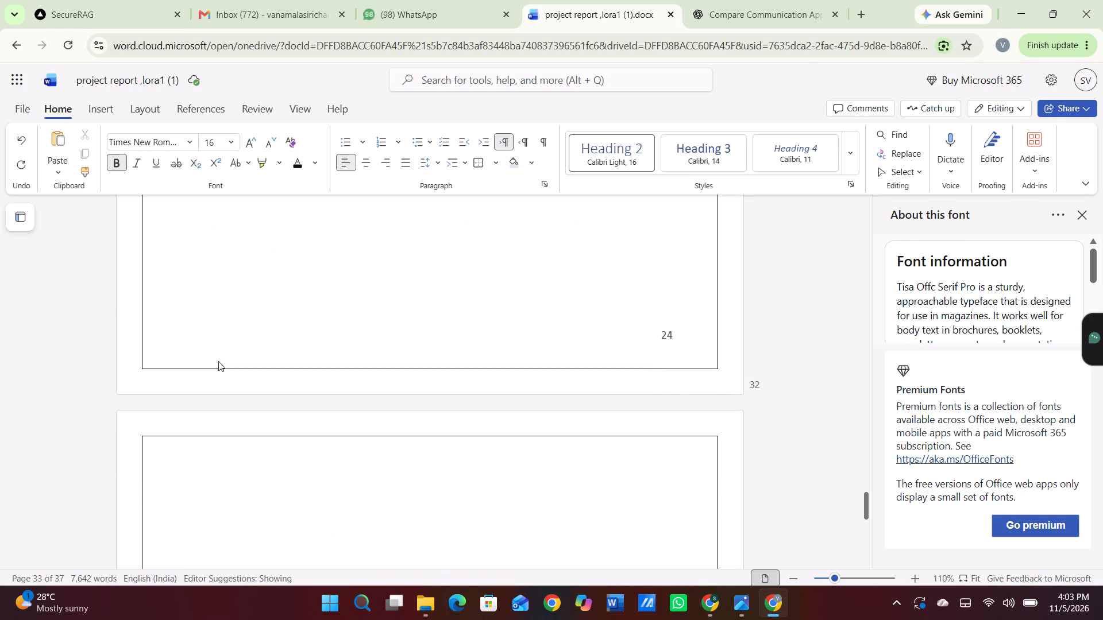
pyautogui.scroll(1, 218, 361)
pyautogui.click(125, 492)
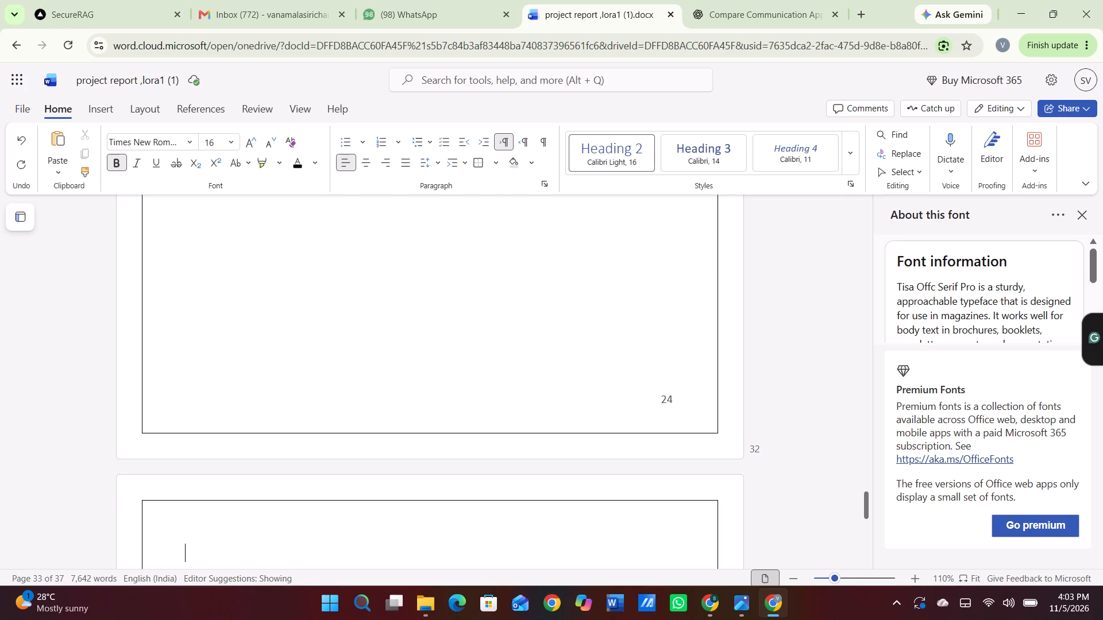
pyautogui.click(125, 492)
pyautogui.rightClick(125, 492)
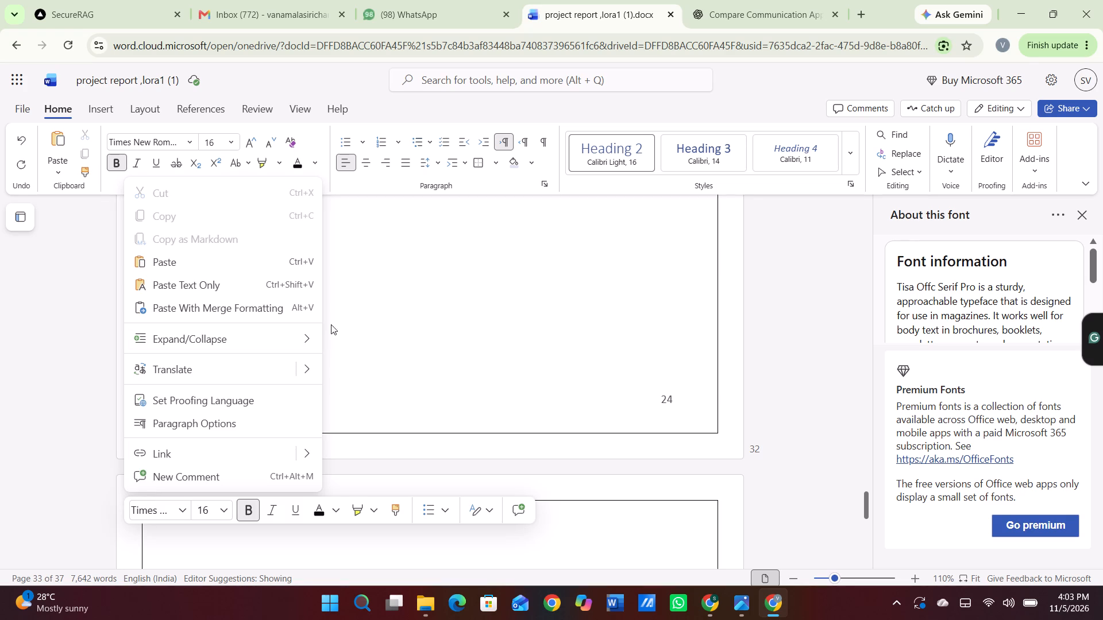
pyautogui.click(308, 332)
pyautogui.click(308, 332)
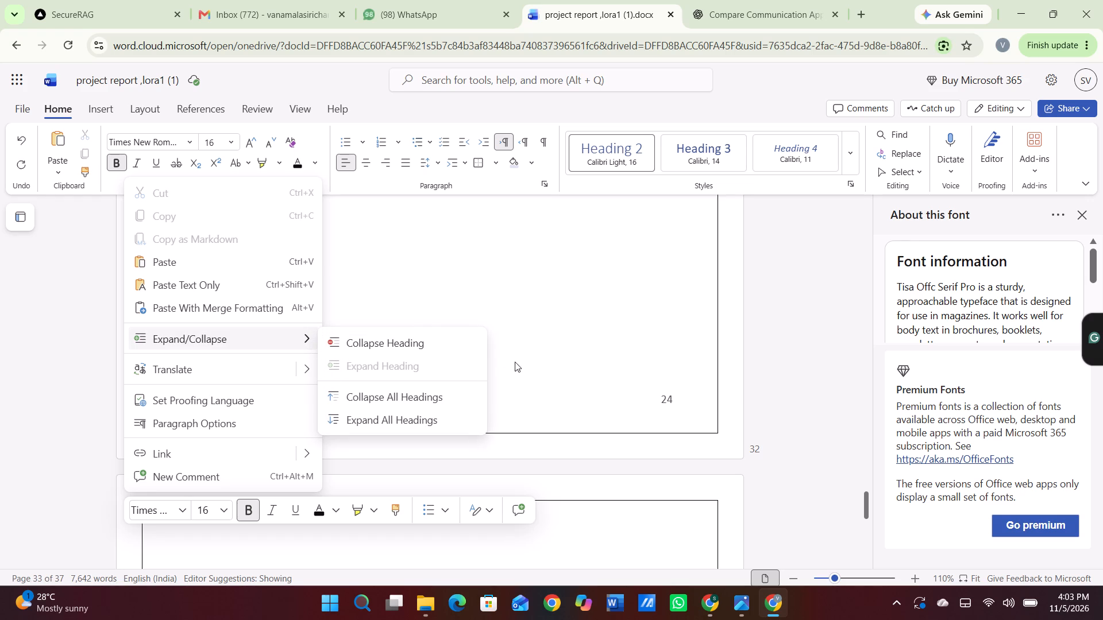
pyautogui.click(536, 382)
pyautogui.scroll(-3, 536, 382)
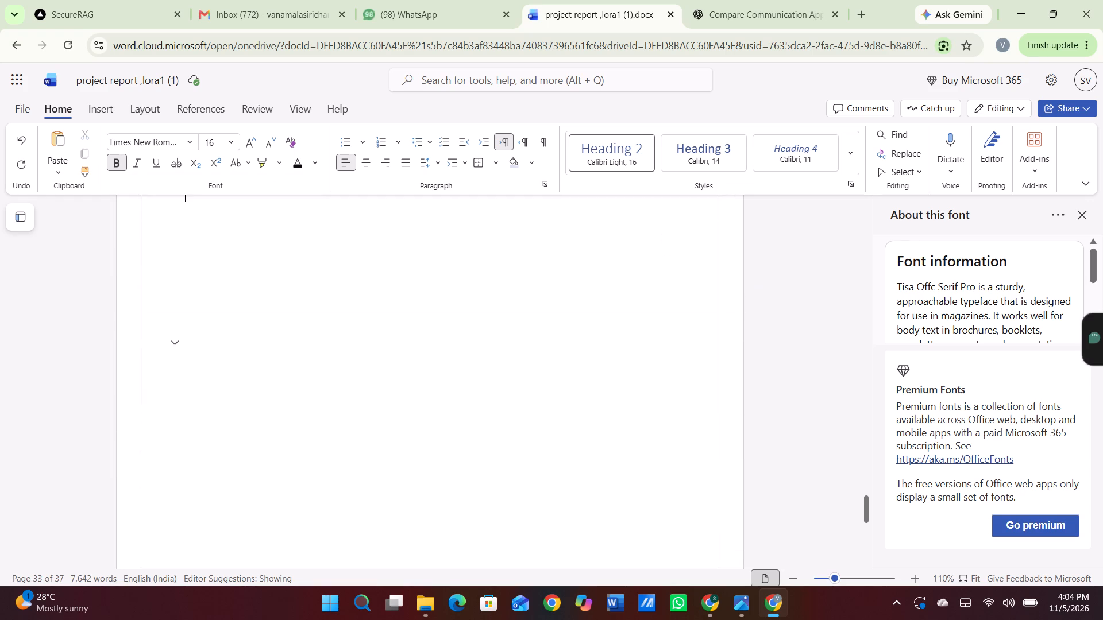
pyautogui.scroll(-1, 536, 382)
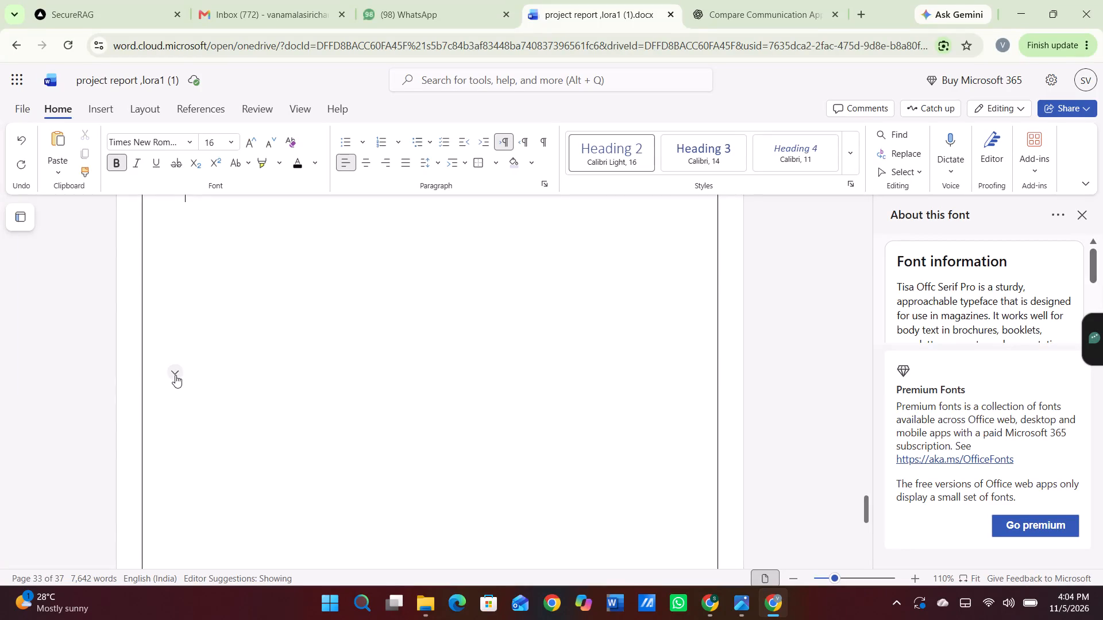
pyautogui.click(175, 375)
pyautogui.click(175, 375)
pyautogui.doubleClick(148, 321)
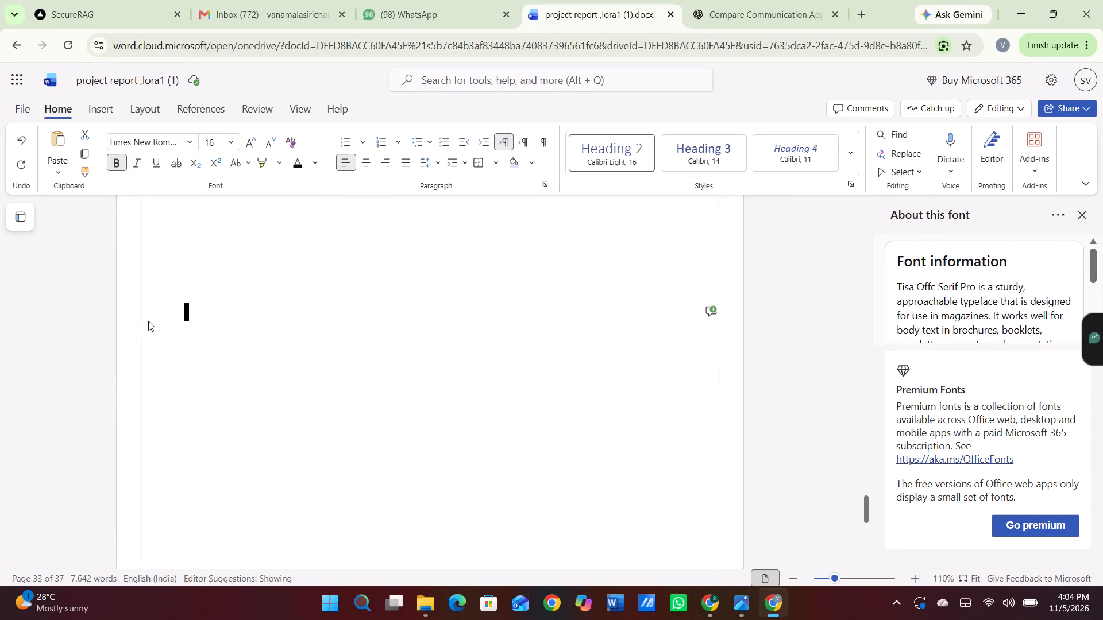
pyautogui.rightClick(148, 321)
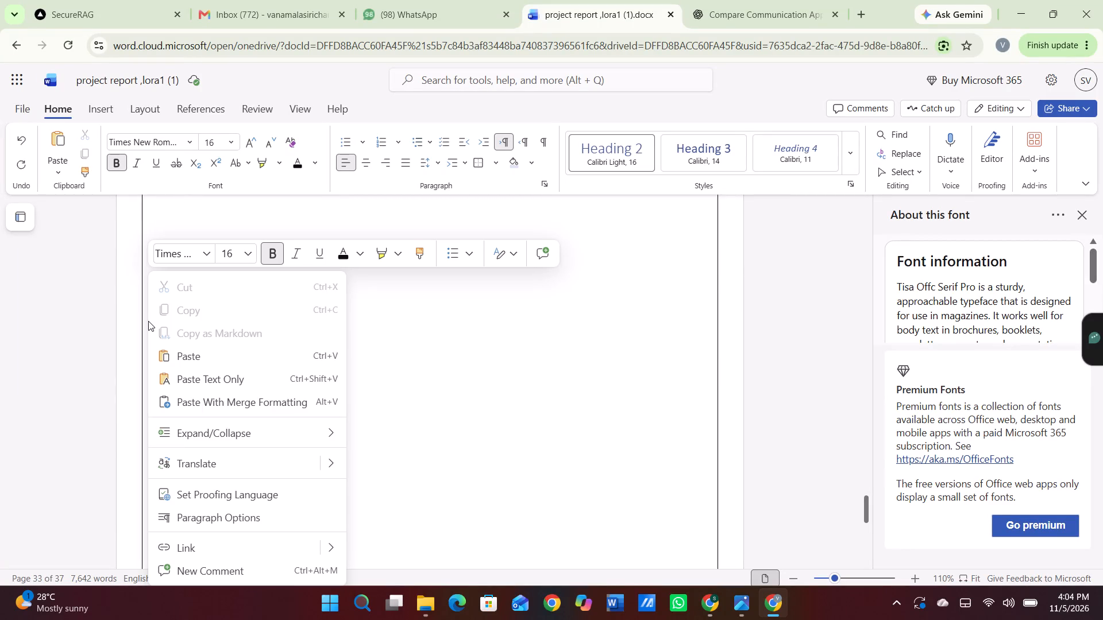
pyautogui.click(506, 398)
# Open the document search and check the blank page before the Chapter 8 heading.
pyautogui.scroll(-5, 506, 398)
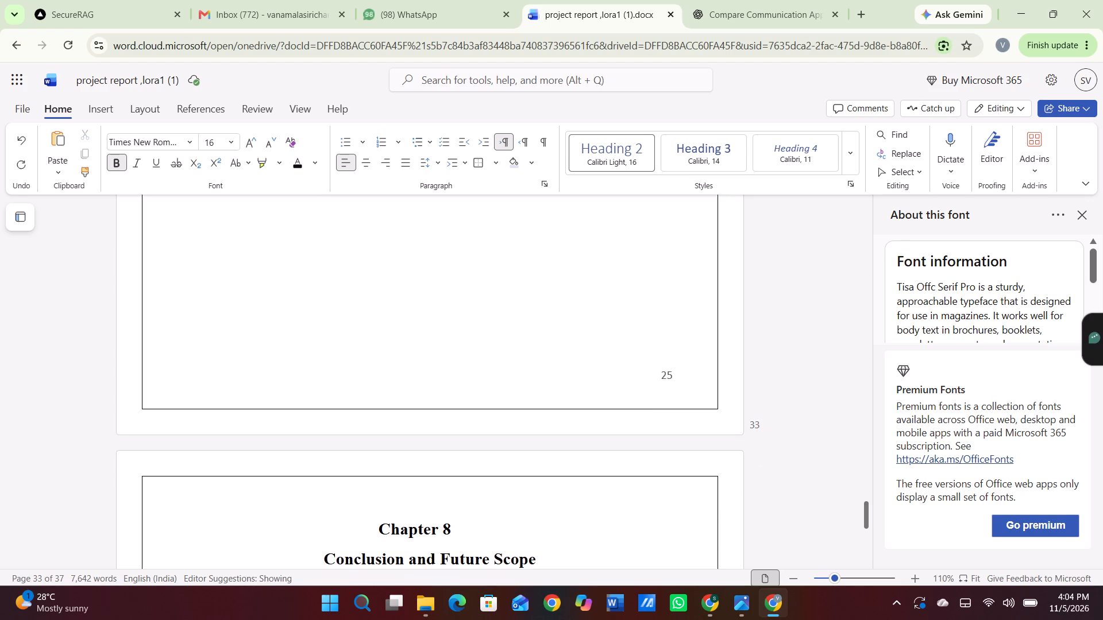
pyautogui.scroll(-1, 506, 398)
pyautogui.scroll(1, 506, 398)
pyautogui.click(697, 432)
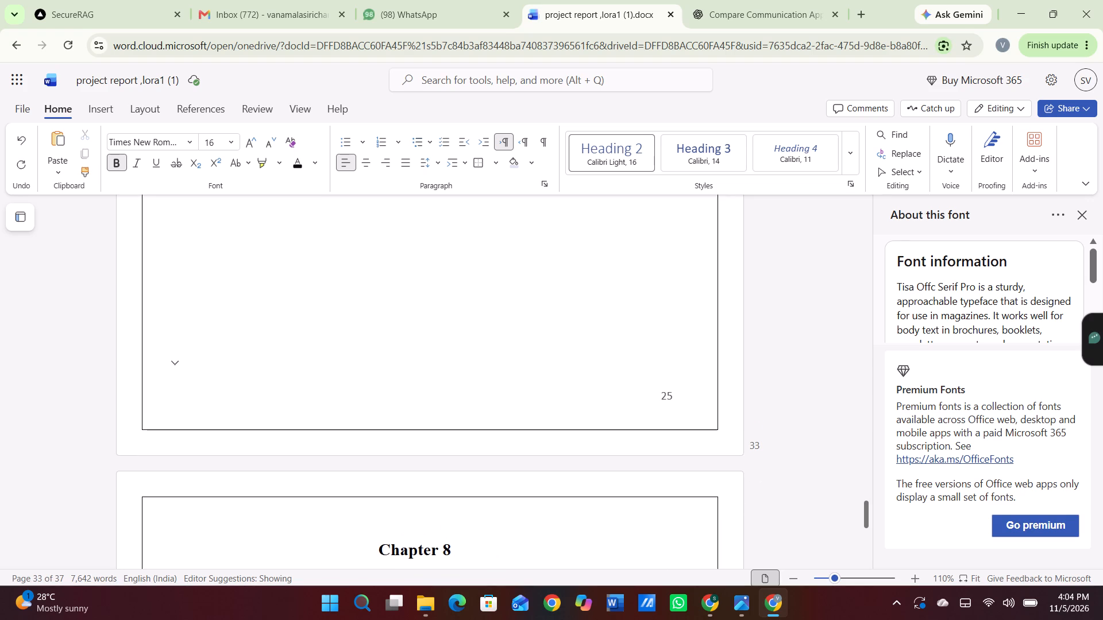
pyautogui.hotkey('ctrl', 'g')
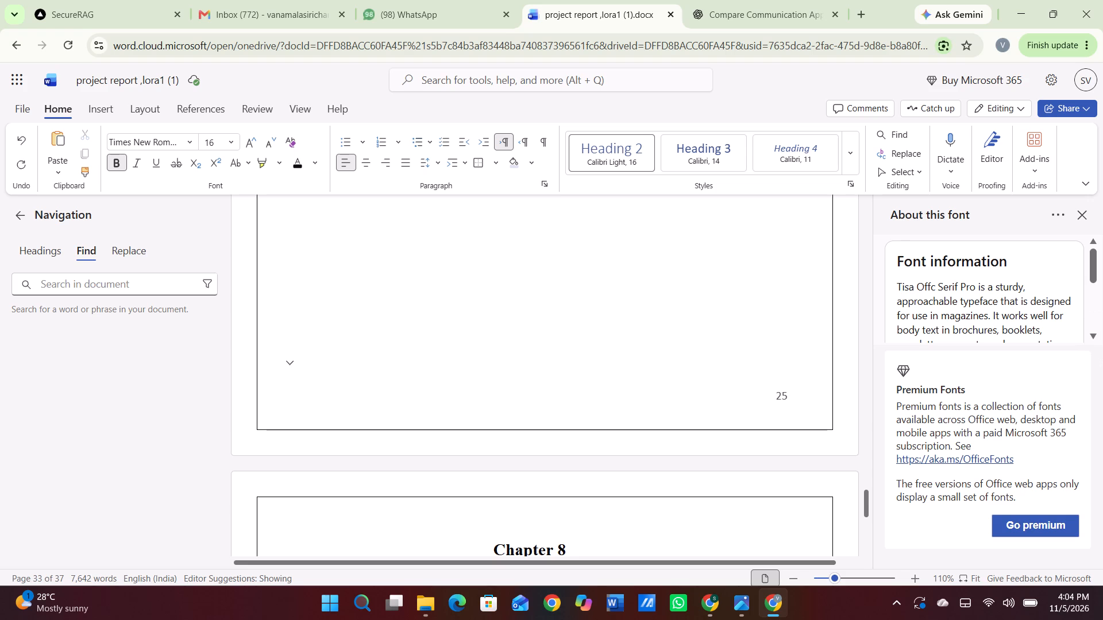
pyautogui.click(751, 414)
pyautogui.scroll(1, 751, 414)
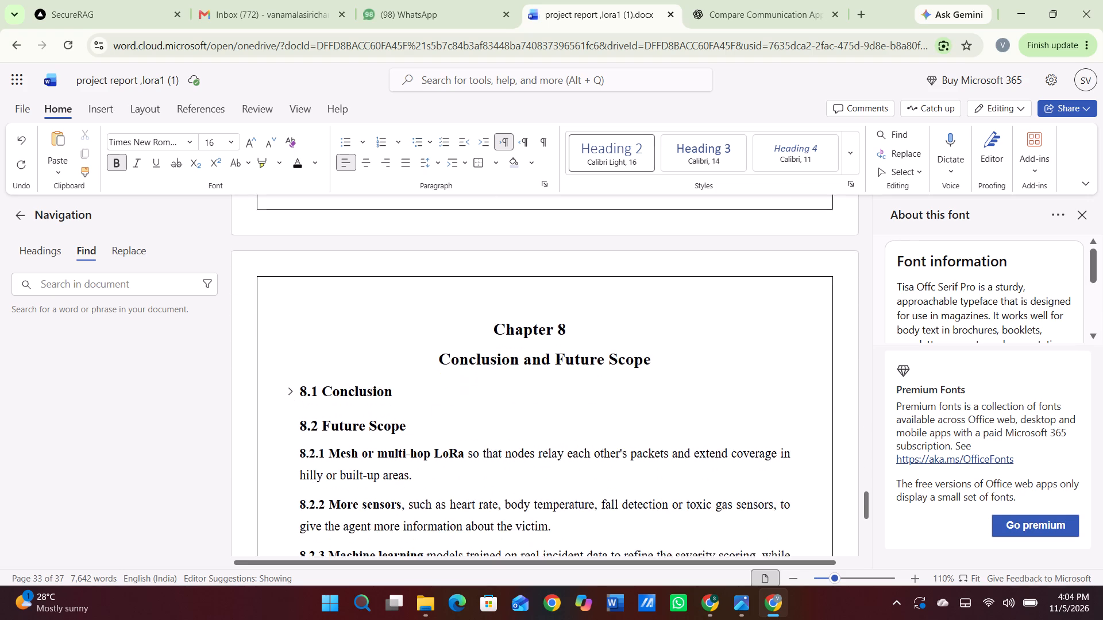
pyautogui.scroll(10, 751, 414)
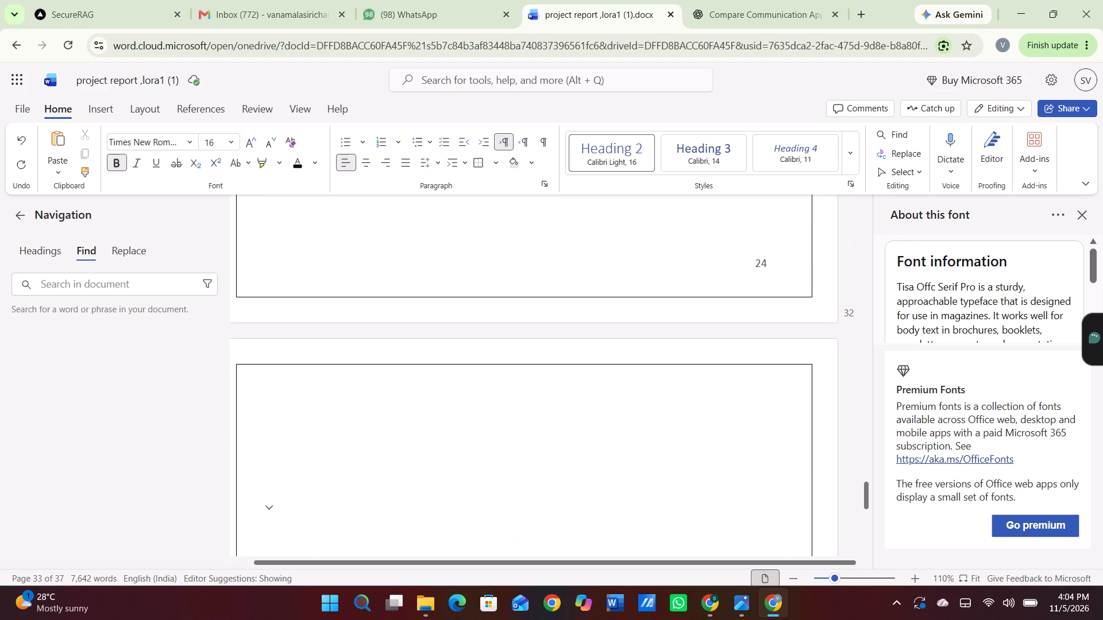
pyautogui.scroll(1, 751, 414)
pyautogui.hscroll(1, 751, 414)
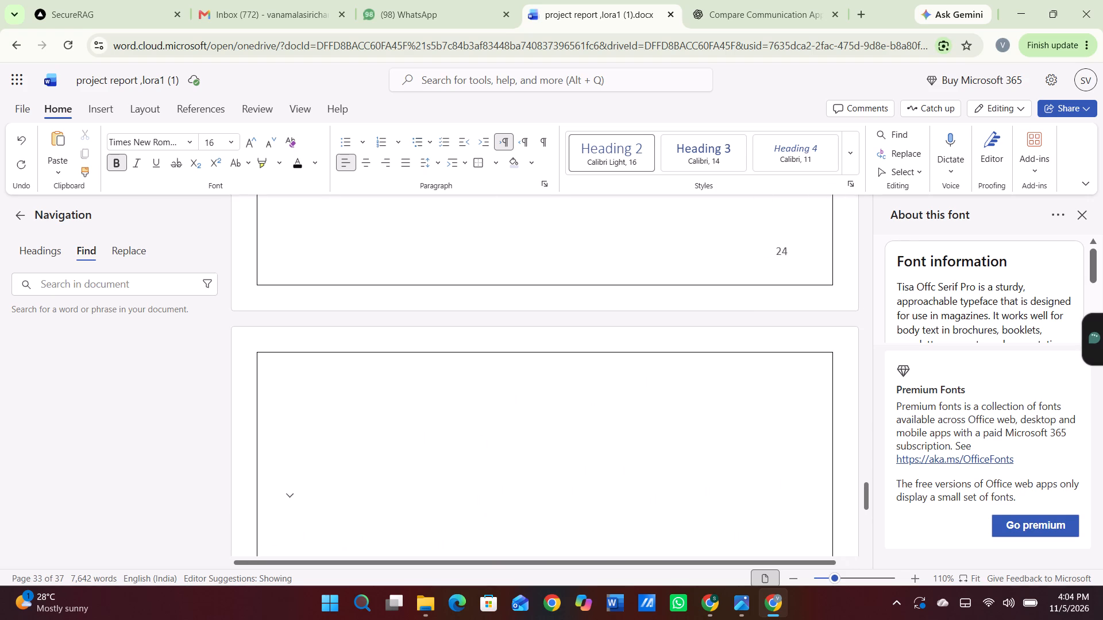
pyautogui.scroll(-7, 751, 414)
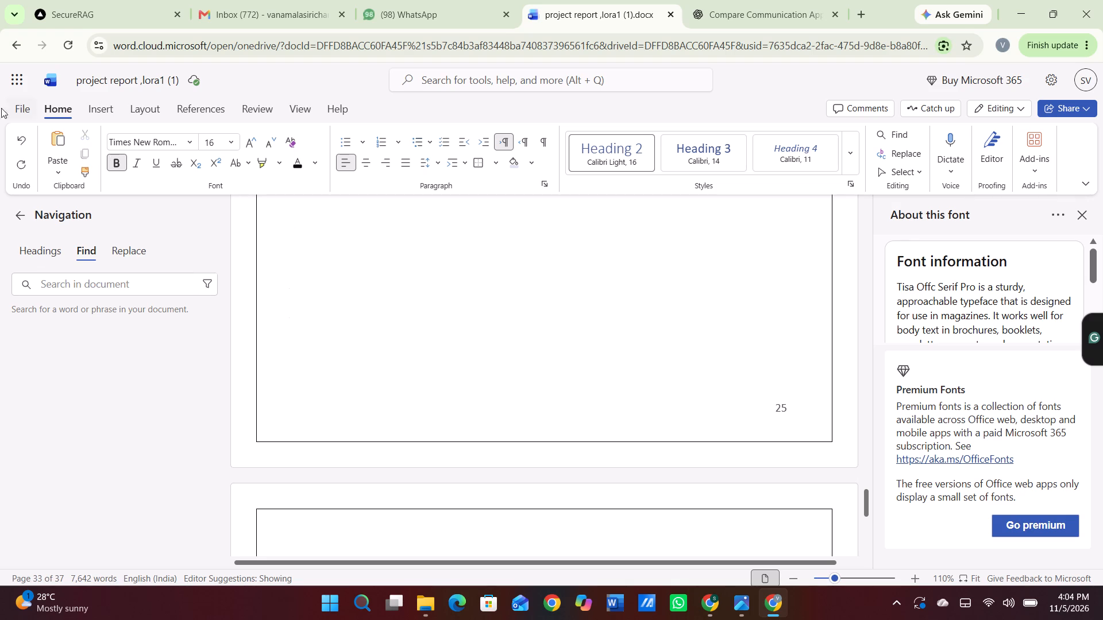
# Search the document for "/page" with the Replace function.
pyautogui.click(91, 106)
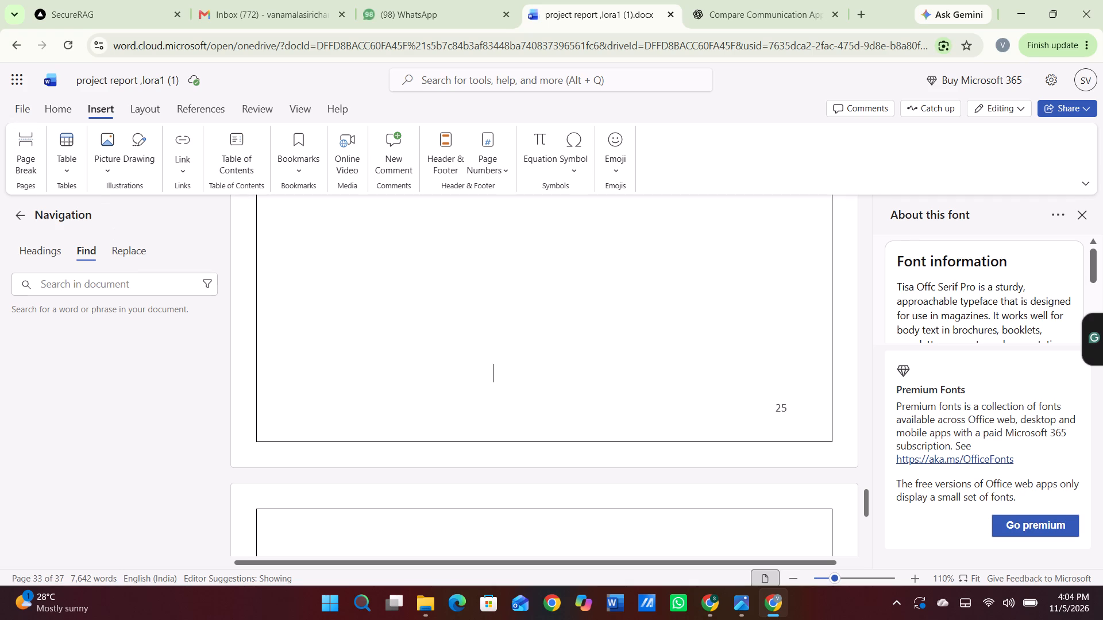
pyautogui.click(134, 258)
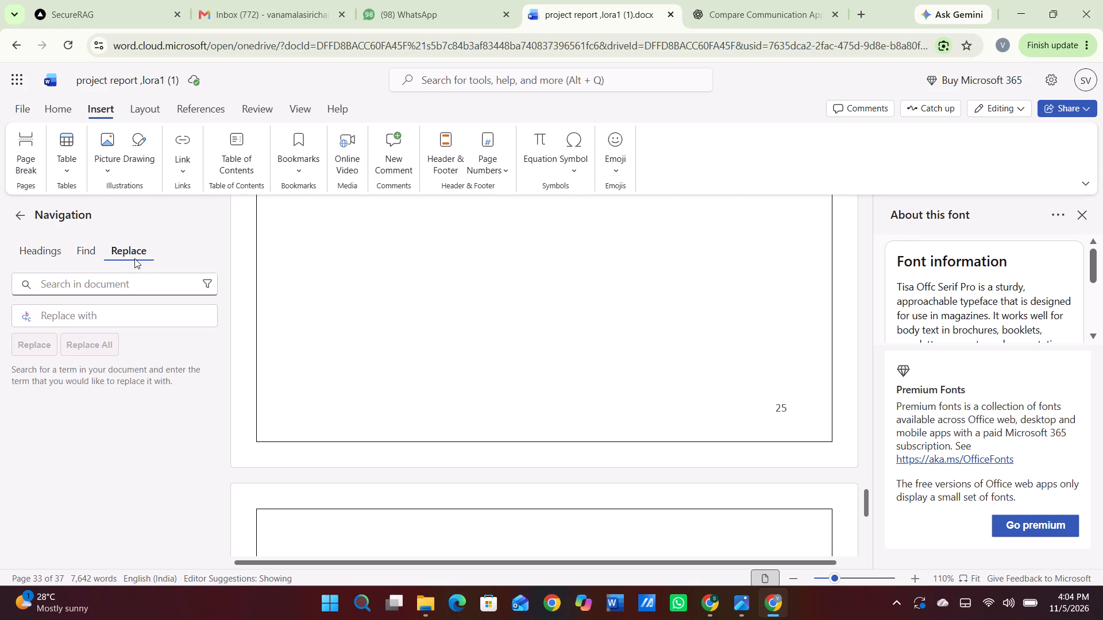
pyautogui.press('/')
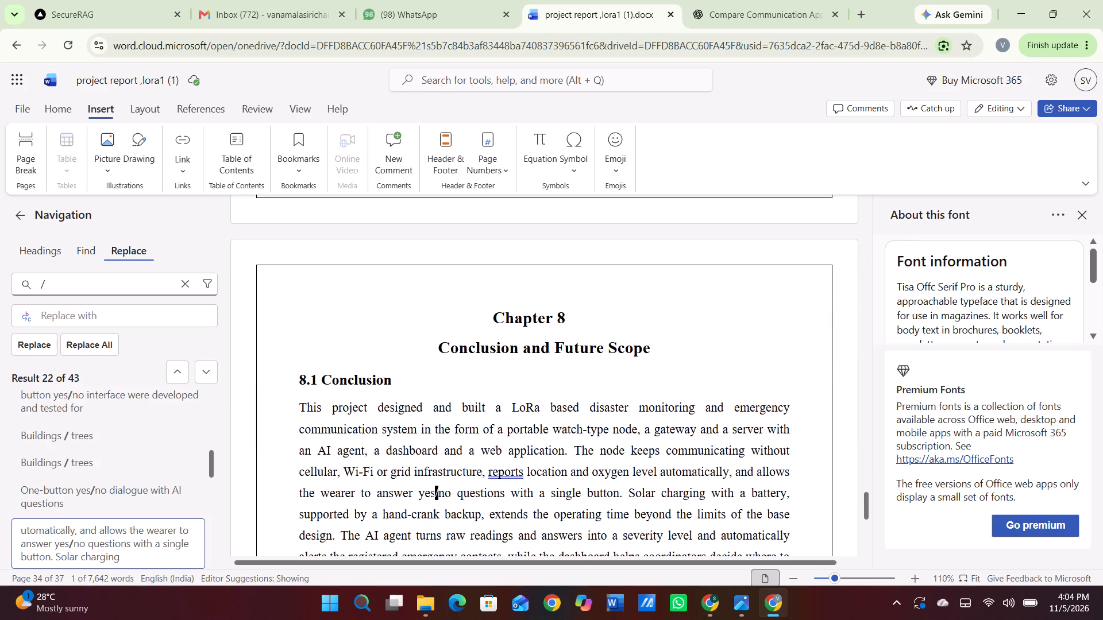
pyautogui.press('p')
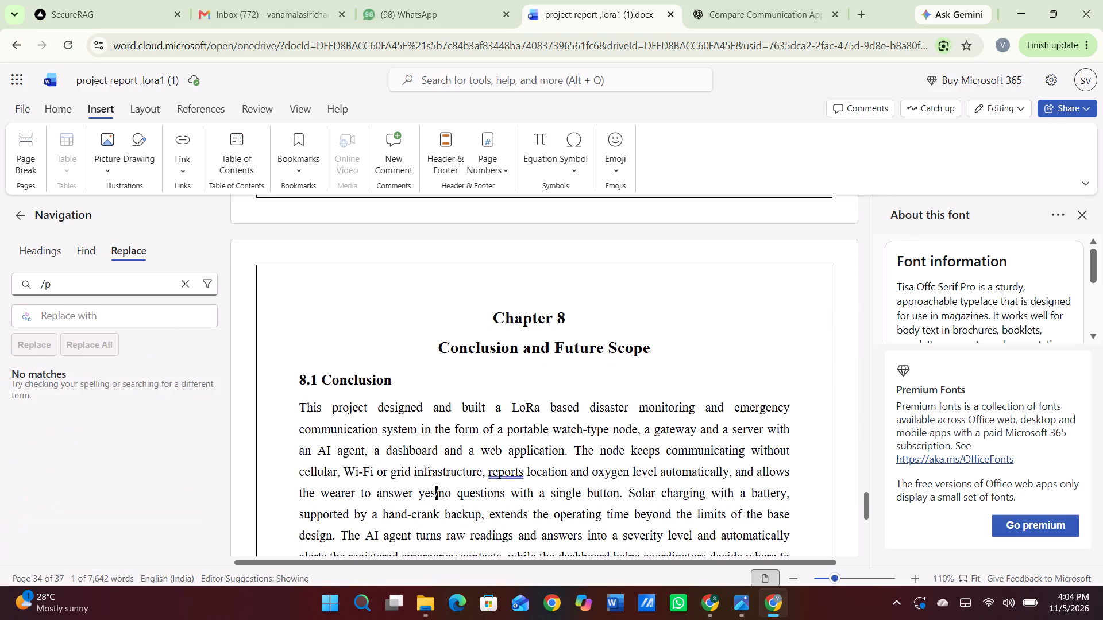
pyautogui.press('a')
pyautogui.write('ge')
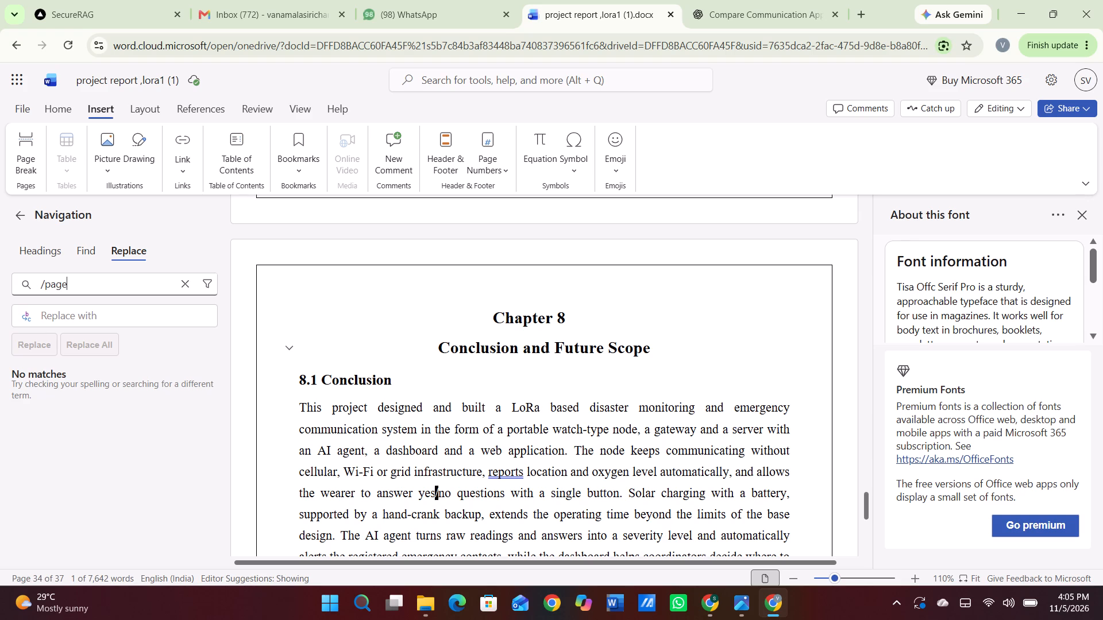
# Search the document for "/page25" and view the match options for the search.
pyautogui.scroll(10, 350, 267)
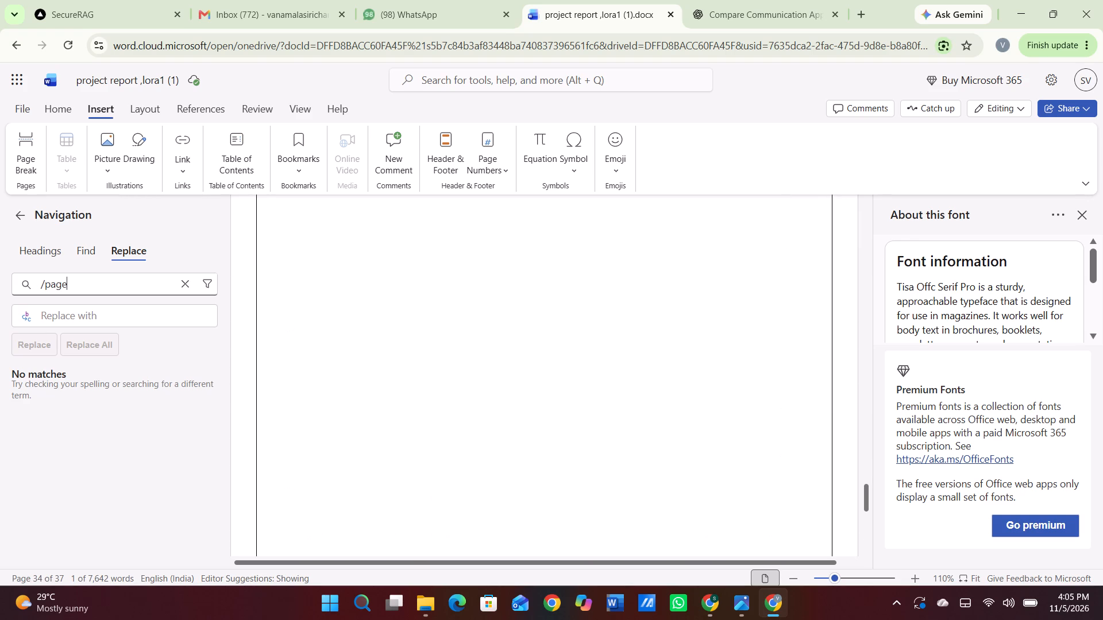
pyautogui.scroll(4, 350, 267)
pyautogui.scroll(-3, 350, 267)
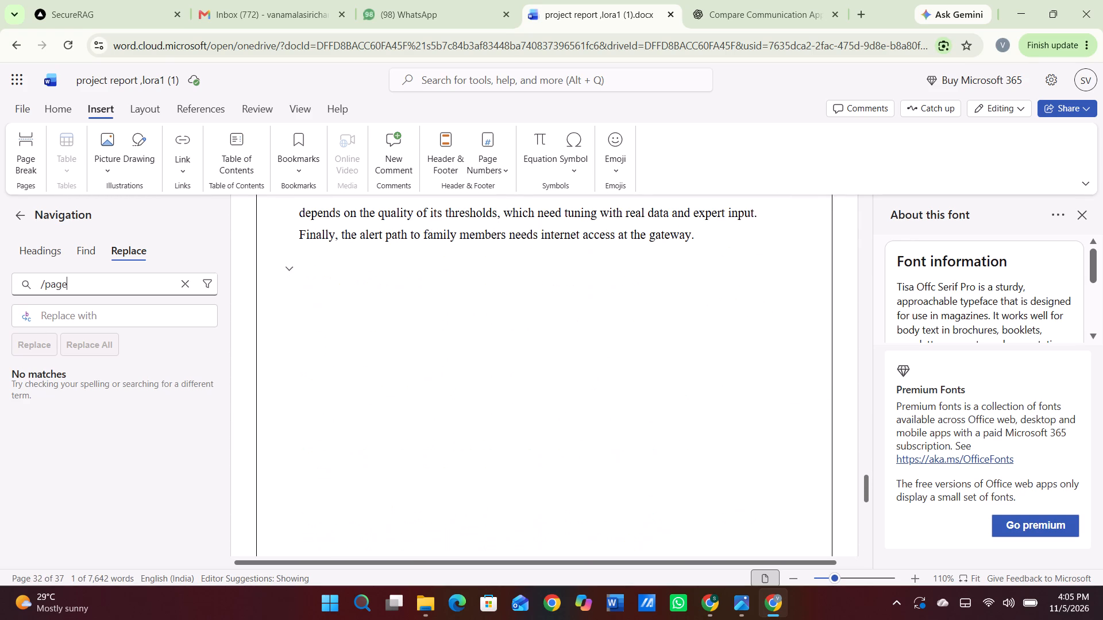
pyautogui.scroll(-2, 350, 267)
pyautogui.write('25')
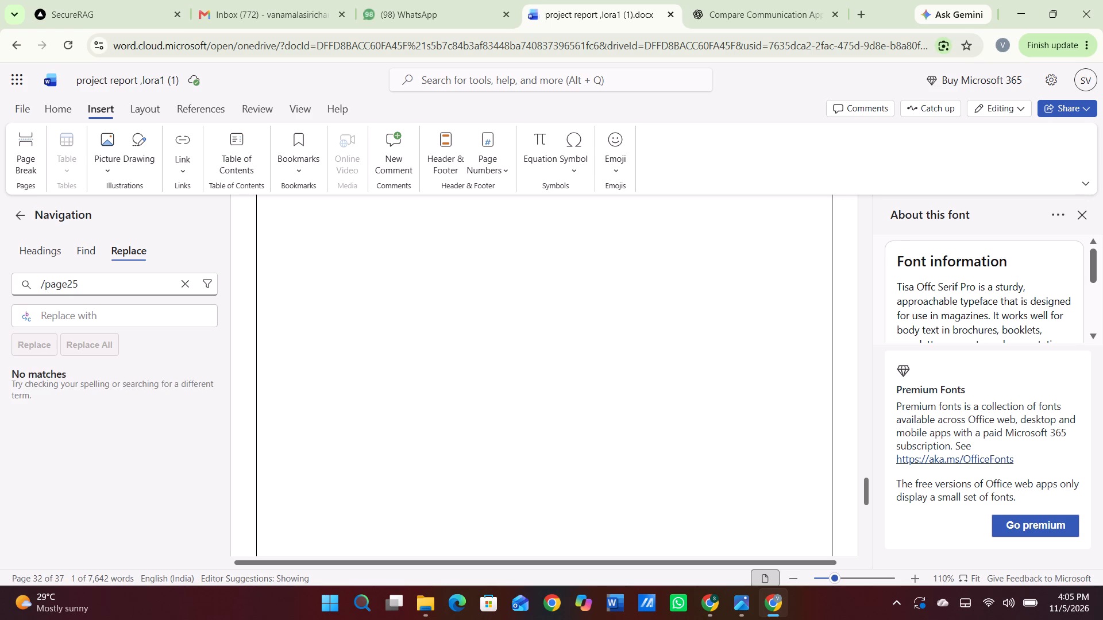
pyautogui.click(136, 313)
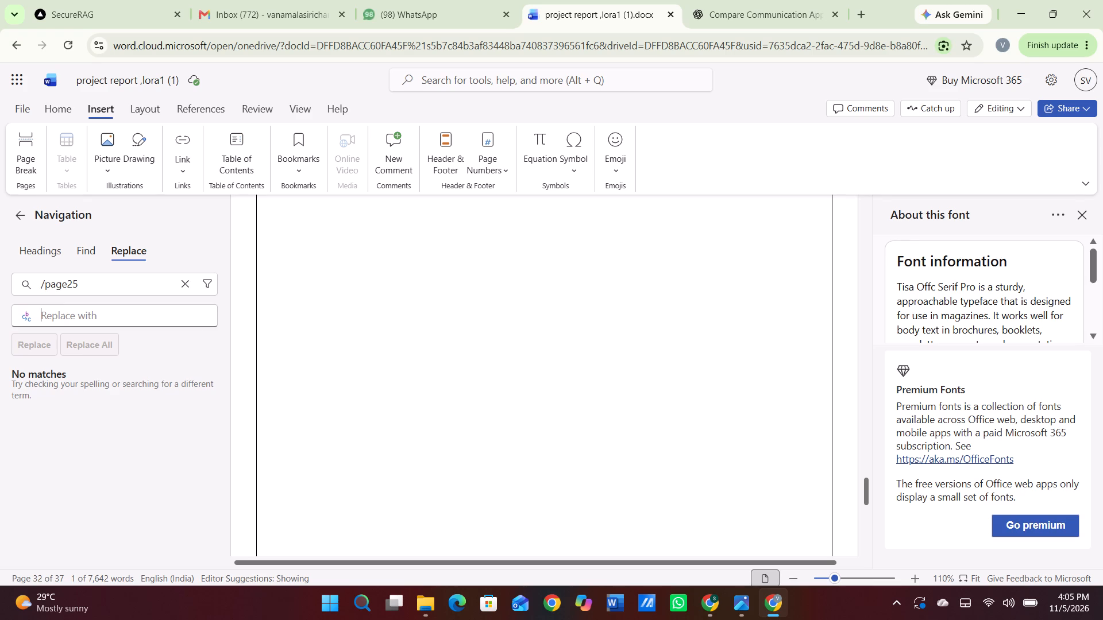
pyautogui.scroll(2, 136, 313)
pyautogui.scroll(5, 319, 297)
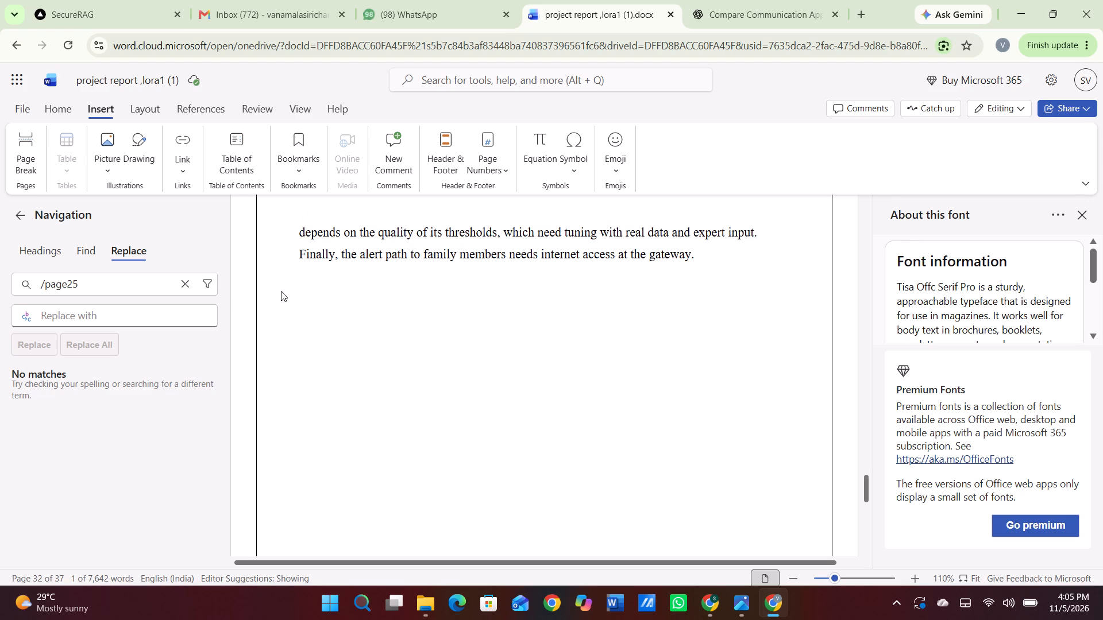
pyautogui.doubleClick(208, 276)
pyautogui.click(208, 276)
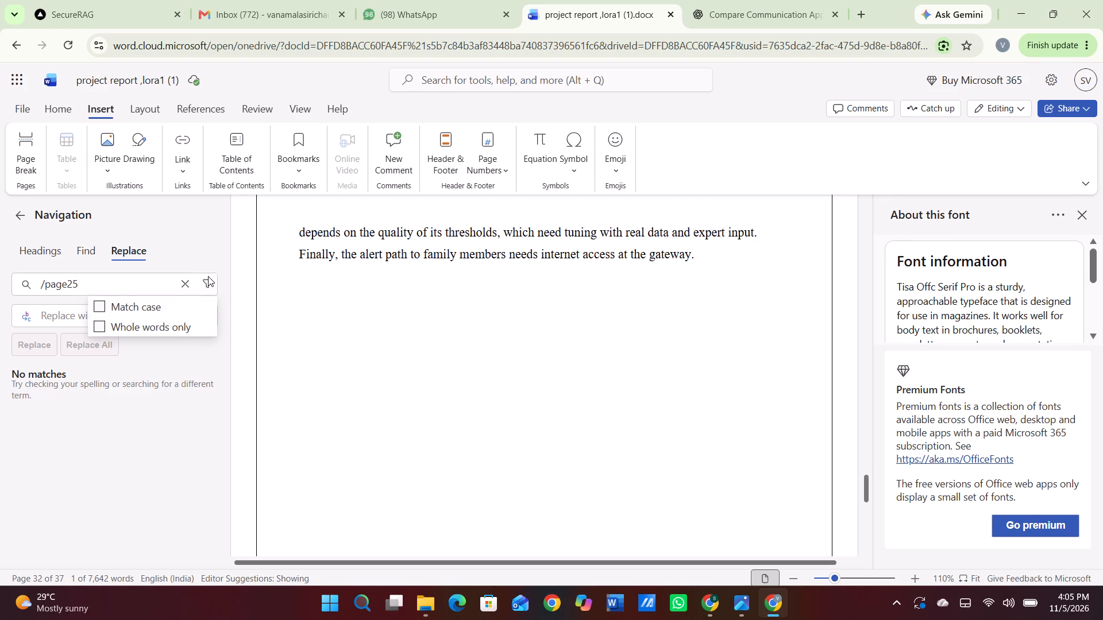
pyautogui.click(208, 276)
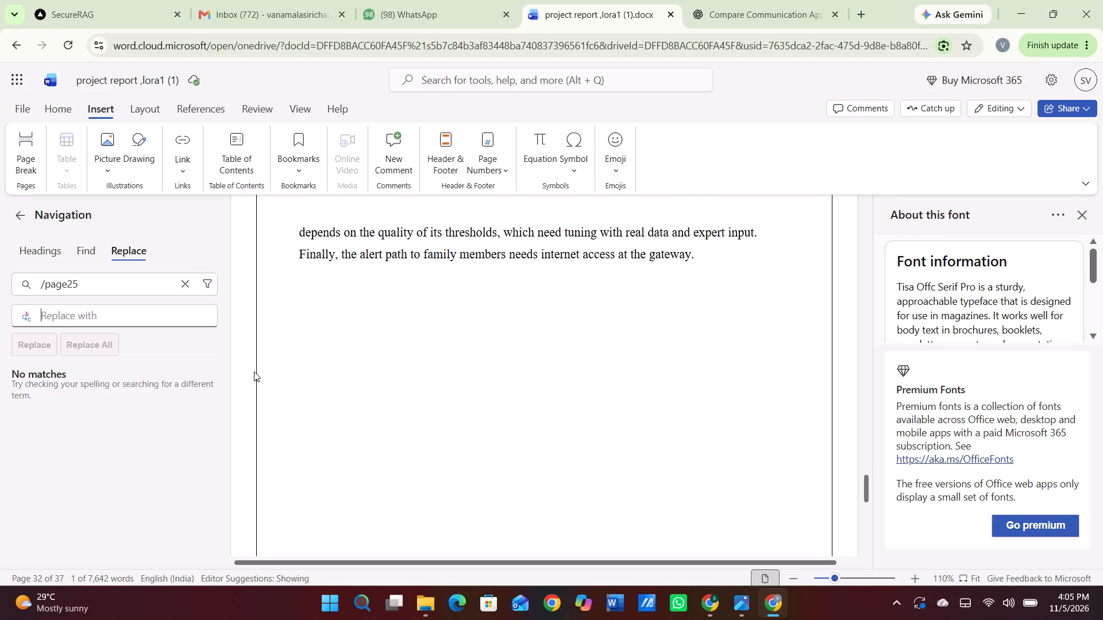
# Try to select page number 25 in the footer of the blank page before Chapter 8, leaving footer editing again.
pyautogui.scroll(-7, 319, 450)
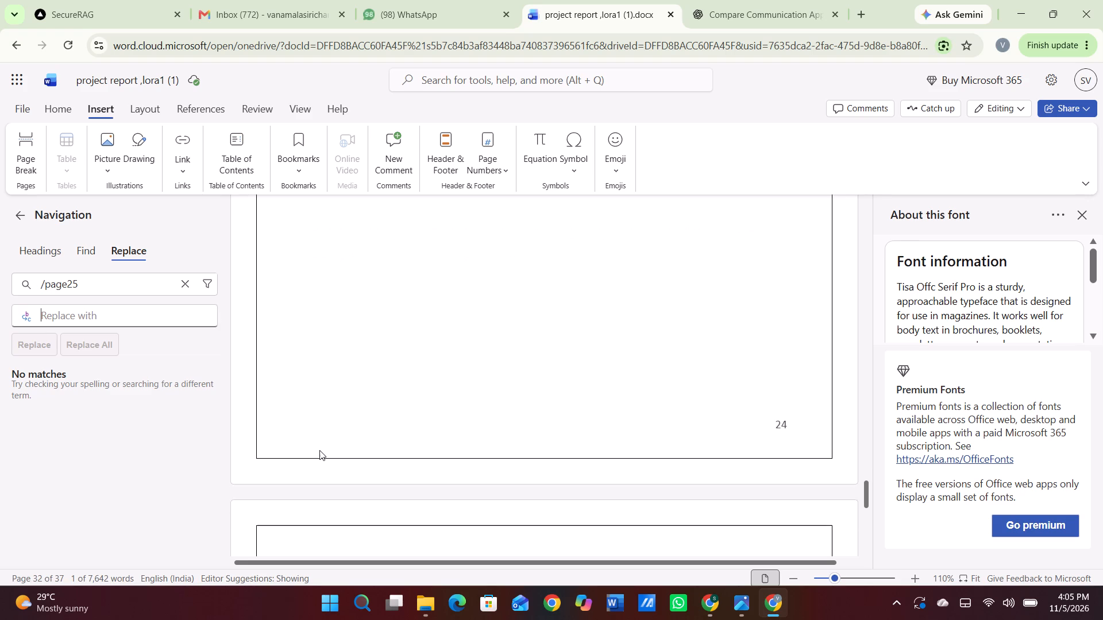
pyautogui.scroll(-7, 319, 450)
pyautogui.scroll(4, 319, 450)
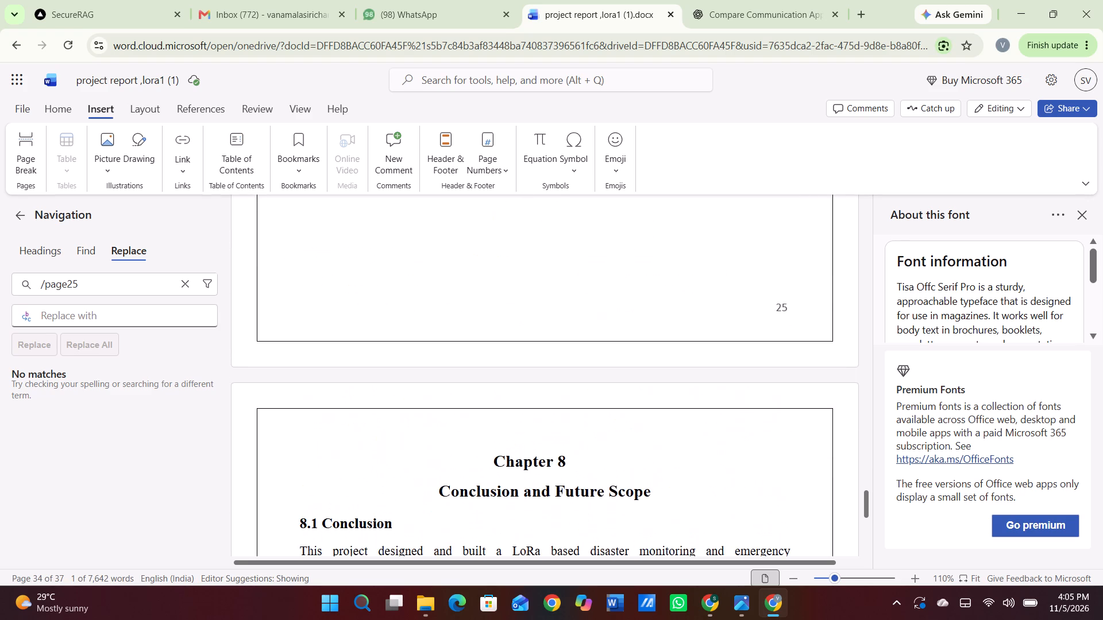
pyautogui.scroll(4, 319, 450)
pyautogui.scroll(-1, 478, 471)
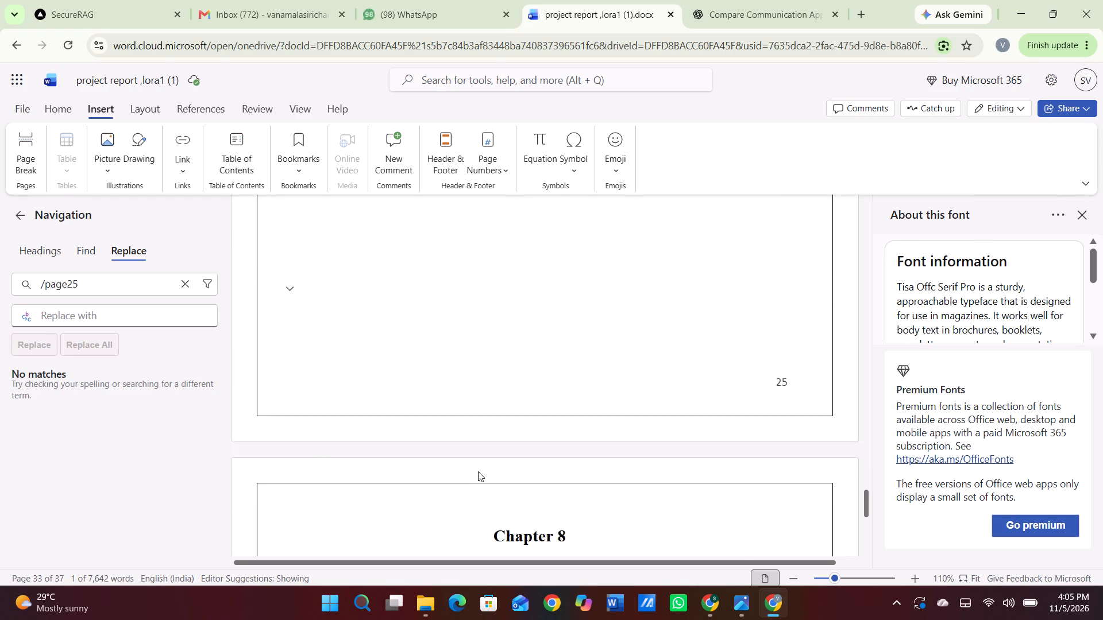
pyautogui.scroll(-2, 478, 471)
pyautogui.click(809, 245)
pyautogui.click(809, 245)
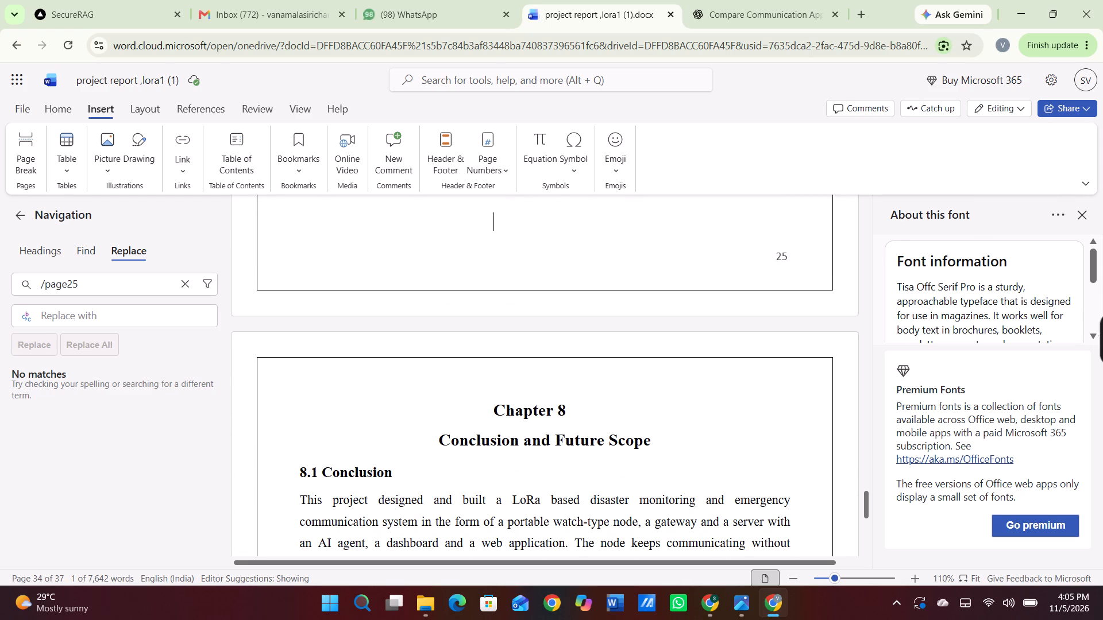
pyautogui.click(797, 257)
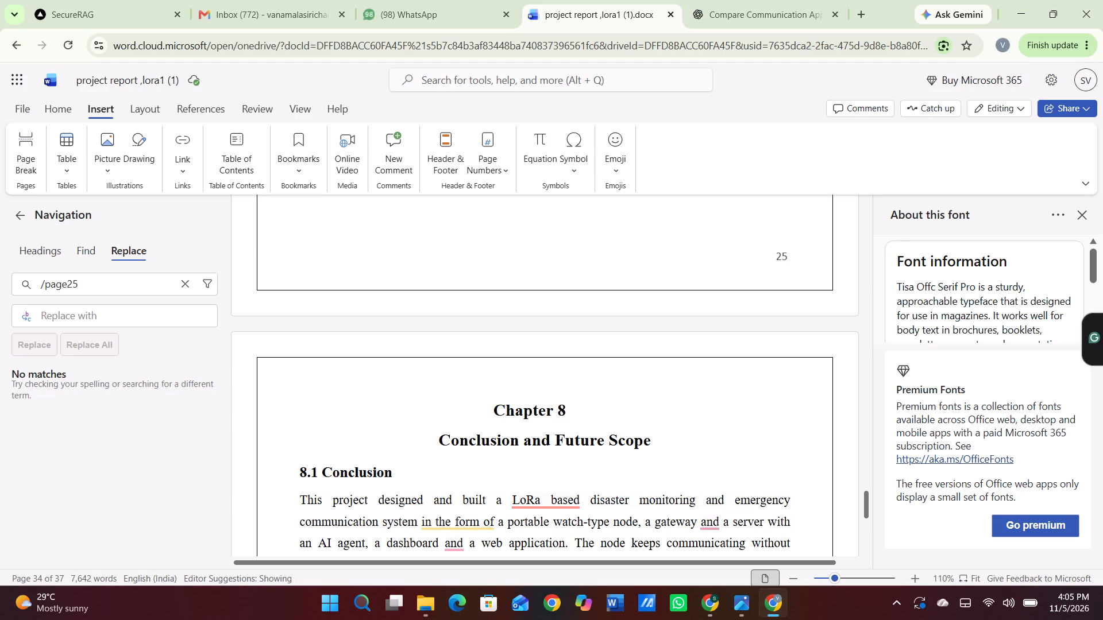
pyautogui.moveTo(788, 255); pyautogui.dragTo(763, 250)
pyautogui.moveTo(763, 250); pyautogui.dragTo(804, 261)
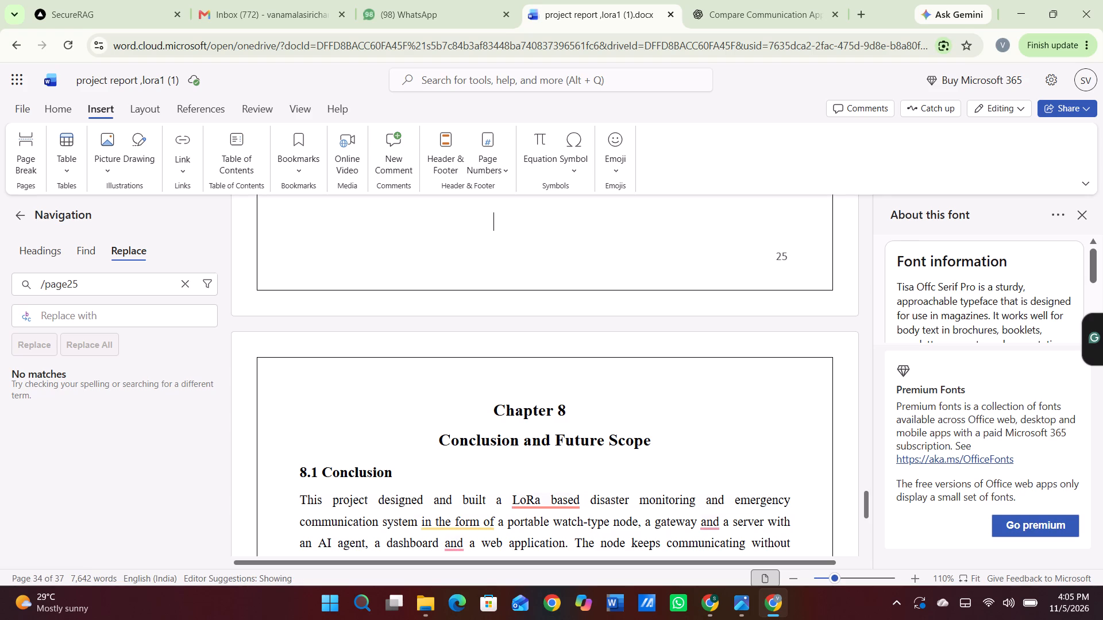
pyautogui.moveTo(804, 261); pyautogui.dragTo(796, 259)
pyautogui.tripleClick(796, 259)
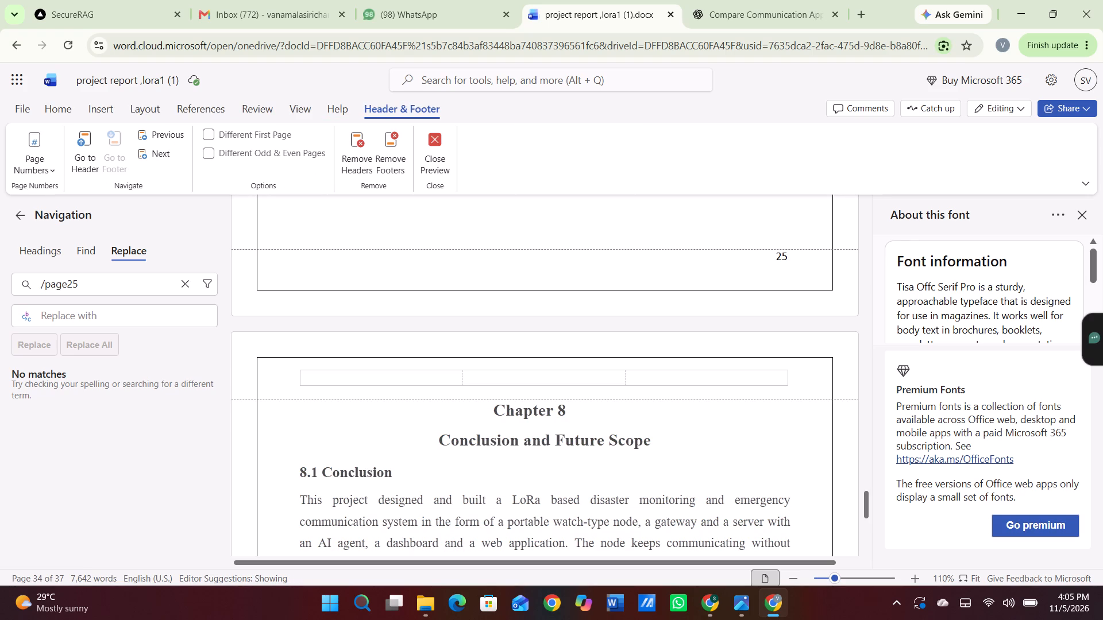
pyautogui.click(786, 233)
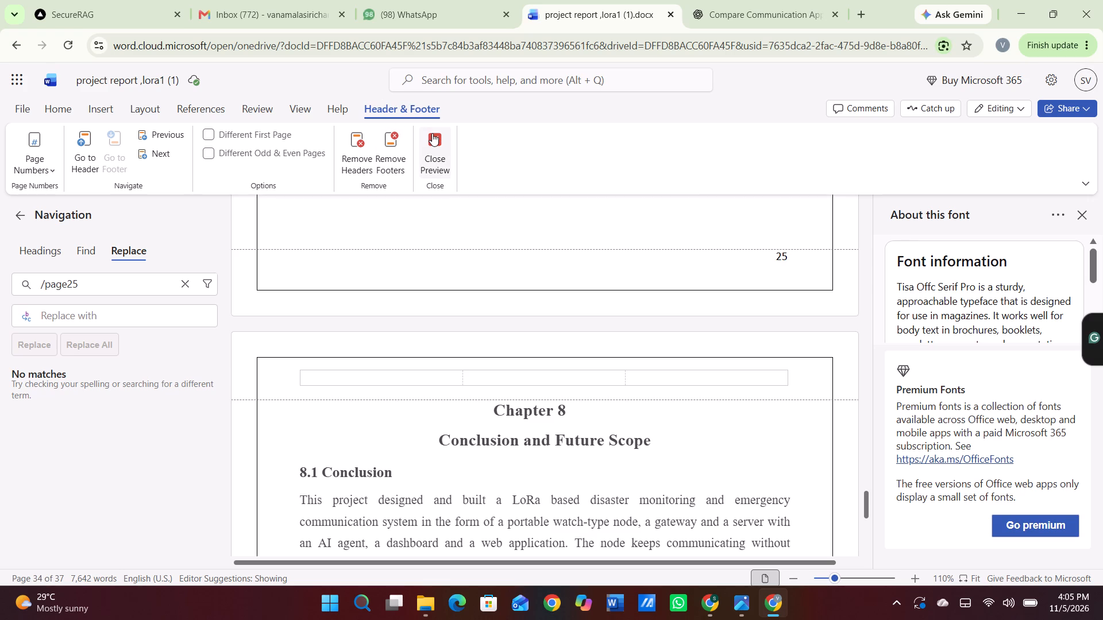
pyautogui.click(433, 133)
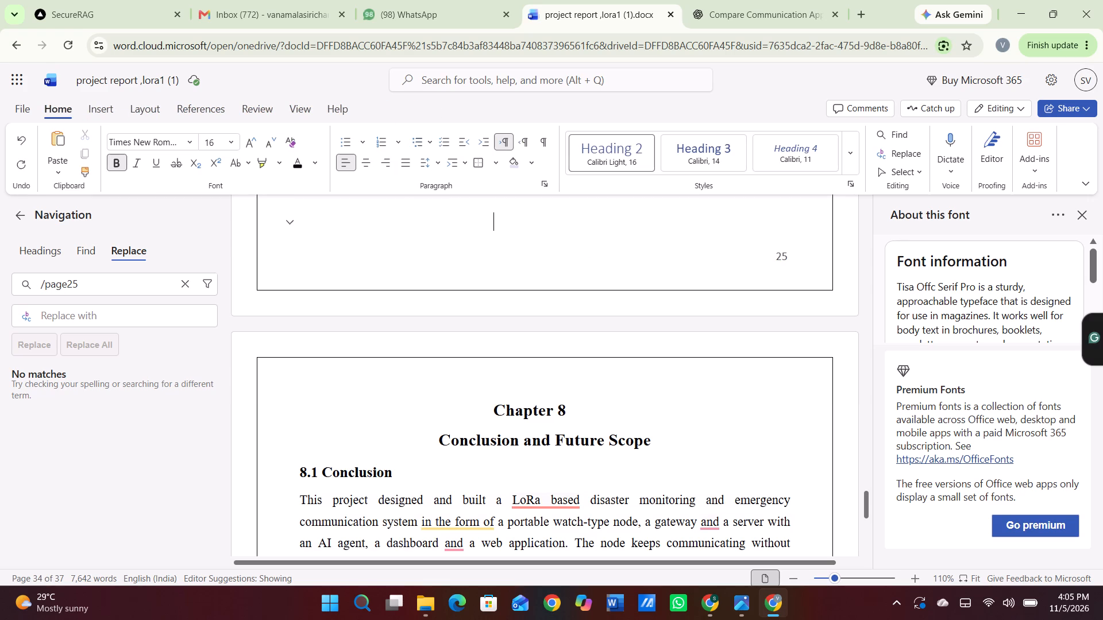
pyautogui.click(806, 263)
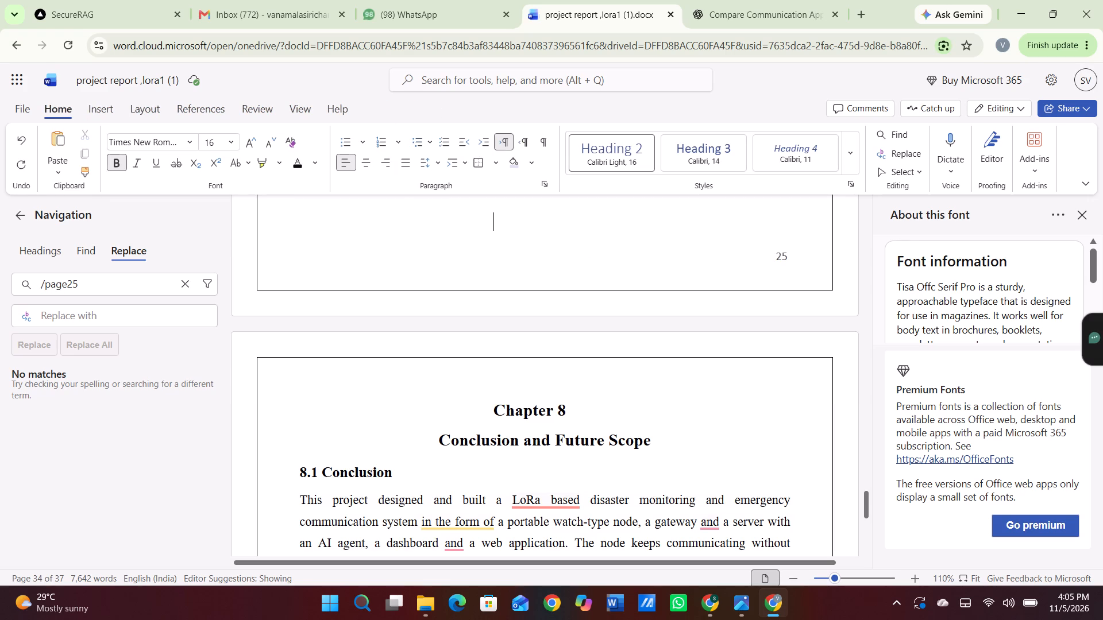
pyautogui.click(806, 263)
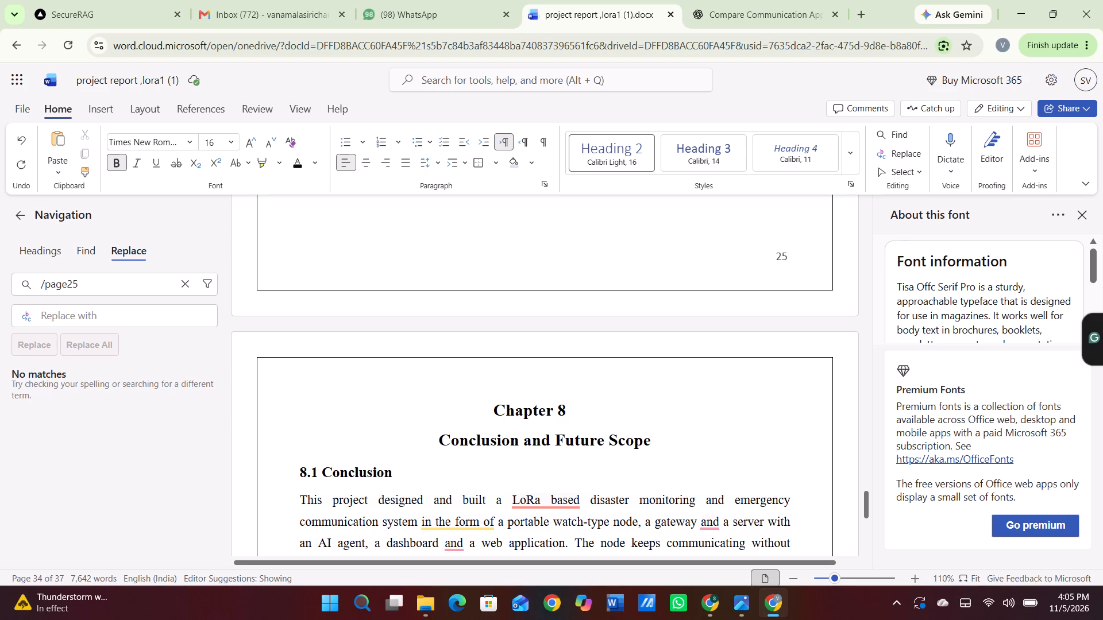
# Delete some of the empty spacing at the top of the blank page before Chapter 8.
pyautogui.scroll(4, 806, 263)
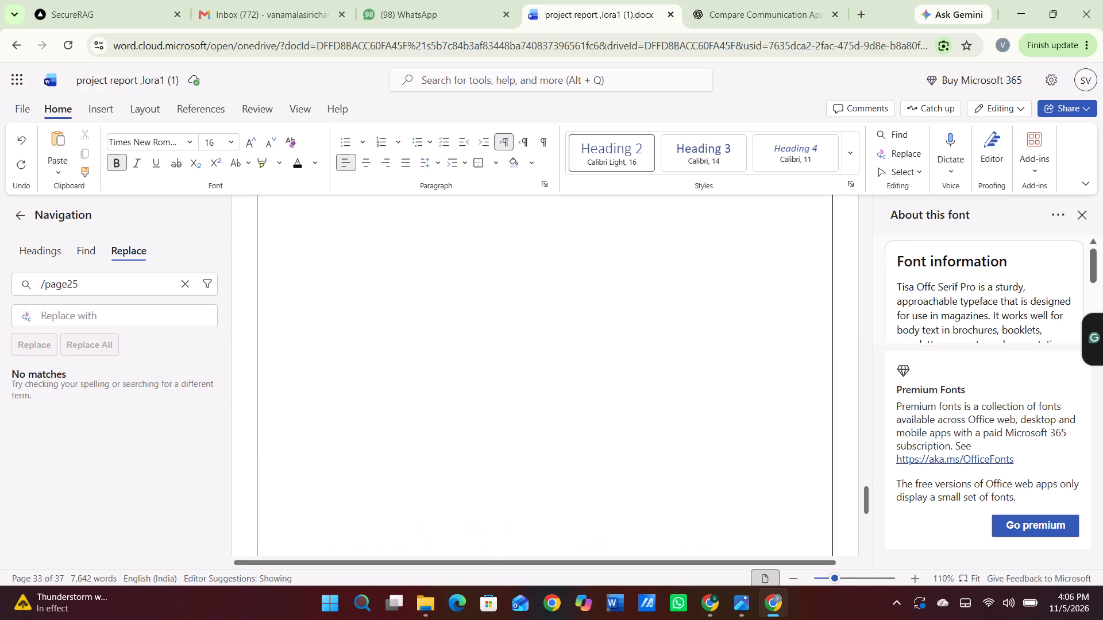
pyautogui.scroll(2, 806, 263)
pyautogui.scroll(-1, 806, 263)
pyautogui.scroll(1, 806, 263)
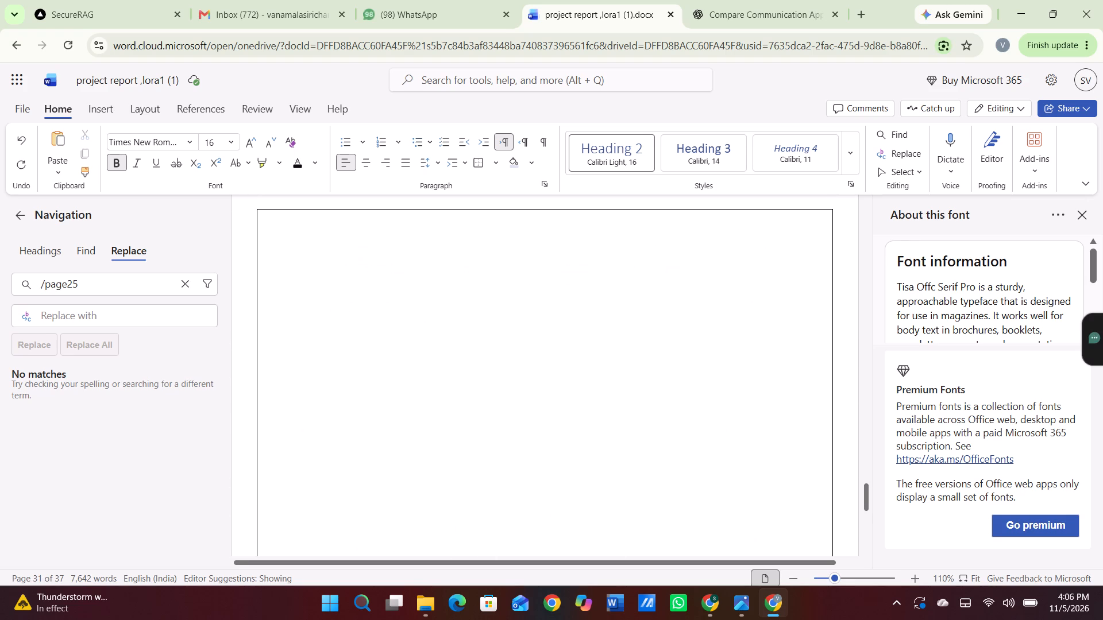
pyautogui.scroll(1, 806, 263)
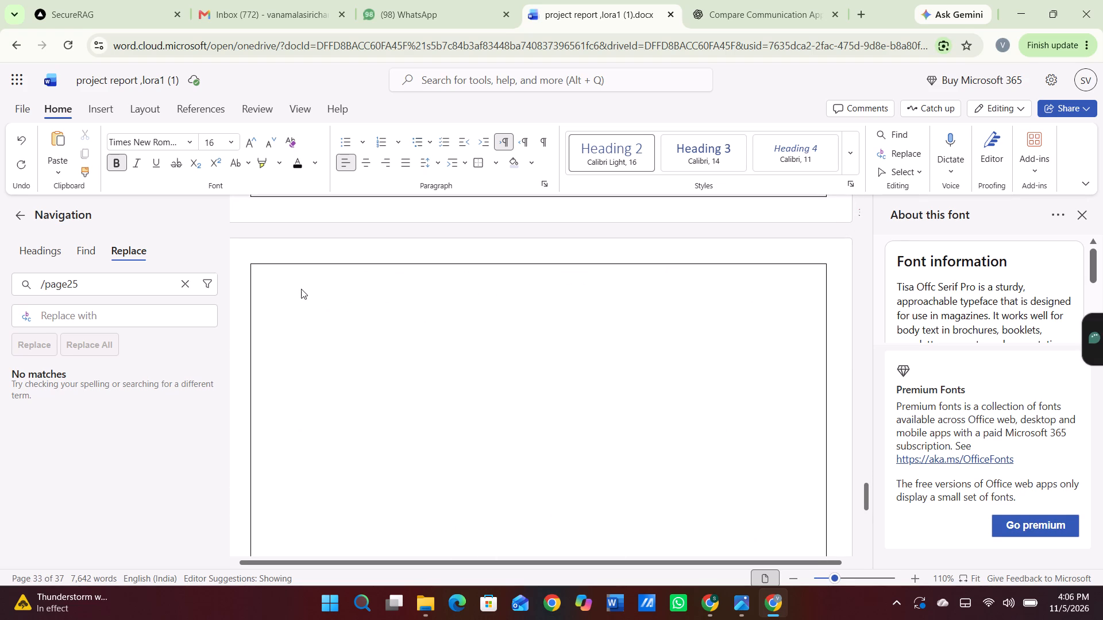
pyautogui.click(297, 288)
pyautogui.click(311, 369)
pyautogui.press('BackSpace')
pyautogui.press('BackSpace')
pyautogui.press('BackSpace')
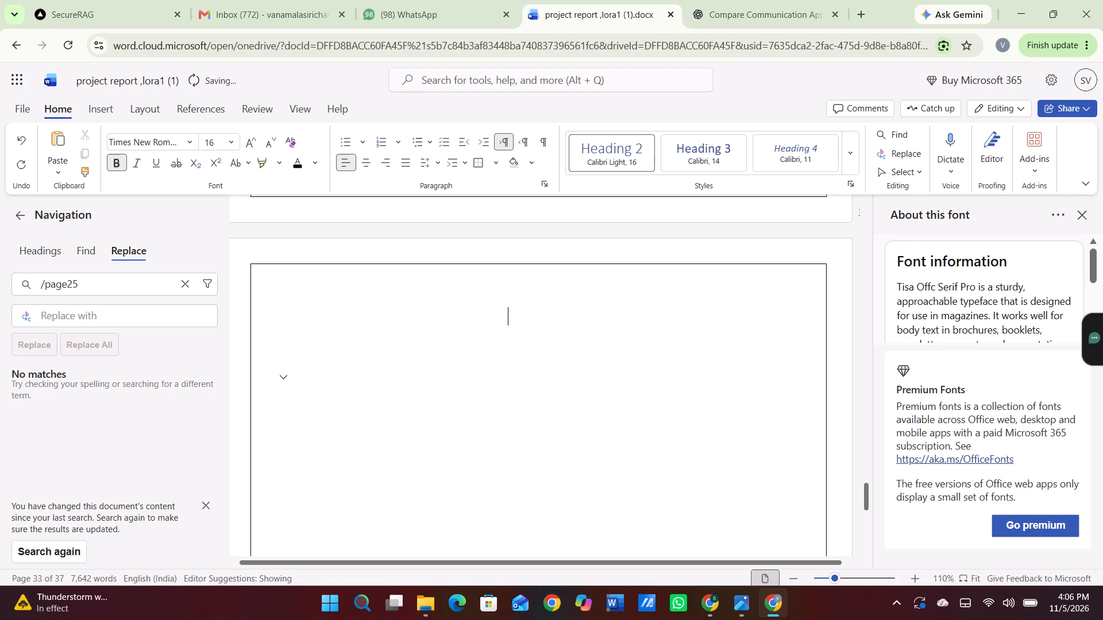
pyautogui.press('BackSpace')
pyautogui.press('BackSpace')
pyautogui.press('BackSpace')
pyautogui.press('BackSpace')
pyautogui.press('BackSpace')
# Close the Navigation pane.
pyautogui.click(7, 211)
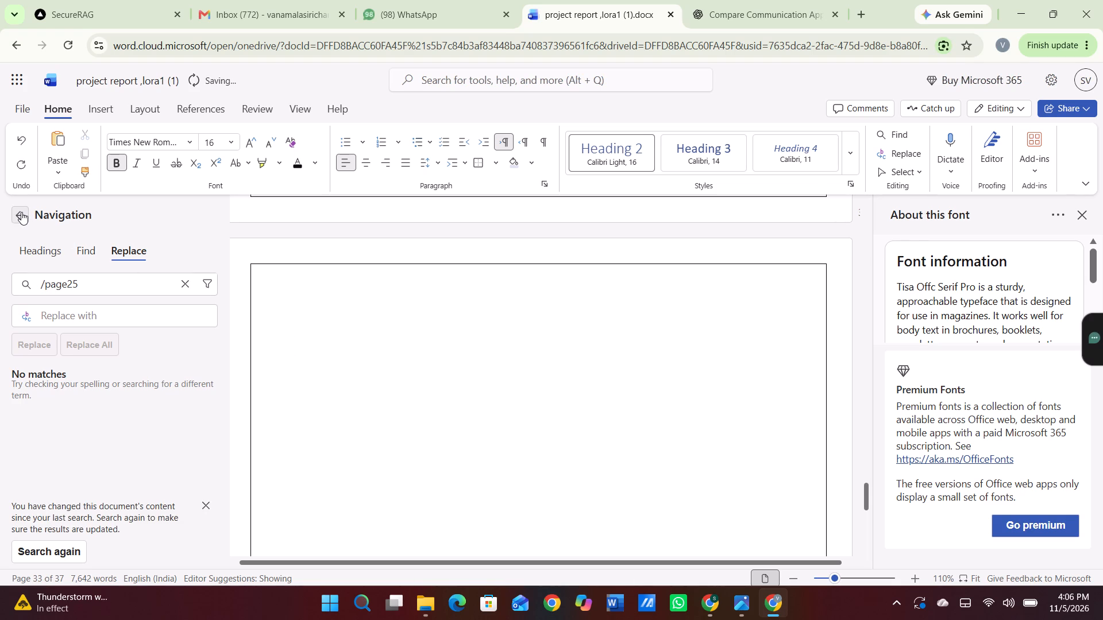
pyautogui.click(21, 212)
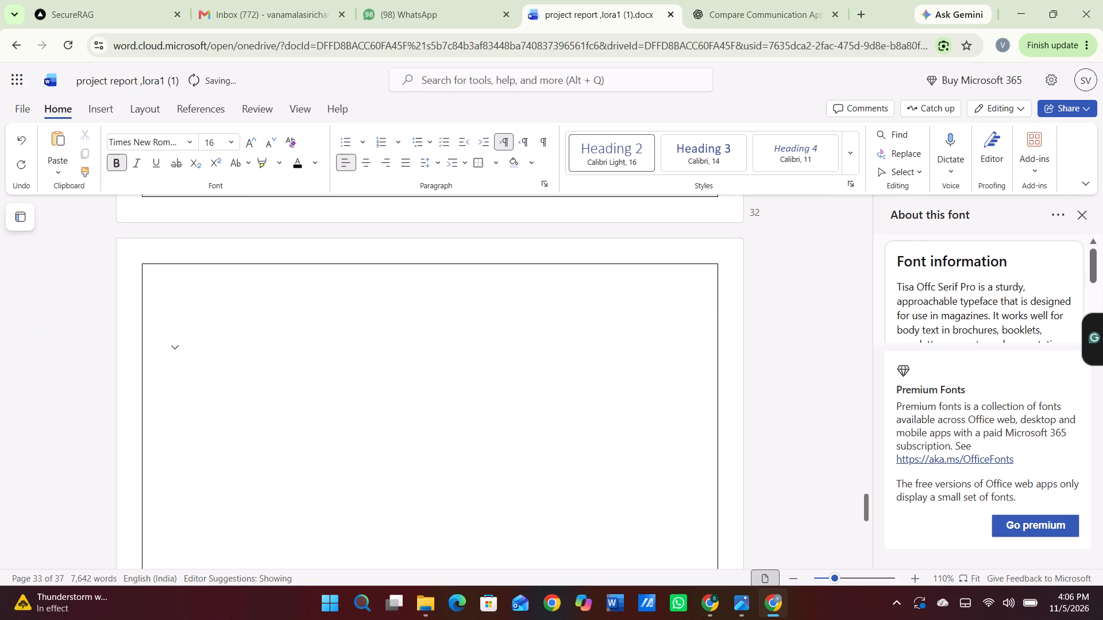
# Delete backwards from the blank page's remaining spacing into the preceding chapter's last sentence, stopping after "Finally, the alert pa".
pyautogui.press('BackSpace')
pyautogui.press('BackSpace')
pyautogui.press('BackSpace')
pyautogui.press('BackSpace')
pyautogui.press('BackSpace')
pyautogui.press('BackSpace')
pyautogui.press('BackSpace')
pyautogui.press('BackSpace')
pyautogui.press('BackSpace')
pyautogui.press('BackSpace')
pyautogui.press('BackSpace')
pyautogui.press('BackSpace')
pyautogui.press('BackSpace')
pyautogui.press('BackSpace')
pyautogui.press('BackSpace')
pyautogui.press('BackSpace')
pyautogui.press('BackSpace')
pyautogui.press('BackSpace')
pyautogui.press('BackSpace')
pyautogui.press('BackSpace')
pyautogui.press('BackSpace')
pyautogui.press('BackSpace')
pyautogui.press('BackSpace')
pyautogui.press('BackSpace')
pyautogui.press('BackSpace')
pyautogui.press('BackSpace')
pyautogui.press('BackSpace')
pyautogui.press('BackSpace')
pyautogui.press('BackSpace')
pyautogui.press('BackSpace')
pyautogui.press('BackSpace')
pyautogui.press('BackSpace')
pyautogui.press('BackSpace')
pyautogui.press('BackSpace')
pyautogui.press('BackSpace')
pyautogui.press('BackSpace')
pyautogui.press('BackSpace')
pyautogui.press('BackSpace')
pyautogui.press('BackSpace')
pyautogui.press('BackSpace')
pyautogui.press('BackSpace')
pyautogui.press('BackSpace')
pyautogui.press('BackSpace')
pyautogui.press('BackSpace')
pyautogui.press('BackSpace')
pyautogui.press('BackSpace')
pyautogui.press('BackSpace')
pyautogui.press('BackSpace')
pyautogui.press('BackSpace')
pyautogui.press('BackSpace')
pyautogui.press('BackSpace')
pyautogui.press('BackSpace')
pyautogui.press('BackSpace')
pyautogui.press('BackSpace')
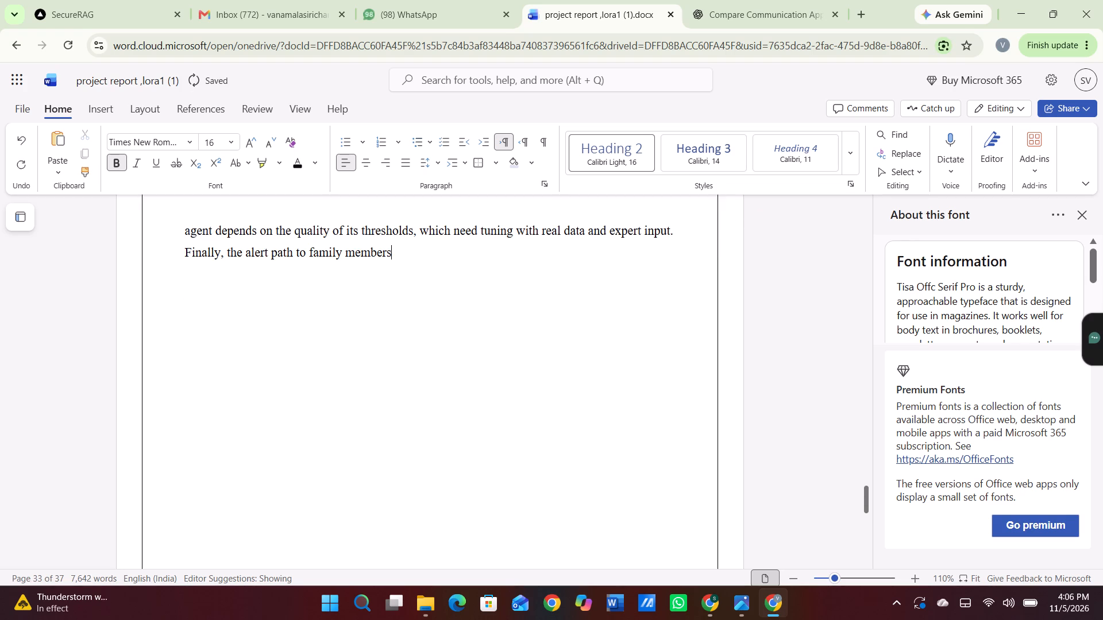
pyautogui.press('BackSpace')
pyautogui.press('BackSpace')
pyautogui.press('BackSpace')
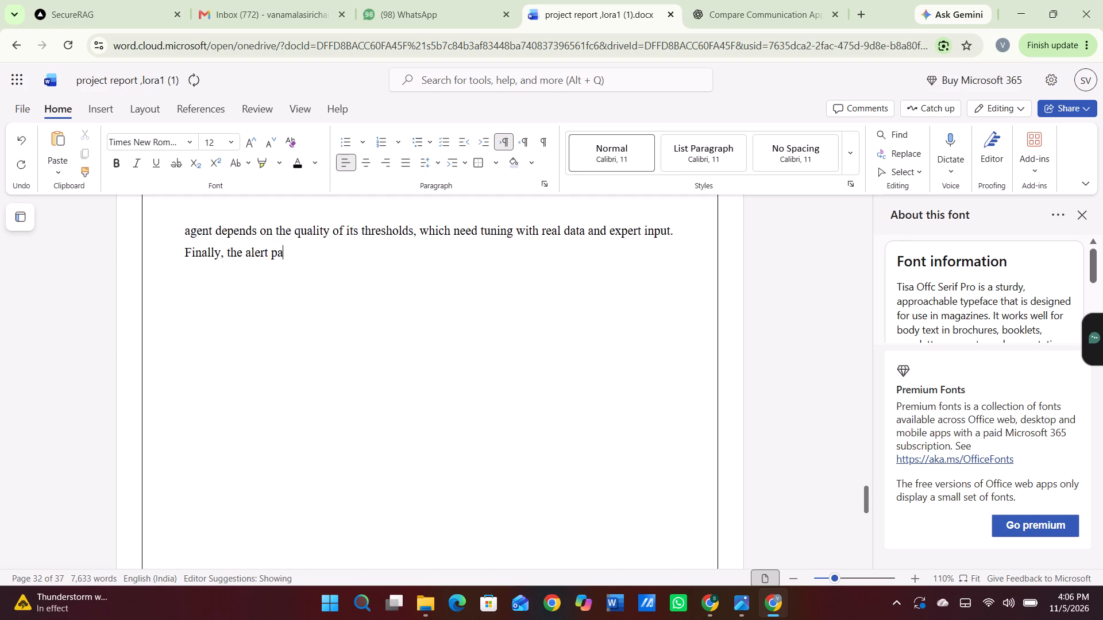
# Complete the shortened last sentence as "Finally, the alert part." and check where the Chapter 8 heading falls.
pyautogui.write('rt')
pyautogui.press('.')
pyautogui.scroll(-5, 283, 345)
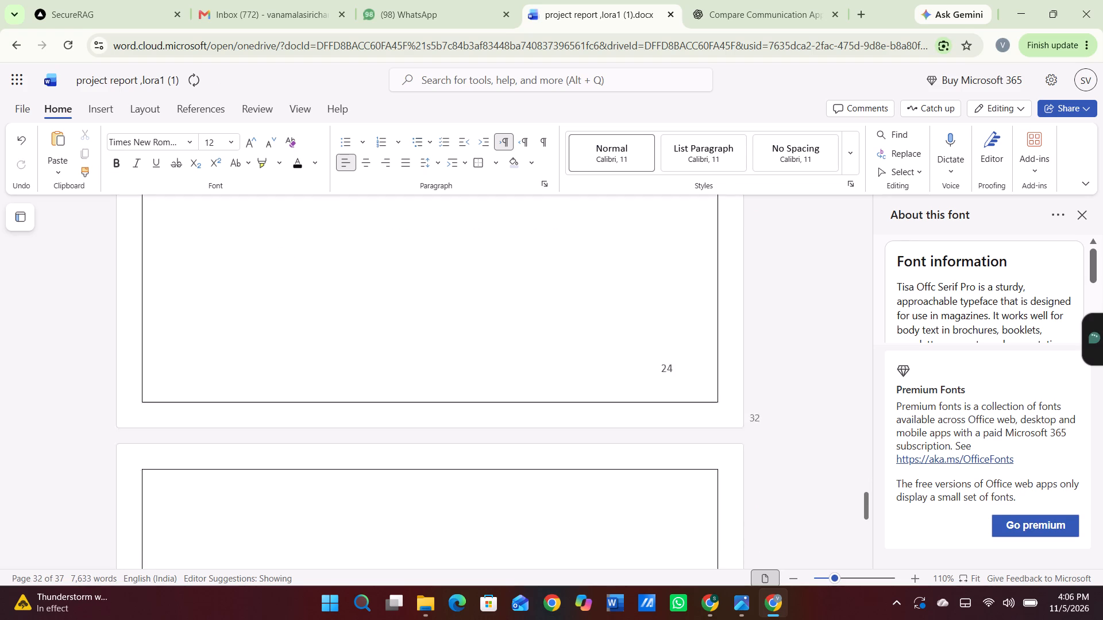
pyautogui.scroll(-2, 283, 345)
pyautogui.scroll(4, 283, 345)
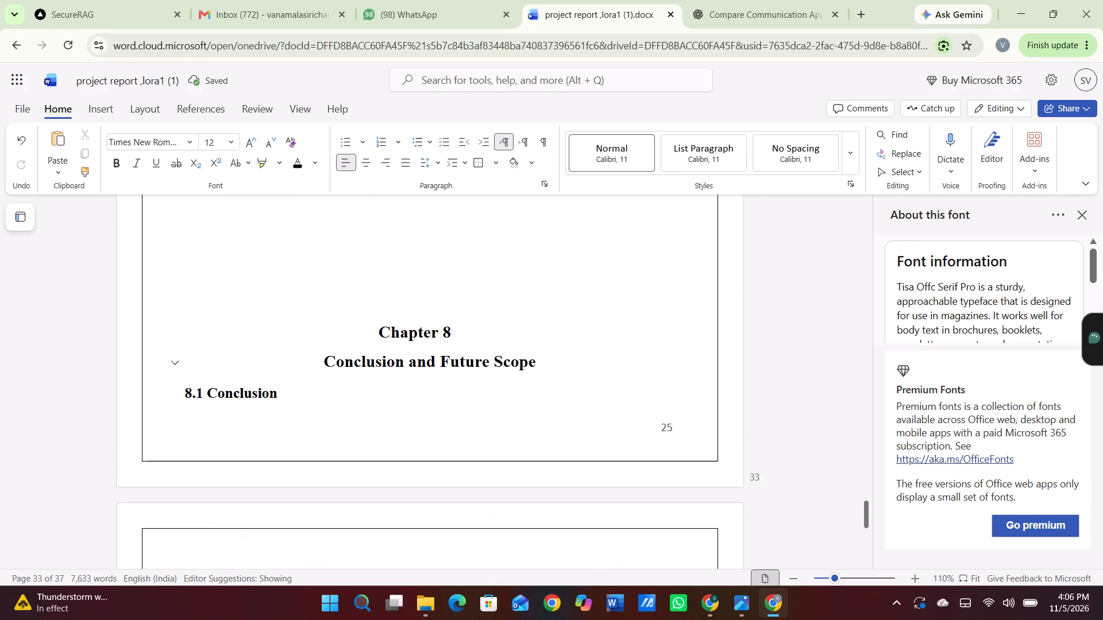
pyautogui.scroll(1, 283, 345)
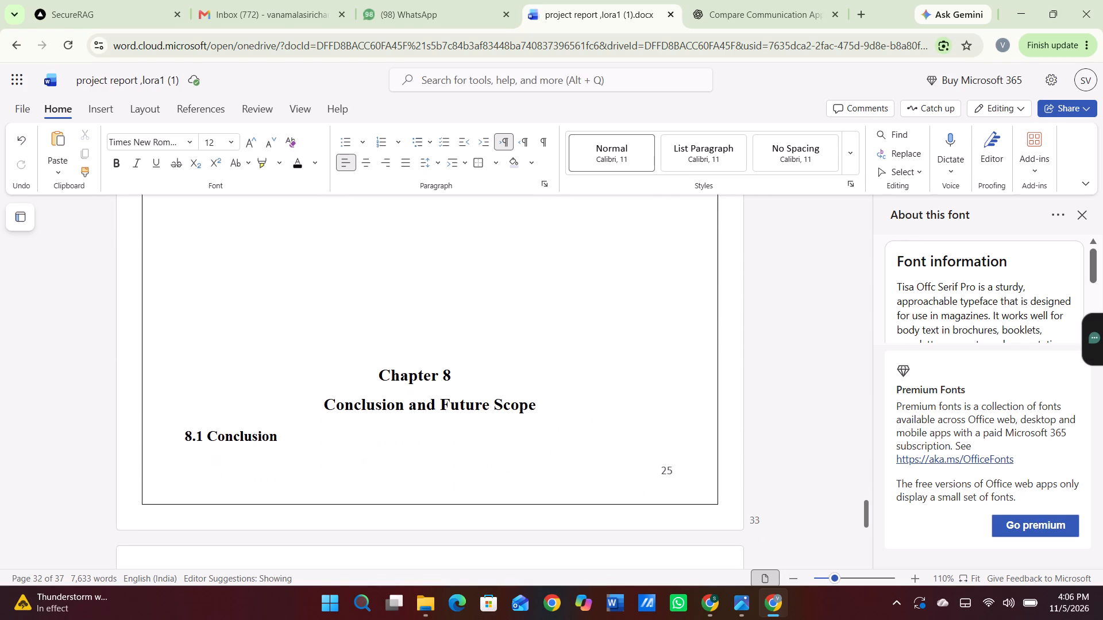
# Insert three blank lines before the Chapter 8 heading to push it to the top of the next page.
pyautogui.click(353, 365)
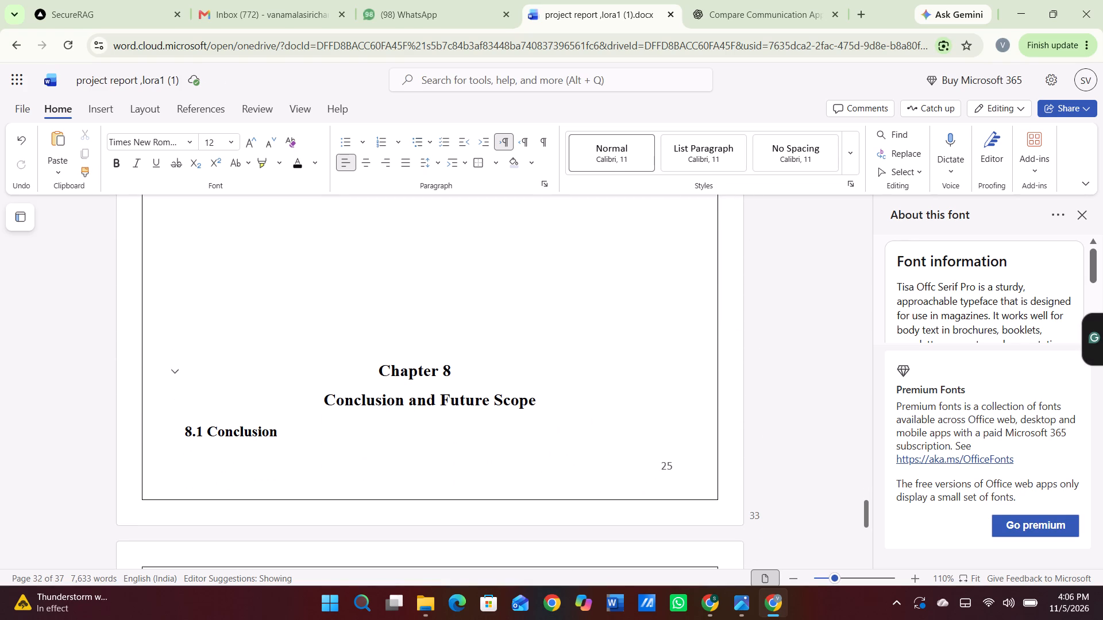
pyautogui.press('Return')
pyautogui.press('Return')
pyautogui.press('Return')
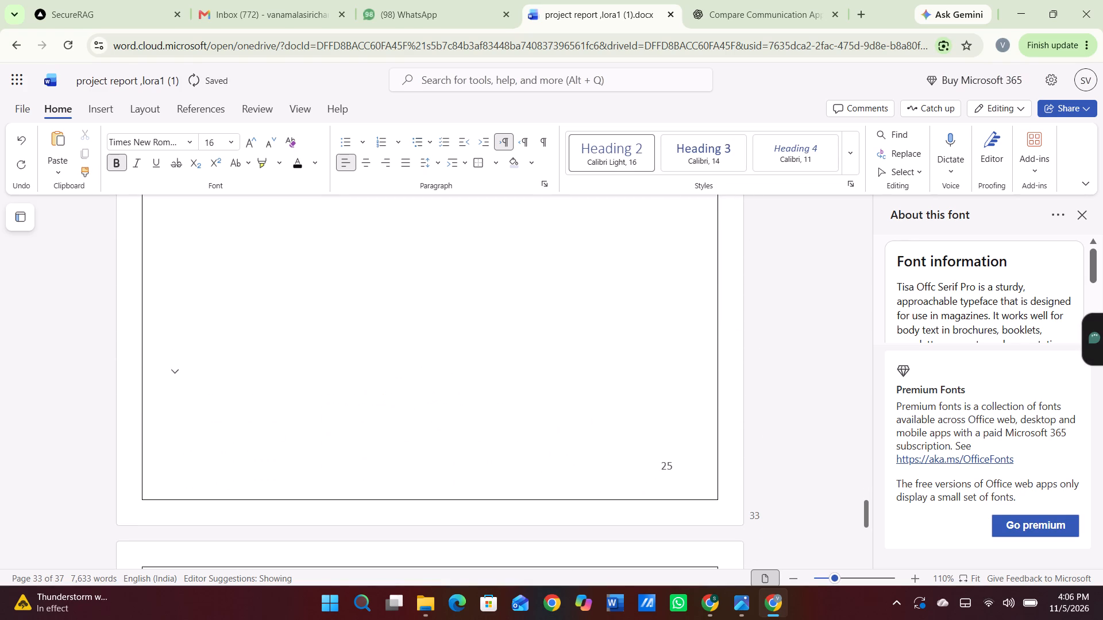
pyautogui.scroll(-2, 353, 365)
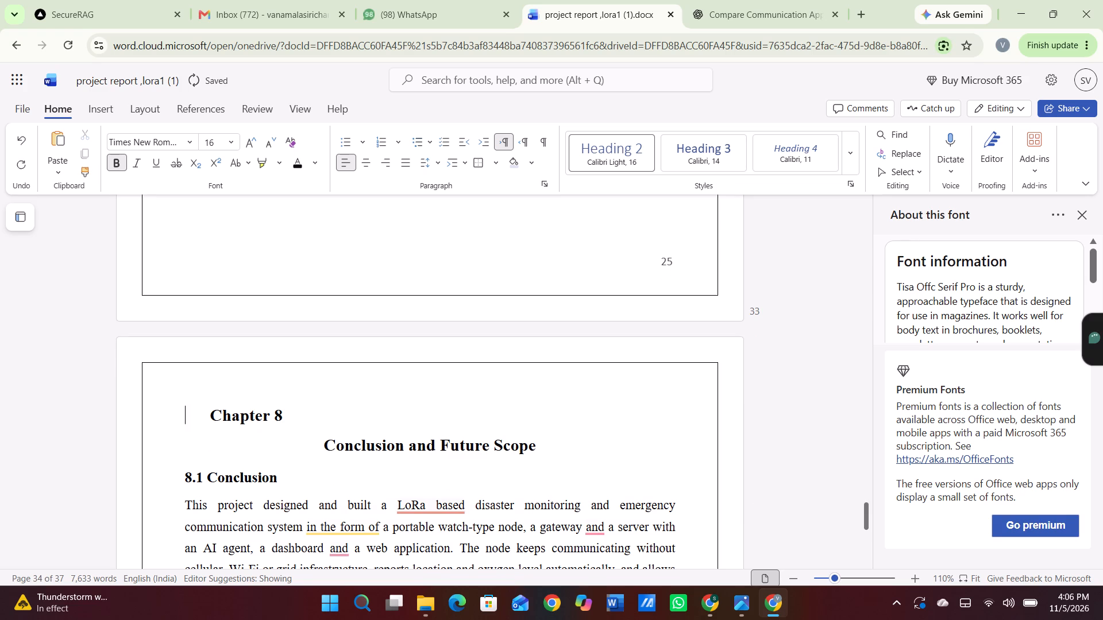
# Indent the Chapter 8 heading with spaces to roughly centre it above "Conclusion and Future Scope".
pyautogui.press('space')
pyautogui.press('space')
pyautogui.press('space')
pyautogui.press('space')
pyautogui.press('space')
pyautogui.press('space')
pyautogui.press('space')
pyautogui.press('space')
pyautogui.press('space')
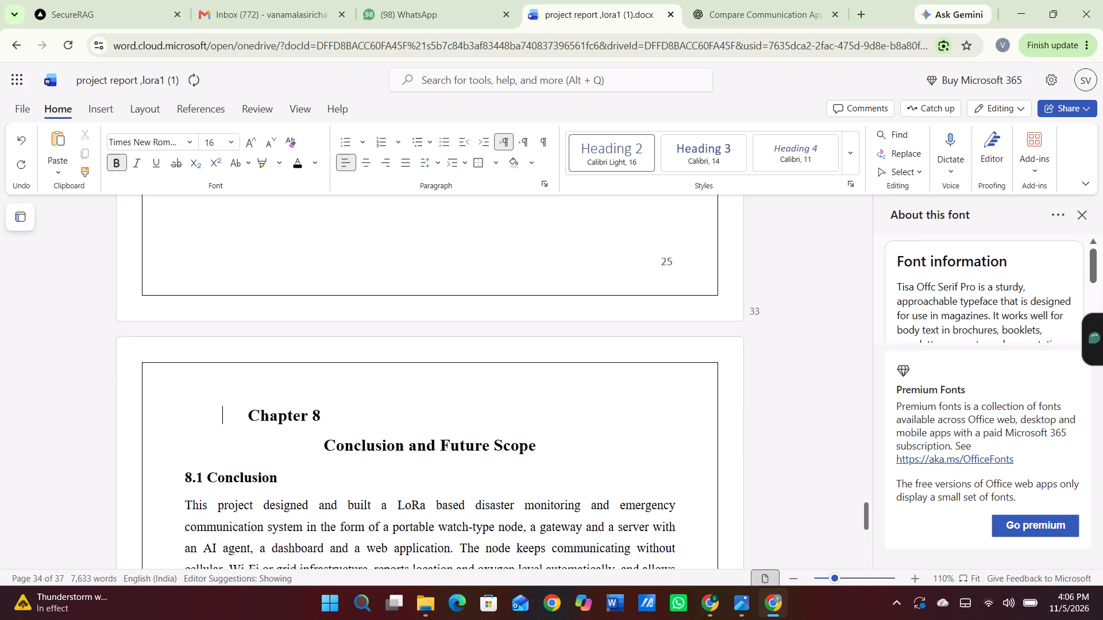
pyautogui.press('space')
pyautogui.press('space')
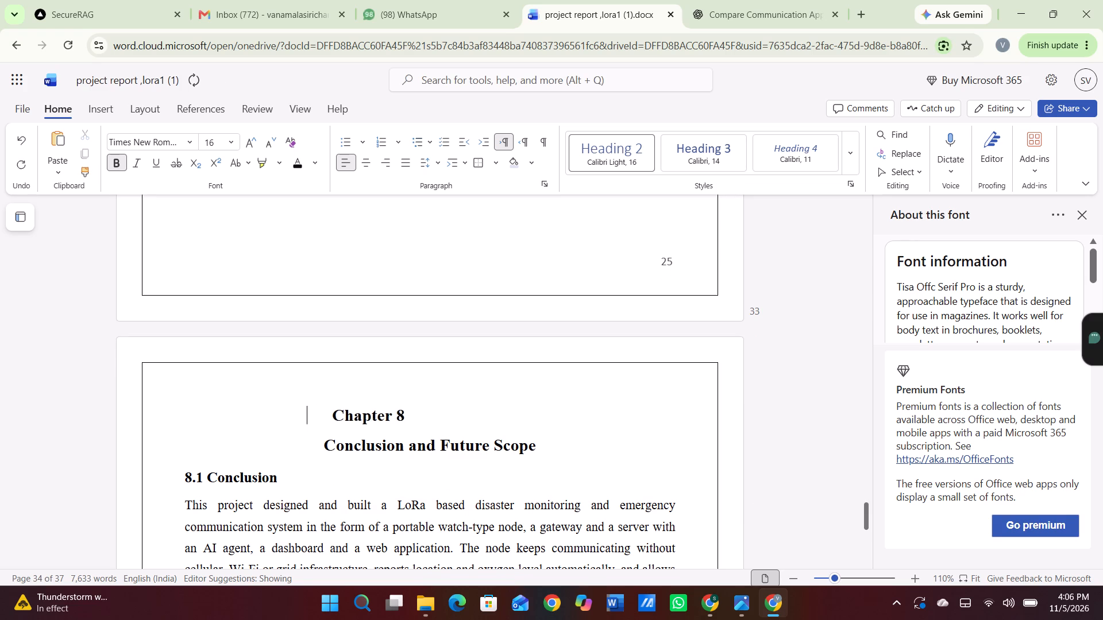
# Look through the Navigation pane's Find, Replace and Headings views, and close the pane.
pyautogui.scroll(3, 353, 365)
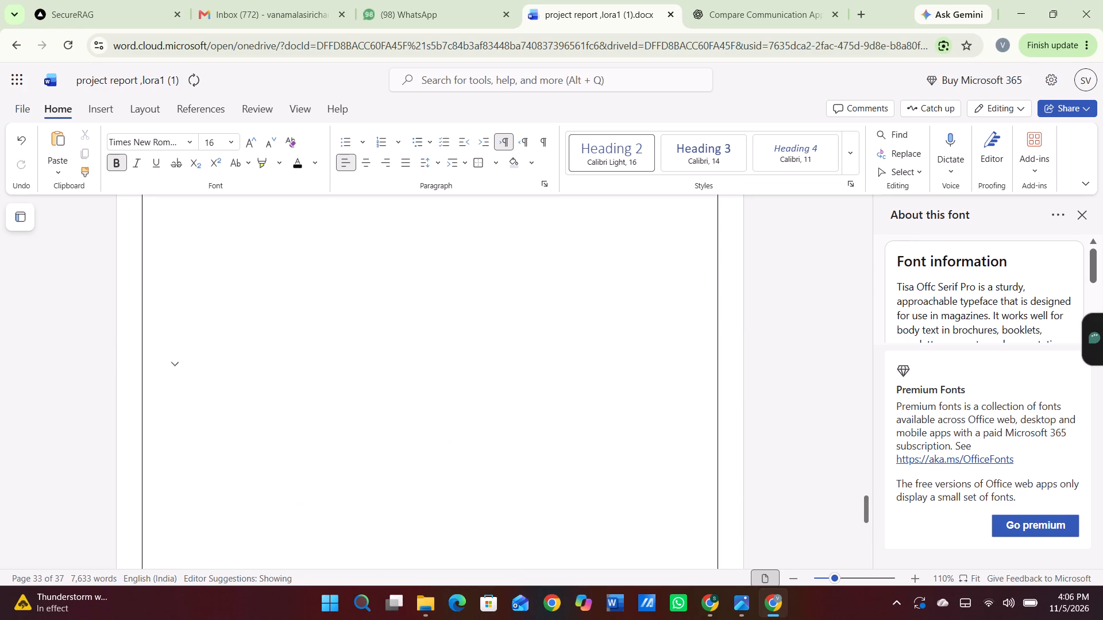
pyautogui.scroll(2, 353, 365)
pyautogui.scroll(-1, 353, 365)
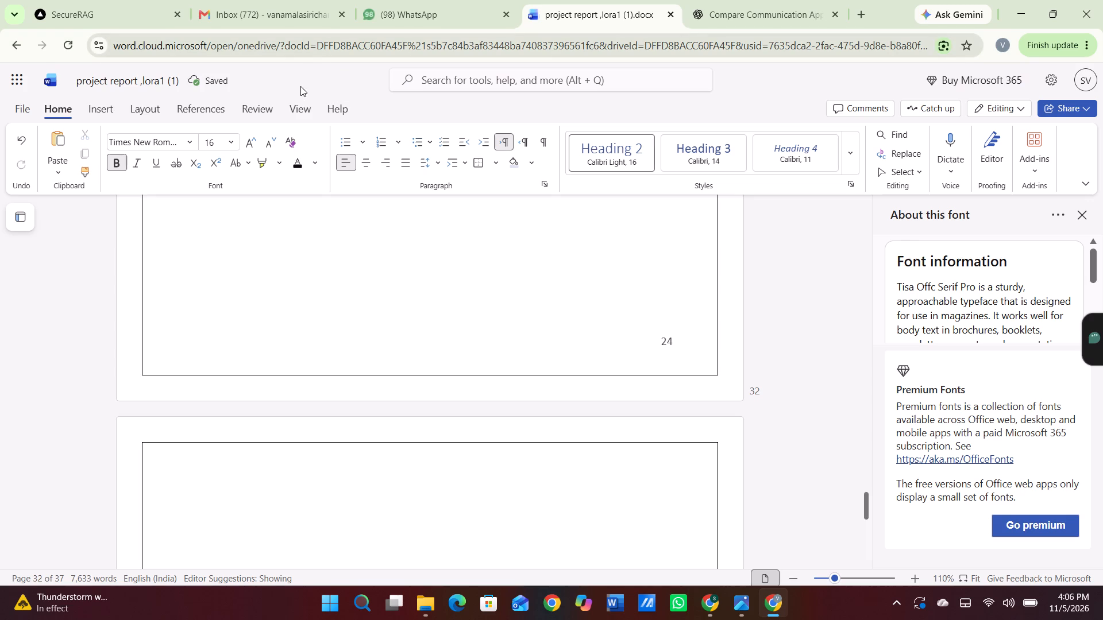
pyautogui.click(295, 118)
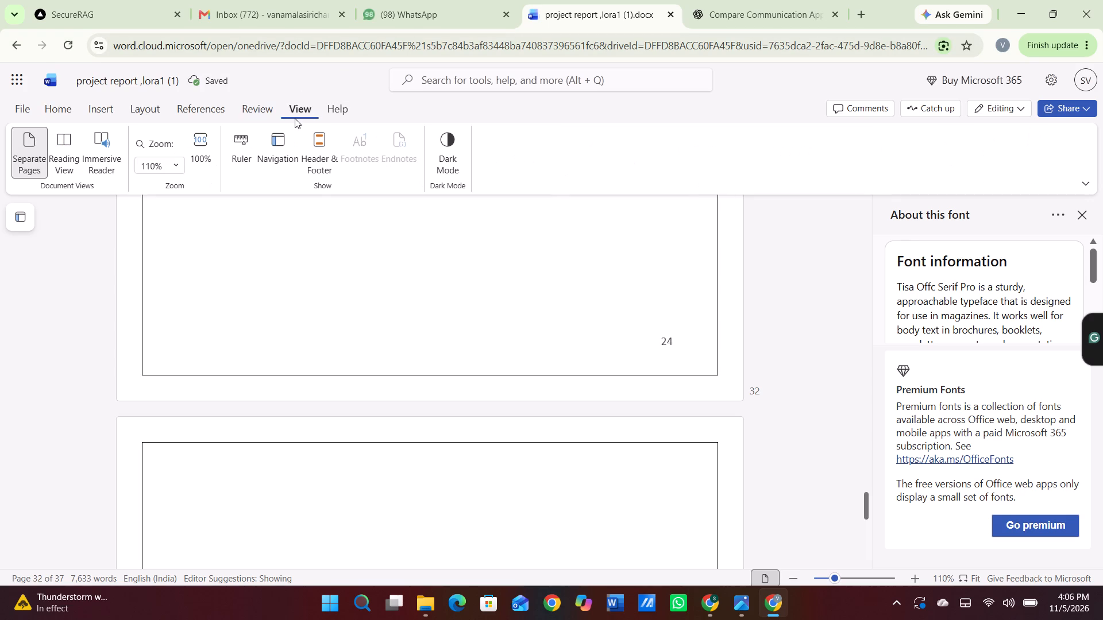
pyautogui.click(271, 137)
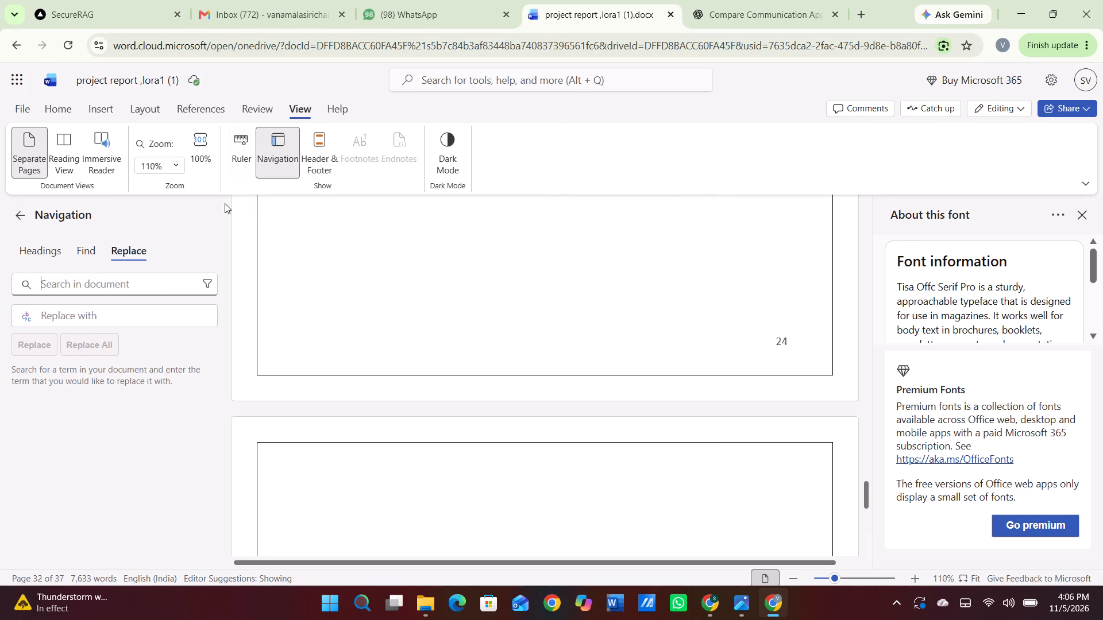
pyautogui.click(52, 252)
pyautogui.click(89, 251)
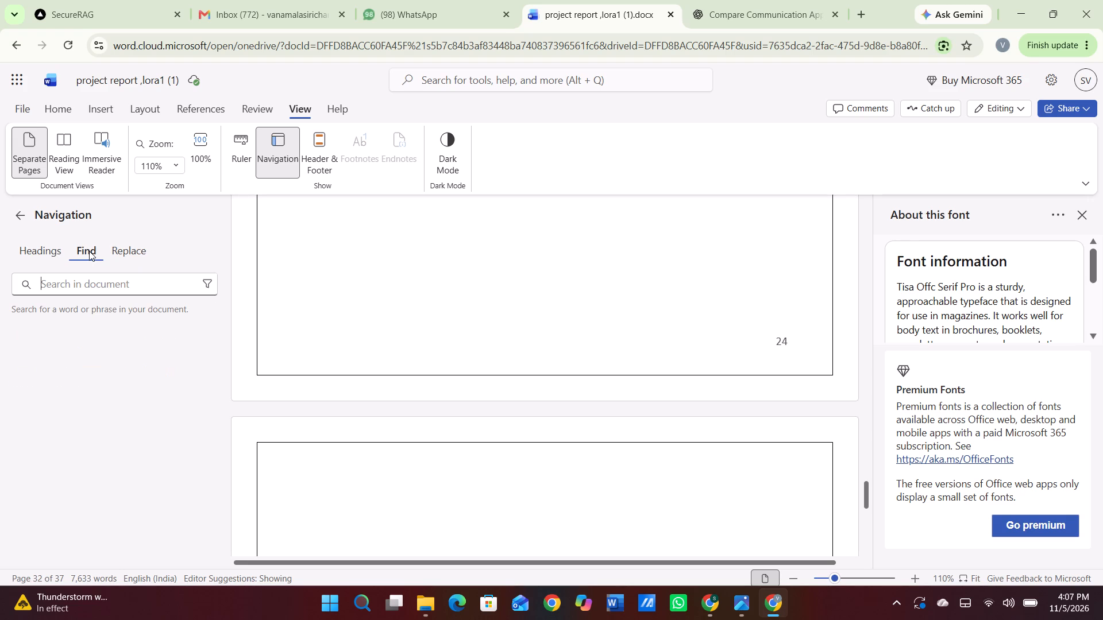
pyautogui.click(119, 250)
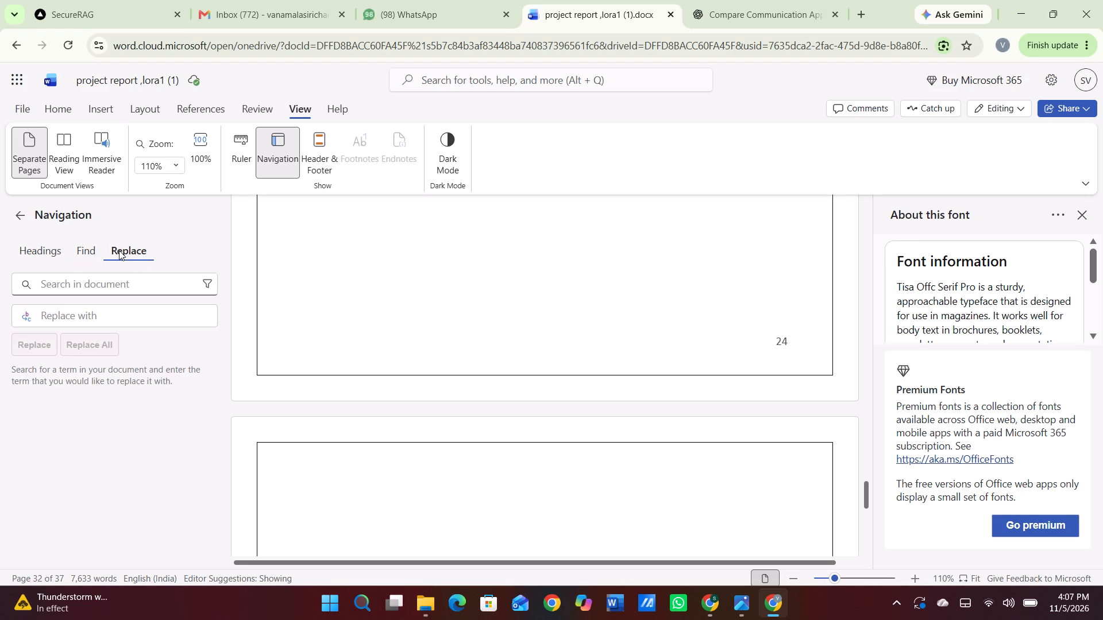
pyautogui.click(92, 248)
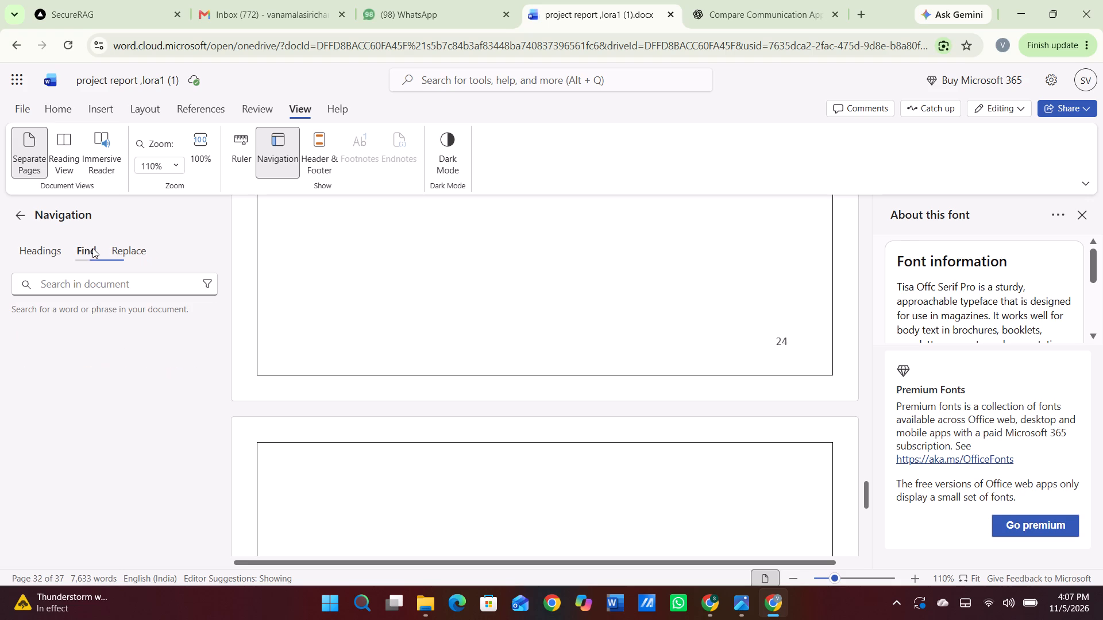
pyautogui.click(30, 257)
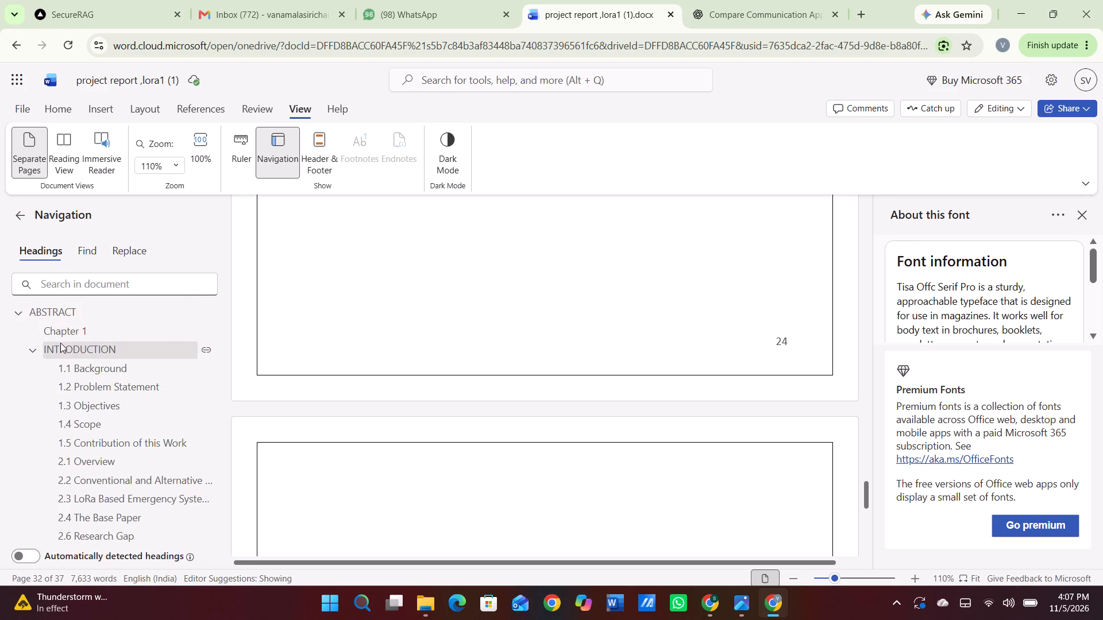
pyautogui.scroll(-5, 60, 343)
pyautogui.click(21, 216)
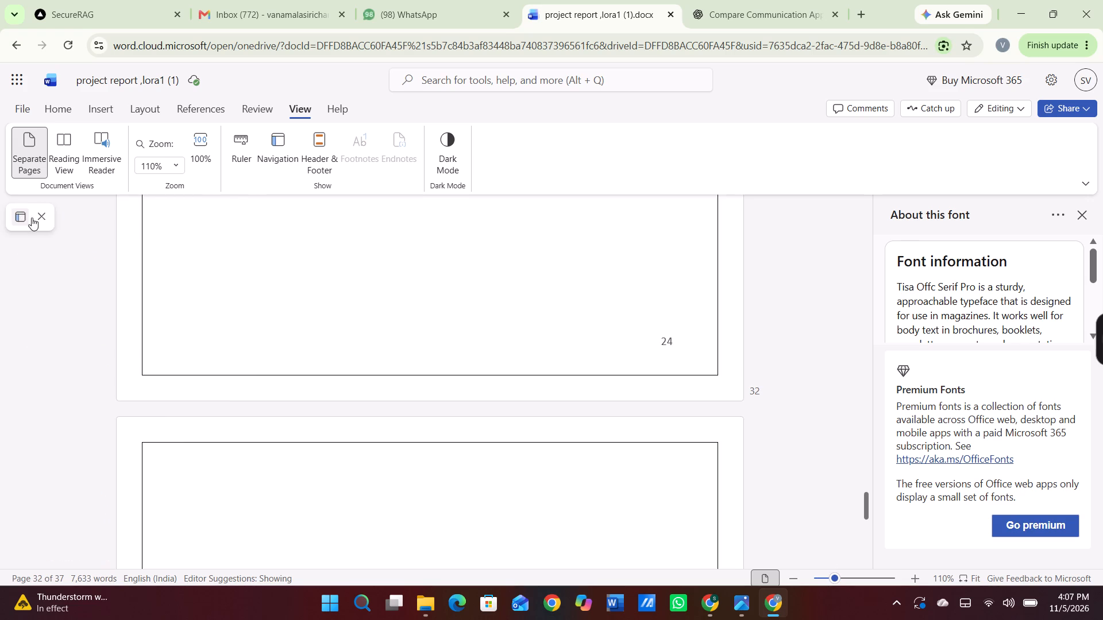
# Examine the report's page layout from Chapter 8 through the references and appendices, and back up to the Abstract.
pyautogui.scroll(-5, 251, 261)
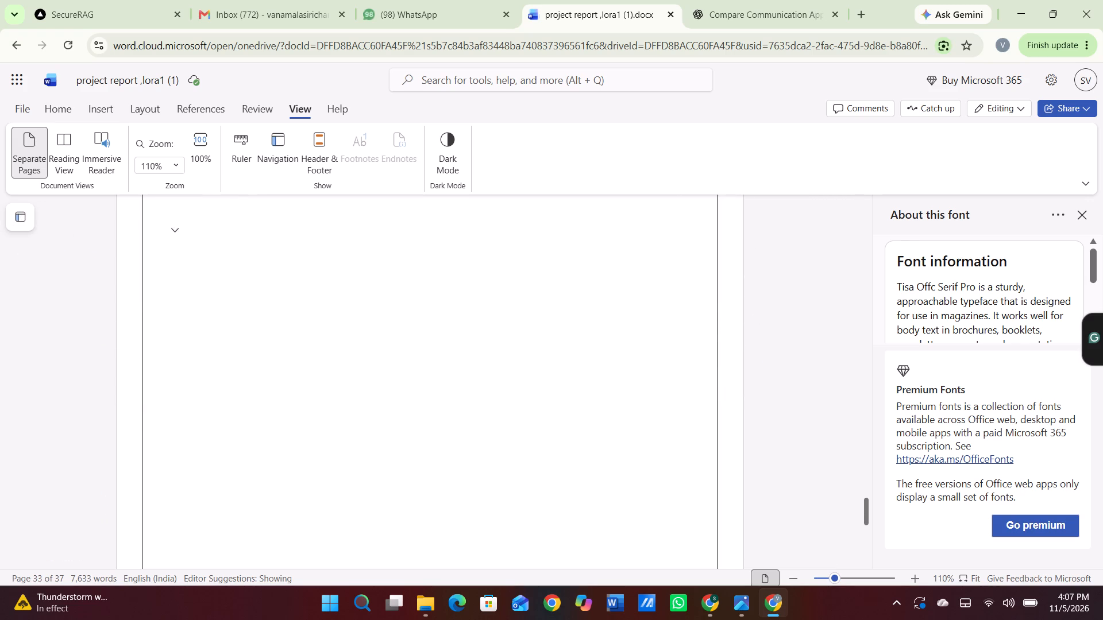
pyautogui.scroll(-5, 251, 261)
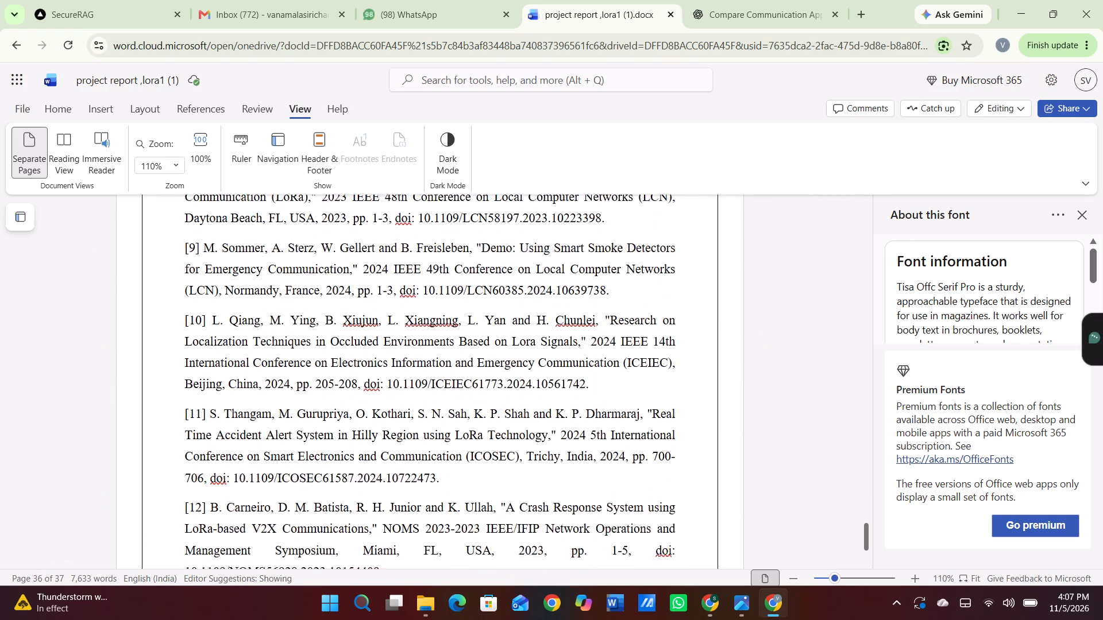
pyautogui.scroll(-3, 251, 261)
pyautogui.scroll(2, 251, 261)
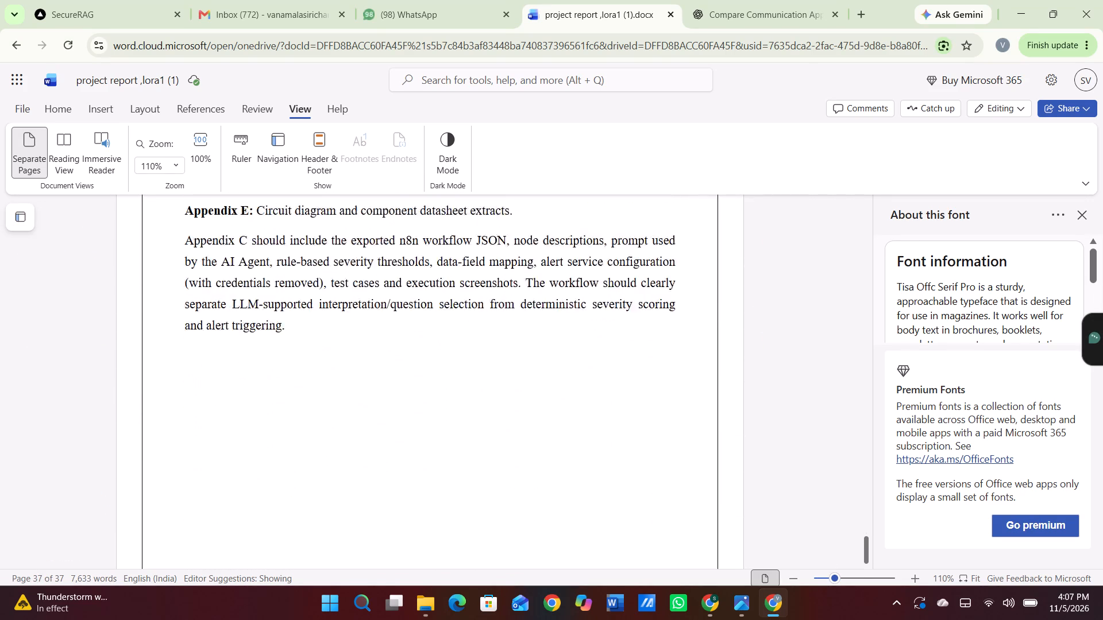
pyautogui.scroll(4, 251, 261)
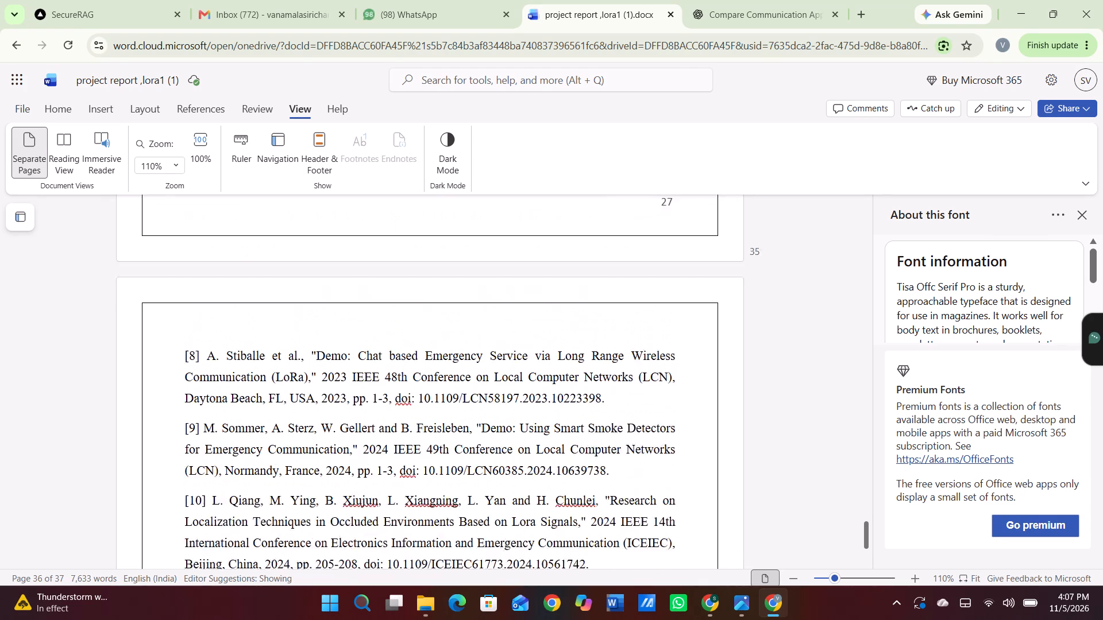
pyautogui.scroll(7, 251, 261)
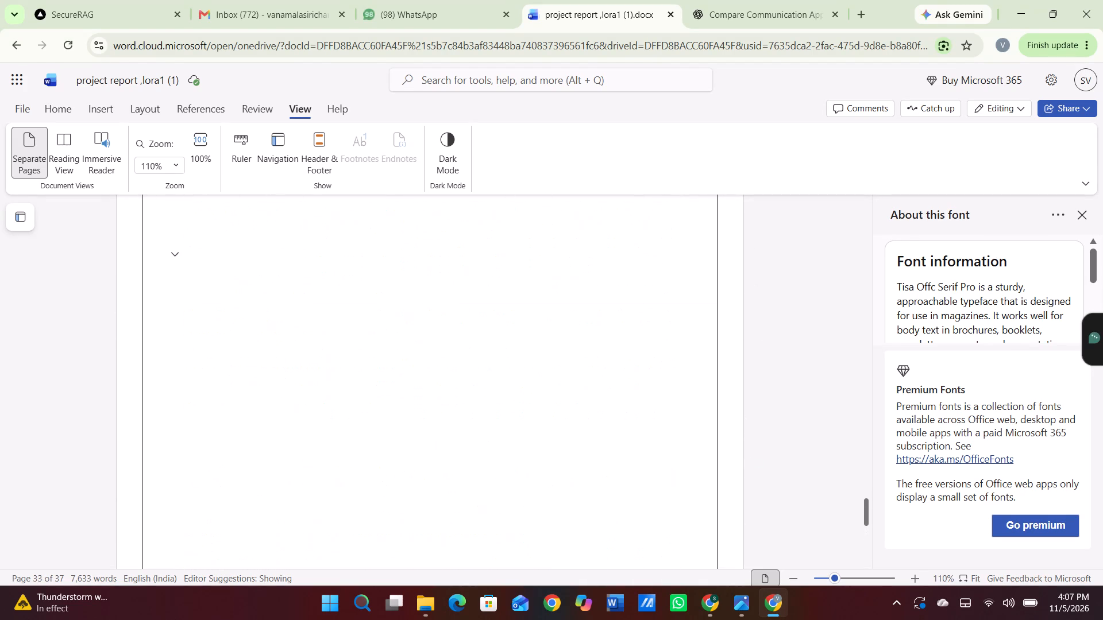
pyautogui.scroll(14, 251, 261)
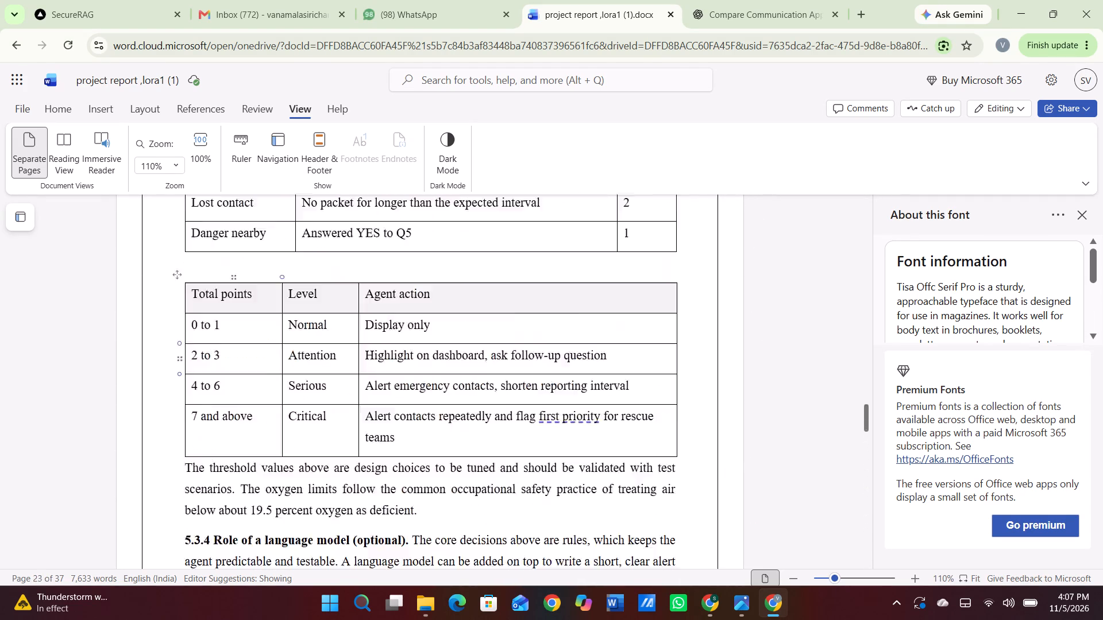
pyautogui.scroll(6, 251, 261)
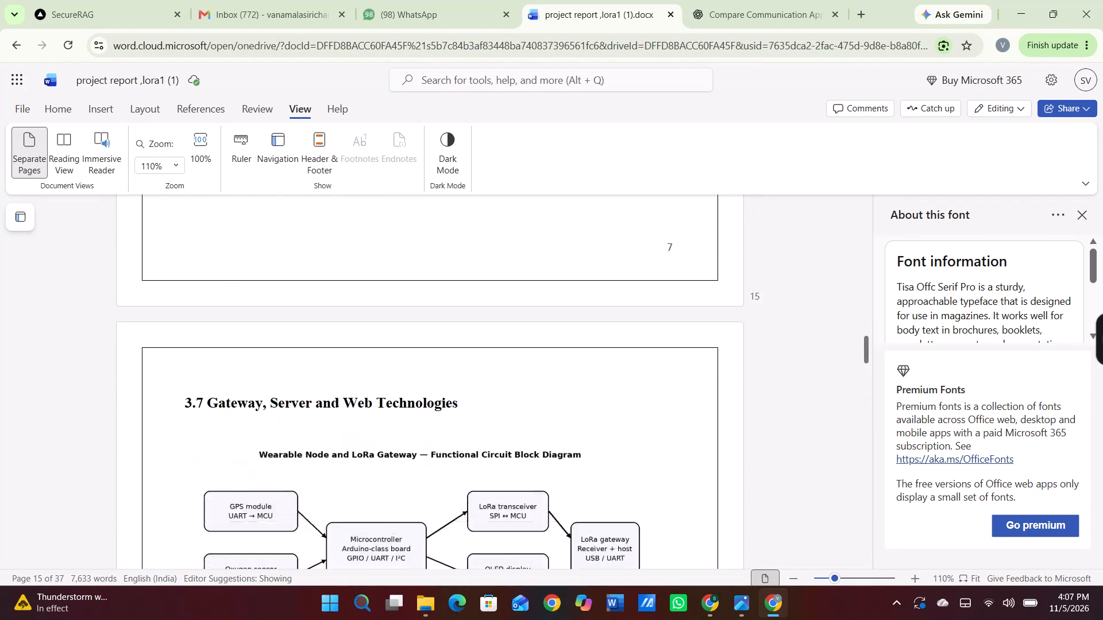
pyautogui.scroll(7, 251, 261)
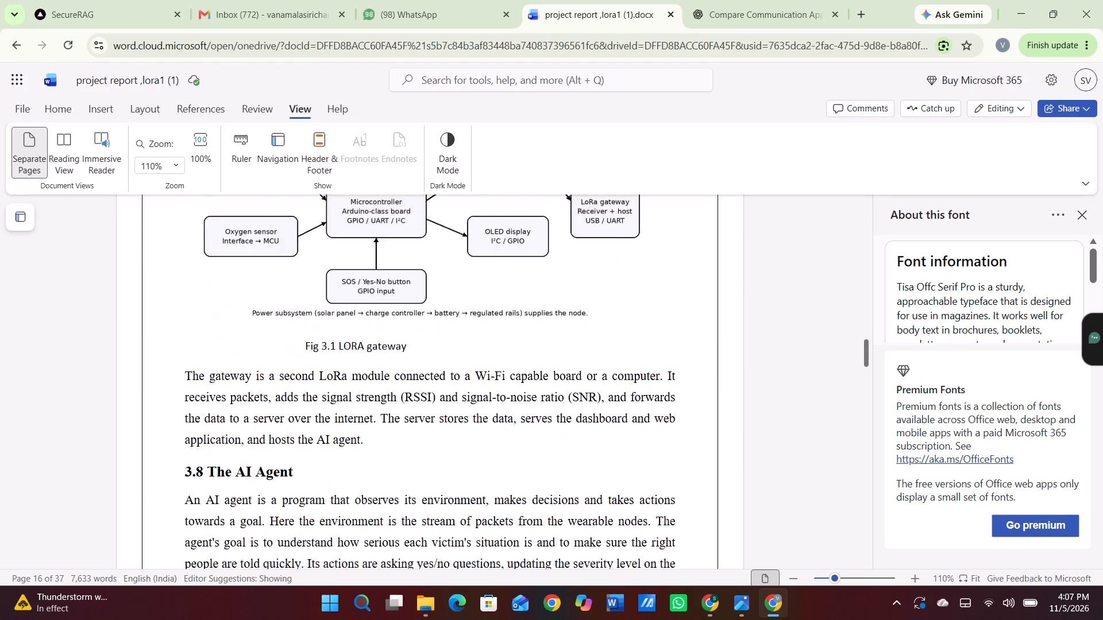
pyautogui.scroll(7, 251, 261)
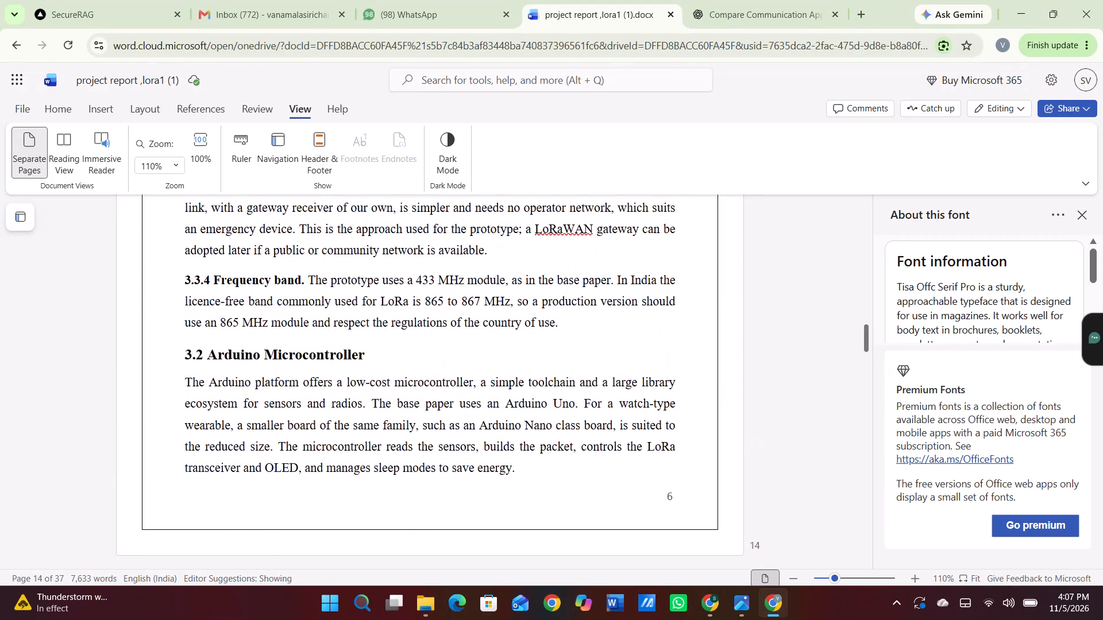
pyautogui.scroll(5, 251, 261)
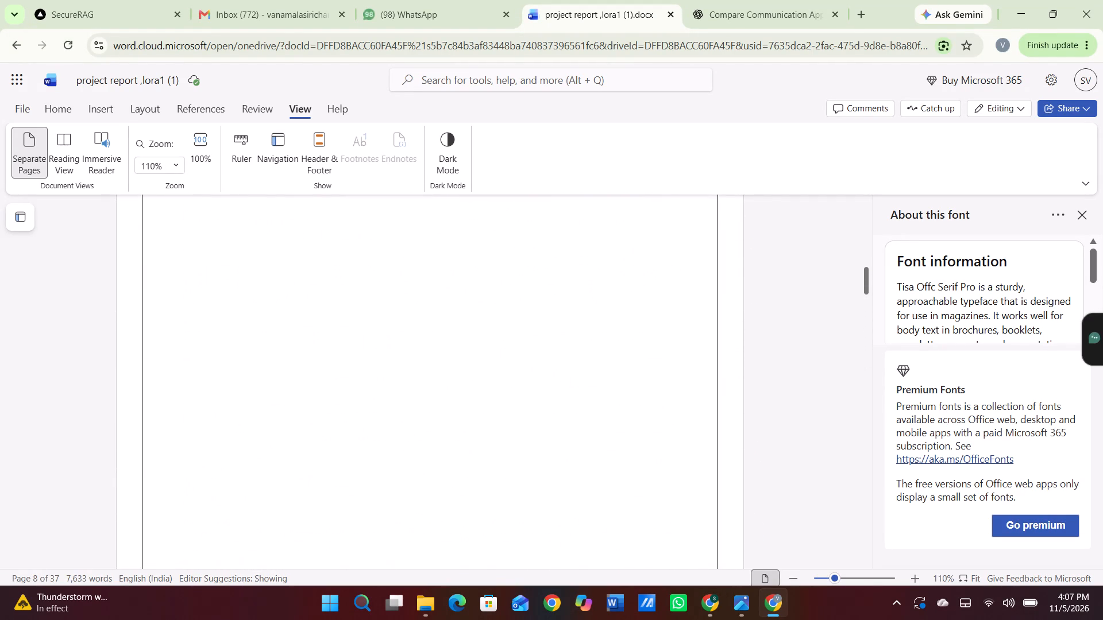
pyautogui.scroll(6, 251, 261)
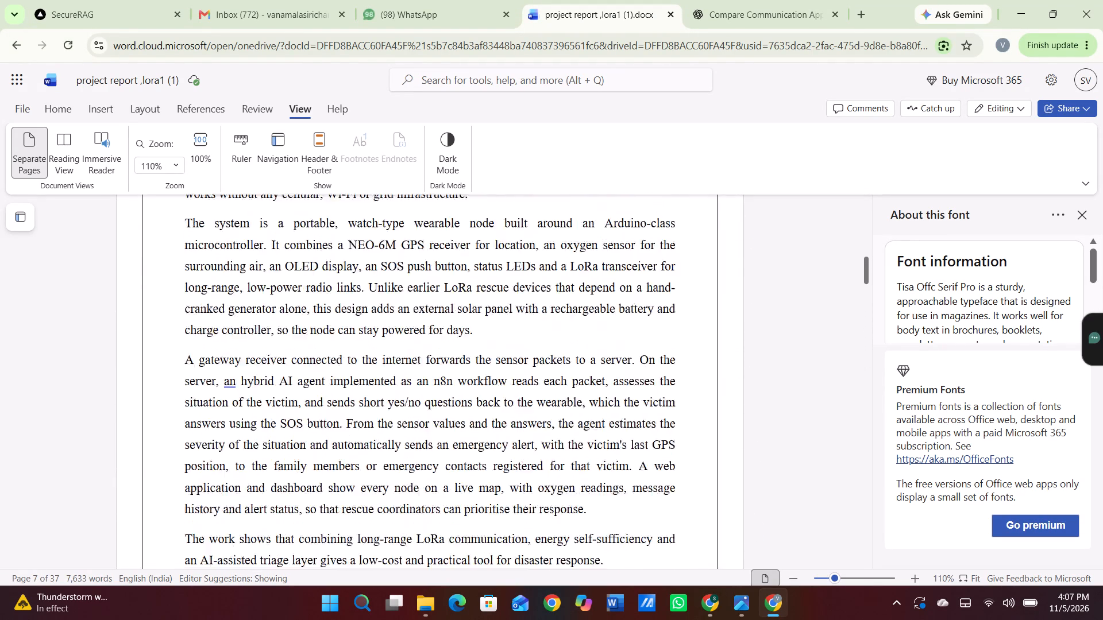
# Delete the blank page between the Abstract and Chapter 1.
pyautogui.scroll(-5, 251, 261)
pyautogui.scroll(1, 251, 261)
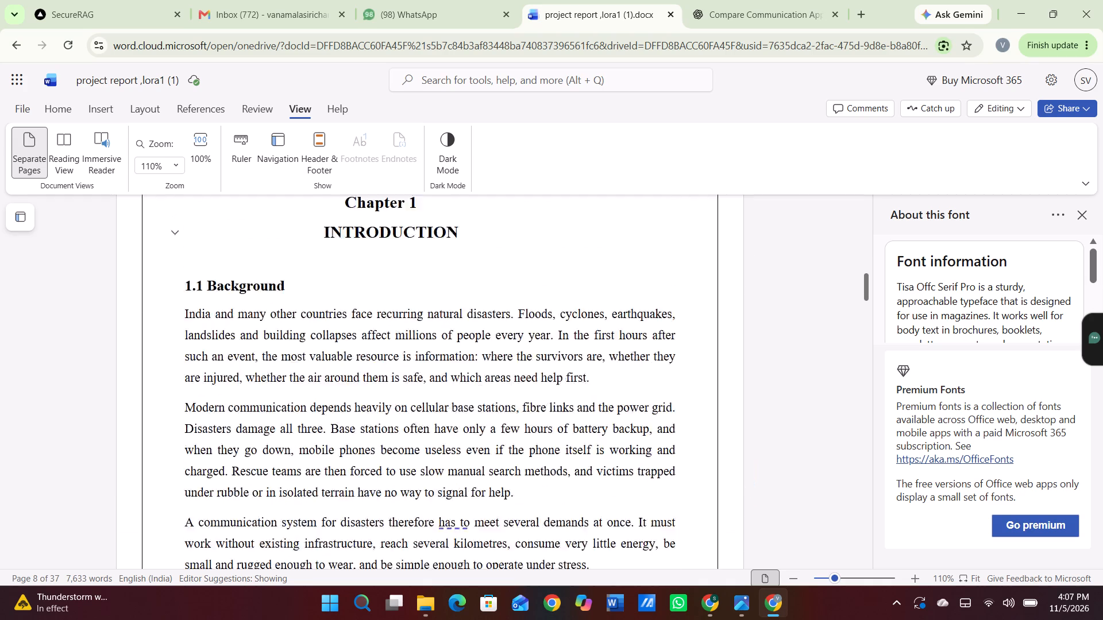
pyautogui.scroll(1, 251, 261)
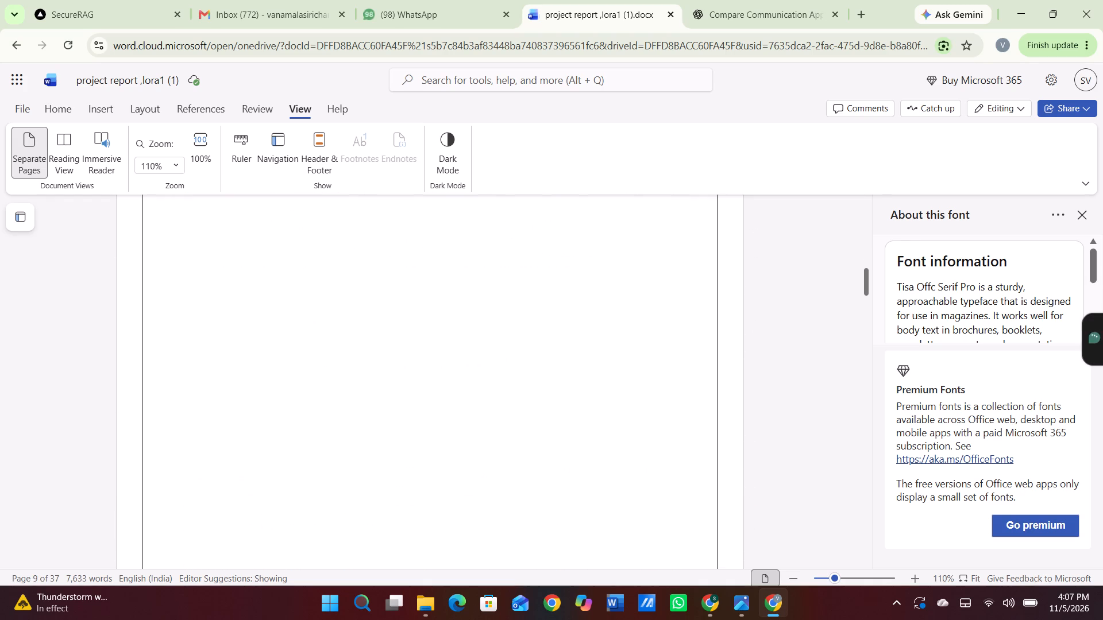
pyautogui.scroll(2, 251, 261)
pyautogui.scroll(-4, 251, 261)
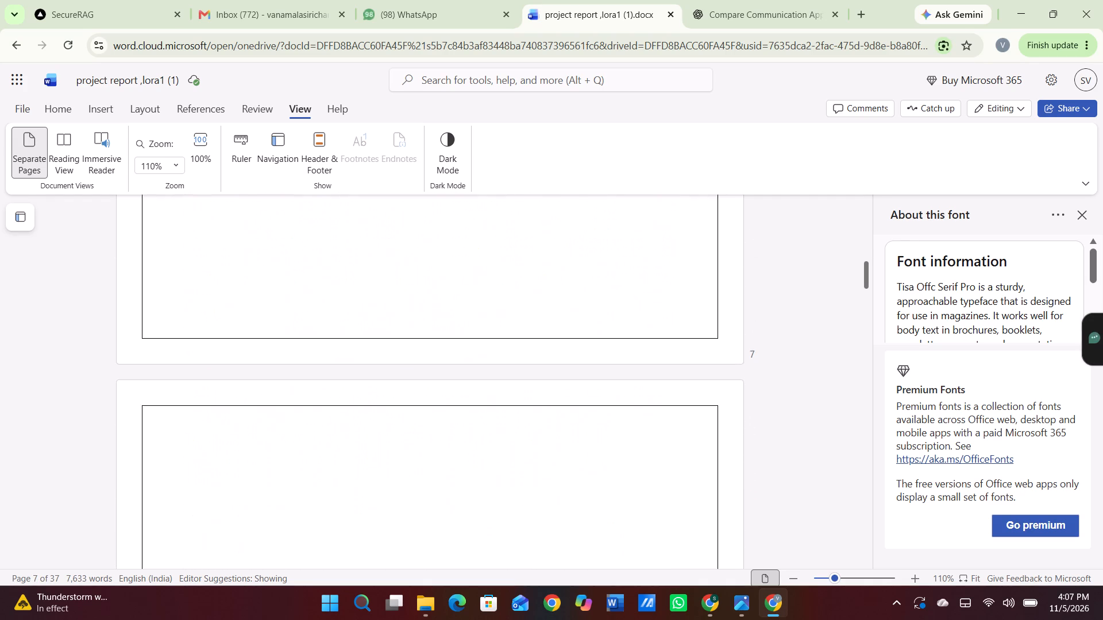
pyautogui.scroll(-2, 251, 261)
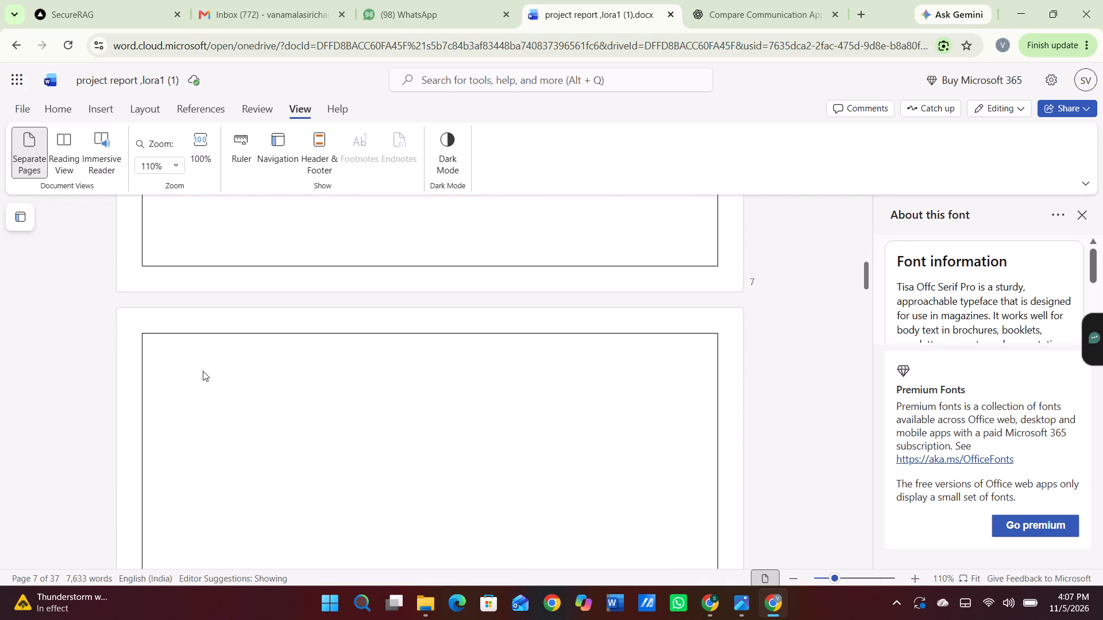
pyautogui.click(203, 371)
pyautogui.click(203, 371)
pyautogui.click(205, 387)
pyautogui.click(205, 387)
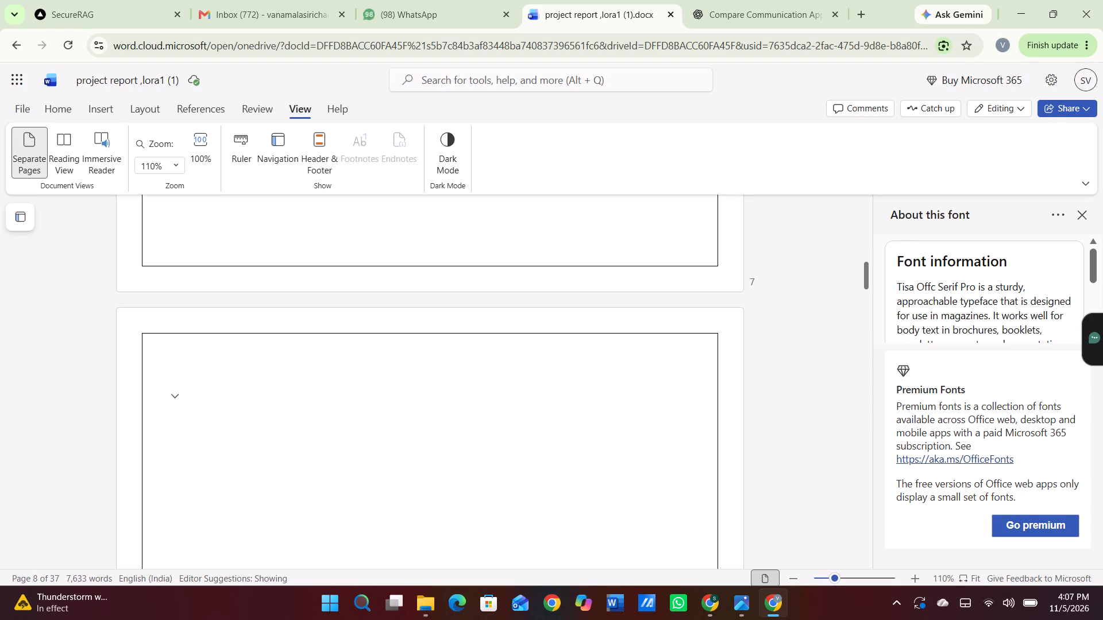
pyautogui.click(205, 387)
pyautogui.press('Delete')
pyautogui.scroll(-11, 200, 393)
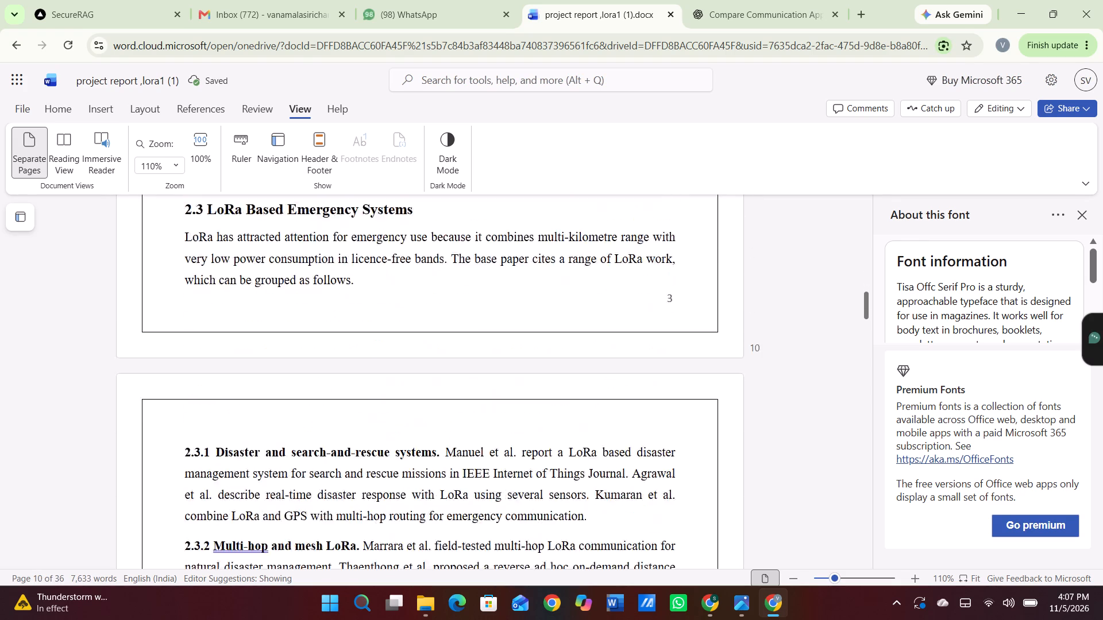
# Examine the report's page layout from Chapter 2 through the appendices, and back up to the pages before Chapter 8.
pyautogui.scroll(-13, 200, 393)
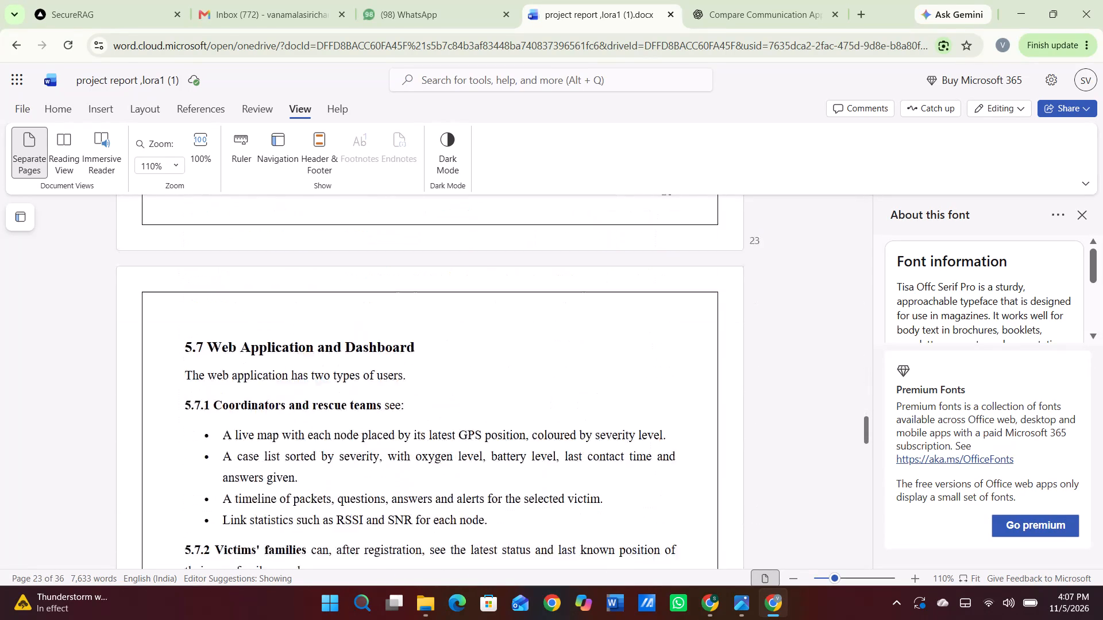
pyautogui.scroll(-11, 200, 393)
pyautogui.scroll(4, 200, 393)
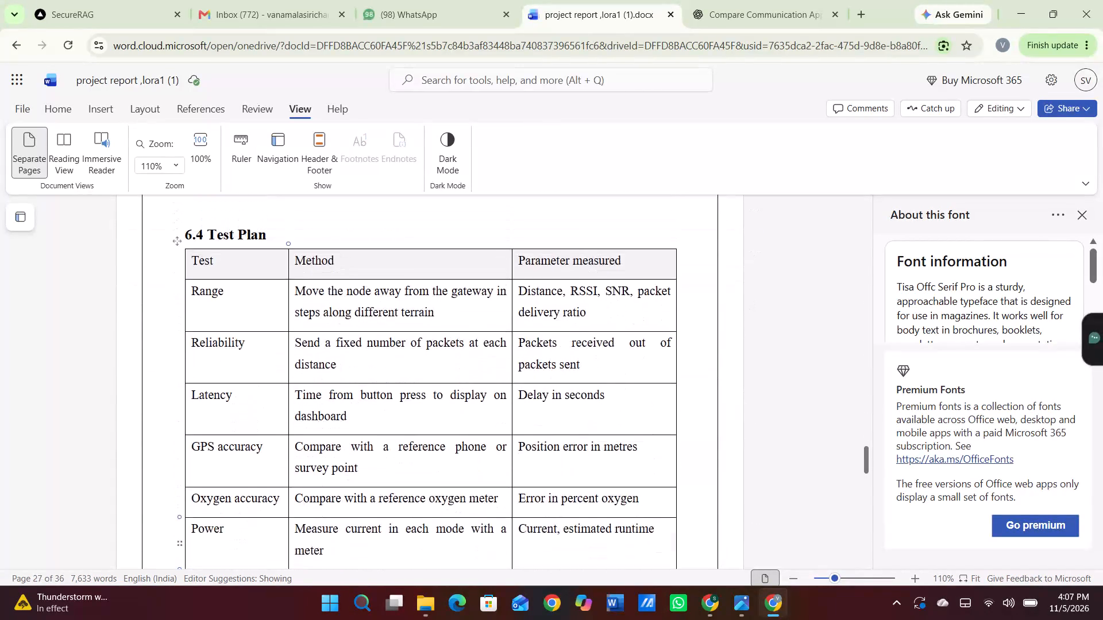
pyautogui.scroll(5, 200, 393)
pyautogui.scroll(-16, 200, 393)
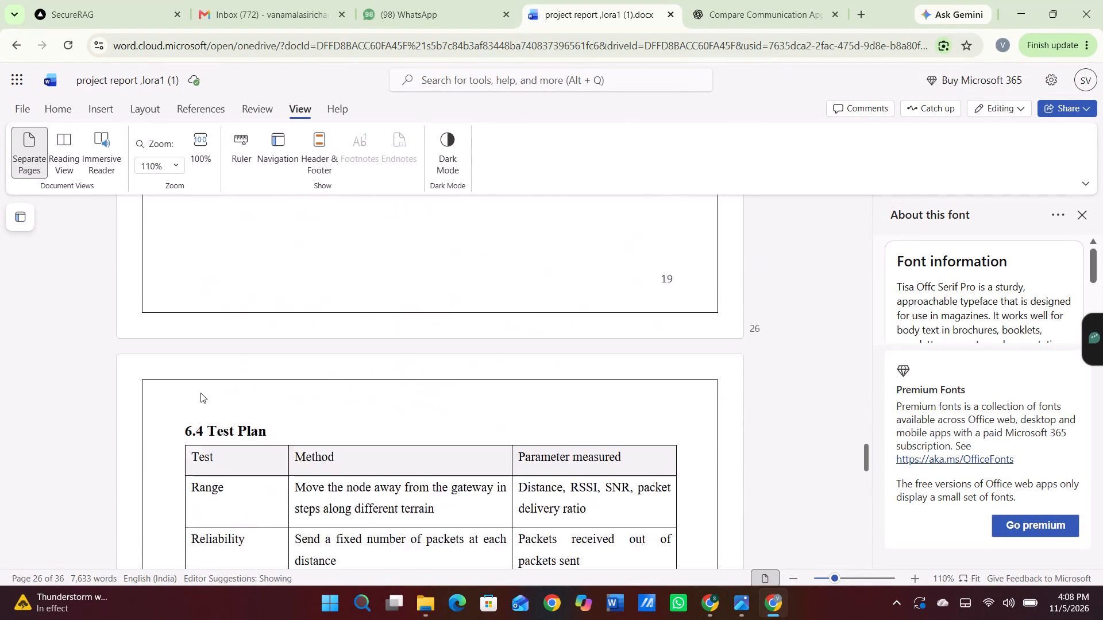
pyautogui.scroll(-16, 200, 393)
pyautogui.scroll(-8, 200, 393)
pyautogui.scroll(2, 200, 393)
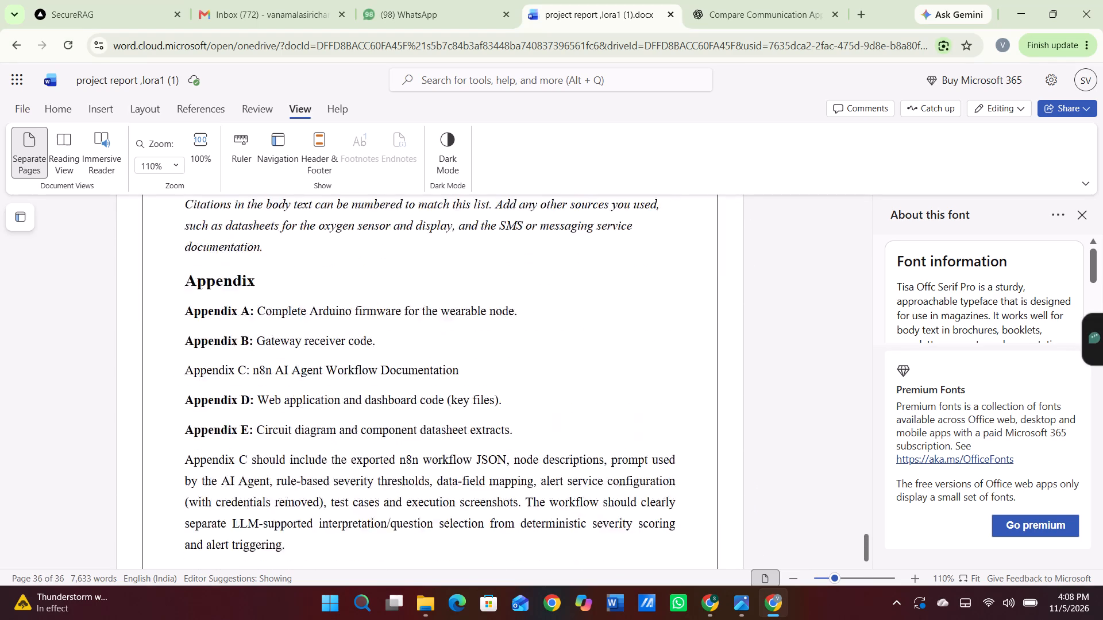
pyautogui.scroll(9, 200, 393)
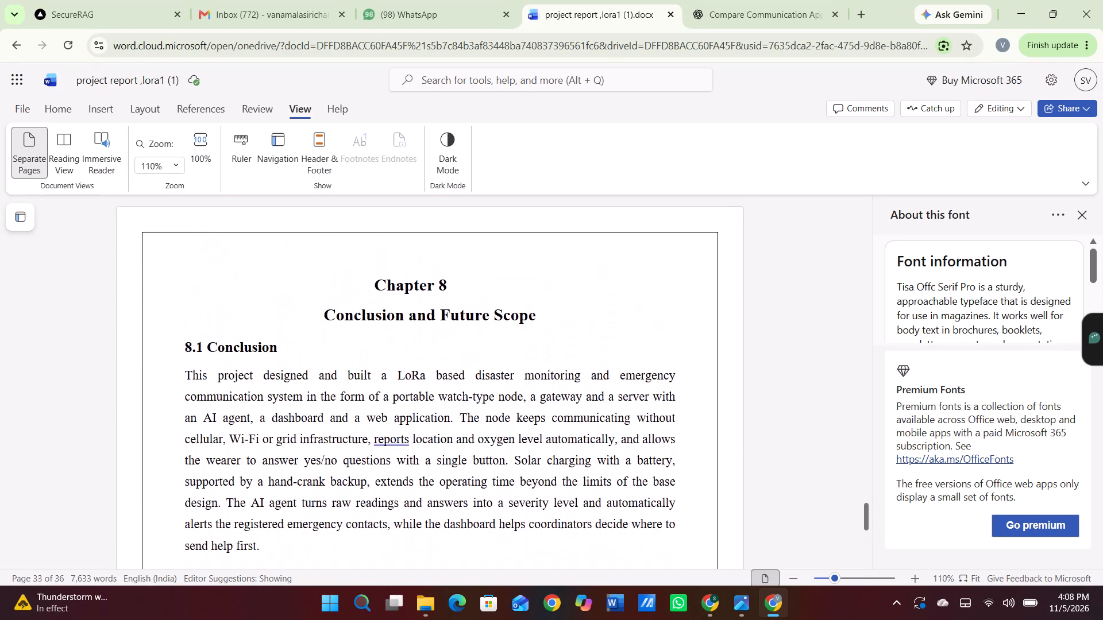
pyautogui.scroll(2, 200, 393)
# Delete an empty paragraph on the blank page before the Chapter 8 heading.
pyautogui.scroll(-2, 200, 393)
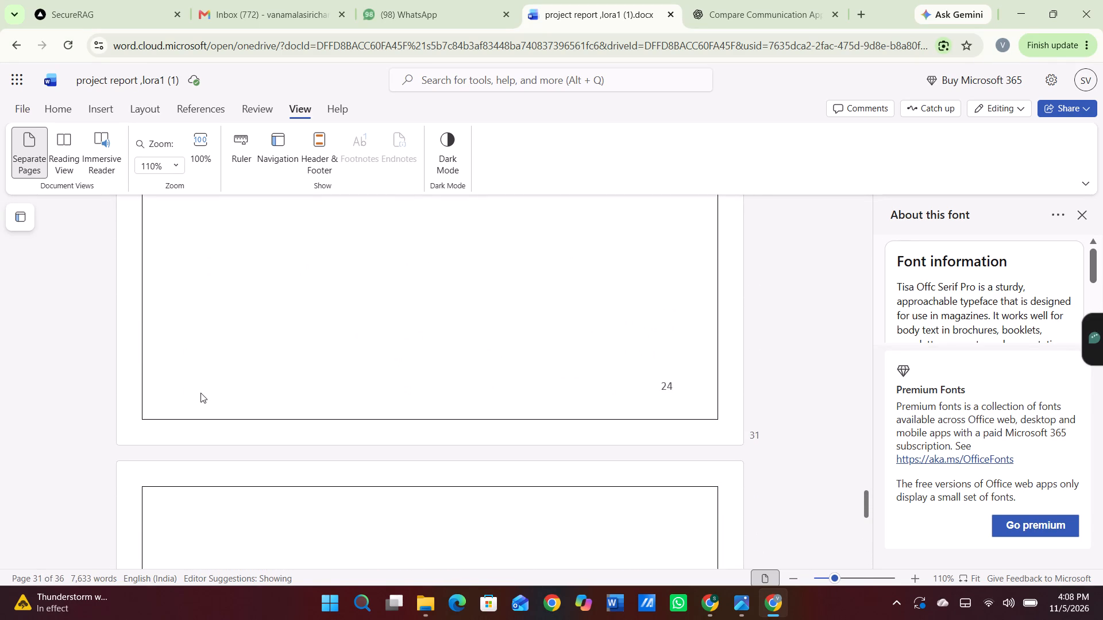
pyautogui.scroll(-1, 200, 393)
pyautogui.click(200, 393)
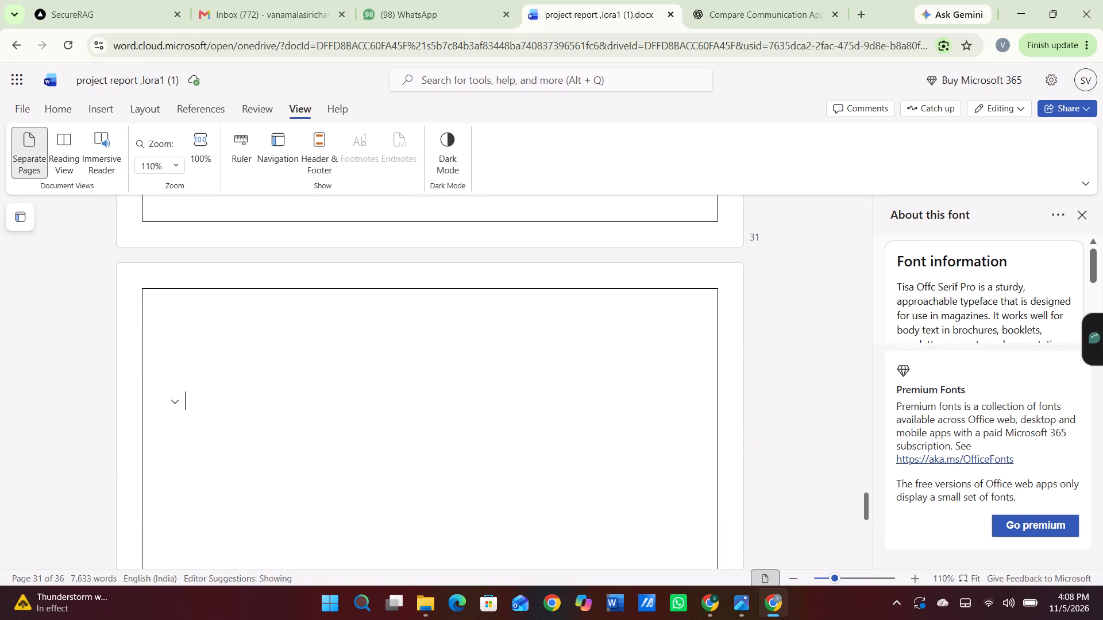
pyautogui.press('Delete')
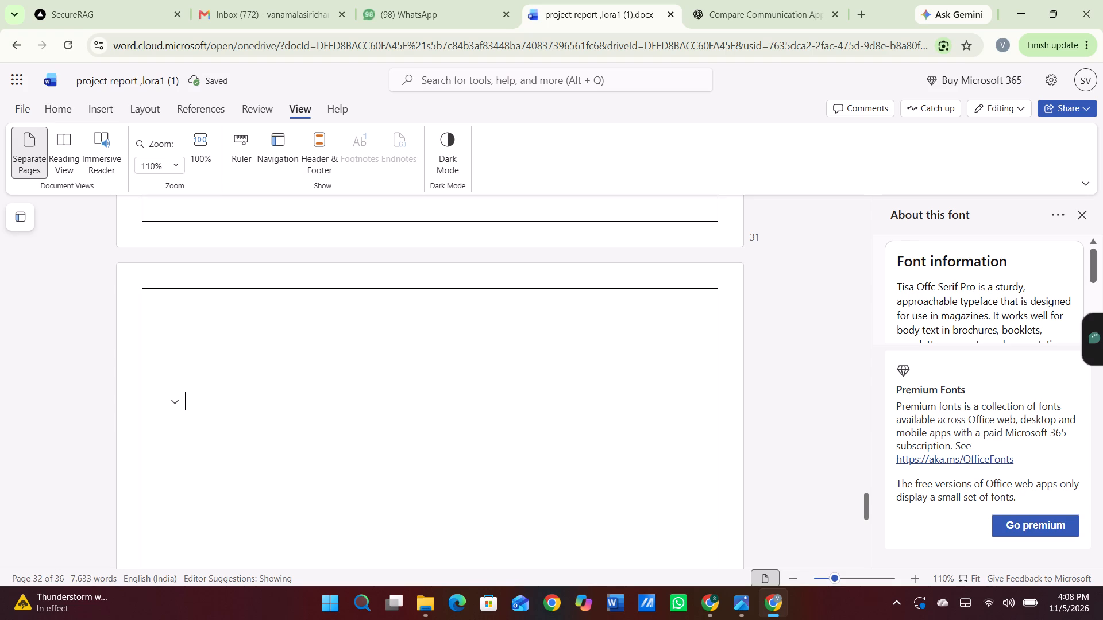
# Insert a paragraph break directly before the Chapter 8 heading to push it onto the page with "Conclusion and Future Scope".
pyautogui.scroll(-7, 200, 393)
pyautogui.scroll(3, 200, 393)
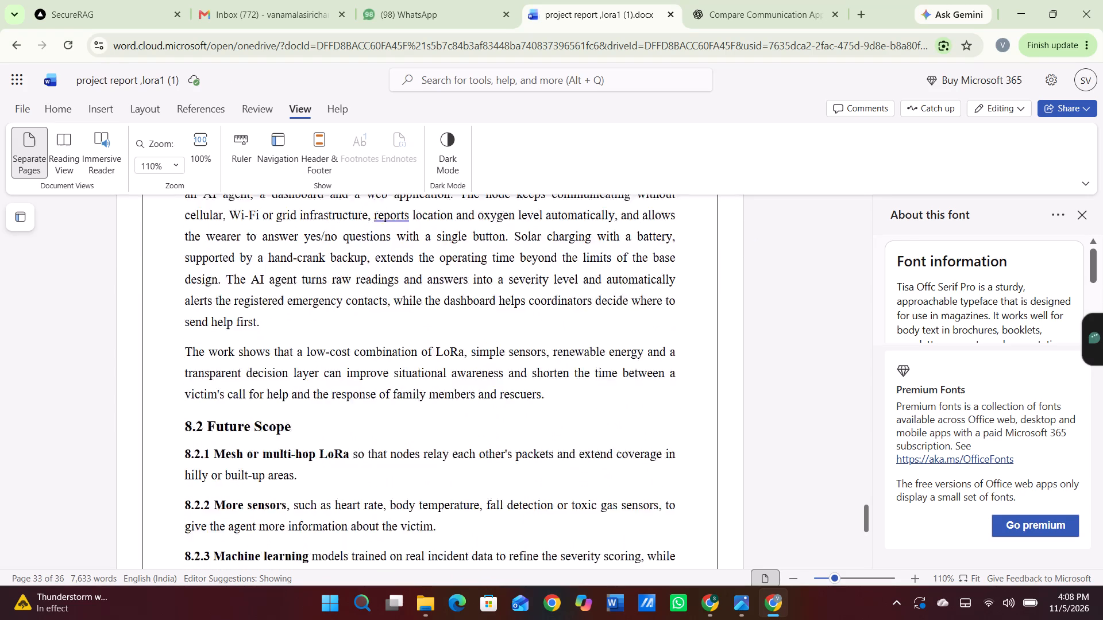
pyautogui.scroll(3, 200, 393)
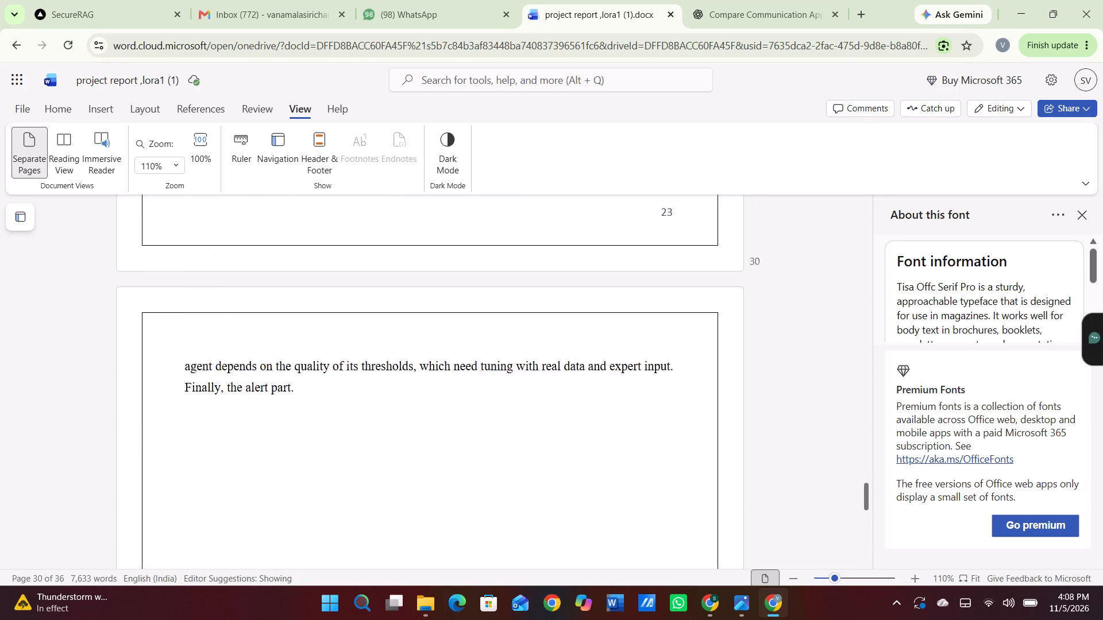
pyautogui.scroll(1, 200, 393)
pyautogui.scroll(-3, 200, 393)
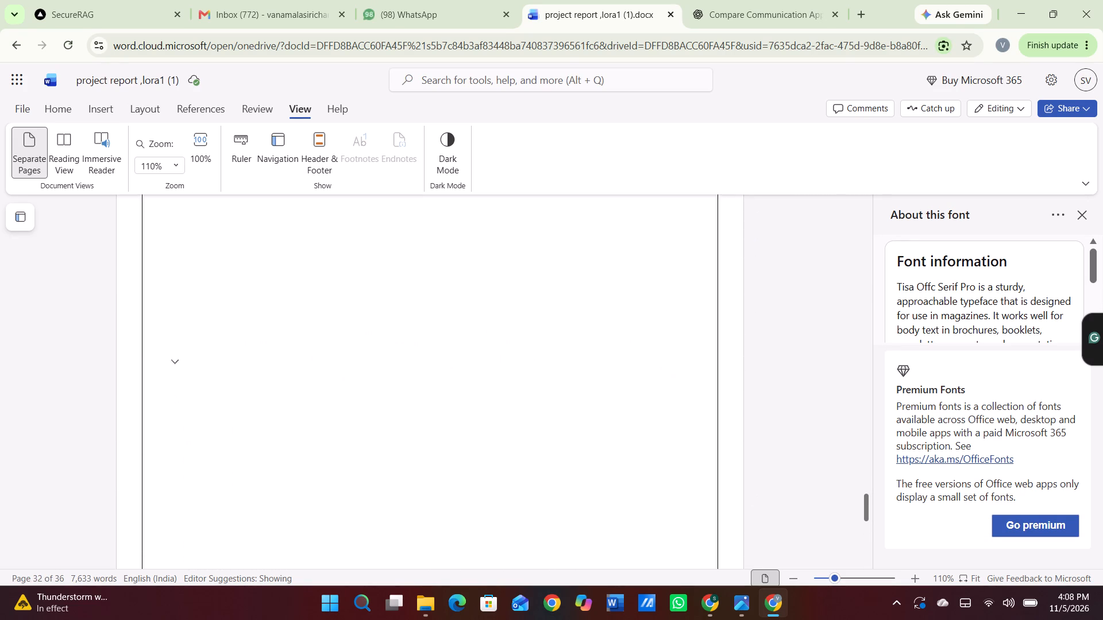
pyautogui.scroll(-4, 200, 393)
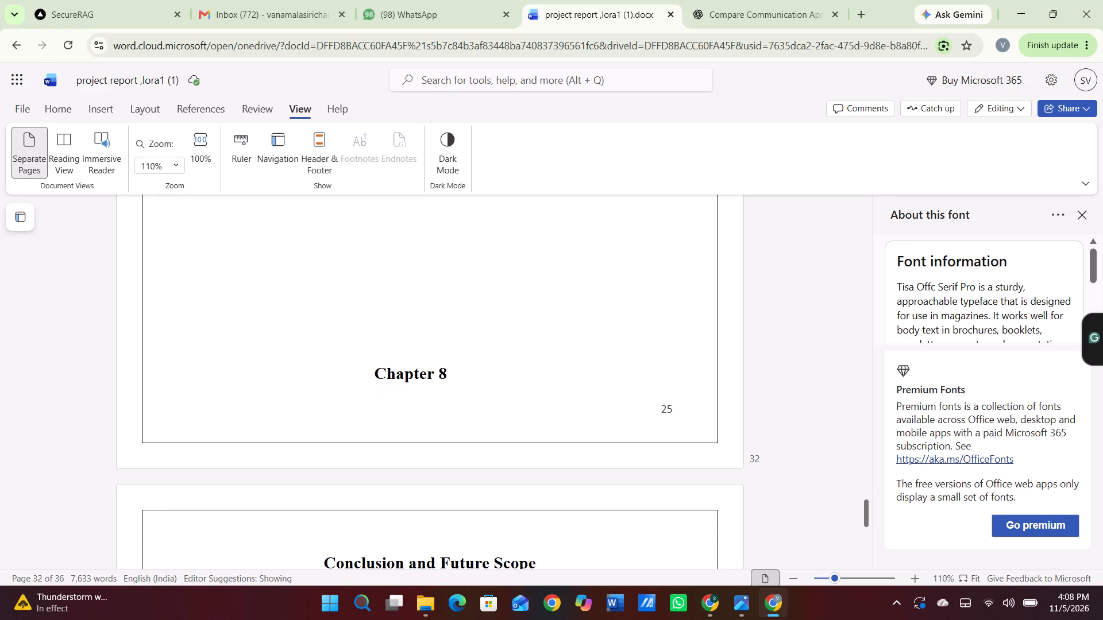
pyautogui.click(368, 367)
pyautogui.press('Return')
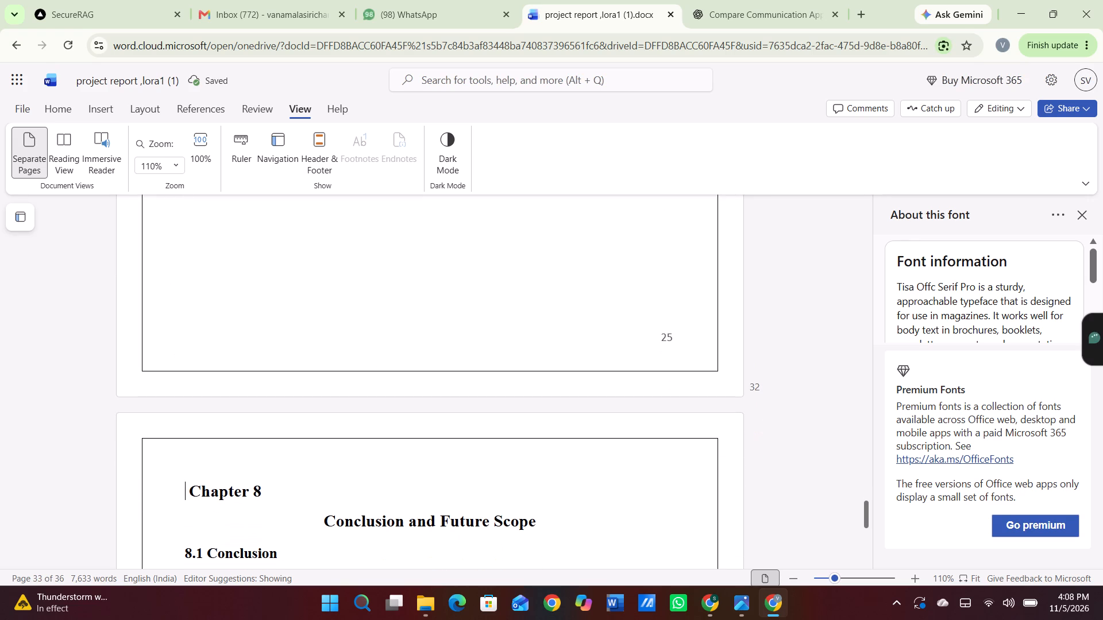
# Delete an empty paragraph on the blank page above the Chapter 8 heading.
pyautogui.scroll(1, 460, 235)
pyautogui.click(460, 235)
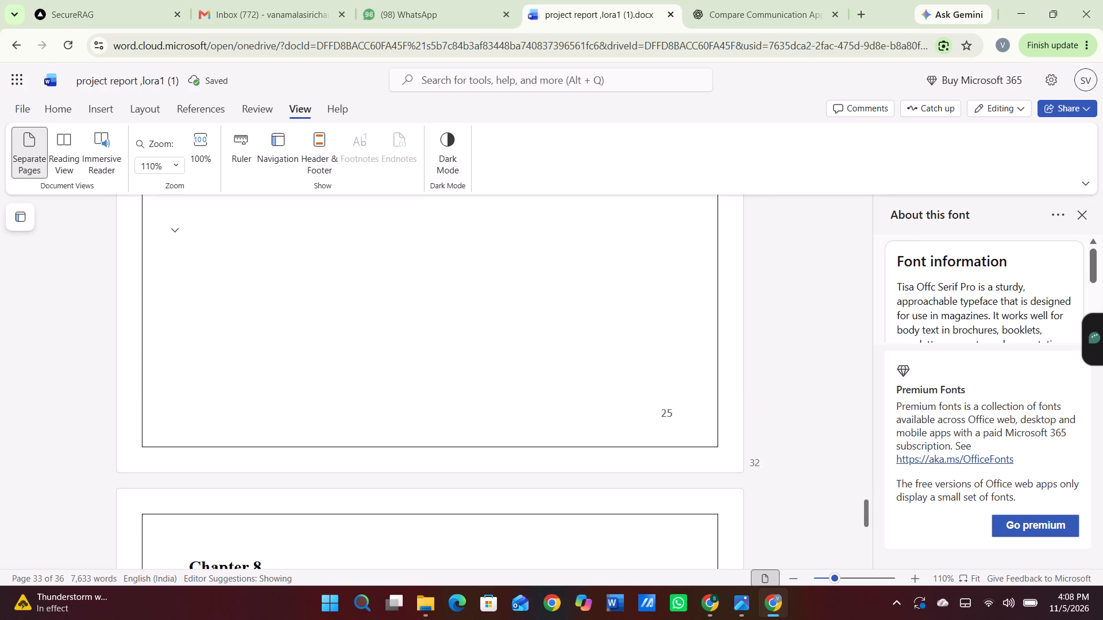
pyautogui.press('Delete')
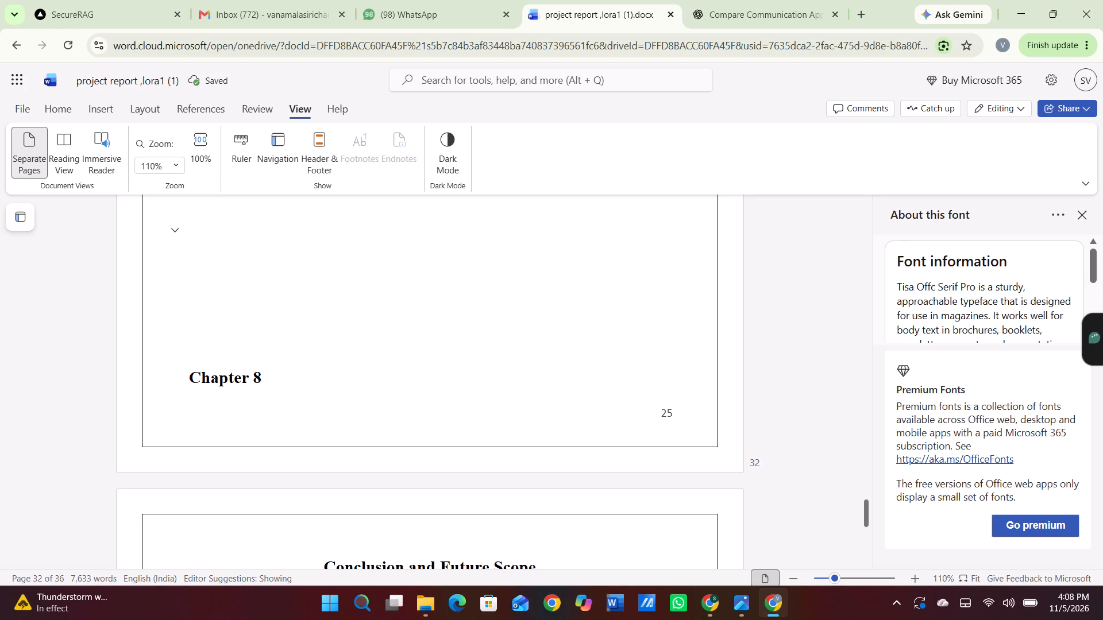
# Push the Chapter 8 heading onto the page with "Conclusion and Future Scope" using a paragraph break, and indent it with spaces.
pyautogui.click(187, 374)
pyautogui.press('Return')
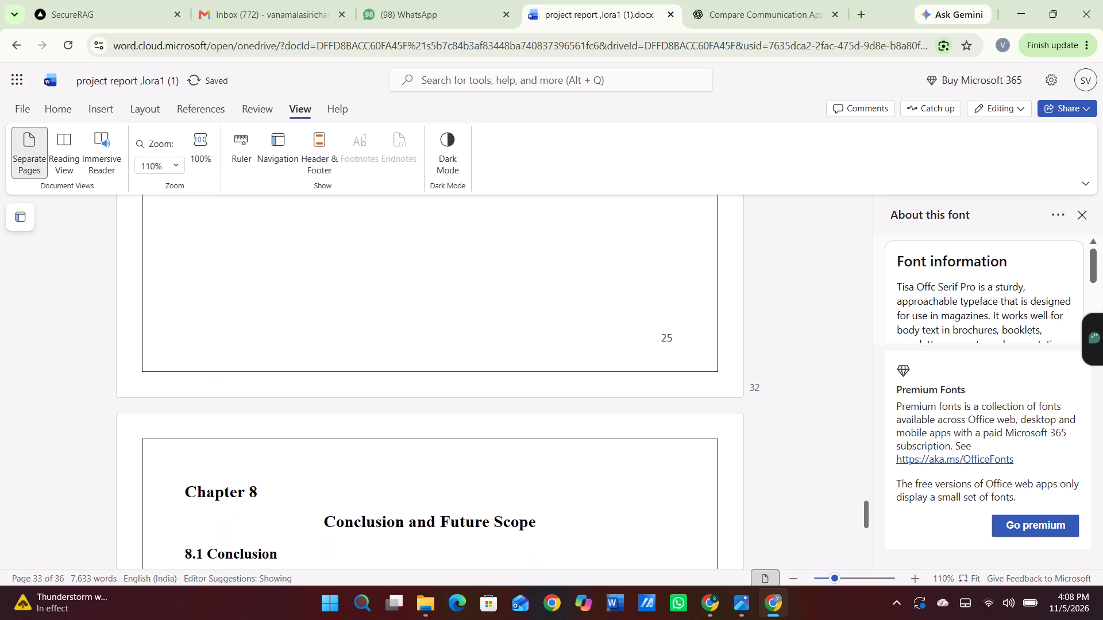
pyautogui.press('space')
pyautogui.press('space')
pyautogui.press('space')
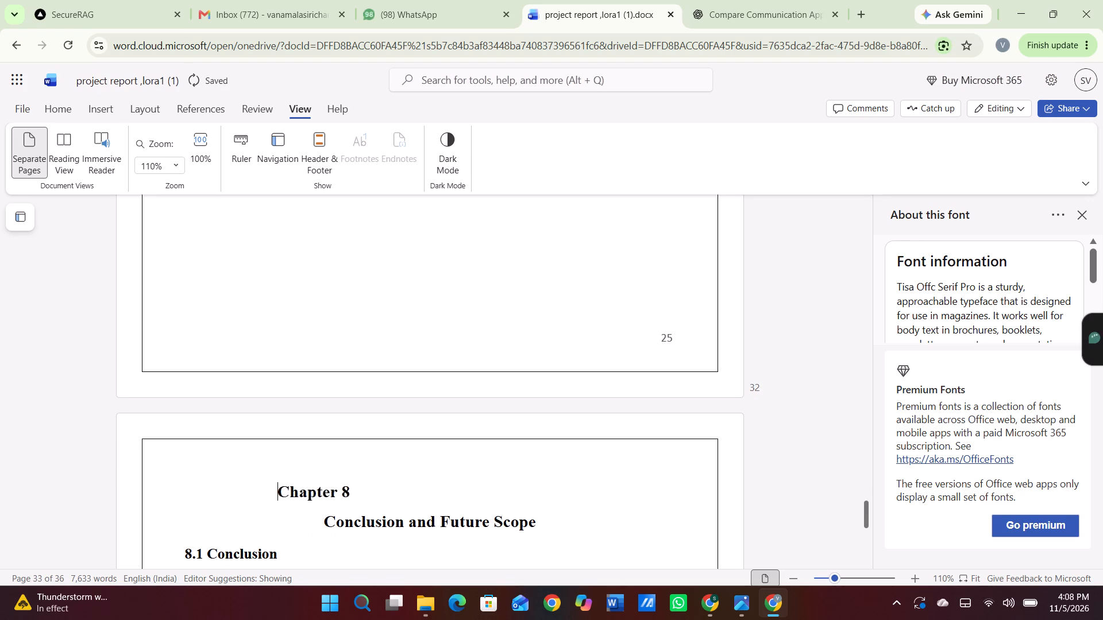
# Examine the report's layout back up to the title page, and down through the acknowledgement to the signature lines.
pyautogui.scroll(8, 187, 374)
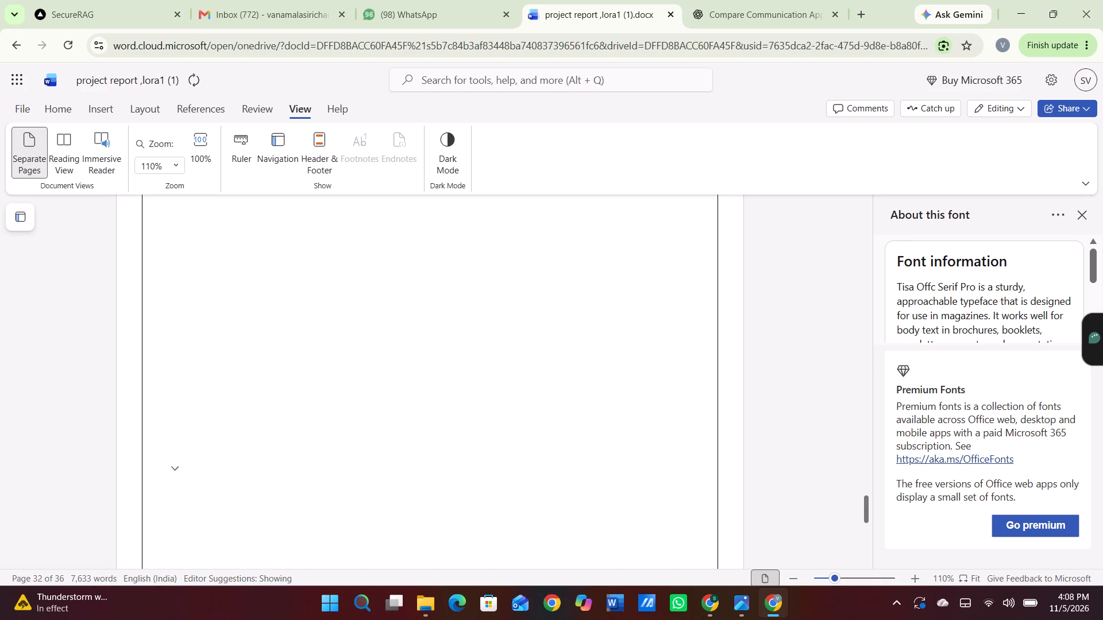
pyautogui.scroll(15, 187, 374)
pyautogui.scroll(10, 187, 374)
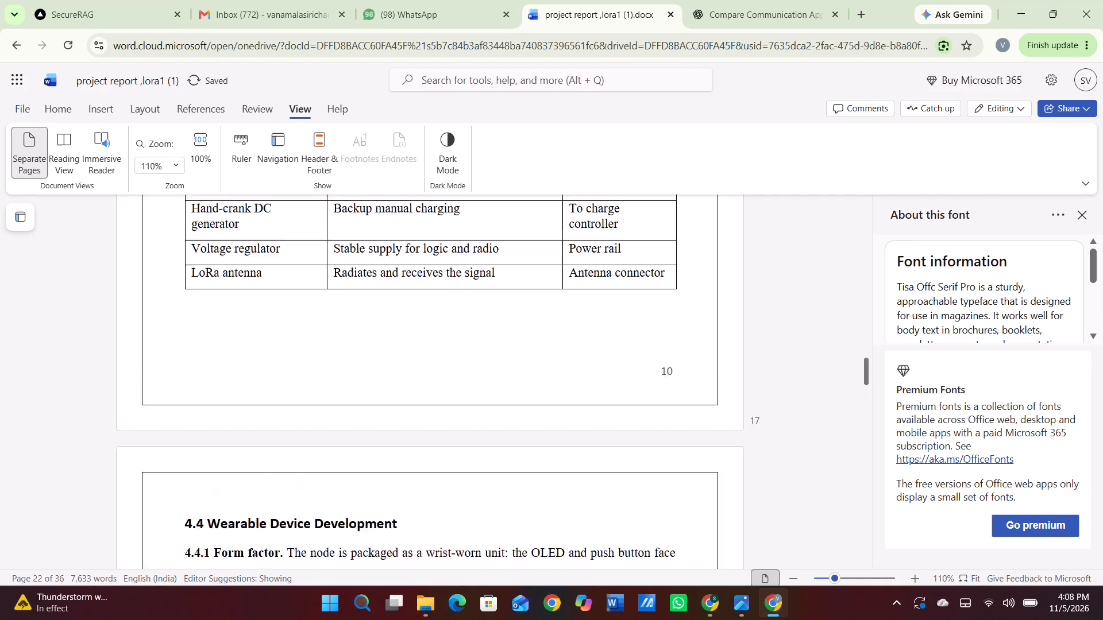
pyautogui.scroll(14, 187, 374)
pyautogui.scroll(18, 187, 374)
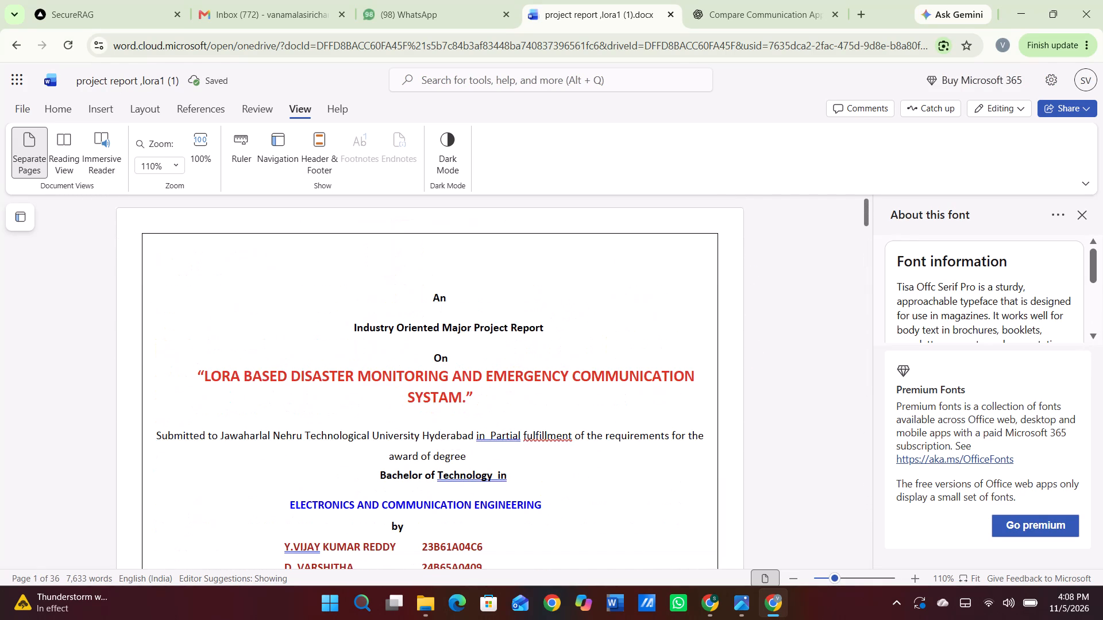
pyautogui.scroll(-6, 187, 374)
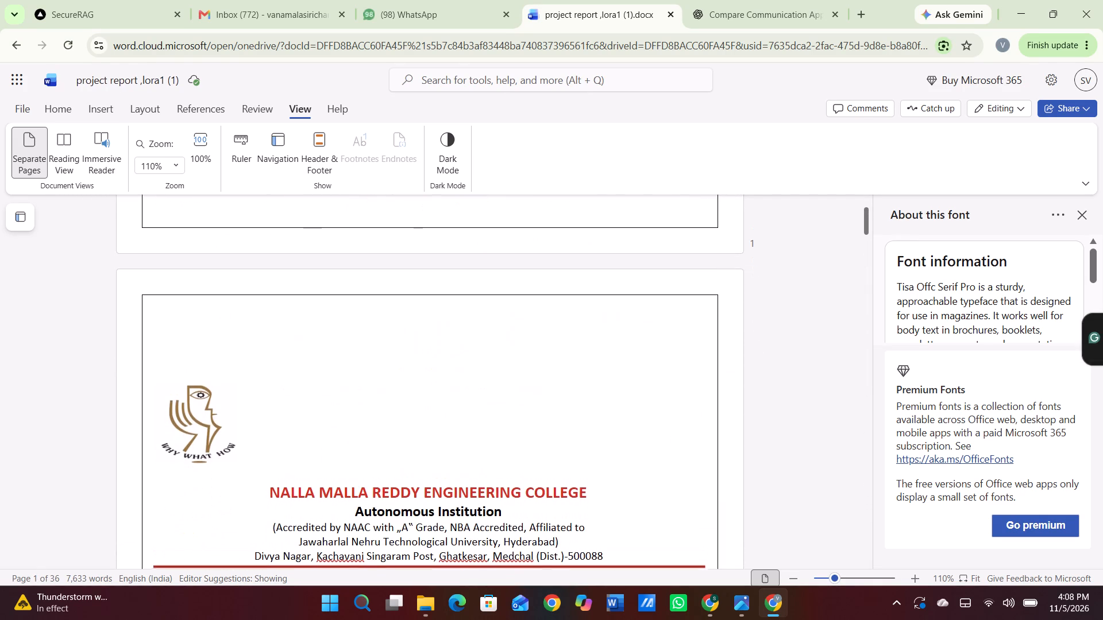
pyautogui.scroll(-10, 246, 232)
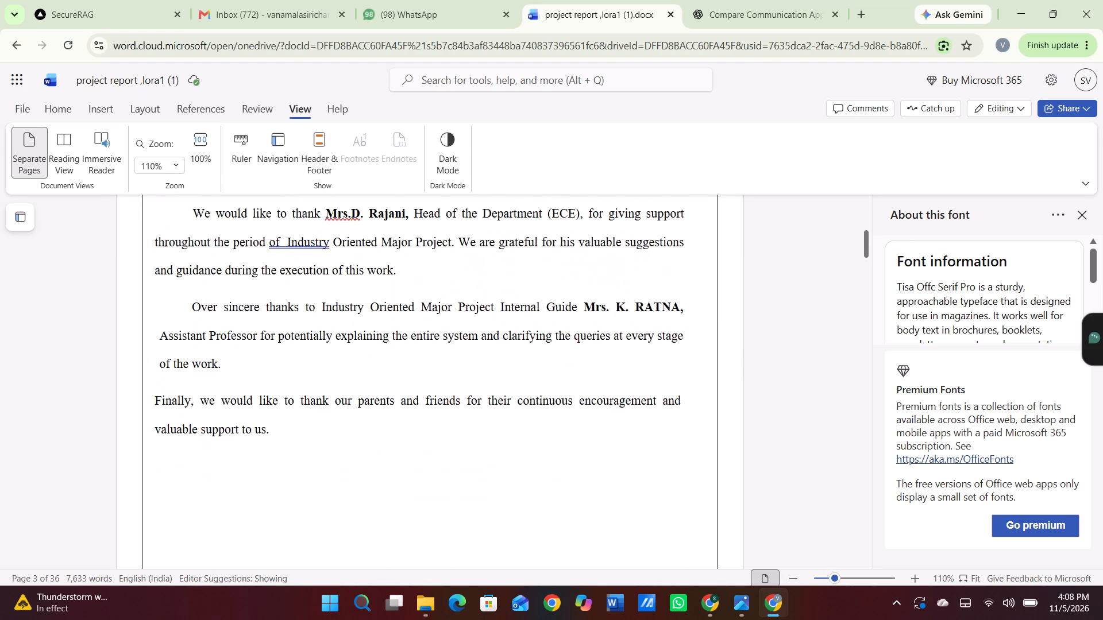
pyautogui.scroll(1, 246, 232)
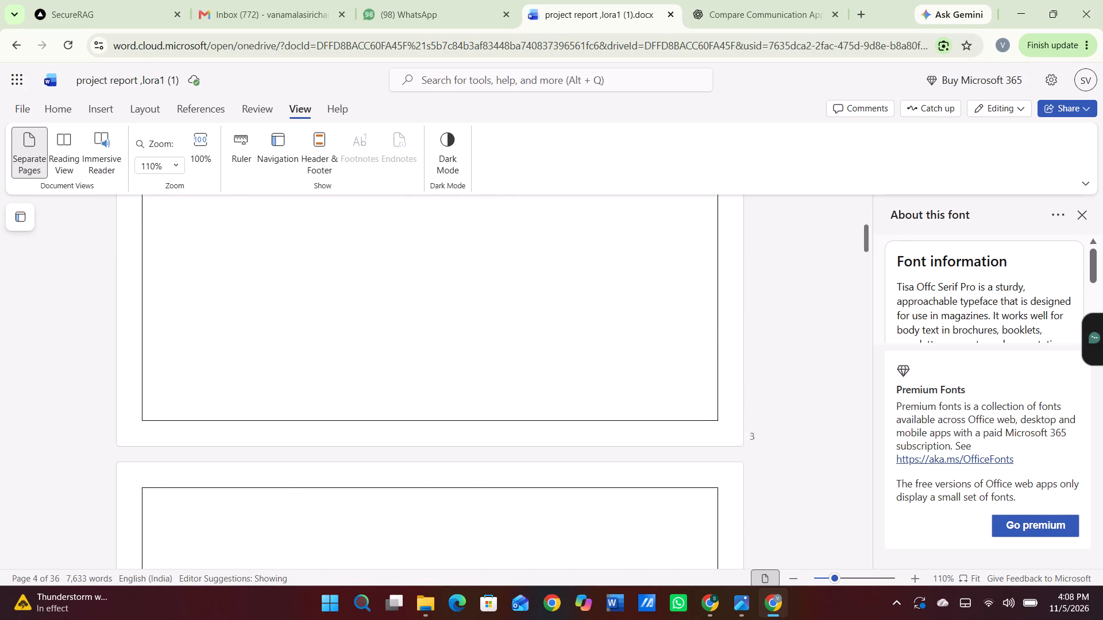
pyautogui.scroll(1, 246, 232)
pyautogui.scroll(-6, 246, 232)
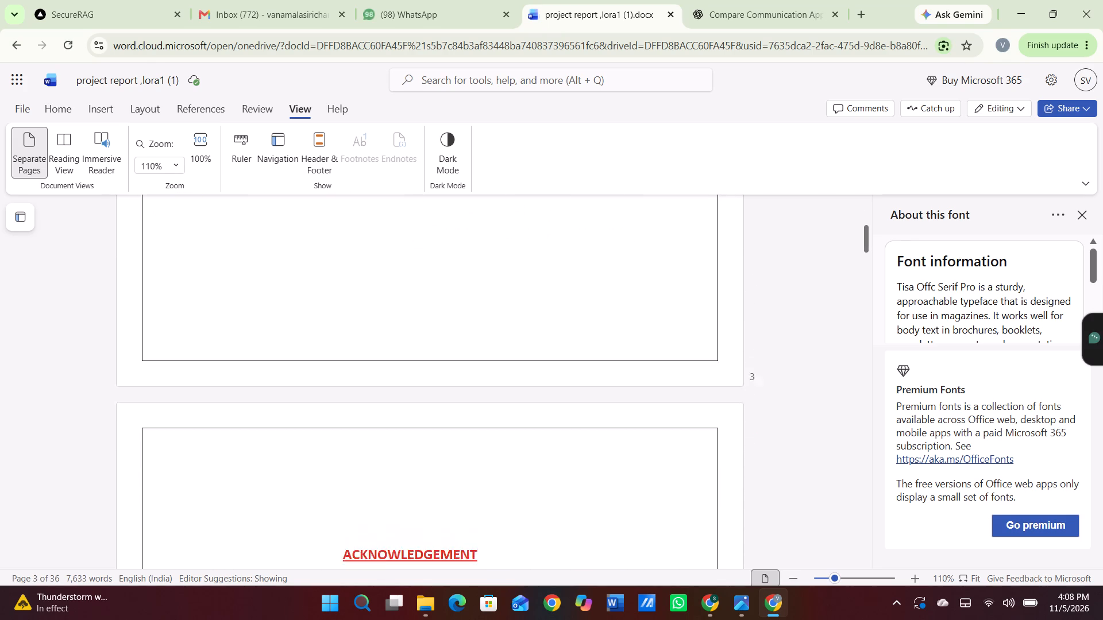
pyautogui.scroll(-4, 246, 232)
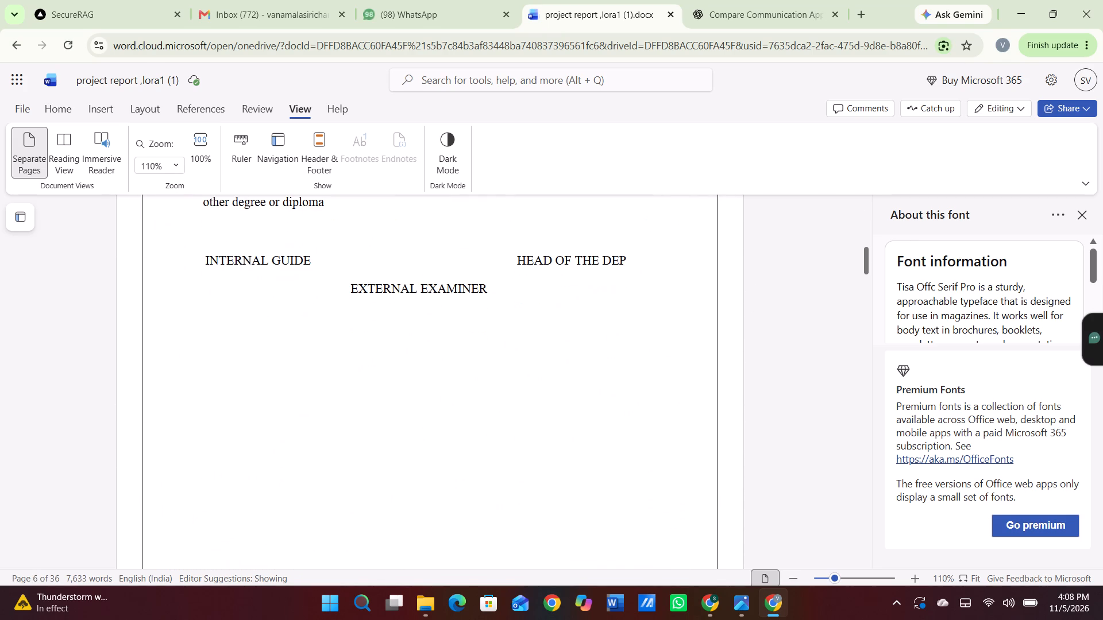
# Complete the signature label "HEAD OF THE DEP" so that it reads "HEAD OF THE DEPARTMENT".
pyautogui.scroll(-2, 246, 232)
pyautogui.scroll(2, 246, 232)
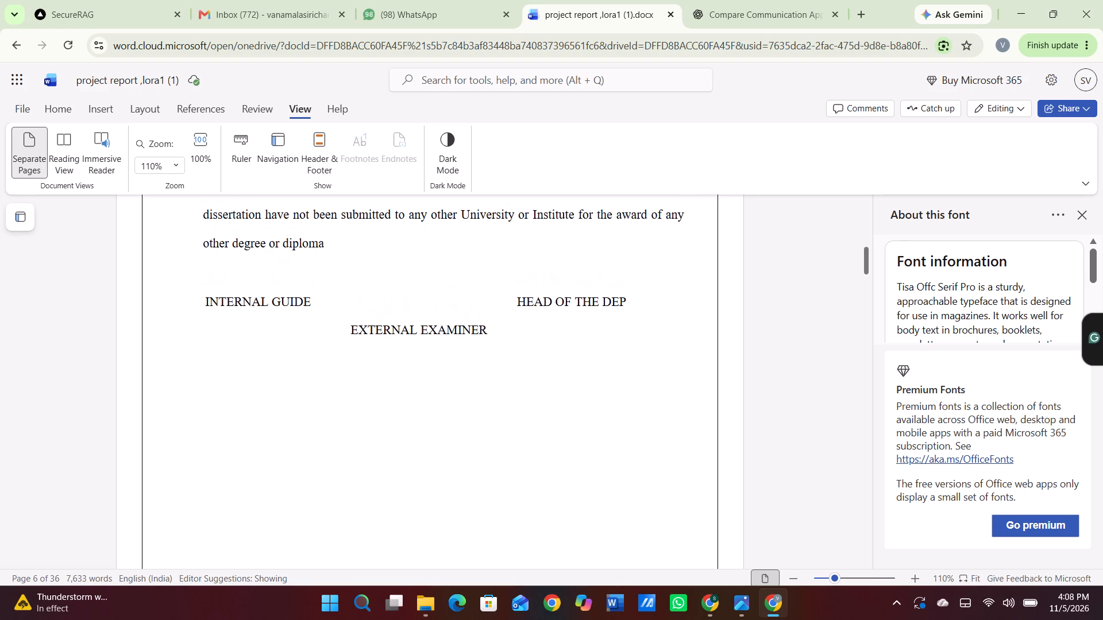
pyautogui.click(626, 297)
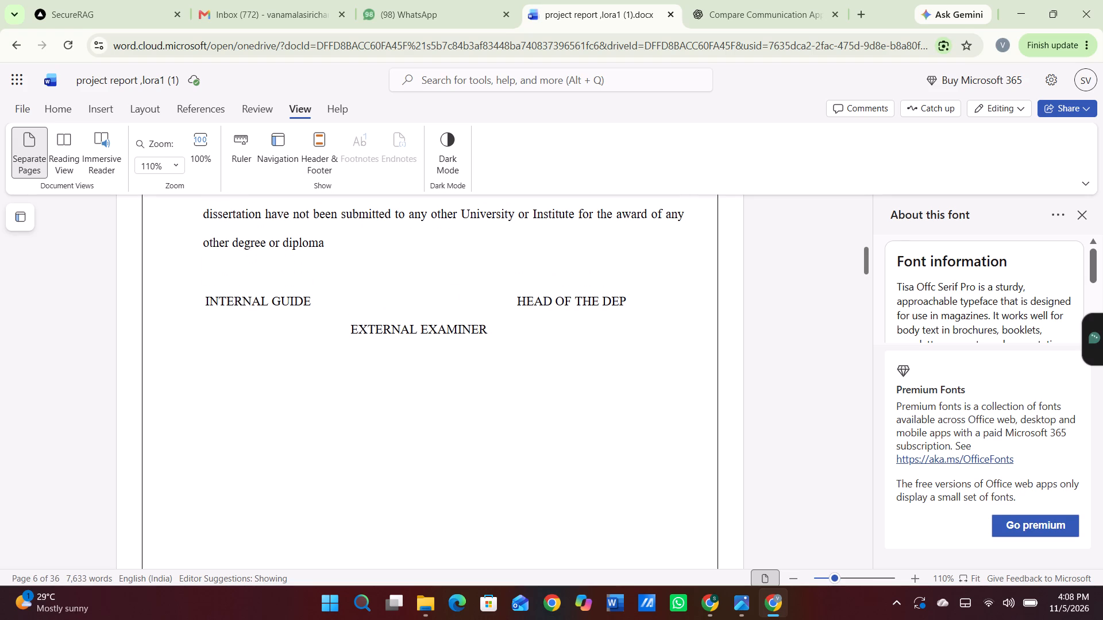
pyautogui.press('a')
pyautogui.write('RTMENT')
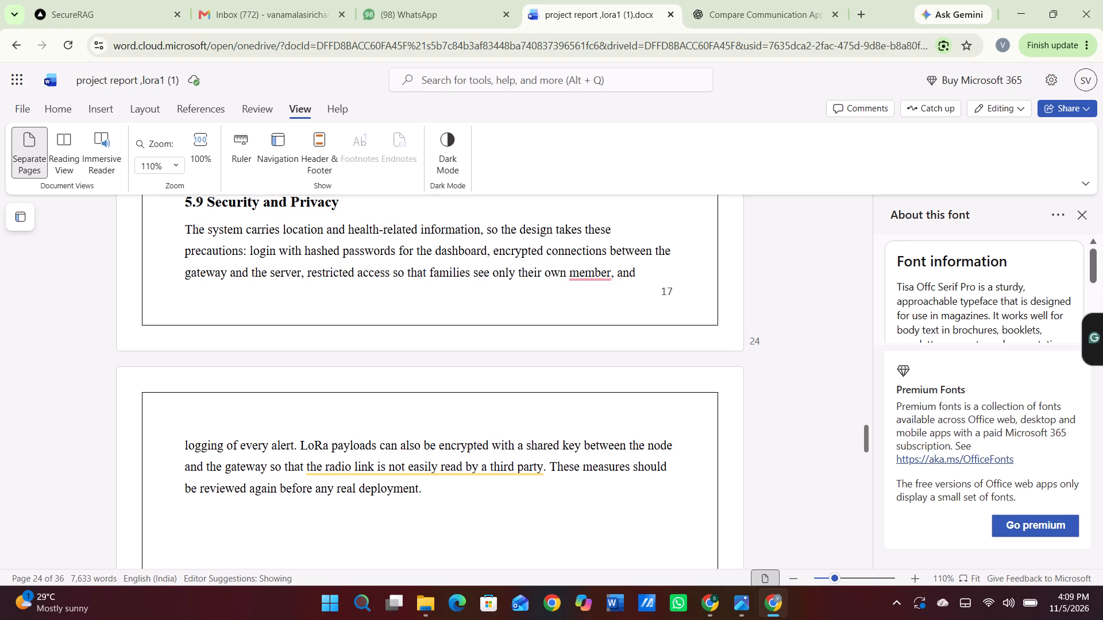
# Examine the page layout from the end of Chapter 5 through Chapter 6 to the Chapter 7 result tables.
pyautogui.scroll(-4, 529, 381)
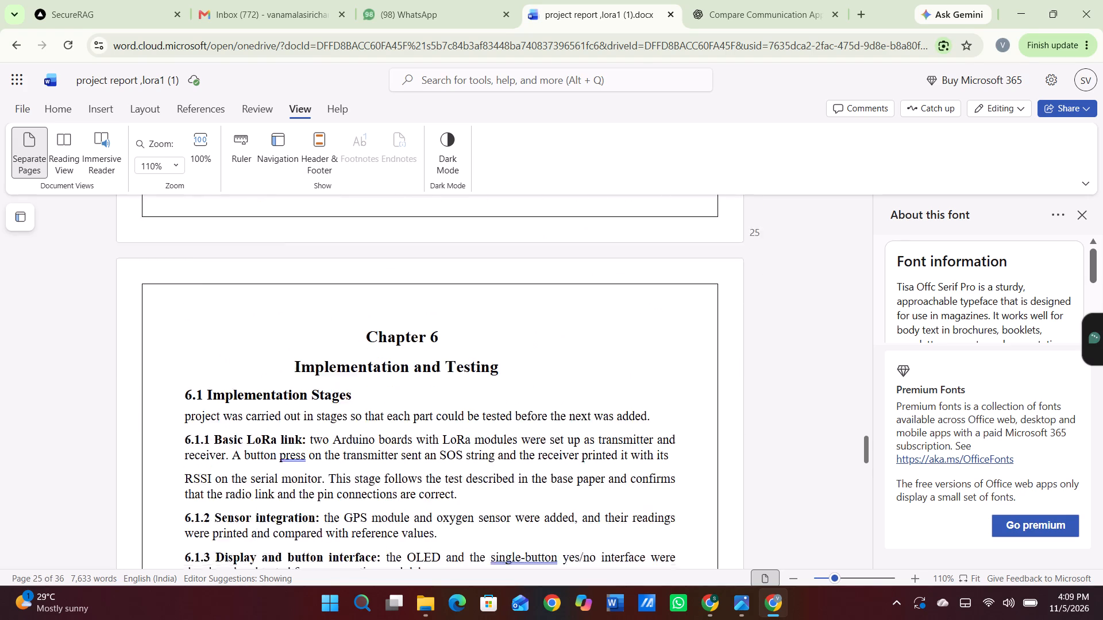
pyautogui.scroll(-6, 529, 381)
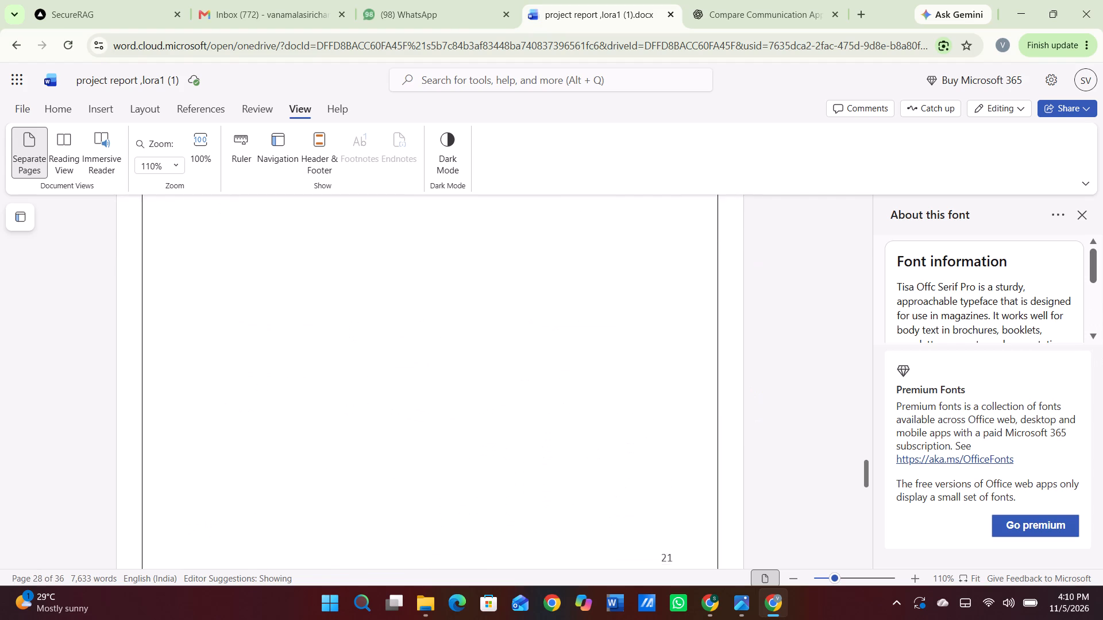
pyautogui.scroll(-1, 529, 381)
pyautogui.scroll(1, 529, 381)
pyautogui.scroll(-10, 529, 381)
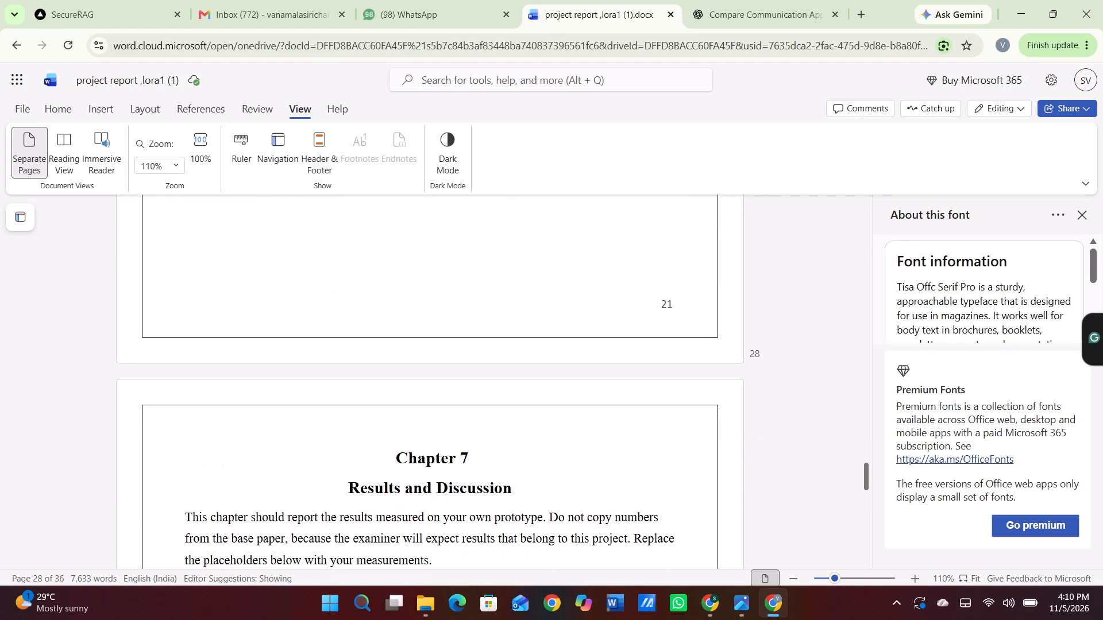
pyautogui.scroll(-3, 529, 381)
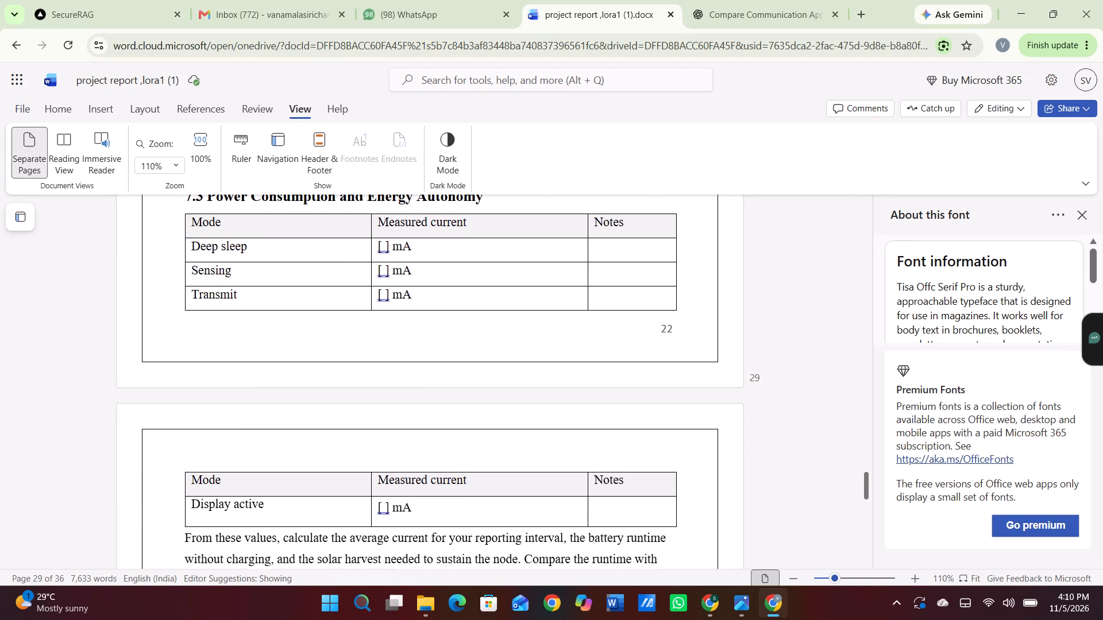
# Export the report as a PDF and download it.
pyautogui.click(13, 99)
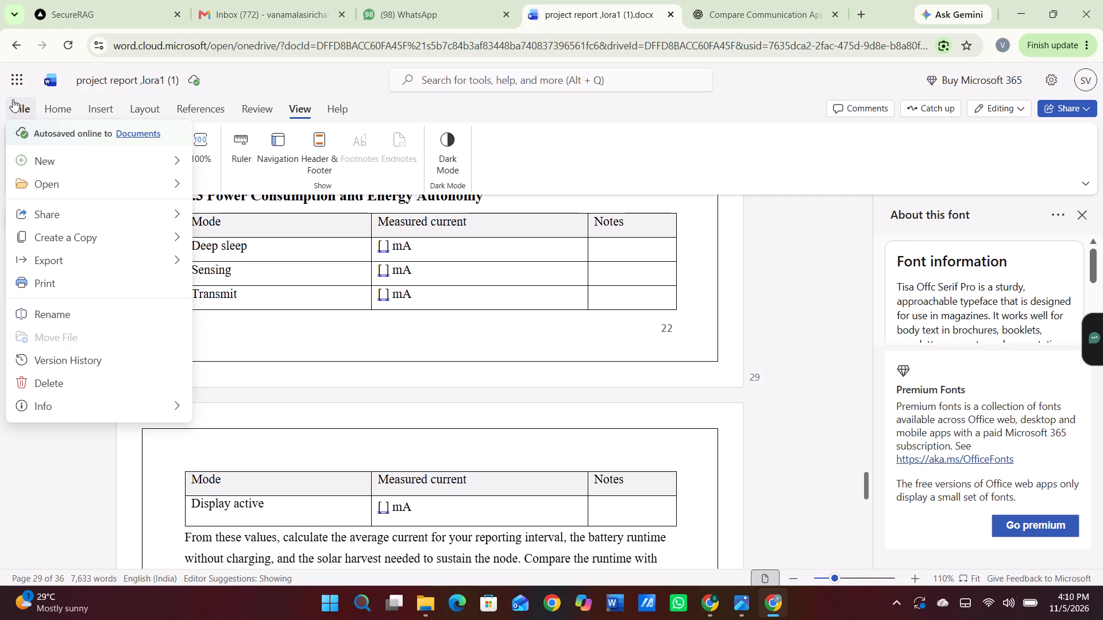
pyautogui.click(68, 183)
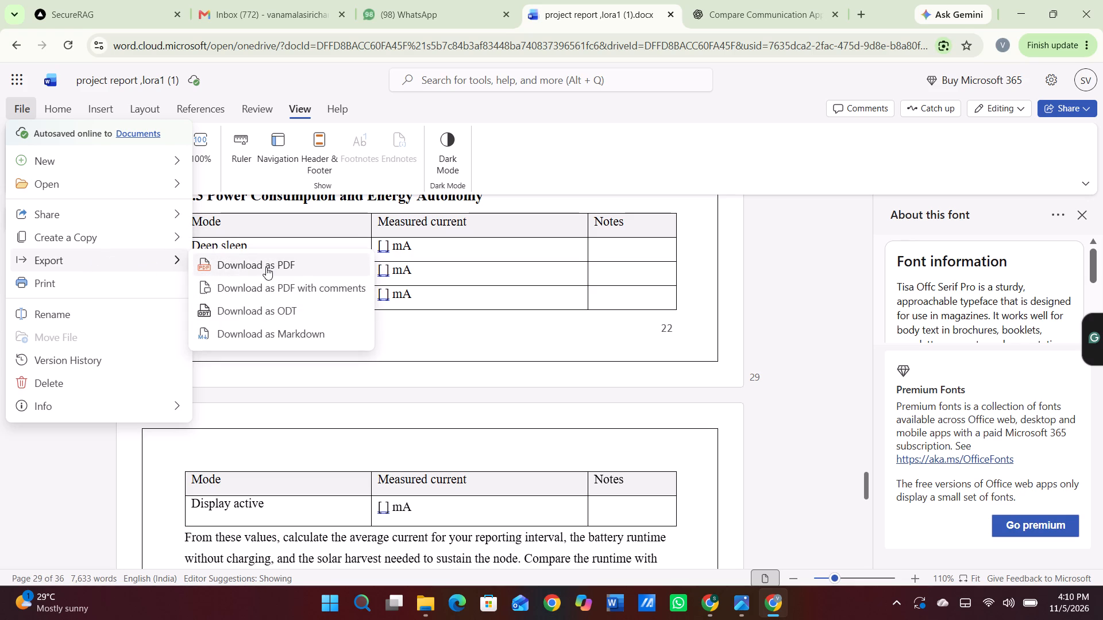
pyautogui.click(266, 267)
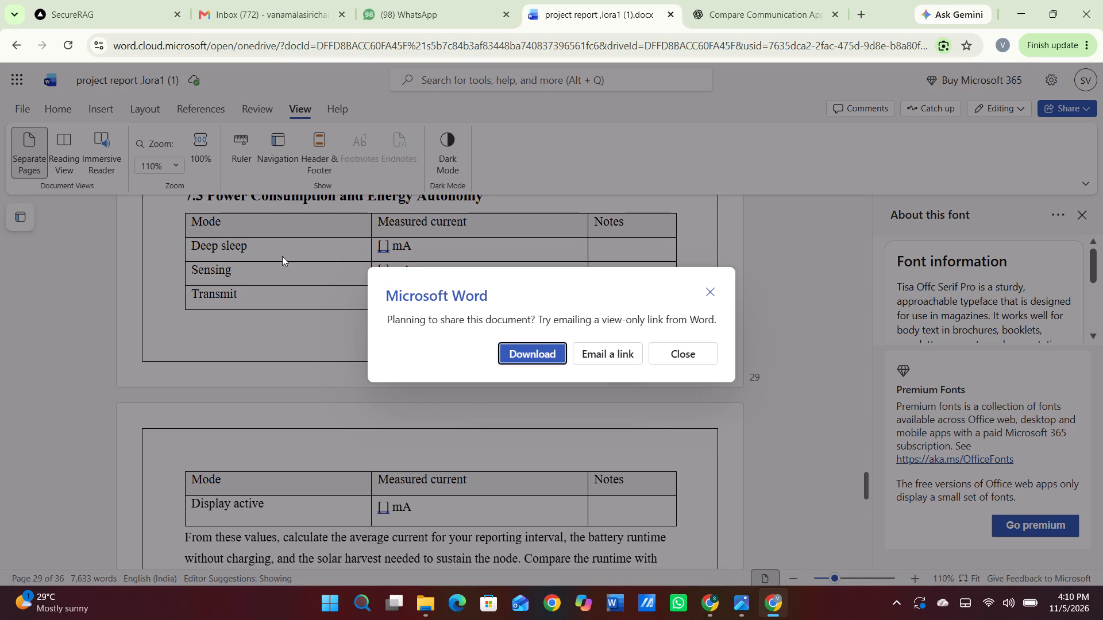
pyautogui.click(549, 358)
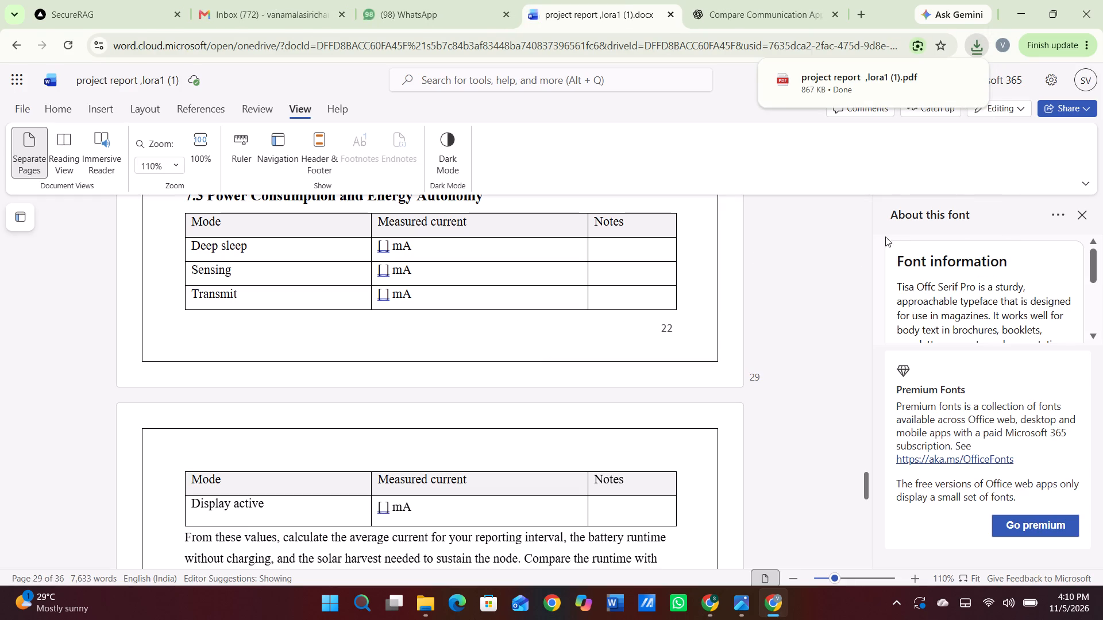
# Open the downloaded PDF and examine the front-matter layout from the title page through the acknowledgement and certificate to the abstract.
pyautogui.click(963, 76)
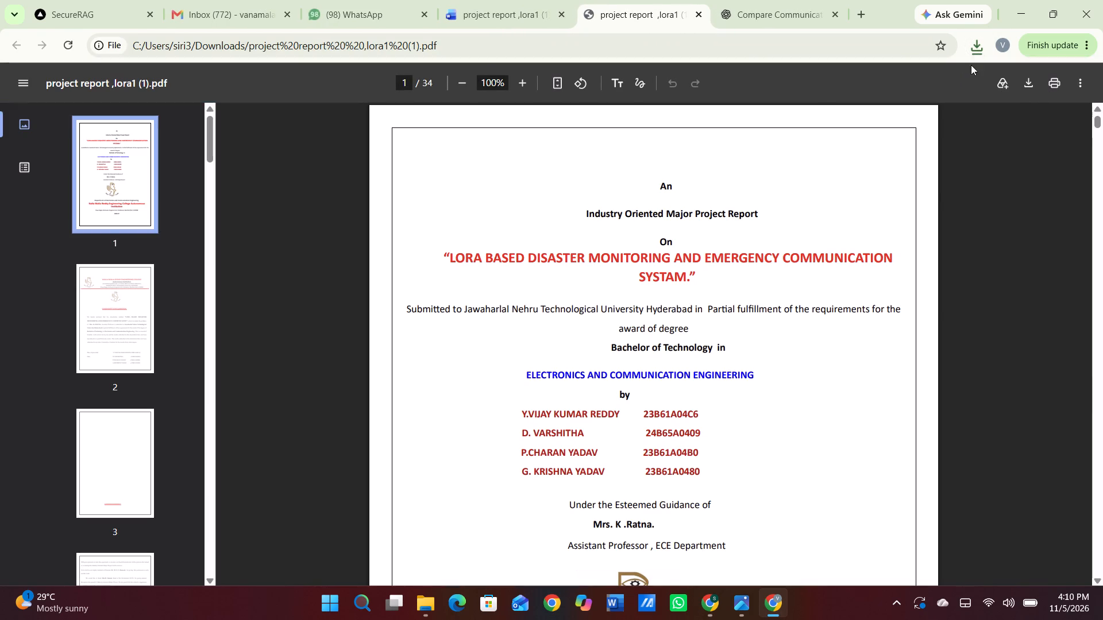
pyautogui.scroll(-8, 765, 317)
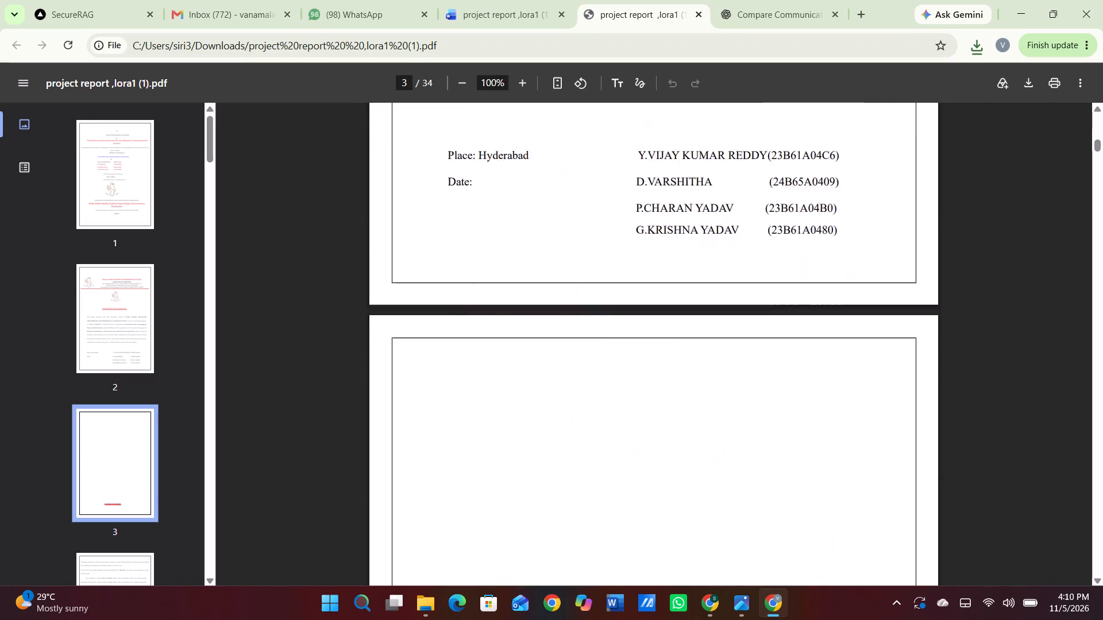
pyautogui.hscroll(1, 765, 317)
pyautogui.scroll(-2, 765, 317)
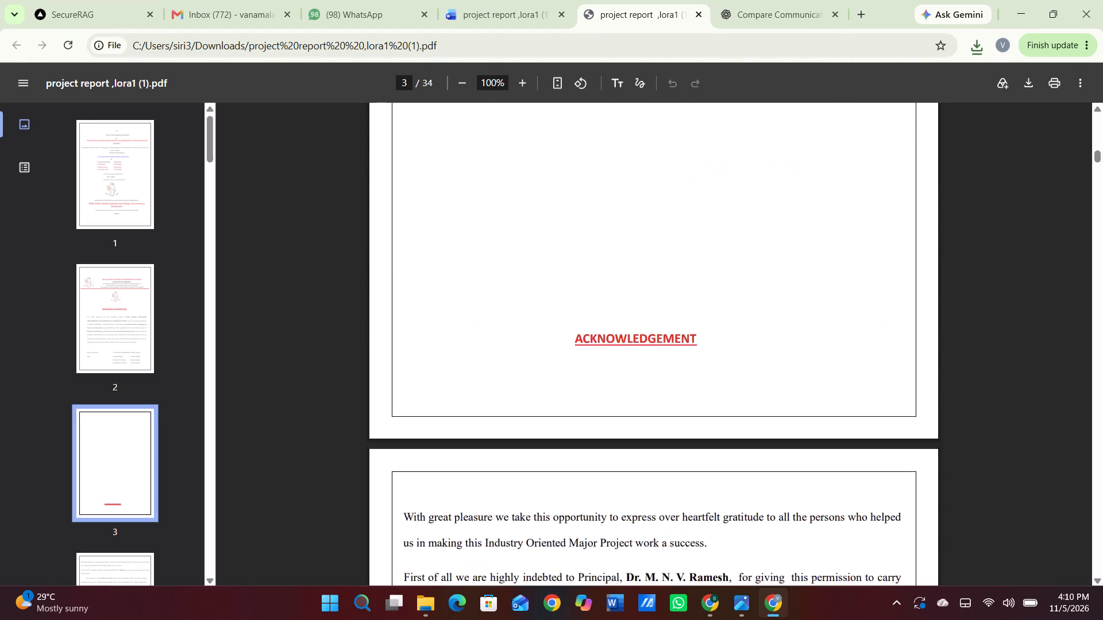
pyautogui.scroll(-4, 765, 317)
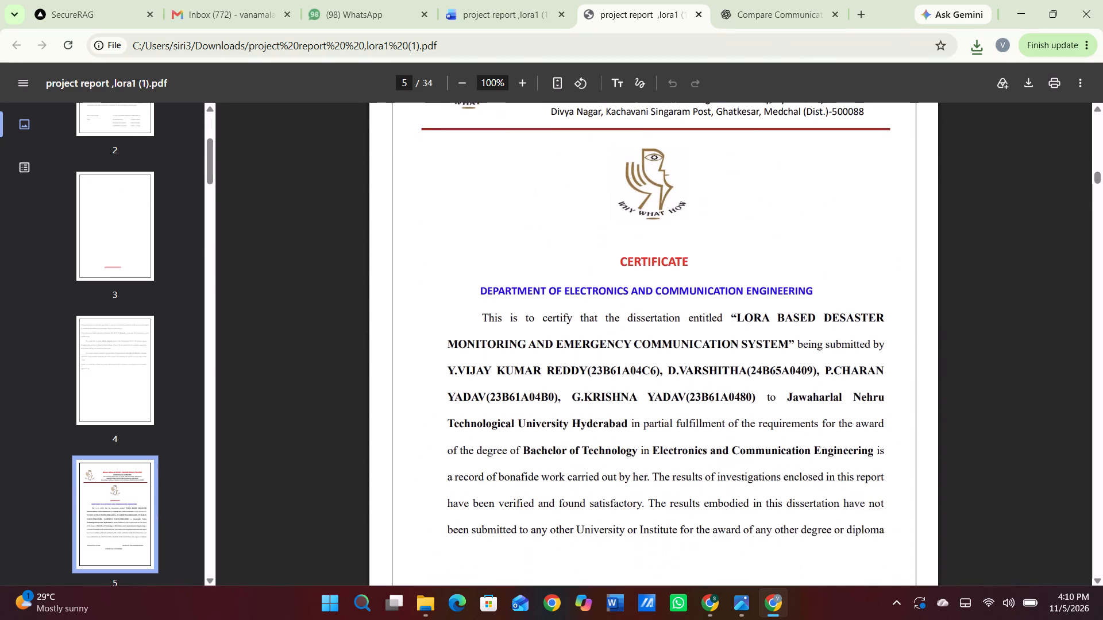
pyautogui.scroll(-6, 765, 317)
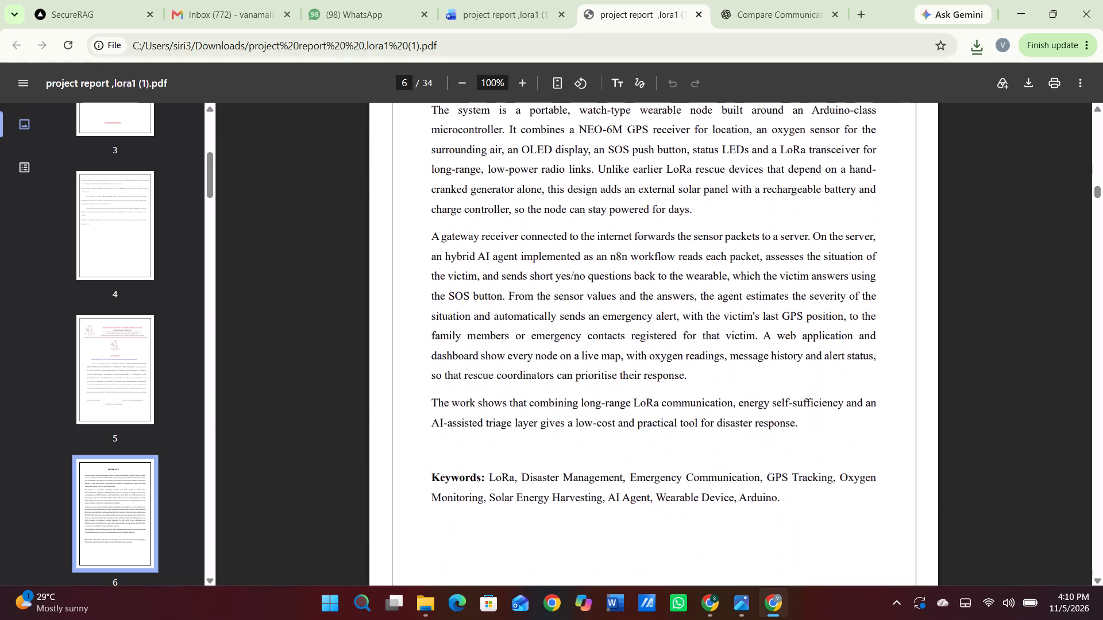
# Examine the PDF's layout through Chapters 1 and 2 to the Chapter 3 opening, checking the chapter headings.
pyautogui.scroll(-8, 765, 317)
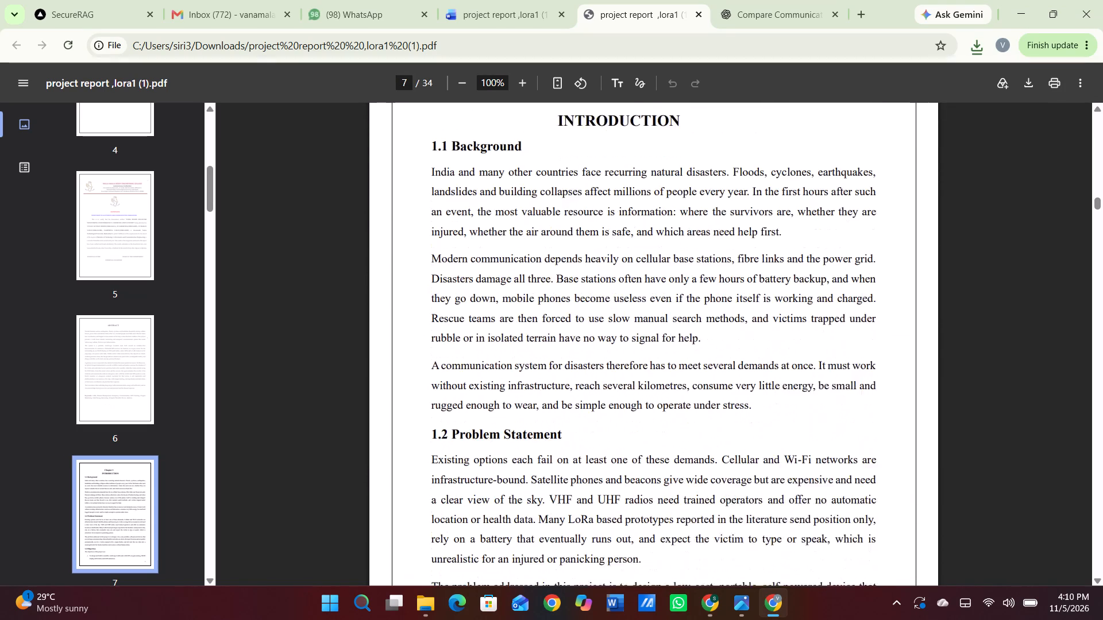
pyautogui.scroll(-7, 765, 317)
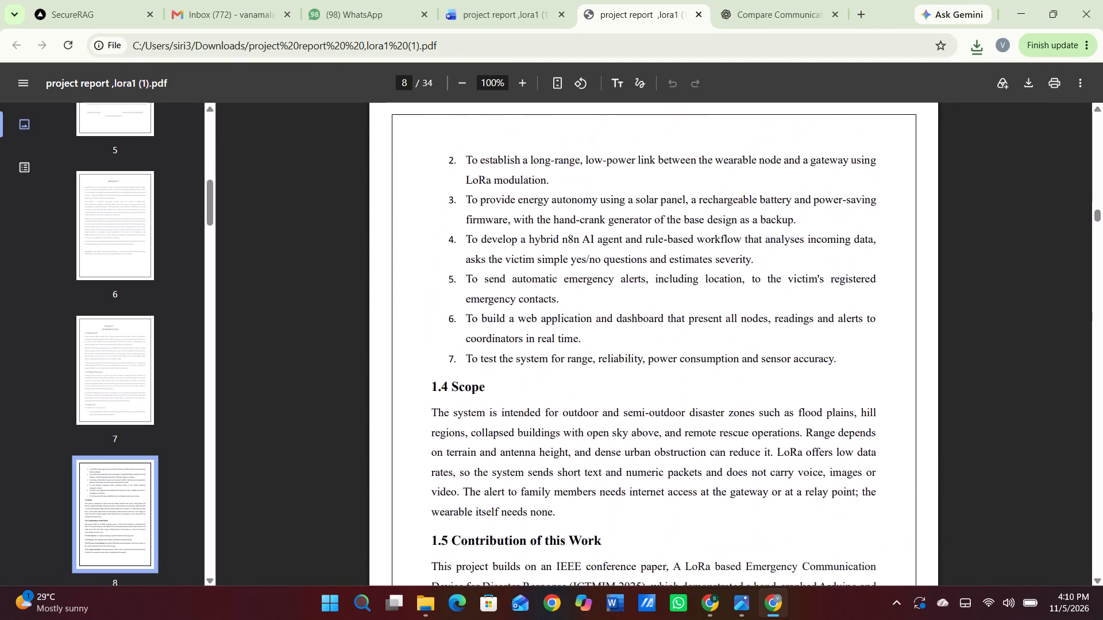
pyautogui.scroll(-4, 765, 317)
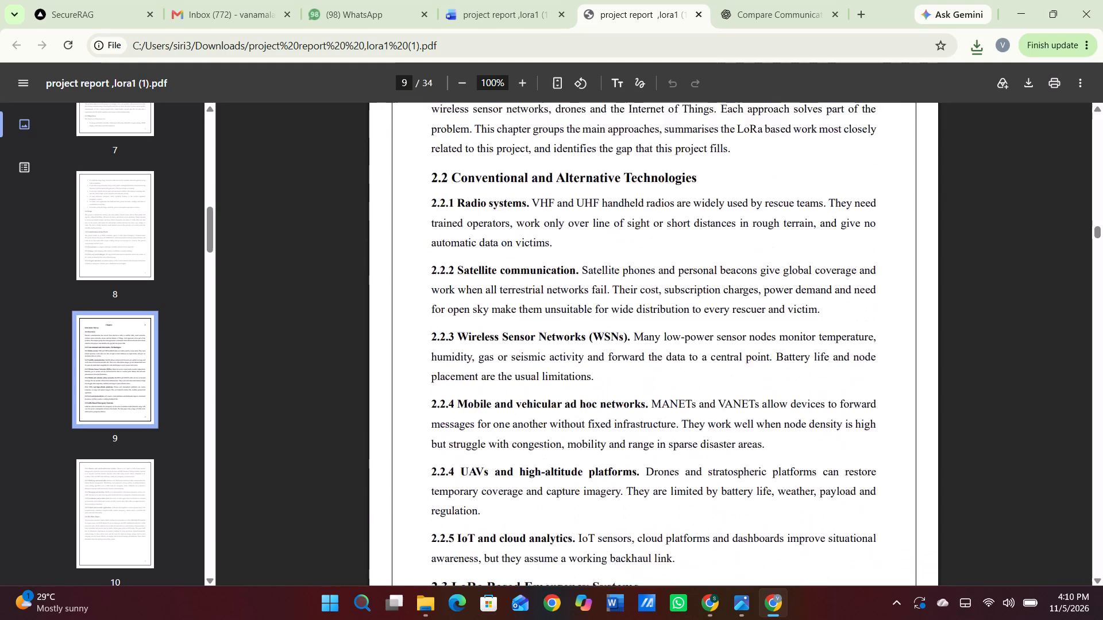
pyautogui.scroll(-1, 765, 317)
pyautogui.scroll(3, 765, 317)
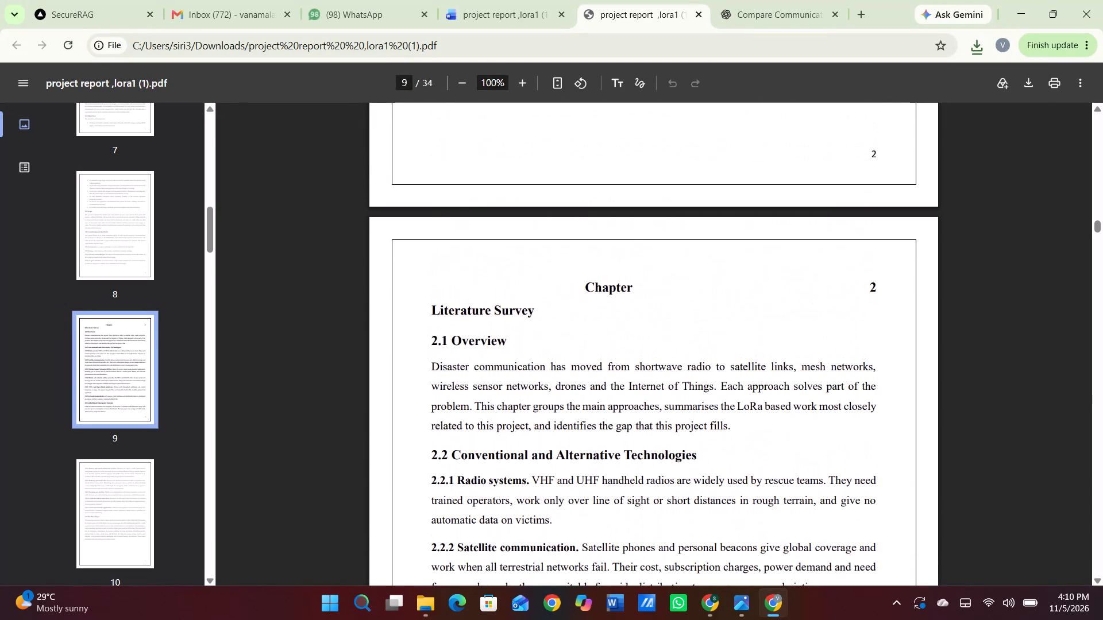
pyautogui.scroll(-10, 765, 317)
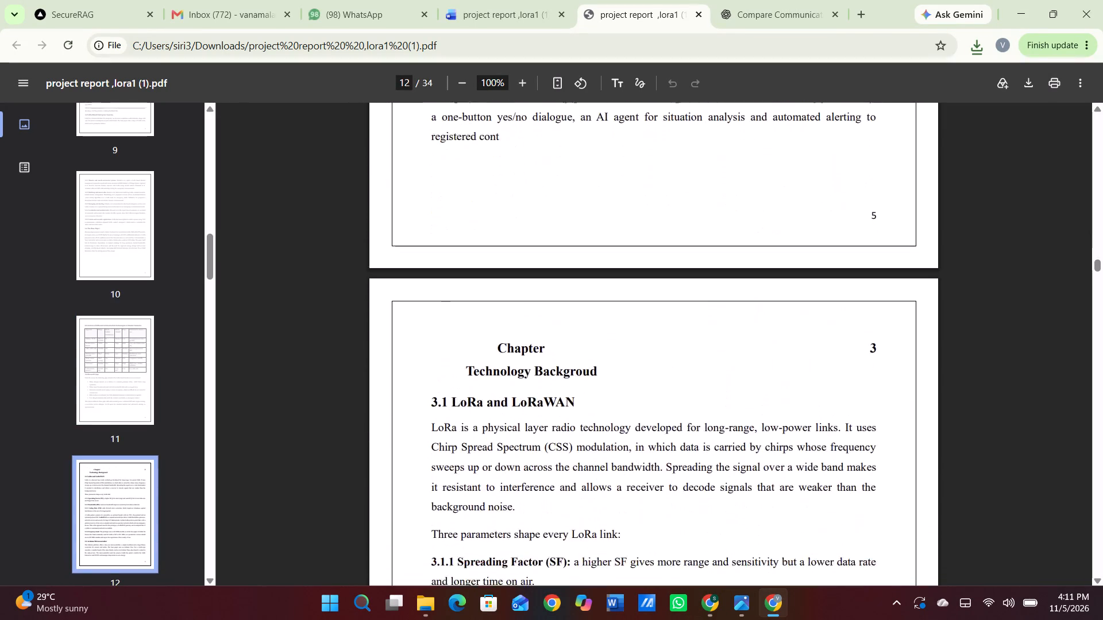
pyautogui.scroll(-1, 765, 317)
pyautogui.scroll(4, 765, 317)
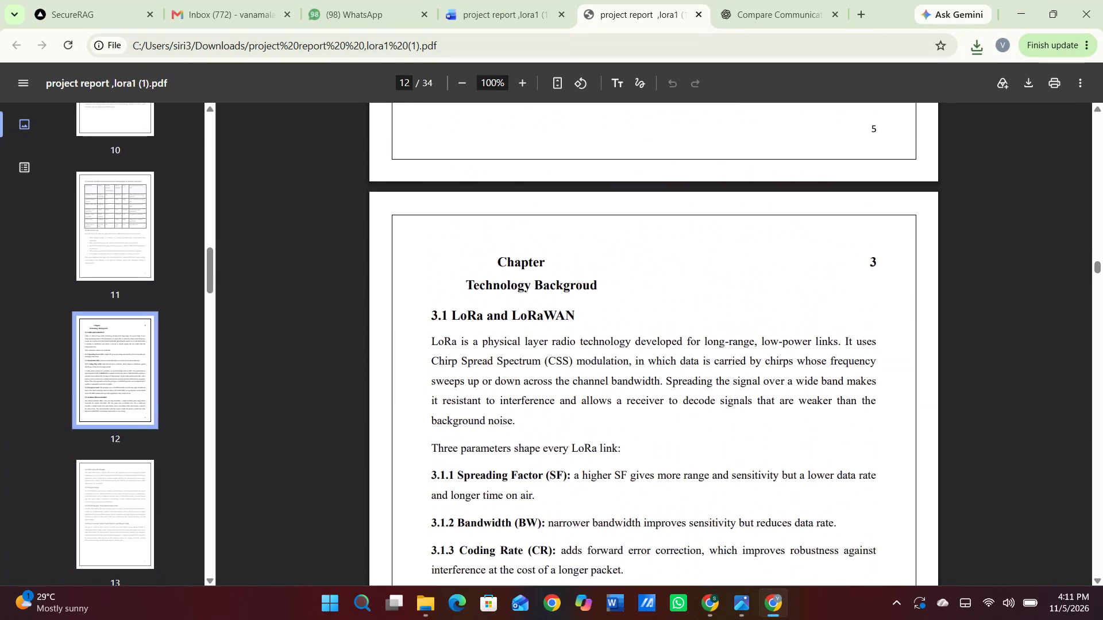
# Examine the PDF's layout from Chapter 3 through the Chapter 4 diagrams and tables to section 5.9, Security and Privacy.
pyautogui.scroll(-9, 765, 317)
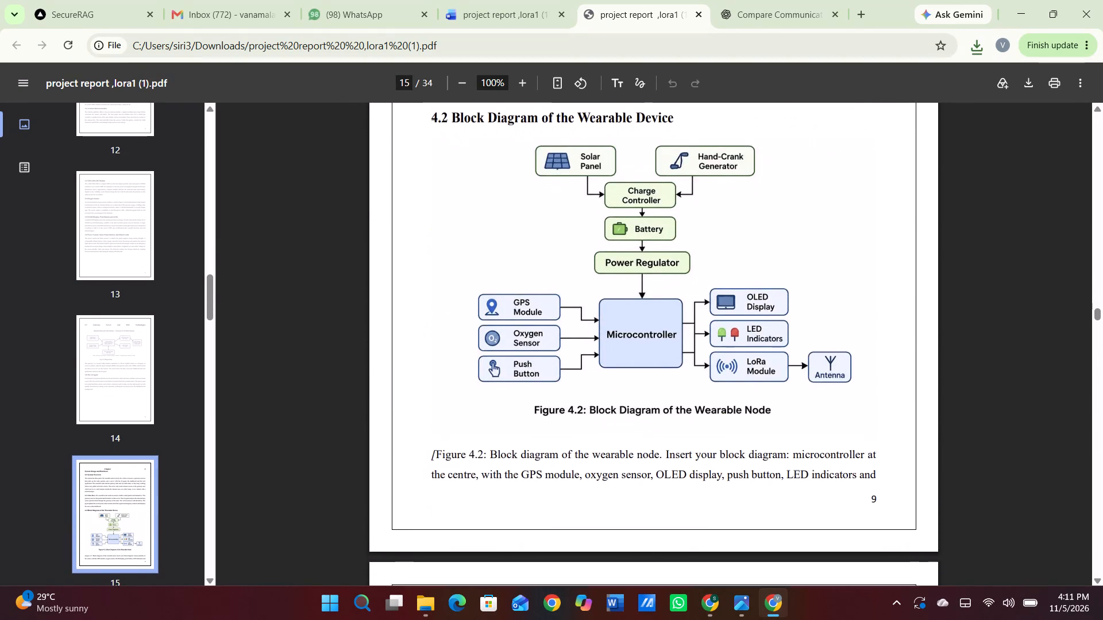
pyautogui.scroll(-4, 765, 317)
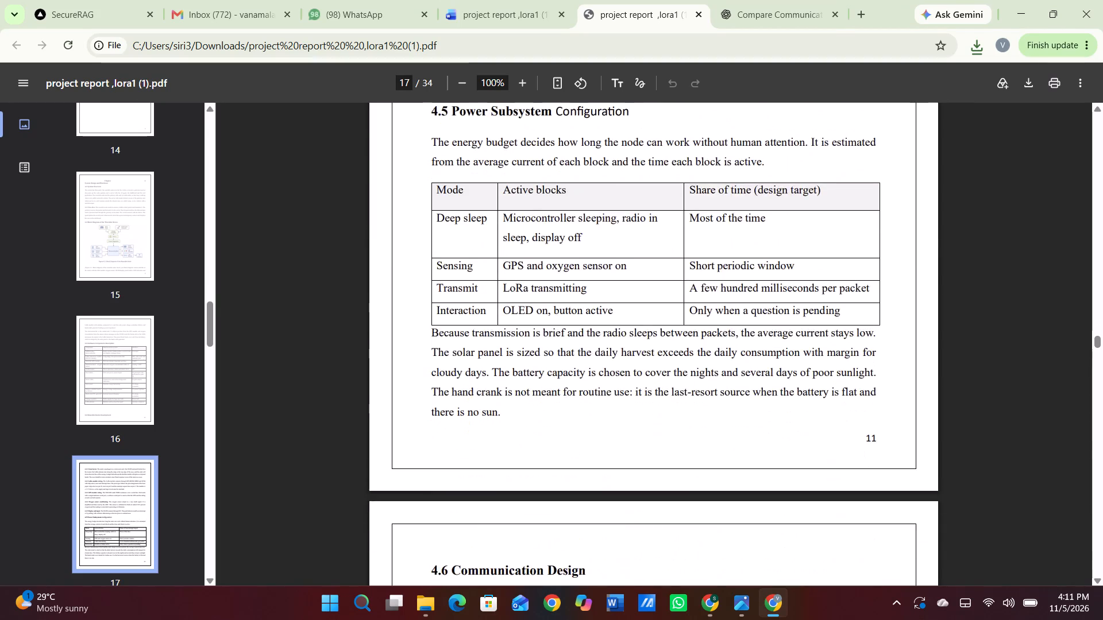
pyautogui.scroll(-5, 765, 317)
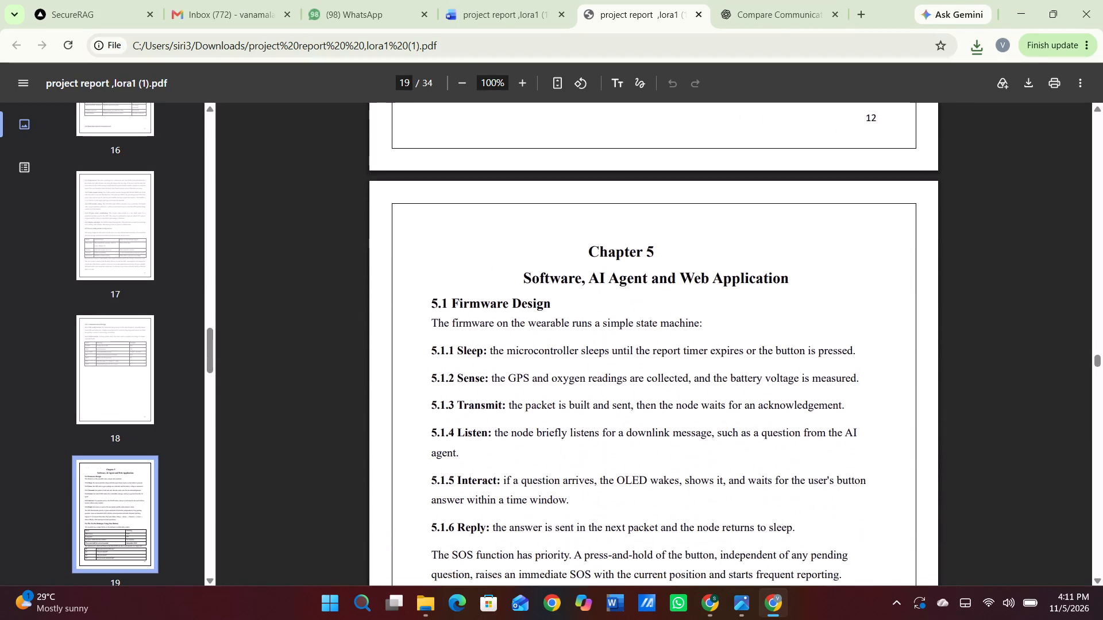
pyautogui.scroll(-4, 765, 317)
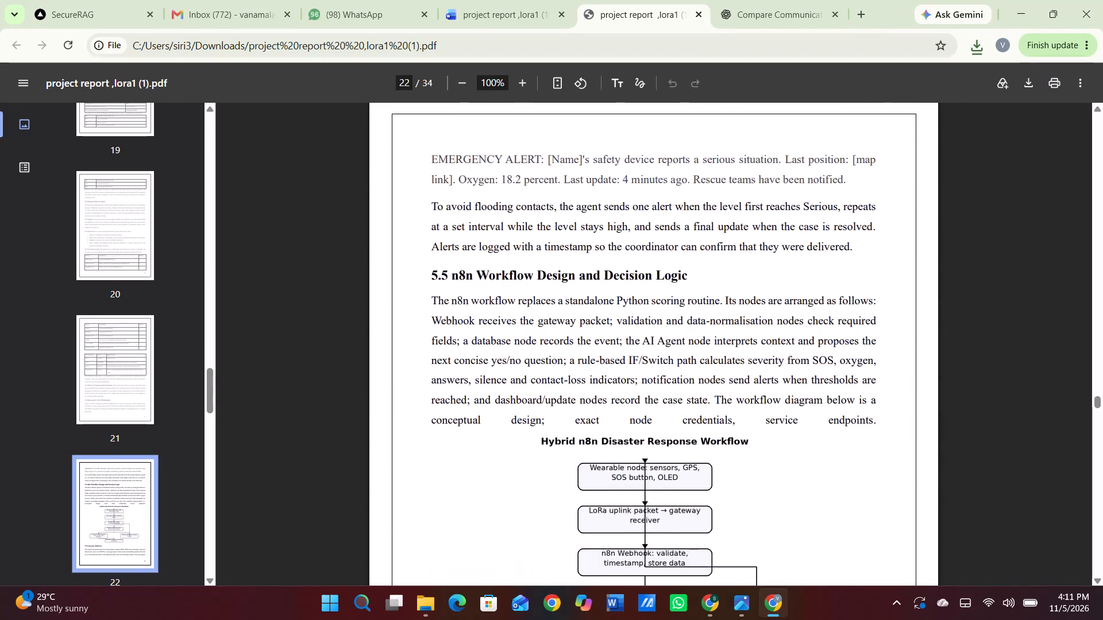
pyautogui.scroll(-4, 765, 317)
pyautogui.scroll(2, 765, 317)
pyautogui.hscroll(1, 765, 317)
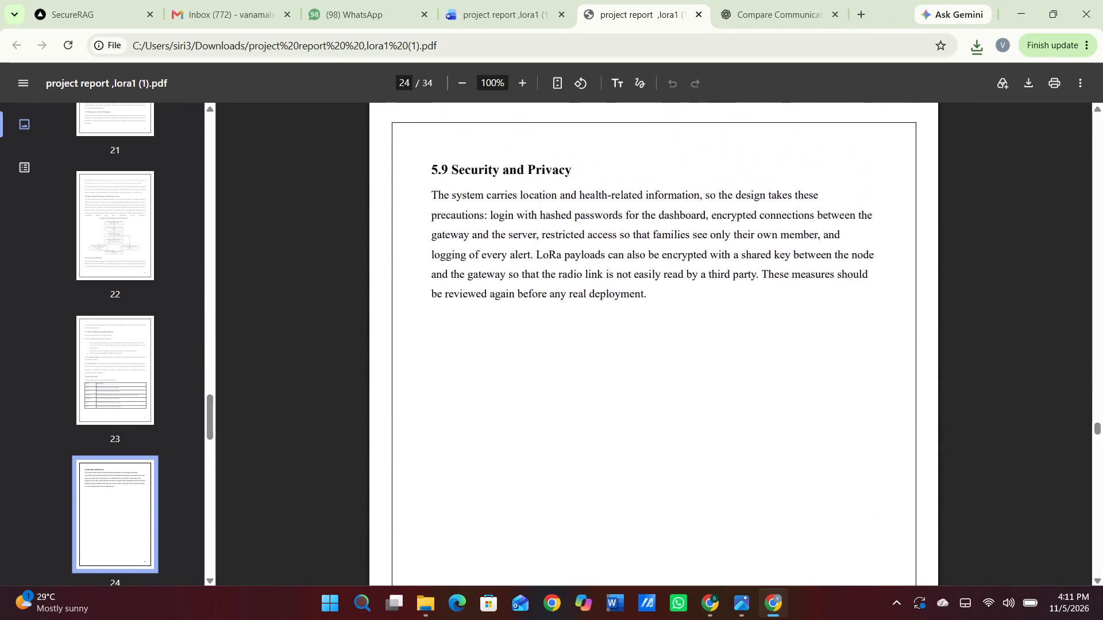
# Examine the PDF's layout from Chapter 6 through the Chapter 7 and 8 headings to the references and appendix.
pyautogui.hscroll(1, 765, 317)
pyautogui.scroll(-3, 765, 317)
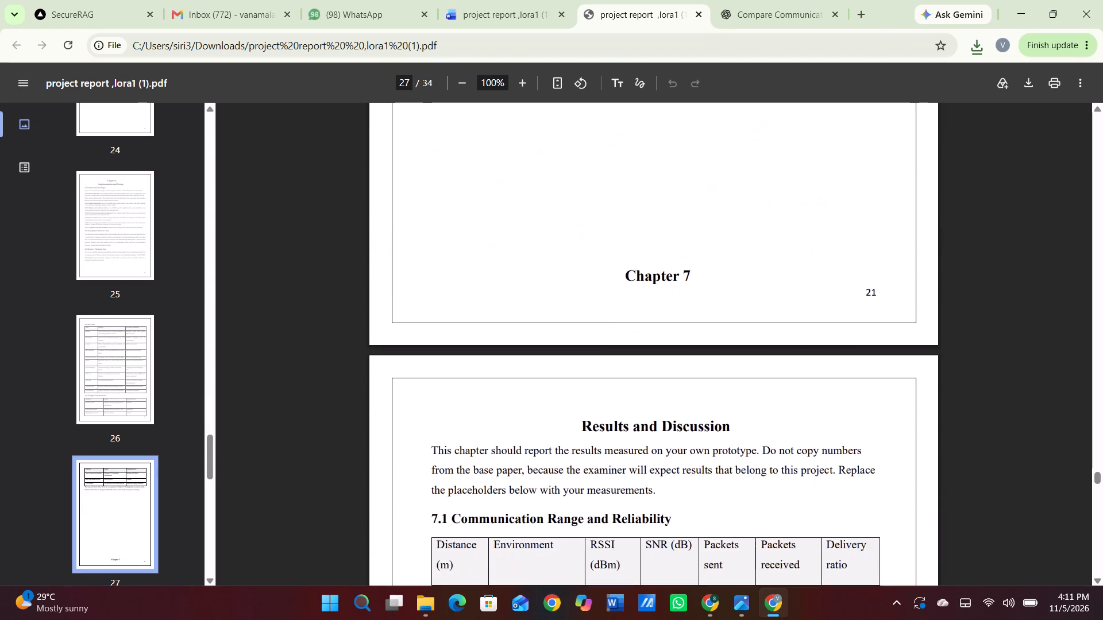
pyautogui.scroll(-2, 765, 317)
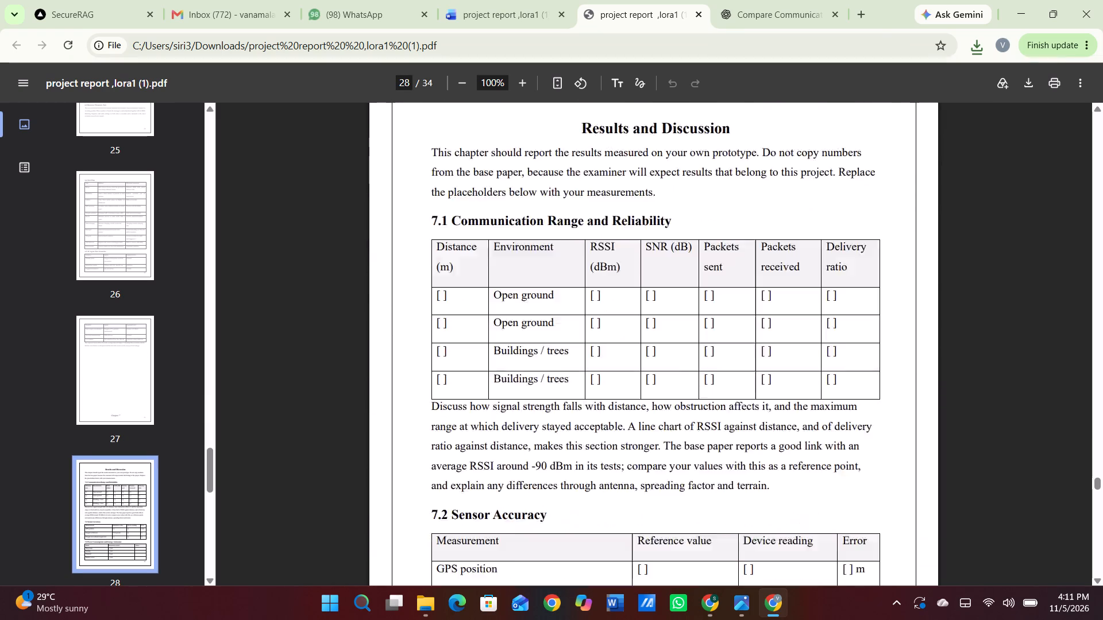
pyautogui.scroll(-5, 765, 317)
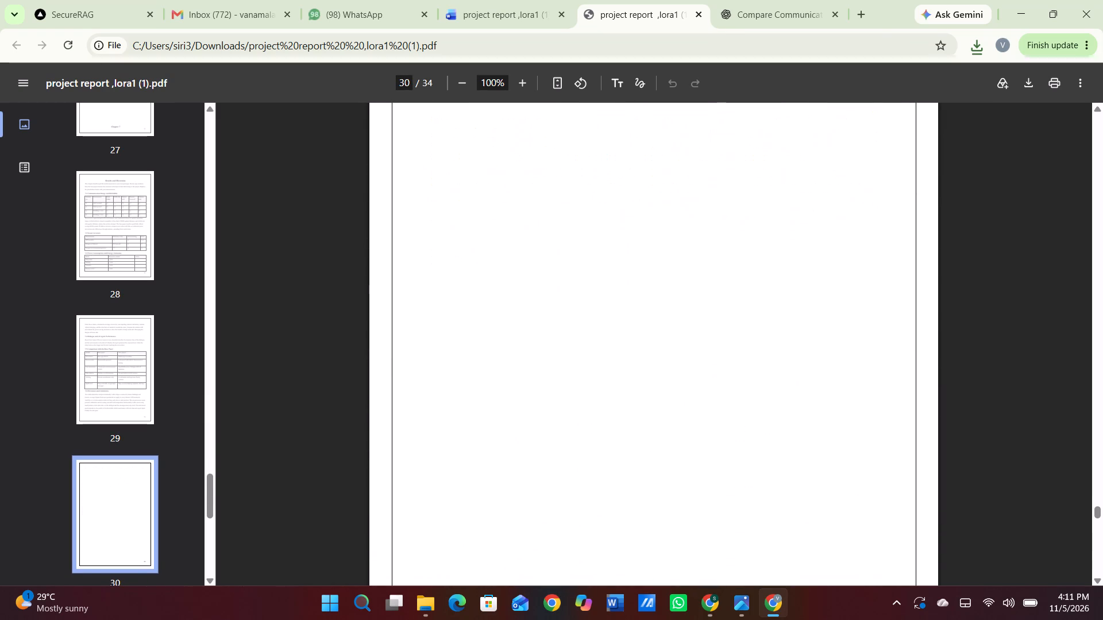
pyautogui.scroll(-3, 765, 317)
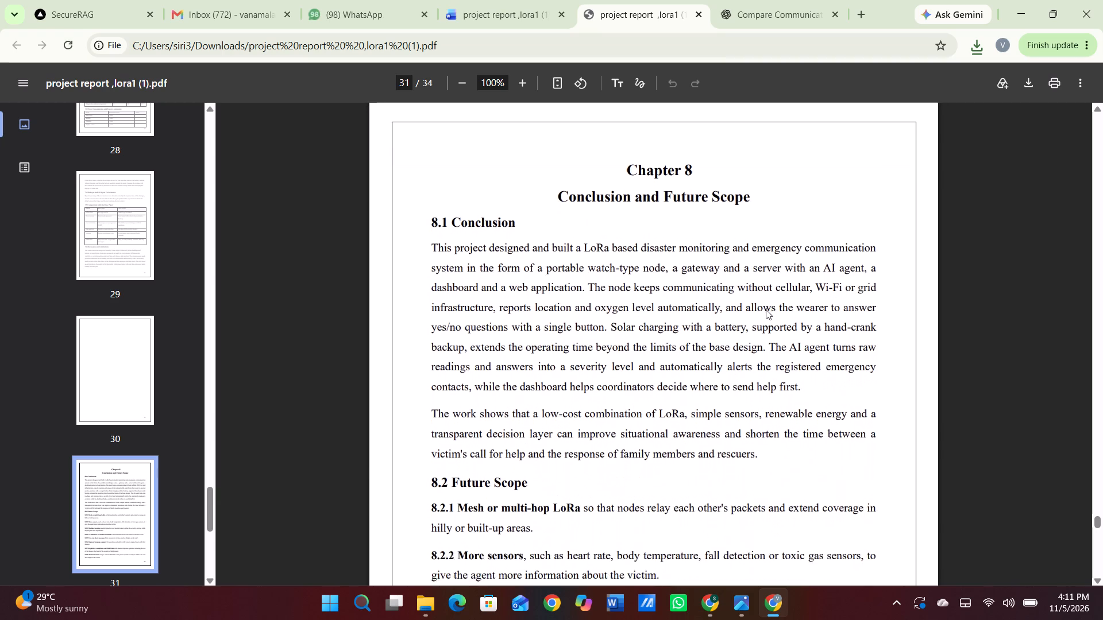
pyautogui.scroll(-2, 766, 309)
pyautogui.scroll(1, 766, 309)
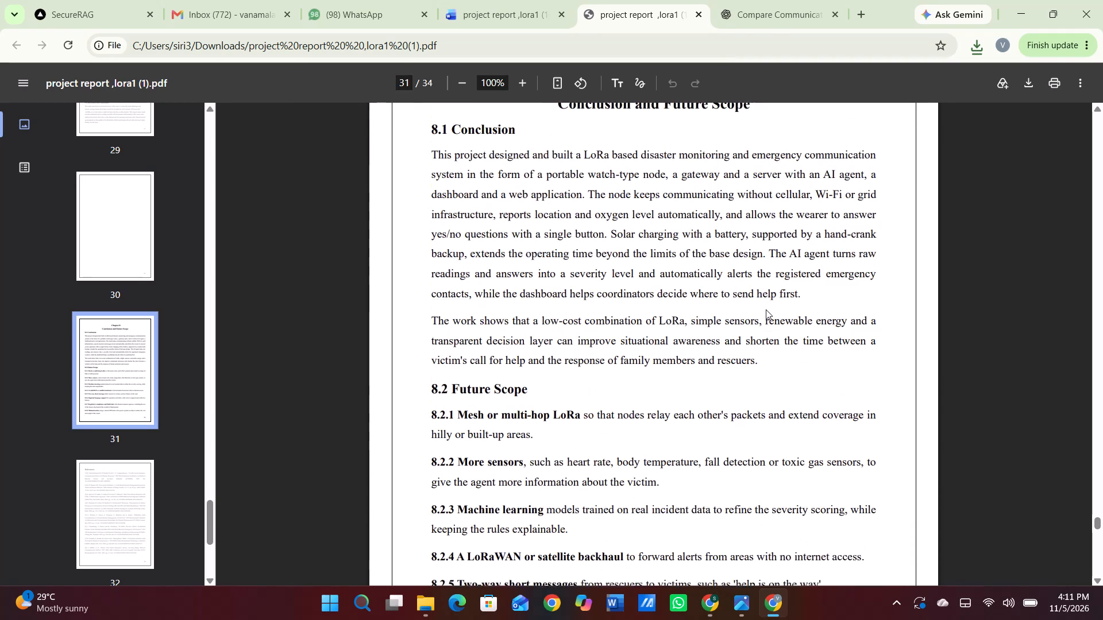
pyautogui.scroll(-6, 766, 309)
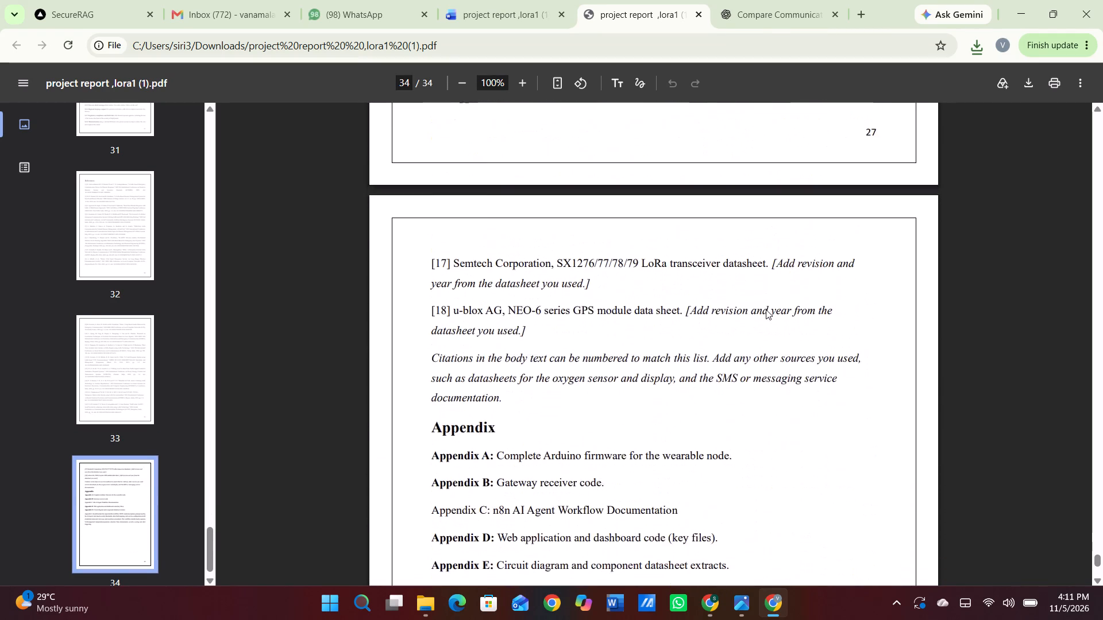
pyautogui.scroll(-6, 766, 309)
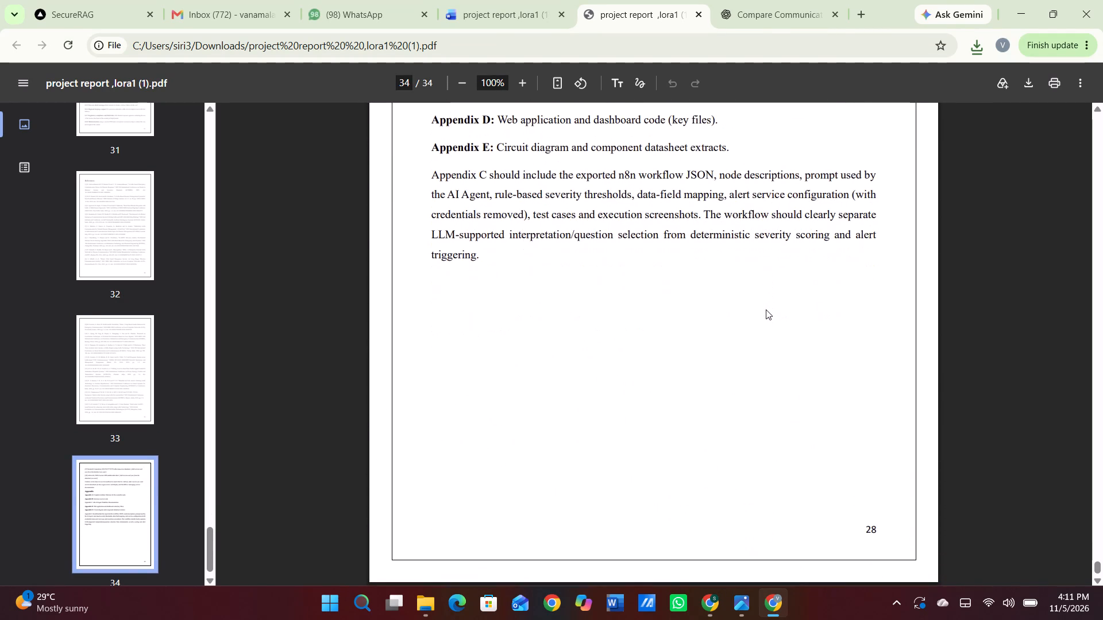
# Switch back to the Word document and compare its layout from Chapter 7 back to the declaration and acknowledgement pages.
pyautogui.click(492, 21)
pyautogui.scroll(3, 556, 319)
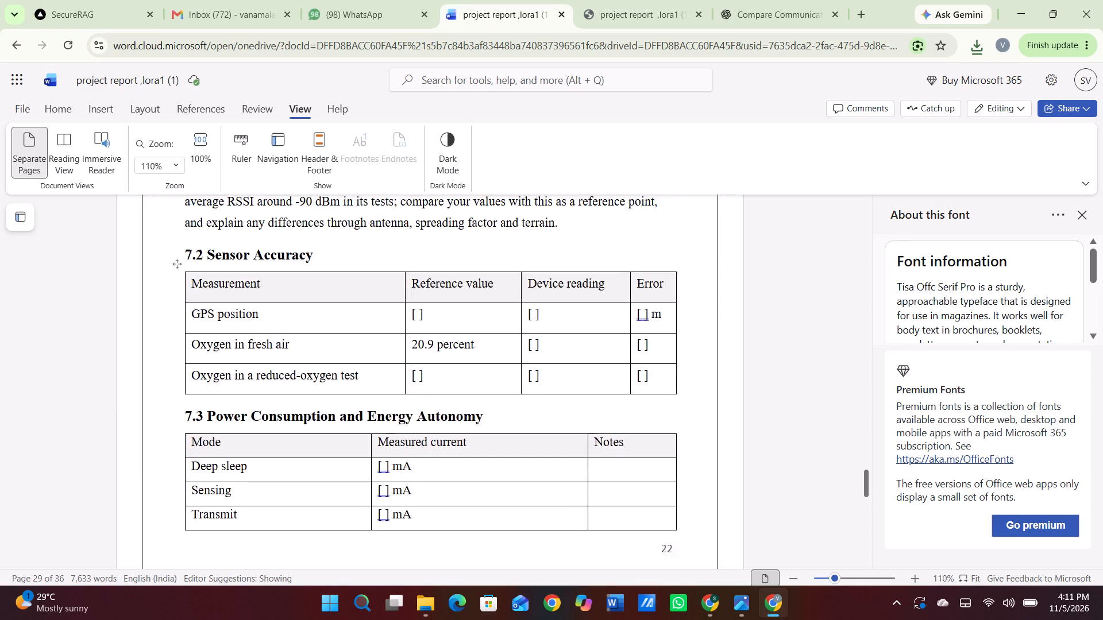
pyautogui.scroll(6, 556, 319)
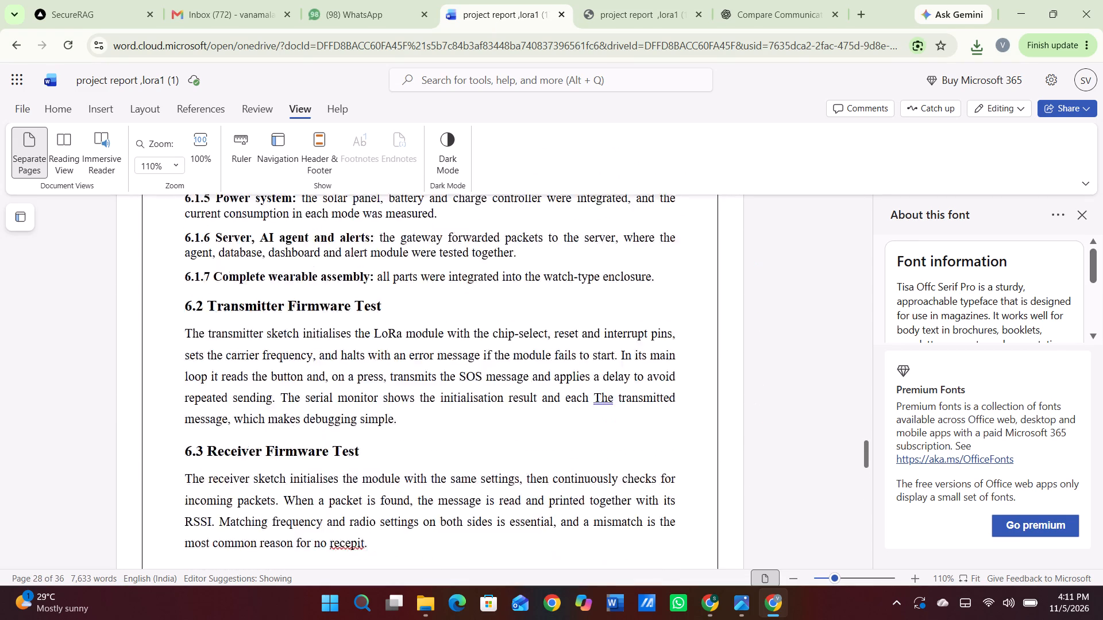
pyautogui.scroll(15, 556, 319)
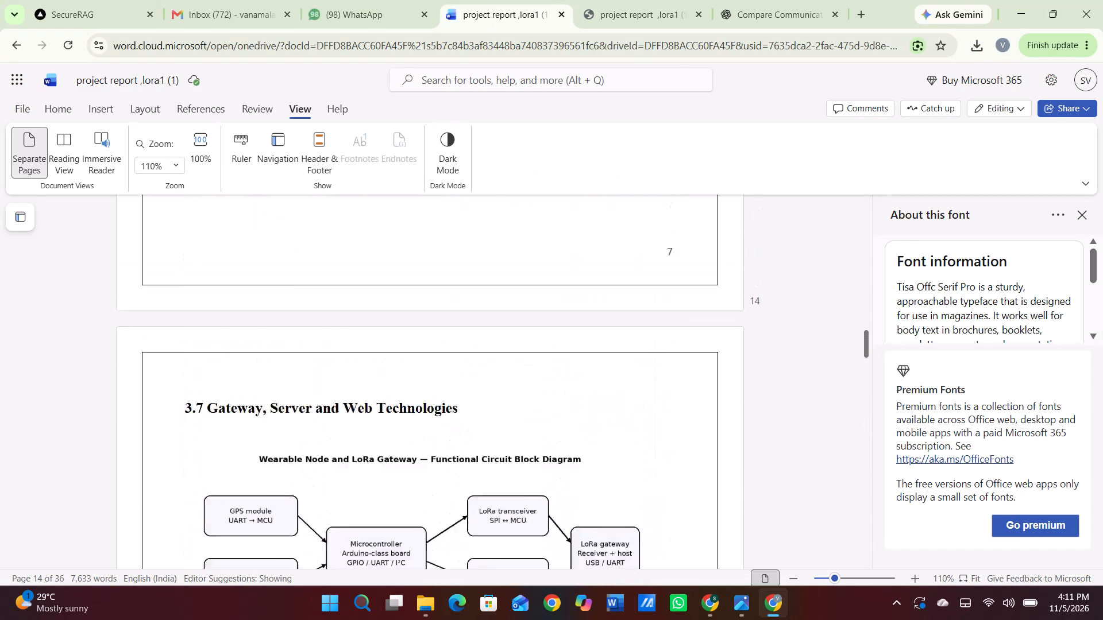
pyautogui.scroll(11, 556, 319)
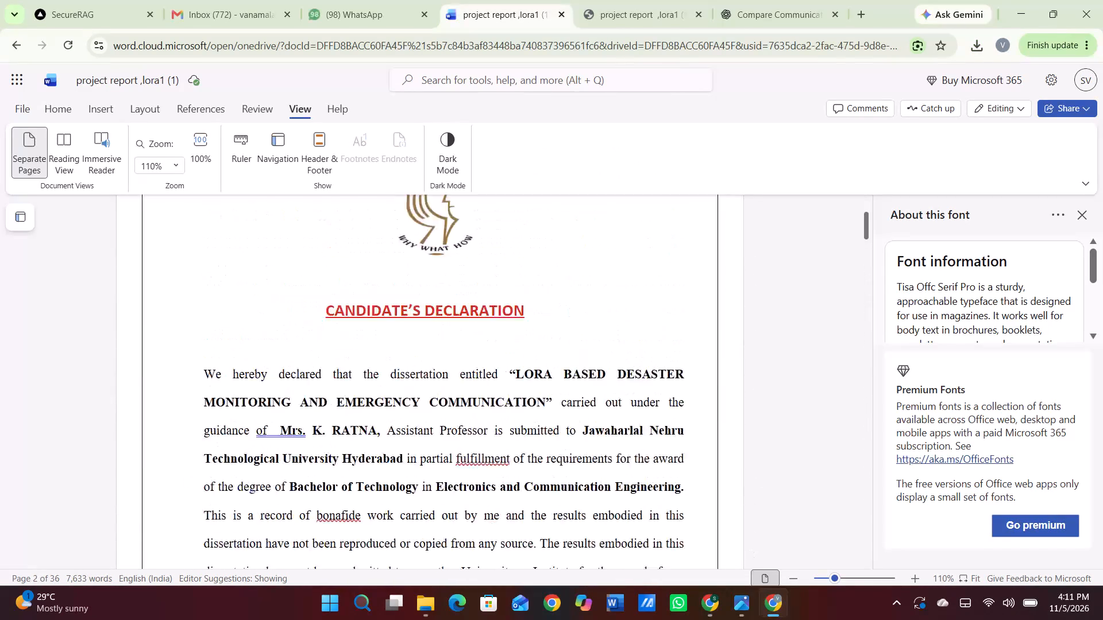
pyautogui.scroll(-6, 556, 319)
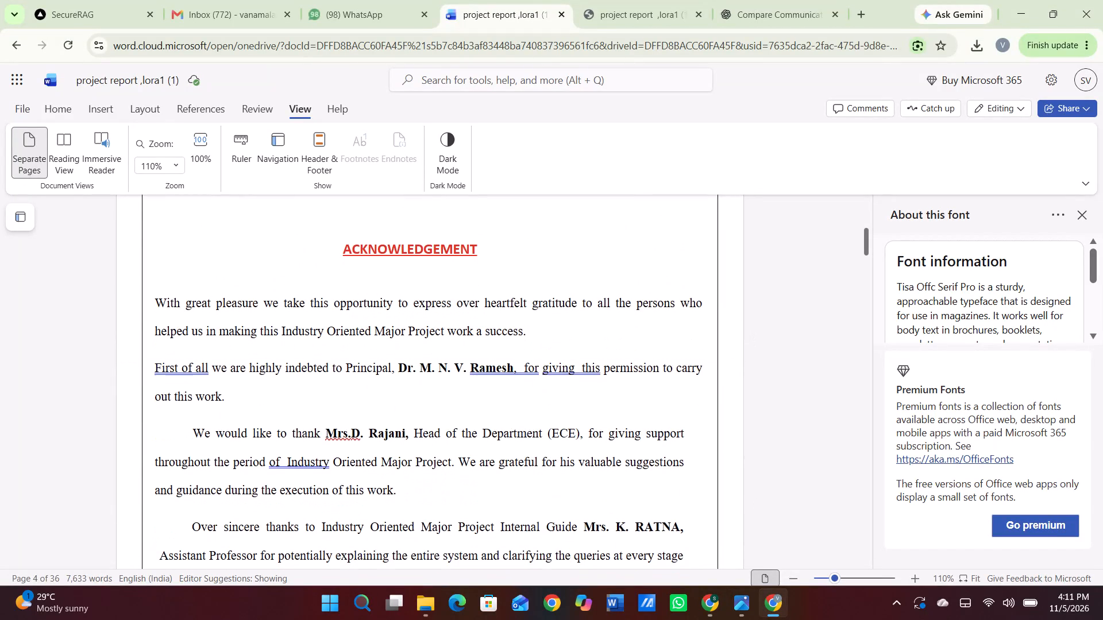
pyautogui.scroll(3, 556, 319)
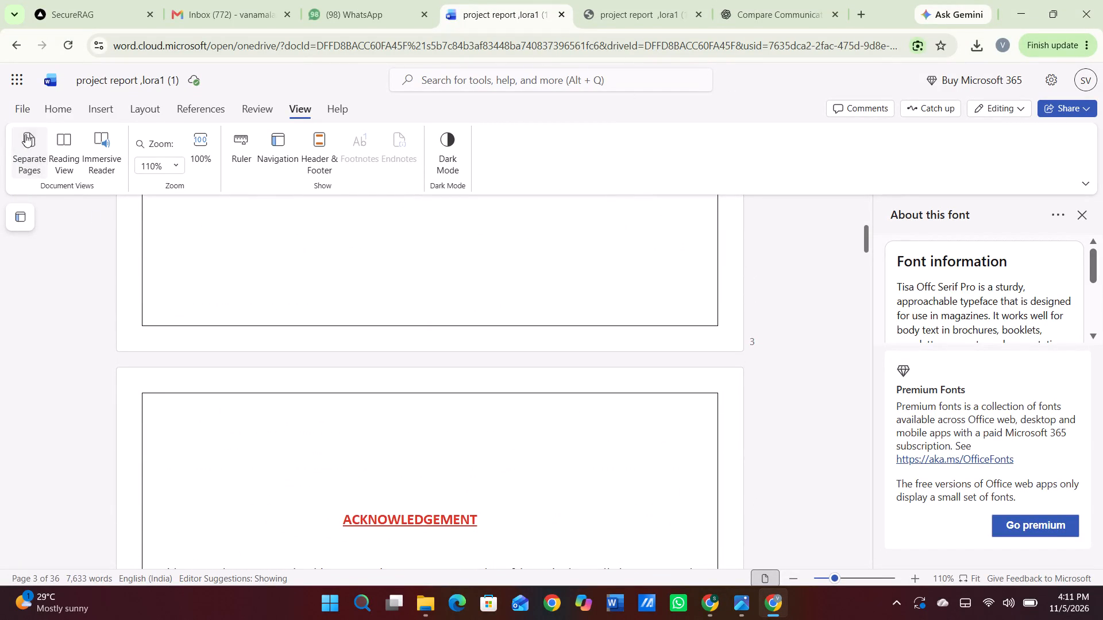
# Bring up the report's file-level commands for sharing and exporting.
pyautogui.click(26, 108)
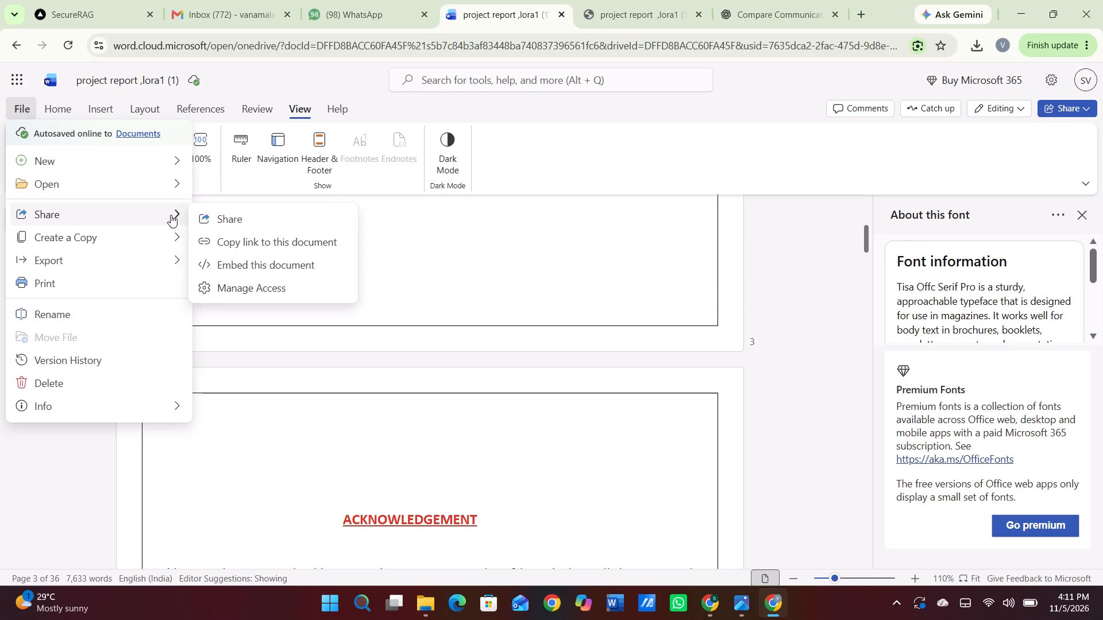
# Rename the report document as PS1.
pyautogui.click(215, 220)
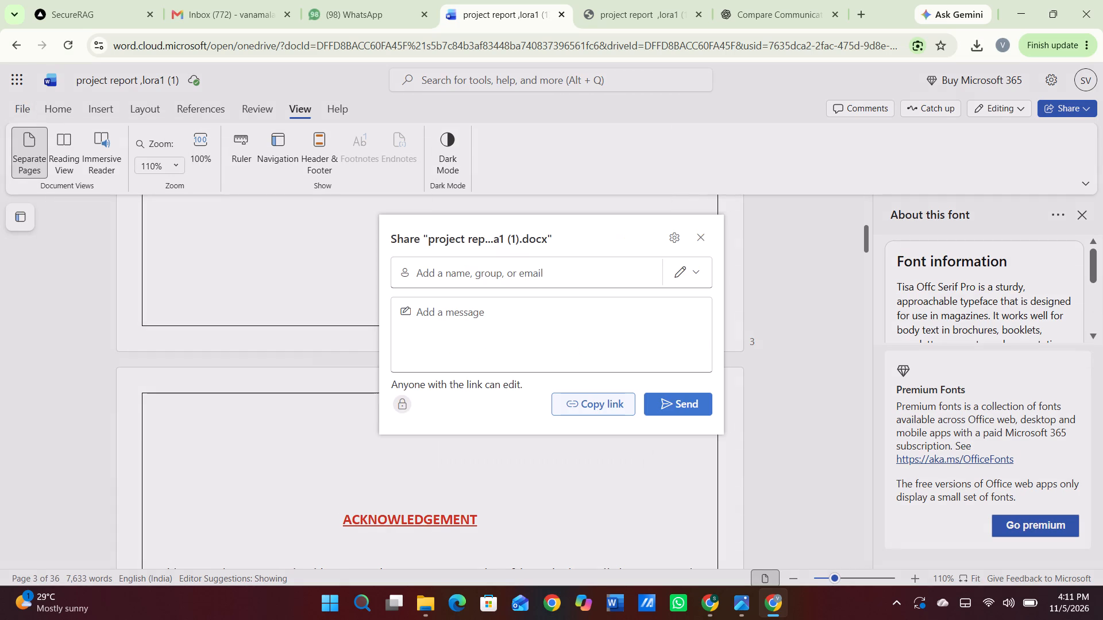
pyautogui.click(694, 243)
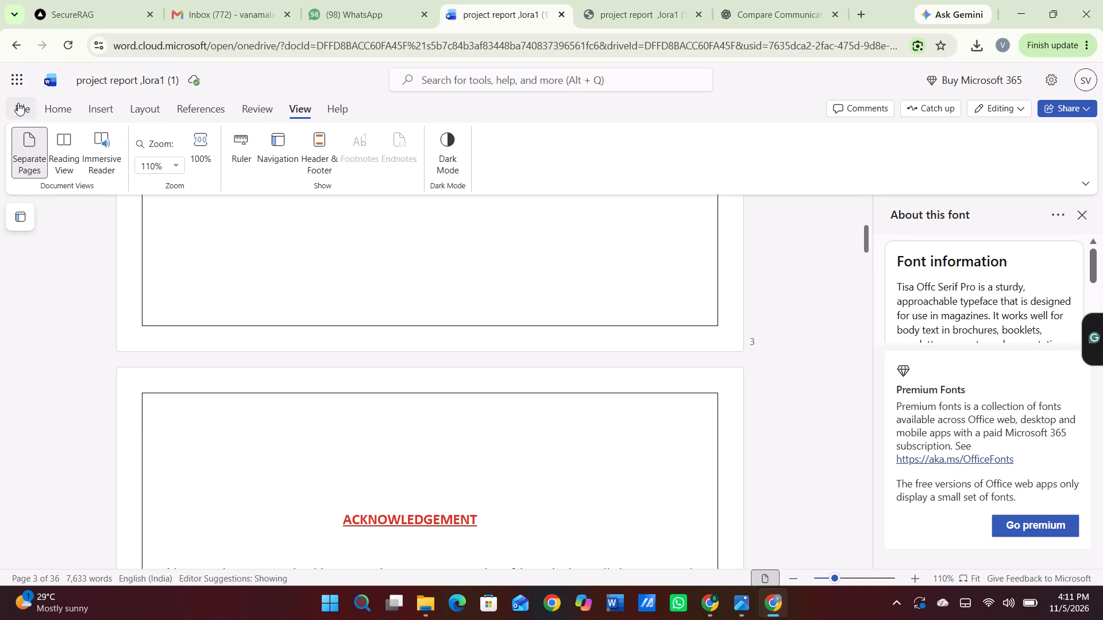
pyautogui.click(18, 103)
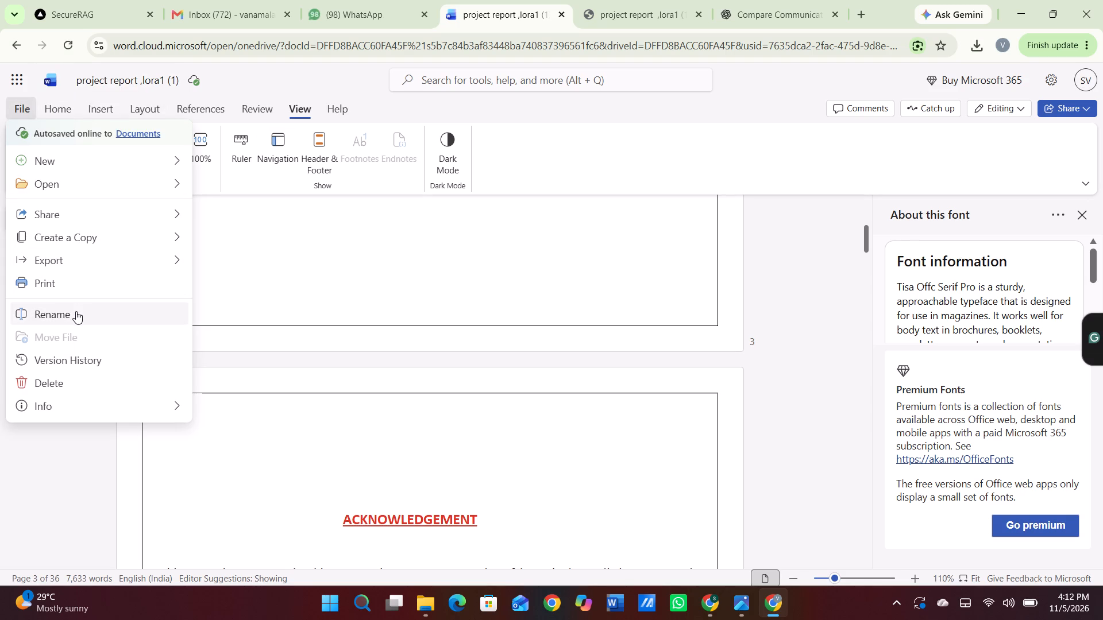
pyautogui.click(76, 311)
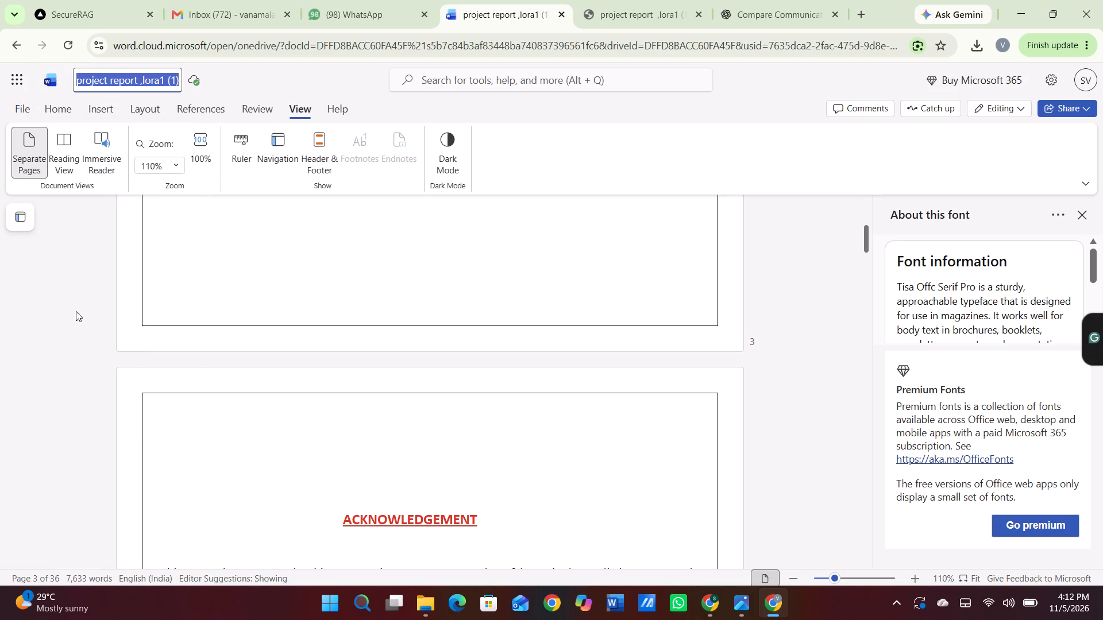
pyautogui.press('BackSpace')
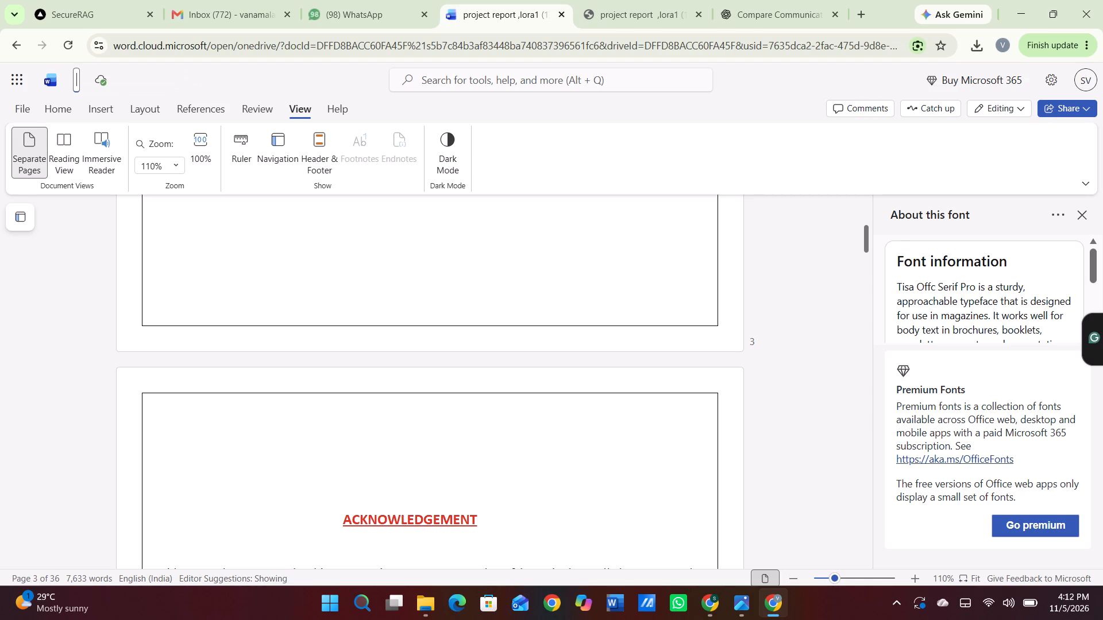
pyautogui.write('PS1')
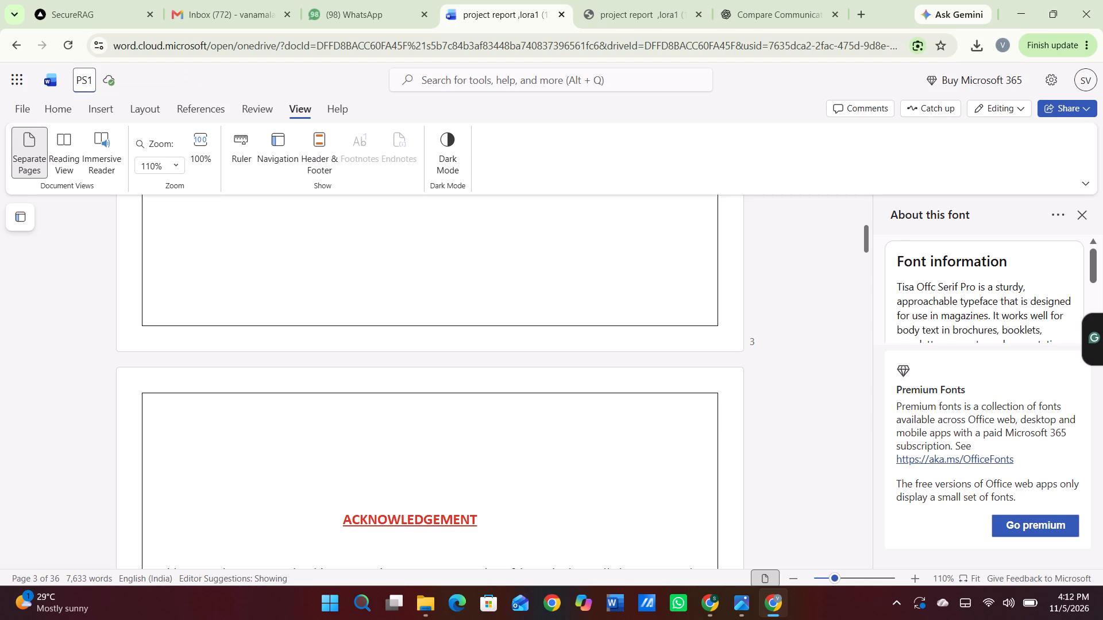
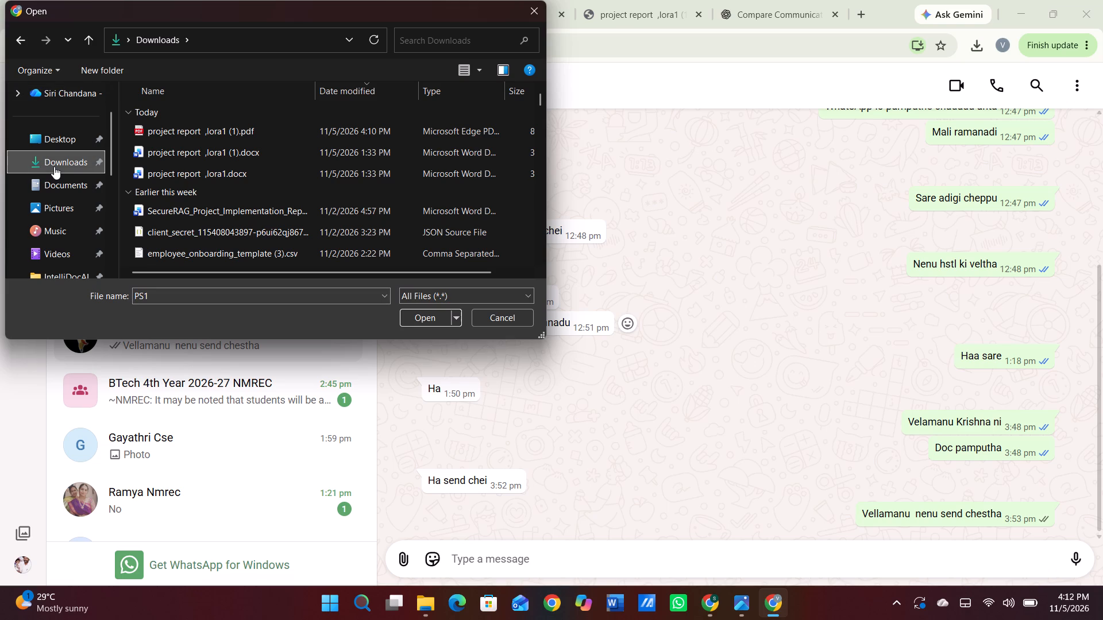
# Look through the Documents folder and the recent files in Home for the report file to attach to the WhatsApp chat.
pyautogui.click(76, 185)
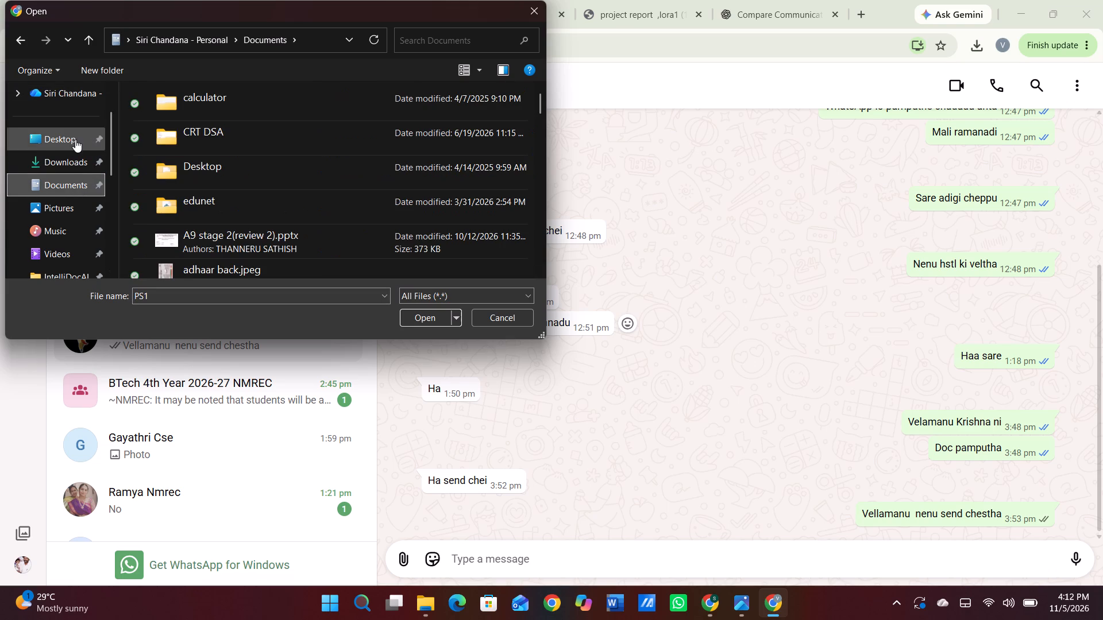
pyautogui.scroll(-3, 48, 207)
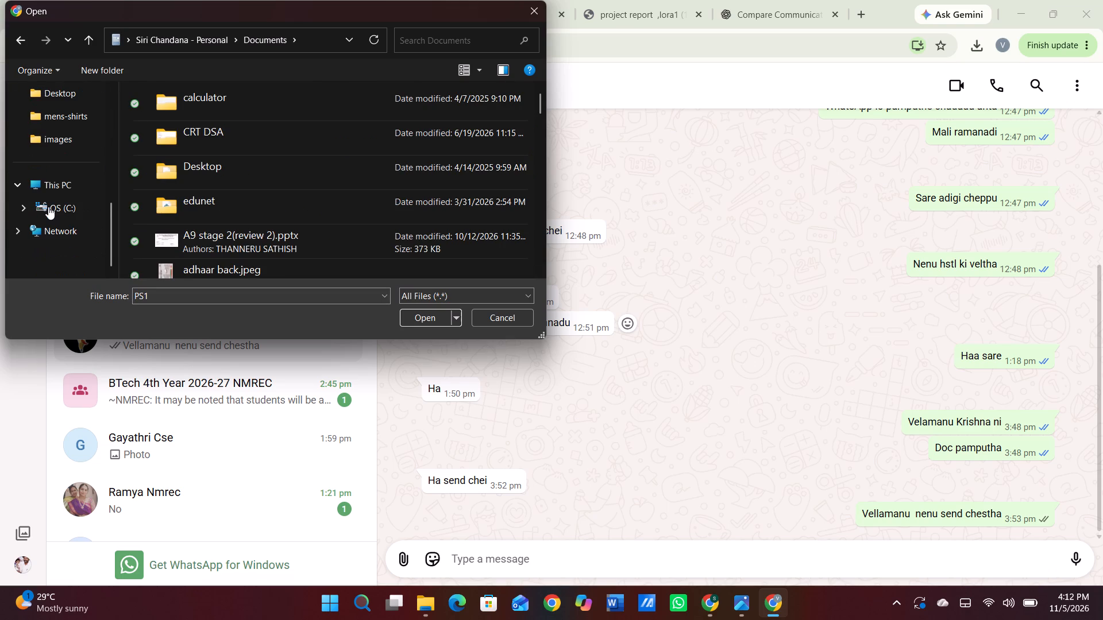
pyautogui.scroll(4, 33, 119)
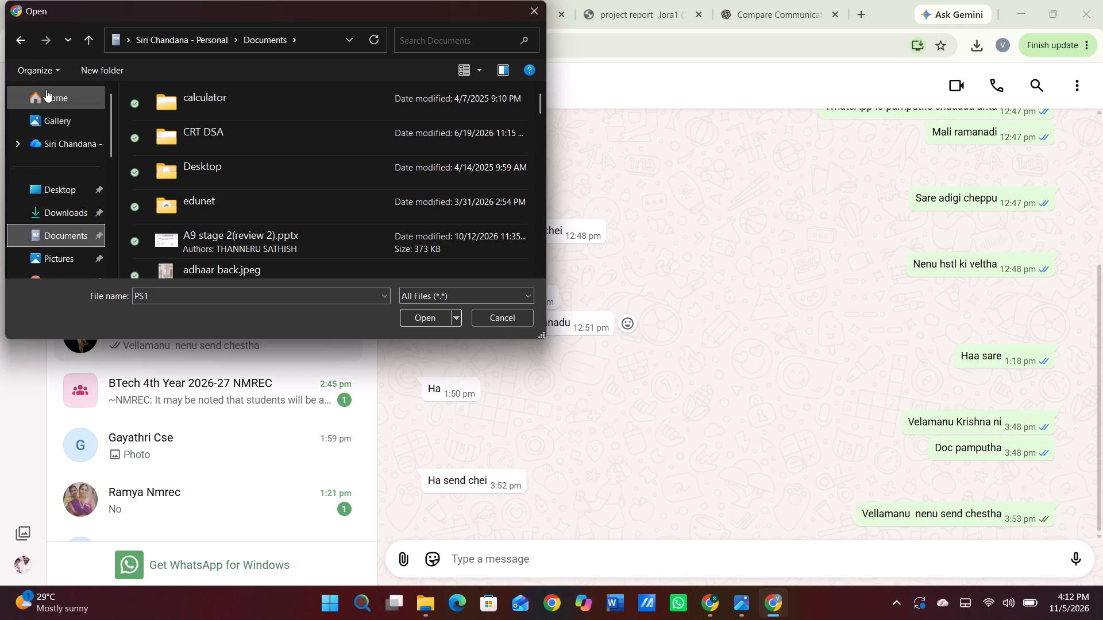
pyautogui.click(47, 92)
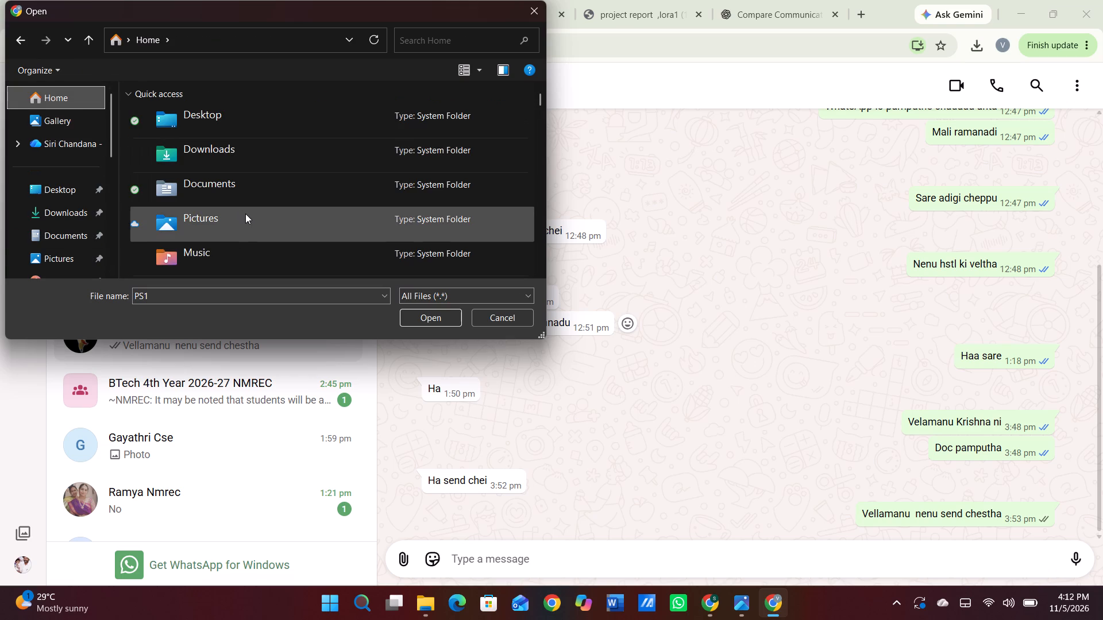
pyautogui.scroll(-3, 248, 219)
pyautogui.scroll(1, 248, 219)
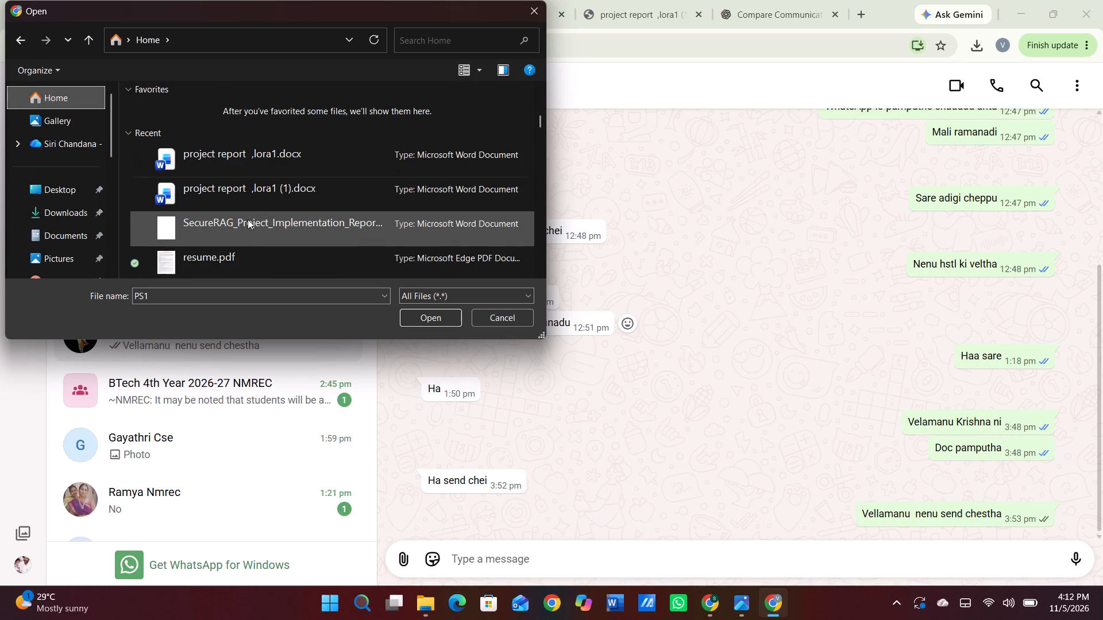
pyautogui.scroll(1, 248, 219)
pyautogui.scroll(-2, 248, 219)
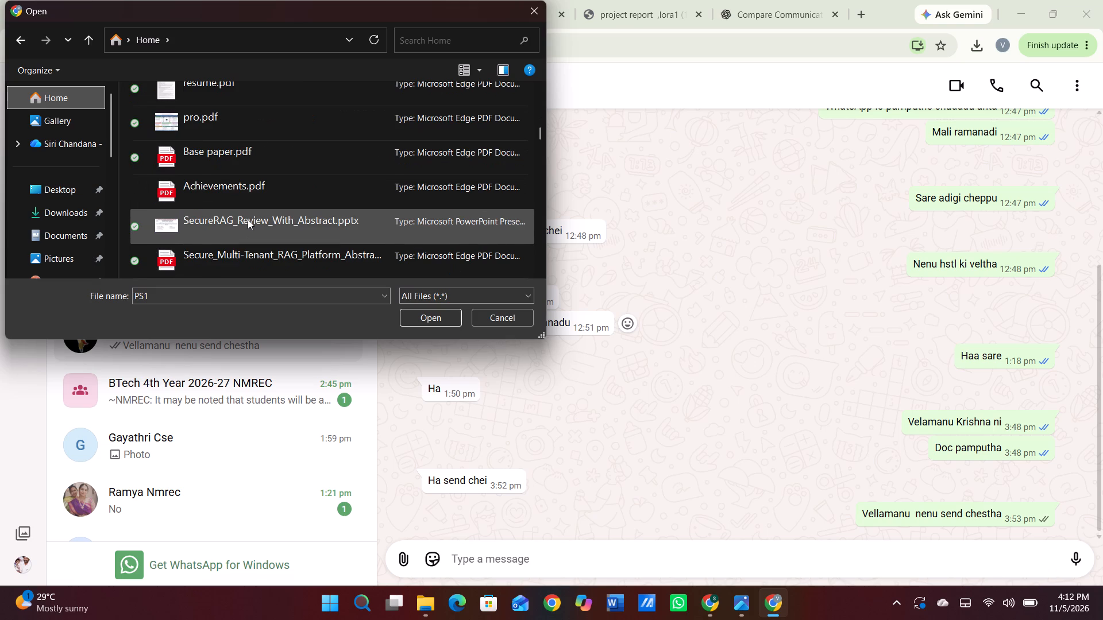
pyautogui.scroll(-2, 248, 219)
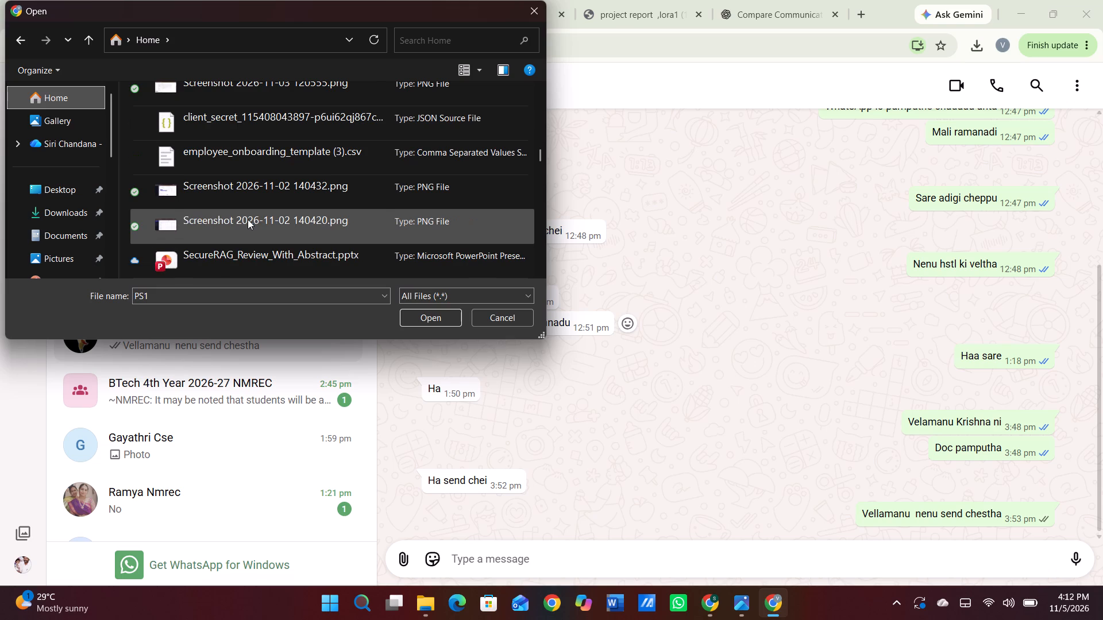
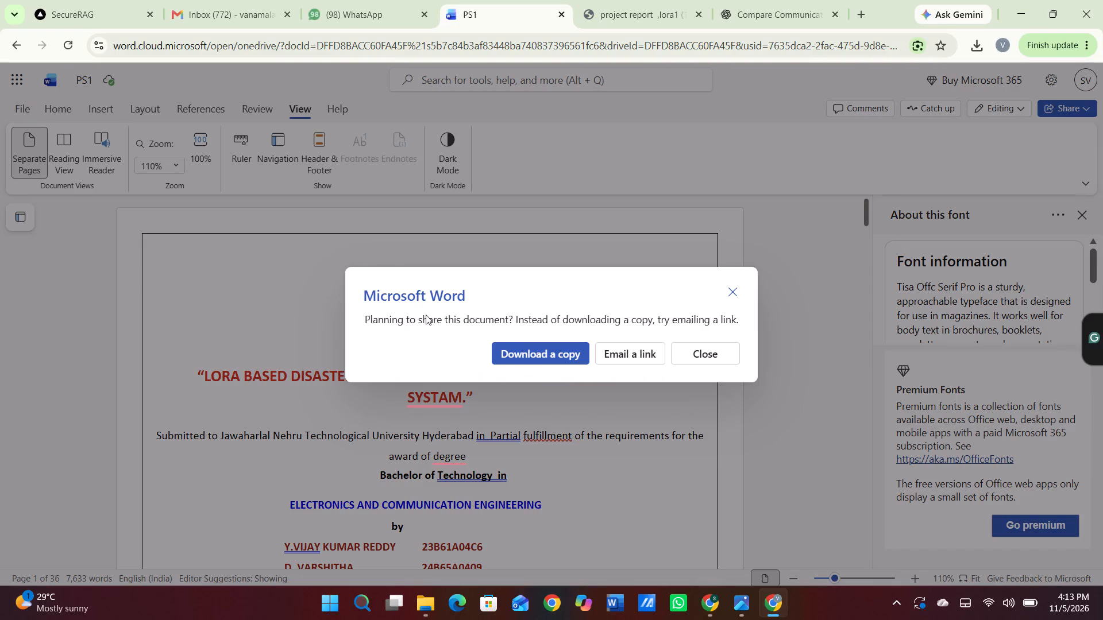
# Download a copy of the PS1 report to the computer.
pyautogui.click(530, 356)
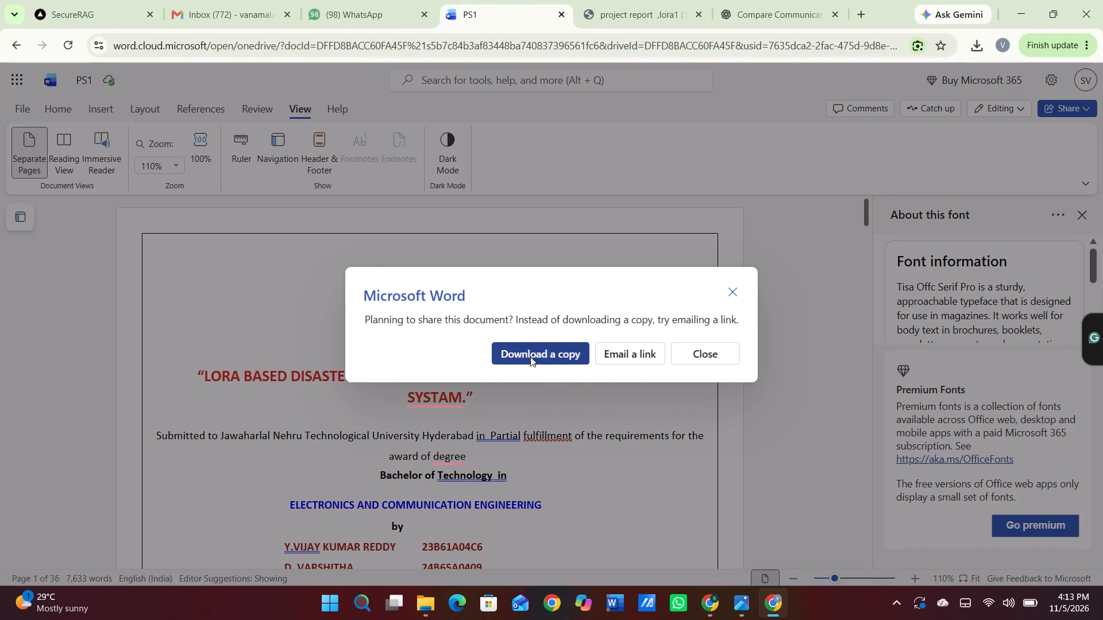
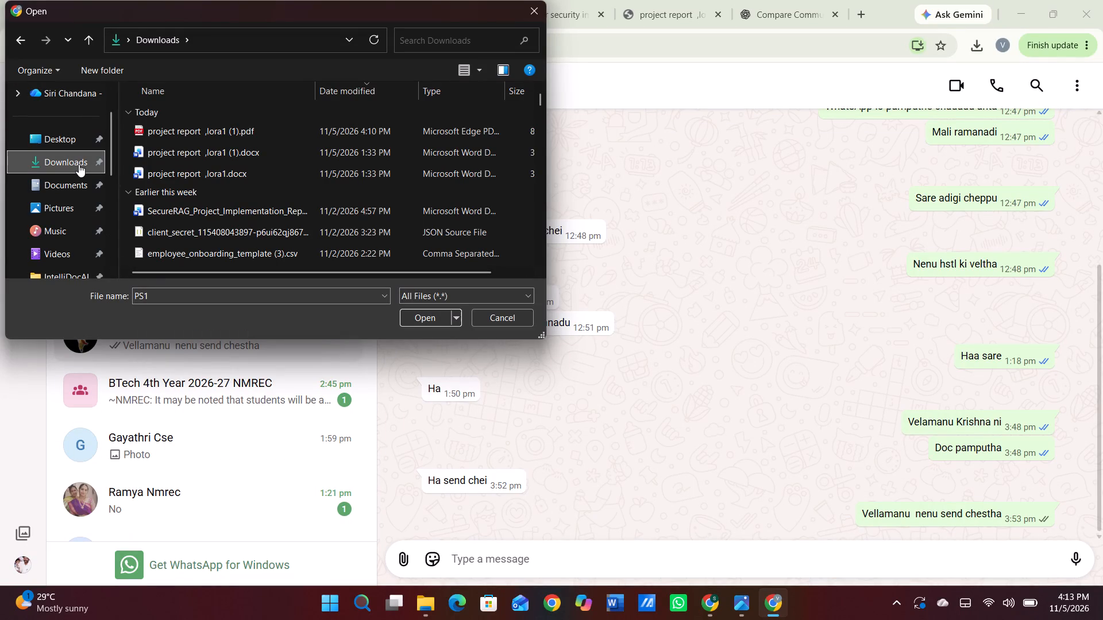
# Look through the Downloads folder and the recent files in Home for the report file to attach to the chat.
pyautogui.click(79, 164)
pyautogui.scroll(4, 73, 119)
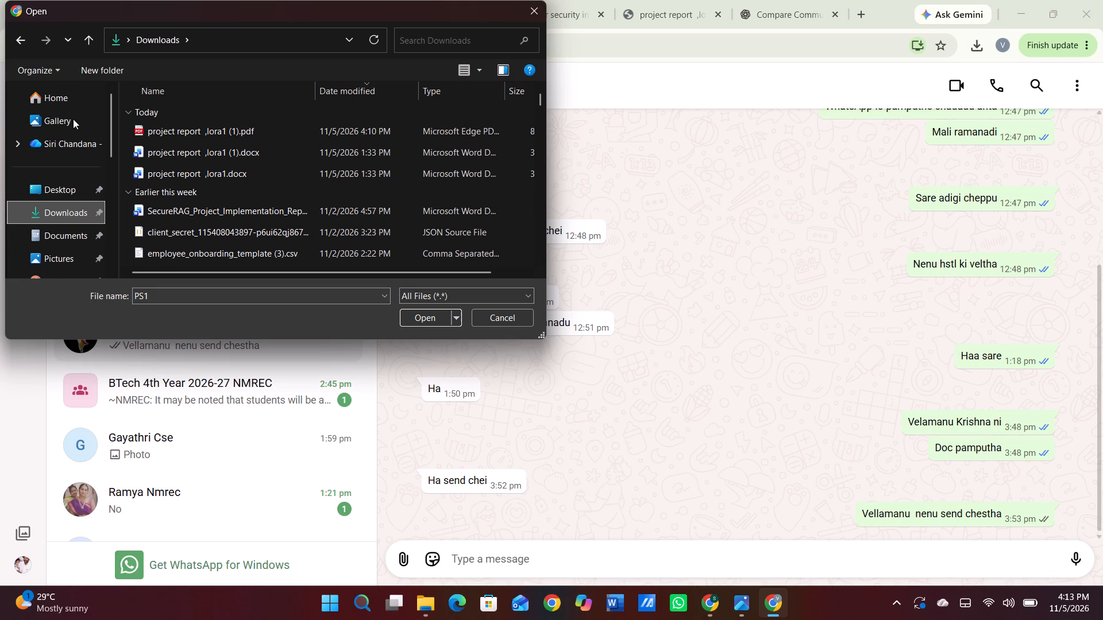
pyautogui.click(70, 104)
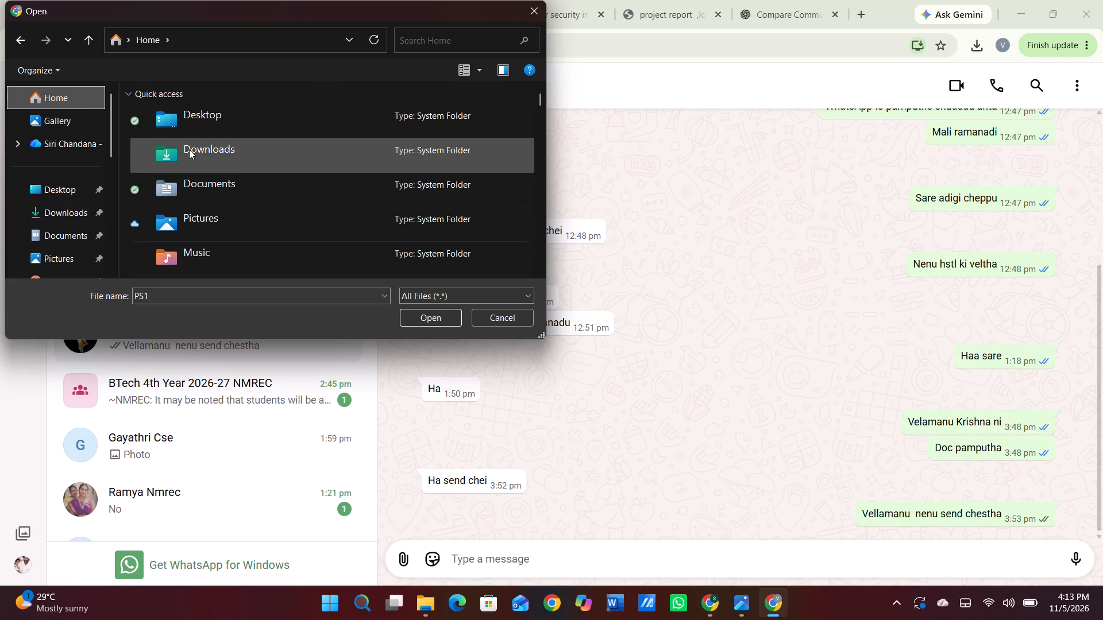
pyautogui.scroll(-1, 239, 170)
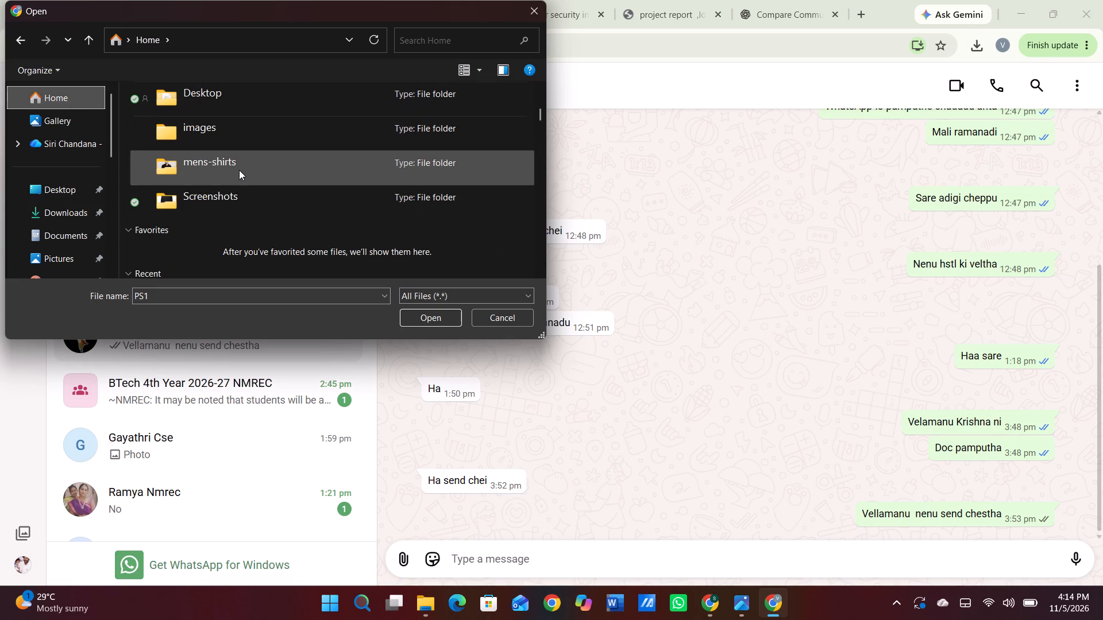
pyautogui.scroll(-2, 239, 170)
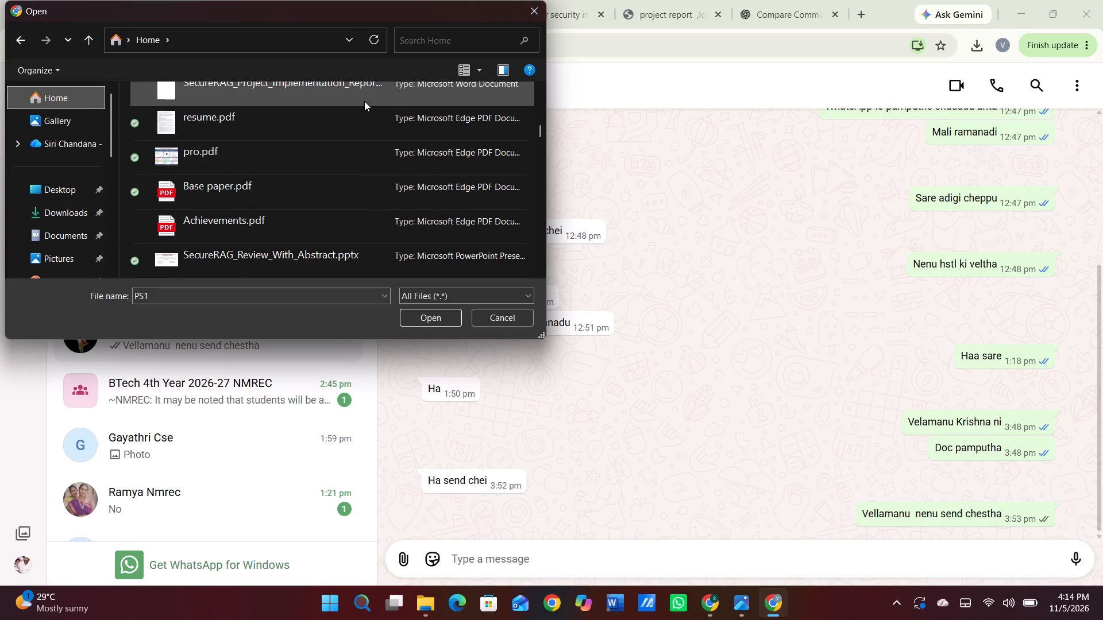
pyautogui.scroll(1, 364, 101)
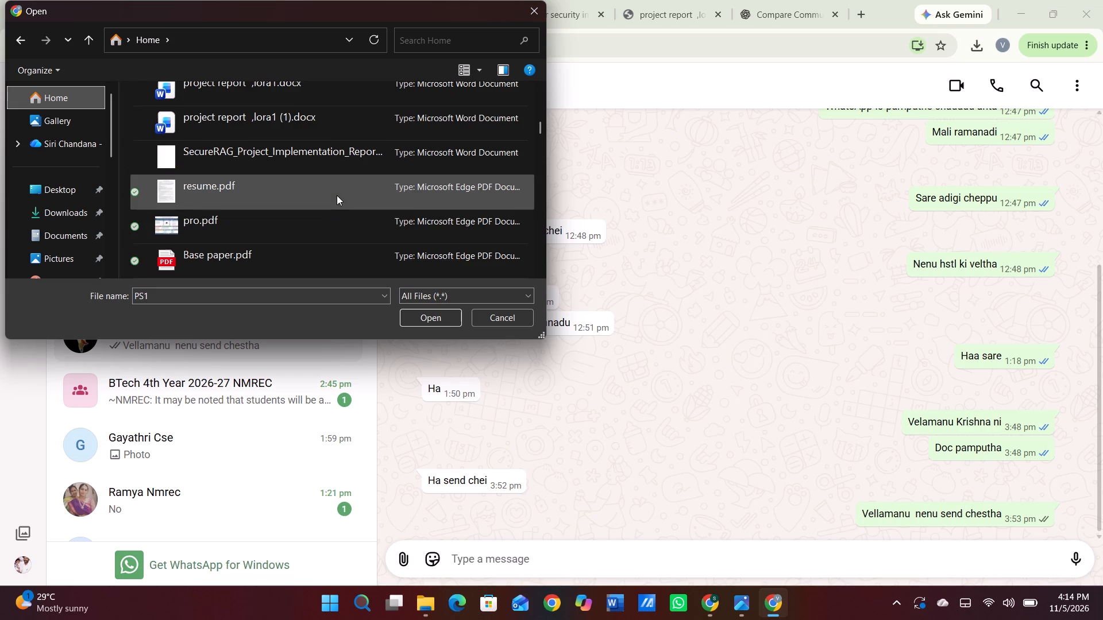
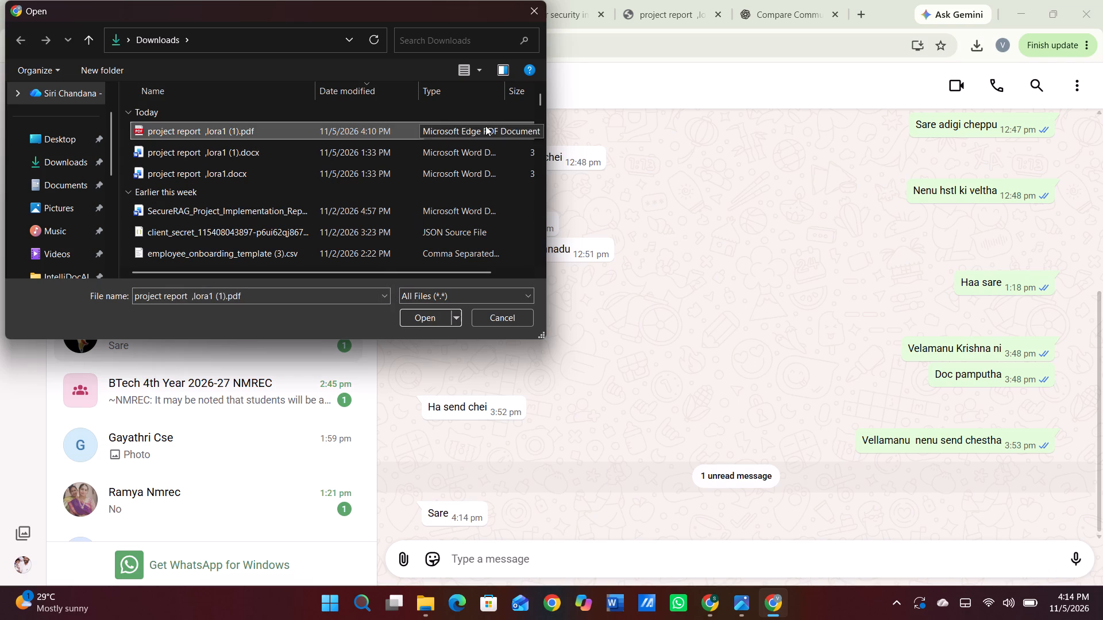
# Replace the file name entry with one starting with "P" to find the report file in Downloads.
pyautogui.click(325, 286)
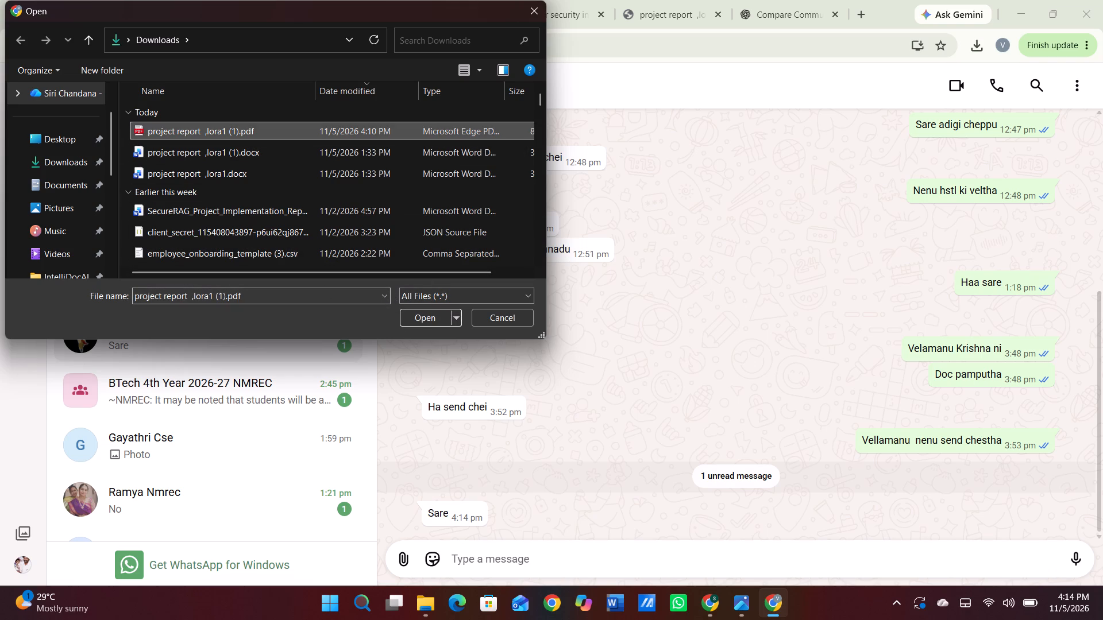
pyautogui.doubleClick(316, 290)
pyautogui.press('BackSpace')
pyautogui.press('BackSpace')
pyautogui.press('BackSpace')
pyautogui.press('BackSpace')
pyautogui.press('BackSpace')
pyautogui.press('BackSpace')
pyautogui.press('BackSpace')
pyautogui.press('BackSpace')
pyautogui.press('BackSpace')
pyautogui.press('BackSpace')
pyautogui.press('BackSpace')
pyautogui.press('BackSpace')
pyautogui.press('BackSpace')
pyautogui.press('BackSpace')
pyautogui.press('BackSpace')
pyautogui.press('BackSpace')
pyautogui.press('BackSpace')
pyautogui.press('BackSpace')
pyautogui.press('BackSpace')
pyautogui.press('BackSpace')
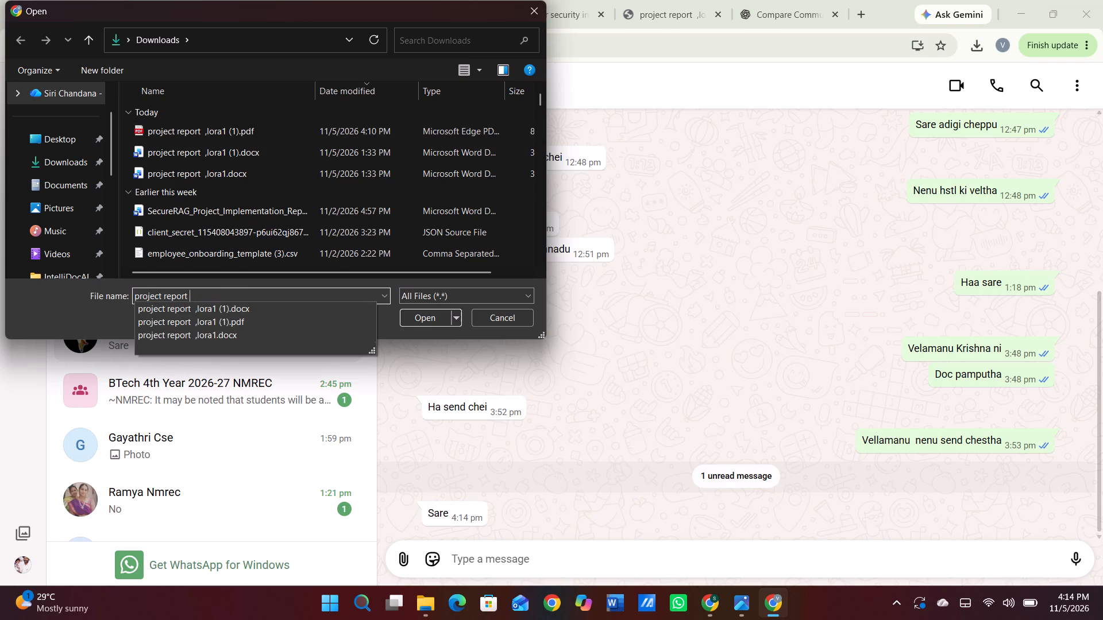
pyautogui.press('p')
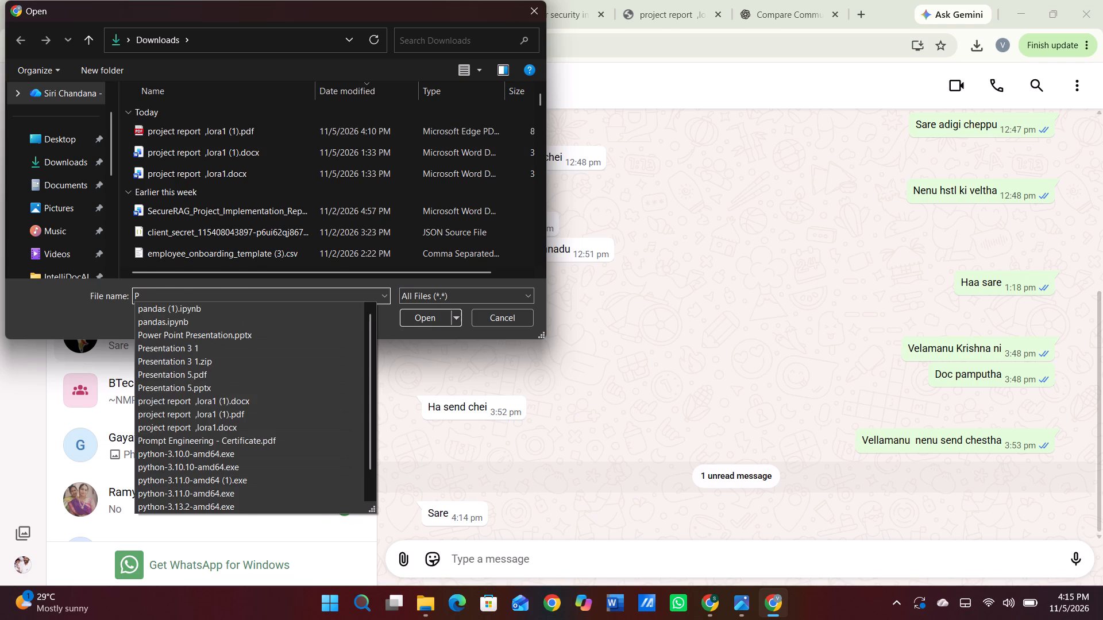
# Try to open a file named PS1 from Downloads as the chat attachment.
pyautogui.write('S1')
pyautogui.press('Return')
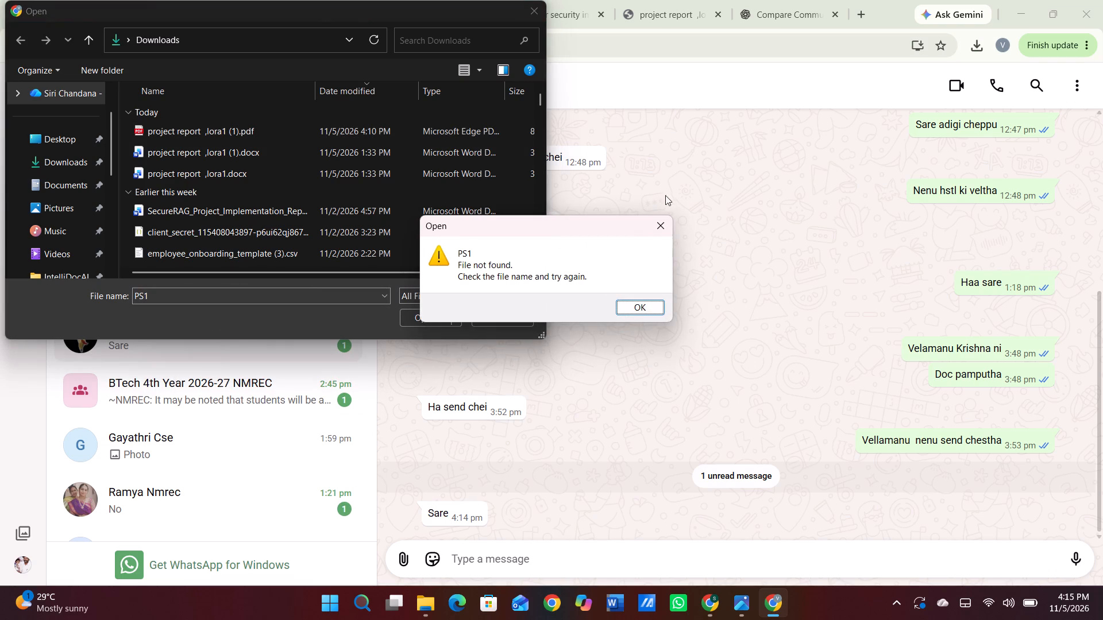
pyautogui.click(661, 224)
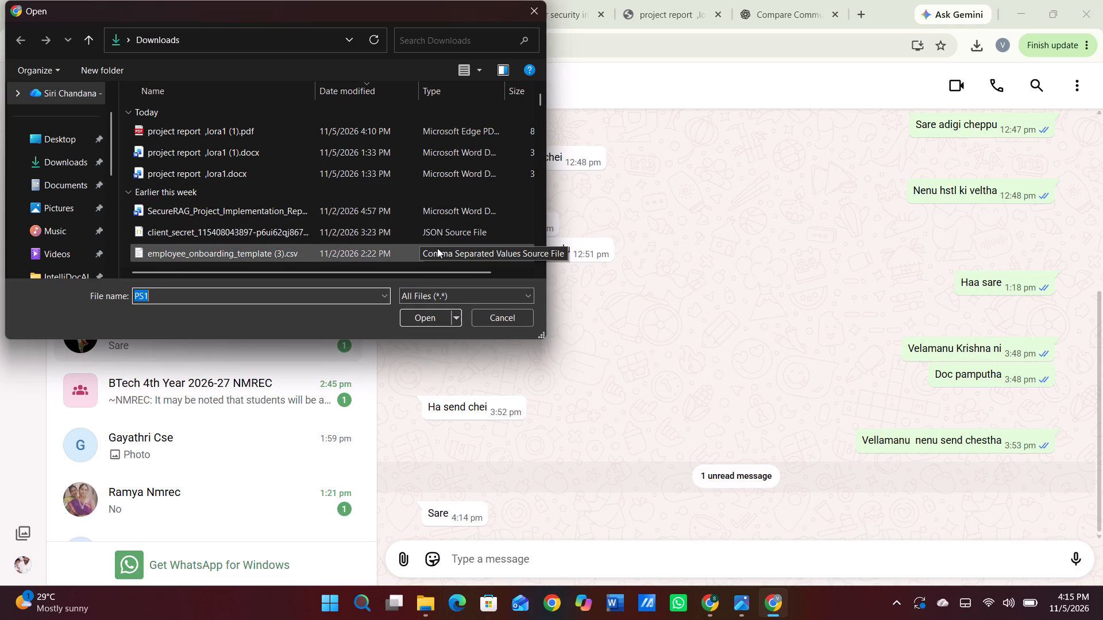
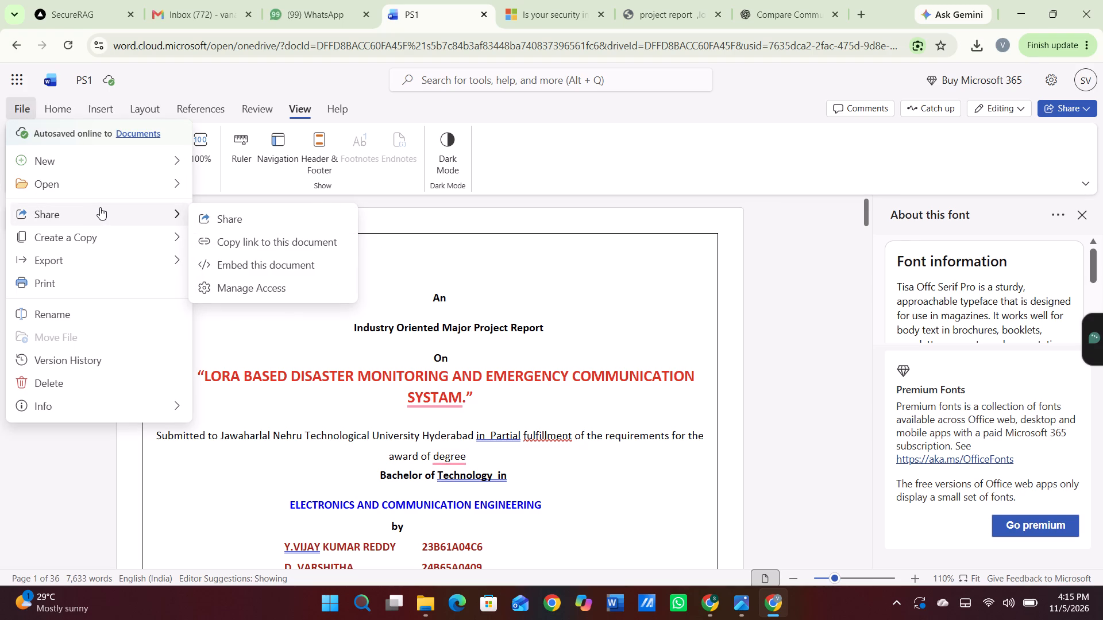
# Check the sharing settings and the export format options available for the PS1 report.
pyautogui.click(202, 215)
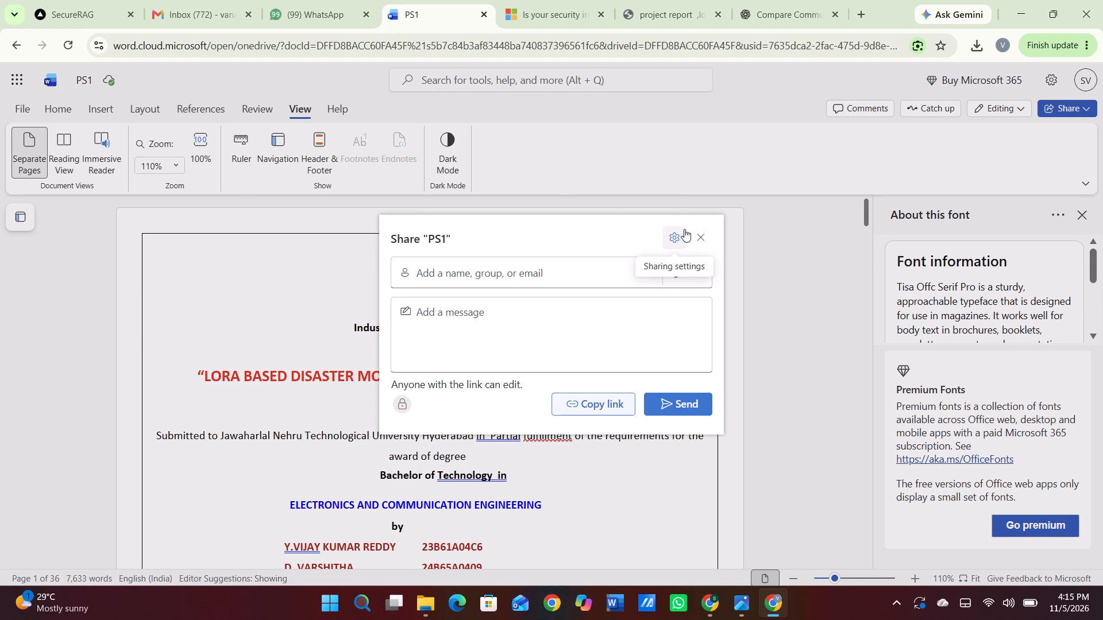
pyautogui.click(700, 235)
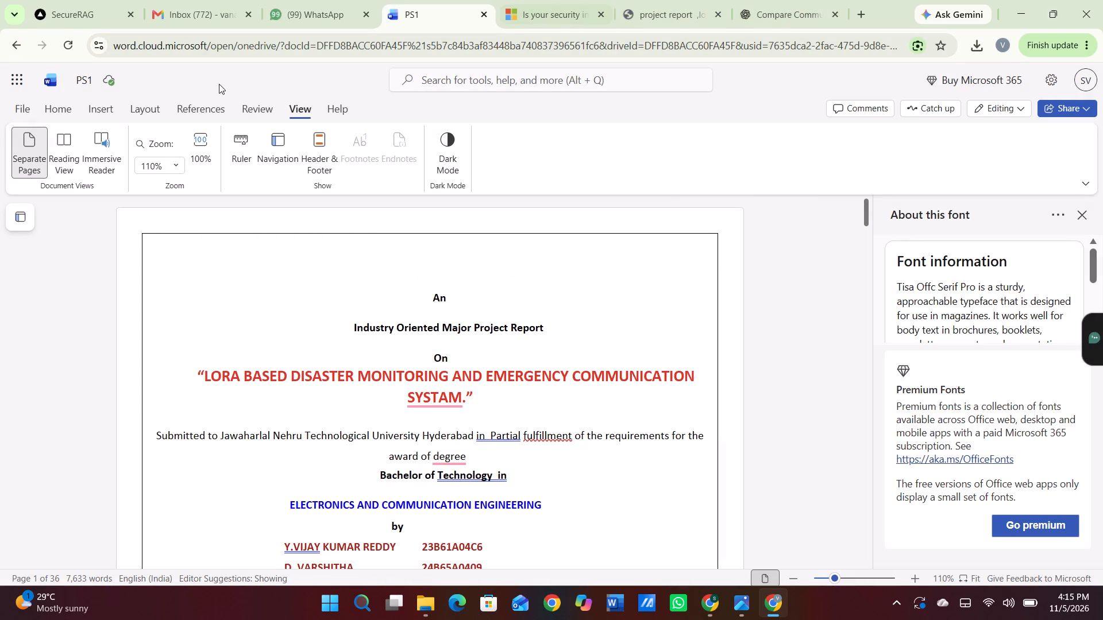
pyautogui.click(29, 109)
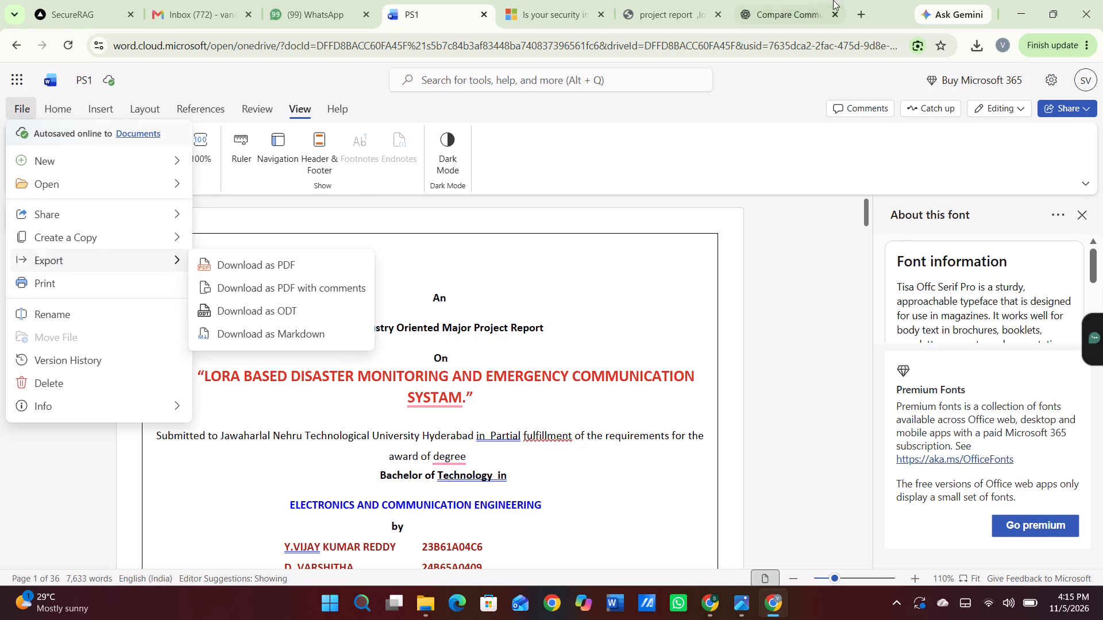
# Switch to the open project report PDF, "project report ,lora1 (1).pdf".
pyautogui.click(656, 9)
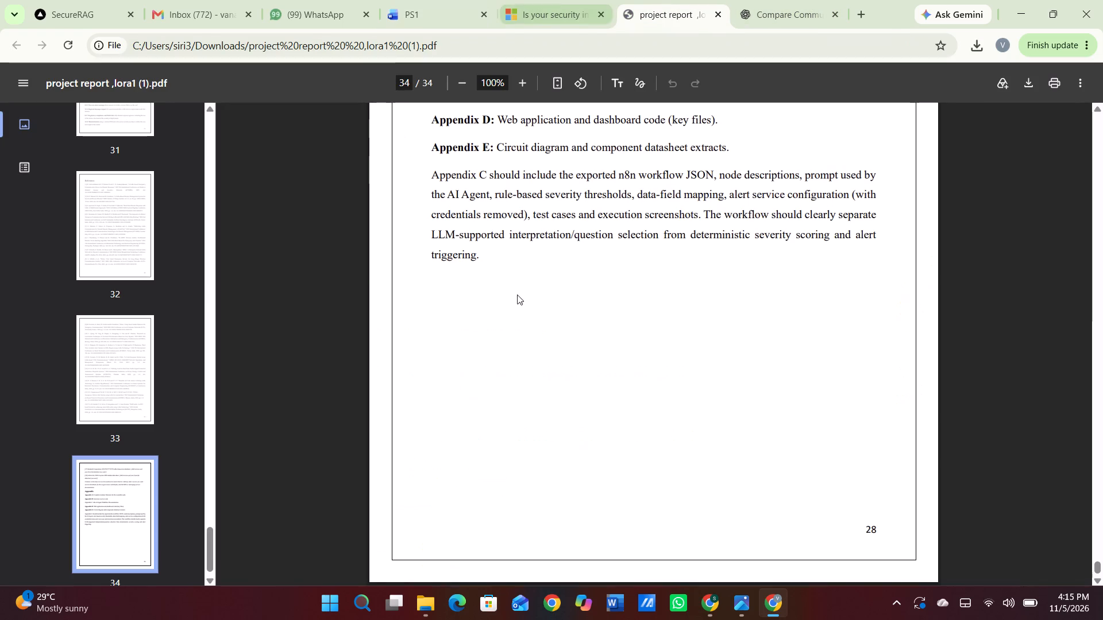
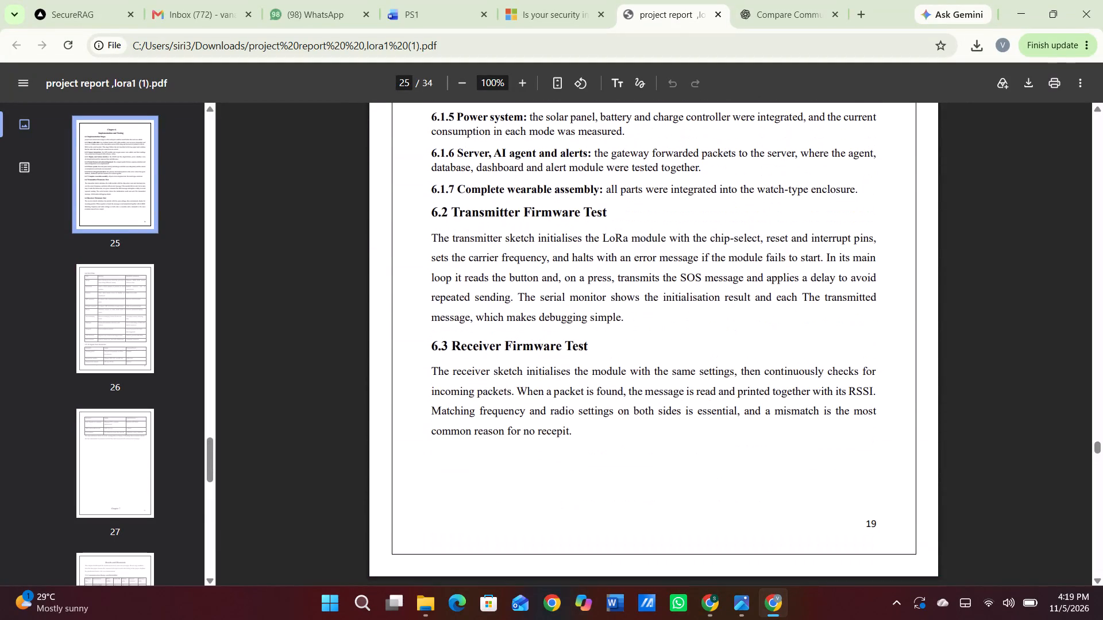
# Review the exported report PDF from Chapter 6 back to the cover page and the candidate's declaration.
pyautogui.scroll(14, 778, 307)
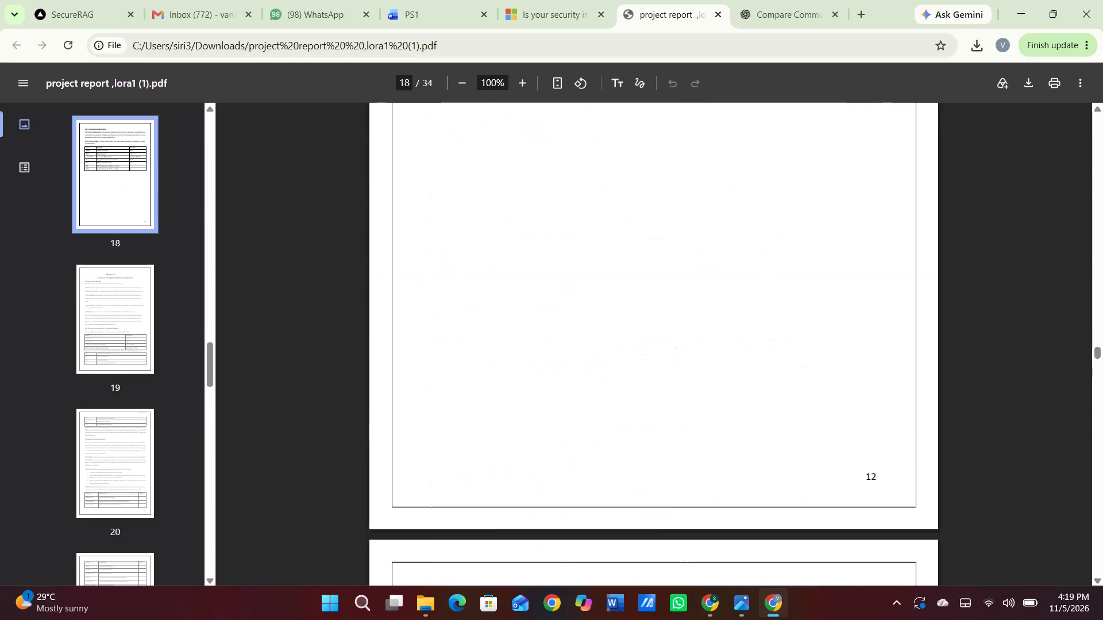
pyautogui.scroll(19, 778, 307)
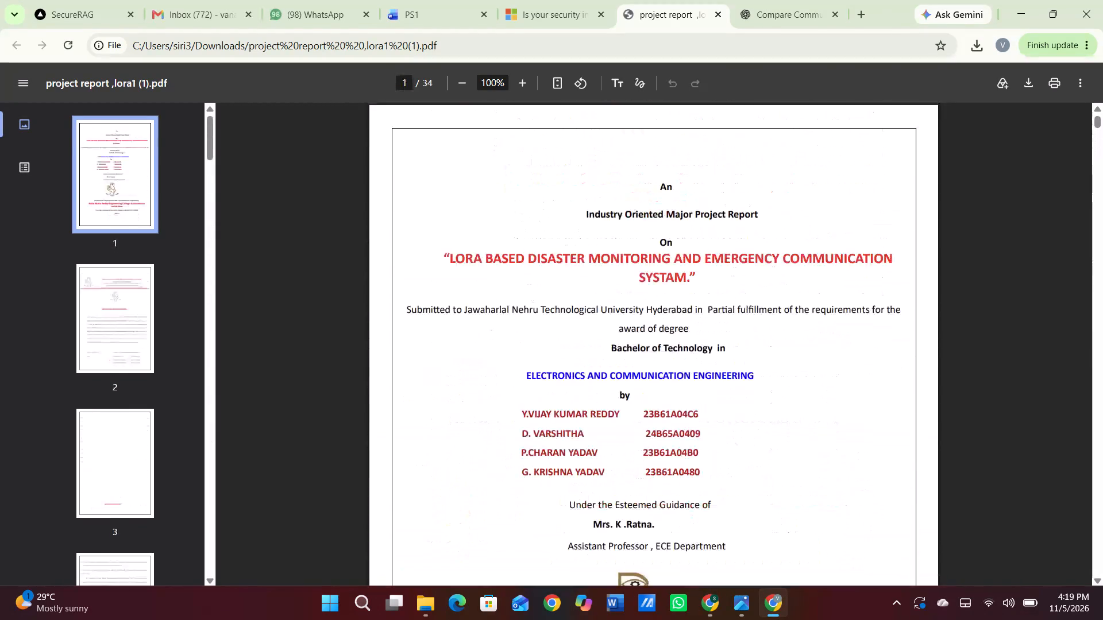
pyautogui.scroll(3, 778, 307)
pyautogui.scroll(-4, 778, 307)
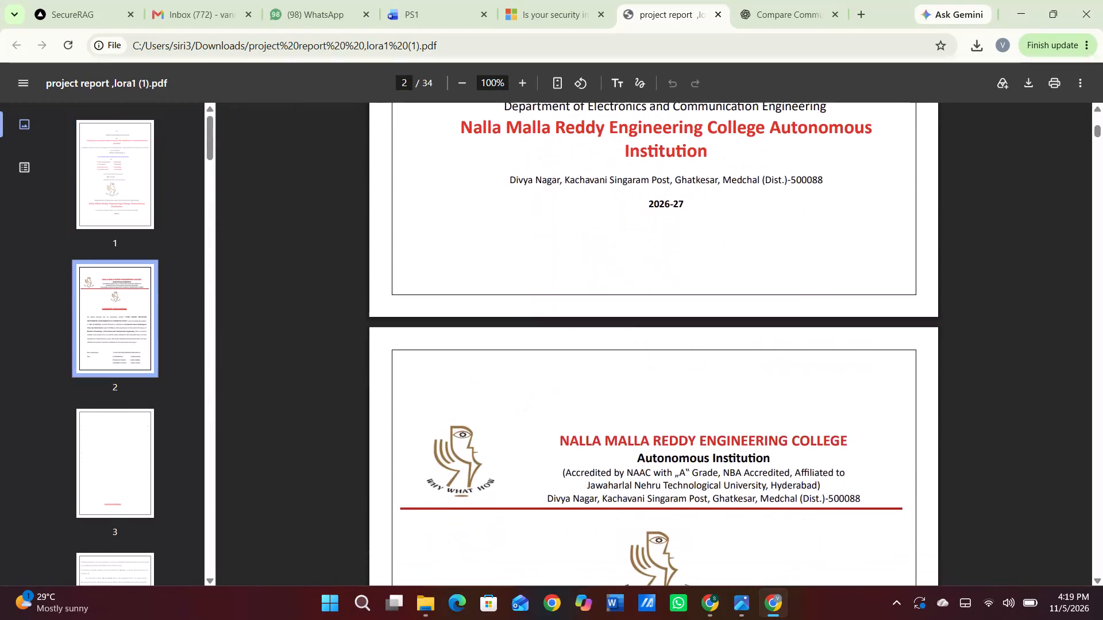
pyautogui.scroll(-2, 778, 307)
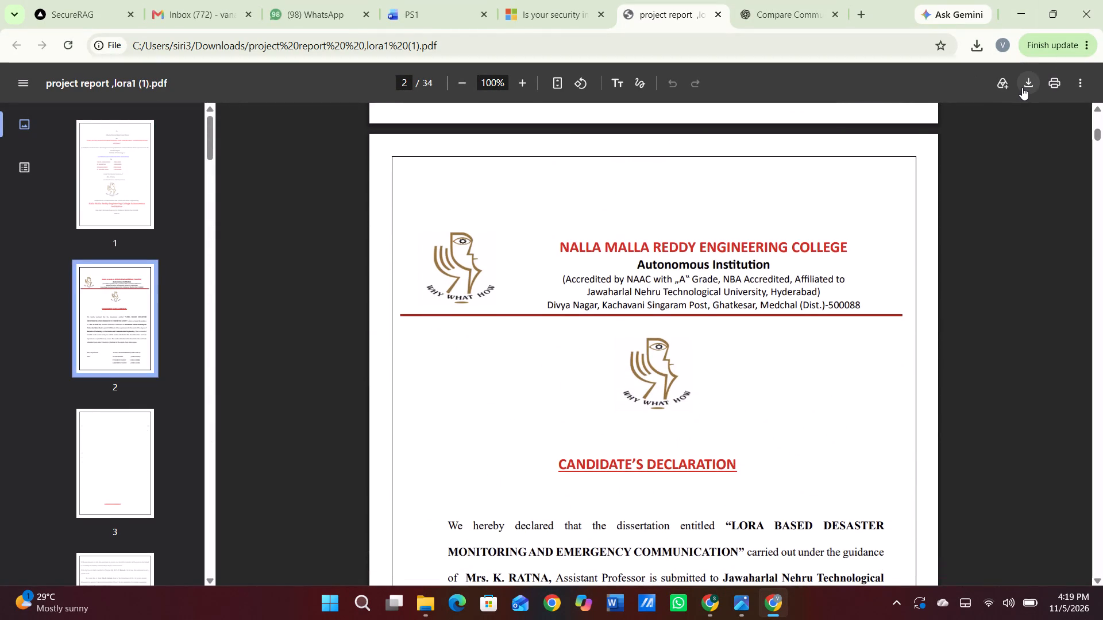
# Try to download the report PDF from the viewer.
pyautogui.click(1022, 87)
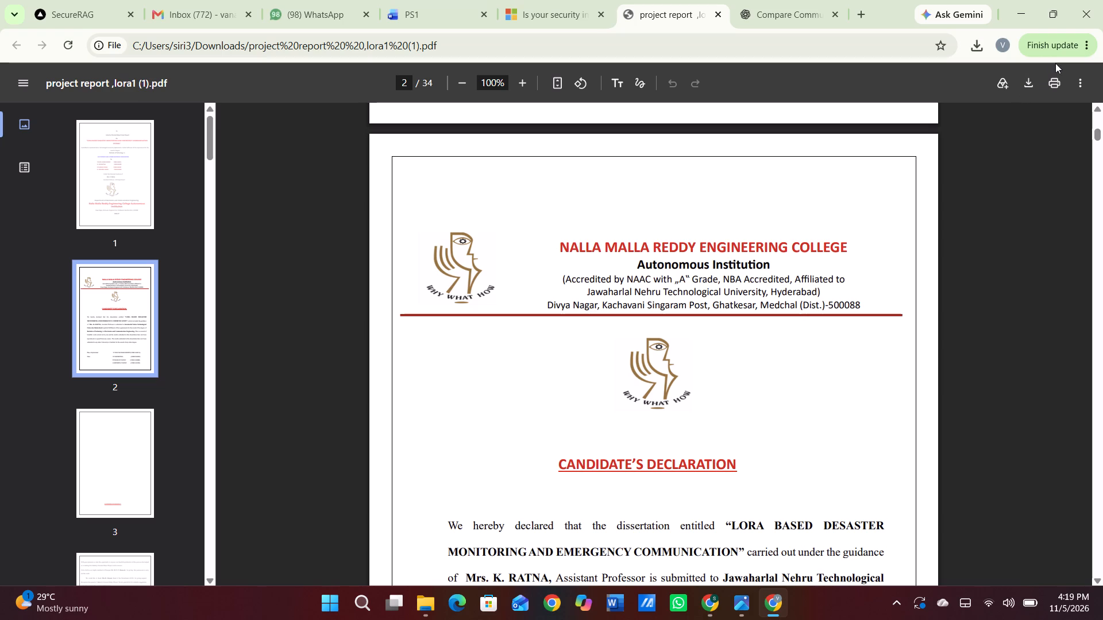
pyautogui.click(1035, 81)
# Examine the PDF's page layout from the candidate's declaration through all chapters to the references and appendix.
pyautogui.scroll(-3, 1035, 81)
pyautogui.scroll(-8, 859, 242)
pyautogui.scroll(2, 859, 242)
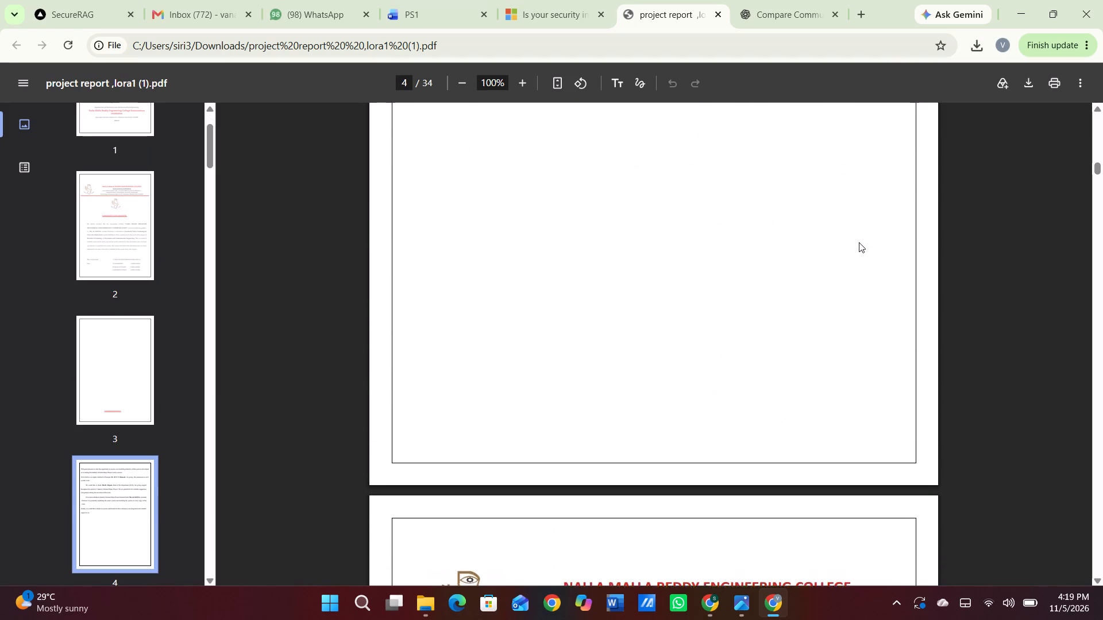
pyautogui.scroll(6, 859, 242)
pyautogui.scroll(-1, 859, 242)
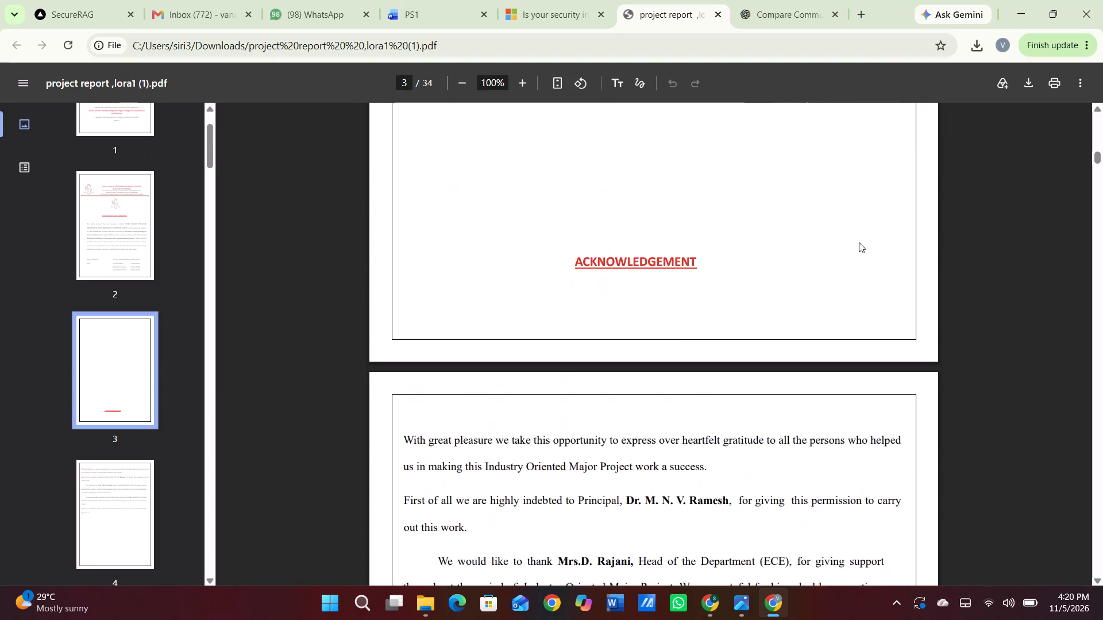
pyautogui.scroll(-4, 859, 242)
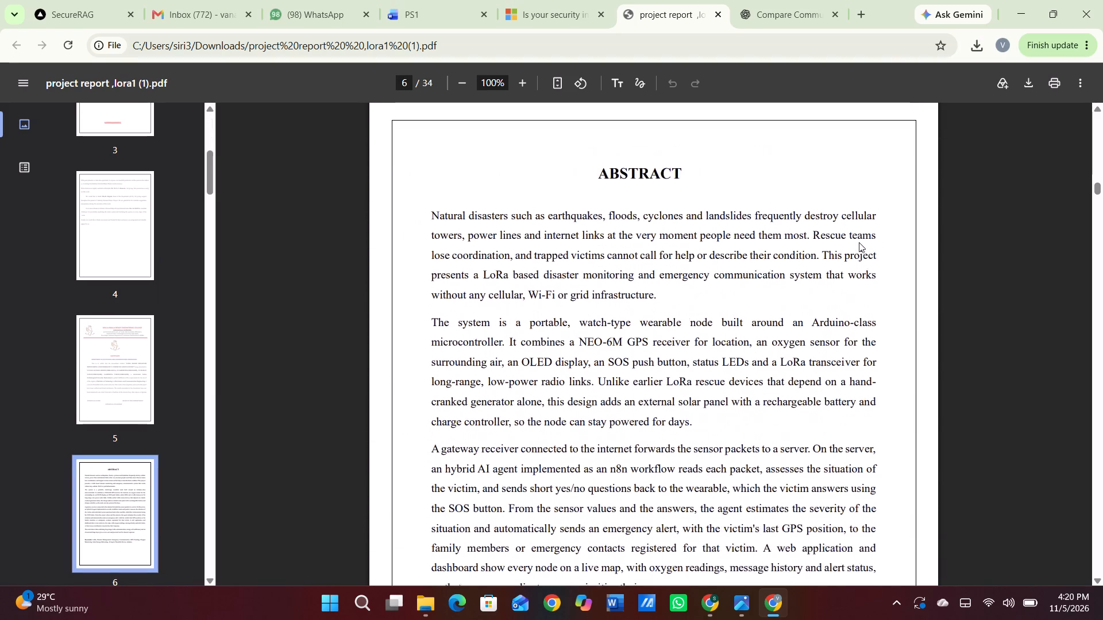
pyautogui.scroll(-4, 859, 242)
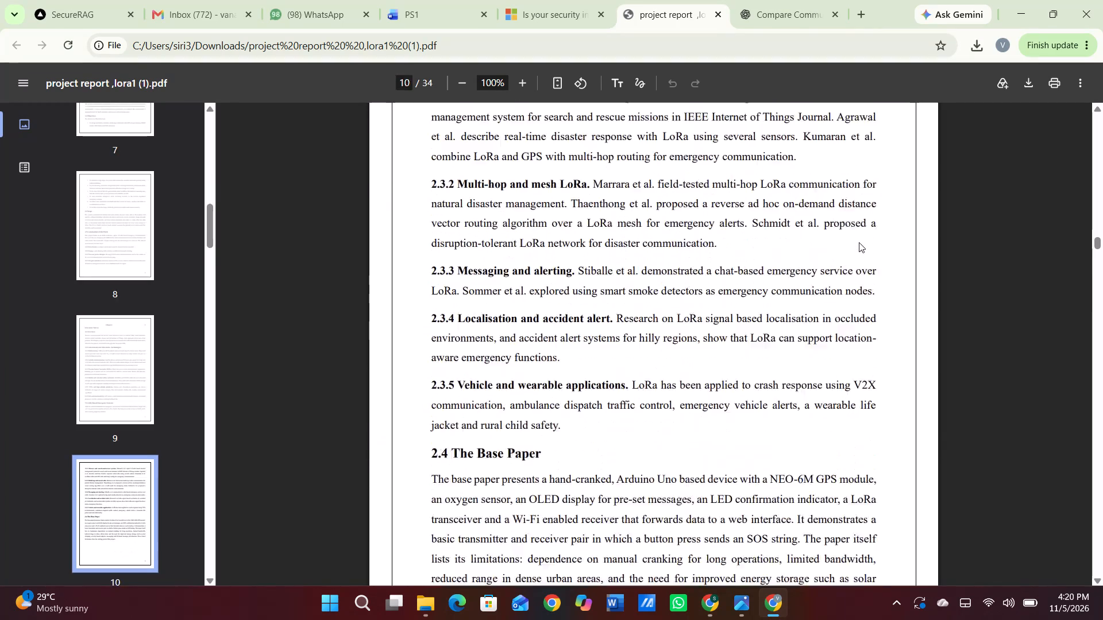
pyautogui.scroll(-7, 859, 242)
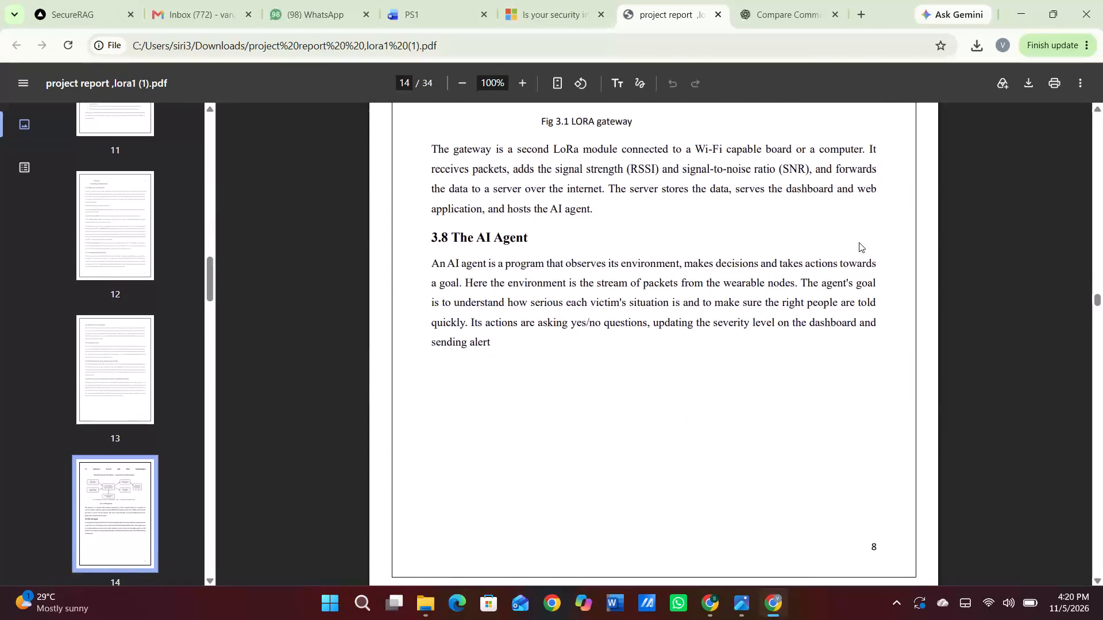
pyautogui.scroll(-1, 859, 242)
pyautogui.scroll(1, 858, 272)
pyautogui.scroll(-3, 858, 272)
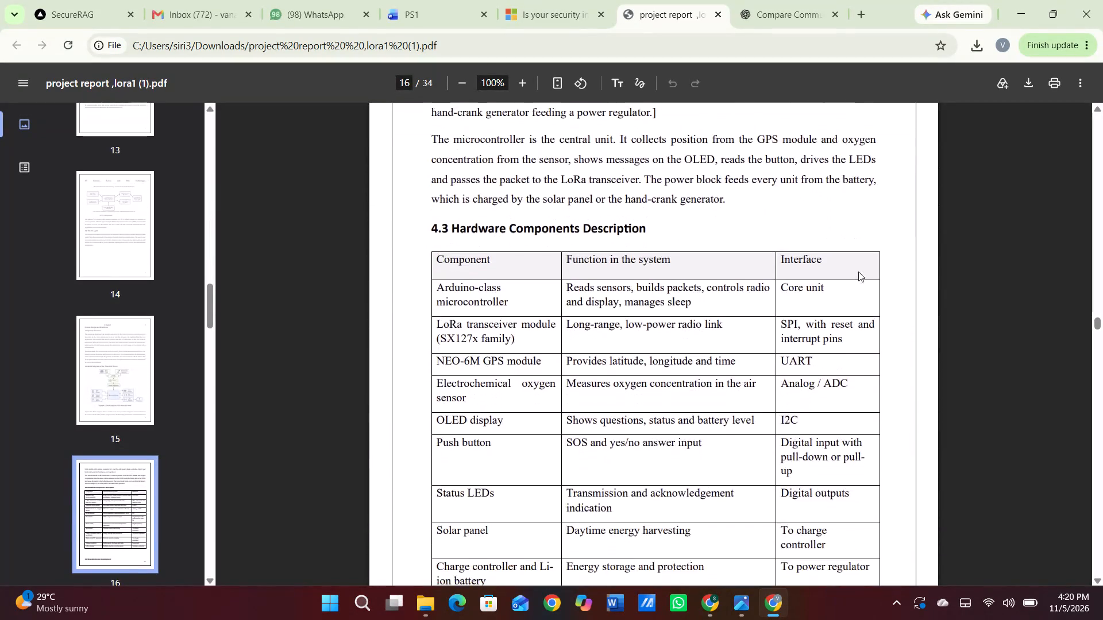
pyautogui.scroll(-12, 858, 272)
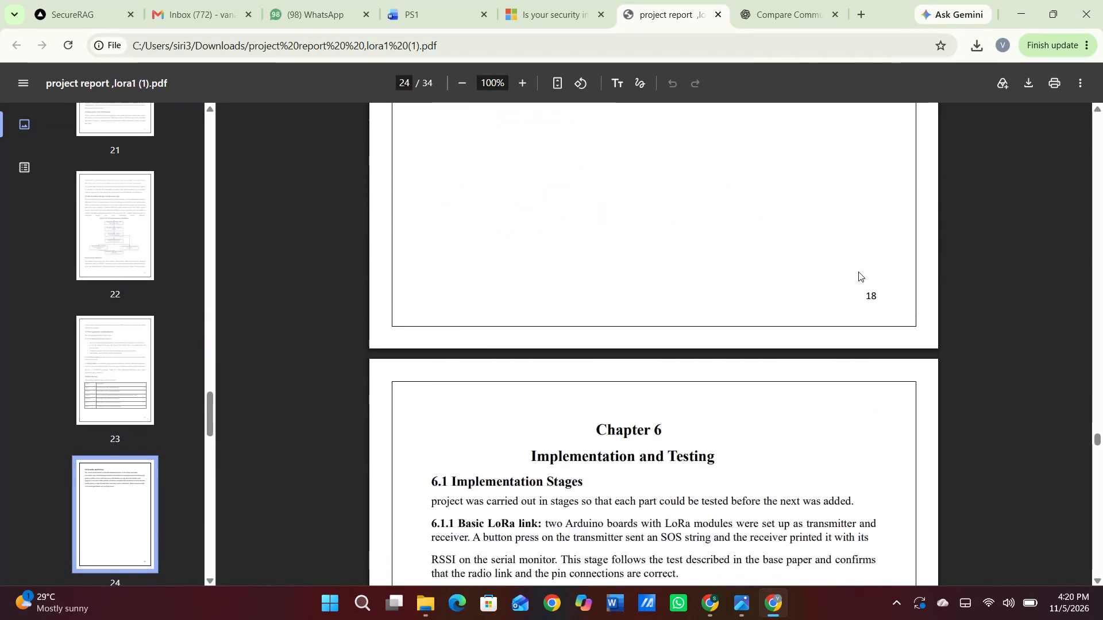
pyautogui.scroll(-15, 858, 272)
pyautogui.scroll(3, 858, 272)
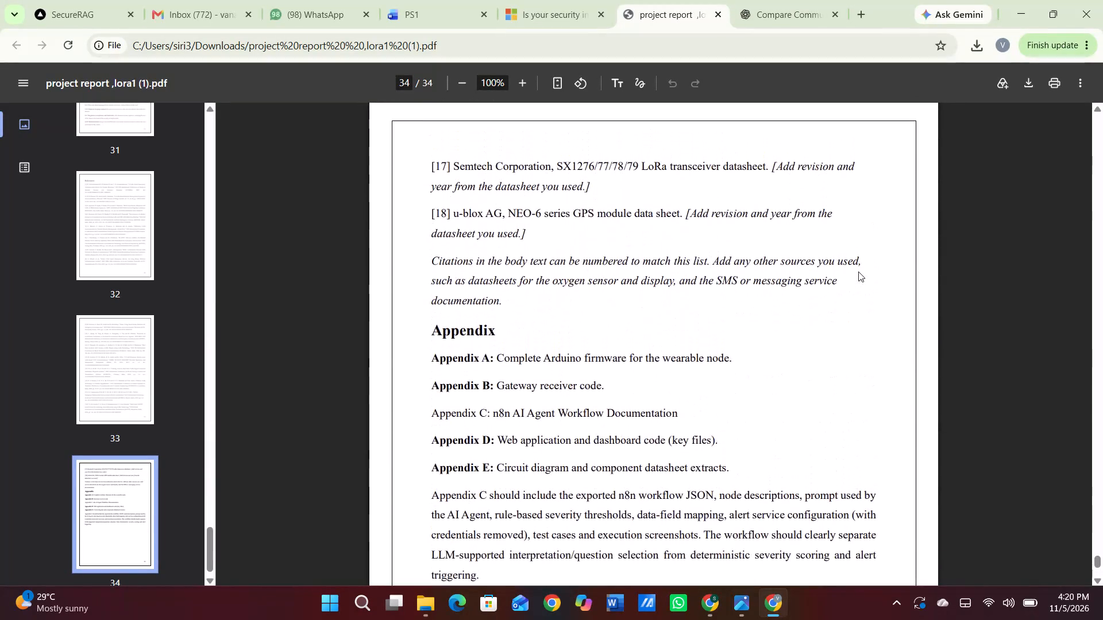
pyautogui.scroll(-5, 858, 272)
# Recheck the PDF's page layout from the appendix back through the chapters to the acknowledgement page.
pyautogui.scroll(4, 858, 272)
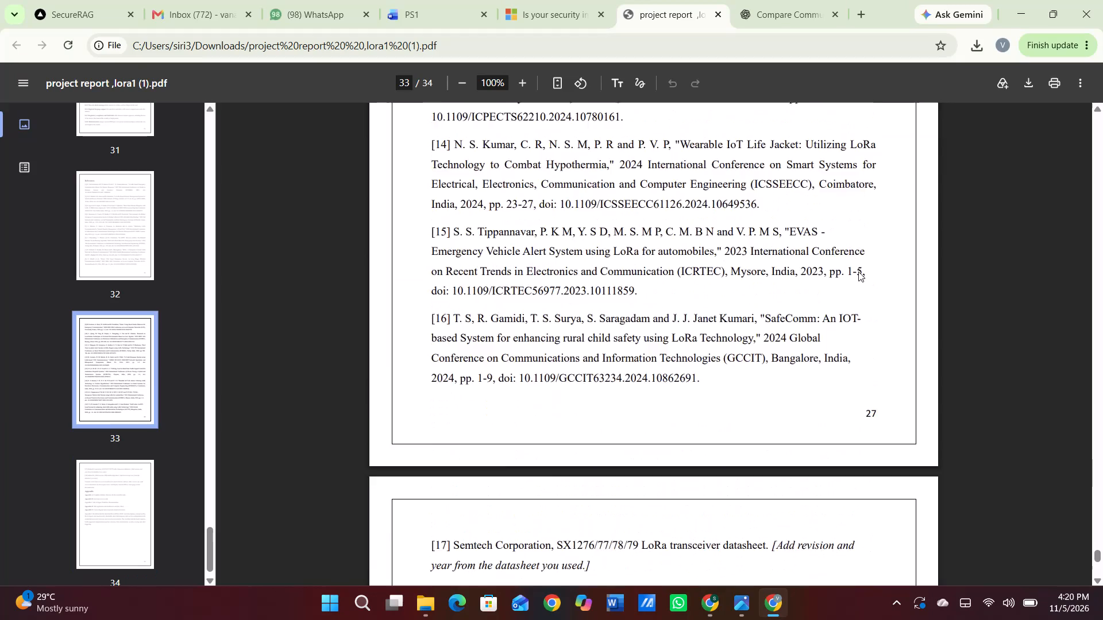
pyautogui.scroll(7, 858, 272)
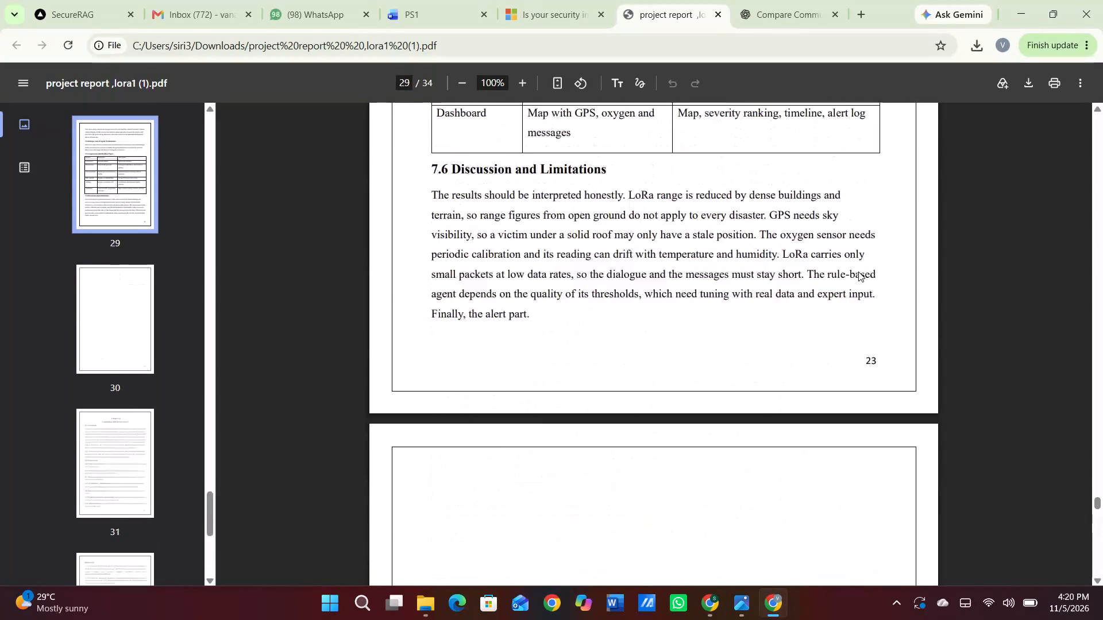
pyautogui.scroll(18, 858, 272)
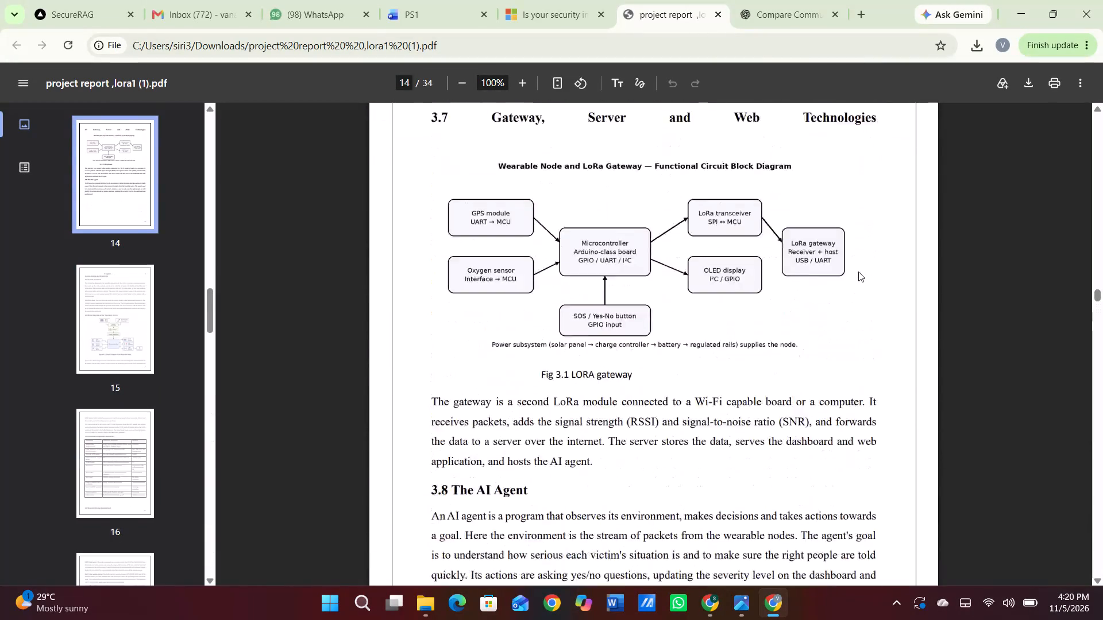
pyautogui.scroll(8, 858, 272)
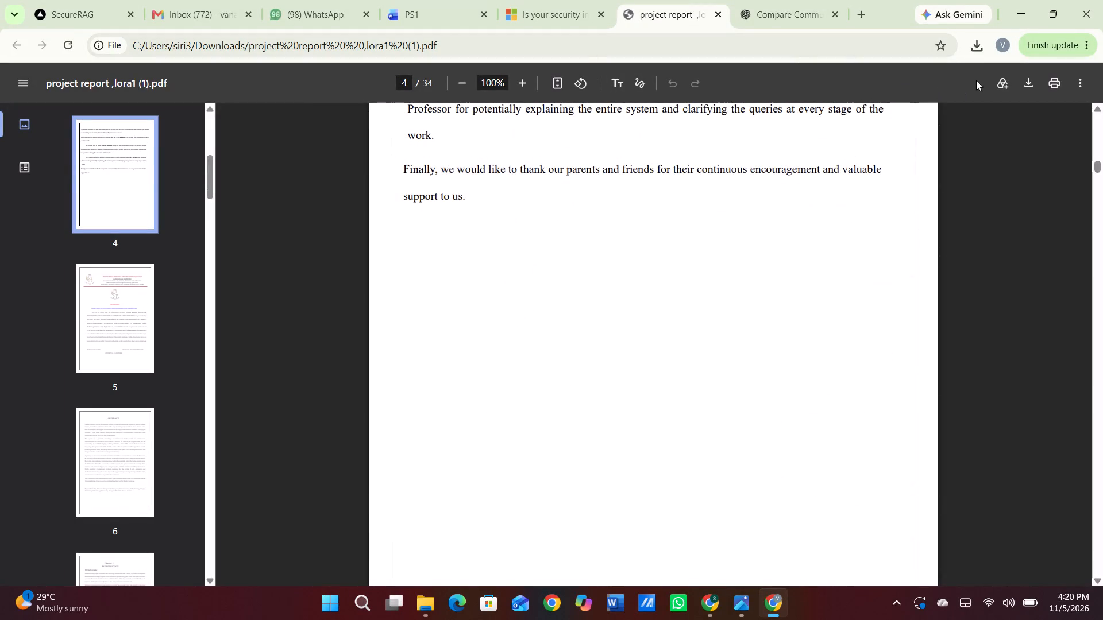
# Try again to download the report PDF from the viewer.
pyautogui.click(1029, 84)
# Open the file "project report ,lora1 (1).pdf" from the recent download history.
pyautogui.click(987, 46)
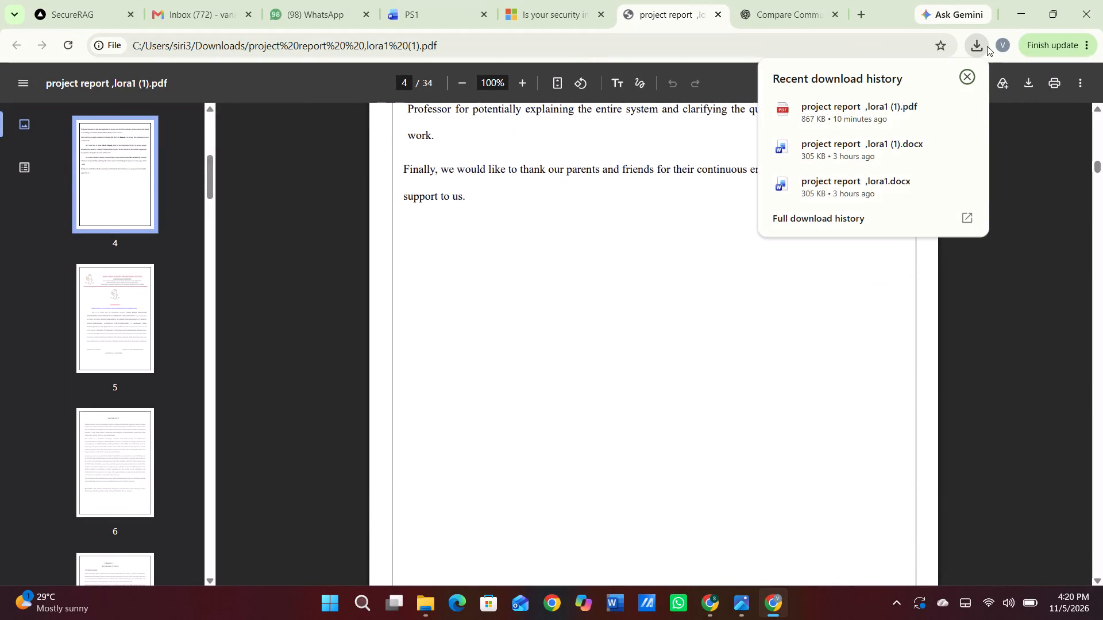
pyautogui.click(838, 104)
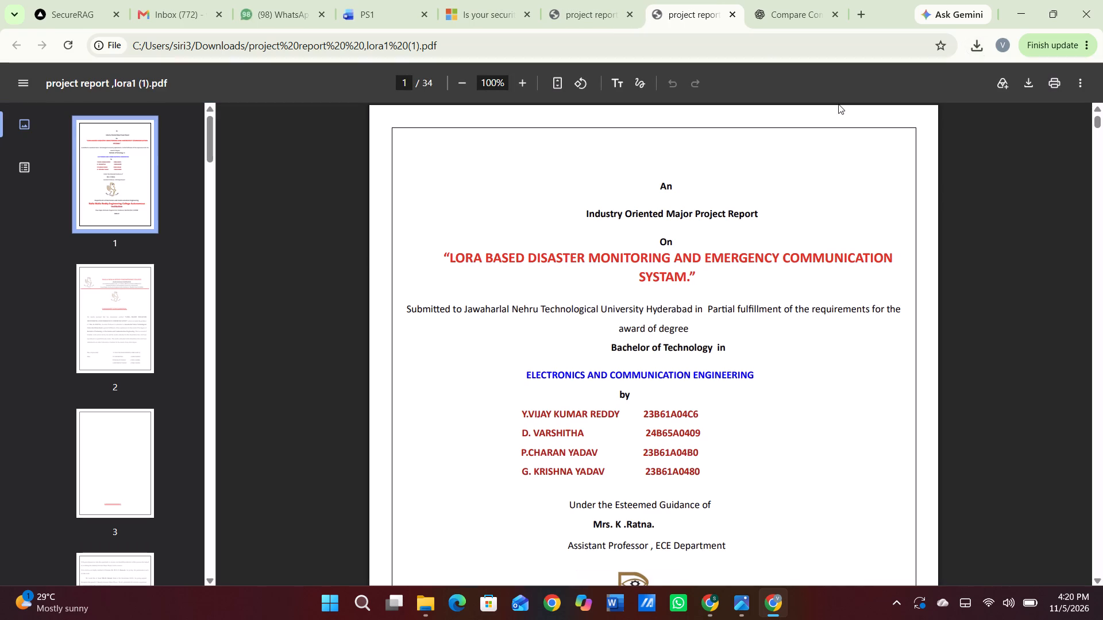
# Examine the reopened PDF's layout from the cover page through the declaration, acknowledgement and abstract into Chapter 1.
pyautogui.scroll(-6, 726, 296)
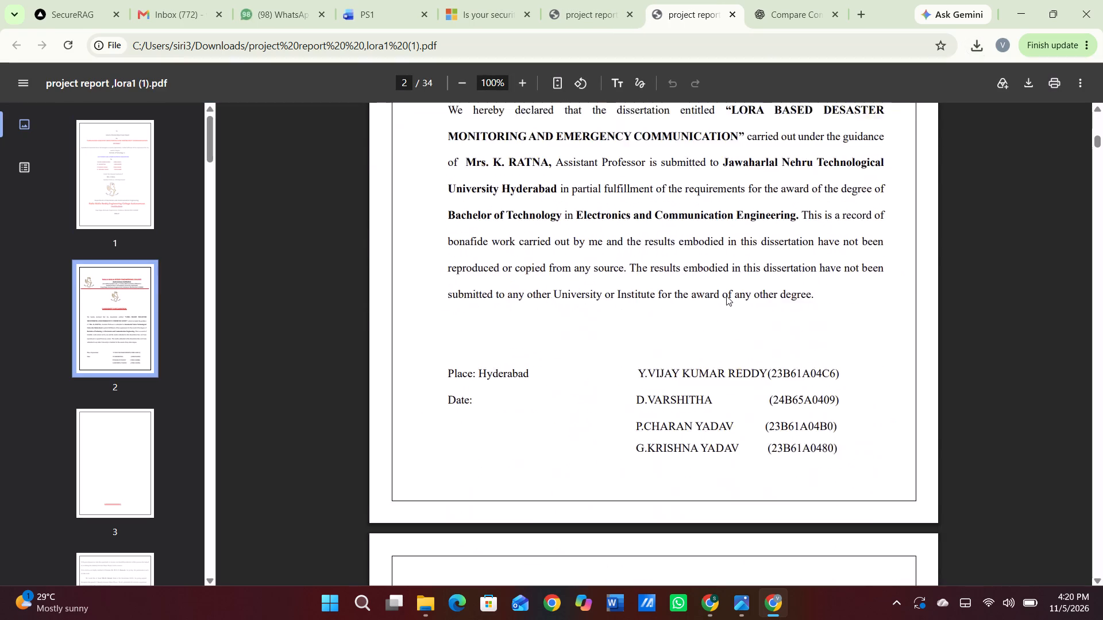
pyautogui.scroll(-3, 726, 296)
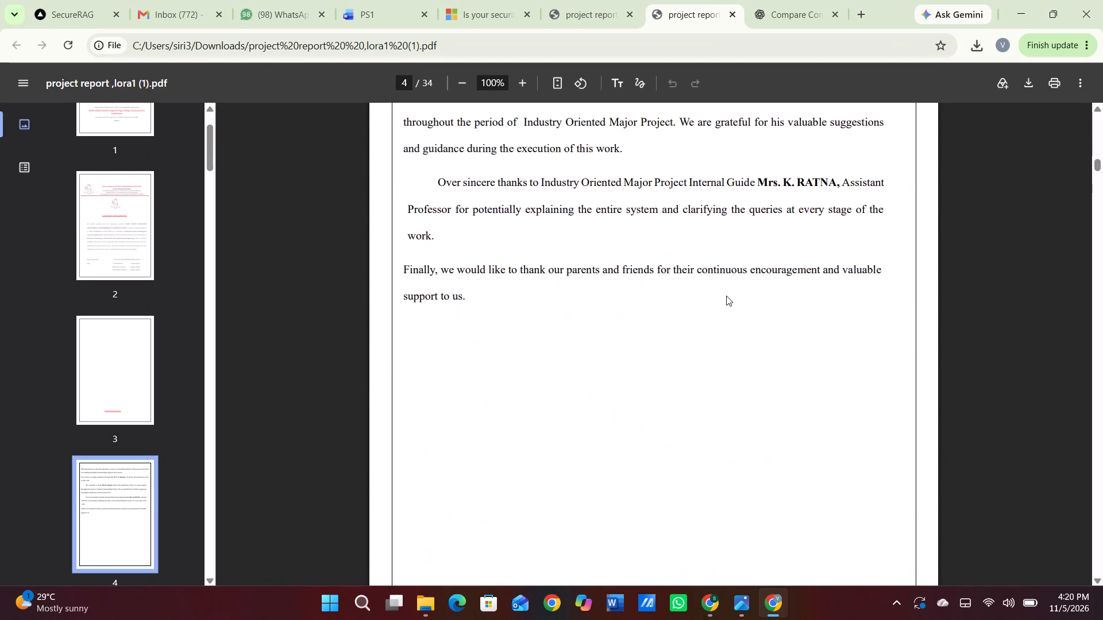
pyautogui.scroll(-8, 726, 296)
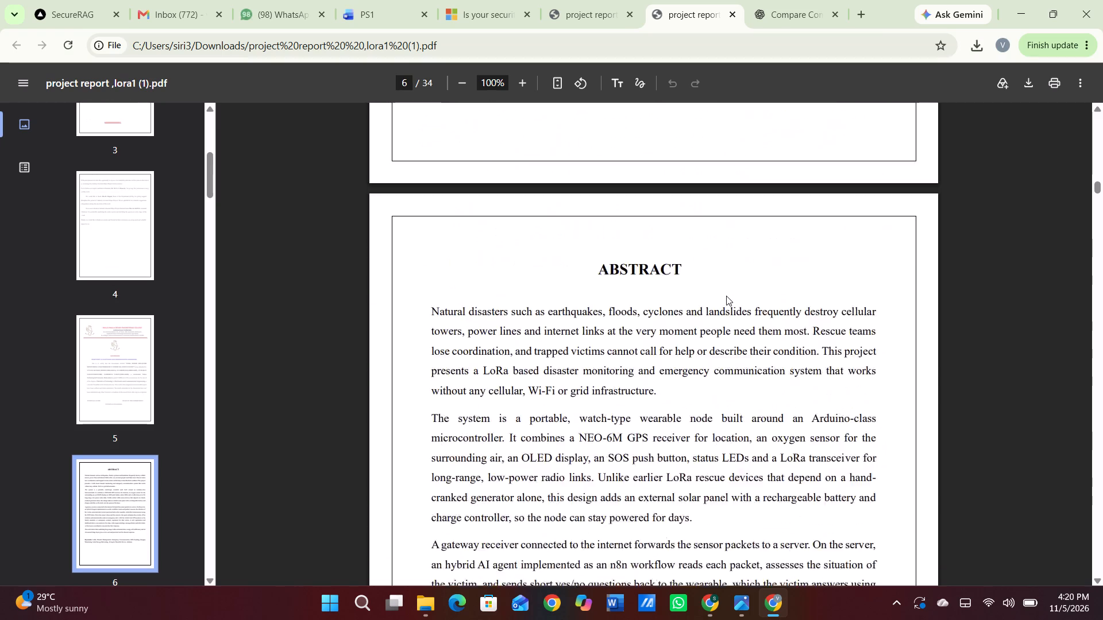
pyautogui.scroll(-2, 726, 296)
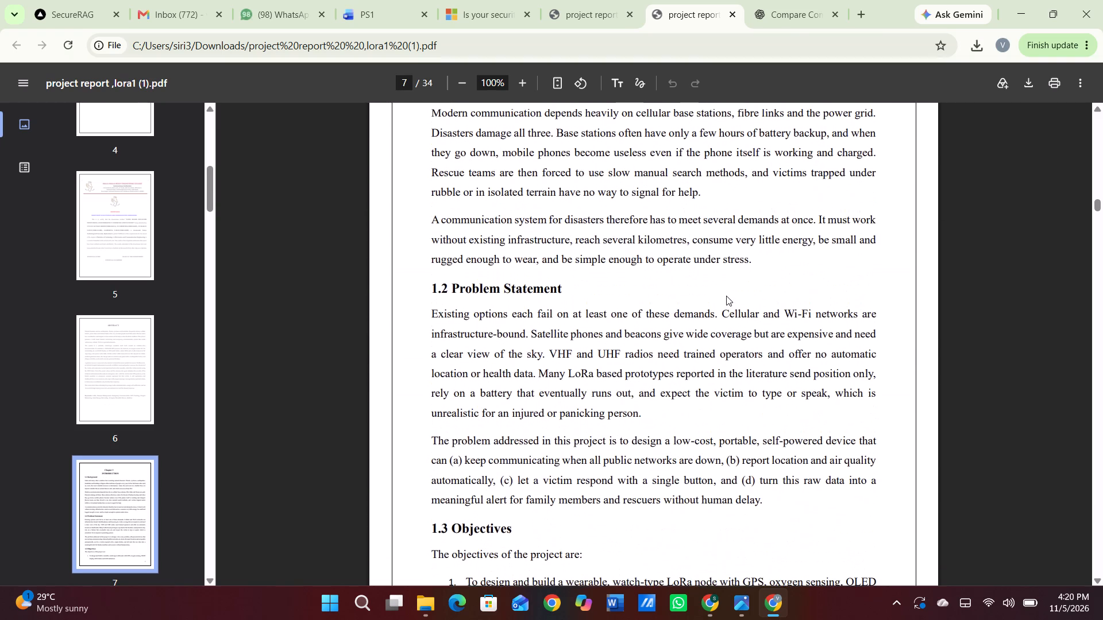
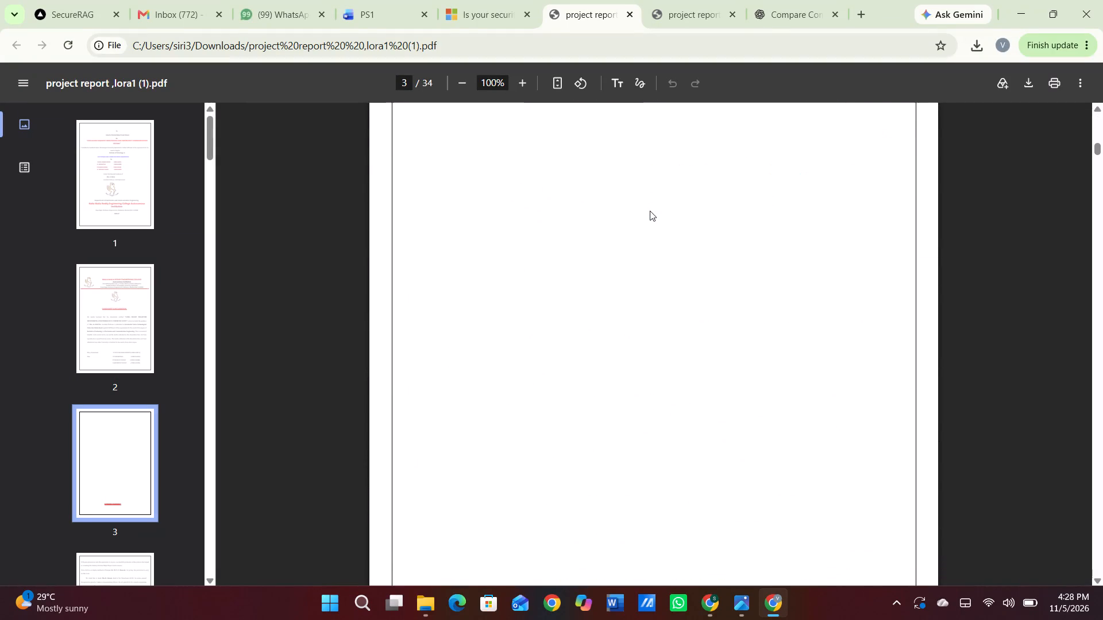
# Examine the PDF's page layout from the candidate's declaration through the certificate and chapters to the appendix on the last page.
pyautogui.scroll(4, 650, 211)
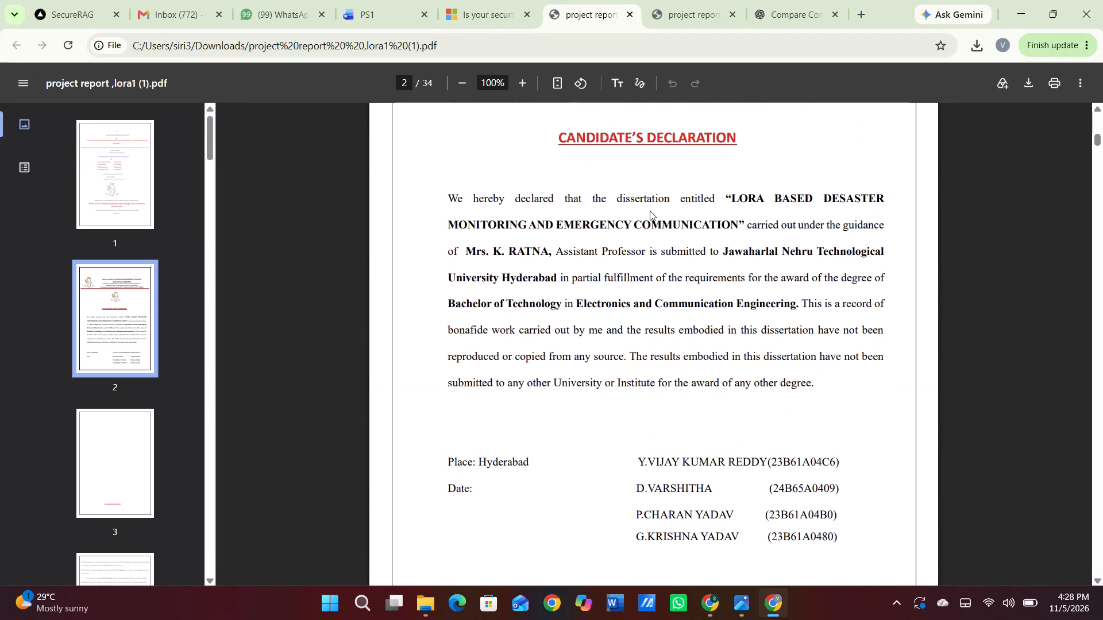
pyautogui.scroll(-6, 650, 211)
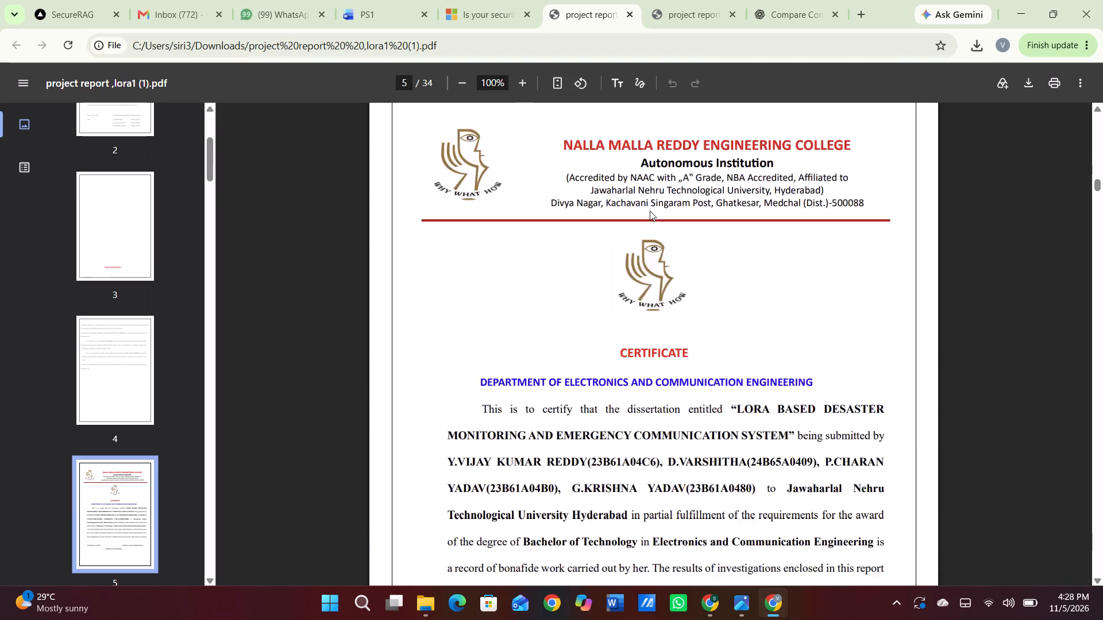
pyautogui.scroll(-6, 650, 211)
pyautogui.scroll(-16, 650, 211)
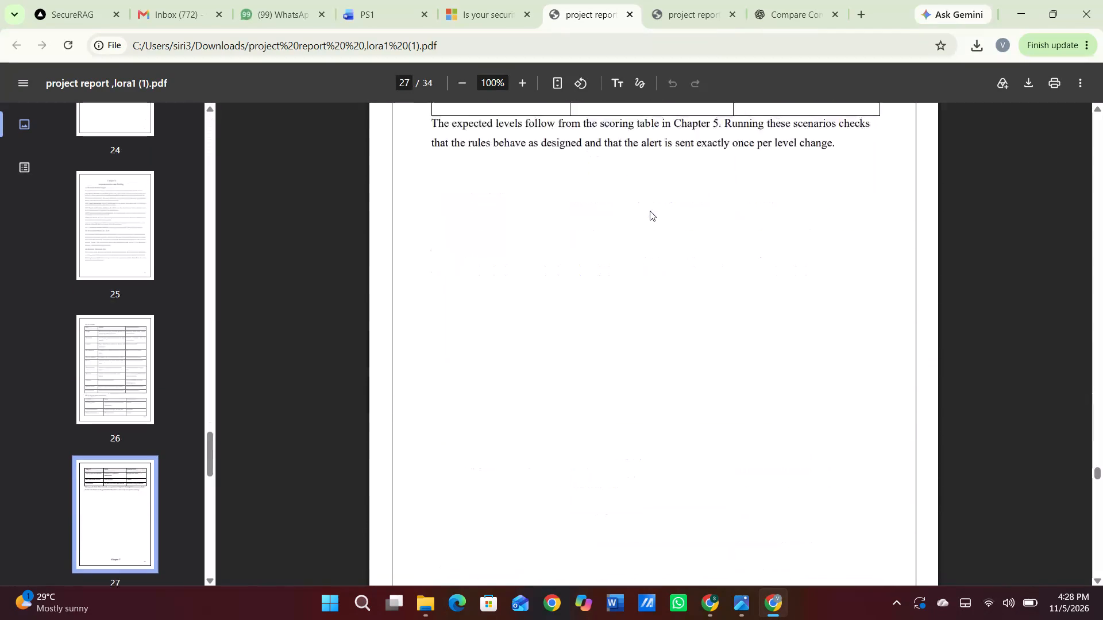
pyautogui.scroll(-10, 650, 211)
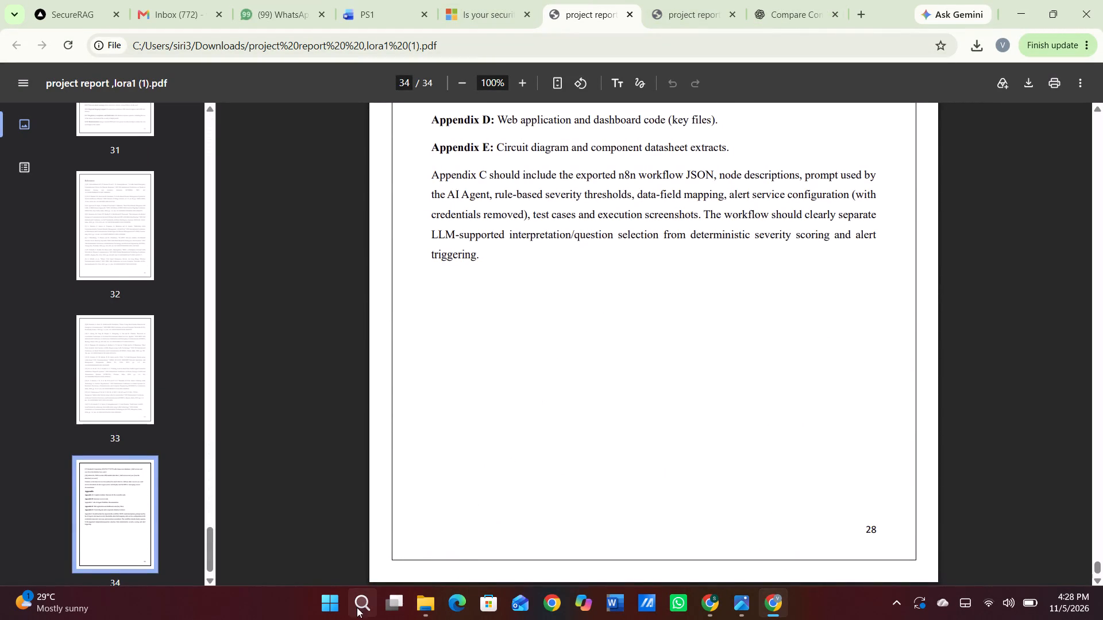
# Bring up the Windows Start menu over the report PDF.
pyautogui.click(326, 609)
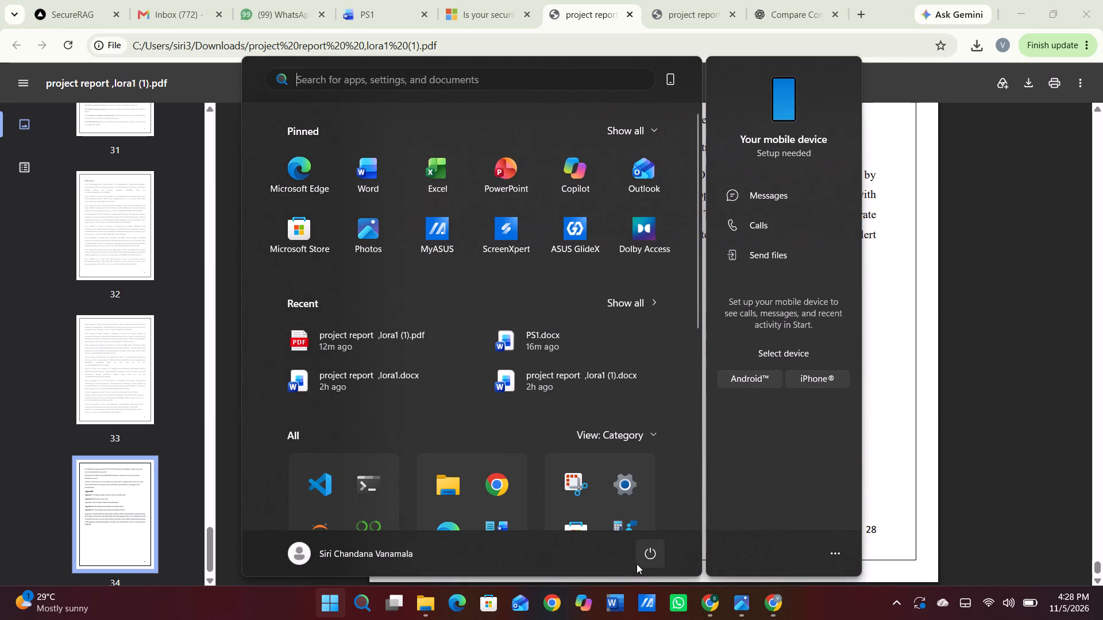
# Put the computer to sleep, leaving the report PDF open.
pyautogui.click(654, 548)
pyautogui.click(667, 486)
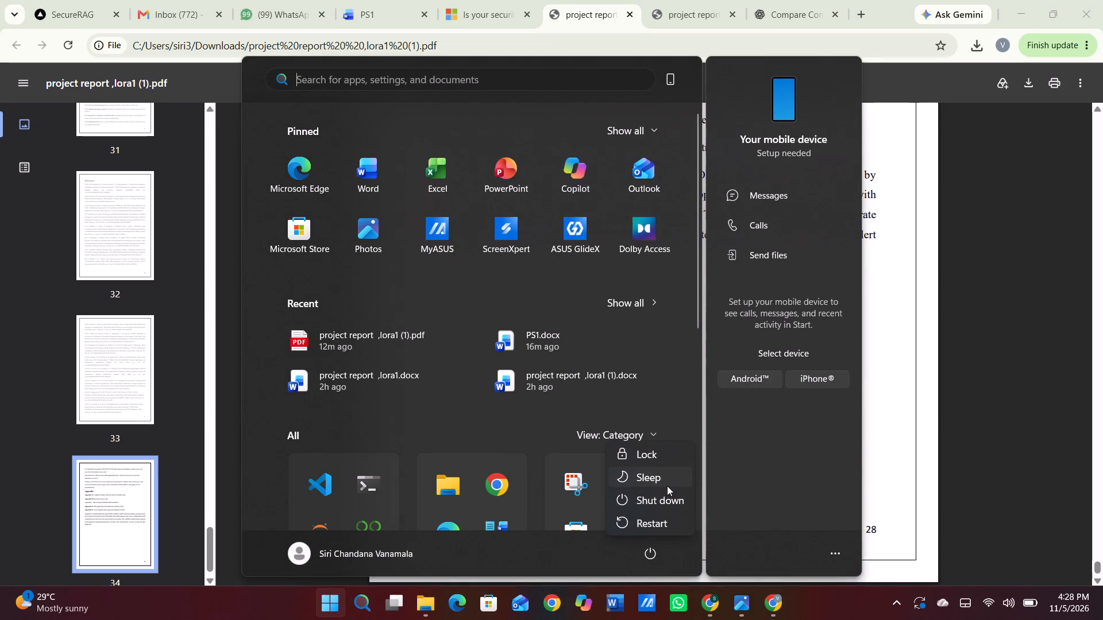